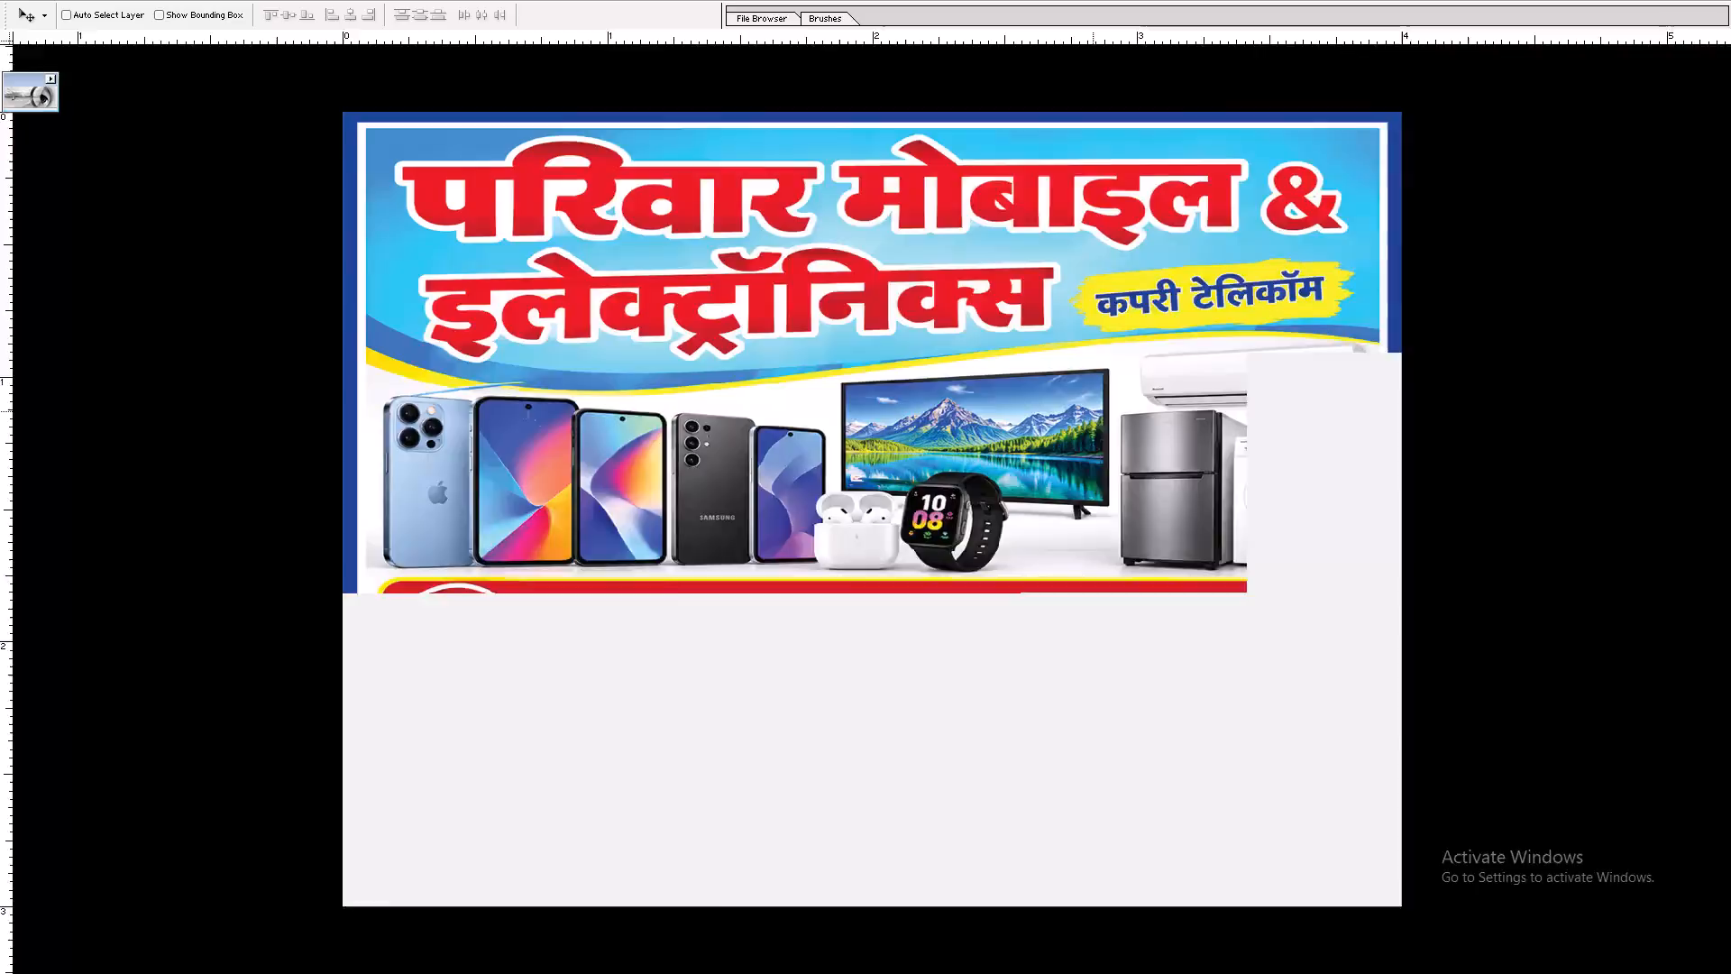
Open the existing banner pariwar mobile 3x2= 40 pc.tif from the parent folder and maximize its window.
{"action": "double_click", "coordinate": [1255, 377]}
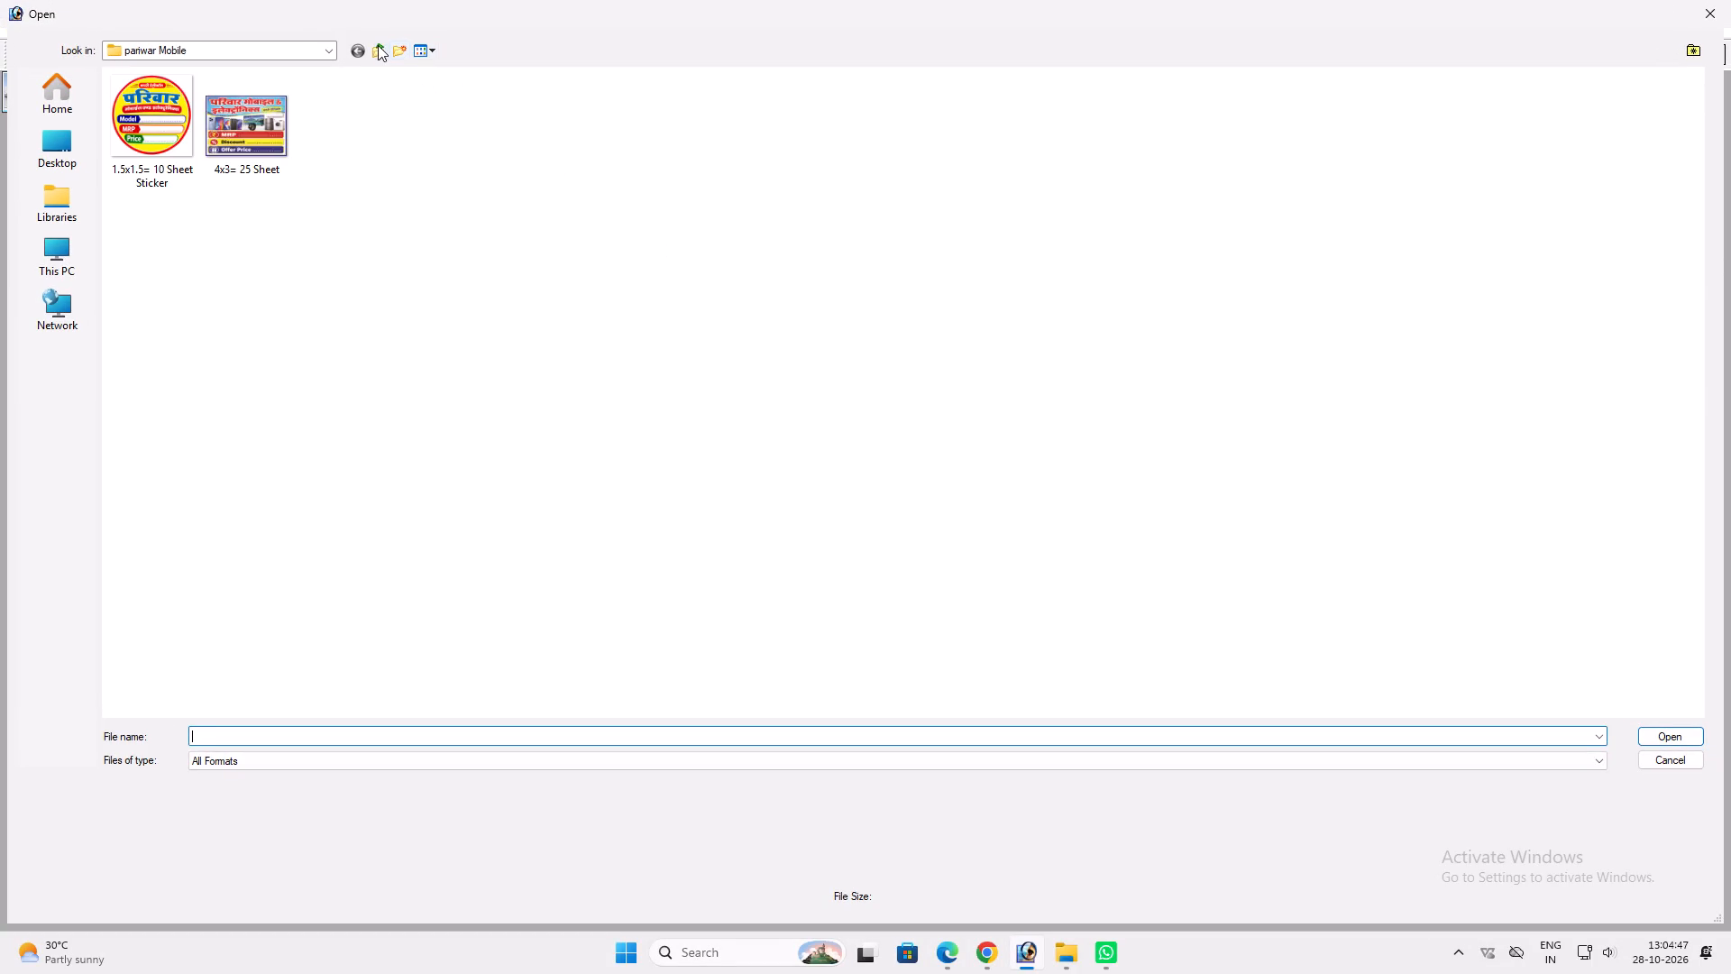
{"action": "left_click", "coordinate": [378, 45]}
{"action": "left_click", "coordinate": [994, 291]}
{"action": "left_click", "coordinate": [944, 139]}
{"action": "key", "text": "Return"}
{"action": "key", "text": "v"}
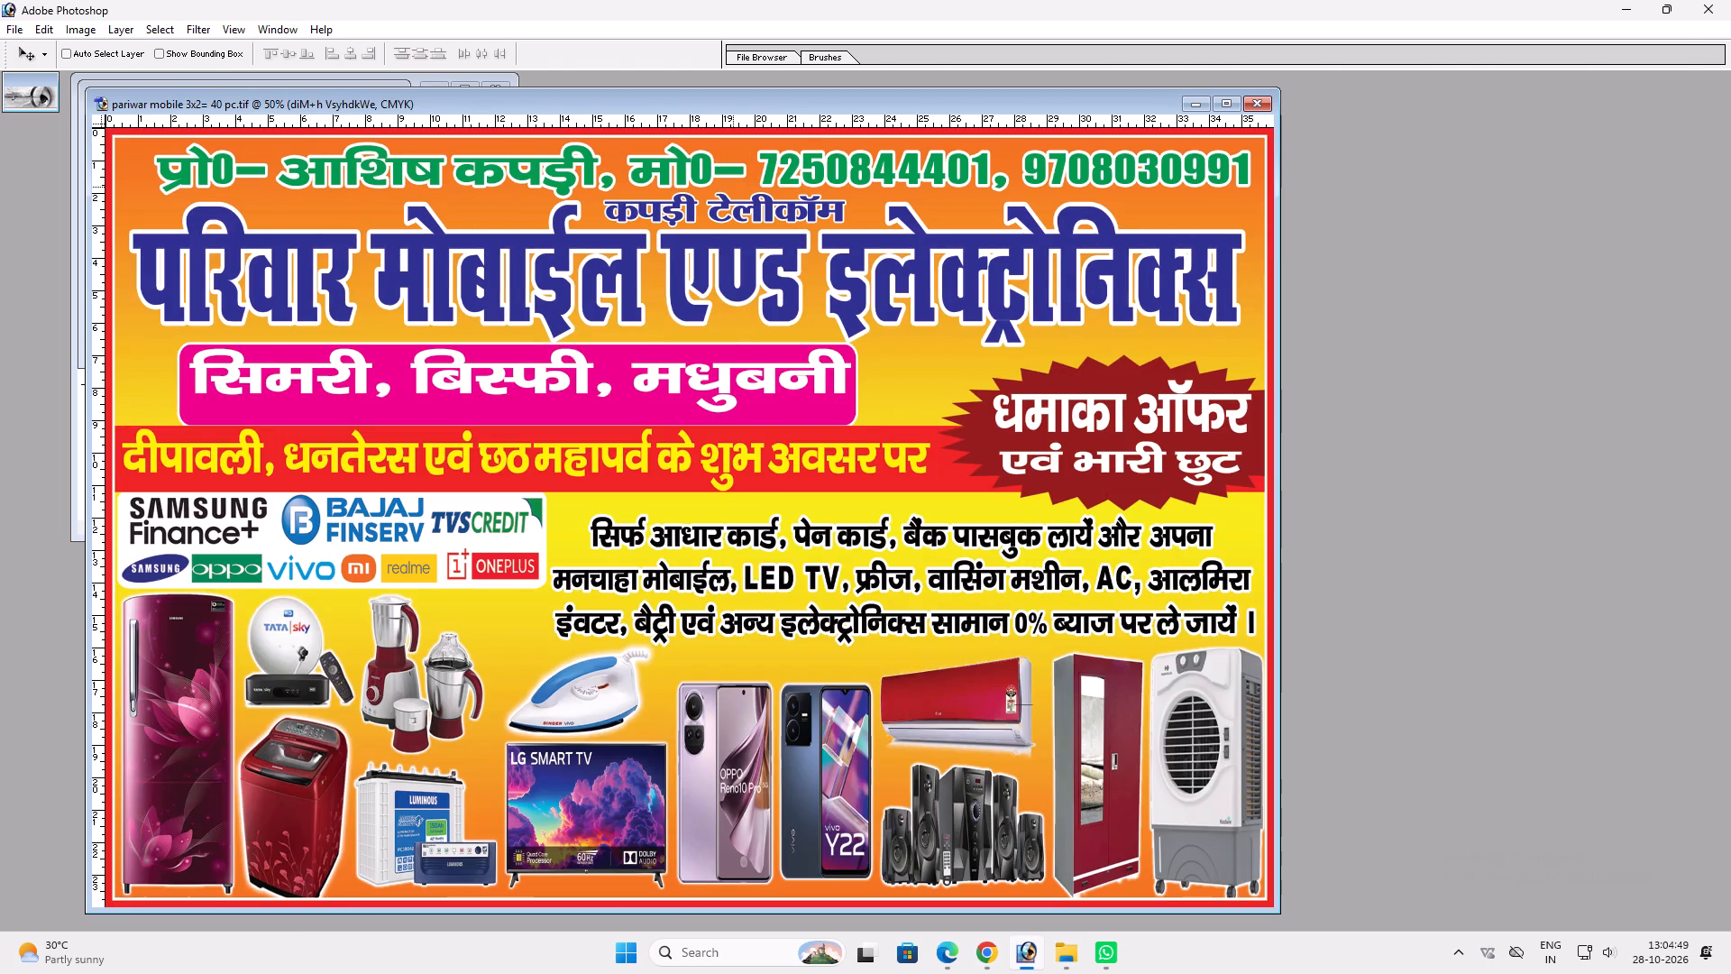
{"action": "double_click", "coordinate": [682, 103]}
{"action": "key", "text": "v"}
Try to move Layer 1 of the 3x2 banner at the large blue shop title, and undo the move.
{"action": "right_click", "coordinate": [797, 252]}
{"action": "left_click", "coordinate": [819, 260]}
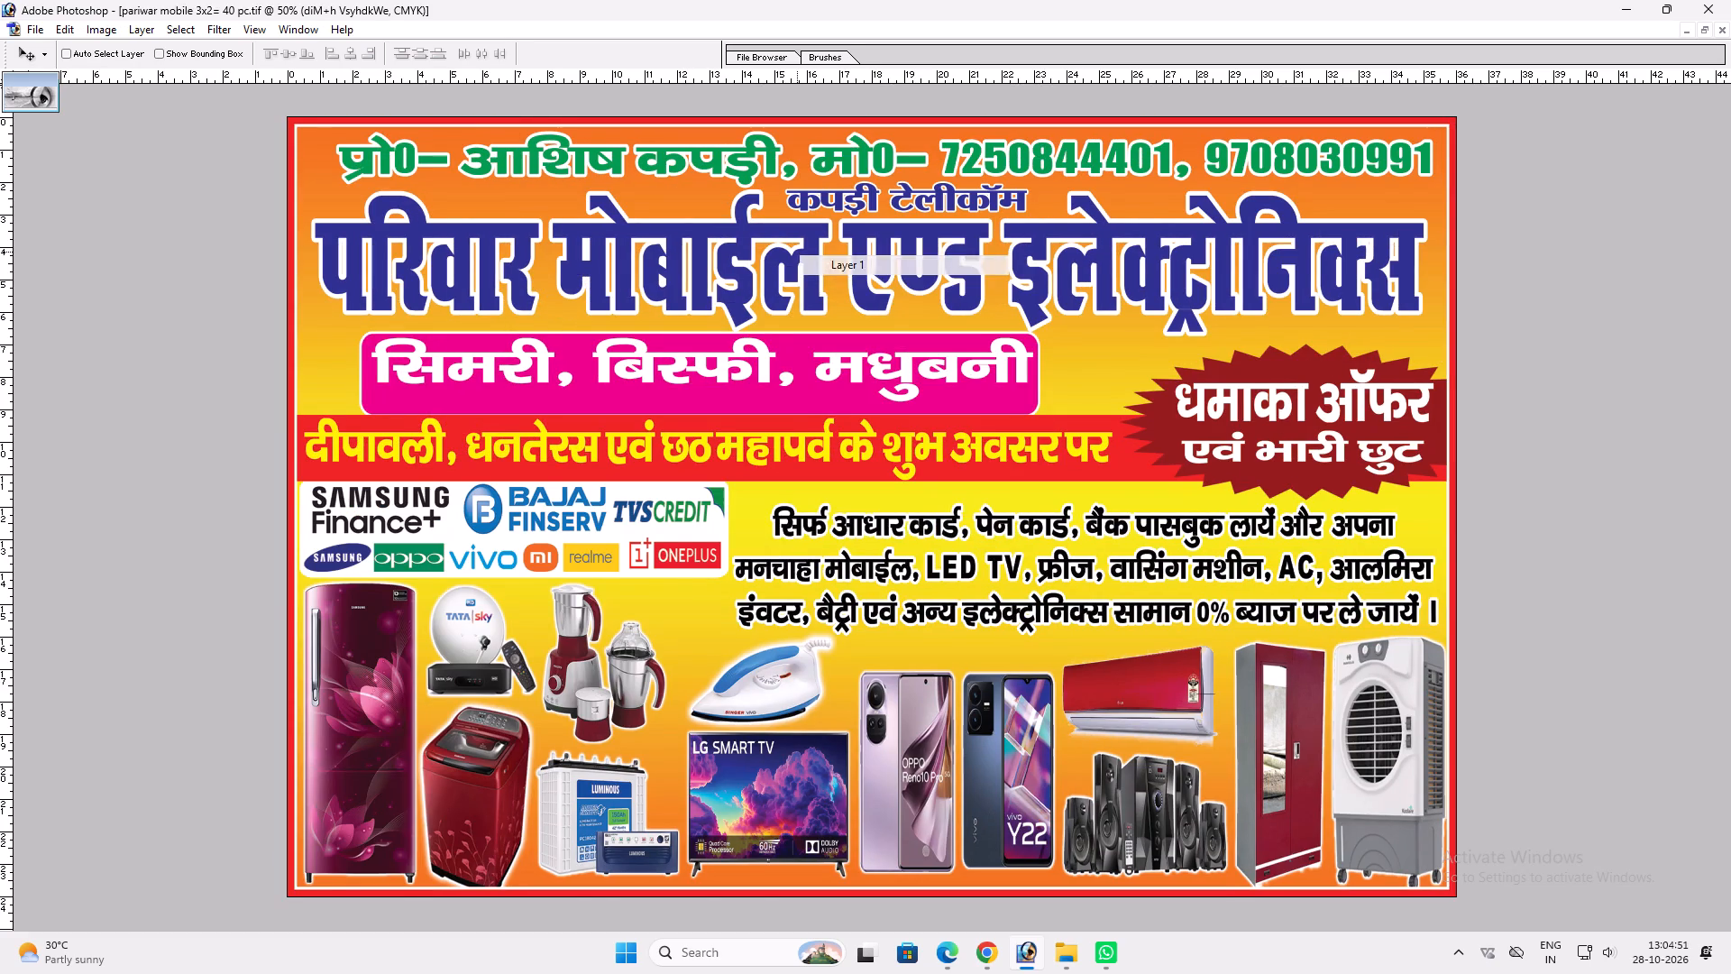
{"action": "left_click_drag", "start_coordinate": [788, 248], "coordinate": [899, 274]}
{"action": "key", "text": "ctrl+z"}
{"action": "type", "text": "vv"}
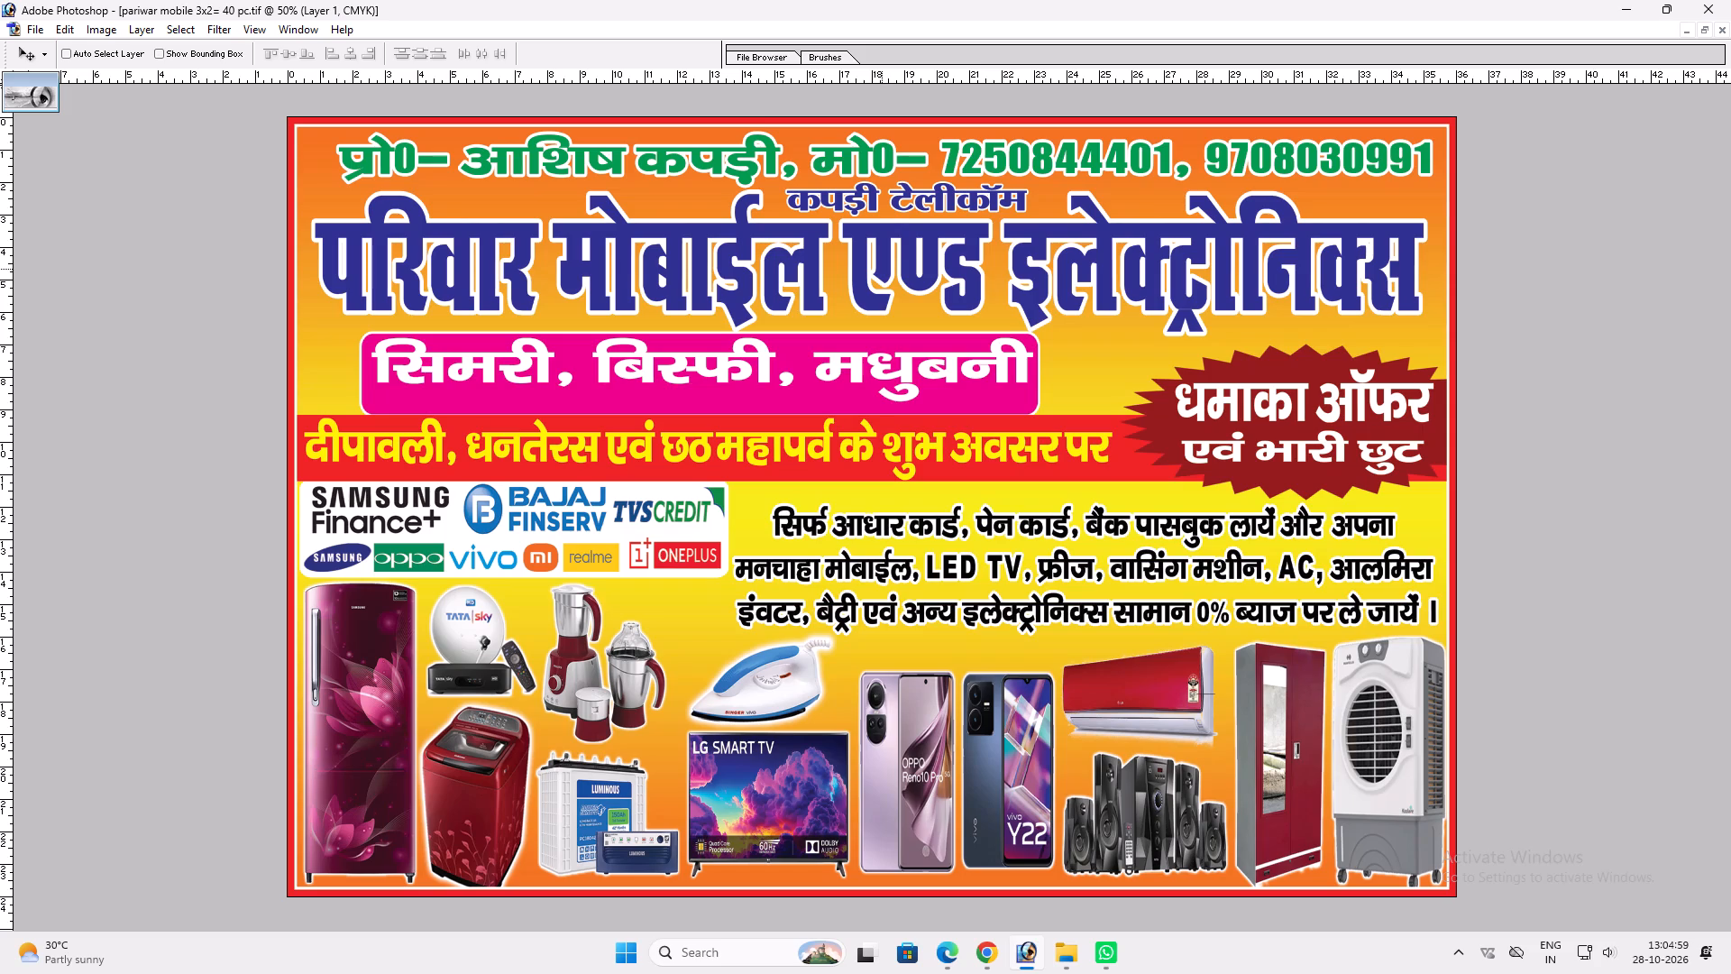
Switch to File Explorer and search the My Book (D:) drive for "Pari", replacing the previous search term.
{"action": "left_click", "coordinate": [1055, 952]}
{"action": "left_click", "coordinate": [920, 873]}
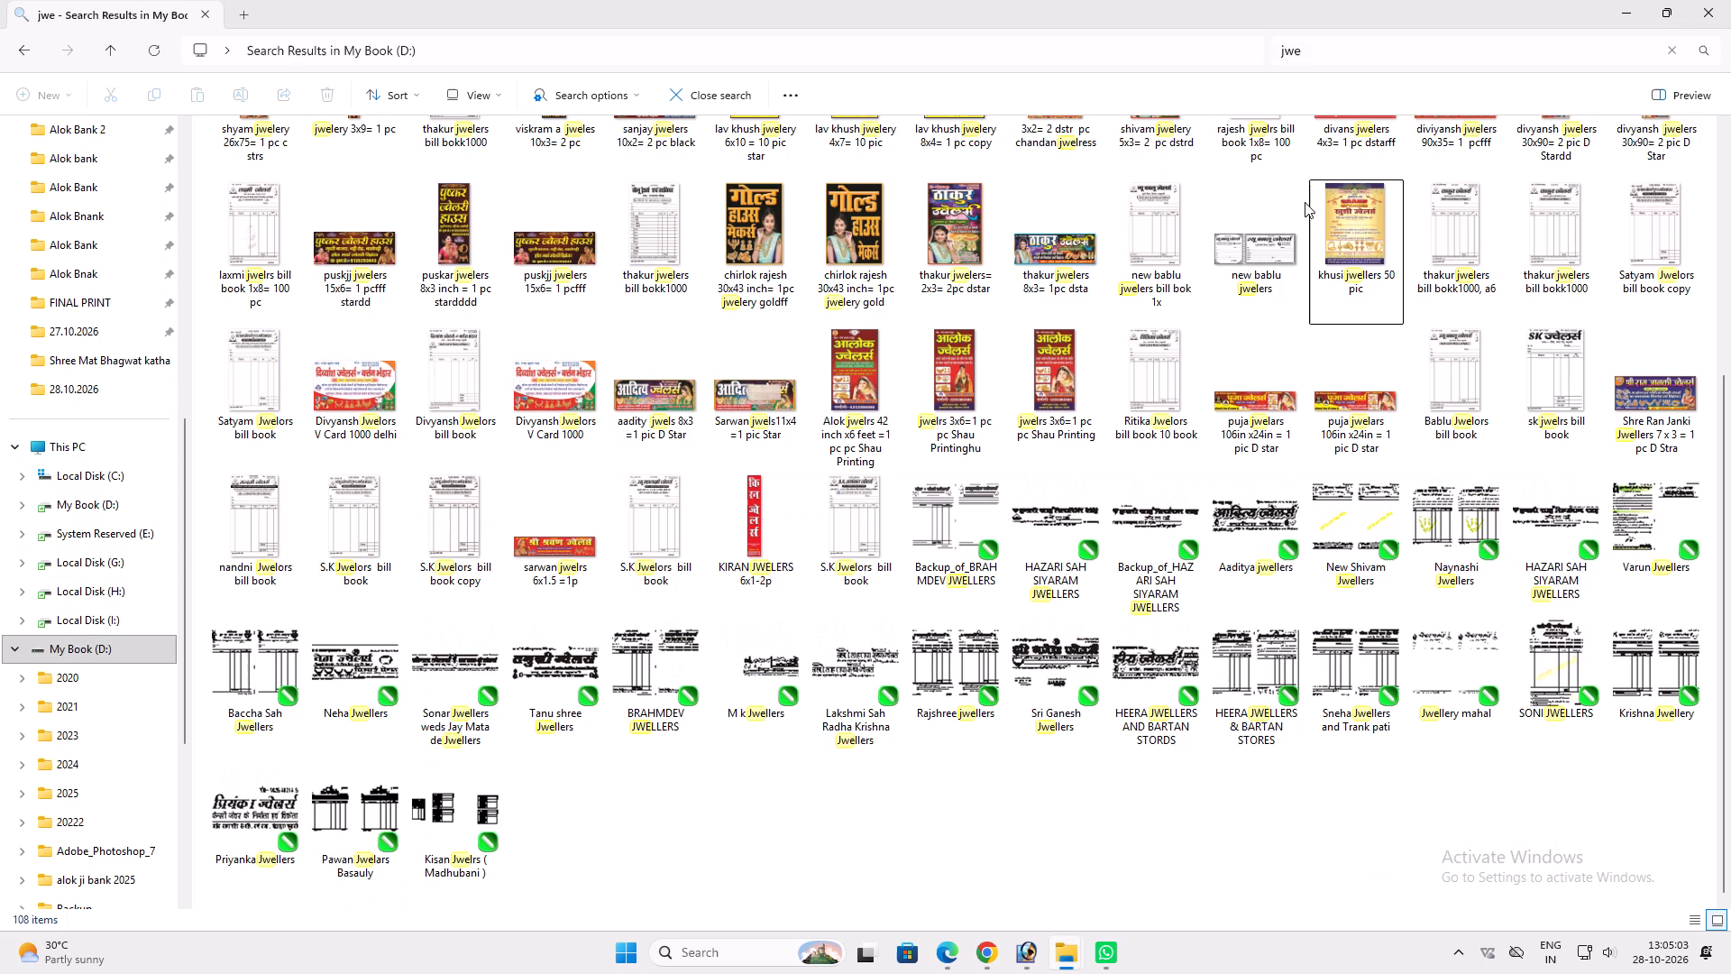
{"action": "scroll", "coordinate": [855, 375], "scroll_direction": "up", "scroll_amount": 8}
{"action": "left_click_drag", "start_coordinate": [1338, 55], "coordinate": [1204, 63]}
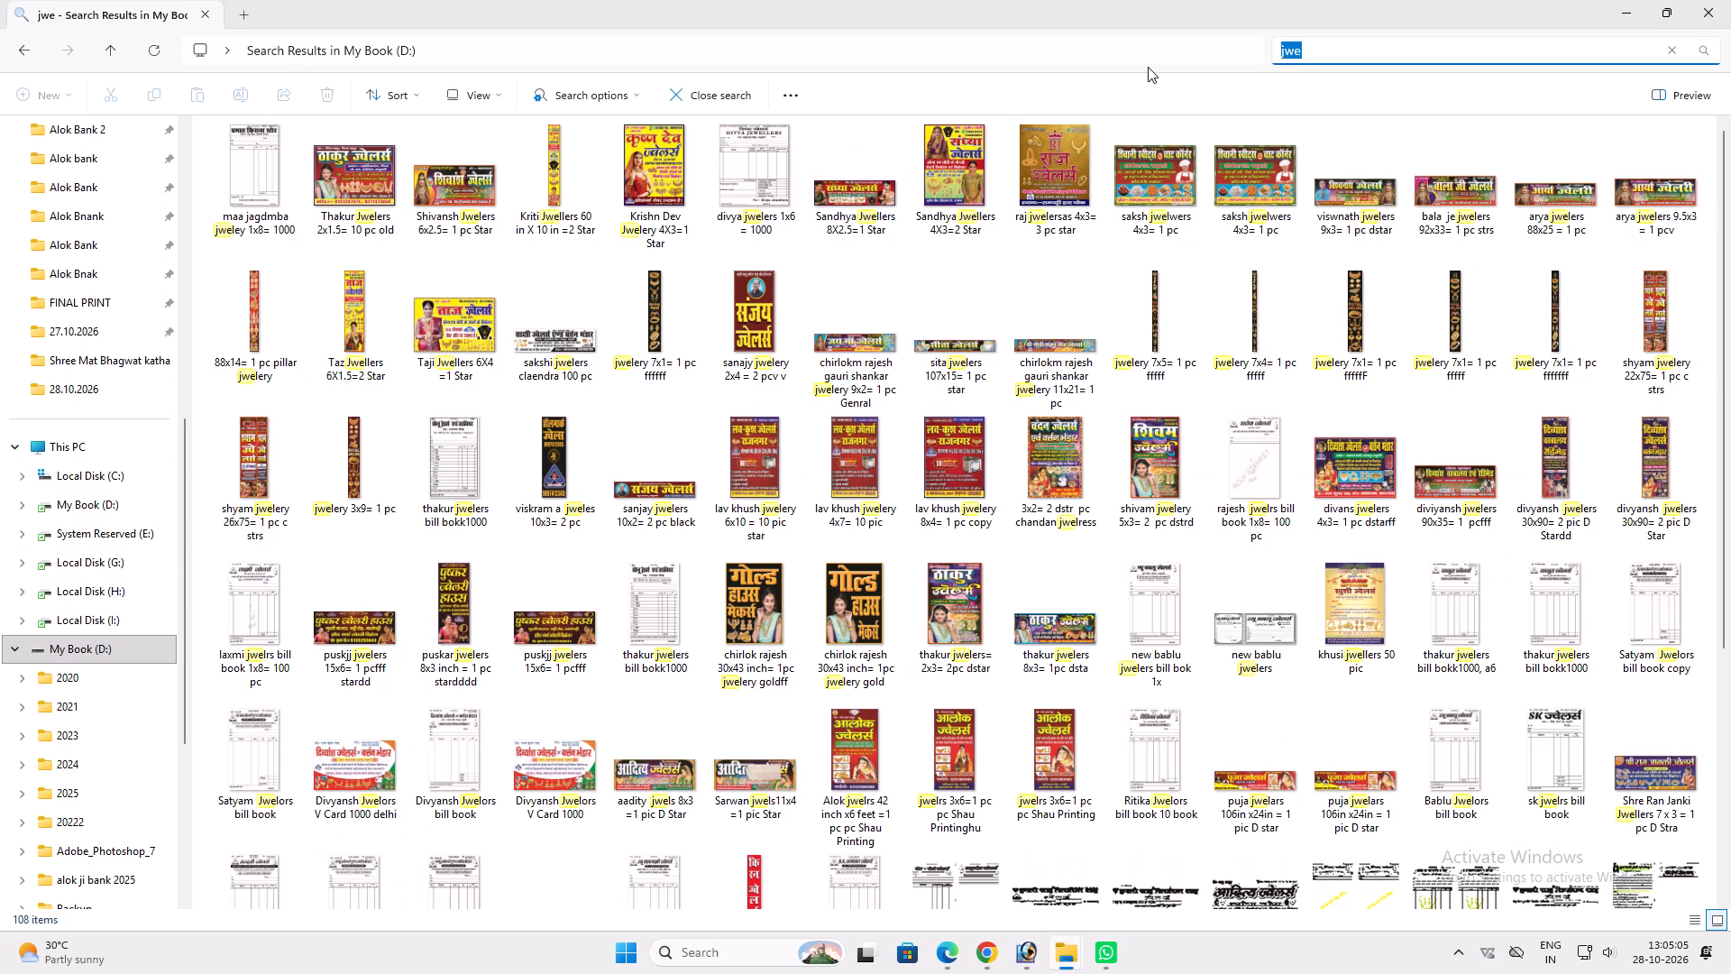
{"action": "key", "text": "k"}
{"action": "type", "text": "ar"}
{"action": "key", "text": "ctrl+a"}
{"action": "type", "text": "Pari"}
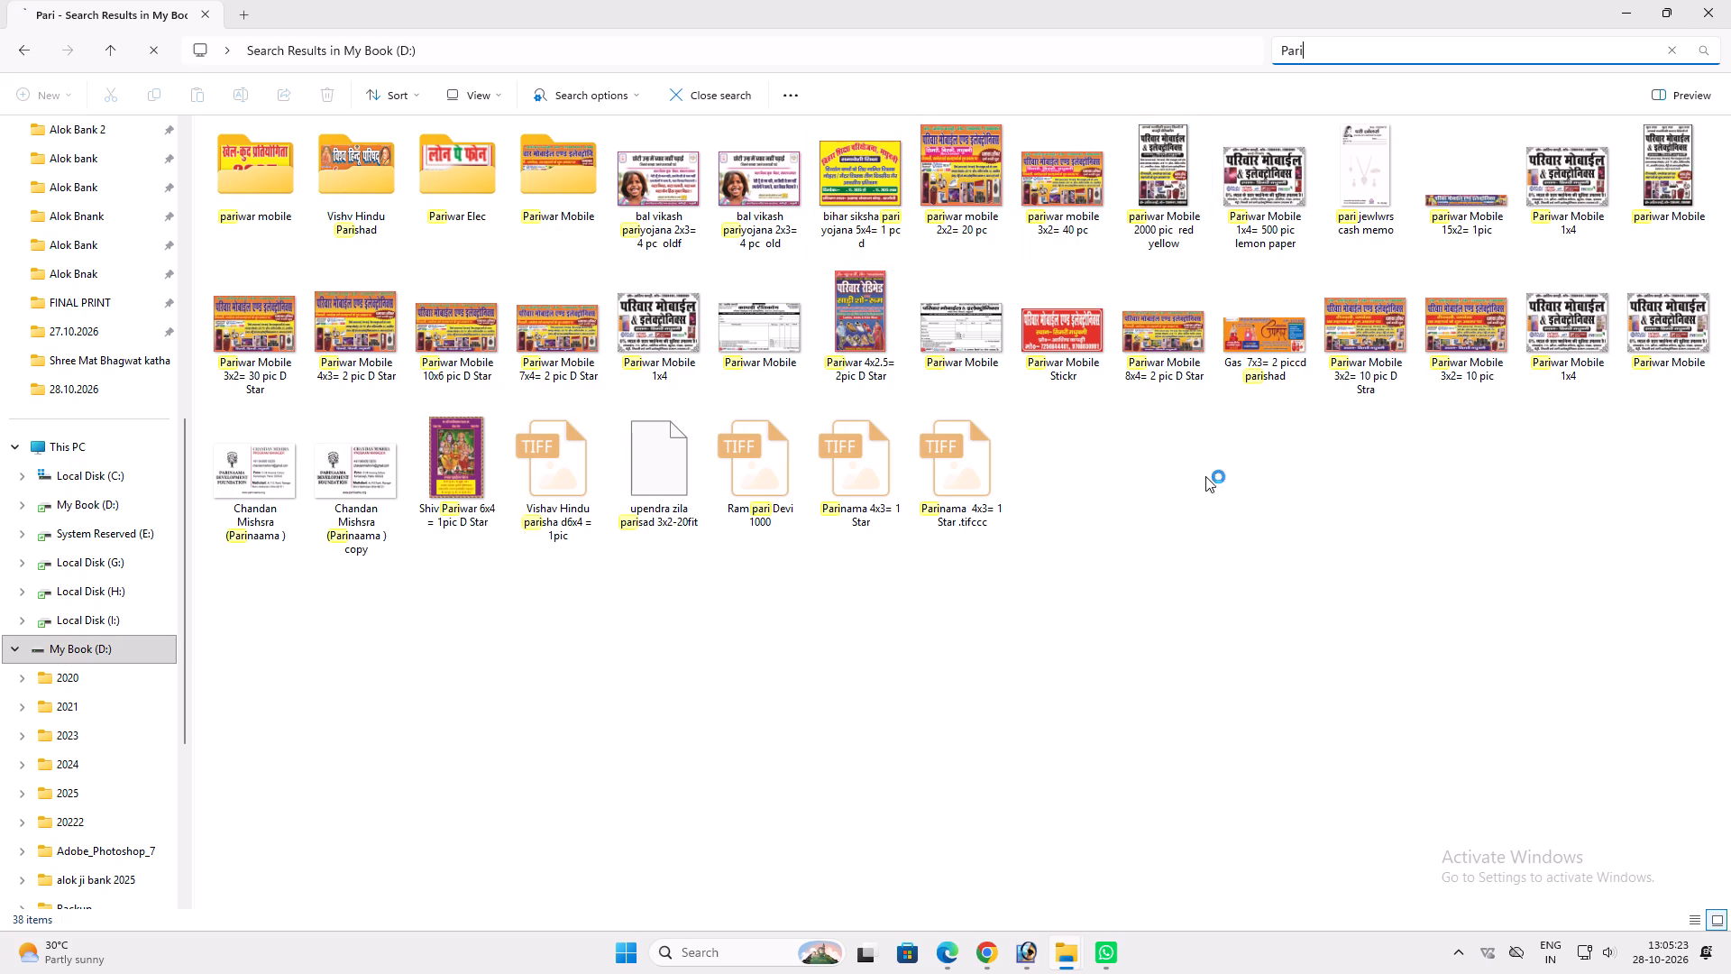
Open Pariwar Mobile 8x4= 2 pic D Star from the search results in Photoshop, with its window maximized and the whole banner in view.
{"action": "left_click_drag", "start_coordinate": [1244, 333], "coordinate": [1042, 962]}
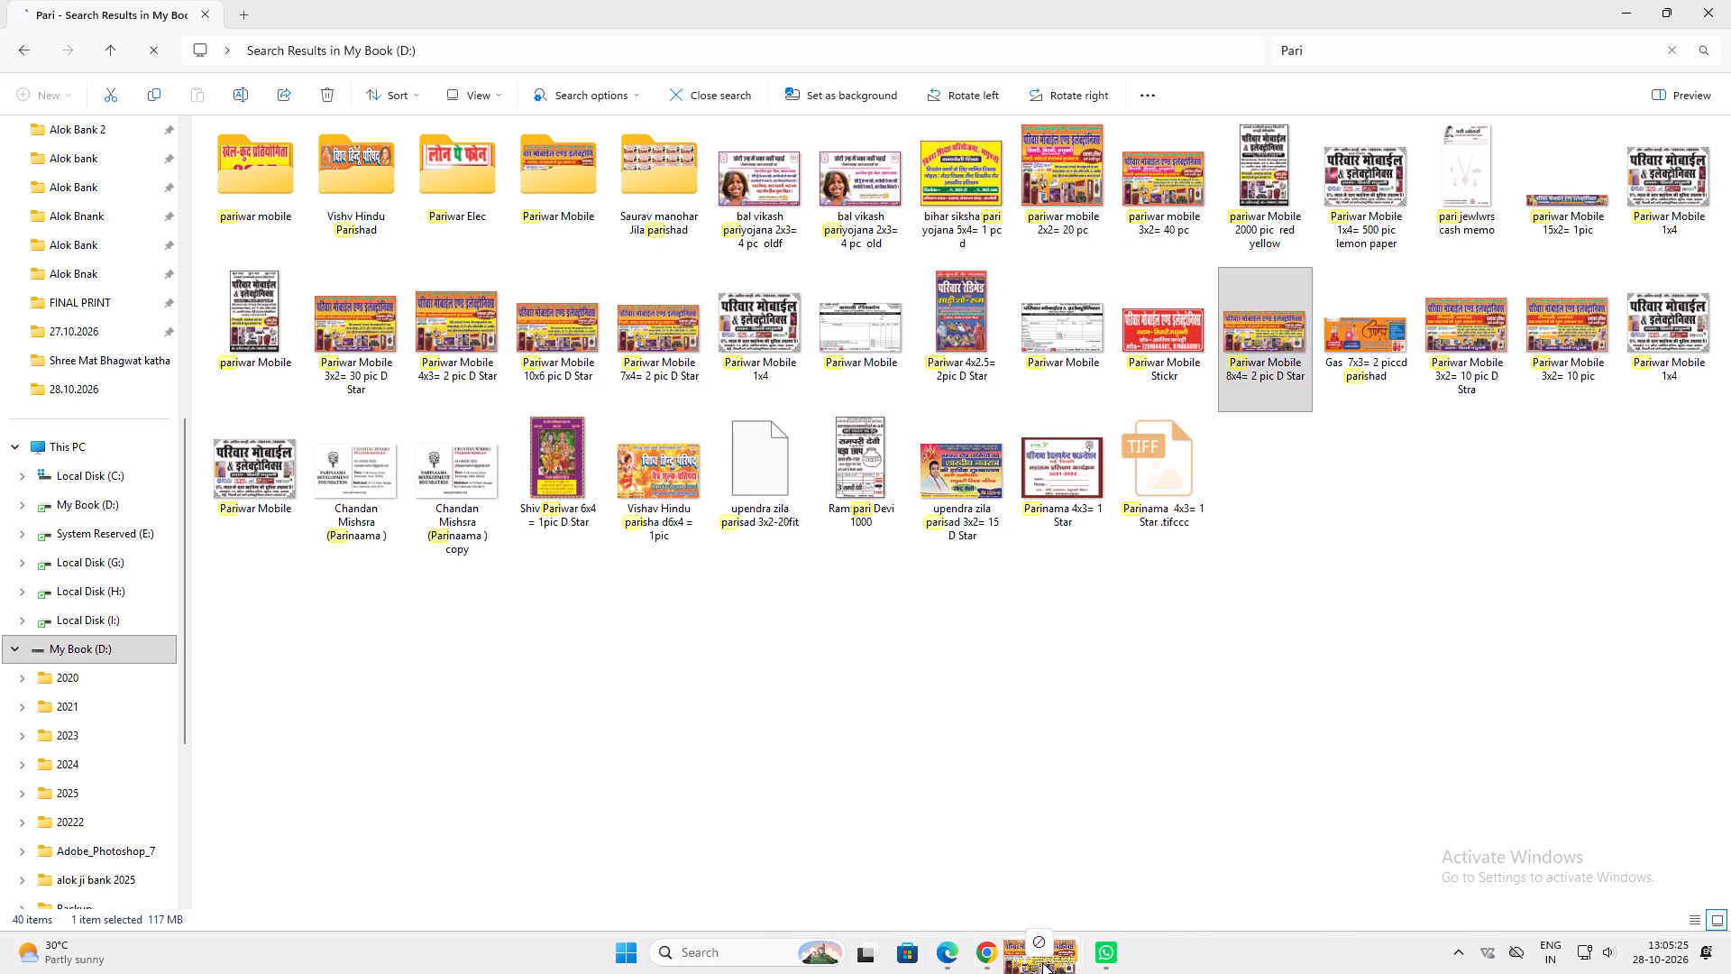
{"action": "left_click_drag", "start_coordinate": [1042, 962], "coordinate": [1002, 683]}
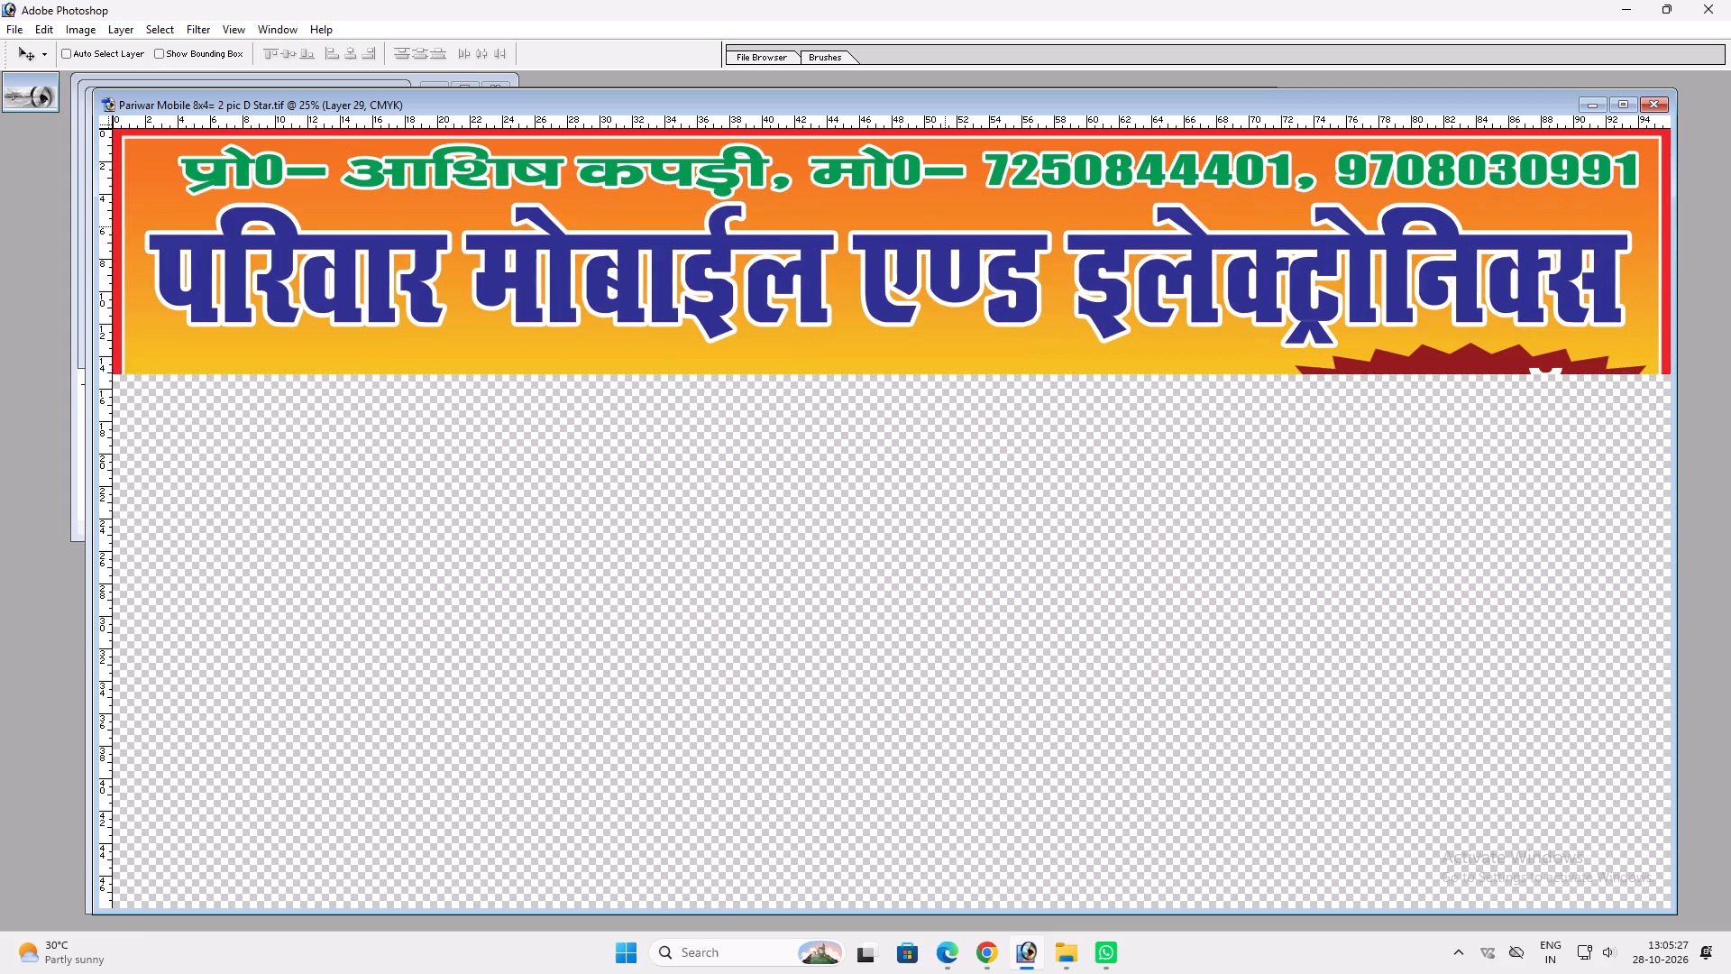
{"action": "key", "text": "v"}
{"action": "left_click_drag", "start_coordinate": [864, 112], "coordinate": [934, 152]}
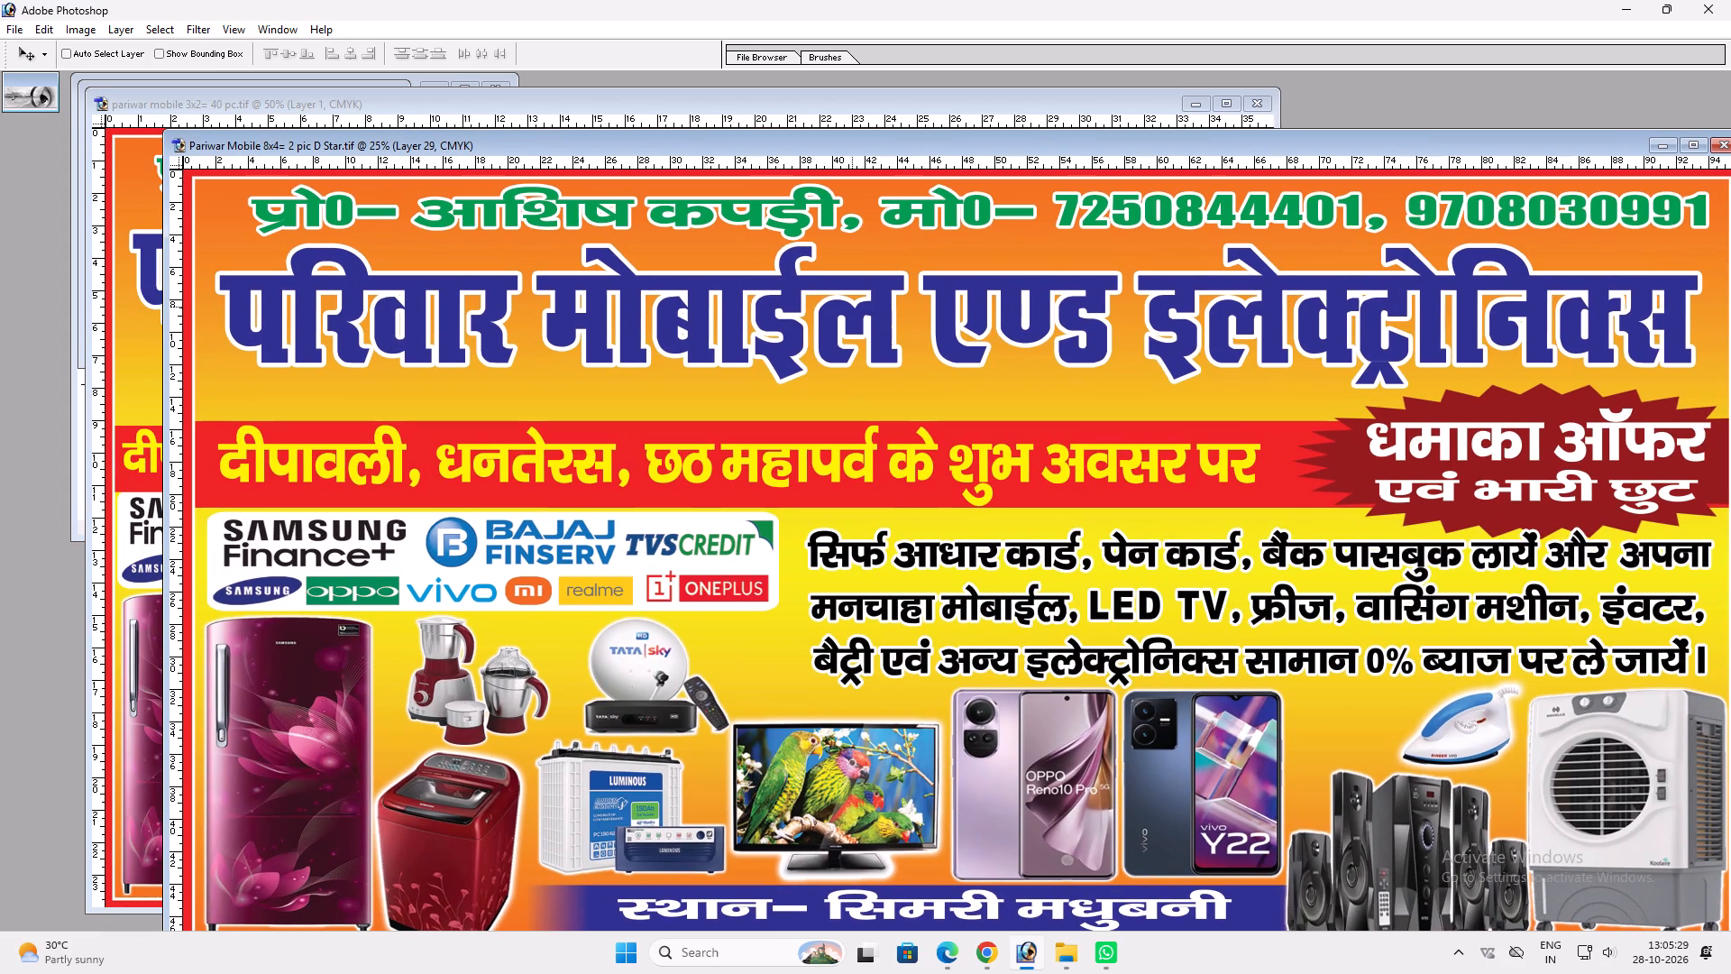
{"action": "double_click", "coordinate": [821, 135]}
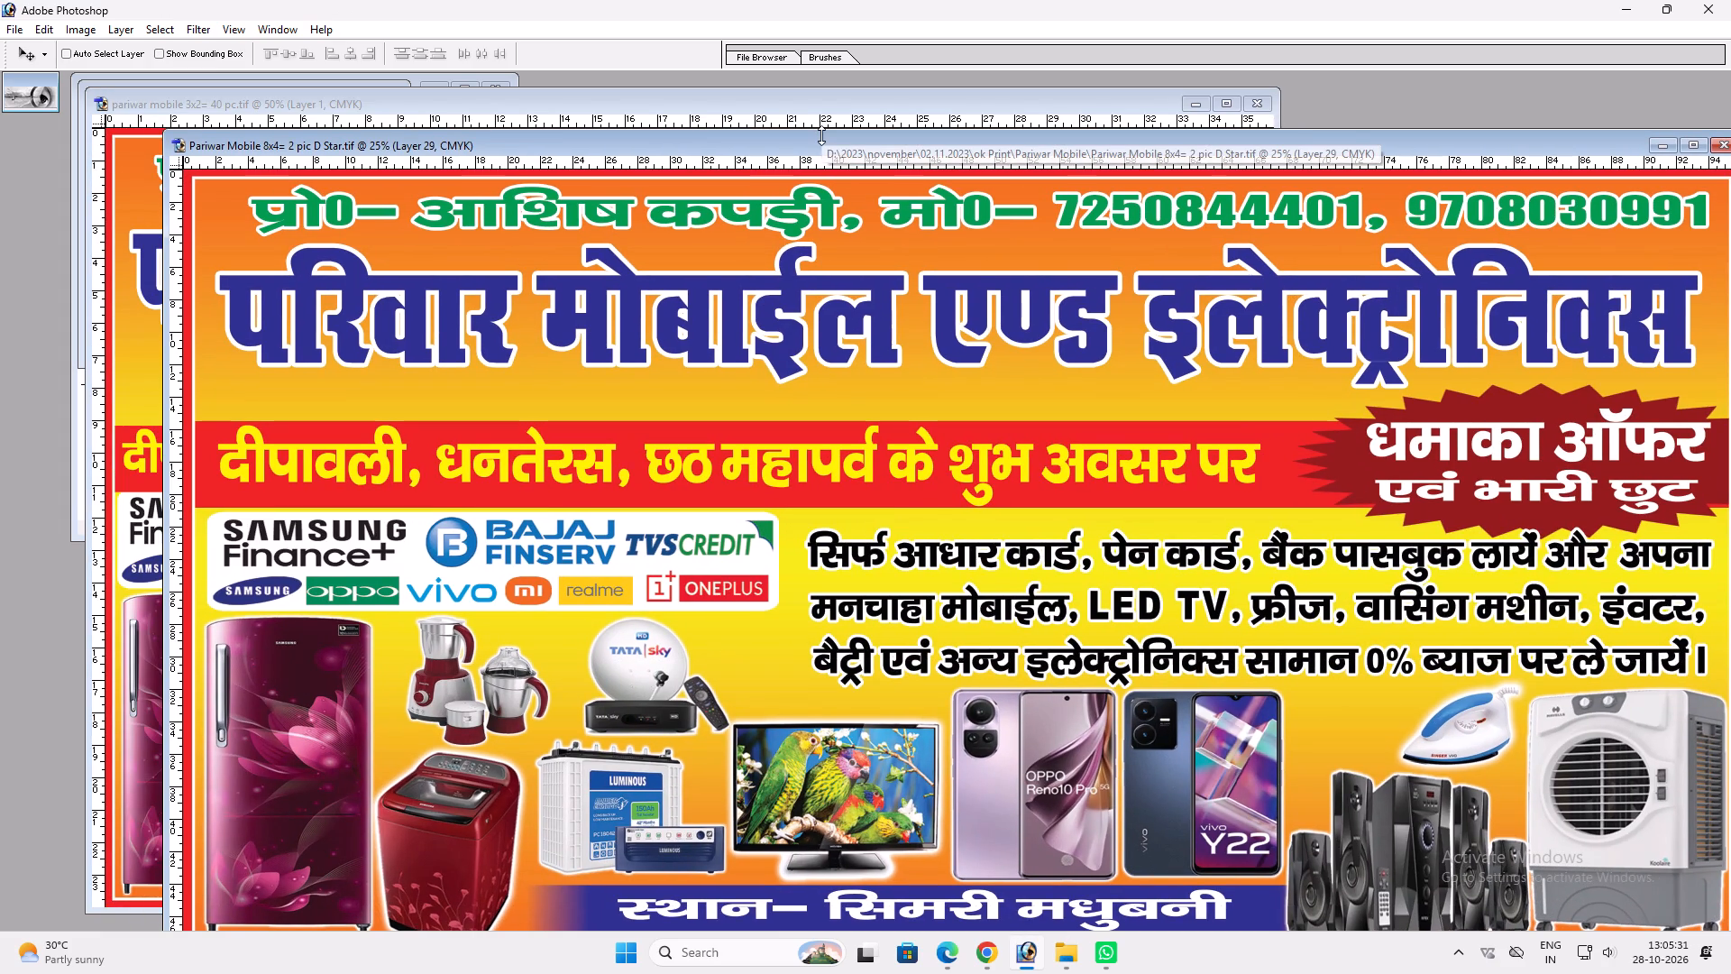
{"action": "double_click", "coordinate": [820, 137]}
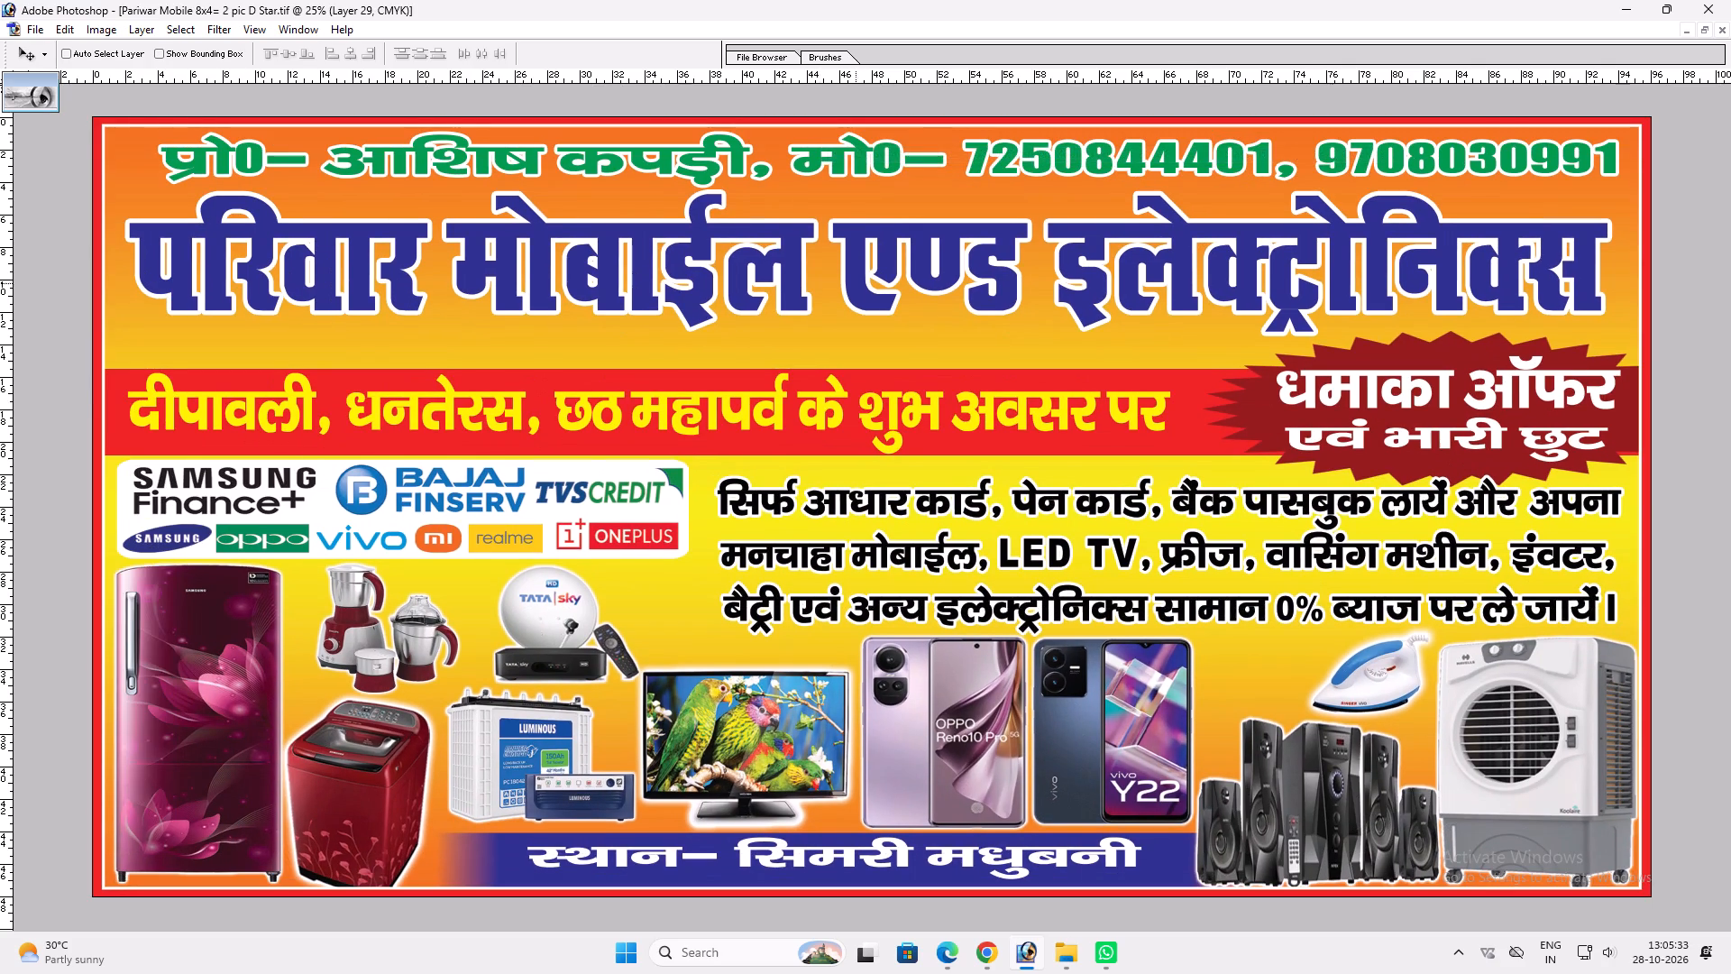
{"action": "scroll", "coordinate": [853, 272], "scroll_direction": "up", "scroll_amount": 2}
{"action": "key", "text": "ctrl+0"}
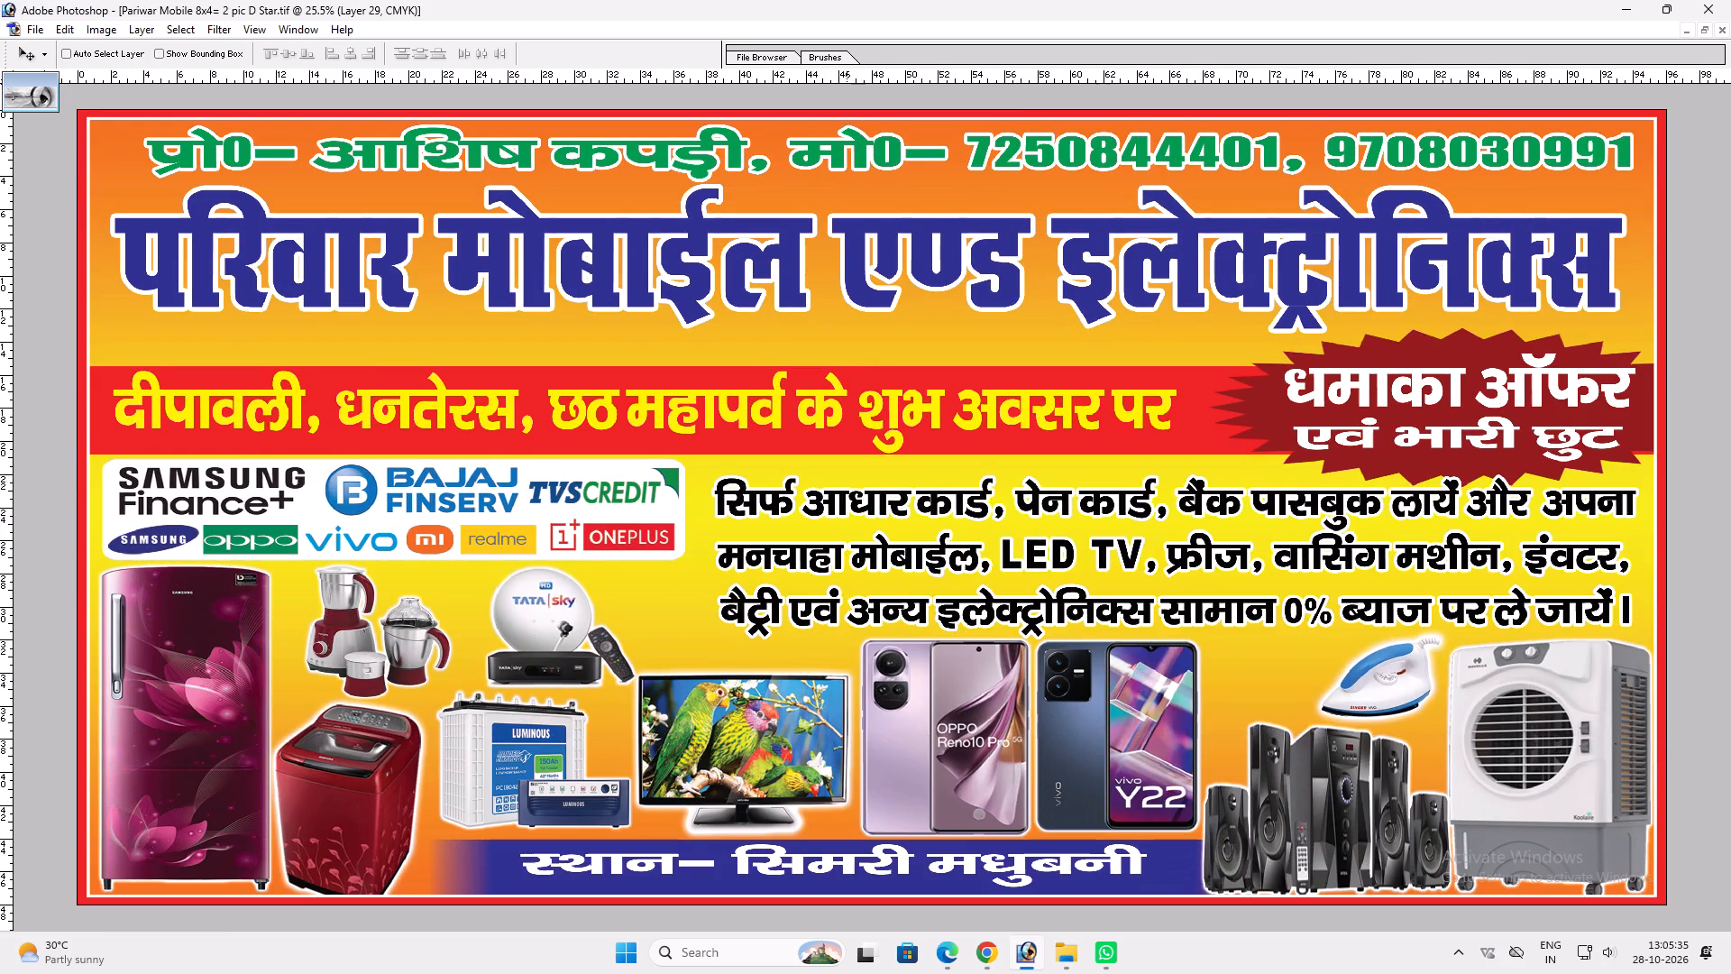
{"action": "scroll", "coordinate": [783, 513], "scroll_direction": "up", "scroll_amount": 1}
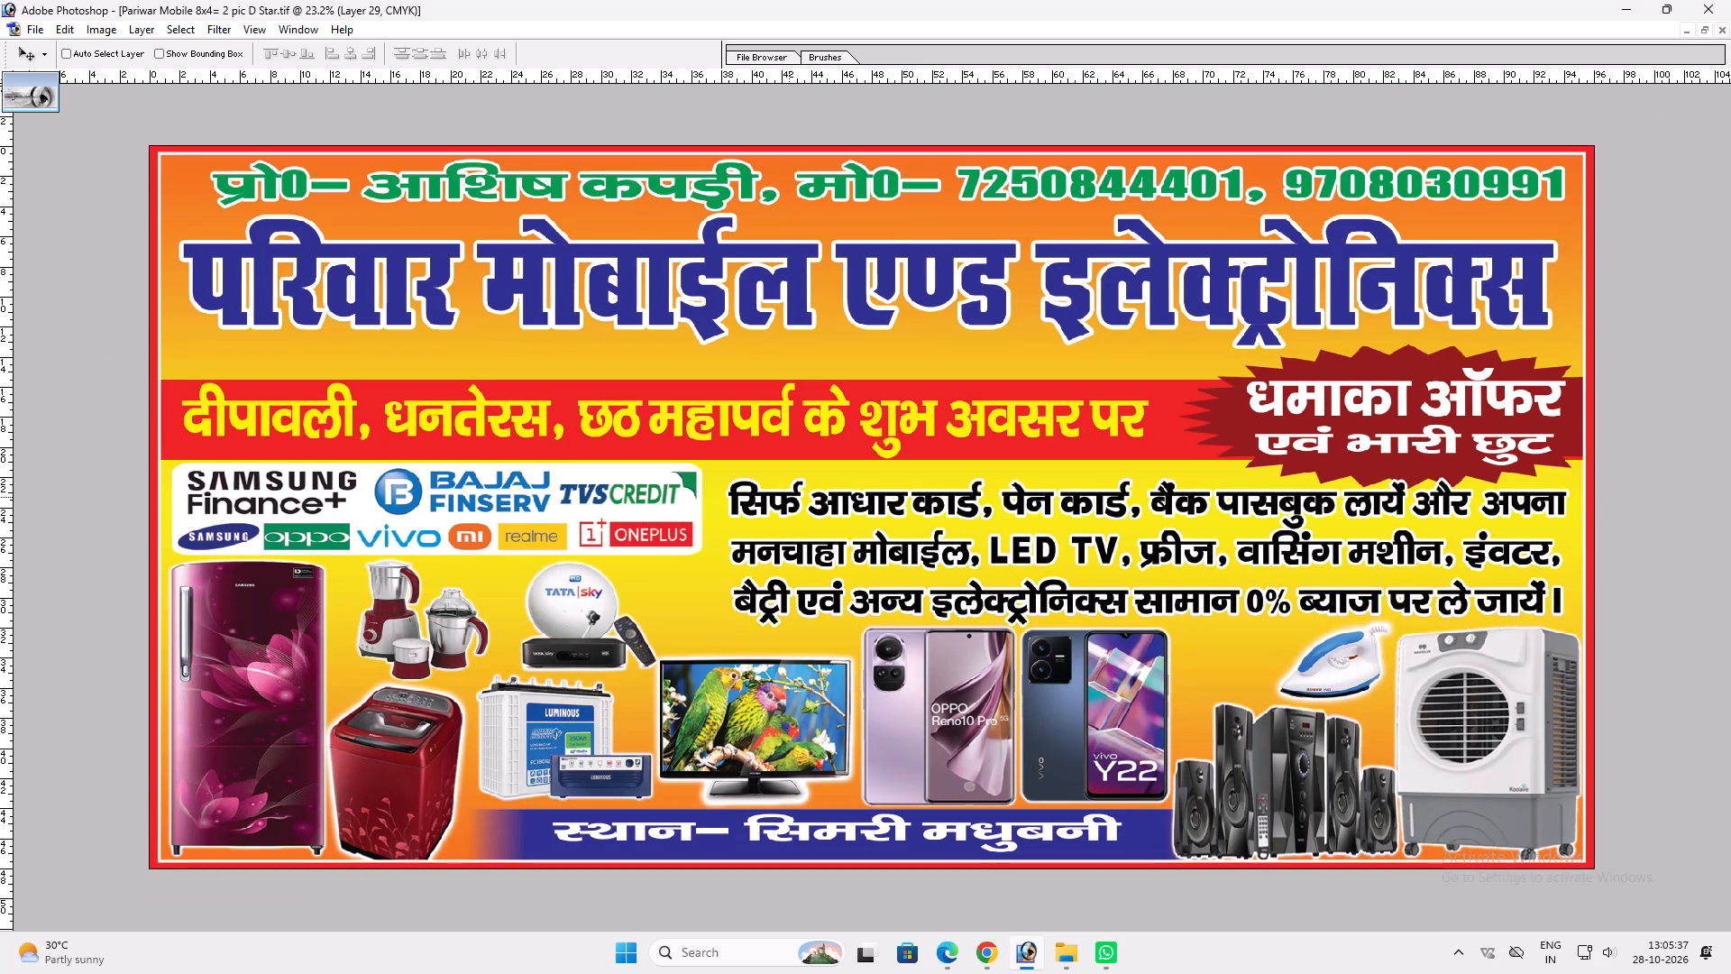
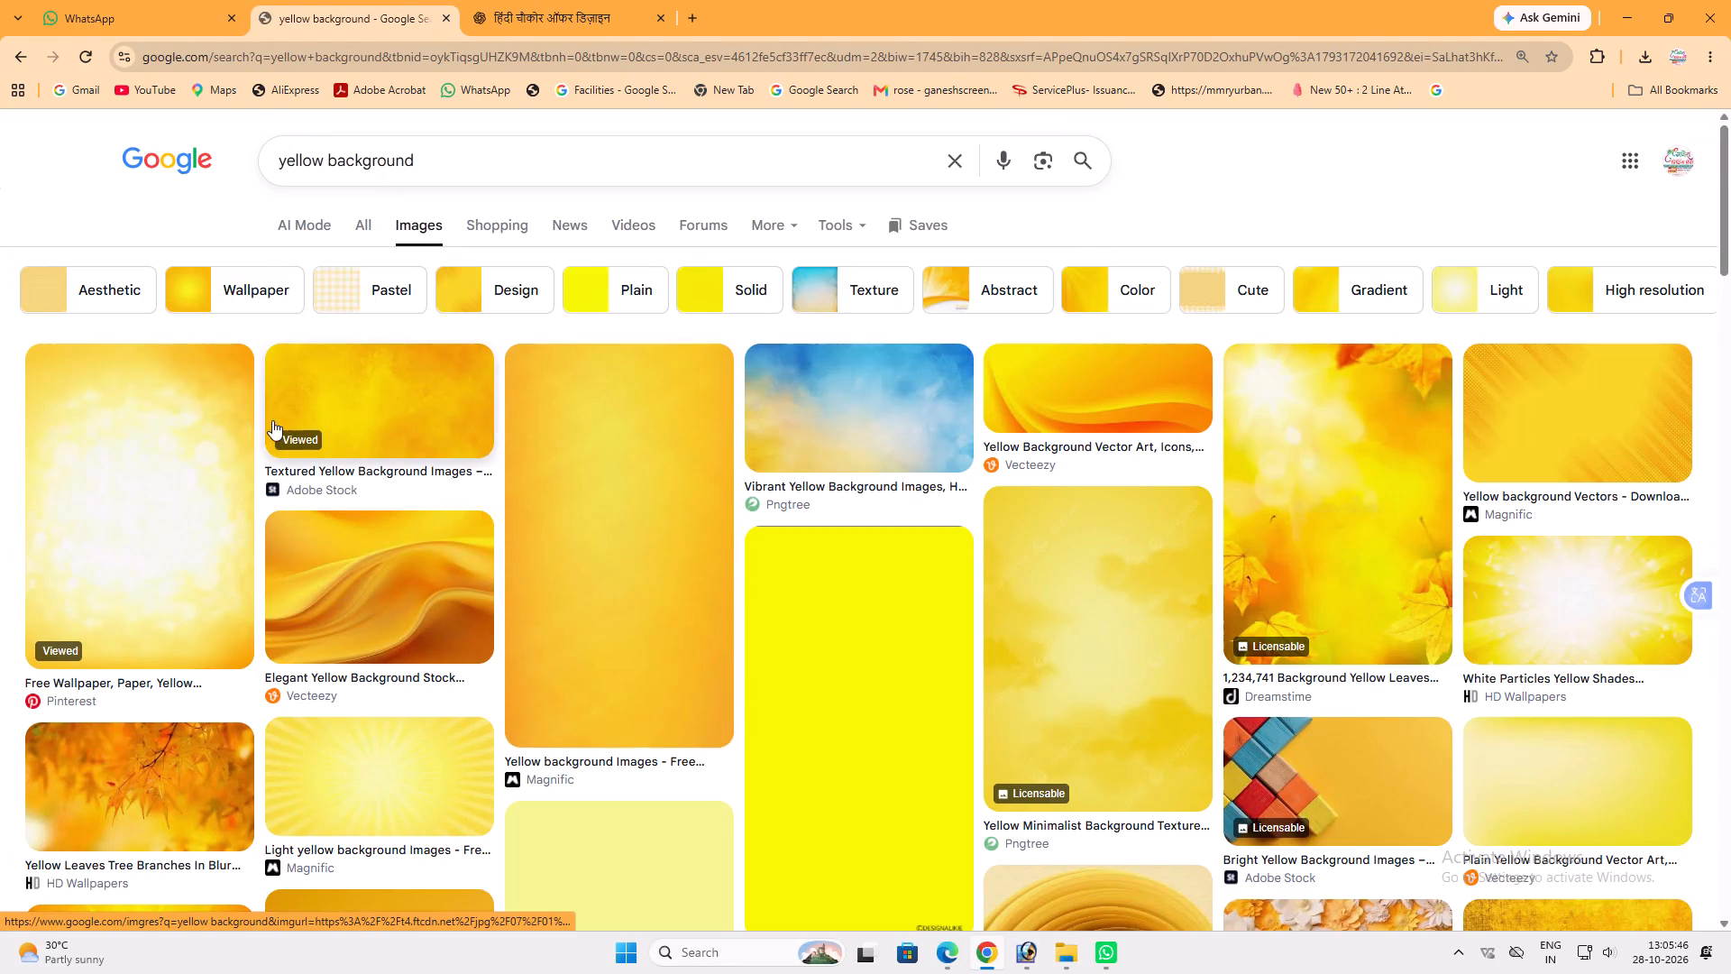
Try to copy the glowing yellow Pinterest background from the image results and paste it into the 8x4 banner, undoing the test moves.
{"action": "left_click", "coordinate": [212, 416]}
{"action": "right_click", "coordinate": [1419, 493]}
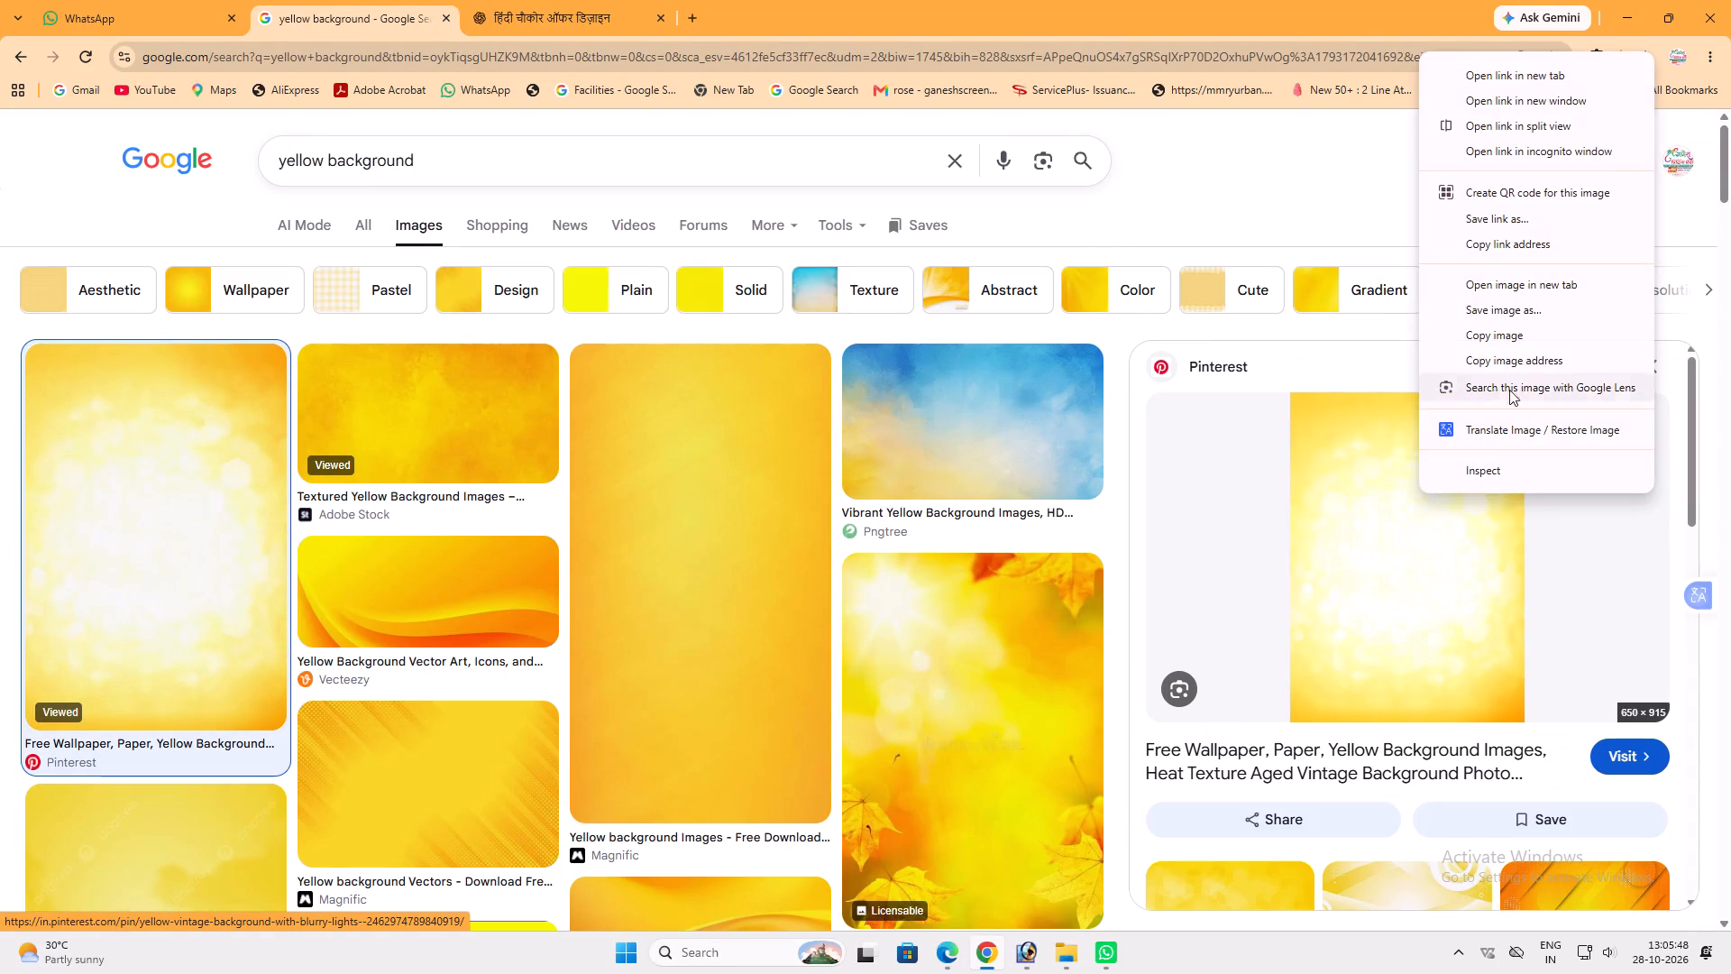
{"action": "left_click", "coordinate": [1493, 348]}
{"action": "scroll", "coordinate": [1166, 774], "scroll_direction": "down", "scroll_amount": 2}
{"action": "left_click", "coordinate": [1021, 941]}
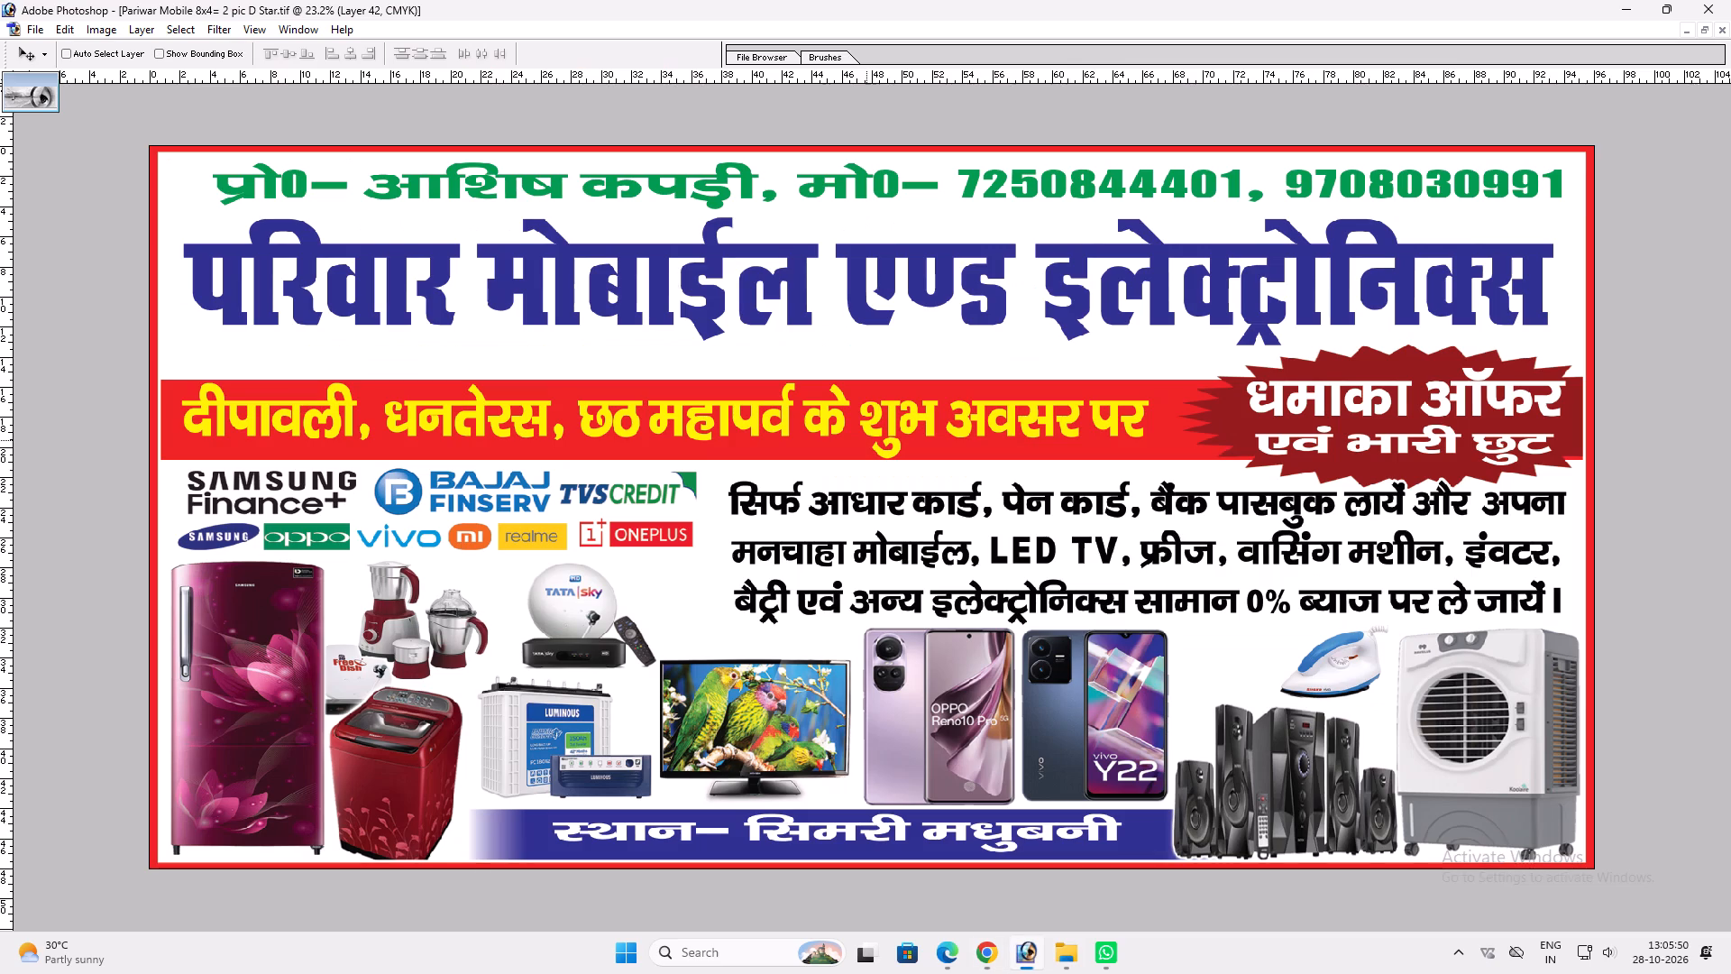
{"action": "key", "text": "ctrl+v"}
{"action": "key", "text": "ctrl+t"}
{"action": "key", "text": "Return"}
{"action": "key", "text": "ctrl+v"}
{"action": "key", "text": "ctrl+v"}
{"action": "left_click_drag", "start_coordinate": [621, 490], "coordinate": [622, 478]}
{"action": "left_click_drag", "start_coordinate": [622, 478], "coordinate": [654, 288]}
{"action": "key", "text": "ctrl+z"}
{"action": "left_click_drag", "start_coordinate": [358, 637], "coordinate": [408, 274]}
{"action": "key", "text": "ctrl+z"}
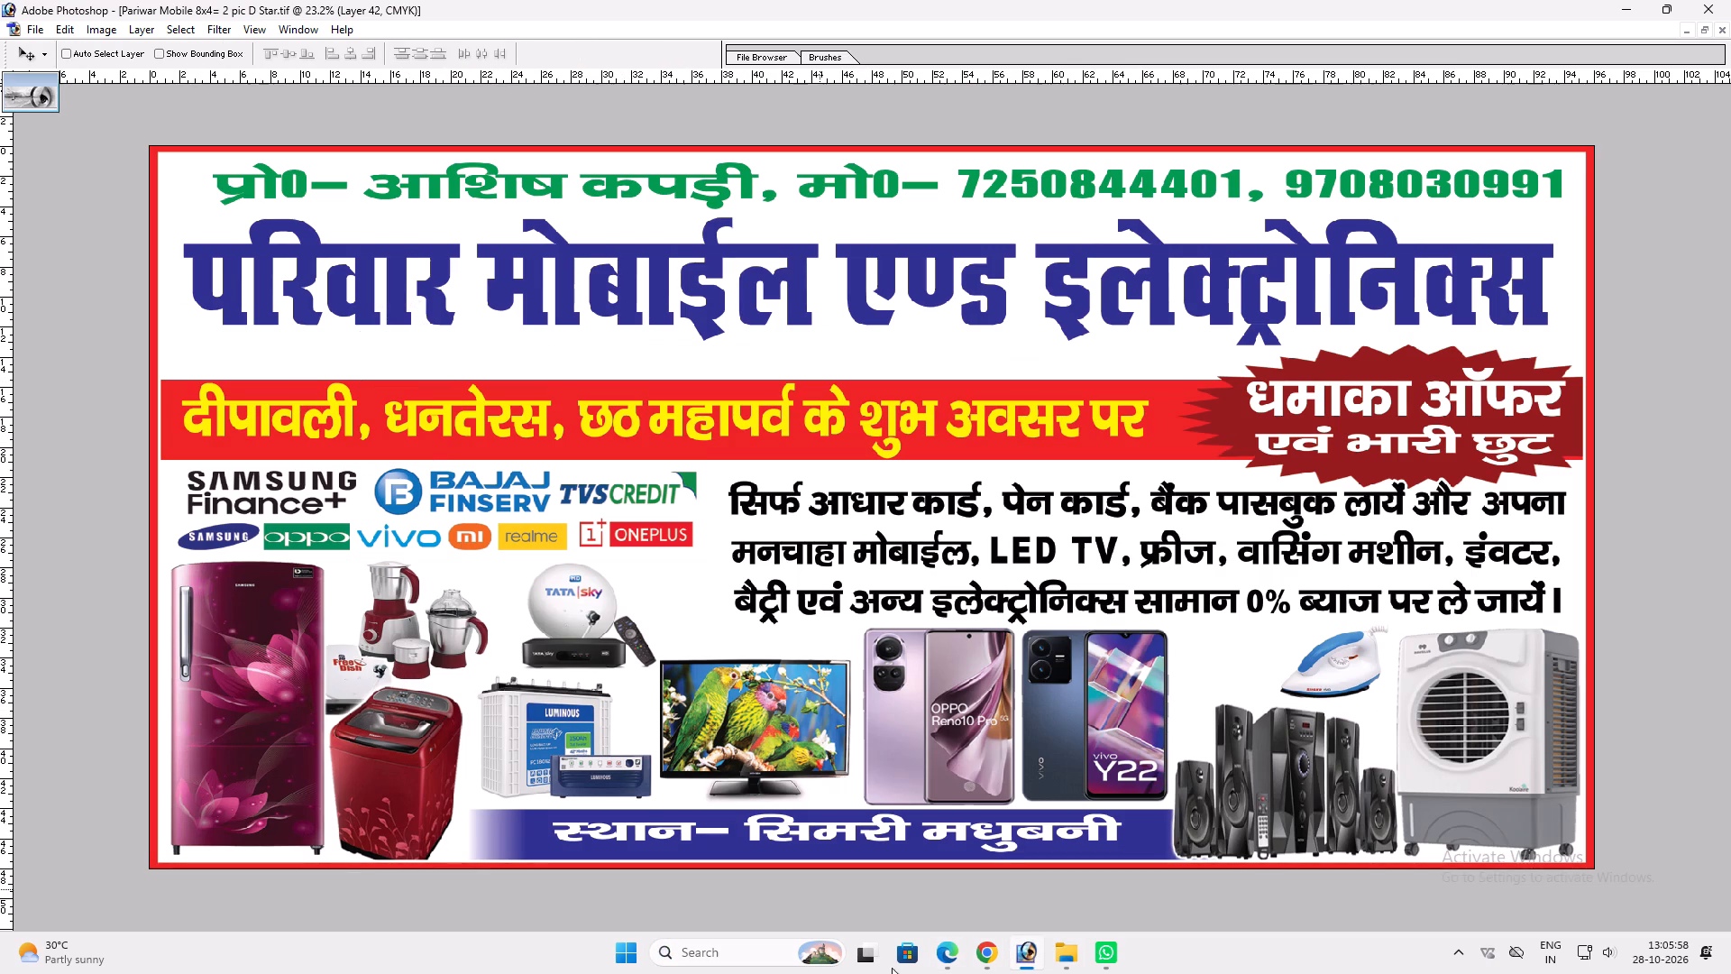
Switch back to Chrome and copy the previewed glowing yellow Pinterest background image.
{"action": "left_click", "coordinate": [987, 949]}
{"action": "right_click", "coordinate": [1351, 412]}
{"action": "left_click", "coordinate": [1442, 691]}
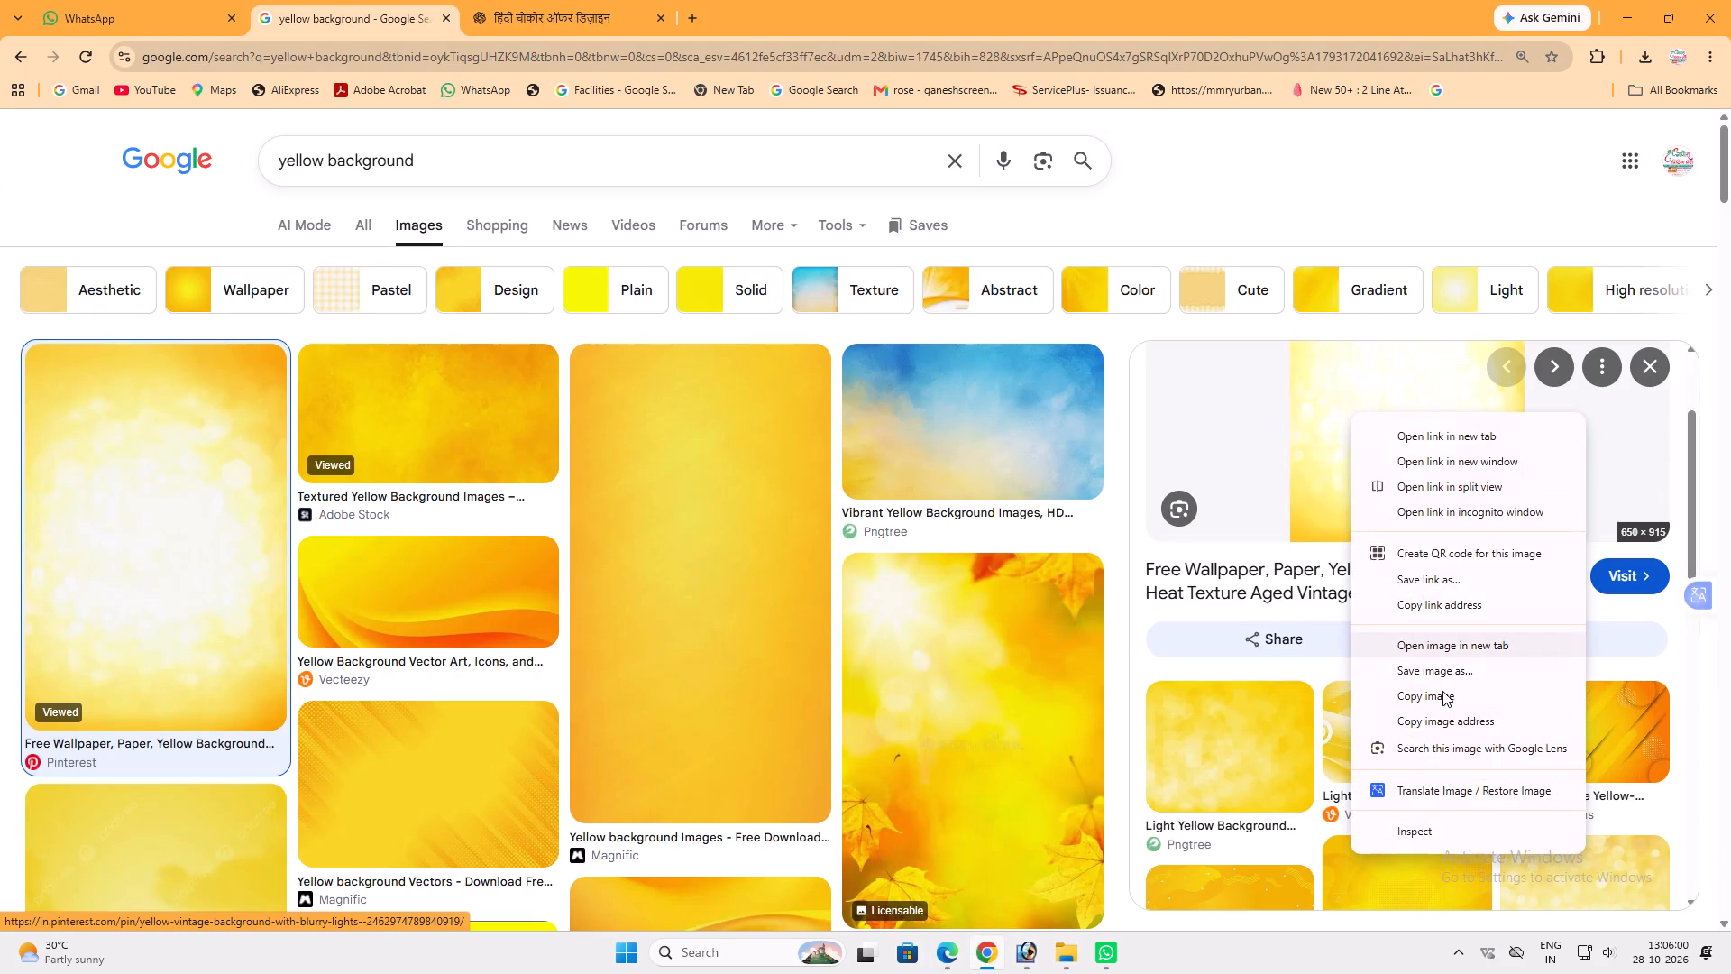
Browse the related images and the main yellow background results for other background options.
{"action": "scroll", "coordinate": [1422, 616], "scroll_direction": "down", "scroll_amount": 4}
{"action": "left_click", "coordinate": [1199, 414]}
{"action": "scroll", "coordinate": [1422, 501], "scroll_direction": "down", "scroll_amount": 6}
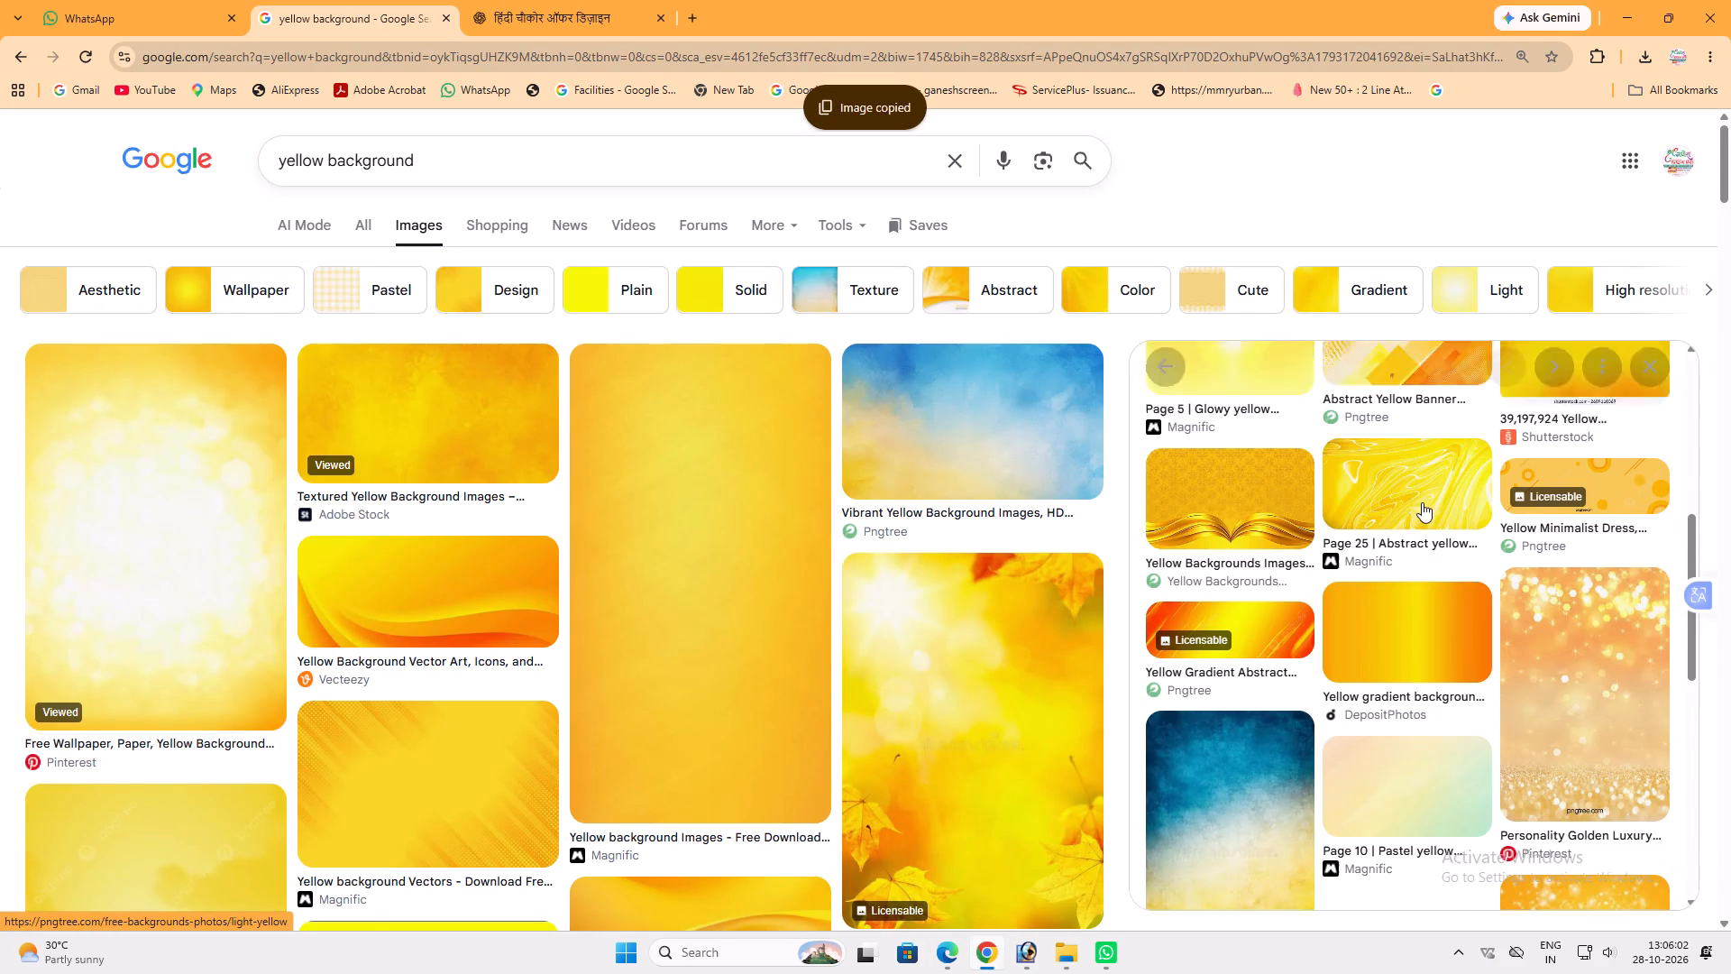
{"action": "scroll", "coordinate": [494, 588], "scroll_direction": "down", "scroll_amount": 6}
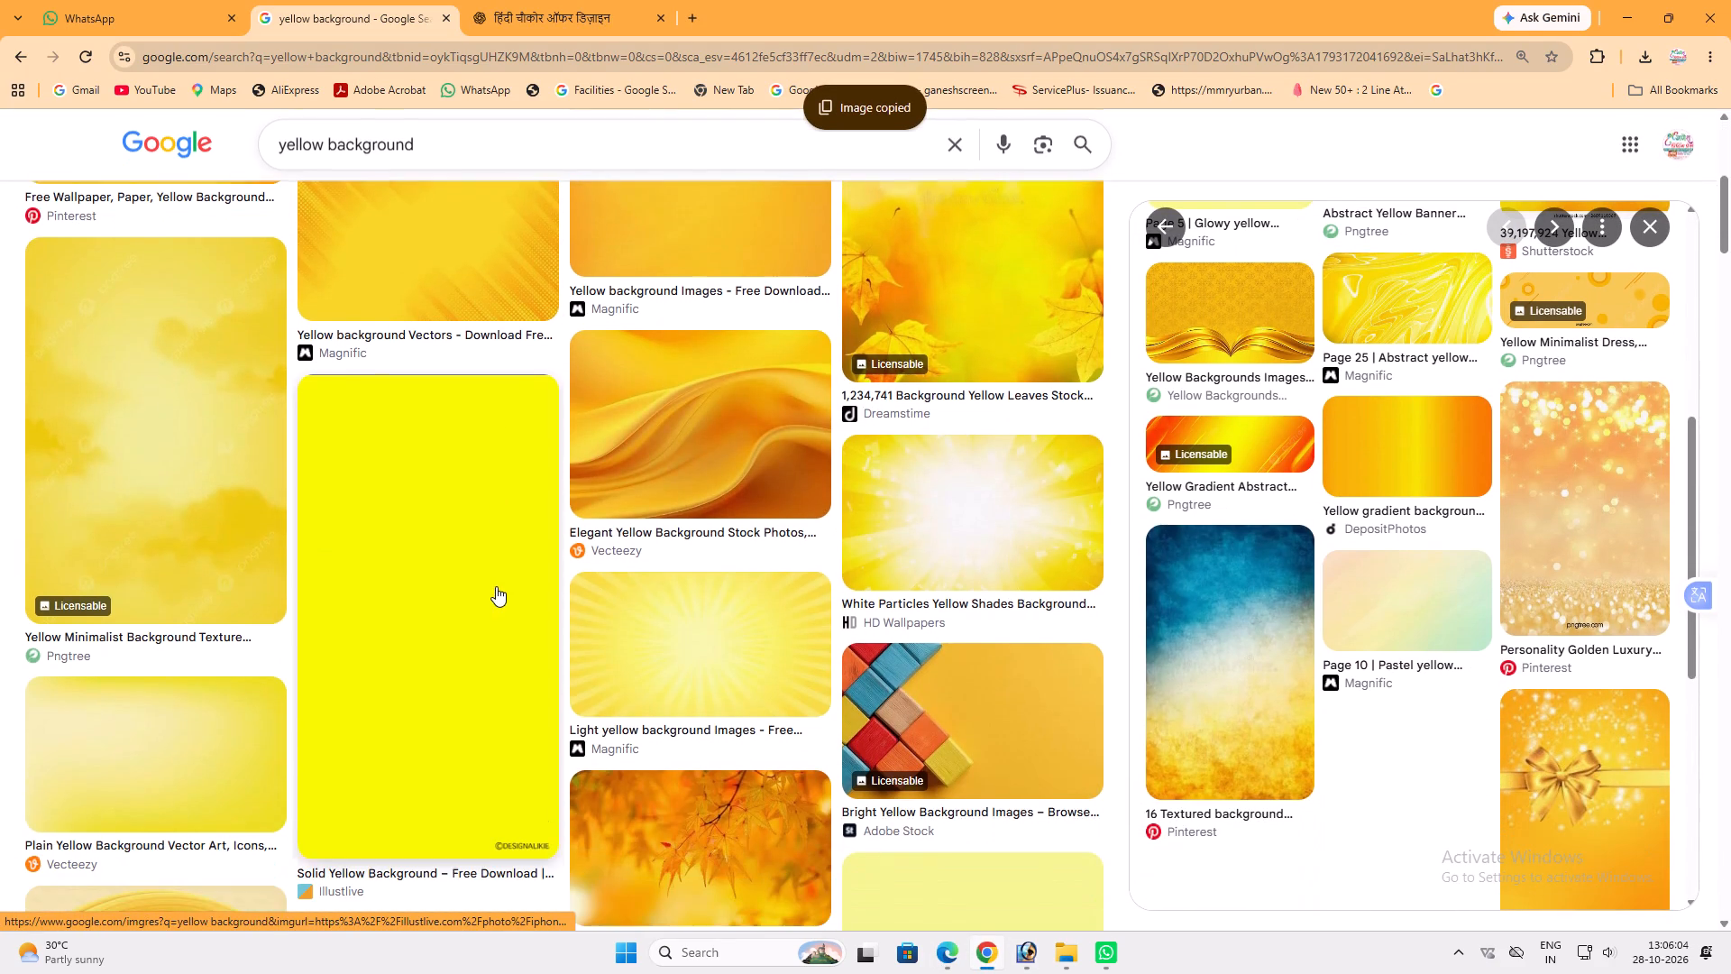
{"action": "scroll", "coordinate": [976, 546], "scroll_direction": "down", "scroll_amount": 8}
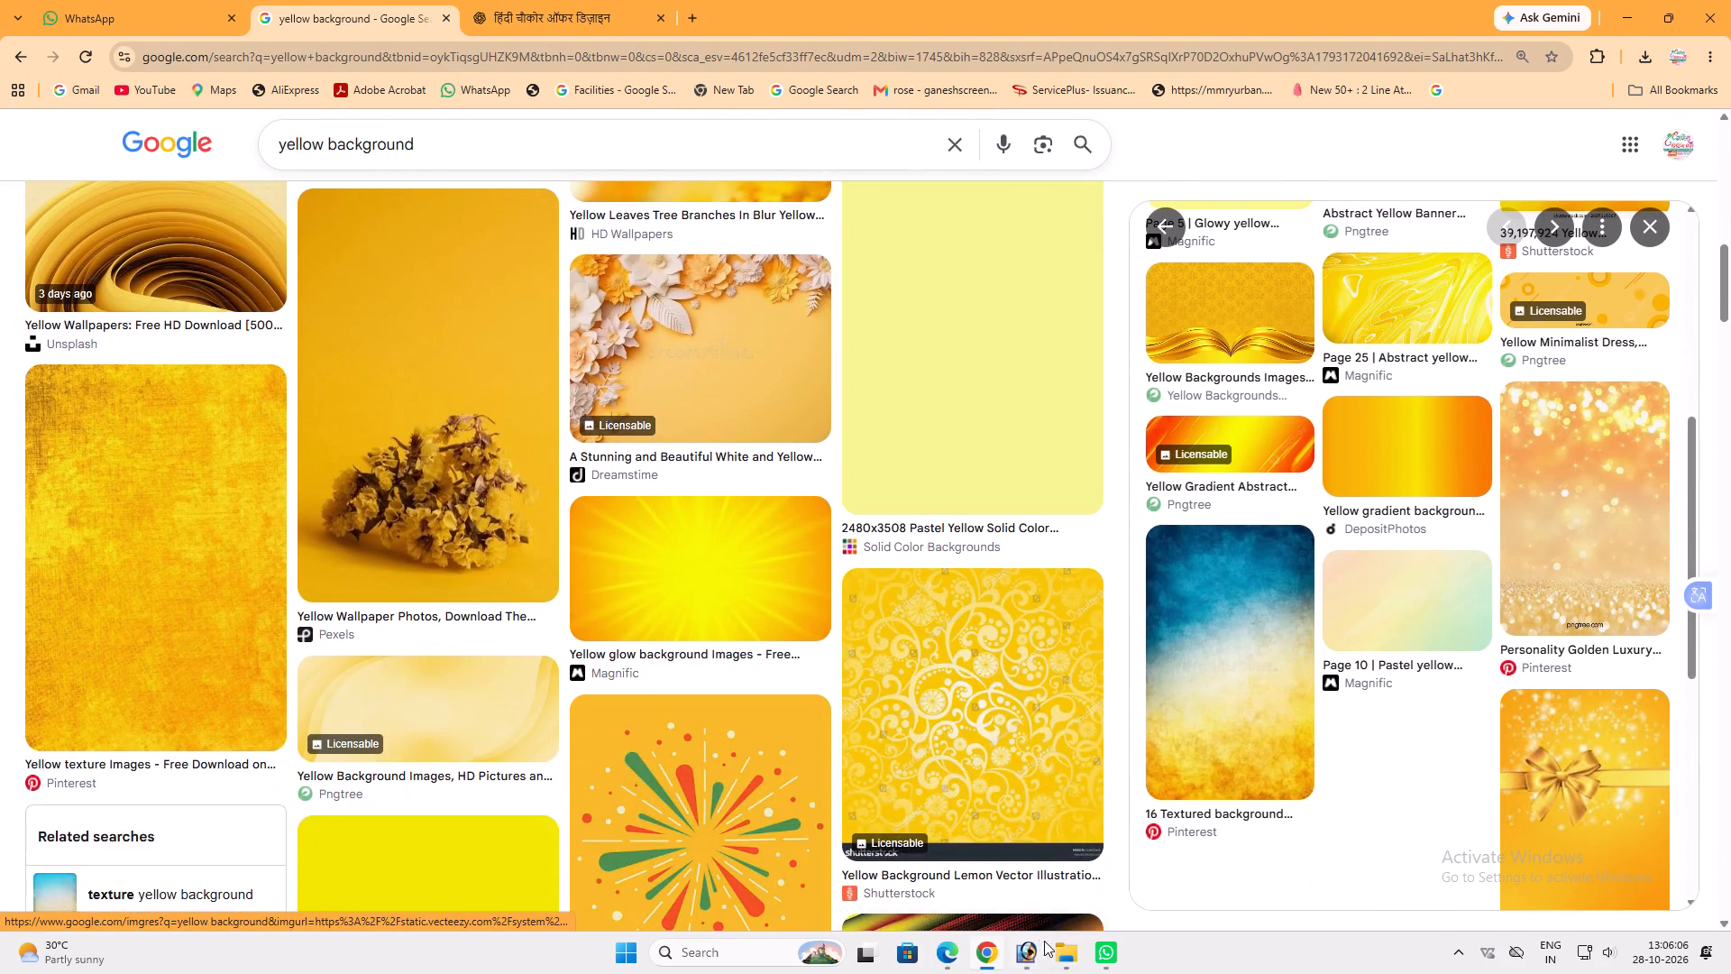
Paste the copied yellow image into the 8x4 banner, rotate it 90° CCW, and align it to the canvas's top-left corner.
{"action": "left_click", "coordinate": [1027, 952]}
{"action": "key", "text": "ctrl+v"}
{"action": "key", "text": "ctrl+t"}
{"action": "right_click", "coordinate": [881, 528], "text": "ctrl"}
{"action": "left_click", "coordinate": [963, 718]}
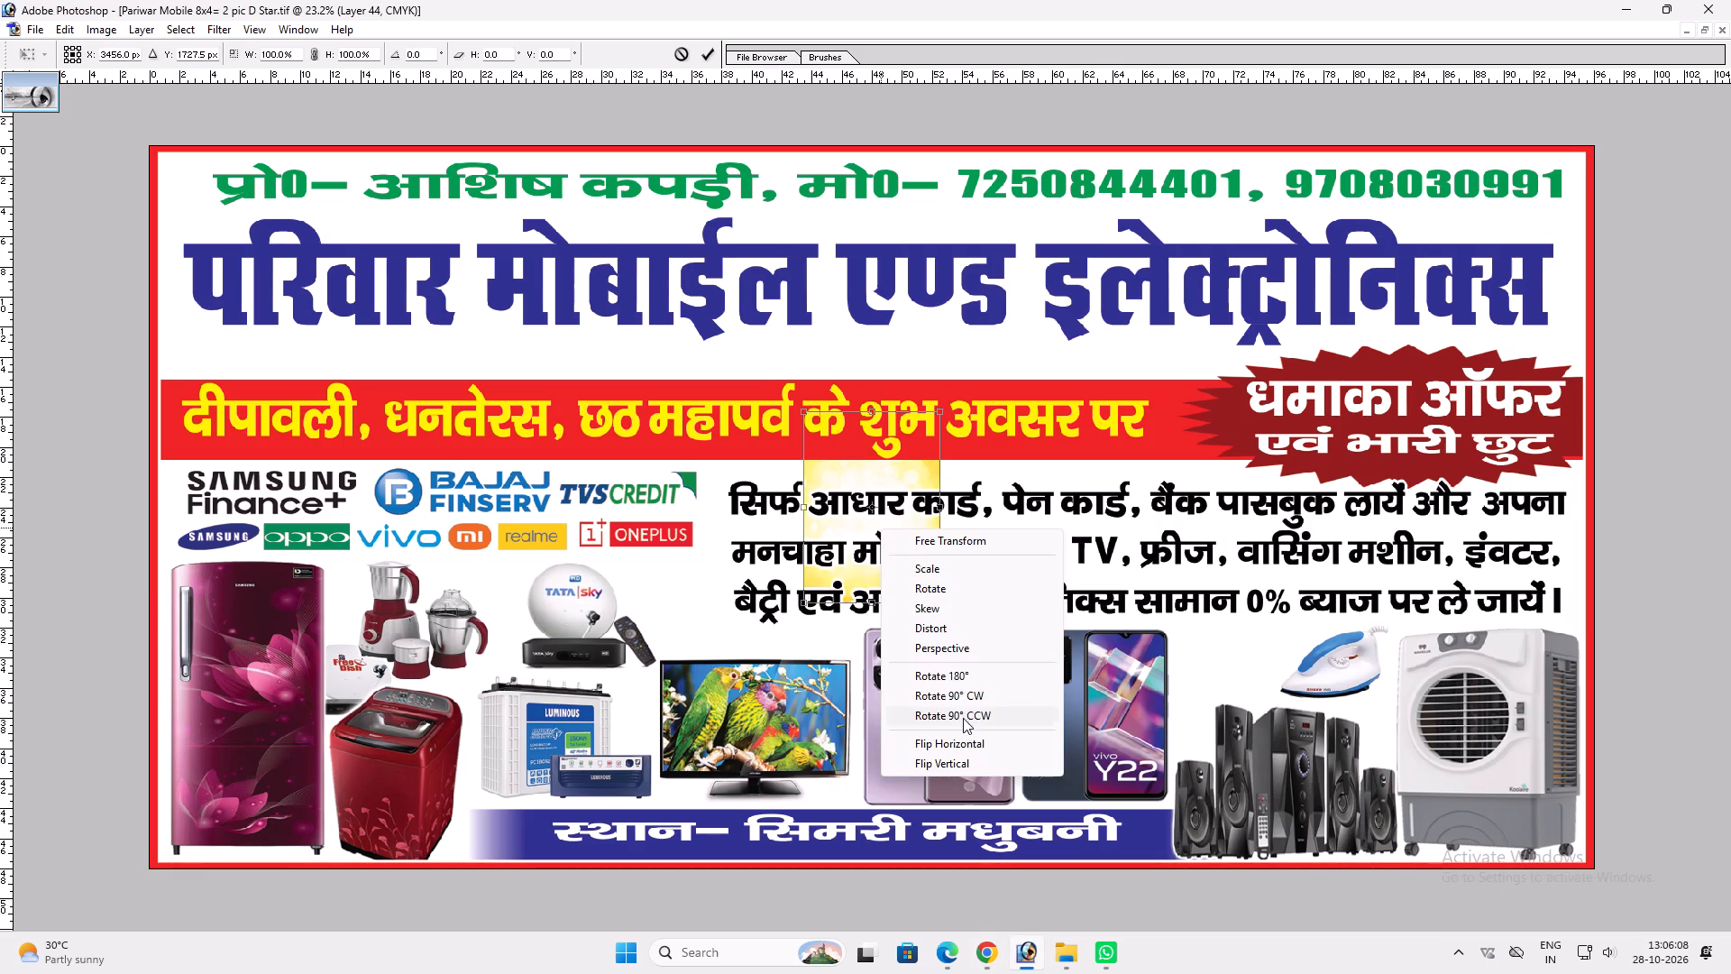
{"action": "key", "text": "Return"}
{"action": "key", "text": "ctrl+a"}
{"action": "left_click", "coordinate": [334, 56]}
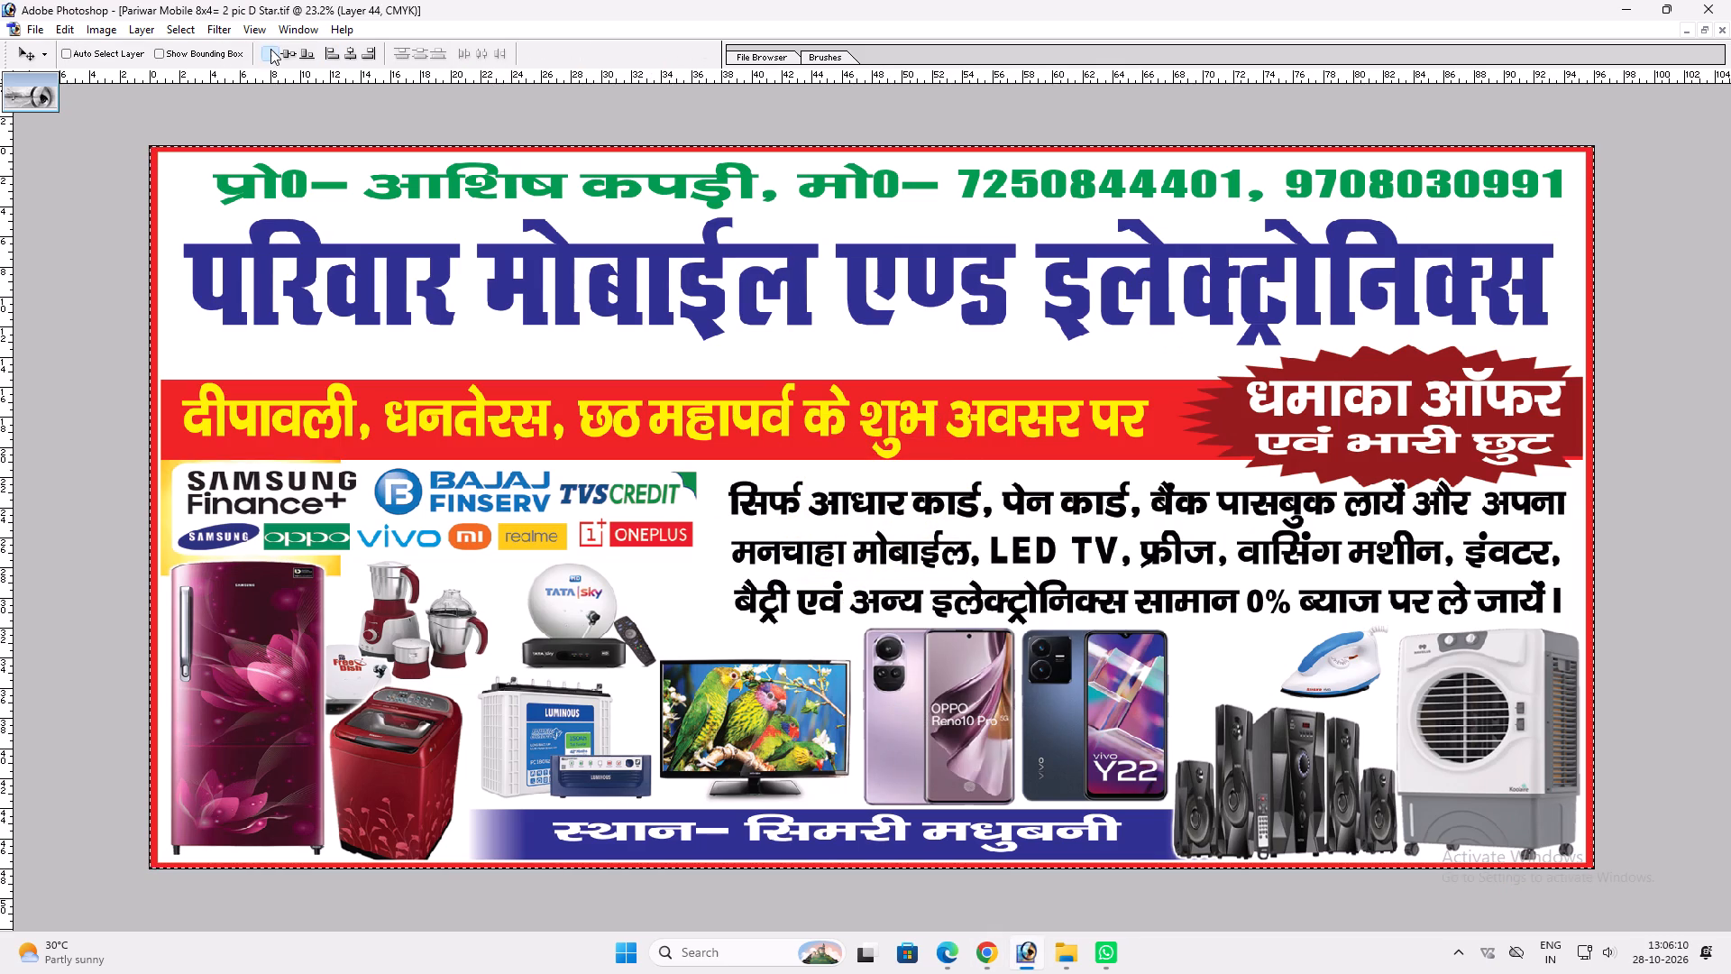
{"action": "left_click", "coordinate": [270, 49]}
{"action": "key", "text": "ctrl+d"}
Enlarge the pasted yellow image with Free Transform so it covers the banner's whole background.
{"action": "key", "text": "ctrl+t"}
{"action": "left_click_drag", "start_coordinate": [350, 283], "coordinate": [459, 324], "text": "shift"}
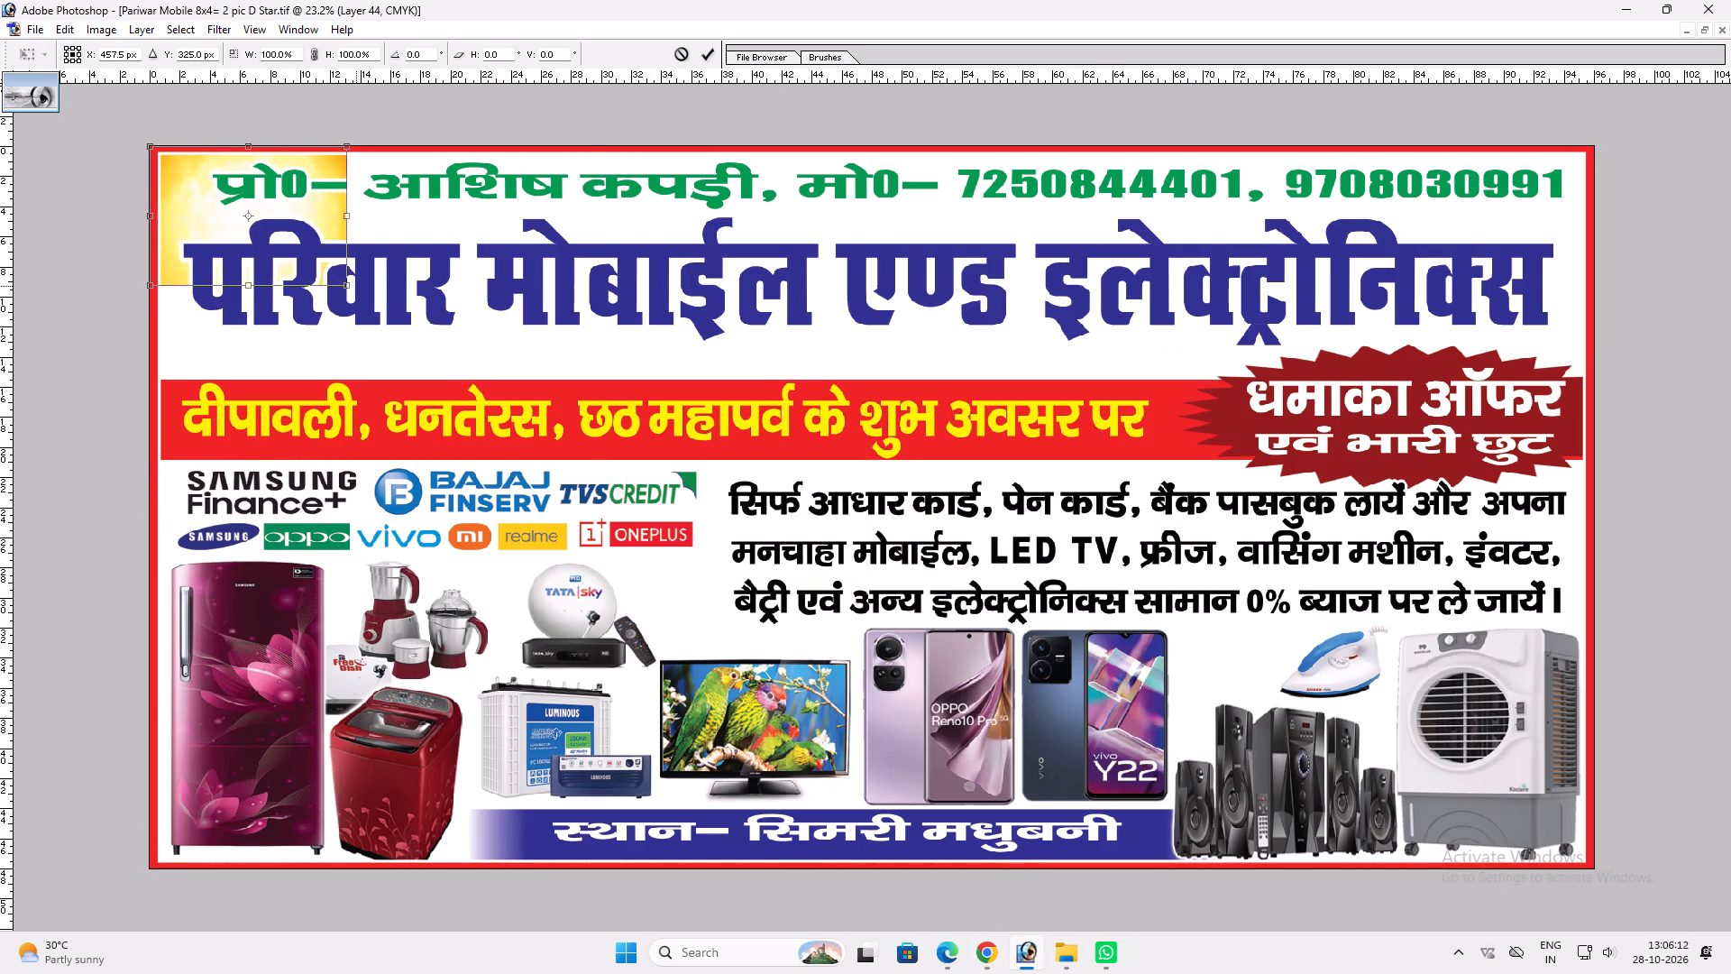
{"action": "left_click_drag", "start_coordinate": [459, 324], "coordinate": [649, 387], "text": "shift"}
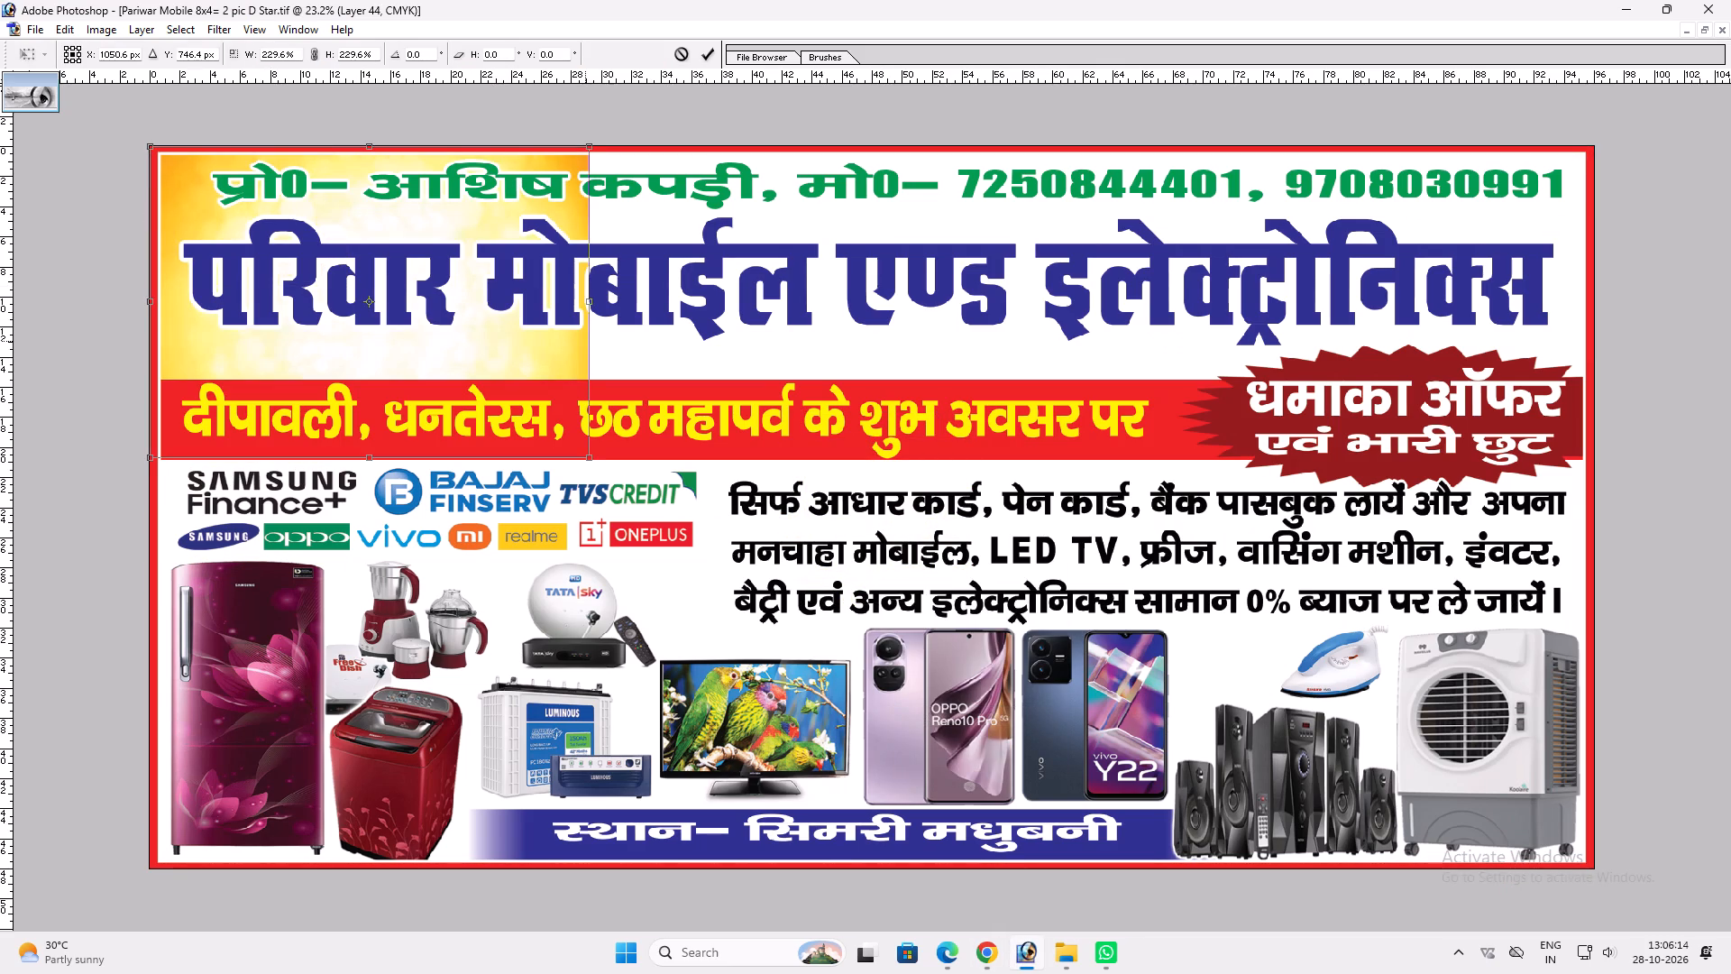
{"action": "left_click_drag", "start_coordinate": [586, 464], "coordinate": [587, 463], "text": "shift"}
{"action": "left_click_drag", "start_coordinate": [587, 463], "coordinate": [1223, 785], "text": "shift"}
{"action": "left_click_drag", "start_coordinate": [1168, 694], "coordinate": [1568, 683], "text": "shift"}
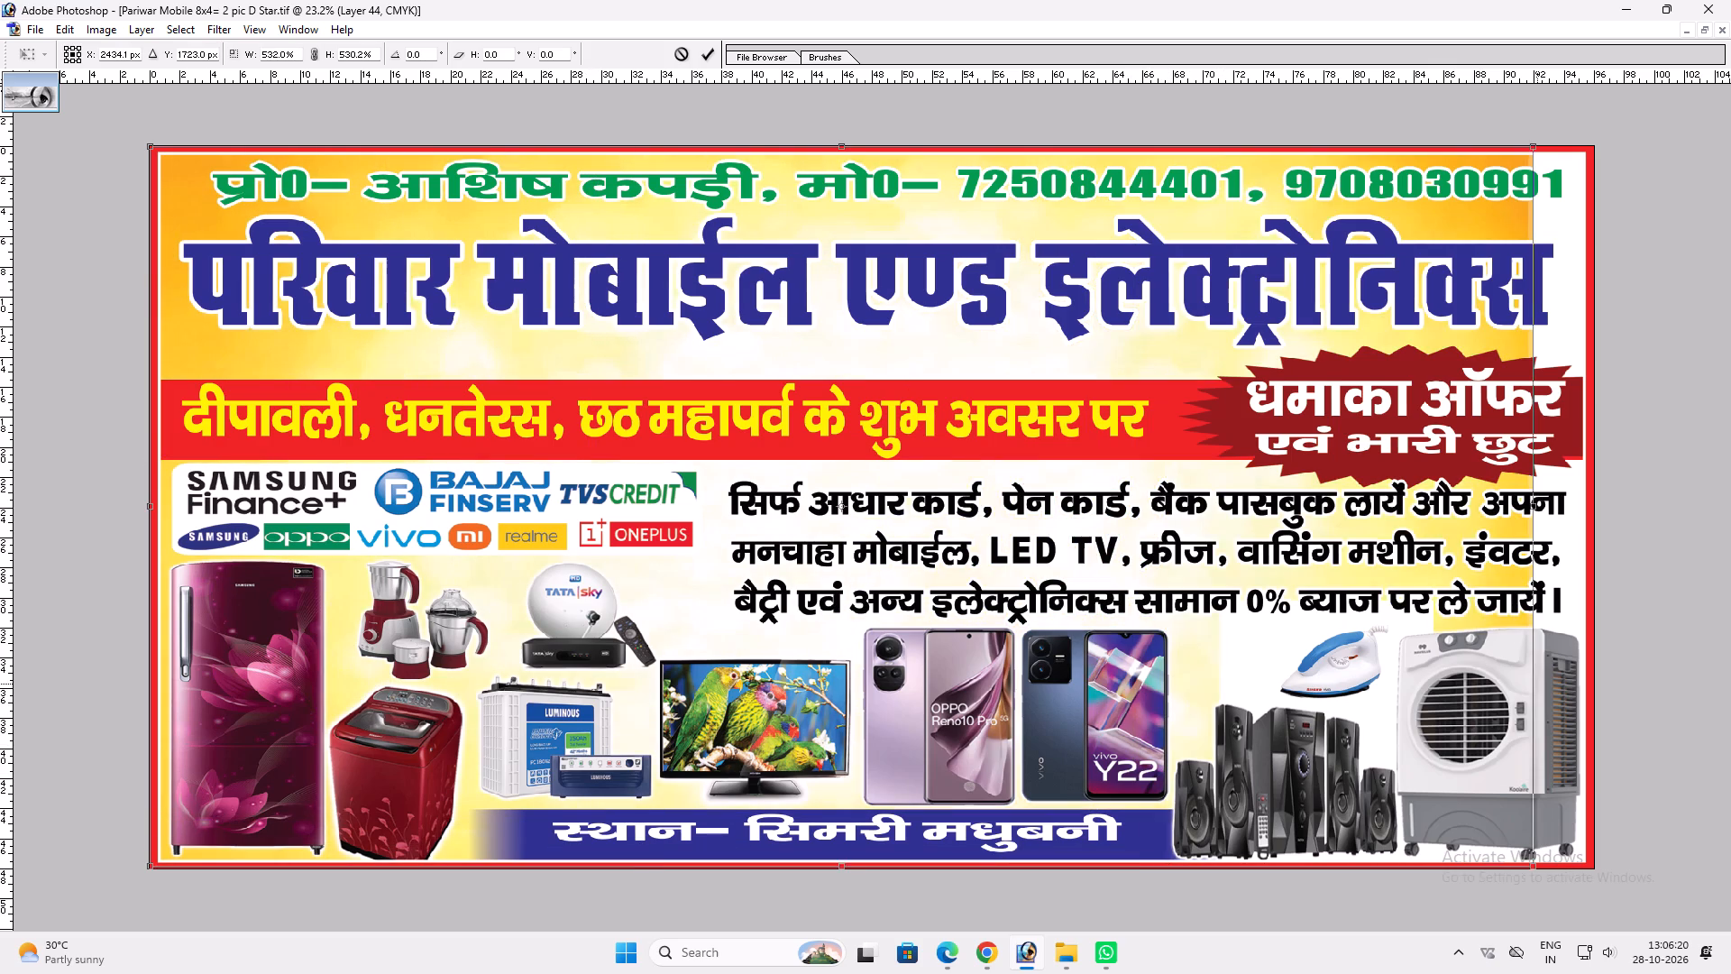
{"action": "left_click_drag", "start_coordinate": [1568, 683], "coordinate": [1614, 678], "text": "shift"}
{"action": "key", "text": "shift+Return"}
{"action": "key", "text": "v"}
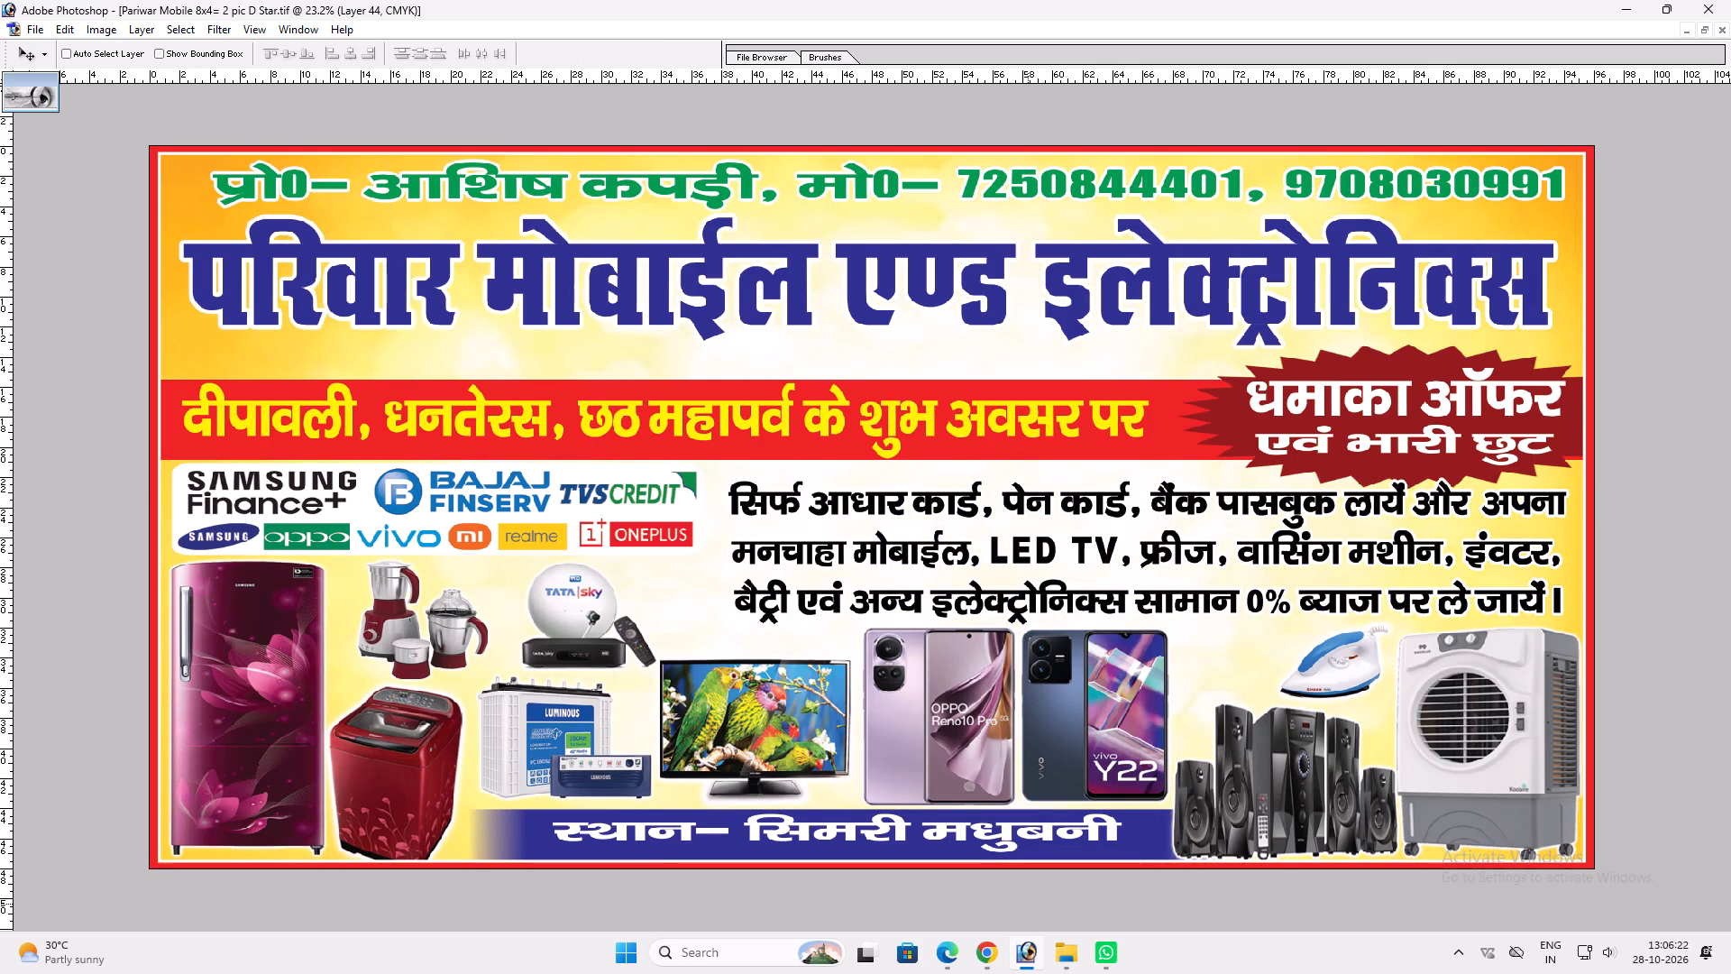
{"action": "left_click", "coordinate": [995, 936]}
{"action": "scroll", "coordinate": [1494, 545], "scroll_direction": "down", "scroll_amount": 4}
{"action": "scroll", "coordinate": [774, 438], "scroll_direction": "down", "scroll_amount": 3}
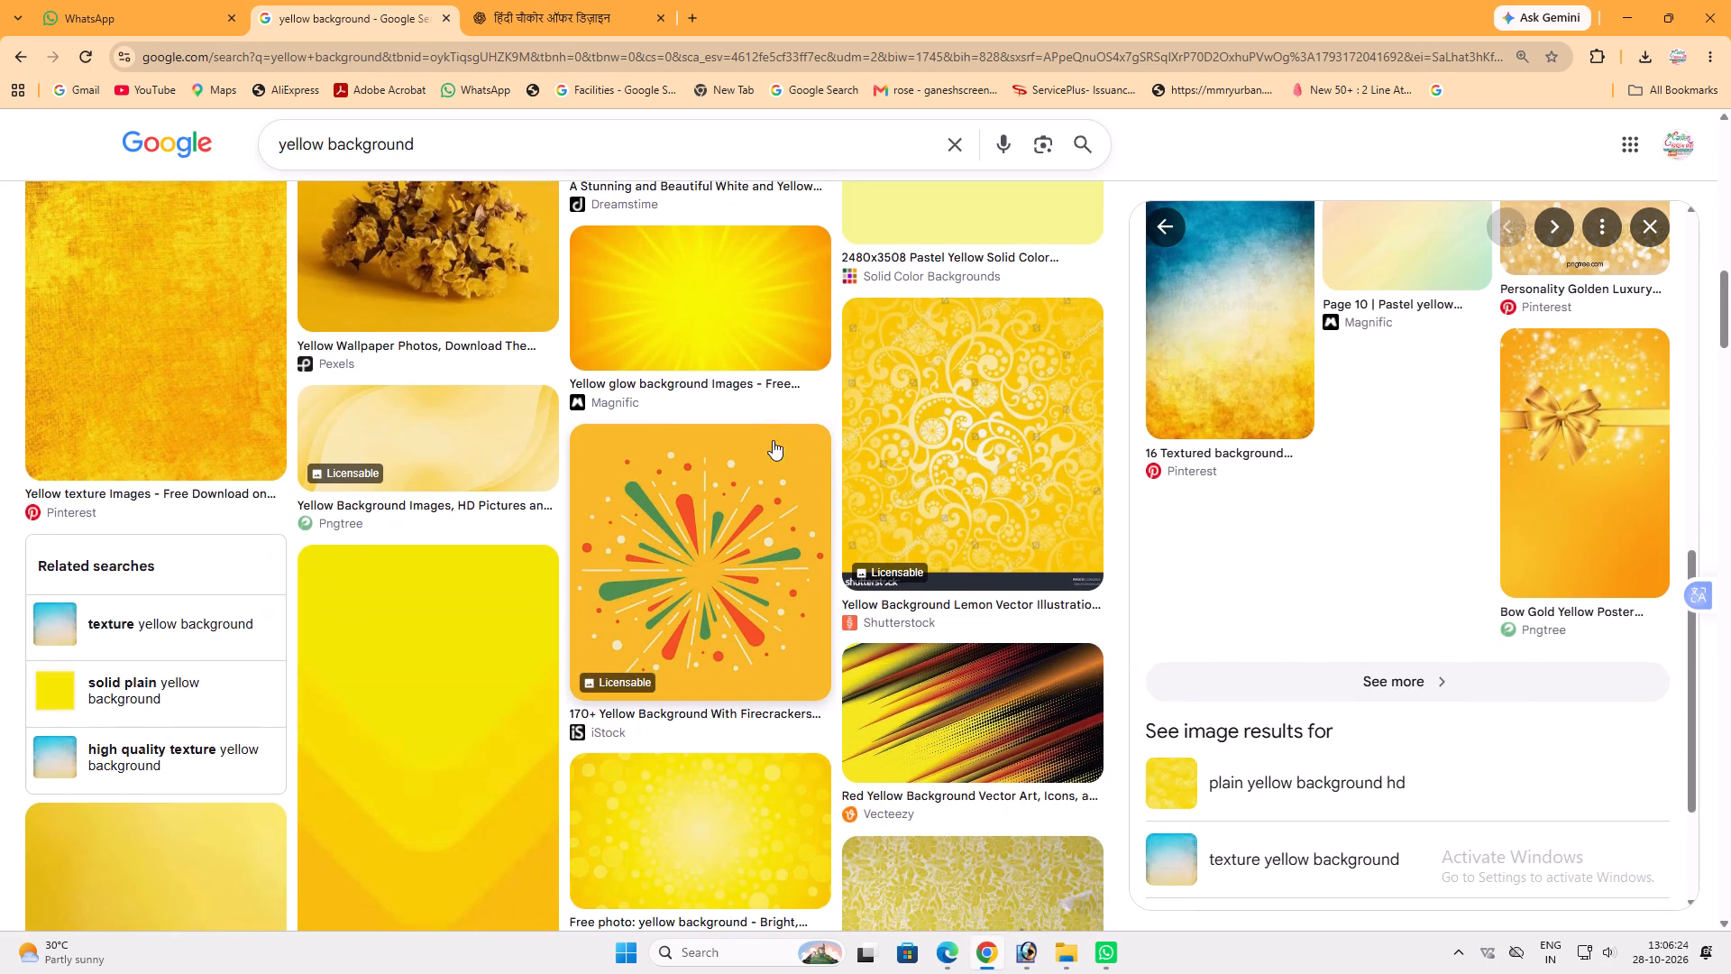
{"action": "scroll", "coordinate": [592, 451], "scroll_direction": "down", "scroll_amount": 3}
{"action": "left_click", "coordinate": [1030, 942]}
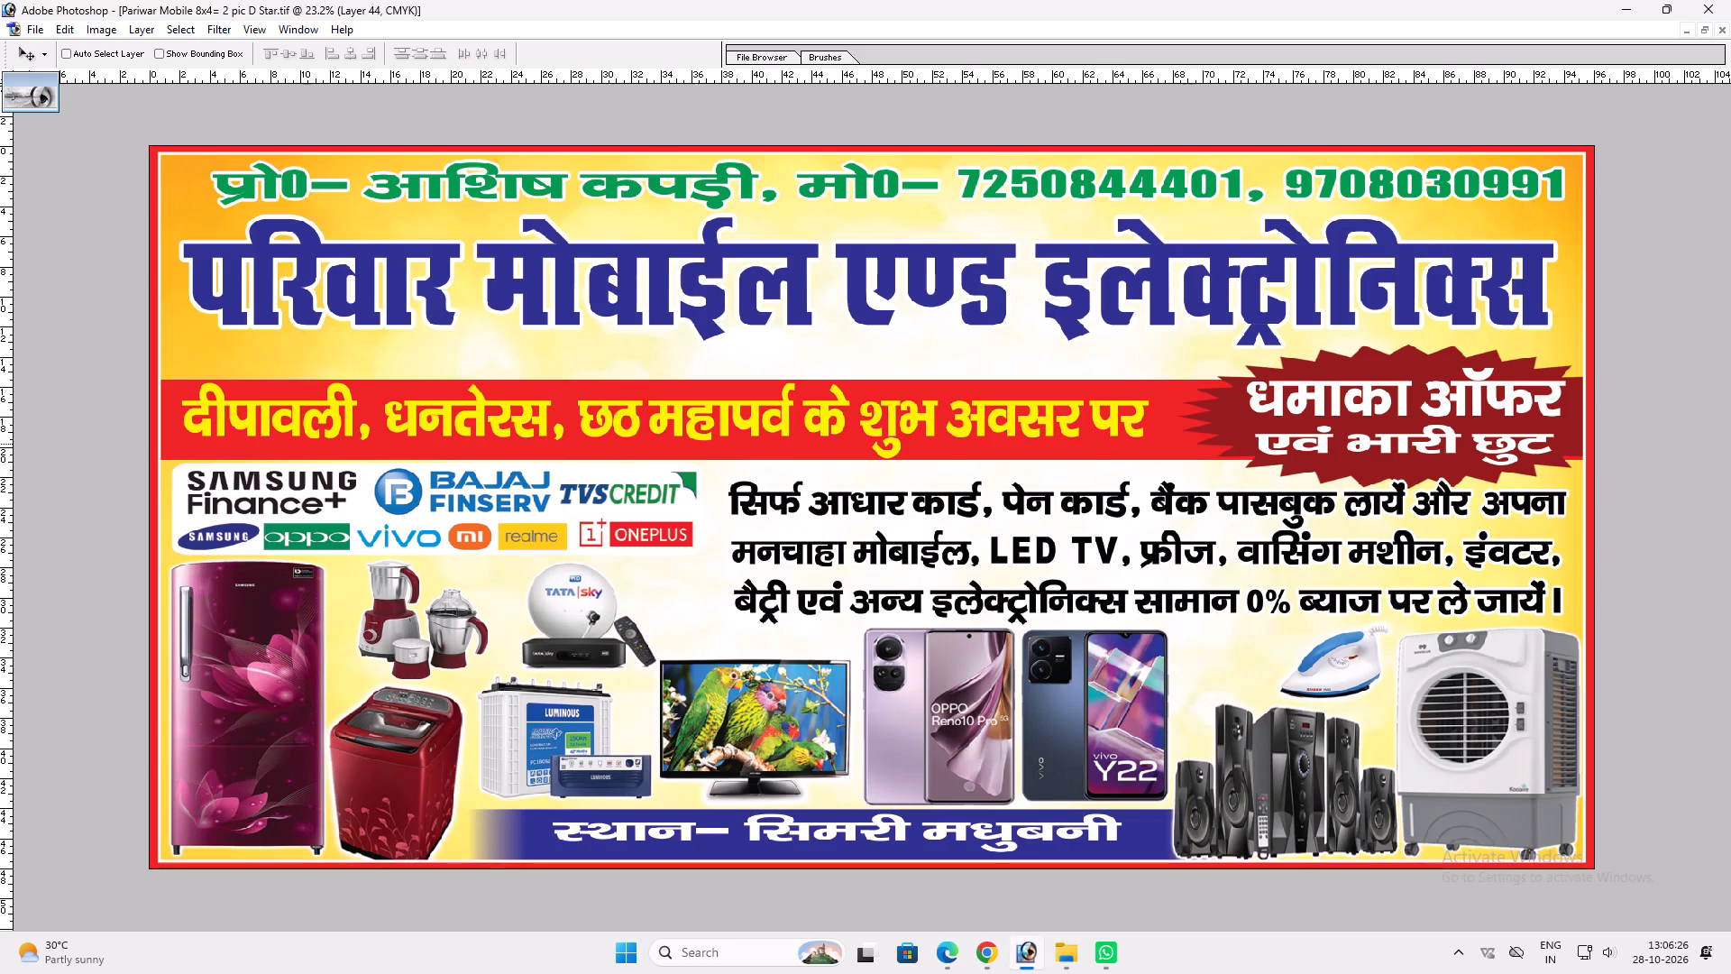
Reduce the height of the dark red धमाका ऑफर burst to 93.8%, lowering its top edge away from the shop title.
{"action": "key", "text": "v"}
{"action": "left_click", "coordinate": [897, 263]}
{"action": "right_click", "coordinate": [1372, 374]}
{"action": "left_click", "coordinate": [1388, 380]}
{"action": "left_click_drag", "start_coordinate": [1376, 368], "coordinate": [1385, 385]}
{"action": "key", "text": "ctrl+z"}
{"action": "key", "text": "ctrl+t"}
{"action": "left_click_drag", "start_coordinate": [1600, 341], "coordinate": [1585, 350], "text": "shift"}
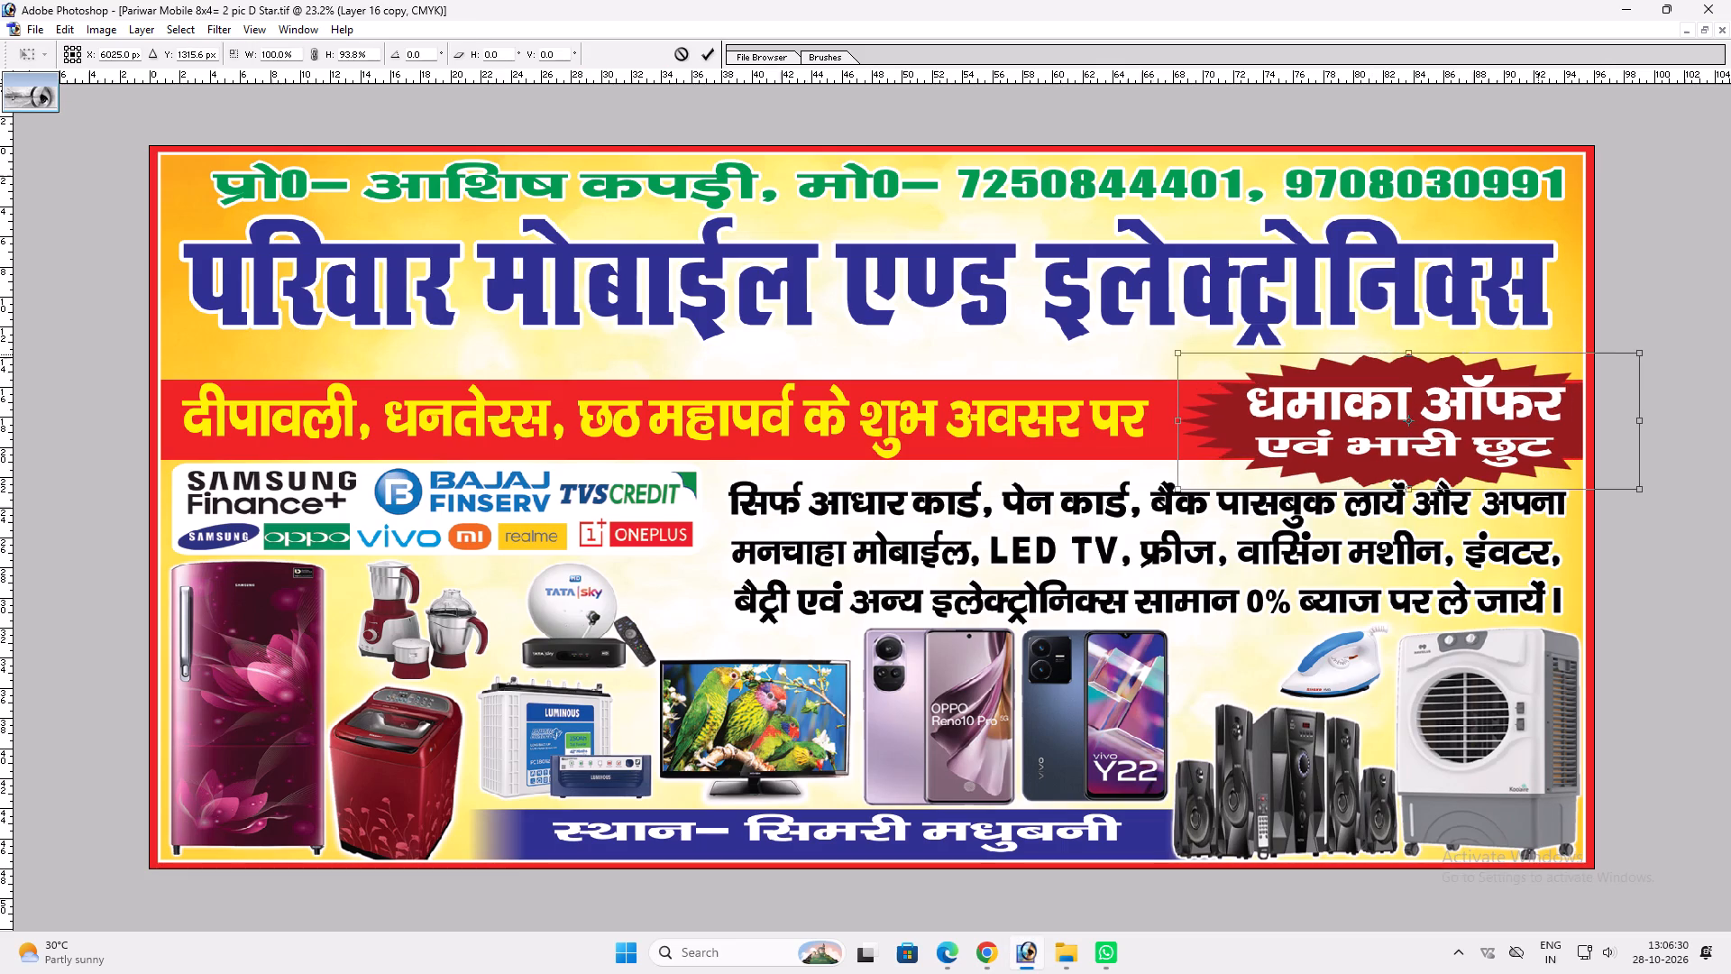
{"action": "key", "text": "shift+Return"}
{"action": "key", "text": "v"}
Select the large blue shop title's text layer and fine-tune its size slightly with Free Transform.
{"action": "key", "text": "v"}
{"action": "right_click", "coordinate": [1079, 295]}
{"action": "left_click", "coordinate": [1104, 305]}
{"action": "key", "text": "ctrl+t"}
{"action": "left_click_drag", "start_coordinate": [1093, 321], "coordinate": [1088, 331], "text": "shift"}
{"action": "key", "text": "ctrl+z"}
{"action": "key", "text": "ctrl+Return"}
{"action": "key", "text": "ctrl+t"}
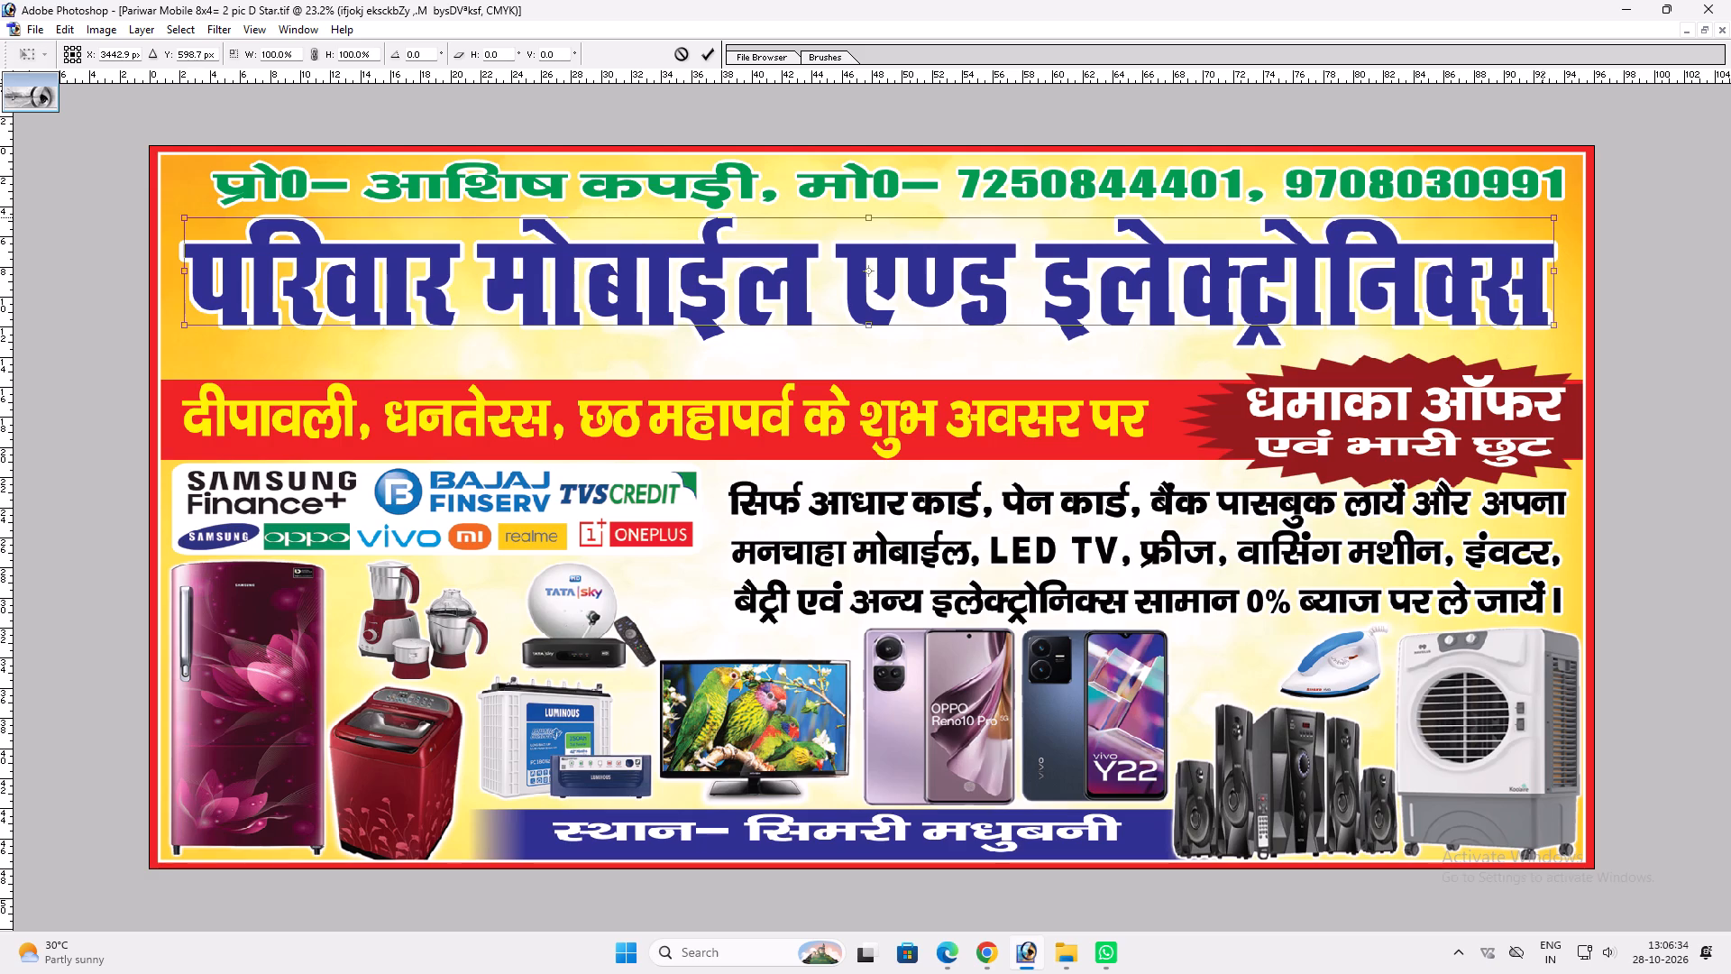
{"action": "left_click", "coordinate": [1552, 217], "text": "shift"}
{"action": "key", "text": "shift+Return"}
{"action": "key", "text": "v"}
In the green contact line at the banner's top, replace the tall zero after प्रो with the small abbreviation circle ०.
{"action": "right_click", "coordinate": [858, 175]}
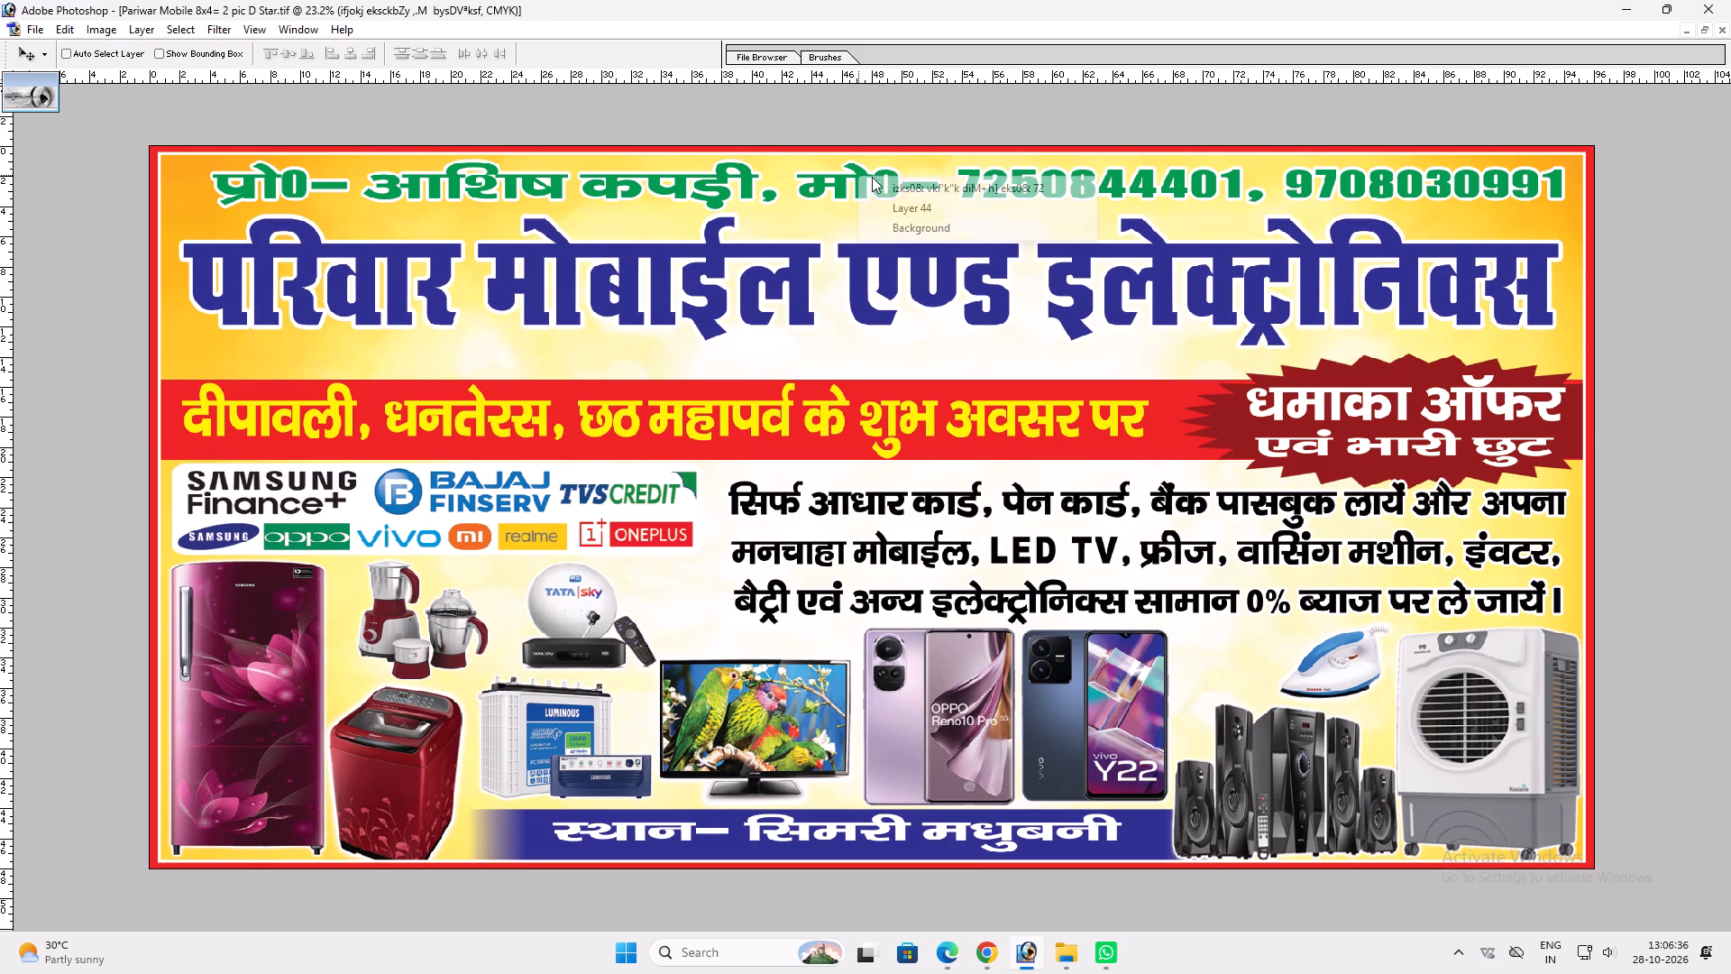
{"action": "left_click", "coordinate": [876, 178]}
{"action": "left_click_drag", "start_coordinate": [866, 174], "coordinate": [878, 177]}
{"action": "key", "text": "ctrl+z"}
{"action": "key", "text": "f"}
{"action": "type", "text": "ff"}
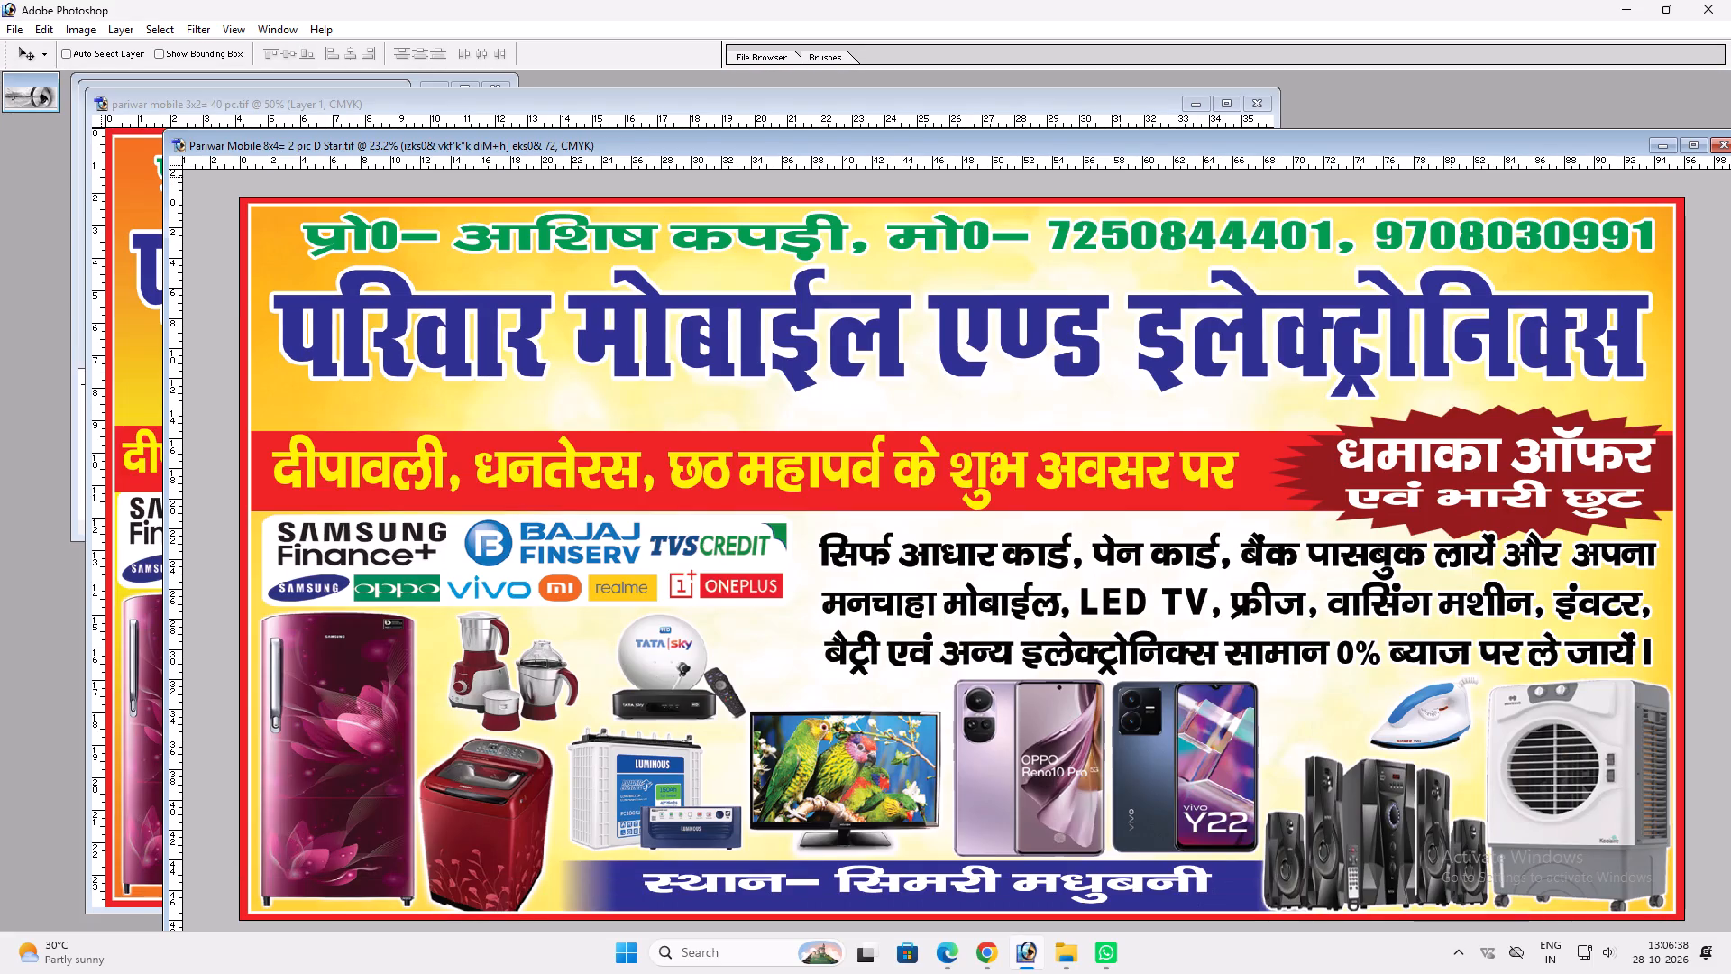
{"action": "left_click_drag", "start_coordinate": [1389, 142], "coordinate": [1323, 489]}
{"action": "double_click", "coordinate": [1323, 488]}
{"action": "key", "text": "t"}
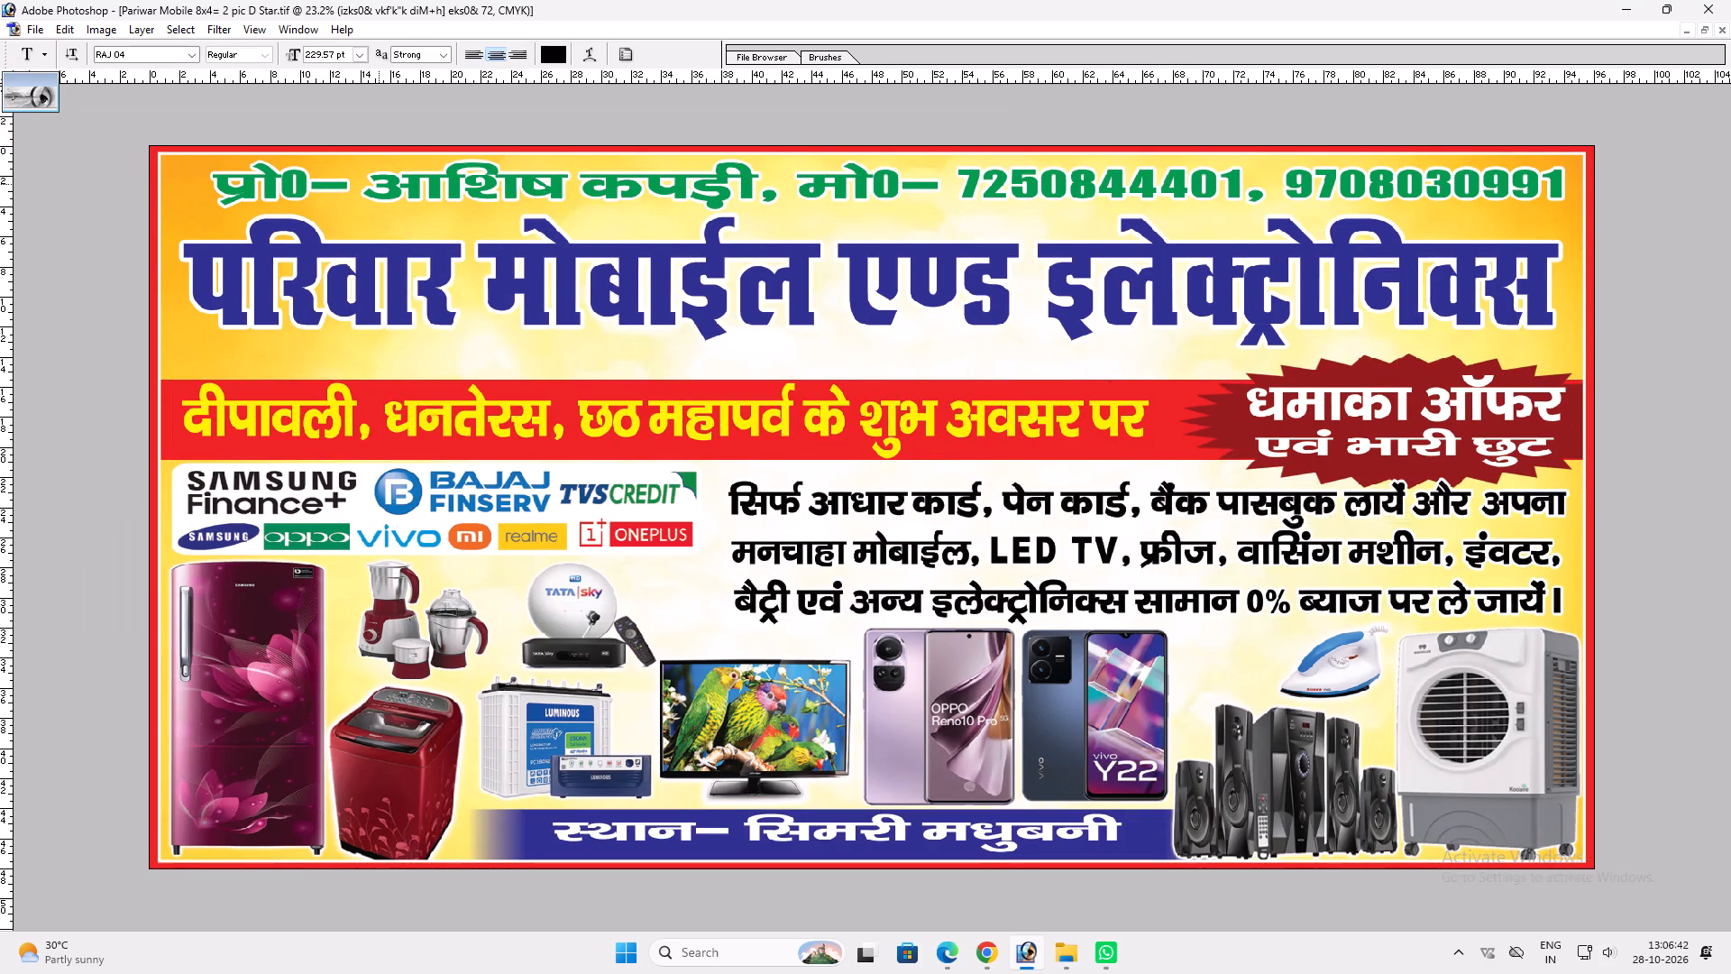
{"action": "left_click_drag", "start_coordinate": [301, 188], "coordinate": [290, 191]}
{"action": "key", "text": "alt+0"}
{"action": "key", "text": "alt+1"}
{"action": "key", "text": "alt+4"}
{"action": "key", "text": "alt+0"}
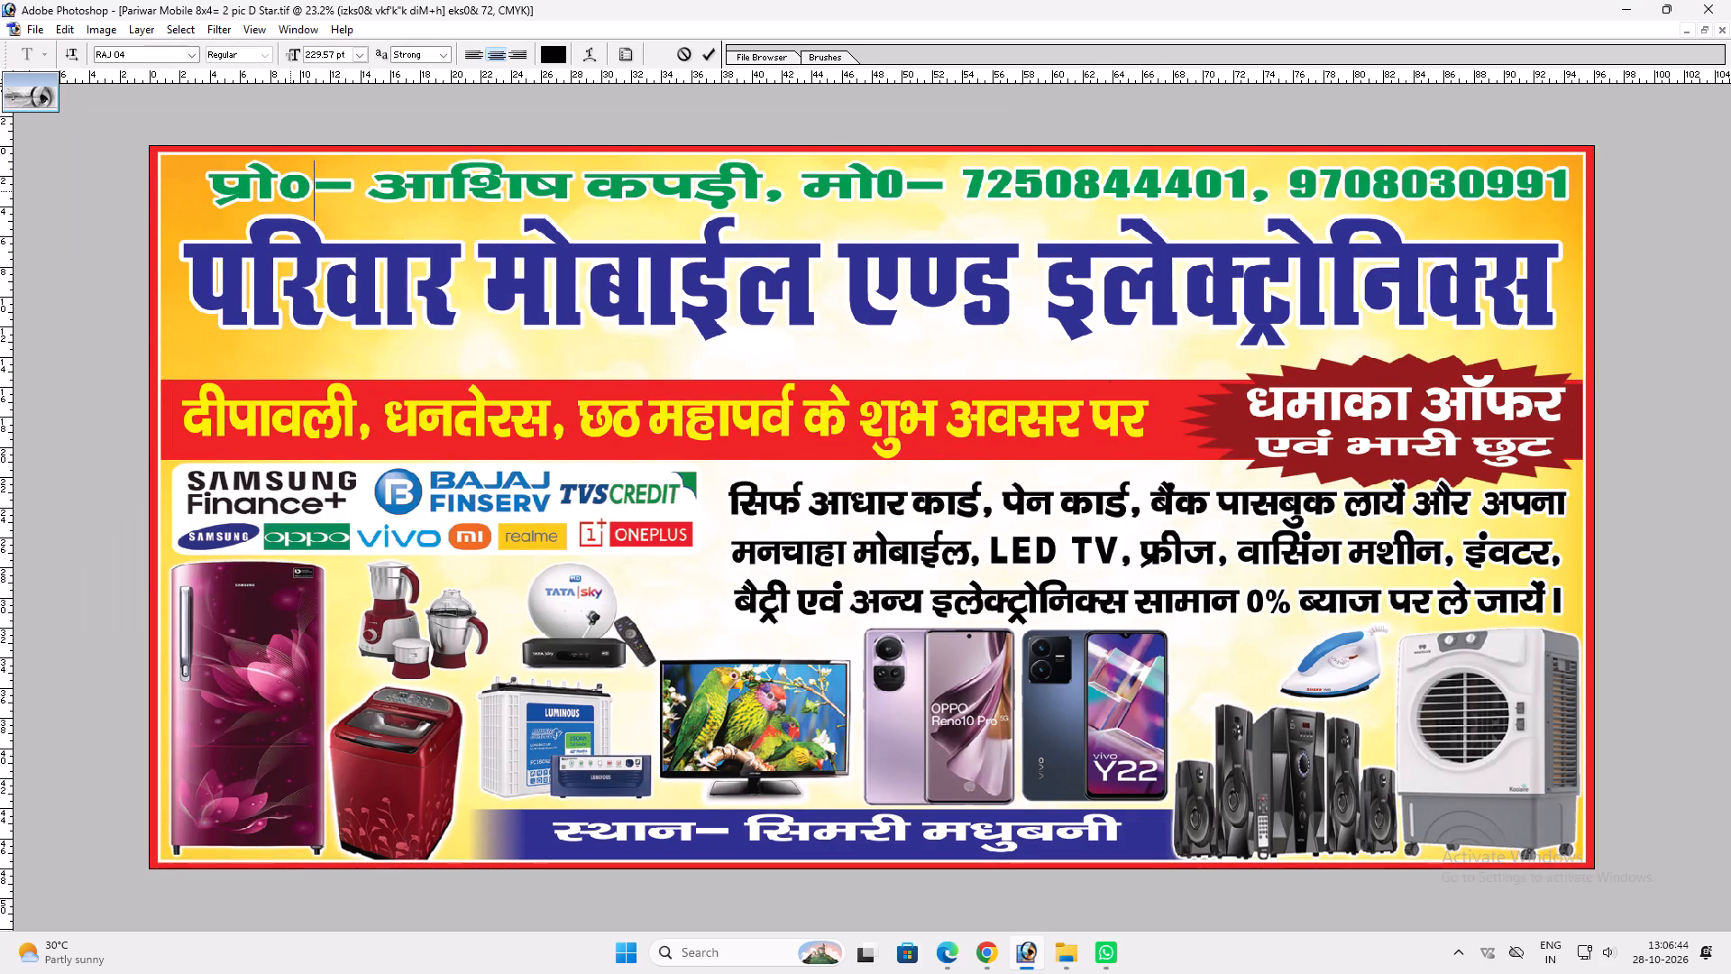
{"action": "key", "text": "Return"}
Replace the tall zero after मो in the green contact line with the small abbreviation circle ०.
{"action": "left_click_drag", "start_coordinate": [893, 208], "coordinate": [878, 207]}
{"action": "key", "text": "alt+0"}
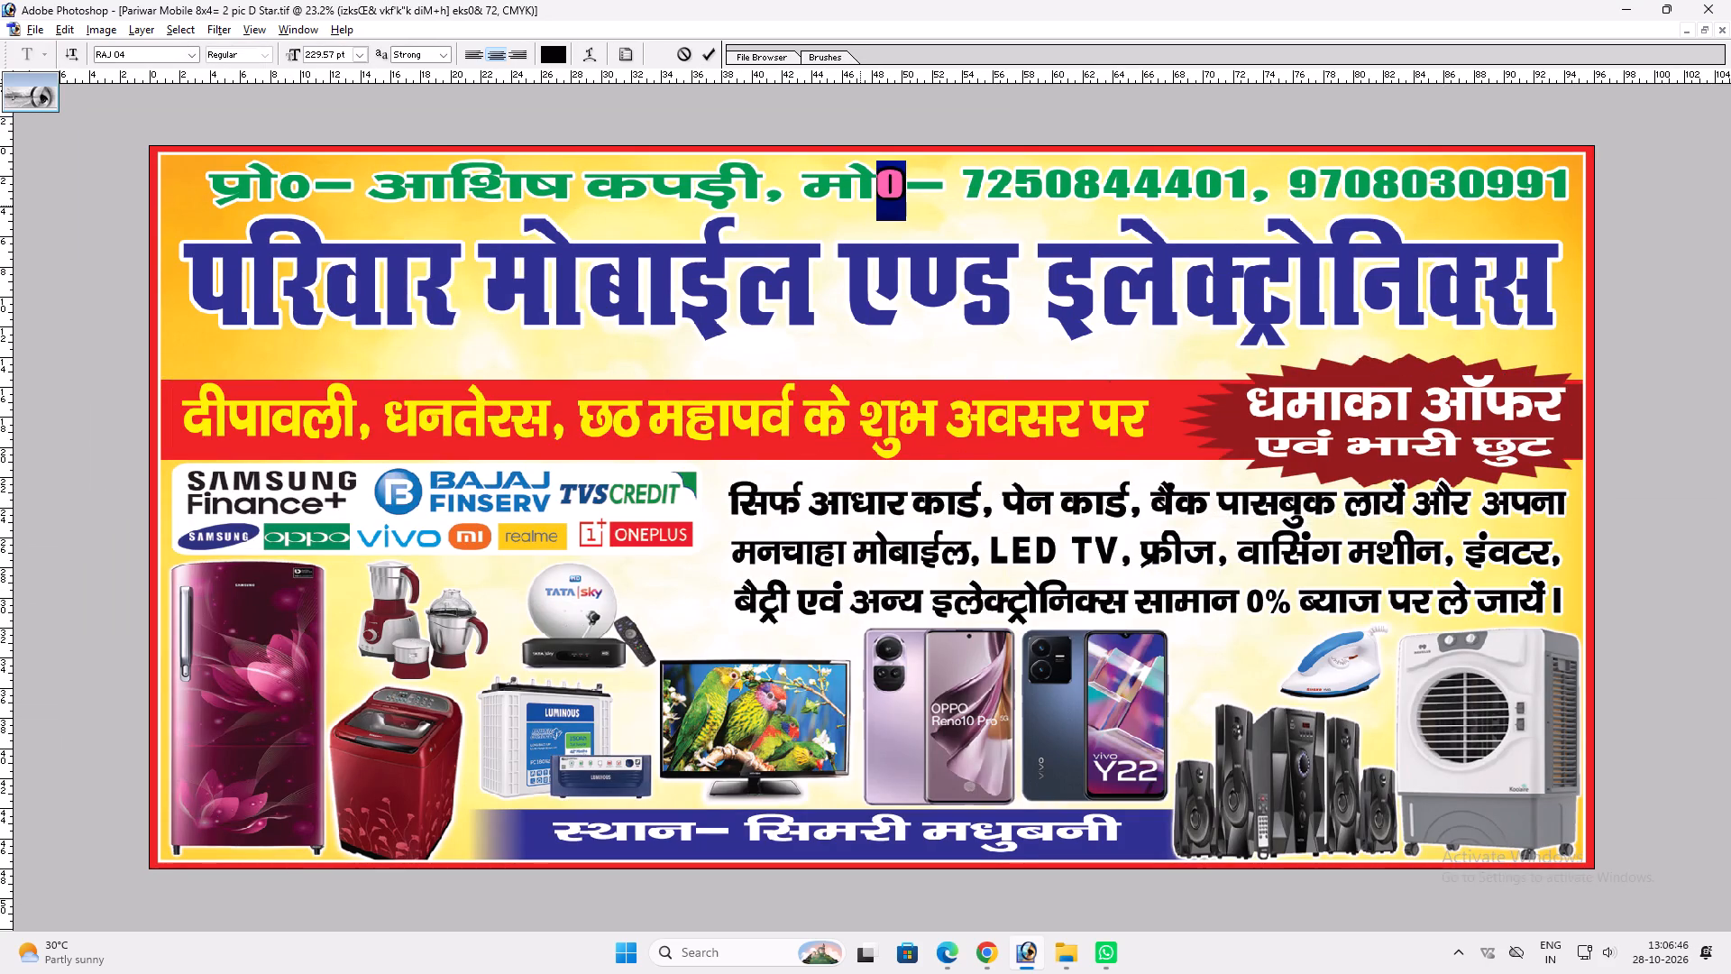
{"action": "key", "text": "alt+0"}
{"action": "key", "text": "alt+4"}
{"action": "key", "text": "alt+0"}
{"action": "key", "text": "BackSpace"}
{"action": "key", "text": "alt+0"}
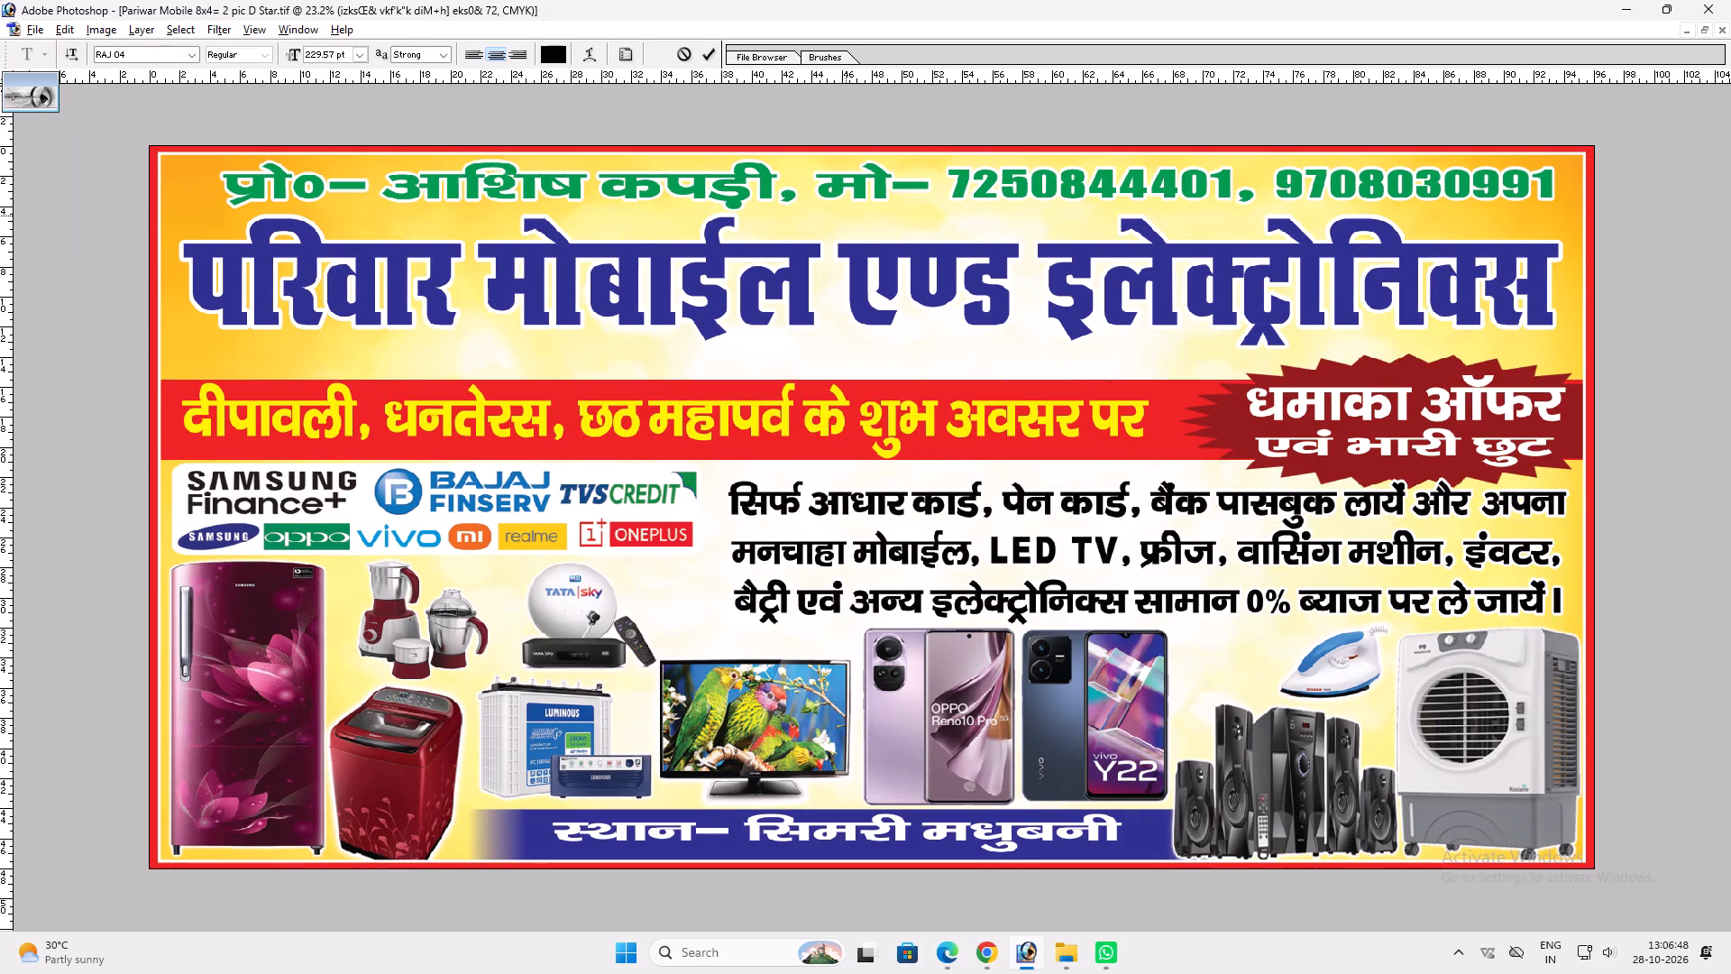
{"action": "key", "text": "alt+1"}
{"action": "key", "text": "alt+4"}
{"action": "key", "text": "alt+0"}
{"action": "key", "text": "Return"}
{"action": "key", "text": "v"}
Scale down the green contact line with Free Transform, keeping it roughly centred above the shop title.
{"action": "key", "text": "ctrl+t"}
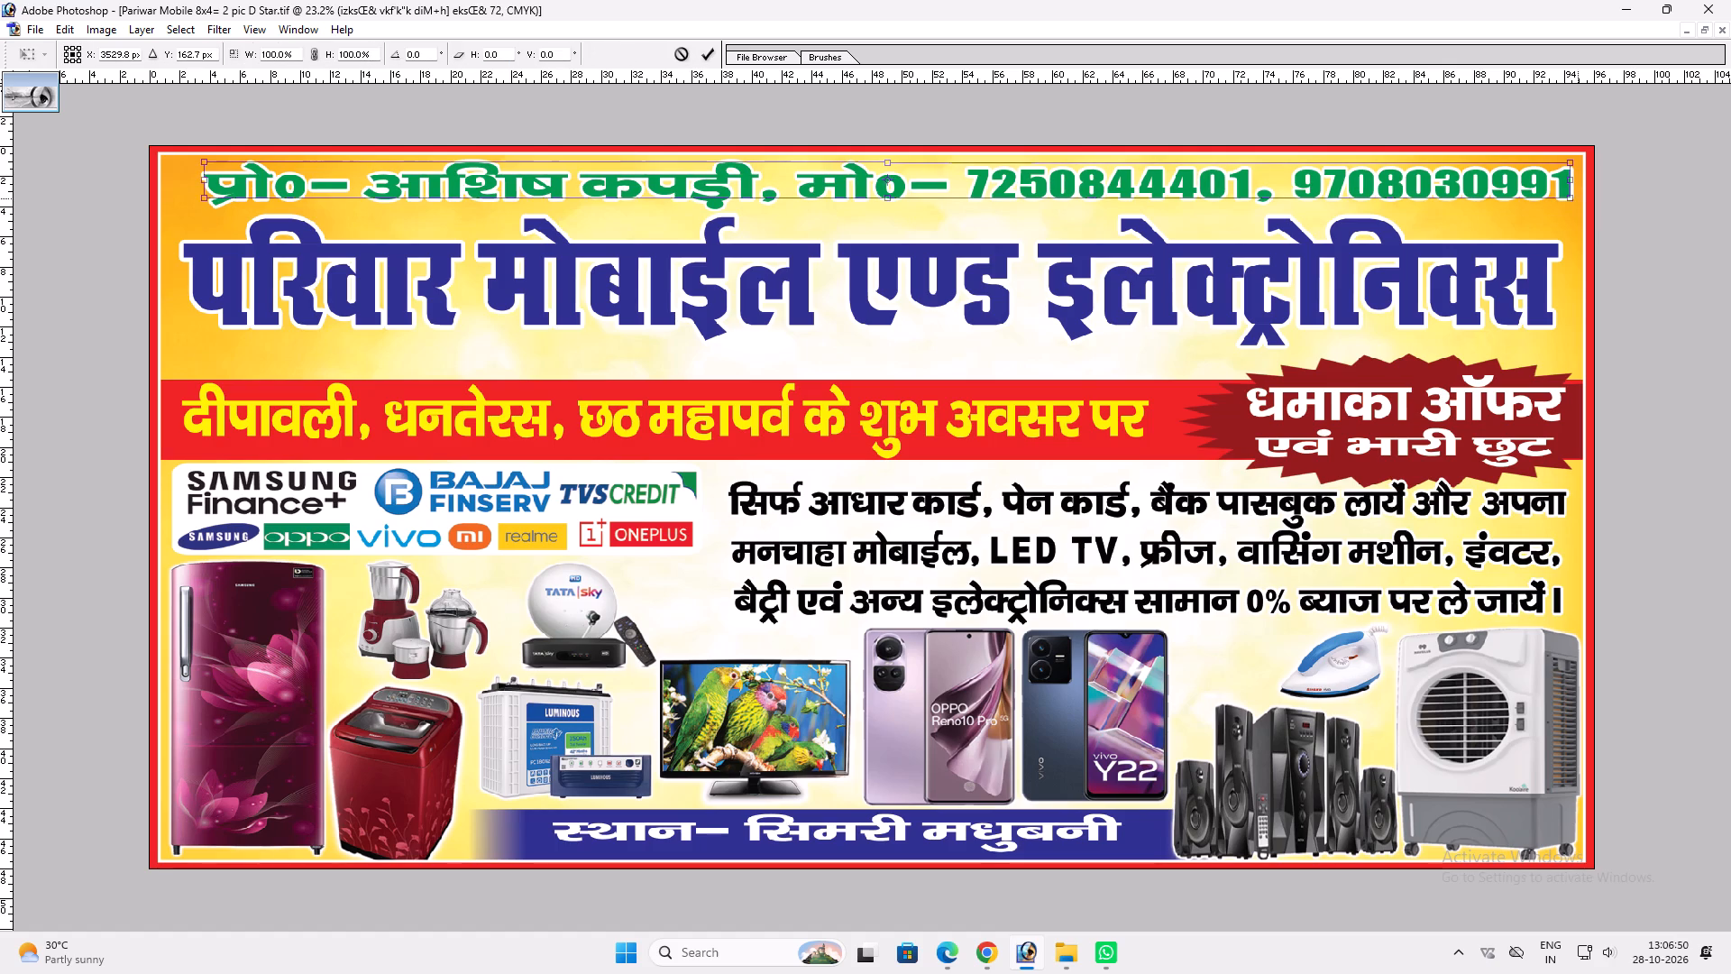
{"action": "left_click_drag", "start_coordinate": [1571, 203], "coordinate": [1397, 179], "text": "alt+shift"}
{"action": "key", "text": "Return"}
{"action": "key", "text": "v"}
{"action": "scroll", "coordinate": [1341, 191], "scroll_direction": "up", "scroll_amount": 1}
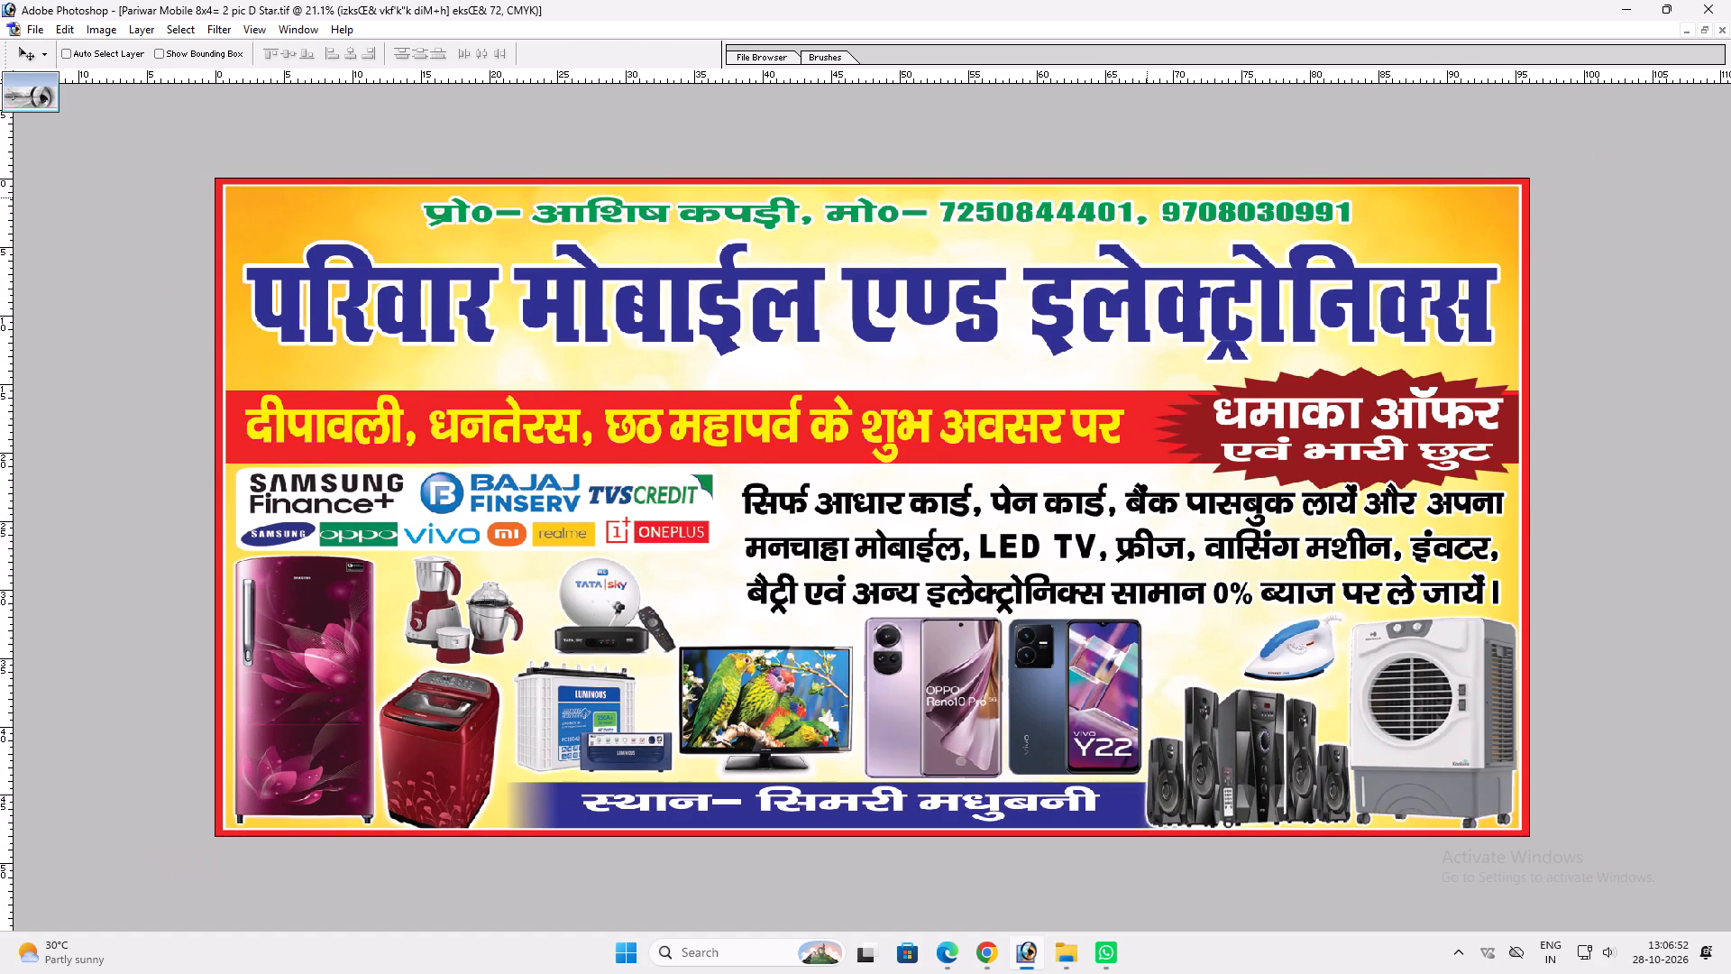
{"action": "key", "text": "ctrl+t"}
{"action": "left_click_drag", "start_coordinate": [1116, 198], "coordinate": [1131, 193], "text": "shift"}
{"action": "key", "text": "shift+Return"}
Shift the green contact line toward the banner's left side, then stretch it rightward to centre it above the shop title.
{"action": "type", "text": "vv"}
{"action": "left_click_drag", "start_coordinate": [1222, 243], "coordinate": [1119, 238], "text": "shift"}
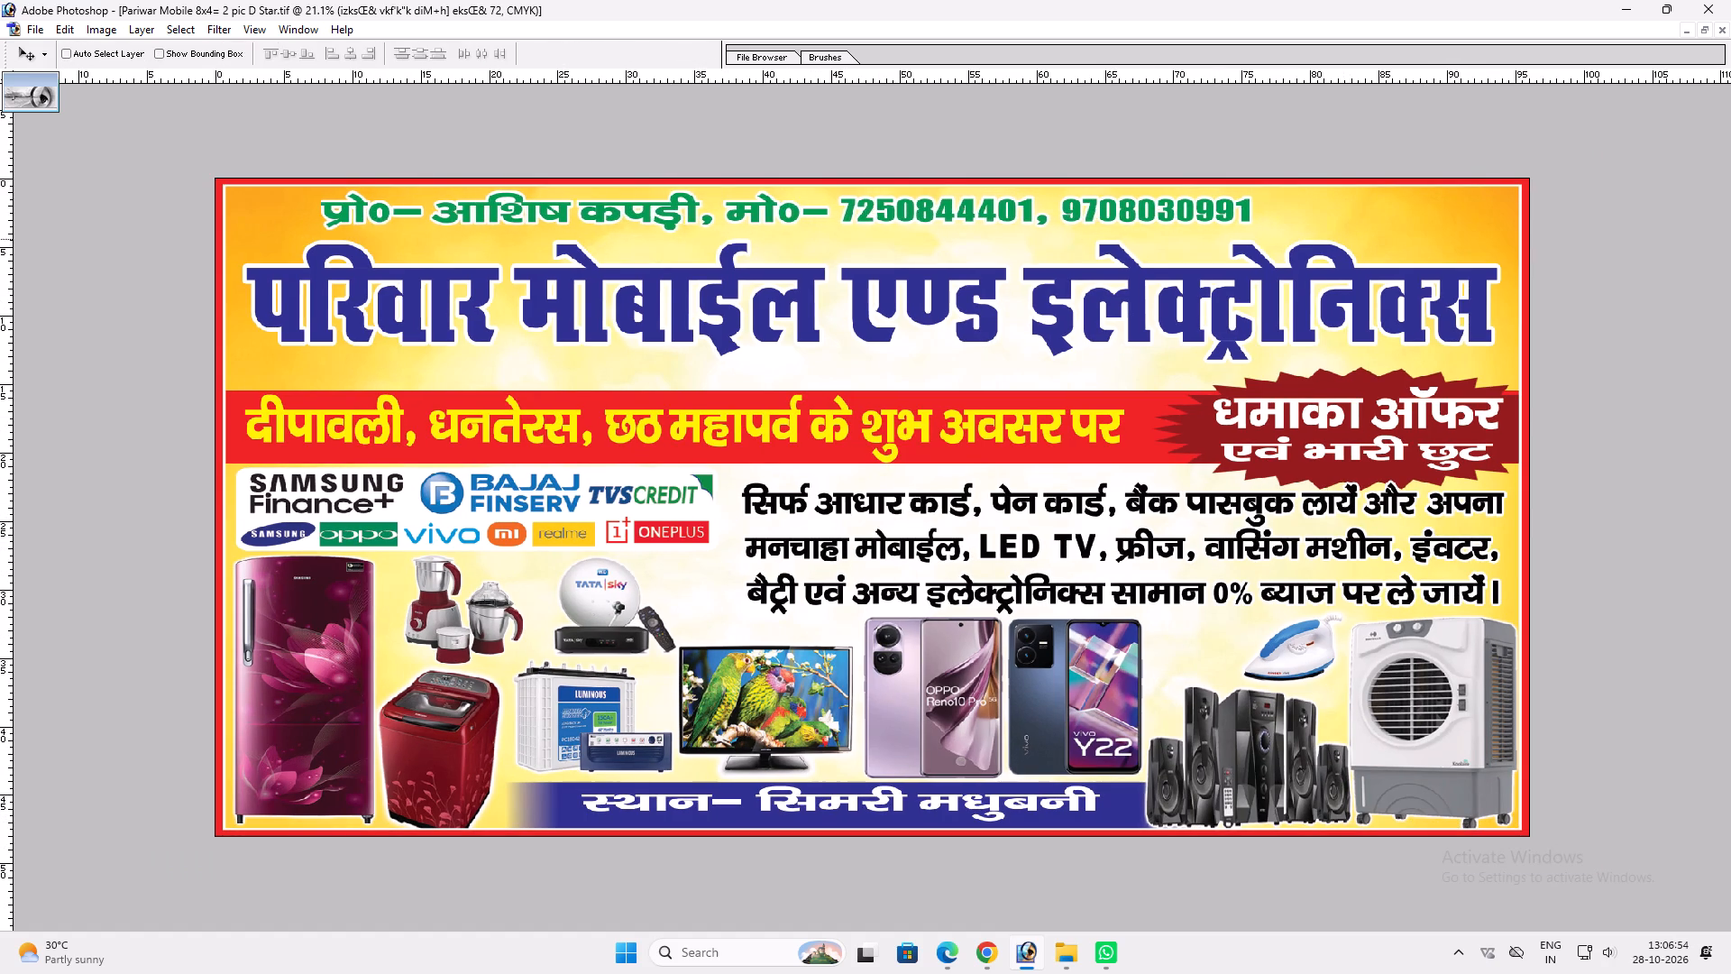
{"action": "left_click_drag", "start_coordinate": [1119, 238], "coordinate": [1116, 238], "text": "shift"}
{"action": "key", "text": "ctrl+t"}
{"action": "left_click_drag", "start_coordinate": [1247, 212], "coordinate": [1378, 208], "text": "shift"}
{"action": "key", "text": "shift+Return"}
{"action": "key", "text": "v"}
{"action": "left_click_drag", "start_coordinate": [1246, 212], "coordinate": [1256, 216], "text": "shift"}
{"action": "key", "text": "v"}
Check the 3x2 banner behind, then duplicate the green contact line into the gap between the shop title and red festival band.
{"action": "type", "text": "fff"}
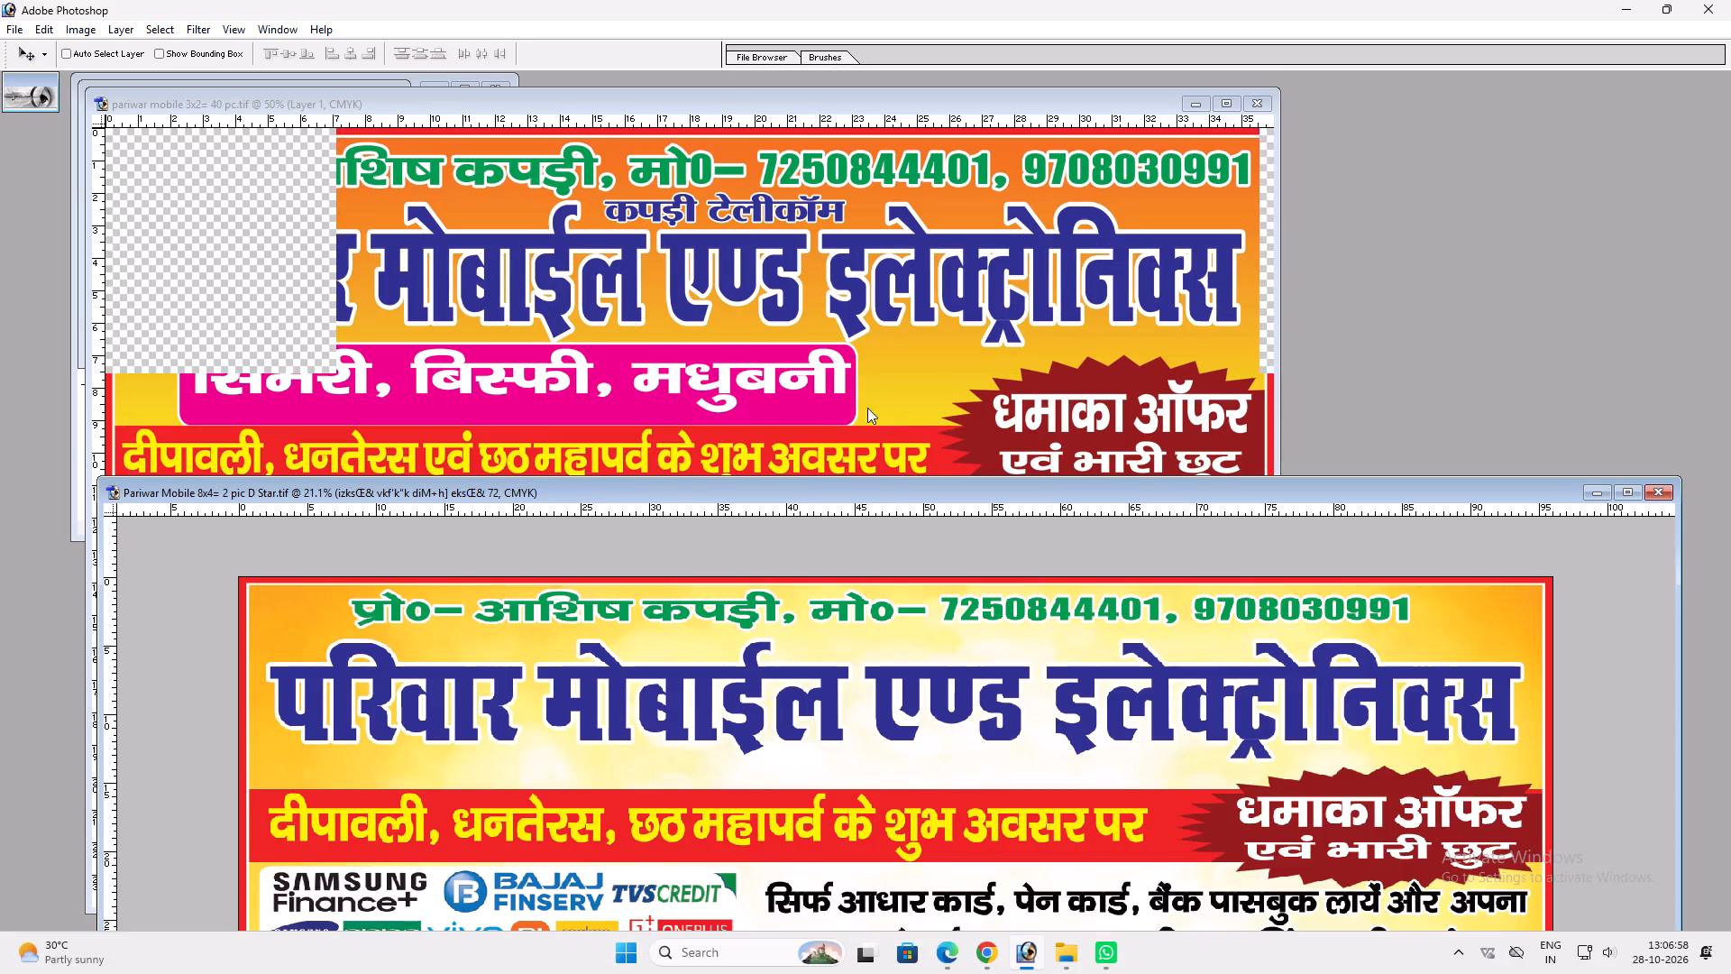
{"action": "double_click", "coordinate": [742, 494]}
{"action": "key", "text": "v"}
{"action": "left_click_drag", "start_coordinate": [799, 208], "coordinate": [771, 385], "text": "alt"}
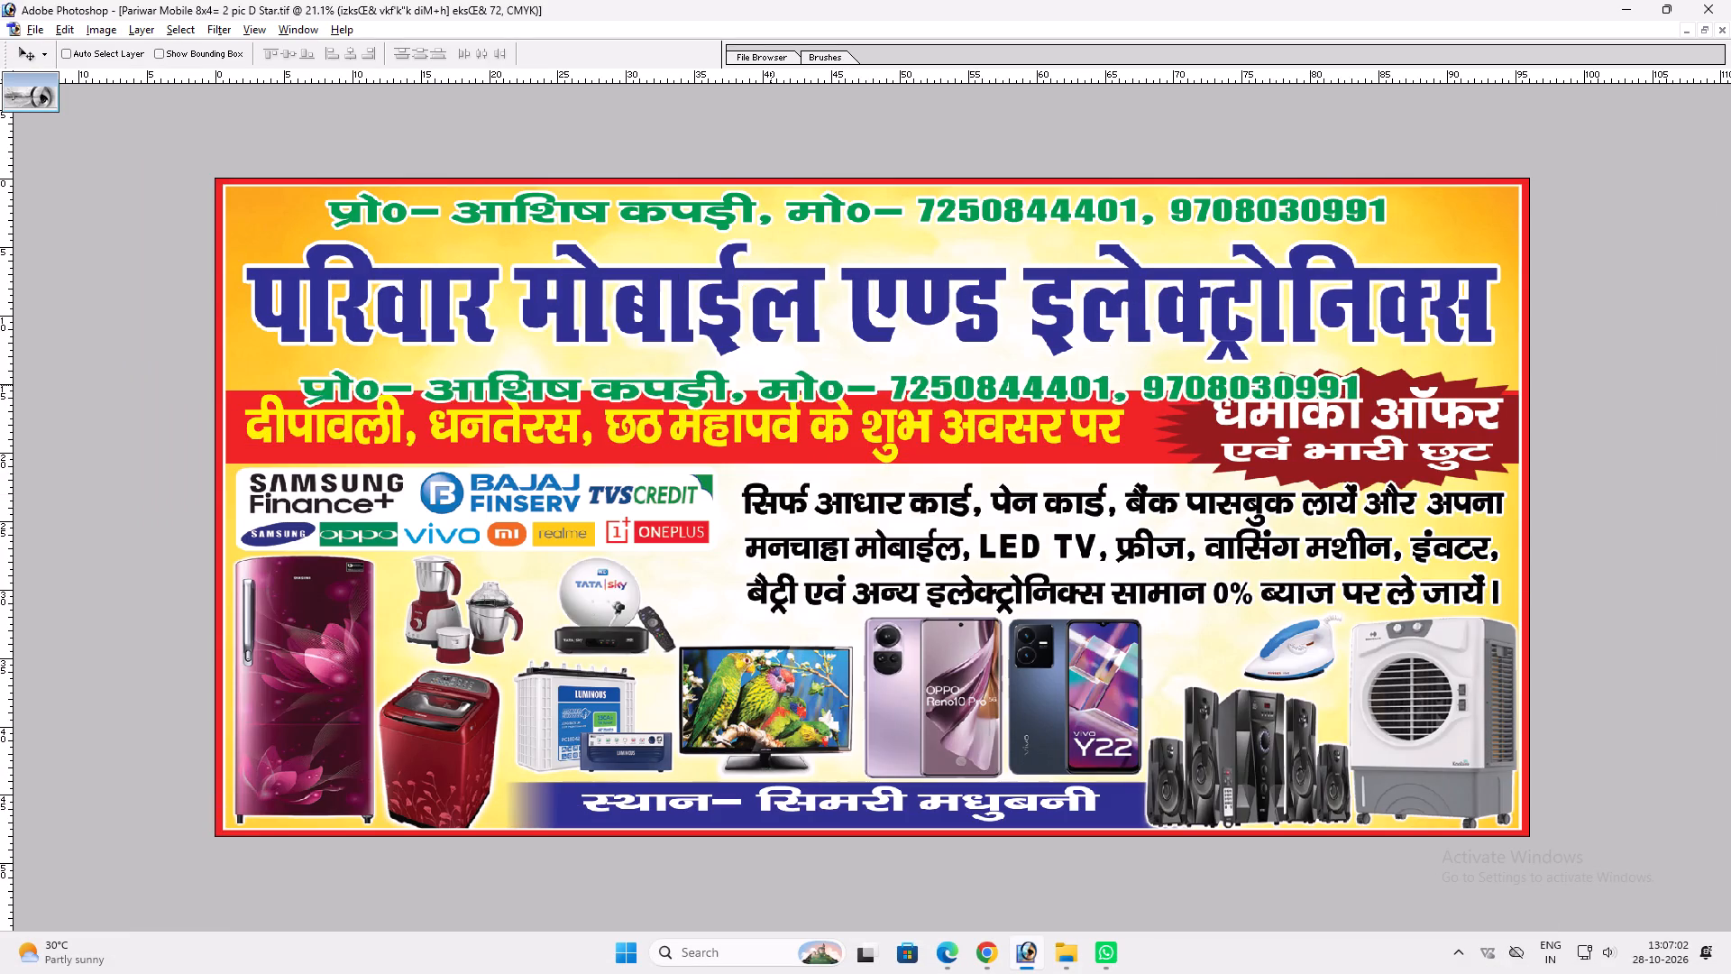
{"action": "left_click_drag", "start_coordinate": [771, 385], "coordinate": [770, 371], "text": "alt"}
Replace the duplicated line's text with the location सिमरी बिस्फी, मधुबनी.
{"action": "key", "text": "t"}
{"action": "left_click", "coordinate": [770, 378]}
{"action": "key", "text": "ctrl+a"}
{"action": "type", "text": "fle"}
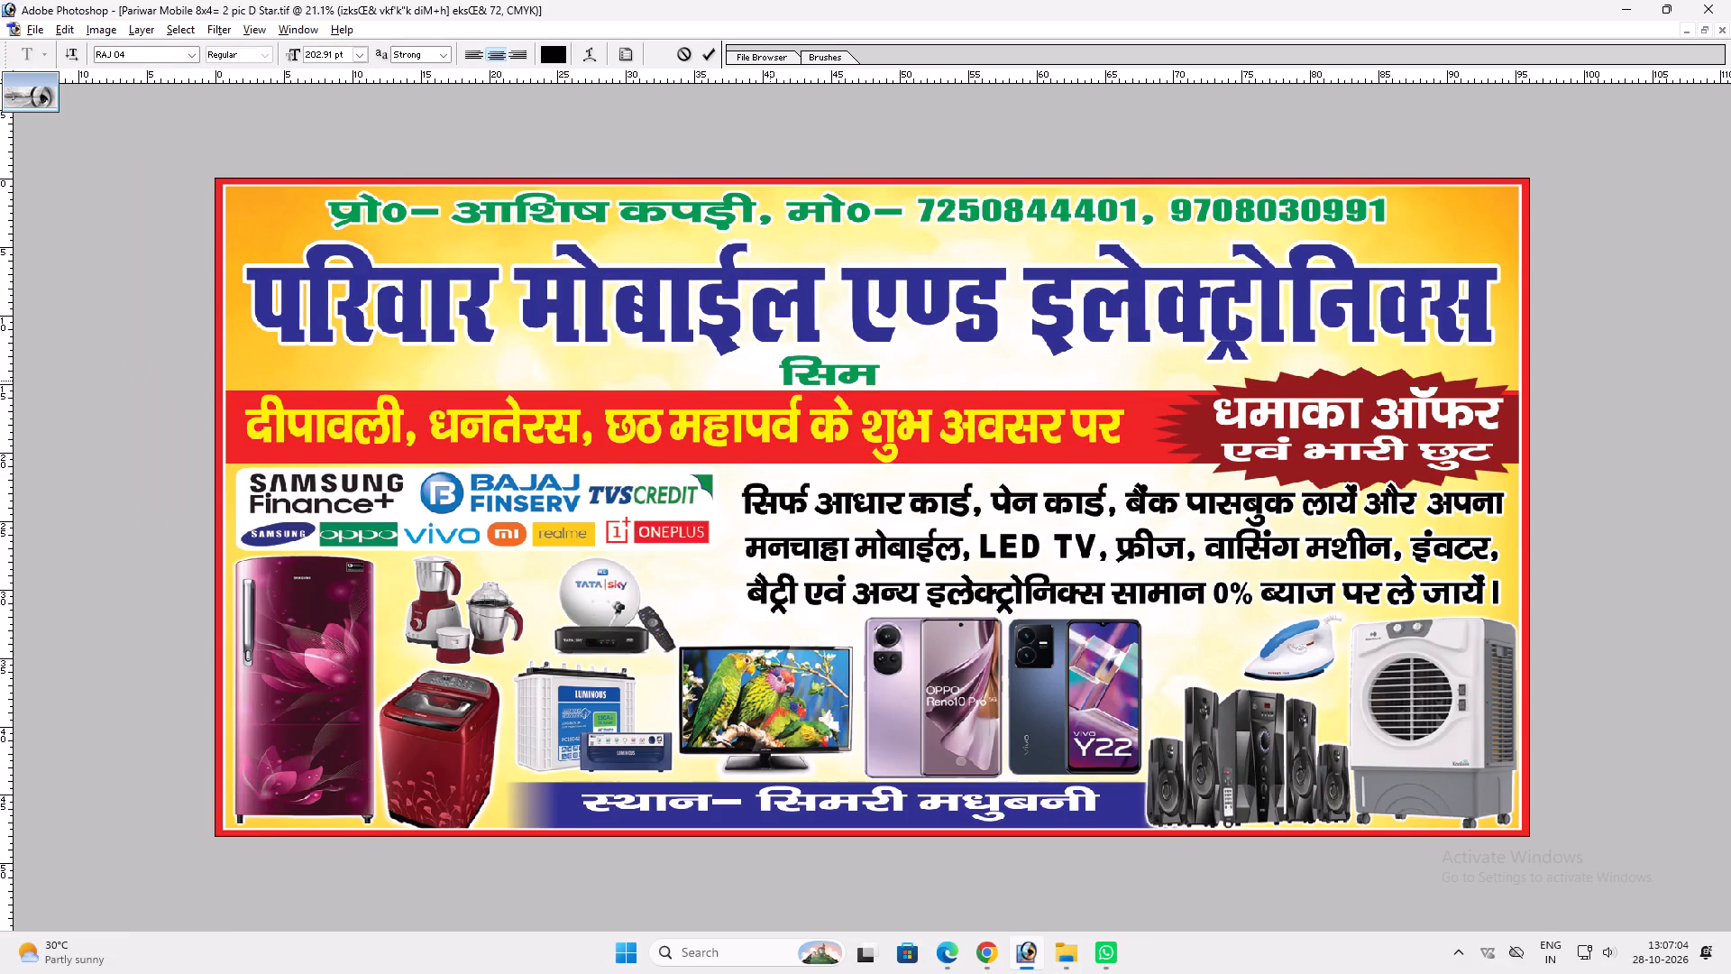
{"action": "type", "text": "jh fo"}
{"action": "key", "text": "BackSpace"}
{"action": "type", "text": "cLQh"}
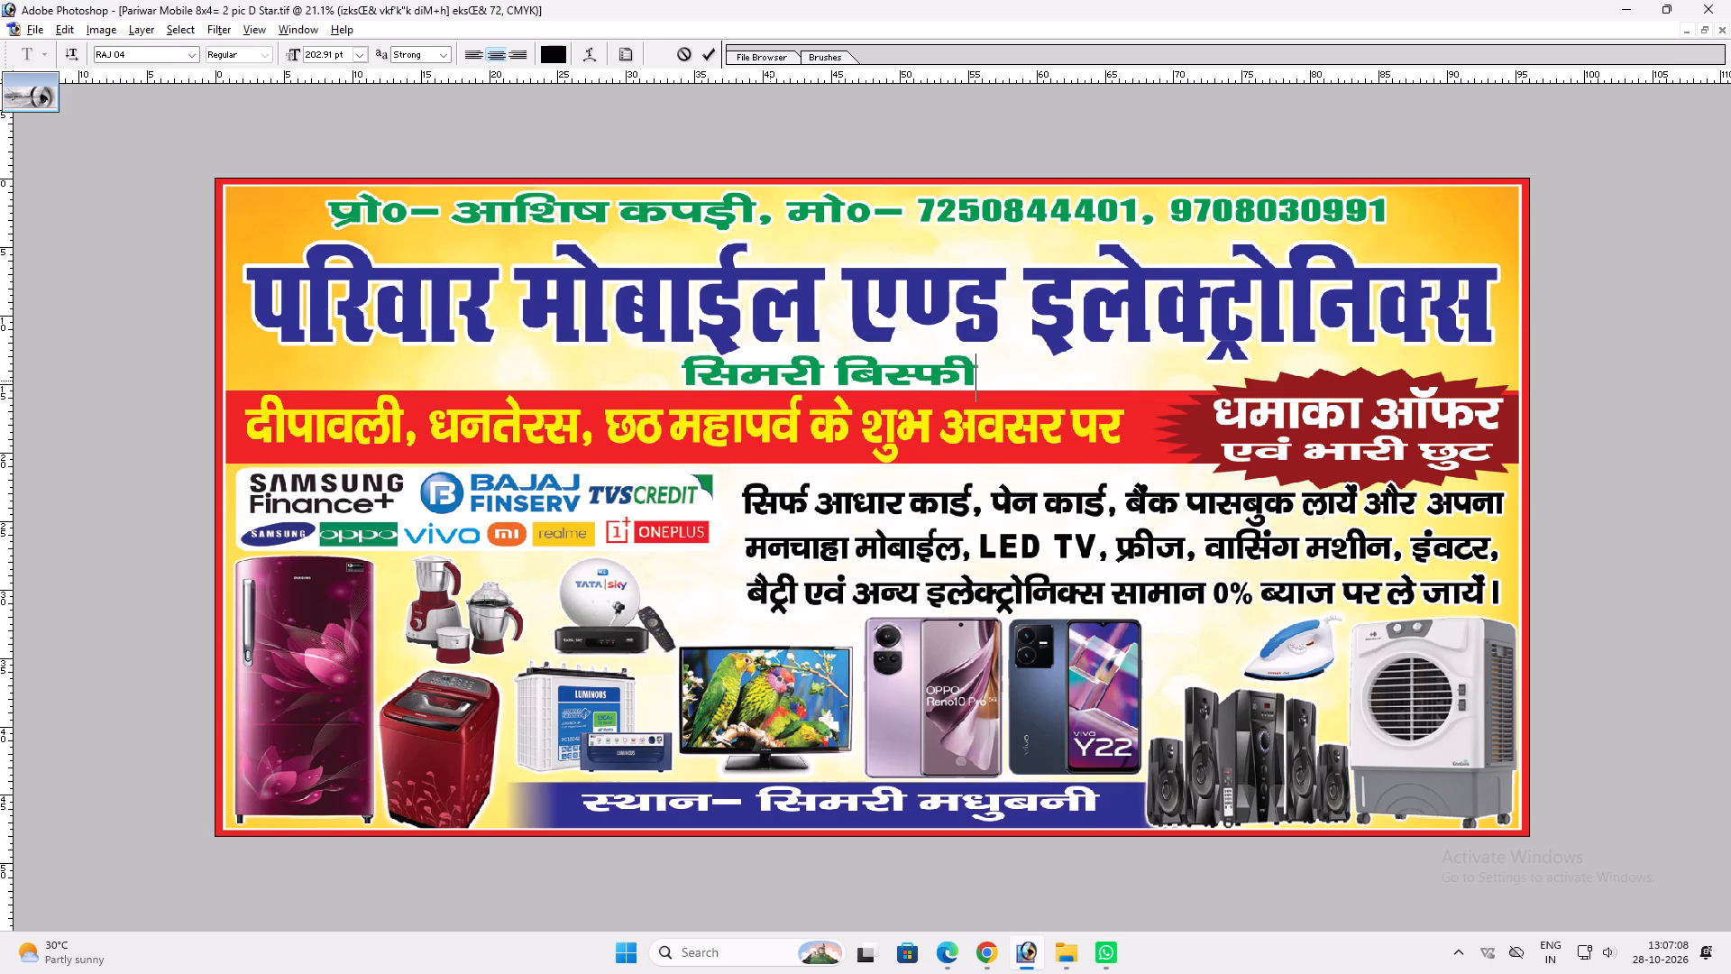
{"action": "type", "text": "] e/kqcuh"}
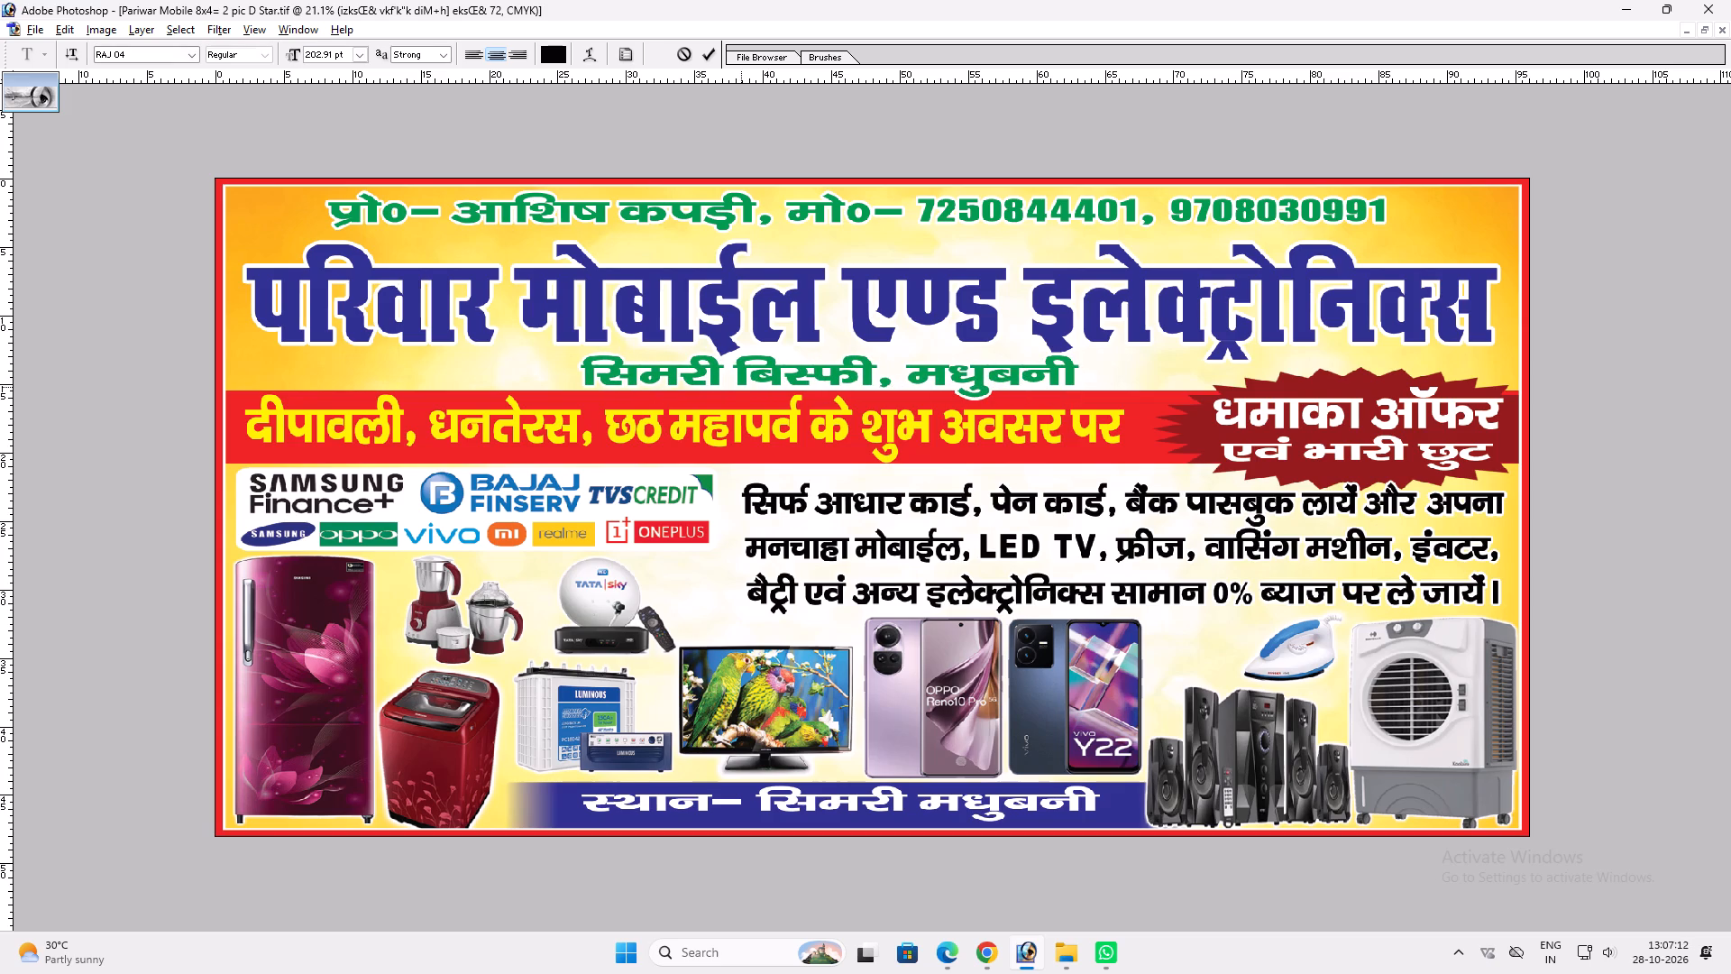
Change the separator after the first place name in the new location line to a comma and a space.
{"action": "left_click", "coordinate": [731, 383]}
{"action": "key", "text": "BackSpace"}
{"action": "key", "text": "BackSpace"}
{"action": "type", "text": "]"}
{"action": "key", "text": "space"}
{"action": "key", "text": "Return"}
{"action": "key", "text": "v"}
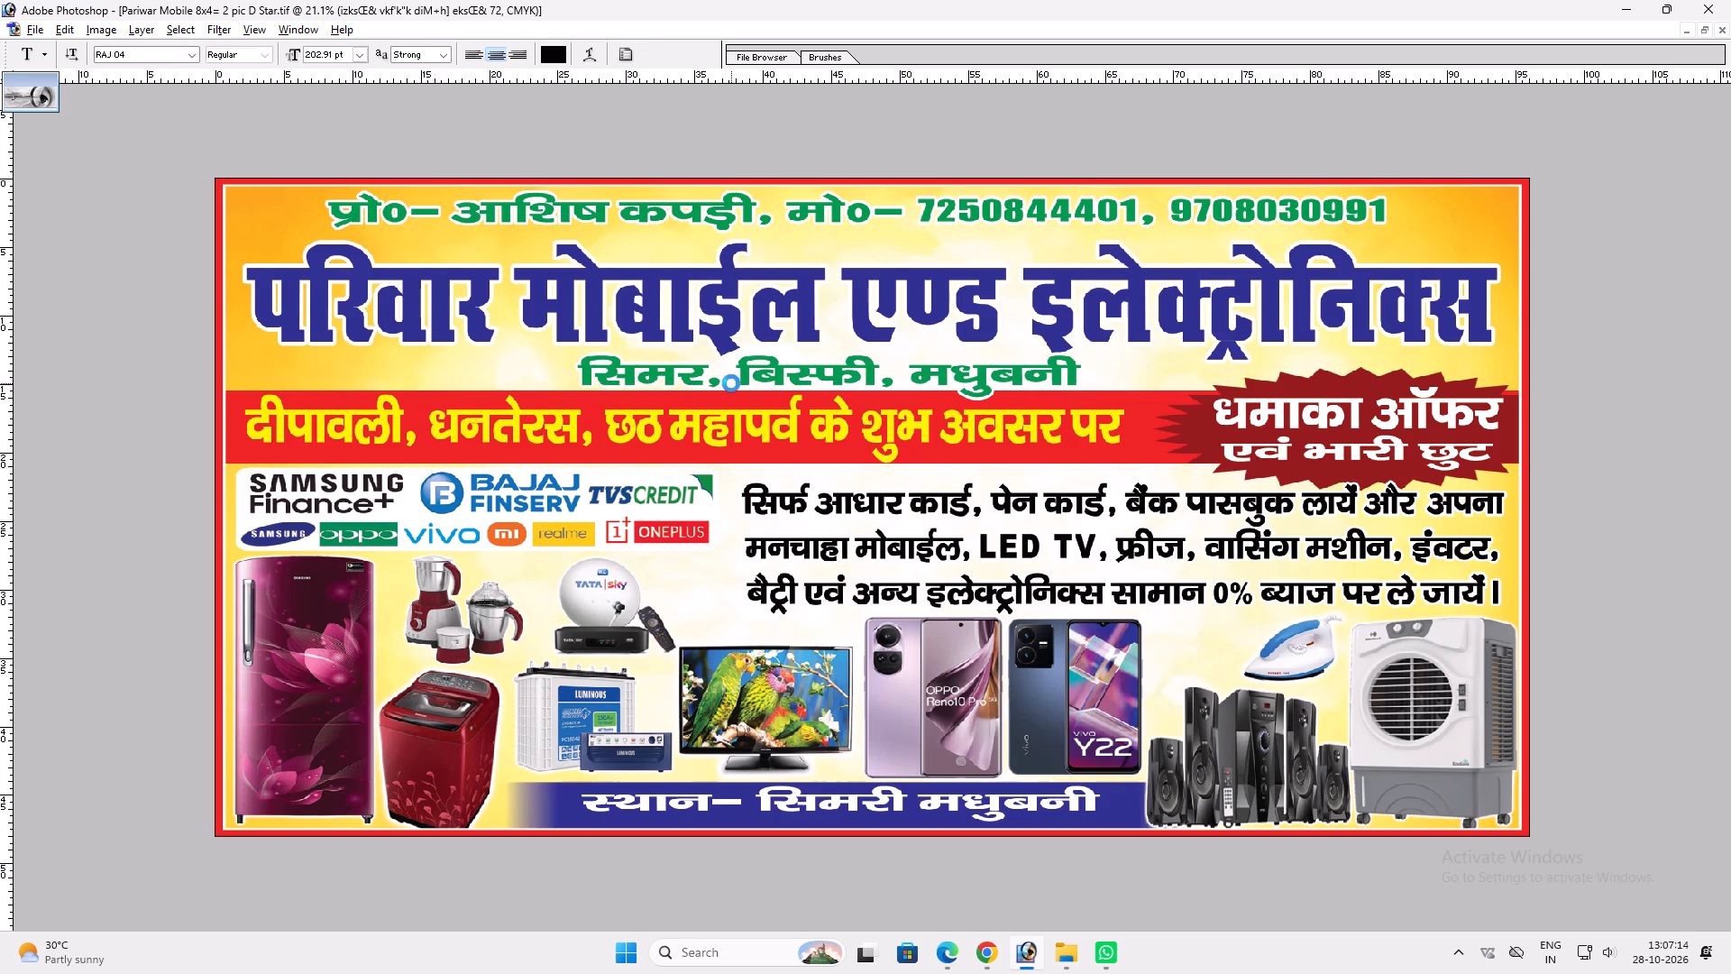
Scale the green location line down and move it beneath the left part of the shop title.
{"action": "key", "text": "ctrl+t"}
{"action": "left_click_drag", "start_coordinate": [1084, 380], "coordinate": [926, 372], "text": "shift"}
{"action": "key", "text": "shift+Return"}
{"action": "key", "text": "v"}
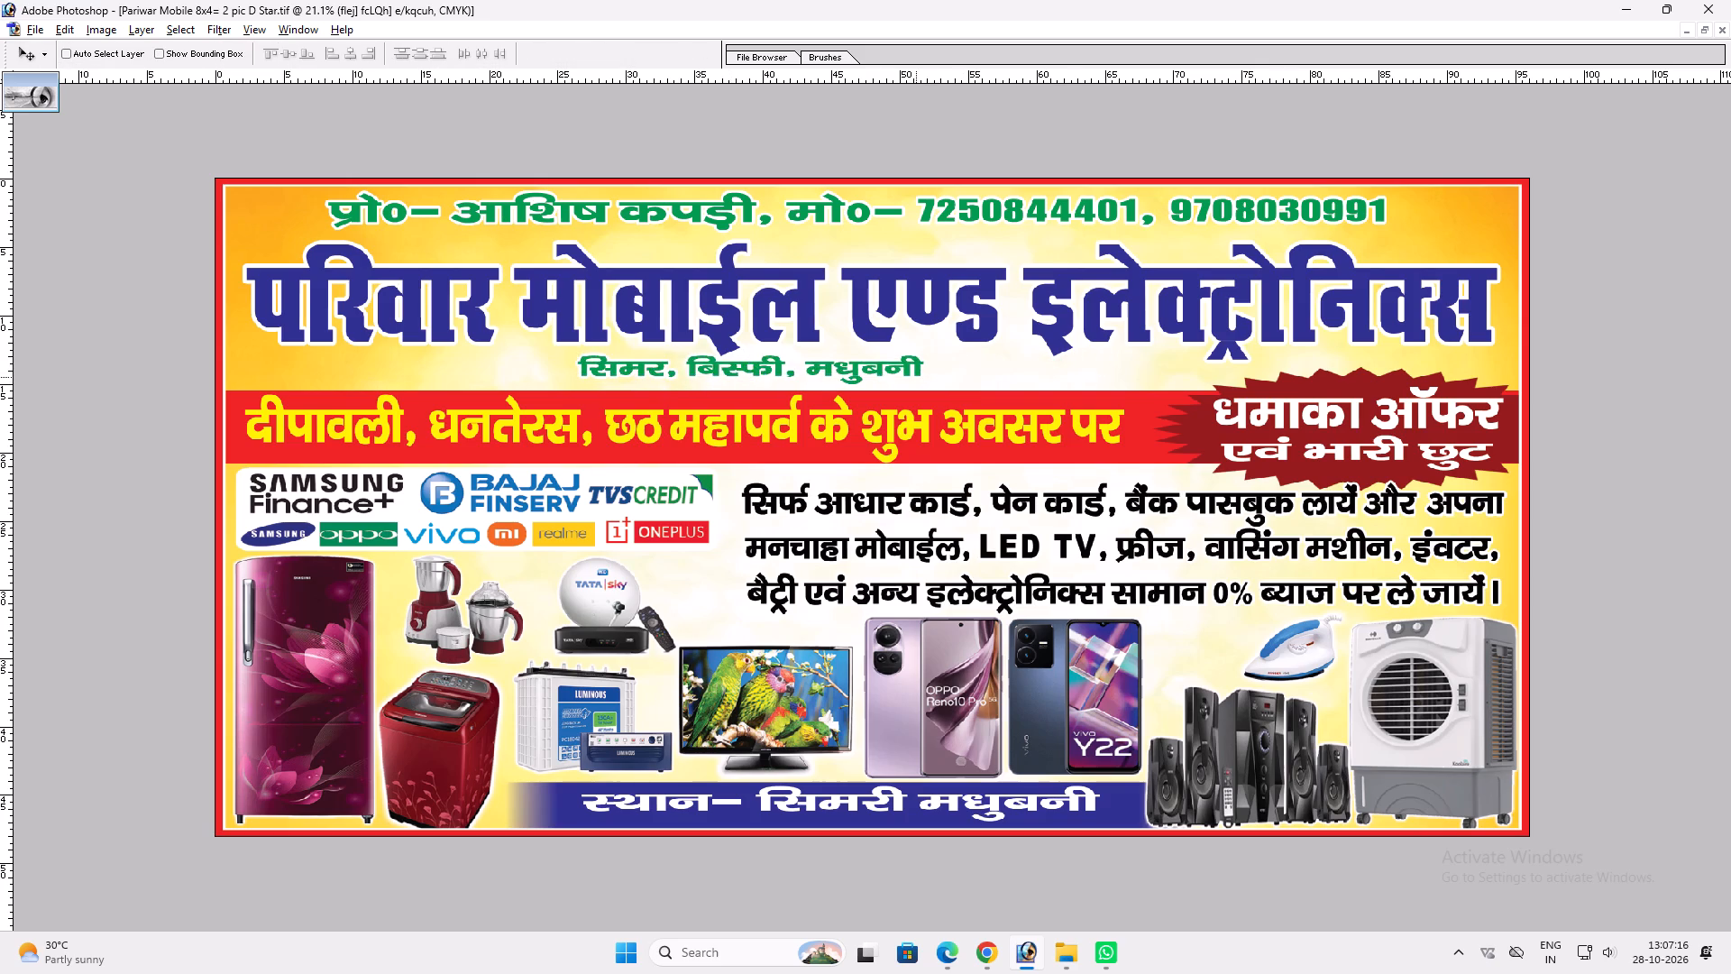
{"action": "left_click_drag", "start_coordinate": [908, 377], "coordinate": [681, 374]}
{"action": "key", "text": "ctrl+t"}
{"action": "key", "text": "Return"}
{"action": "key", "text": "v"}
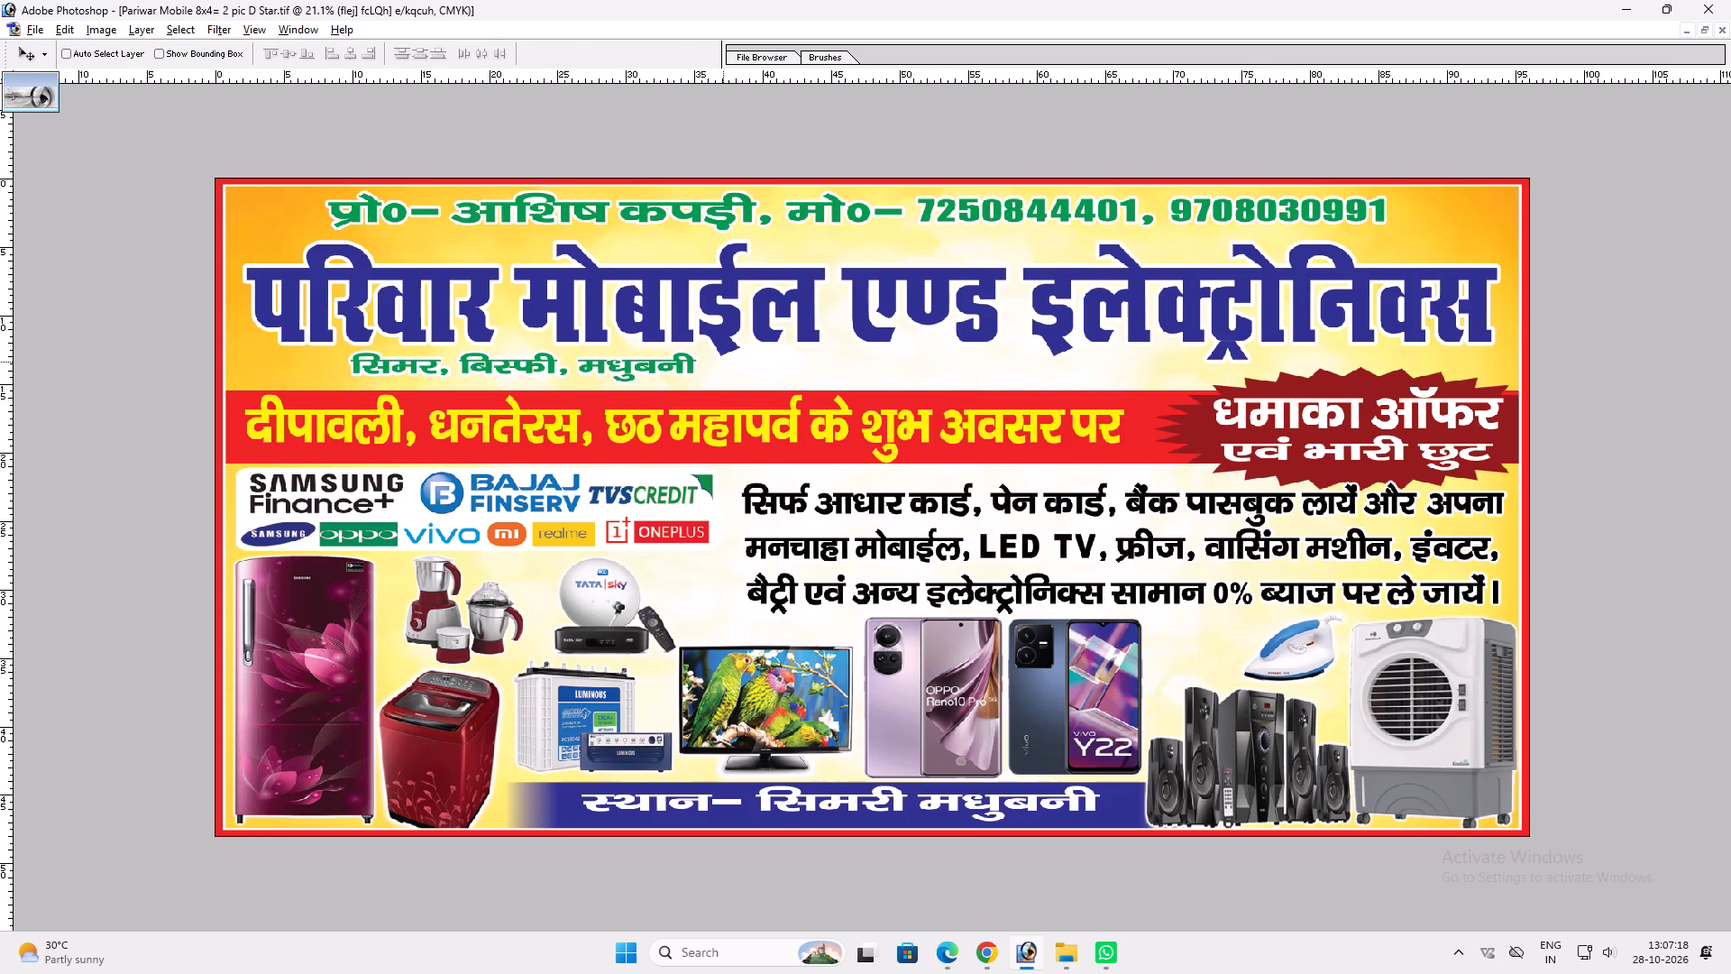
Shorten the blue shop title from its lower edge and extend it slightly toward the banner's upper right.
{"action": "left_click", "coordinate": [717, 341], "text": "ctrl"}
{"action": "key", "text": "ctrl+t"}
{"action": "left_click_drag", "start_coordinate": [1161, 342], "coordinate": [1195, 329], "text": "shift"}
{"action": "key", "text": "shift+Return"}
{"action": "key", "text": "v"}
{"action": "key", "text": "ctrl+t"}
{"action": "left_click", "coordinate": [1497, 233], "text": "shift"}
{"action": "left_click", "coordinate": [1452, 243], "text": "shift"}
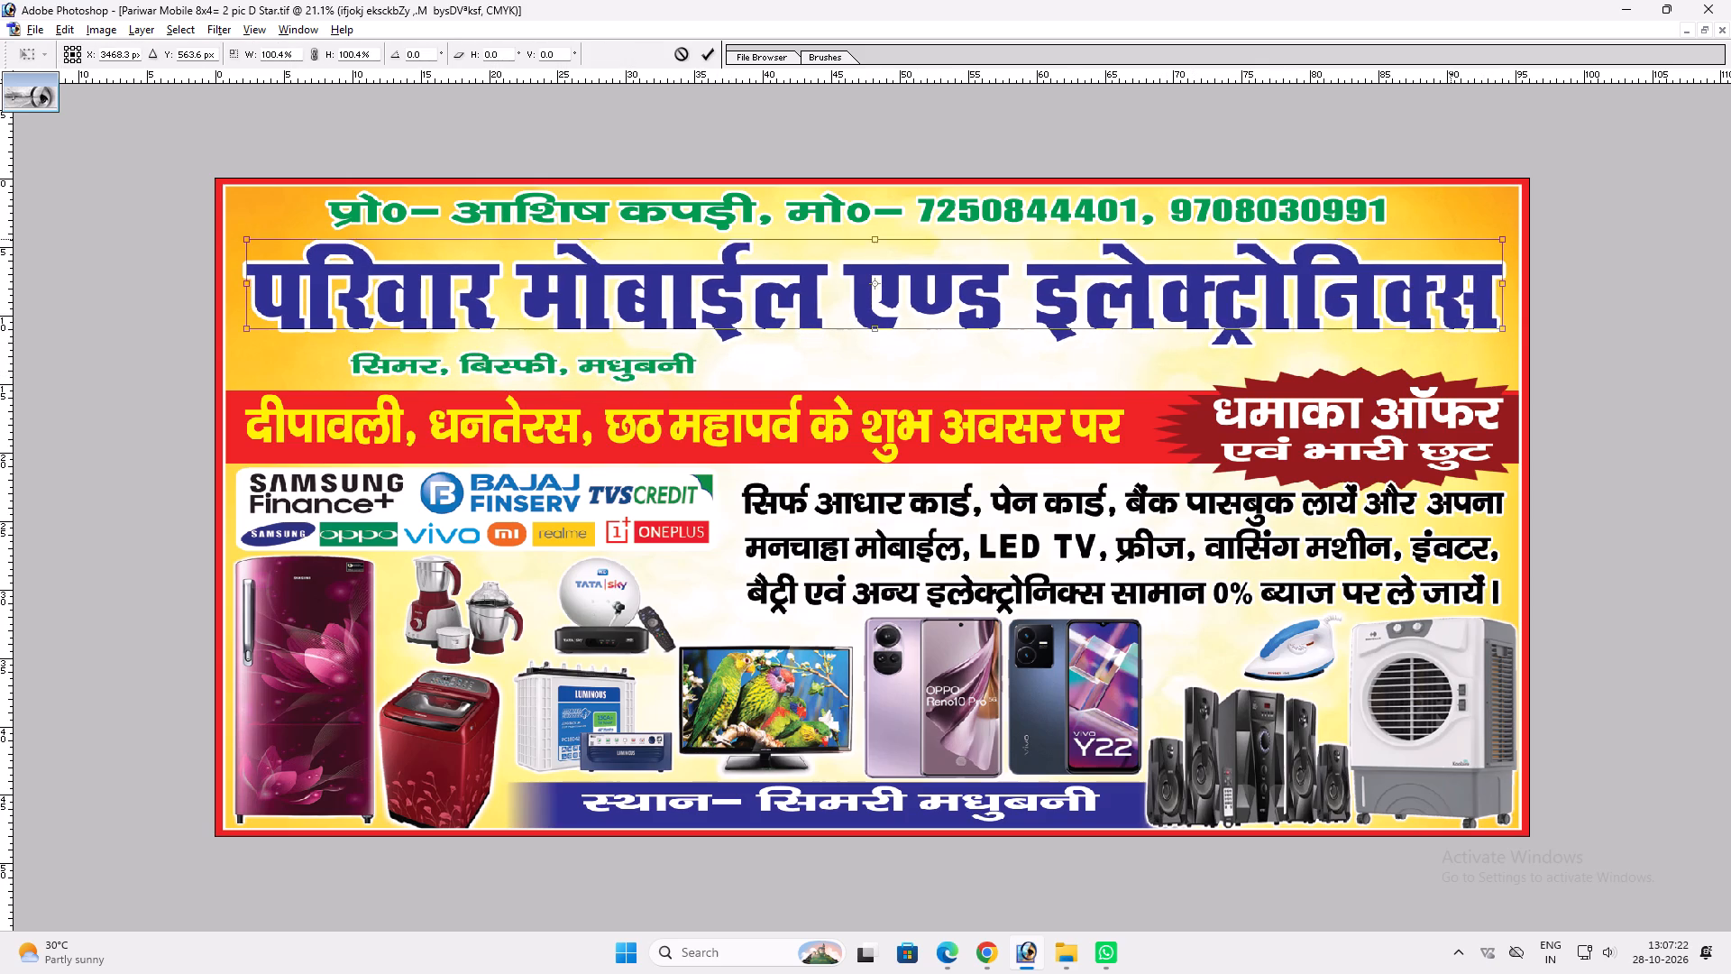
{"action": "key", "text": "shift+Return"}
Give the shop title a blue linear Gradient Overlay in place of its Color Overlay.
{"action": "key", "text": "ctrl+plus"}
{"action": "key", "text": "space"}
{"action": "key", "text": "space"}
{"action": "key", "text": "space"}
{"action": "left_click_drag", "start_coordinate": [1325, 331], "coordinate": [1300, 510]}
{"action": "key", "text": "alt+l"}
{"action": "type", "text": "yg"}
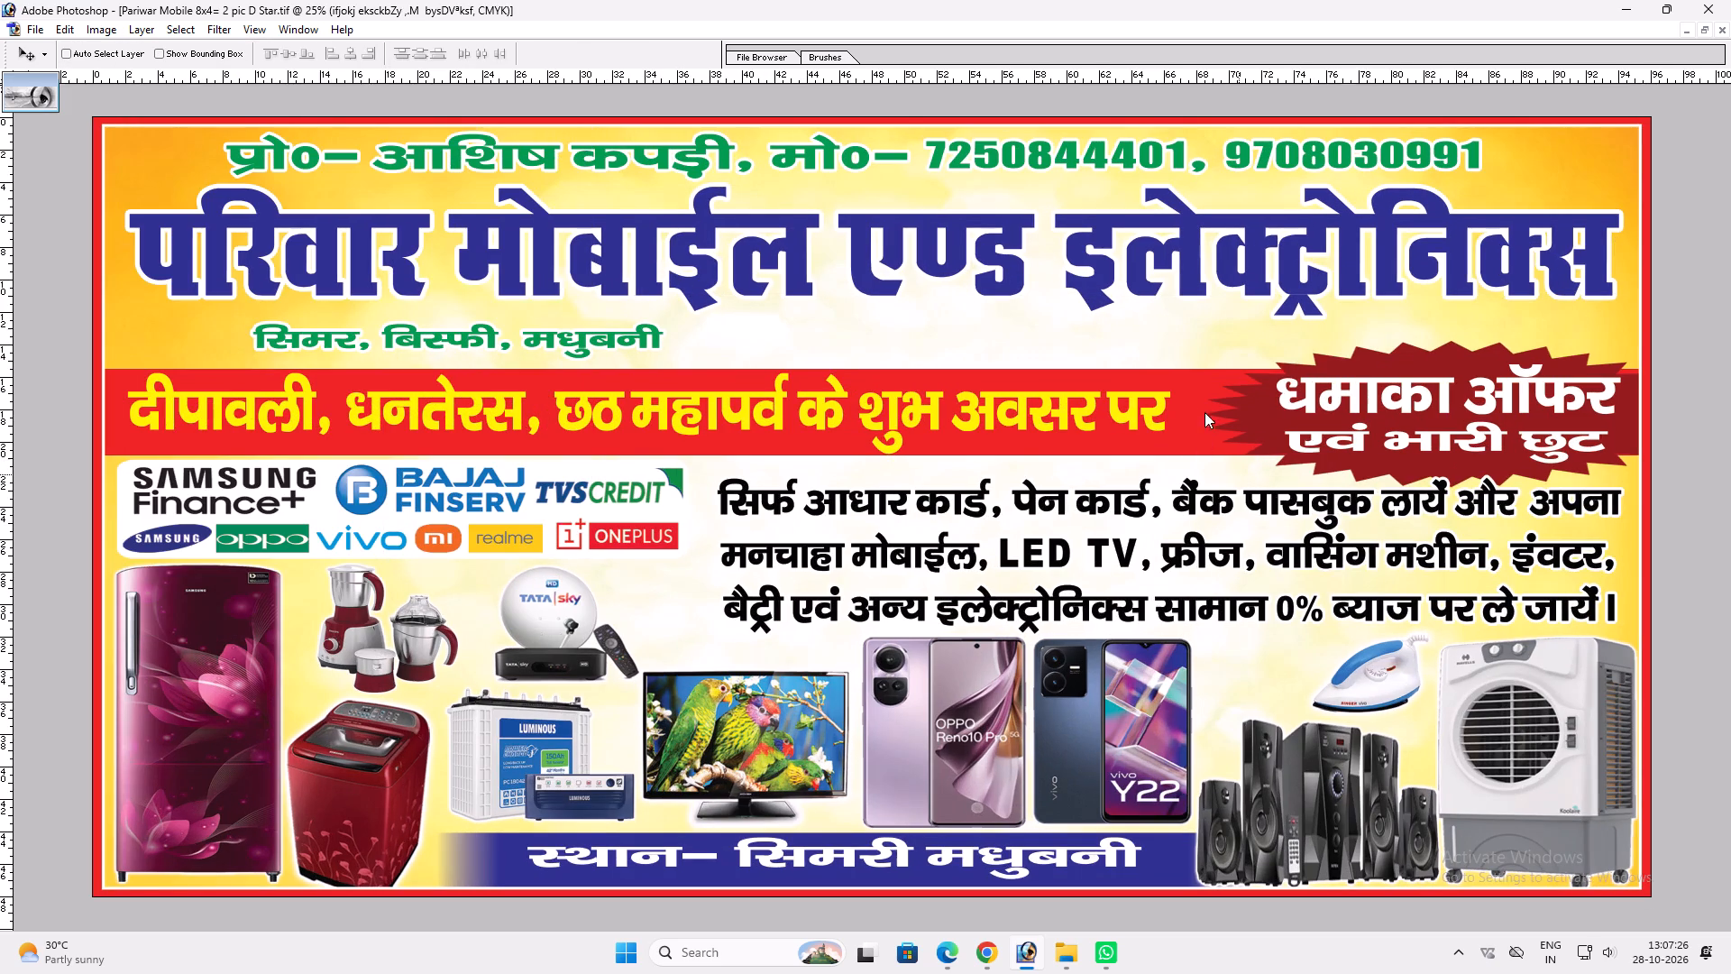
{"action": "left_click", "coordinate": [921, 407]}
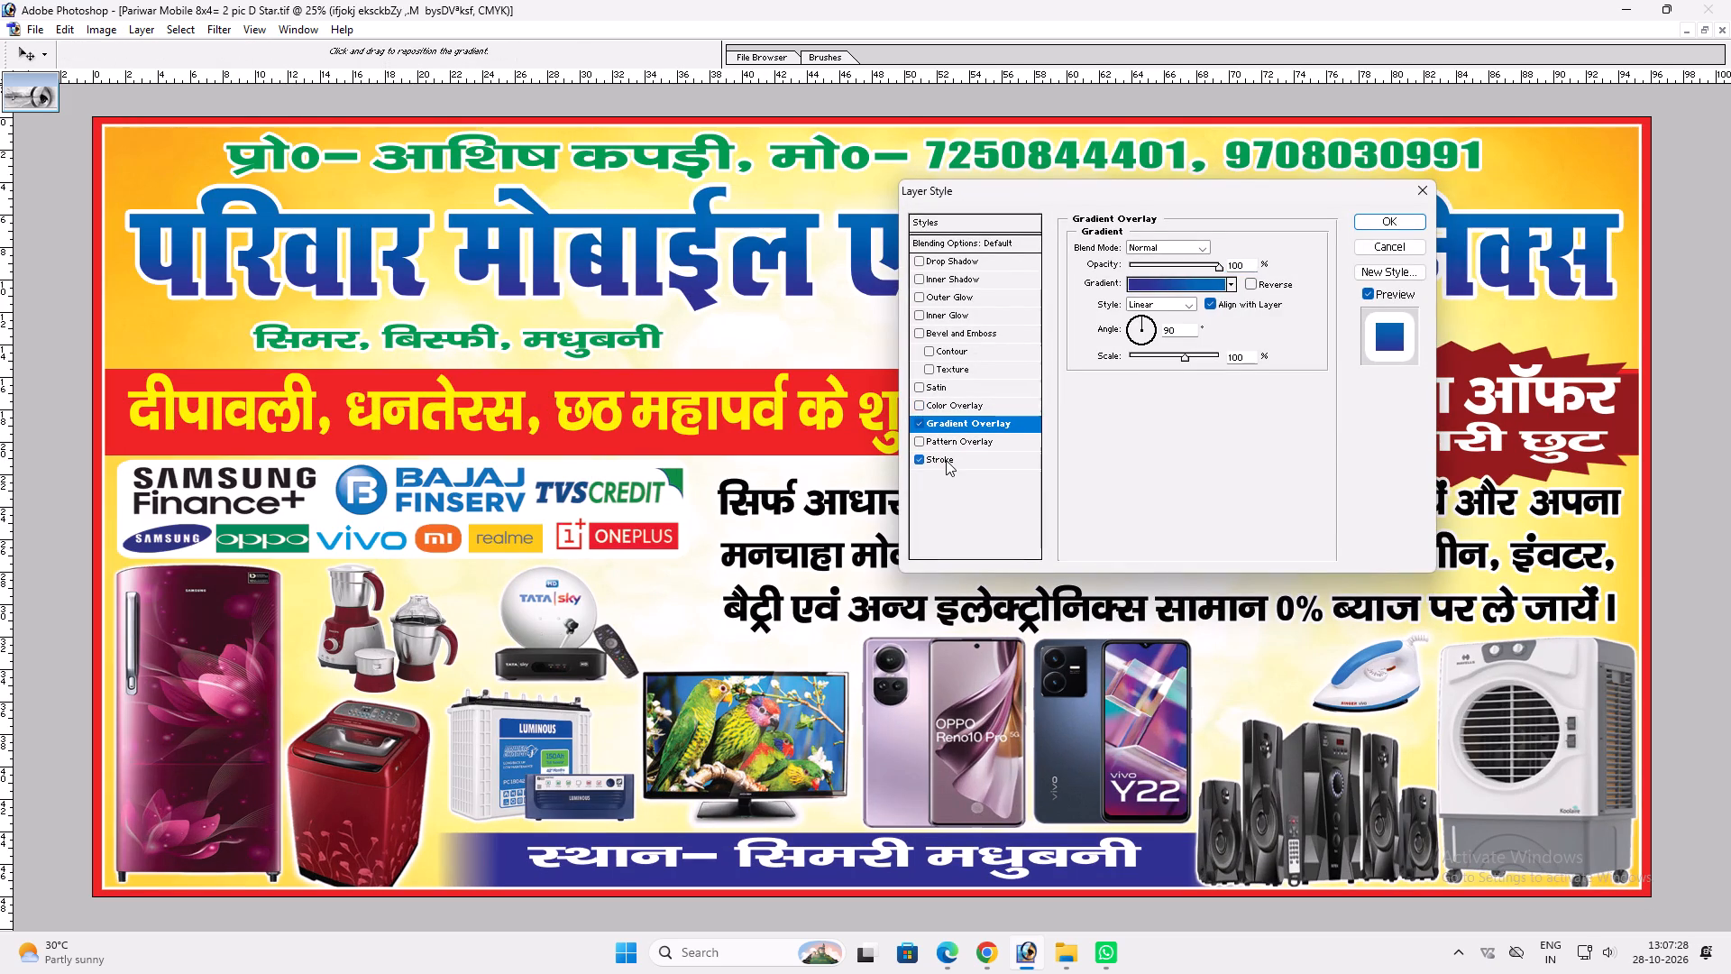
Reduce the size of the shop title's white stroke.
{"action": "left_click", "coordinate": [946, 461]}
{"action": "left_click_drag", "start_coordinate": [1248, 237], "coordinate": [1214, 242]}
{"action": "scroll", "coordinate": [1276, 347], "scroll_direction": "down", "scroll_amount": 4}
Add a Chisel Hard inner bevel of 18 px to the shop title, with an S-shaped contour and increased contour range.
{"action": "left_click", "coordinate": [969, 335]}
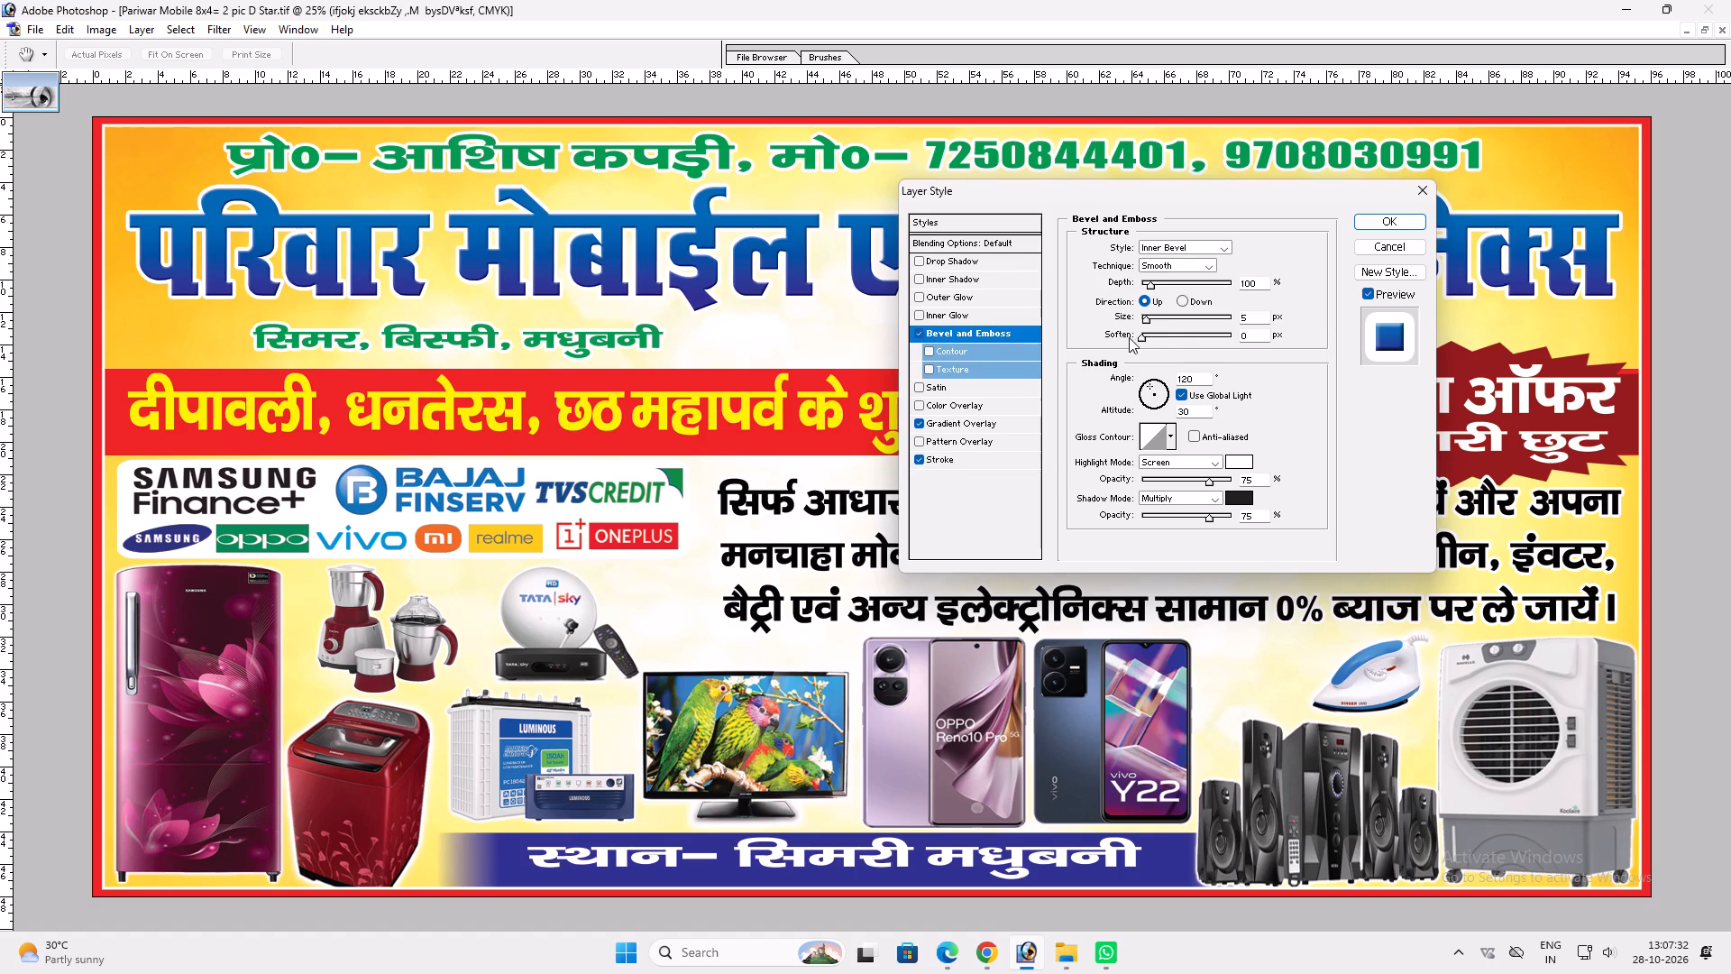
{"action": "left_click", "coordinate": [1156, 270]}
{"action": "left_click", "coordinate": [1167, 287]}
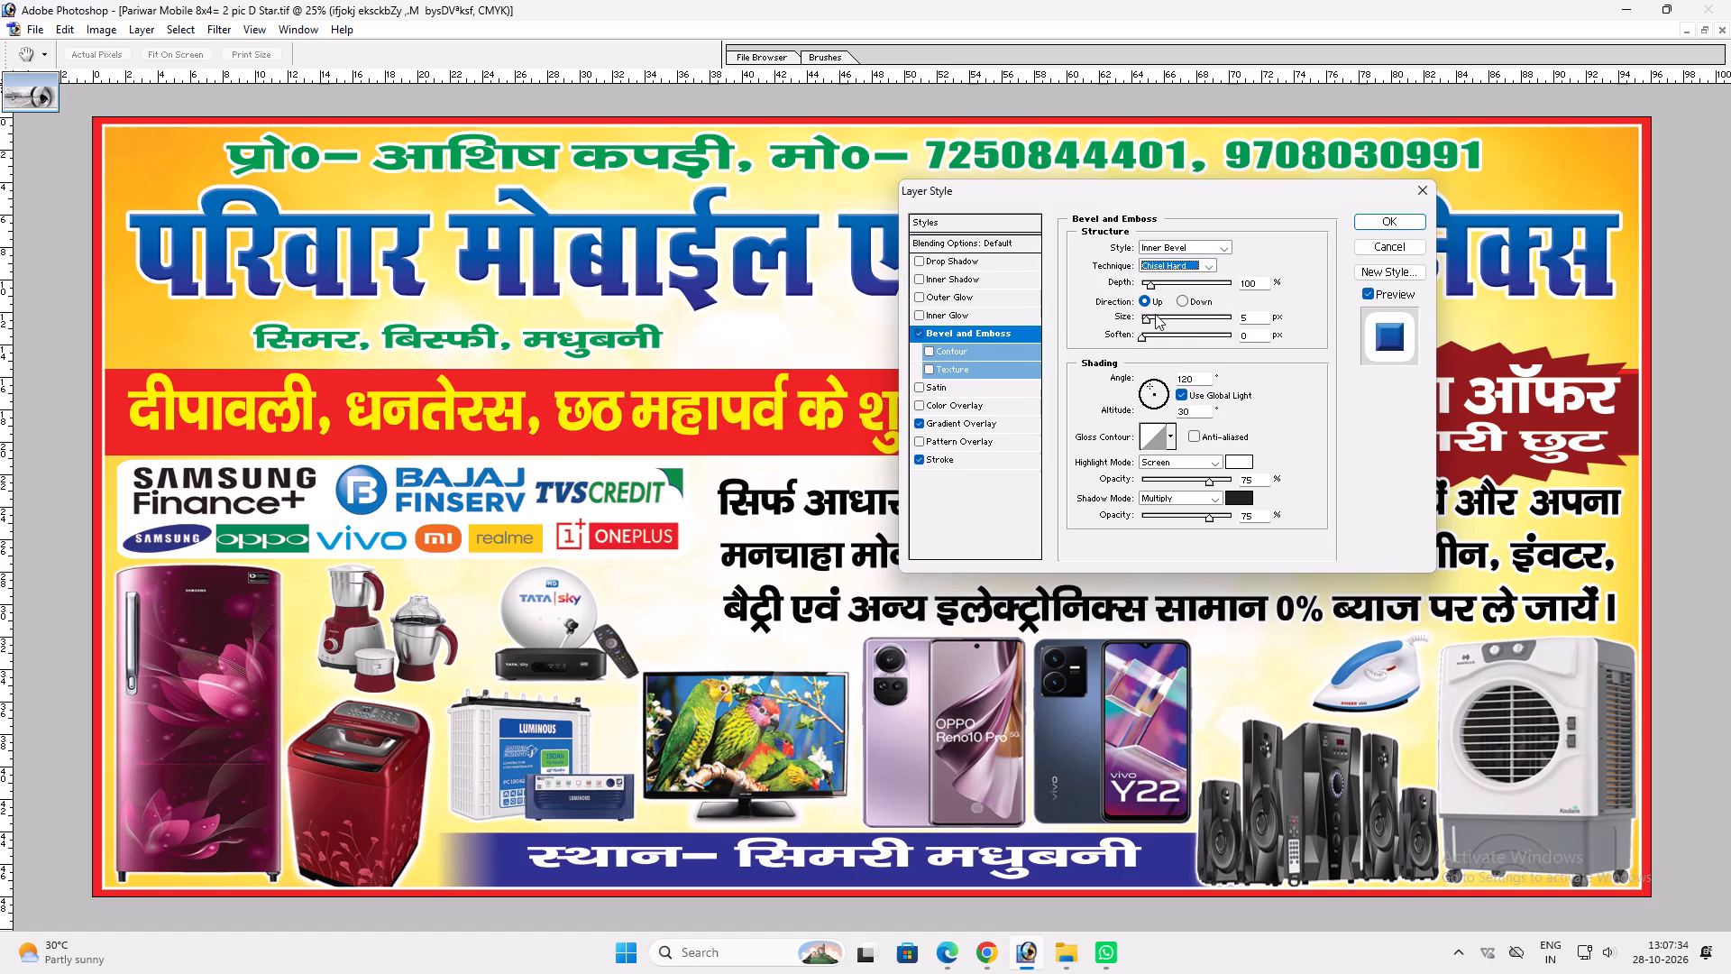
{"action": "left_click", "coordinate": [1151, 317]}
{"action": "left_click", "coordinate": [1001, 354]}
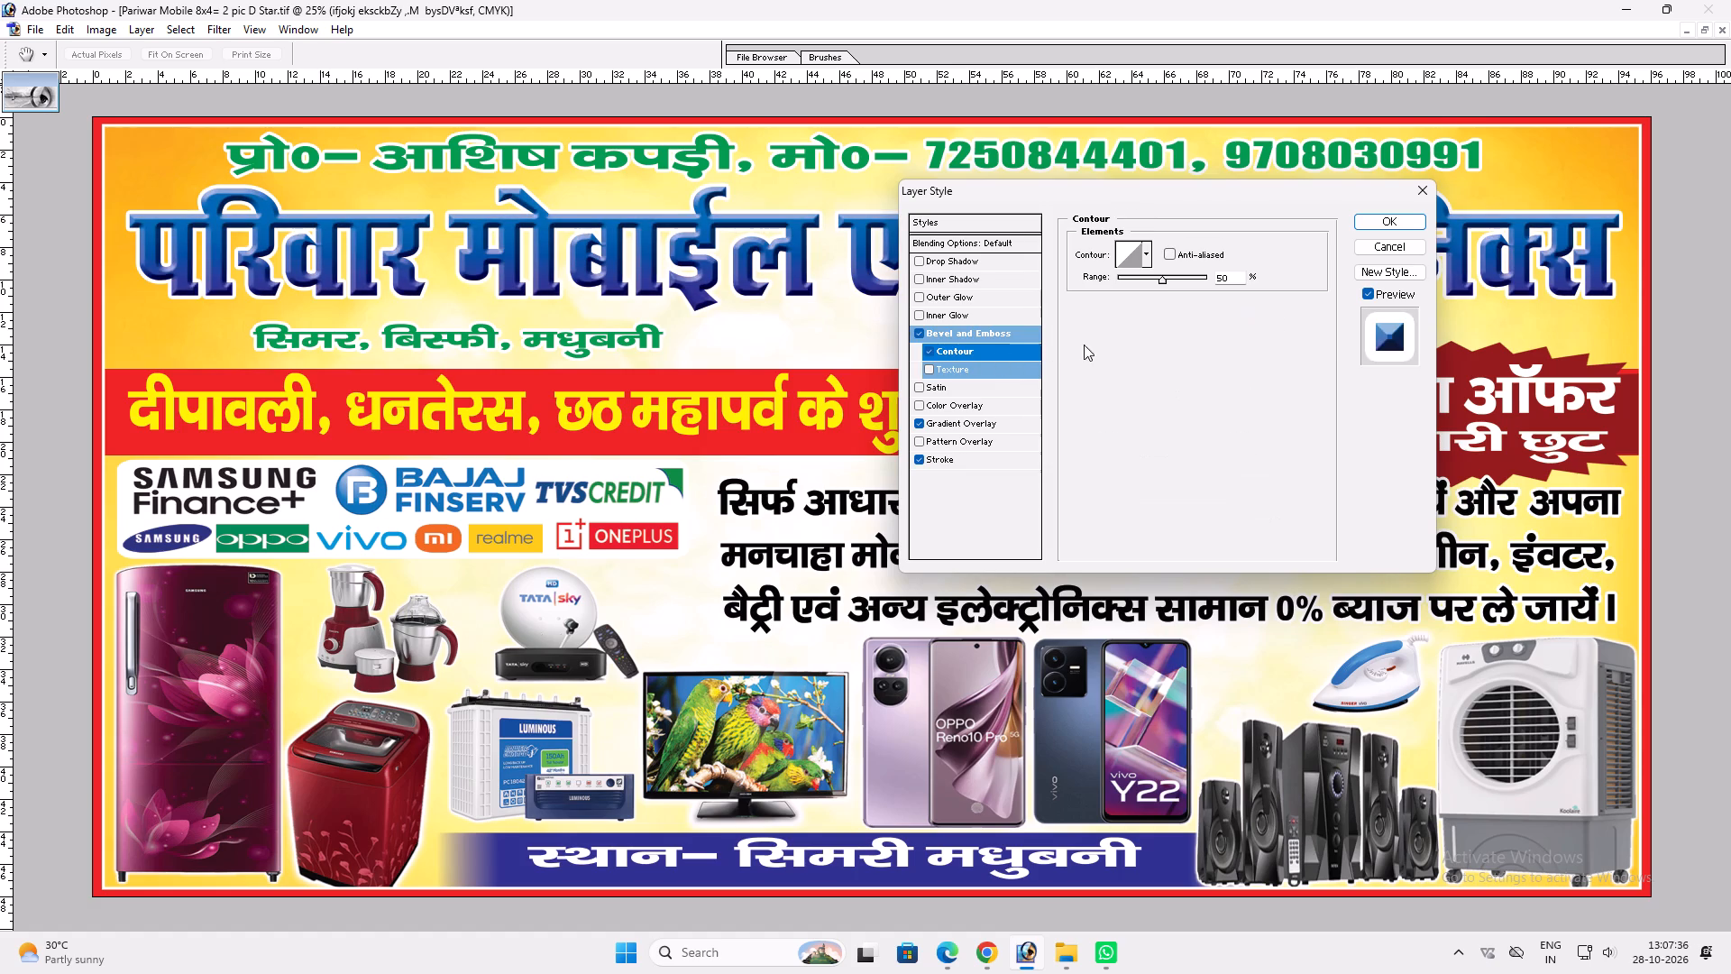
{"action": "left_click_drag", "start_coordinate": [1167, 282], "coordinate": [1308, 282]}
{"action": "left_click", "coordinate": [1143, 259]}
{"action": "left_click", "coordinate": [1194, 290]}
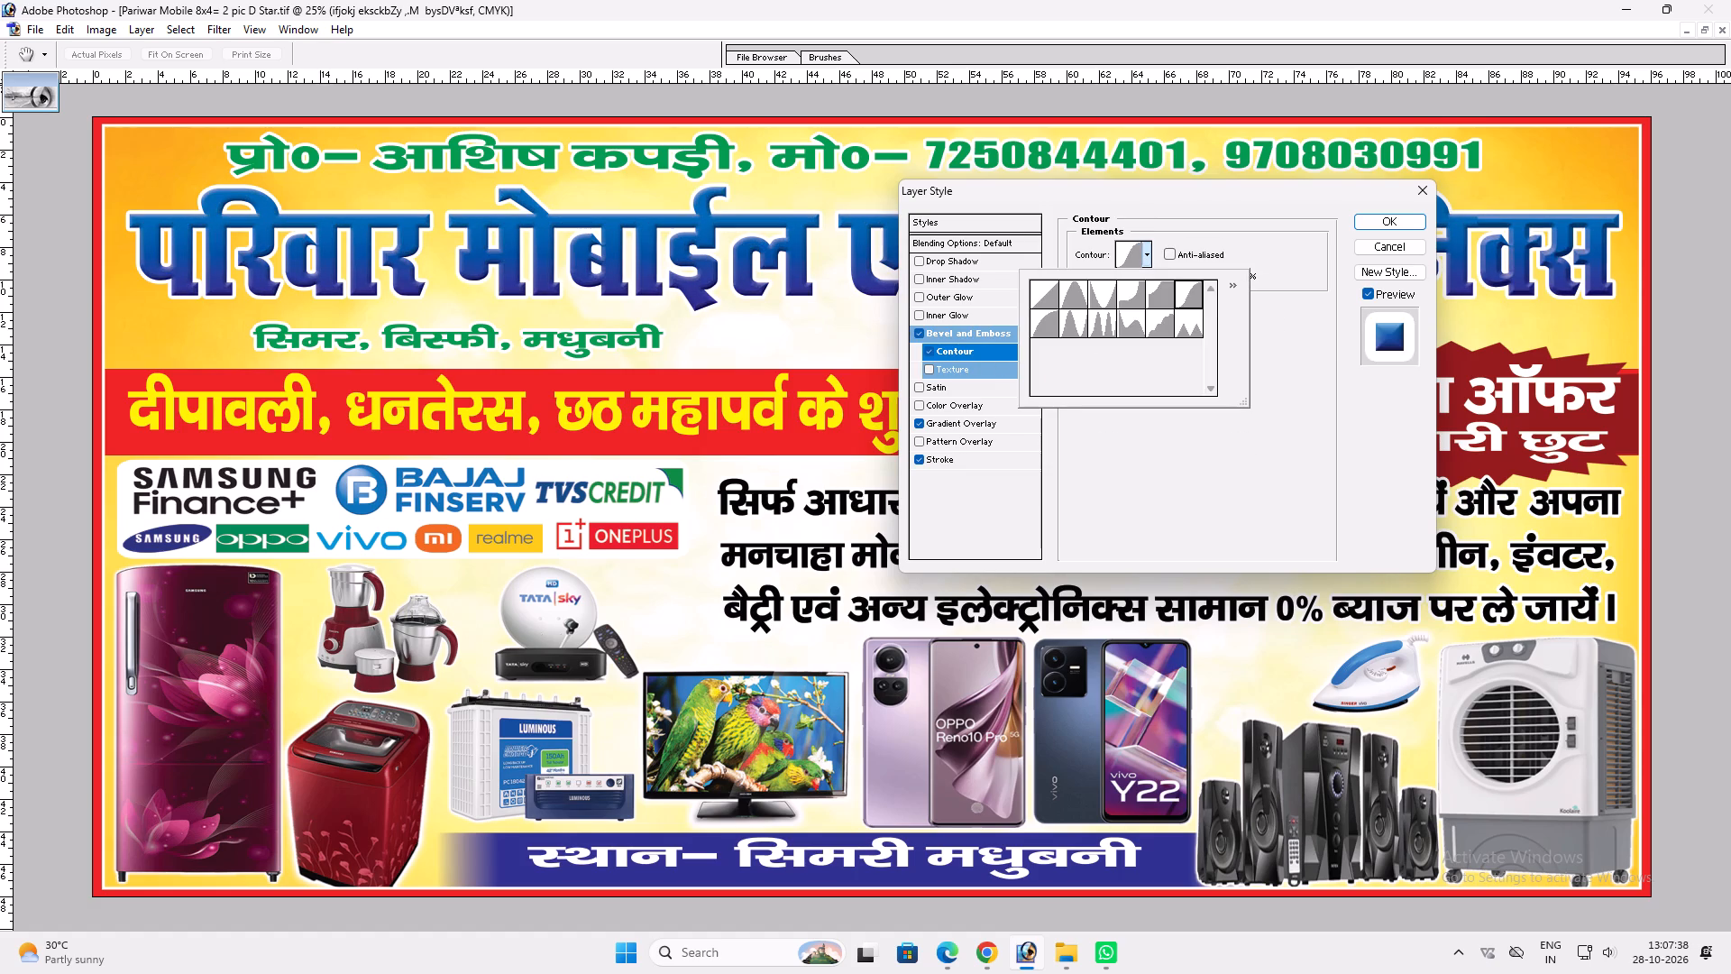
Set the bevel's highlight color to pure cyan, with C 100 and Y 0.
{"action": "left_click", "coordinate": [970, 337]}
{"action": "left_click", "coordinate": [1239, 462]}
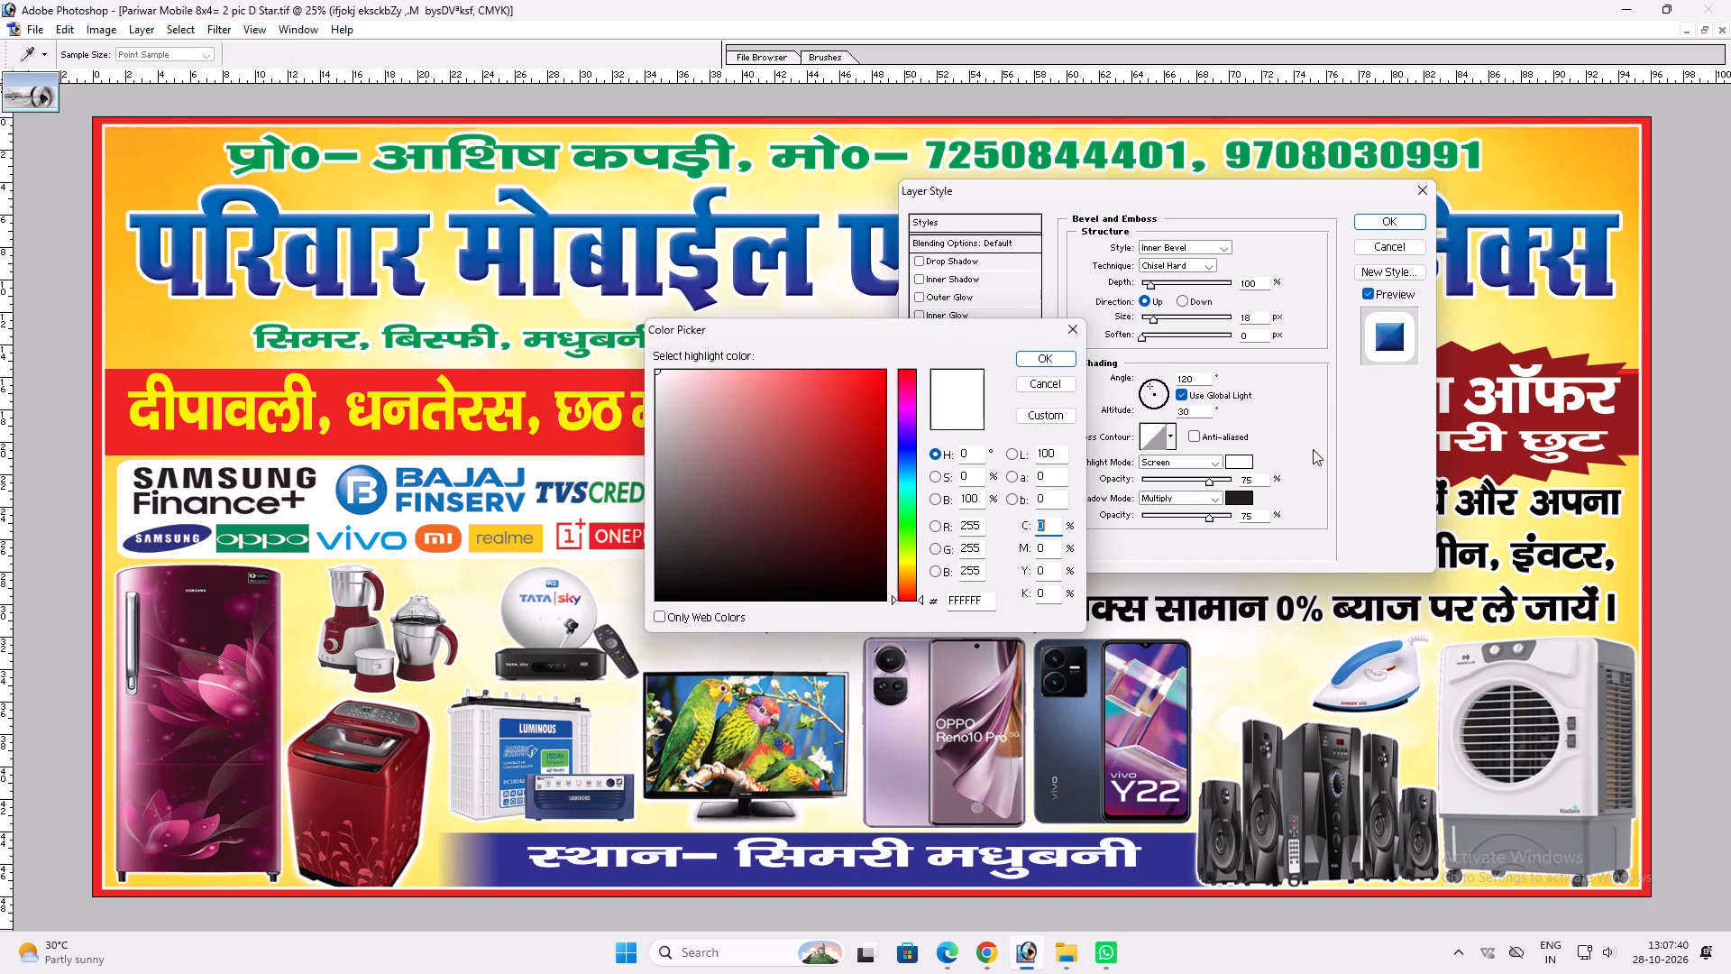
{"action": "key", "text": "Tab"}
{"action": "key", "text": "Tab"}
{"action": "type", "text": "100"}
{"action": "key", "text": "shift+Tab"}
{"action": "key", "text": "shift+Tab"}
{"action": "type", "text": "100"}
{"action": "key", "text": "Tab"}
{"action": "key", "text": "Tab"}
{"action": "key", "text": "0"}
{"action": "key", "text": "Return"}
Set the bevel's shadow color to pure cyan, with C 100 and K 0.
{"action": "left_click", "coordinate": [1255, 500]}
{"action": "left_click", "coordinate": [1241, 494]}
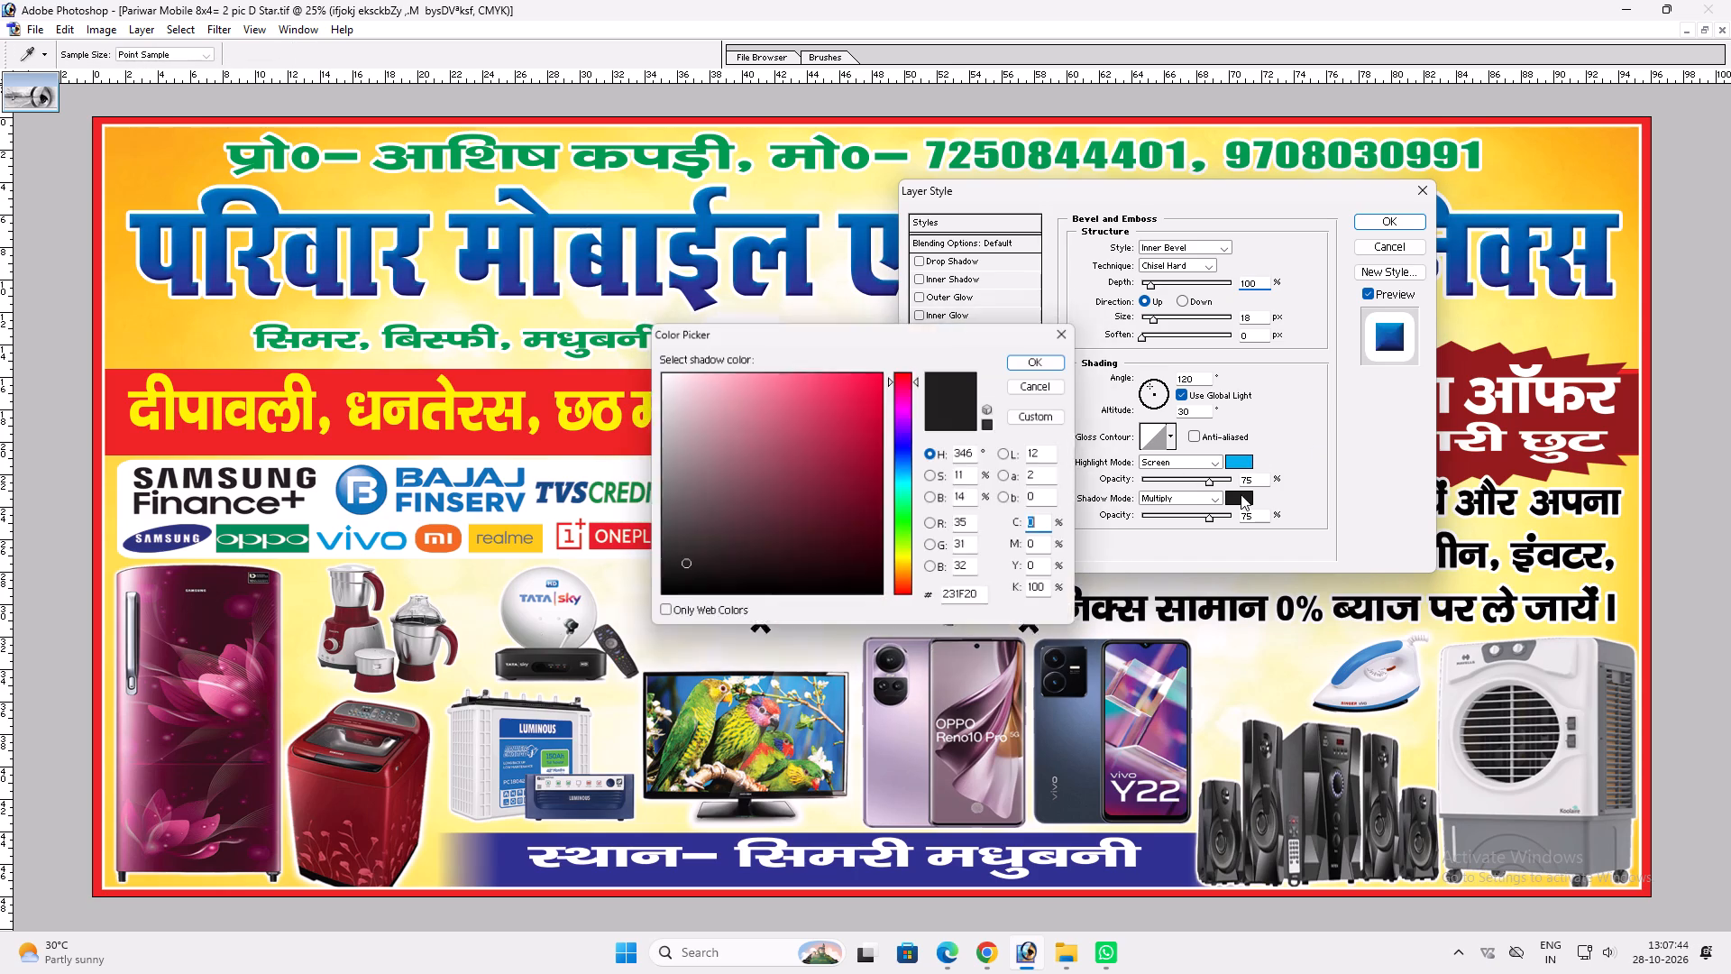
{"action": "type", "text": "100"}
{"action": "key", "text": "Tab"}
{"action": "key", "text": "Tab"}
{"action": "key", "text": "Tab"}
{"action": "key", "text": "0"}
{"action": "key", "text": "Return"}
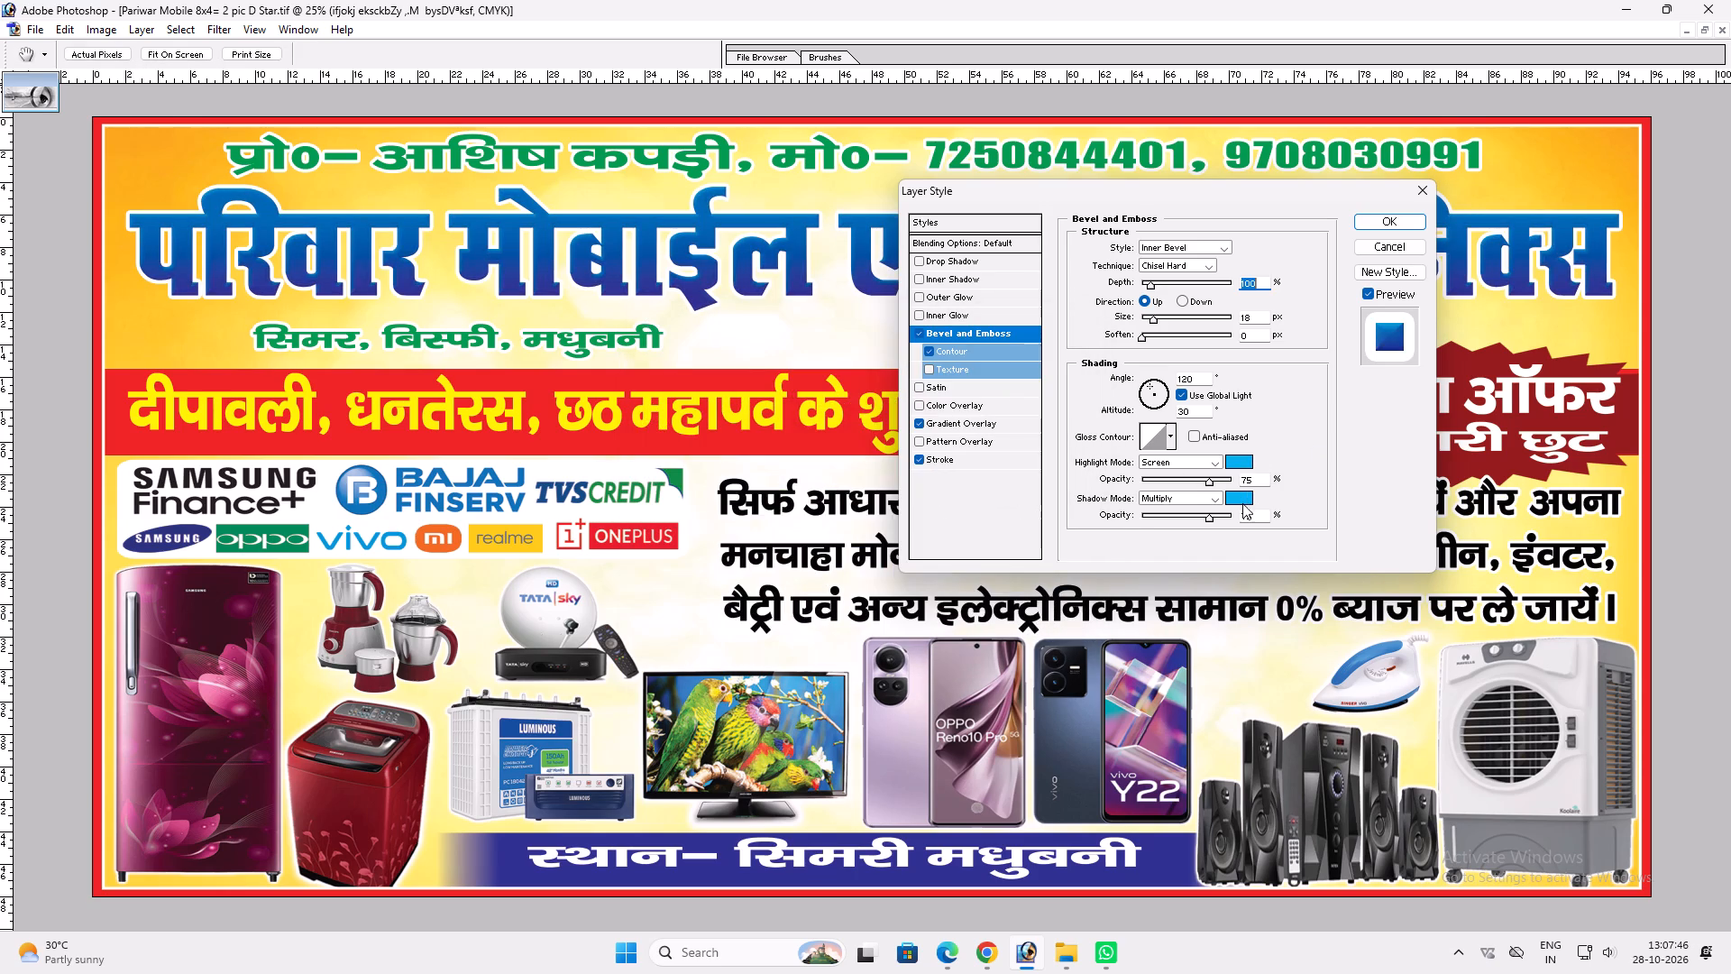
Set the bevel's shadow opacity to 89% and its size to 38 px.
{"action": "left_click_drag", "start_coordinate": [1211, 517], "coordinate": [1222, 518]}
{"action": "left_click", "coordinate": [1214, 487]}
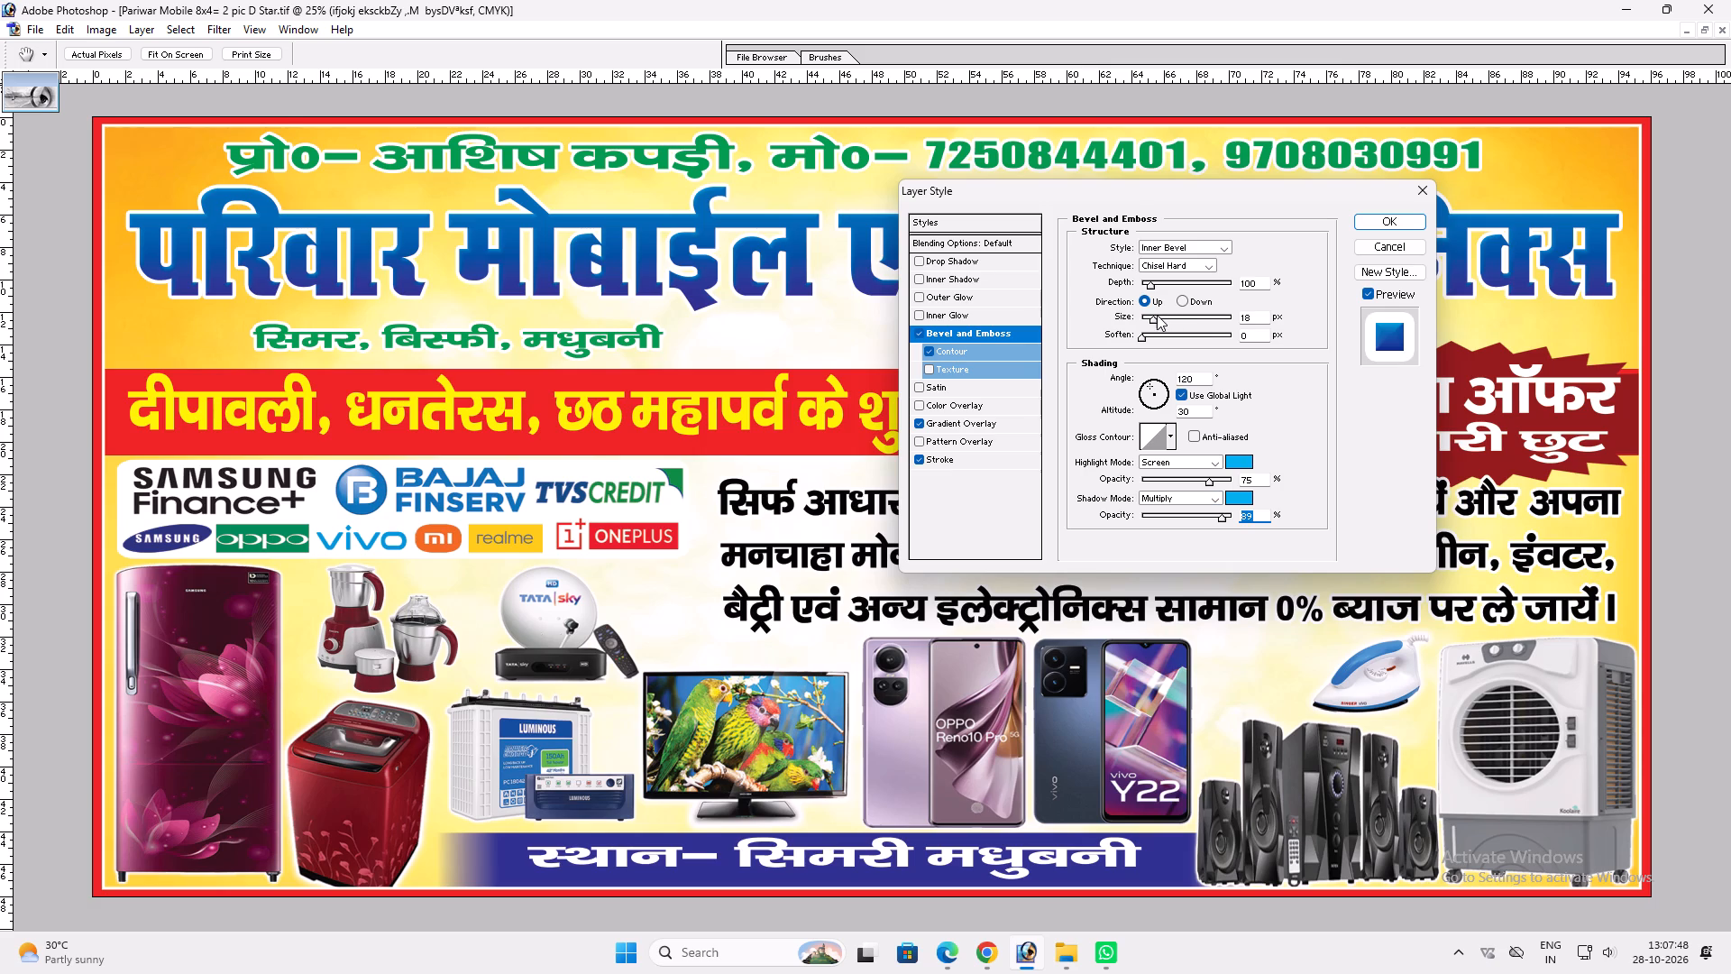
{"action": "left_click", "coordinate": [1157, 315]}
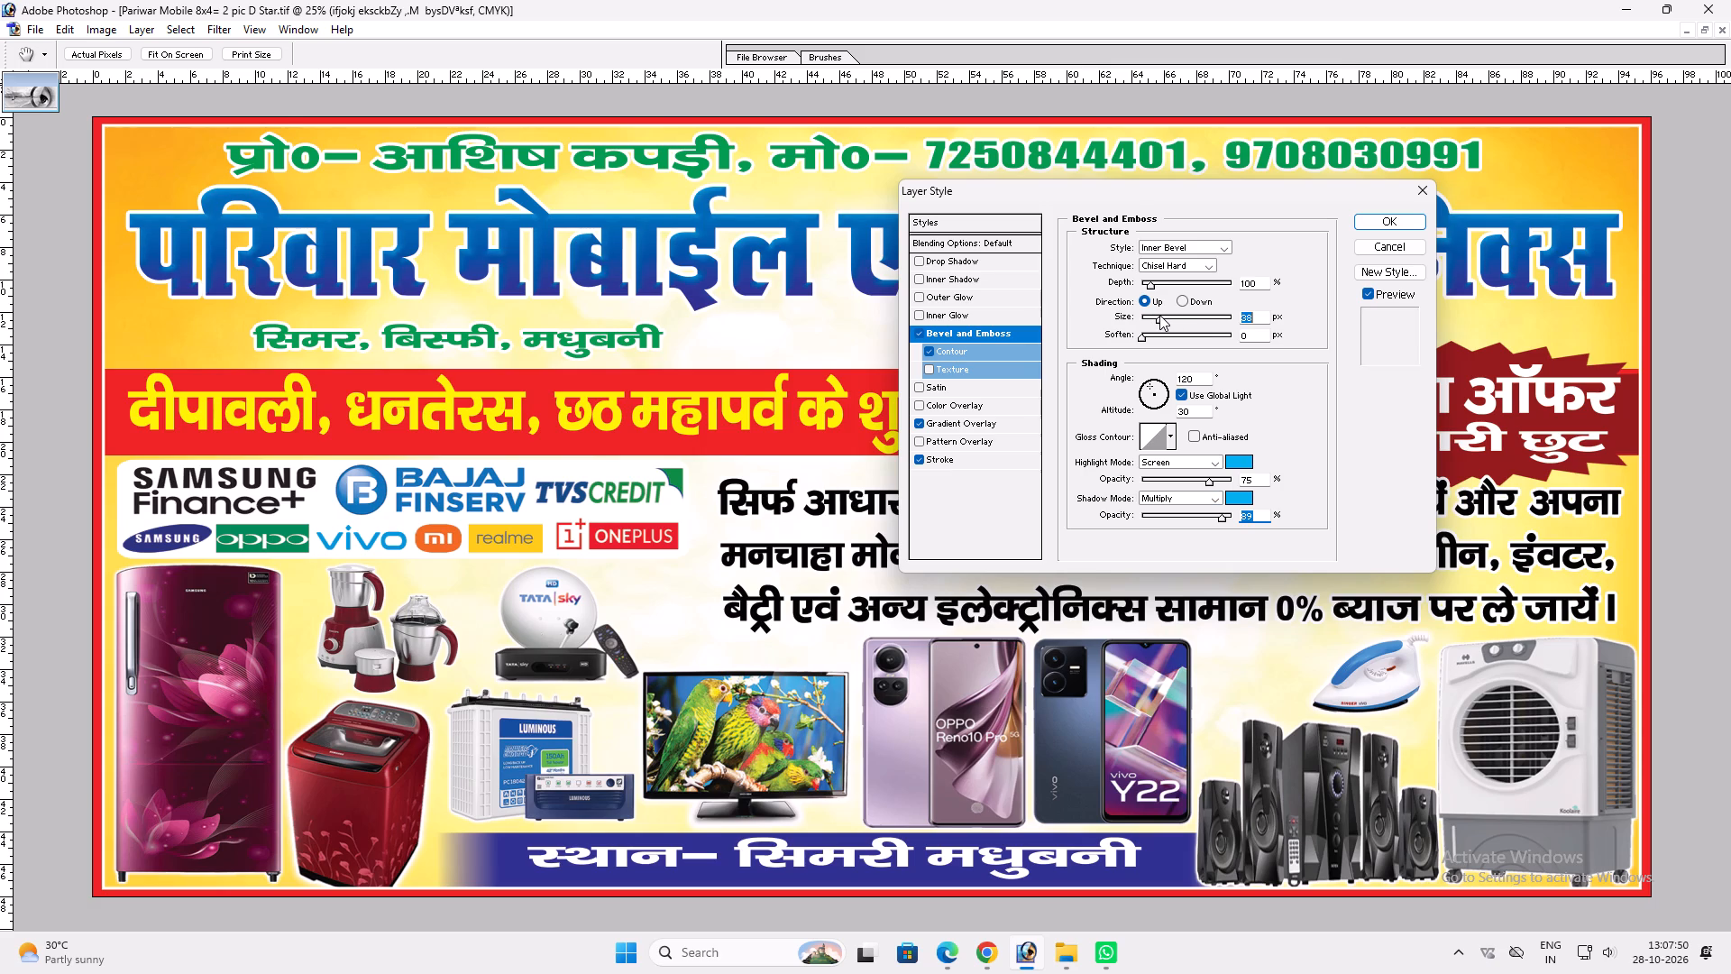
Turn off Global Light for the bevel and apply a lighting angle of 162° with altitude 39°.
{"action": "left_click", "coordinate": [1182, 391]}
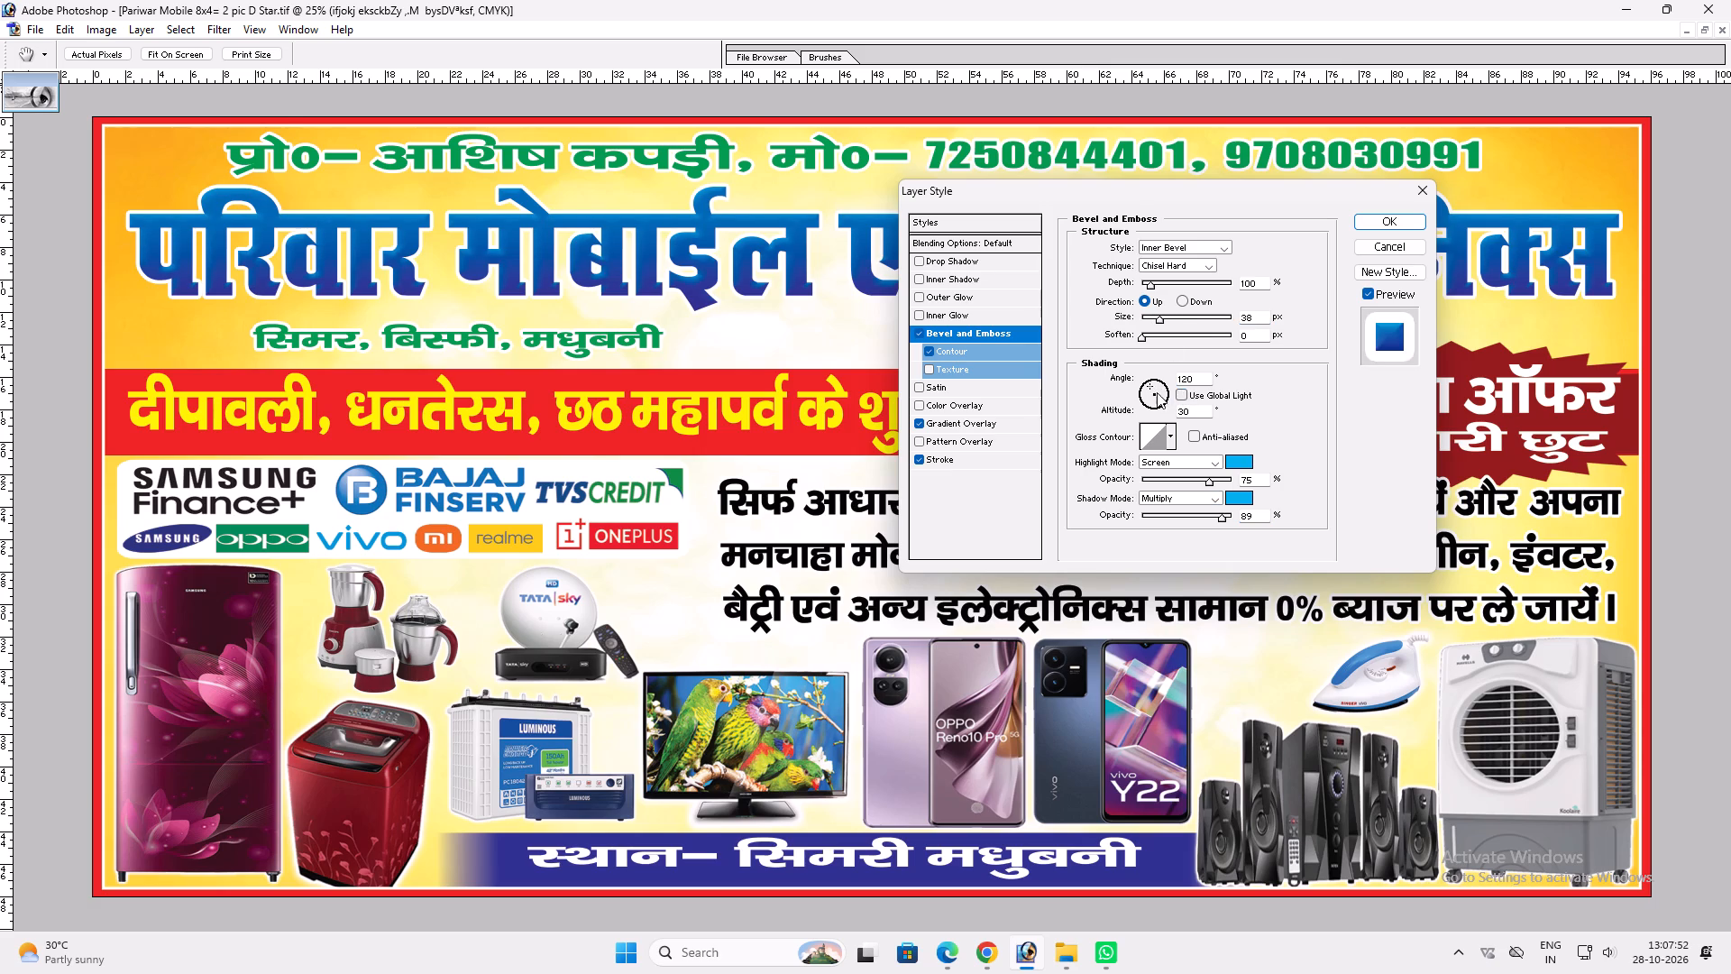
{"action": "left_click", "coordinate": [1147, 390]}
{"action": "left_click", "coordinate": [1156, 391]}
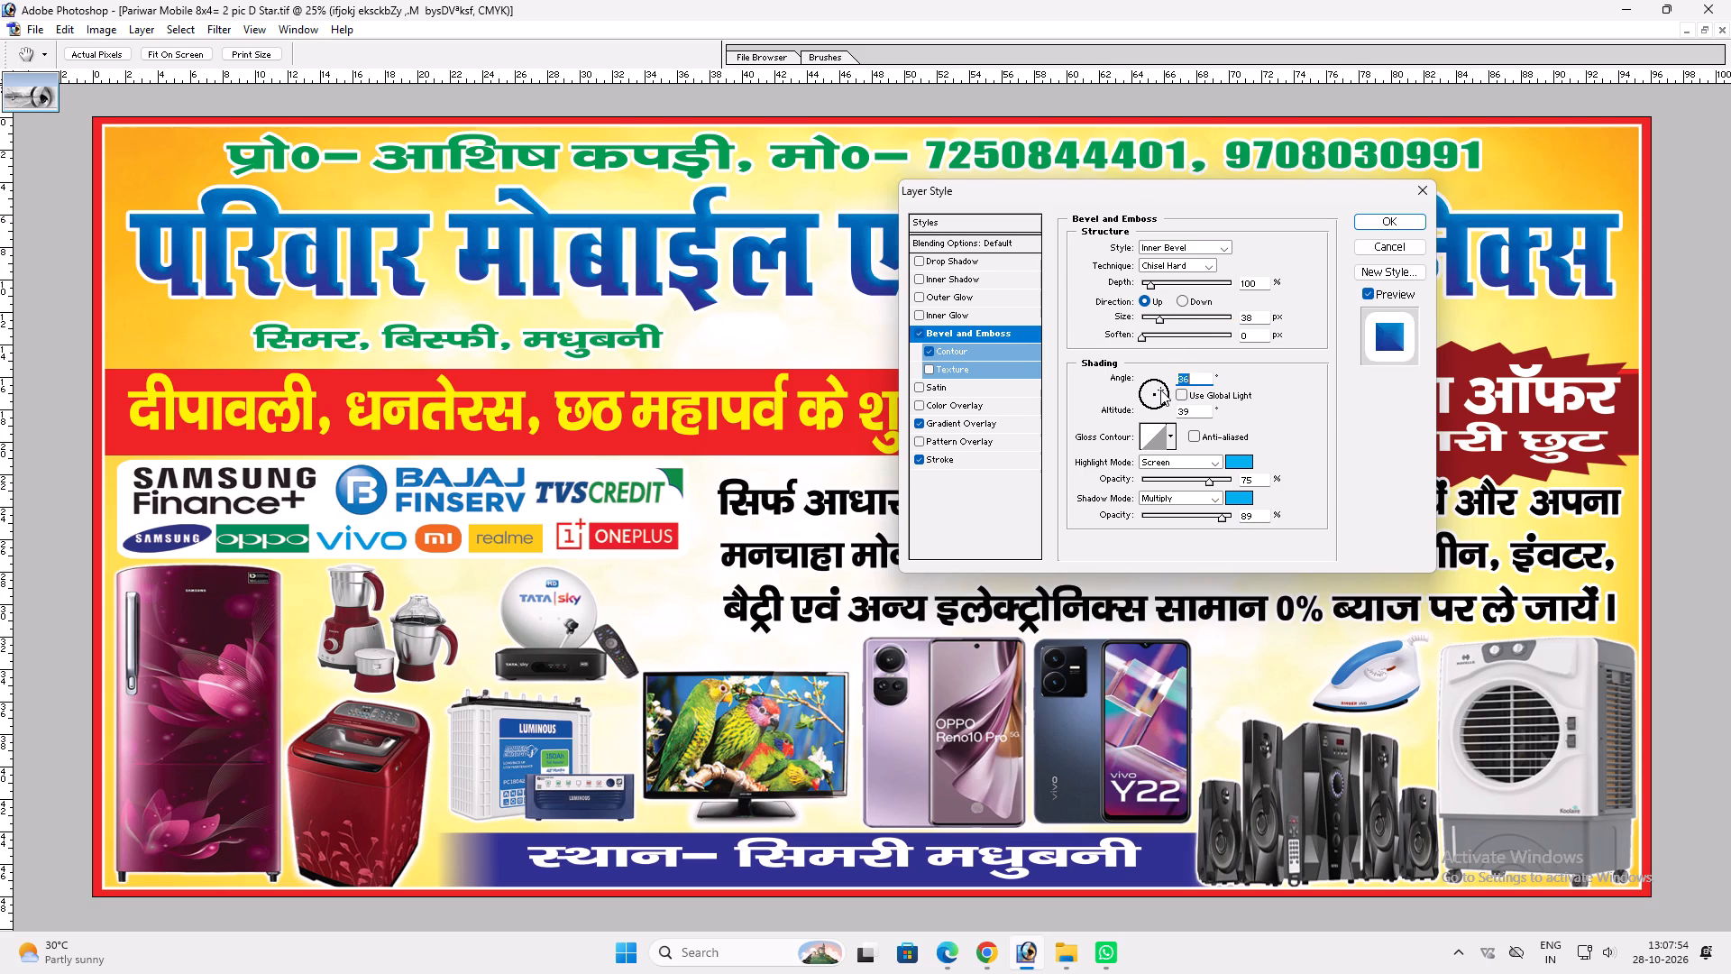
{"action": "left_click", "coordinate": [1160, 390]}
{"action": "left_click", "coordinate": [1156, 391]}
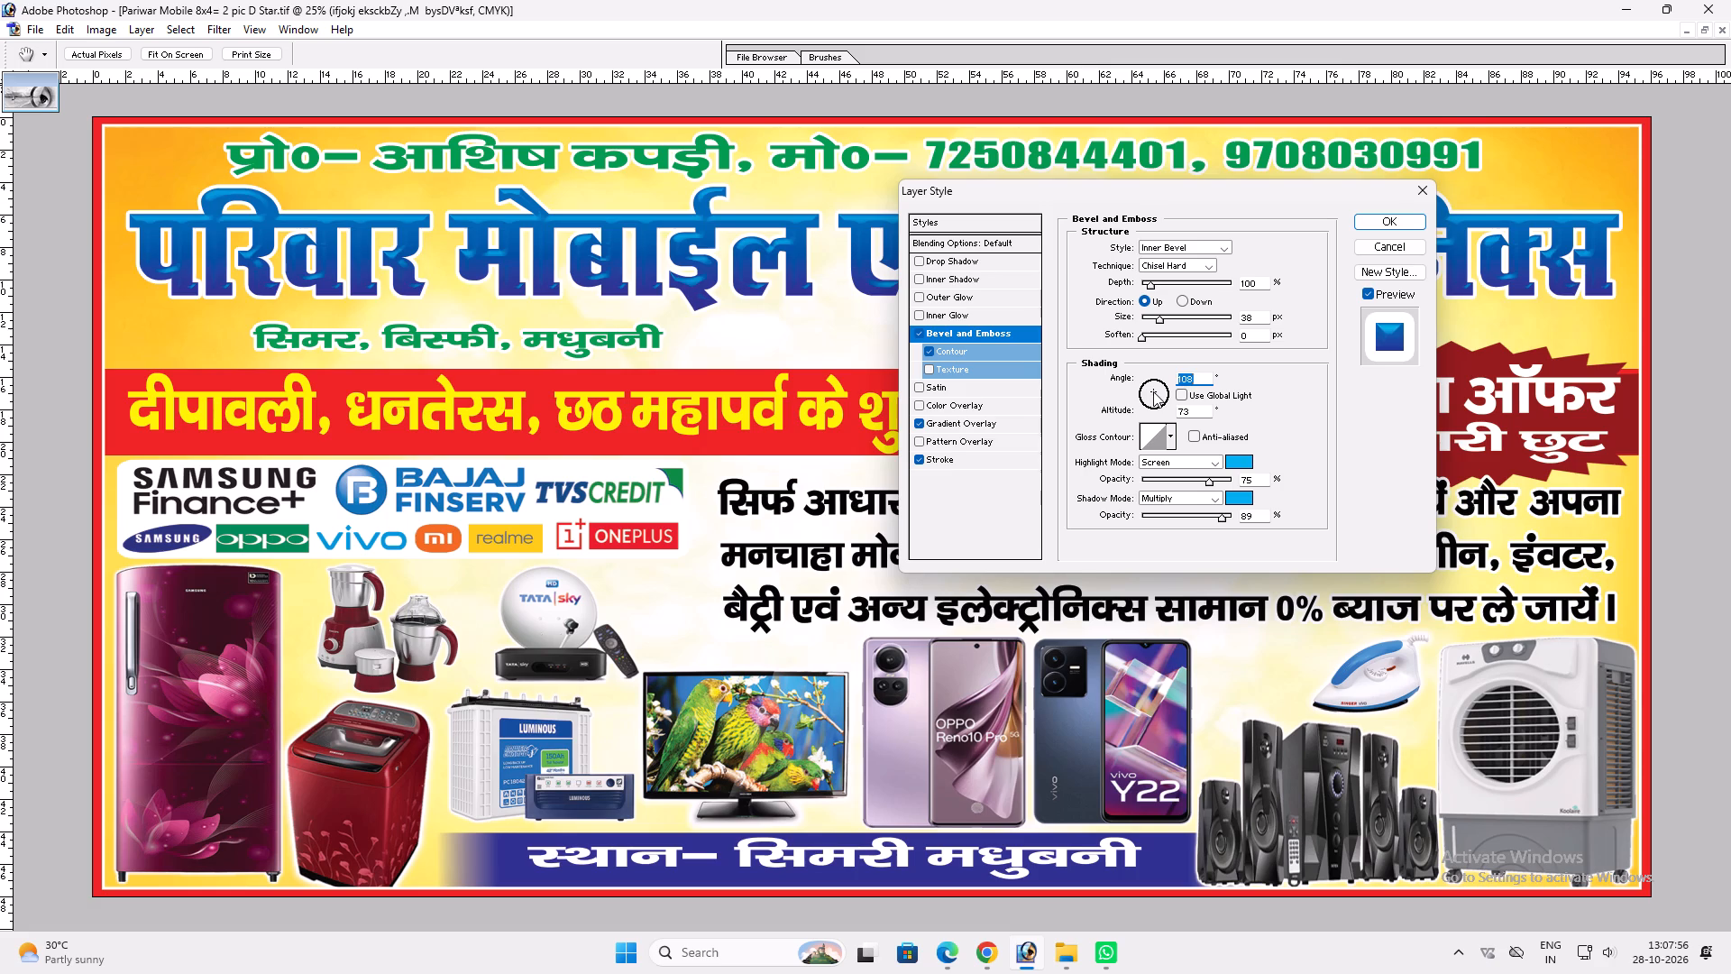
{"action": "left_click", "coordinate": [1153, 391]}
{"action": "key", "text": "Return"}
{"action": "key", "text": "Return"}
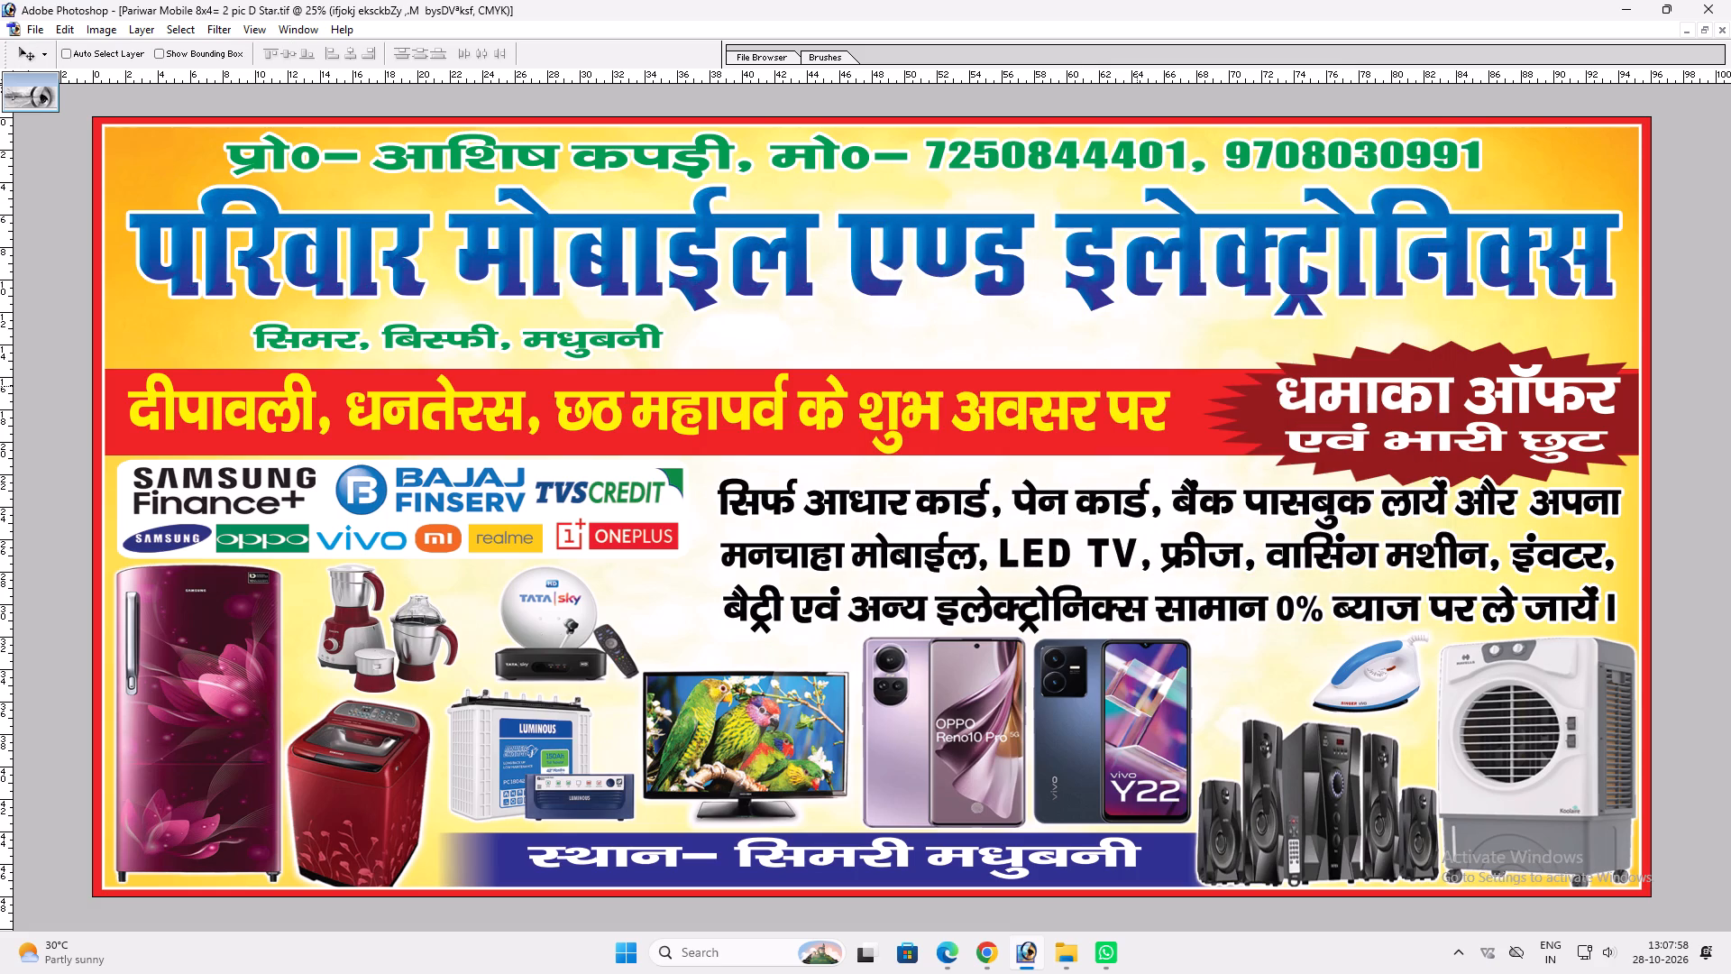
Reopen the shop title's layer style and fine-tune the bevel size.
{"action": "key", "text": "alt+y"}
{"action": "key", "text": "k"}
{"action": "key", "text": "alt+l"}
{"action": "key", "text": "alt+y"}
{"action": "key", "text": "k"}
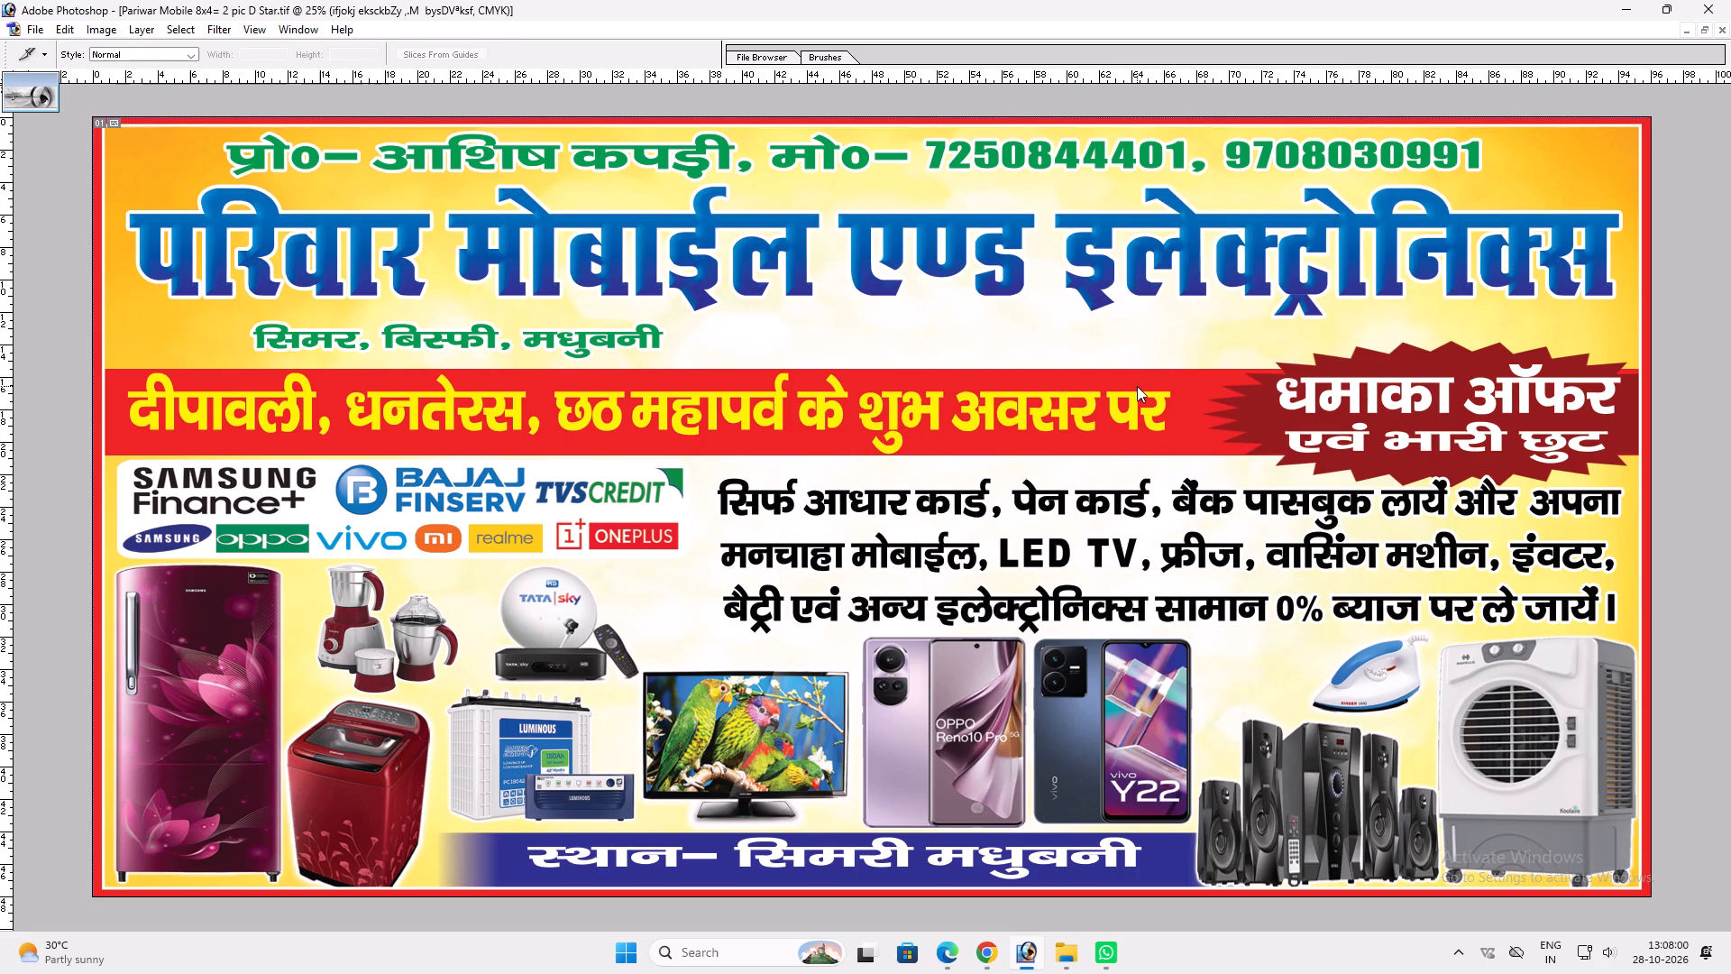
{"action": "scroll", "coordinate": [1195, 343], "scroll_direction": "down", "scroll_amount": 3}
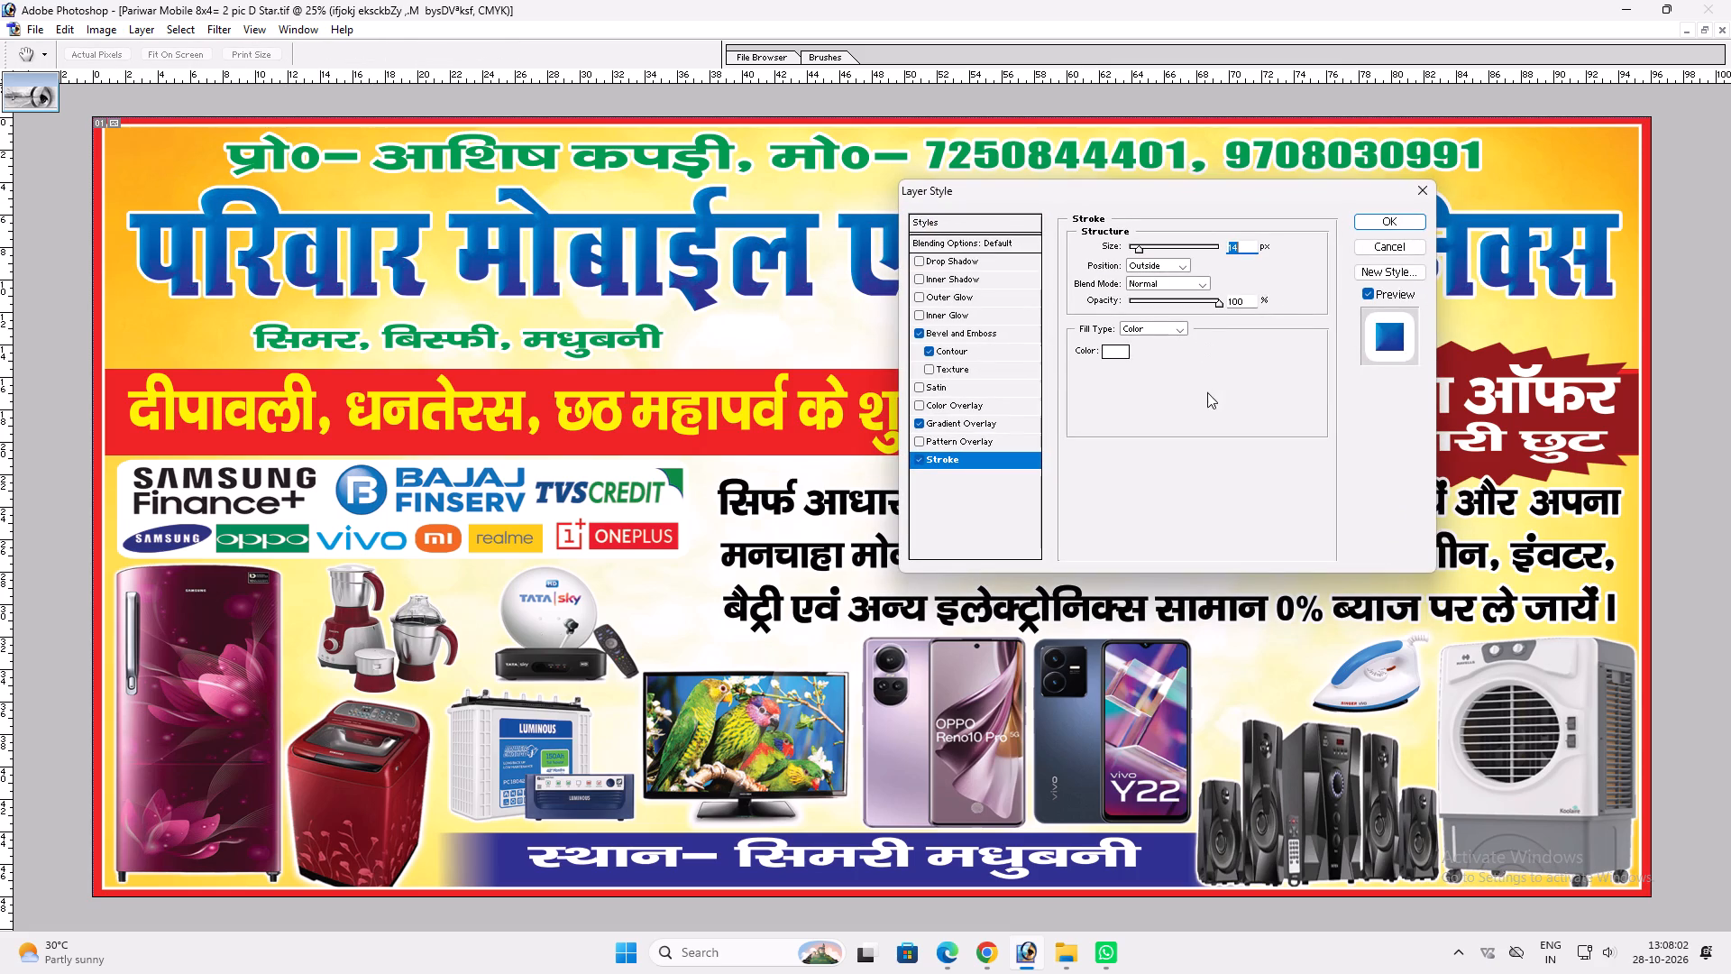
{"action": "left_click", "coordinate": [991, 335]}
{"action": "left_click", "coordinate": [1160, 320]}
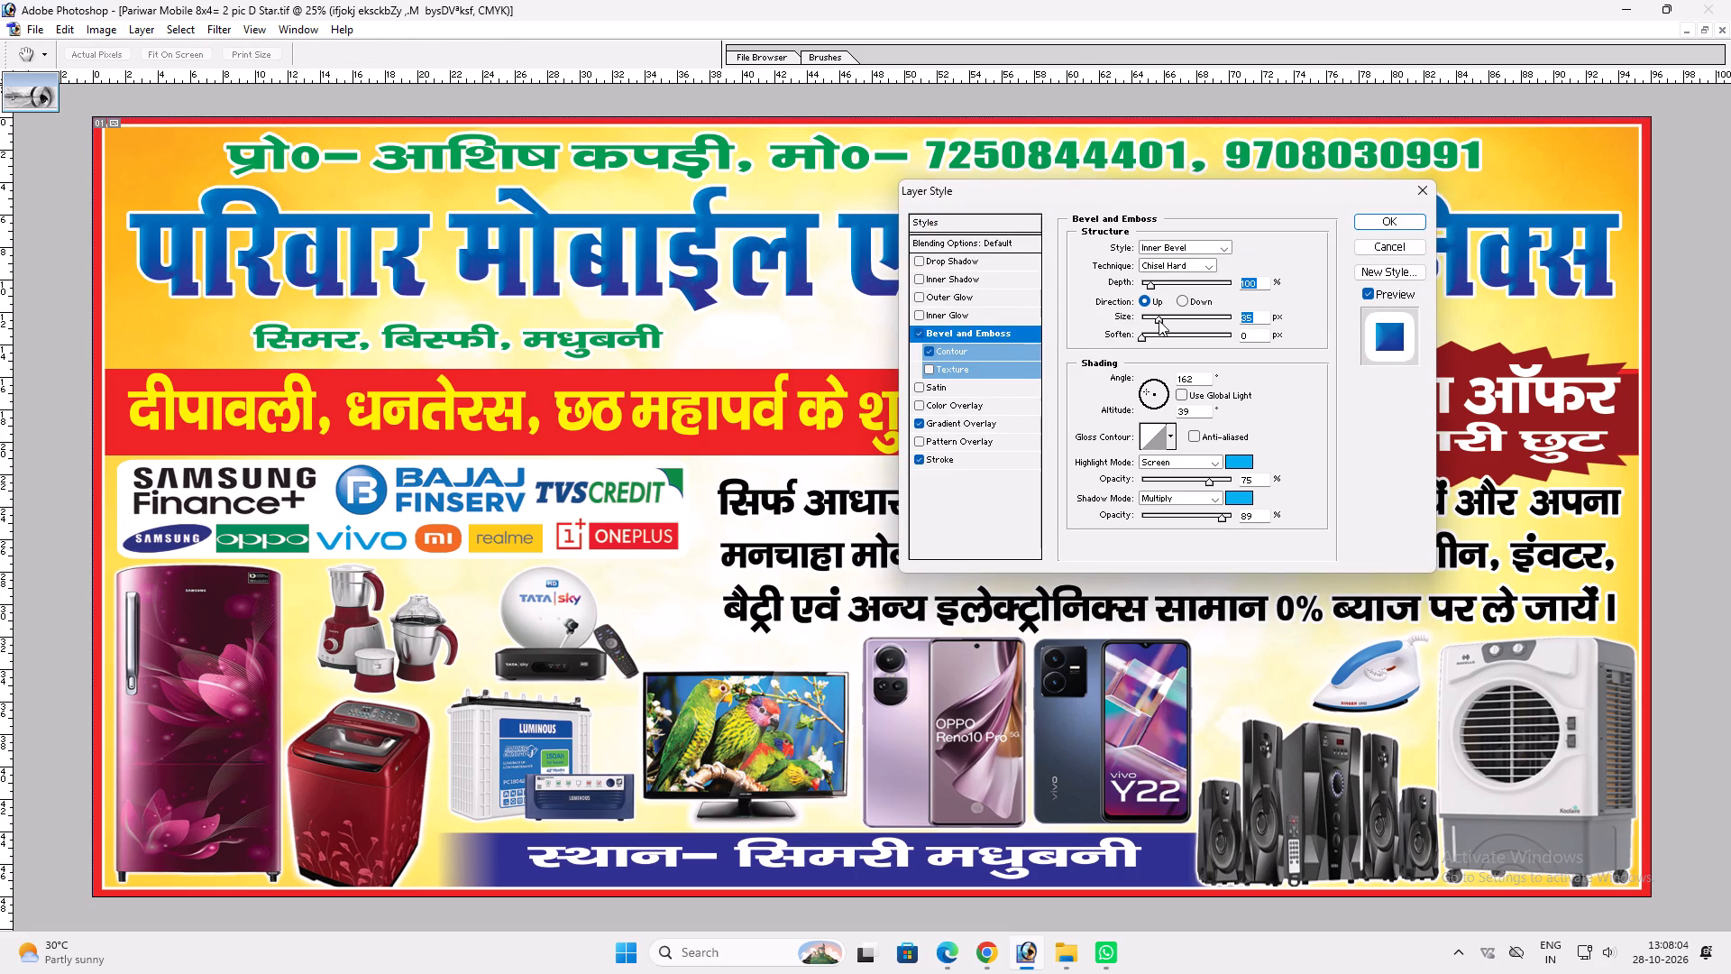
{"action": "key", "text": "Return"}
Stretch the shop title slightly toward the banner's left edge.
{"action": "key", "text": "ctrl+t"}
{"action": "left_click_drag", "start_coordinate": [131, 247], "coordinate": [122, 250], "text": "shift"}
{"action": "key", "text": "shift+Return"}
{"action": "key", "text": "v"}
{"action": "type", "text": "vv"}
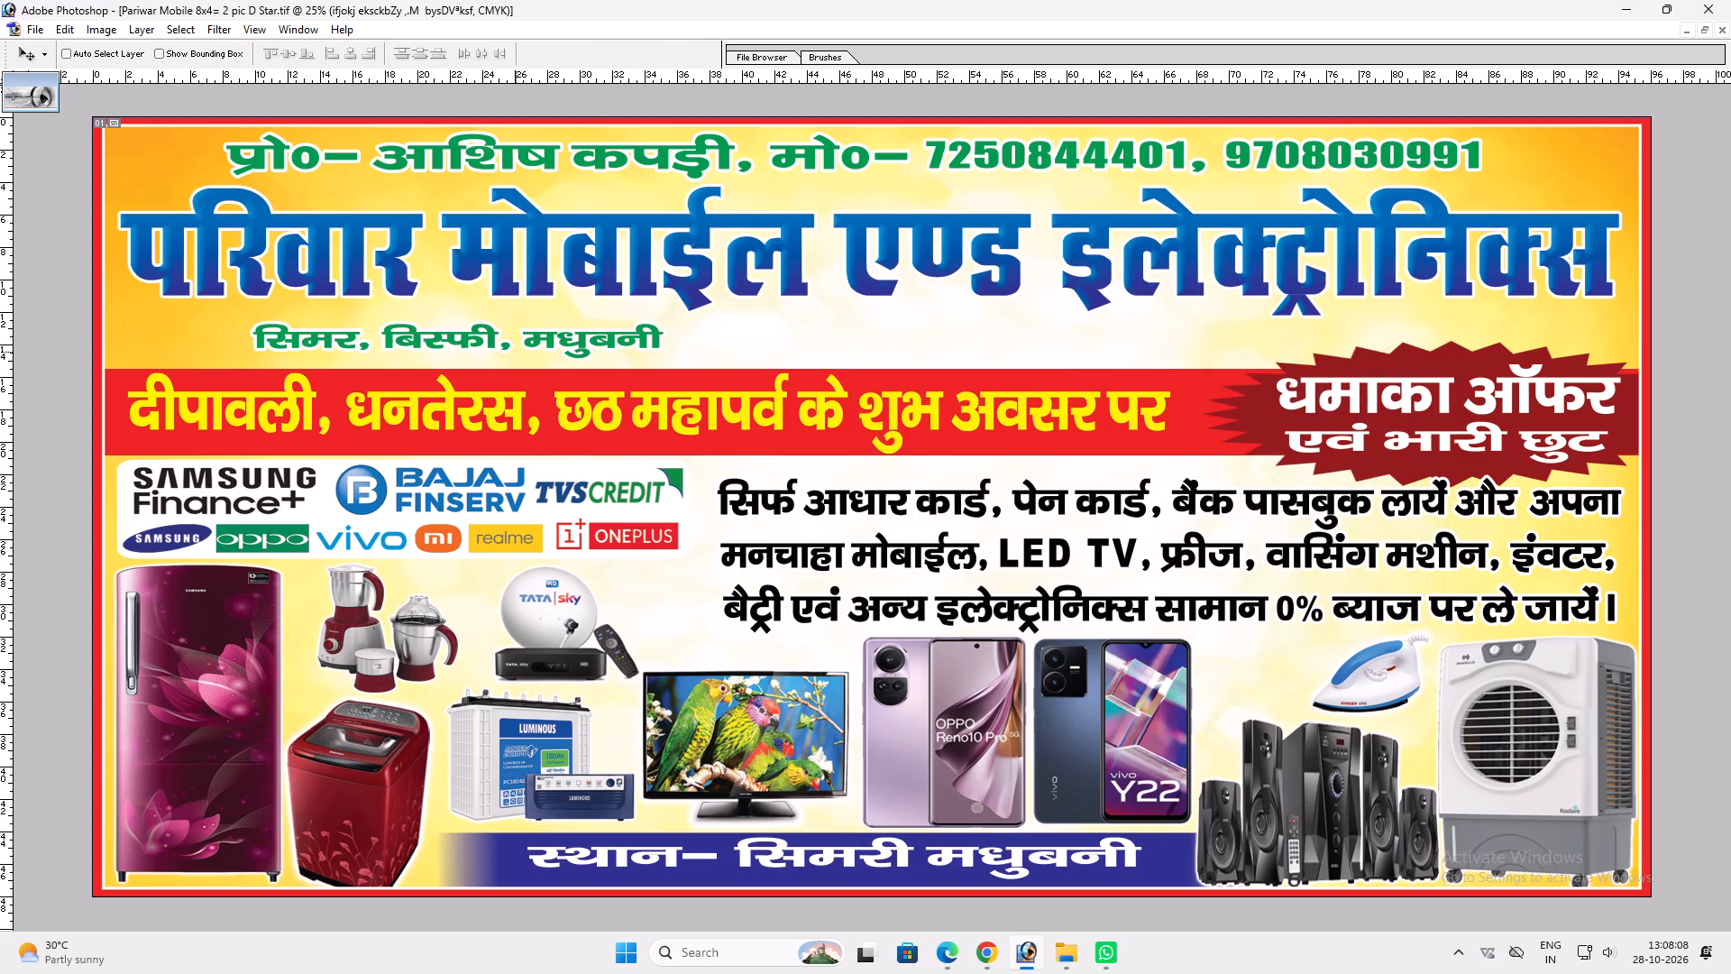
Stretch the green location line upward to make its letters taller.
{"action": "left_click", "coordinate": [549, 339], "text": "ctrl"}
{"action": "key", "text": "ctrl+t"}
{"action": "left_click_drag", "start_coordinate": [573, 320], "coordinate": [575, 311]}
{"action": "key", "text": "shift+Return"}
{"action": "key", "text": "v"}
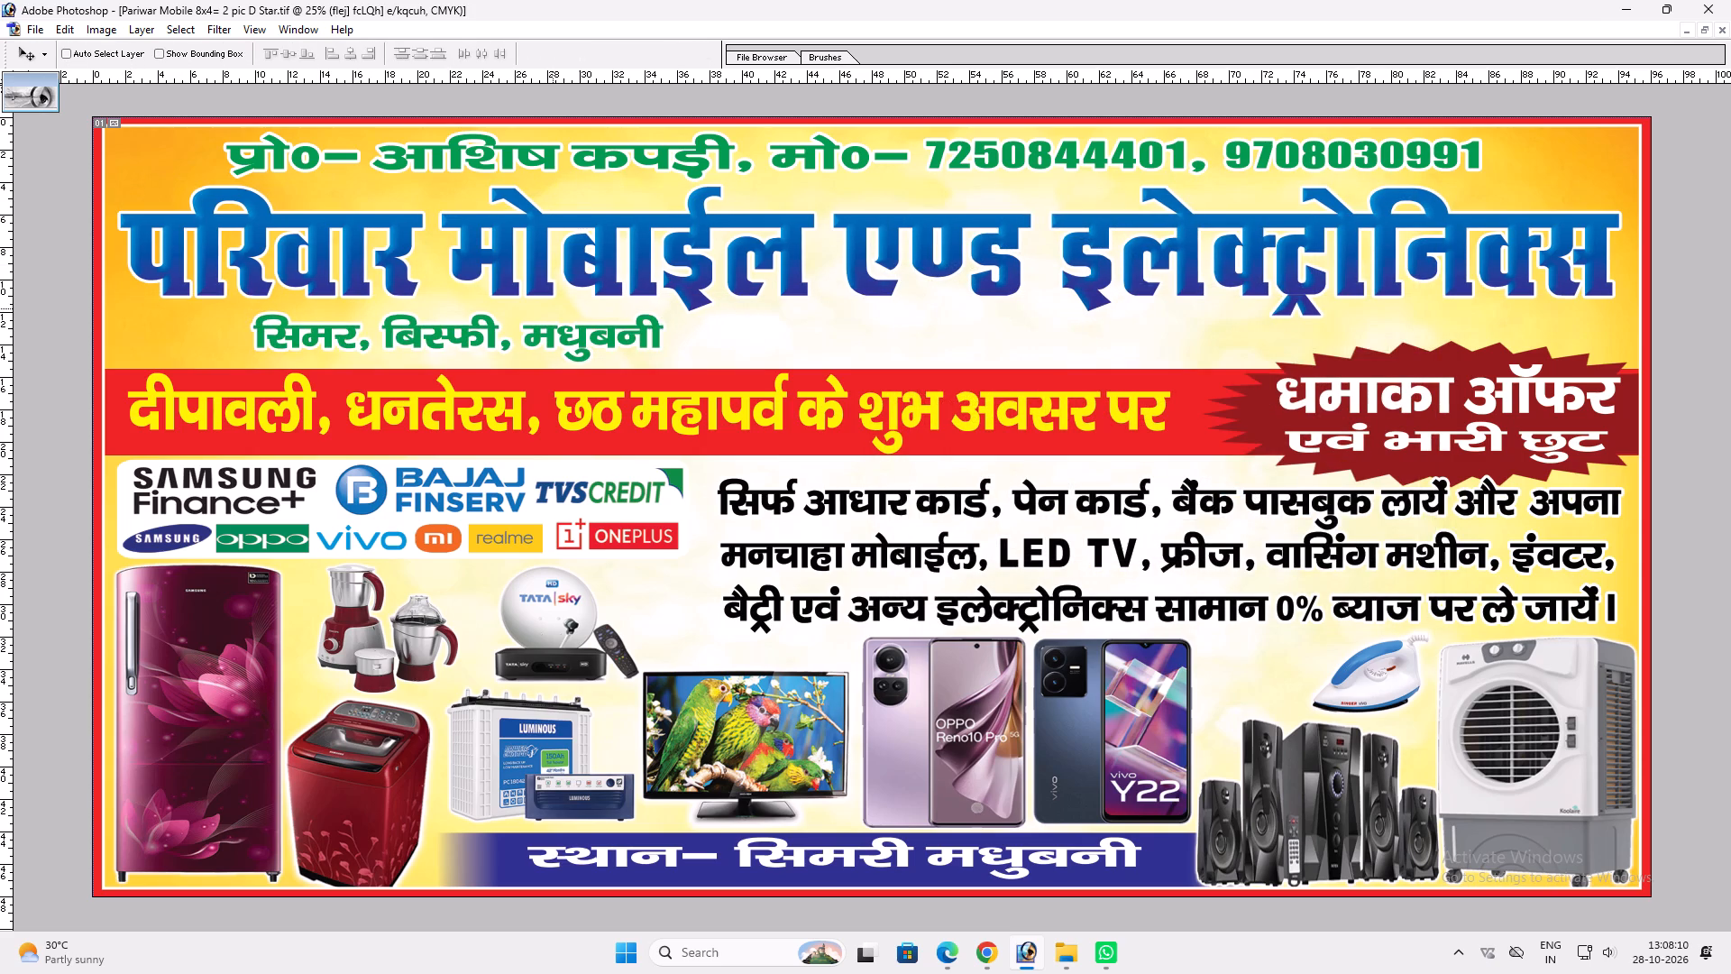
Shift the location line toward the banner's left side and enlarge it to fill the gap above the red festival band.
{"action": "left_click_drag", "start_coordinate": [562, 343], "coordinate": [534, 335]}
{"action": "key", "text": "ctrl+t"}
{"action": "left_click_drag", "start_coordinate": [639, 345], "coordinate": [652, 343], "text": "shift"}
{"action": "left_click_drag", "start_coordinate": [620, 346], "coordinate": [612, 352], "text": "shift"}
{"action": "key", "text": "shift+Return"}
{"action": "key", "text": "v"}
{"action": "left_click_drag", "start_coordinate": [560, 363], "coordinate": [535, 361], "text": "shift"}
{"action": "key", "text": "ctrl+t"}
{"action": "left_click_drag", "start_coordinate": [632, 328], "coordinate": [648, 323], "text": "shift"}
{"action": "key", "text": "shift+Return"}
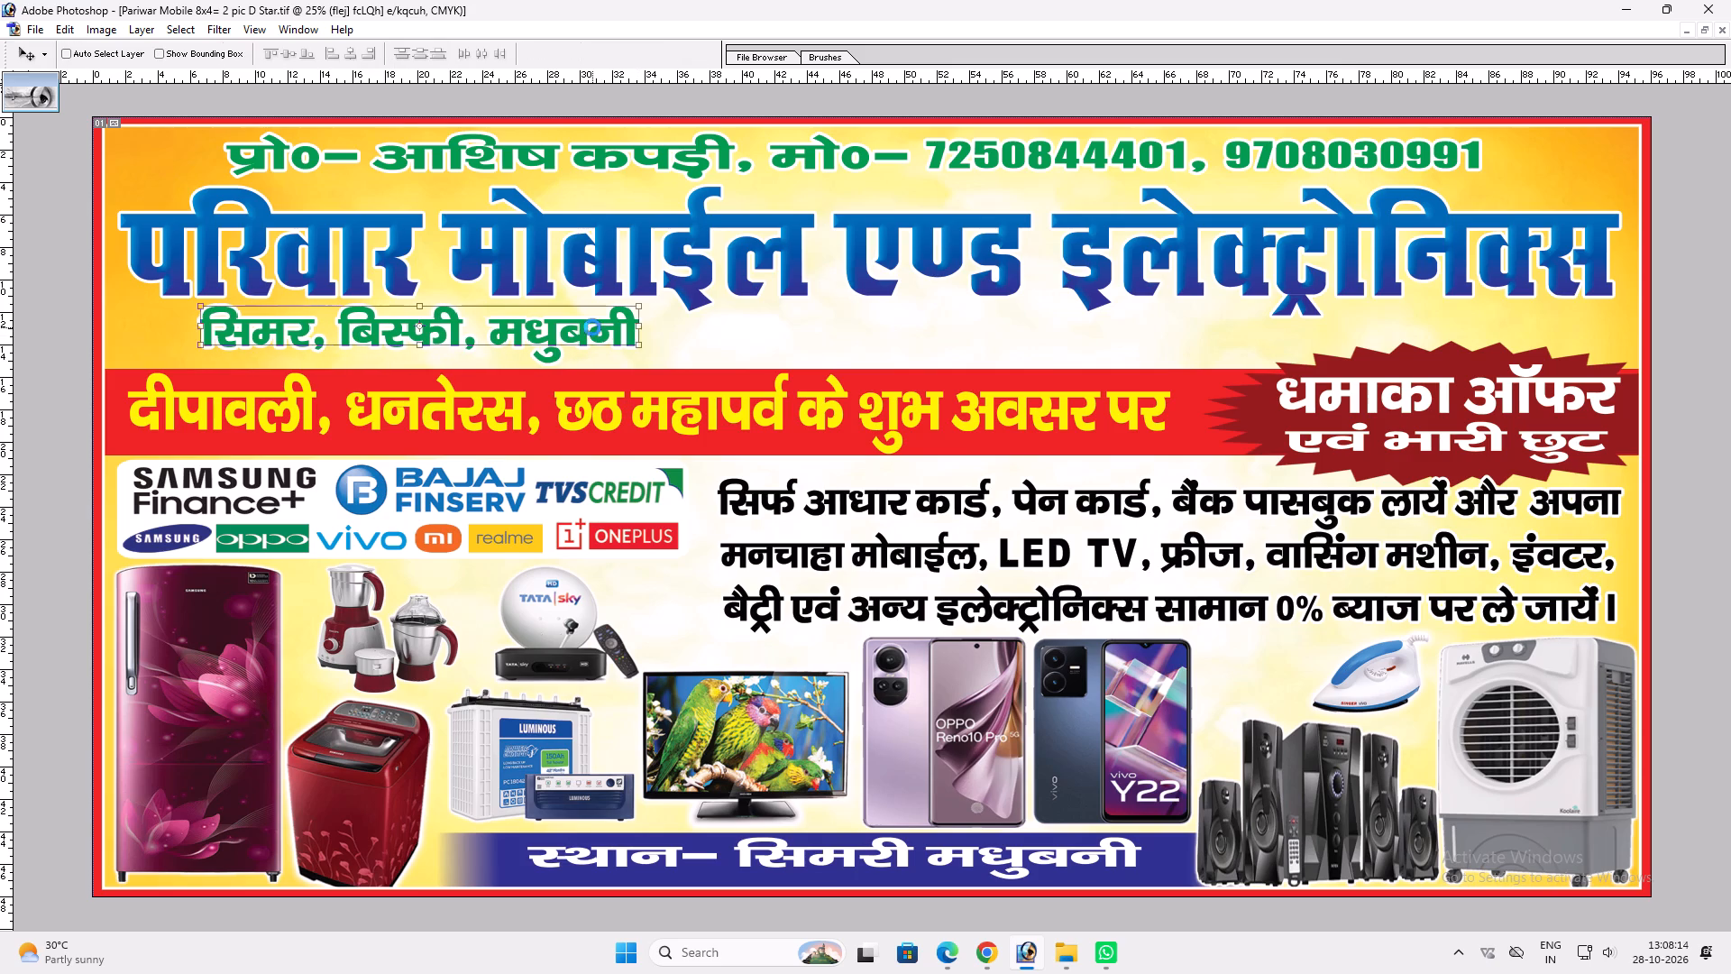
{"action": "key", "text": "v"}
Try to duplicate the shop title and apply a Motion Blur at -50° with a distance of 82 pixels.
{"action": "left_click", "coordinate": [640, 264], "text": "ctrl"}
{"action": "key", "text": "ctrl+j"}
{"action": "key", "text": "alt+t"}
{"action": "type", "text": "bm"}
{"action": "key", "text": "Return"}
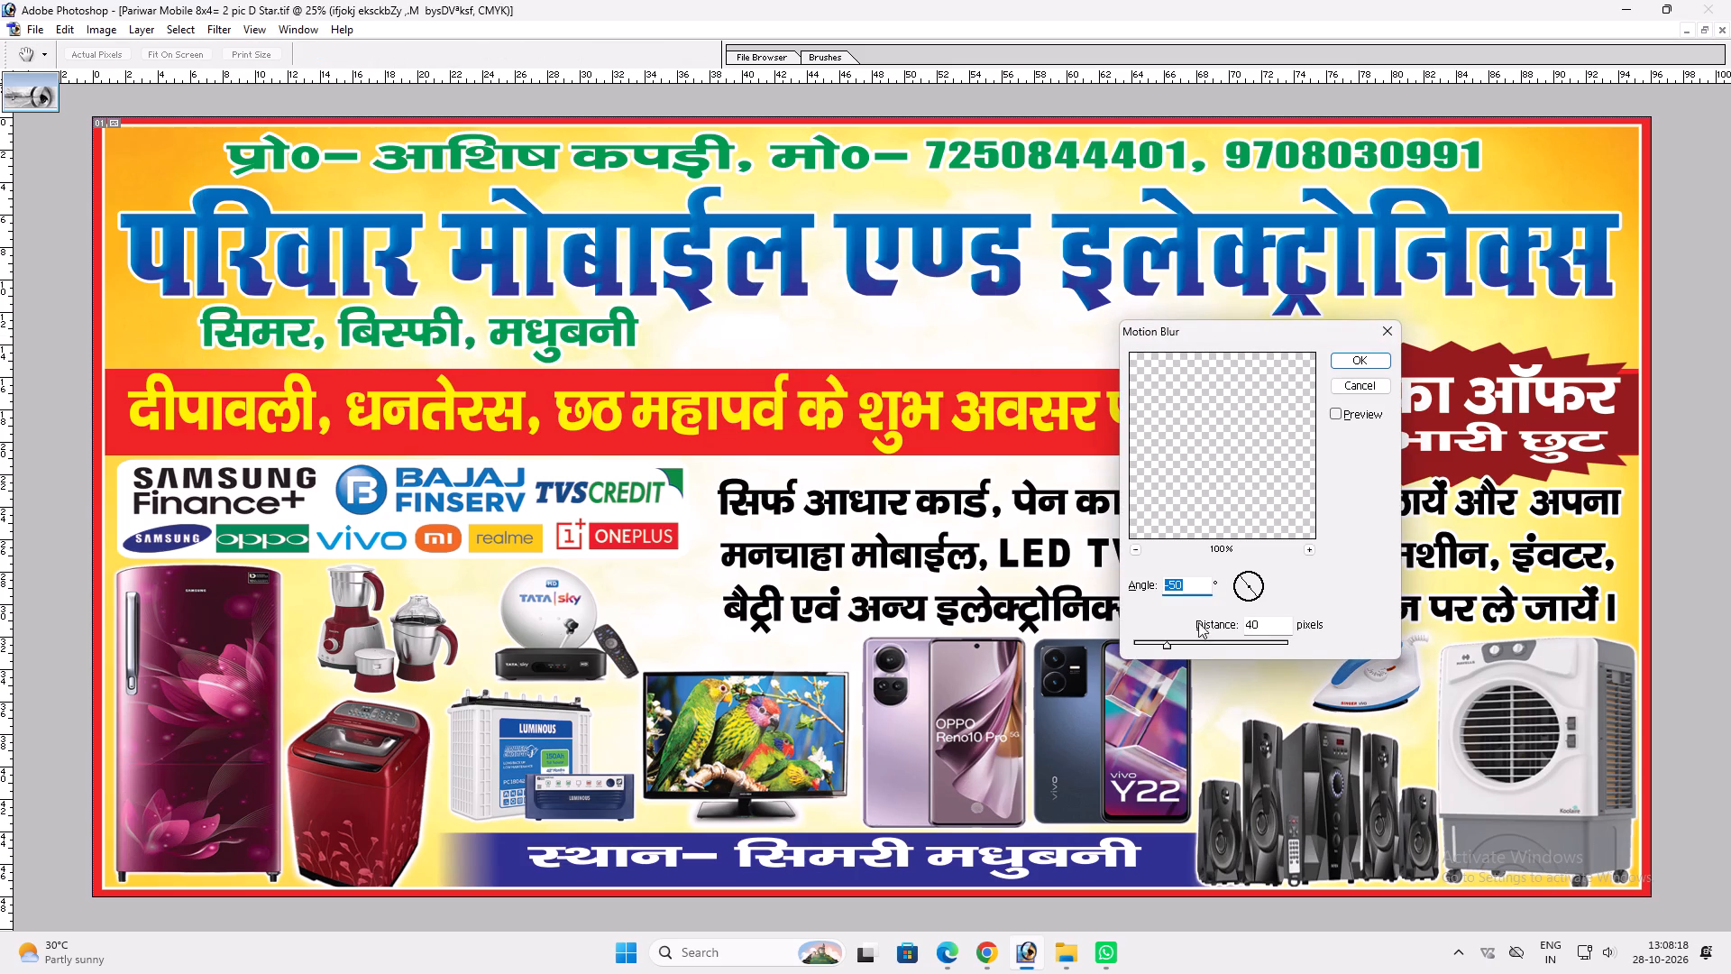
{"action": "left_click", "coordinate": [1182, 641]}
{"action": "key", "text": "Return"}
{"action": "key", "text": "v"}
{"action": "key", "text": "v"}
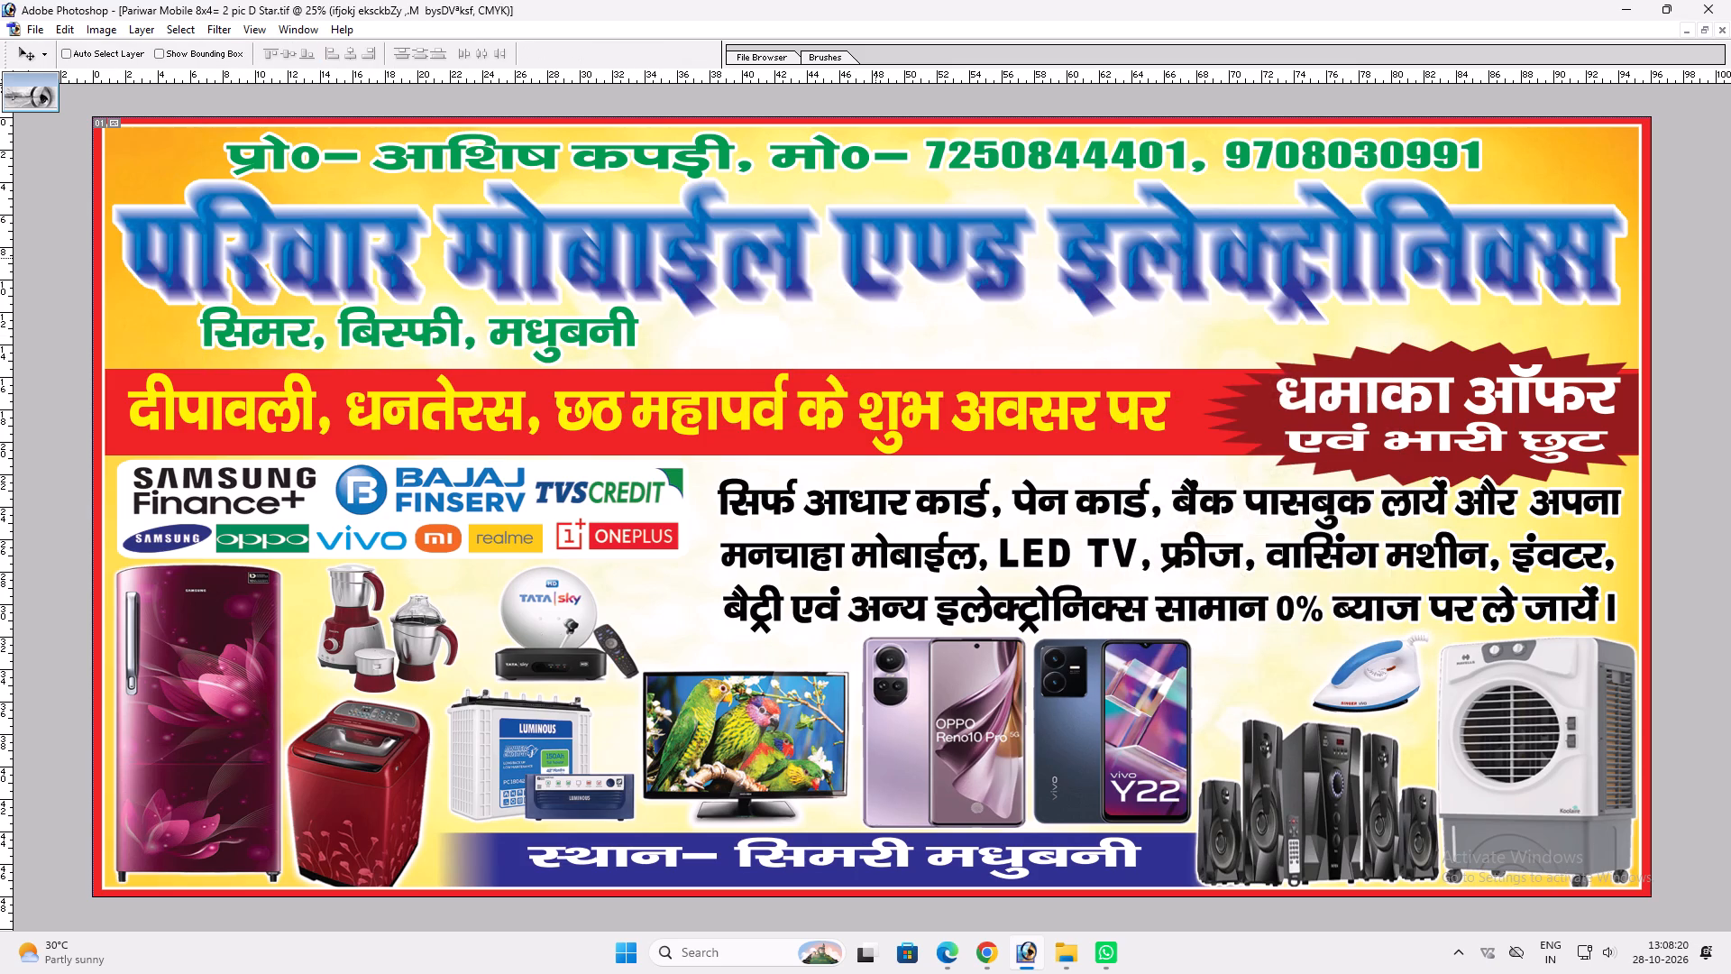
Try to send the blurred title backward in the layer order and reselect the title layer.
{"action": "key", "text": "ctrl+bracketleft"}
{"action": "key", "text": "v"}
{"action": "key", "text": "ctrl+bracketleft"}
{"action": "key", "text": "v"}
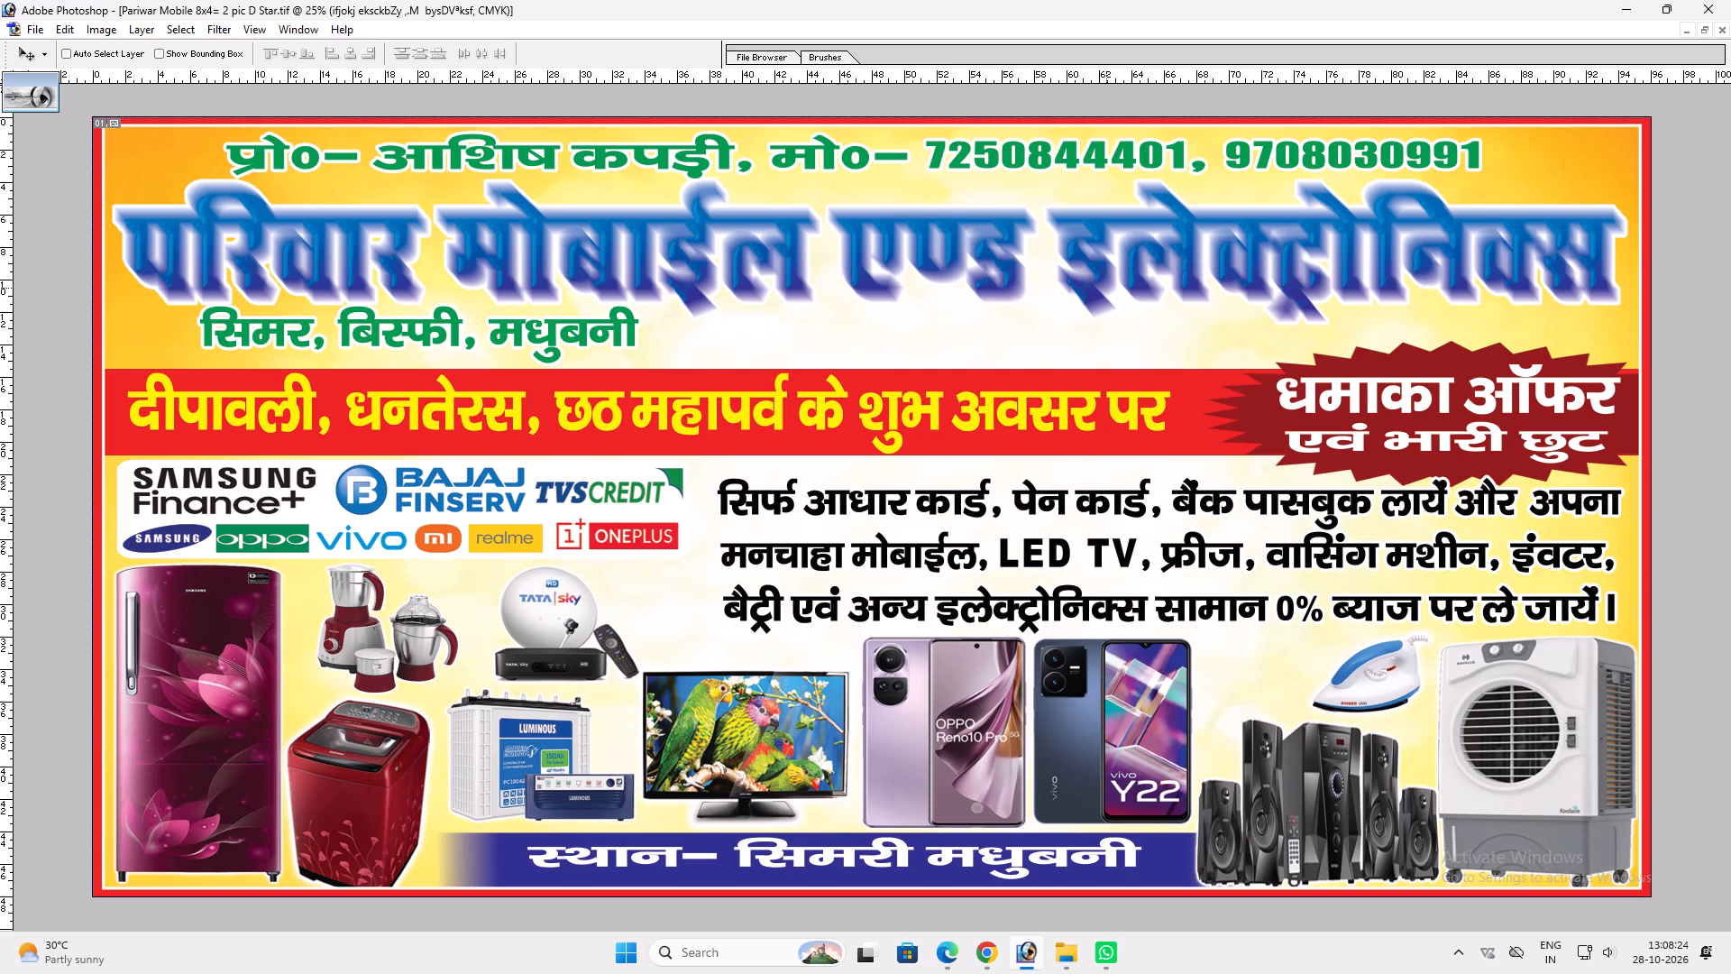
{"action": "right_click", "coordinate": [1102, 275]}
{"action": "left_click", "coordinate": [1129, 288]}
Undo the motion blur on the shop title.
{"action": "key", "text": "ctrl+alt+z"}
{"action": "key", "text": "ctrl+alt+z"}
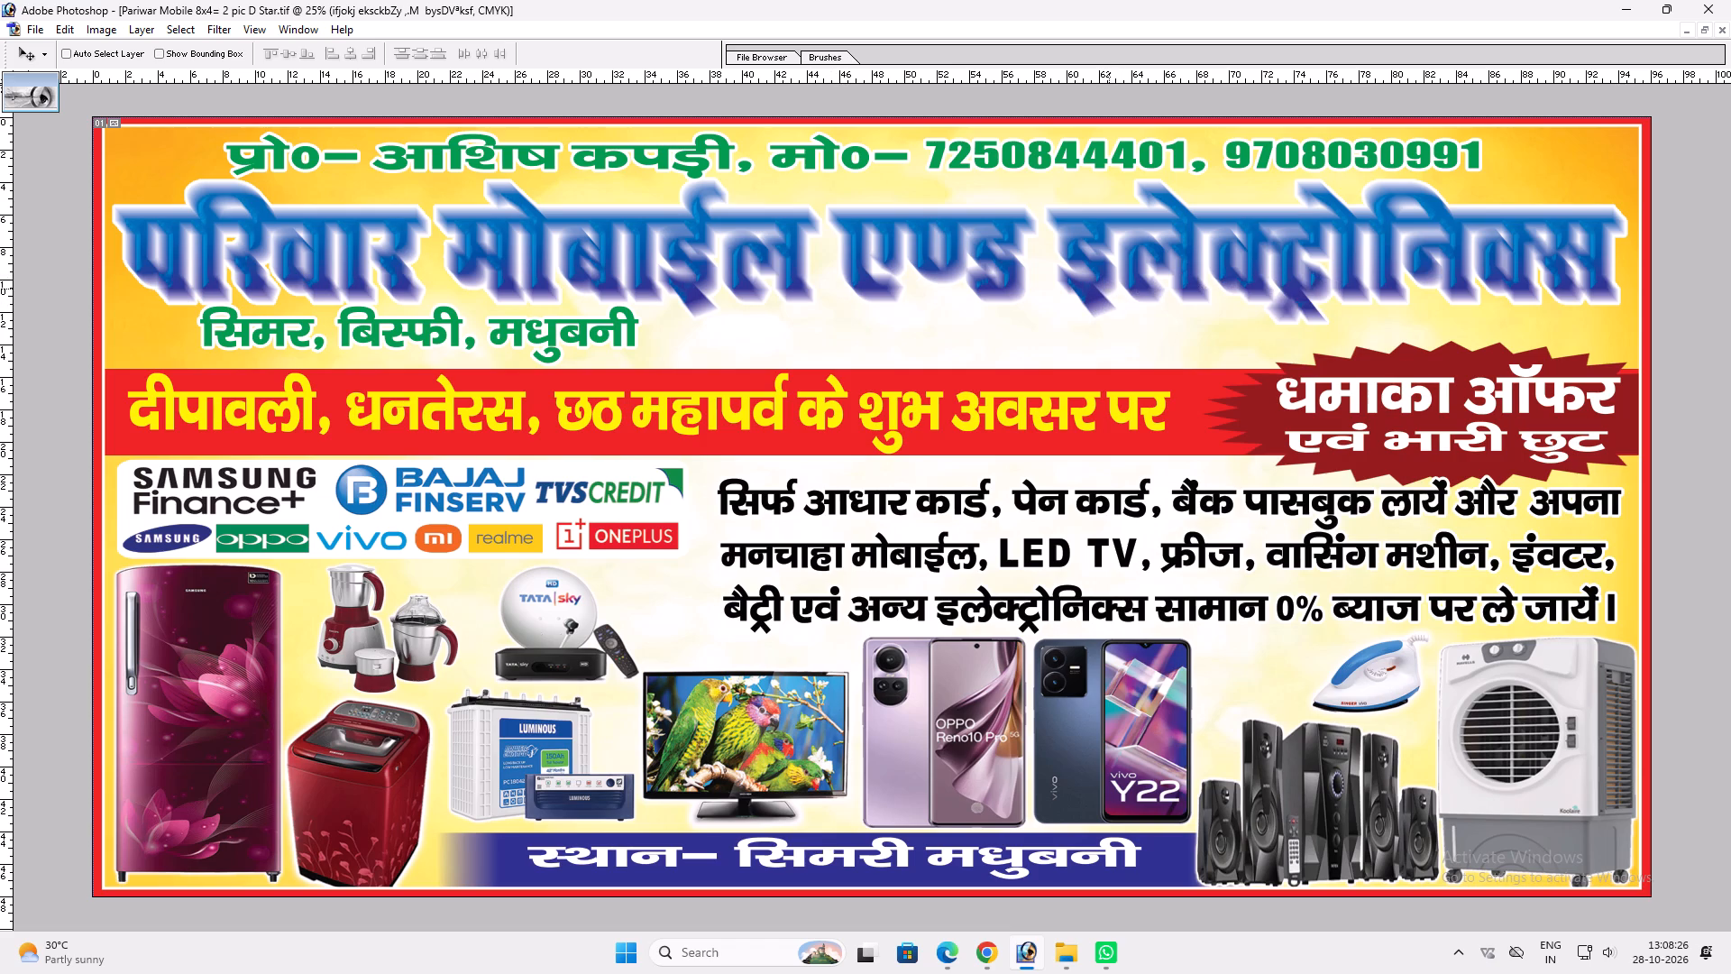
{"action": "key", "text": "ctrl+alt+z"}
Duplicate the shop title layer and apply a diagonal Motion Blur to the copy with a distance of 71 pixels.
{"action": "right_click", "coordinate": [1096, 277]}
{"action": "left_click", "coordinate": [1119, 287]}
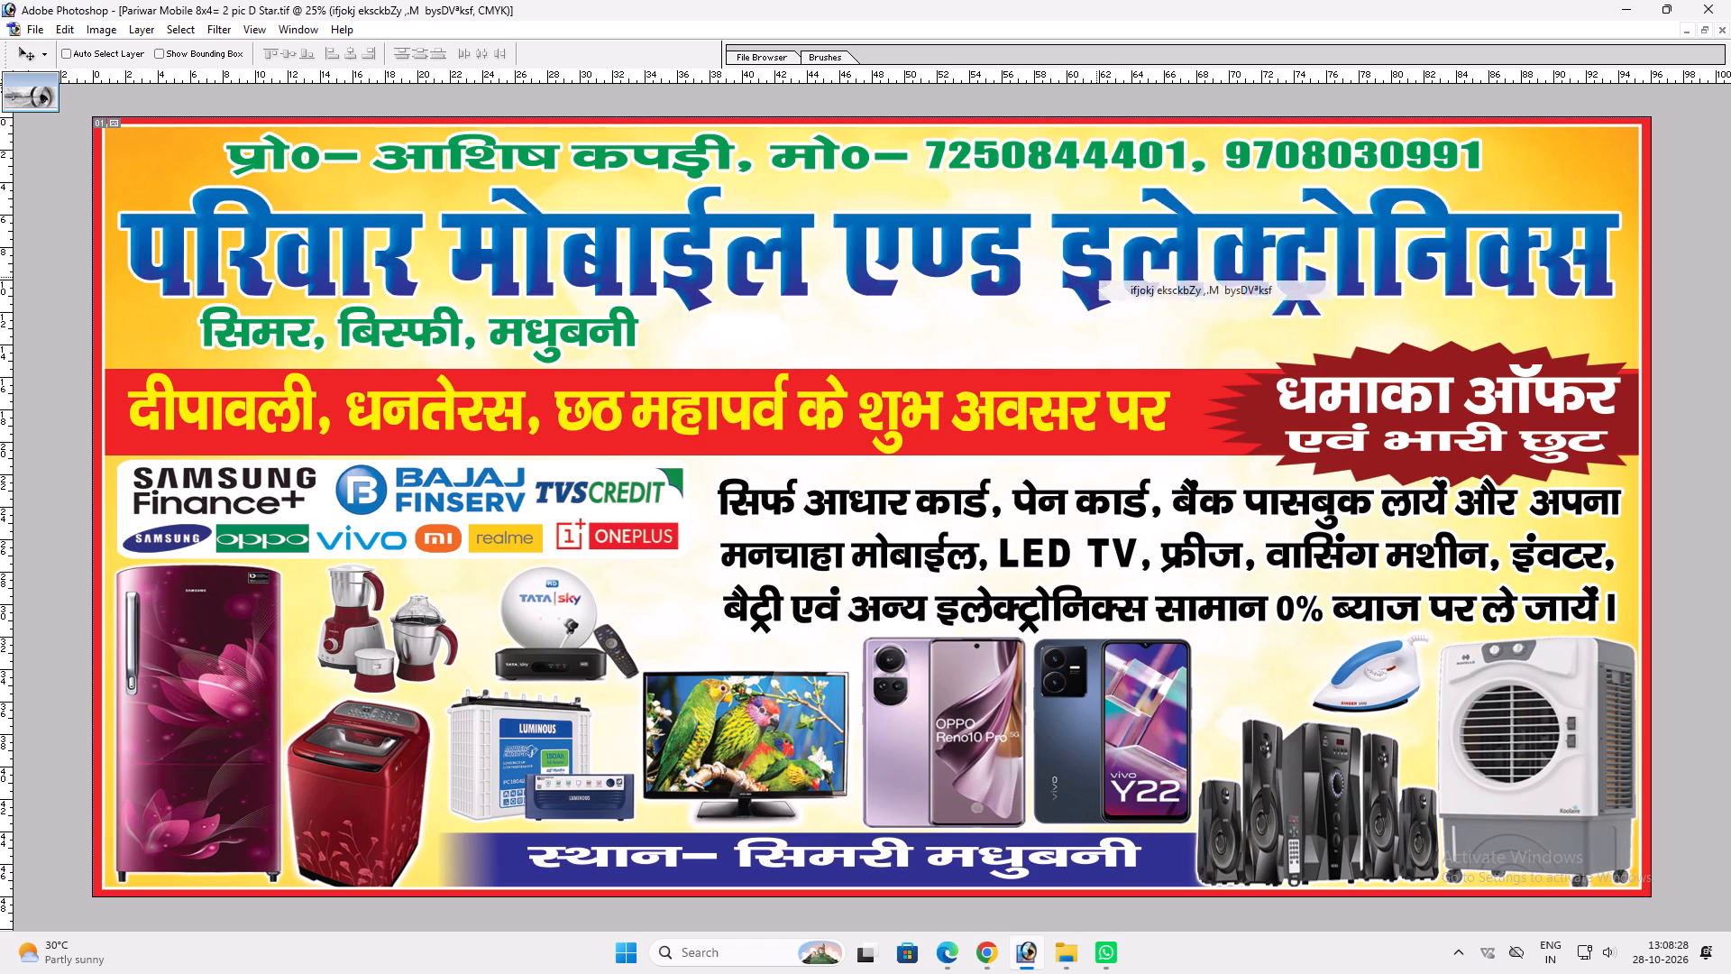
{"action": "key", "text": "ctrl+j"}
{"action": "key", "text": "alt+t"}
{"action": "type", "text": "bm"}
{"action": "key", "text": "Return"}
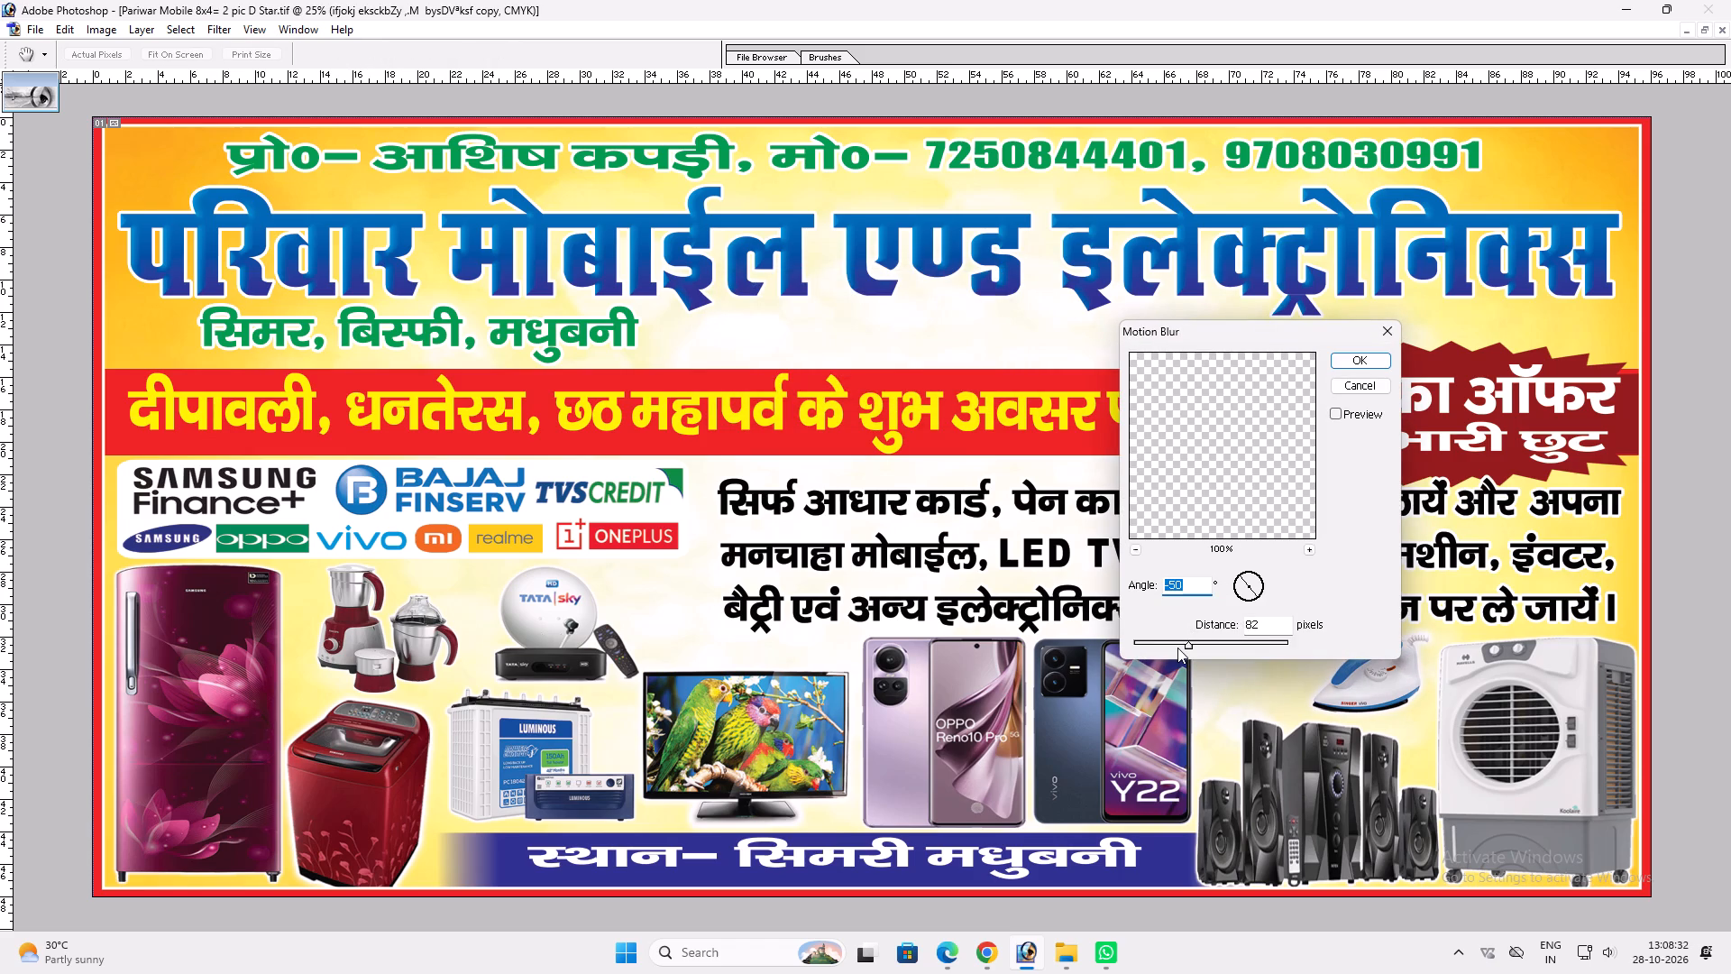
{"action": "left_click", "coordinate": [1177, 648]}
{"action": "left_click_drag", "start_coordinate": [1252, 598], "coordinate": [1240, 603]}
{"action": "left_click_drag", "start_coordinate": [1240, 603], "coordinate": [1236, 606]}
{"action": "key", "text": "Return"}
Send the blurred copy behind the shop title and offset it slightly down and to the left as a shadow.
{"action": "key", "text": "ctrl+bracketleft"}
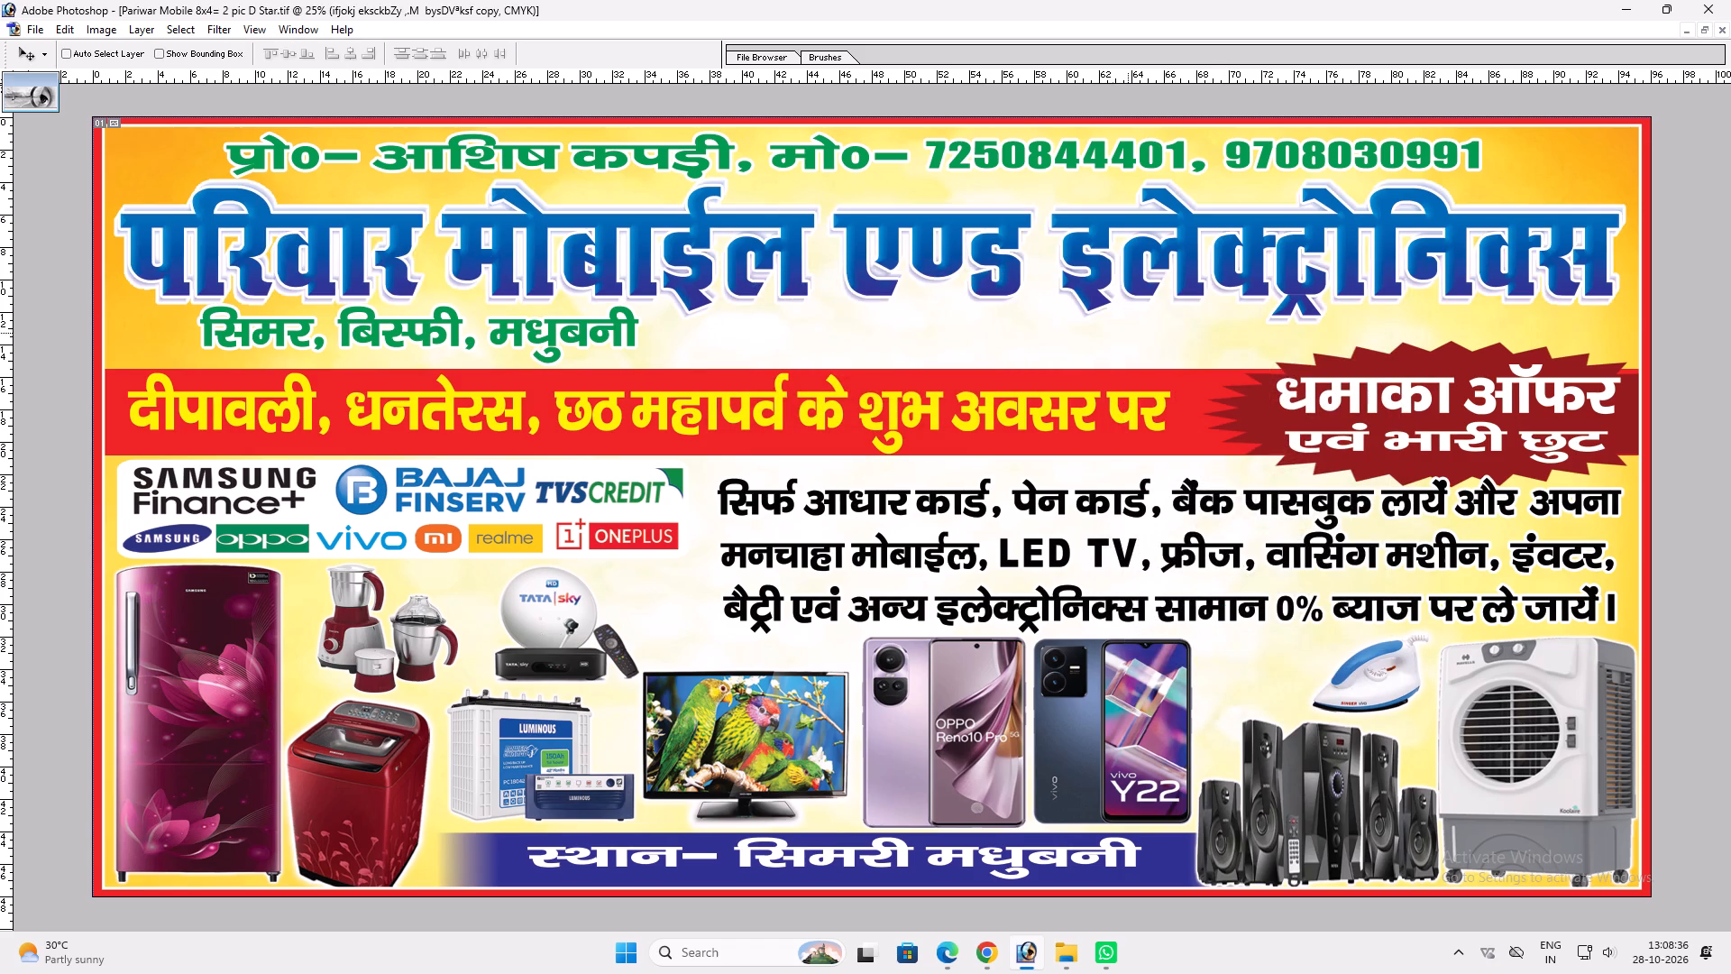
{"action": "key", "text": "v"}
{"action": "left_click_drag", "start_coordinate": [1104, 308], "coordinate": [1097, 316]}
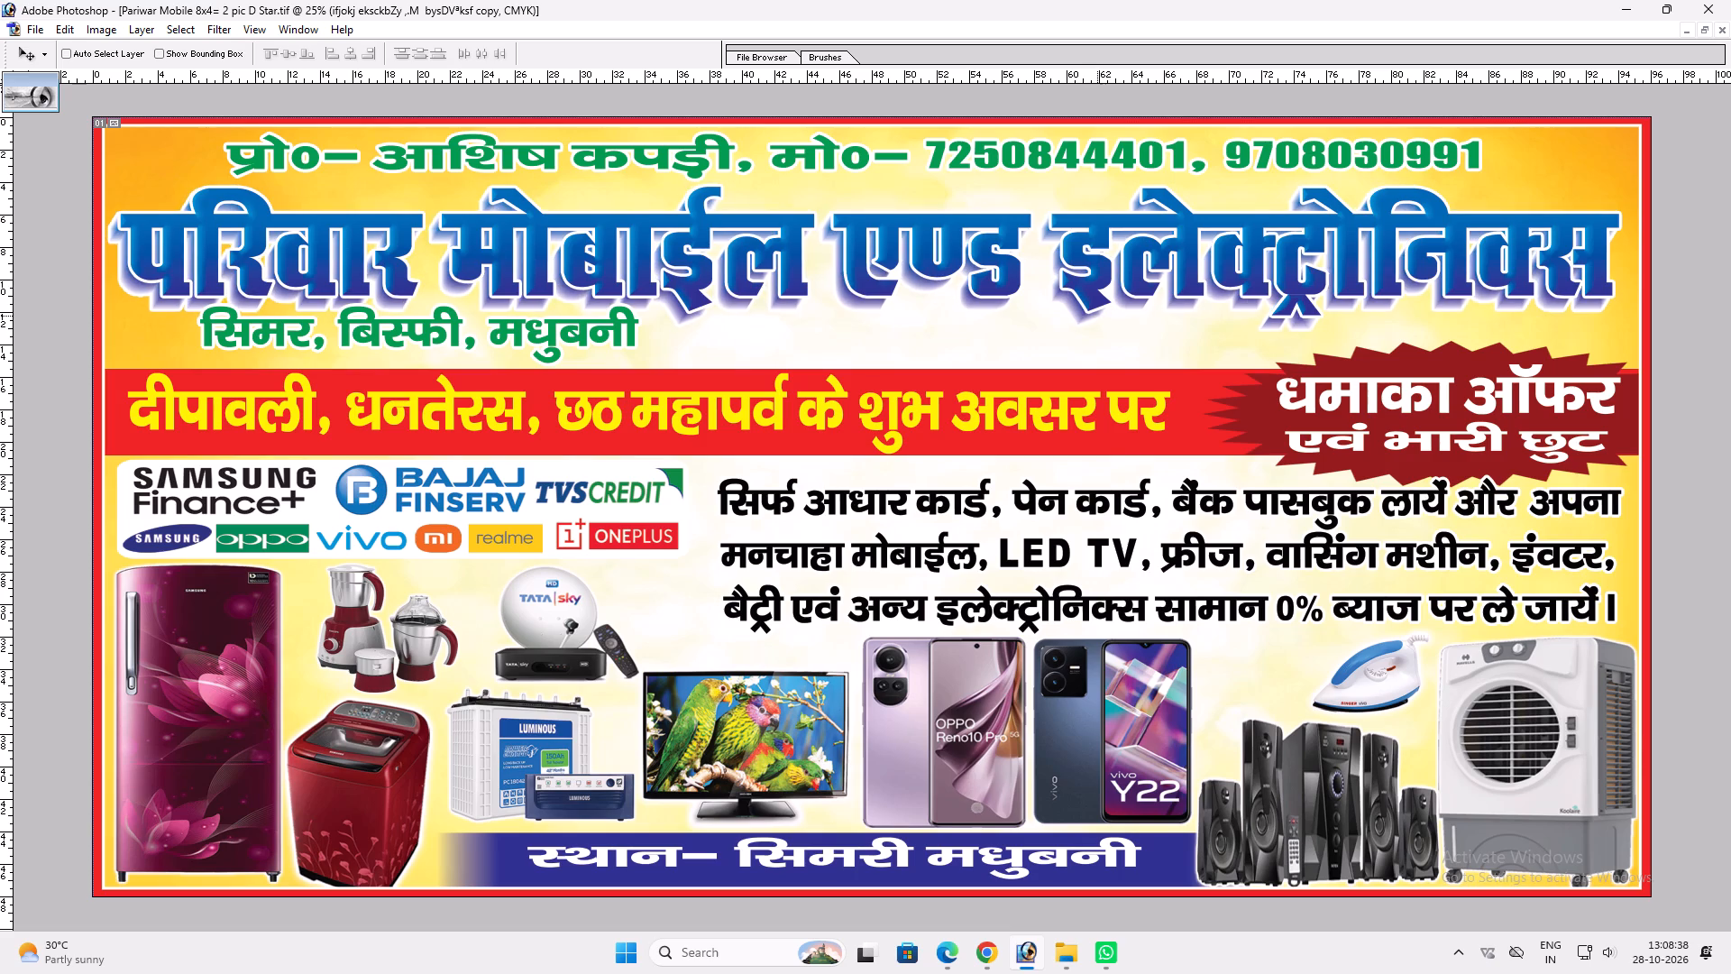
{"action": "left_click_drag", "start_coordinate": [1097, 316], "coordinate": [1097, 318]}
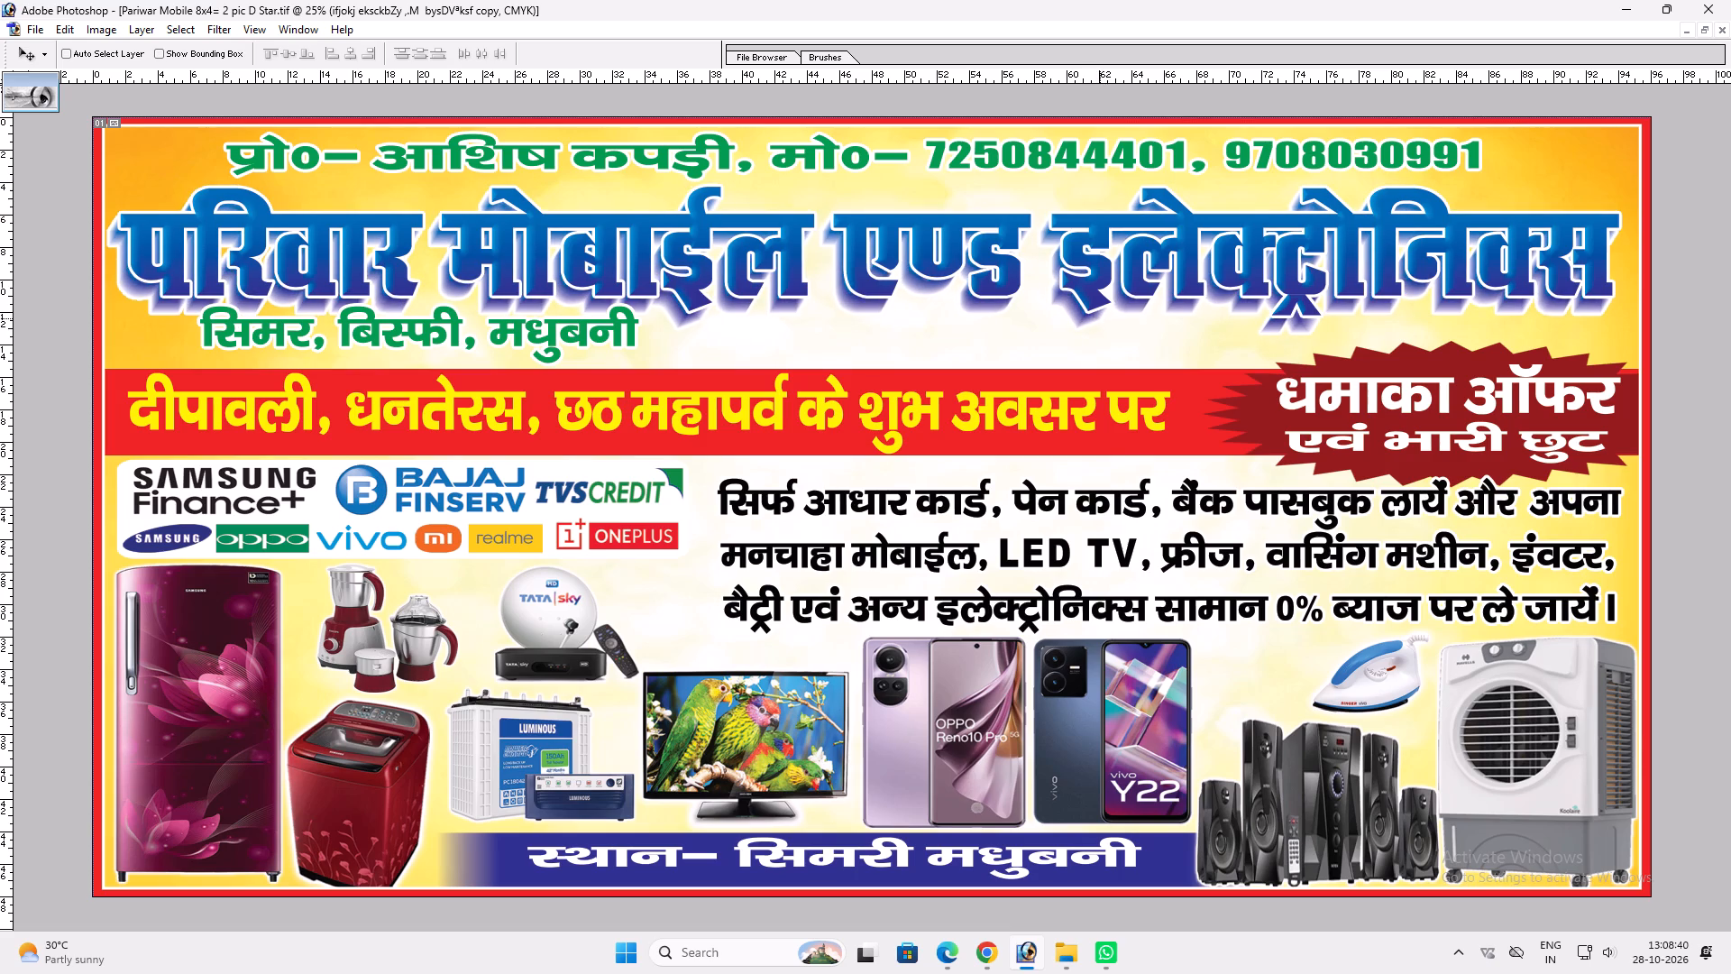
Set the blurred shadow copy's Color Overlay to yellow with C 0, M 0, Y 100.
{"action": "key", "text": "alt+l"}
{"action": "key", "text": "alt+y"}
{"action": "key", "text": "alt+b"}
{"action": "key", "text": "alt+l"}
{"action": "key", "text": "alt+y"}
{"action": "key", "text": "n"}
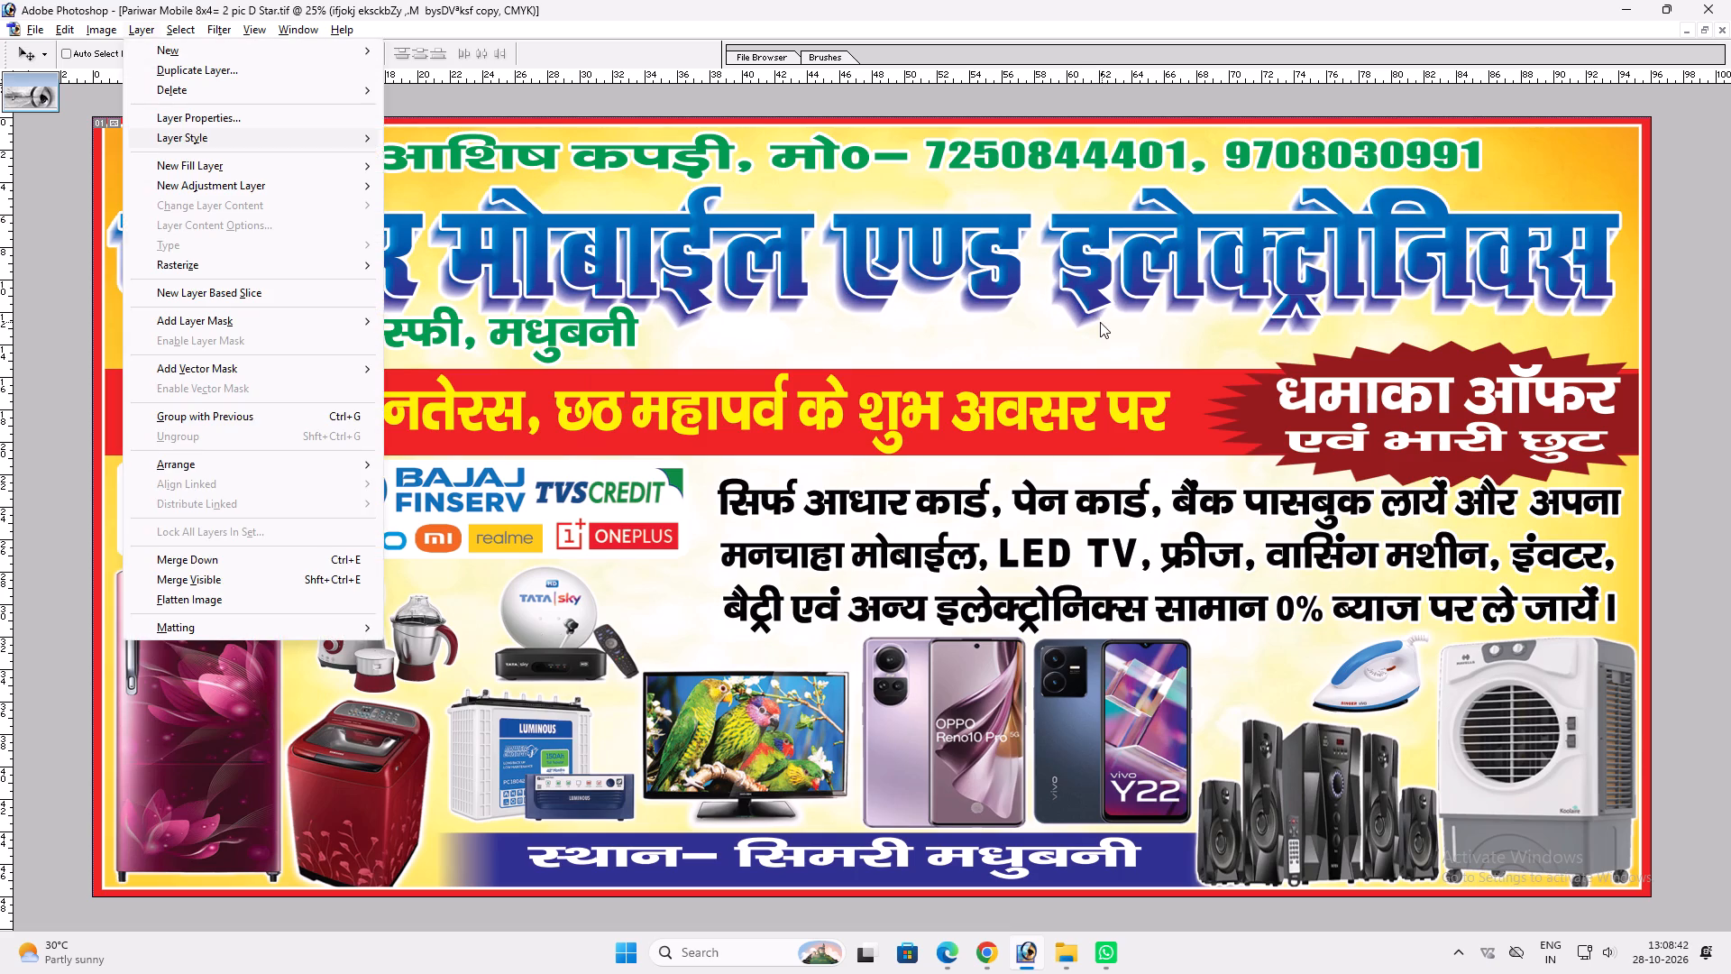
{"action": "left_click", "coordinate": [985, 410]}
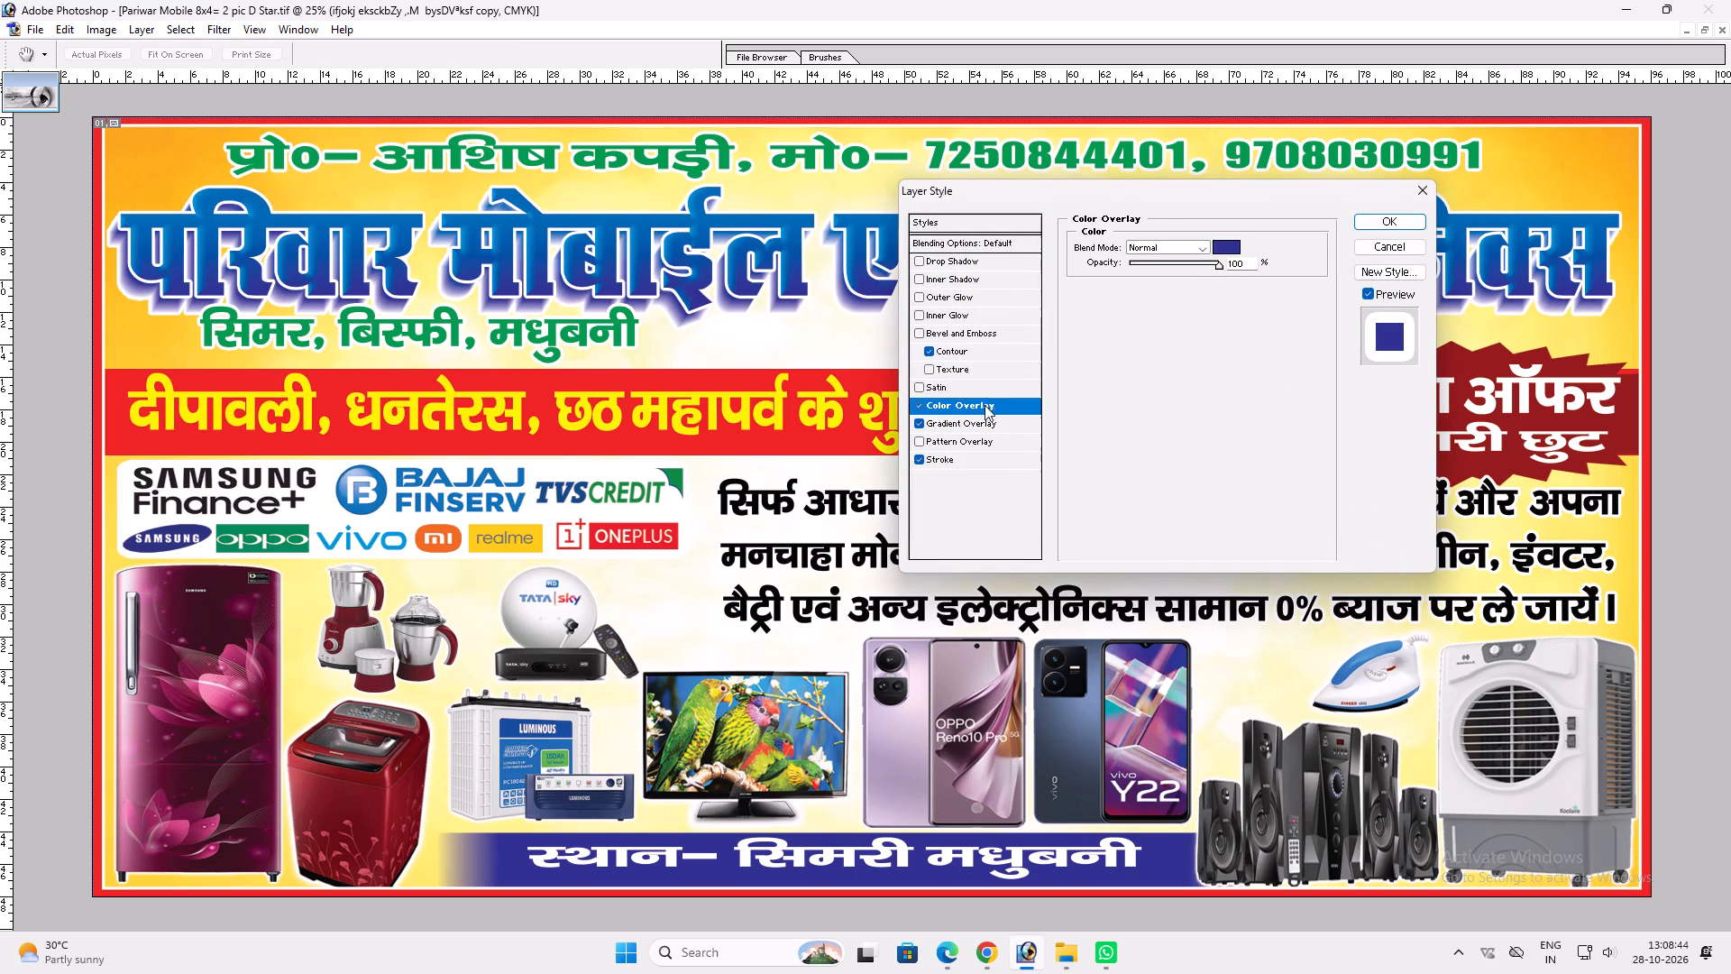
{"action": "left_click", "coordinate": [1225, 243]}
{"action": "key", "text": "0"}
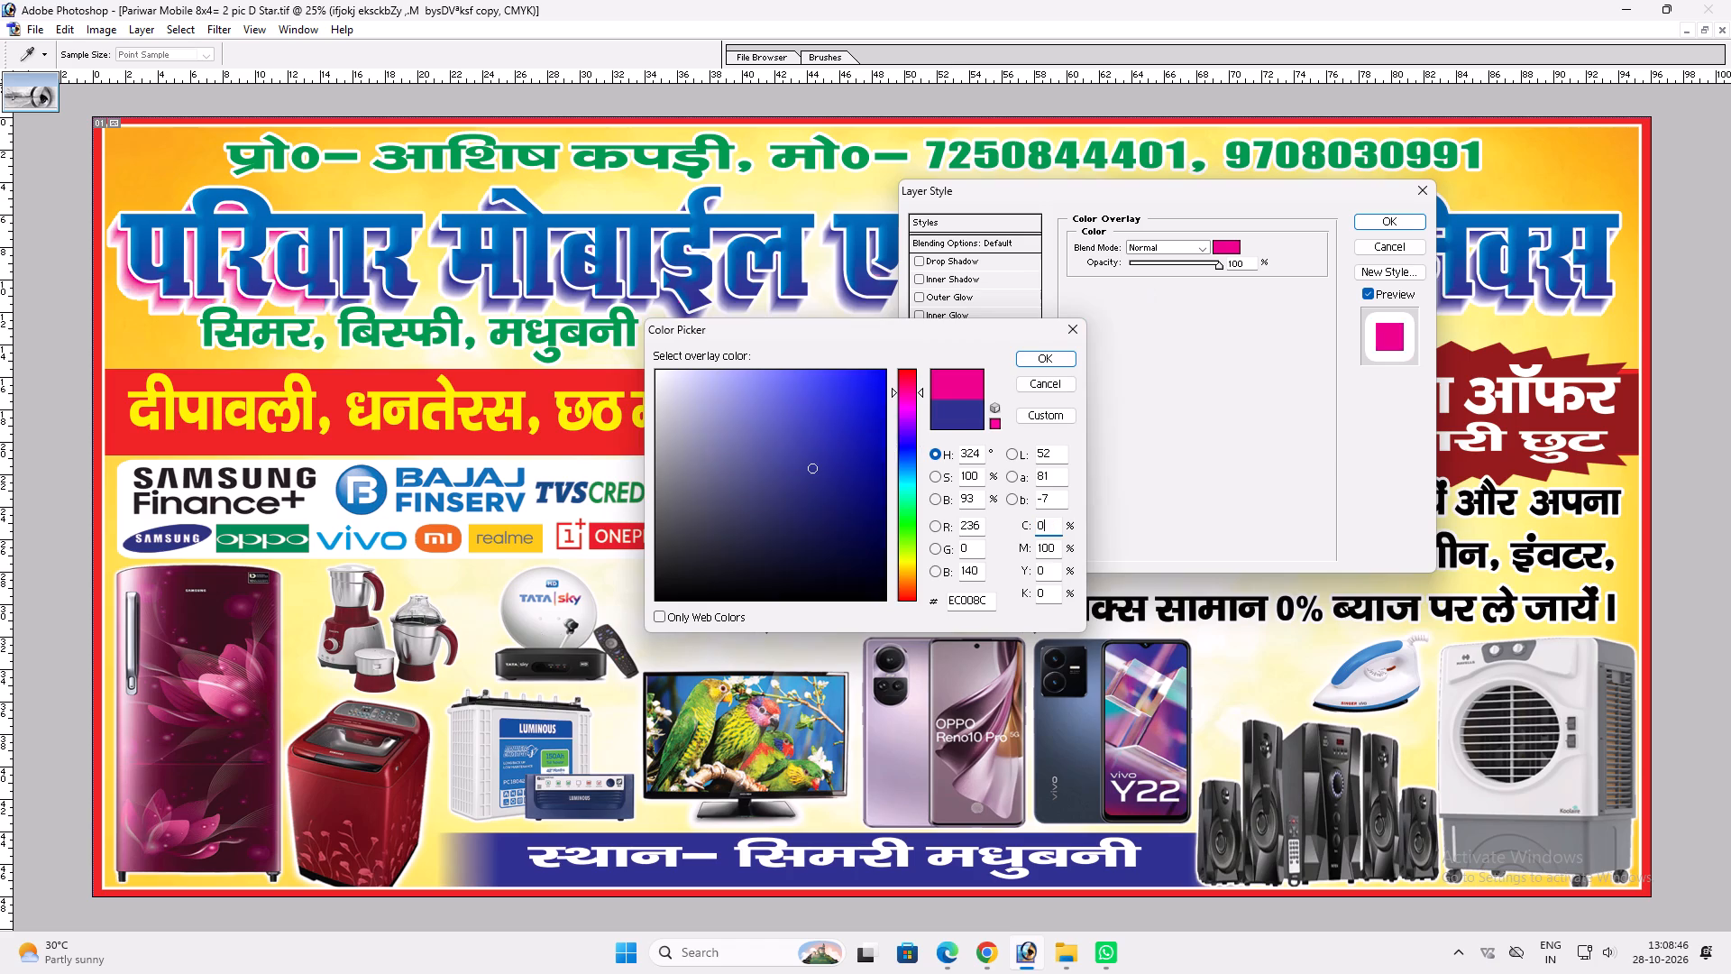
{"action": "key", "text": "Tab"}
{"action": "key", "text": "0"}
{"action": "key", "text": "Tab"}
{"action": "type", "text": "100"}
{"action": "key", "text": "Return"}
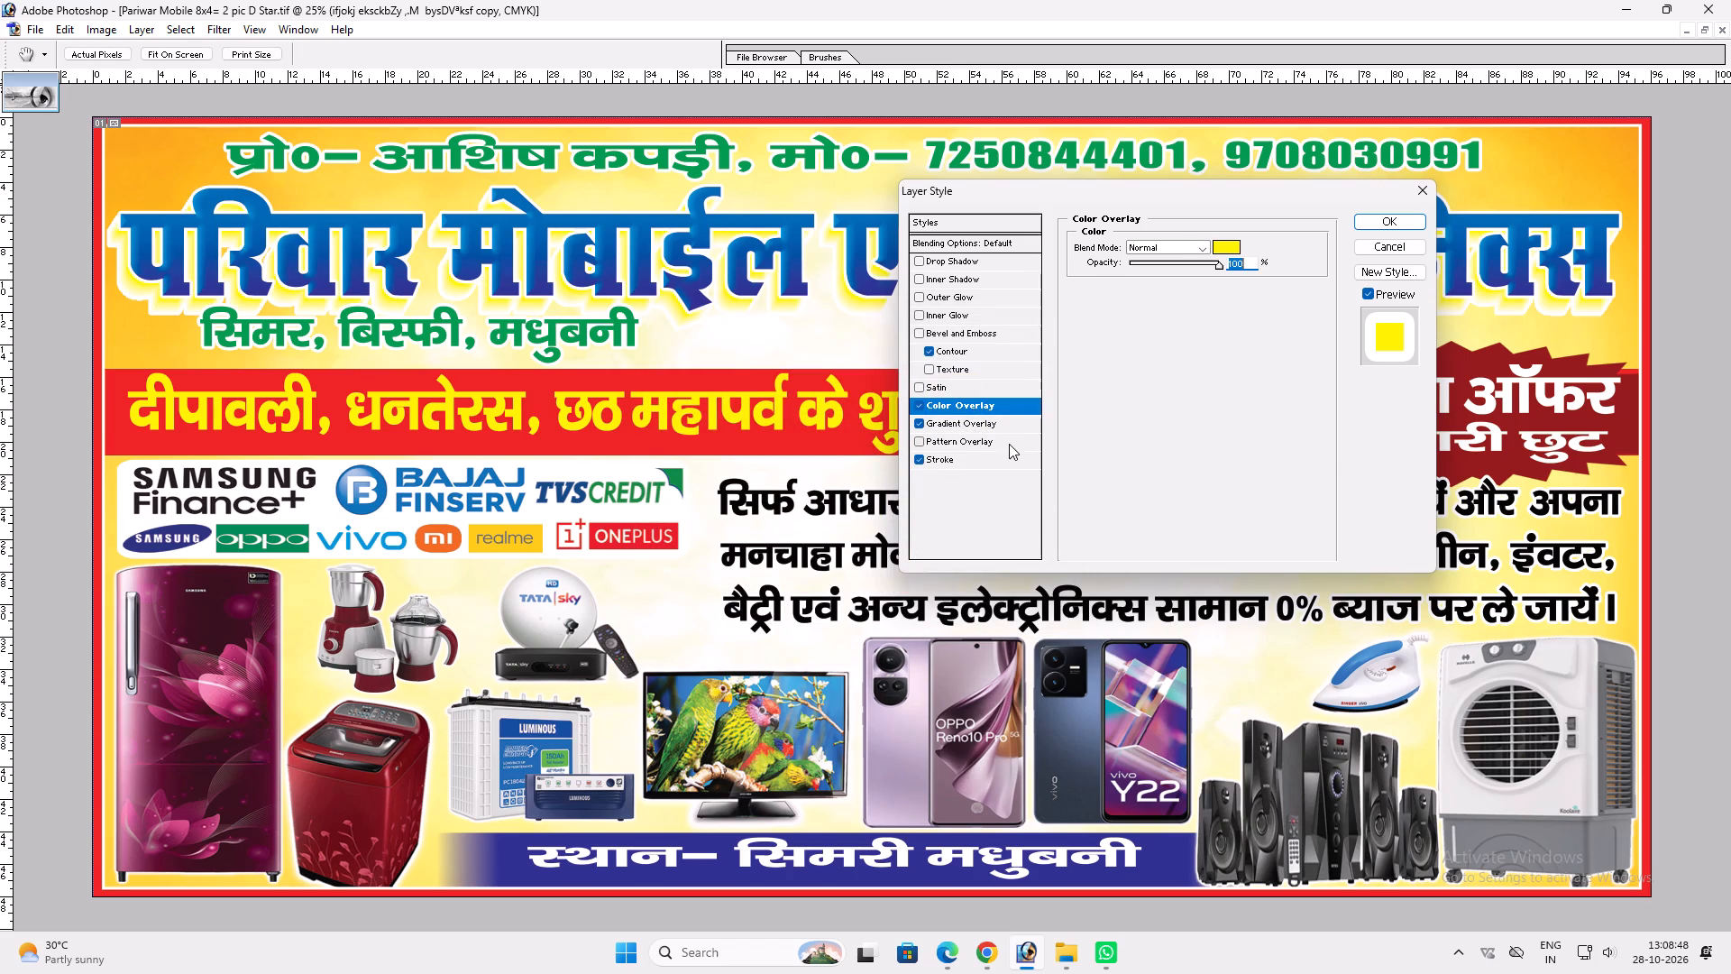
Change the shadow copy's stroke to dark green with C 100, Y 100, K 60 and reduce its size to 11 px.
{"action": "left_click", "coordinate": [950, 452]}
{"action": "double_click", "coordinate": [950, 452]}
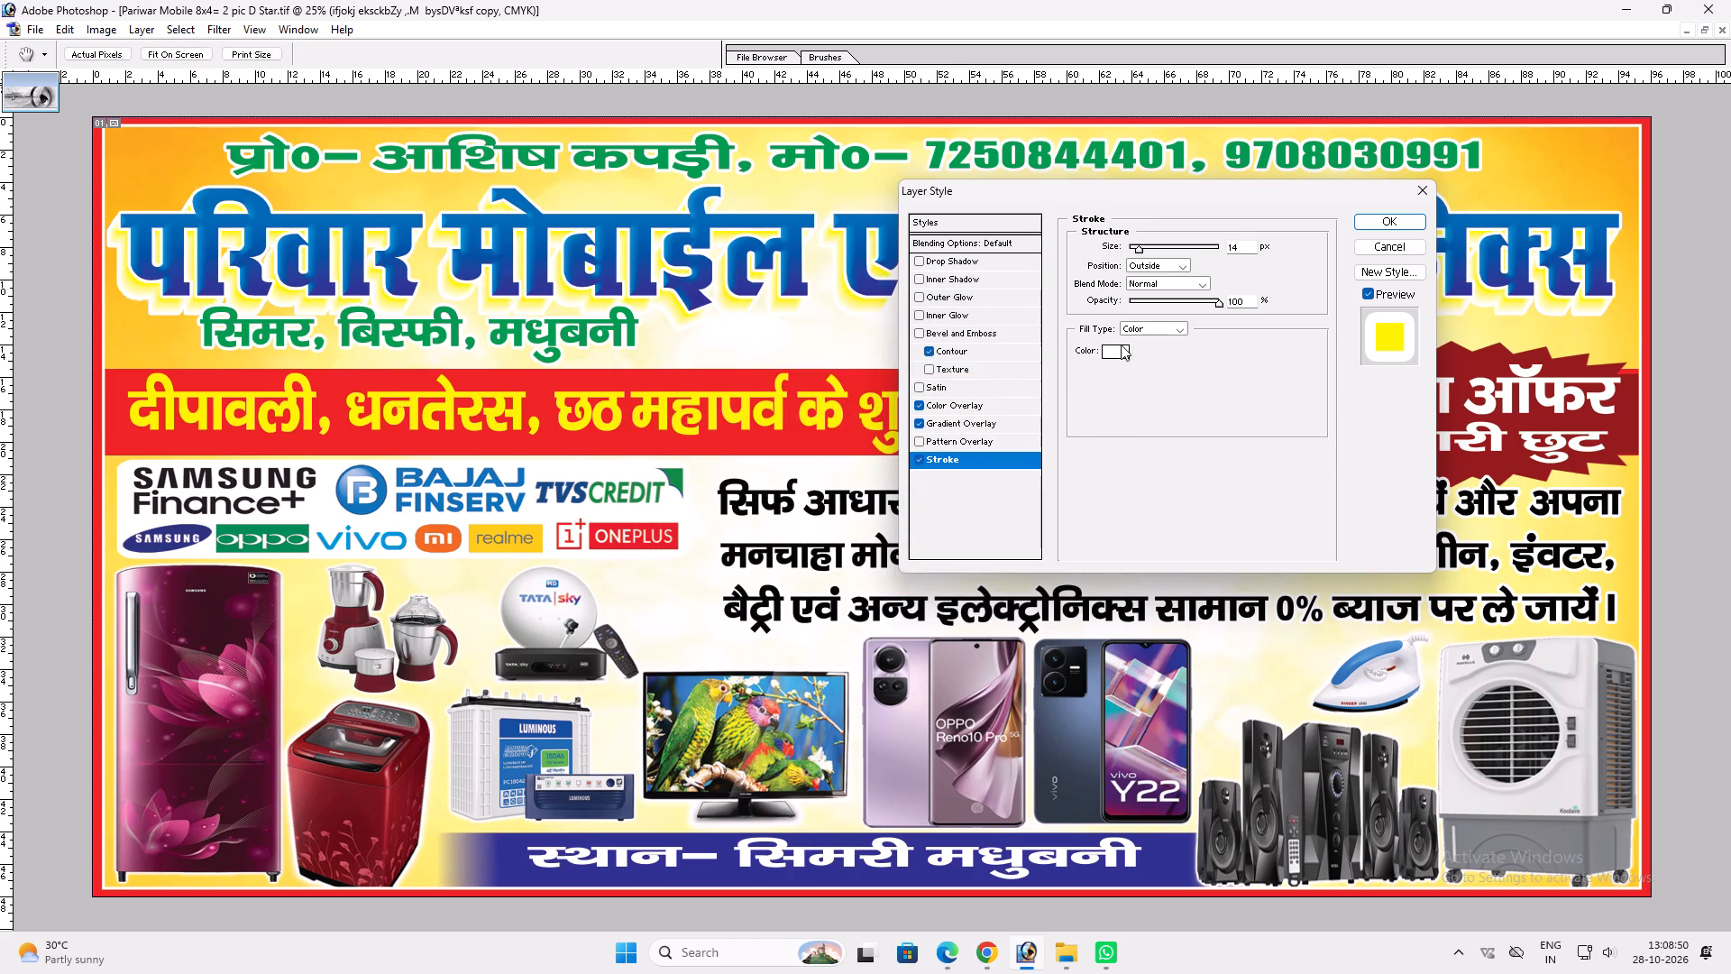
{"action": "left_click", "coordinate": [1114, 349]}
{"action": "type", "text": "100"}
{"action": "key", "text": "Tab"}
{"action": "key", "text": "Tab"}
{"action": "type", "text": "100"}
{"action": "key", "text": "Tab"}
{"action": "type", "text": "60"}
{"action": "key", "text": "Return"}
{"action": "scroll", "coordinate": [1189, 471], "scroll_direction": "down", "scroll_amount": 3}
{"action": "key", "text": "Return"}
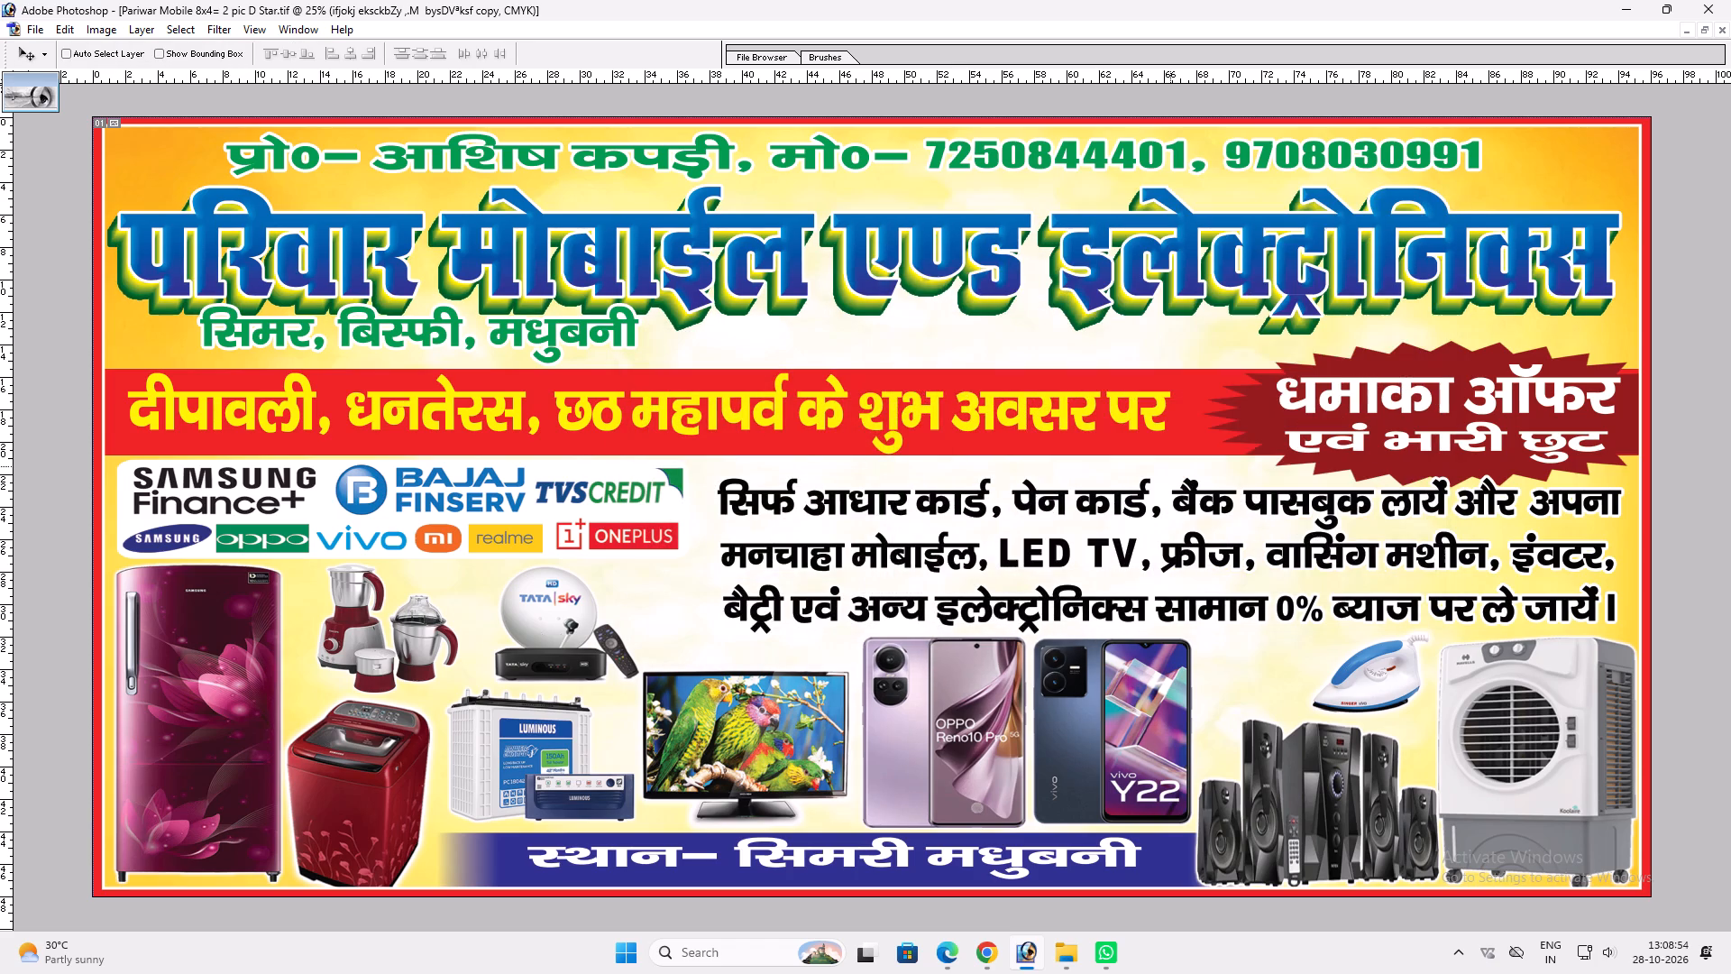
Nudge the shadow copy slightly upward and fine-tune its horizontal offset behind the shop title.
{"action": "key", "text": "Right"}
{"action": "key", "text": "Right"}
{"action": "key", "text": "Right"}
{"action": "key", "text": "Right"}
{"action": "key", "text": "Up"}
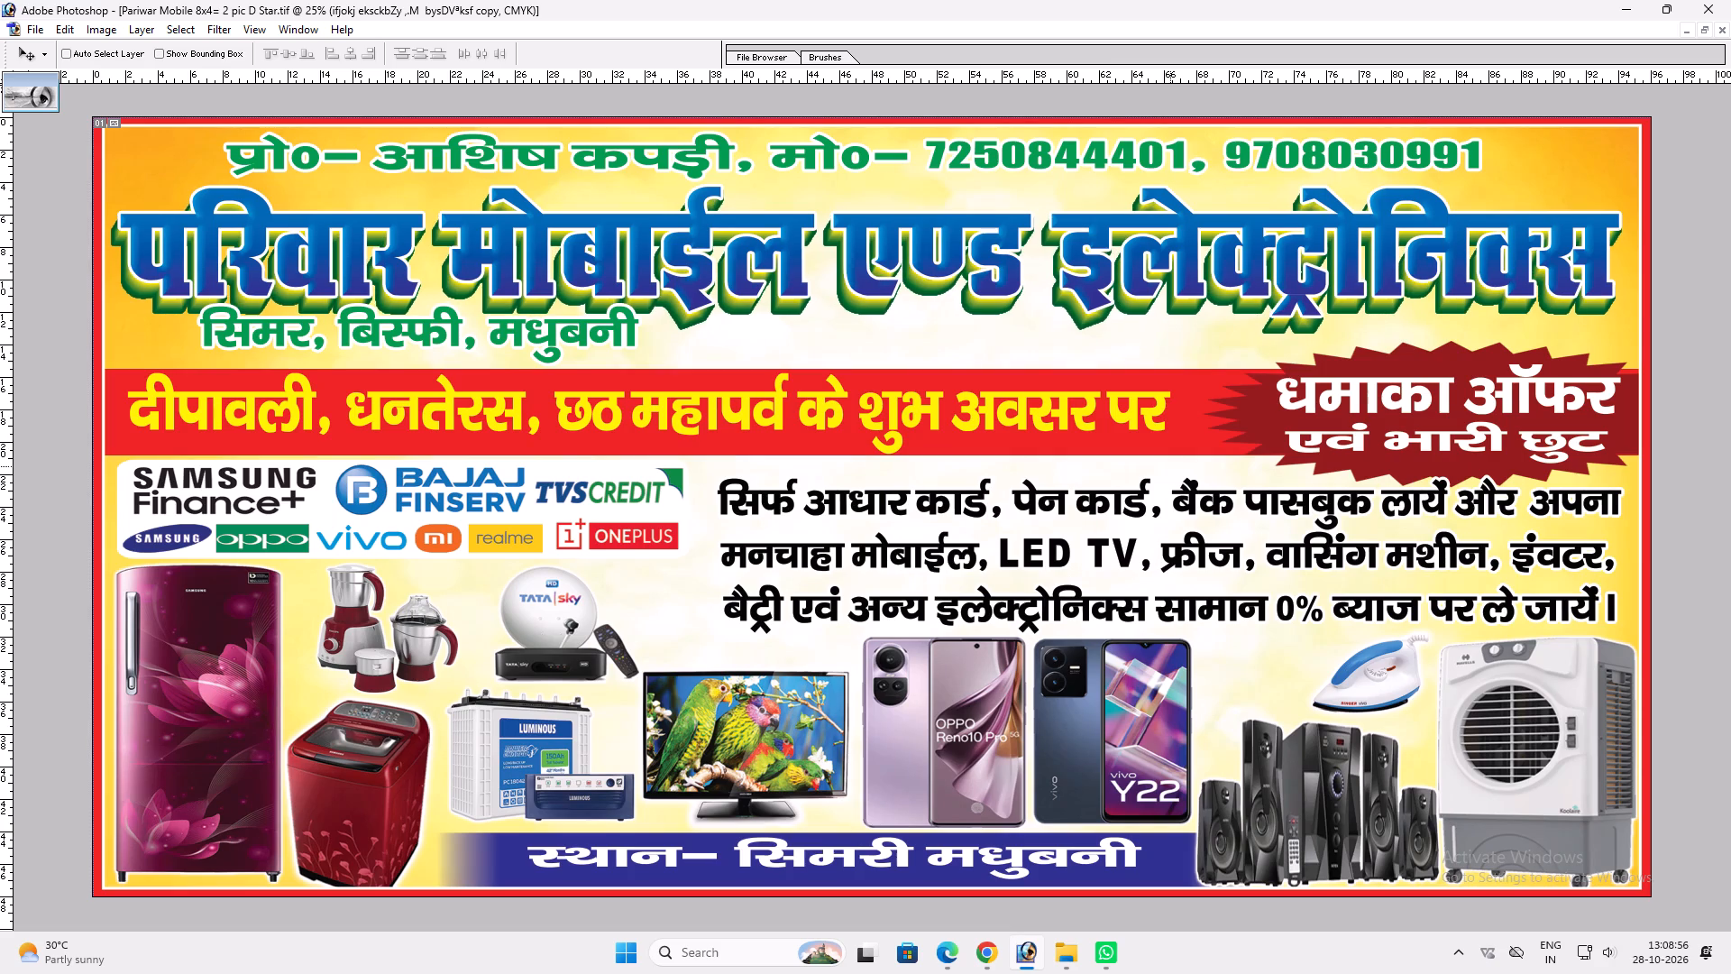
{"action": "key", "text": "Up"}
{"action": "key", "text": "Up"}
{"action": "key", "text": "Up"}
{"action": "key", "text": "Left"}
{"action": "key", "text": "Left"}
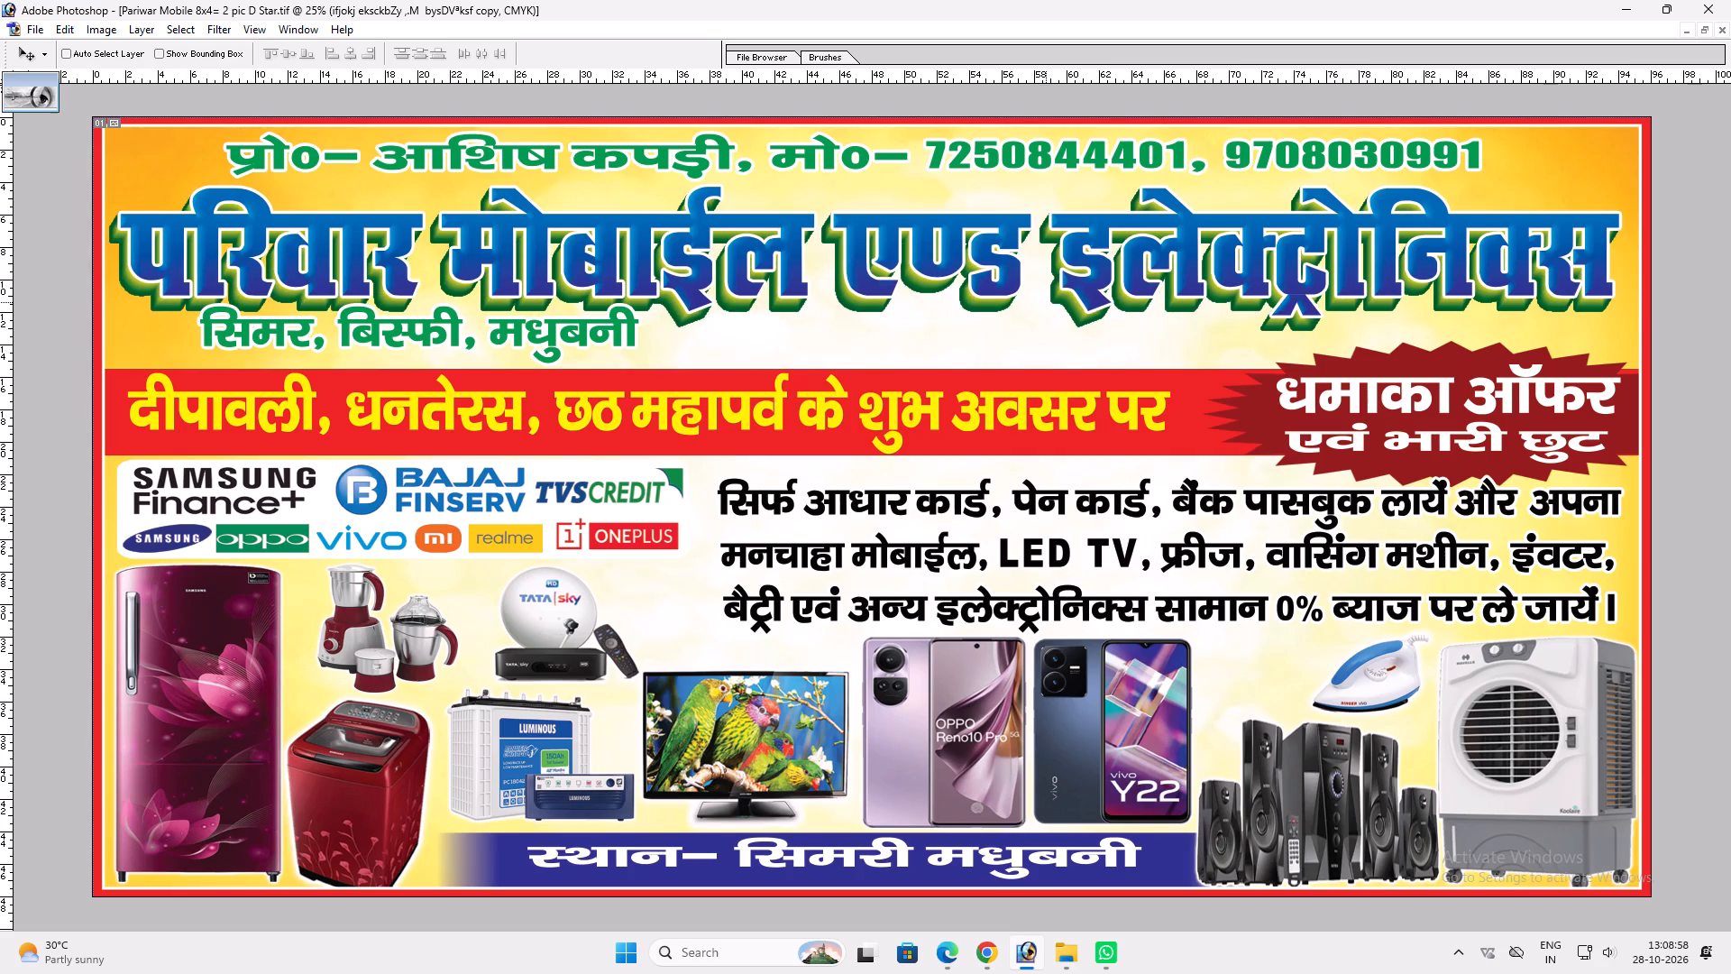
{"action": "key", "text": "Left"}
Change the shadow copy's Color Overlay to black.
{"action": "key", "text": "alt+l"}
{"action": "key", "text": "alt+y"}
{"action": "key", "text": "n"}
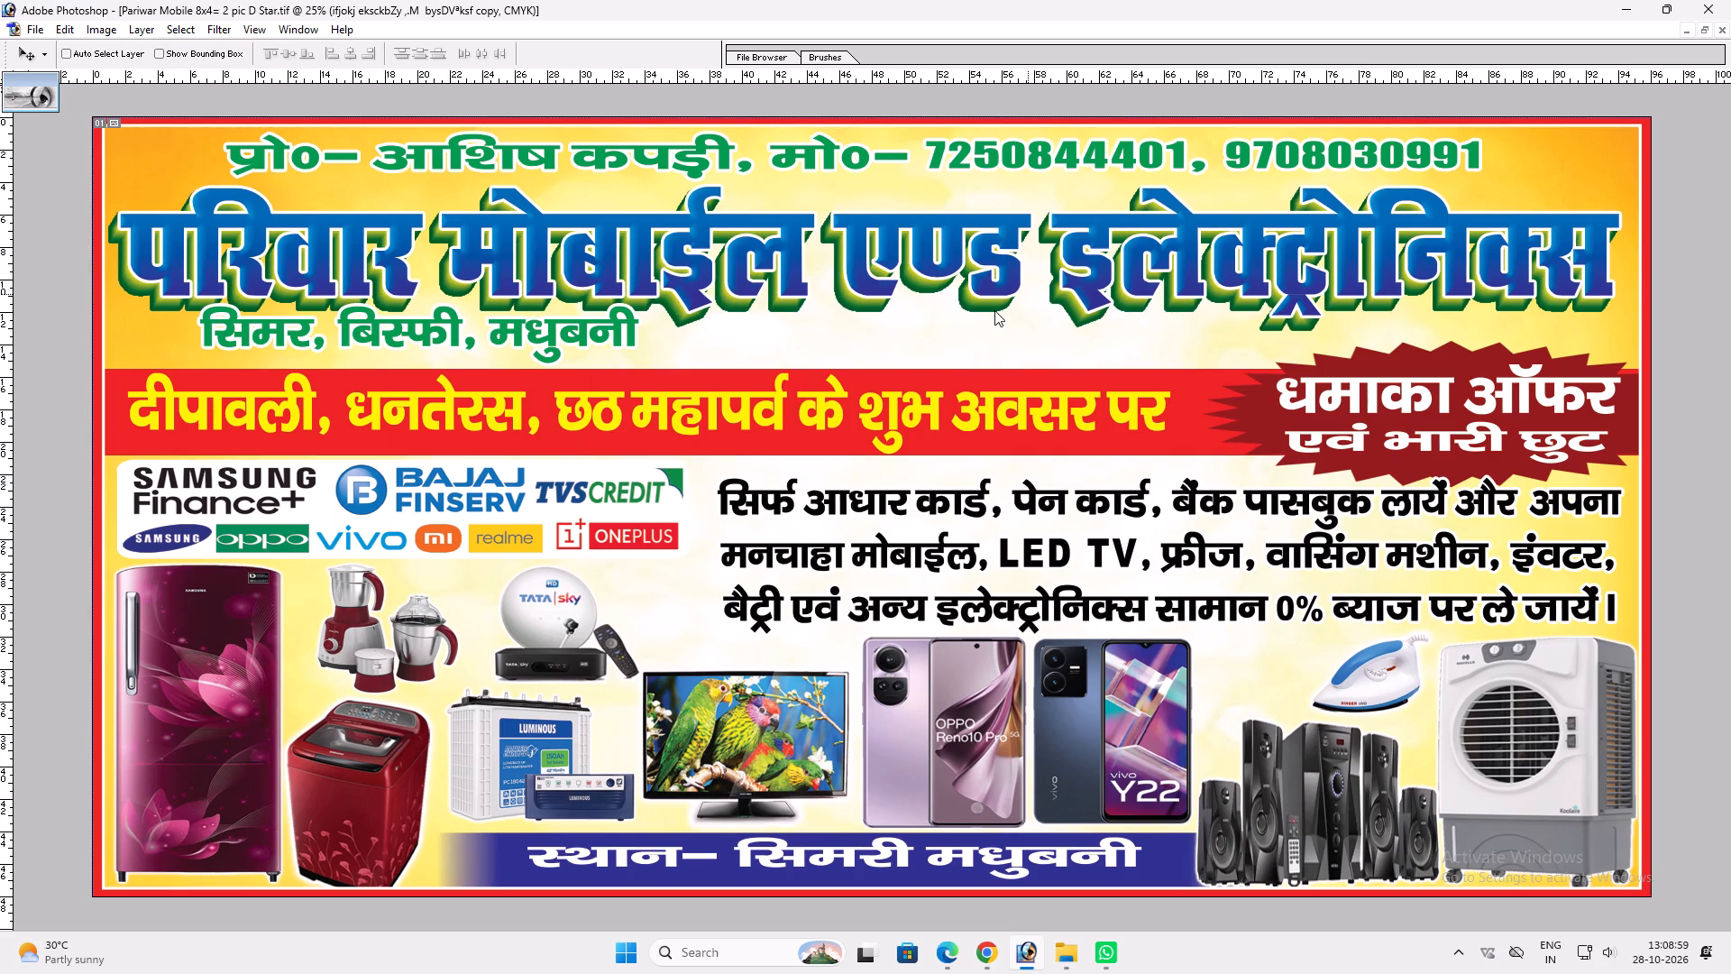
{"action": "left_click", "coordinate": [975, 404]}
{"action": "left_click", "coordinate": [1232, 248]}
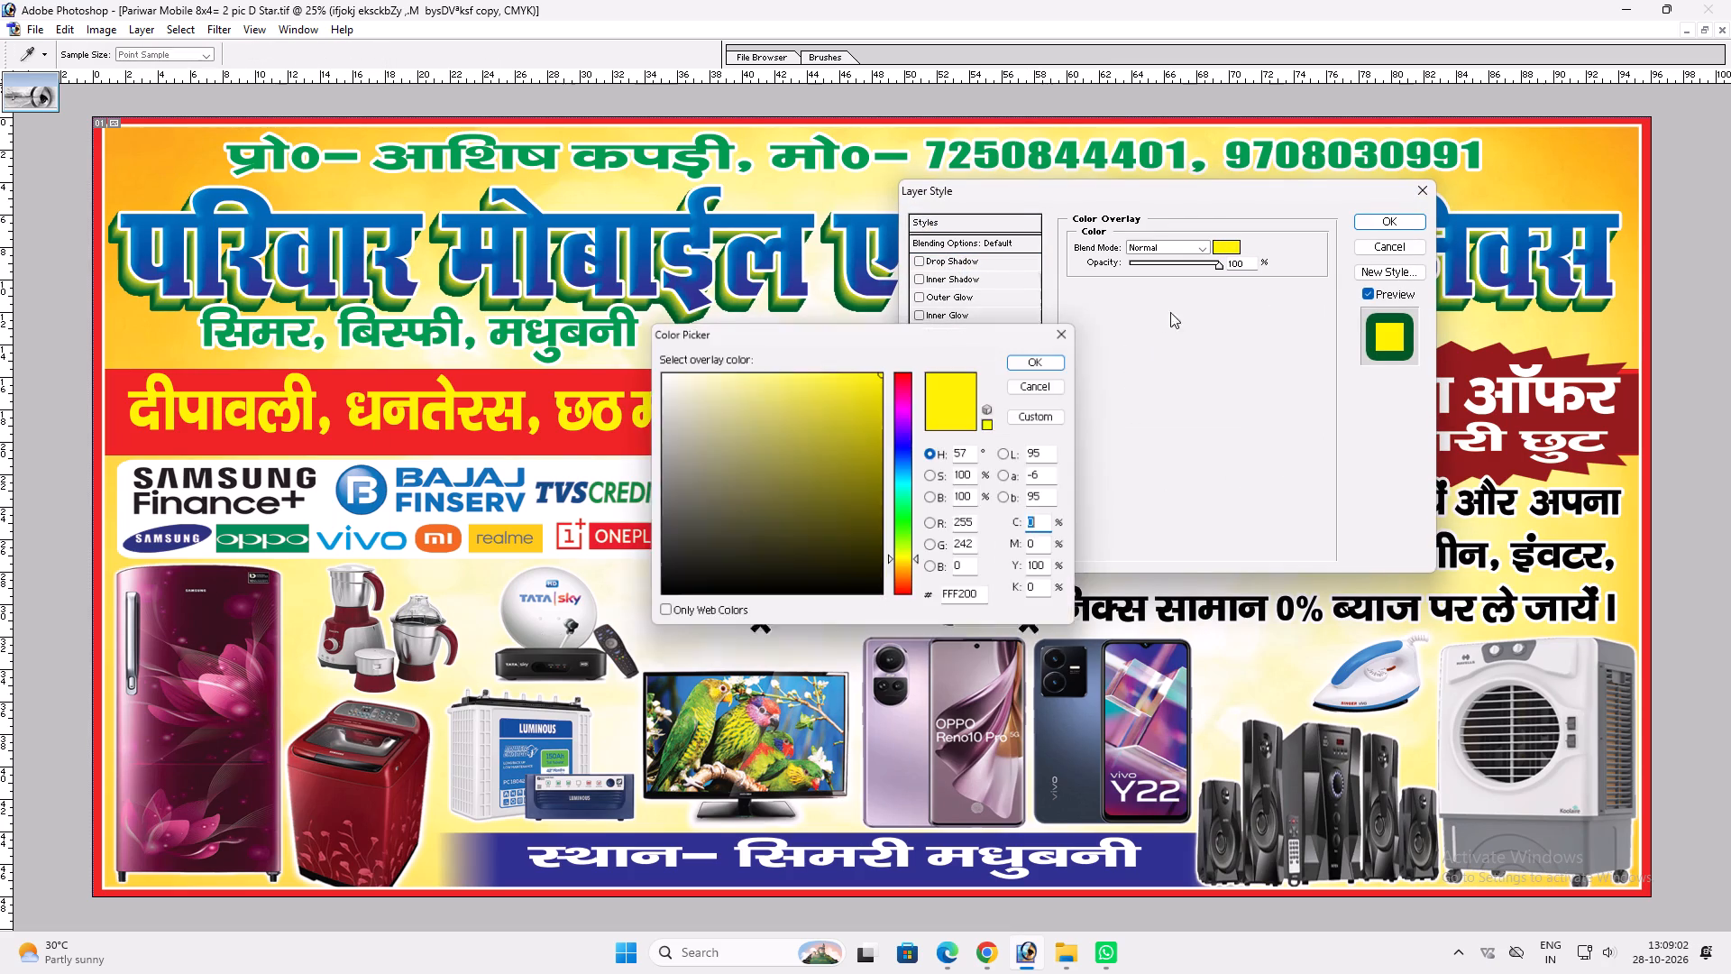
{"action": "left_click_drag", "start_coordinate": [816, 541], "coordinate": [1324, 850]}
{"action": "key", "text": "Return"}
Recolour the shadow copy's stroke with red ED2024 sampled from the festival band and slightly reduce the stroke size.
{"action": "double_click", "coordinate": [977, 461]}
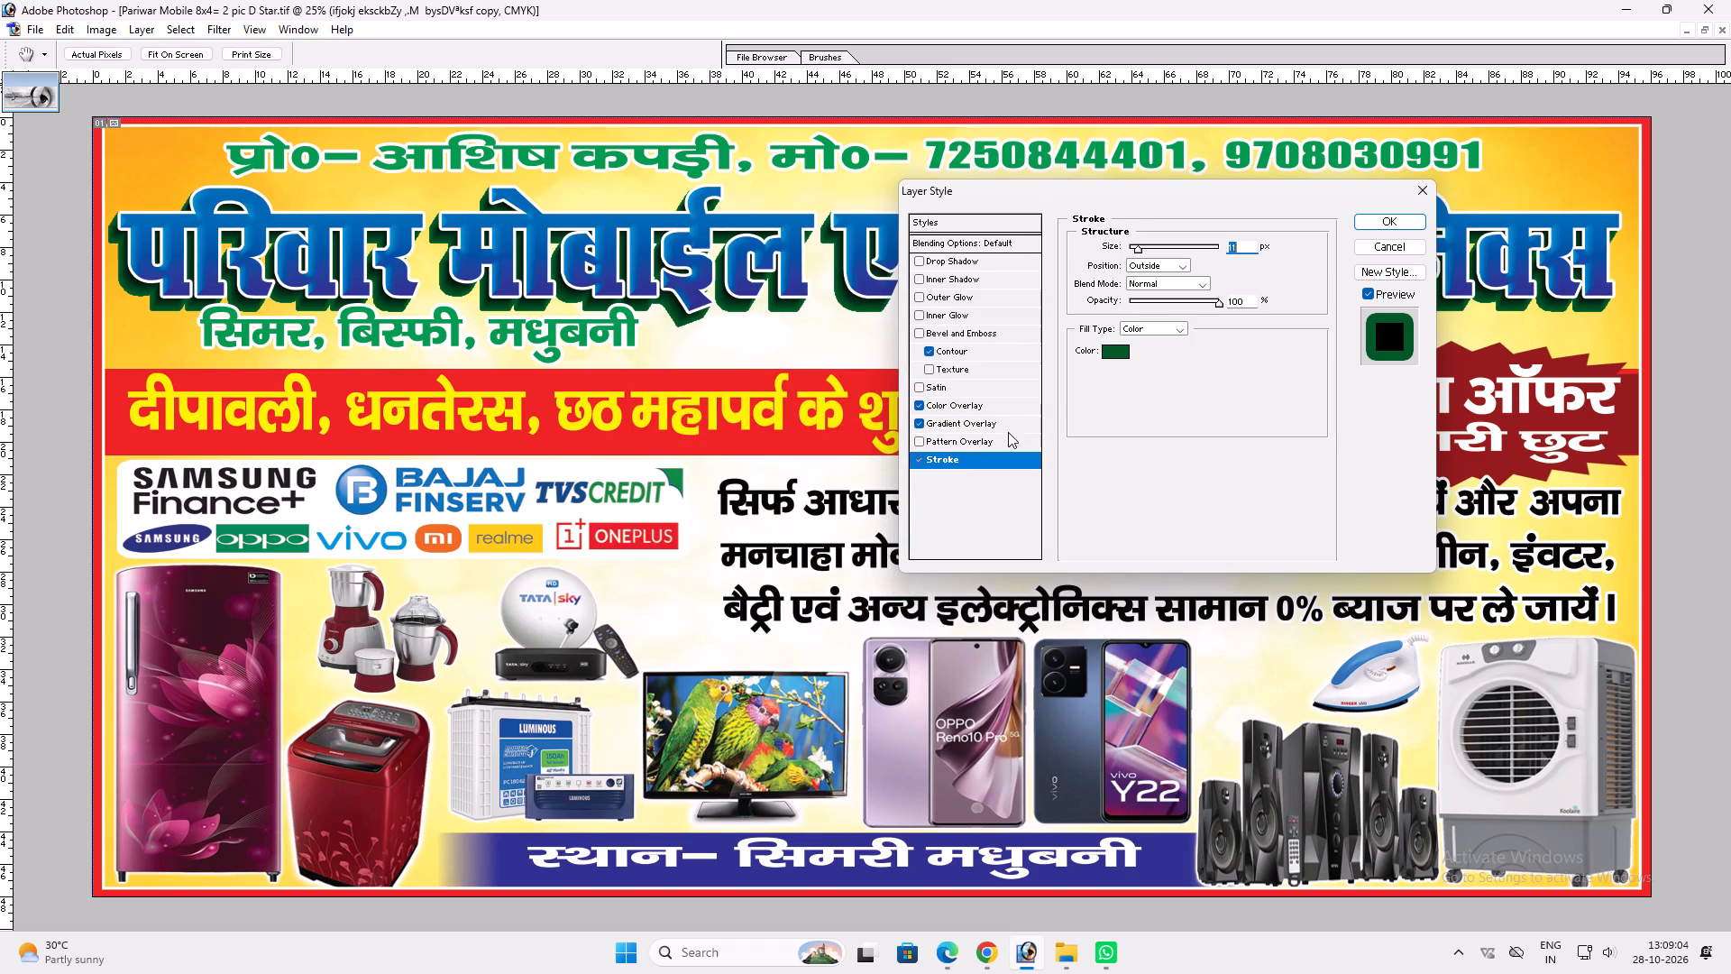
{"action": "left_click", "coordinate": [1119, 357]}
{"action": "left_click", "coordinate": [573, 387]}
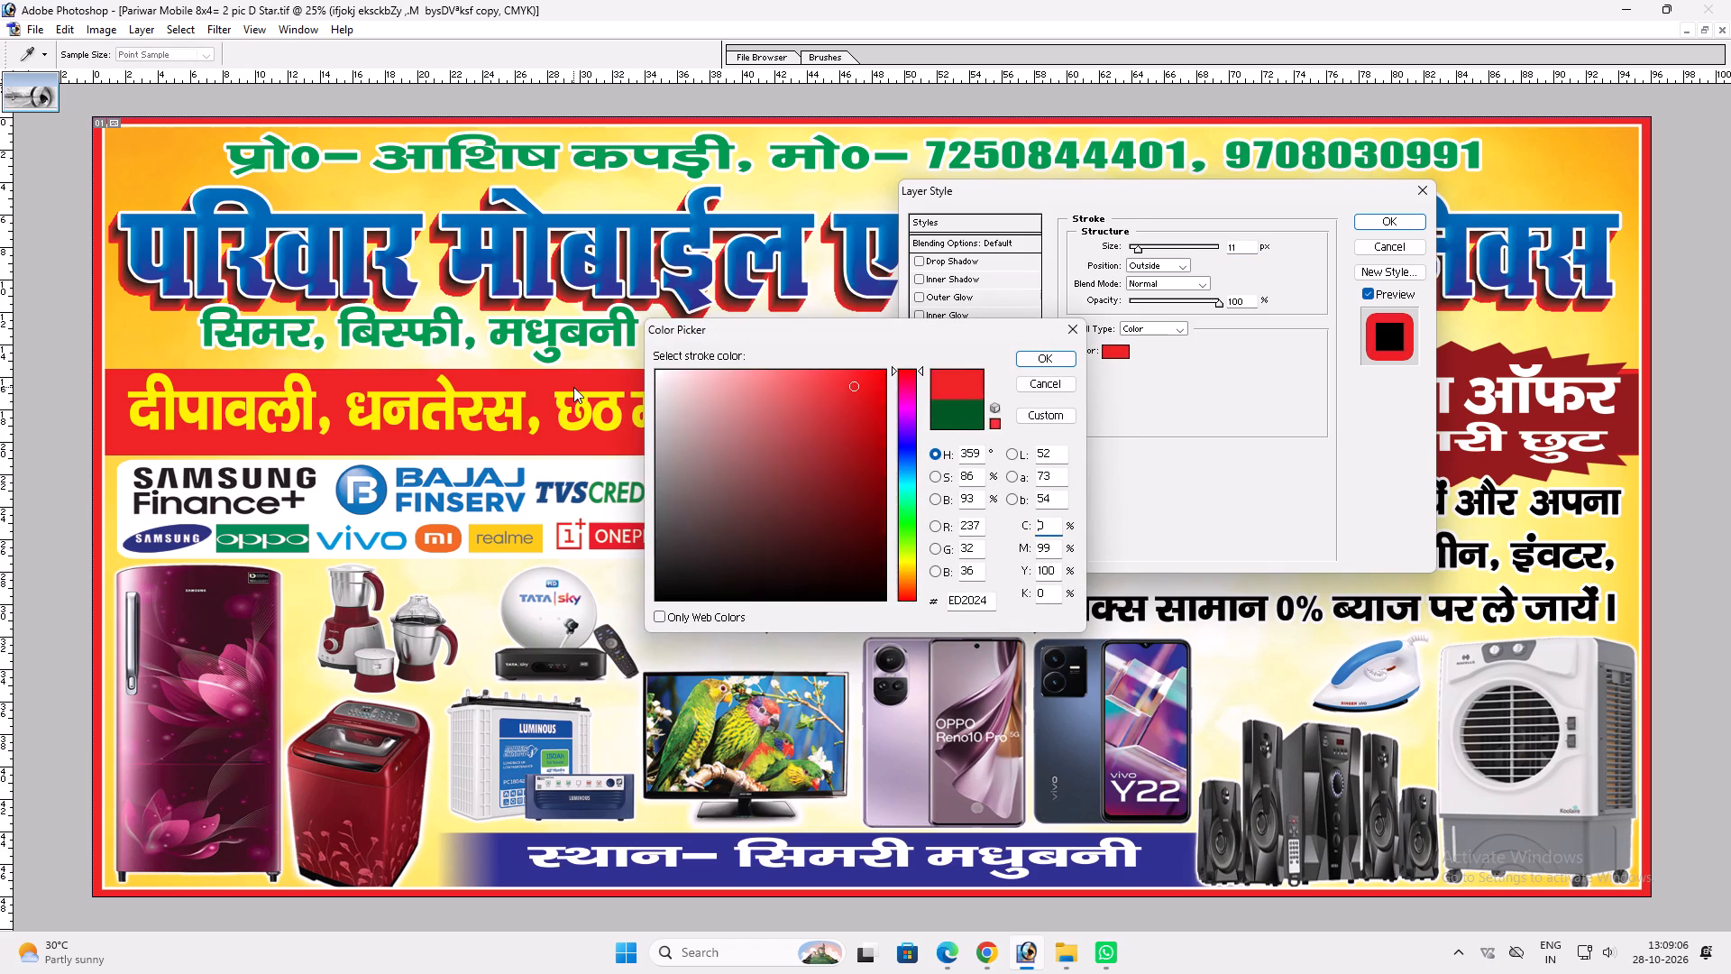
{"action": "key", "text": "Return"}
{"action": "scroll", "coordinate": [1150, 436], "scroll_direction": "down", "scroll_amount": 1}
{"action": "key", "text": "Return"}
{"action": "key", "text": "v"}
Reduce the size of the white stroke around the main shop title.
{"action": "left_click", "coordinate": [1083, 297], "text": "ctrl"}
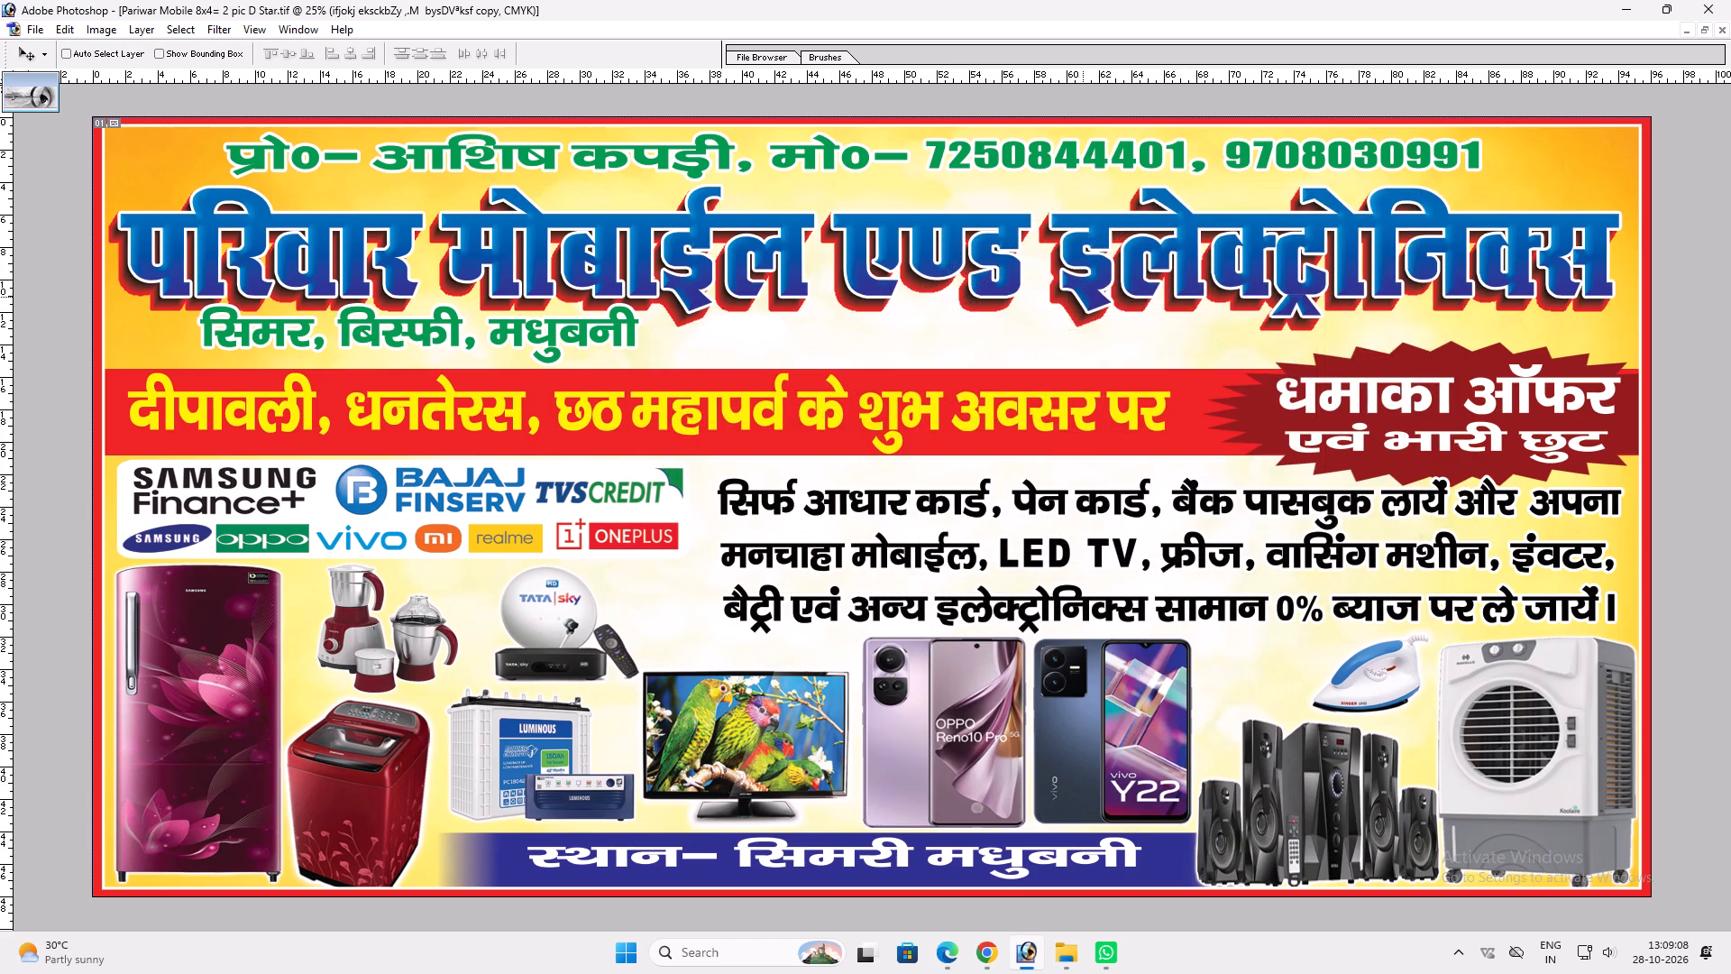
{"action": "key", "text": "alt+l"}
{"action": "key", "text": "alt+y"}
{"action": "key", "text": "k"}
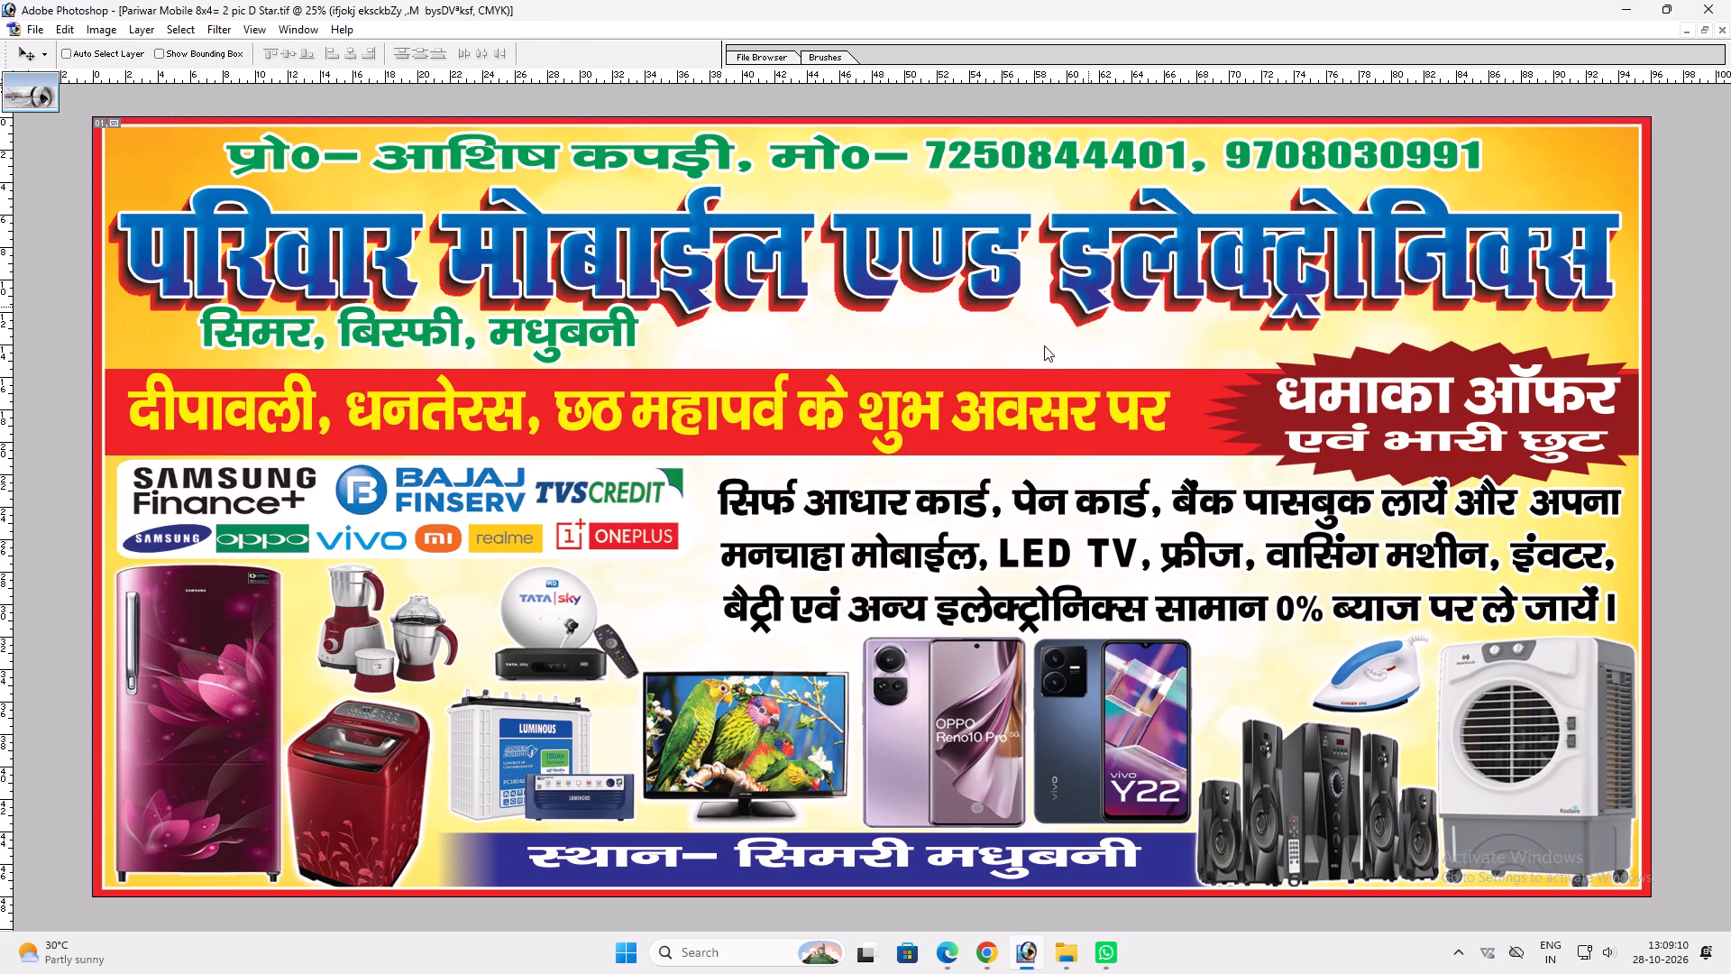
{"action": "scroll", "coordinate": [1174, 419], "scroll_direction": "down", "scroll_amount": 5}
{"action": "key", "text": "Return"}
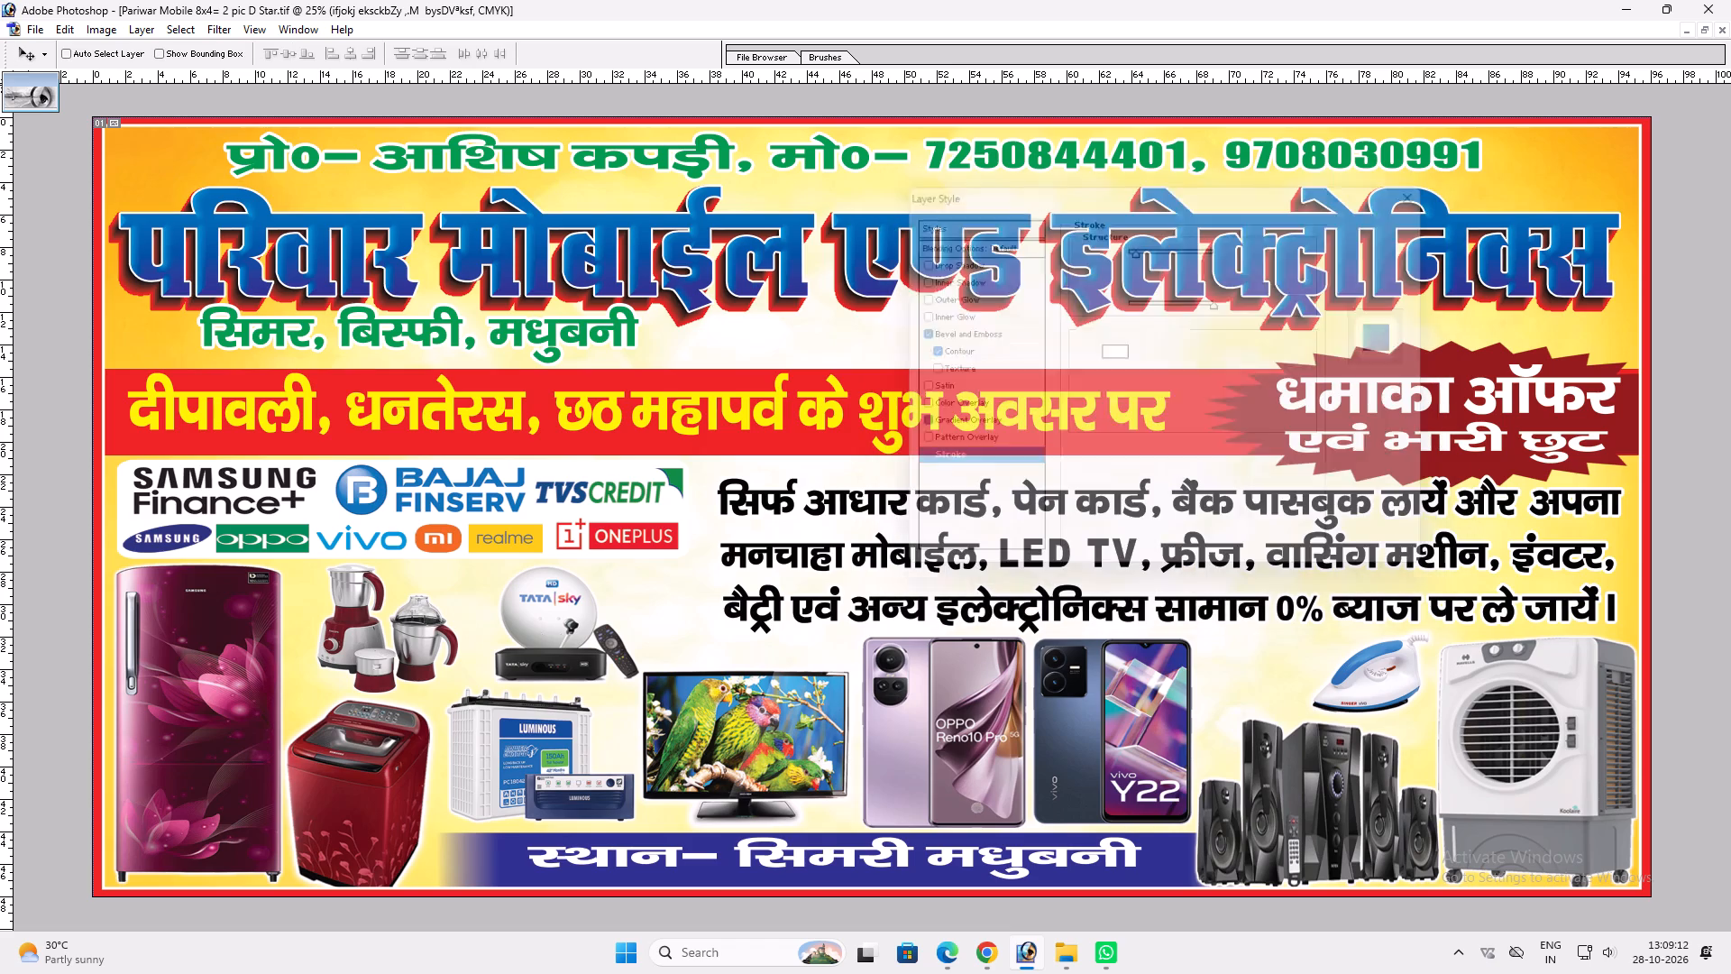
{"action": "key", "text": "v"}
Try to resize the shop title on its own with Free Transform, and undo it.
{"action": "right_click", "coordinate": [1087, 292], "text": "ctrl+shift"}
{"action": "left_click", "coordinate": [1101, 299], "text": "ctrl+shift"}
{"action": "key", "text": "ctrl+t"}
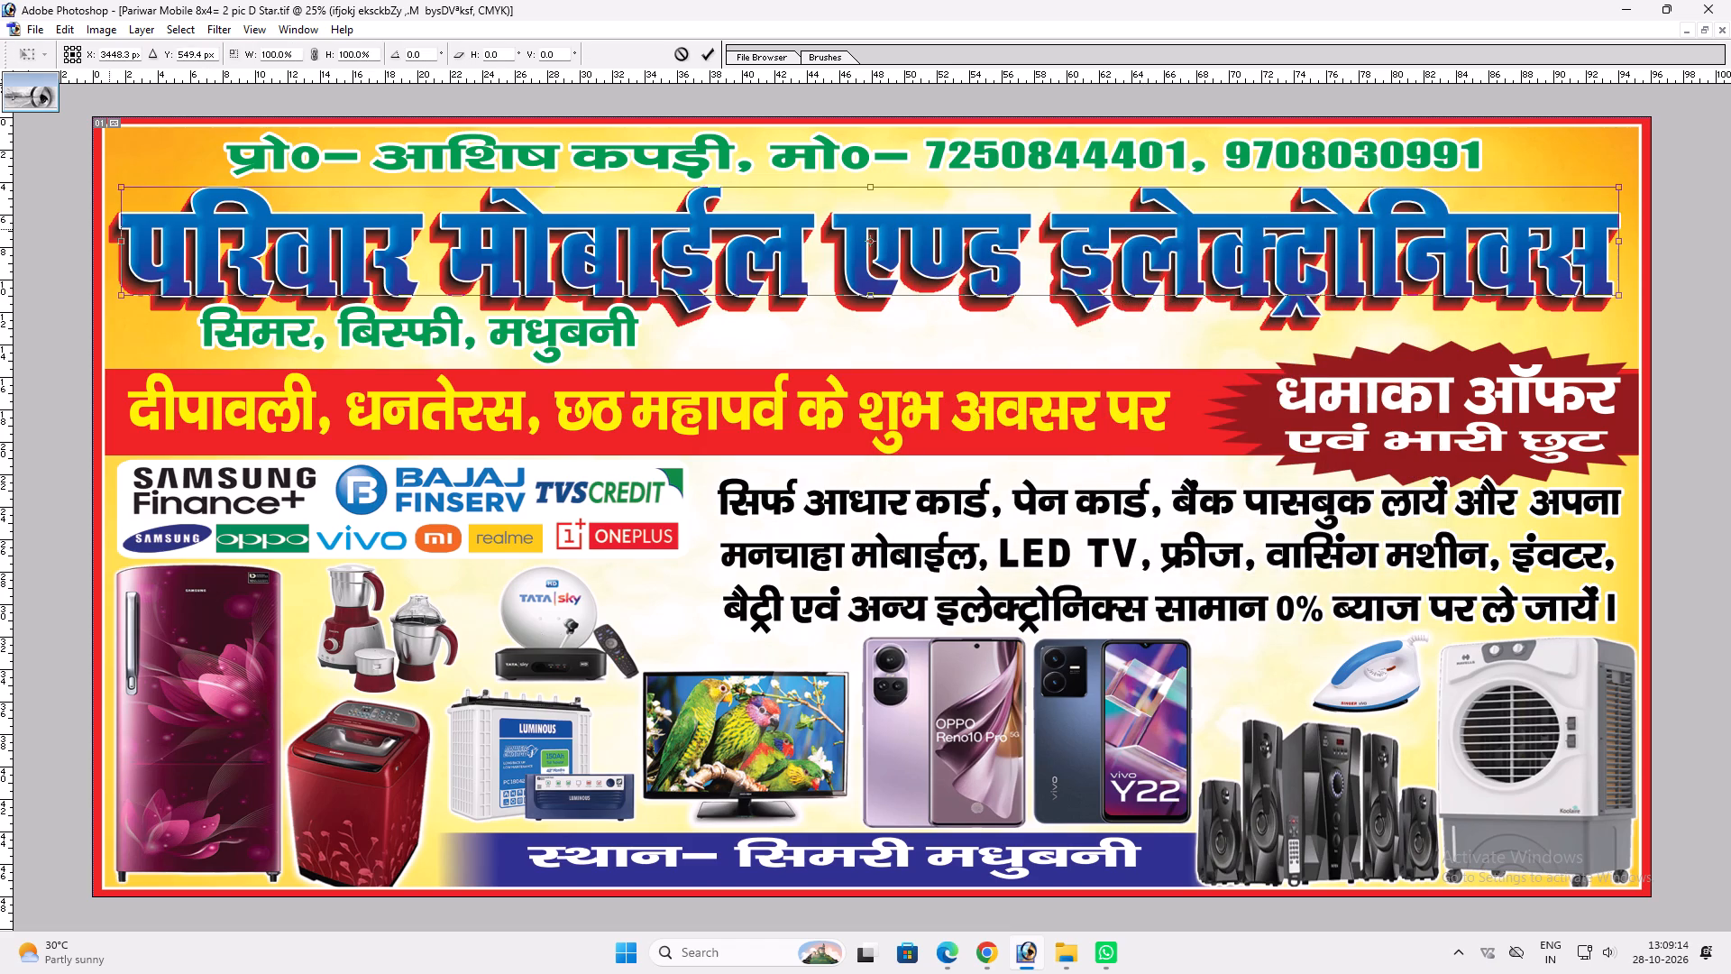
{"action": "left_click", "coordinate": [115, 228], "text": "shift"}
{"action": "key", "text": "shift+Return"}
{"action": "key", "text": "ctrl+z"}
Free-transform the shop title together with its shadow, moving the left edge slightly inward and the top edge slightly upward.
{"action": "right_click", "coordinate": [502, 263], "text": "ctrl+shift"}
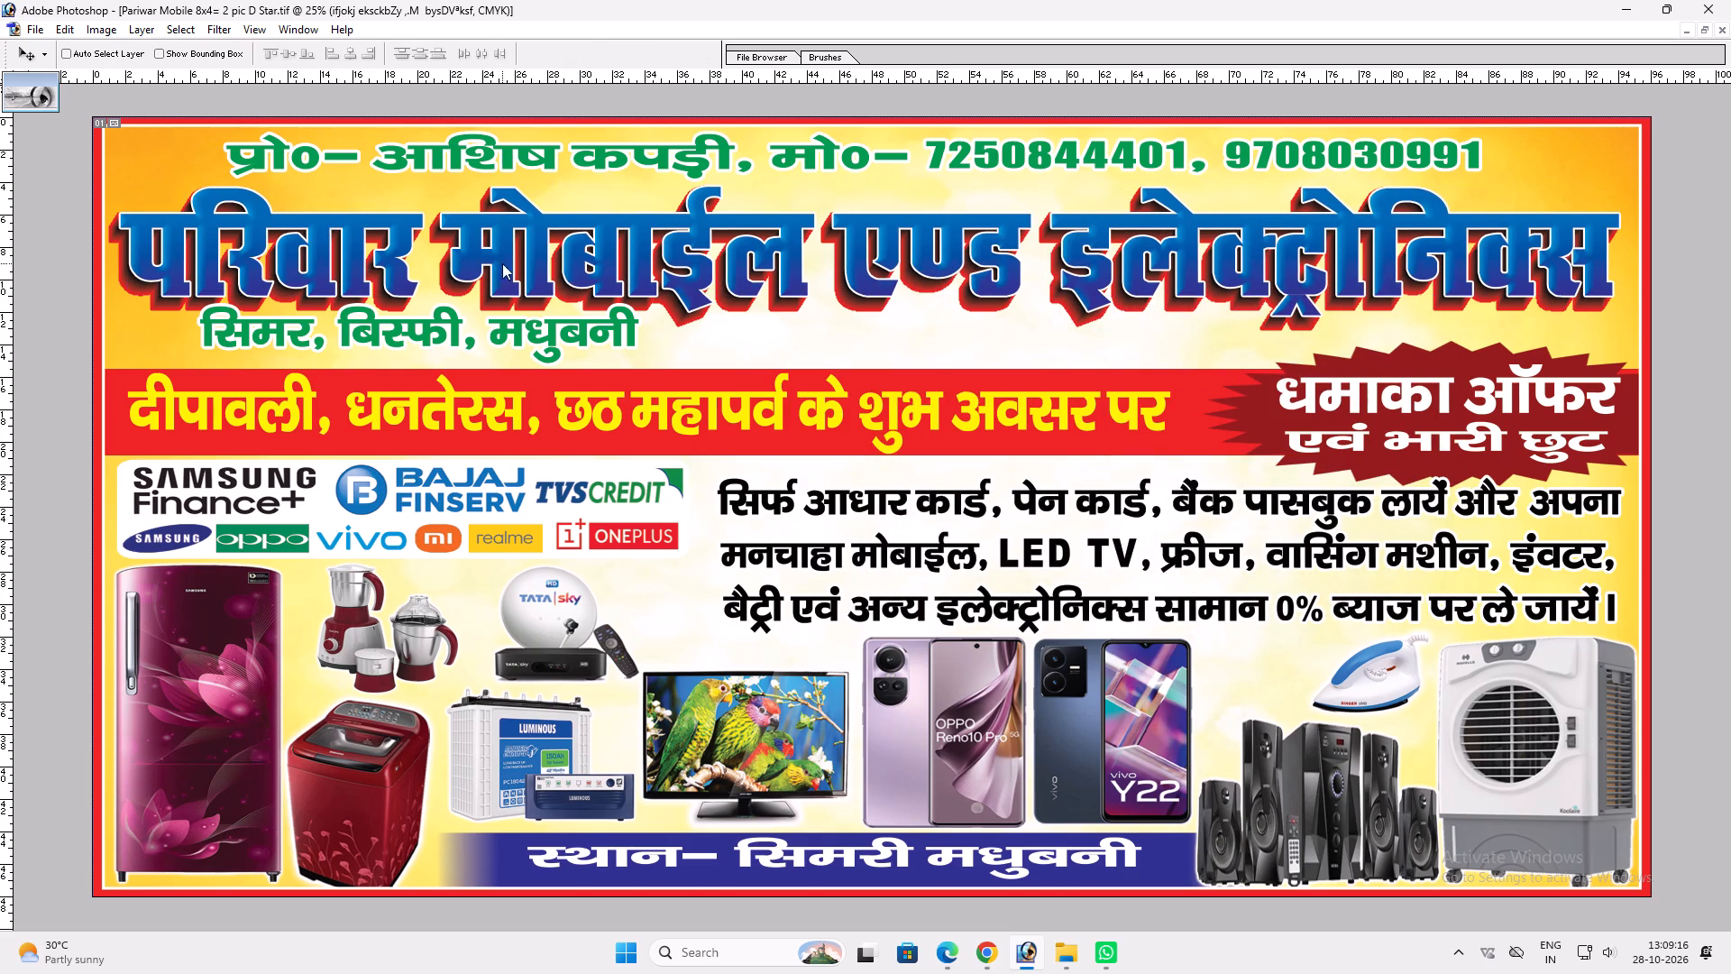
{"action": "left_click", "coordinate": [547, 289], "text": "ctrl+shift"}
{"action": "key", "text": "ctrl+t"}
{"action": "left_click", "coordinate": [111, 222], "text": "shift"}
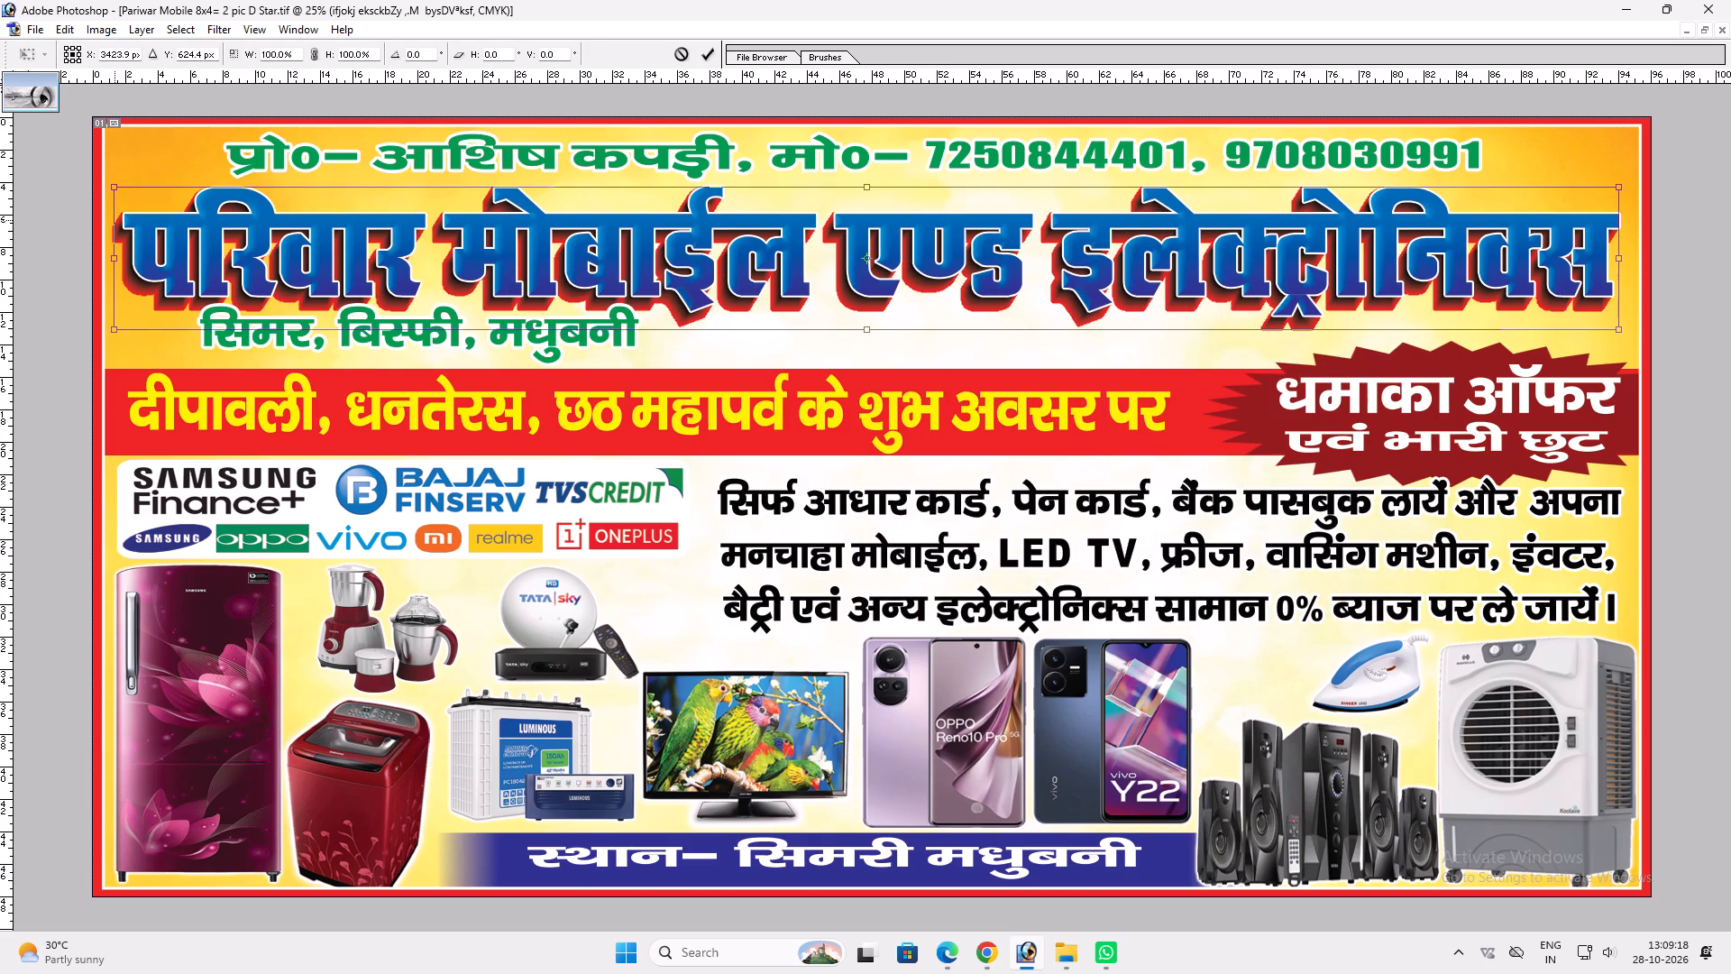
{"action": "left_click_drag", "start_coordinate": [632, 187], "coordinate": [643, 184], "text": "shift"}
{"action": "key", "text": "shift+Return"}
{"action": "key", "text": "v"}
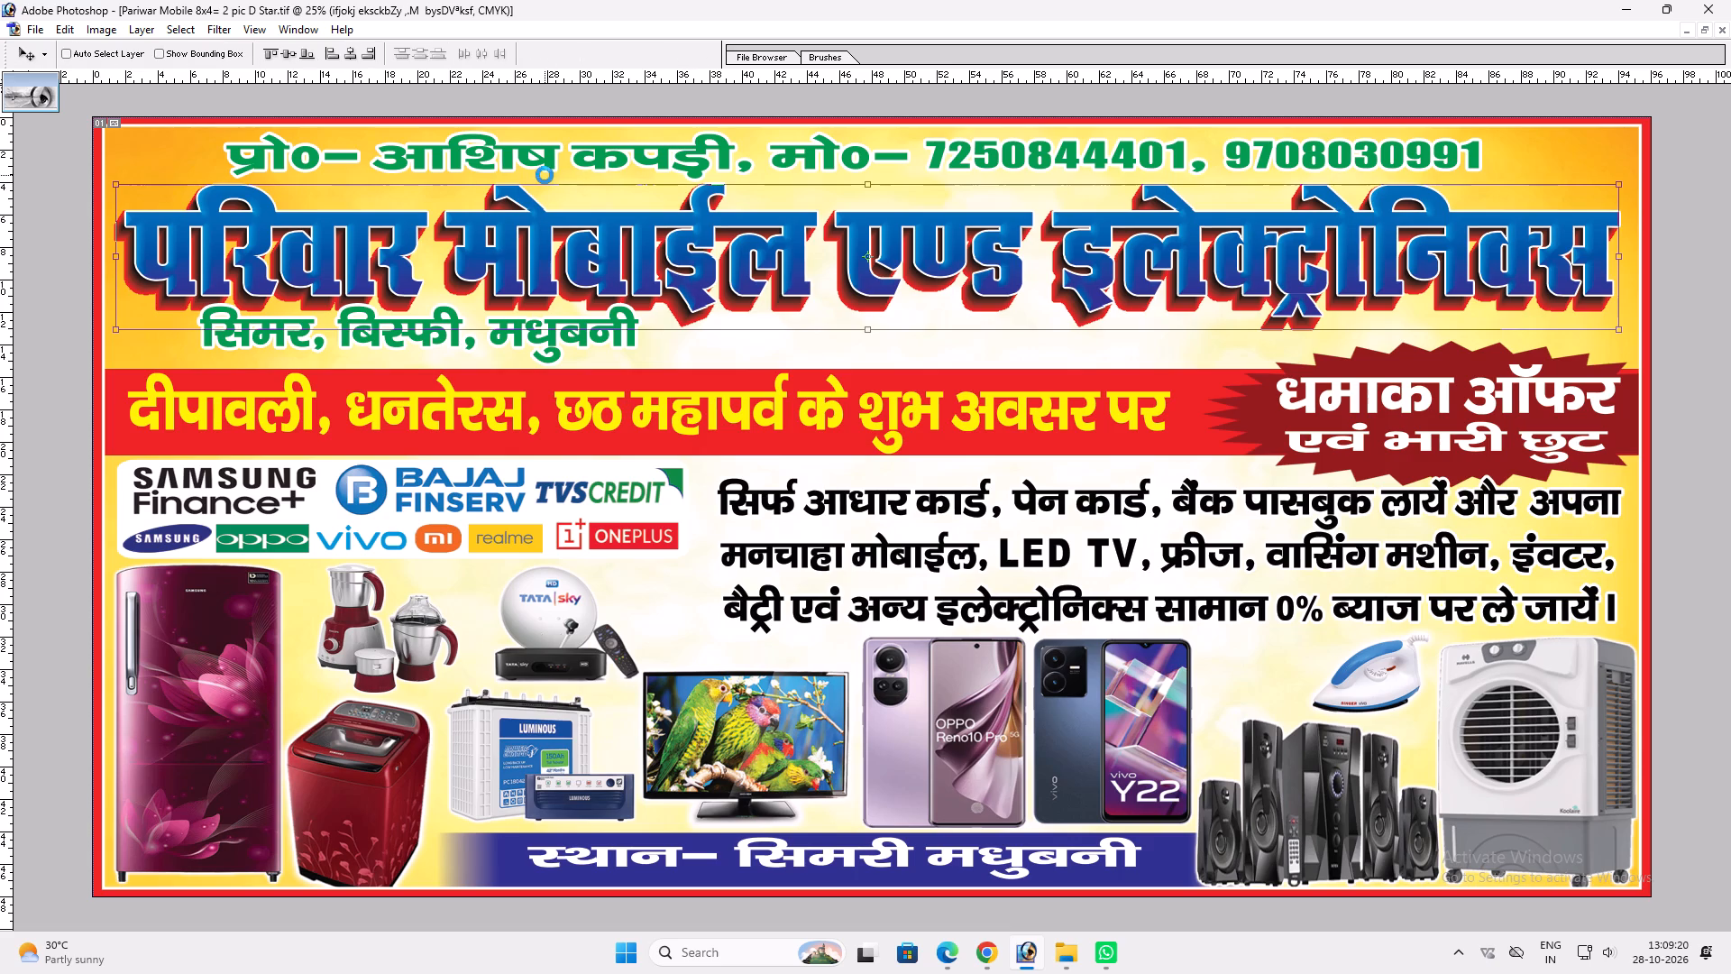
{"action": "key", "text": "ctrl+t"}
{"action": "key", "text": "Return"}
{"action": "type", "text": "vv"}
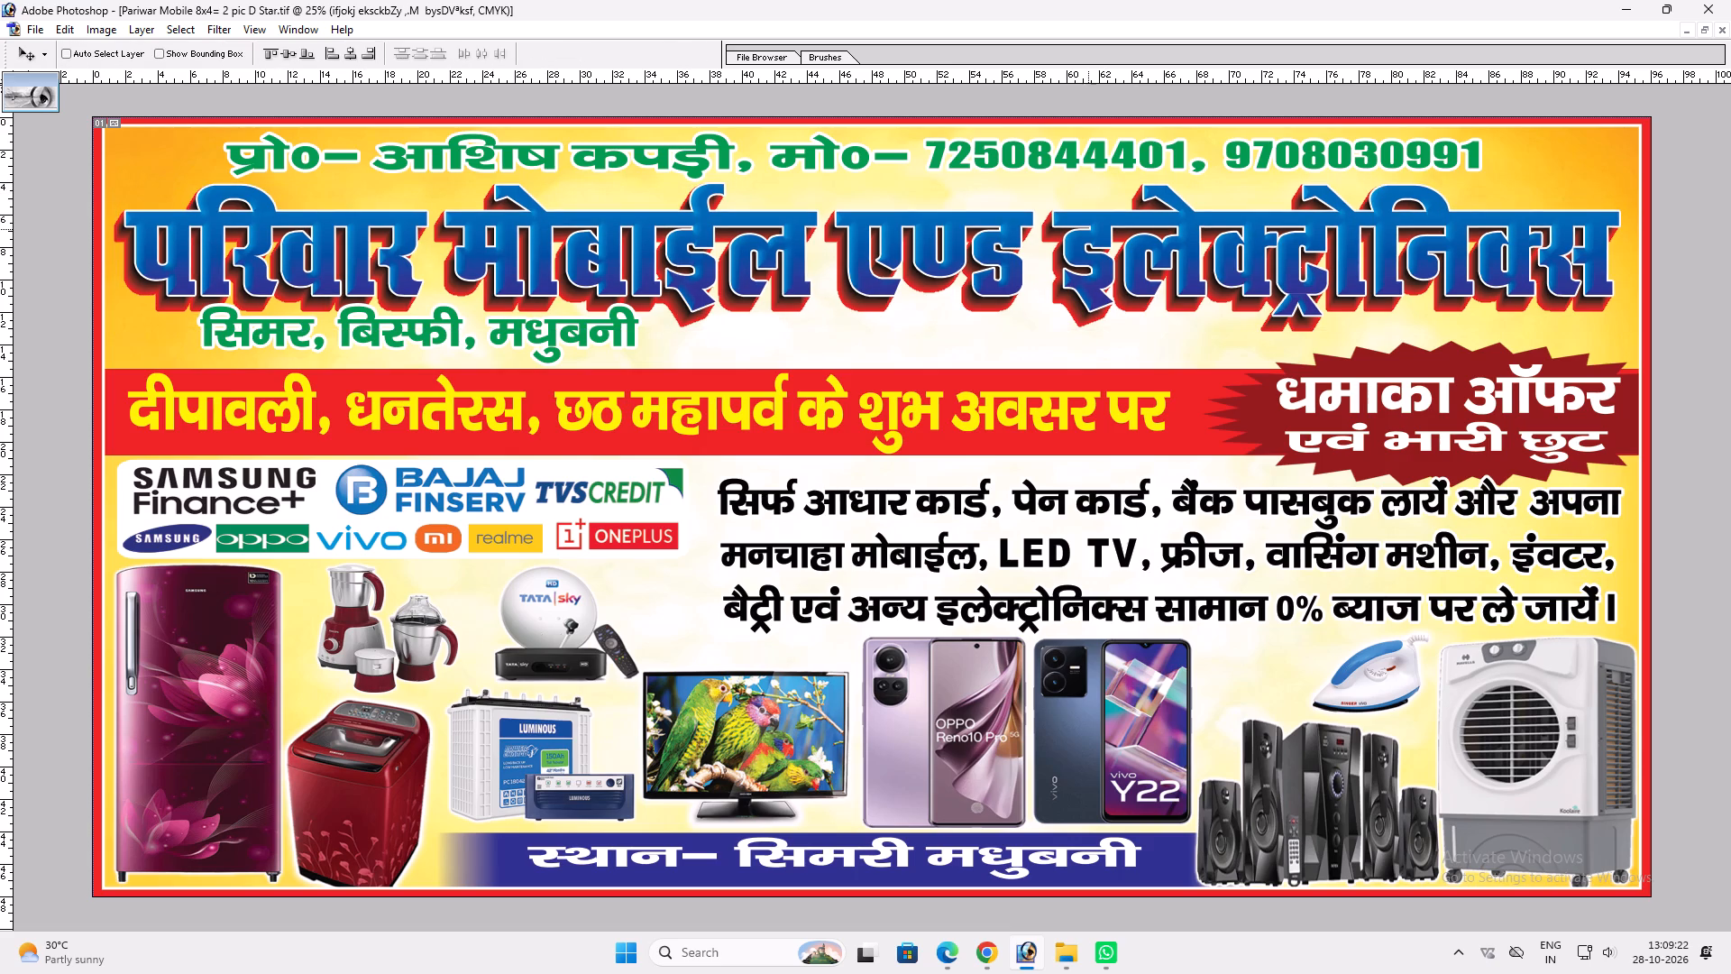
Reduce the white stroke of the shop title a little further.
{"action": "right_click", "coordinate": [1096, 213]}
{"action": "left_click", "coordinate": [1108, 218]}
{"action": "key", "text": "alt+l"}
{"action": "key", "text": "alt+y"}
{"action": "key", "text": "k"}
{"action": "scroll", "coordinate": [1253, 398], "scroll_direction": "down", "scroll_amount": 1}
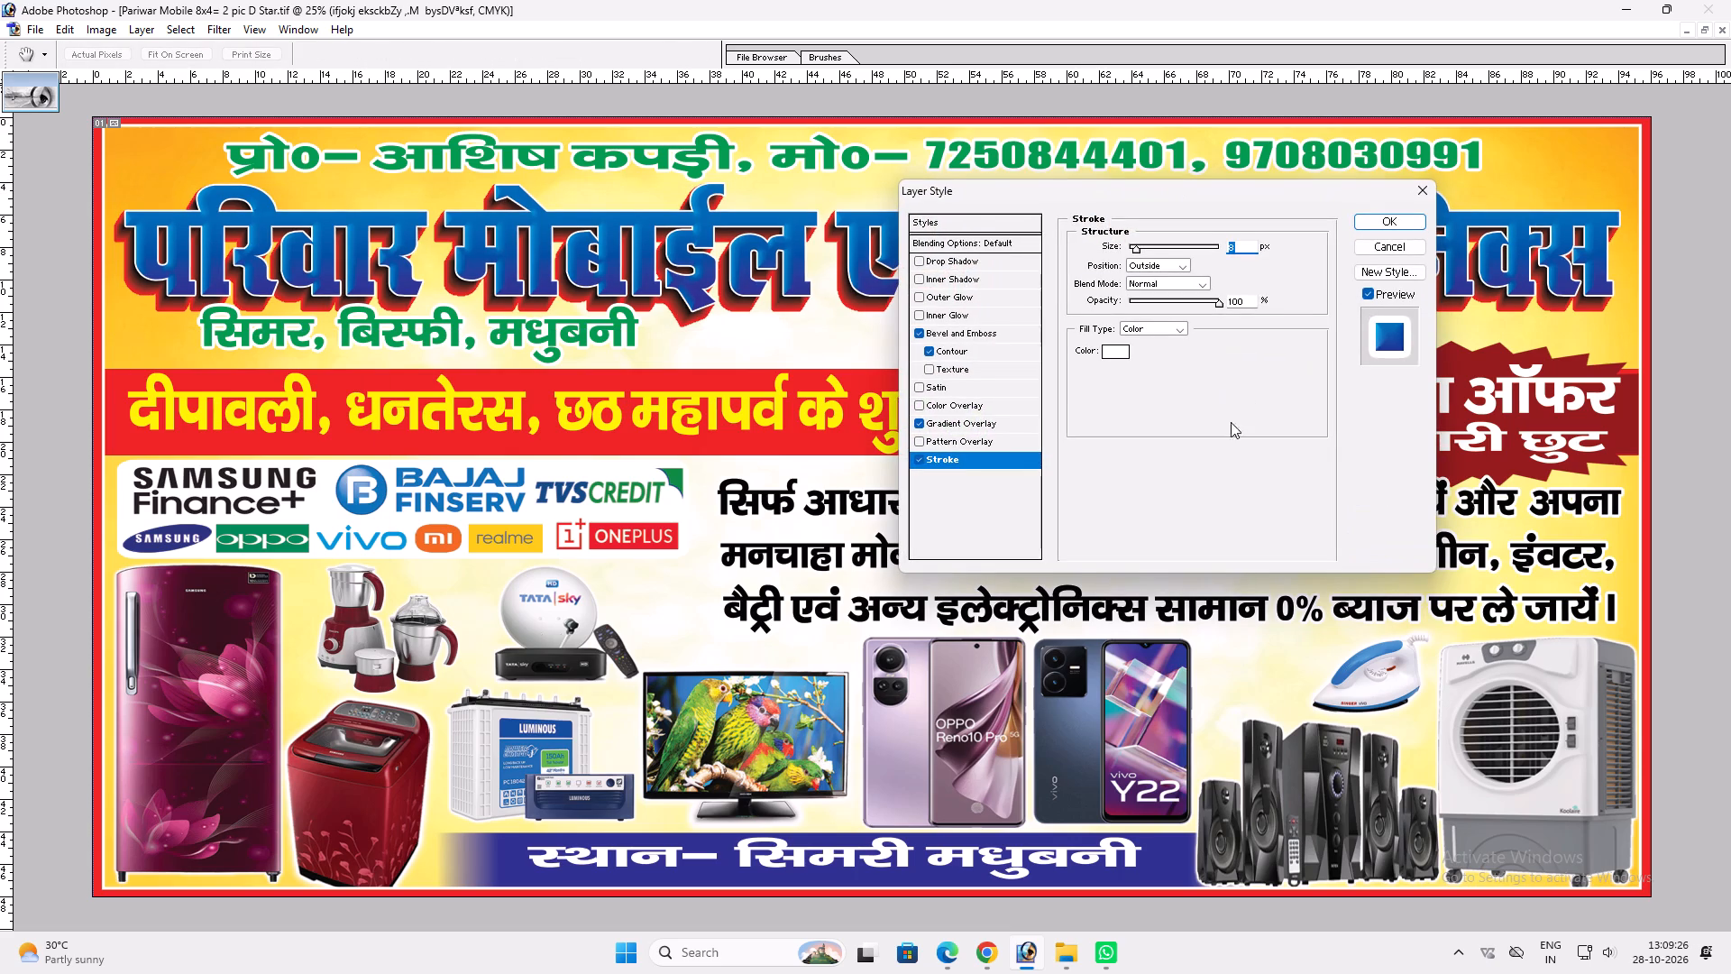
{"action": "key", "text": "Return"}
{"action": "key", "text": "v"}
Stretch the shop title and its shadow slightly outward at their right edge.
{"action": "key", "text": "ctrl+t"}
{"action": "left_click", "coordinate": [1615, 226], "text": "shift"}
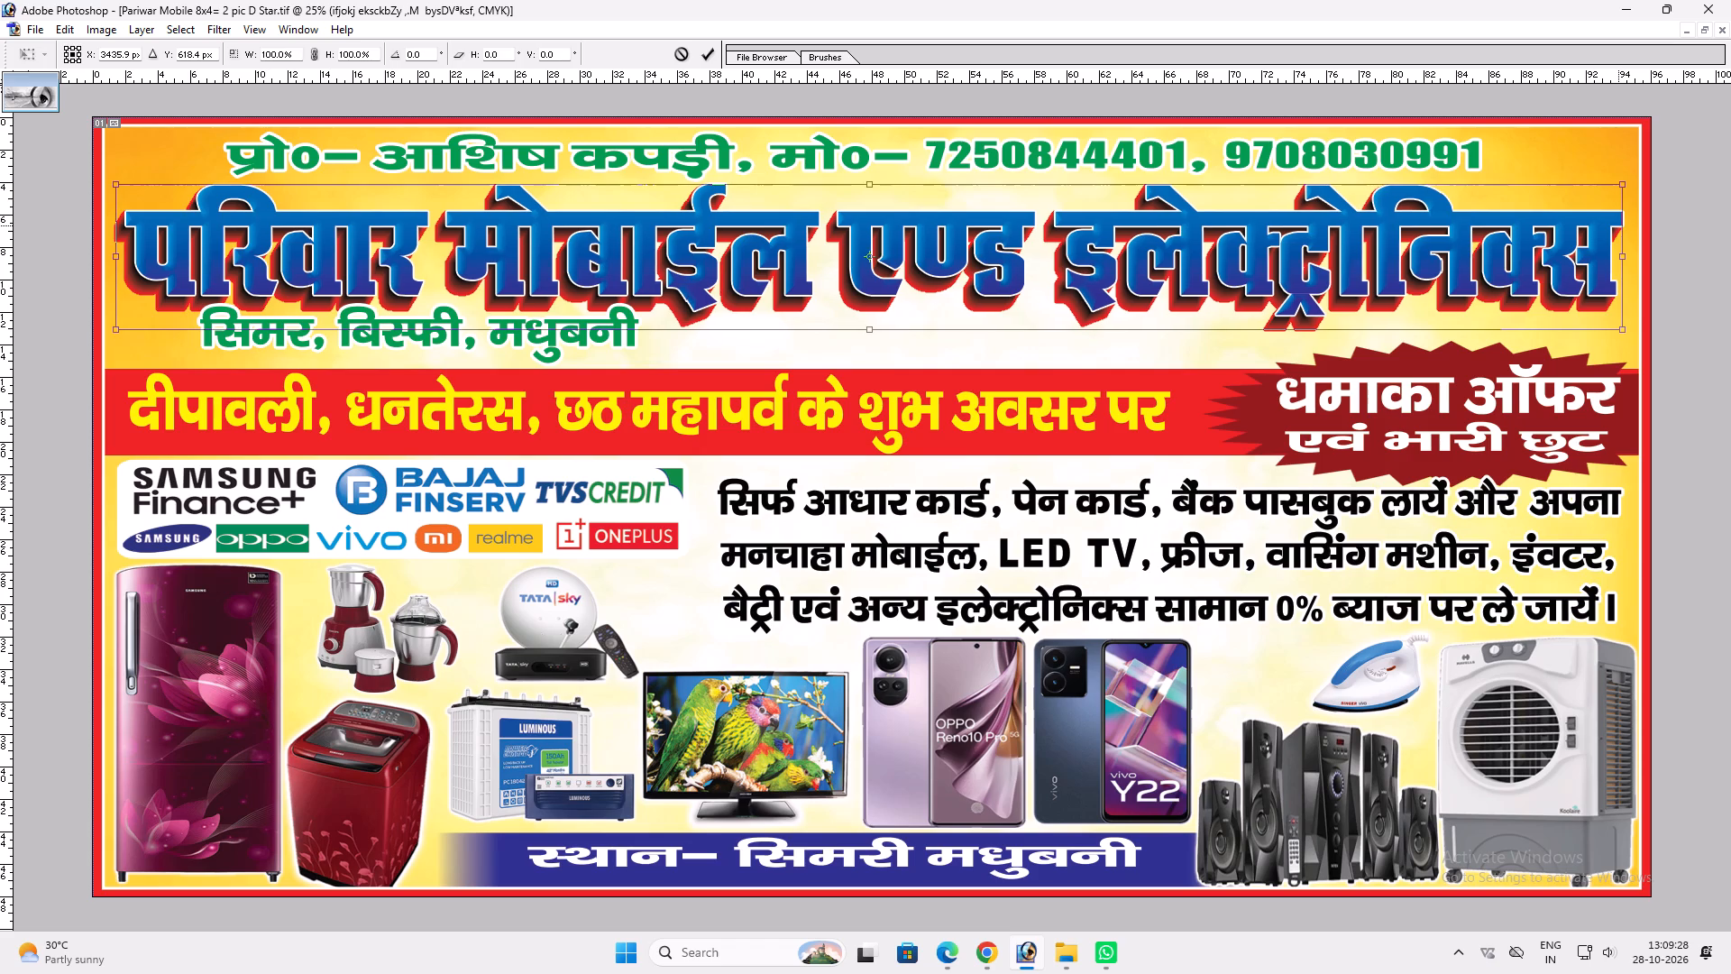
{"action": "key", "text": "shift+Return"}
Adjust the bevel size in the shop title's Bevel and Emboss style.
{"action": "key", "text": "alt+l"}
{"action": "key", "text": "alt+y"}
{"action": "key", "text": "b"}
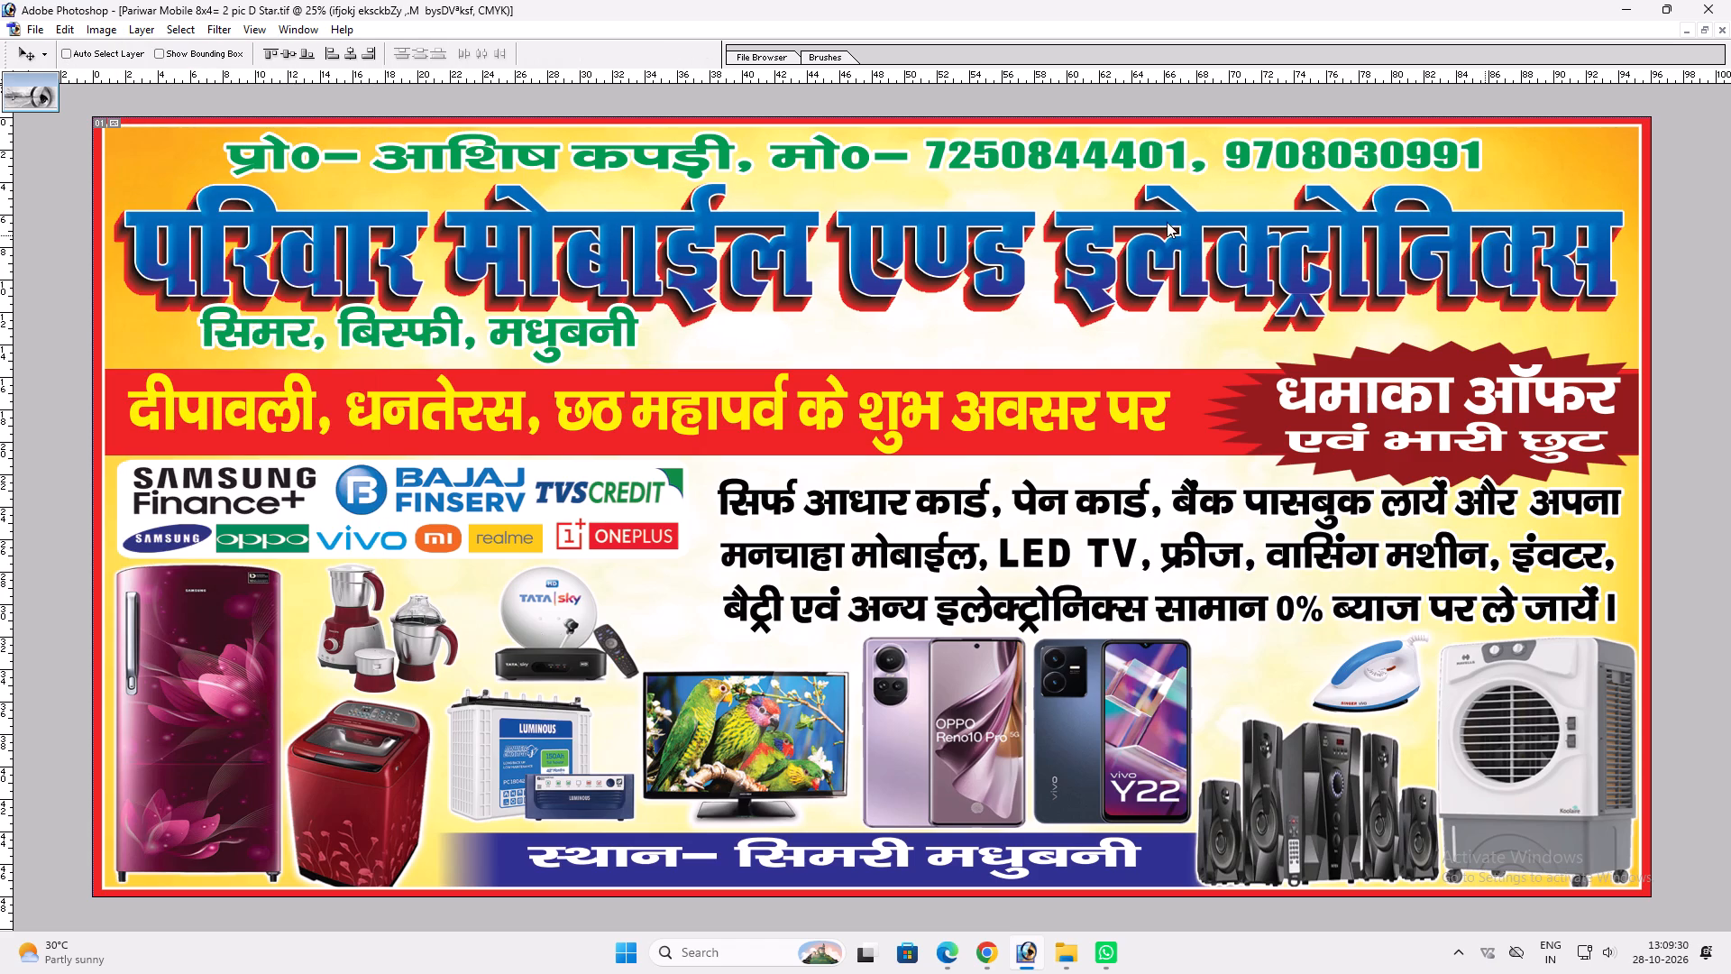
{"action": "left_click", "coordinate": [1160, 316]}
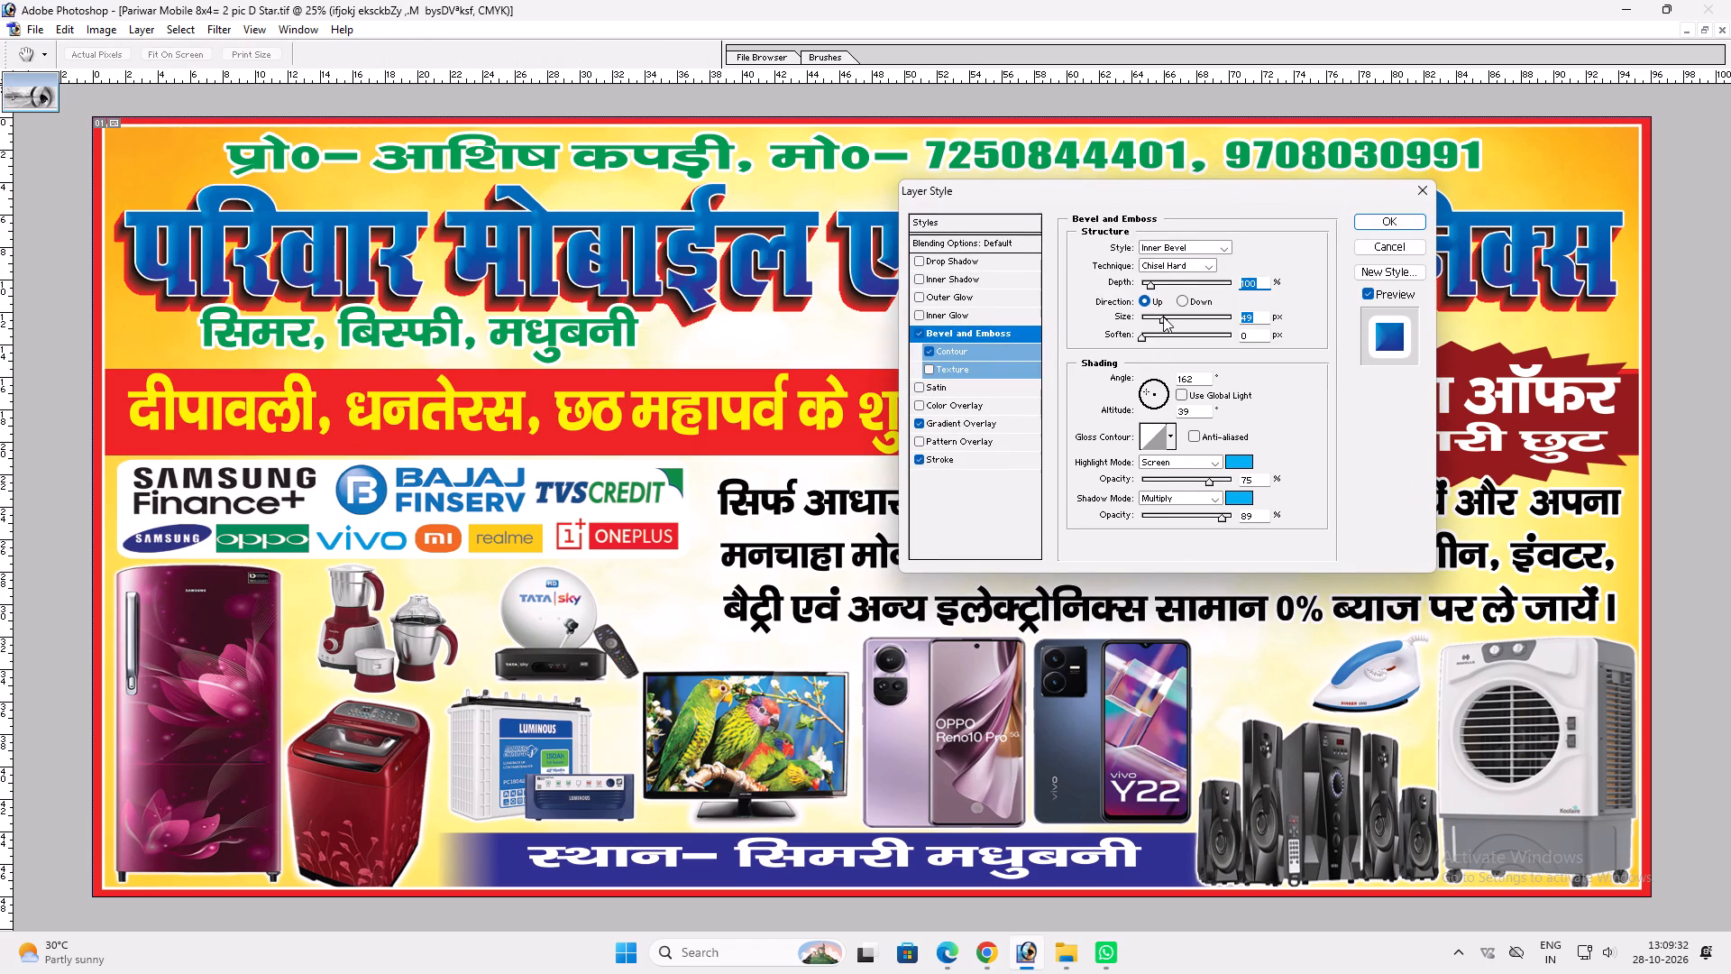
{"action": "key", "text": "Return"}
{"action": "key", "text": "v"}
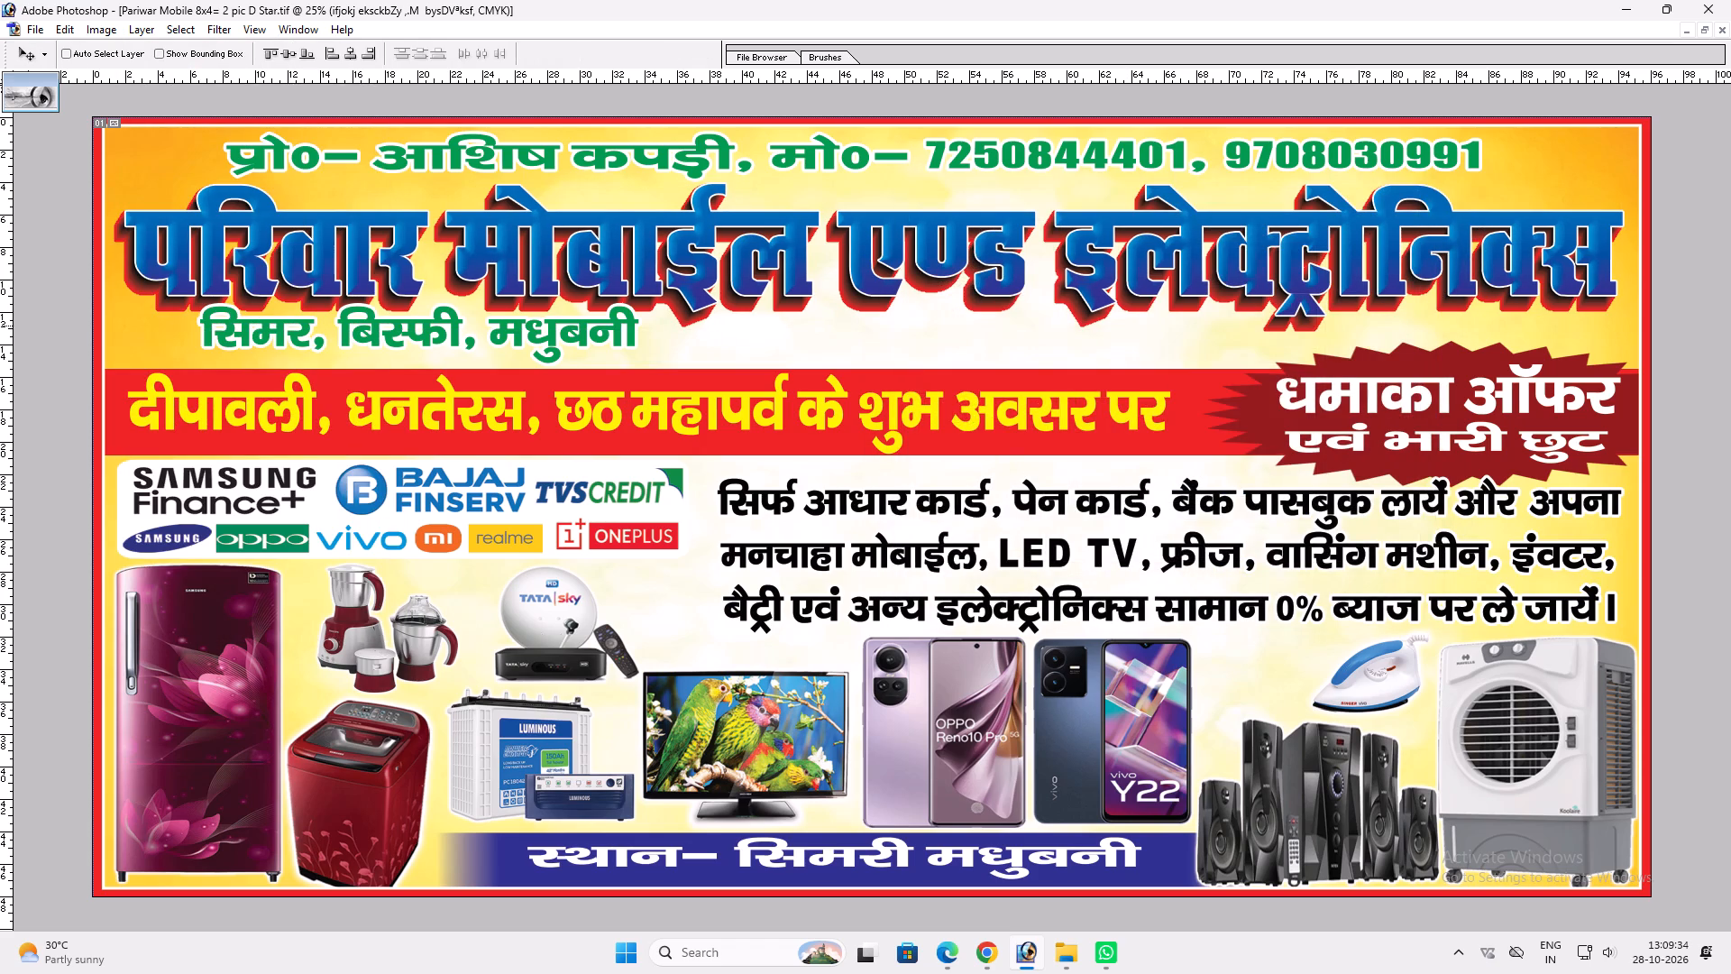
Stretch the green address line below the shop title to about 125% of its width.
{"action": "left_click", "coordinate": [627, 316], "text": "ctrl"}
{"action": "key", "text": "ctrl+t"}
{"action": "left_click_drag", "start_coordinate": [634, 326], "coordinate": [758, 331], "text": "shift"}
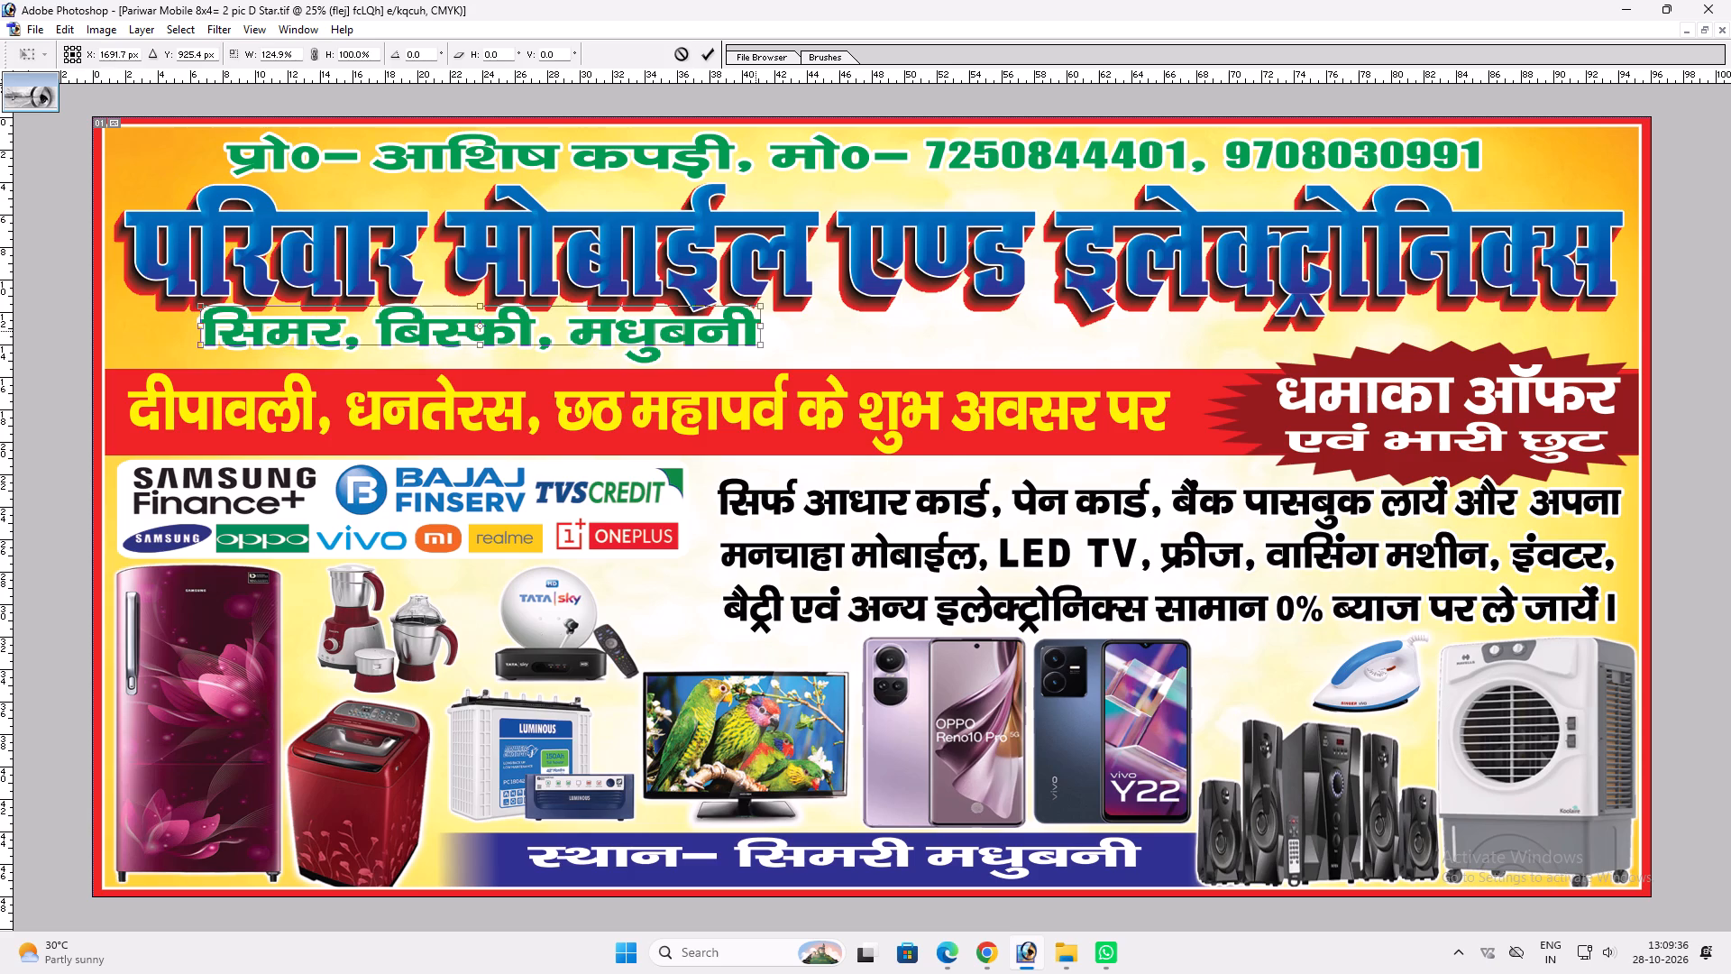
{"action": "left_click_drag", "start_coordinate": [758, 331], "coordinate": [761, 331], "text": "shift"}
{"action": "key", "text": "shift+Return"}
{"action": "key", "text": "v"}
Move the green address line slightly down and right, shrink it a little, and widen it toward the right.
{"action": "left_click_drag", "start_coordinate": [728, 334], "coordinate": [746, 343]}
{"action": "key", "text": "ctrl+t"}
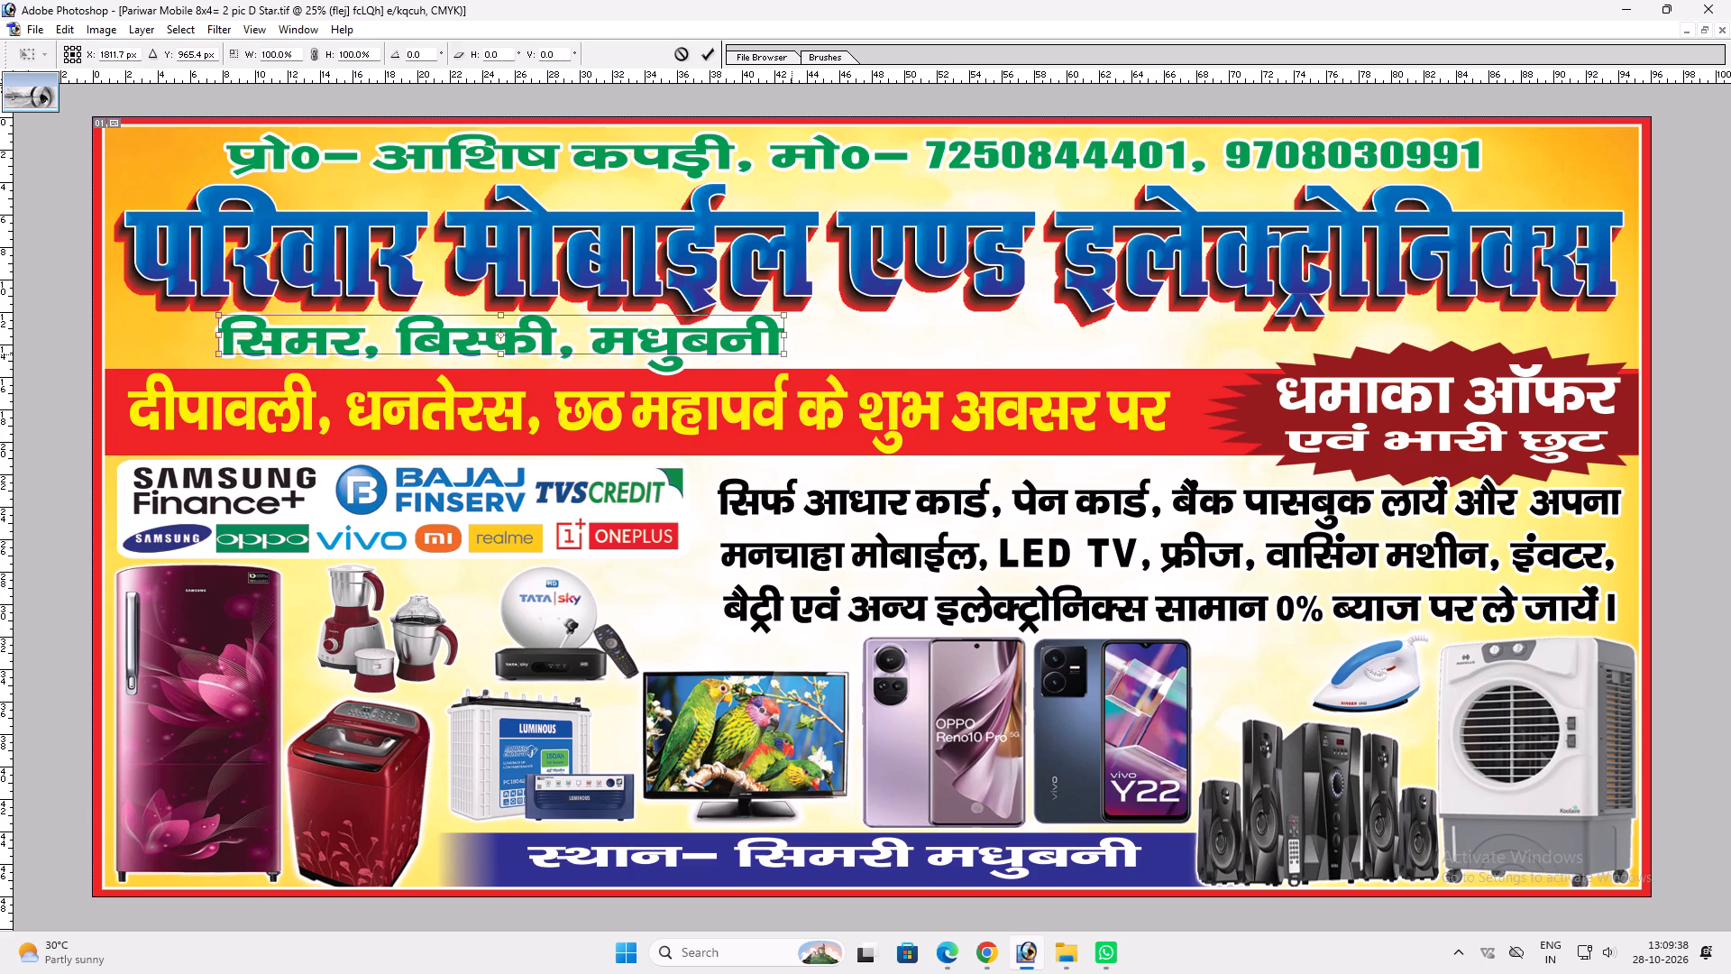
{"action": "left_click_drag", "start_coordinate": [784, 355], "coordinate": [765, 353], "text": "alt+shift"}
{"action": "left_click_drag", "start_coordinate": [767, 339], "coordinate": [834, 331], "text": "shift"}
{"action": "key", "text": "shift+Return"}
{"action": "key", "text": "v"}
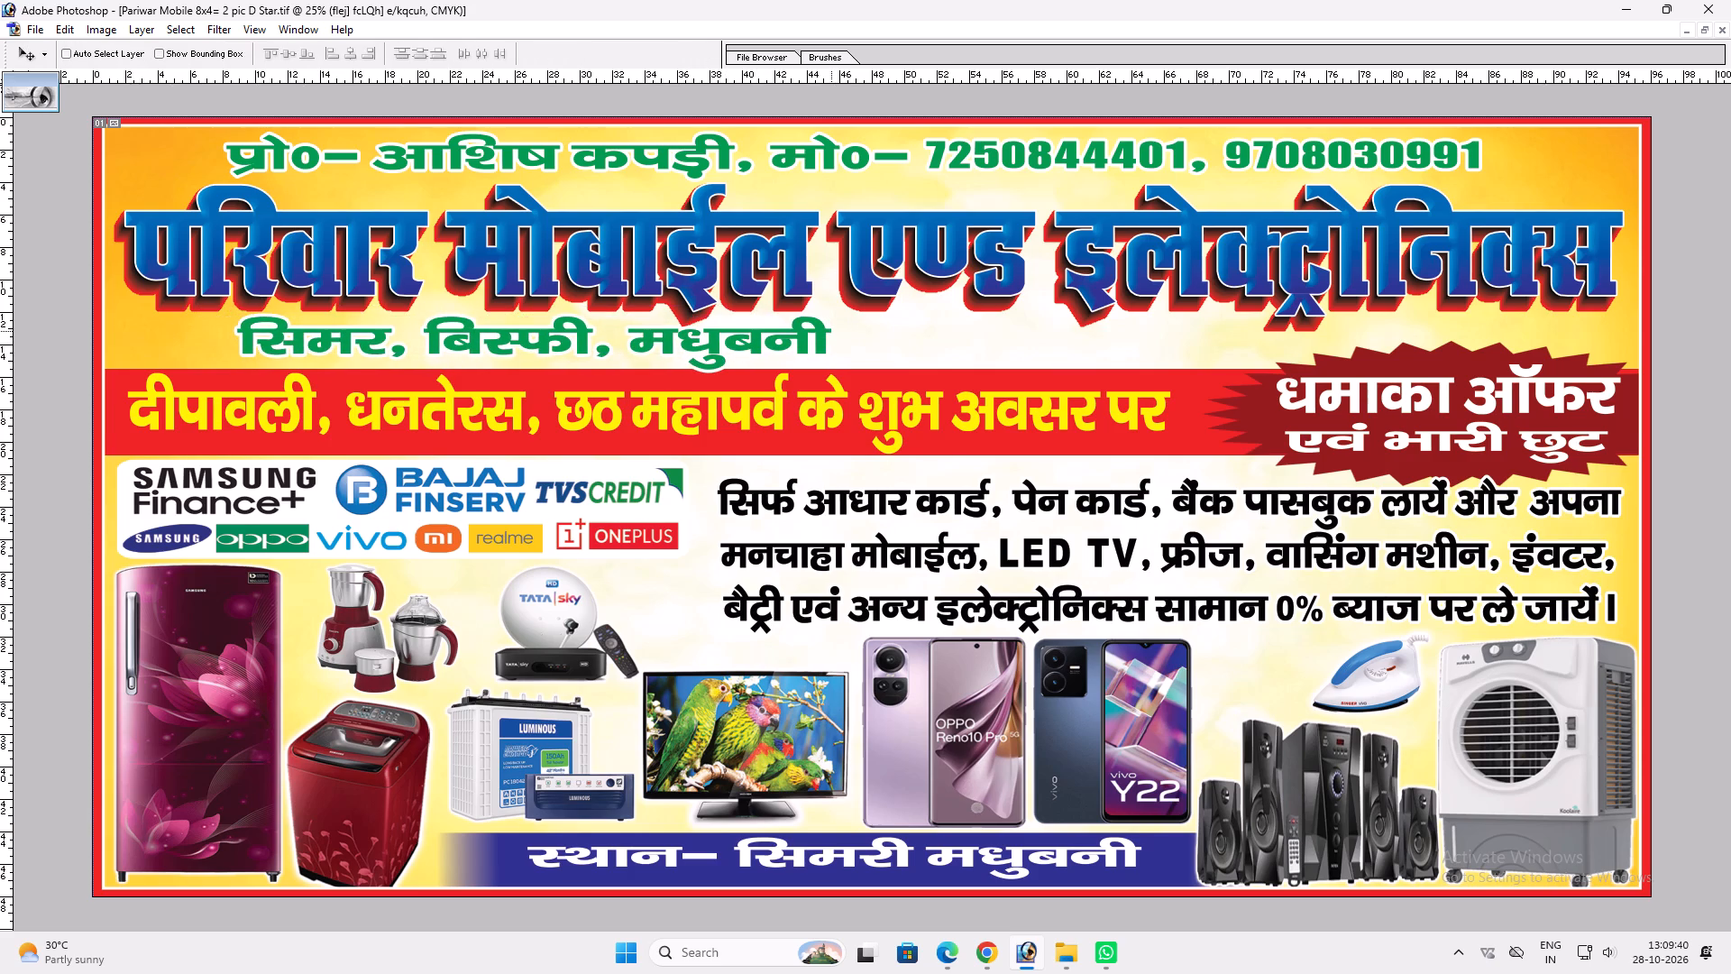
Reduce the height of the red band behind the yellow festival greeting and recentre it behind the text.
{"action": "scroll", "coordinate": [830, 331], "scroll_direction": "up", "scroll_amount": 1}
{"action": "key", "text": "v"}
{"action": "left_click", "coordinate": [757, 393], "text": "ctrl"}
{"action": "key", "text": "ctrl+t"}
{"action": "left_click_drag", "start_coordinate": [832, 380], "coordinate": [828, 394], "text": "shift"}
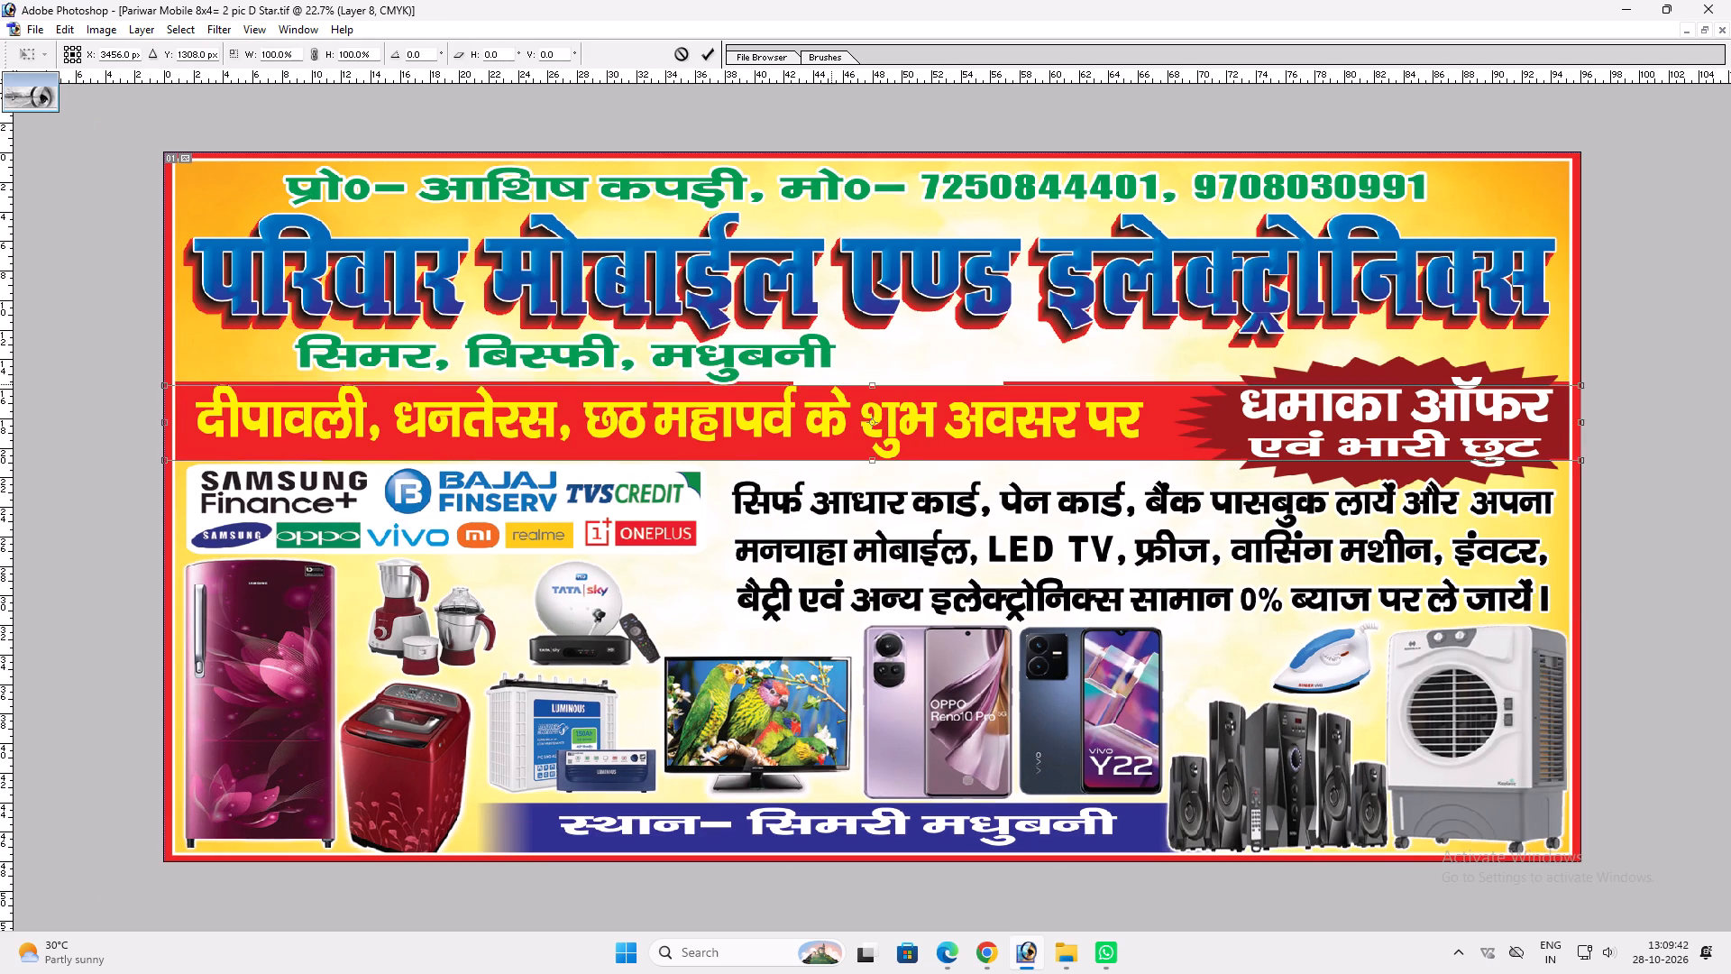
{"action": "left_click_drag", "start_coordinate": [828, 394], "coordinate": [826, 398], "text": "shift"}
{"action": "key", "text": "shift+Return"}
{"action": "key", "text": "v"}
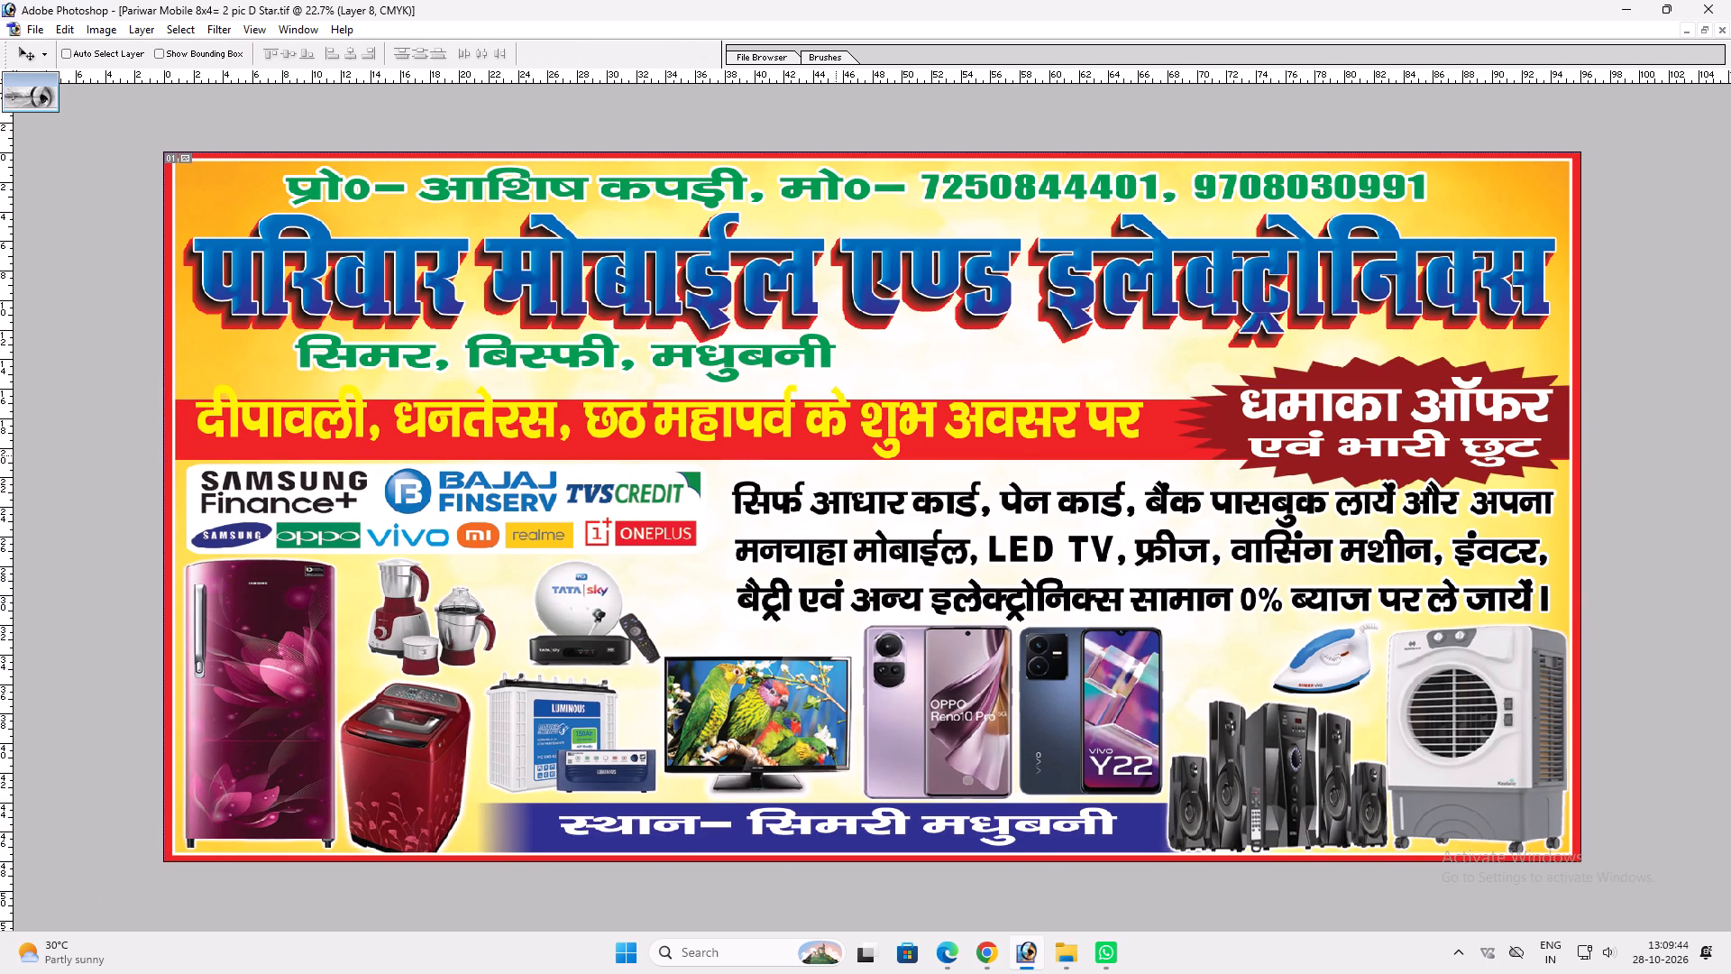
{"action": "left_click", "coordinate": [833, 455], "text": "shift"}
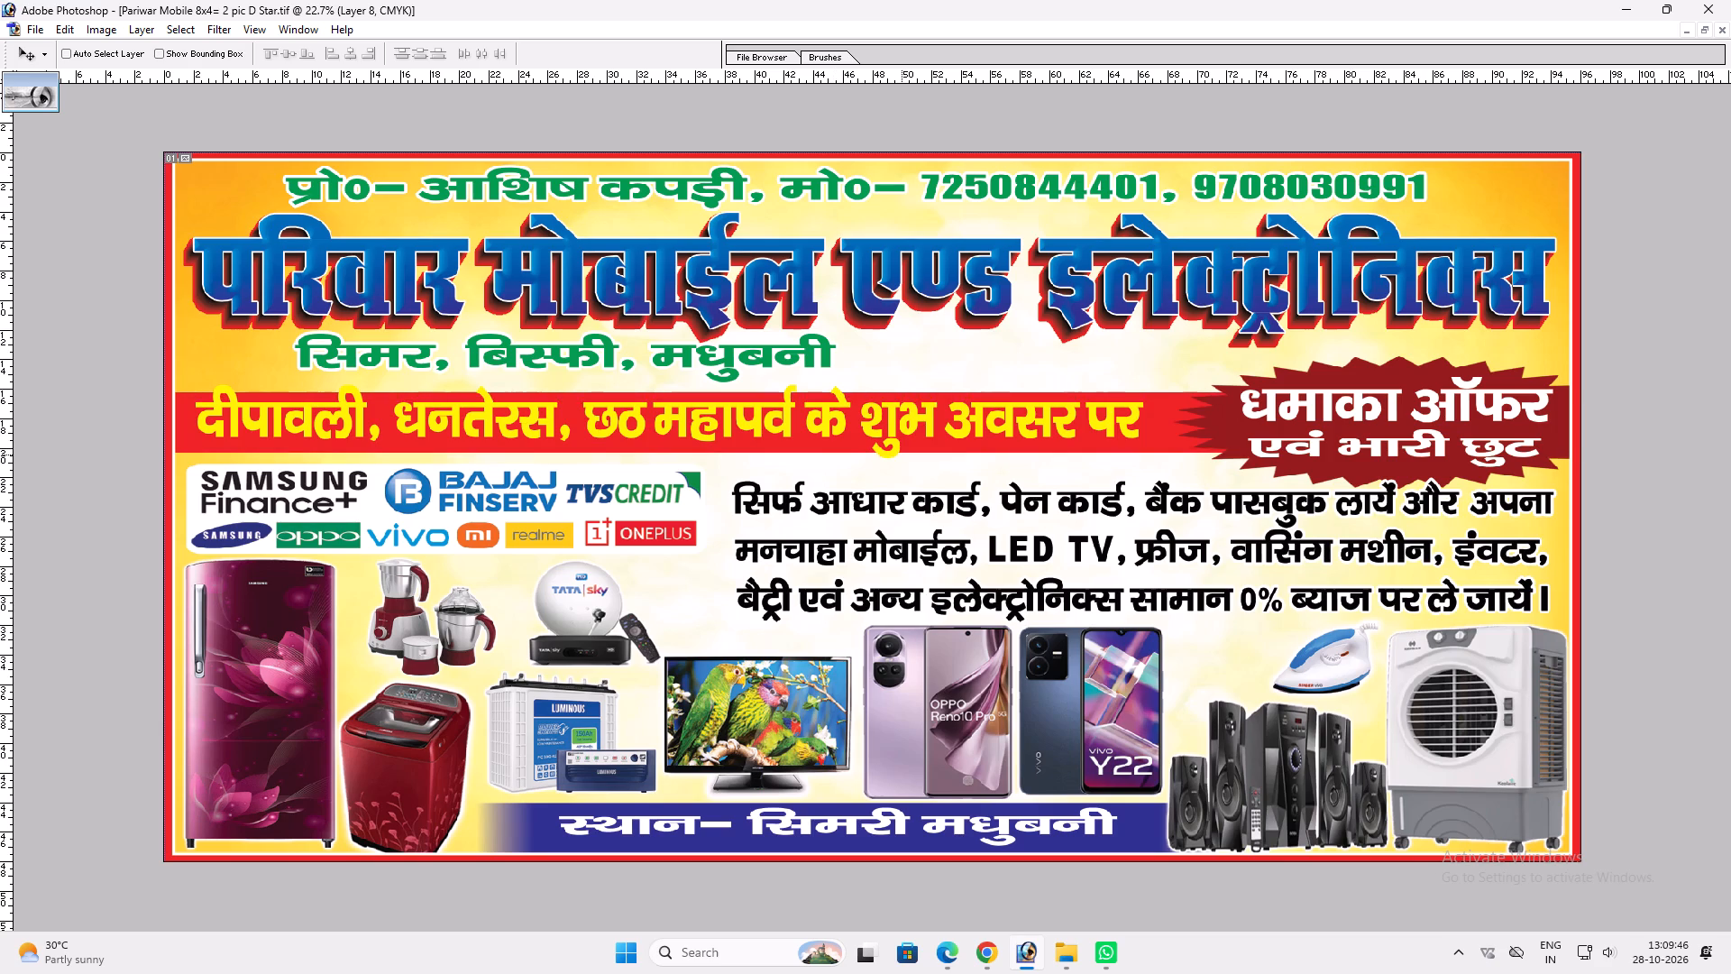
{"action": "key", "text": "ctrl+t"}
{"action": "left_click_drag", "start_coordinate": [893, 454], "coordinate": [904, 450], "text": "shift"}
{"action": "key", "text": "shift+Return"}
{"action": "key", "text": "v"}
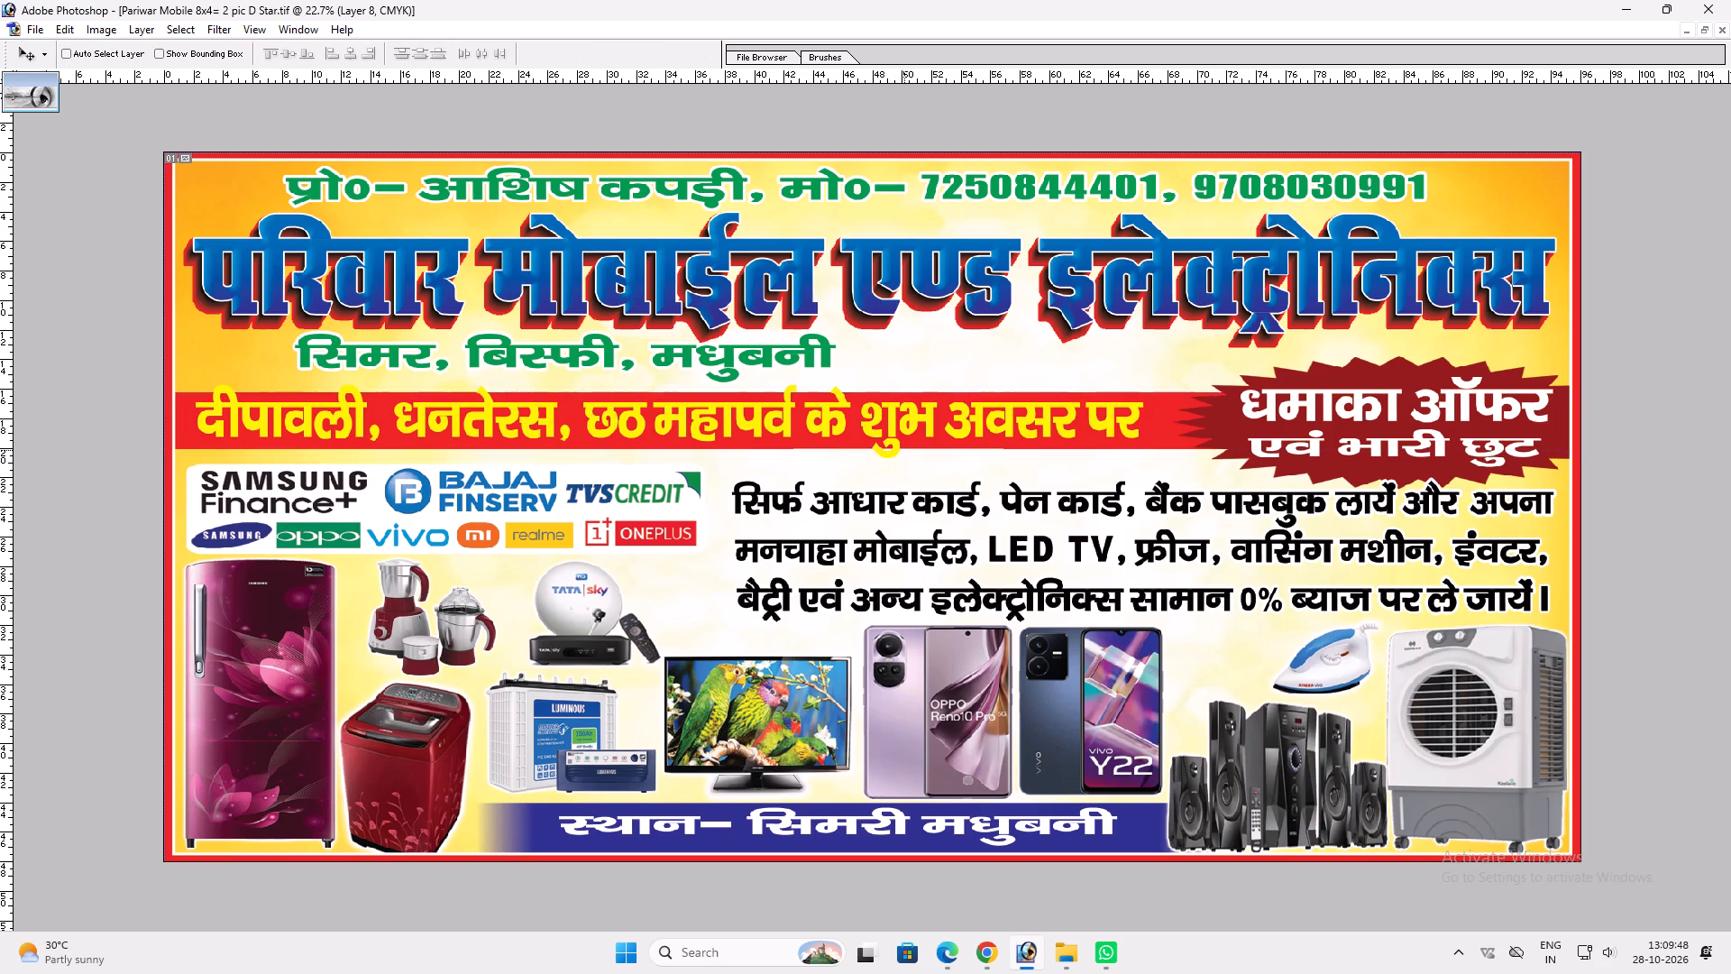
{"action": "left_click", "coordinate": [877, 442], "text": "shift"}
Apply a white Color Overlay to the red band behind the festival greeting.
{"action": "key", "text": "alt+l"}
{"action": "key", "text": "alt+y"}
{"action": "key", "text": "n"}
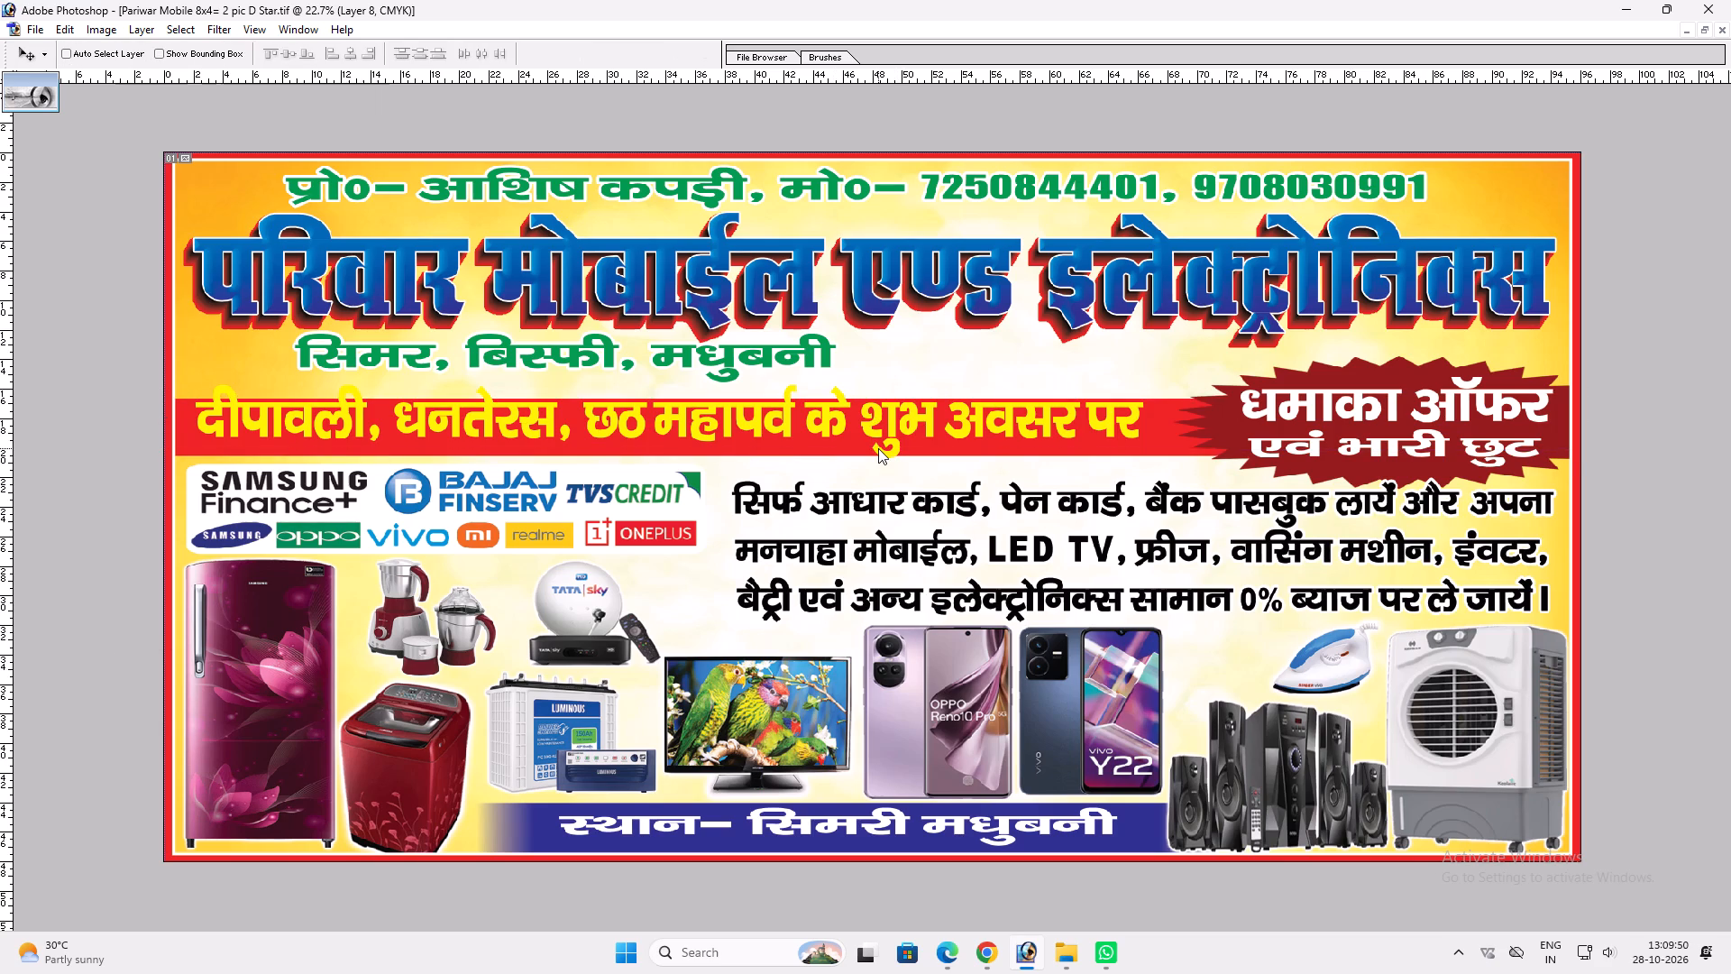
{"action": "left_click", "coordinate": [994, 409]}
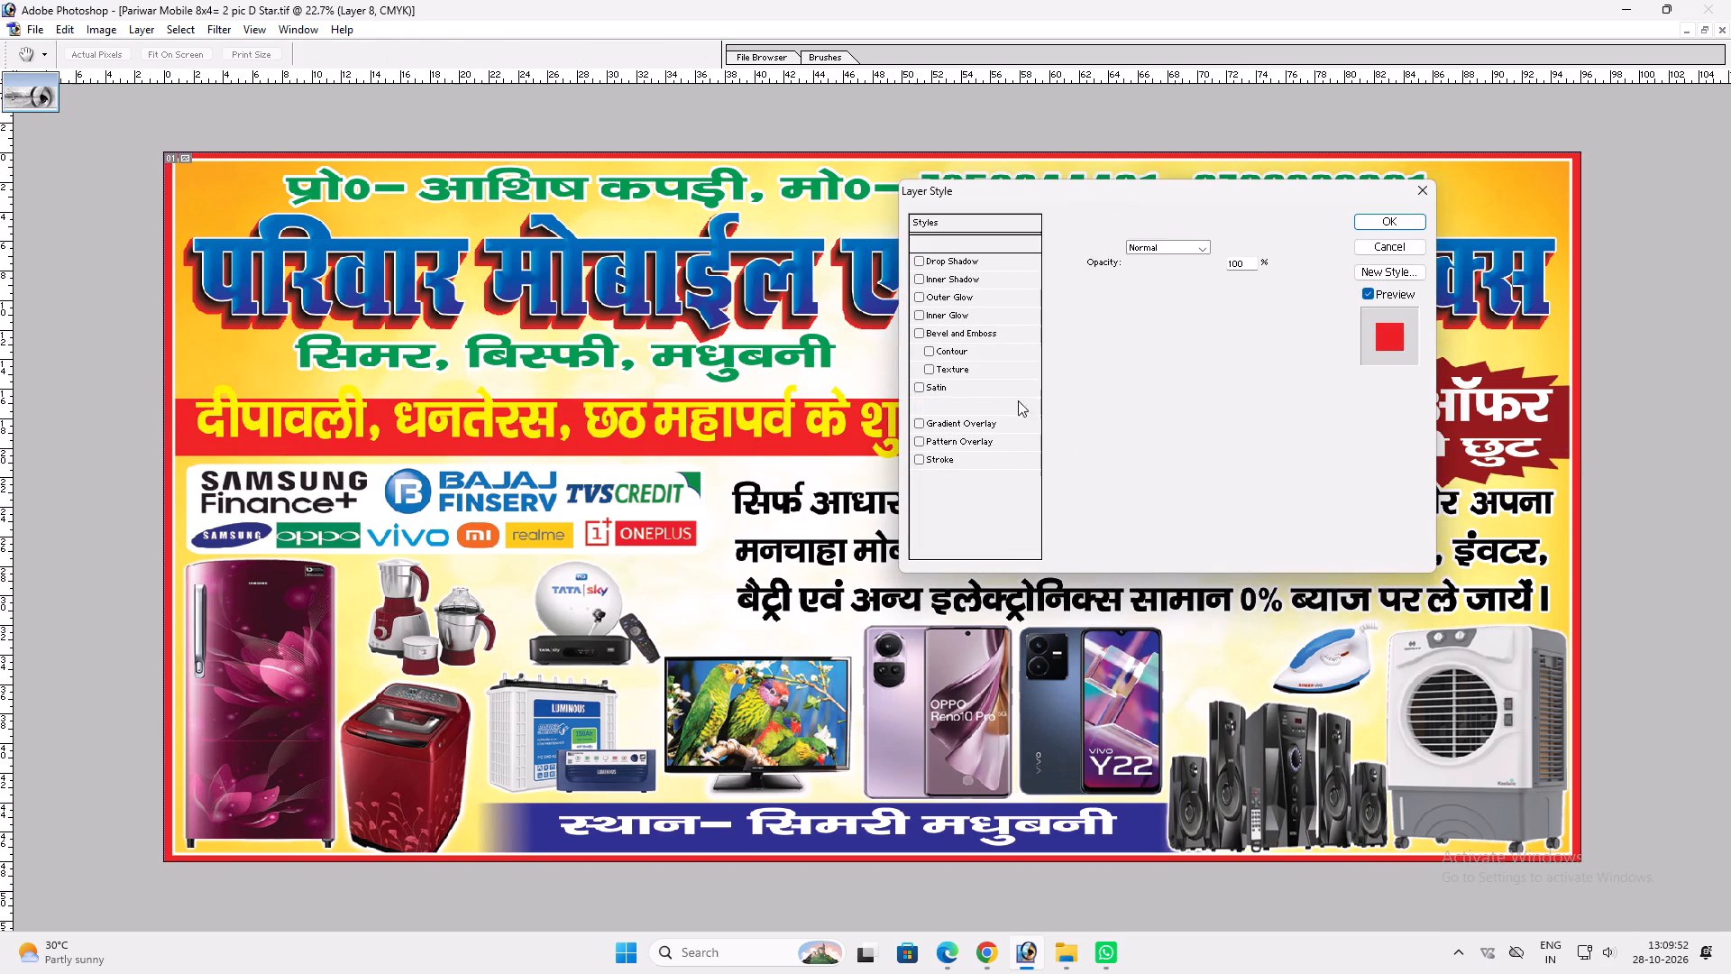
{"action": "left_click", "coordinate": [1232, 244]}
{"action": "left_click_drag", "start_coordinate": [803, 464], "coordinate": [475, 157]}
{"action": "key", "text": "Return"}
{"action": "key", "text": "Return"}
{"action": "key", "text": "Return"}
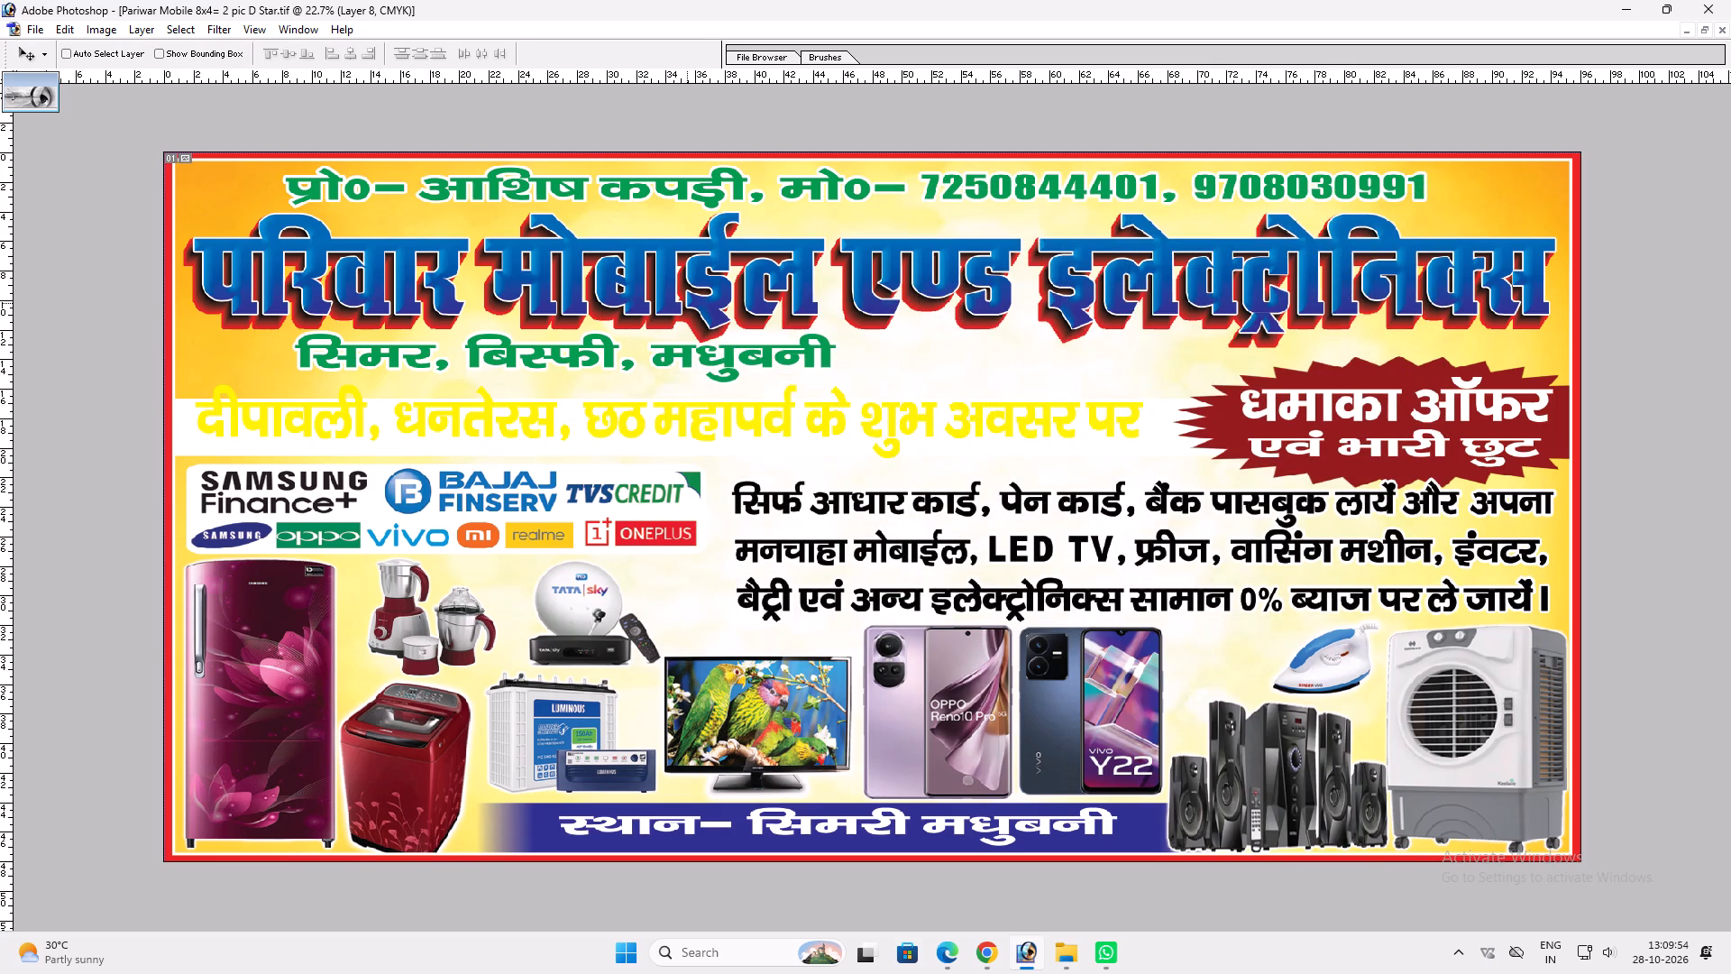
Duplicate the white band, give the copy a Color Overlay in the offer starburst's dark red, and send it behind the white band.
{"action": "key", "text": "ctrl+j"}
{"action": "key", "text": "alt+l"}
{"action": "key", "text": "alt+y"}
{"action": "key", "text": "n"}
{"action": "left_click", "coordinate": [1036, 406]}
{"action": "left_click", "coordinate": [1225, 244]}
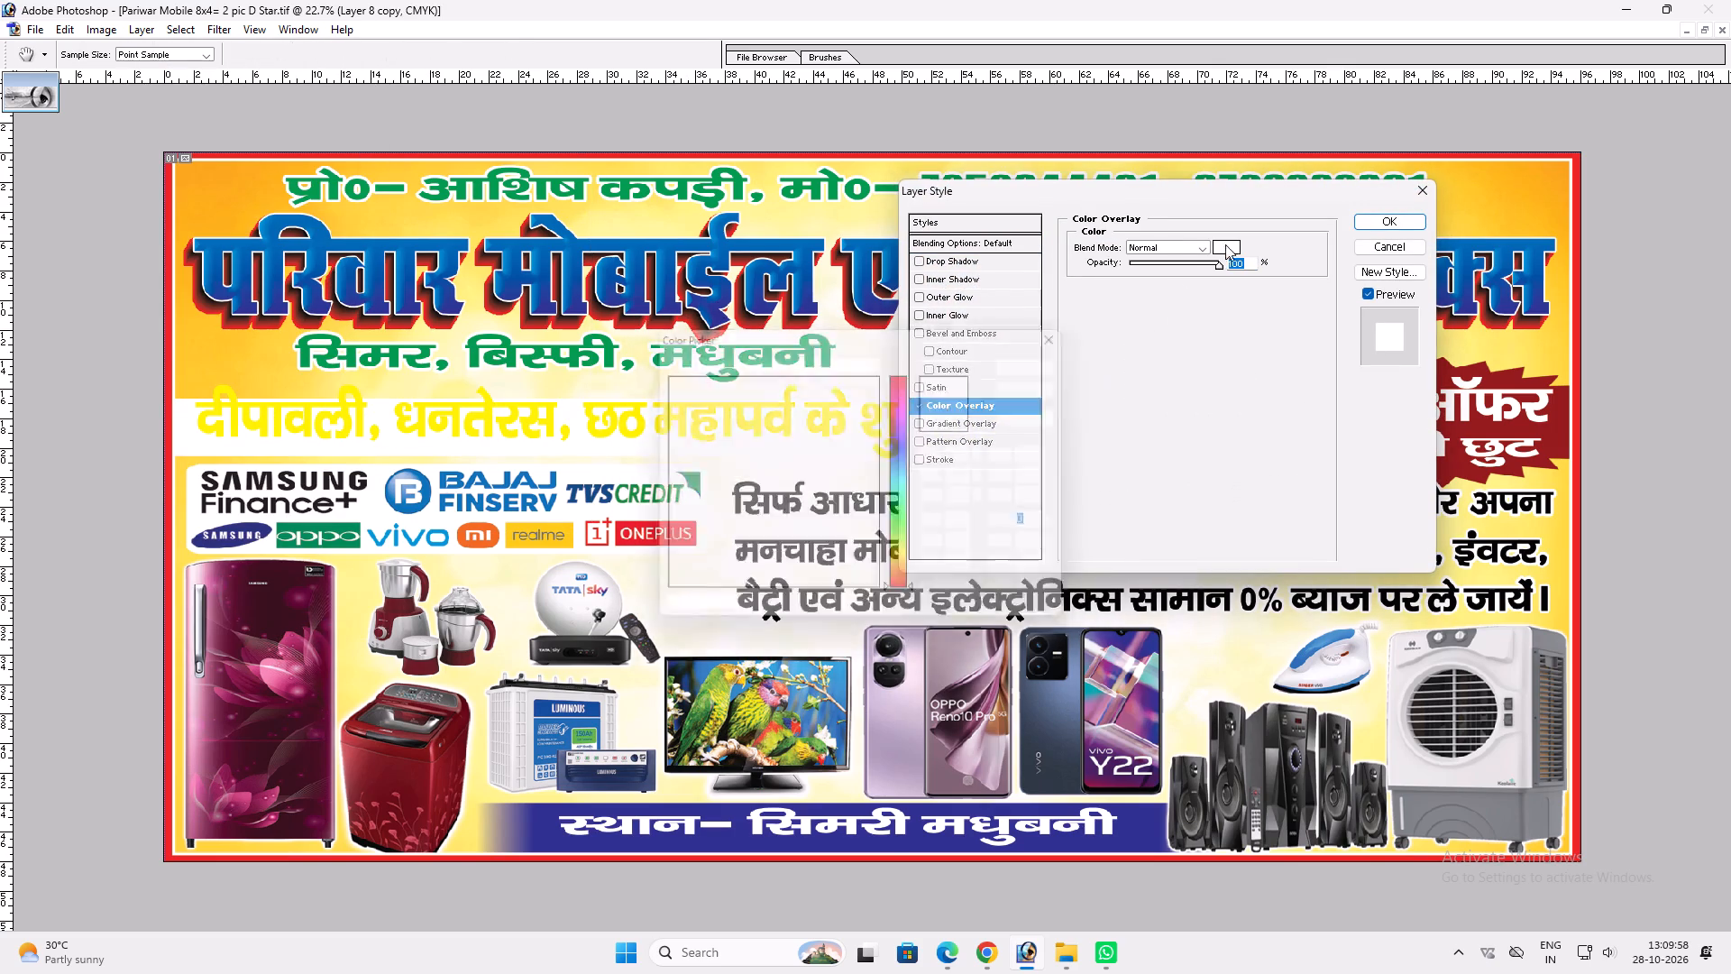
{"action": "left_click", "coordinate": [1531, 423]}
{"action": "key", "text": "Return"}
{"action": "key", "text": "Return"}
{"action": "key", "text": "ctrl+bracketleft"}
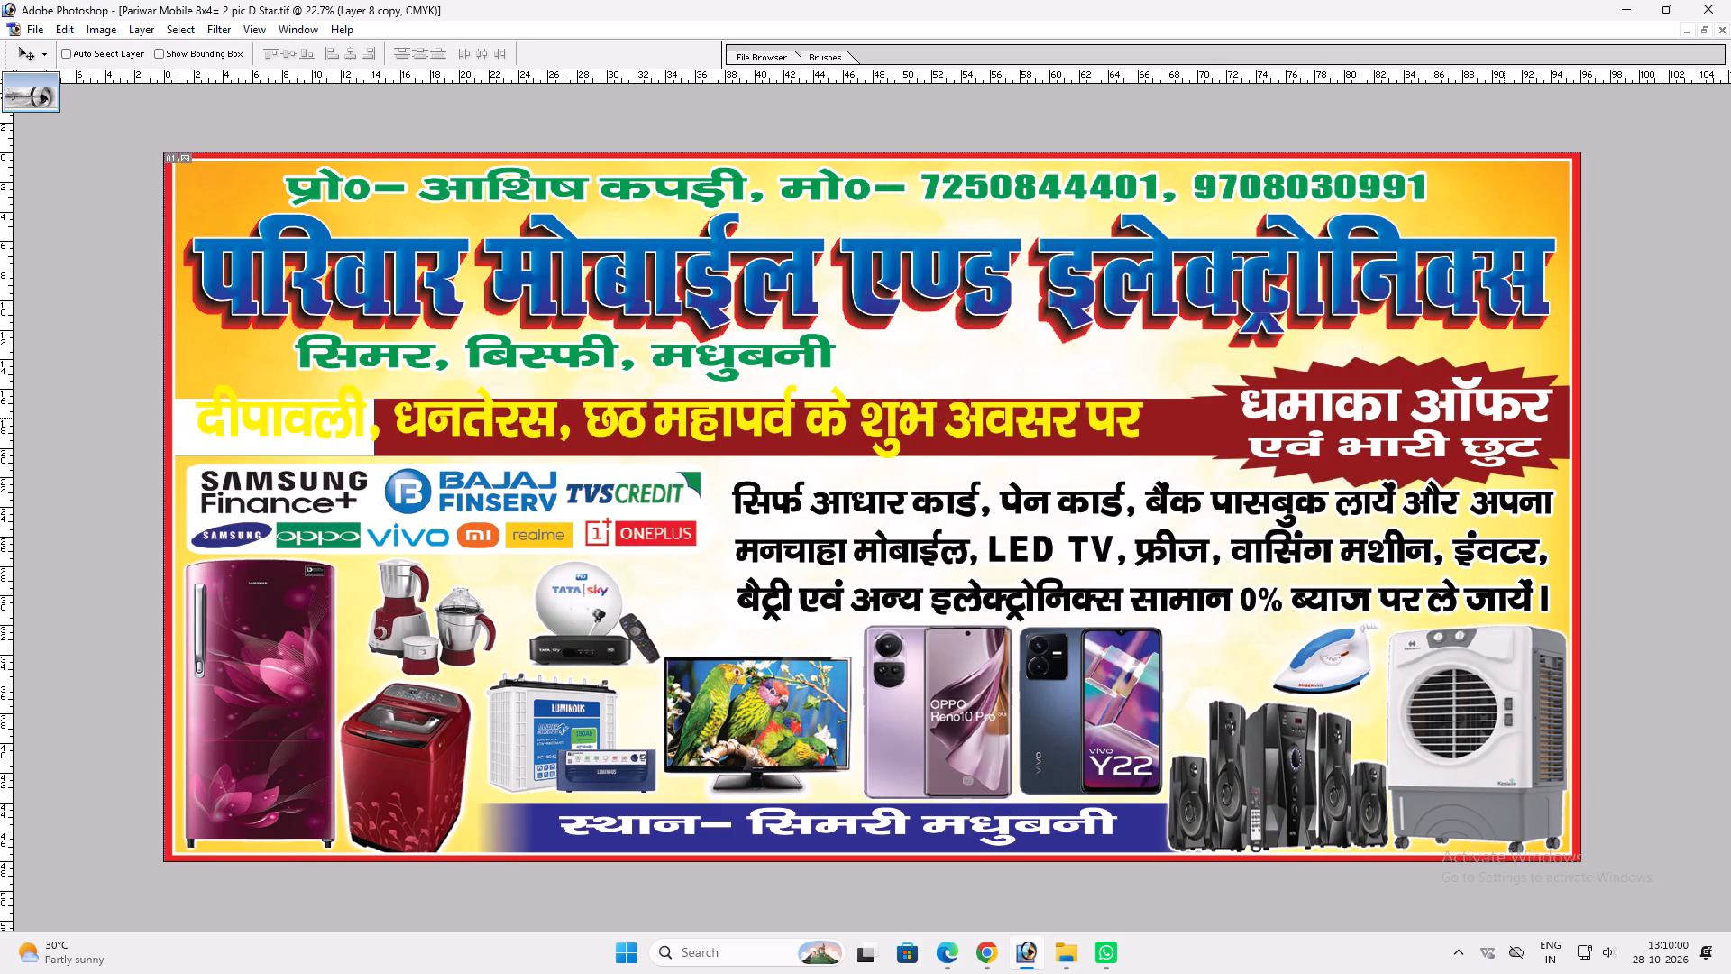
Increase the dark red band's height slightly so it forms thin border lines above and below the white band.
{"action": "key", "text": "v"}
{"action": "key", "text": "v"}
{"action": "key", "text": "ctrl+t"}
{"action": "left_click", "coordinate": [1161, 399], "text": "alt+shift"}
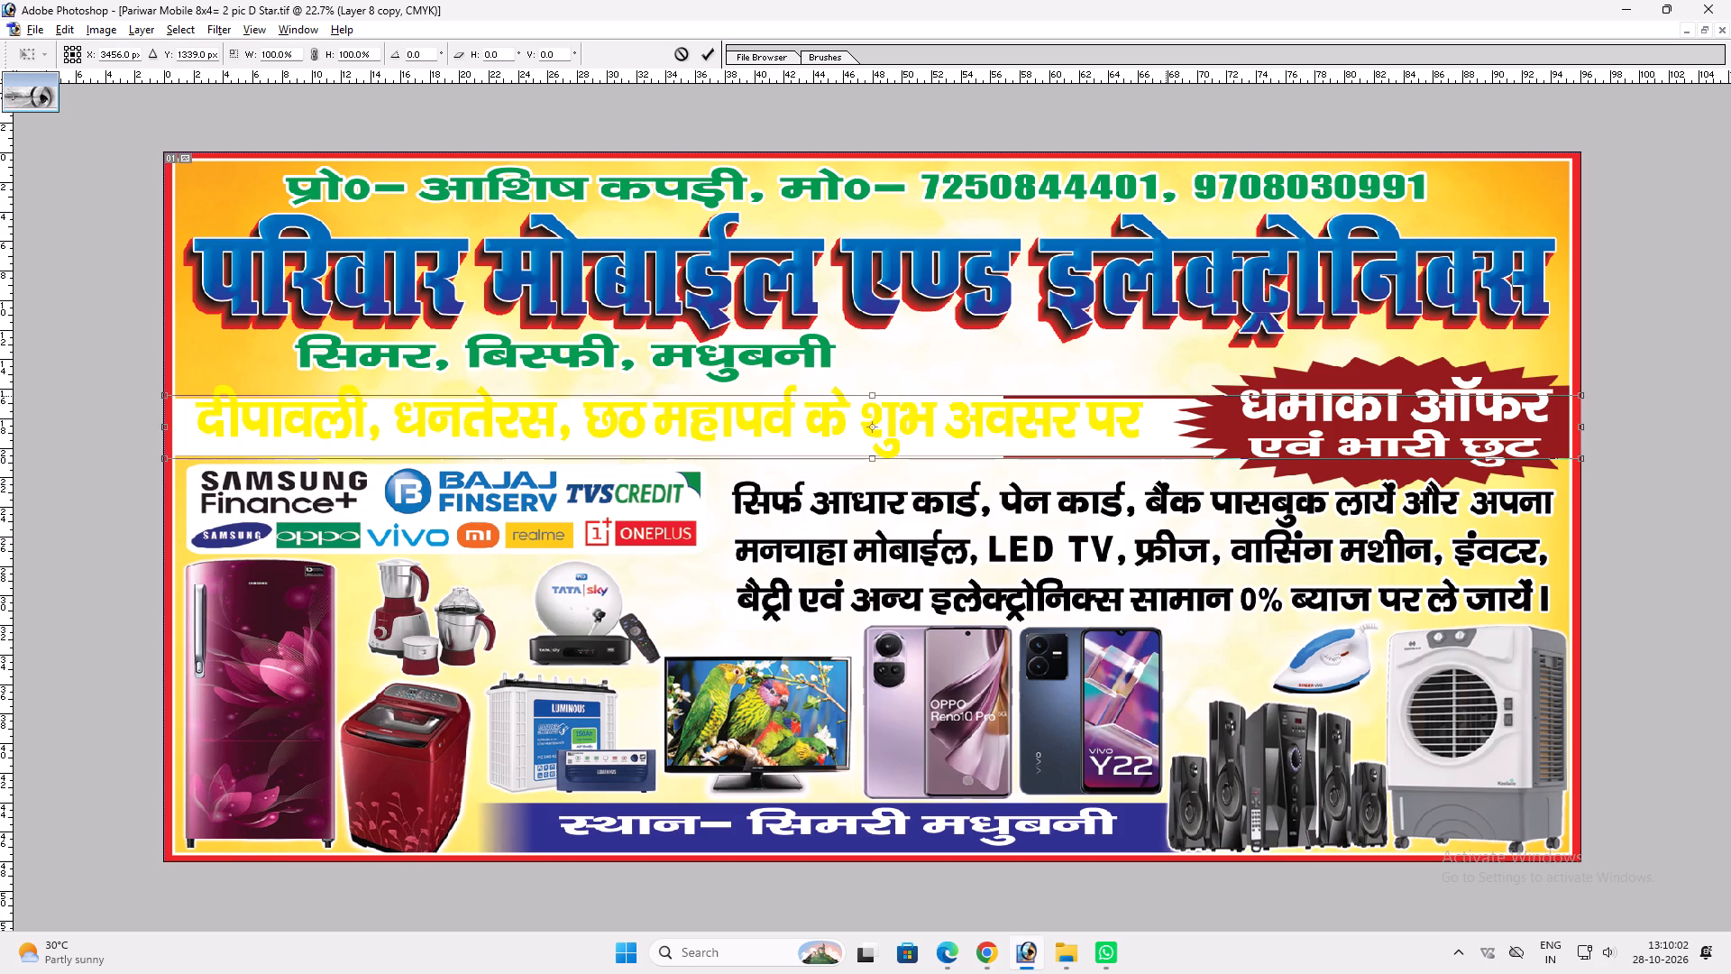
{"action": "key", "text": "shift+Return"}
{"action": "key", "text": "v"}
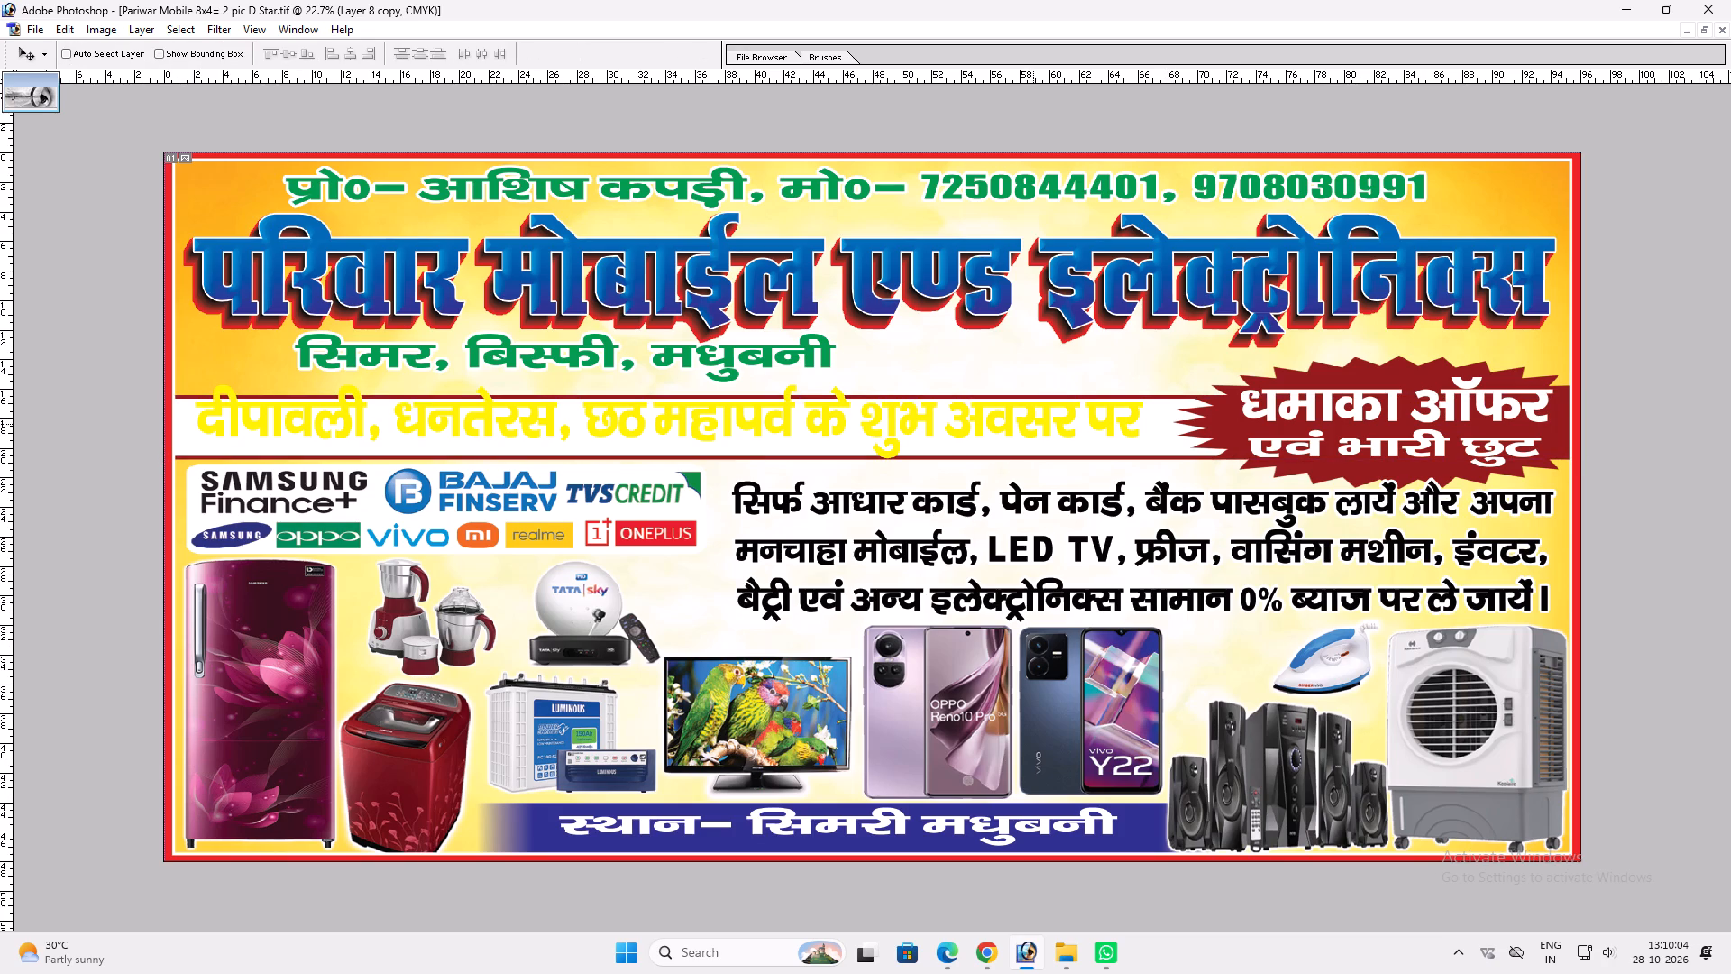
Reduce the festival greeting's height to about 82%, centre it vertically in the white band, and widen it slightly toward the starburst.
{"action": "left_click", "coordinate": [1030, 414], "text": "ctrl"}
{"action": "key", "text": "ctrl+t"}
{"action": "left_click", "coordinate": [1036, 386], "text": "alt+shift"}
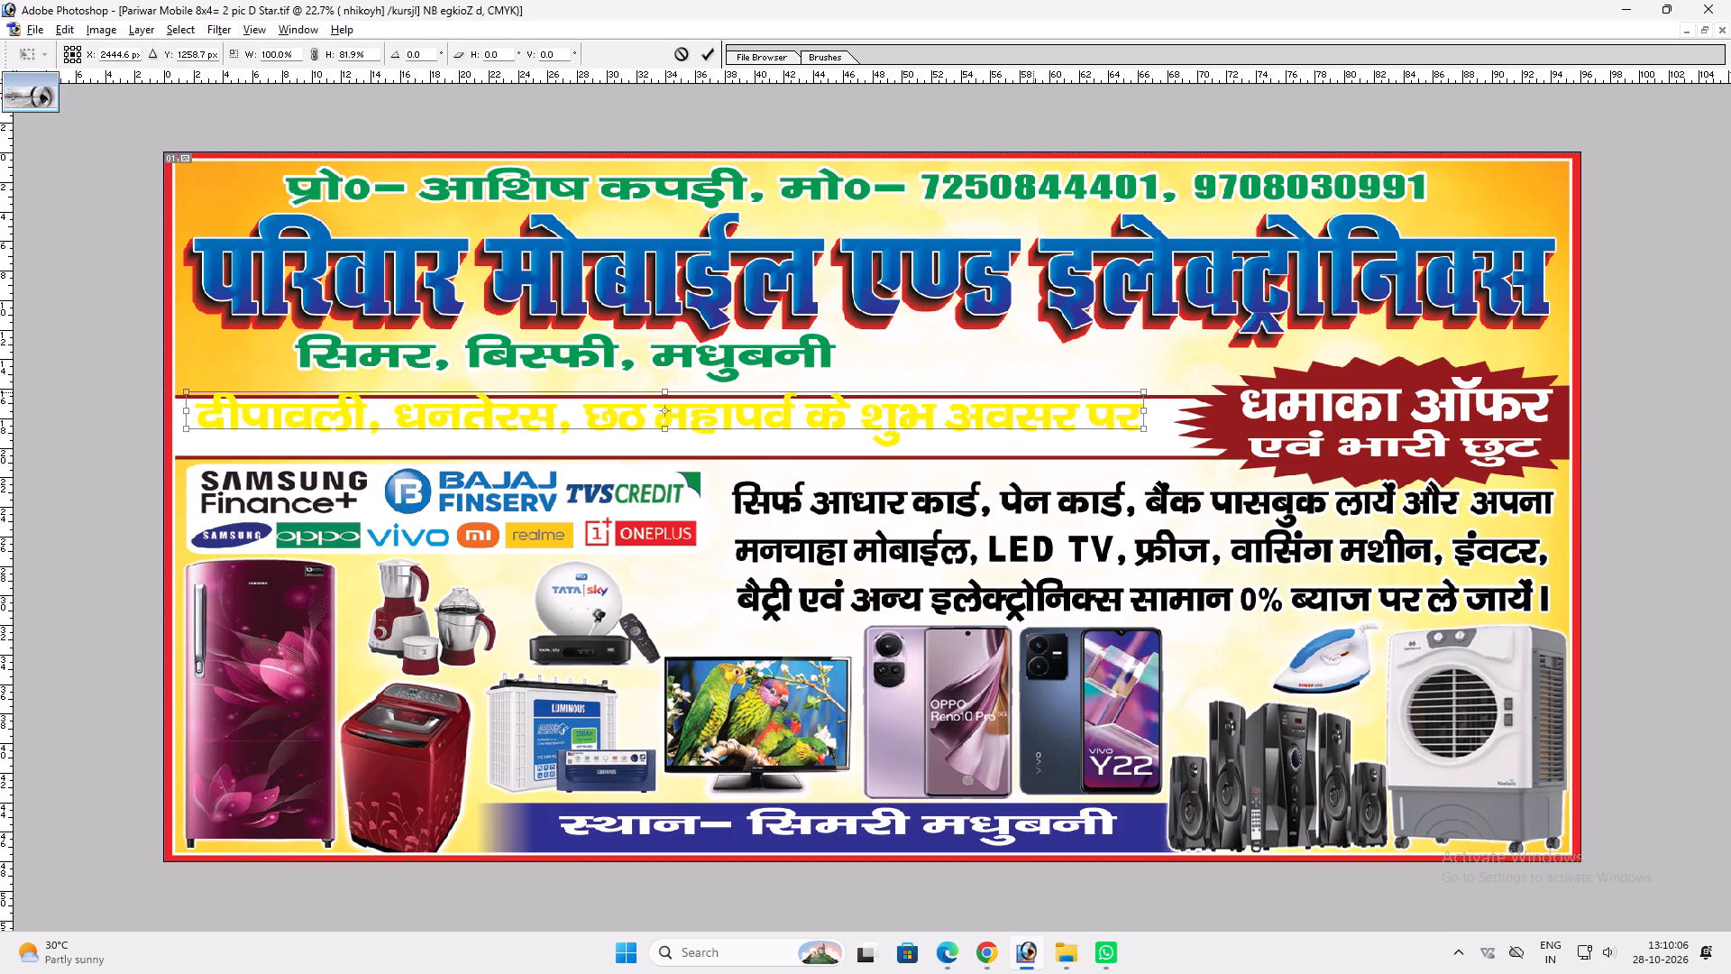
{"action": "key", "text": "shift+Return"}
{"action": "key", "text": "v"}
{"action": "left_click_drag", "start_coordinate": [1033, 428], "coordinate": [1022, 440]}
{"action": "key", "text": "ctrl+t"}
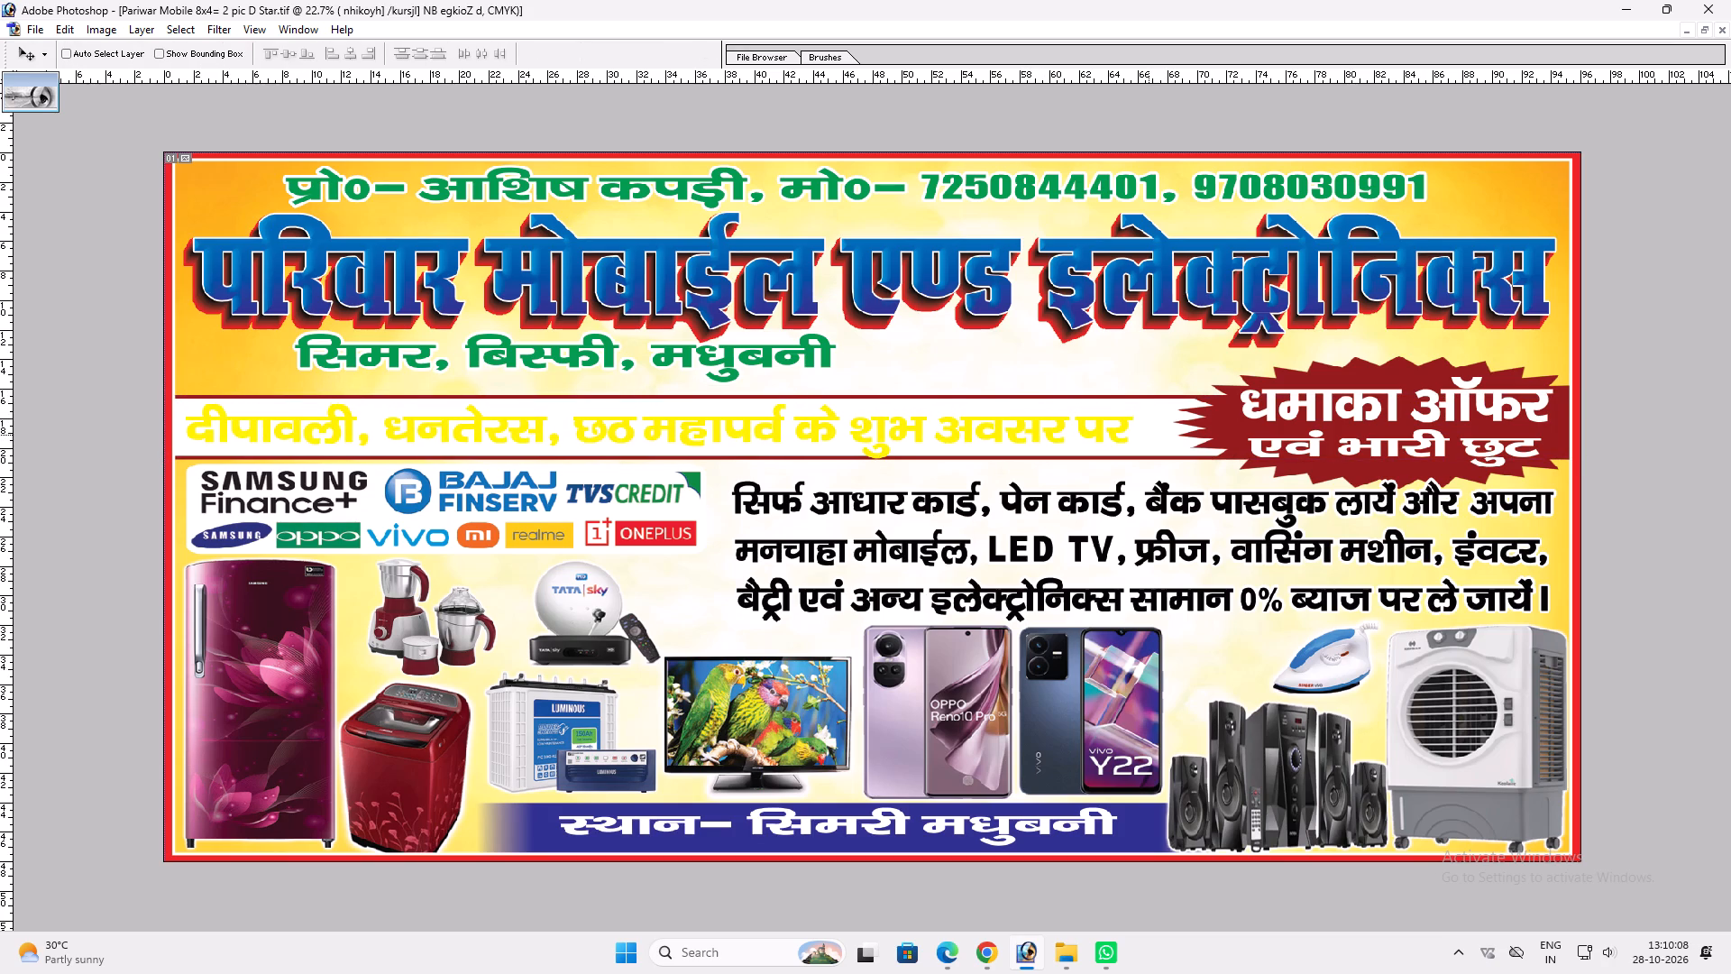
{"action": "left_click_drag", "start_coordinate": [1137, 425], "coordinate": [1159, 420], "text": "shift"}
{"action": "left_click_drag", "start_coordinate": [1109, 435], "coordinate": [1119, 430], "text": "shift"}
{"action": "key", "text": "shift+Return"}
{"action": "left_click", "coordinate": [1072, 440]}
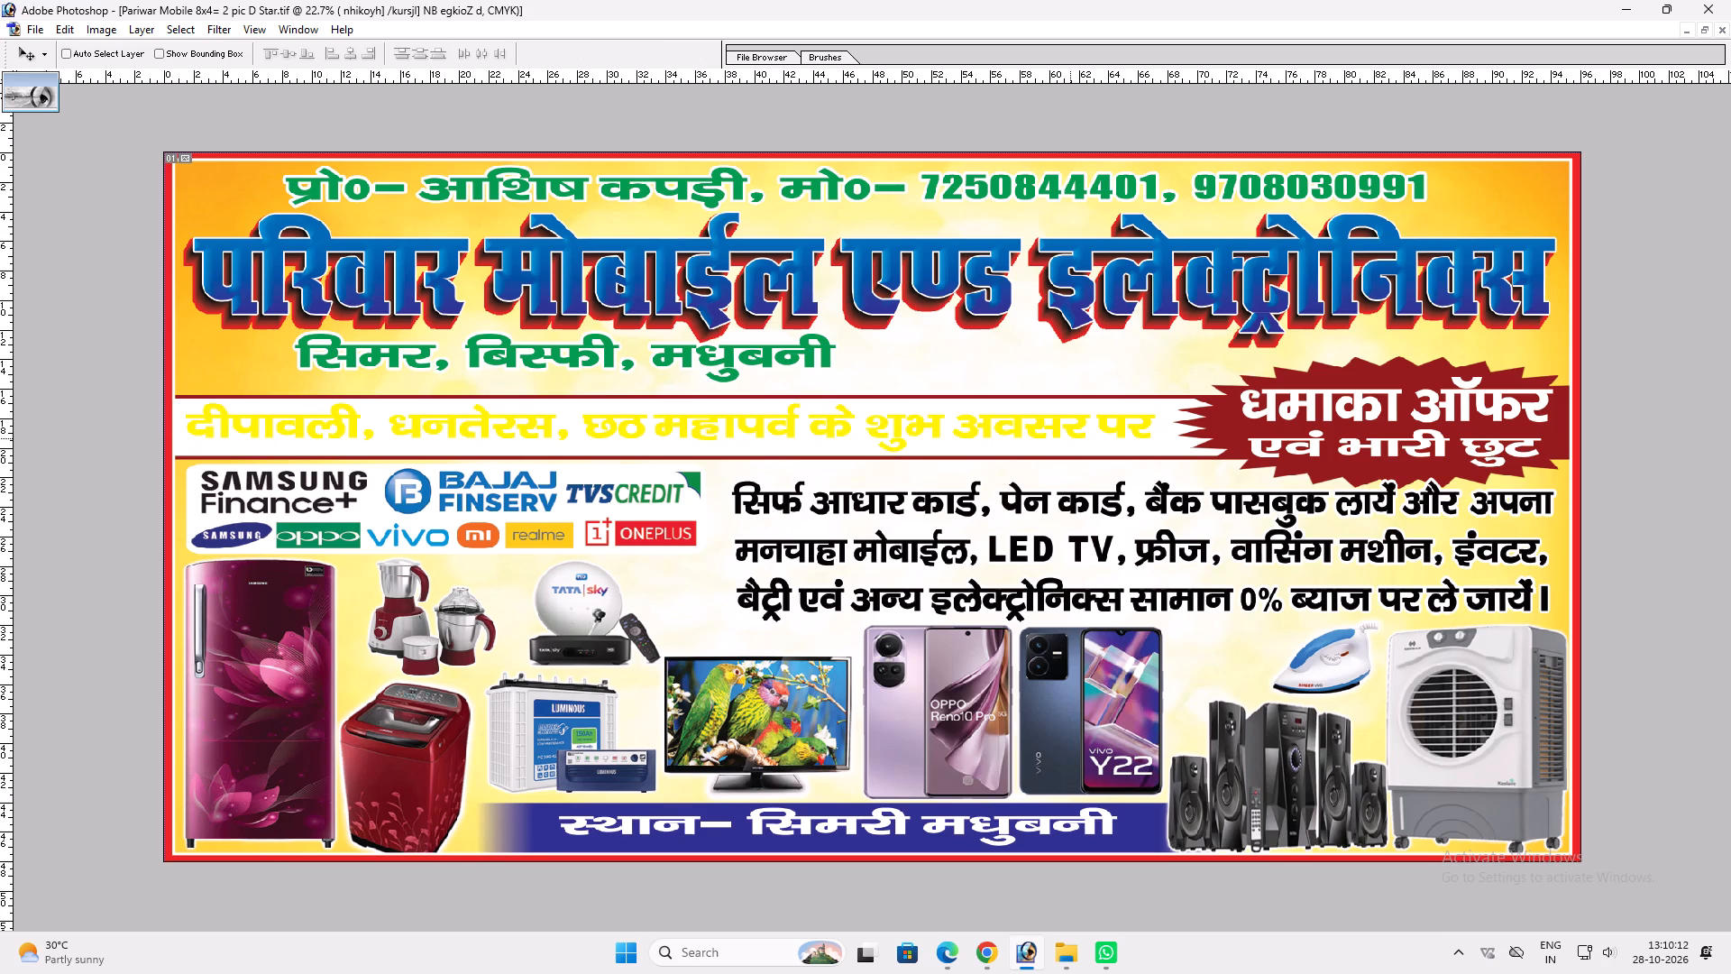
Set the text colour of दीपावली in the greeting to C 0, M 100, Y 10.
{"action": "key", "text": "t"}
{"action": "left_click_drag", "start_coordinate": [361, 422], "coordinate": [38, 381]}
{"action": "left_click", "coordinate": [563, 54]}
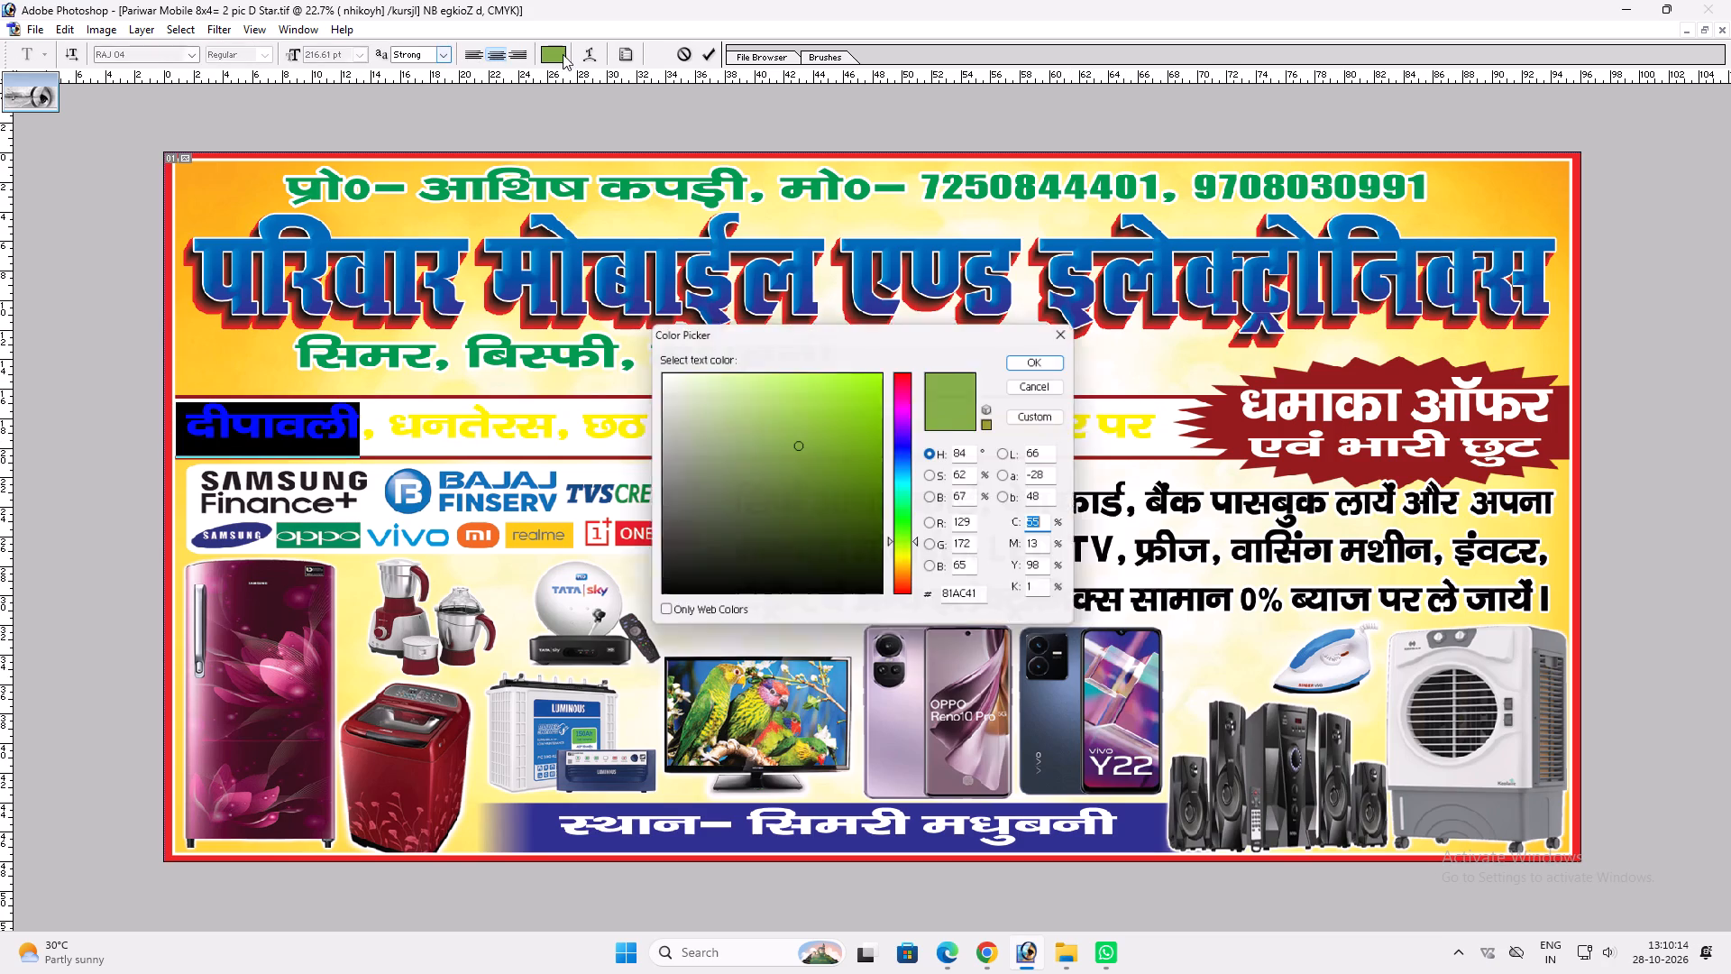
{"action": "key", "text": "0"}
{"action": "key", "text": "Tab"}
{"action": "type", "text": "100"}
{"action": "key", "text": "Tab"}
{"action": "type", "text": "10"}
{"action": "key", "text": "Tab"}
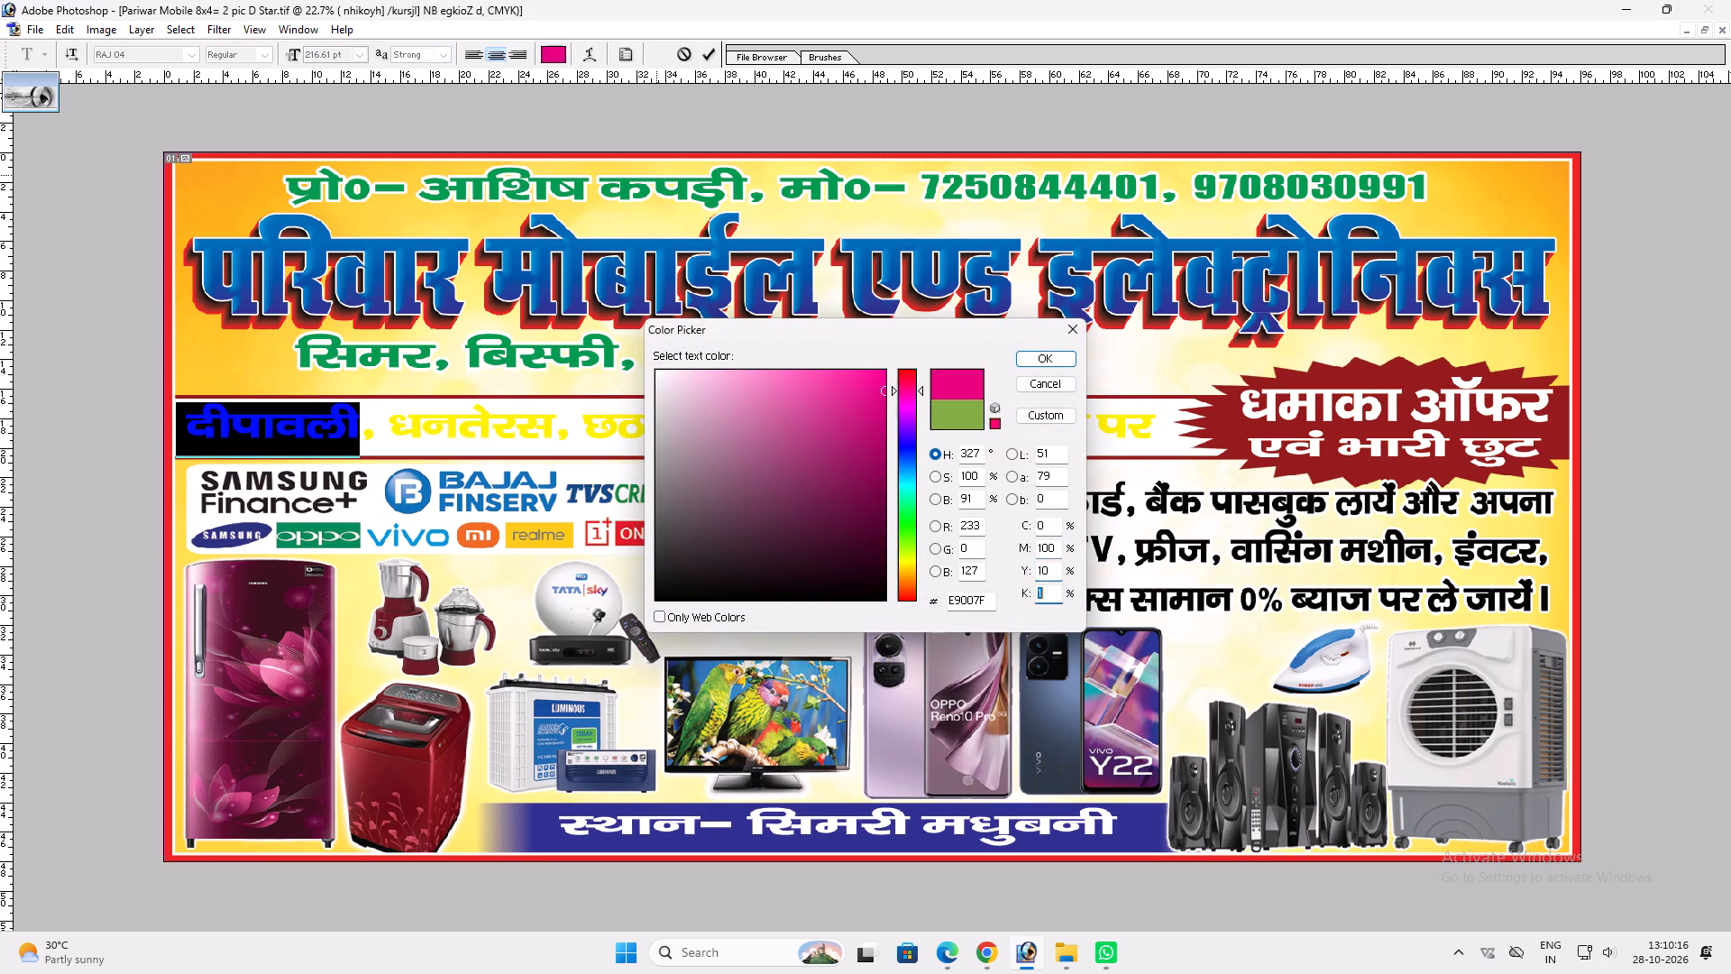
{"action": "key", "text": "Return"}
{"action": "key", "text": "Return"}
Turn off the Color Overlay on the festival greeting text.
{"action": "key", "text": "alt+l"}
{"action": "key", "text": "alt+y"}
{"action": "key", "text": "n"}
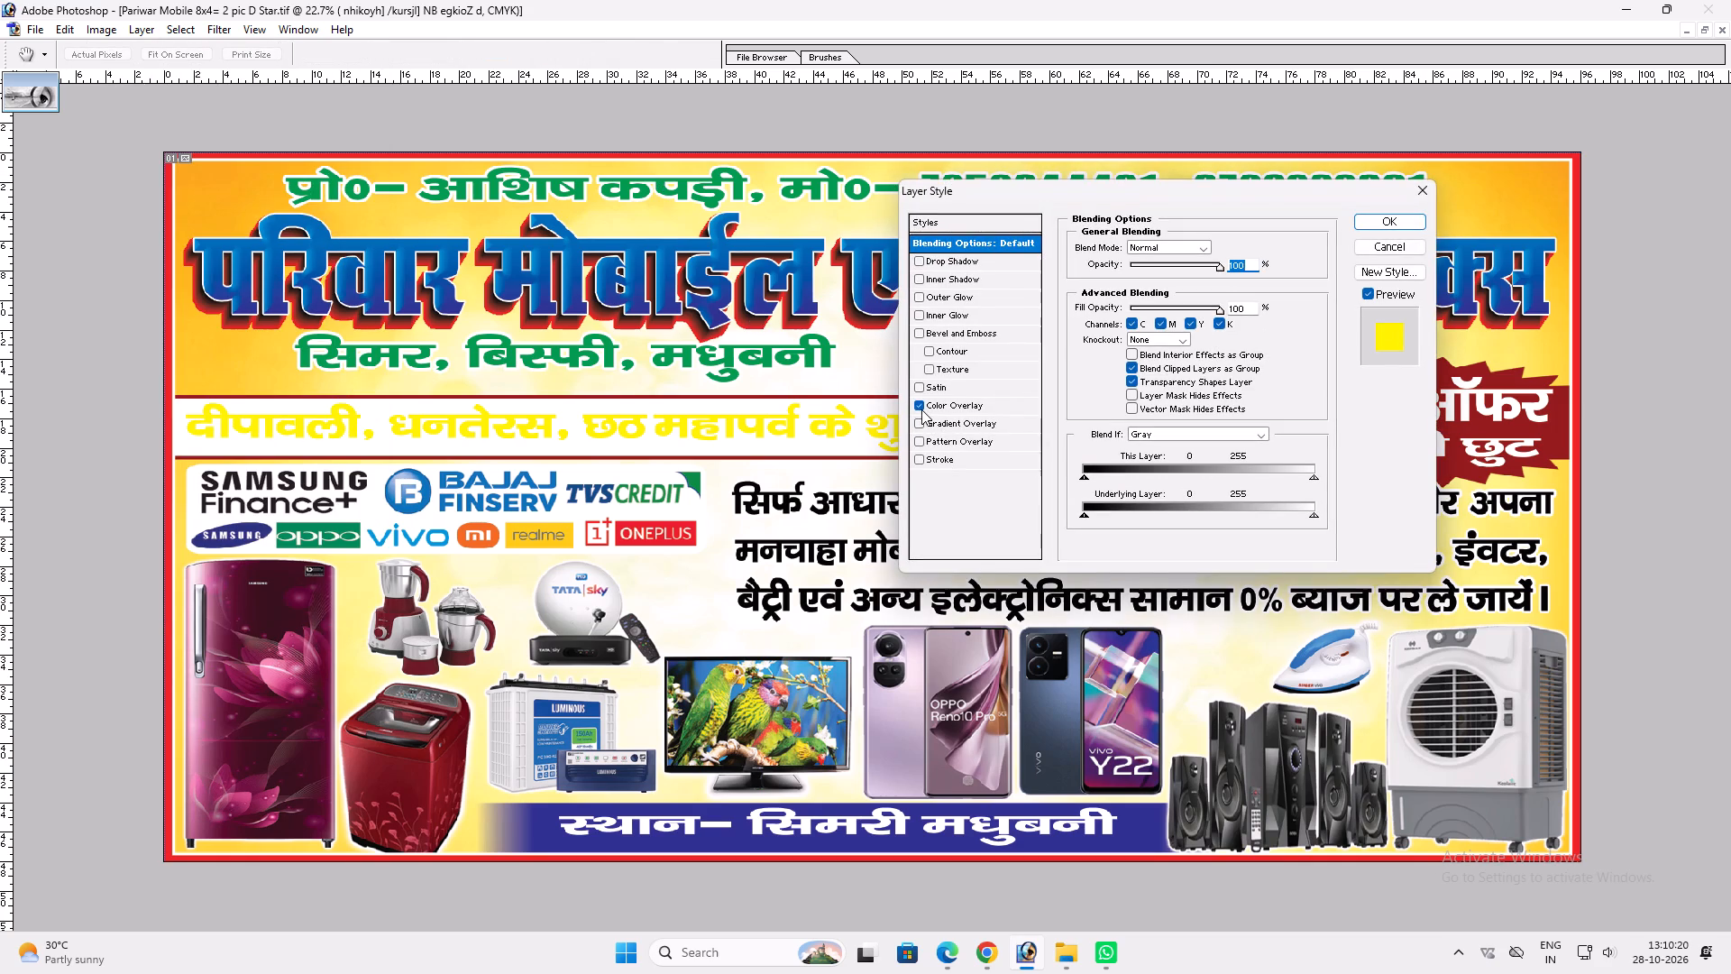
{"action": "left_click", "coordinate": [921, 409]}
{"action": "key", "text": "Return"}
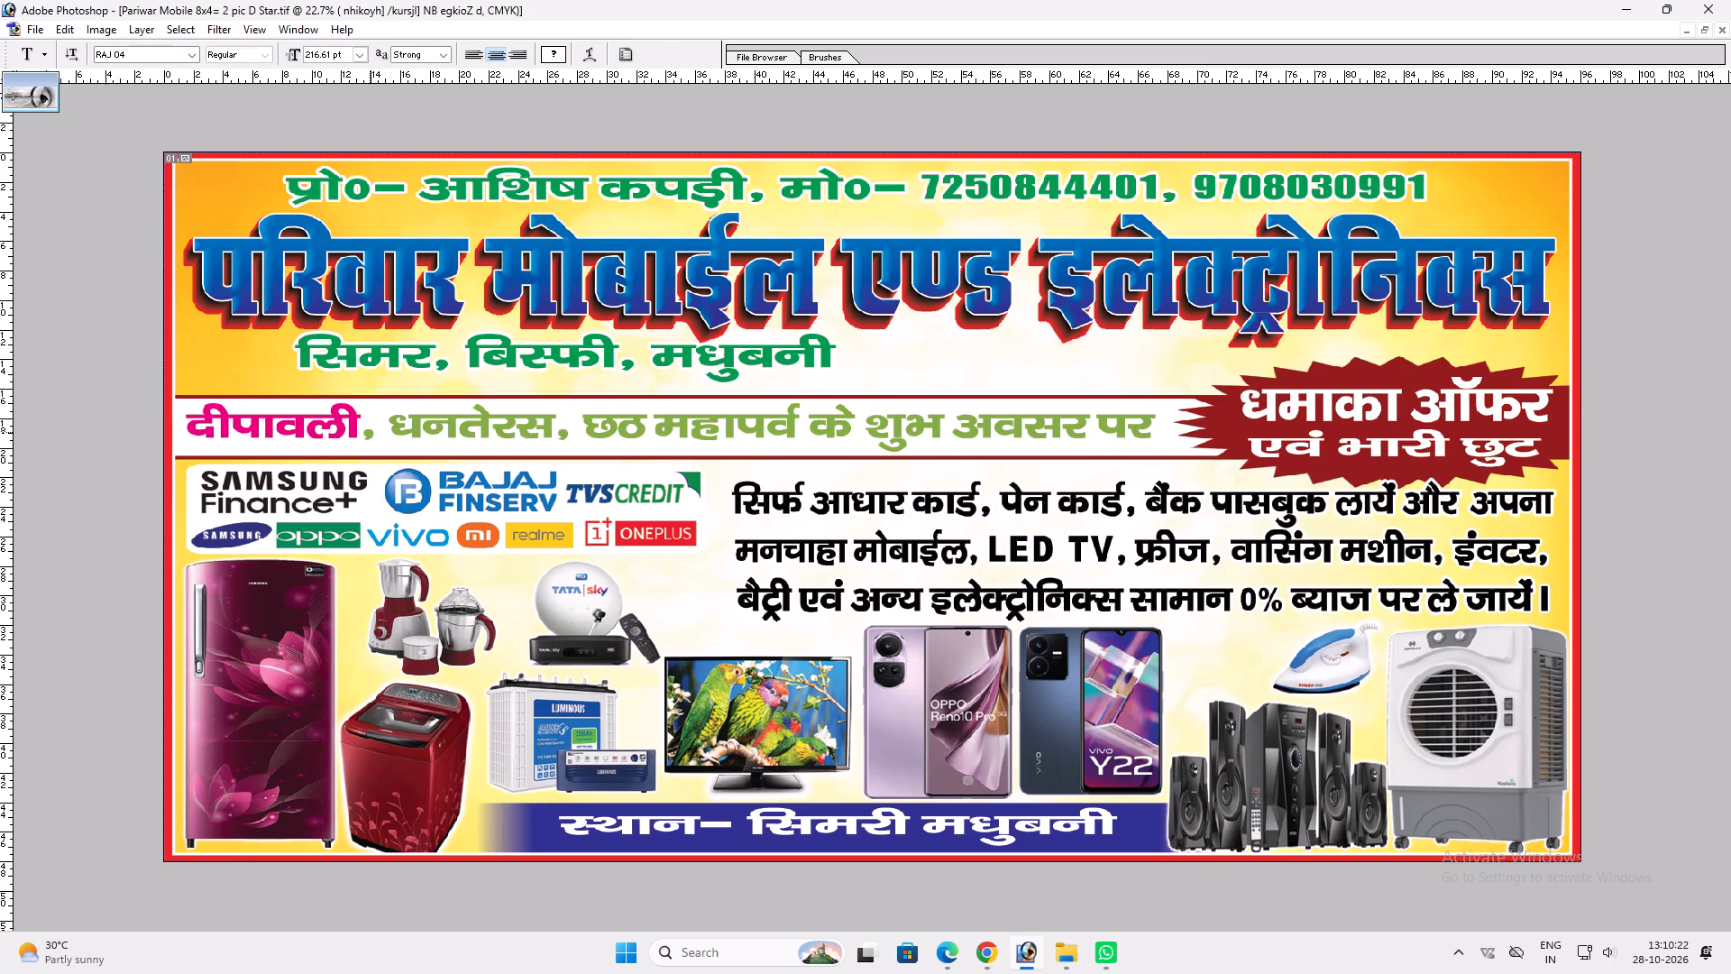
Recolour दीपावली with its comma to magenta, using C 0, M 100, Y 0.
{"action": "left_click_drag", "start_coordinate": [369, 432], "coordinate": [61, 387]}
{"action": "left_click", "coordinate": [553, 57]}
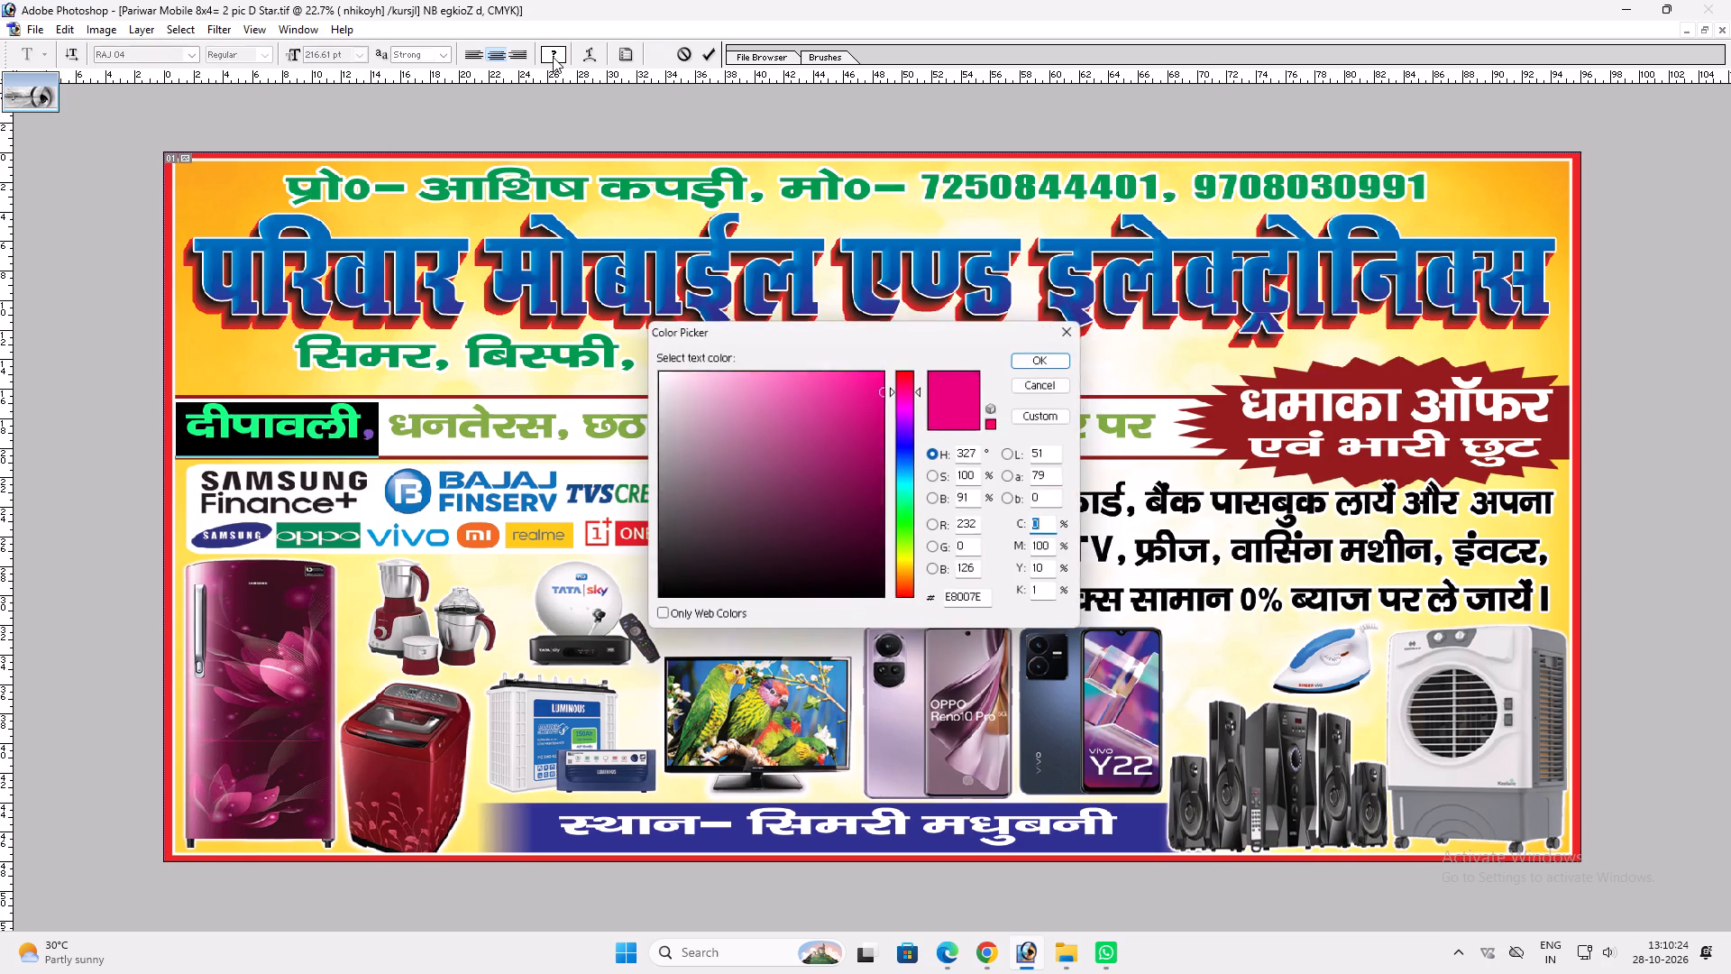
{"action": "key", "text": "Tab"}
{"action": "key", "text": "0"}
{"action": "key", "text": "Tab"}
{"action": "key", "text": "1"}
{"action": "key", "text": "shift+Tab"}
{"action": "key", "text": "Tab"}
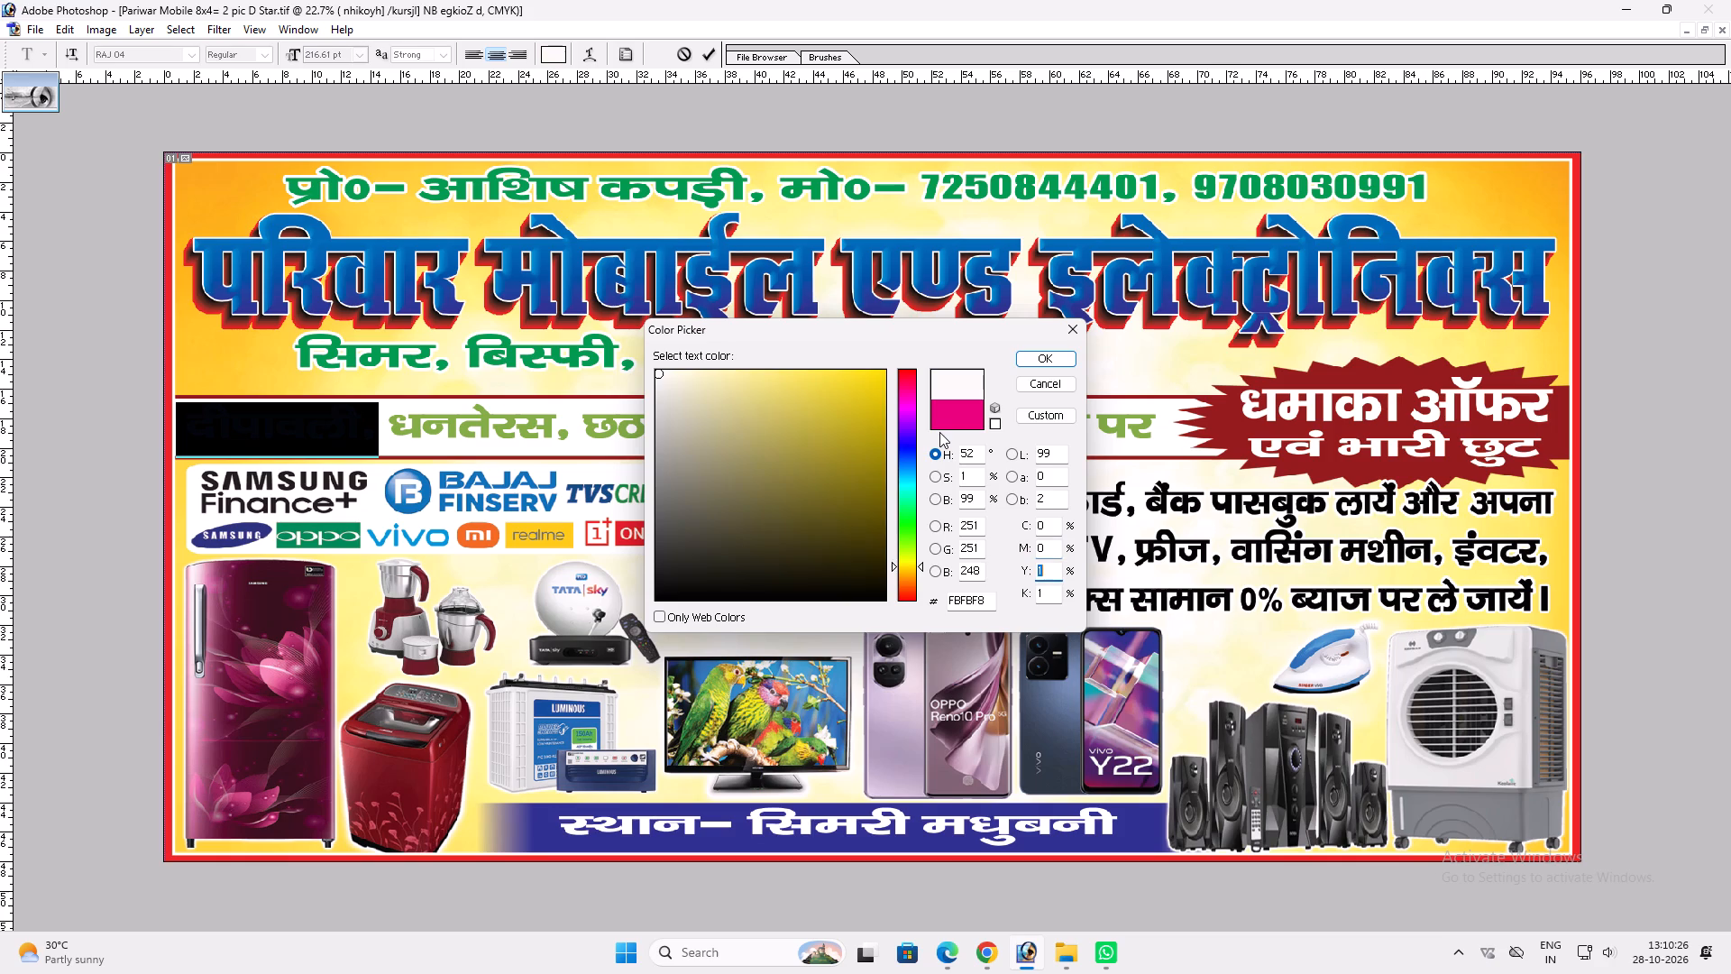
{"action": "key", "text": "shift+Tab"}
{"action": "type", "text": "100"}
{"action": "key", "text": "Tab"}
{"action": "key", "text": "0"}
{"action": "key", "text": "Return"}
{"action": "key", "text": "Return"}
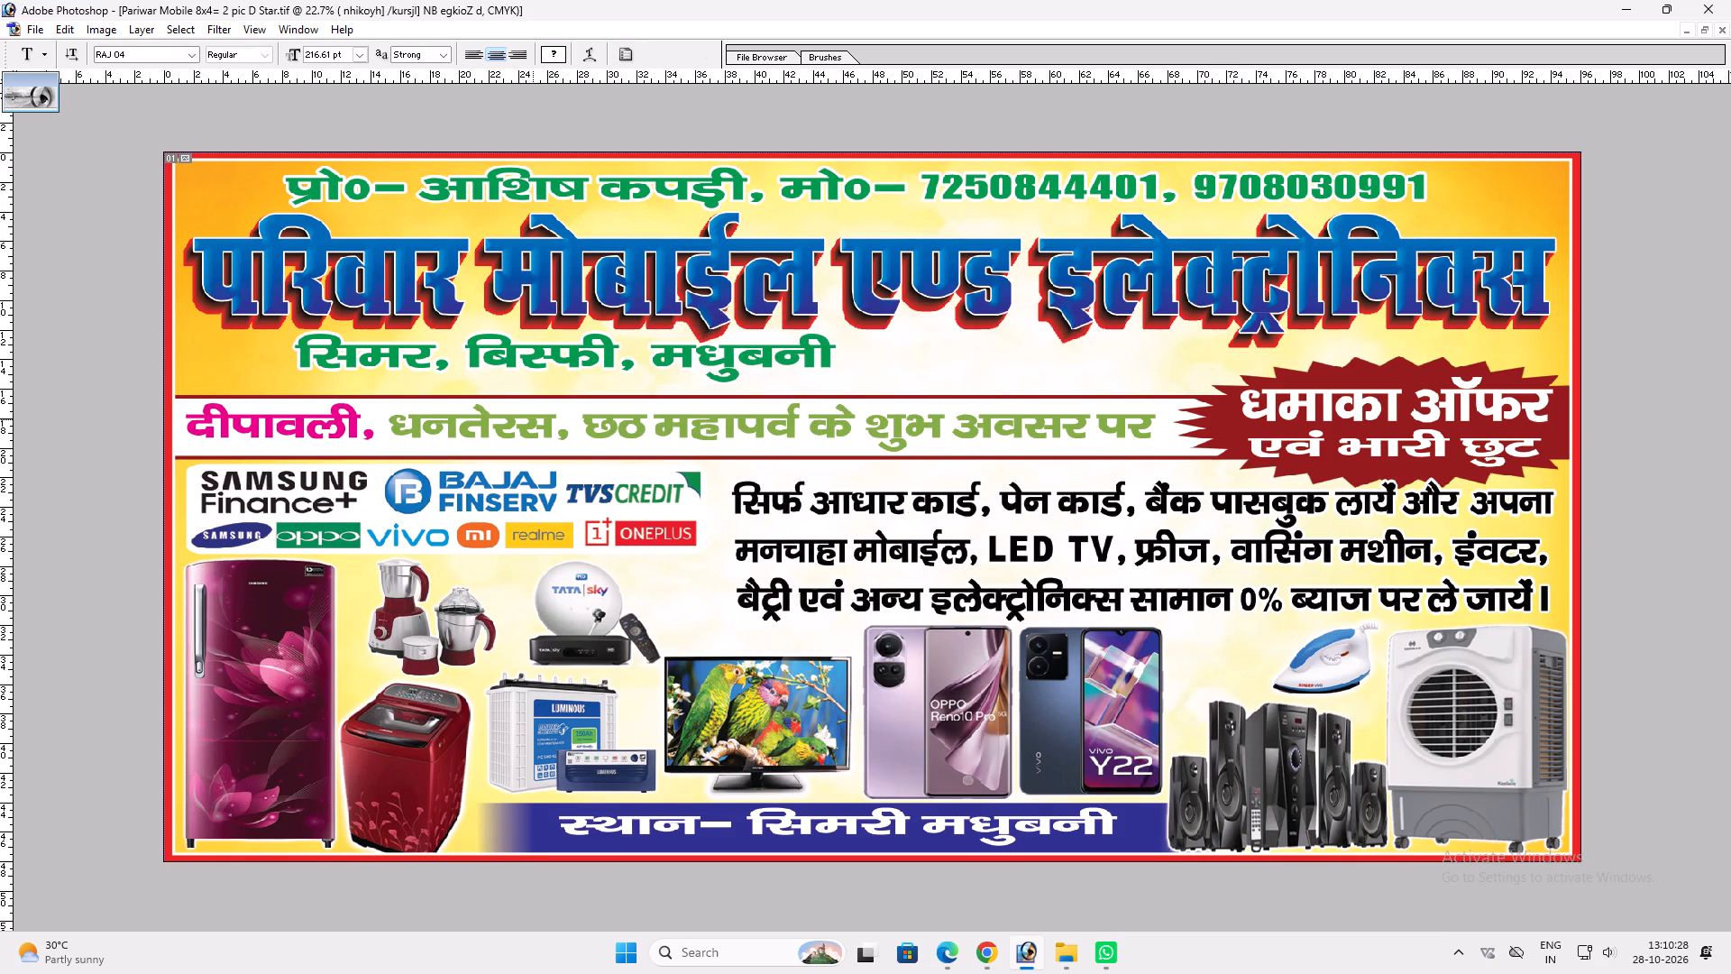
Recolour धनतेरस with its comma to dark green, using C 100, M 0, Y 100, K 60.
{"action": "left_click_drag", "start_coordinate": [567, 437], "coordinate": [394, 418]}
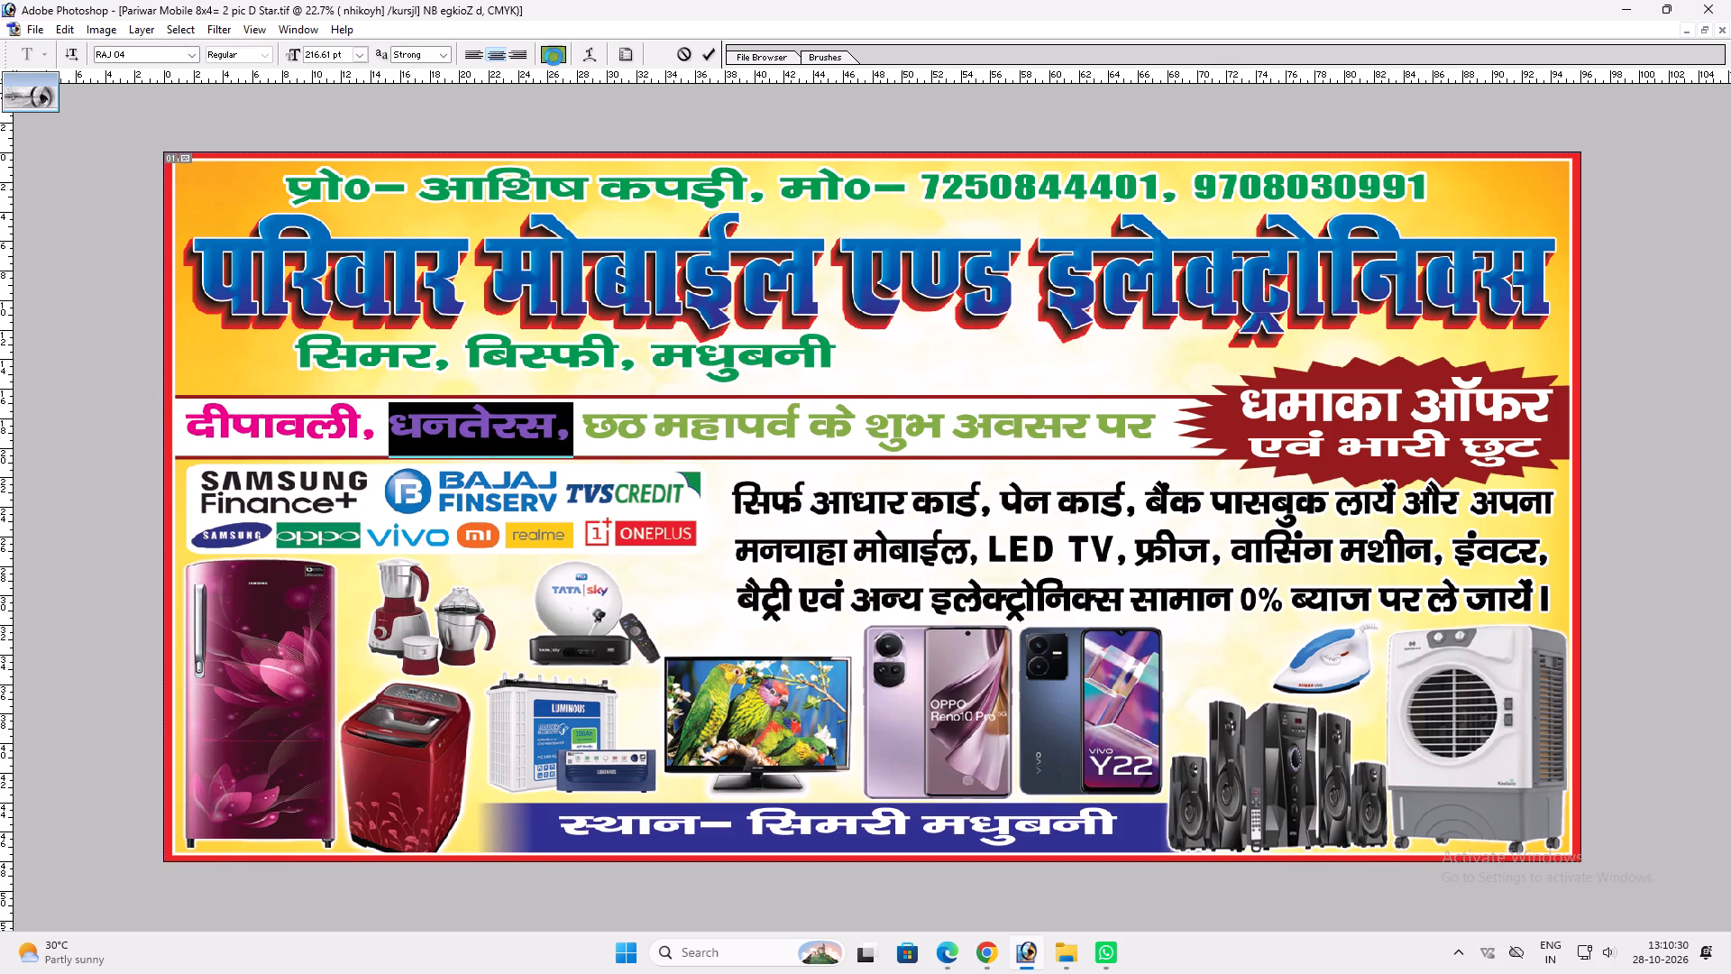
{"action": "left_click", "coordinate": [554, 57]}
{"action": "type", "text": "100"}
{"action": "key", "text": "Tab"}
{"action": "key", "text": "shift+Tab"}
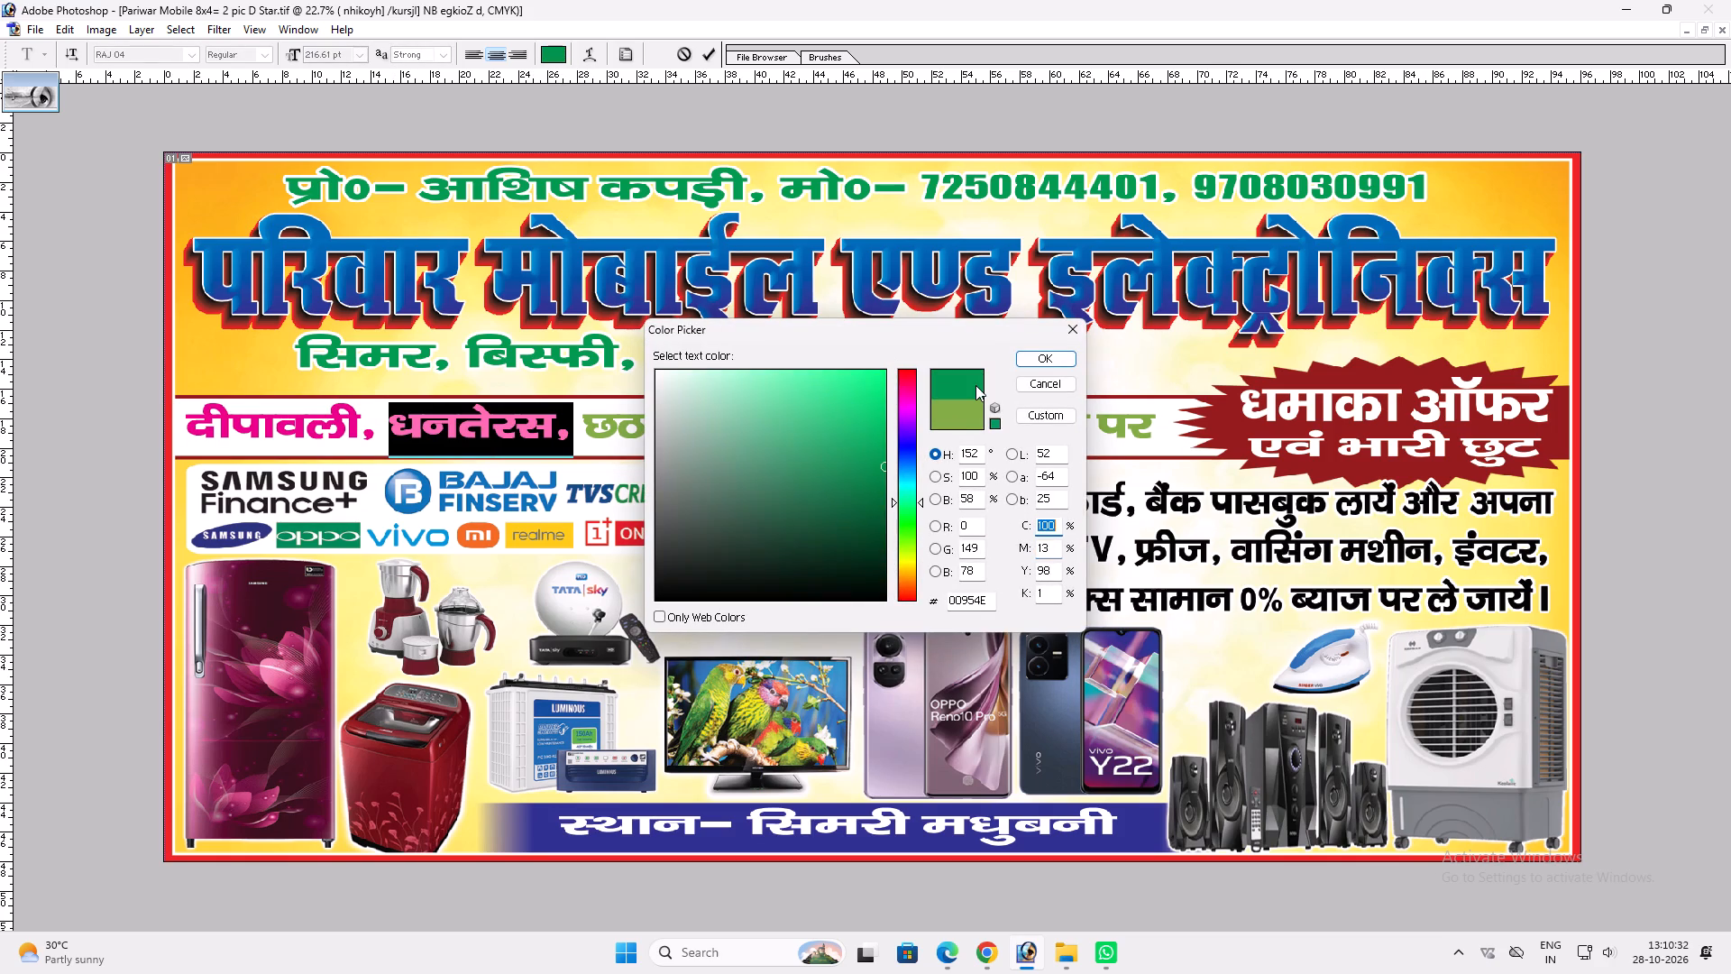
{"action": "key", "text": "0"}
{"action": "key", "text": "Tab"}
{"action": "type", "text": "10"}
{"action": "key", "text": "Tab"}
{"action": "key", "text": "1"}
{"action": "key", "text": "shift+Tab"}
{"action": "type", "text": "1001"}
{"action": "key", "text": "shift+Tab"}
{"action": "key", "text": "Return"}
{"action": "key", "text": "shift+Tab"}
{"action": "key", "text": "Tab"}
{"action": "key", "text": "shift+Tab"}
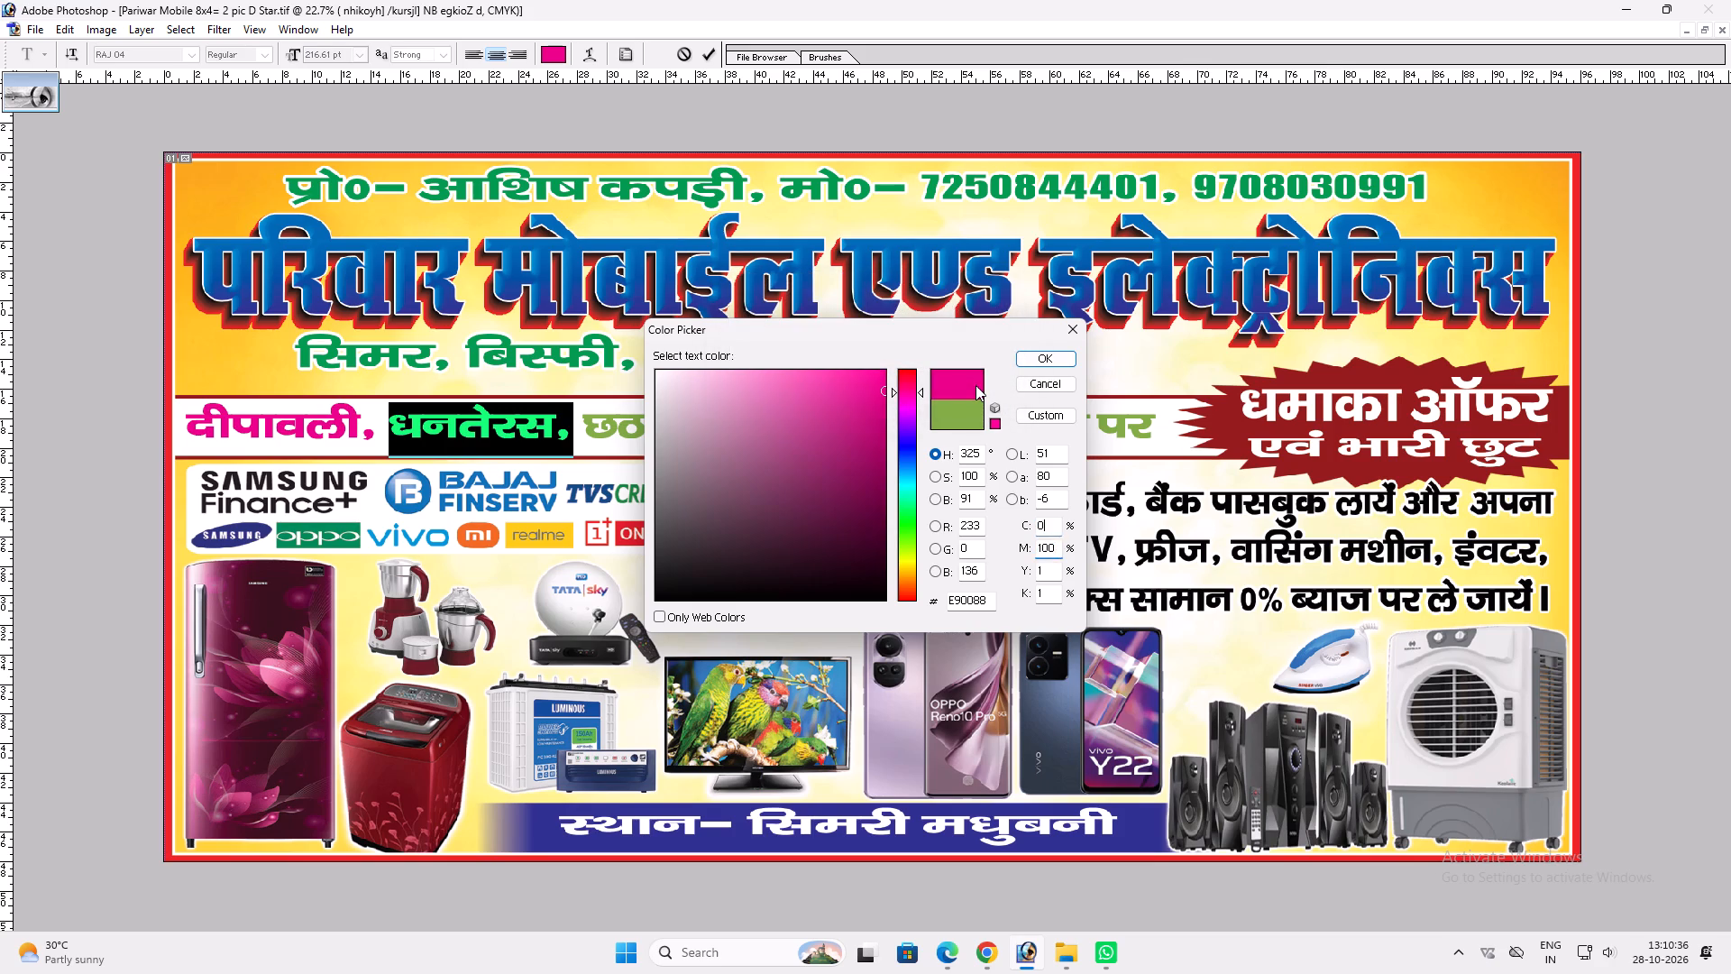
{"action": "type", "text": "00"}
{"action": "key", "text": "Tab"}
{"action": "key", "text": "0"}
{"action": "key", "text": "Tab"}
{"action": "type", "text": "100"}
{"action": "key", "text": "shift+Tab"}
{"action": "key", "text": "shift+Tab"}
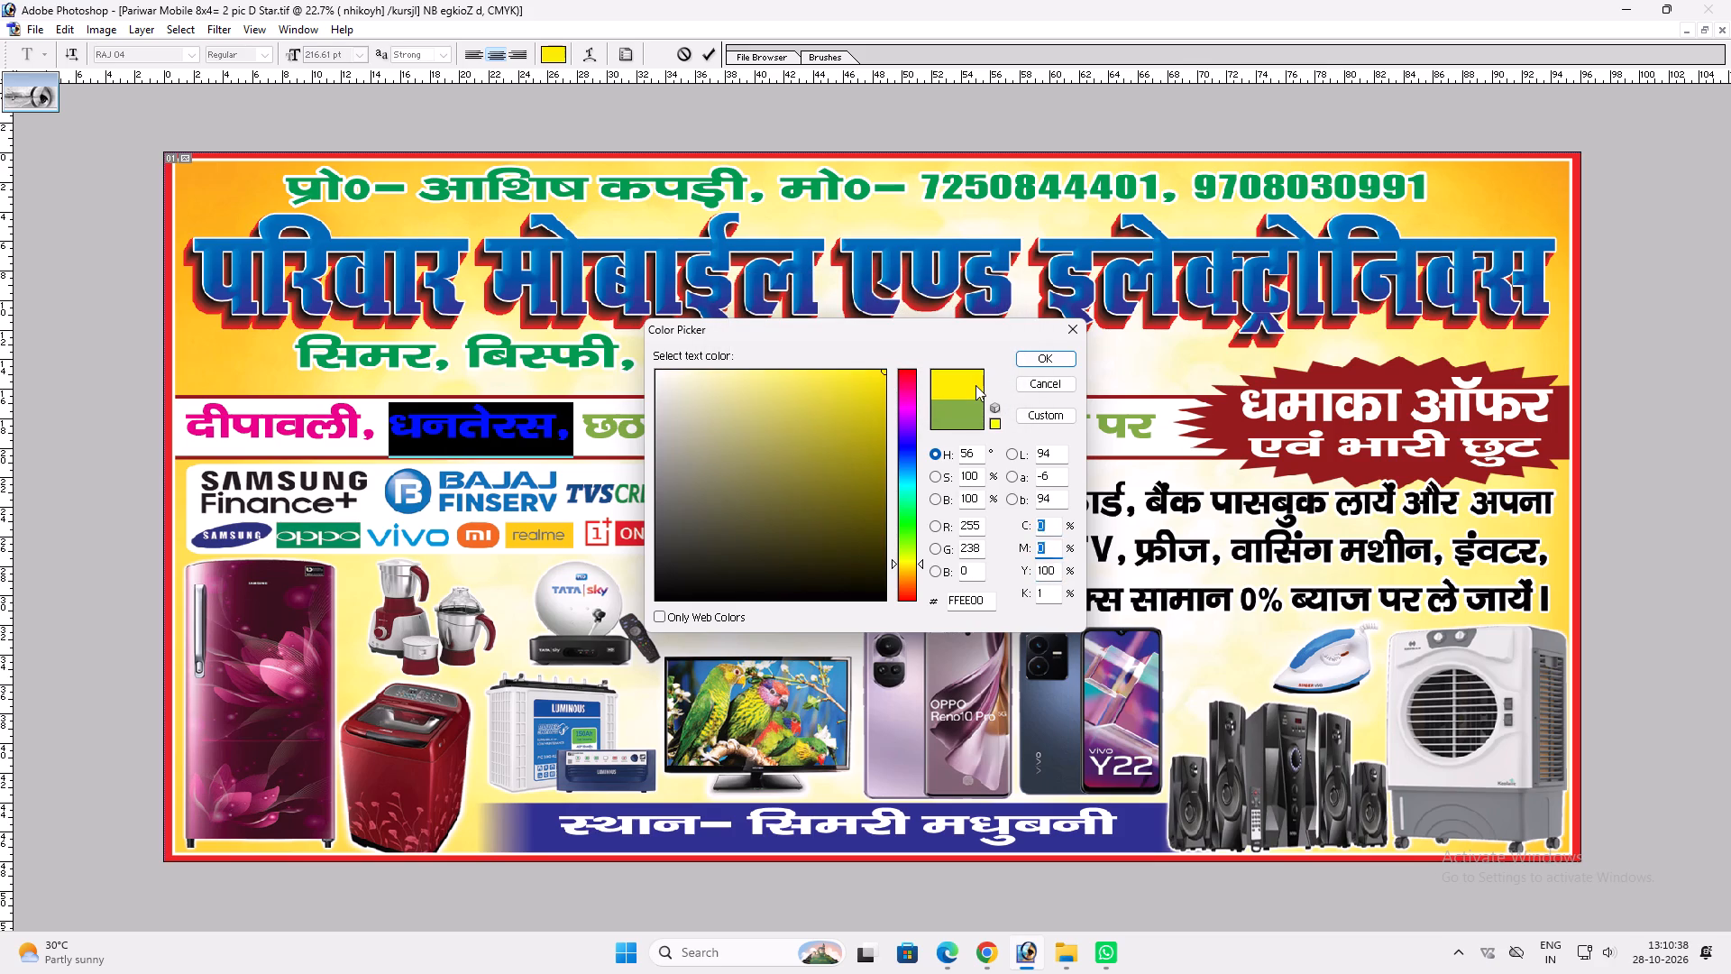
{"action": "type", "text": "100"}
{"action": "key", "text": "Tab"}
{"action": "key", "text": "Tab"}
{"action": "key", "text": "Tab"}
{"action": "type", "text": "60"}
{"action": "key", "text": "Return"}
{"action": "key", "text": "Return"}
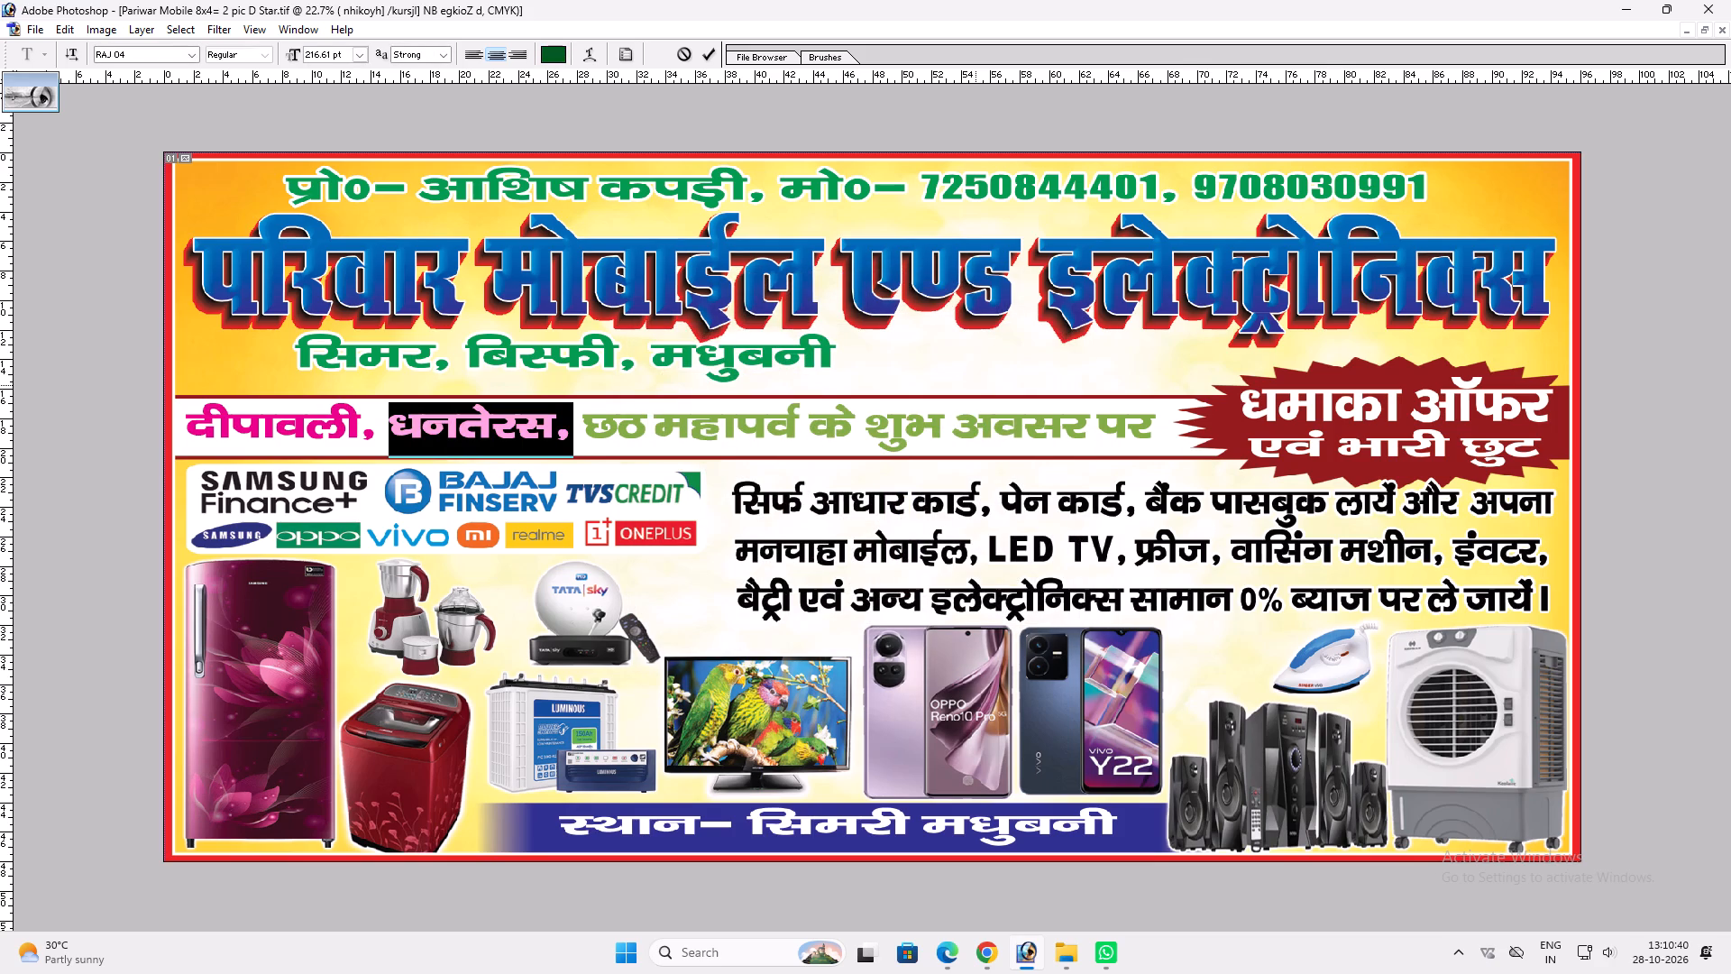
{"action": "key", "text": "Return"}
Recolour छठ महापर्व के in the greeting to dark red, using C 0, M 100, Y 100, K 60.
{"action": "left_click_drag", "start_coordinate": [585, 429], "coordinate": [797, 428]}
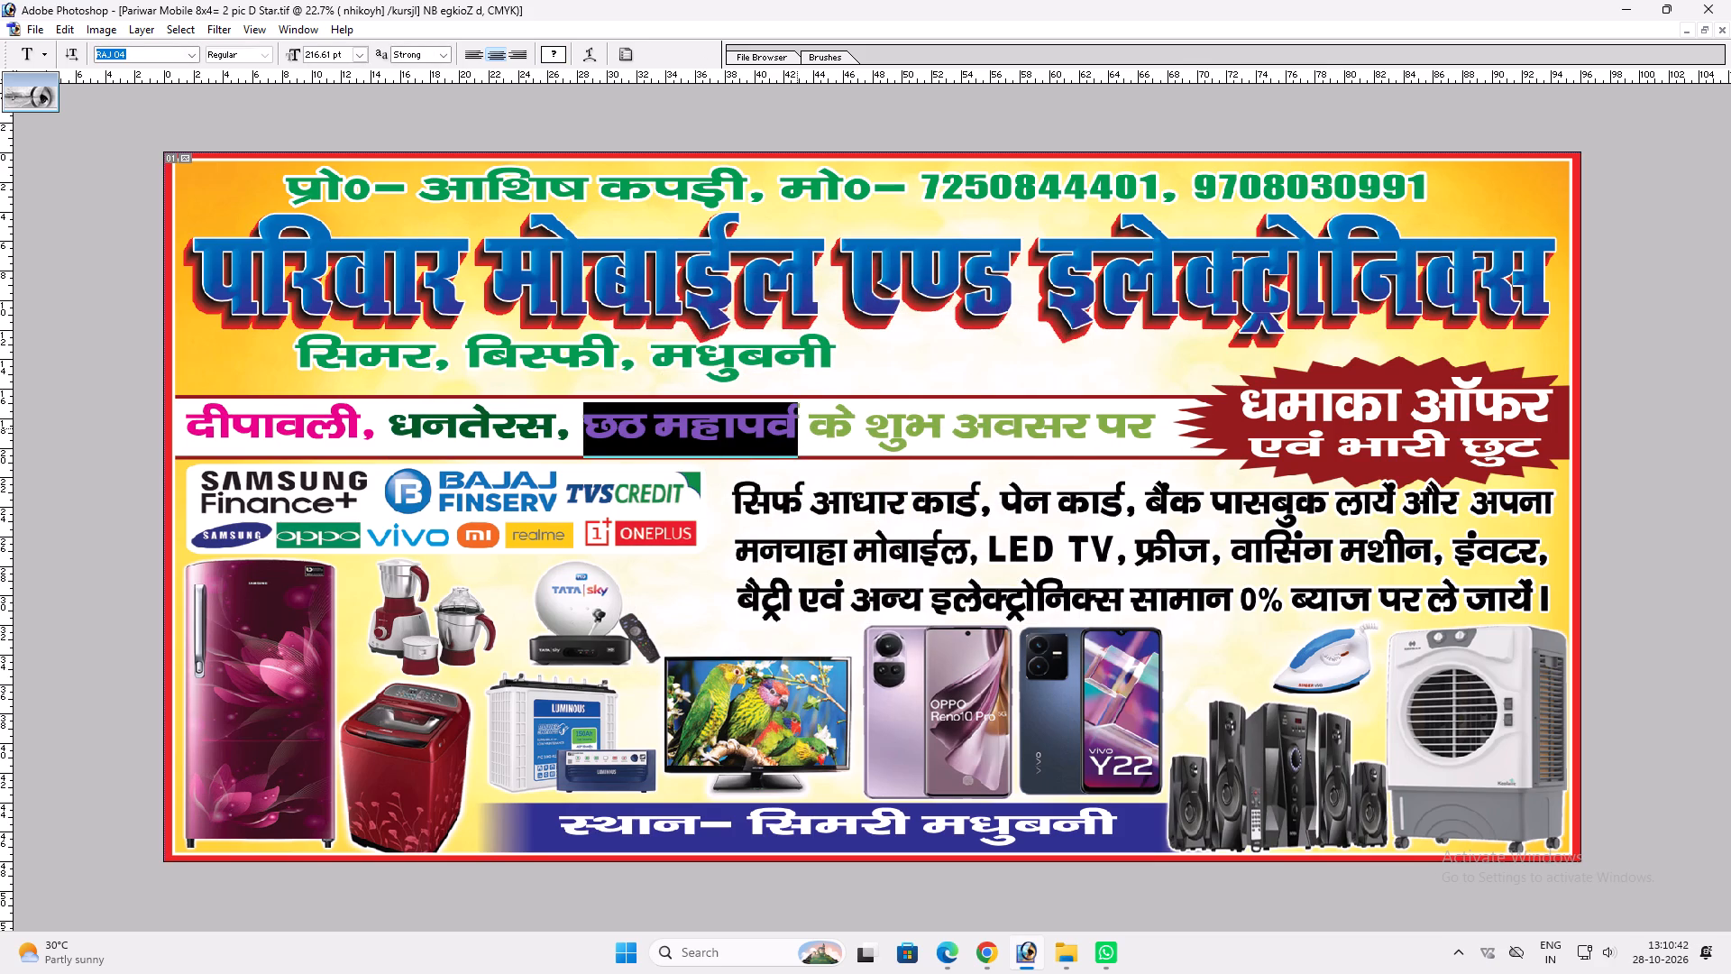
{"action": "left_click_drag", "start_coordinate": [797, 428], "coordinate": [877, 435]}
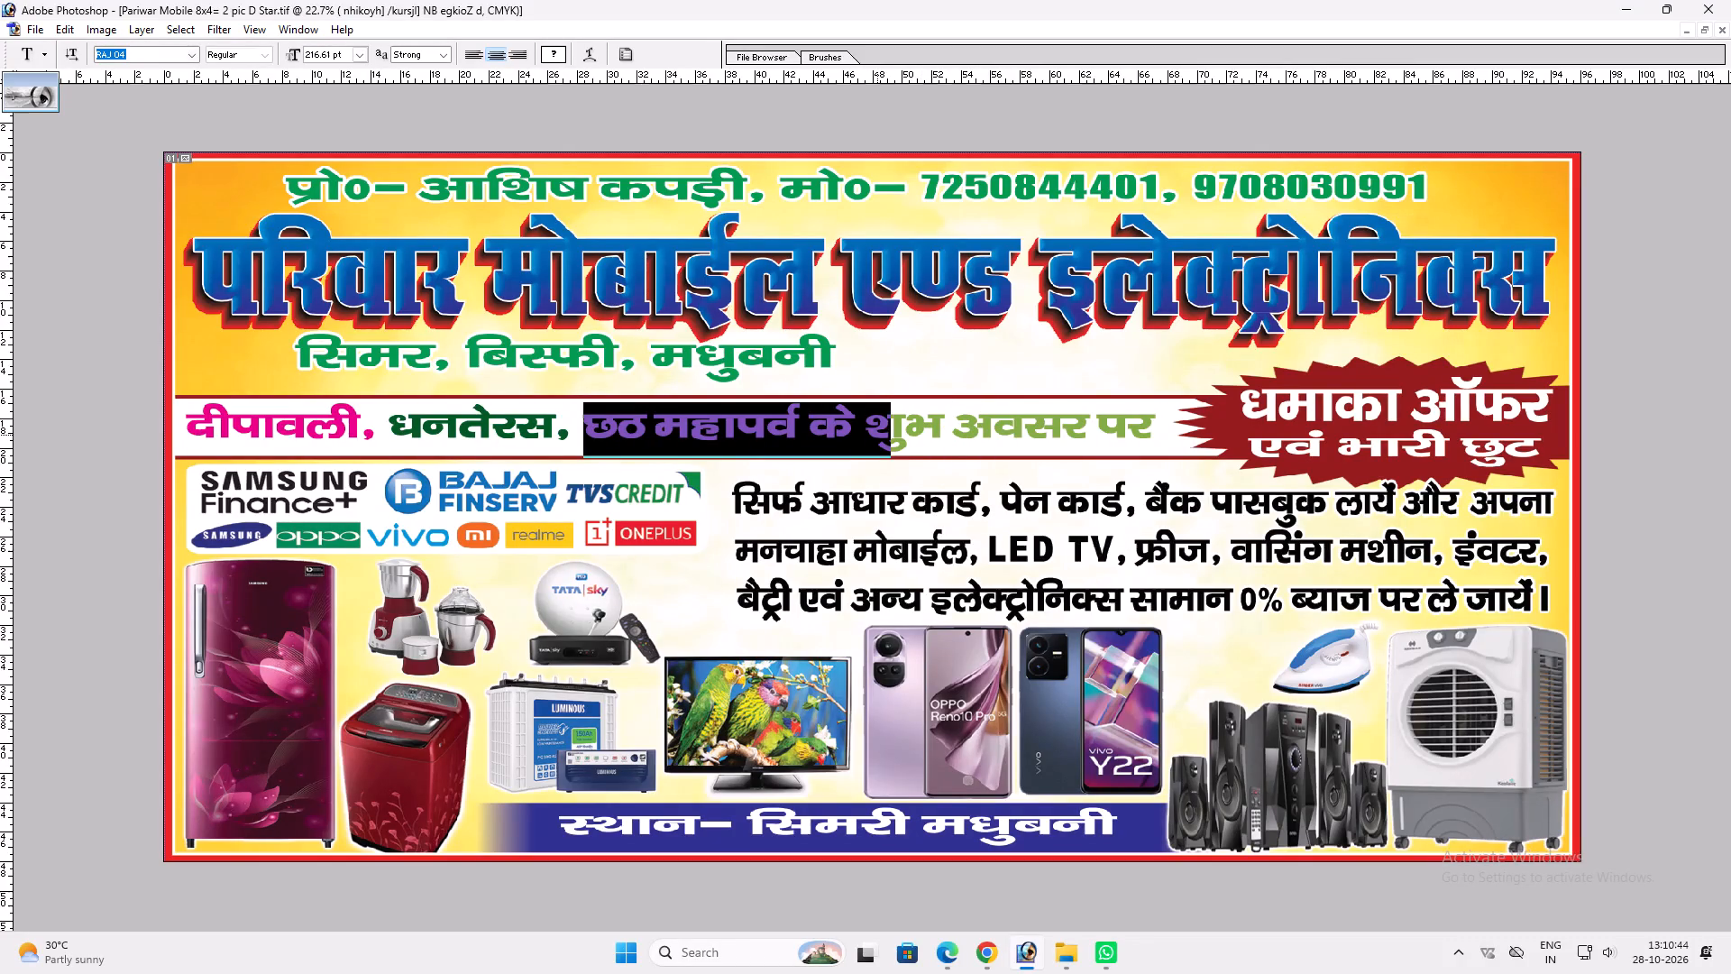
{"action": "left_click_drag", "start_coordinate": [877, 435], "coordinate": [846, 430]}
{"action": "left_click", "coordinate": [547, 60]}
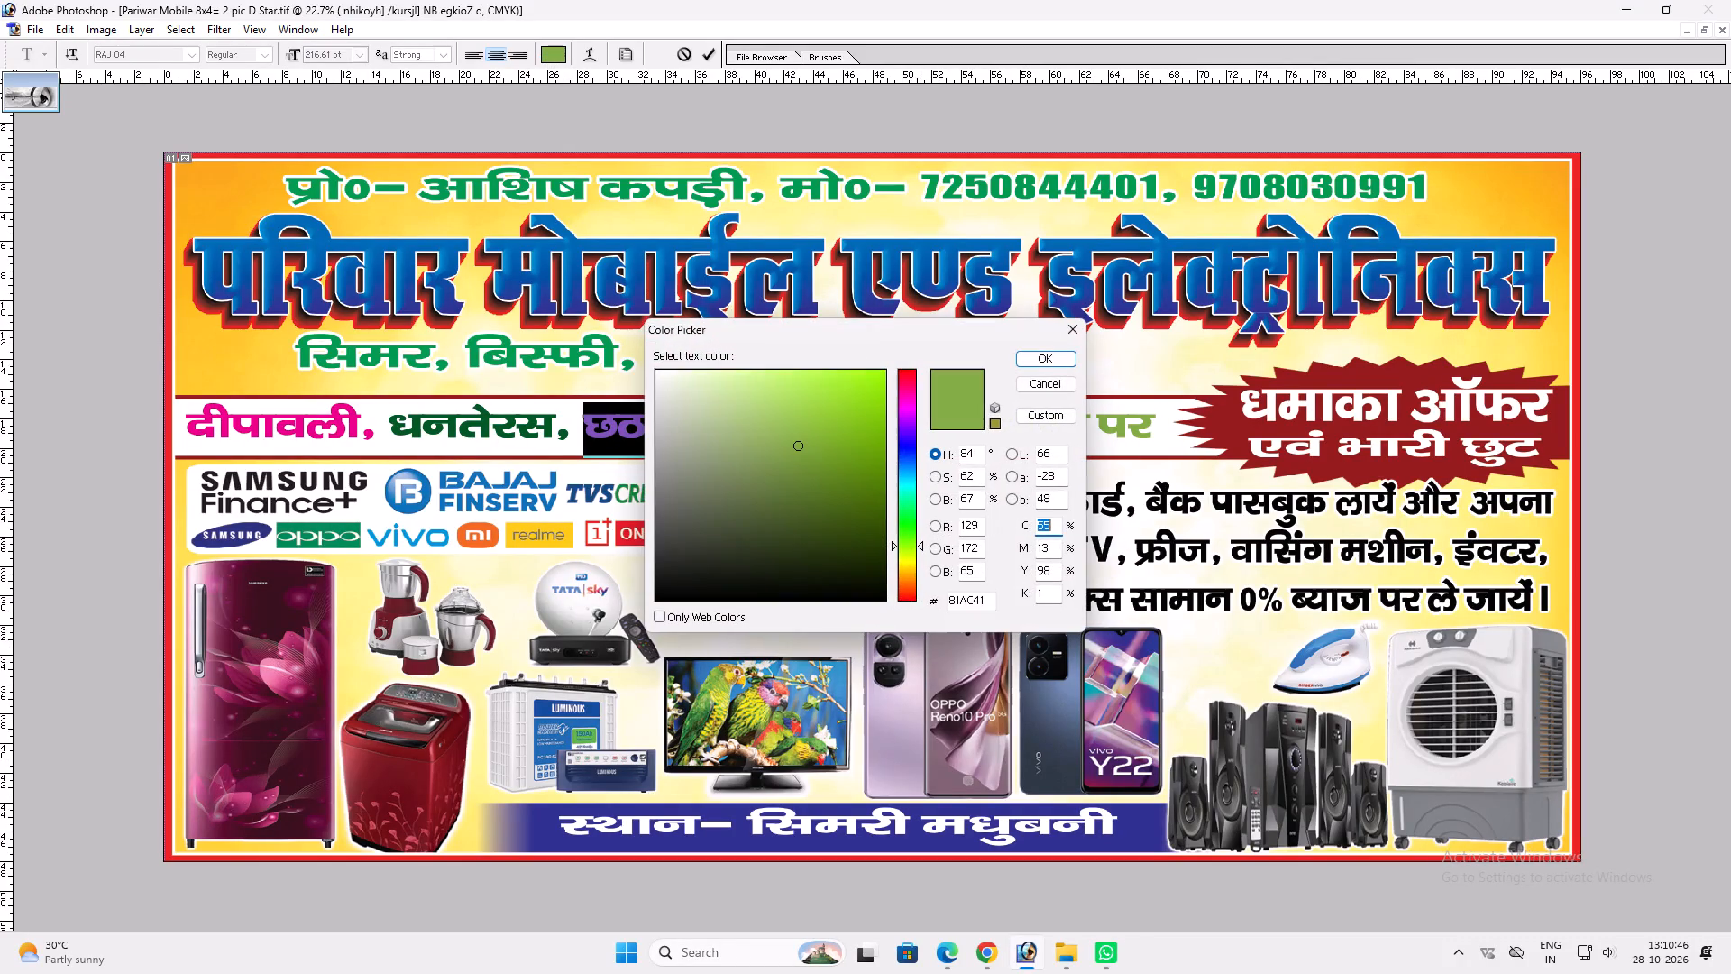
{"action": "key", "text": "0"}
{"action": "key", "text": "Tab"}
{"action": "key", "text": "1"}
{"action": "type", "text": "00"}
{"action": "key", "text": "Tab"}
{"action": "type", "text": "100"}
{"action": "key", "text": "Tab"}
{"action": "type", "text": "60"}
{"action": "key", "text": "Return"}
{"action": "key", "text": "Return"}
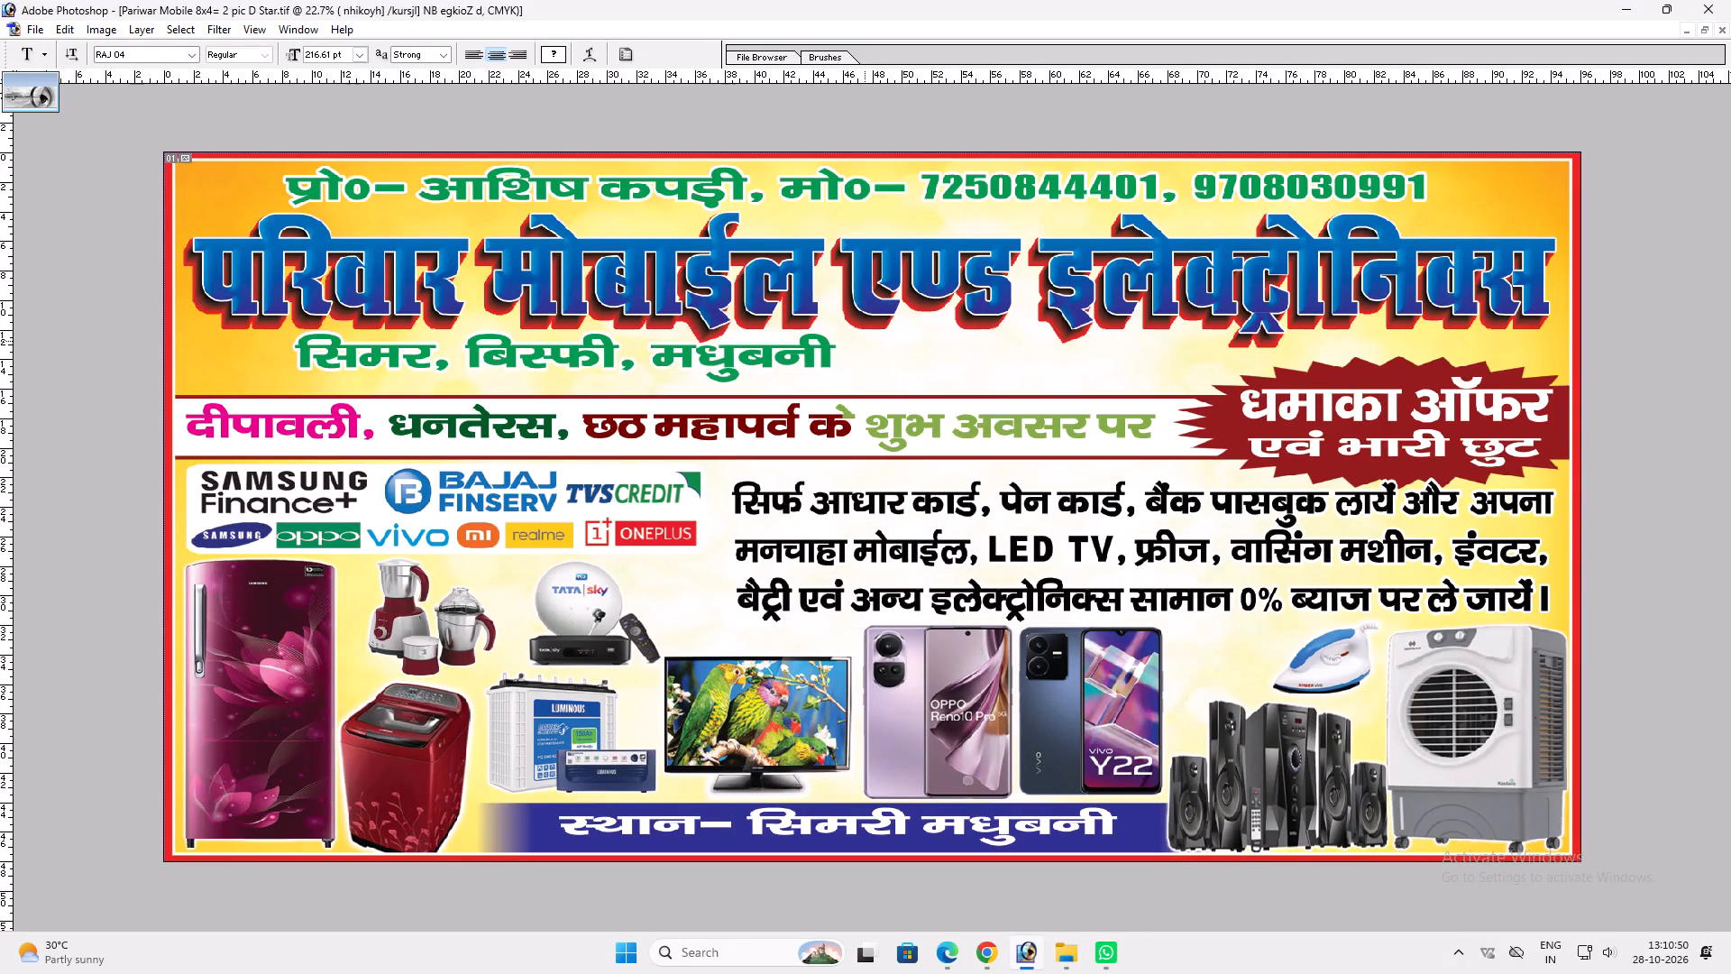
Recolour the whole word के to match the dark red of छठ.
{"action": "left_click_drag", "start_coordinate": [857, 422], "coordinate": [820, 427]}
{"action": "left_click", "coordinate": [557, 48]}
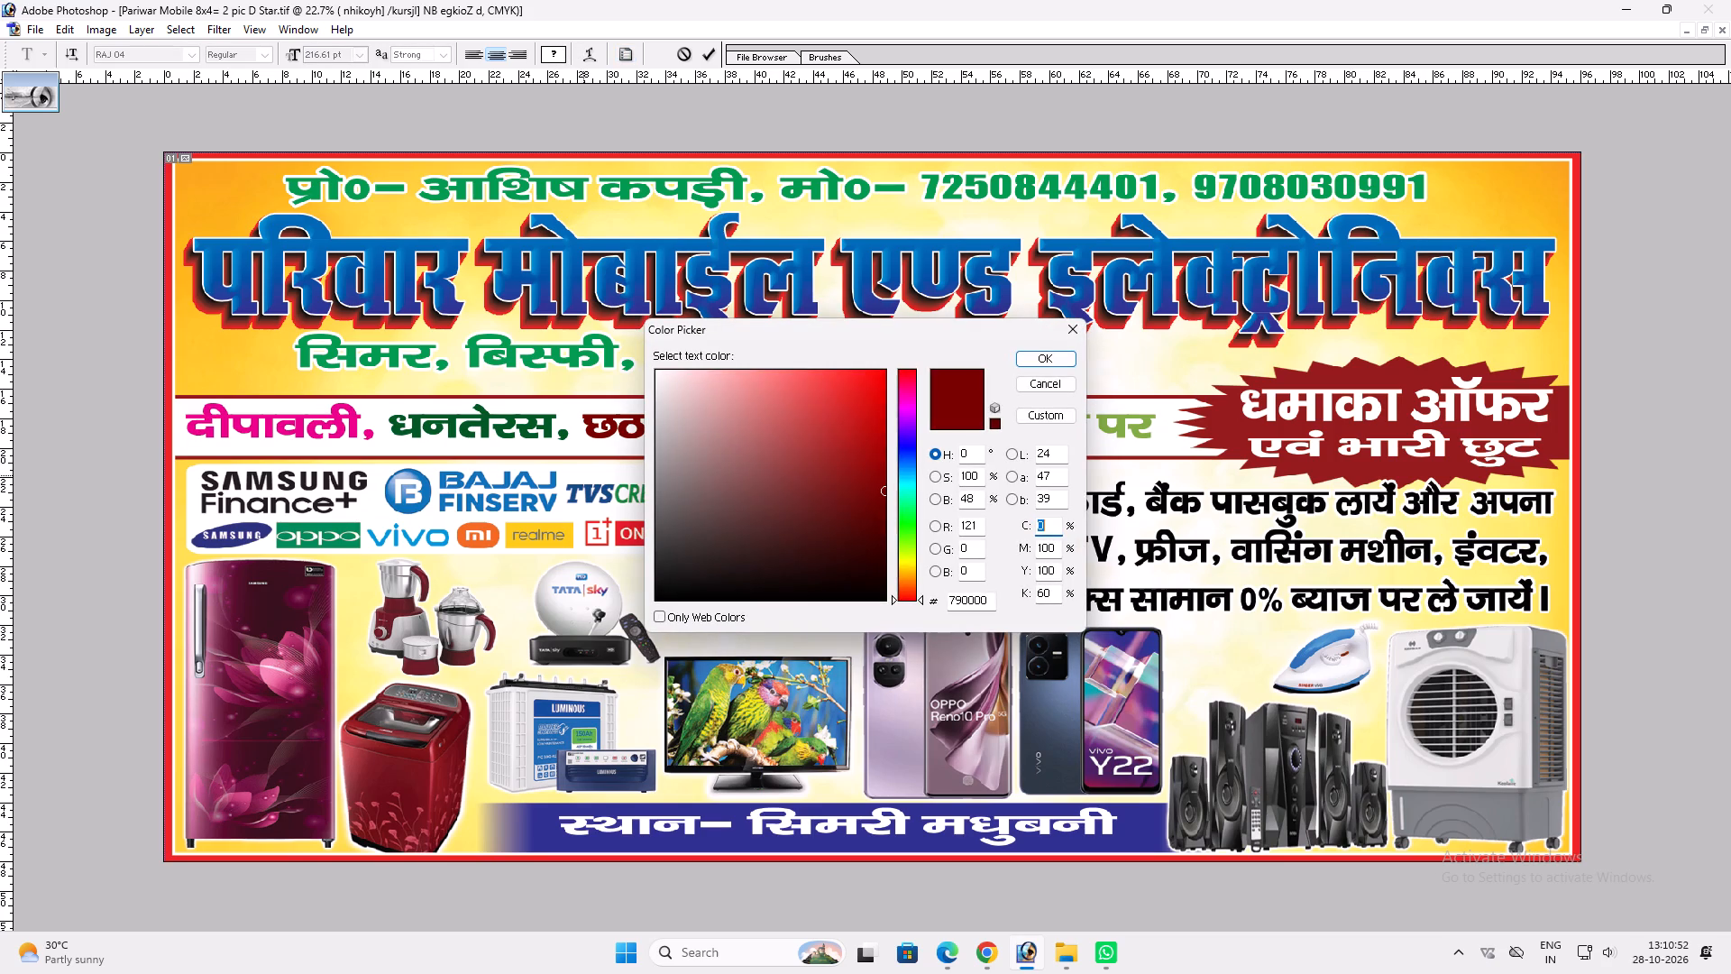
{"action": "left_click", "coordinate": [603, 435]}
{"action": "key", "text": "Return"}
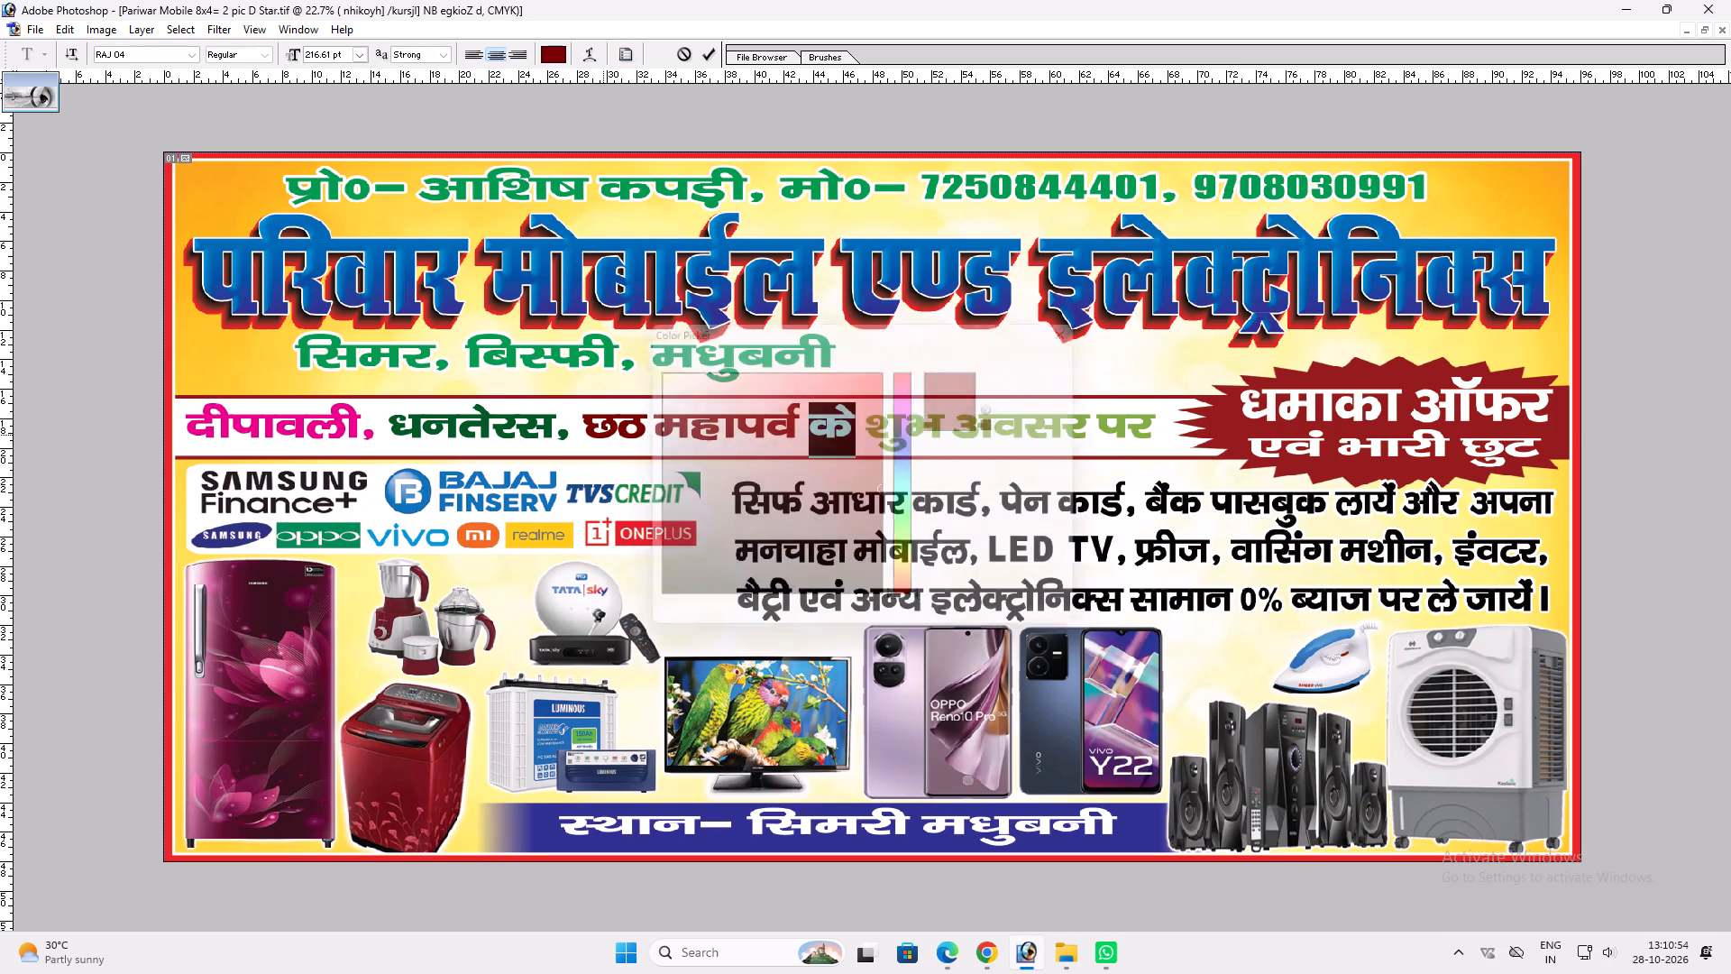
{"action": "key", "text": "Return"}
Recolour शुभ अवसर पर in the greeting to magenta, using C 0, M 100, Y 0.
{"action": "left_click_drag", "start_coordinate": [866, 436], "coordinate": [1382, 417]}
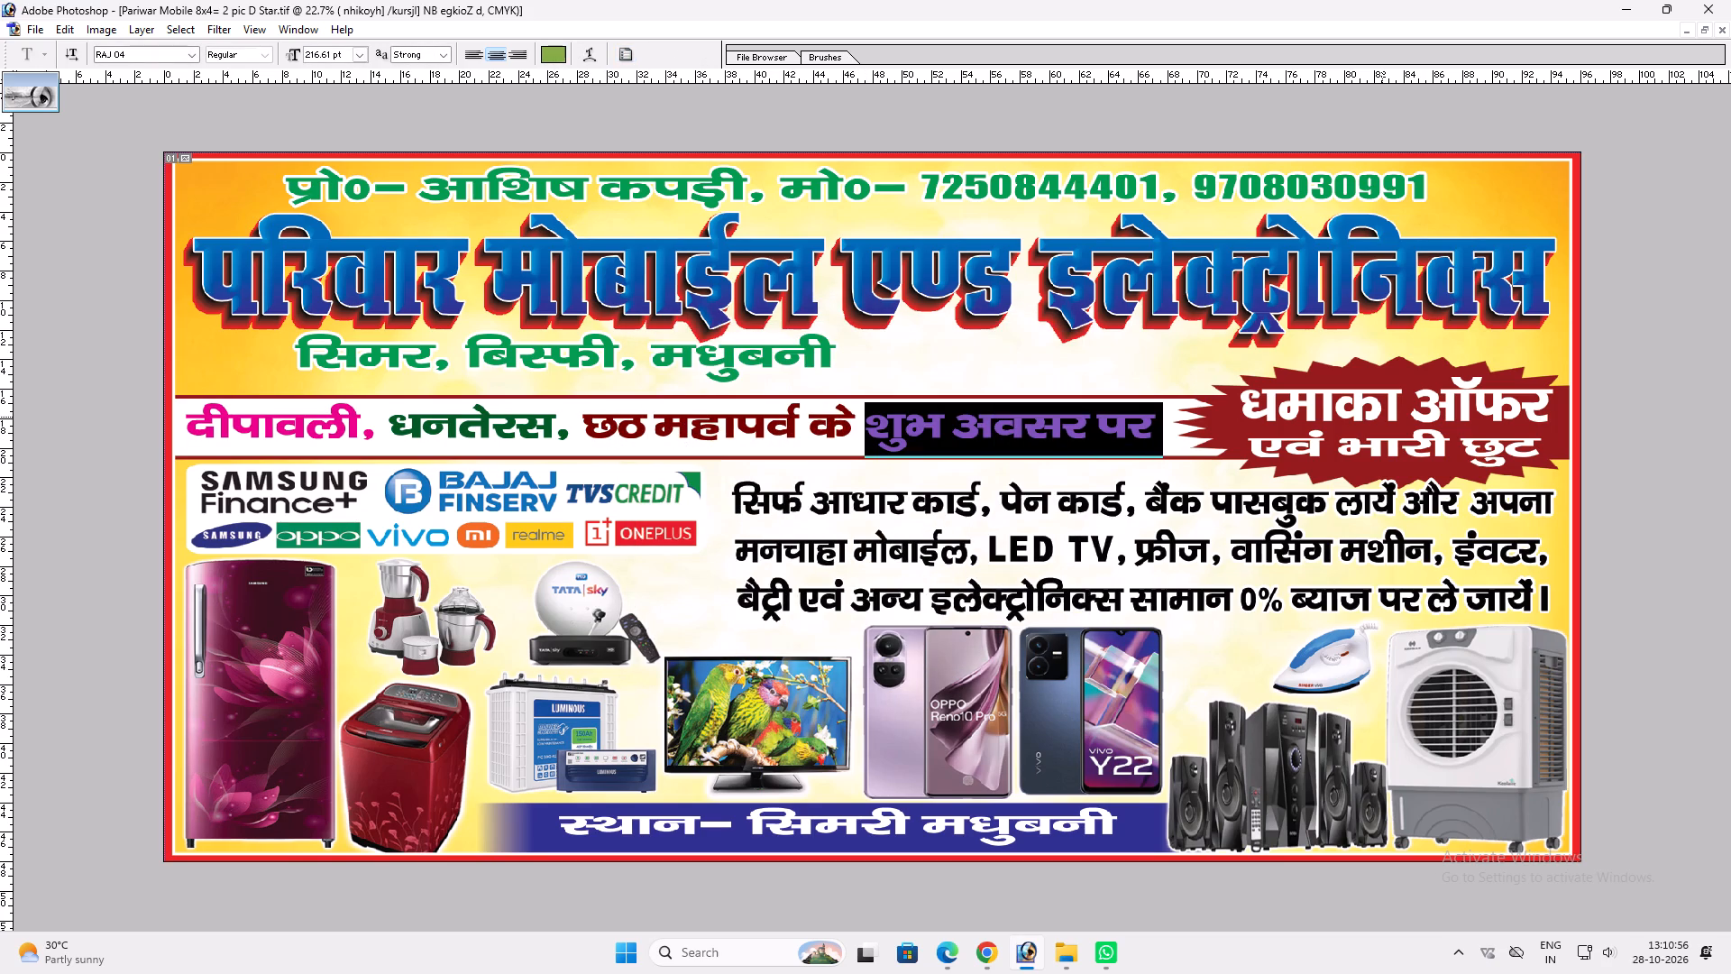
{"action": "left_click", "coordinate": [591, 55]}
{"action": "left_click", "coordinate": [553, 57]}
{"action": "key", "text": "Return"}
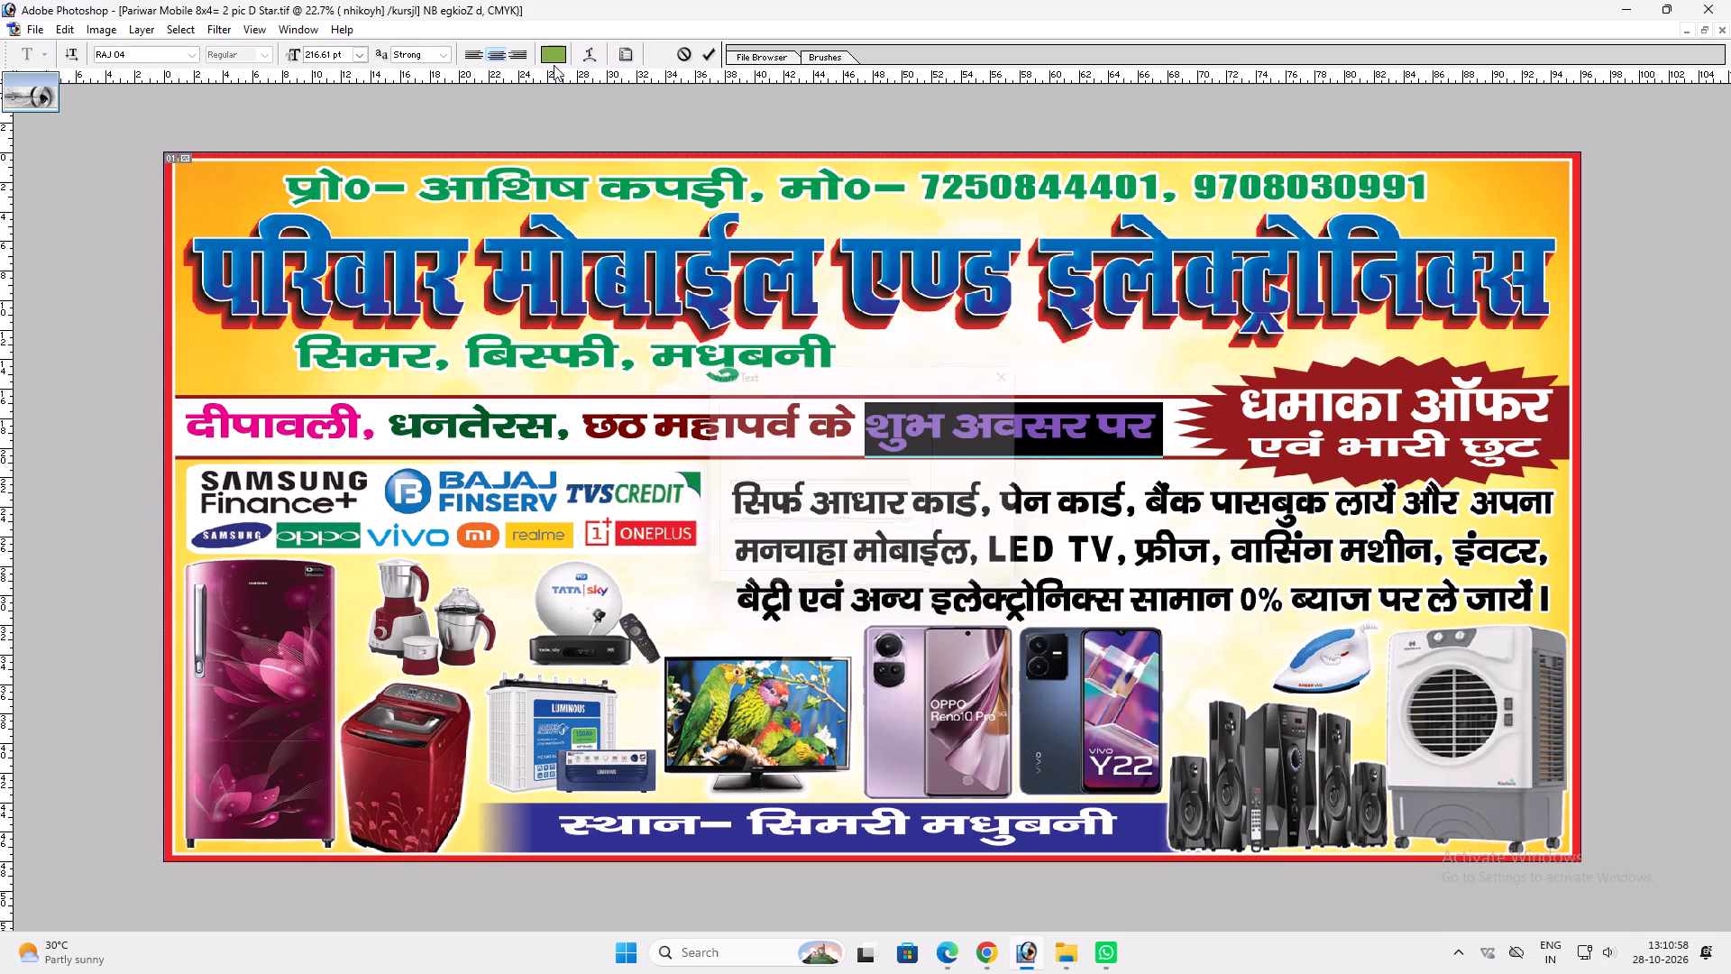
{"action": "left_click", "coordinate": [554, 56]}
{"action": "key", "text": "0"}
{"action": "key", "text": "Tab"}
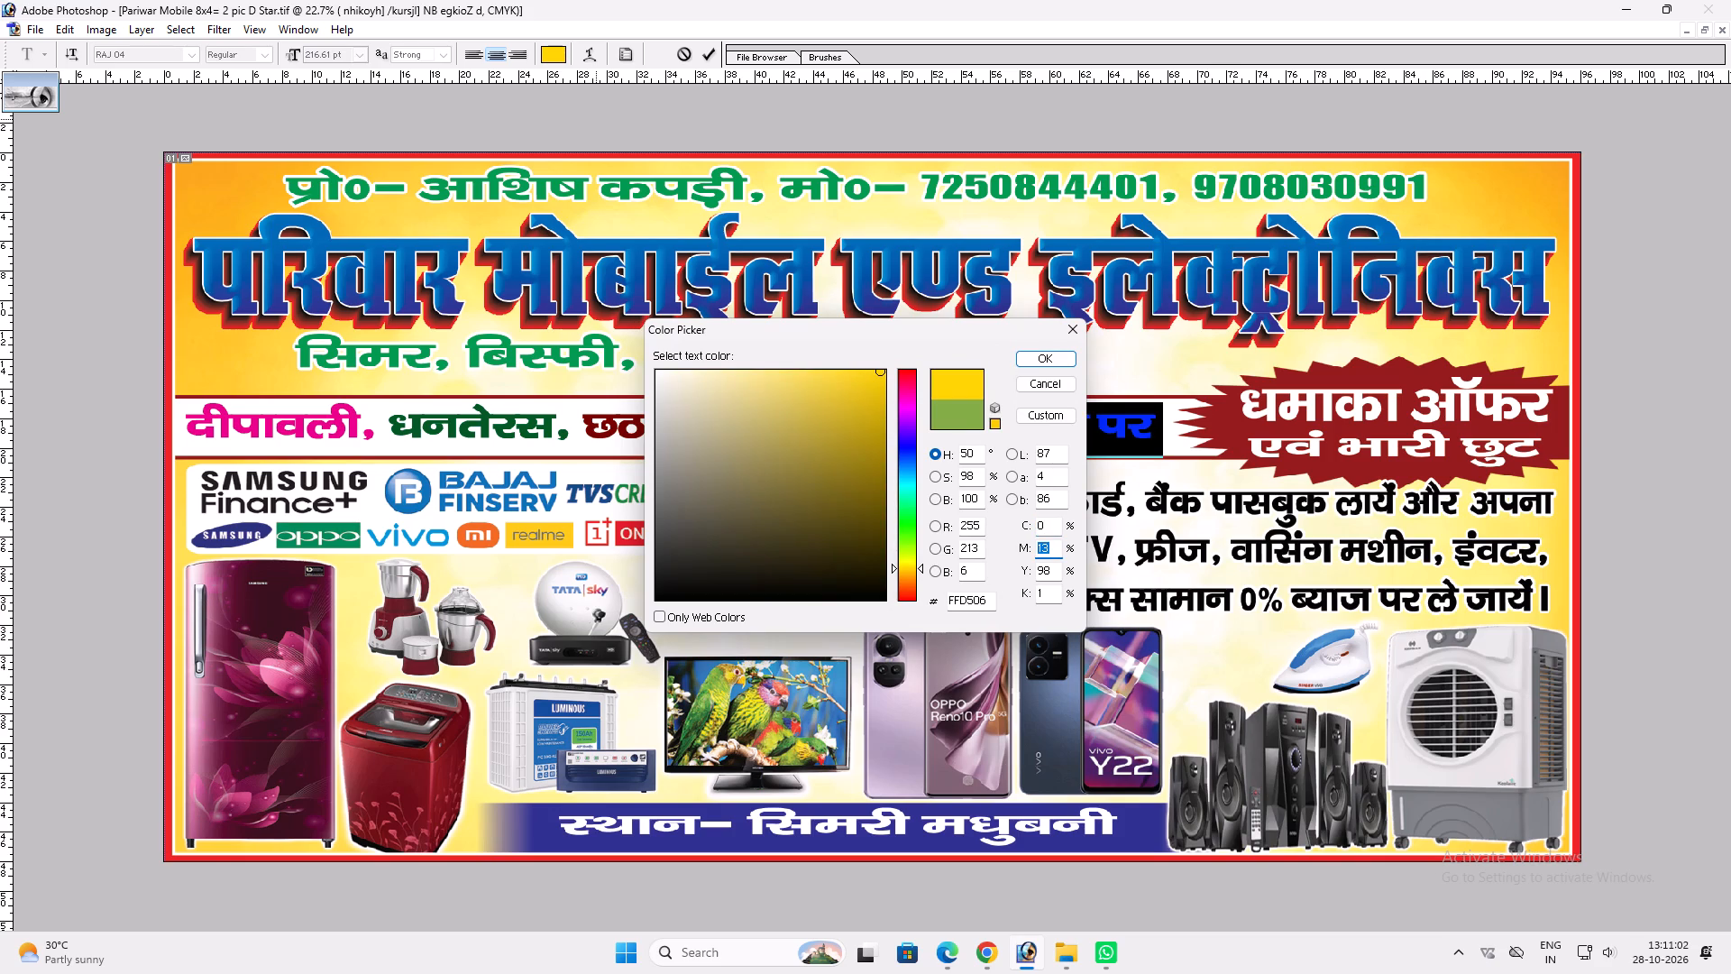
{"action": "type", "text": "100"}
{"action": "key", "text": "Tab"}
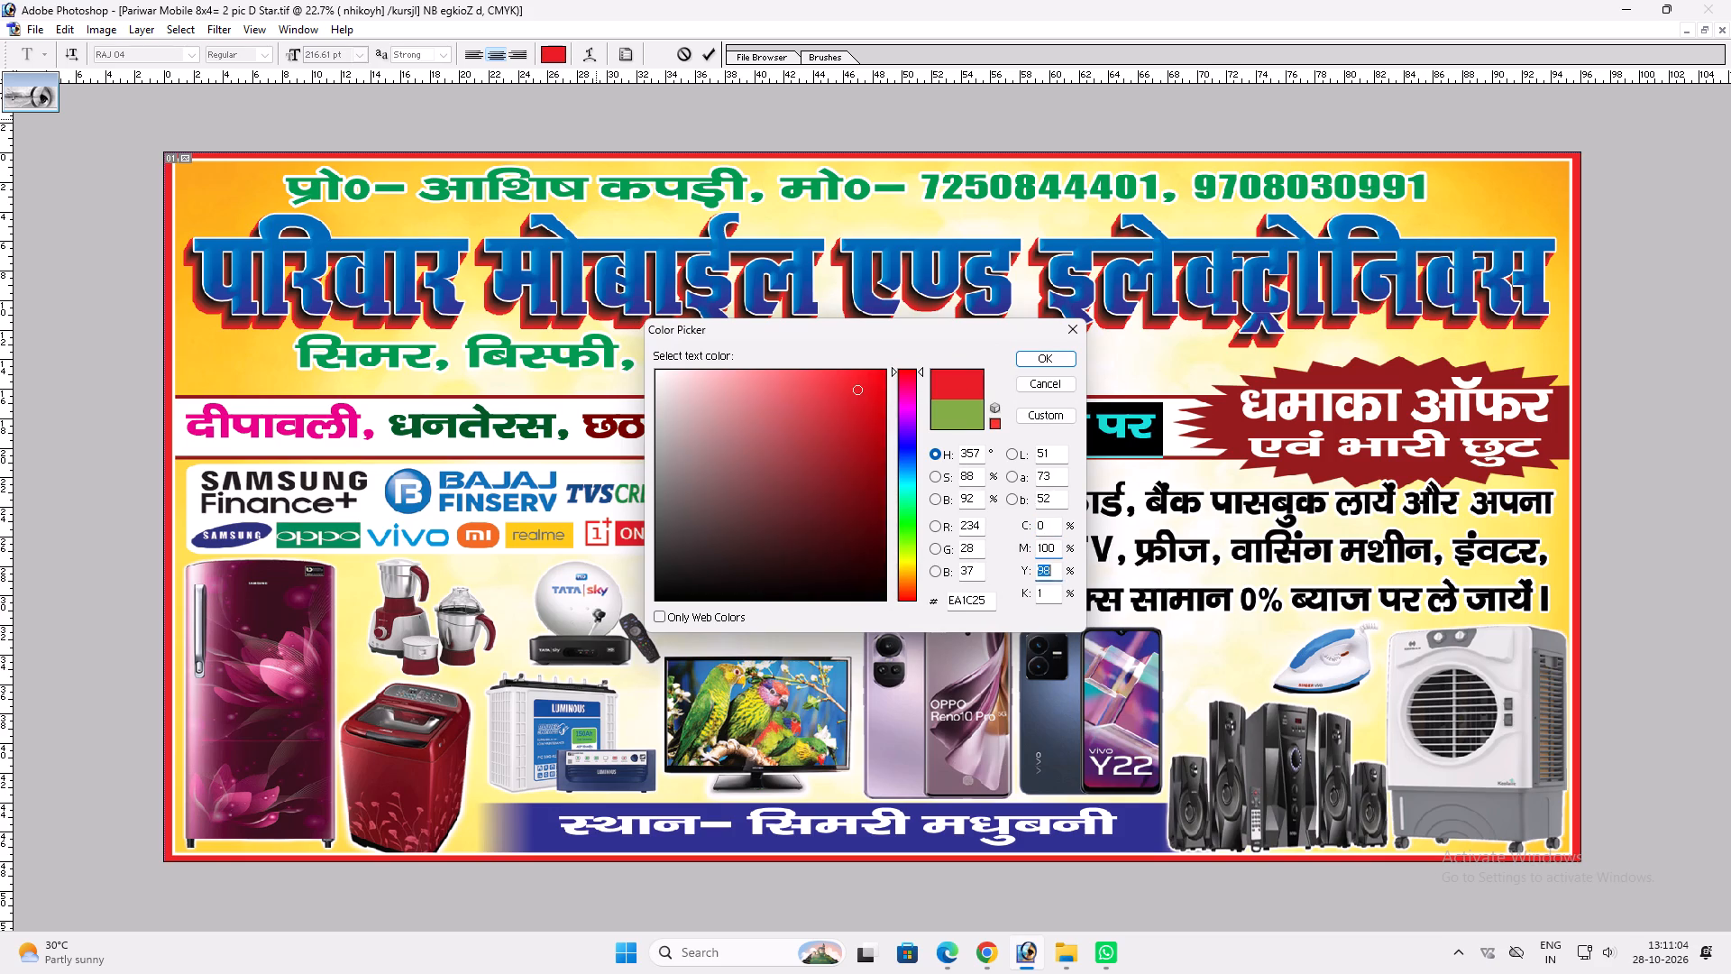
{"action": "key", "text": "0"}
{"action": "key", "text": "Return"}
{"action": "key", "text": "Return"}
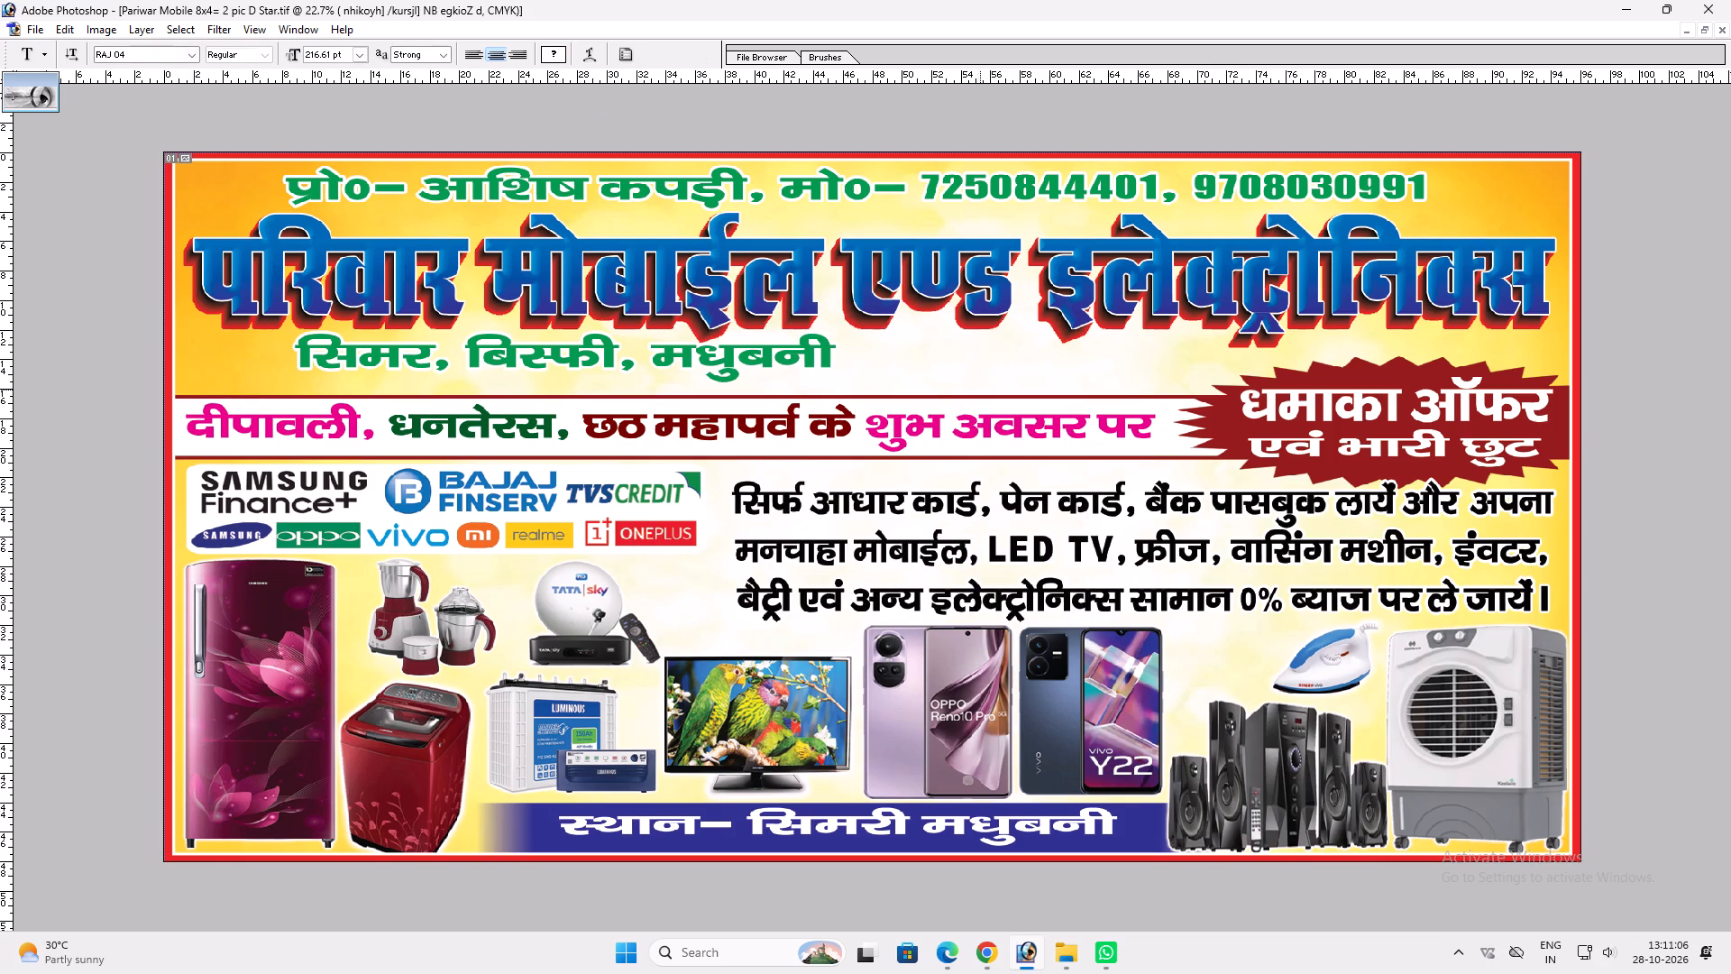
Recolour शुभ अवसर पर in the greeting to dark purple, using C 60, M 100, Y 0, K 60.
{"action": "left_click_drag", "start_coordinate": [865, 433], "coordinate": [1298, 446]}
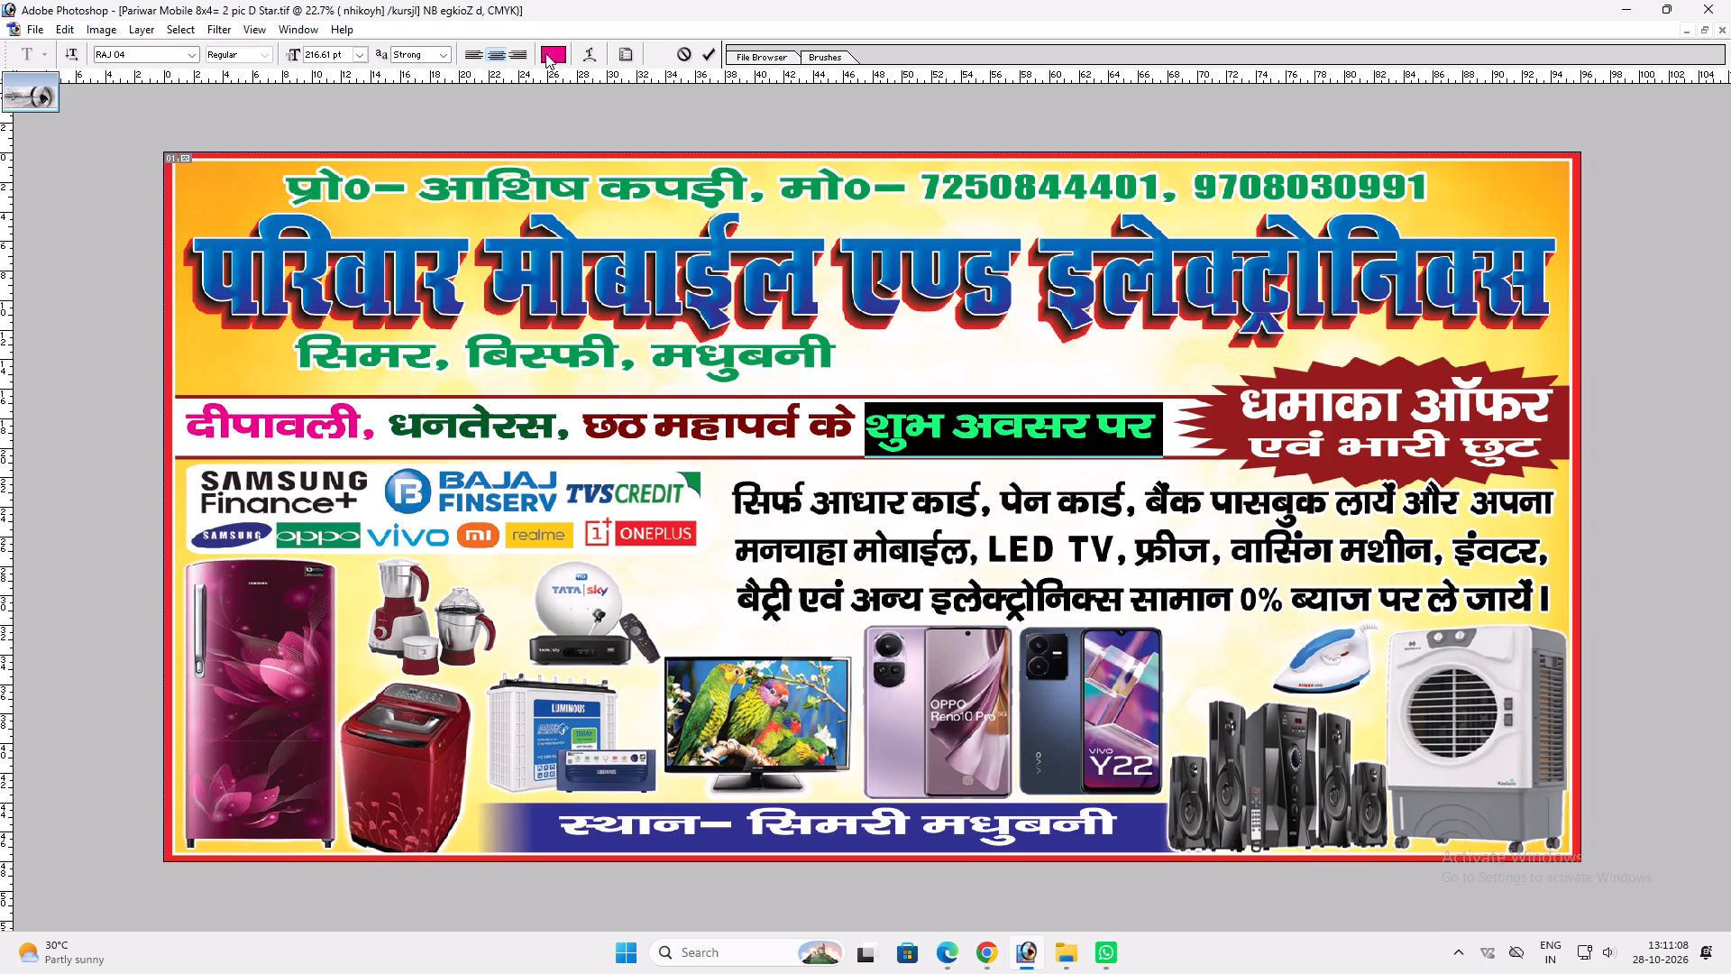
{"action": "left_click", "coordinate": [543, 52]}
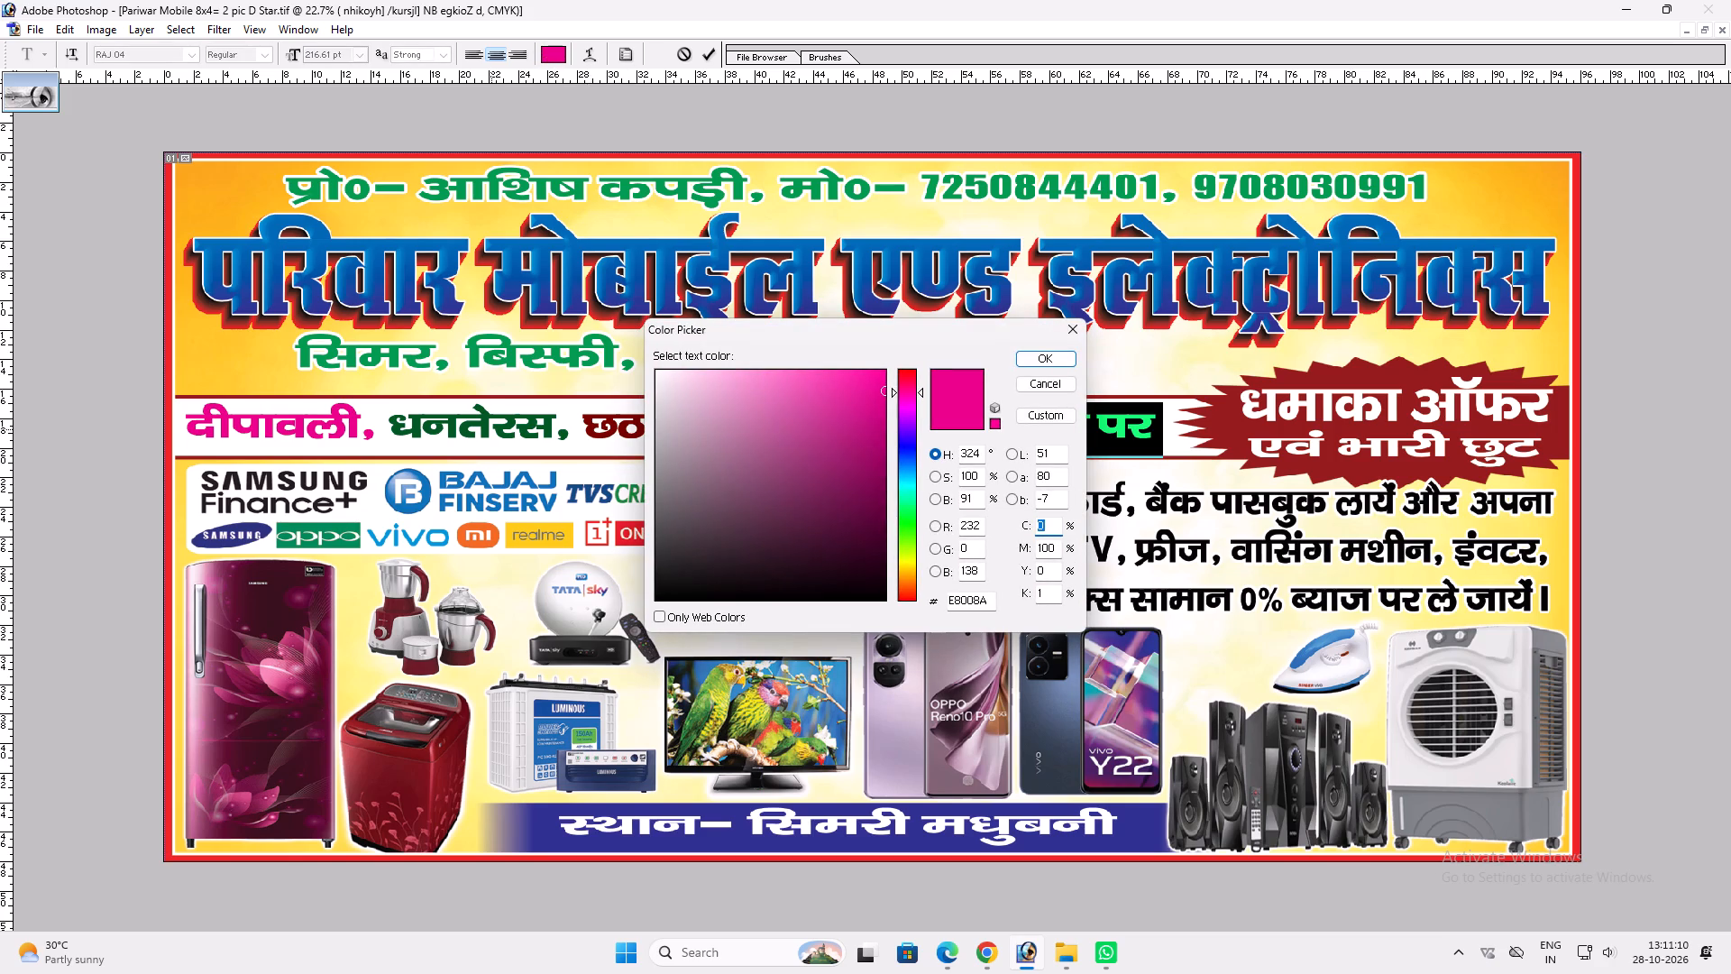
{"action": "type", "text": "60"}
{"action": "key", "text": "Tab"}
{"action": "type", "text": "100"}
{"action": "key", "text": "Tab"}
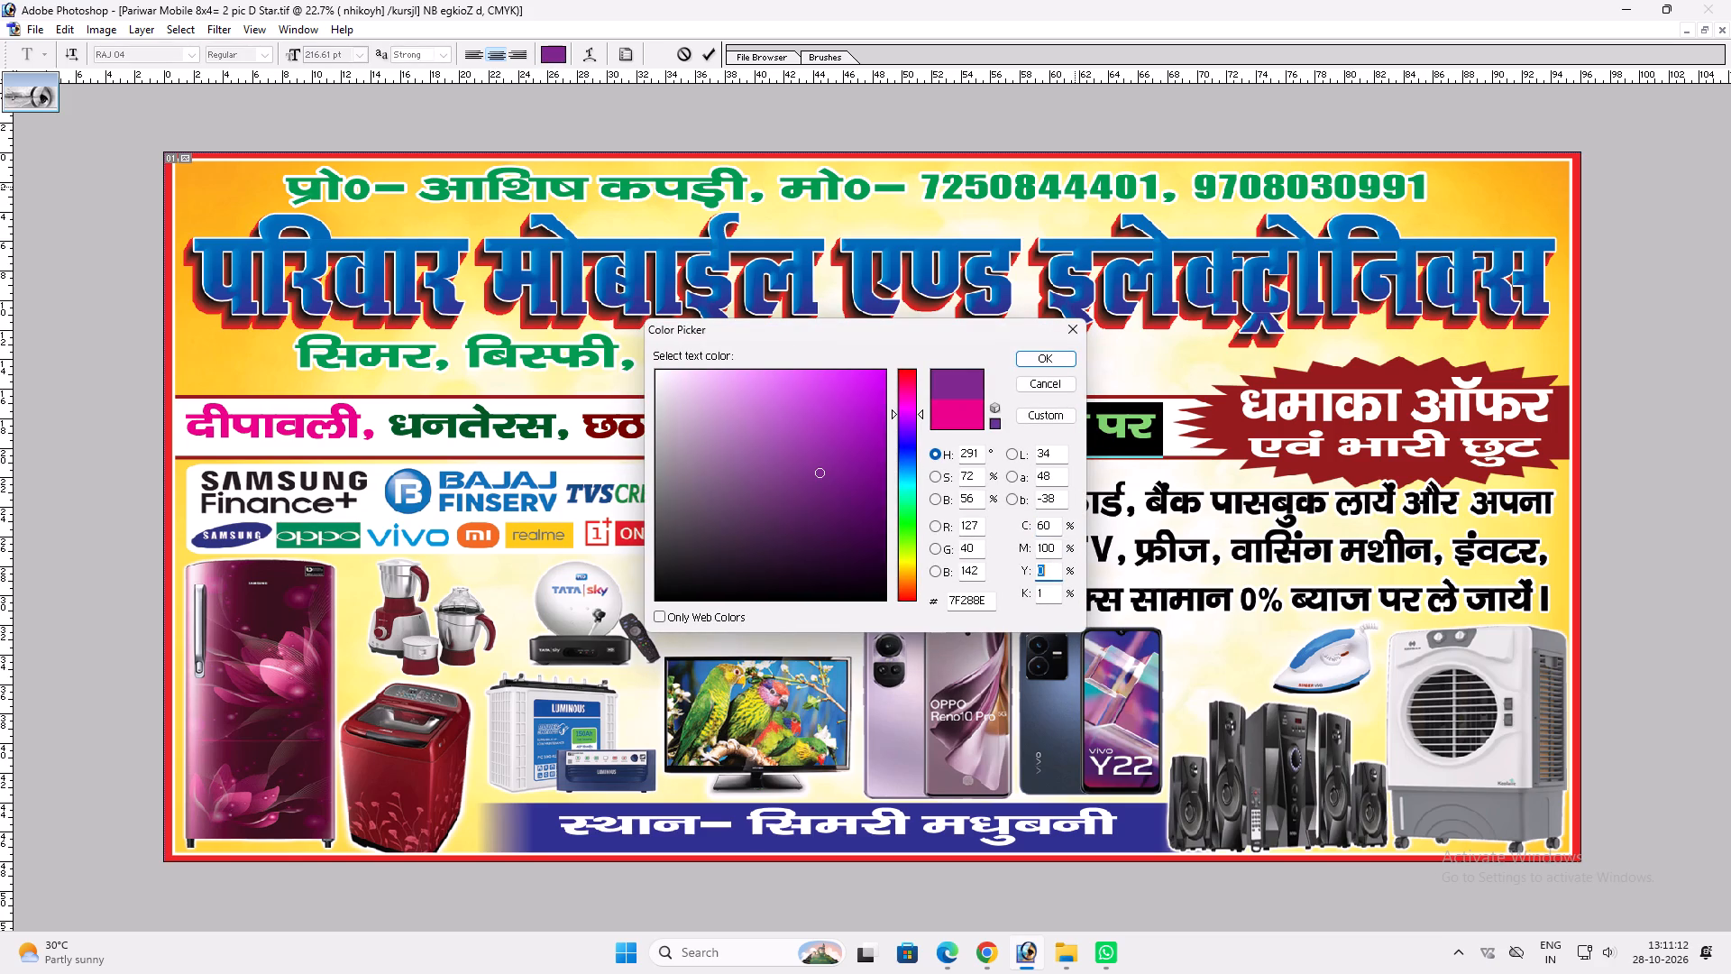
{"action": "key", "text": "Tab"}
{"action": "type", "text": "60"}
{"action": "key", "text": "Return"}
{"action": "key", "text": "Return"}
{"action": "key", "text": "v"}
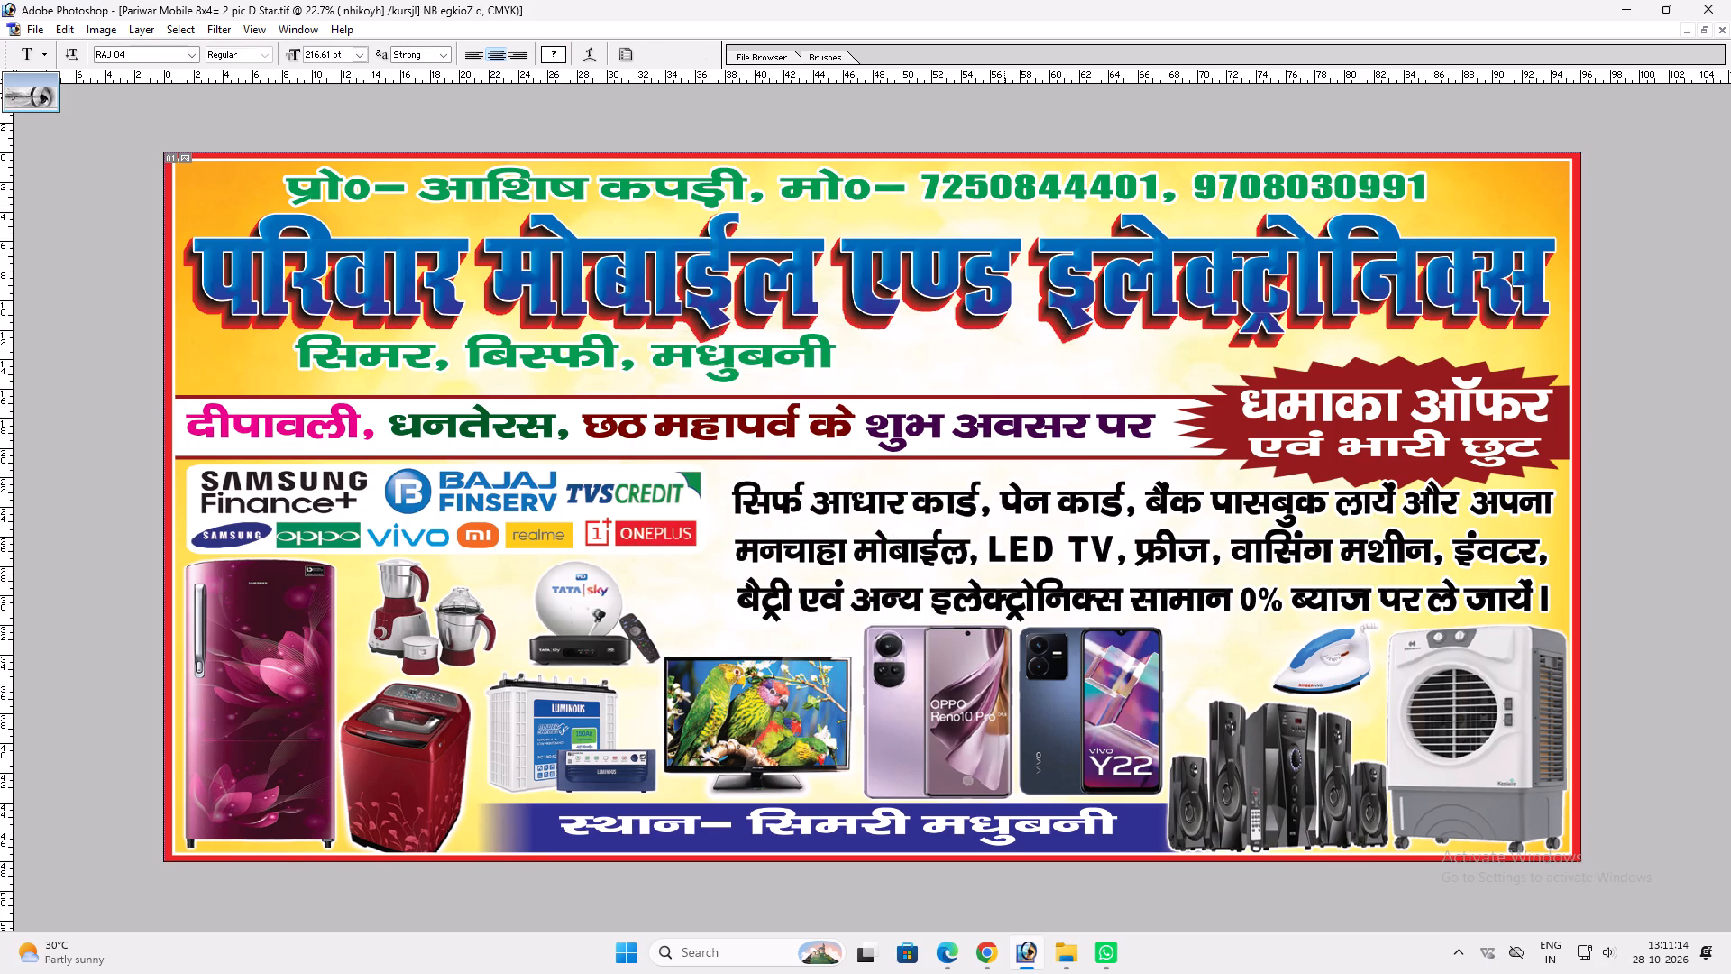
Recolour शुभ अवसर पर in the greeting to dark blue, using C 100, M 100, Y 0, K 60.
{"action": "key", "text": "t"}
{"action": "left_click_drag", "start_coordinate": [865, 434], "coordinate": [1260, 457]}
{"action": "left_click", "coordinate": [556, 58]}
{"action": "type", "text": "100"}
{"action": "key", "text": "Tab"}
{"action": "type", "text": "100"}
{"action": "key", "text": "Tab"}
{"action": "key", "text": "0"}
{"action": "key", "text": "Tab"}
{"action": "key", "text": "0"}
{"action": "key", "text": "Tab"}
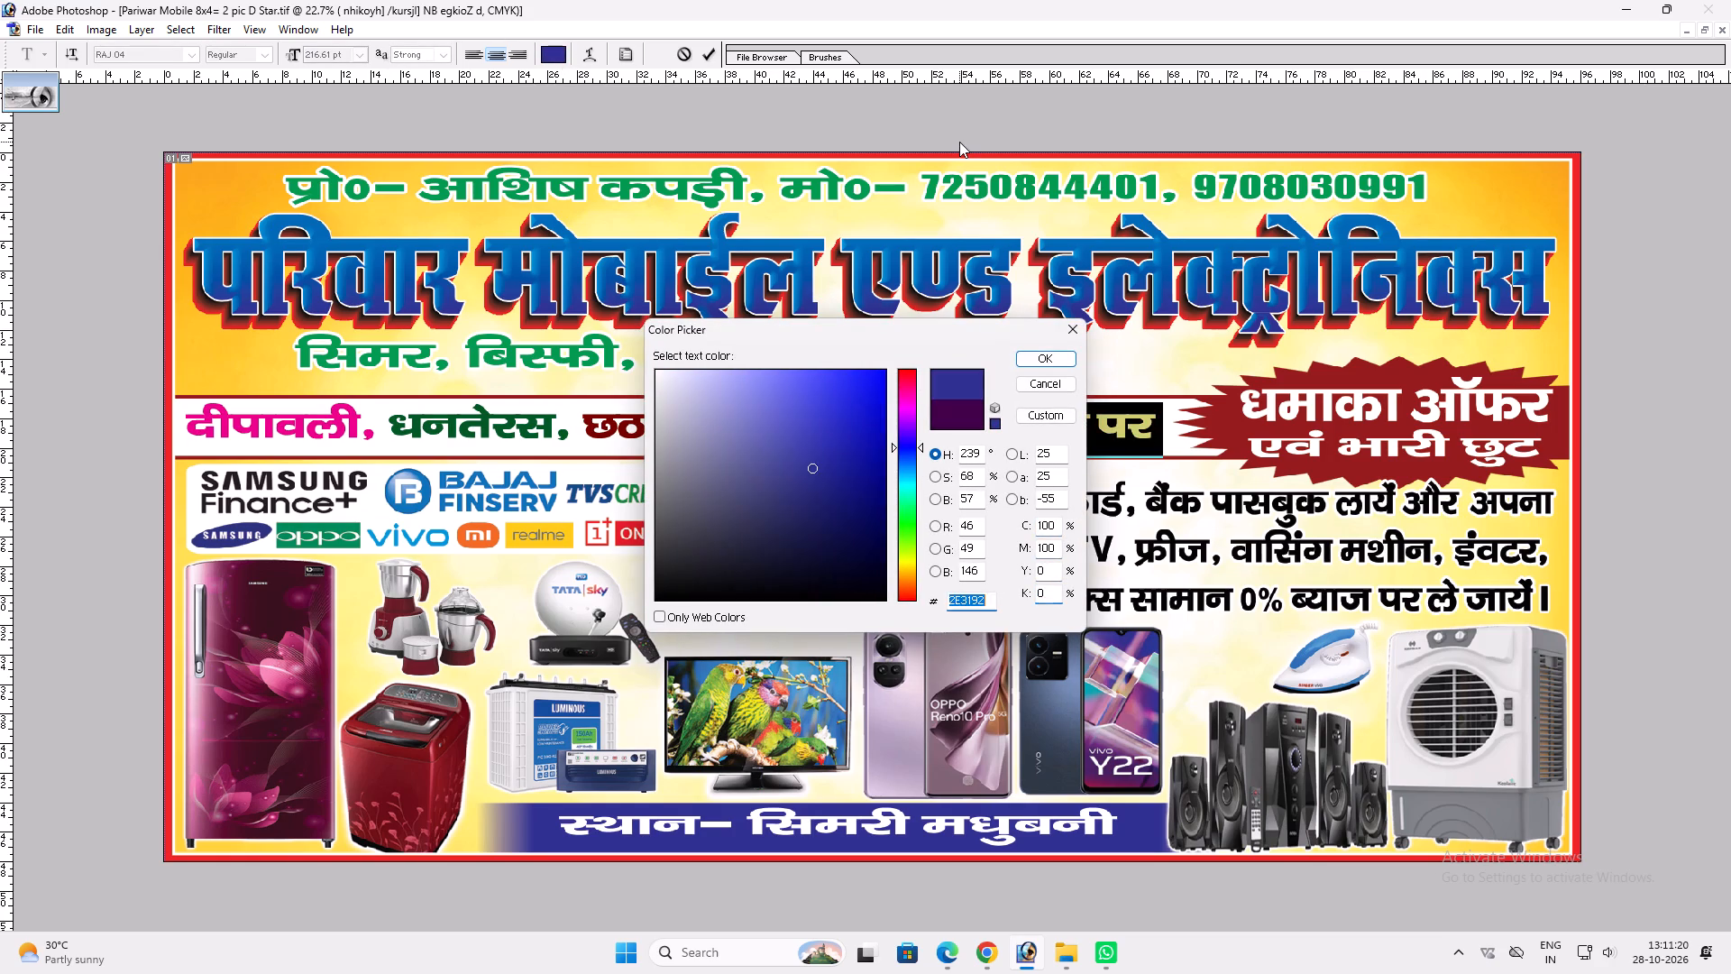
{"action": "key", "text": "6"}
{"action": "key", "text": "shift+Tab"}
{"action": "key", "text": "shift+Tab"}
{"action": "key", "text": "shift+Tab"}
{"action": "key", "text": "shift+Tab"}
{"action": "type", "text": "100"}
{"action": "key", "text": "Tab"}
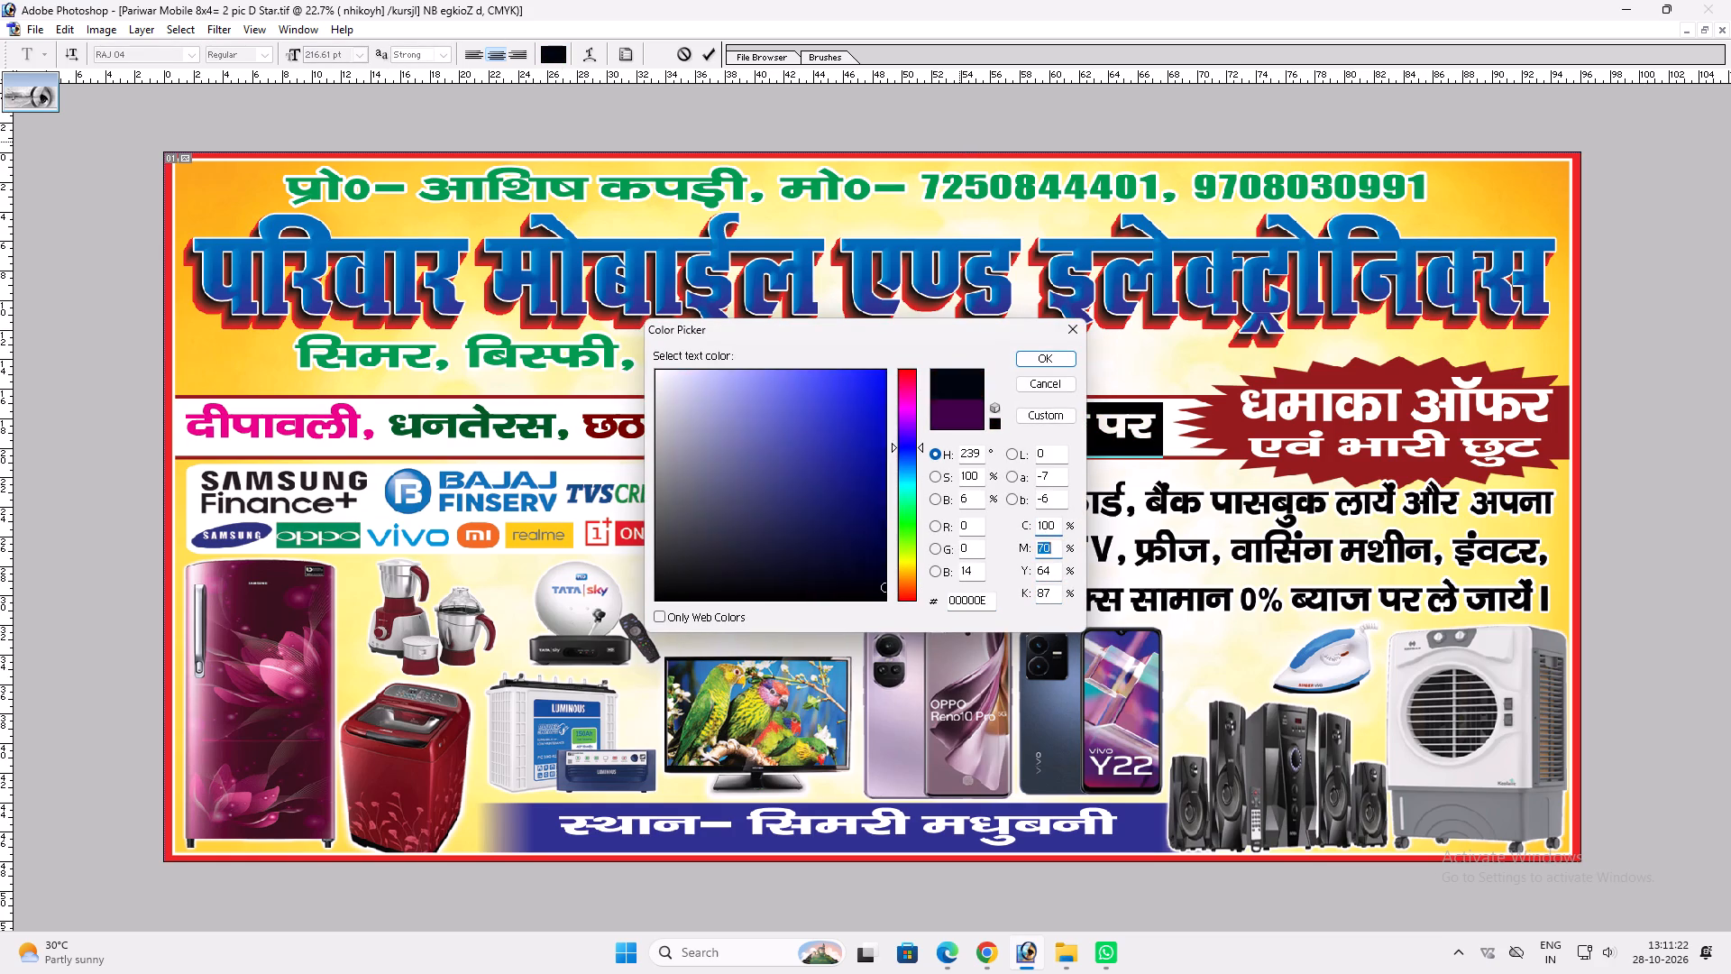
{"action": "key", "text": "0"}
{"action": "key", "text": "Tab"}
{"action": "type", "text": "60"}
{"action": "key", "text": "shift+Tab"}
{"action": "key", "text": "shift+Tab"}
{"action": "key", "text": "Tab"}
{"action": "type", "text": "100"}
{"action": "key", "text": "Tab"}
{"action": "key", "text": "0"}
{"action": "key", "text": "Tab"}
{"action": "key", "text": "6"}
{"action": "key", "text": "0"}
{"action": "key", "text": "Return"}
{"action": "key", "text": "Return"}
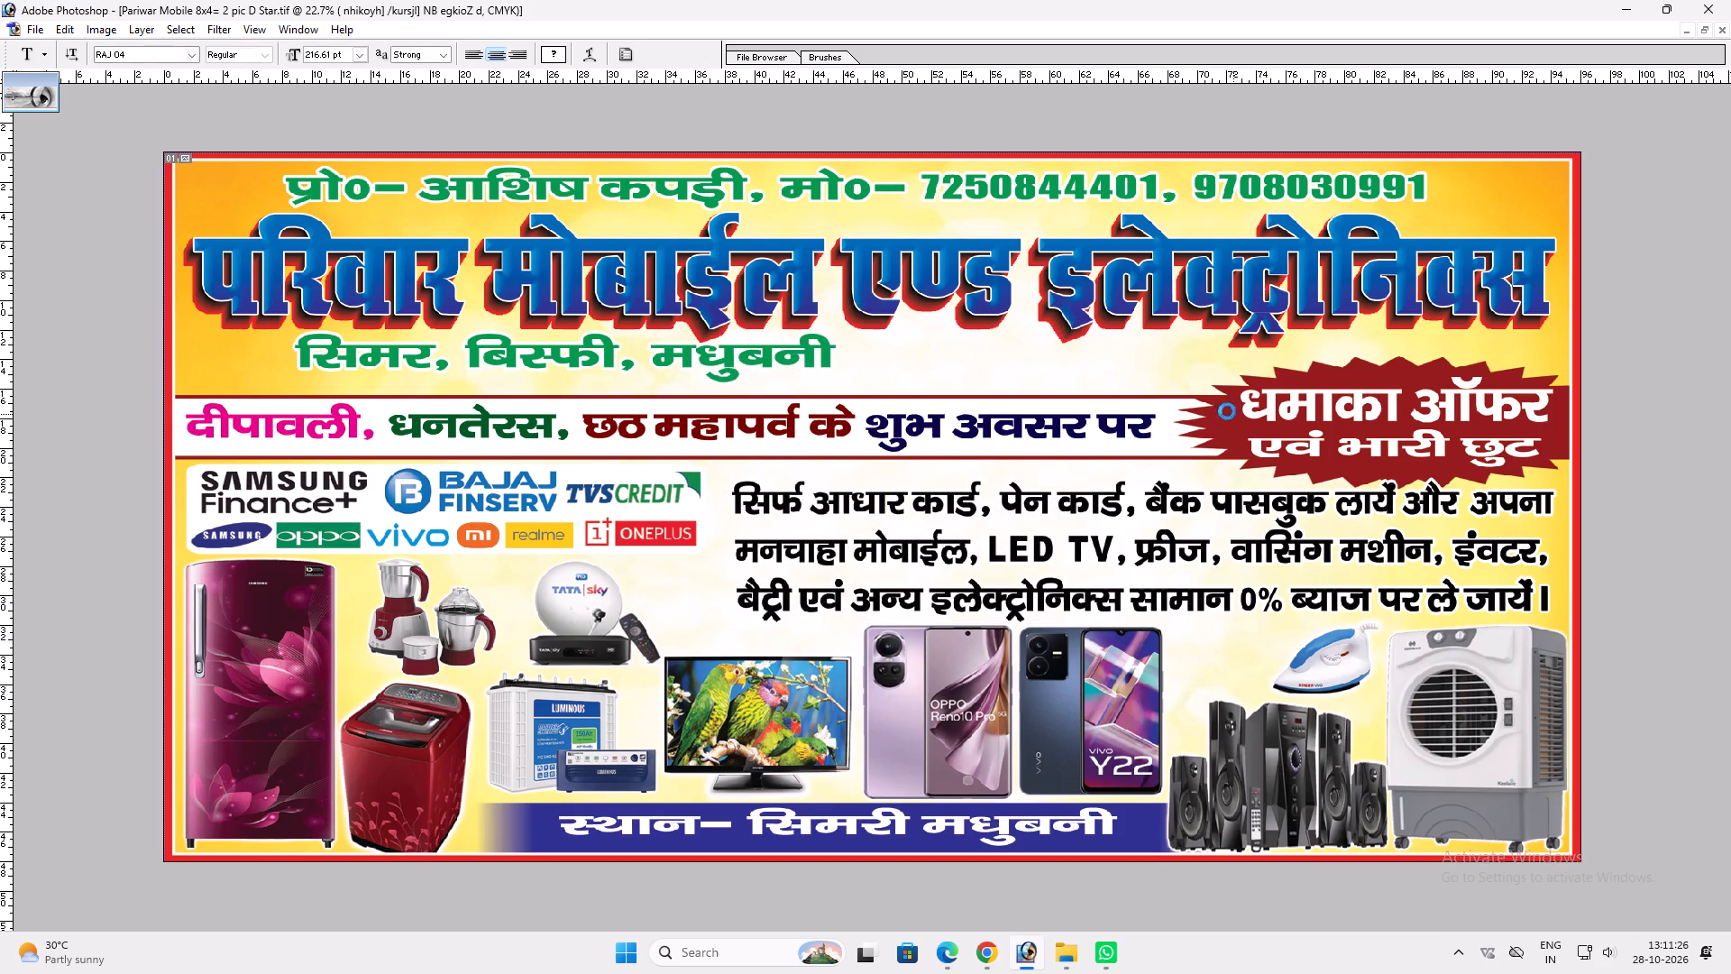
Scale the whole festival greeting line up slightly, to about 219 pt.
{"action": "key", "text": "ctrl+t"}
{"action": "left_click", "coordinate": [1159, 405], "text": "shift"}
{"action": "key", "text": "shift+Return"}
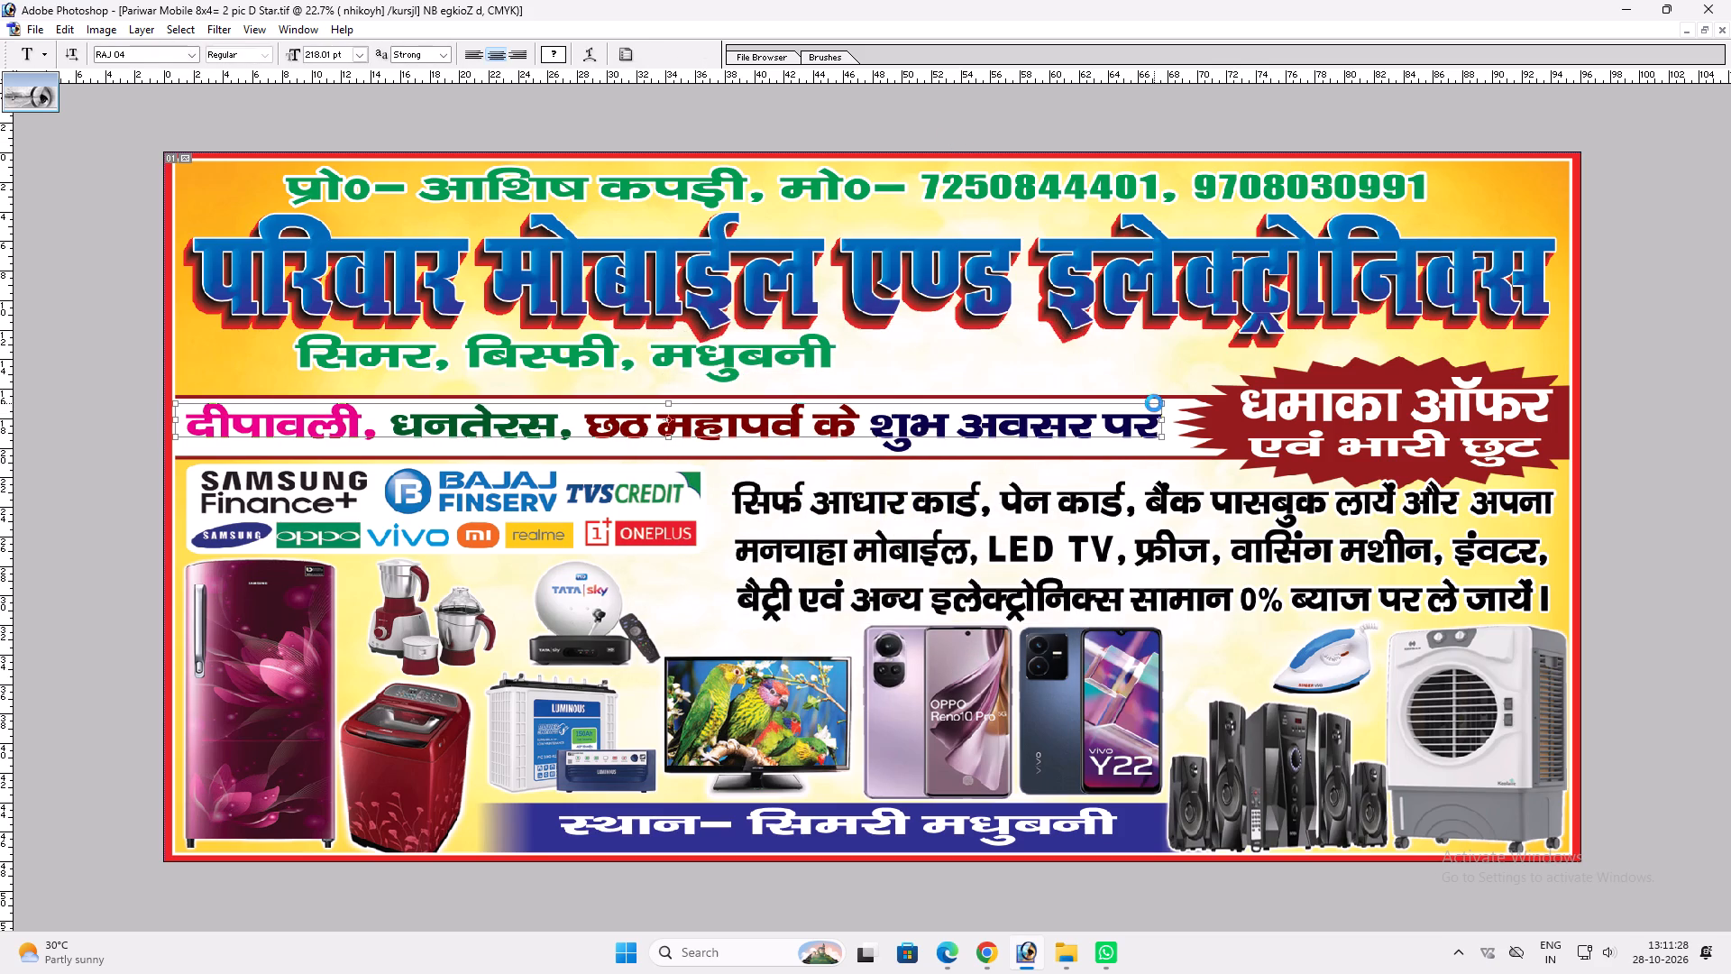
{"action": "key", "text": "v"}
{"action": "key", "text": "v"}
Switch to Chrome and search Google Images for nature wallpaper hd background.
{"action": "left_click", "coordinate": [994, 940]}
{"action": "left_click", "coordinate": [387, 123]}
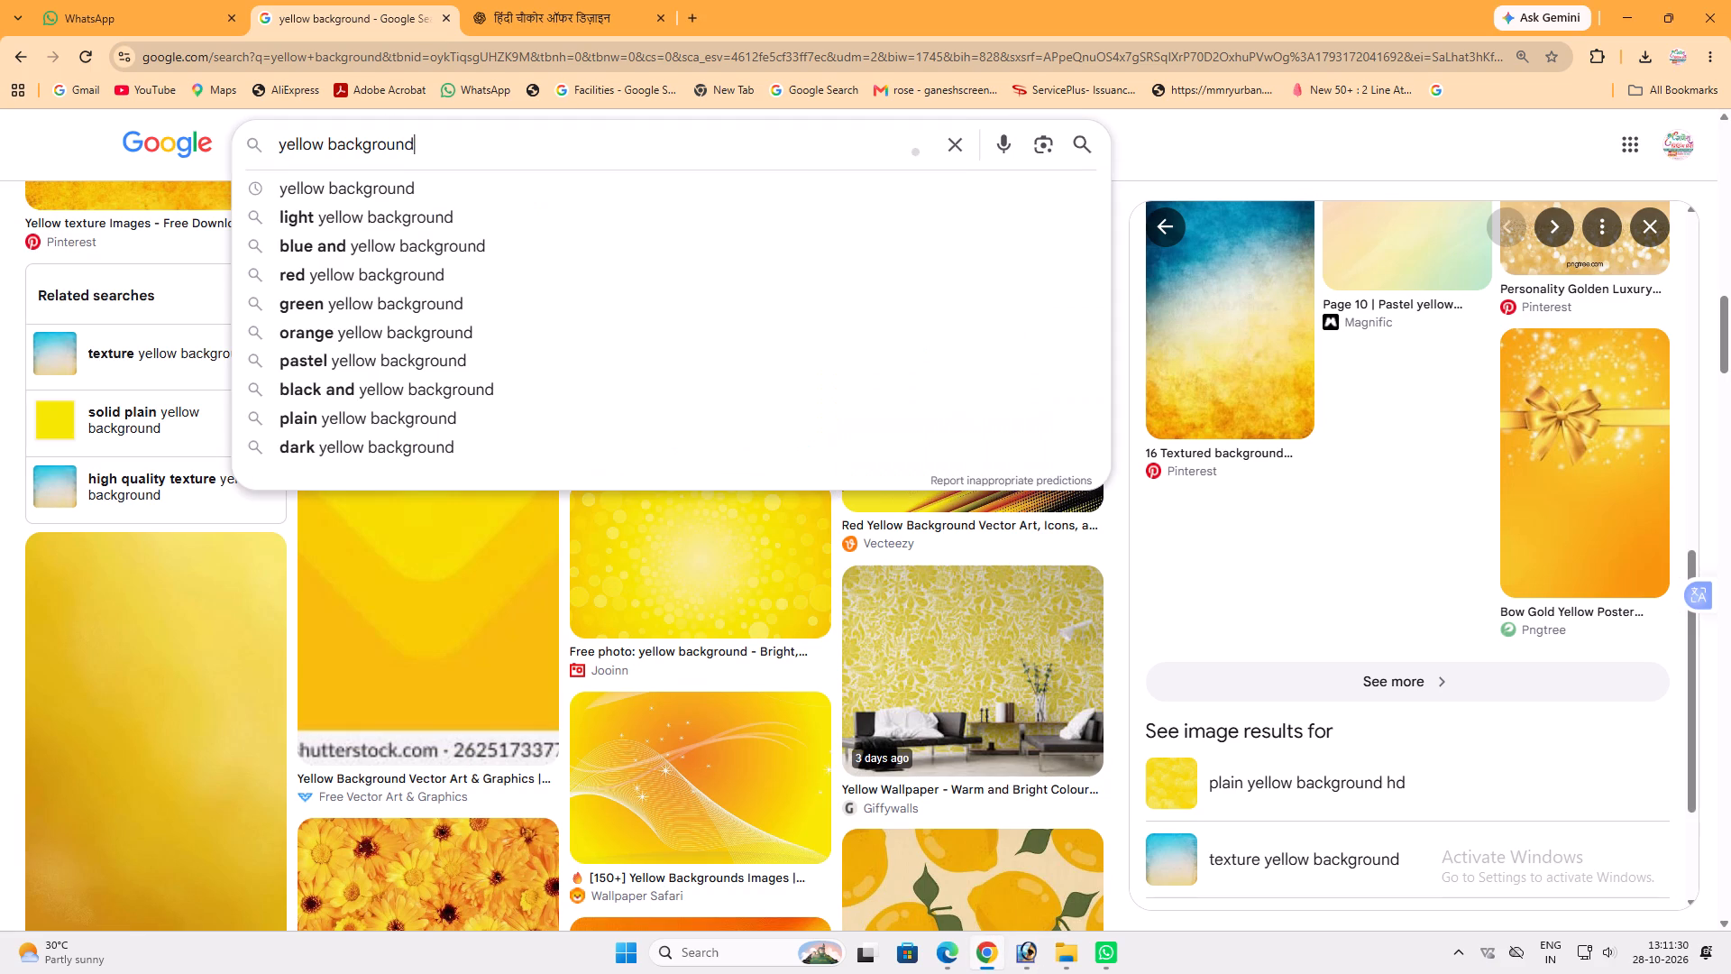
{"action": "key", "text": "ctrl+a"}
{"action": "type", "text": "walla"}
{"action": "key", "text": "BackSpace"}
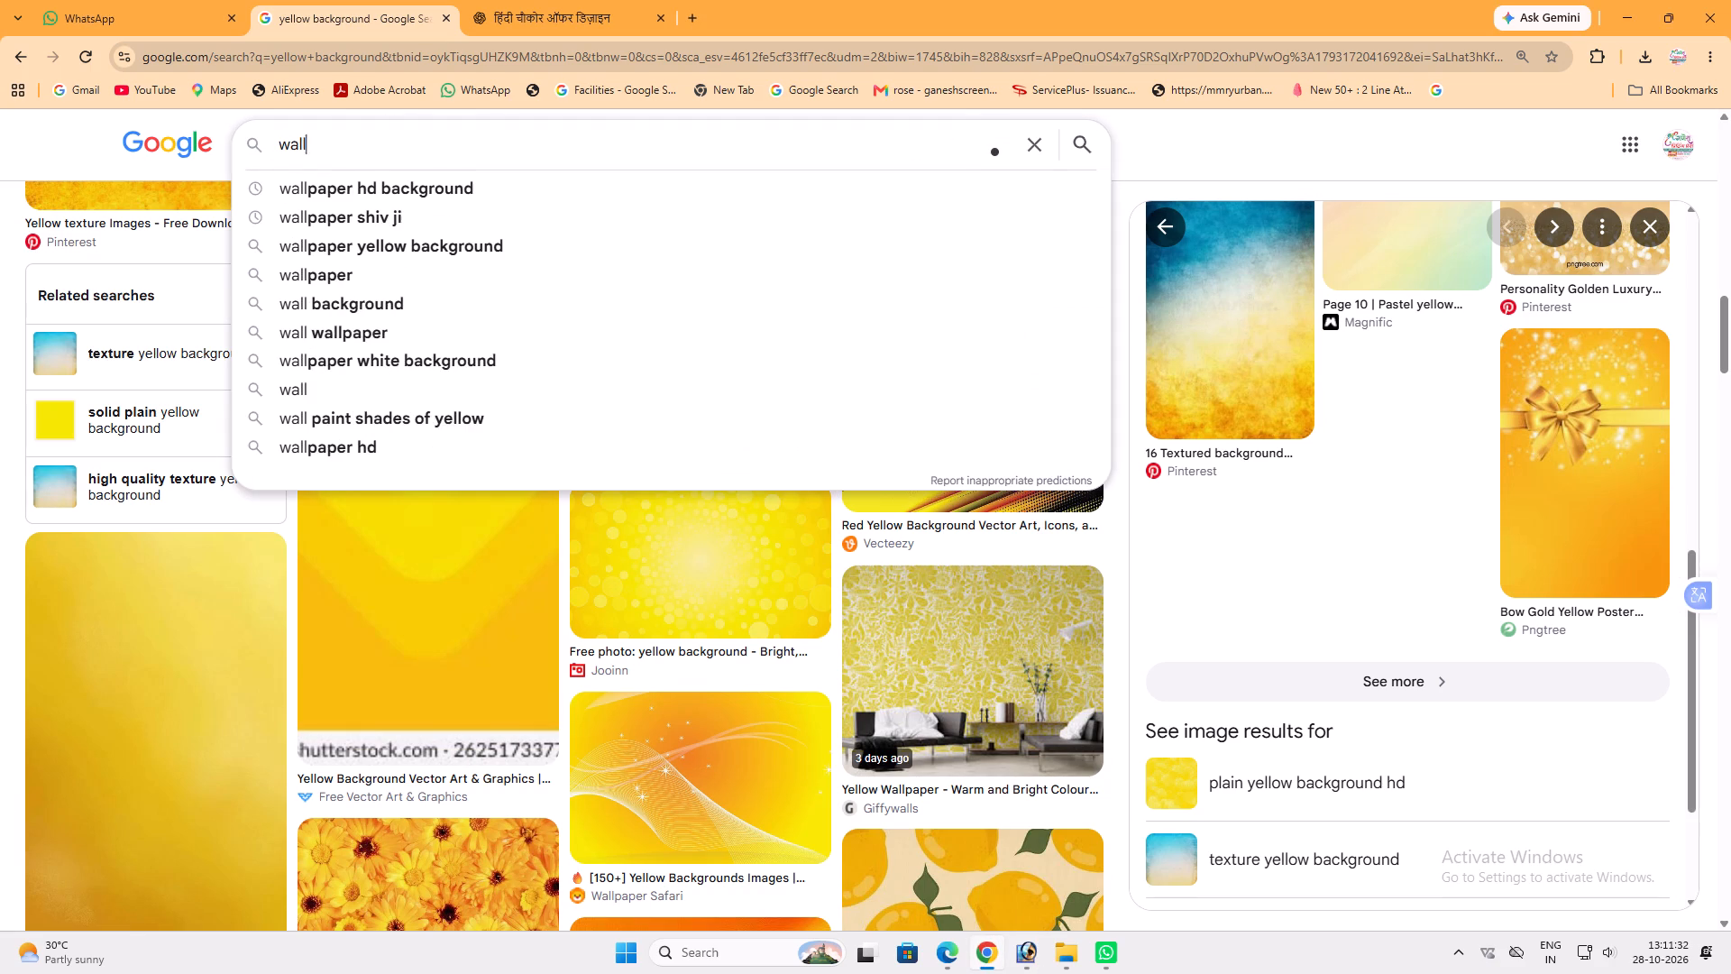
{"action": "key", "text": "p"}
{"action": "left_click", "coordinate": [517, 180]}
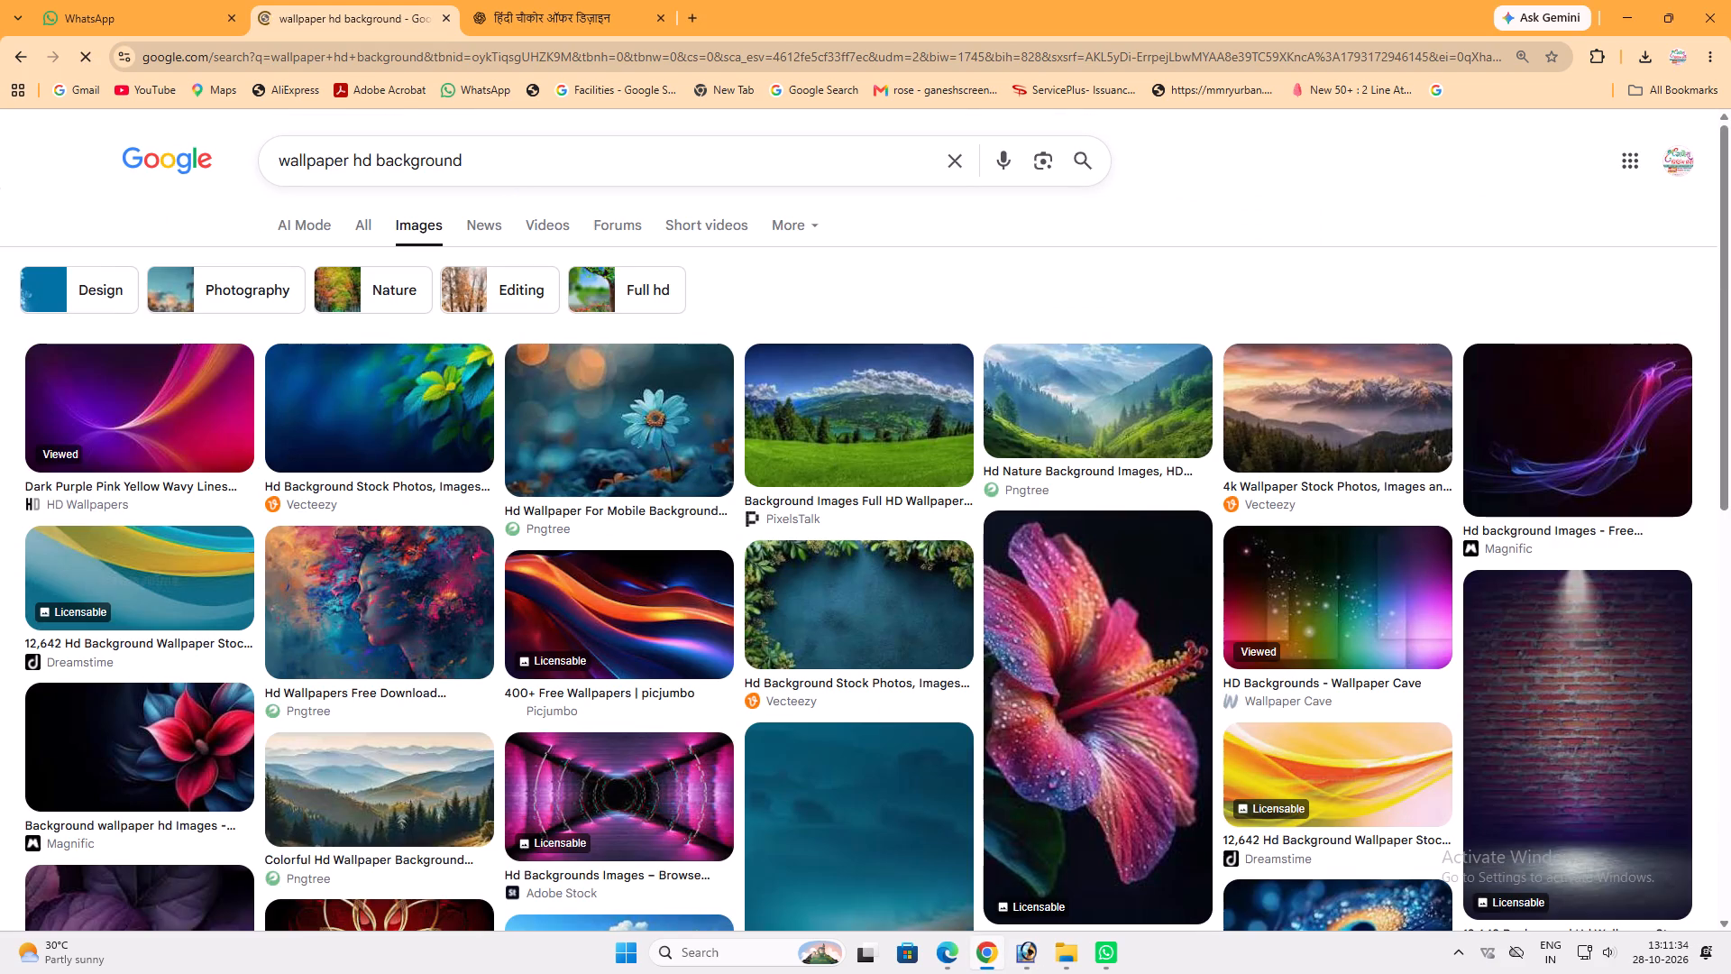
{"action": "left_click", "coordinate": [275, 156]}
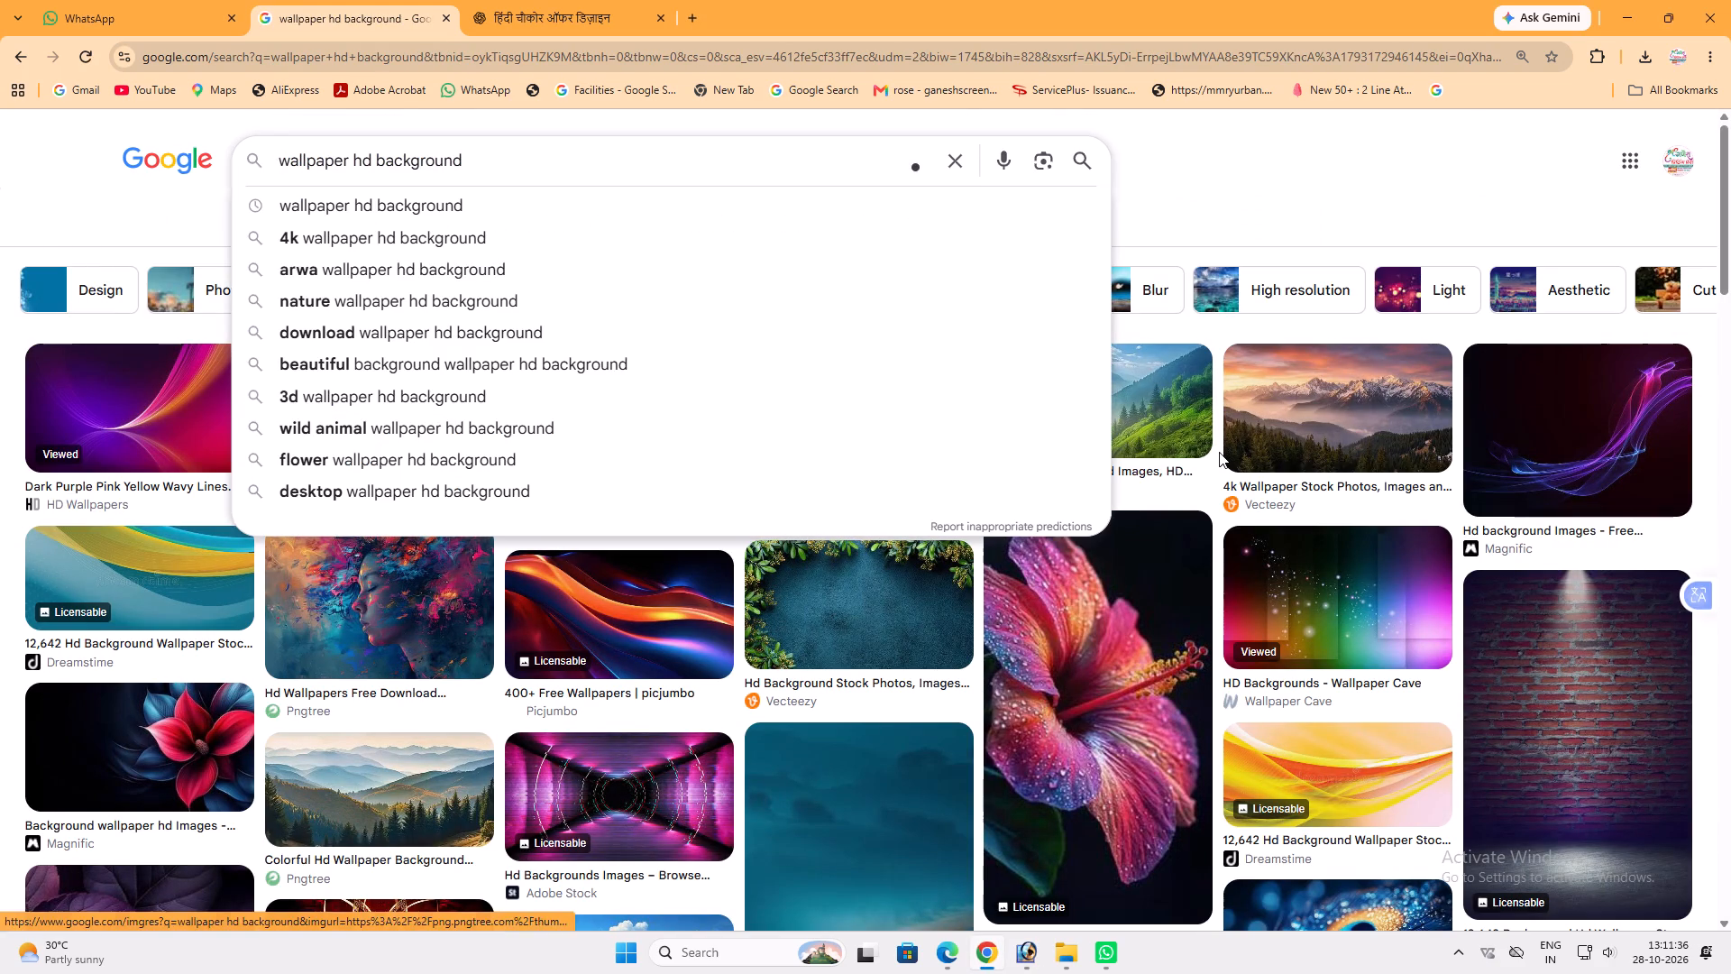
{"action": "type", "text": "nat"}
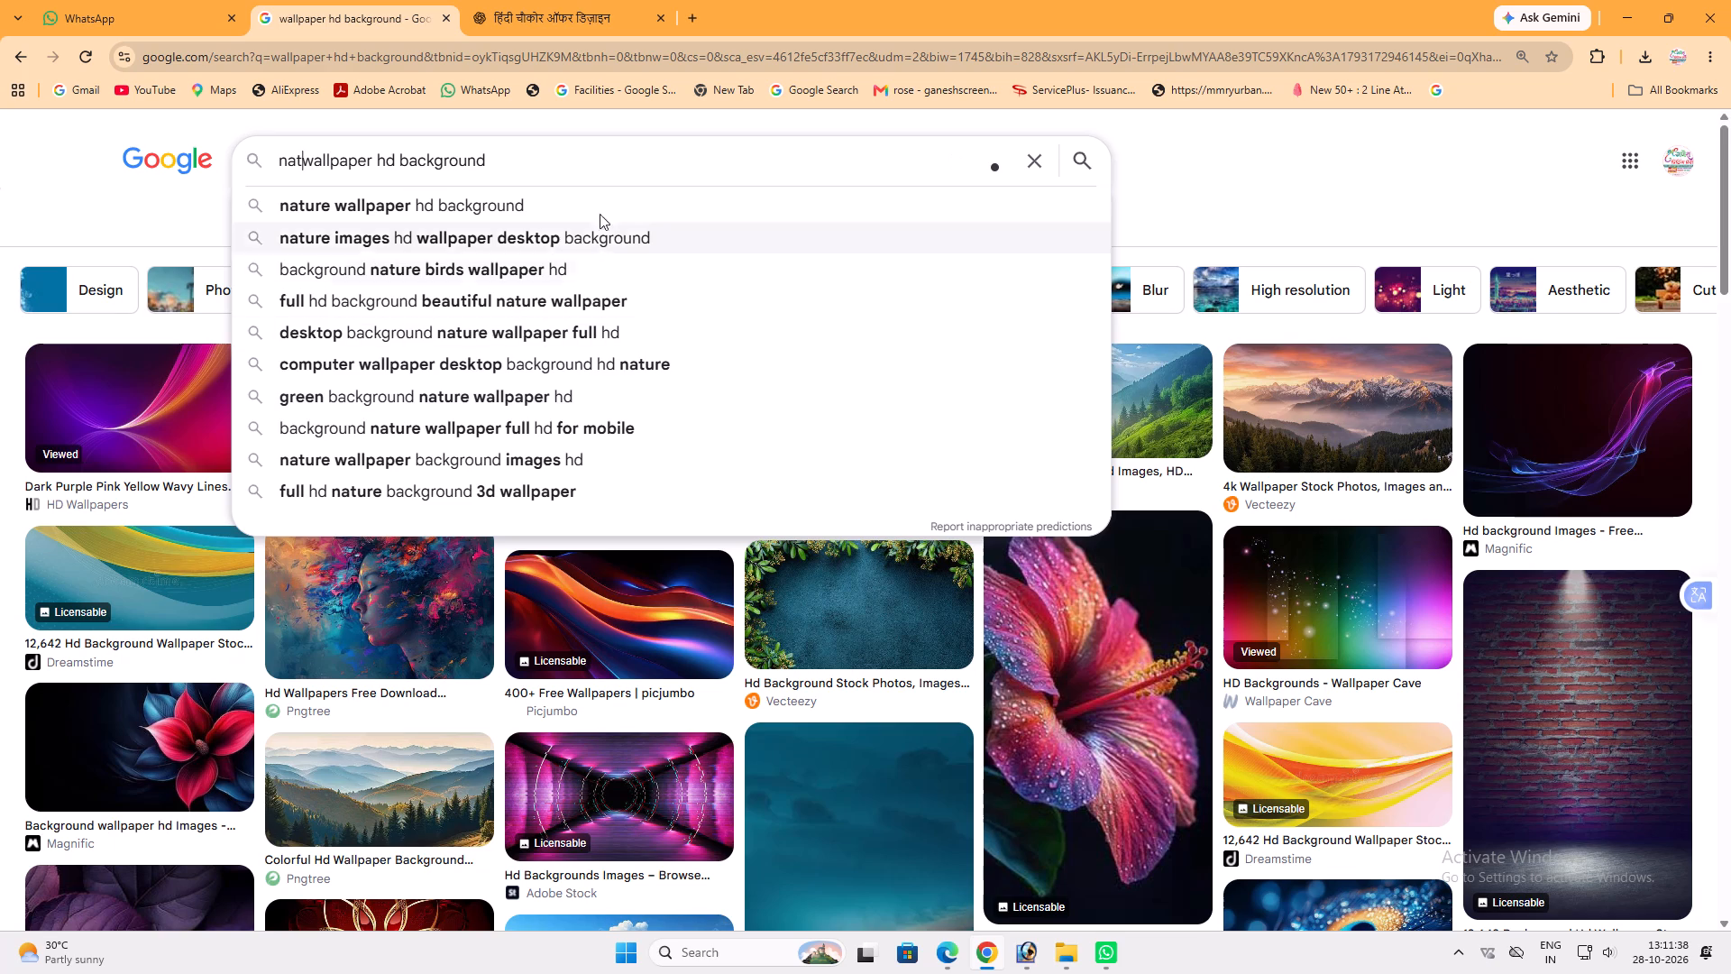
{"action": "left_click", "coordinate": [593, 206]}
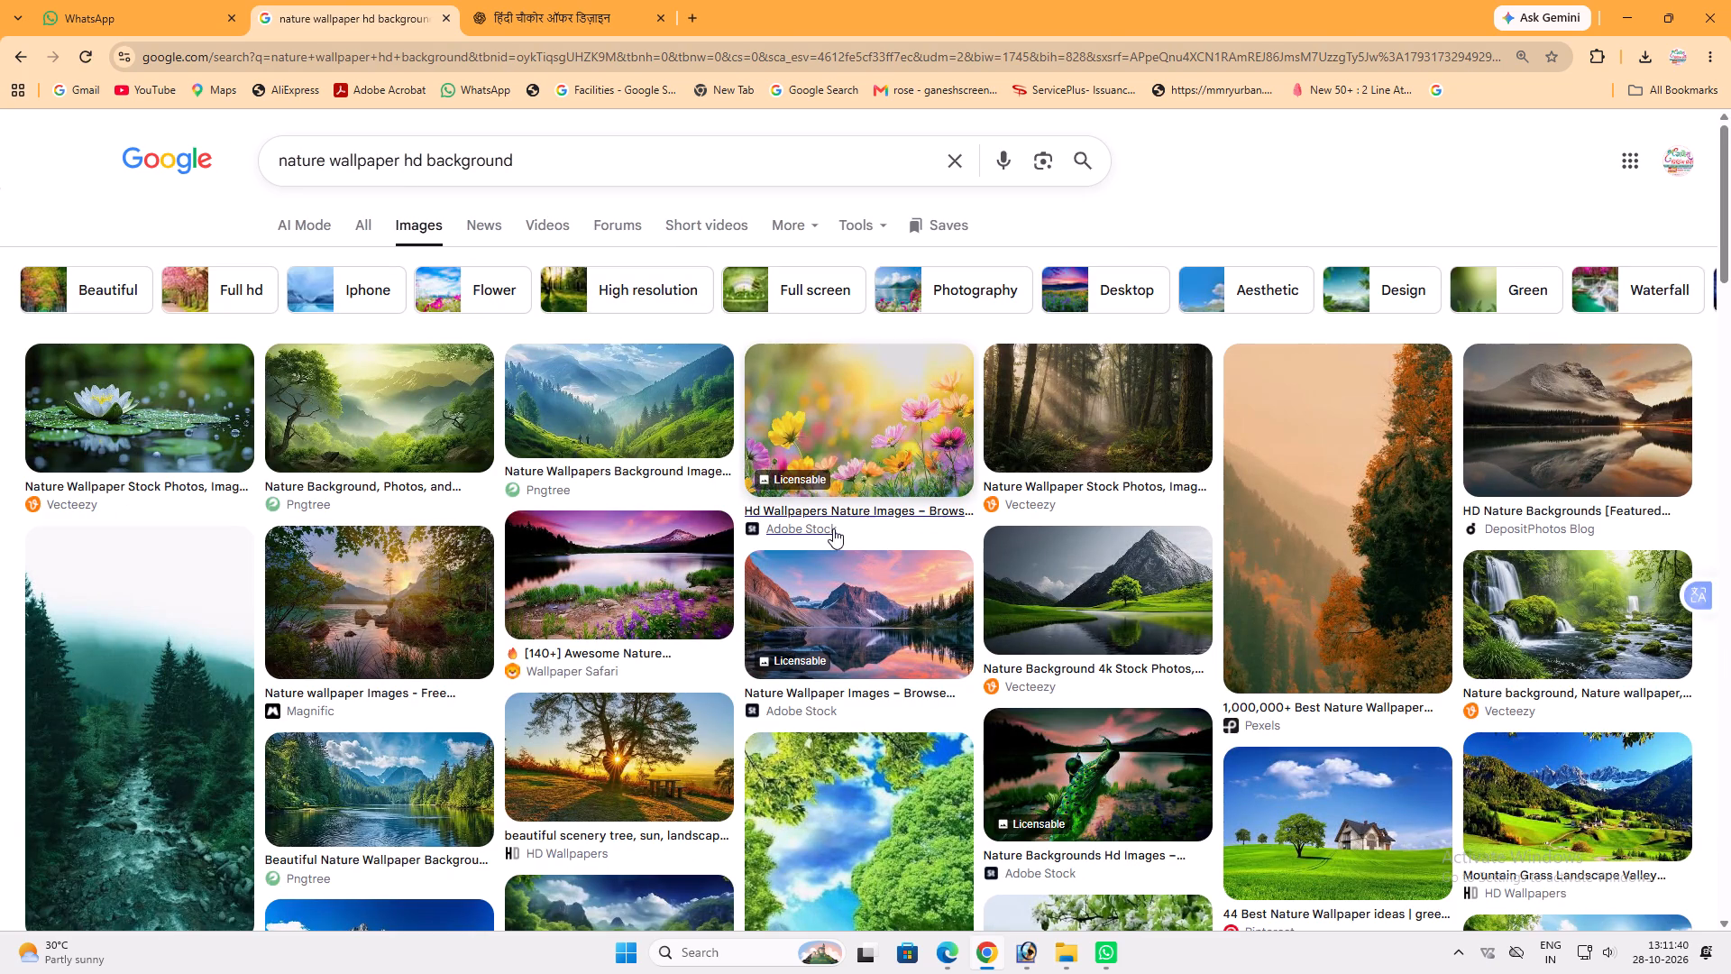
Browse the nature wallpaper results, preview the waterfall with red flowers, and open its full set of related images.
{"action": "scroll", "coordinate": [1554, 599], "scroll_direction": "down", "scroll_amount": 6}
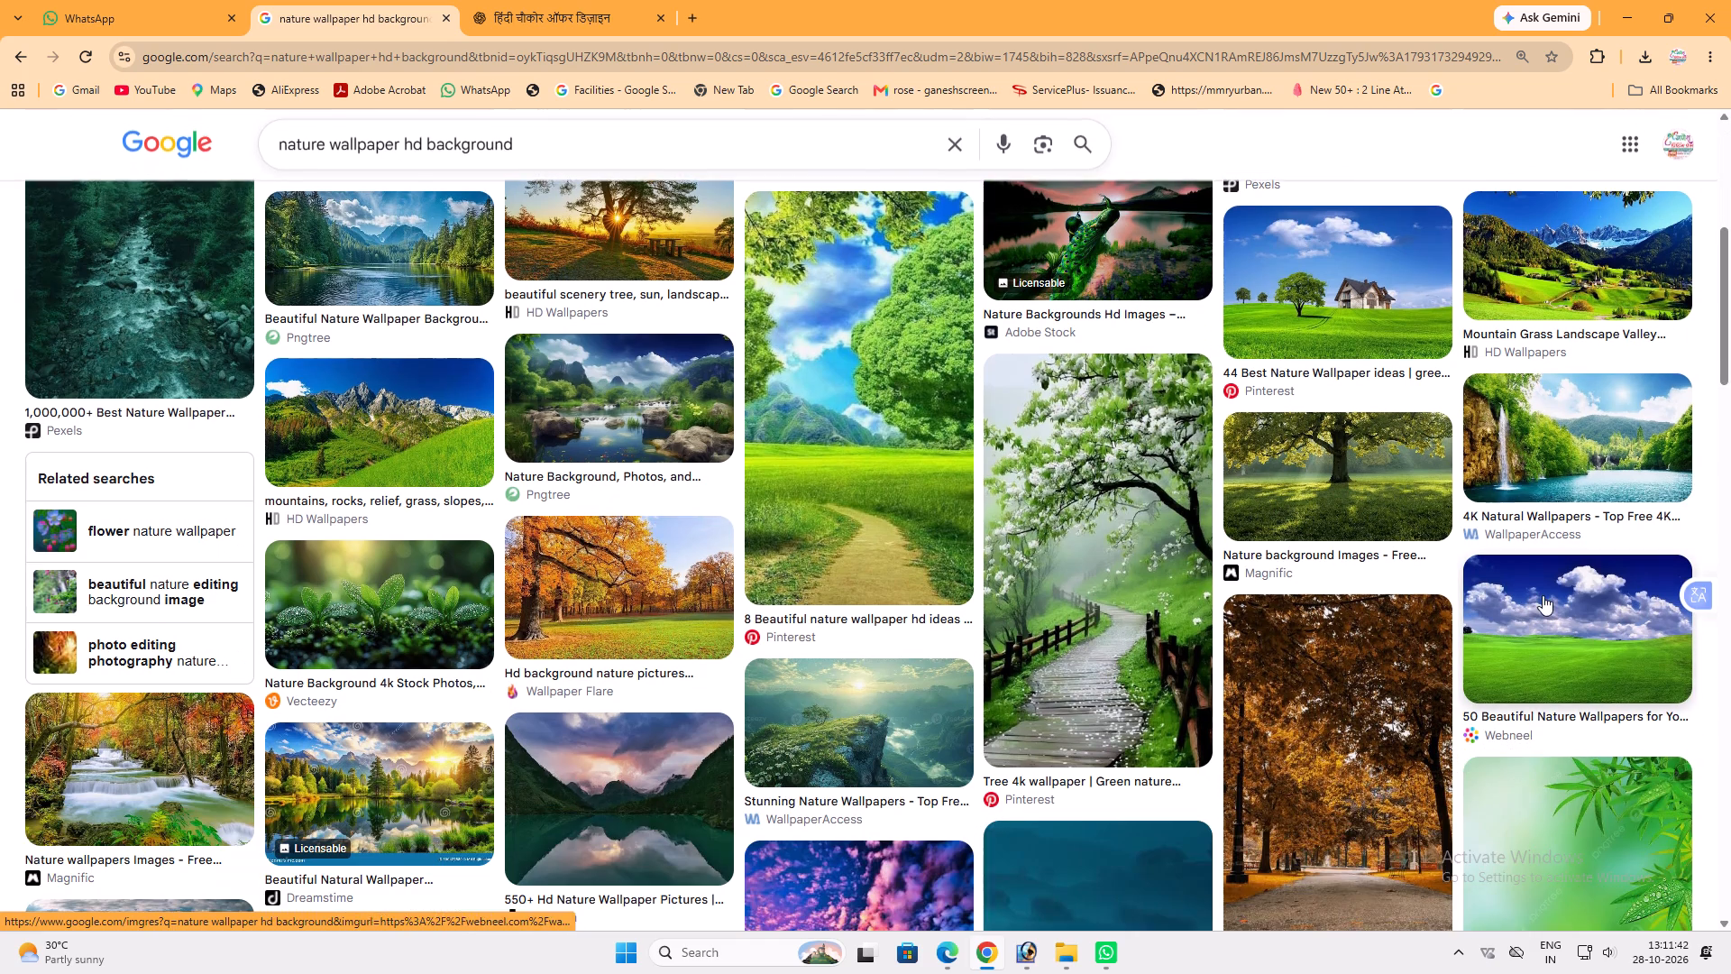
{"action": "scroll", "coordinate": [1076, 488], "scroll_direction": "down", "scroll_amount": 5}
{"action": "scroll", "coordinate": [1100, 492], "scroll_direction": "up", "scroll_amount": 4}
{"action": "scroll", "coordinate": [1110, 493], "scroll_direction": "down", "scroll_amount": 4}
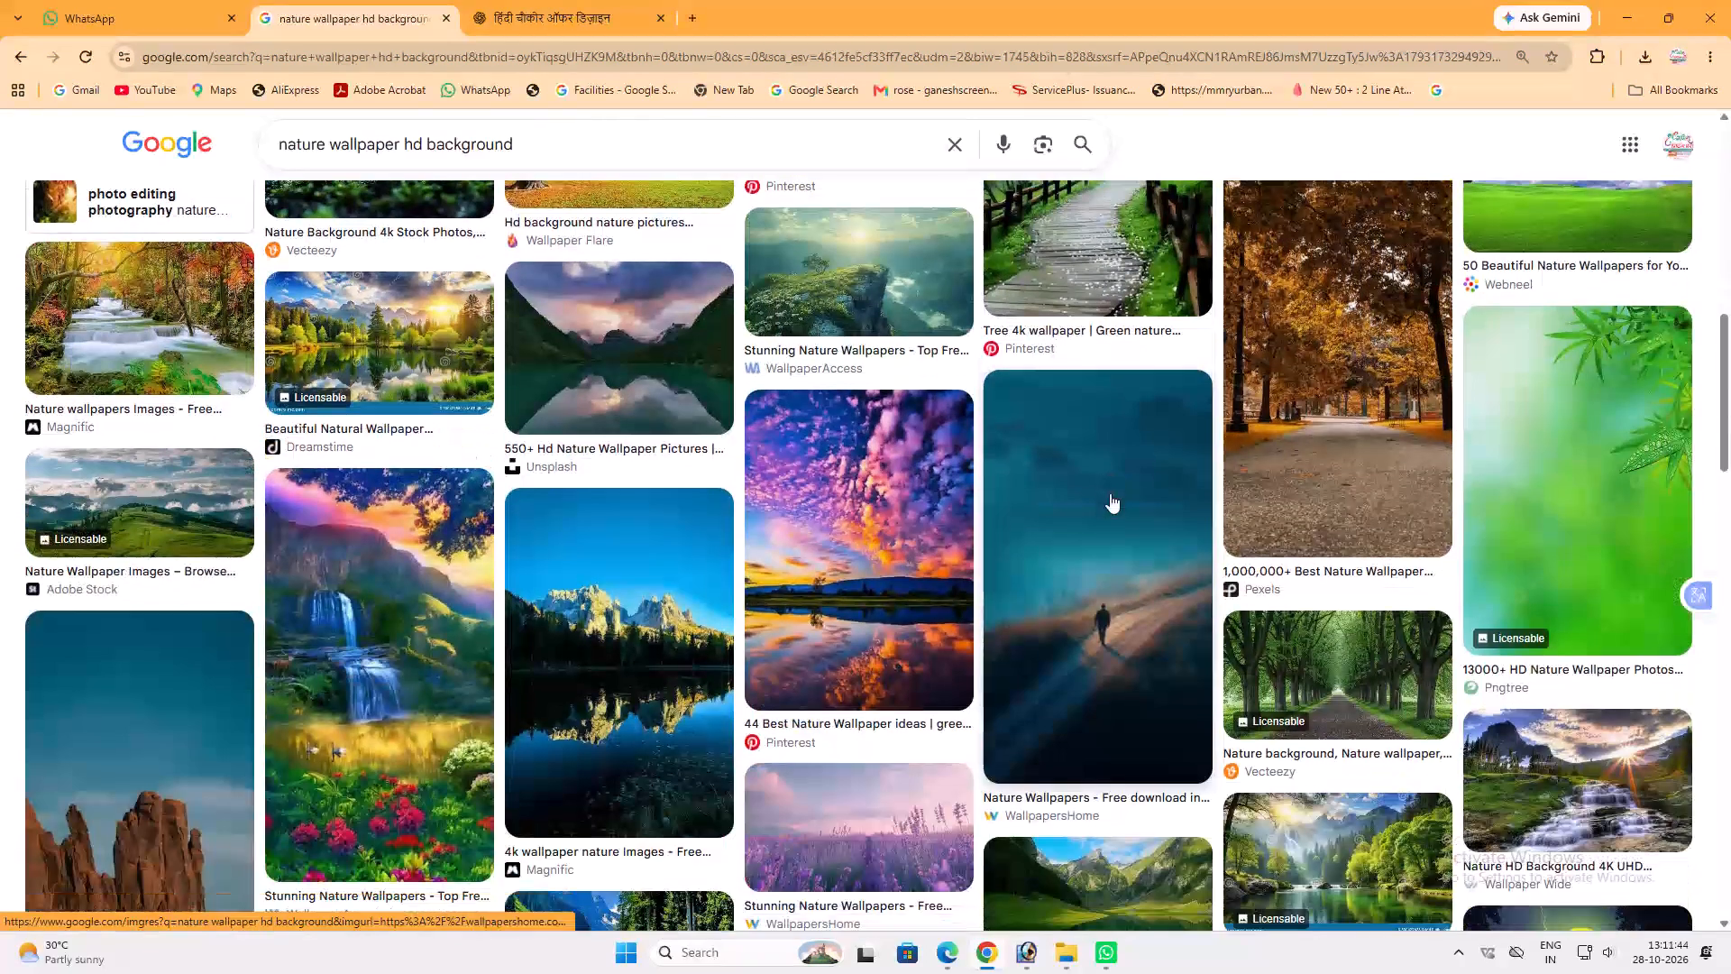
{"action": "left_click", "coordinate": [411, 584]}
{"action": "scroll", "coordinate": [1468, 373], "scroll_direction": "down", "scroll_amount": 7}
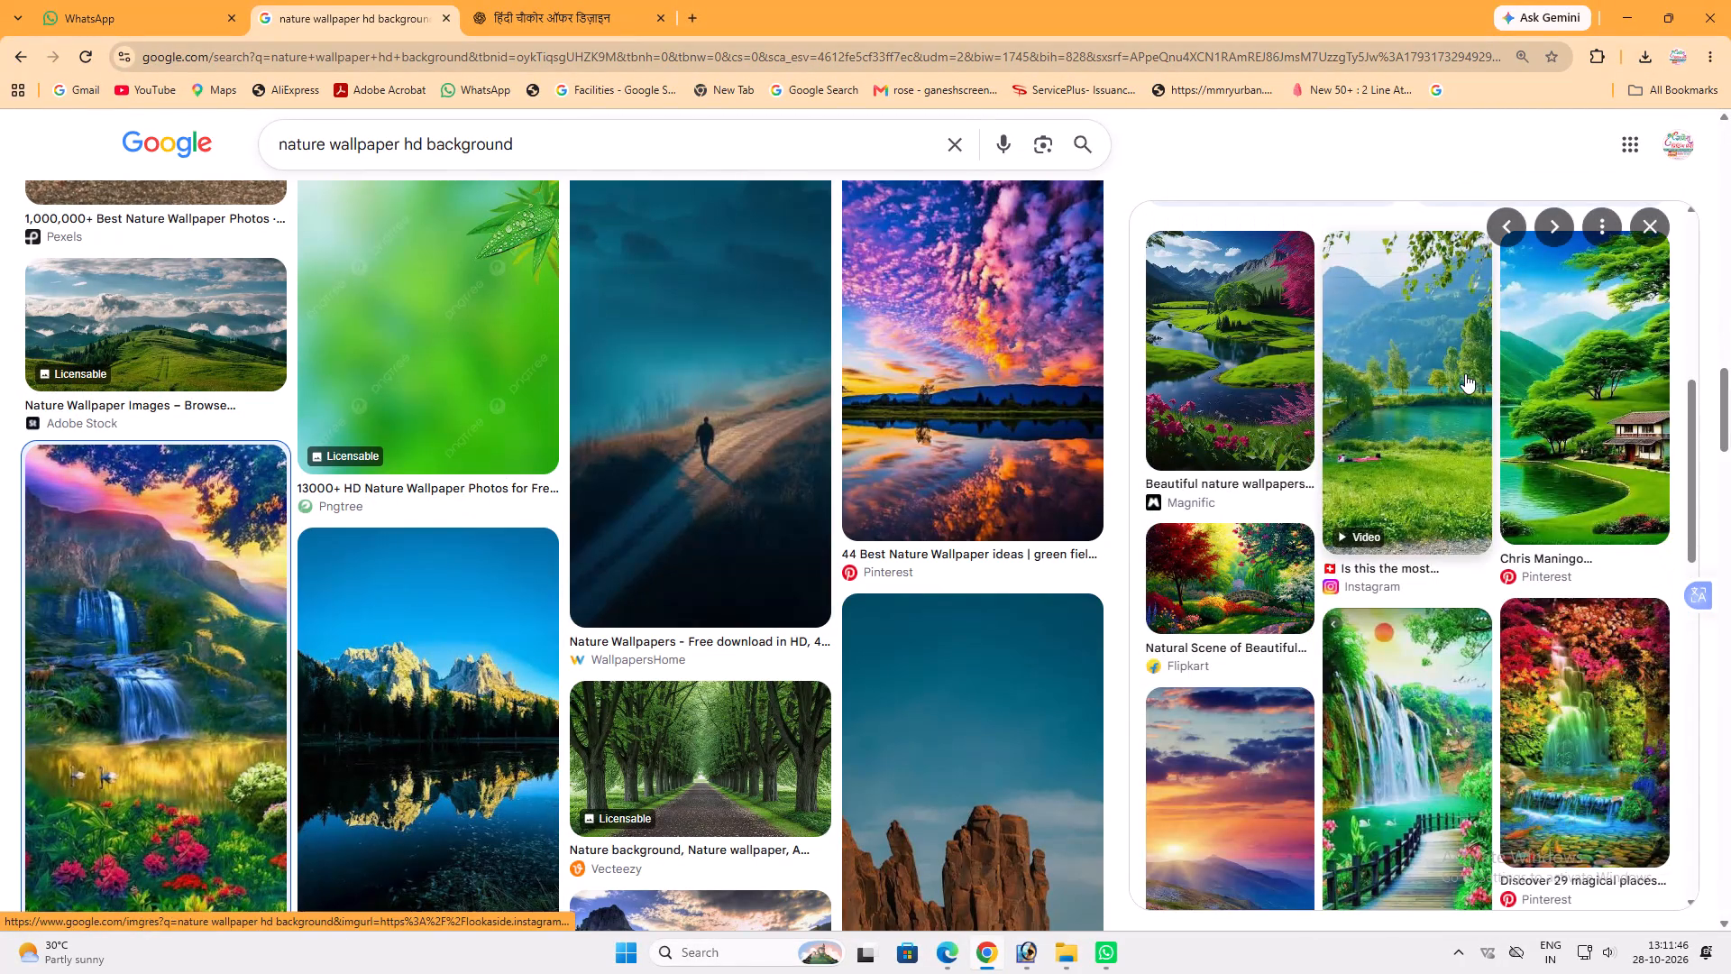
{"action": "scroll", "coordinate": [1464, 375], "scroll_direction": "down", "scroll_amount": 10}
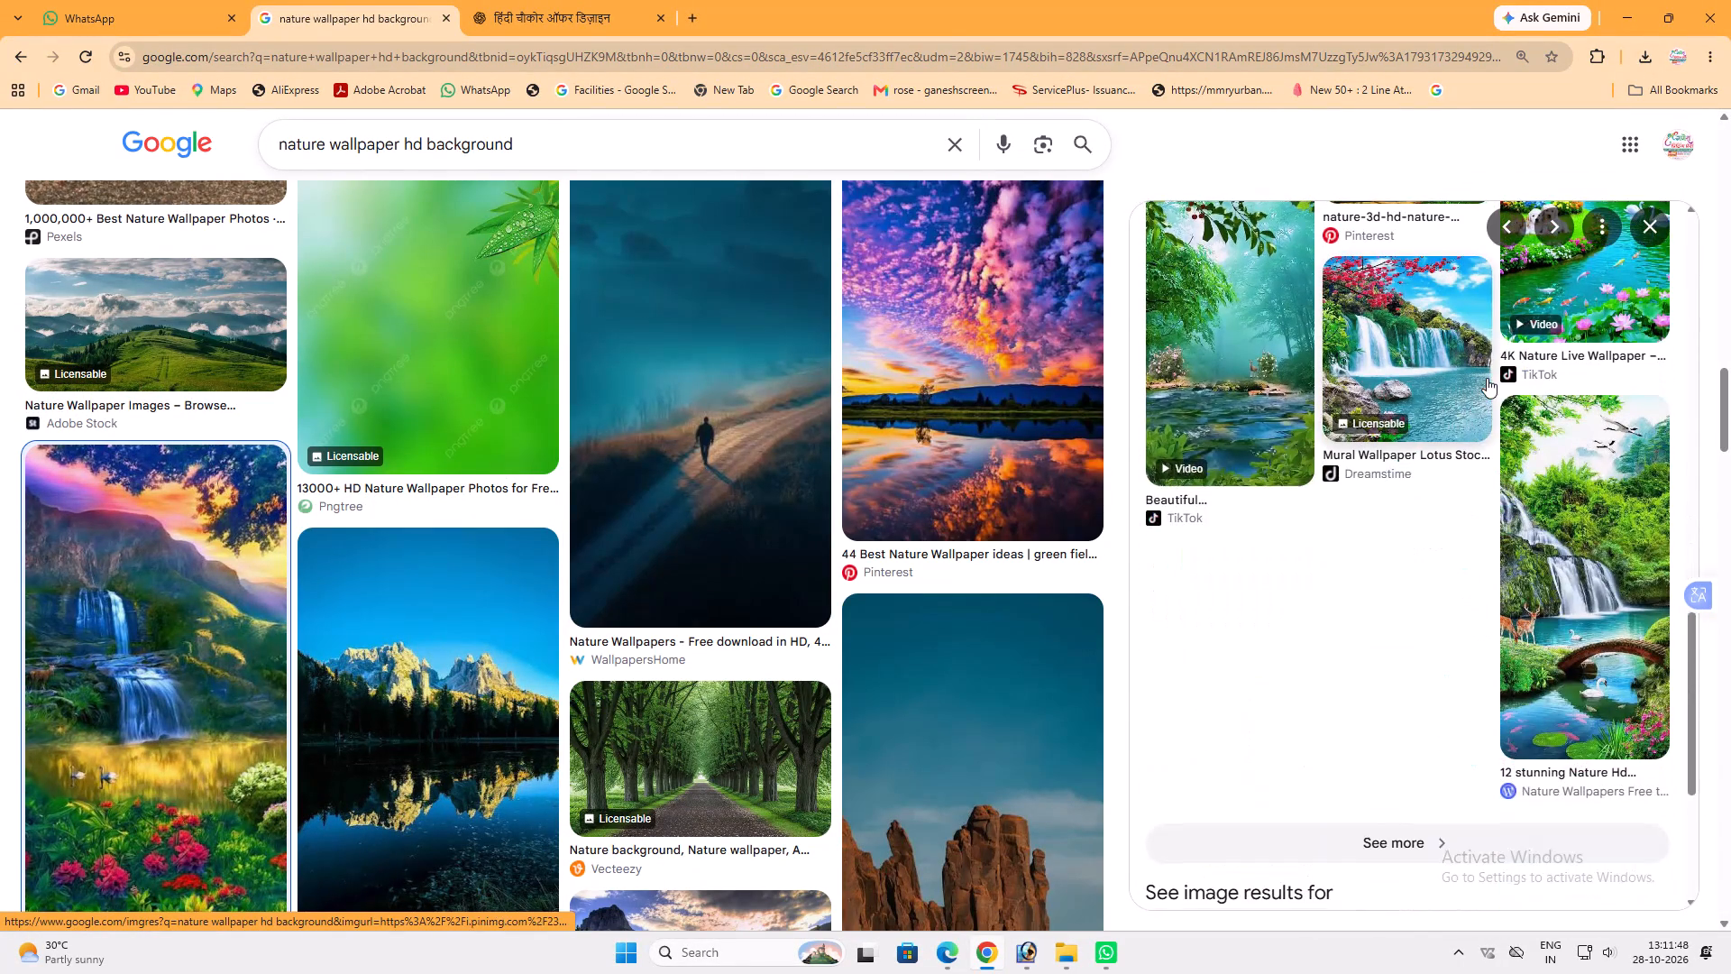
{"action": "scroll", "coordinate": [1471, 379], "scroll_direction": "down", "scroll_amount": 5}
{"action": "left_click", "coordinate": [1380, 457]}
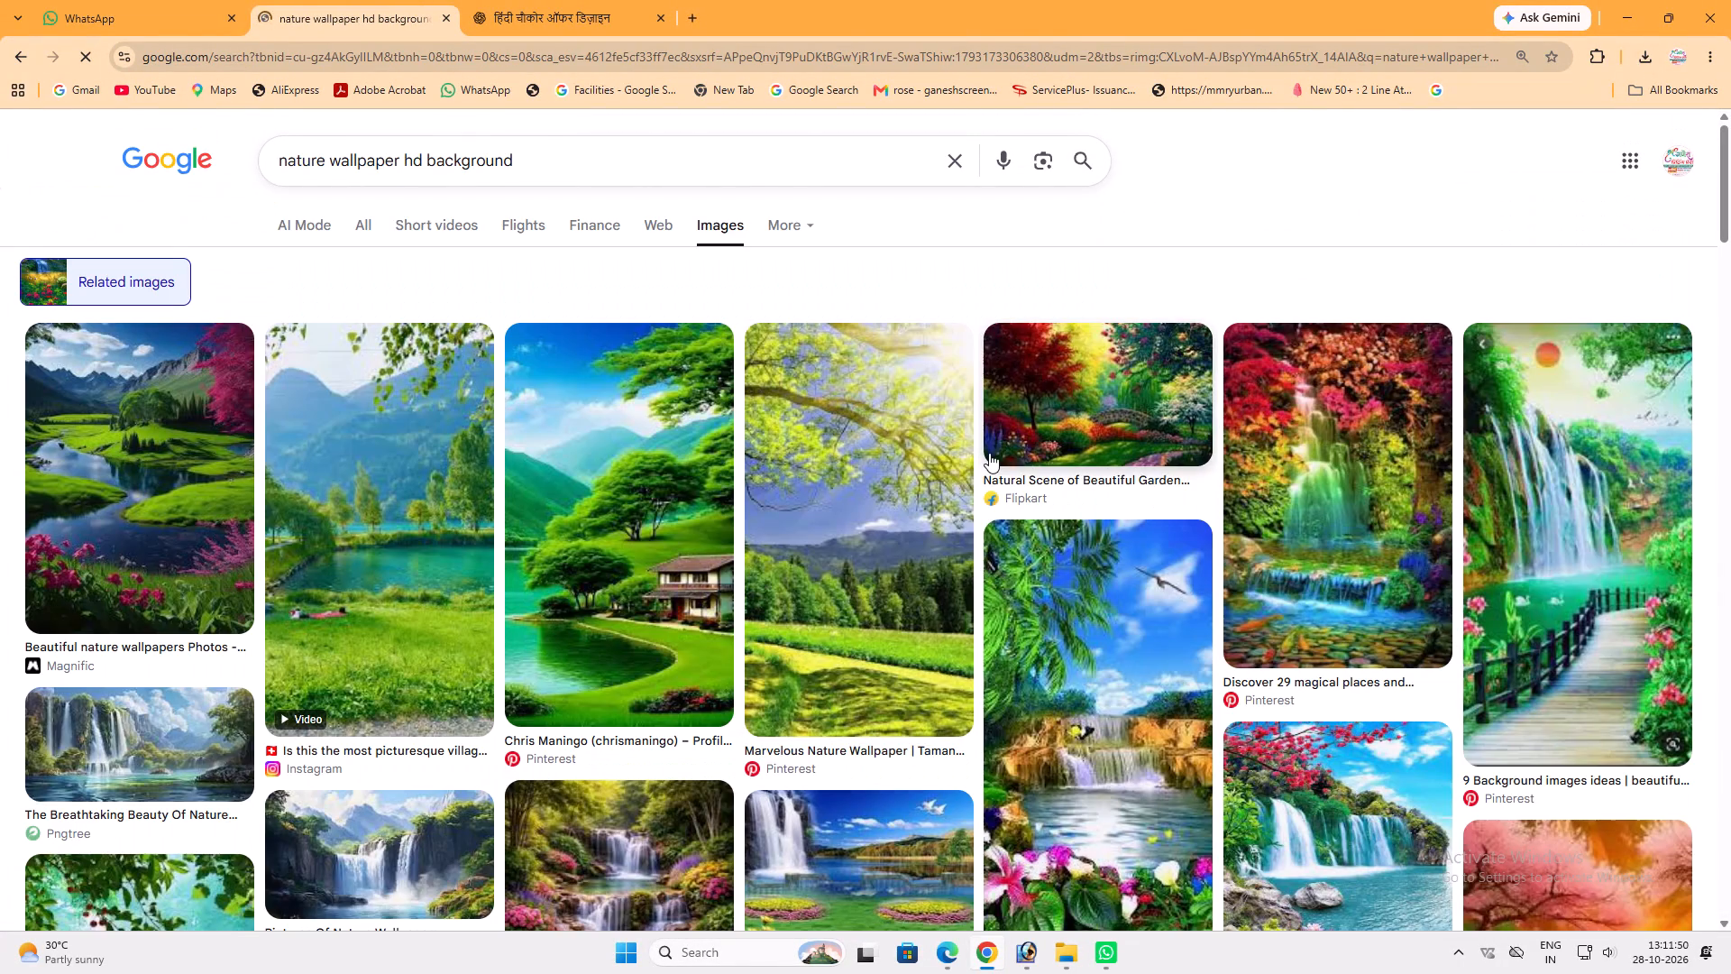
Look through the related nature images and preview the waterfall scene with the wooden walkway, returning to the results.
{"action": "scroll", "coordinate": [566, 422], "scroll_direction": "down", "scroll_amount": 5}
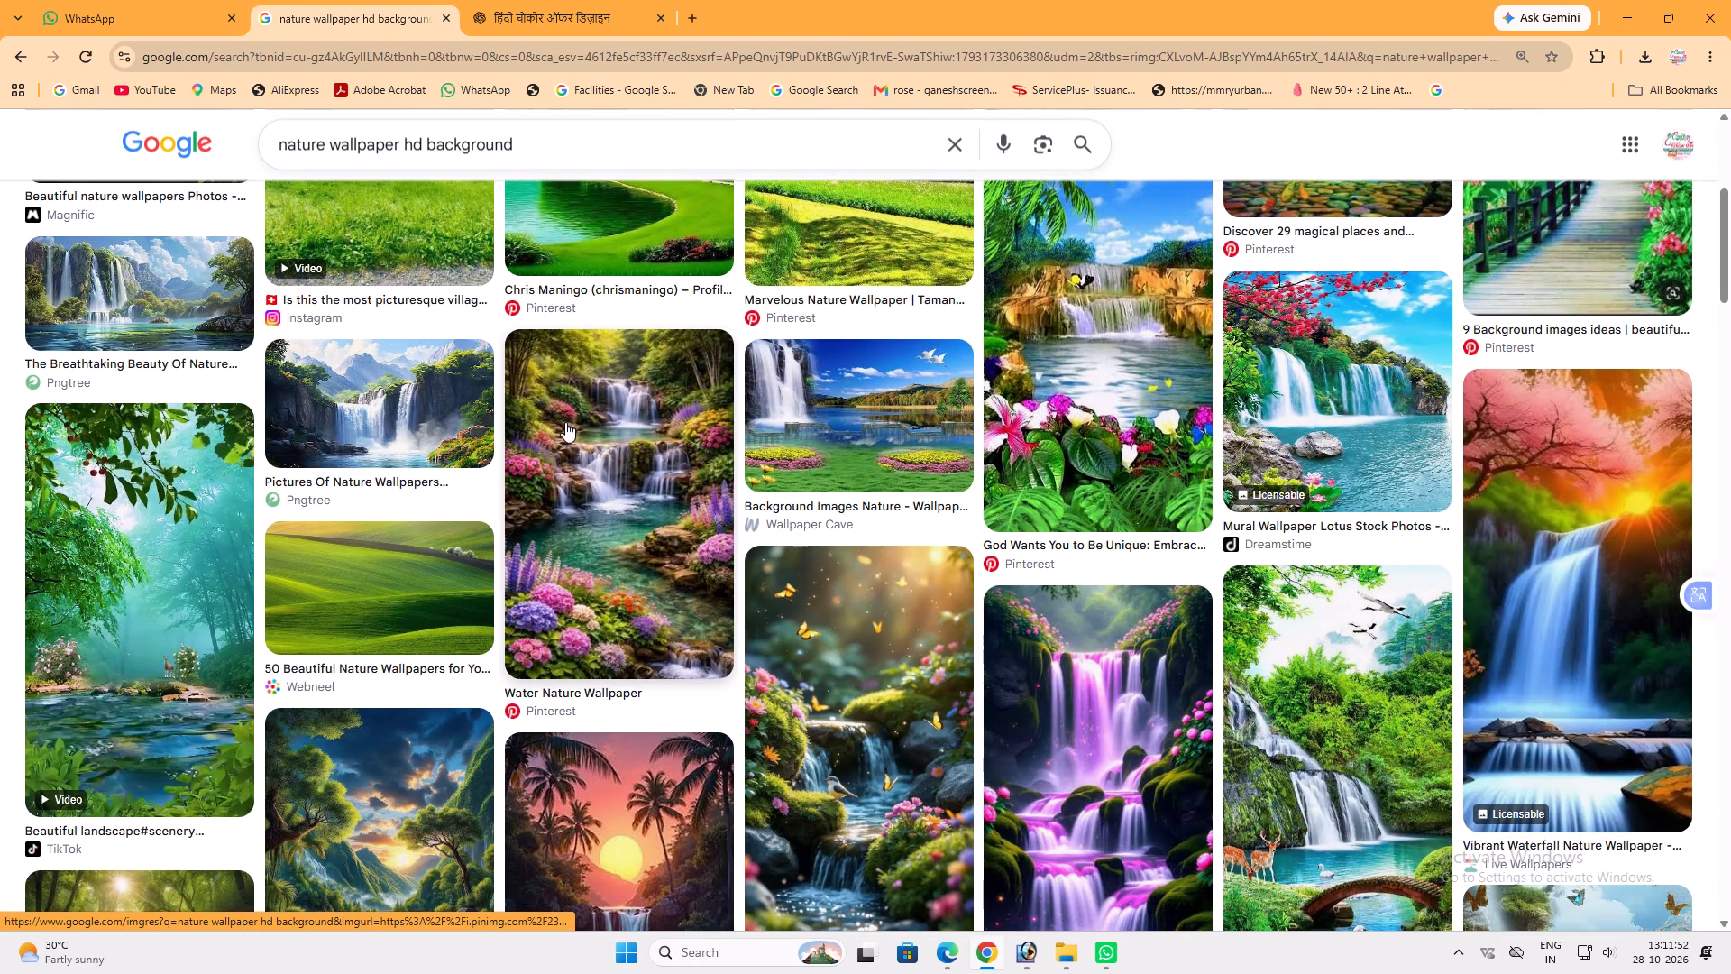
{"action": "scroll", "coordinate": [582, 422], "scroll_direction": "up", "scroll_amount": 4}
{"action": "scroll", "coordinate": [584, 423], "scroll_direction": "down", "scroll_amount": 4}
{"action": "scroll", "coordinate": [600, 430], "scroll_direction": "up", "scroll_amount": 5}
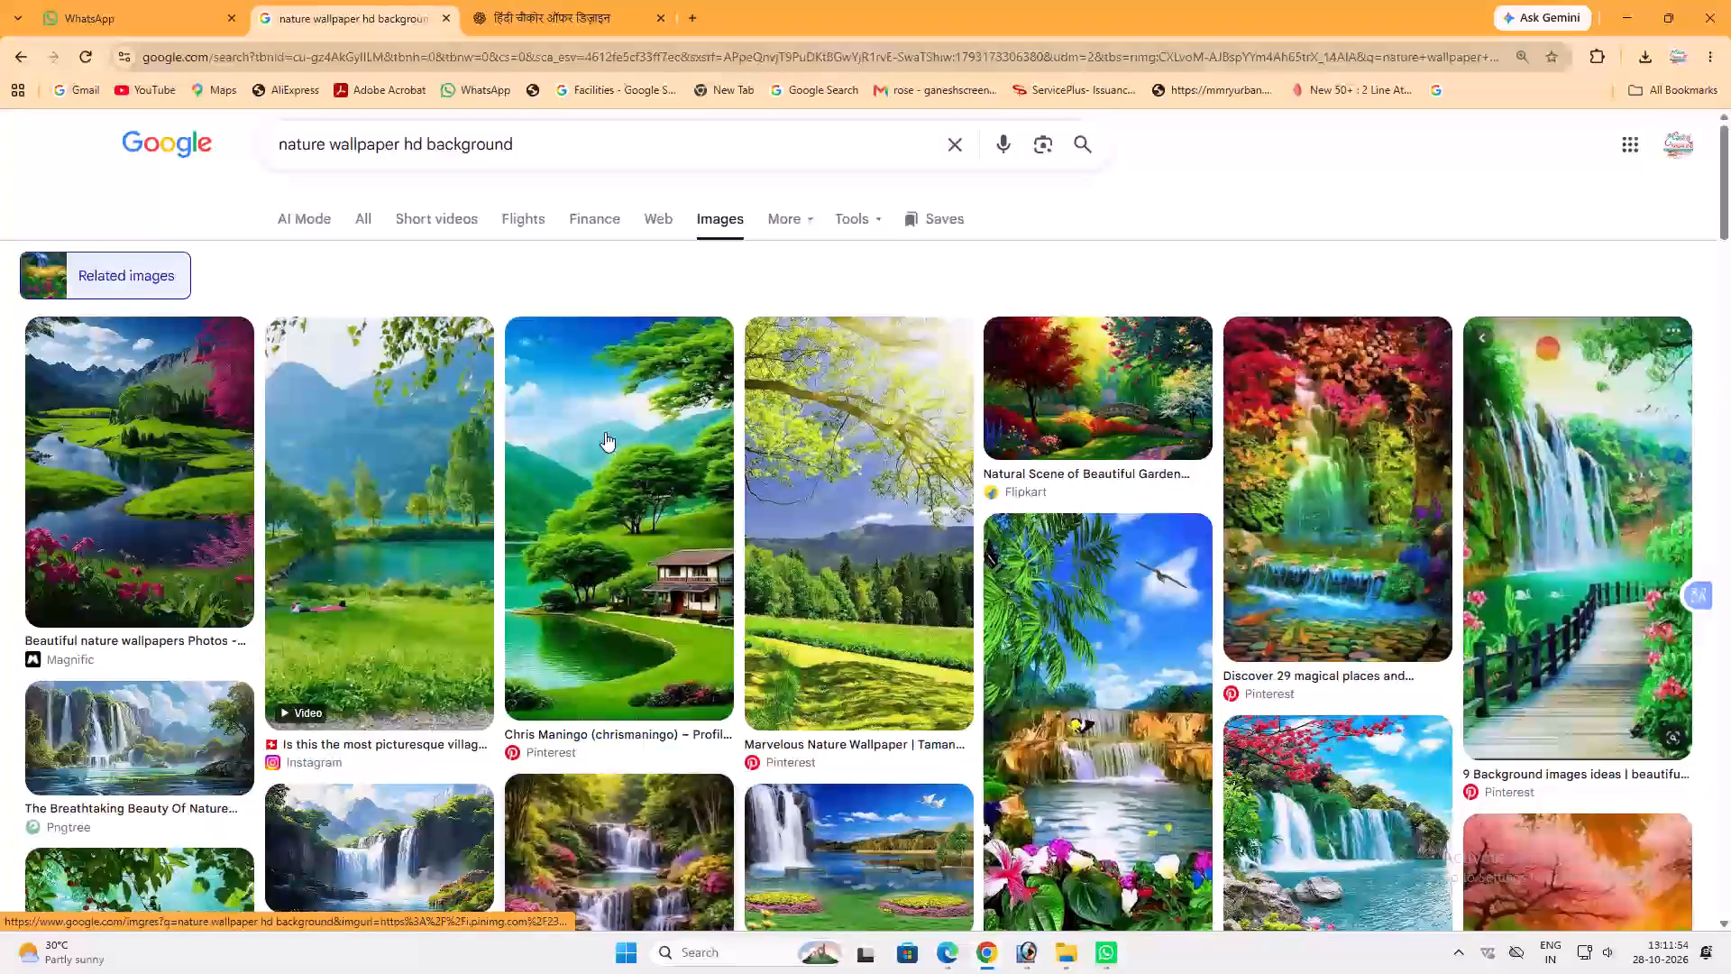
{"action": "left_click", "coordinate": [1534, 425]}
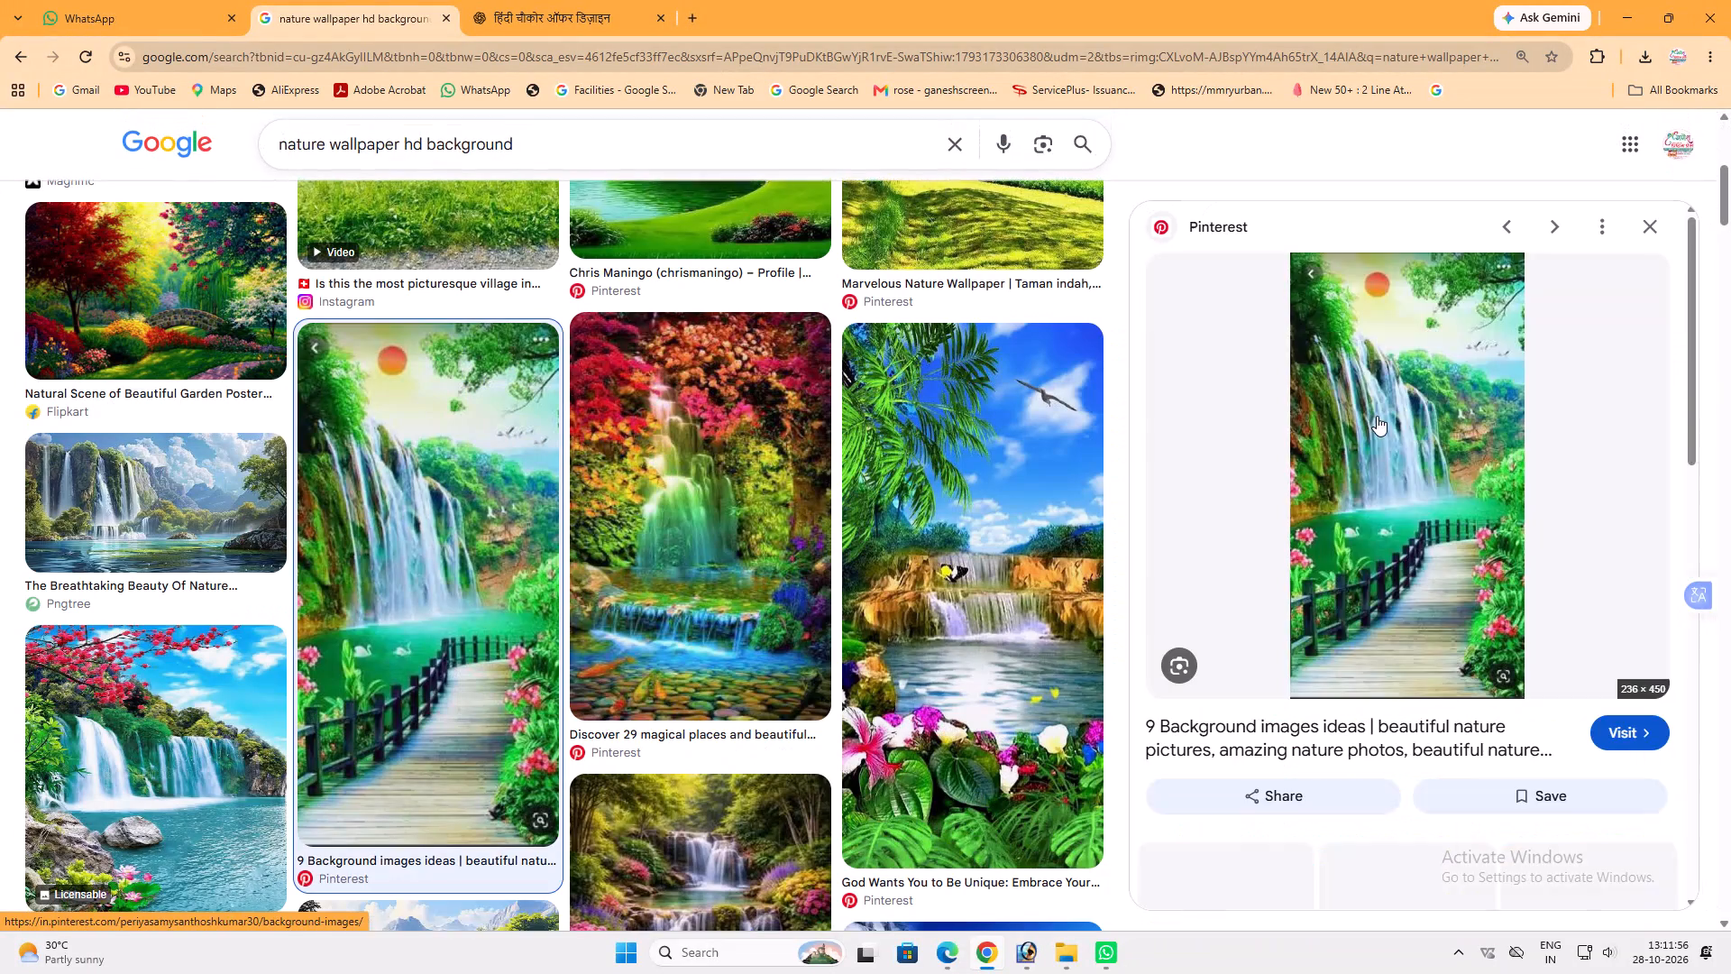
{"action": "left_click", "coordinate": [25, 57]}
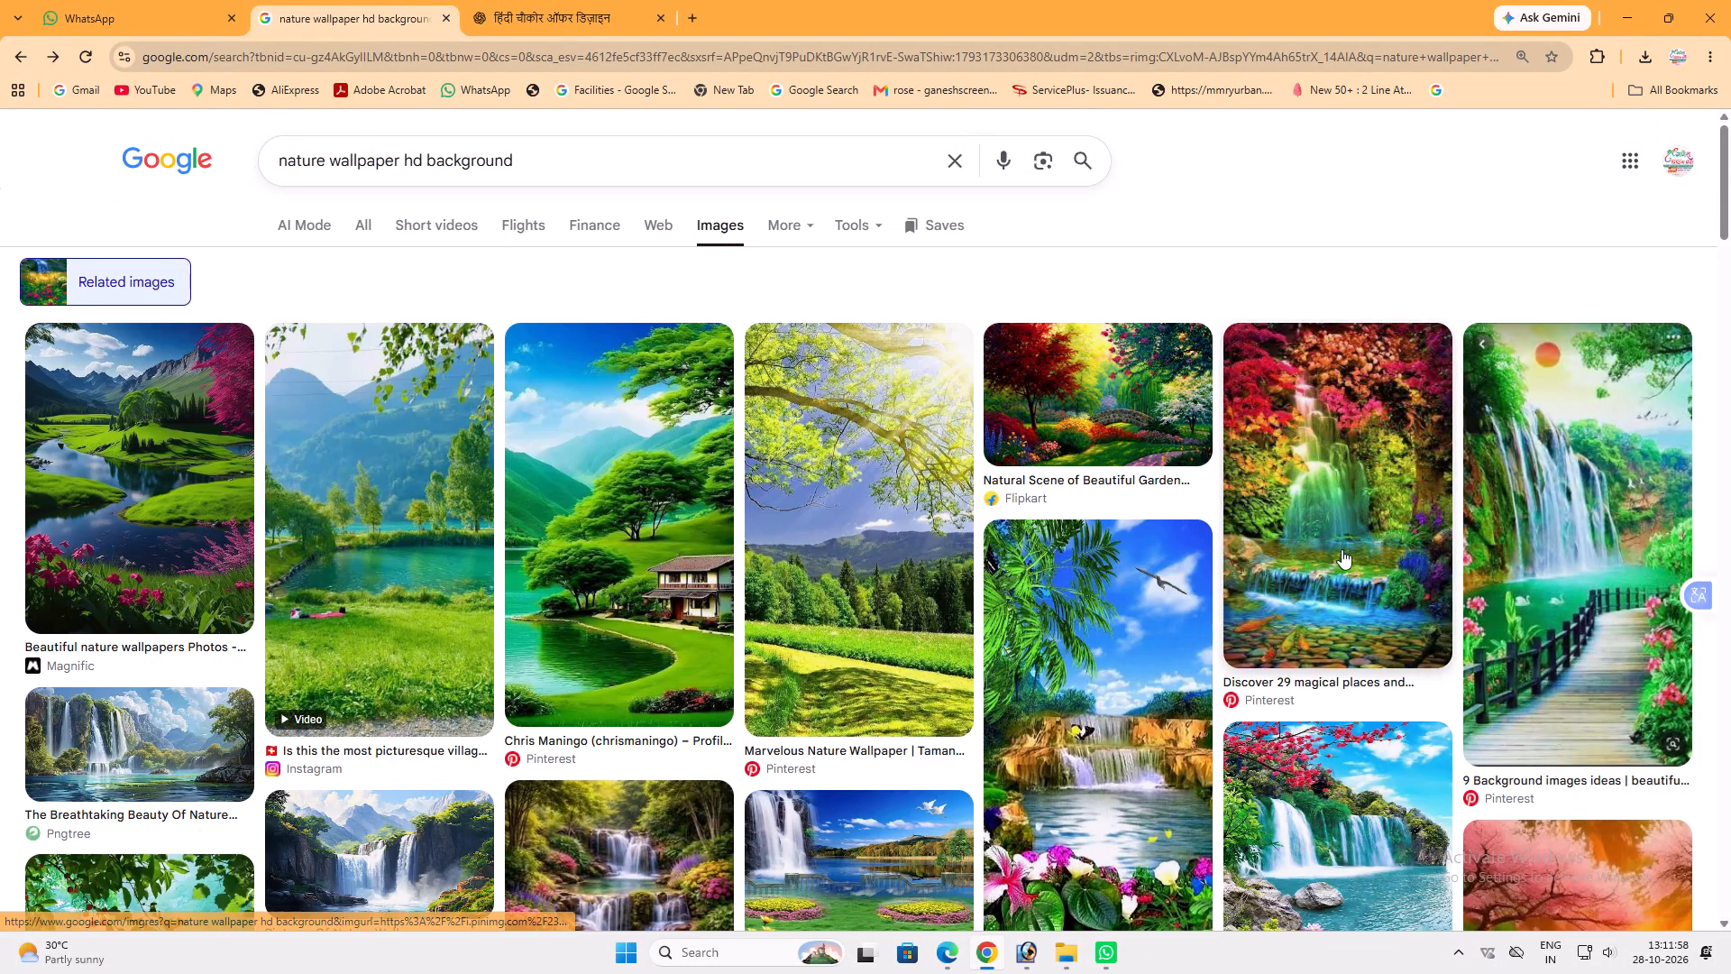
Preview the Pinterest waterfall image with red foliage and orange fish, and copy the image.
{"action": "left_click", "coordinate": [1331, 535]}
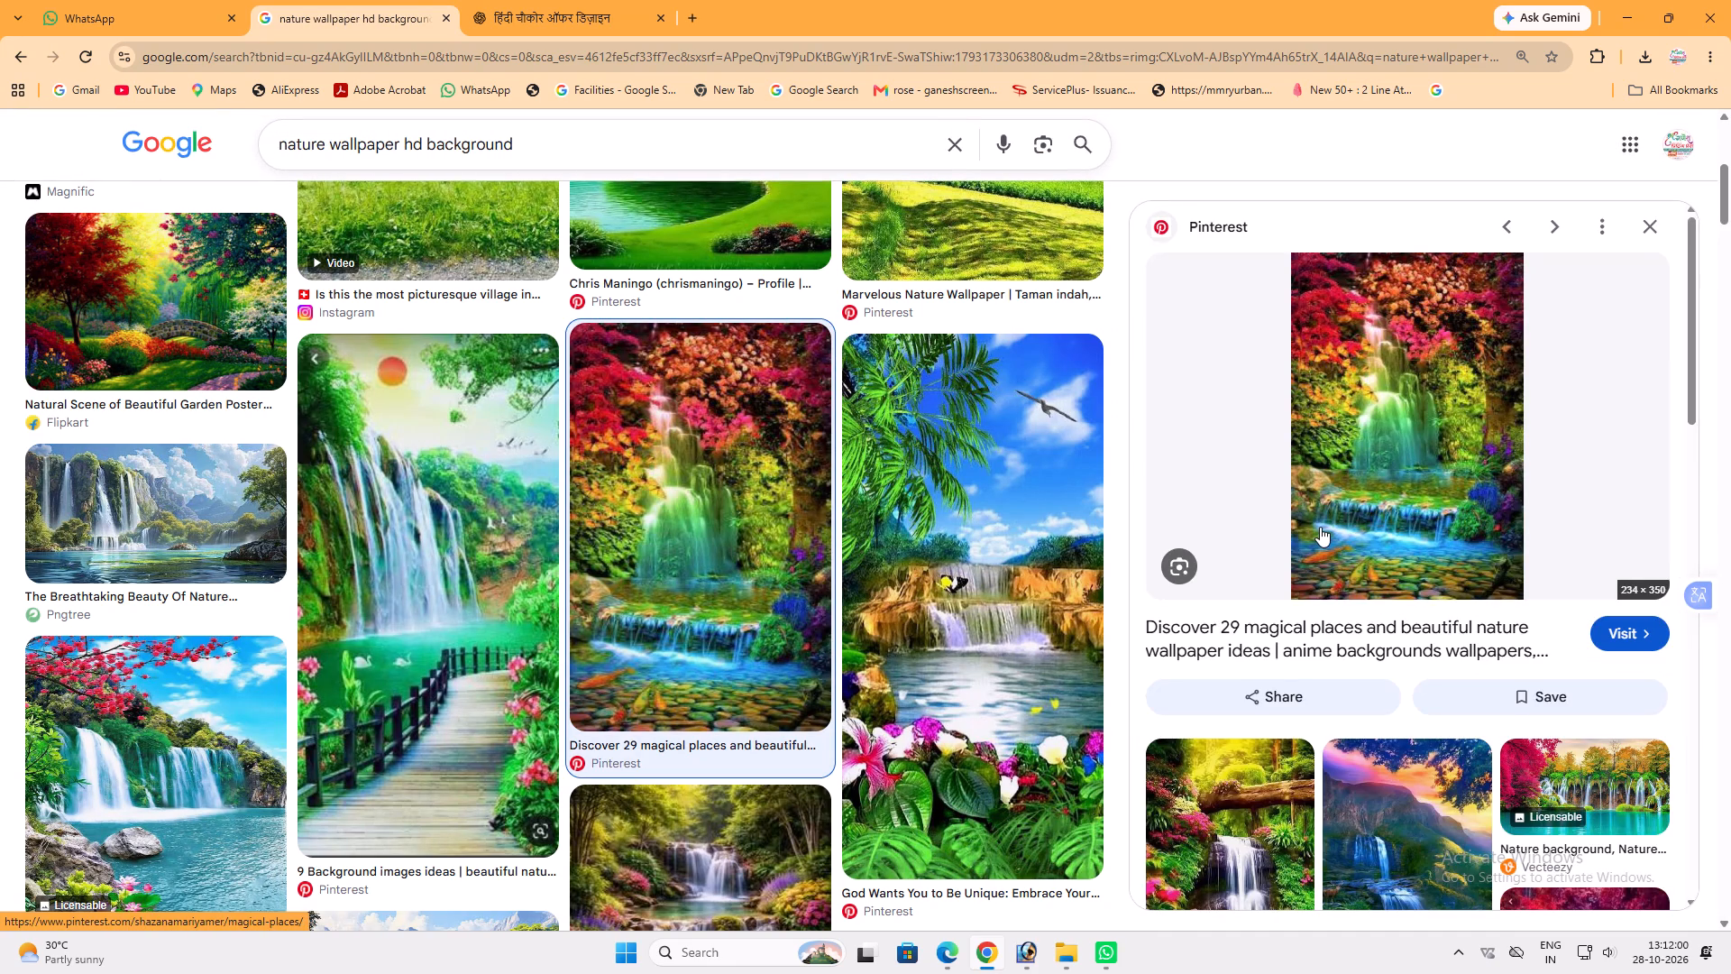
{"action": "scroll", "coordinate": [1307, 507], "scroll_direction": "down", "scroll_amount": 6}
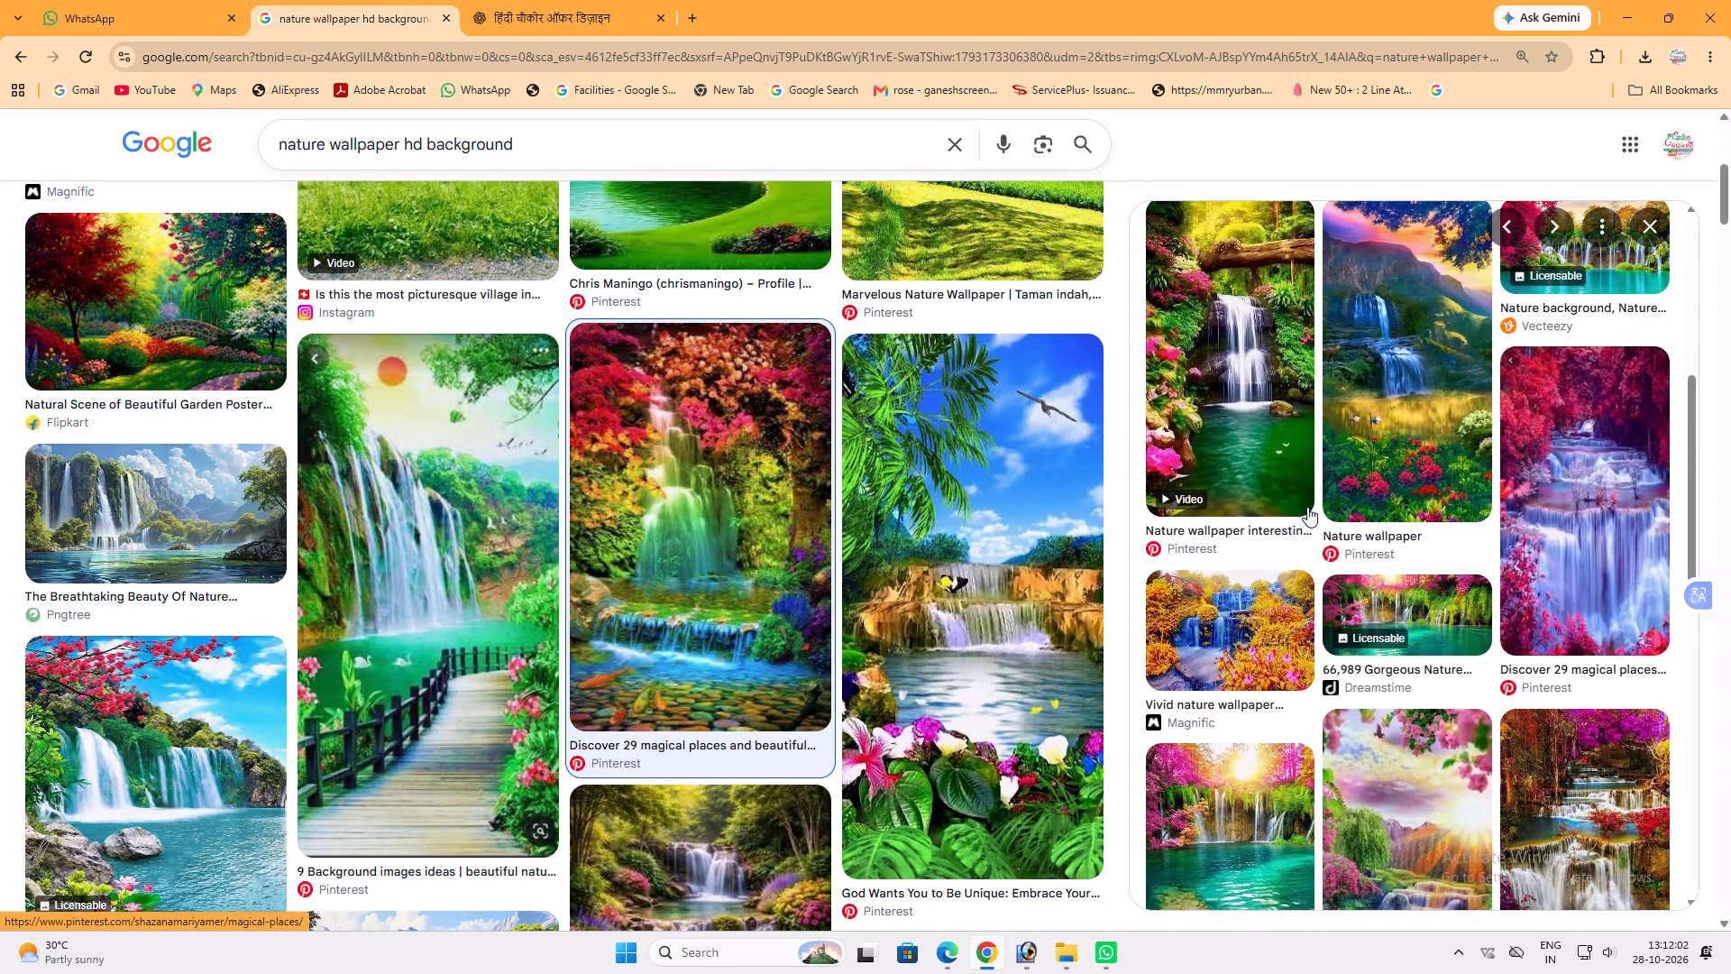
{"action": "scroll", "coordinate": [1314, 503], "scroll_direction": "up", "scroll_amount": 4}
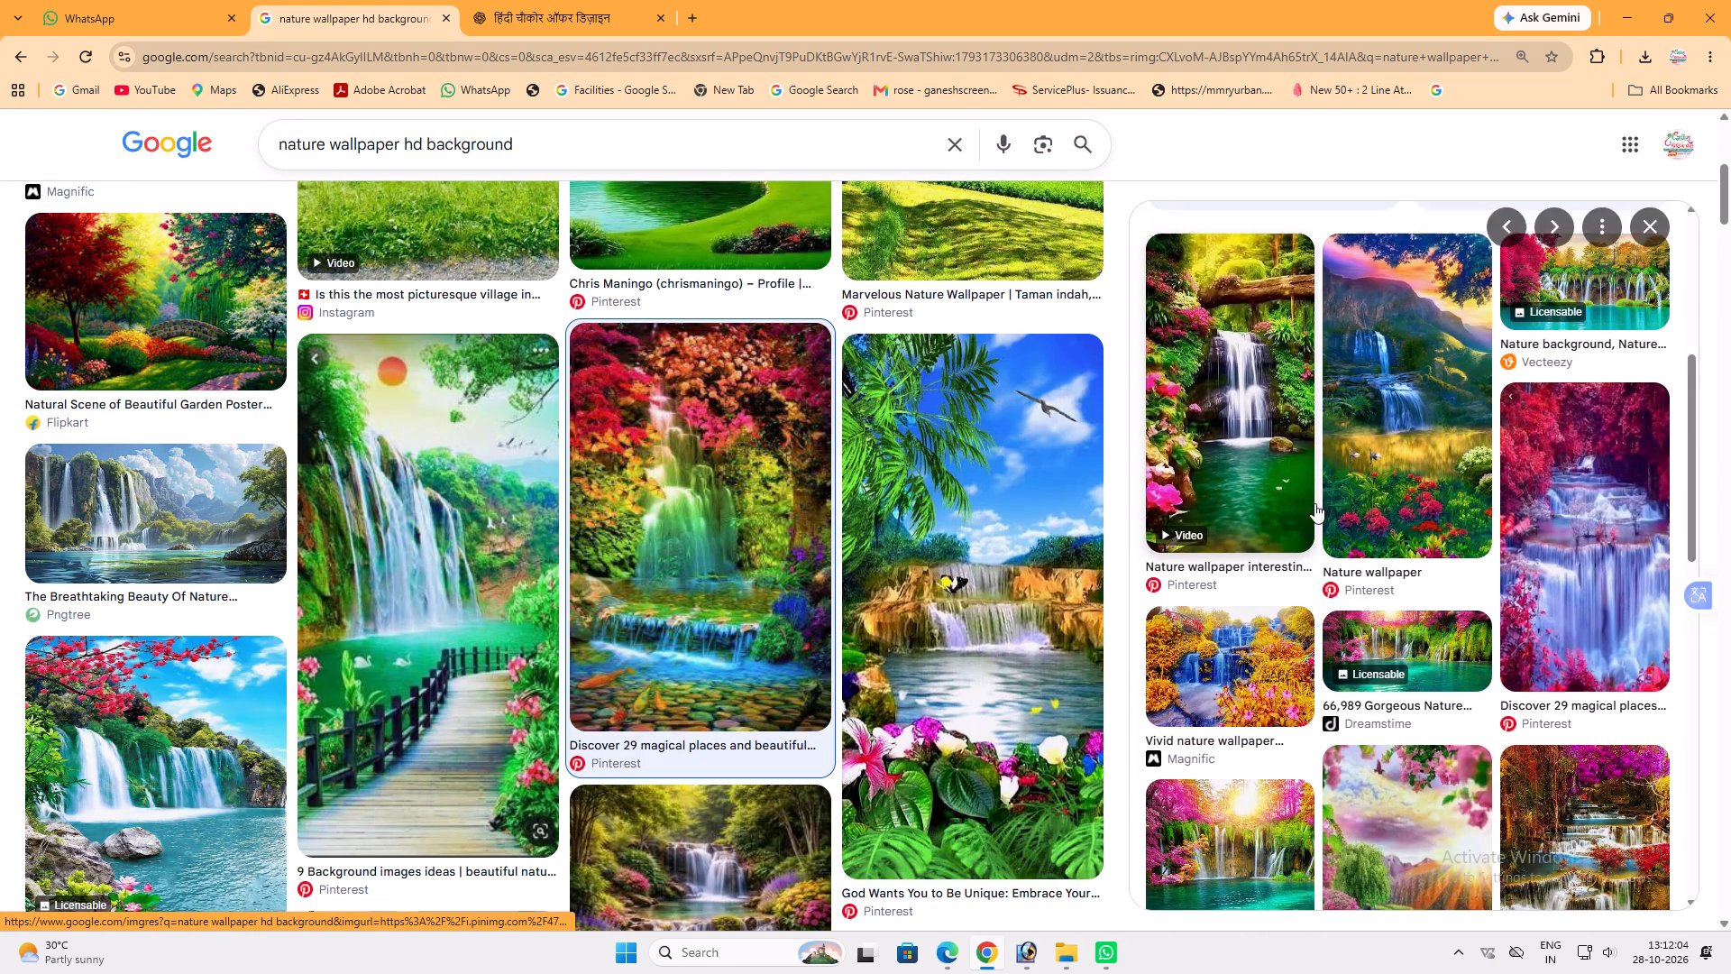
{"action": "scroll", "coordinate": [1314, 503], "scroll_direction": "up", "scroll_amount": 2}
{"action": "right_click", "coordinate": [1413, 347]}
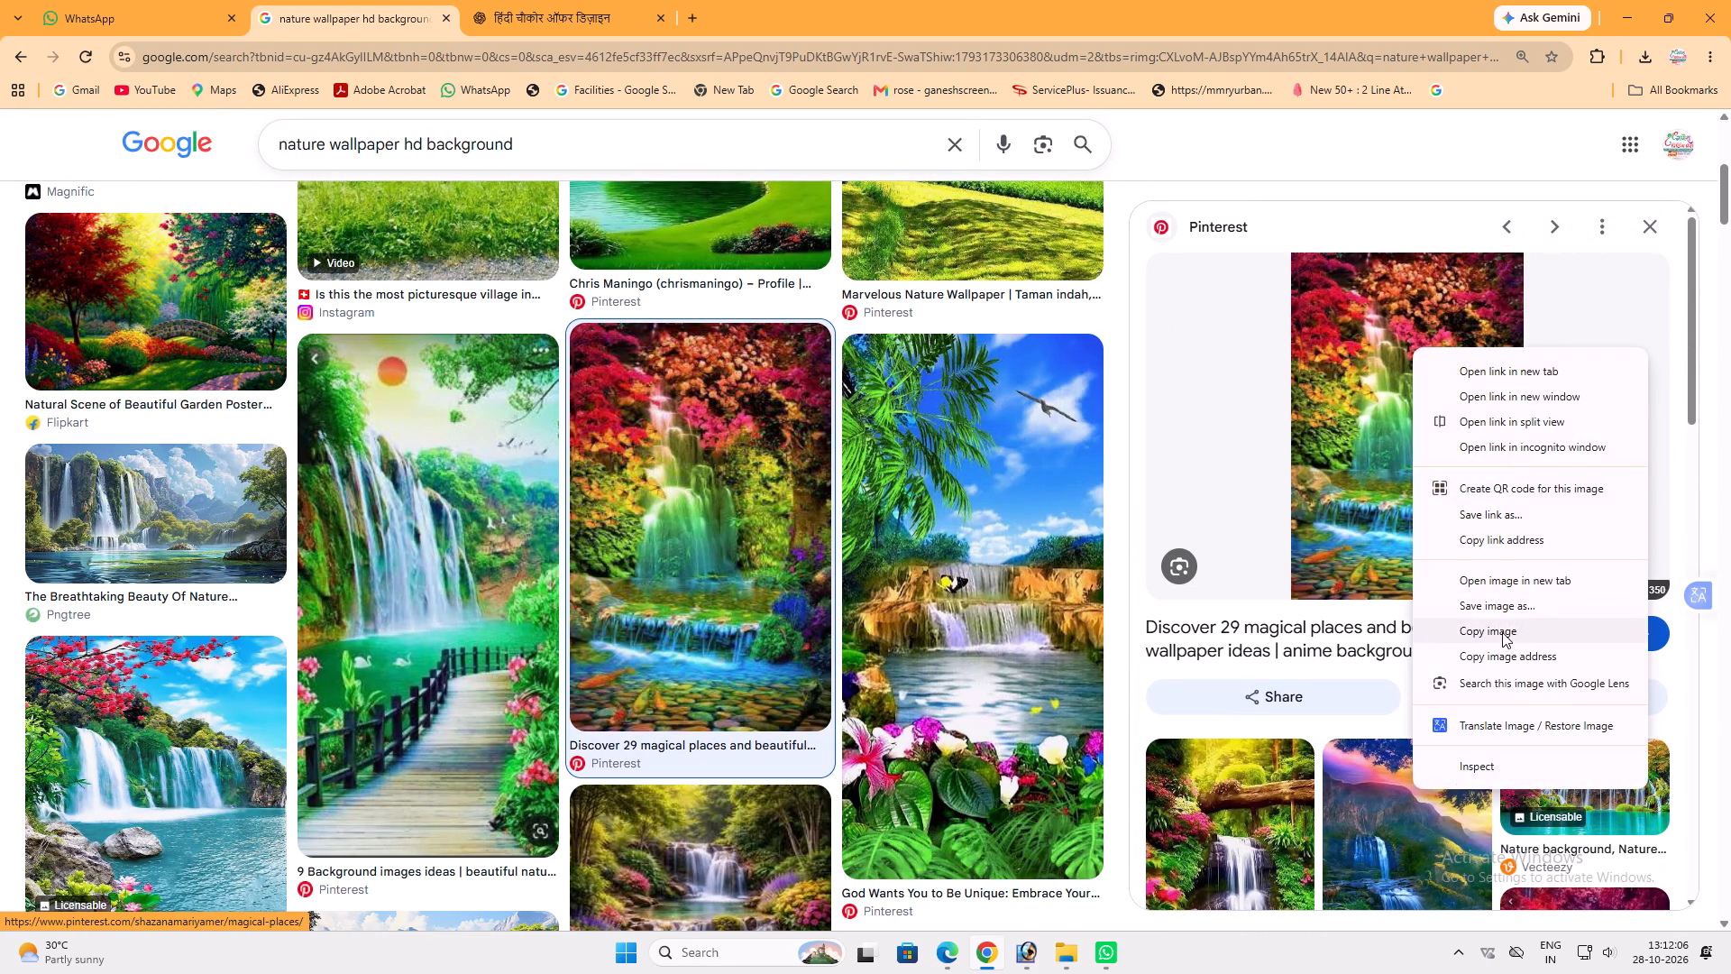
{"action": "left_click", "coordinate": [1502, 632]}
{"action": "left_click", "coordinate": [1382, 503]}
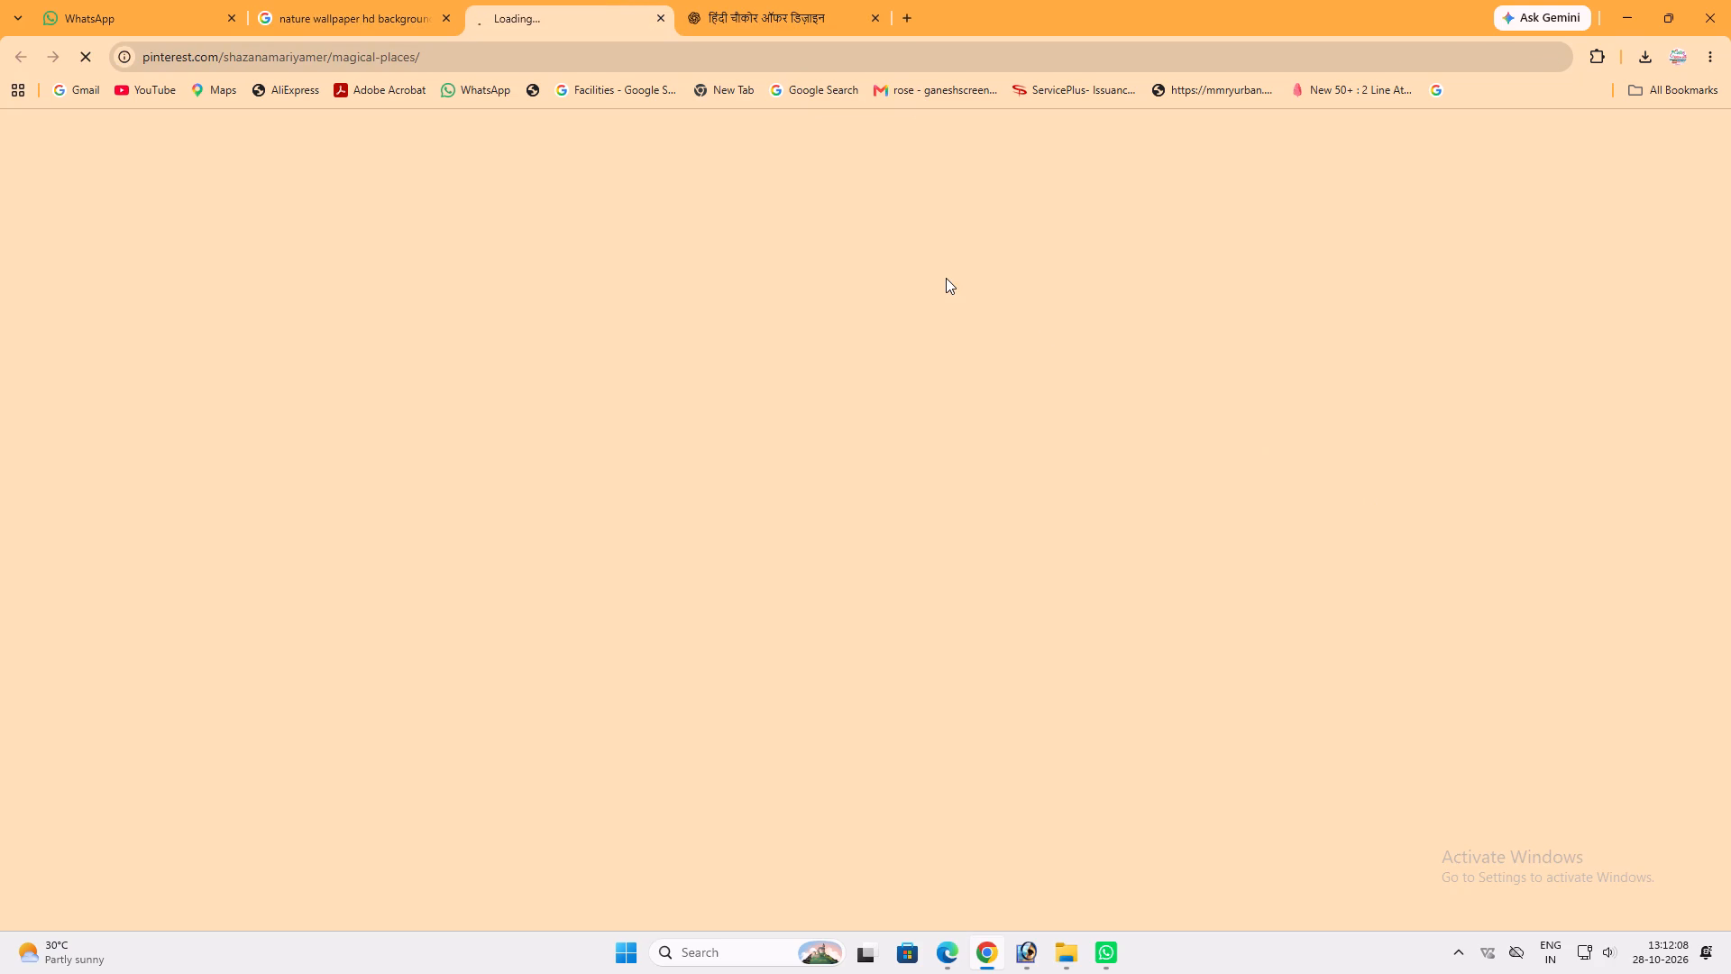
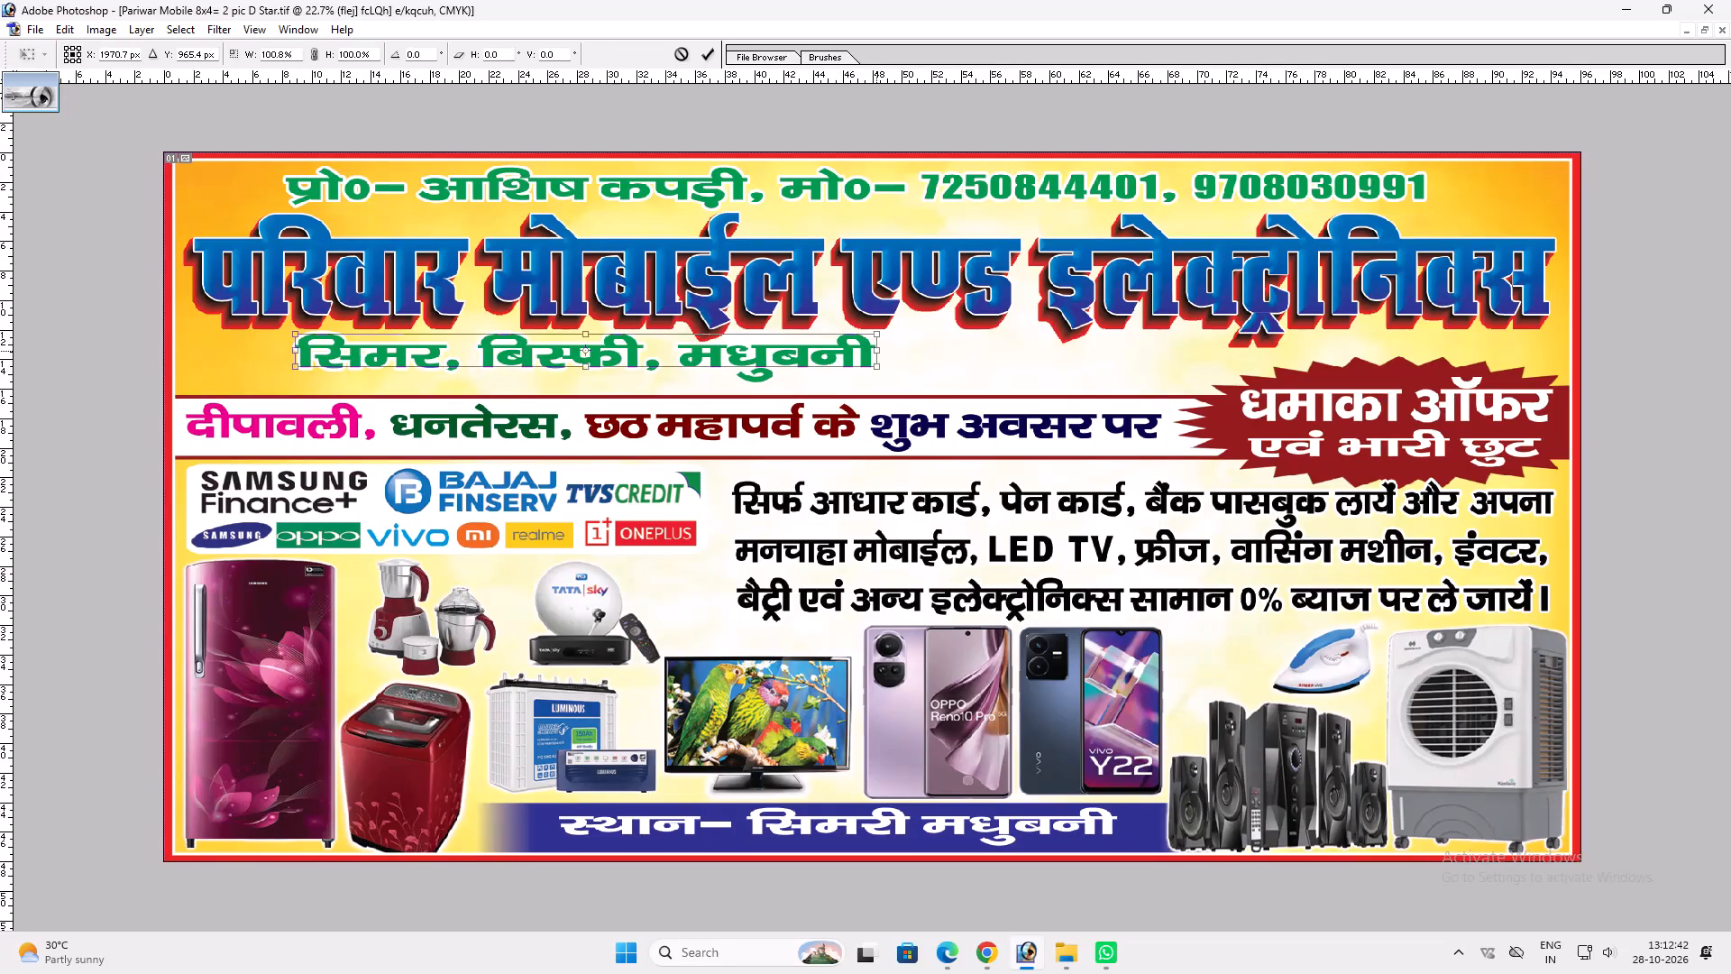
Enlarge the green address line below the main title to about 106%.
{"action": "key", "text": "shift+Return"}
{"action": "key", "text": "v"}
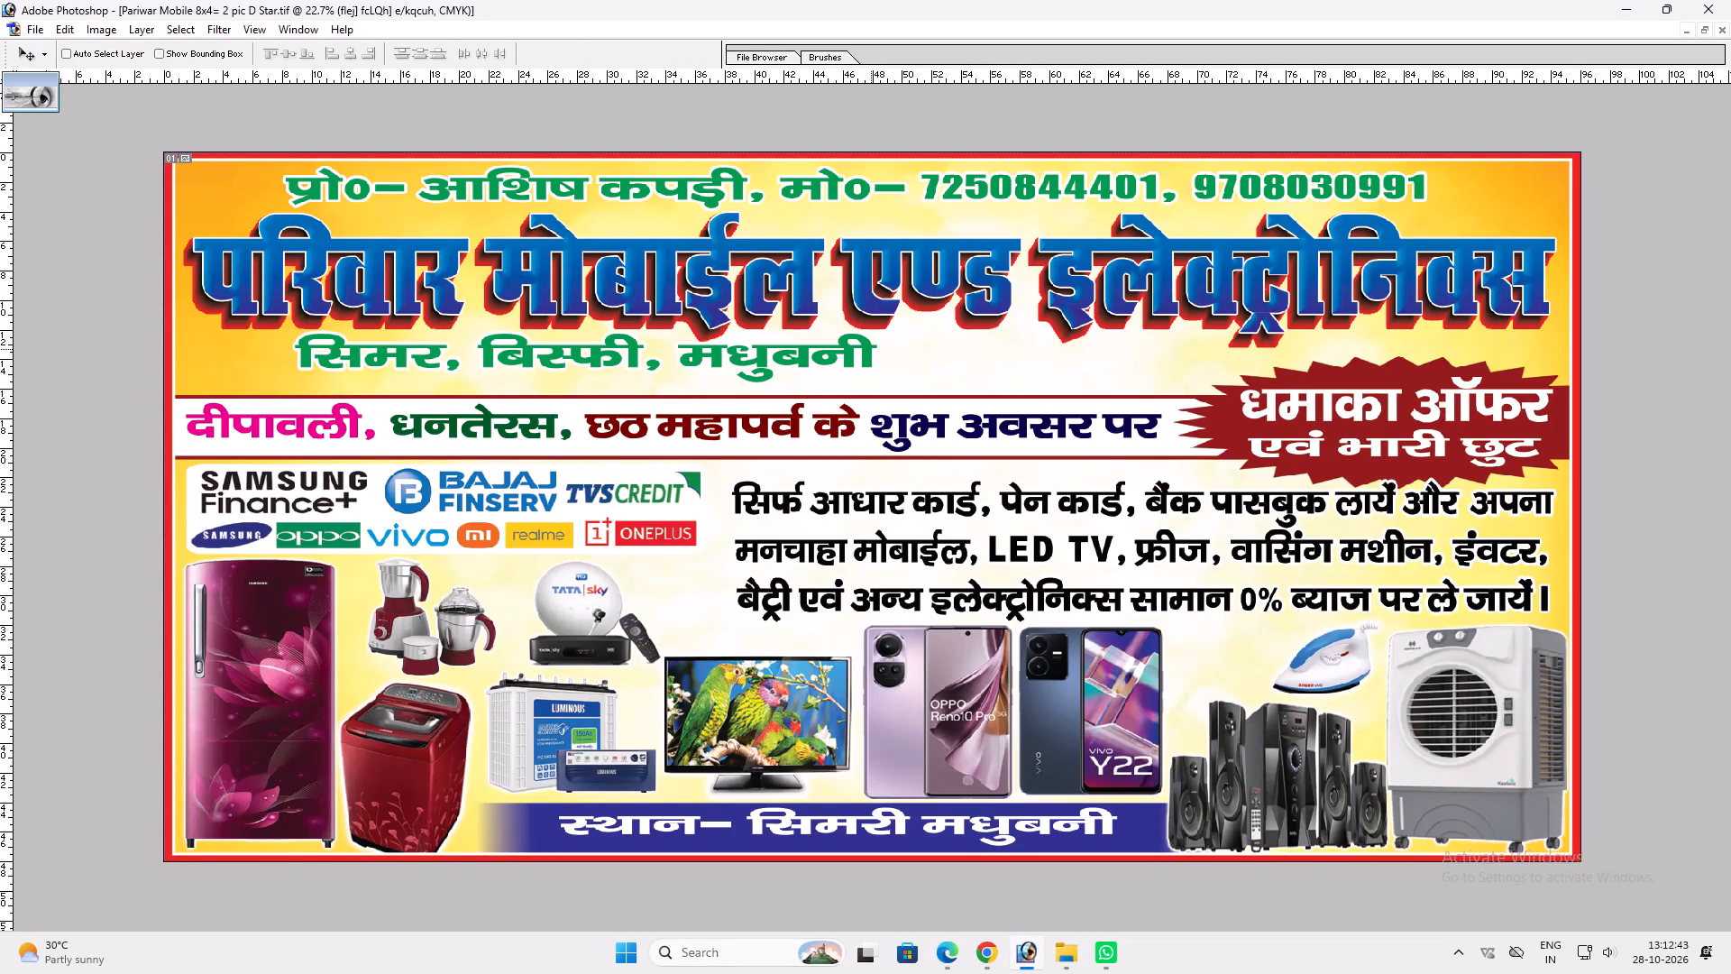
{"action": "left_click", "coordinate": [868, 348]}
{"action": "key", "text": "ctrl+t"}
{"action": "left_click_drag", "start_coordinate": [881, 374], "coordinate": [917, 372], "text": "shift"}
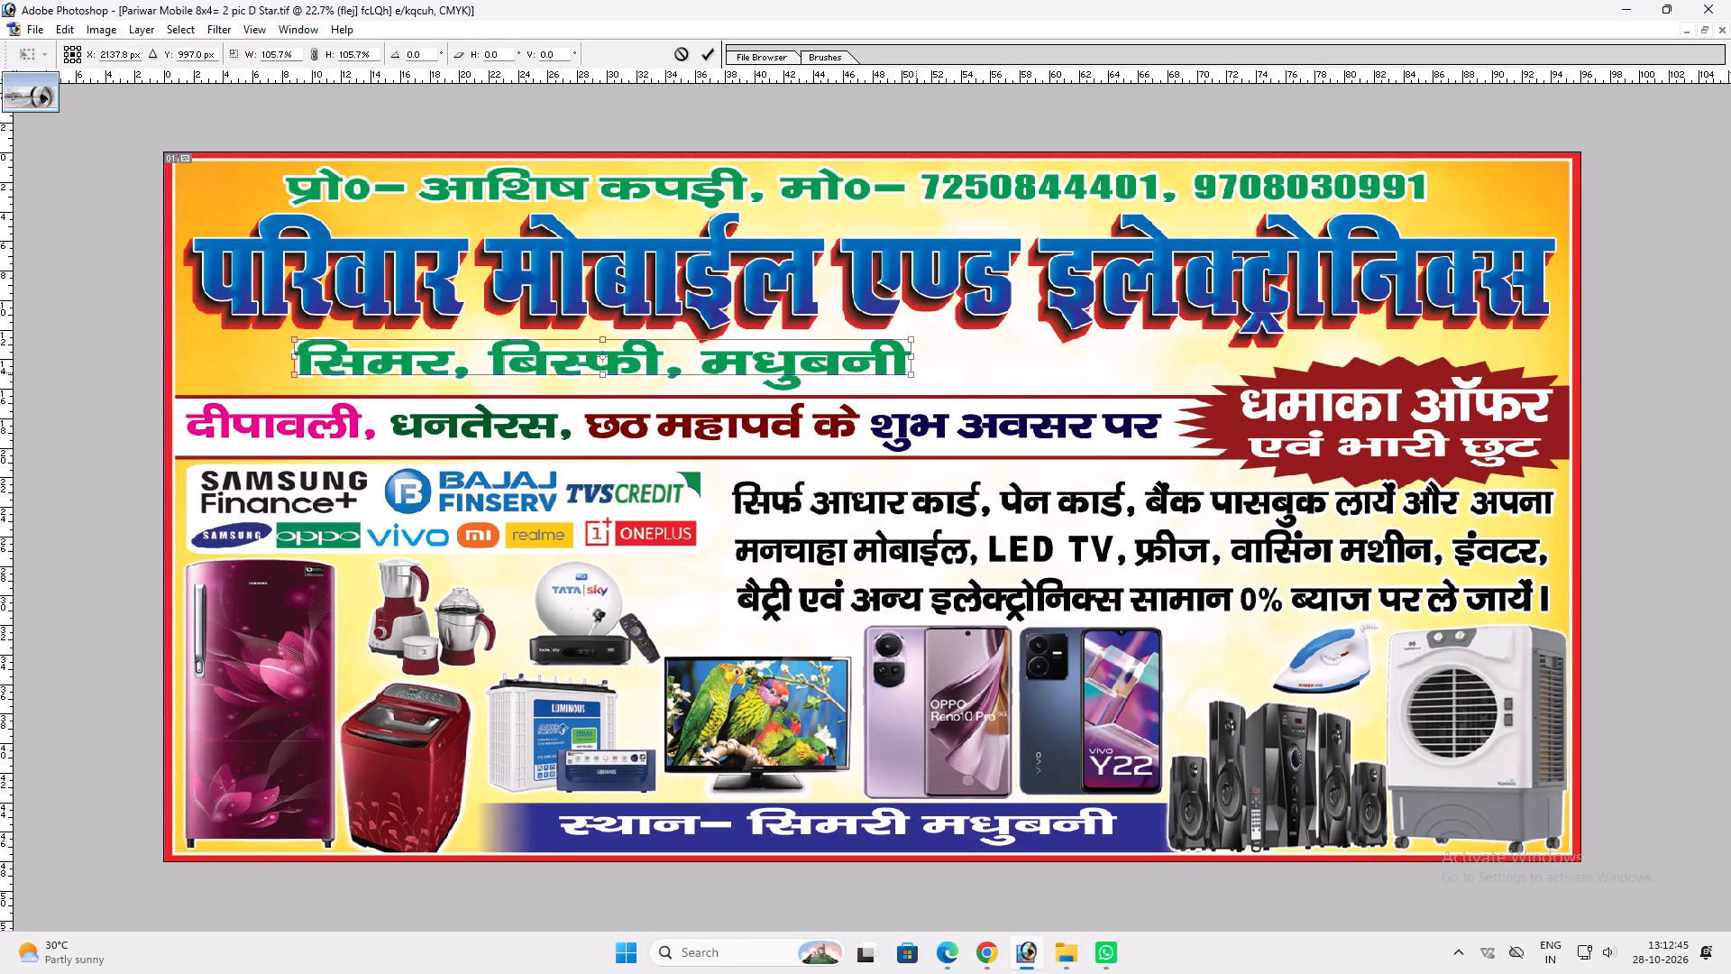
{"action": "key", "text": "shift+Return"}
{"action": "key", "text": "v"}
Scale down both lines of the offer text slightly so they sit inside the dark red starburst.
{"action": "left_click", "coordinate": [1285, 413], "text": "ctrl"}
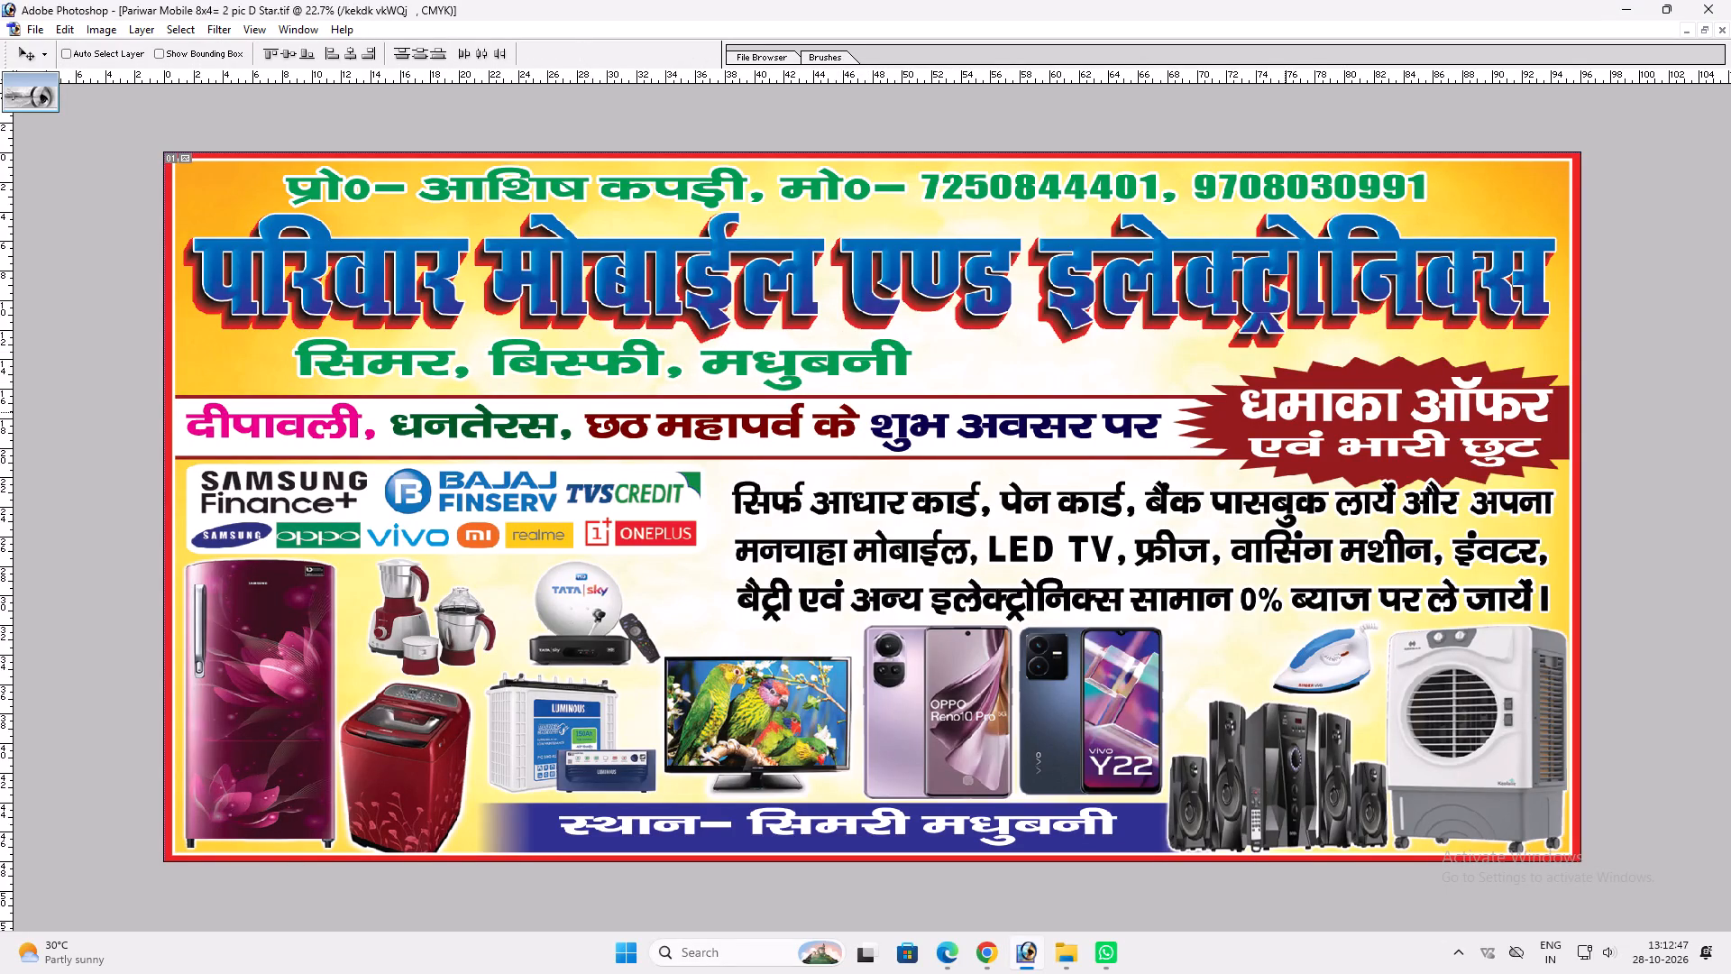
{"action": "key", "text": "ctrl+t"}
{"action": "left_click_drag", "start_coordinate": [1623, 495], "coordinate": [1617, 484], "text": "shift"}
{"action": "key", "text": "Return"}
{"action": "key", "text": "v"}
{"action": "key", "text": "v"}
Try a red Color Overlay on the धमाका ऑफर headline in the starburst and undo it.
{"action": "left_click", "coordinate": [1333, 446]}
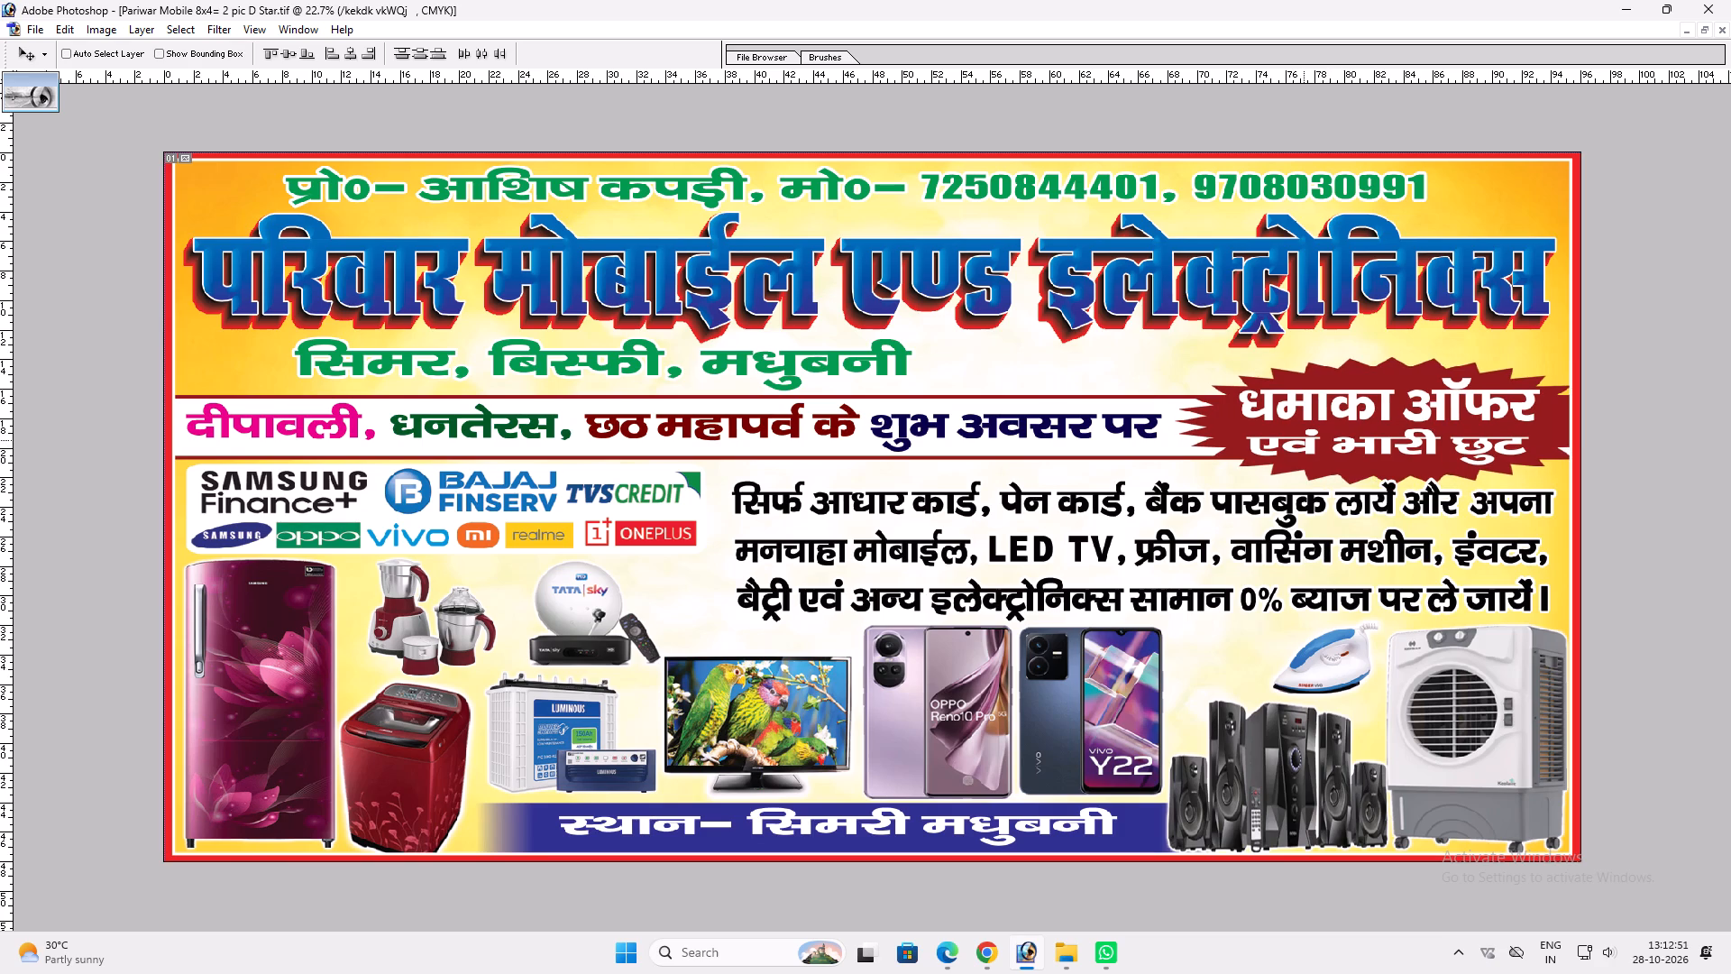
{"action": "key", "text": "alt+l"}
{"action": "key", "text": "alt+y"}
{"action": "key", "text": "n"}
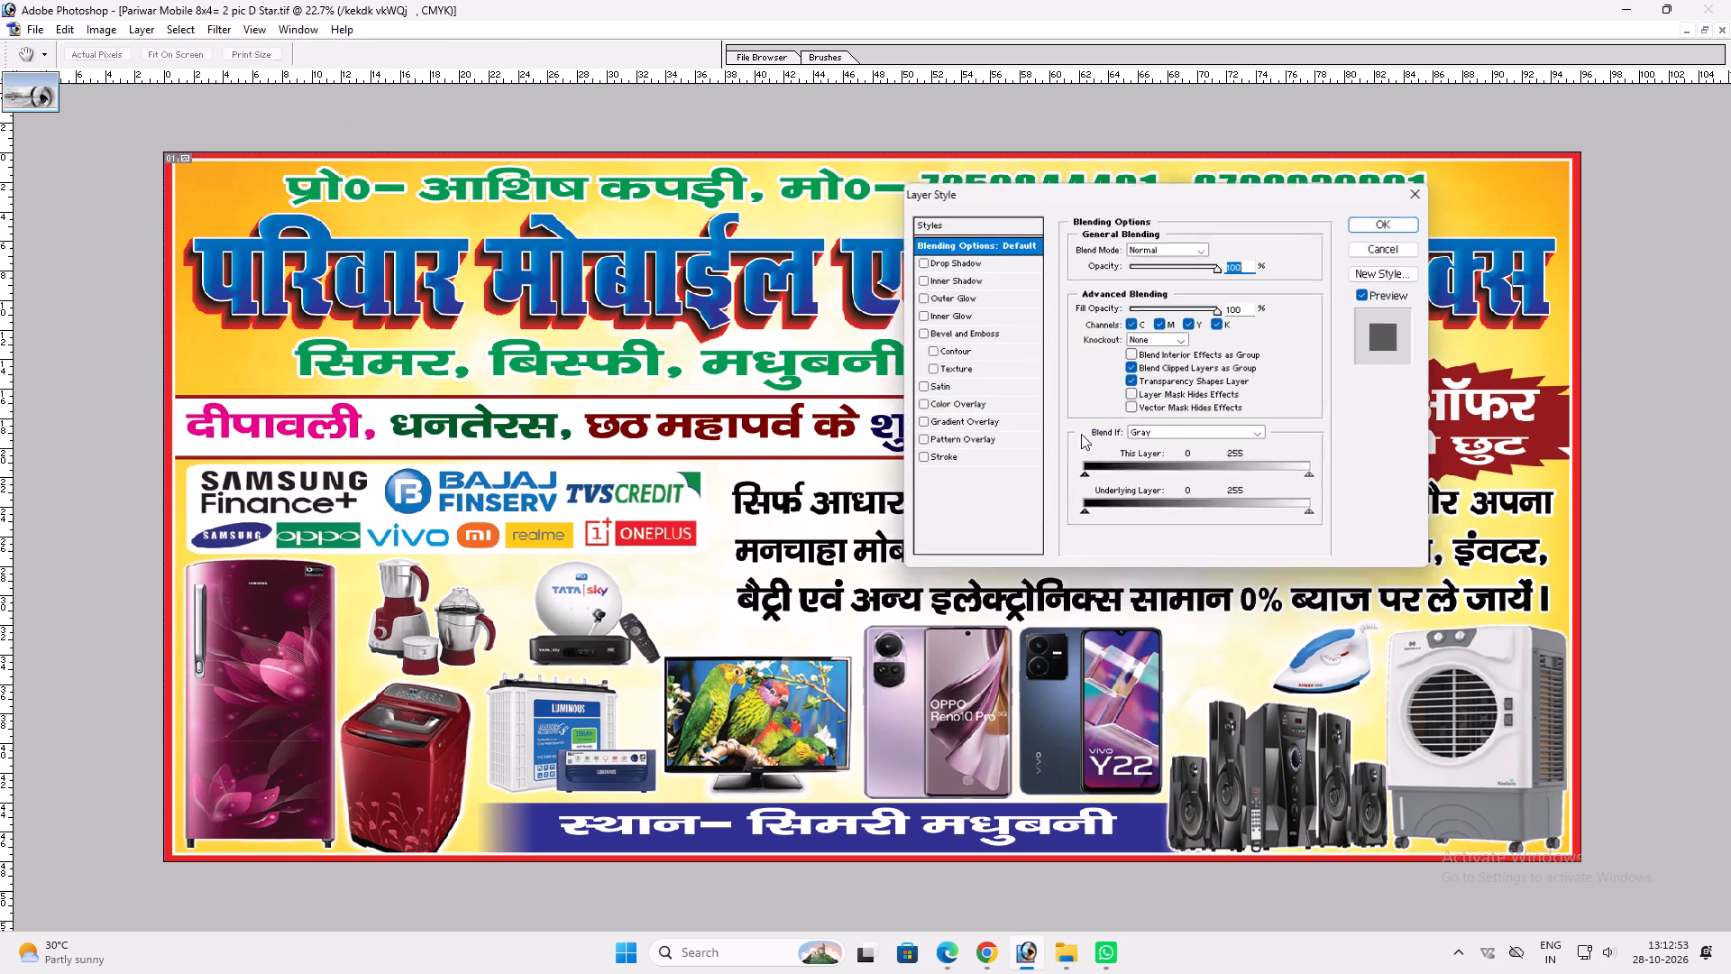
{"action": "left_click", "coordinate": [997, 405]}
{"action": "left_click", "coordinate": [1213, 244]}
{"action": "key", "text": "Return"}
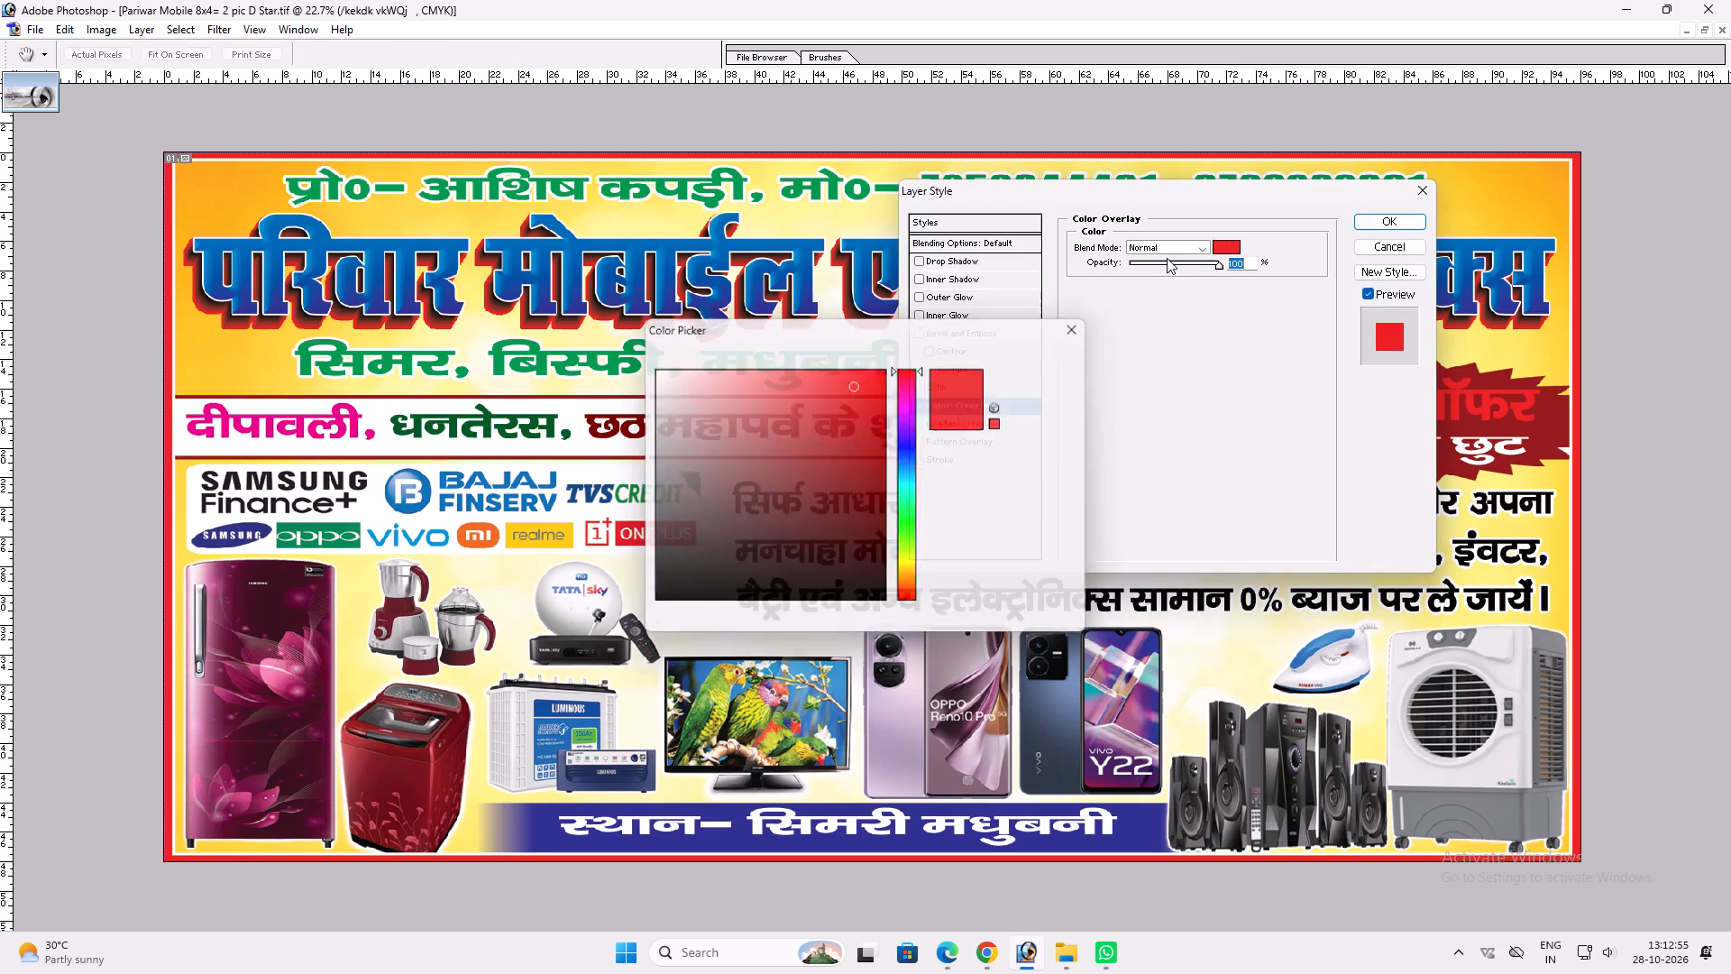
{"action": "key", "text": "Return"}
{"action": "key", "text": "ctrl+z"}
Inspect the Color Overlay colour of the starburst behind the offer text.
{"action": "left_click", "coordinate": [1540, 415], "text": "ctrl"}
{"action": "key", "text": "alt+l"}
{"action": "key", "text": "alt+y"}
{"action": "key", "text": "n"}
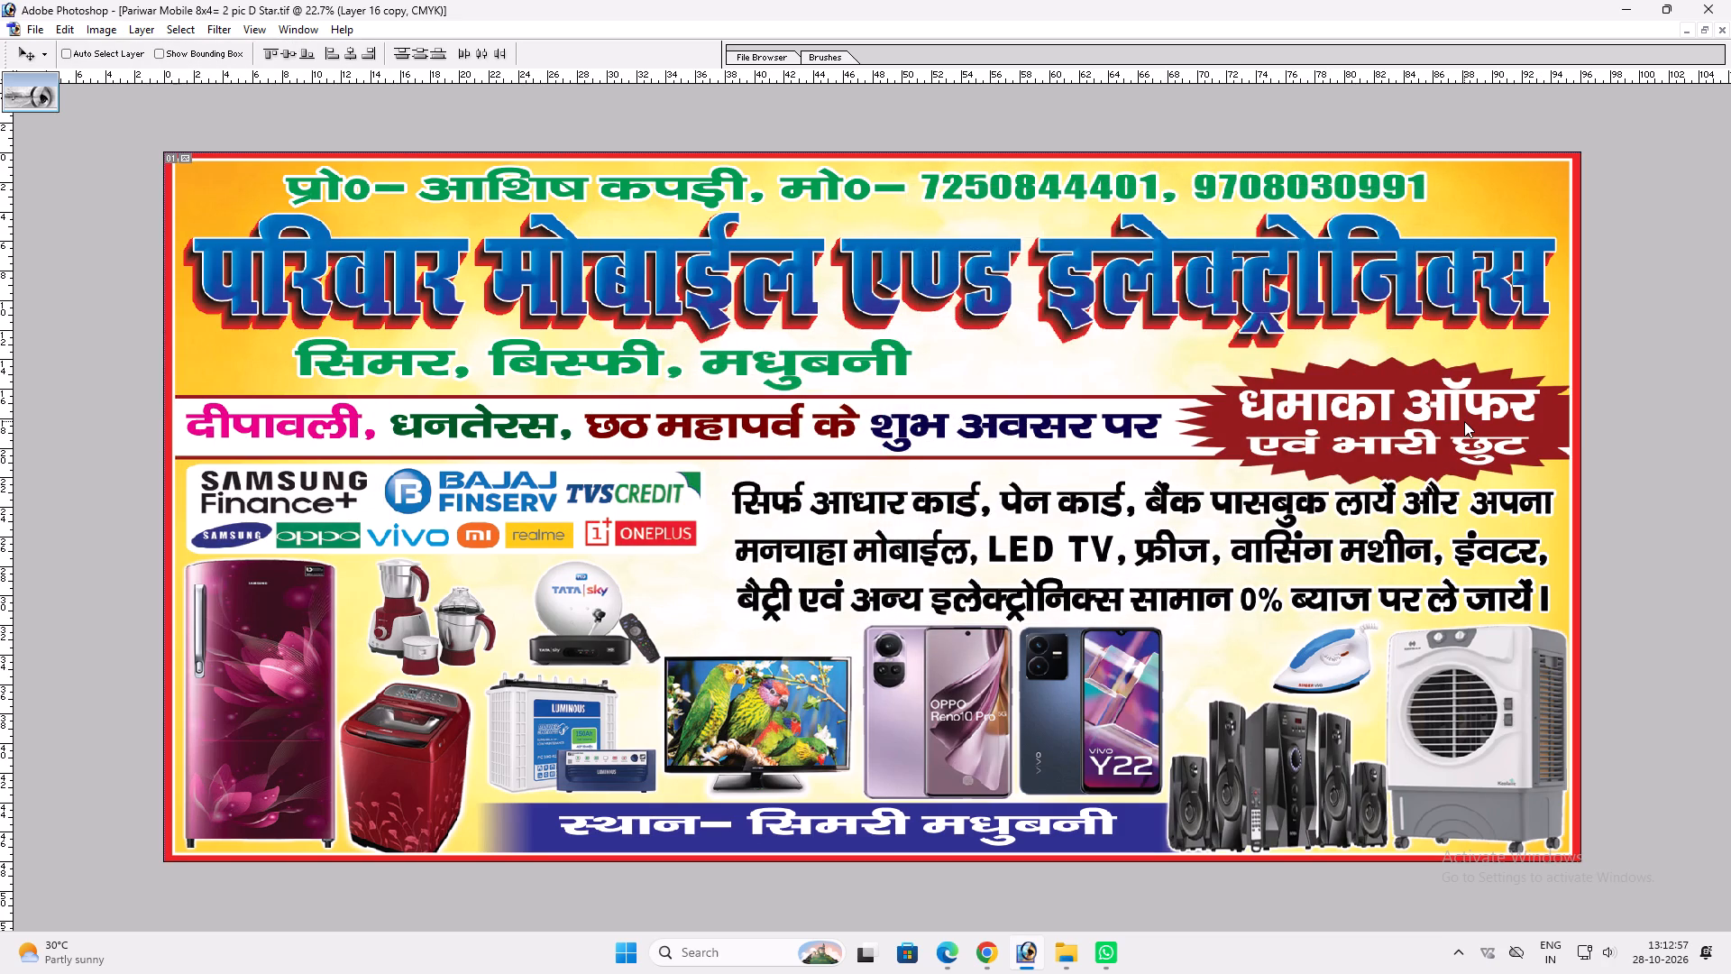
{"action": "left_click", "coordinate": [992, 405]}
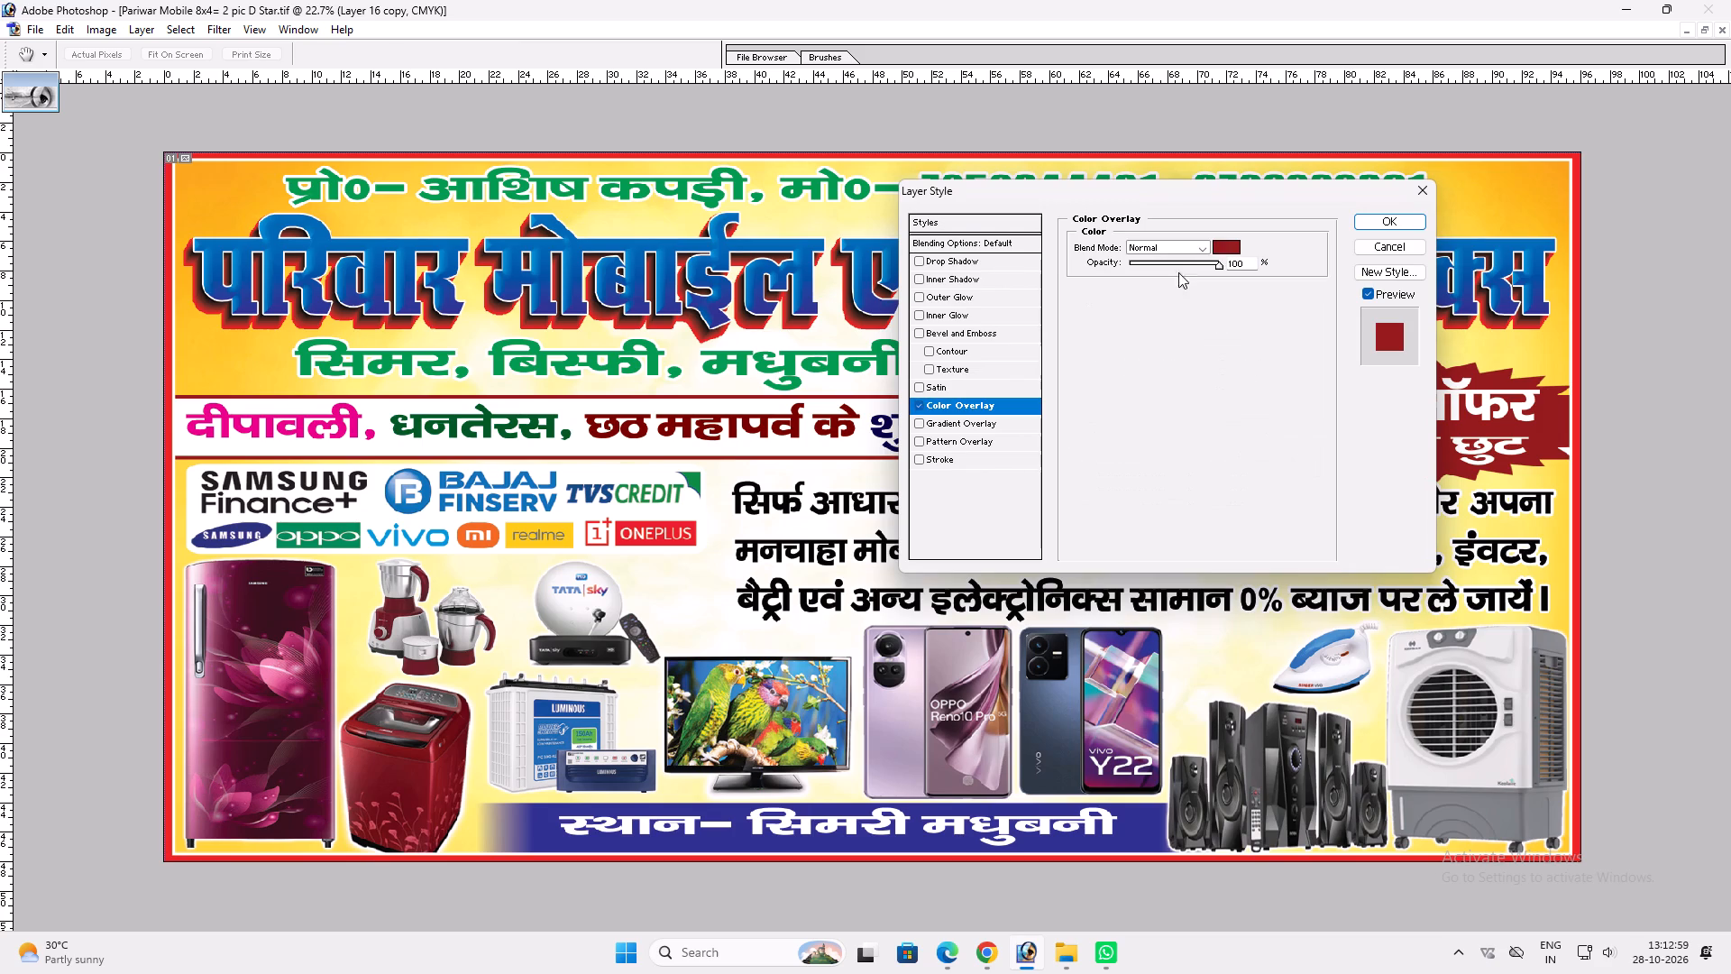
{"action": "left_click", "coordinate": [1216, 245]}
{"action": "key", "text": "Return"}
{"action": "key", "text": "Return"}
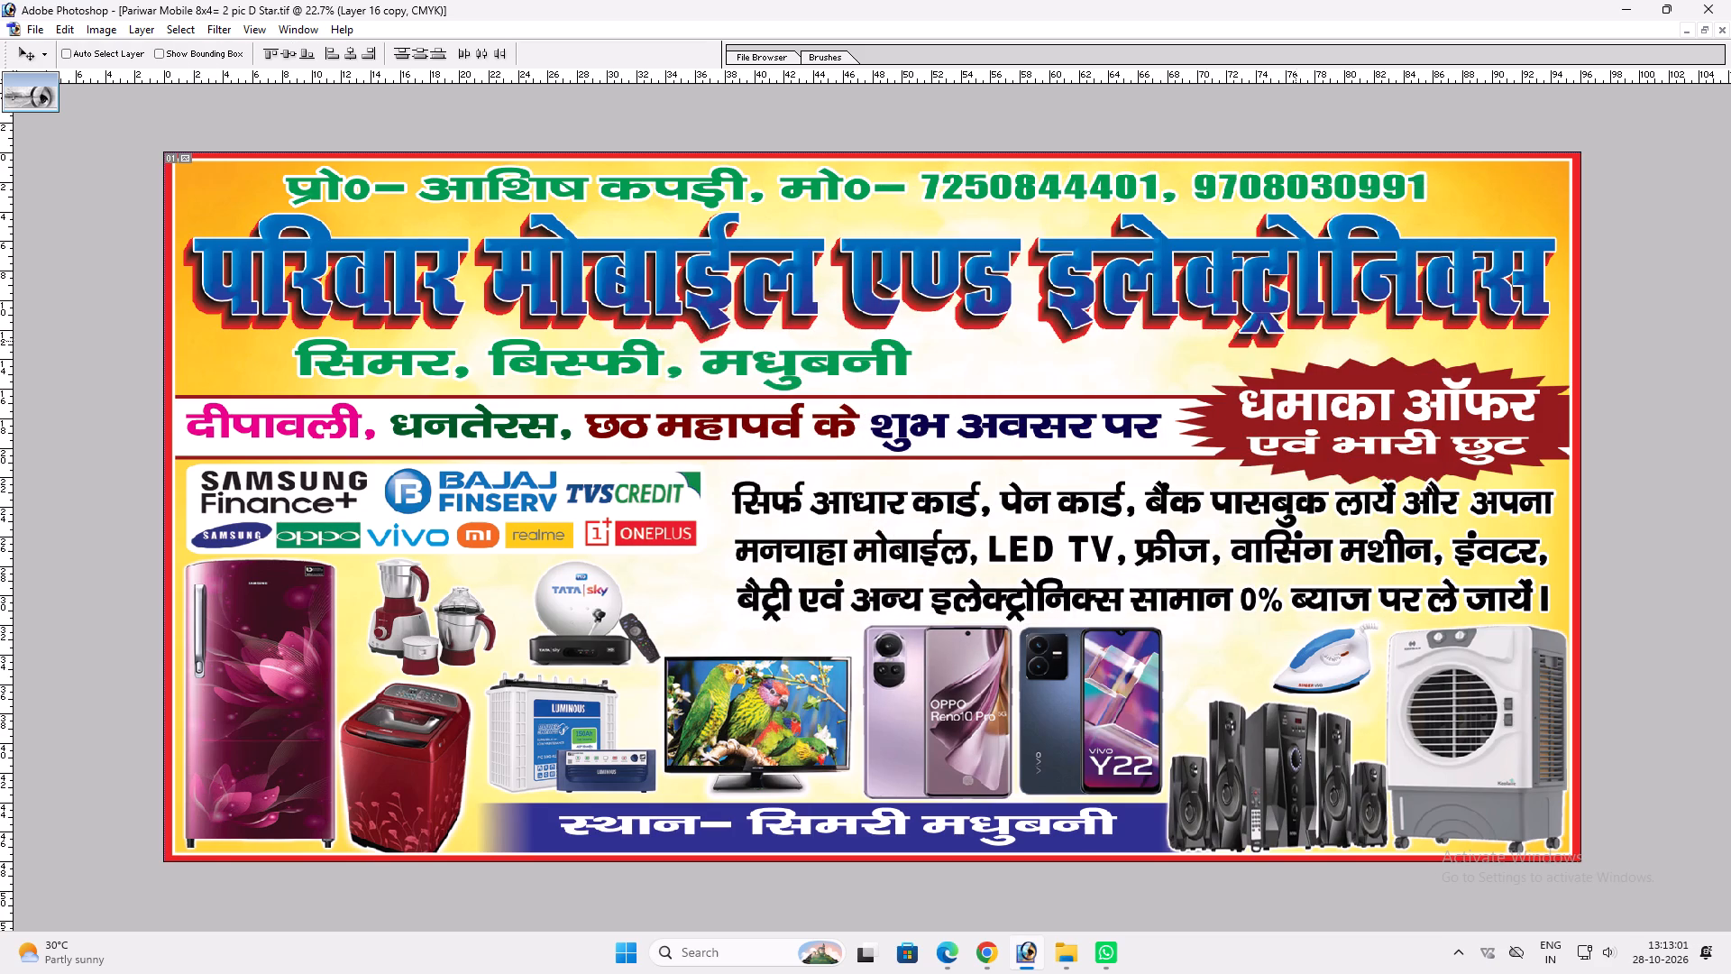
Duplicate the dark red starburst layer in place.
{"action": "left_click_drag", "start_coordinate": [1305, 367], "coordinate": [1317, 392]}
{"action": "key", "text": "ctrl+z"}
{"action": "right_click", "coordinate": [1331, 373], "text": "ctrl+shift"}
{"action": "left_click", "coordinate": [1351, 381], "text": "ctrl+shift"}
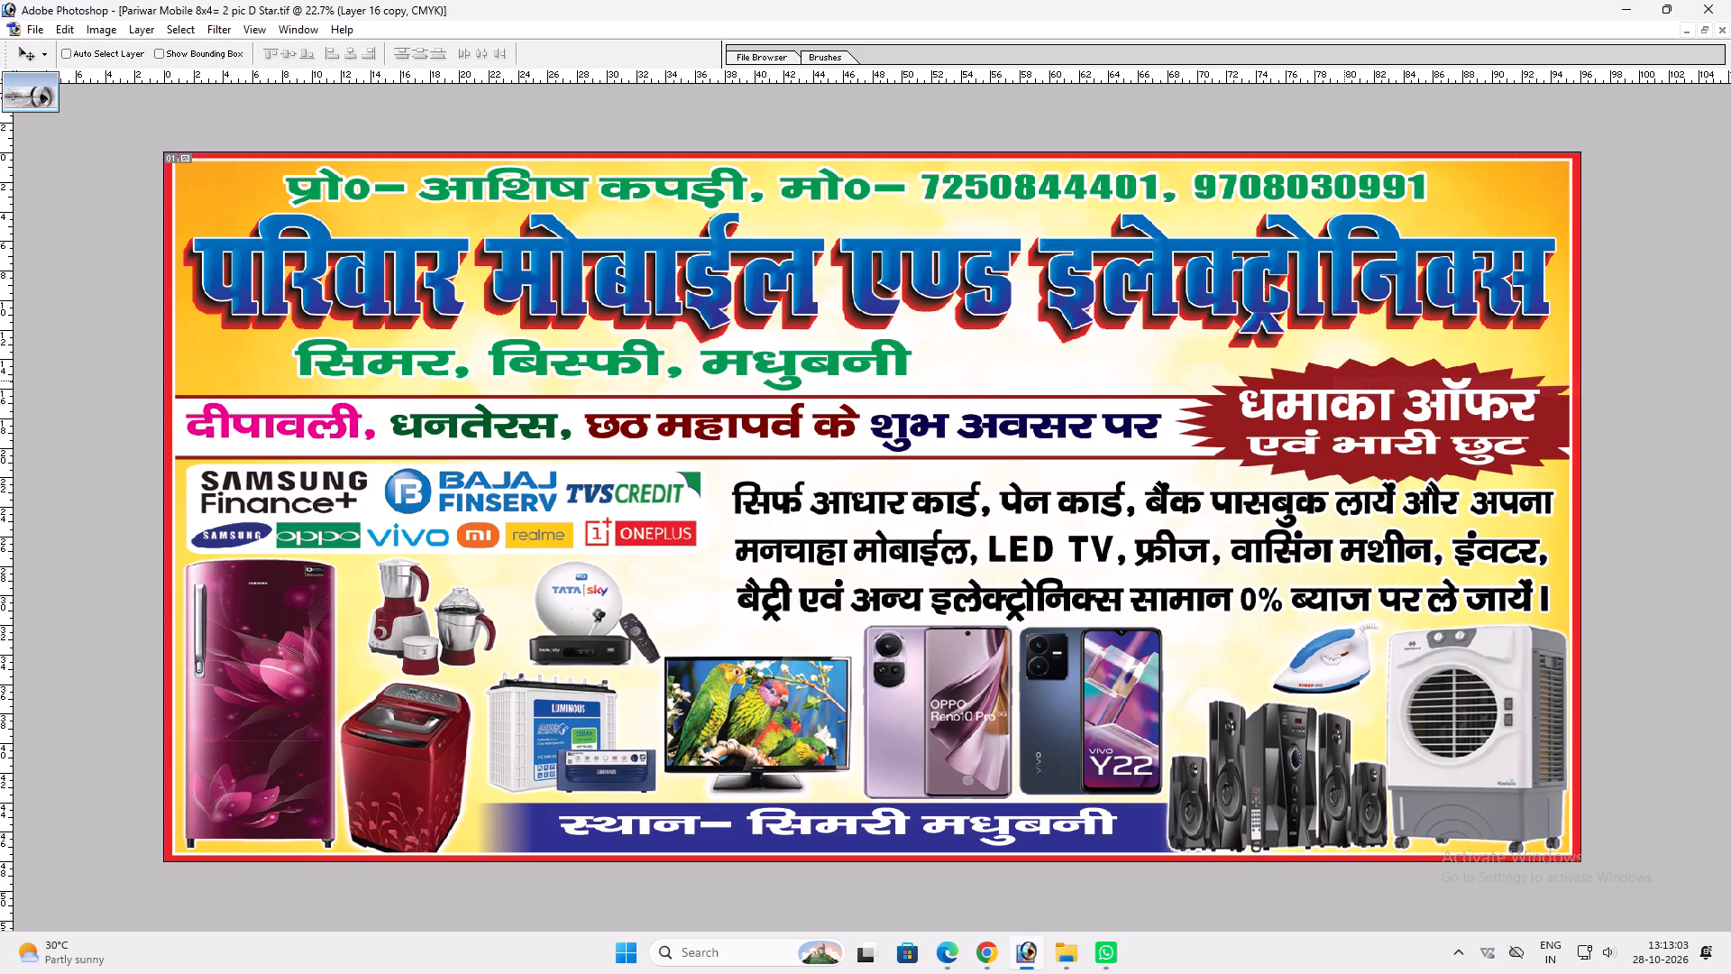
{"action": "key", "text": "ctrl+j"}
{"action": "key", "text": "v"}
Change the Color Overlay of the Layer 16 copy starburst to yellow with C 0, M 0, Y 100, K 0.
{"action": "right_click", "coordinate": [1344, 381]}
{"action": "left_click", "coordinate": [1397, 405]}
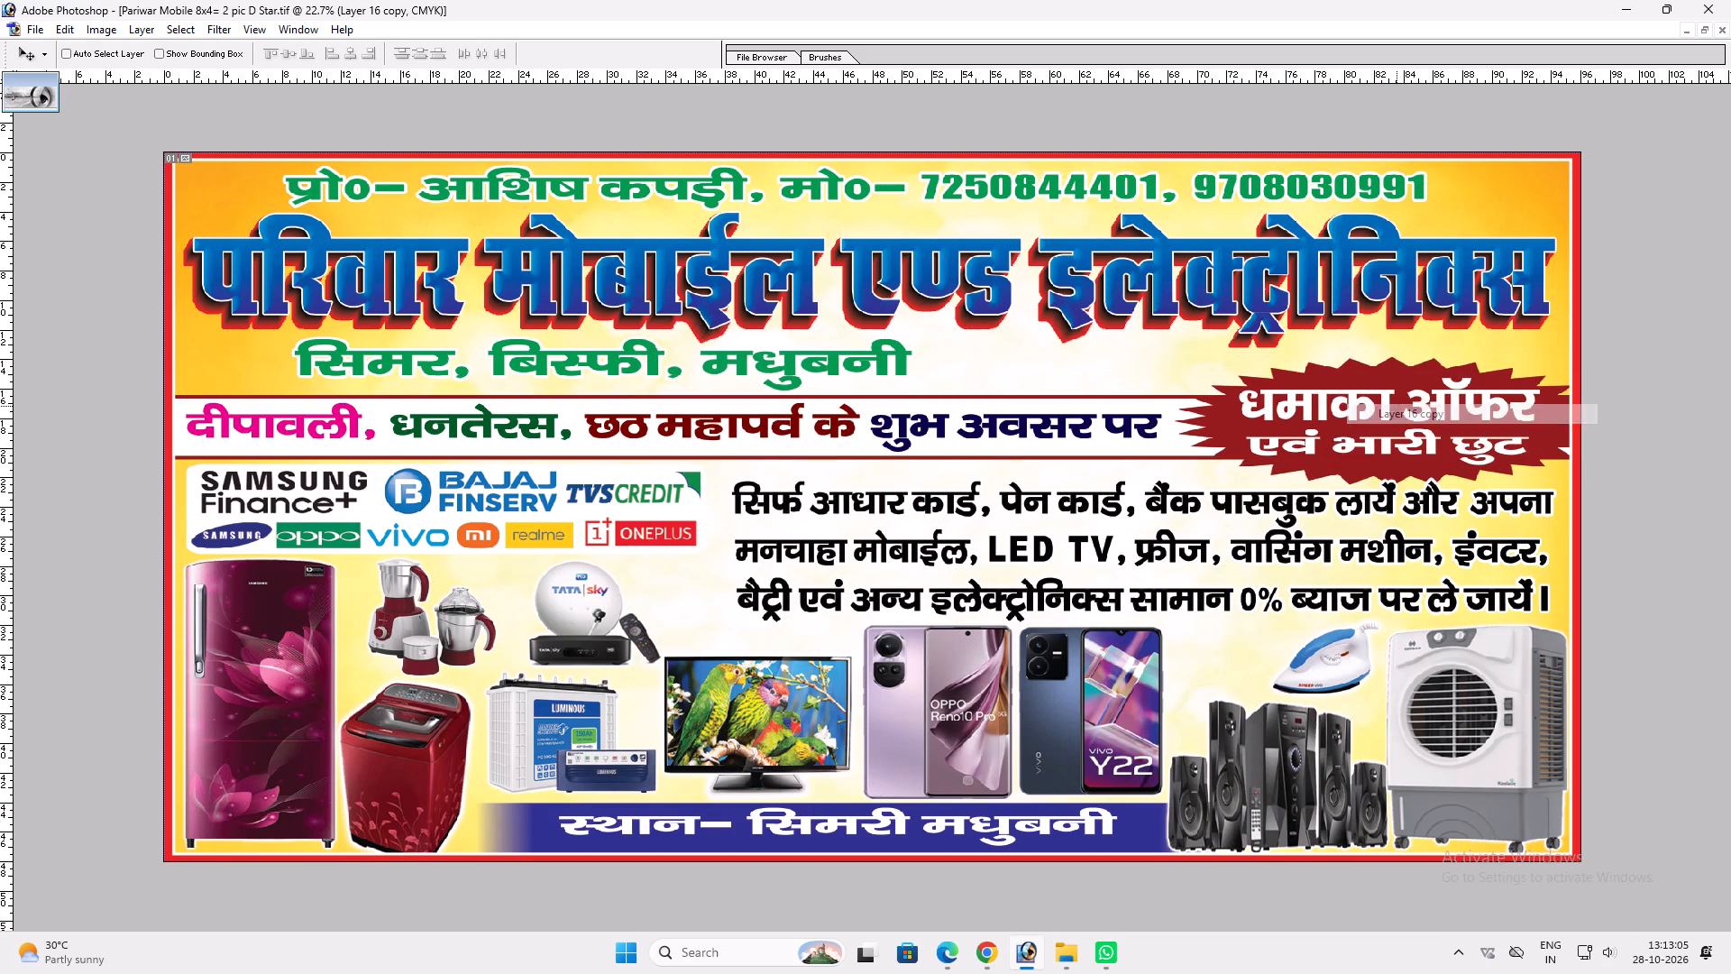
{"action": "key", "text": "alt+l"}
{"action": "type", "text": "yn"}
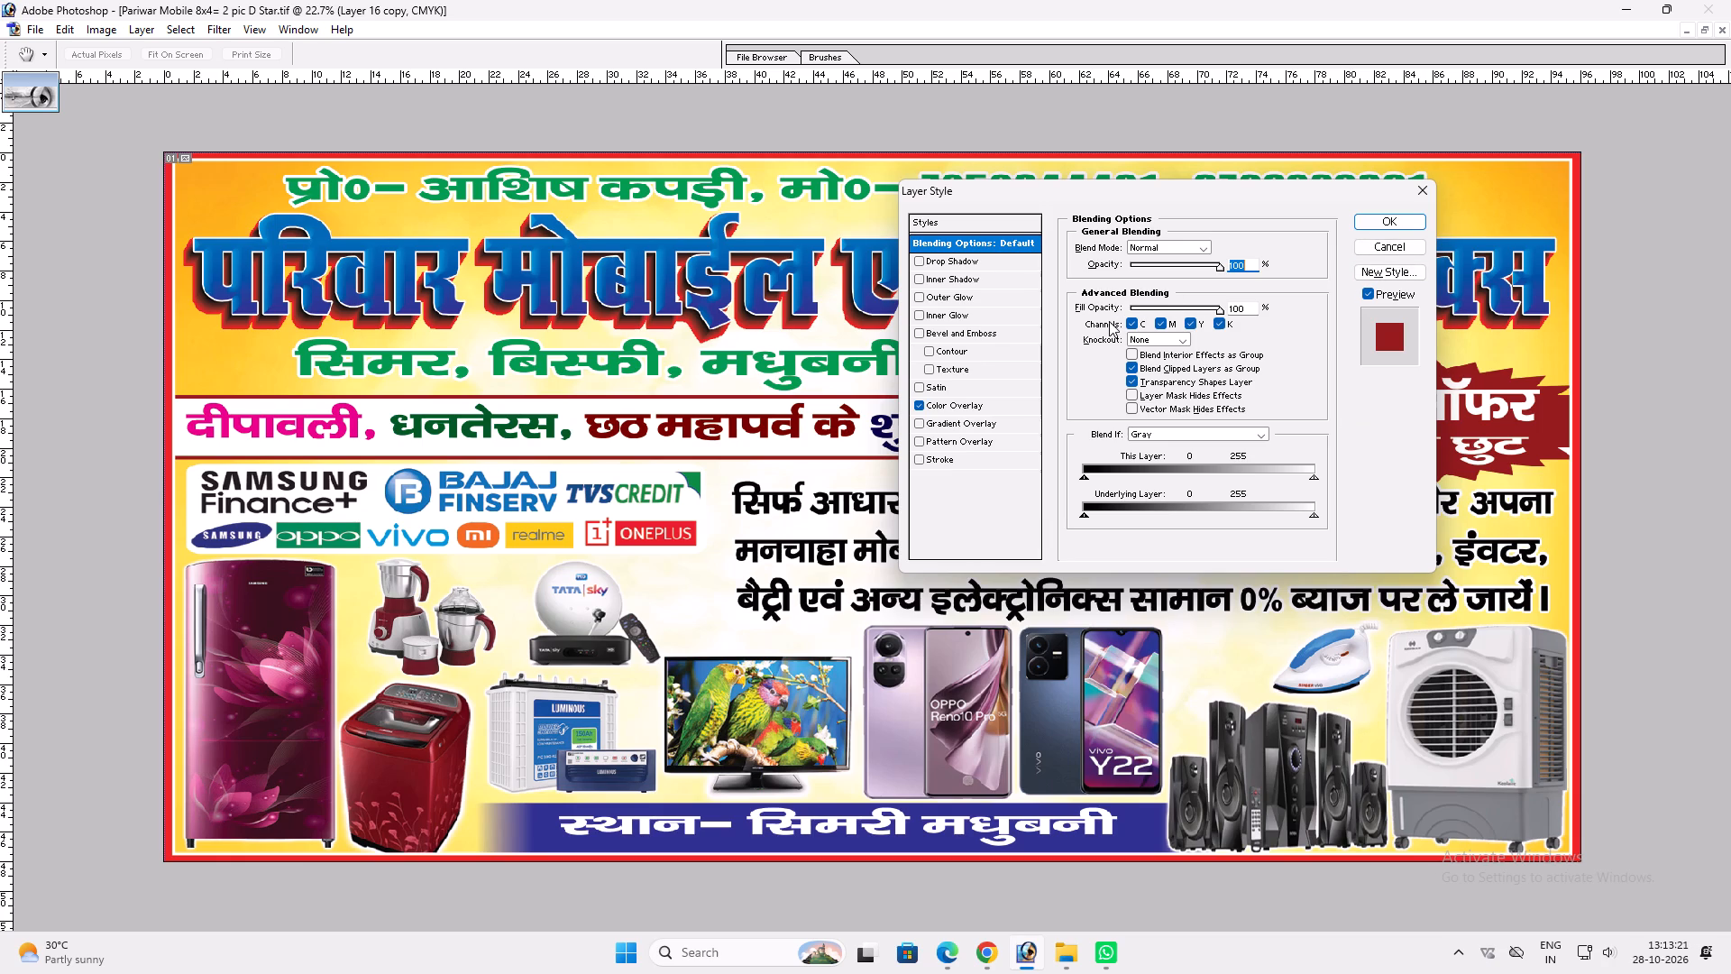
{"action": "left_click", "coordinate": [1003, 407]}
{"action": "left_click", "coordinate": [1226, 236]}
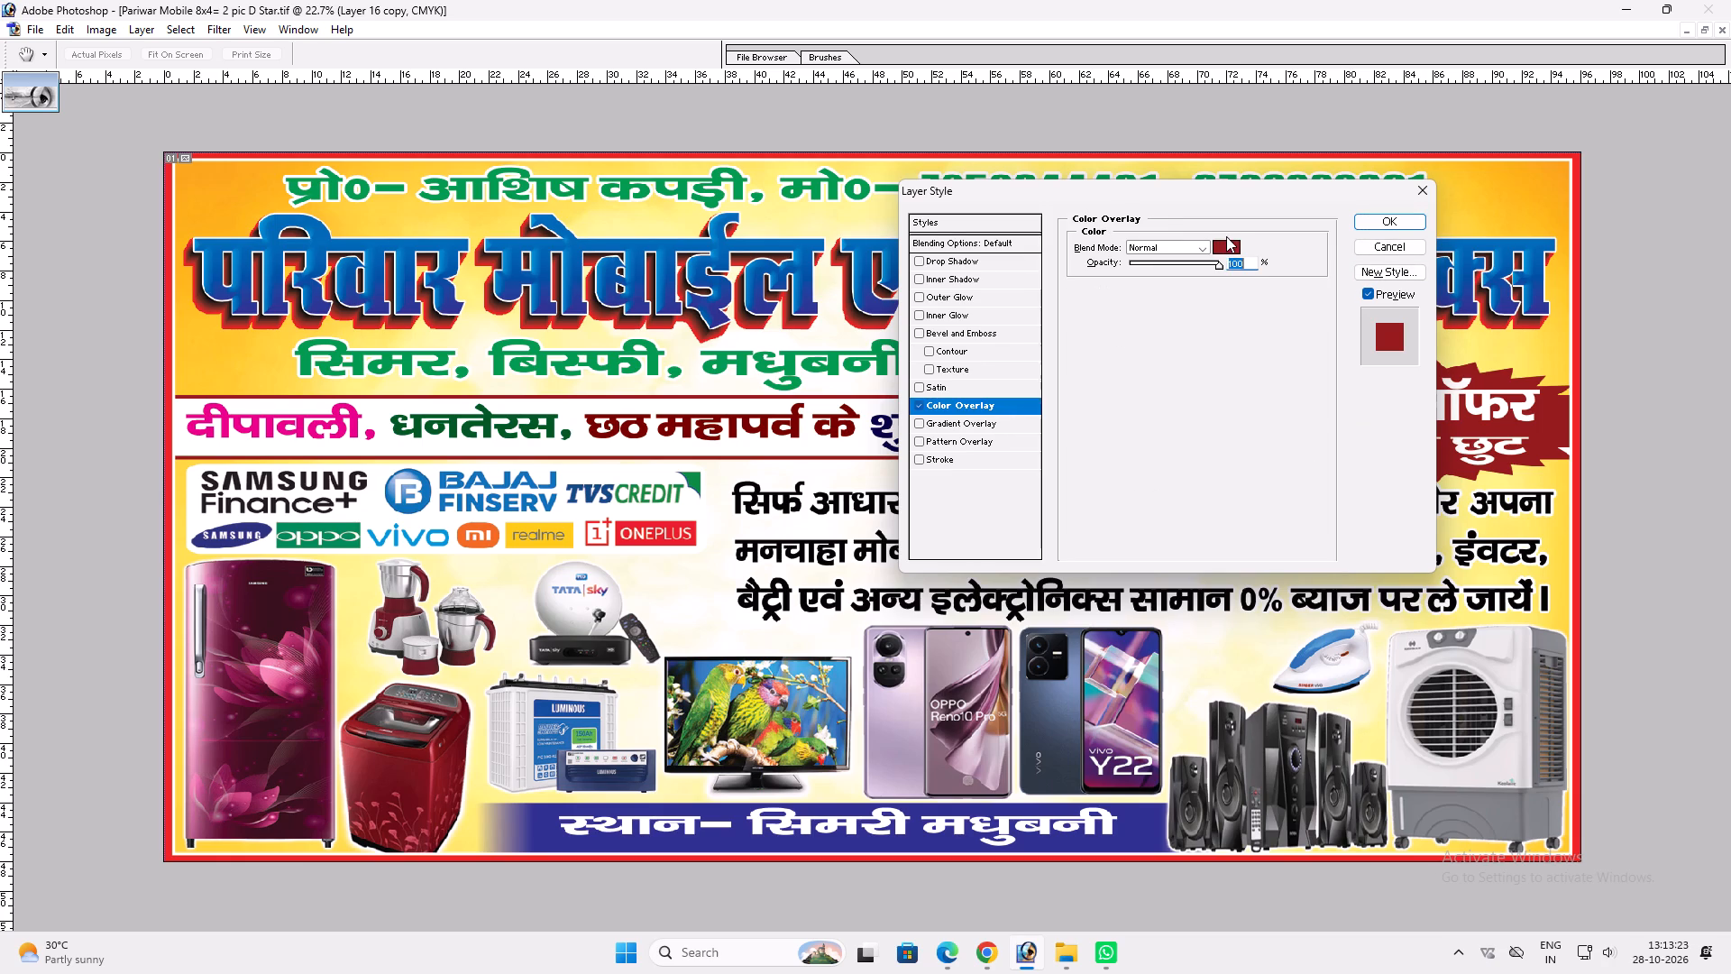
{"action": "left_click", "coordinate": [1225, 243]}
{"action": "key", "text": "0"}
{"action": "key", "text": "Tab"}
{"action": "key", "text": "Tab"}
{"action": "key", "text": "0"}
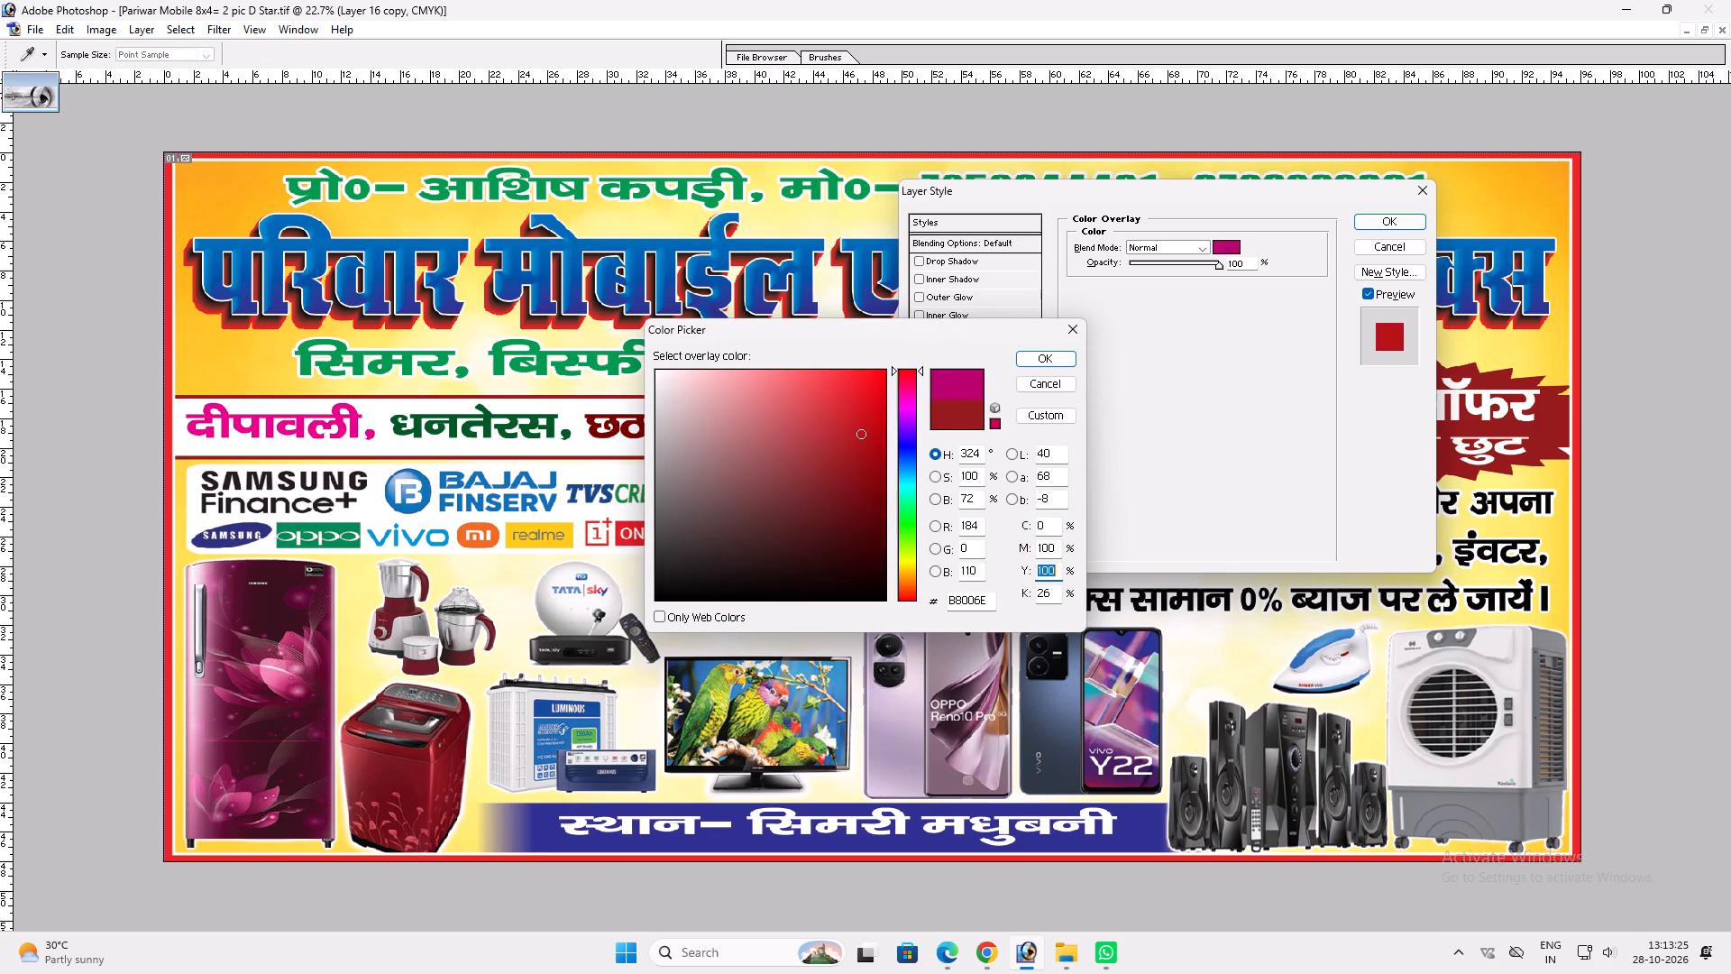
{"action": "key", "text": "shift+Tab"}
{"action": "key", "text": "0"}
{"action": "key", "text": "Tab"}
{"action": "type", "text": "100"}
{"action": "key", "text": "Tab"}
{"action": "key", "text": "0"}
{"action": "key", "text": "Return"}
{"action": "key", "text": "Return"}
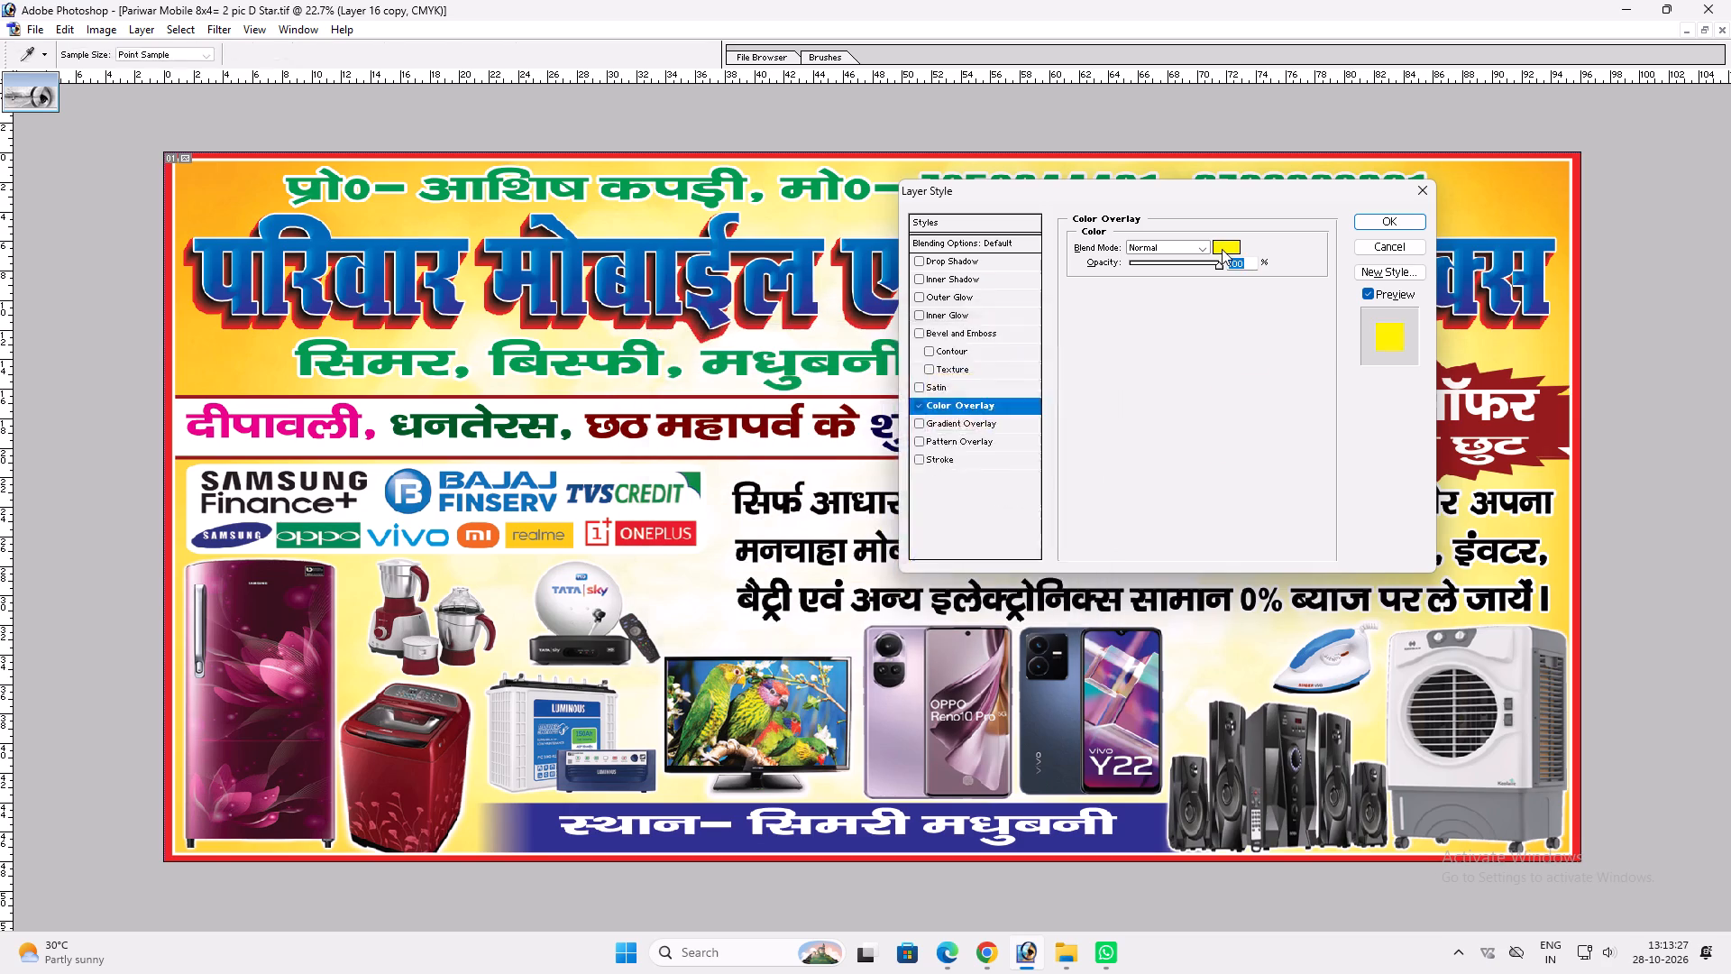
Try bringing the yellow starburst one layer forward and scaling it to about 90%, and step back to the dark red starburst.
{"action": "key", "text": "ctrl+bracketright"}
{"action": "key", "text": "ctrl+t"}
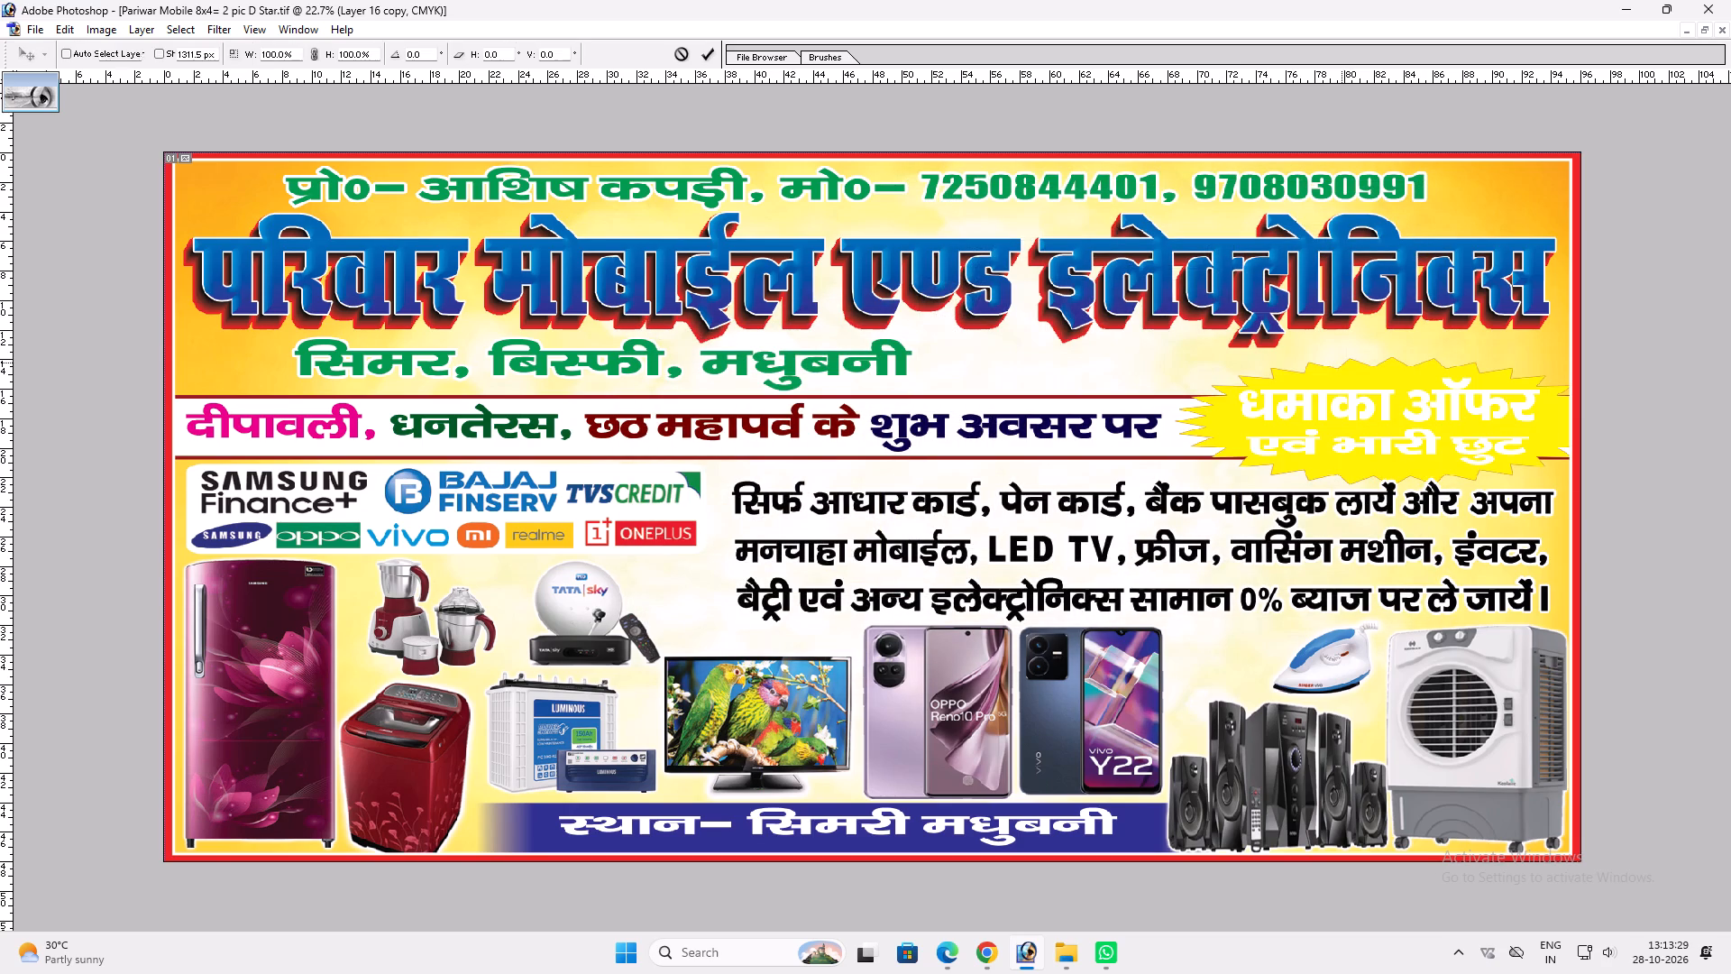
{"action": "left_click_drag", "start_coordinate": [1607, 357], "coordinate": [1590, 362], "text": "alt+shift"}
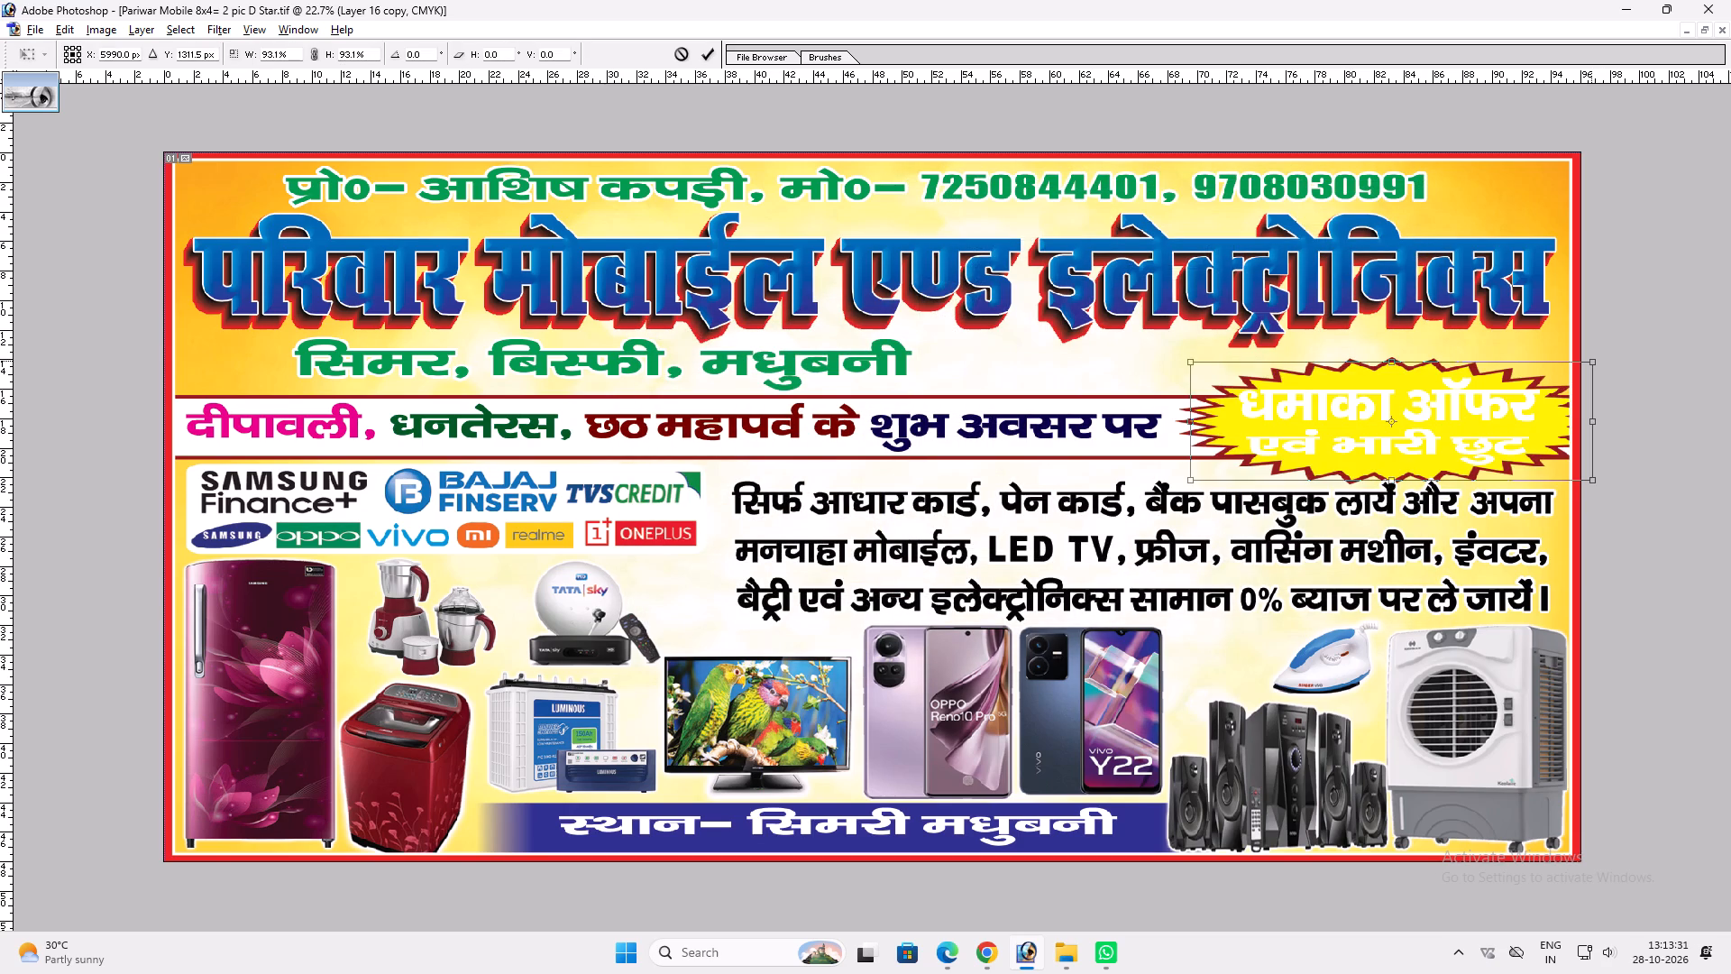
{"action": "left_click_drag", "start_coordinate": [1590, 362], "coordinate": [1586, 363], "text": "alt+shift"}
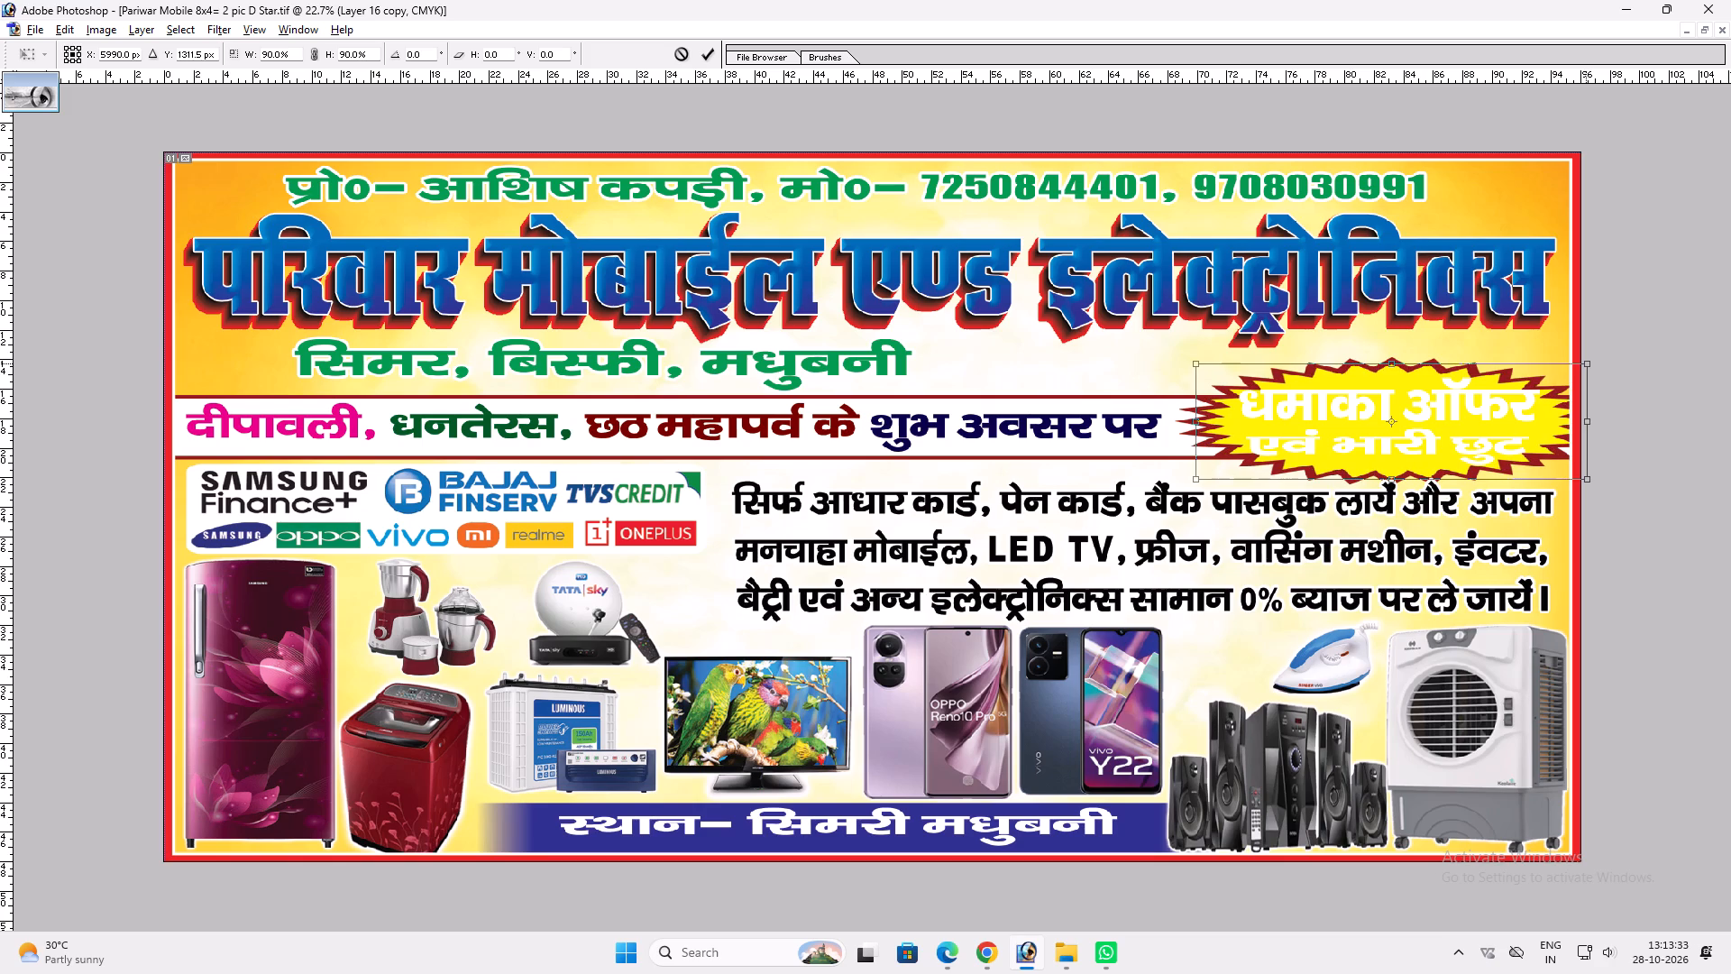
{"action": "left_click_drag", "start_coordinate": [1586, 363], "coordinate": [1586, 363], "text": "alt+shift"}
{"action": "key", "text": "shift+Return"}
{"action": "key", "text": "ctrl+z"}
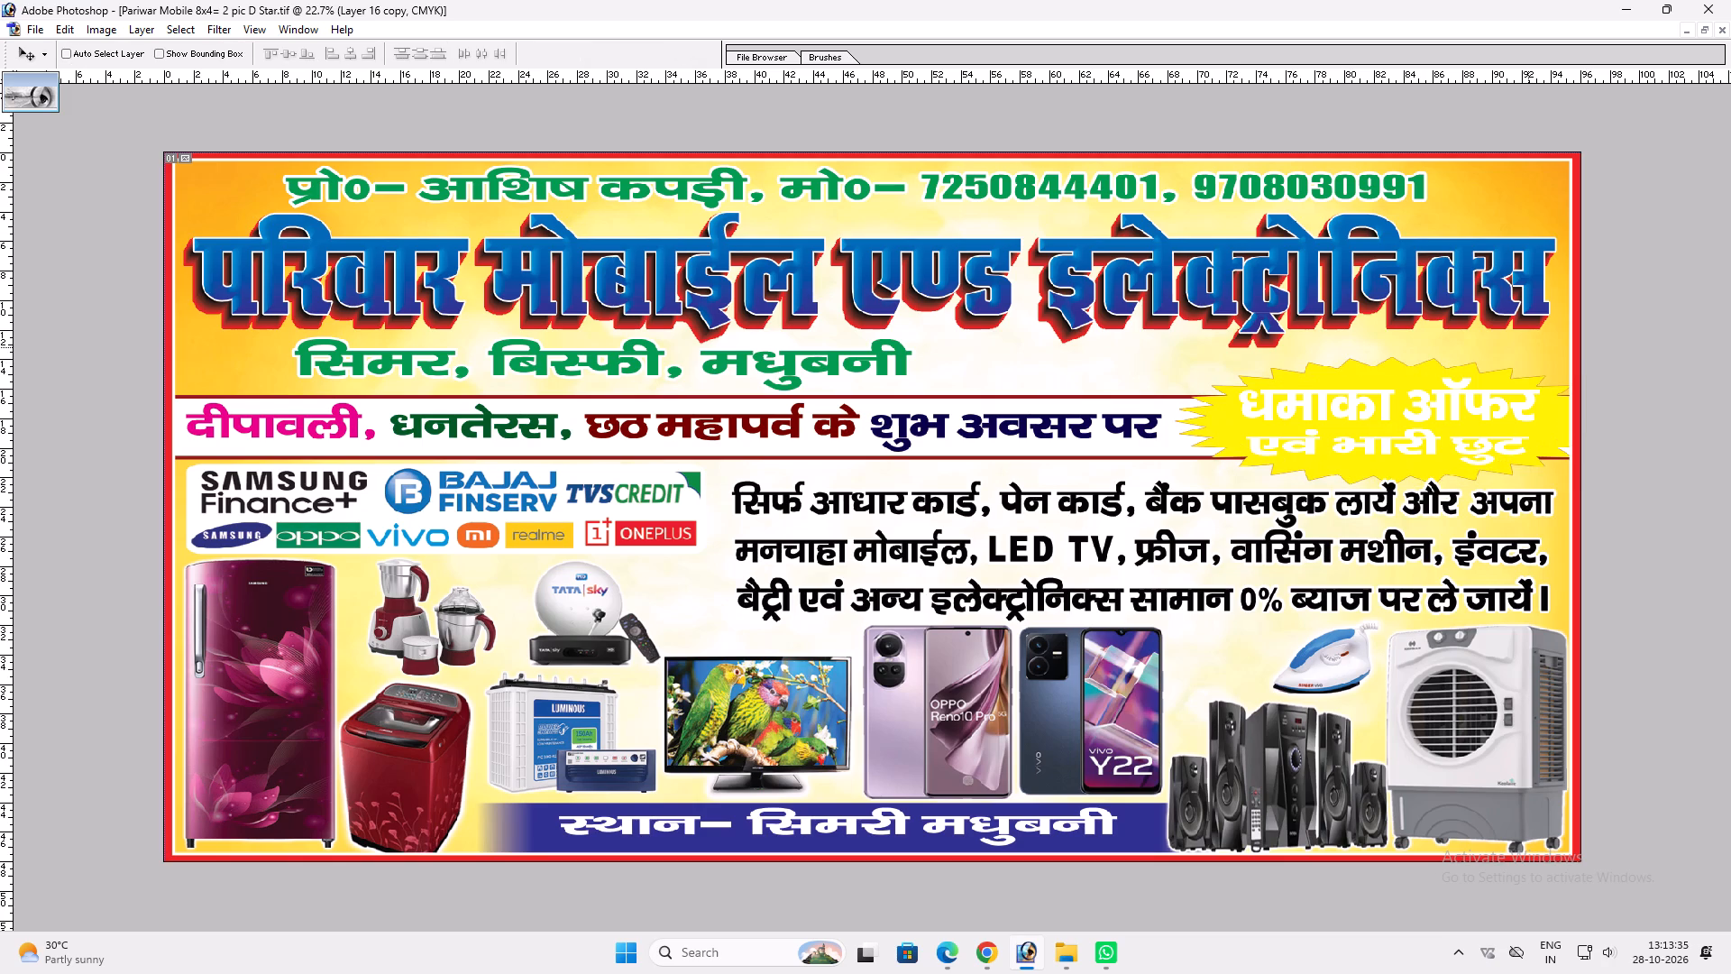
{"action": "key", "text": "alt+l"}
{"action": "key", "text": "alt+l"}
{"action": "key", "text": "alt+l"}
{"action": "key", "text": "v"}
Select the offer text and shrink both lines further around their centre within the dark red starburst.
{"action": "key", "text": "ctrl+plus"}
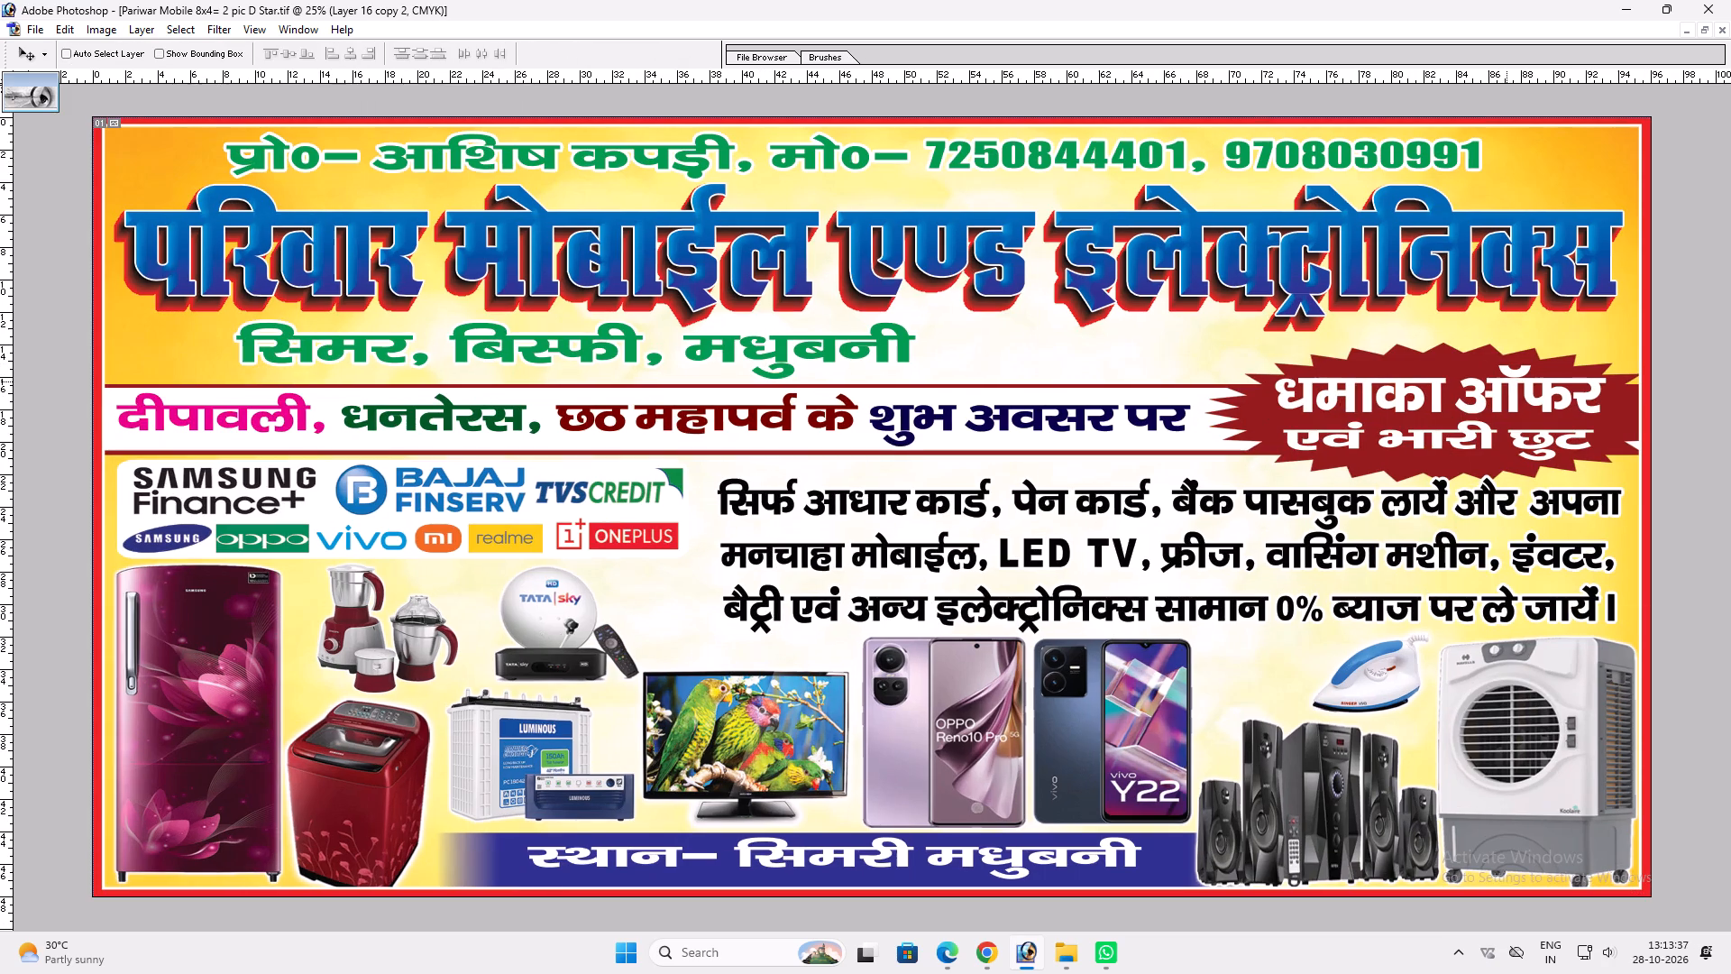
{"action": "key", "text": "space"}
{"action": "right_click", "coordinate": [1496, 397]}
{"action": "left_click_drag", "start_coordinate": [1508, 399], "coordinate": [1518, 404]}
{"action": "key", "text": "ctrl+t"}
{"action": "left_click_drag", "start_coordinate": [1610, 443], "coordinate": [1610, 444], "text": "shift"}
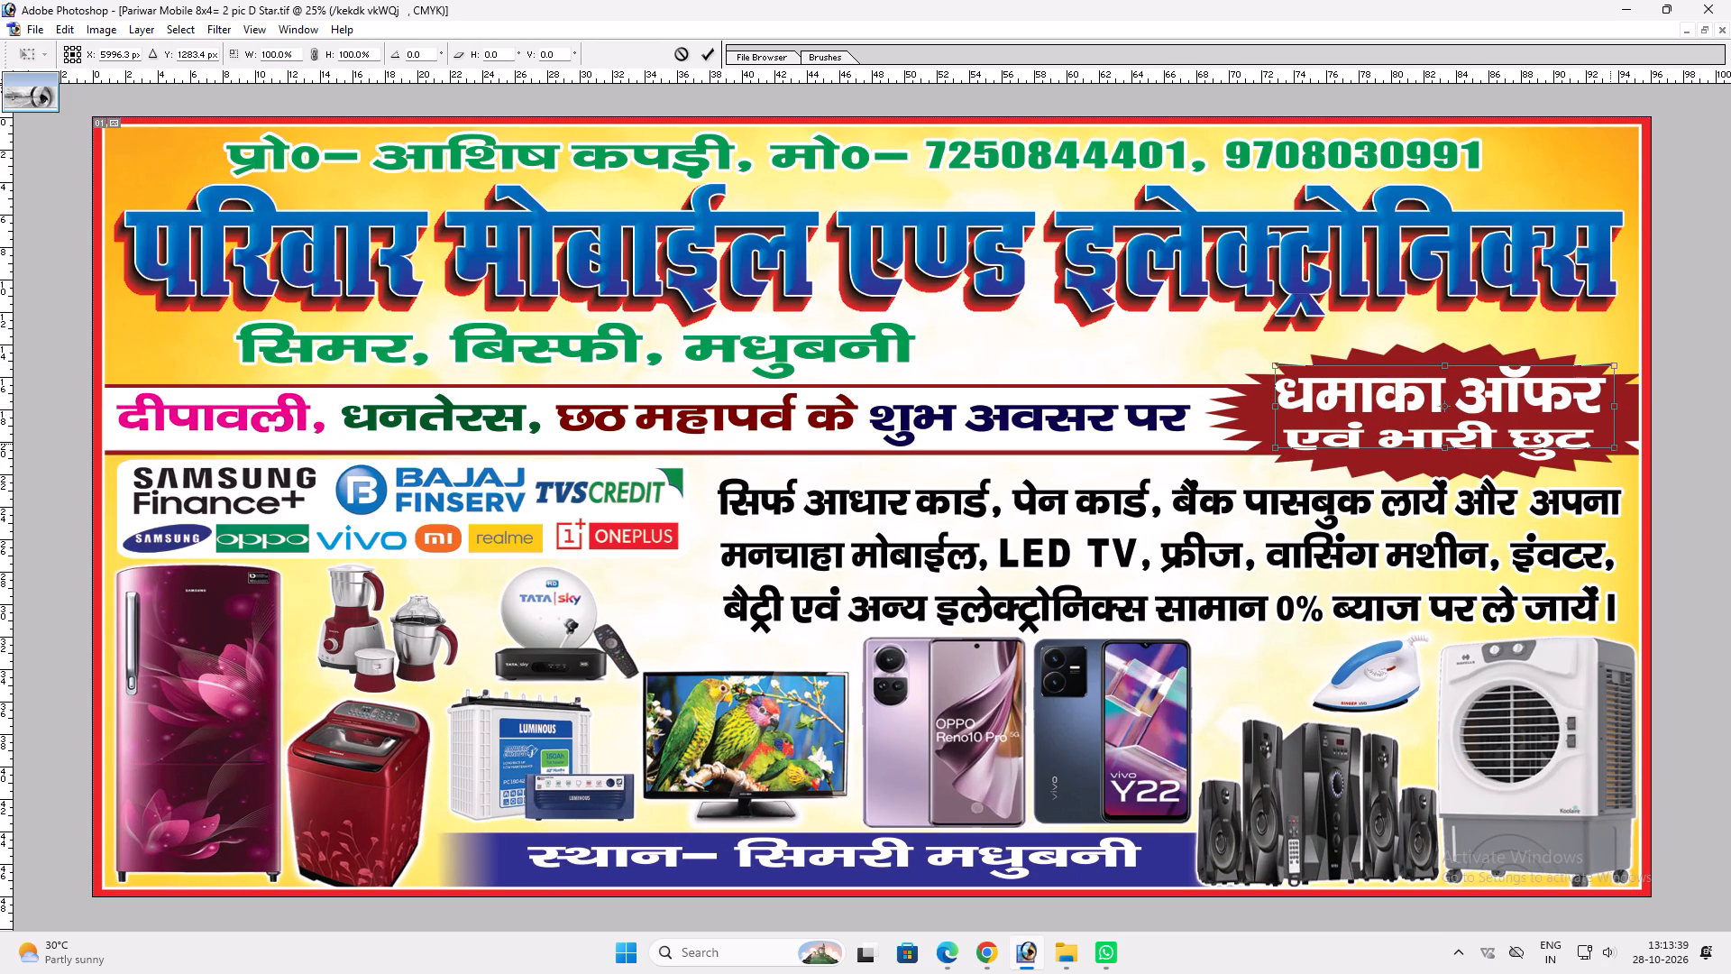
{"action": "left_click_drag", "start_coordinate": [1610, 444], "coordinate": [1594, 442], "text": "shift"}
{"action": "key", "text": "shift+Return"}
{"action": "key", "text": "v"}
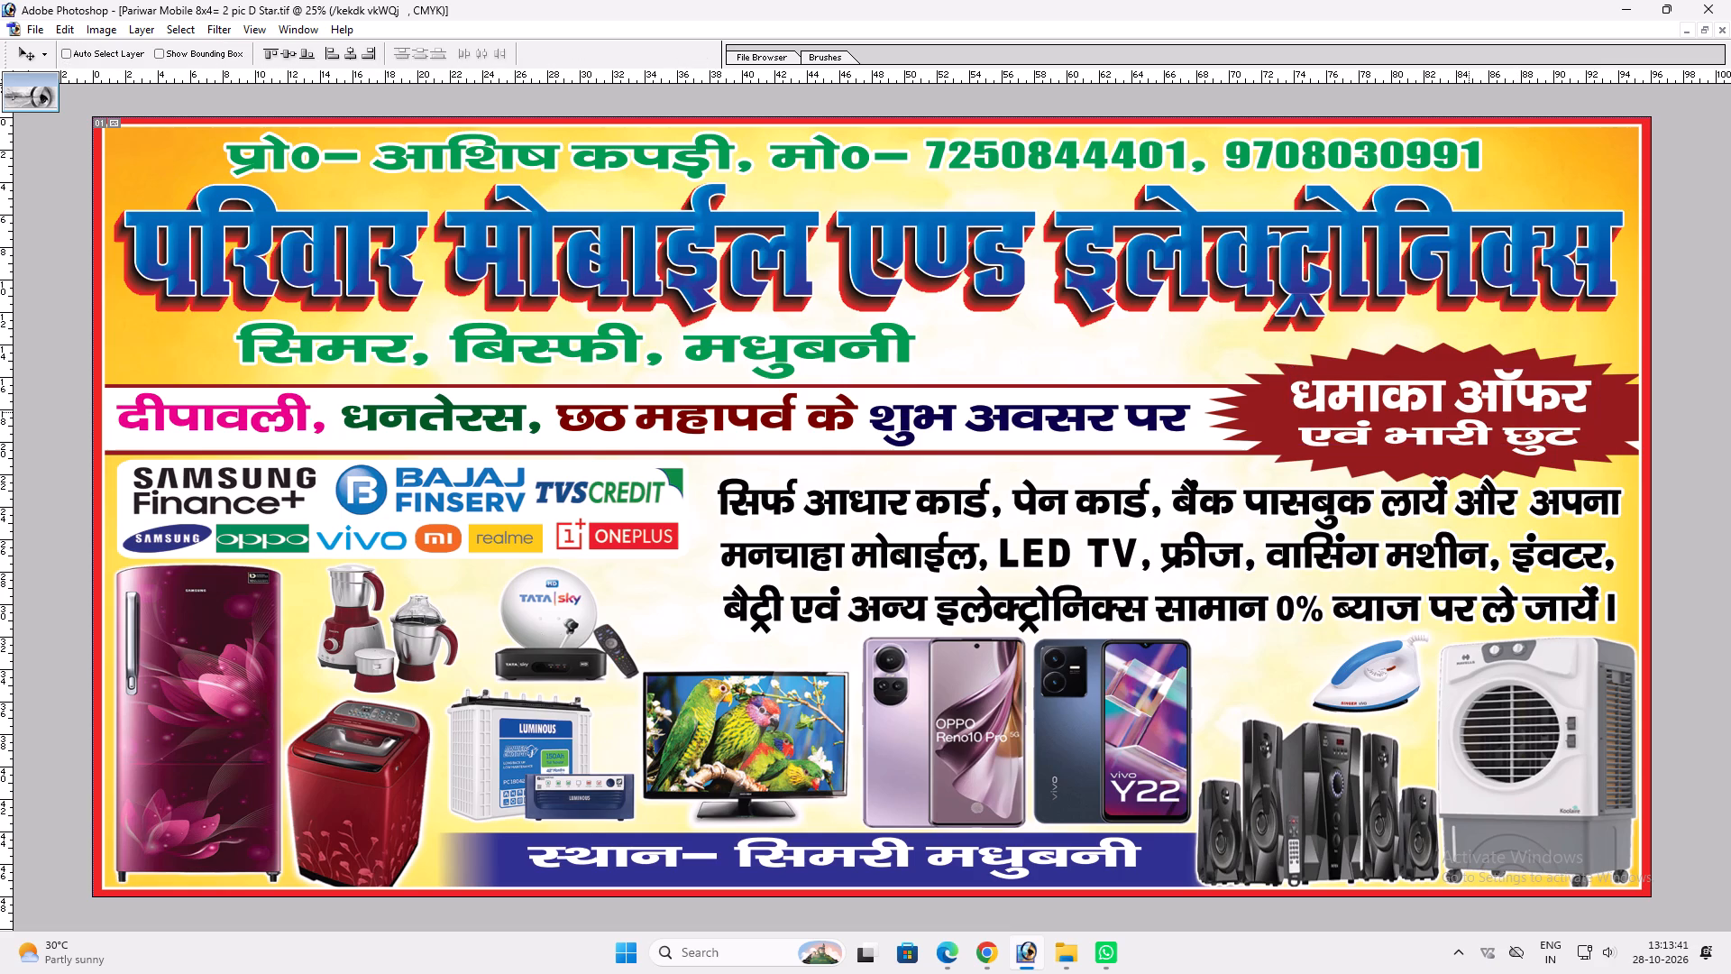
{"action": "left_click", "coordinate": [1475, 402], "text": "ctrl"}
{"action": "key", "text": "alt+l"}
{"action": "key", "text": "alt+y"}
{"action": "key", "text": "n"}
{"action": "left_click", "coordinate": [1024, 400]}
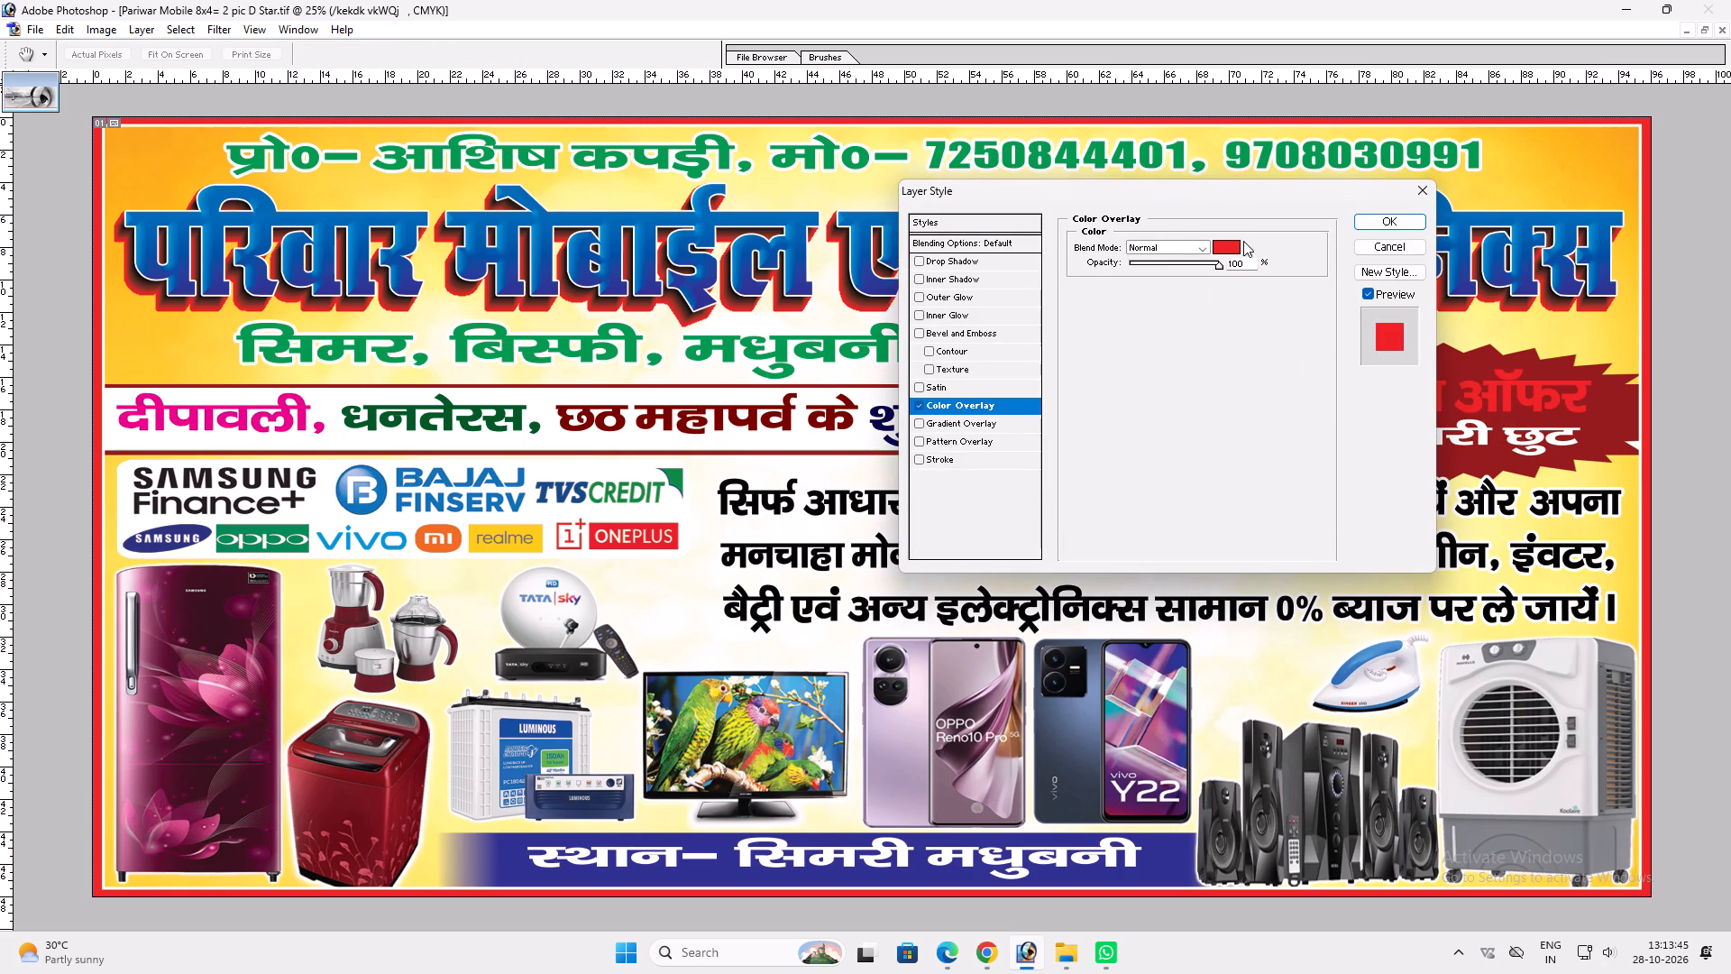
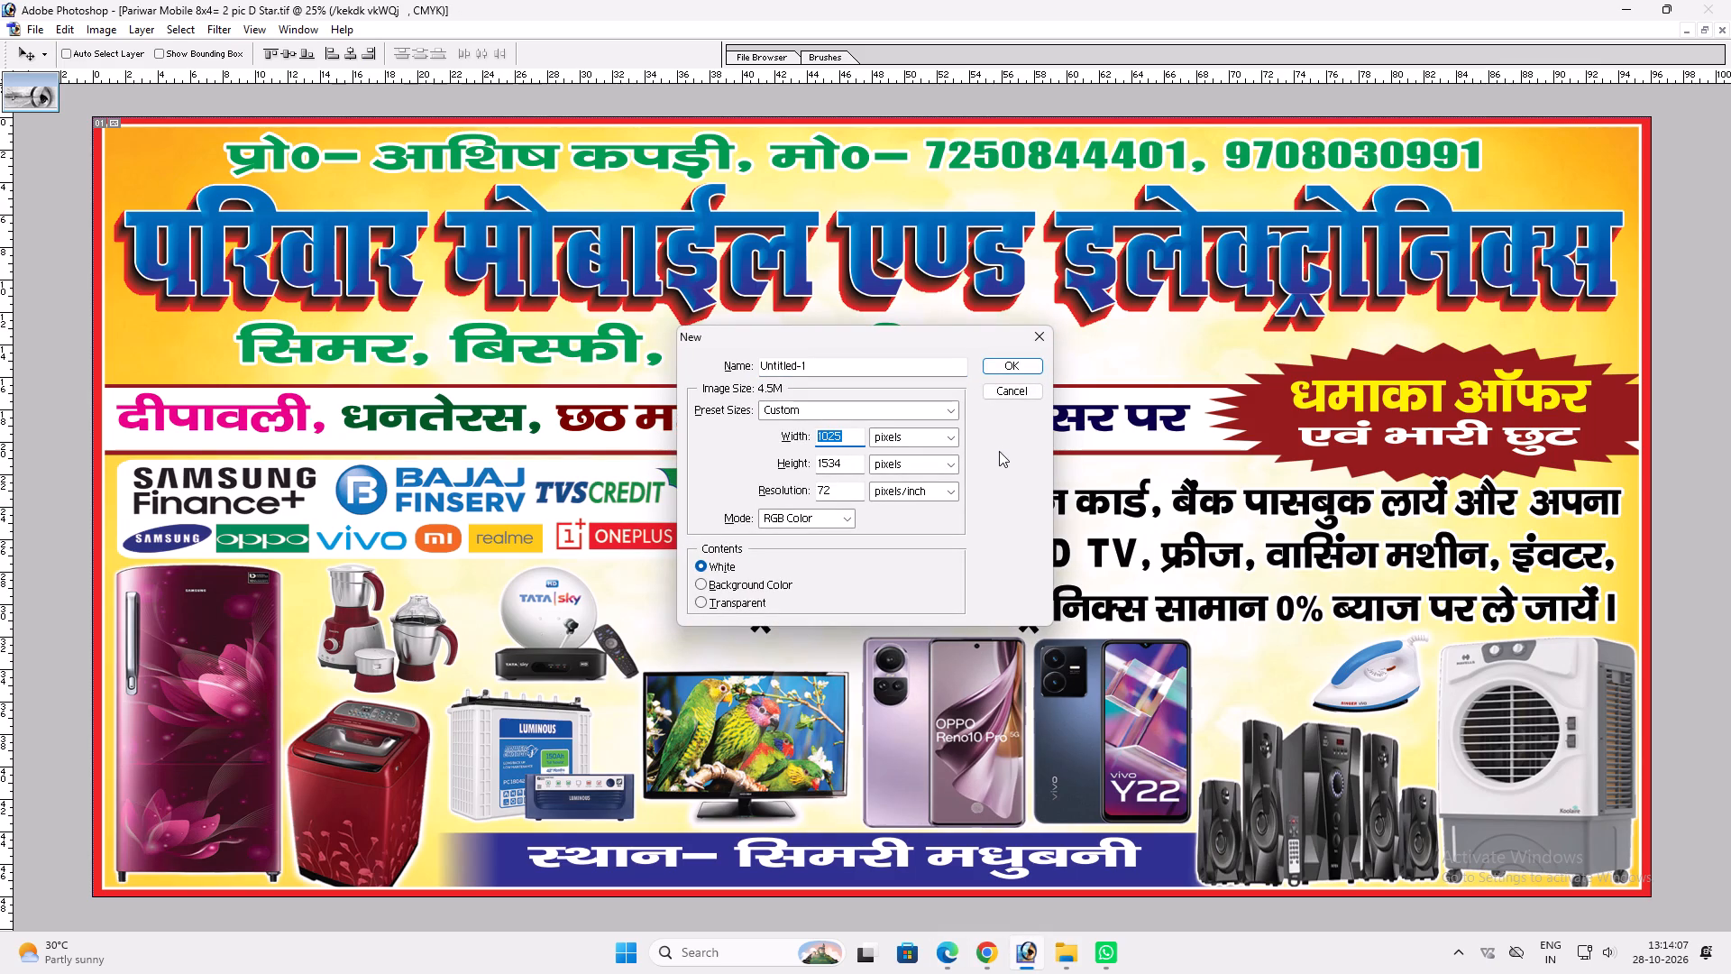
{"action": "key", "text": "5"}
{"action": "key", "text": "1"}
{"action": "key", "text": "Tab"}
{"action": "key", "text": "shift+Tab"}
{"action": "type", "text": "24"}
{"action": "key", "text": "Tab"}
{"action": "key", "text": "Tab"}
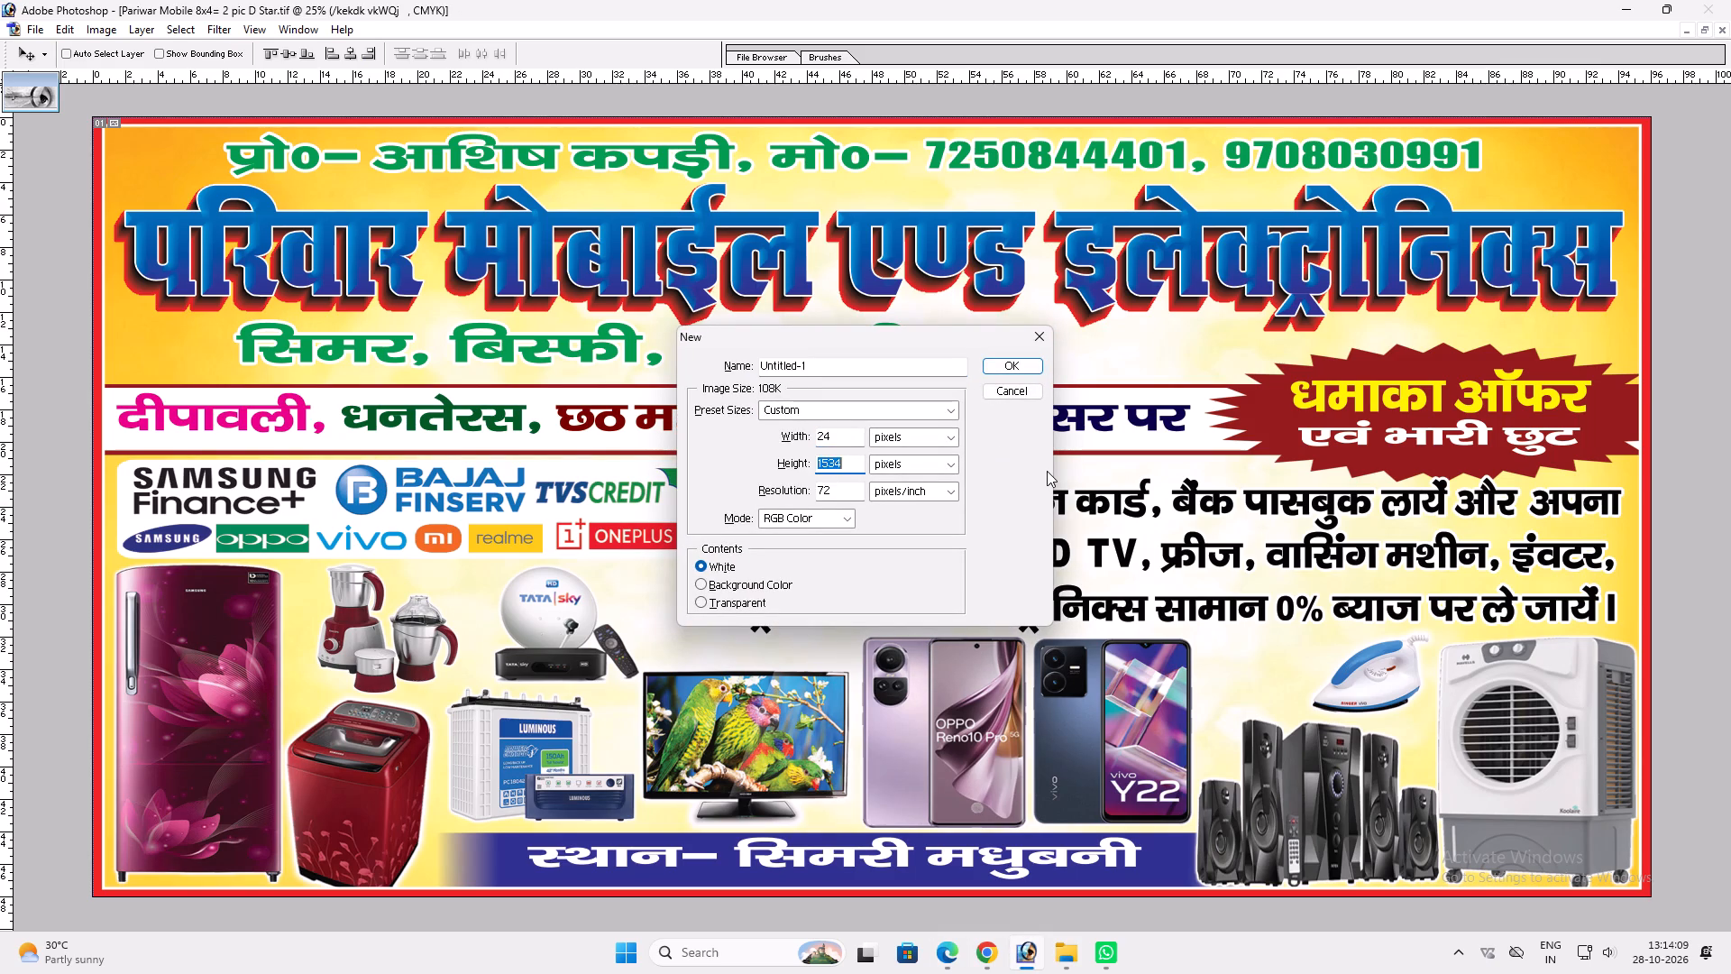
{"action": "key", "text": "shift+Tab"}
{"action": "key", "text": "shift+Tab"}
{"action": "type", "text": "24"}
{"action": "key", "text": "Tab"}
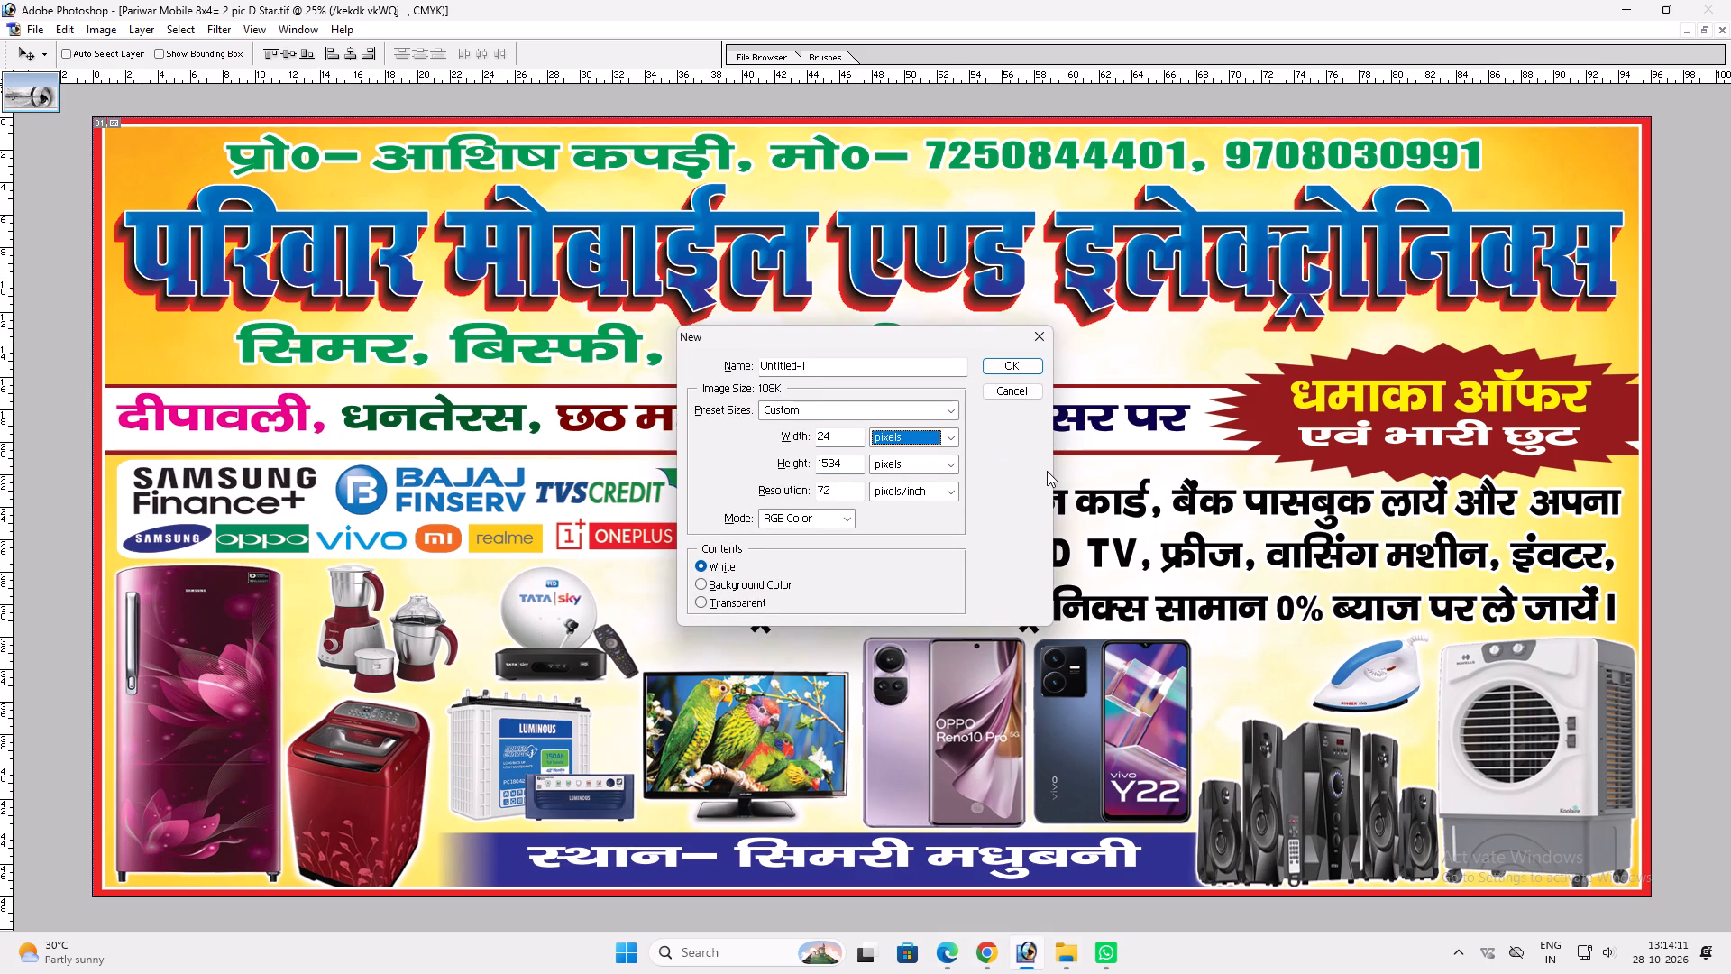
{"action": "key", "text": "Down"}
{"action": "key", "text": "Tab"}
{"action": "type", "text": "51"}
{"action": "key", "text": "Tab"}
{"action": "key", "text": "Down"}
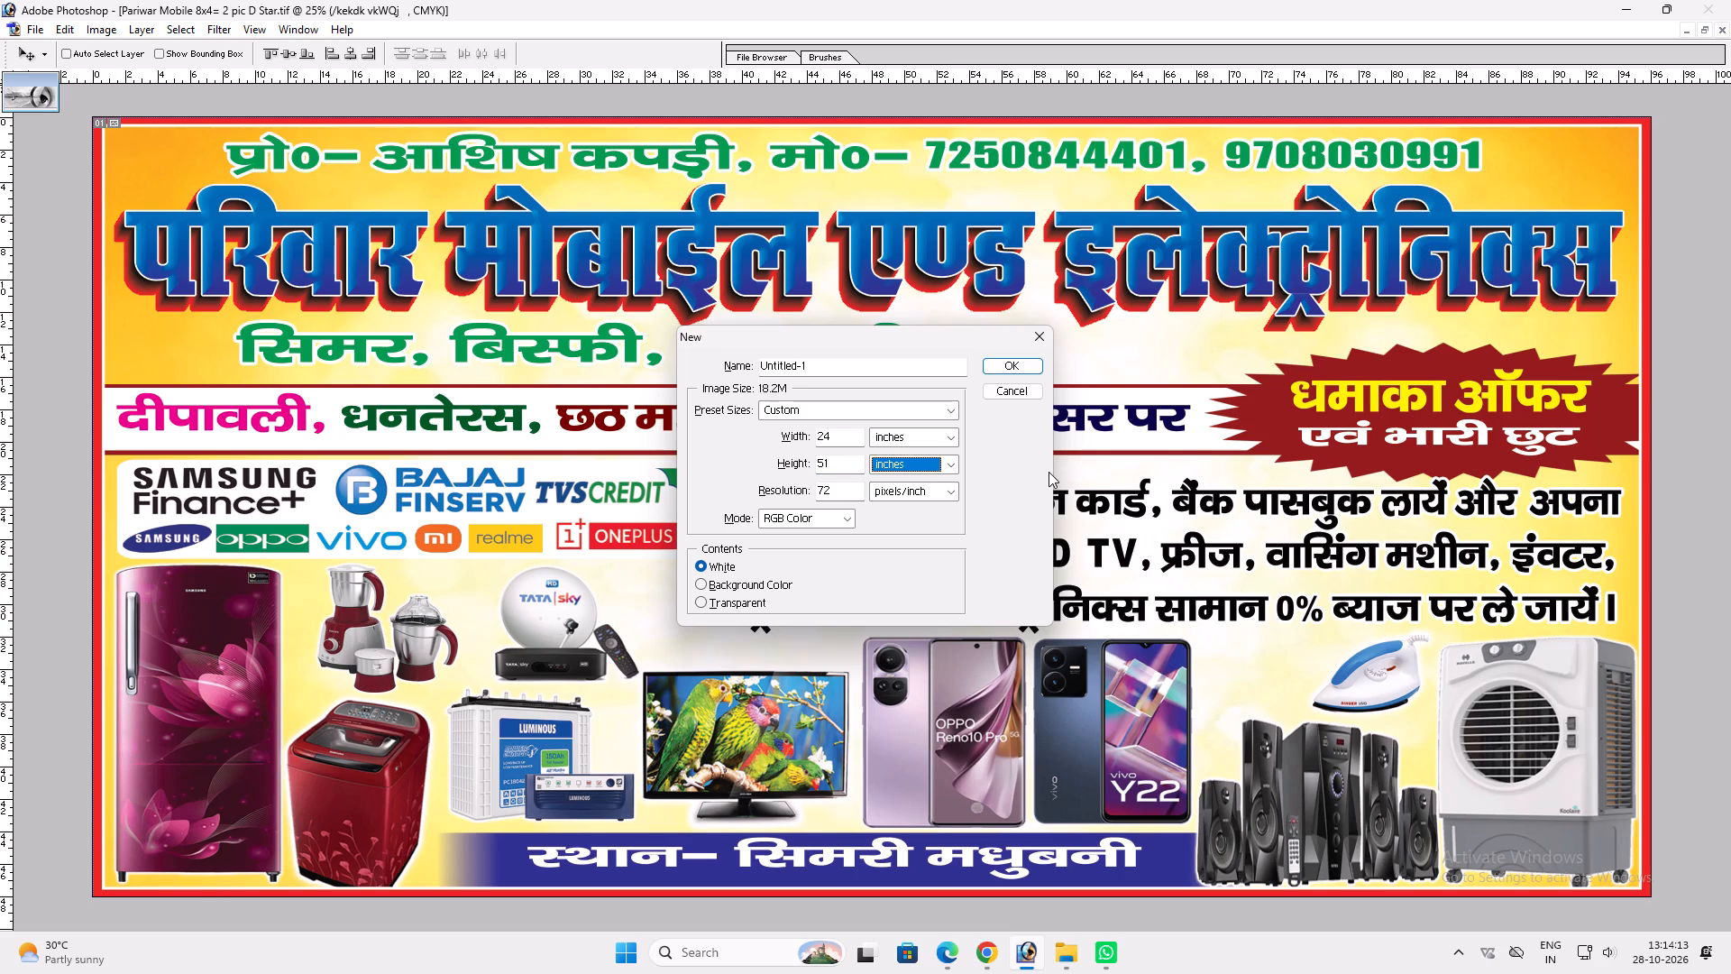
{"action": "key", "text": "Tab"}
{"action": "key", "text": "Tab"}
{"action": "key", "text": "Tab"}
{"action": "key", "text": "Right"}
{"action": "key", "text": "Return"}
Paste the waterfall image into the new document, enlarging and stretching it to fill the whole canvas.
{"action": "key", "text": "ctrl+v"}
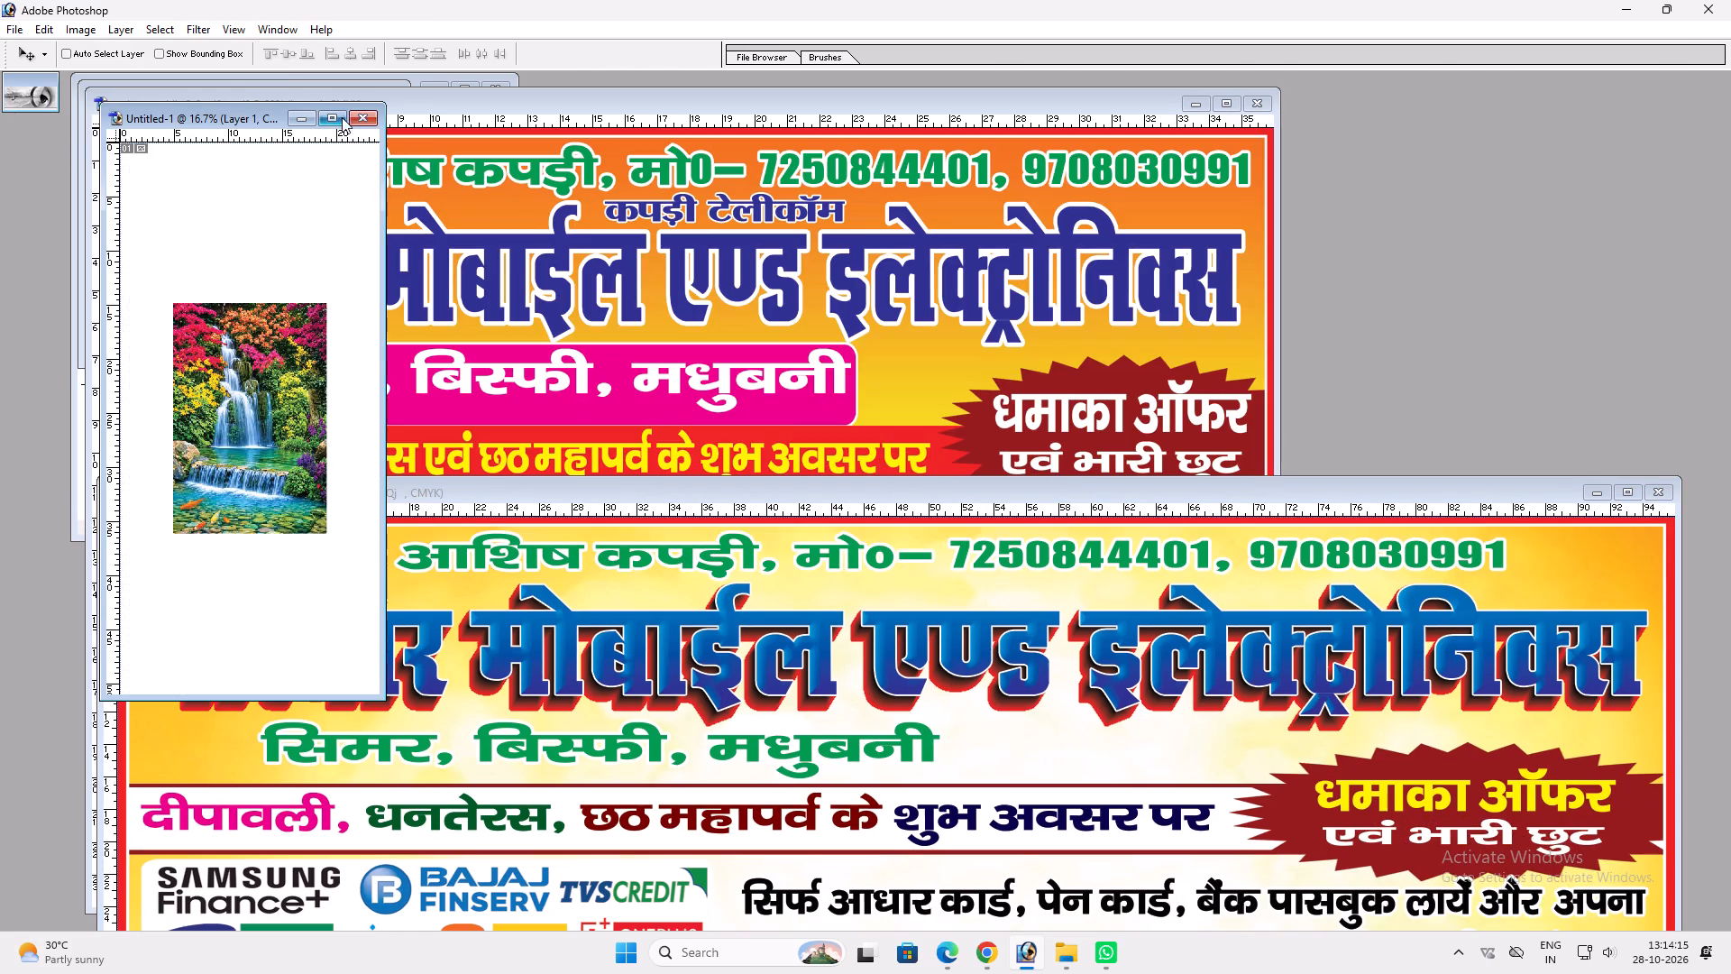
{"action": "left_click", "coordinate": [334, 117], "text": "ctrl"}
{"action": "key", "text": "ctrl+t"}
{"action": "left_click_drag", "start_coordinate": [948, 387], "coordinate": [985, 288], "text": "alt+shift"}
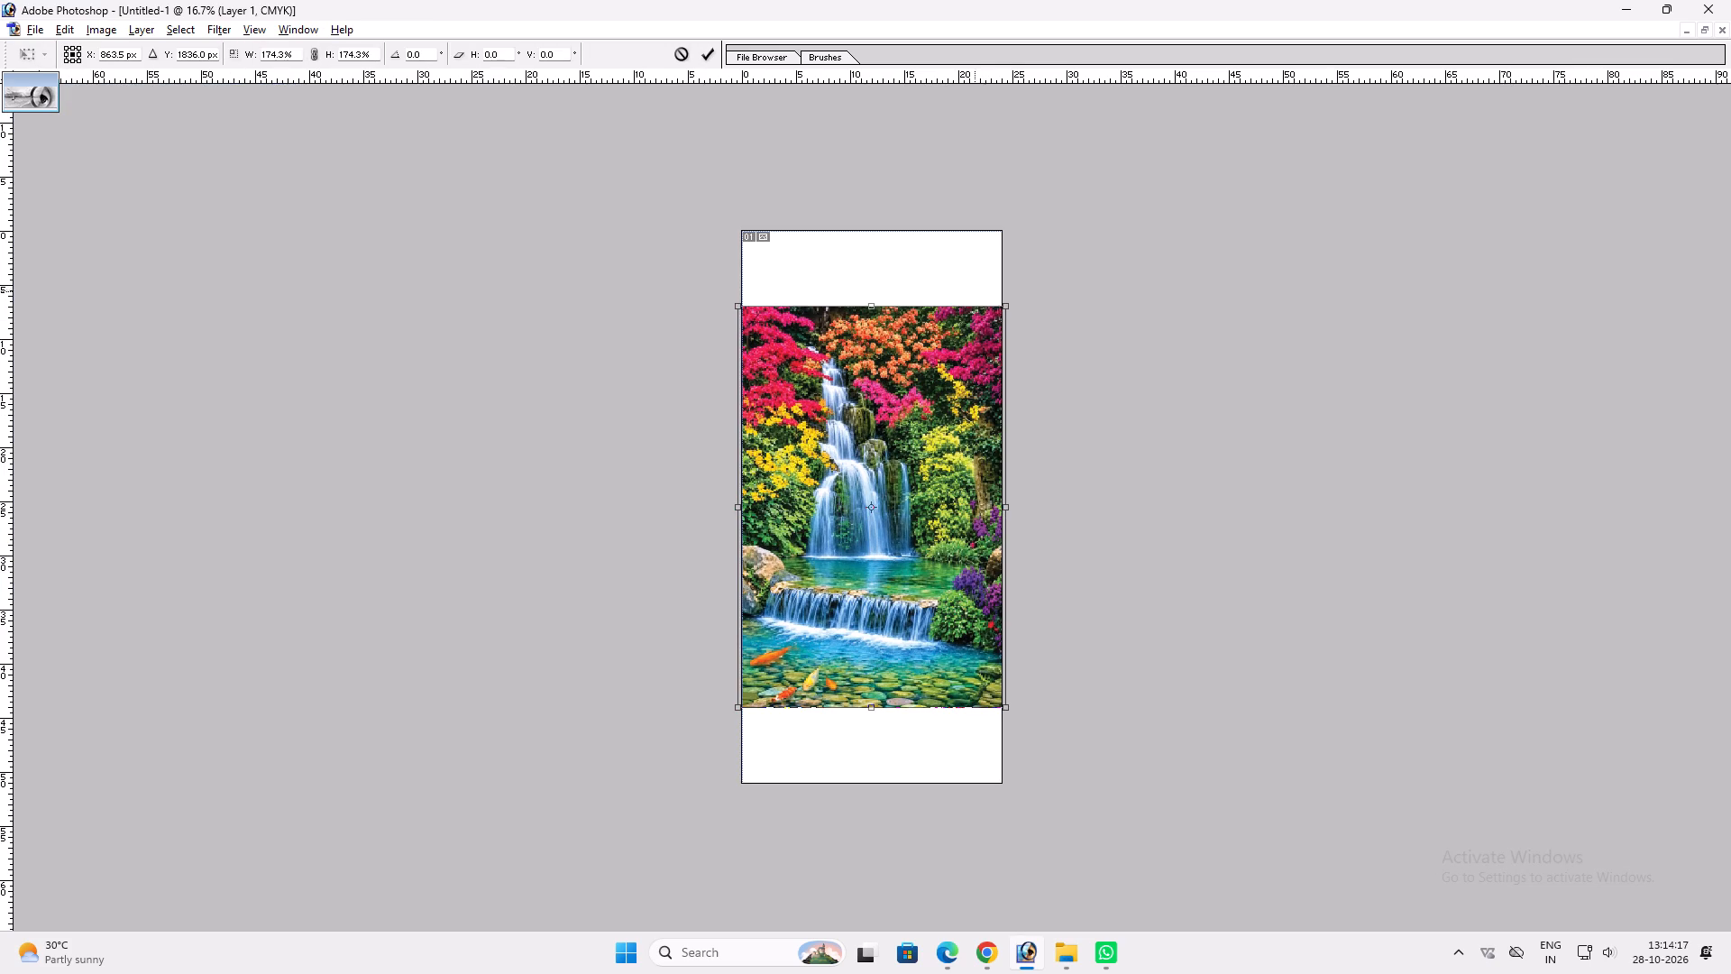
{"action": "left_click_drag", "start_coordinate": [957, 303], "coordinate": [966, 232], "text": "alt+shift"}
{"action": "key", "text": "Return"}
{"action": "key", "text": "ctrl+0"}
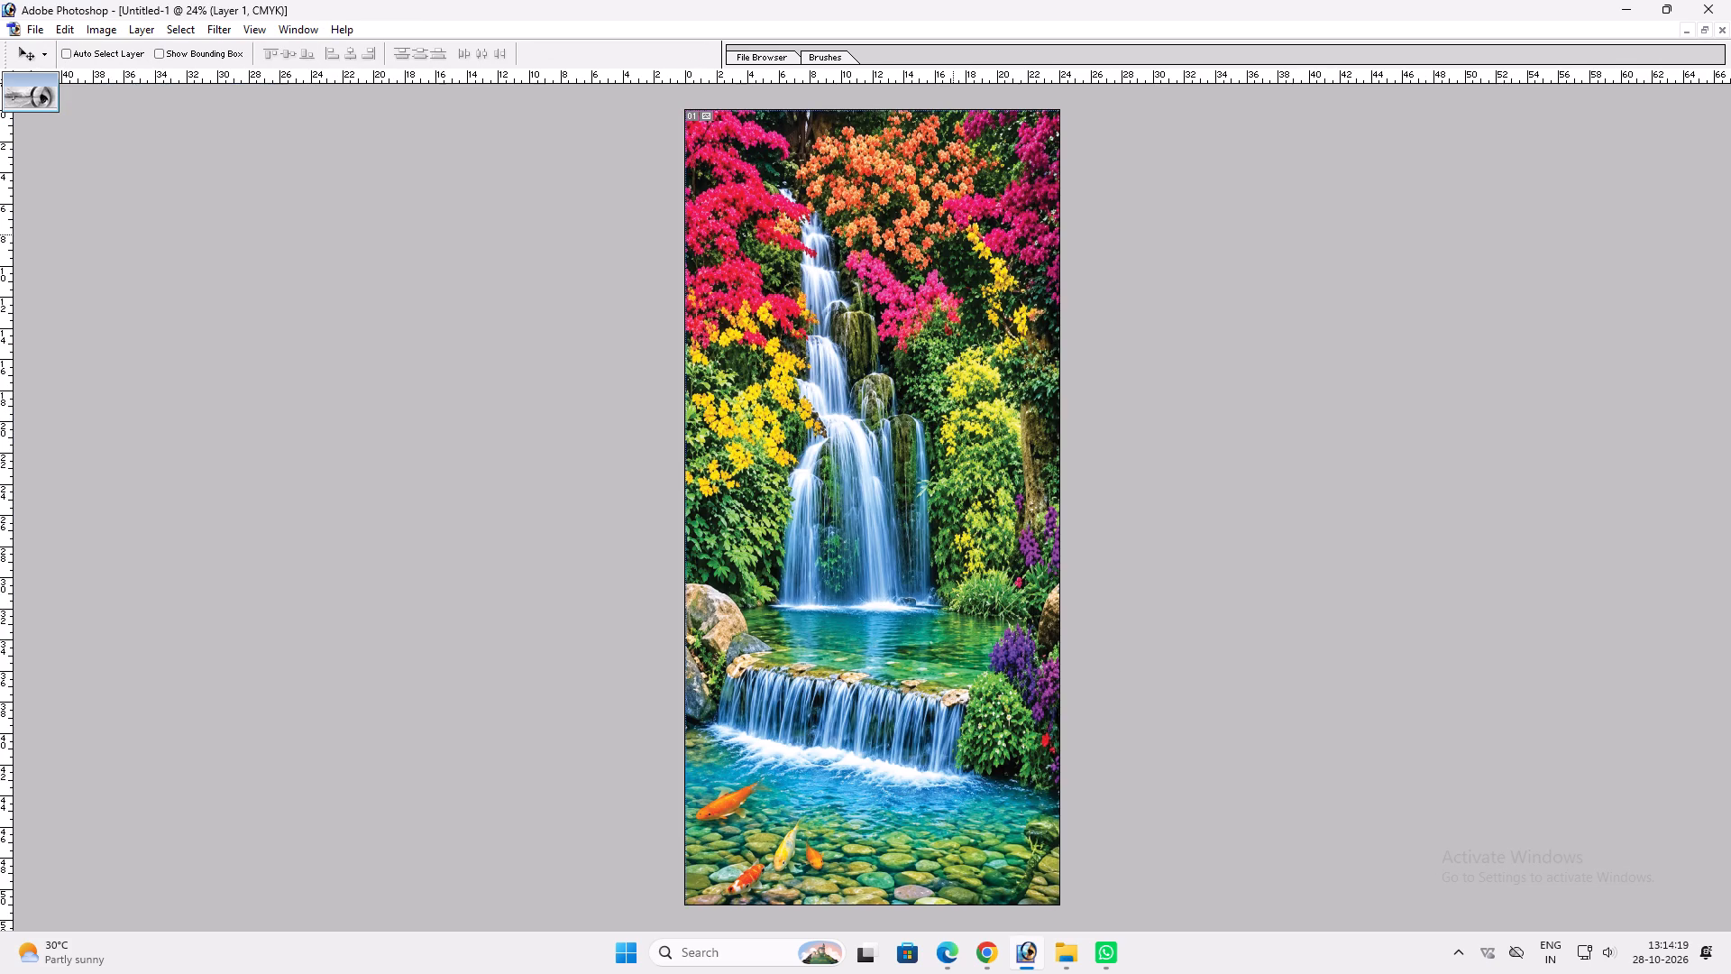
Widen the waterfall image symmetrically around its centre so it extends past both side edges of the canvas.
{"action": "key", "text": "ctrl+t"}
{"action": "left_click_drag", "start_coordinate": [1067, 277], "coordinate": [1097, 275], "text": "alt+shift"}
{"action": "key", "text": "shift+Return"}
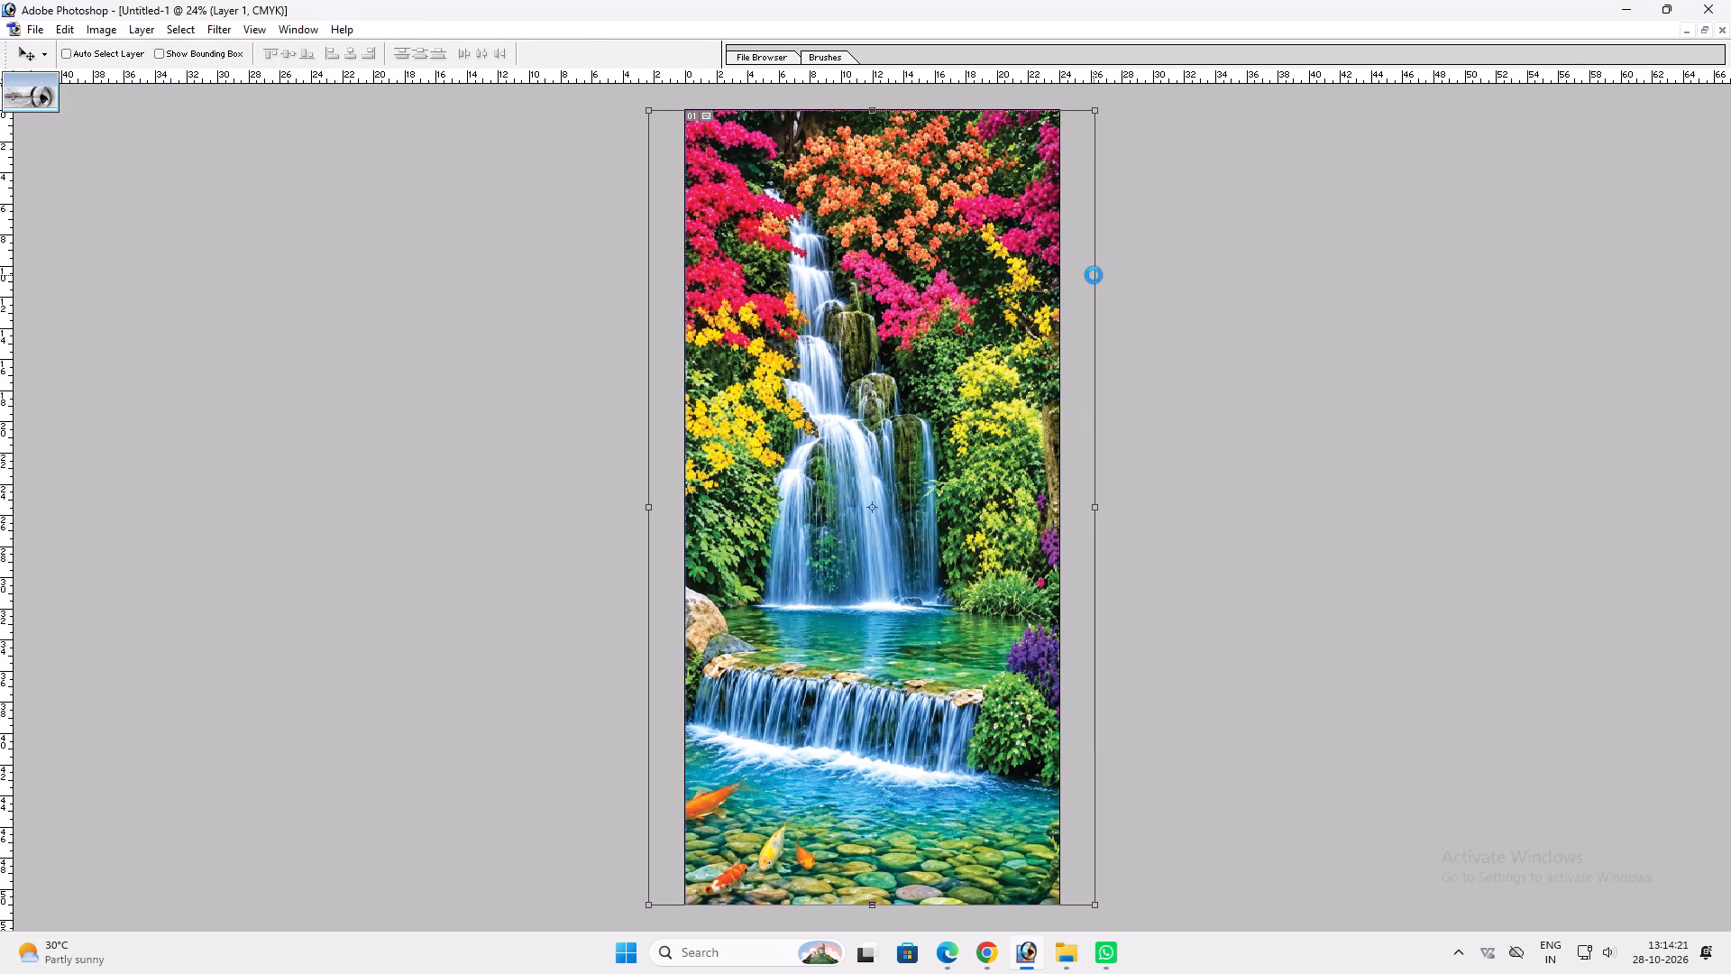
Strengthen the waterfall image's contrast with Levels by moving the shadow and highlight inputs slightly inward.
{"action": "key", "text": "ctrl+plus"}
{"action": "key", "text": "ctrl+plus"}
{"action": "key", "text": "ctrl+plus"}
{"action": "key", "text": "space"}
{"action": "key", "text": "space"}
{"action": "key", "text": "space"}
{"action": "key", "text": "space"}
{"action": "key", "text": "space"}
{"action": "key", "text": "space"}
{"action": "key", "text": "space"}
{"action": "key", "text": "space"}
{"action": "key", "text": "space"}
{"action": "key", "text": "space"}
{"action": "key", "text": "space"}
{"action": "right_click", "coordinate": [957, 311]}
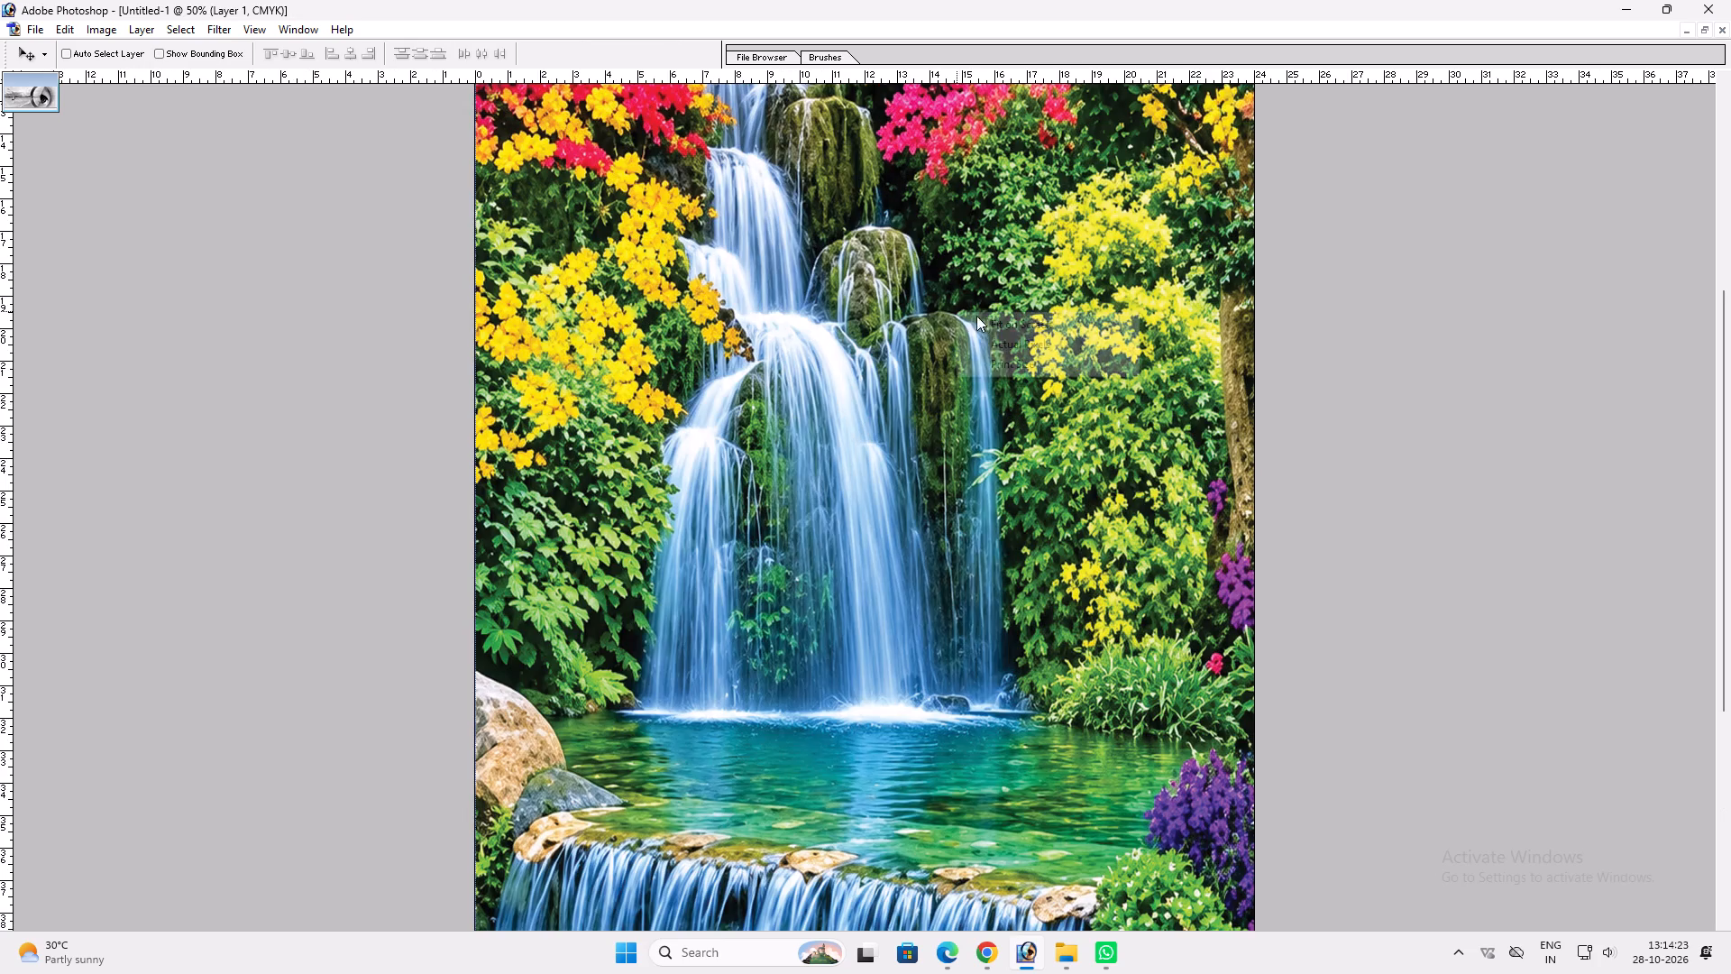
{"action": "left_click", "coordinate": [983, 317]}
{"action": "key", "text": "ctrl+l"}
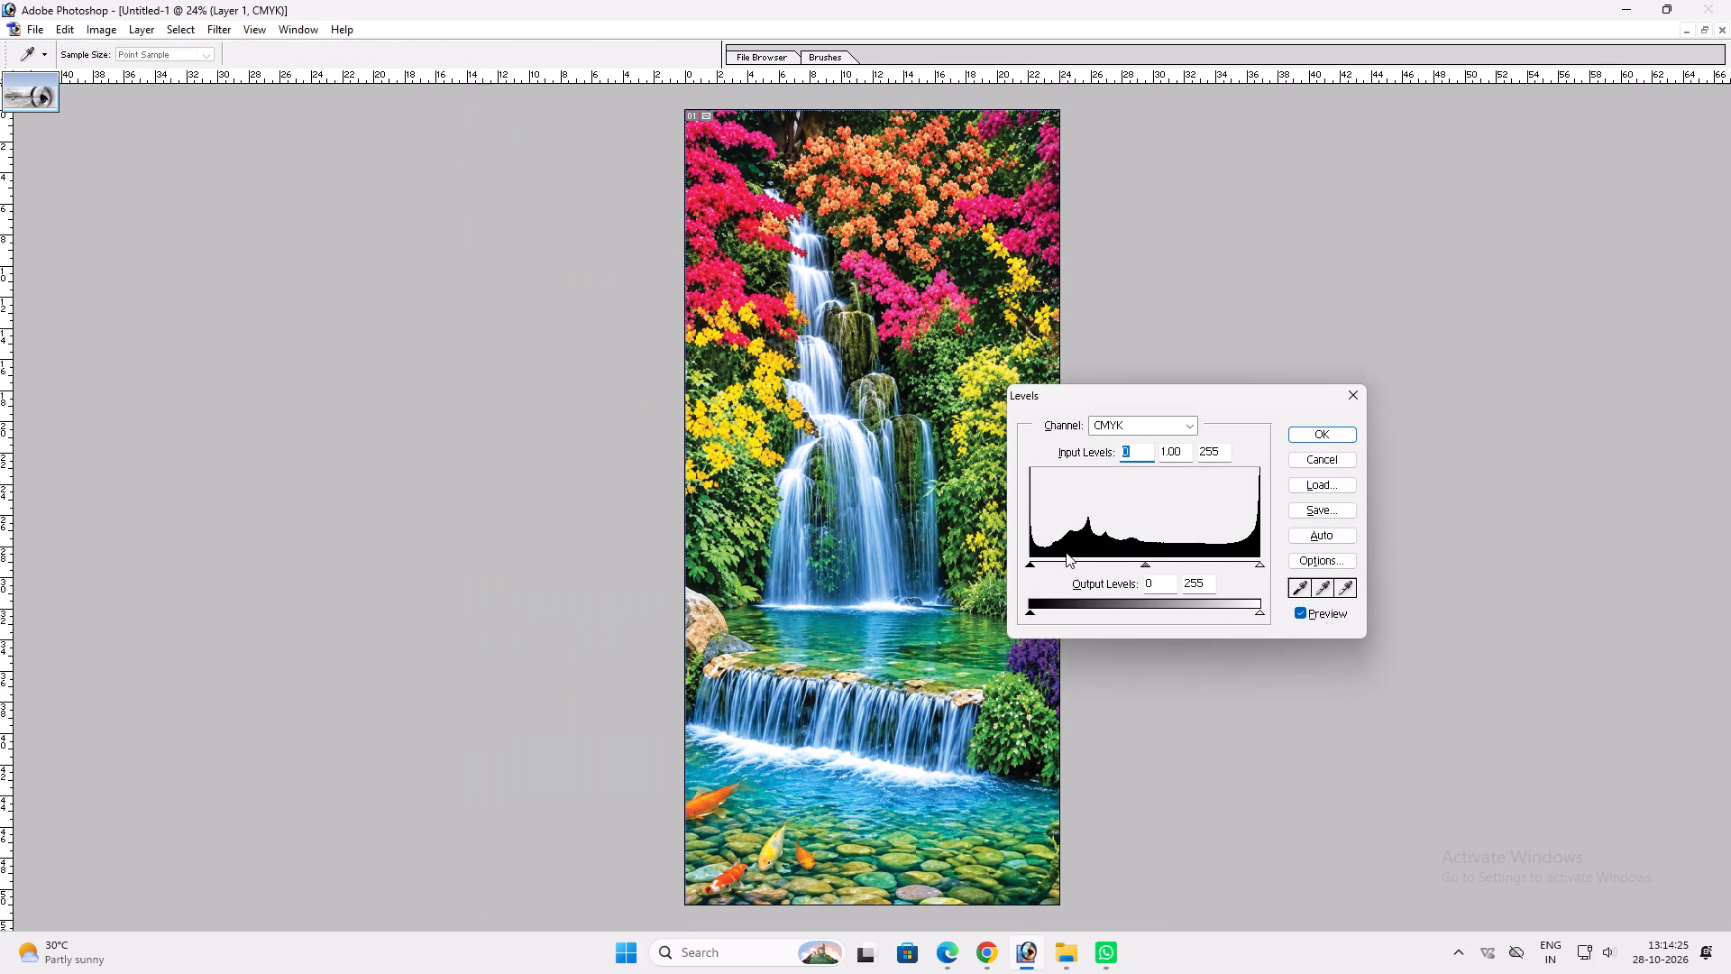
{"action": "left_click", "coordinate": [1043, 564]}
{"action": "left_click_drag", "start_coordinate": [1258, 565], "coordinate": [1249, 562]}
{"action": "left_click_drag", "start_coordinate": [1046, 567], "coordinate": [1033, 559]}
{"action": "left_click_drag", "start_coordinate": [1050, 568], "coordinate": [1036, 567]}
{"action": "left_click_drag", "start_coordinate": [1045, 565], "coordinate": [1037, 564]}
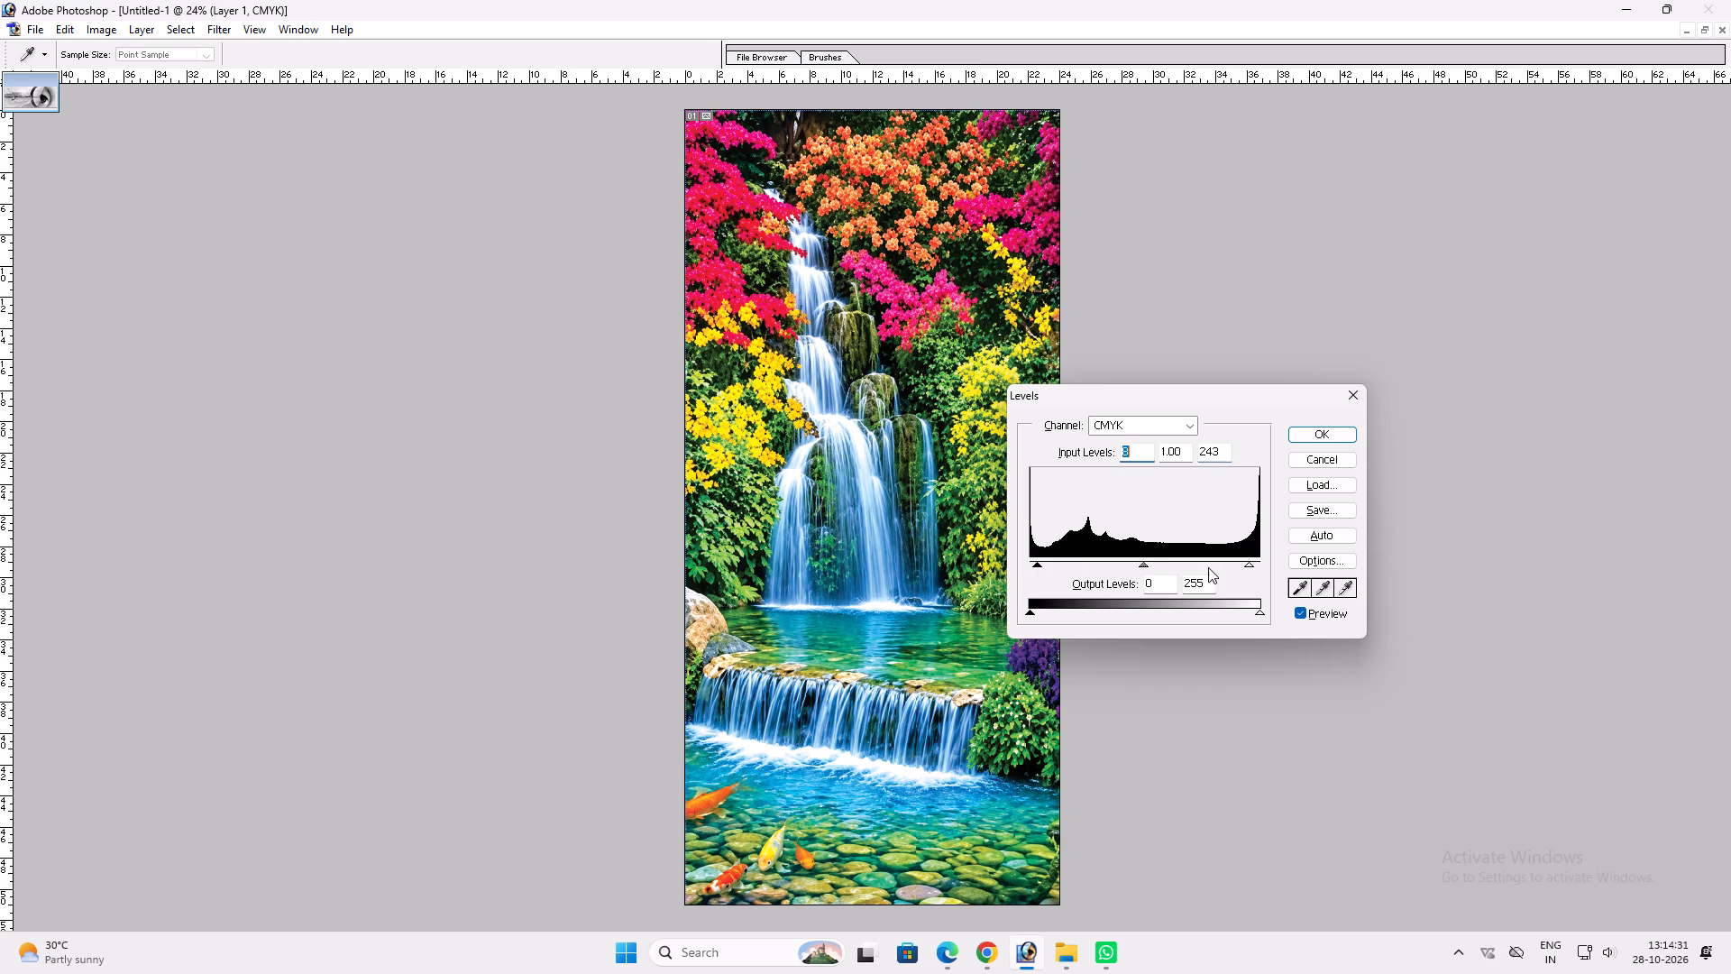
{"action": "left_click", "coordinate": [1235, 565]}
{"action": "key", "text": "Return"}
Start saving the document under a new name and create a folder named Viskarama Hording inside 28.10.2026.
{"action": "key", "text": "ctrl+shift+s"}
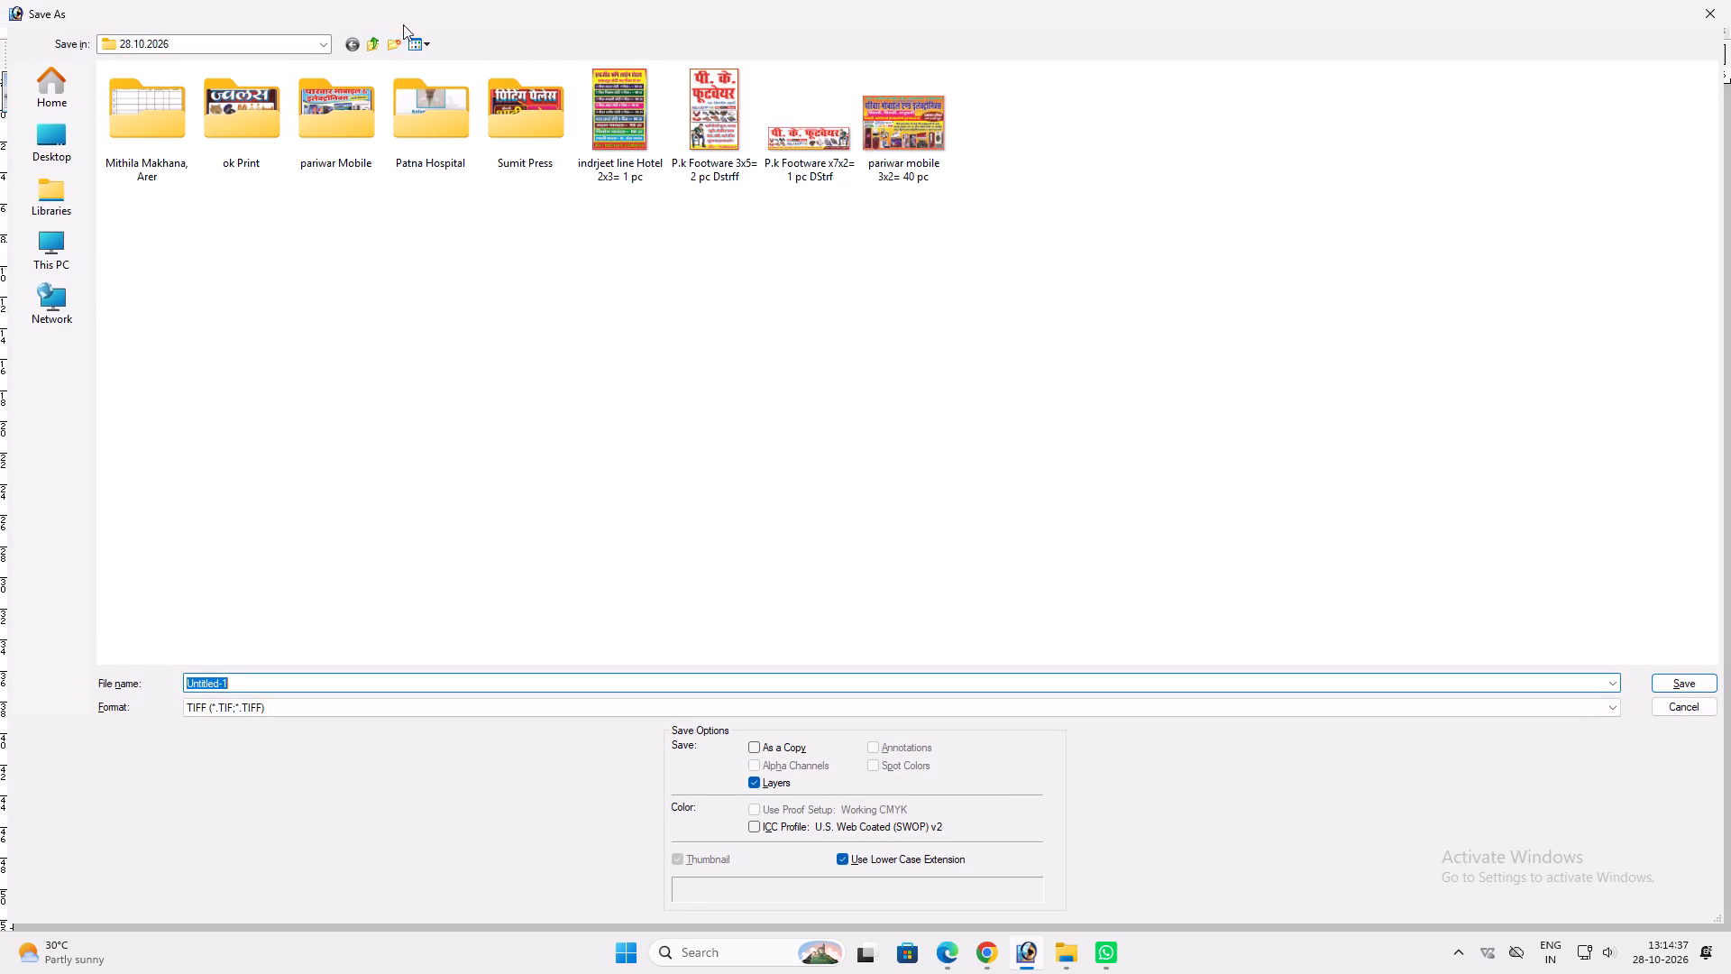
{"action": "left_click", "coordinate": [393, 45]}
{"action": "key", "text": "shift+v"}
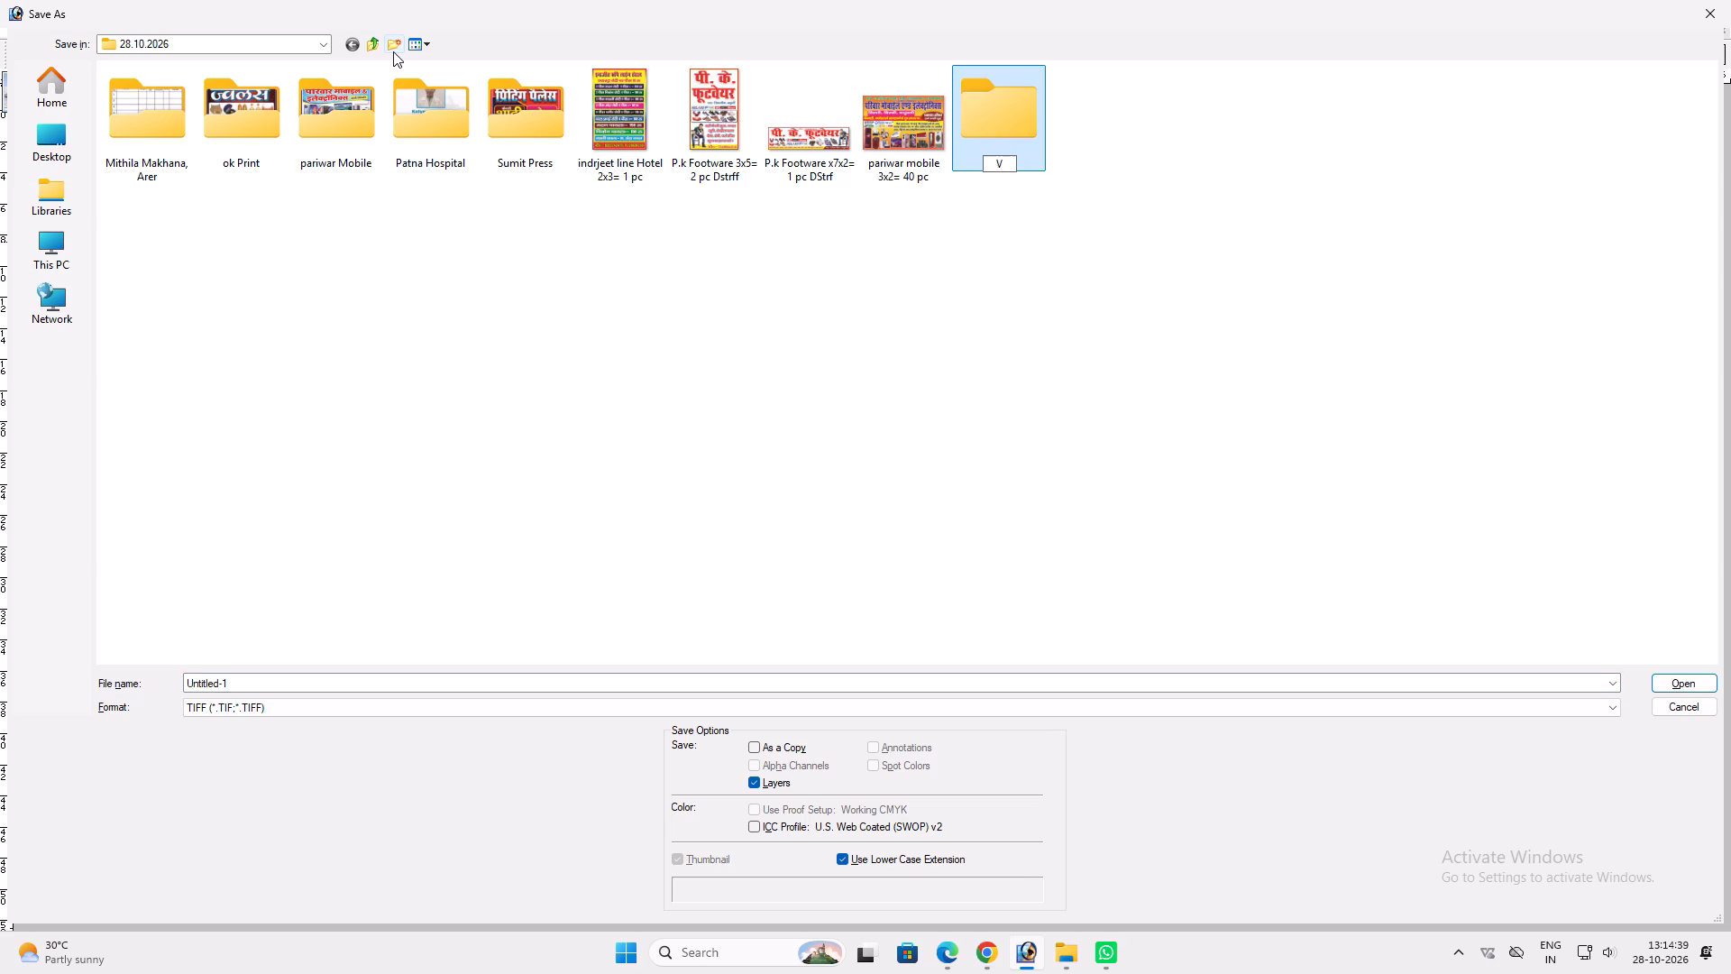
{"action": "type", "text": "iskarama Hording"}
{"action": "key", "text": "space"}
{"action": "key", "text": "Return"}
{"action": "key", "text": "Return"}
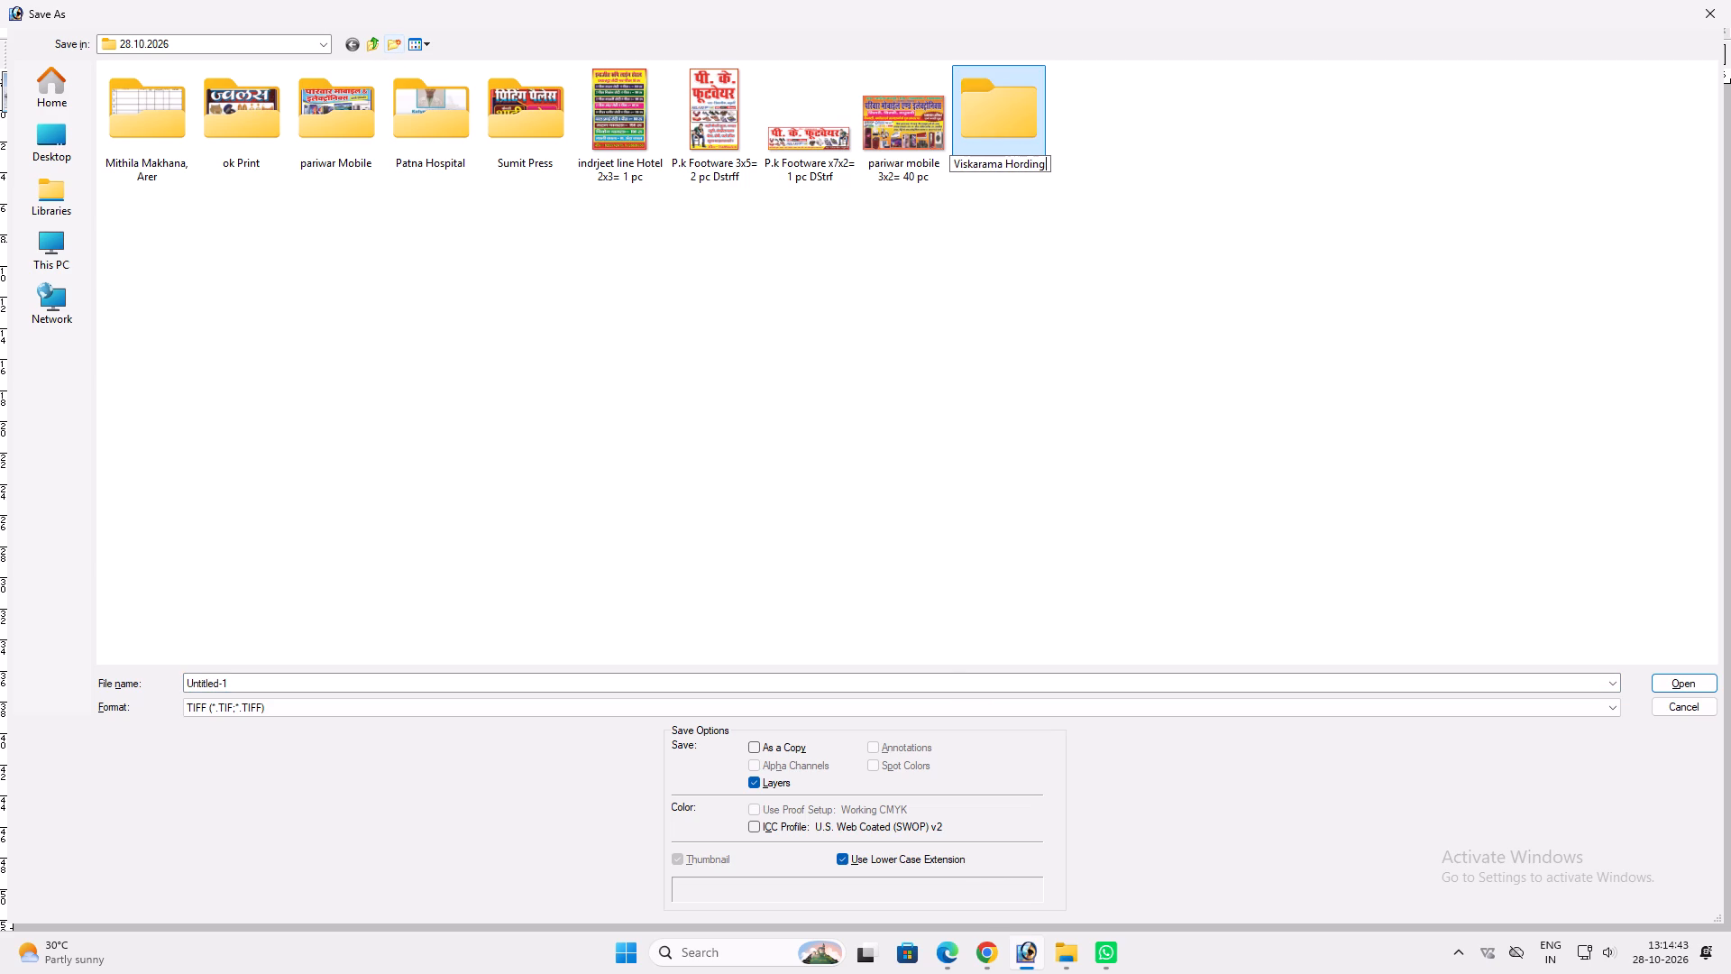
Save the waterfall document in the new folder as TIFF file 51x24= 1 pc Str and close it.
{"action": "left_click", "coordinate": [241, 676]}
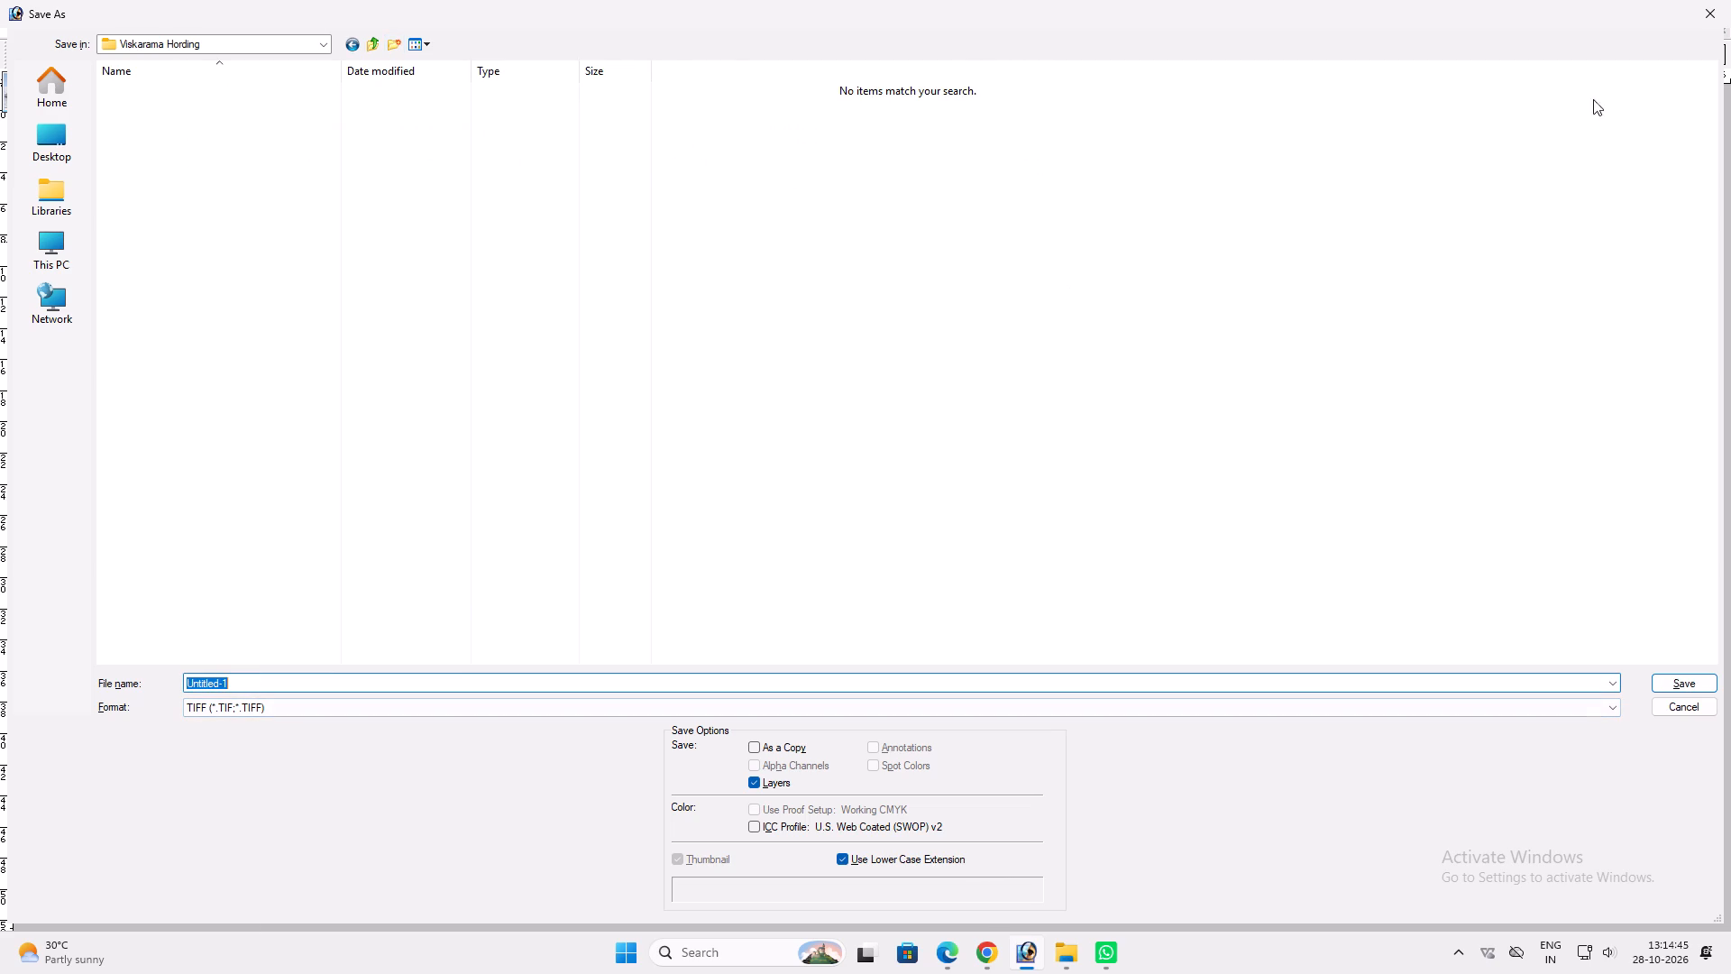
{"action": "type", "text": "51x24= 1 pc"}
{"action": "key", "text": "space"}
{"action": "type", "text": "Str"}
{"action": "key", "text": "space"}
{"action": "key", "text": "Return"}
{"action": "key", "text": "Return"}
{"action": "key", "text": "Return"}
{"action": "key", "text": "Return"}
{"action": "key", "text": "ctrl+w"}
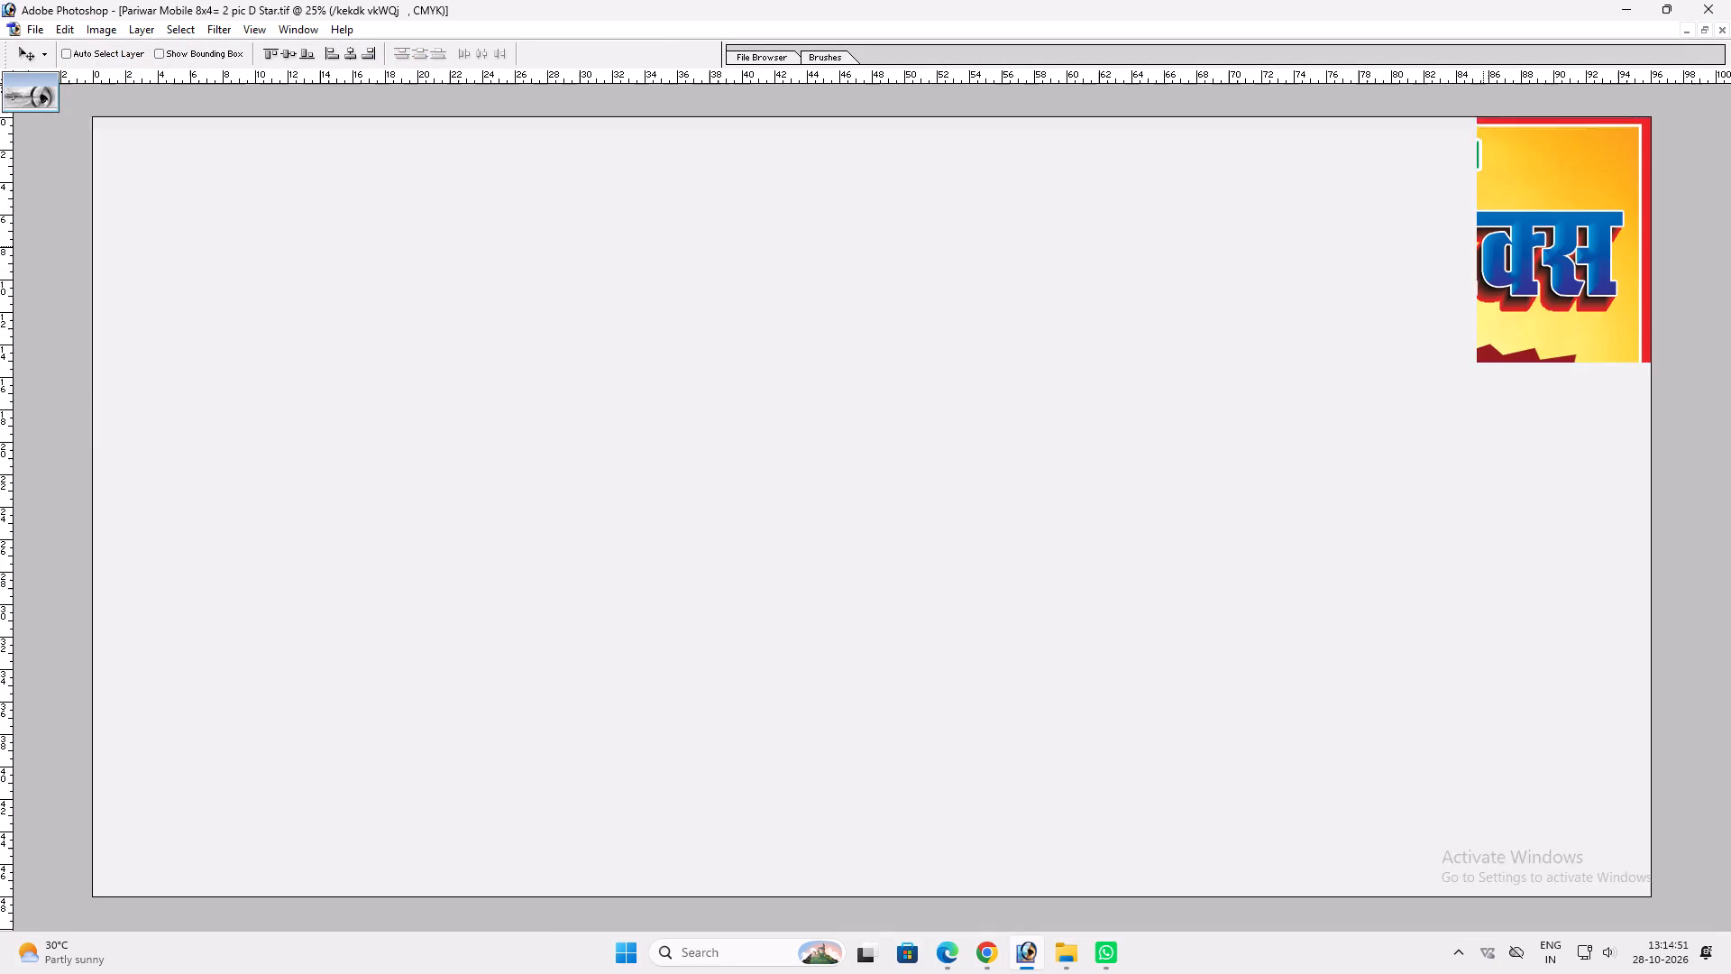
Copy the Viskarama Hording folder from 28.10.2026 into the FINAL PRINT folder.
{"action": "key", "text": "ctrl+o"}
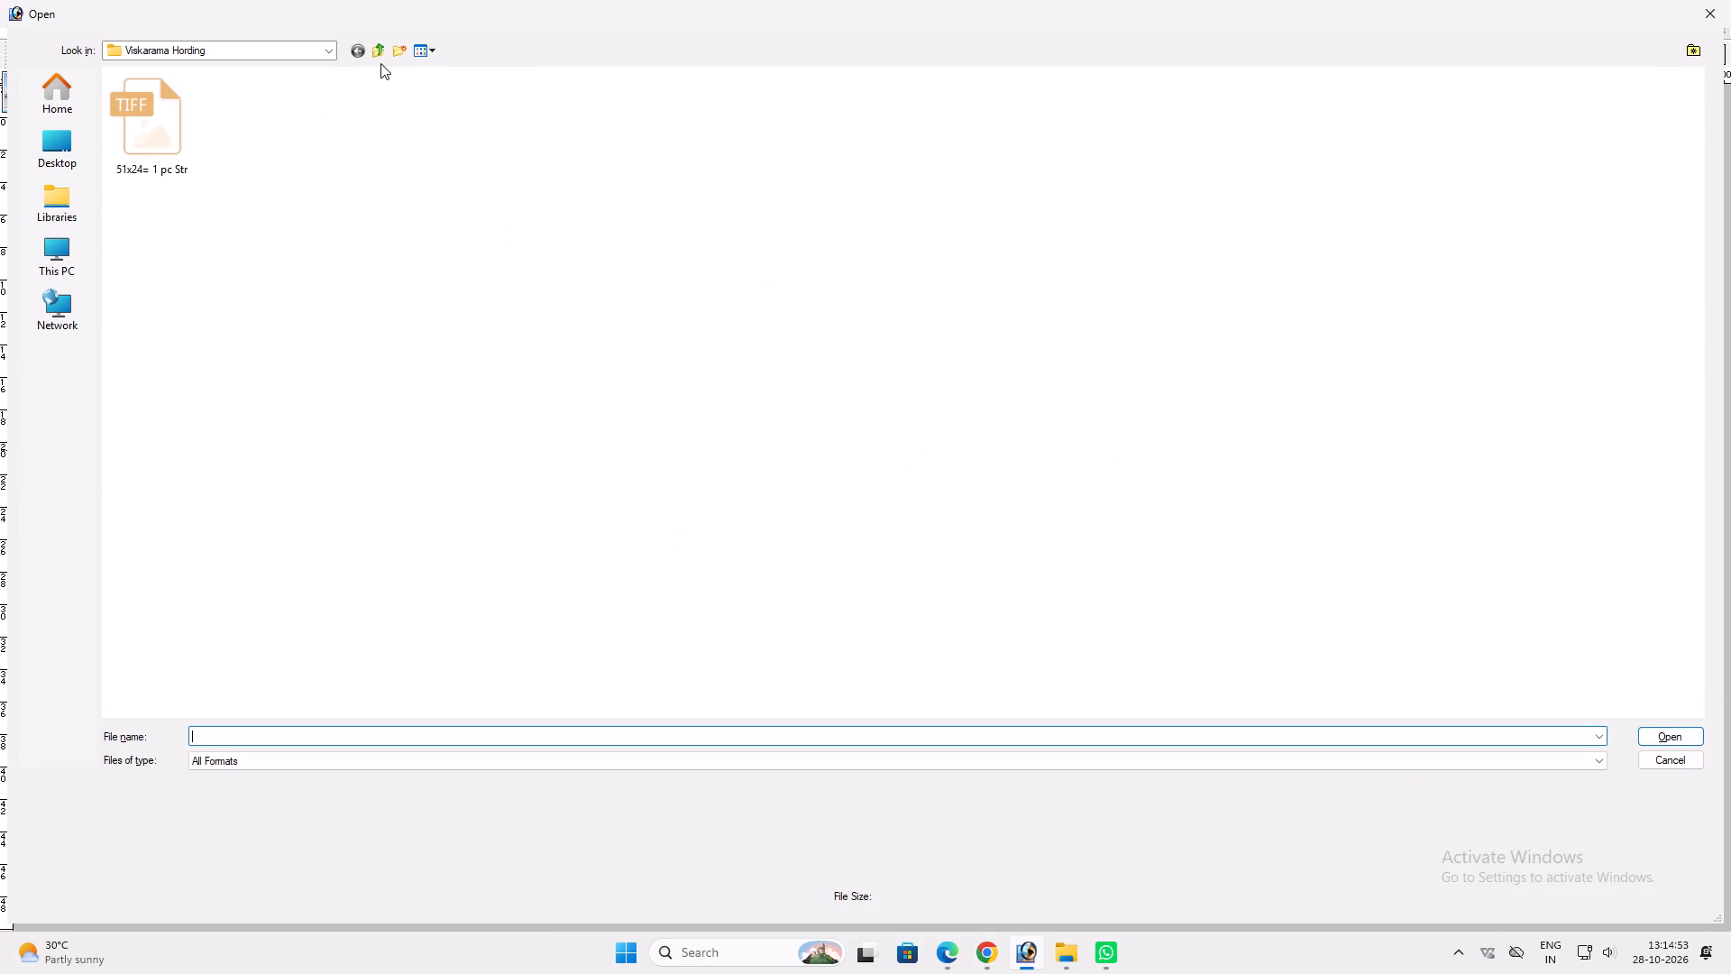
{"action": "left_click", "coordinate": [381, 46]}
{"action": "left_click", "coordinate": [527, 344]}
{"action": "left_click", "coordinate": [614, 164]}
{"action": "key", "text": "ctrl+c"}
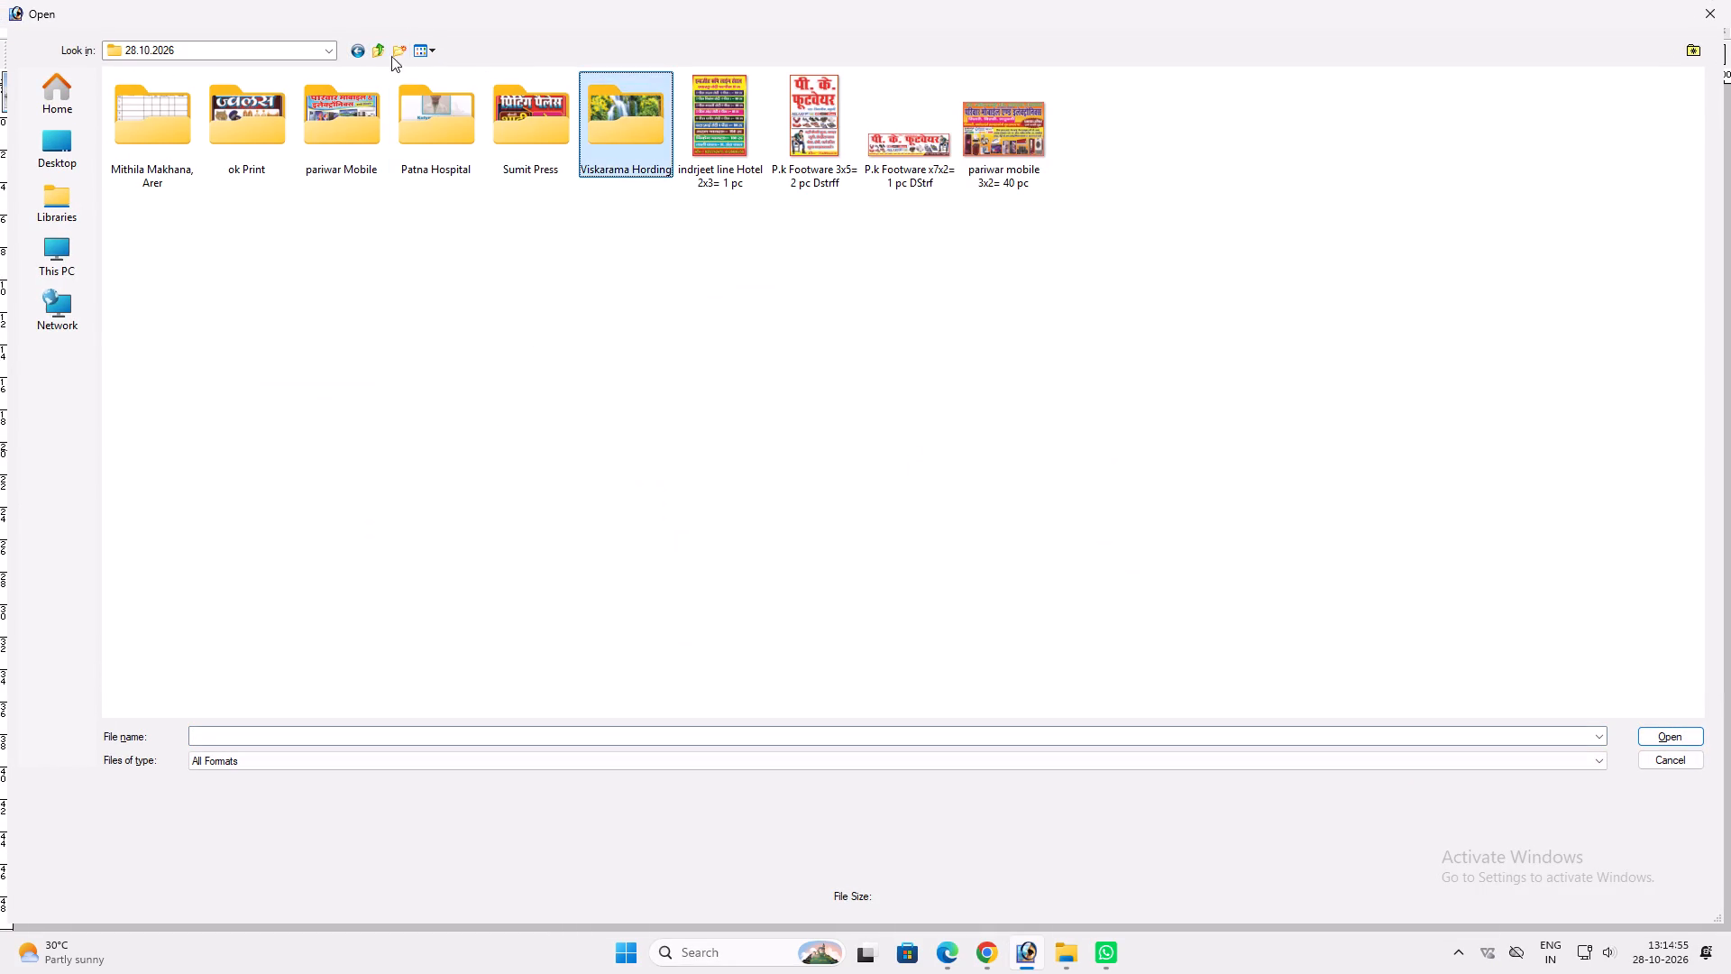
{"action": "key", "text": "ctrl+c"}
{"action": "key", "text": "ctrl+c"}
{"action": "key", "text": "ctrl+c"}
{"action": "left_click", "coordinate": [382, 52], "text": "ctrl"}
{"action": "left_click", "coordinate": [942, 449]}
{"action": "double_click", "coordinate": [1222, 249]}
{"action": "left_click", "coordinate": [1214, 253]}
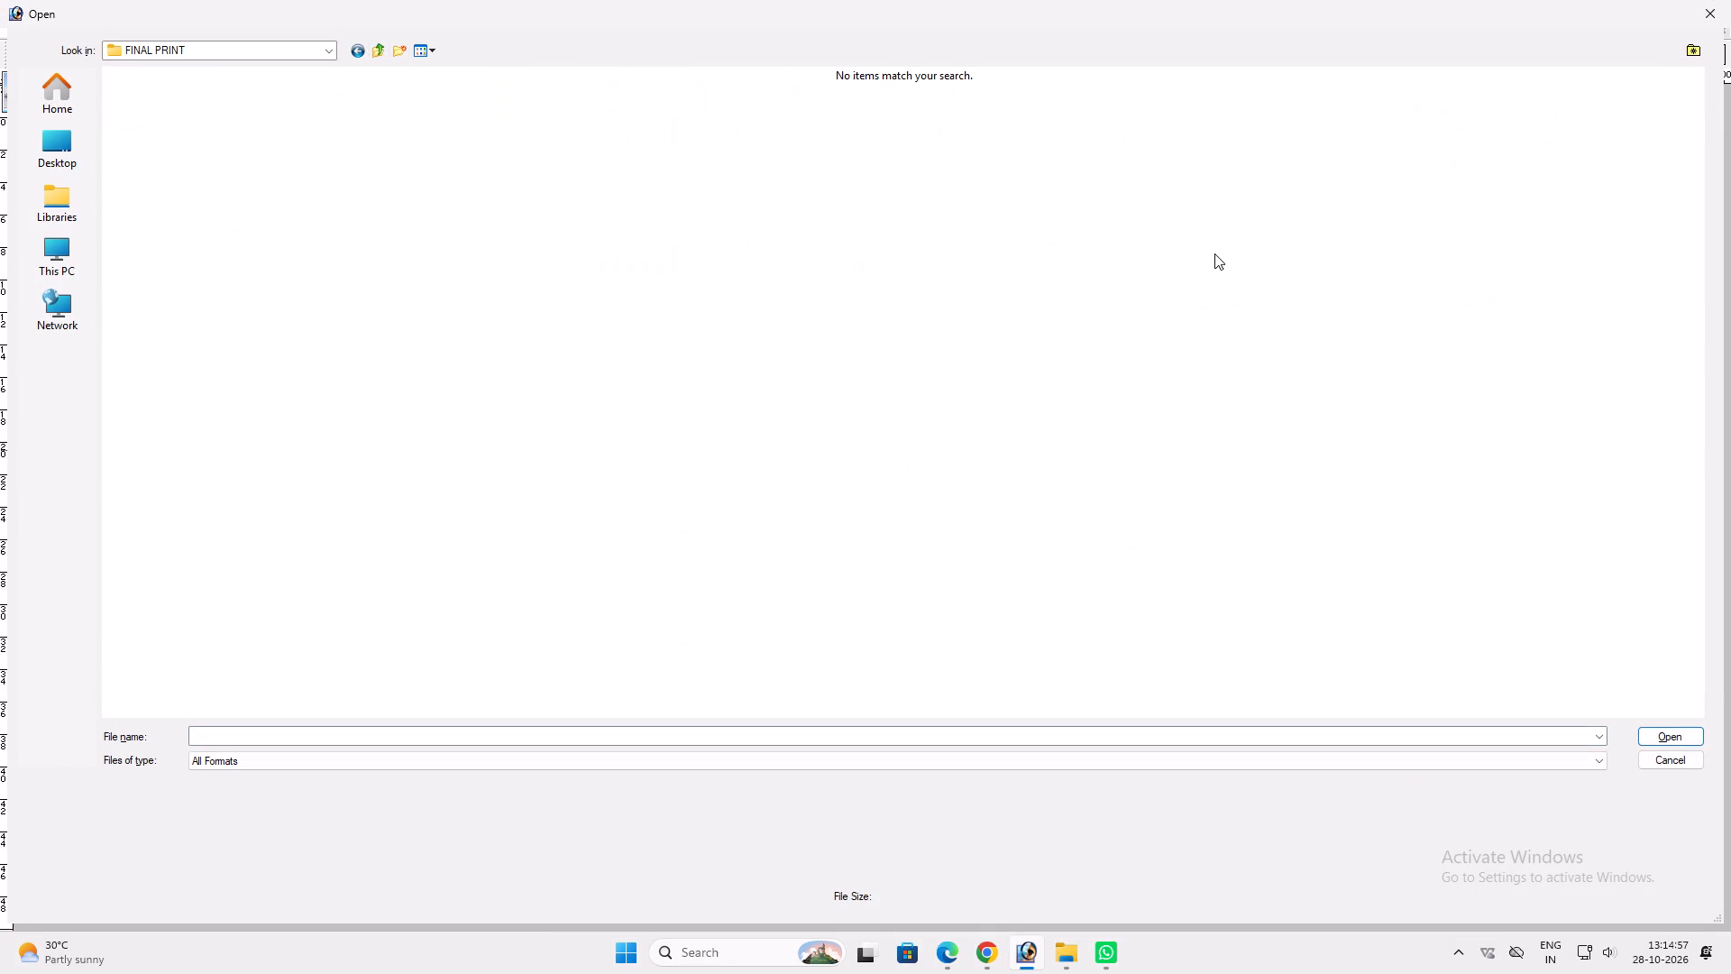
{"action": "key", "text": "ctrl+v"}
{"action": "left_click", "coordinate": [1711, 13]}
Widen the green address line सिमर, बिस्फी, मधुबनी on the Pariwar Mobile banner to about 109%, keeping its height.
{"action": "key", "text": "space"}
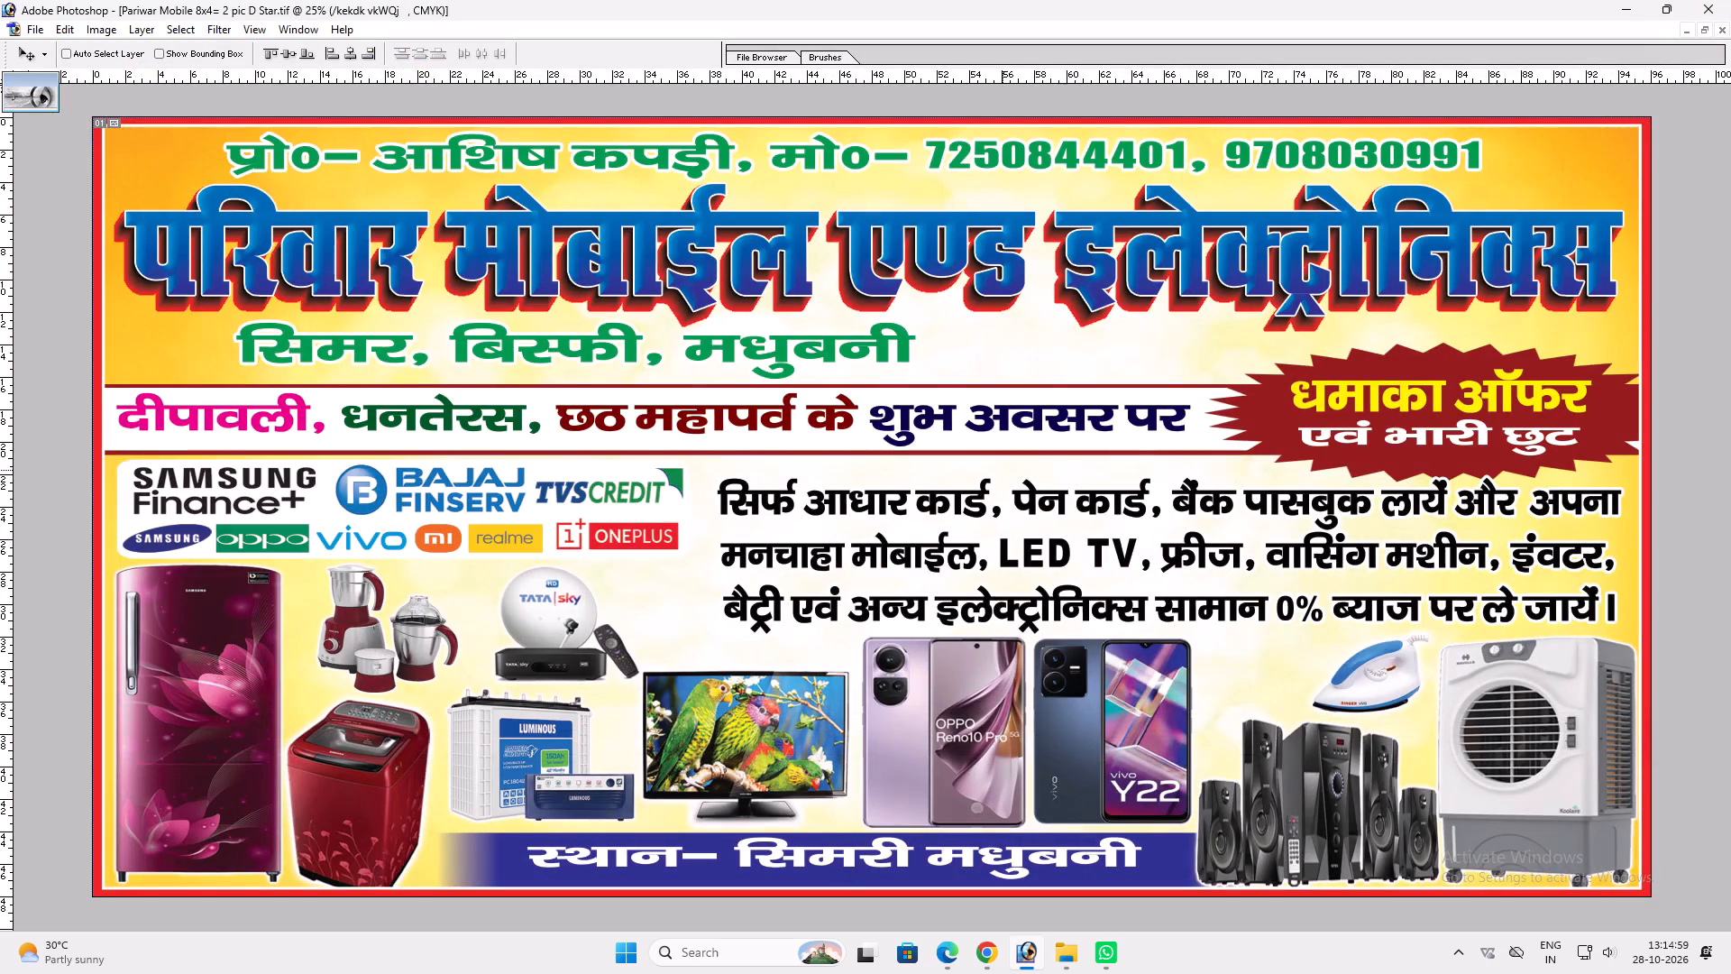
{"action": "left_click_drag", "start_coordinate": [1003, 469], "coordinate": [1006, 376]}
{"action": "key", "text": "ctrl+plus"}
{"action": "key", "text": "space"}
{"action": "key", "text": "space"}
{"action": "key", "text": "space"}
{"action": "key", "text": "space"}
{"action": "key", "text": "space"}
{"action": "key", "text": "space"}
{"action": "key", "text": "space"}
{"action": "key", "text": "space"}
{"action": "key", "text": "space"}
{"action": "key", "text": "space"}
{"action": "key", "text": "space"}
{"action": "key", "text": "space"}
{"action": "key", "text": "space"}
{"action": "key", "text": "space"}
{"action": "key", "text": "space"}
{"action": "key", "text": "space"}
{"action": "key", "text": "space"}
{"action": "key", "text": "space"}
{"action": "key", "text": "space"}
{"action": "key", "text": "space"}
{"action": "right_click", "coordinate": [867, 459]}
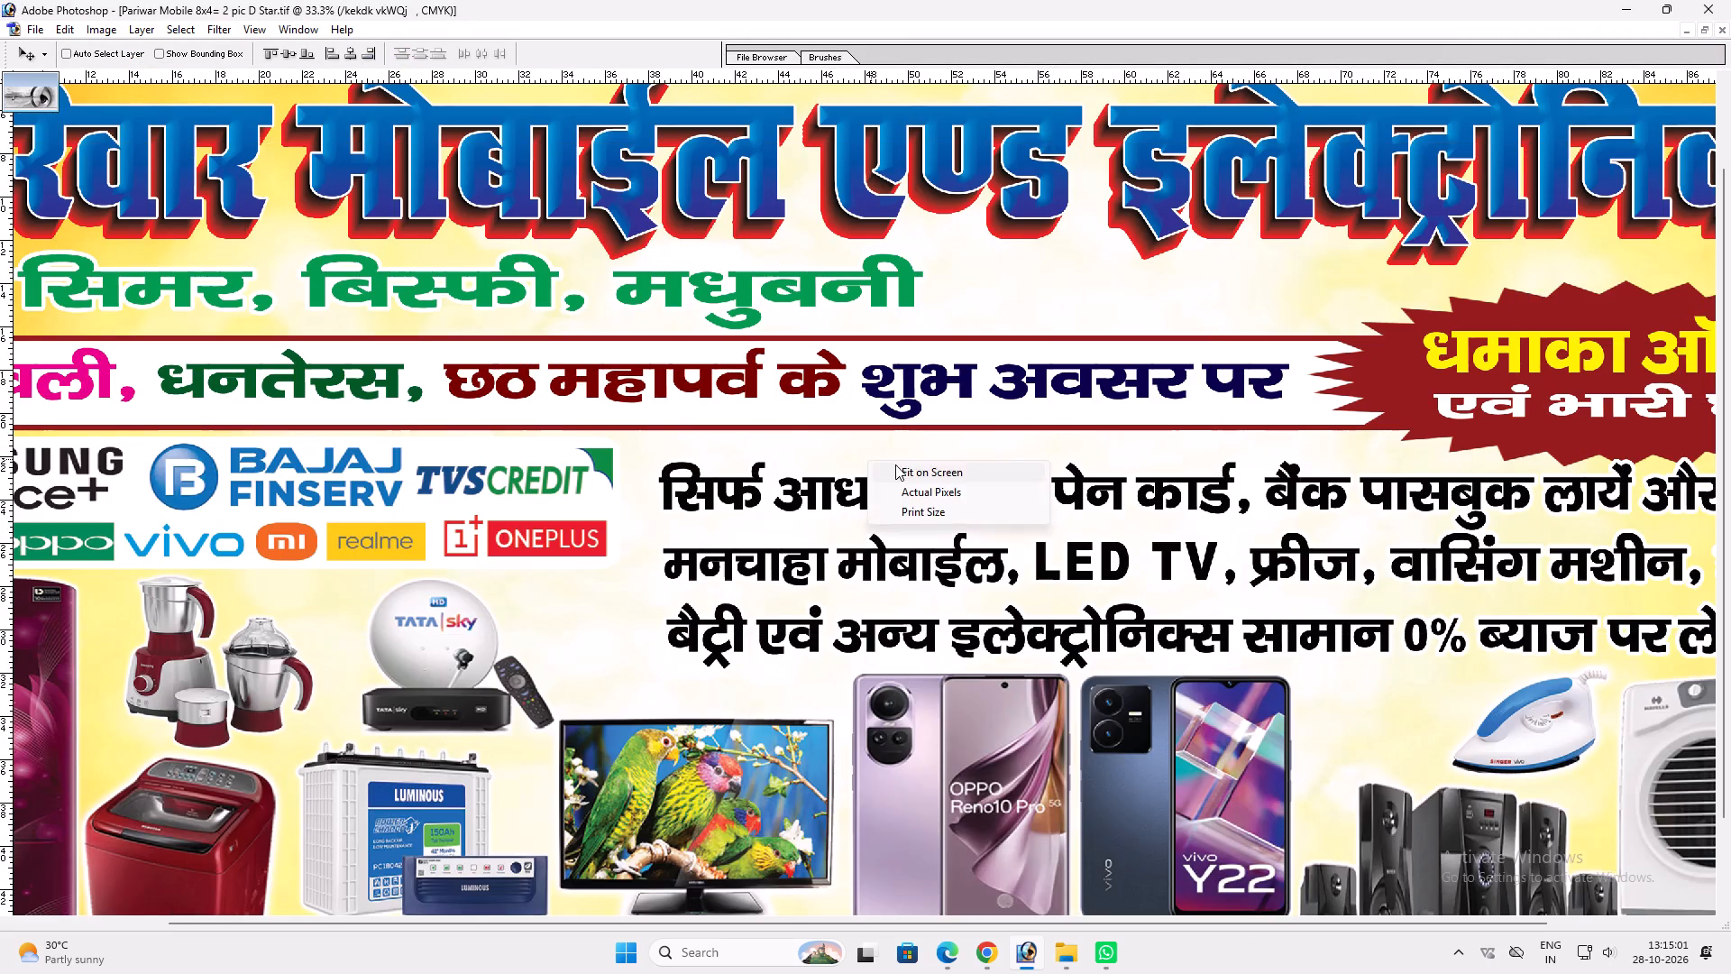
{"action": "left_click", "coordinate": [895, 464]}
{"action": "key", "text": "v"}
{"action": "scroll", "coordinate": [642, 595], "scroll_direction": "up", "scroll_amount": 1}
{"action": "key", "text": "v"}
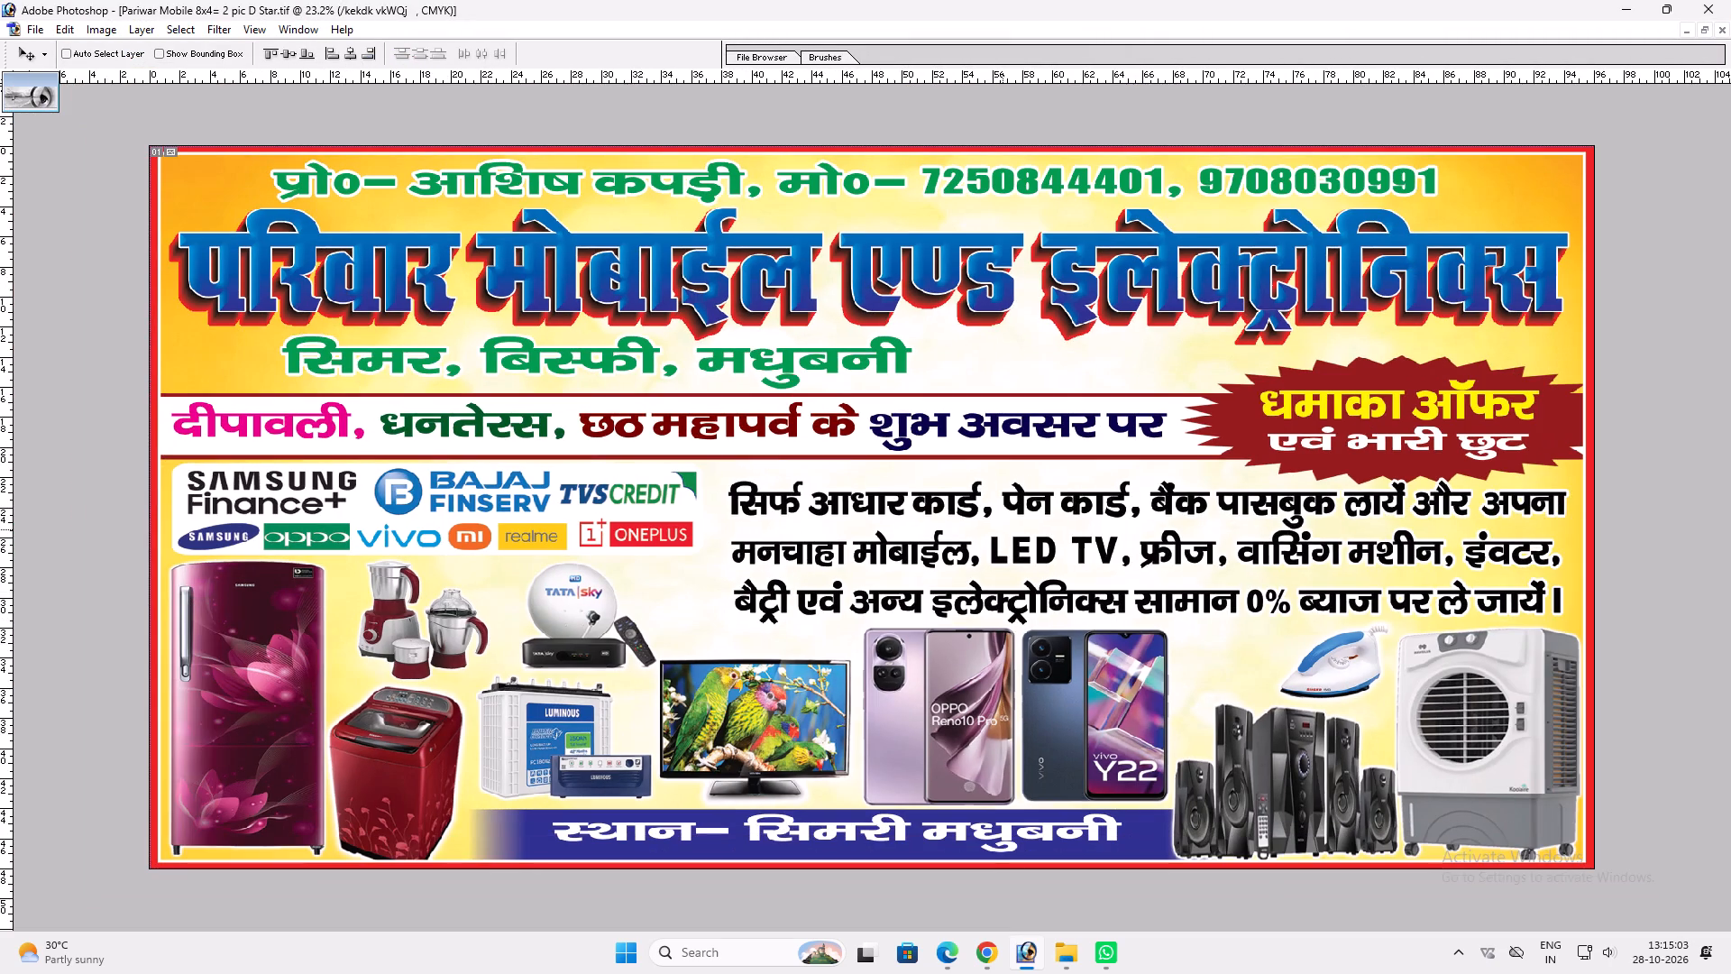
{"action": "key", "text": "space"}
{"action": "left_click", "coordinate": [902, 347], "text": "ctrl"}
{"action": "key", "text": "ctrl+t"}
{"action": "left_click_drag", "start_coordinate": [915, 352], "coordinate": [984, 354], "text": "shift"}
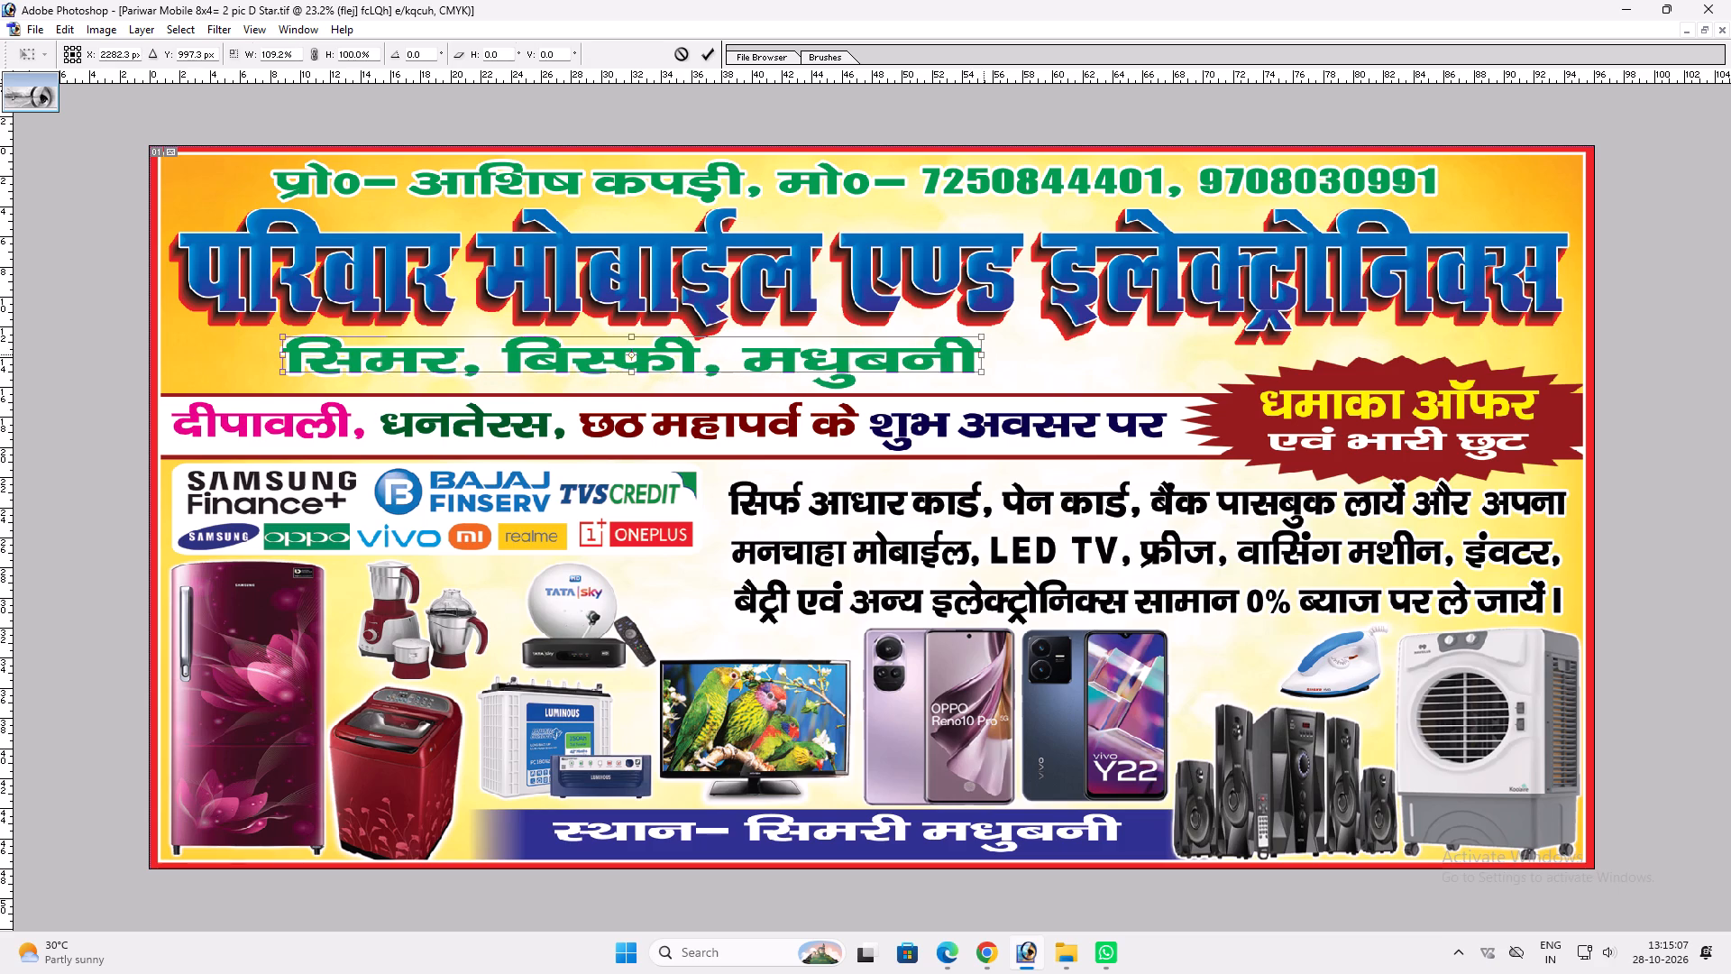
{"action": "key", "text": "shift+Return"}
{"action": "key", "text": "v"}
{"action": "key", "text": "v"}
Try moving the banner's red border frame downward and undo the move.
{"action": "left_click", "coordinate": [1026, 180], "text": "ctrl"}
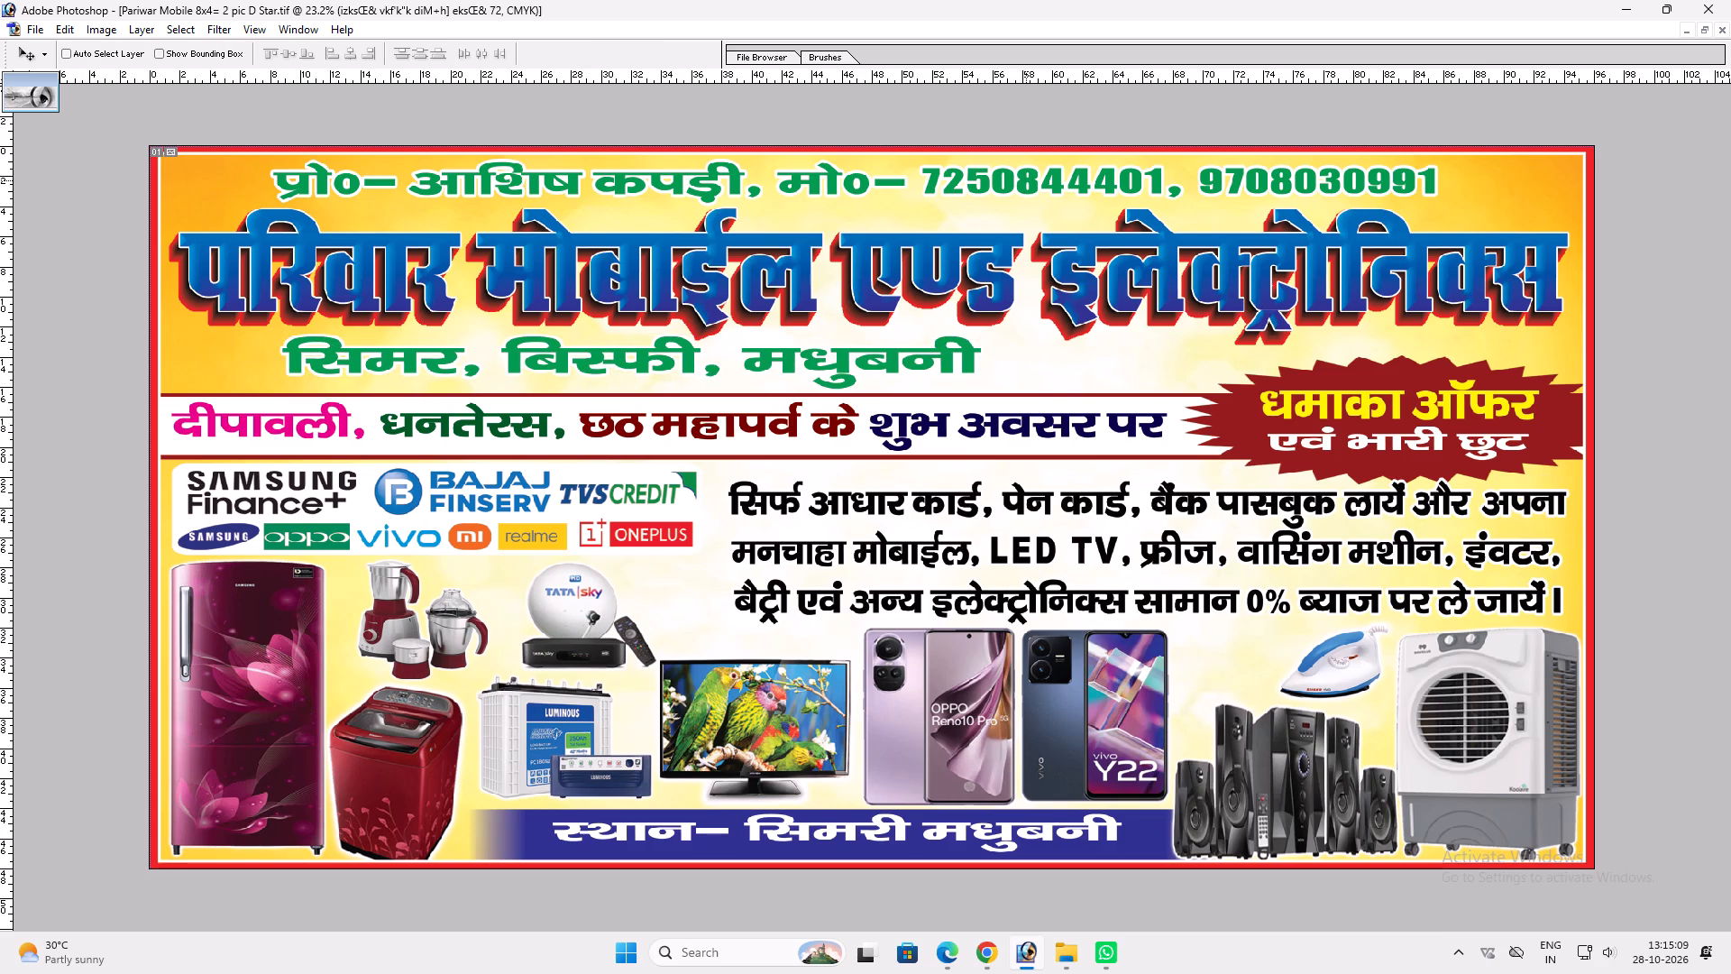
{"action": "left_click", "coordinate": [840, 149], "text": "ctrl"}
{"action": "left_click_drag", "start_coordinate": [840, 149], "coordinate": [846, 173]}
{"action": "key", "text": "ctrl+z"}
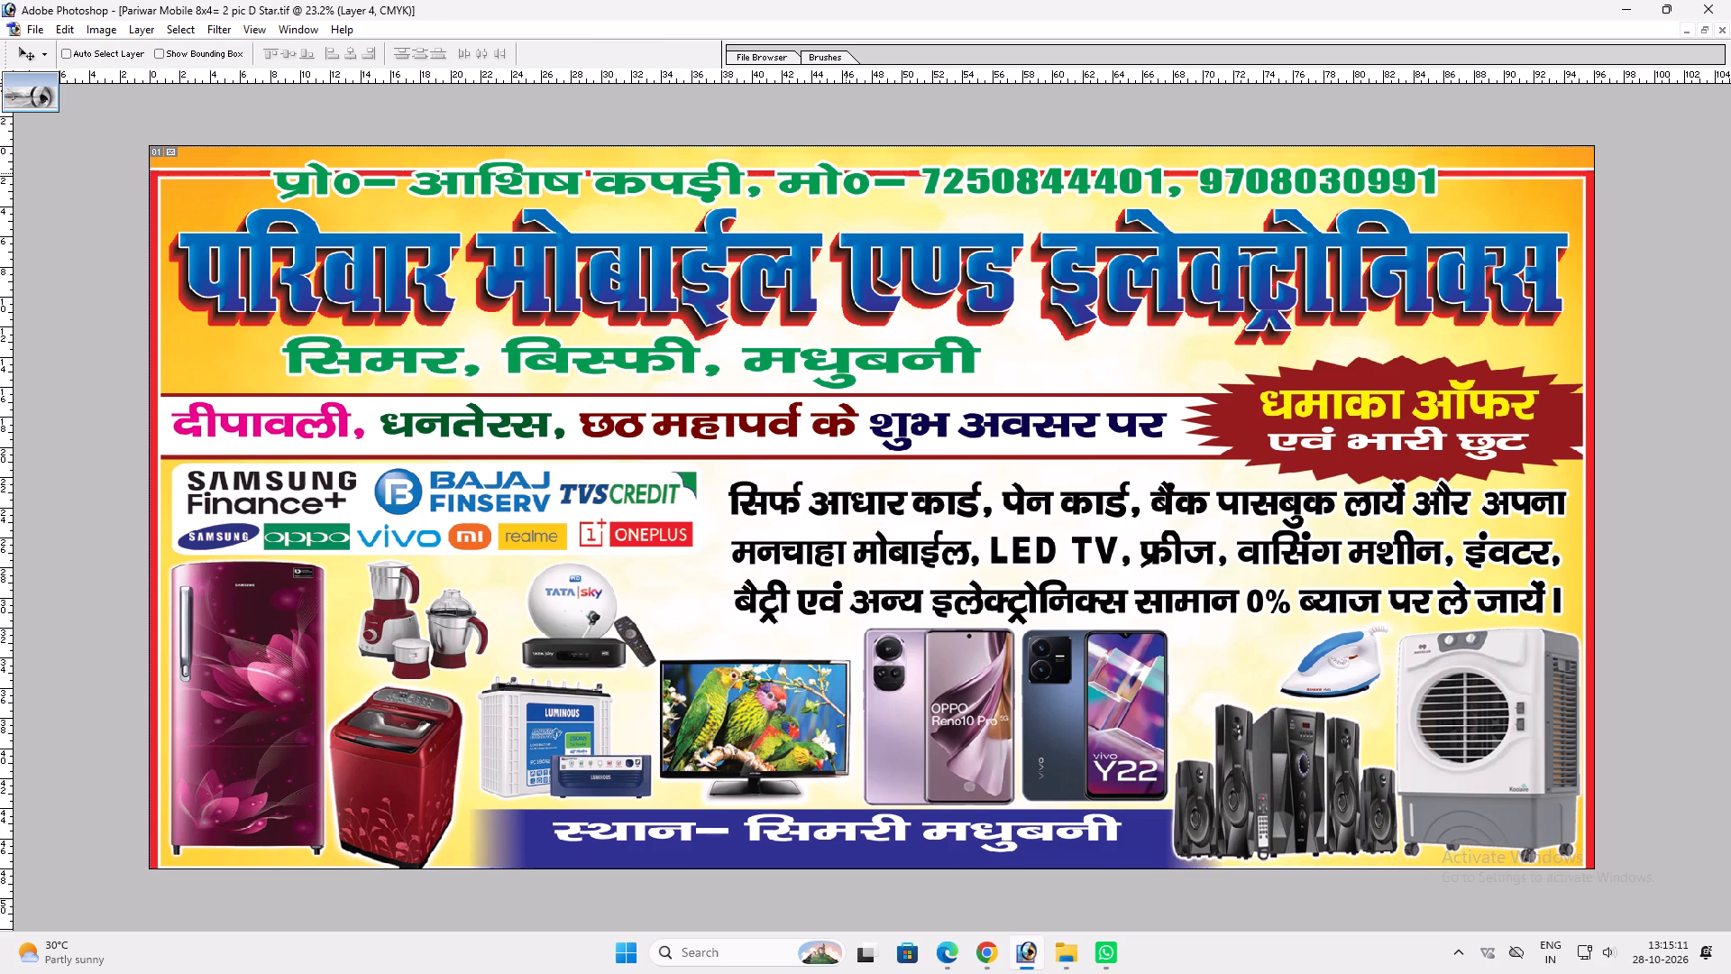
Copy the layer style of the red border frame and delete that border layer.
{"action": "key", "text": "alt+l"}
{"action": "key", "text": "alt+y"}
{"action": "key", "text": "alt+c"}
{"action": "key", "text": "alt+l"}
{"action": "key", "text": "alt+l"}
{"action": "key", "text": "alt+l"}
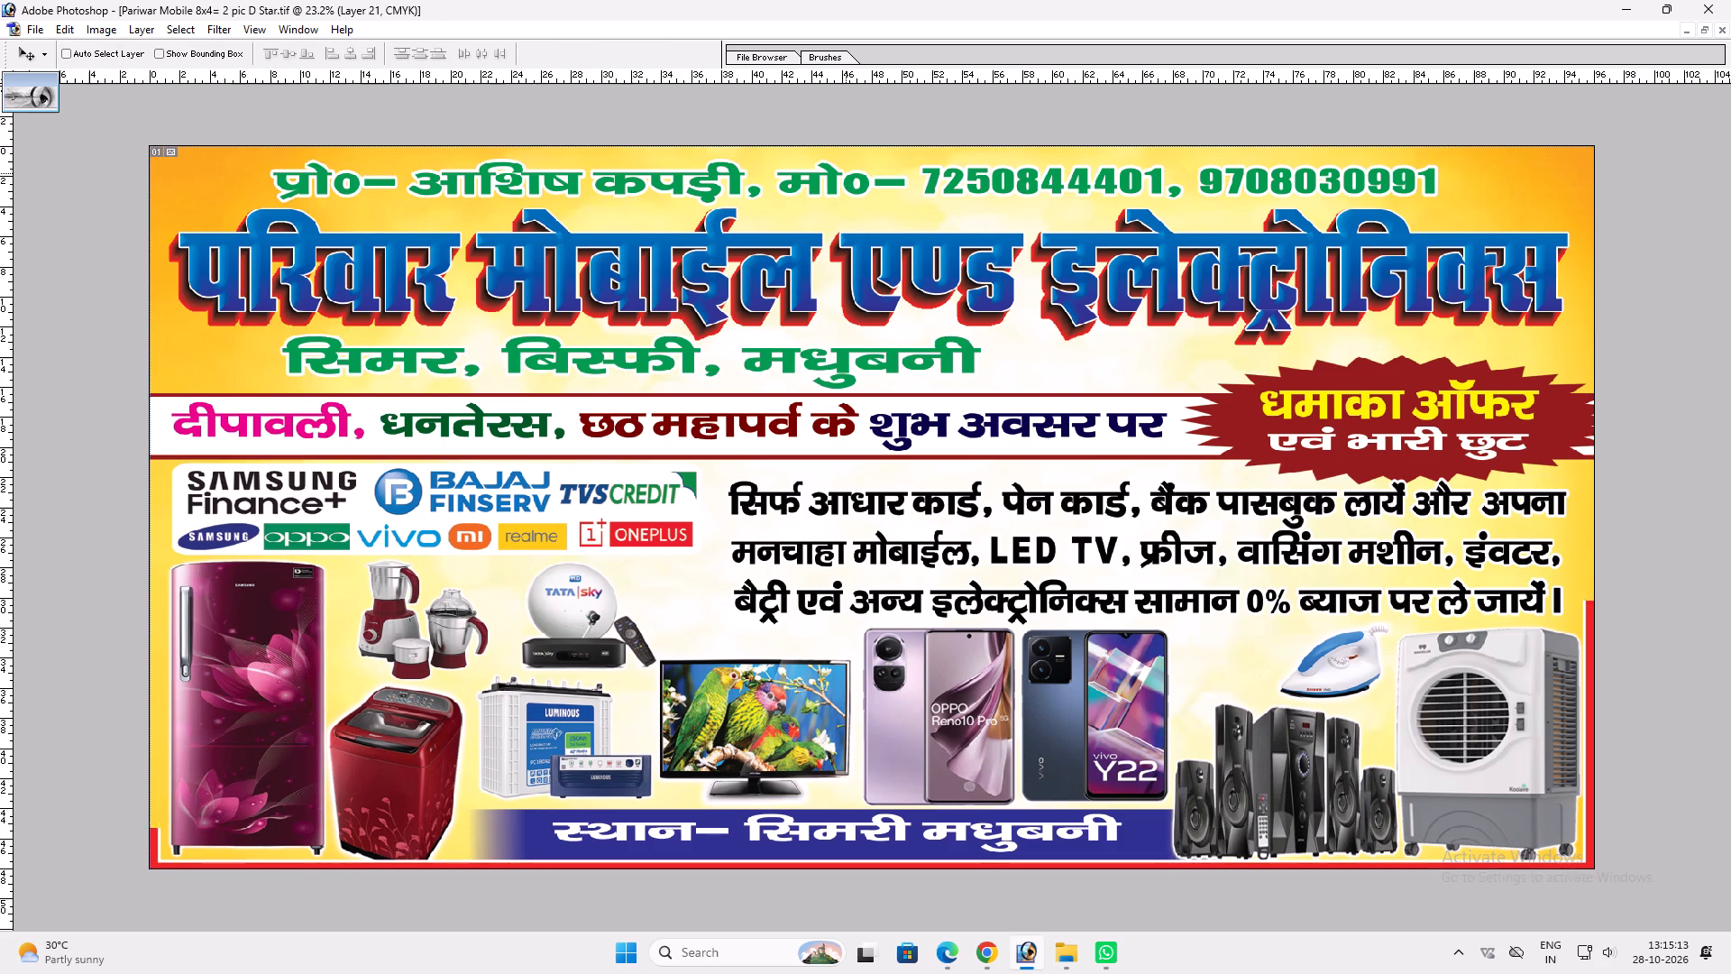
Stroke the full canvas outline at 80 px, centred, on a new layer and paste the copied border style onto it.
{"action": "key", "text": "ctrl+a"}
{"action": "key", "text": "alt+l"}
{"action": "key", "text": "alt+w"}
{"action": "key", "text": "alt+l"}
{"action": "key", "text": "alt+e"}
{"action": "key", "text": "s"}
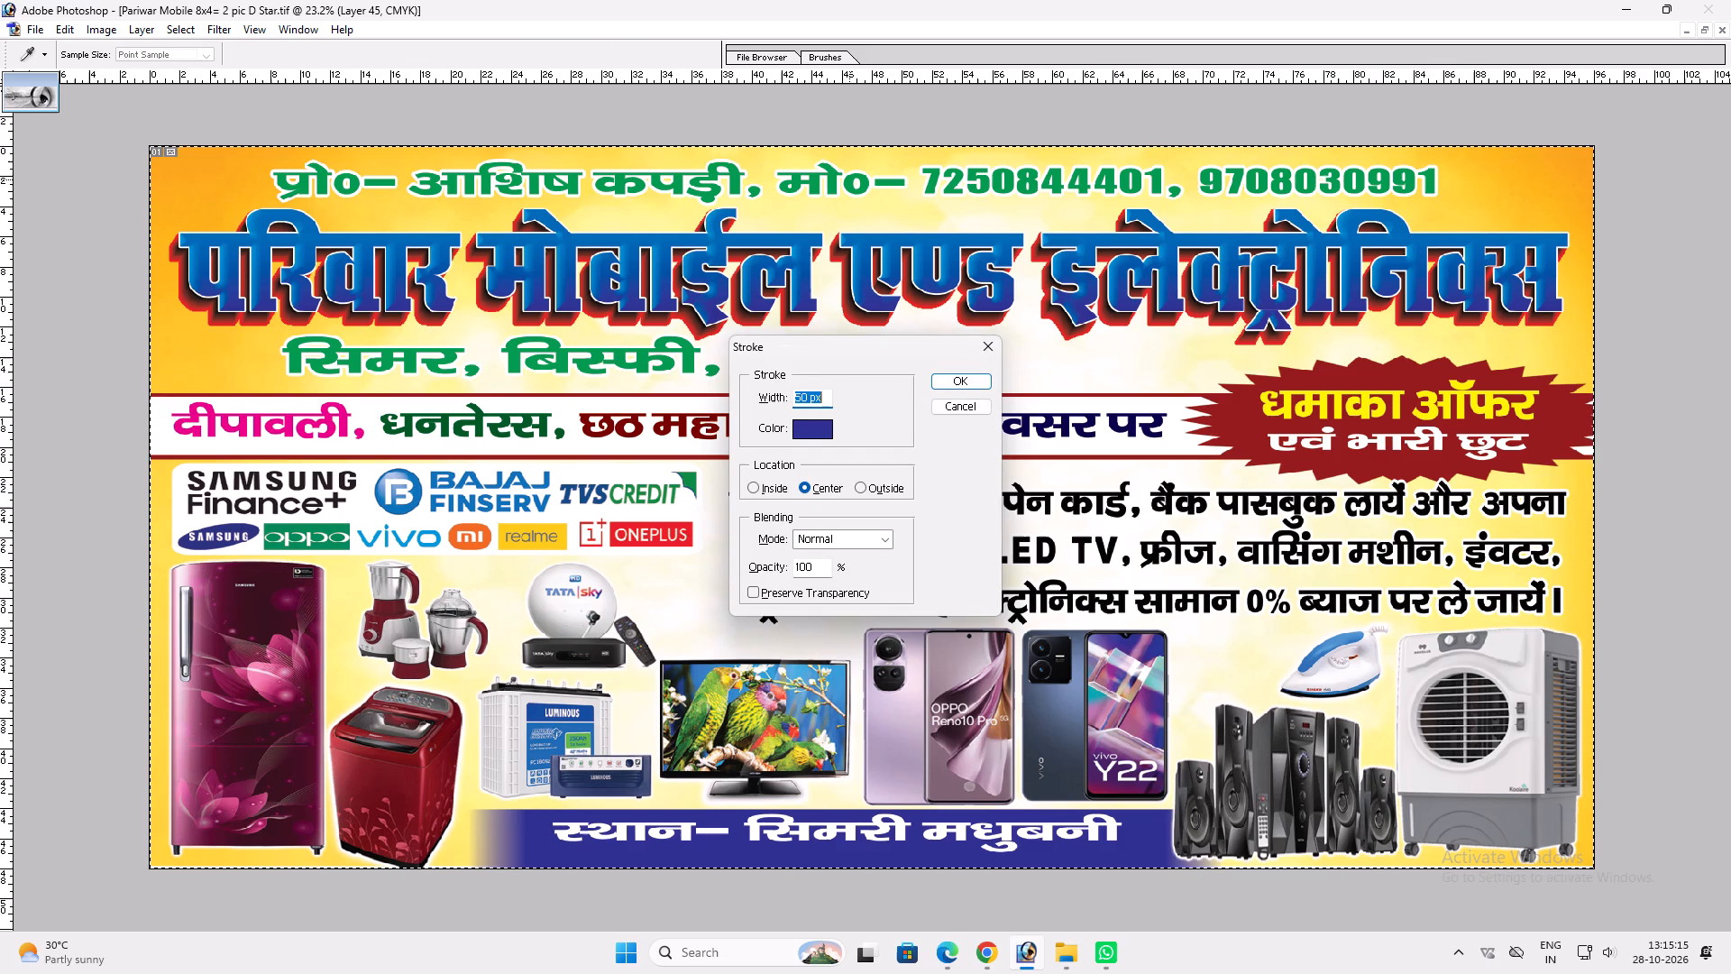
{"action": "type", "text": "80"}
{"action": "key", "text": "Return"}
{"action": "key", "text": "ctrl+d"}
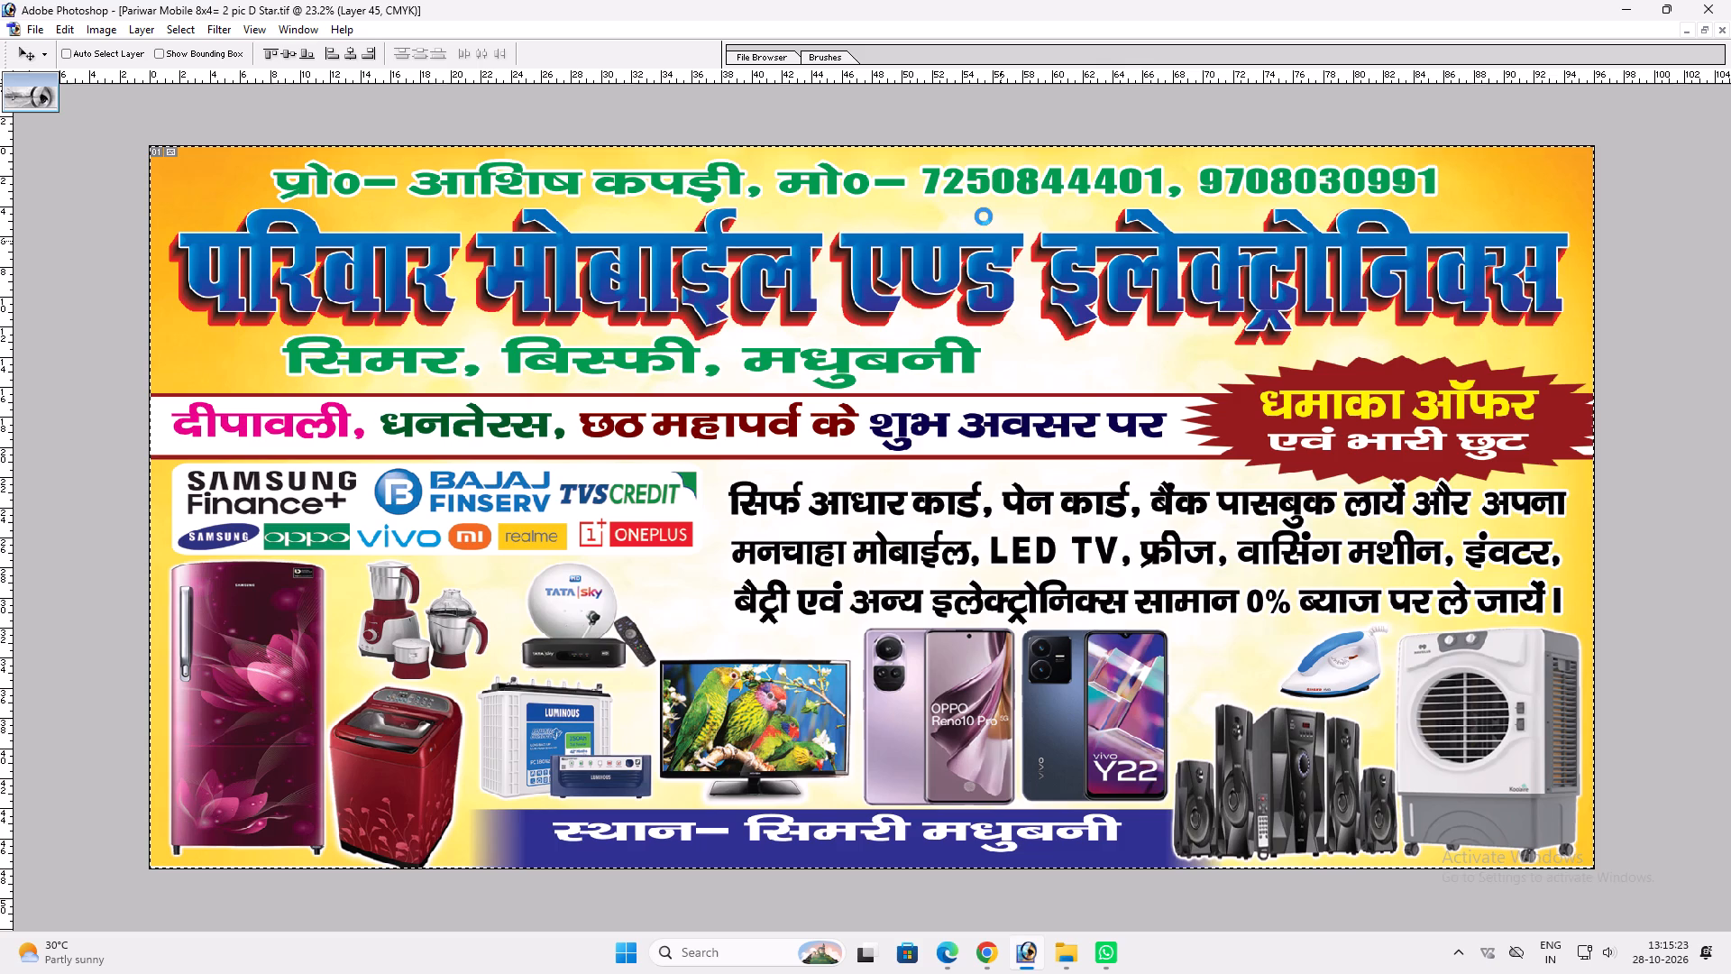
{"action": "key", "text": "alt+l"}
{"action": "key", "text": "alt+y"}
{"action": "key", "text": "p"}
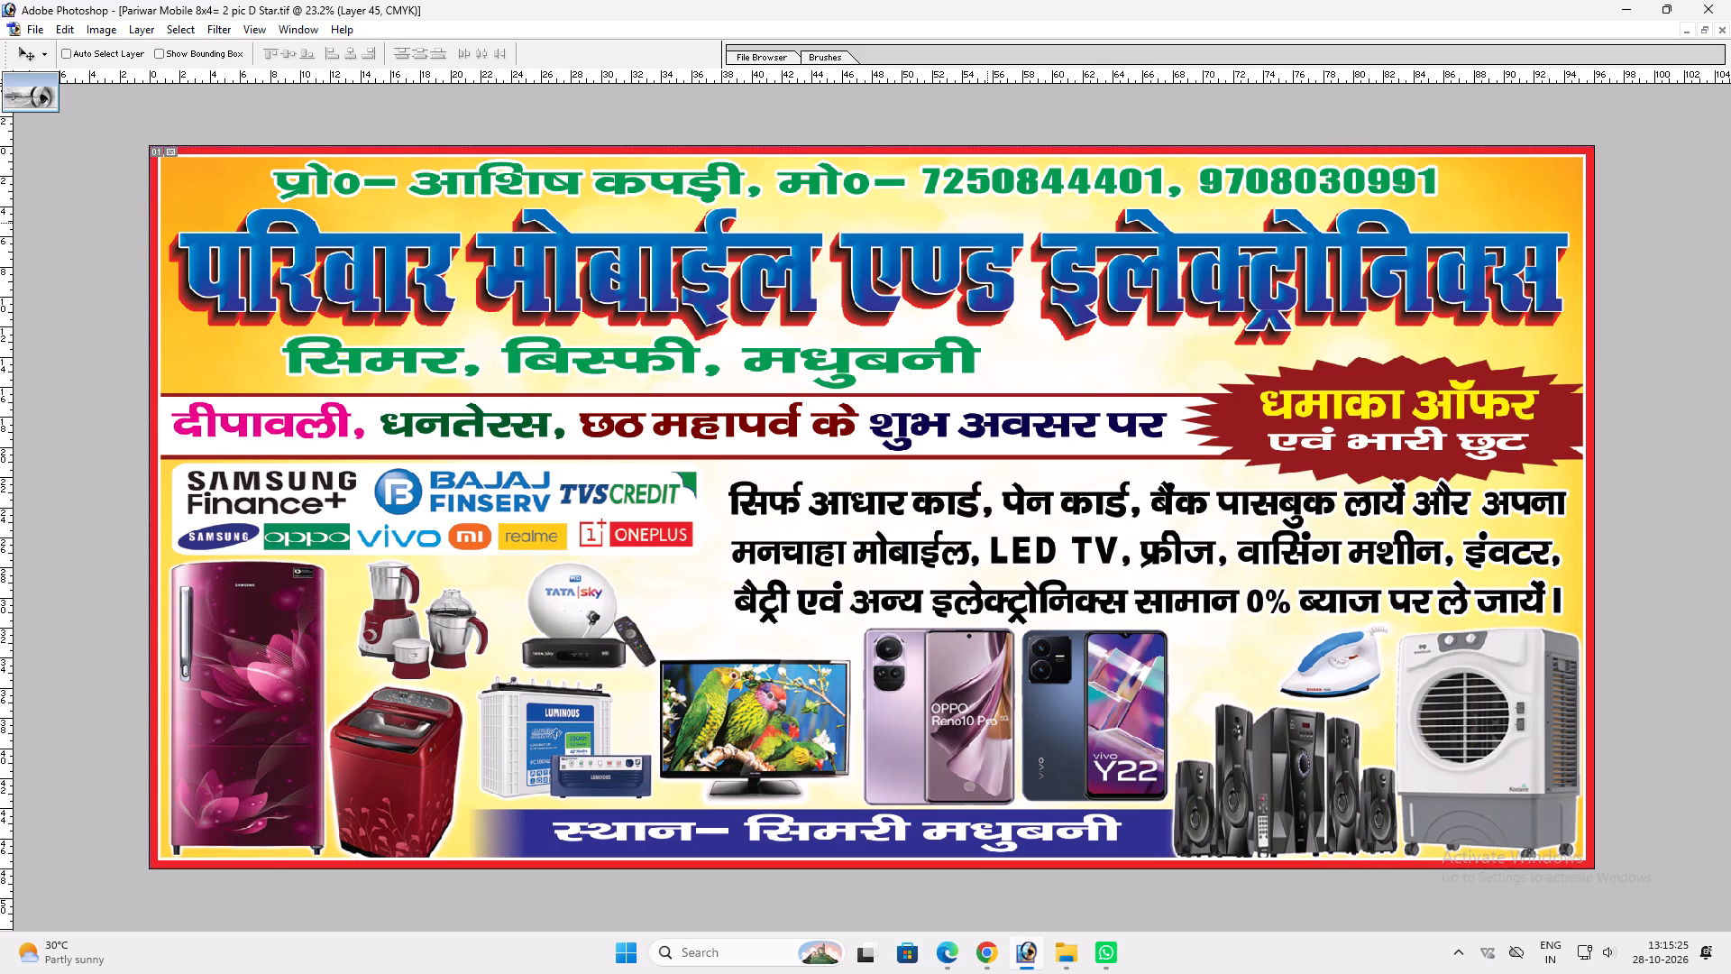
Change the new border's colour overlay to C 100, M 0, Y 0, K 0.
{"action": "key", "text": "alt+l"}
{"action": "key", "text": "alt+y"}
{"action": "key", "text": "n"}
{"action": "left_click", "coordinate": [976, 400]}
{"action": "left_click", "coordinate": [1237, 253]}
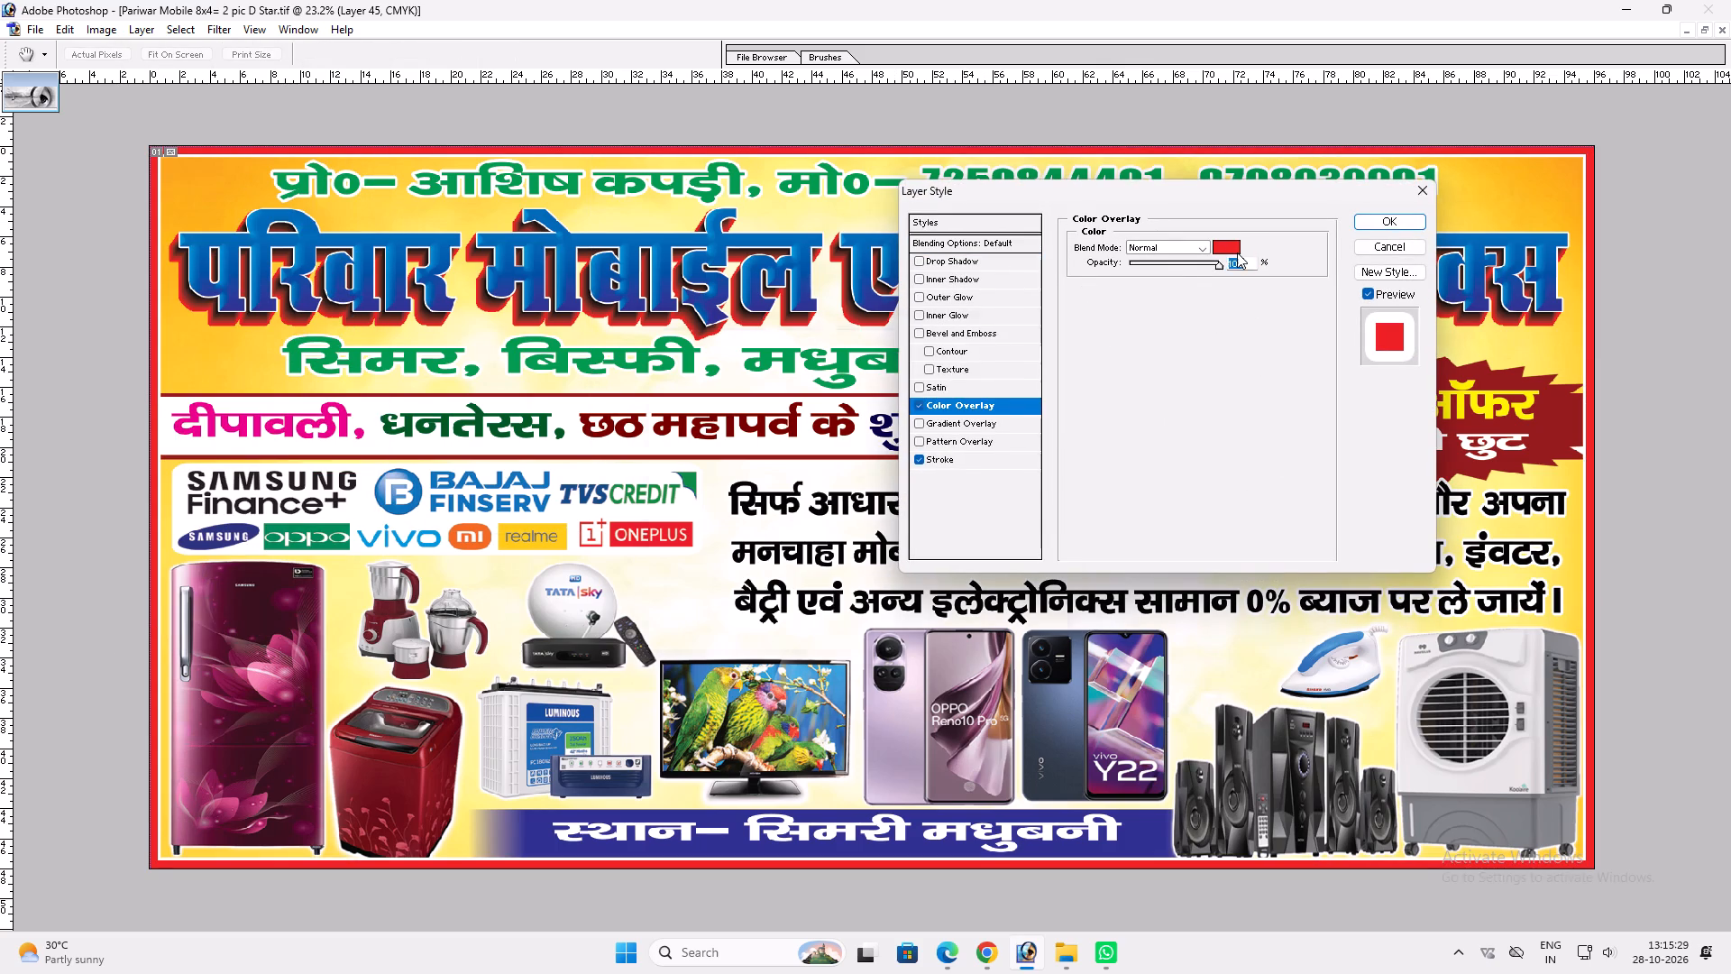
{"action": "type", "text": "100"}
{"action": "key", "text": "Tab"}
{"action": "key", "text": "0"}
{"action": "key", "text": "Tab"}
{"action": "key", "text": "Tab"}
{"action": "key", "text": "0"}
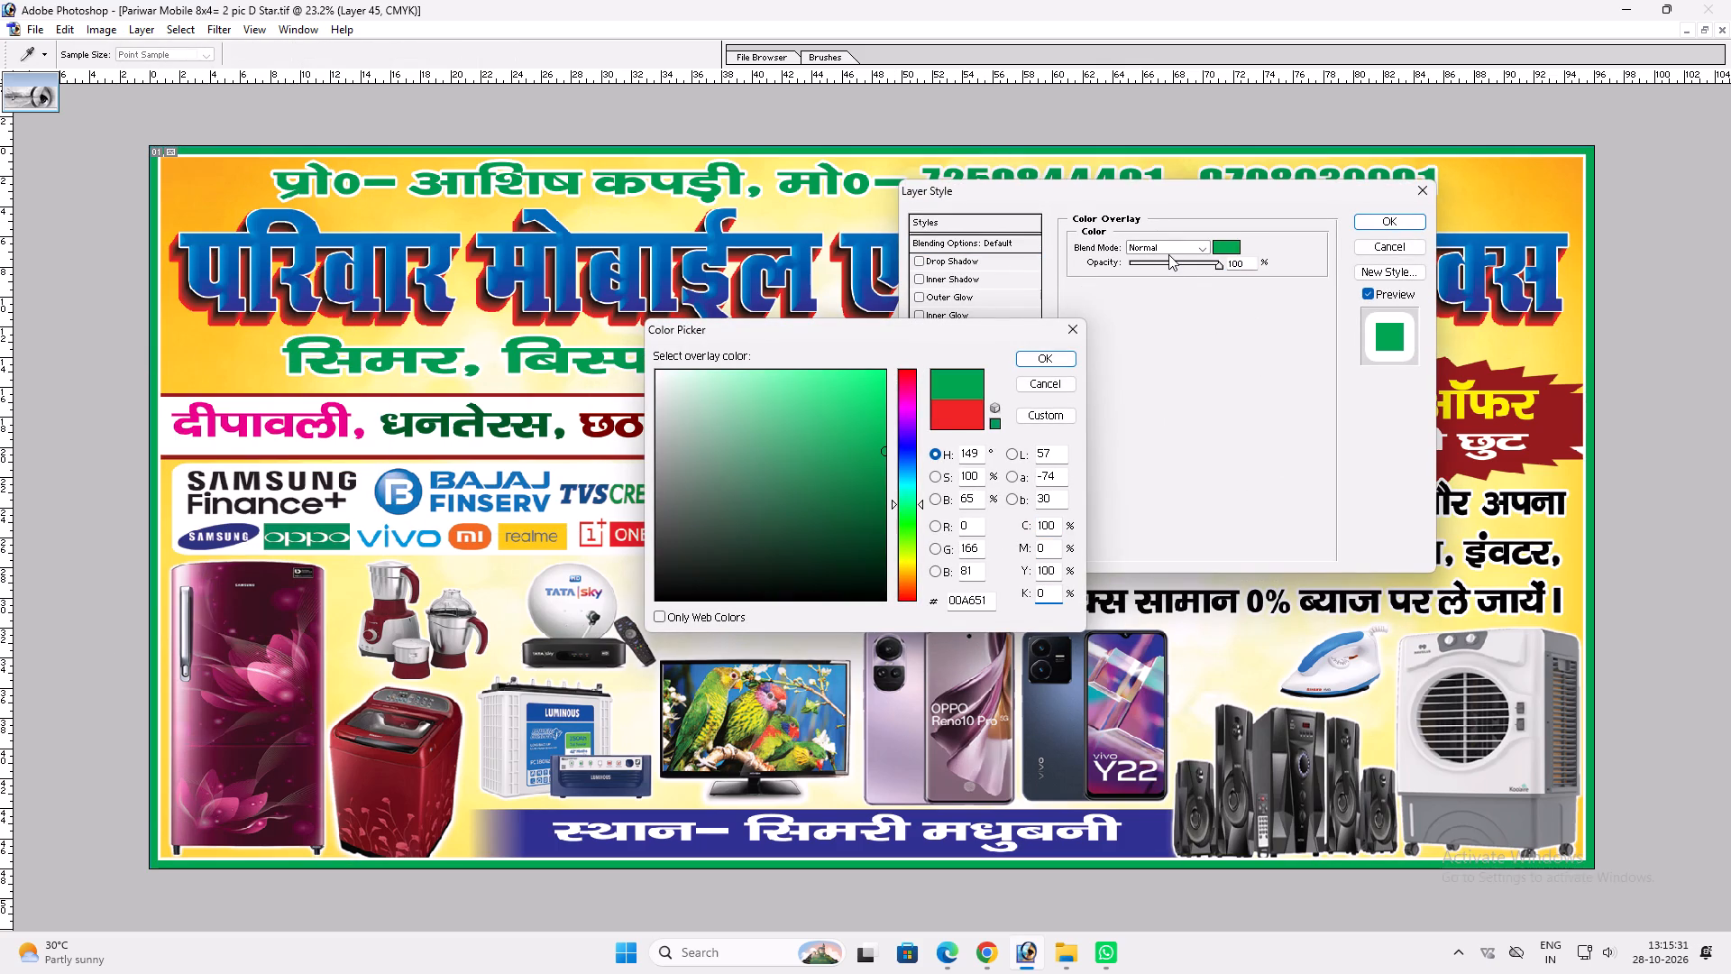
{"action": "key", "text": "shift+Tab"}
{"action": "key", "text": "0"}
{"action": "key", "text": "Return"}
{"action": "key", "text": "Return"}
{"action": "key", "text": "v"}
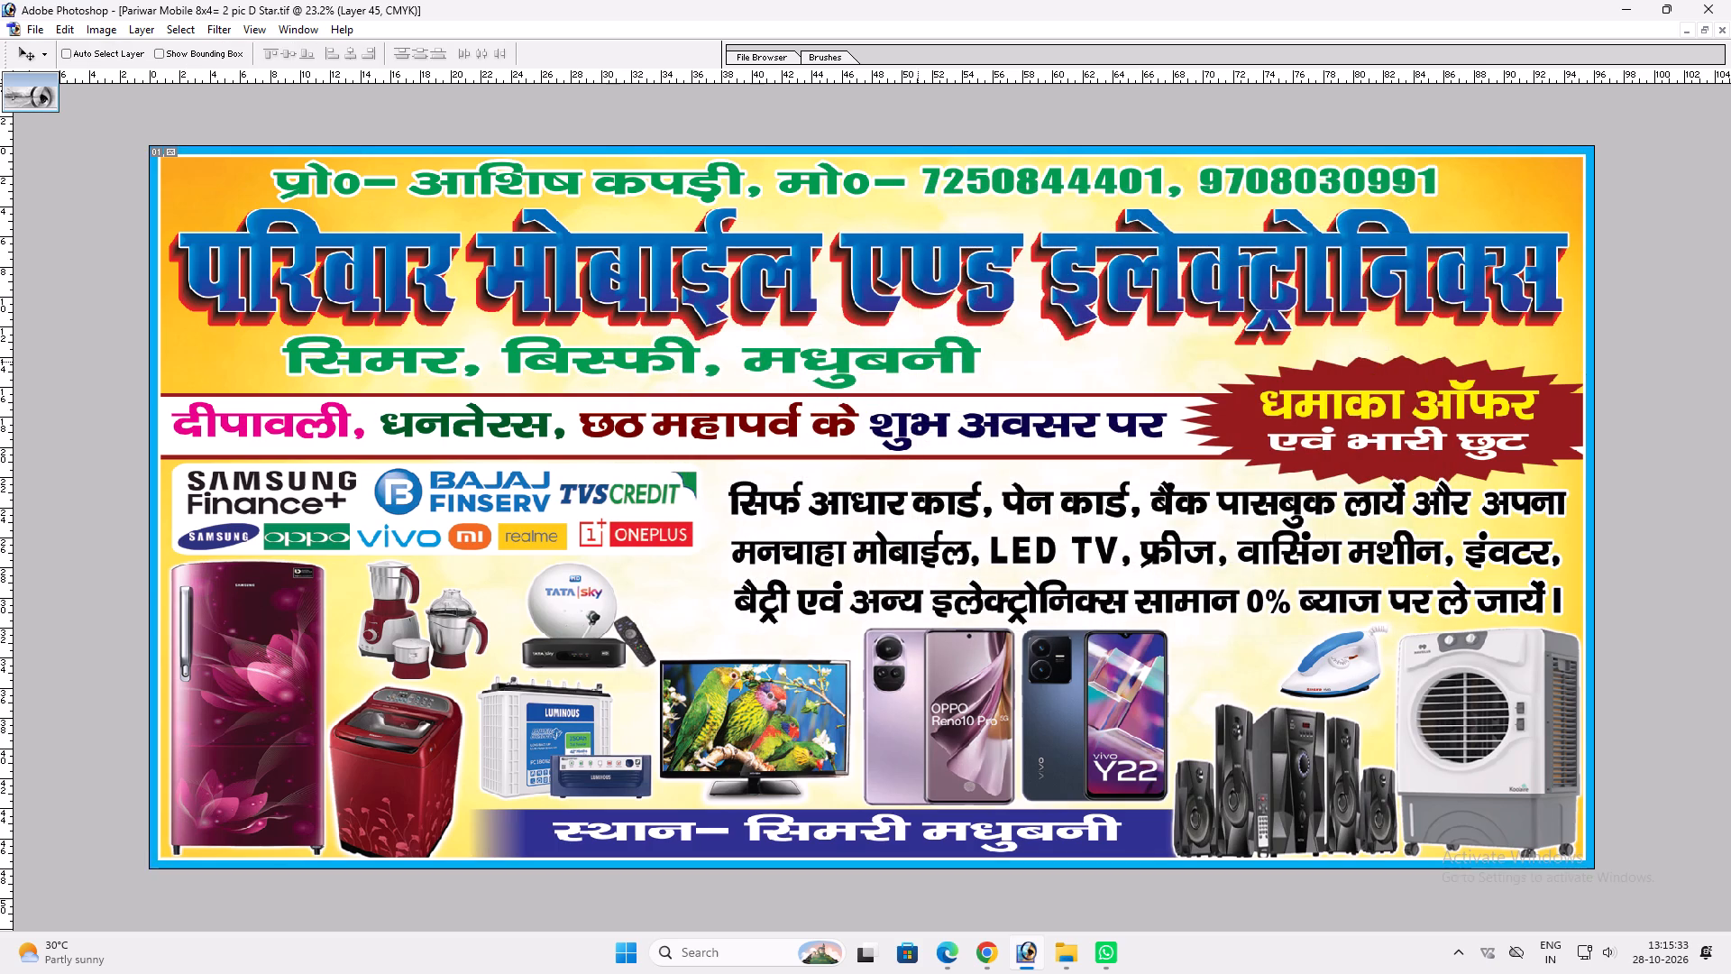
Recolour the green proprietor and phone line at the top with a colour overlay of C 0, M 100, Y 100, K 60.
{"action": "right_click", "coordinate": [970, 173]}
{"action": "left_click", "coordinate": [994, 180]}
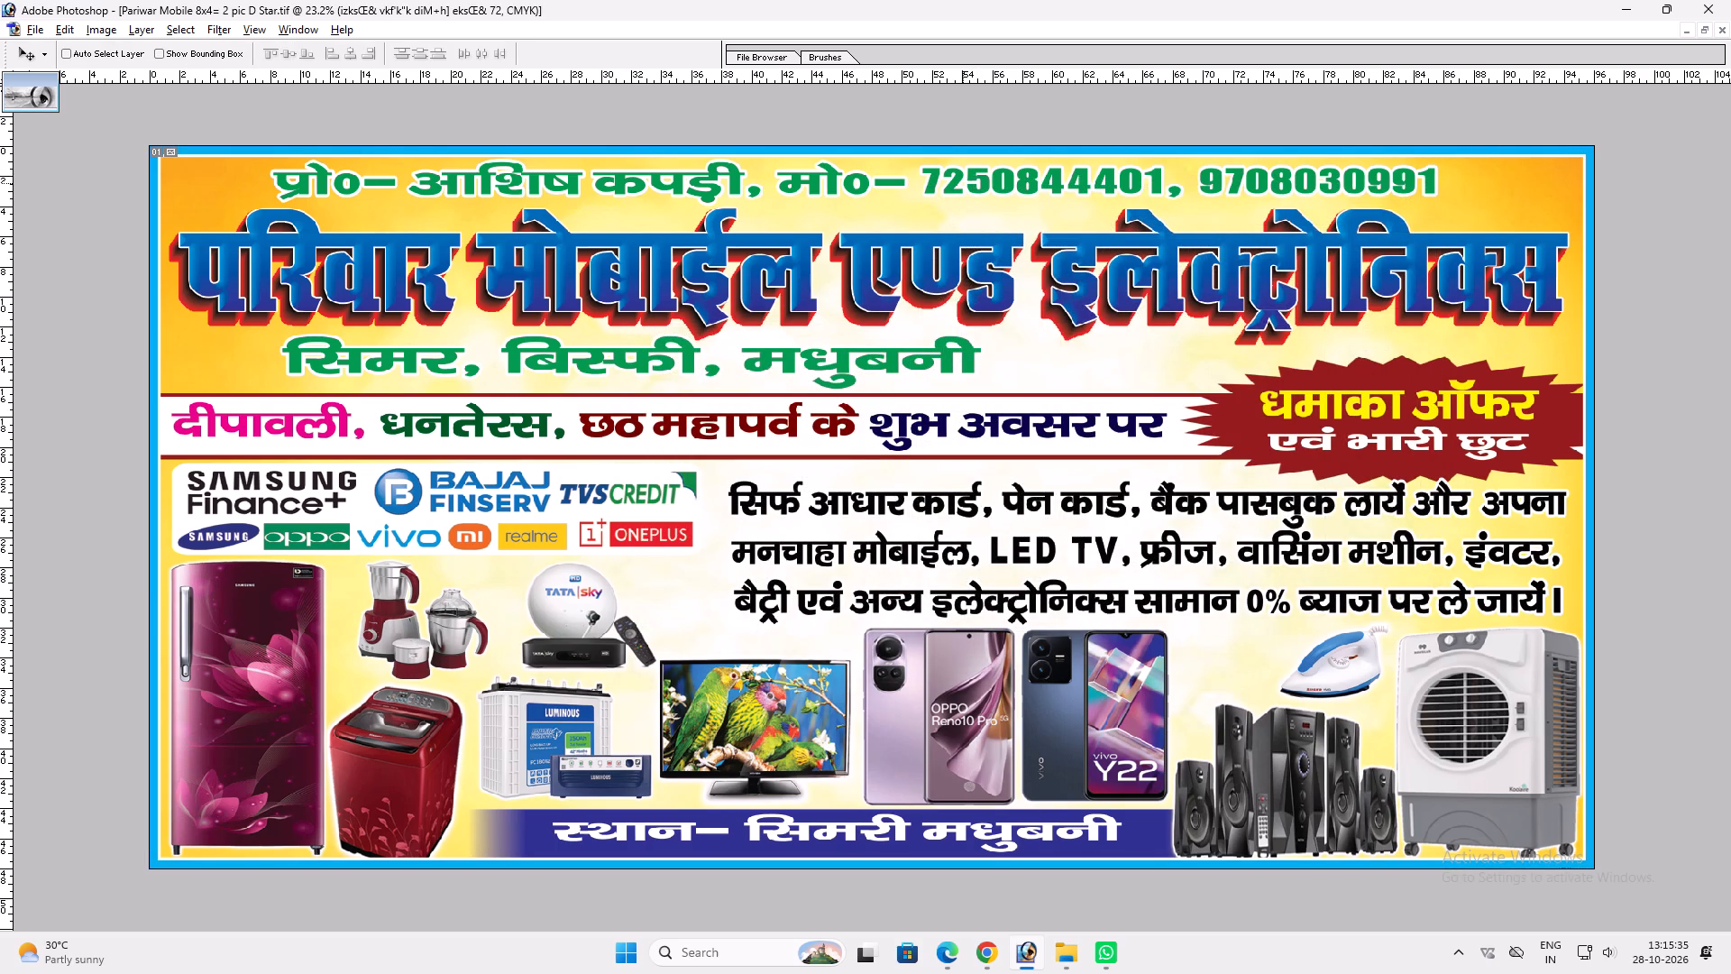
{"action": "key", "text": "alt+l"}
{"action": "key", "text": "alt+y"}
{"action": "key", "text": "n"}
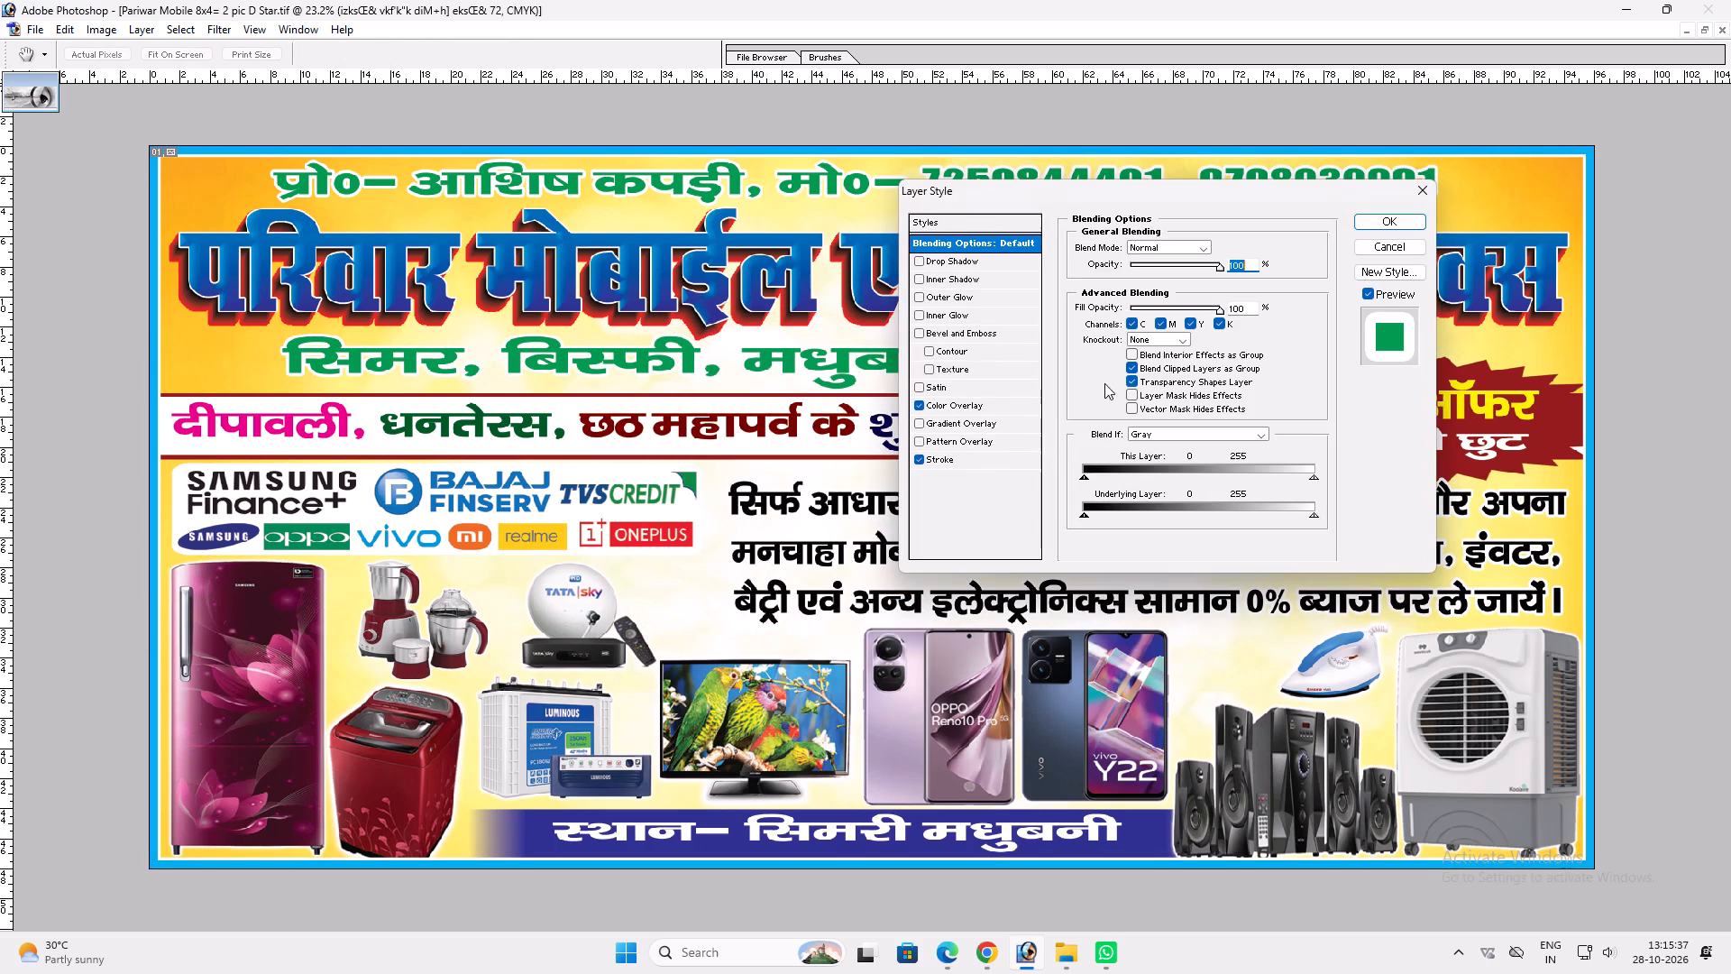
{"action": "left_click", "coordinate": [998, 407]}
{"action": "left_click", "coordinate": [1221, 243]}
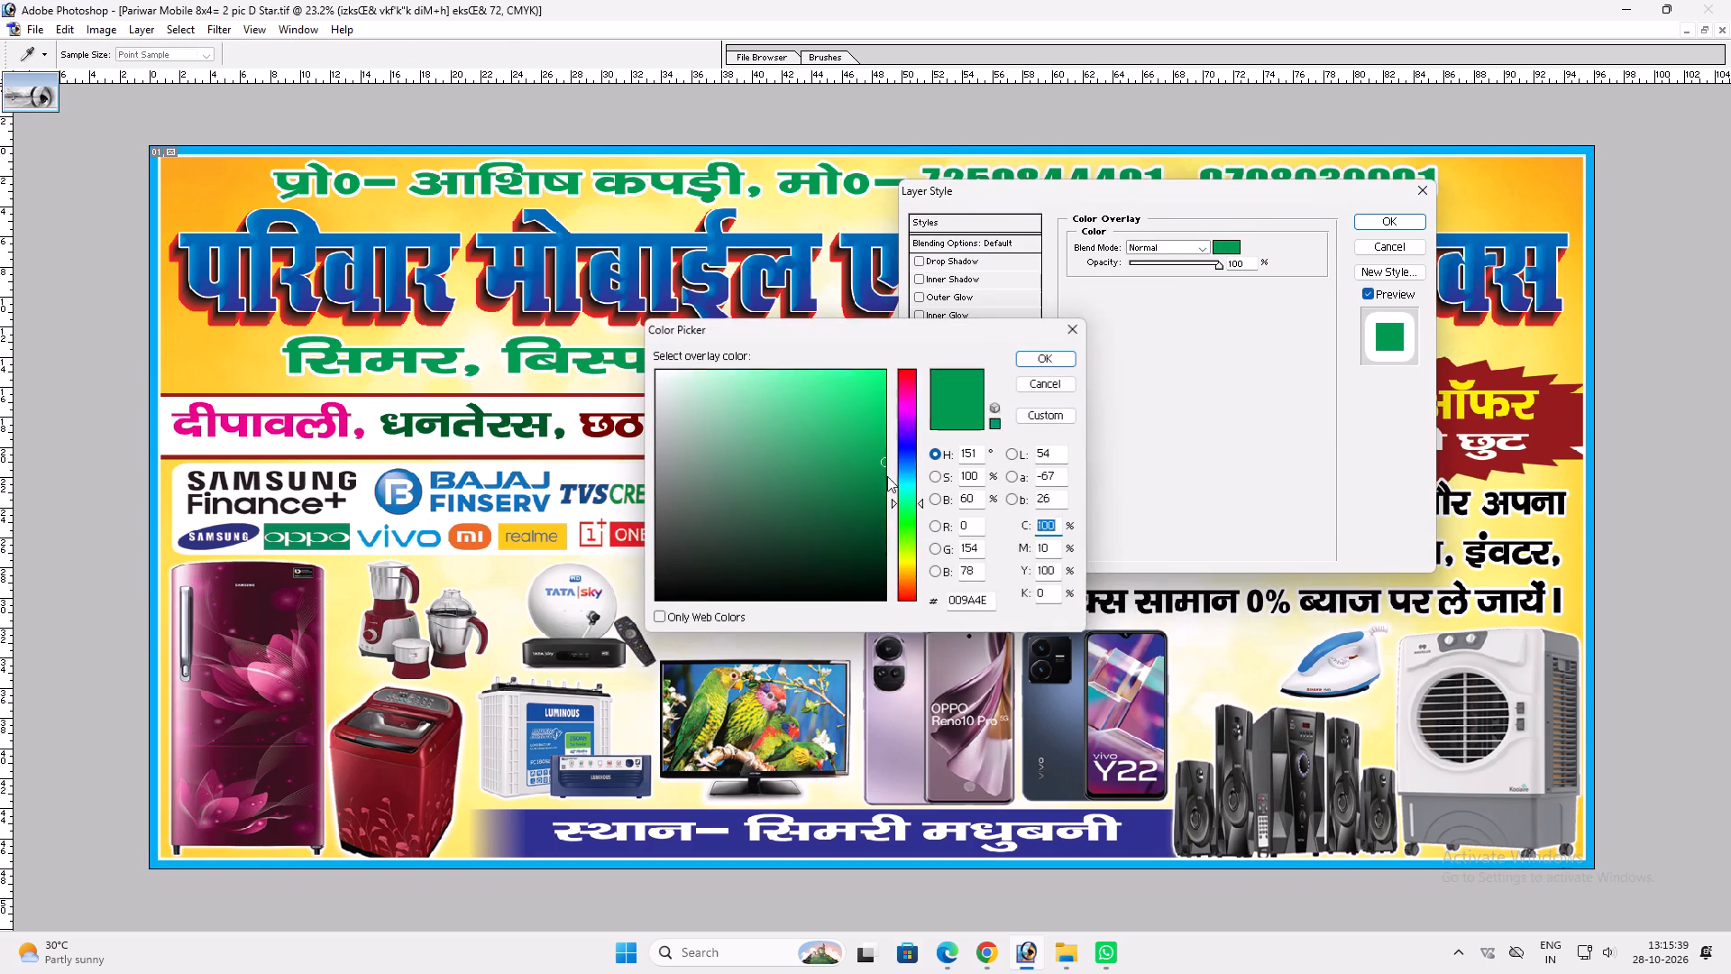
{"action": "left_click_drag", "start_coordinate": [790, 513], "coordinate": [1208, 802]}
{"action": "key", "text": "shift+Tab"}
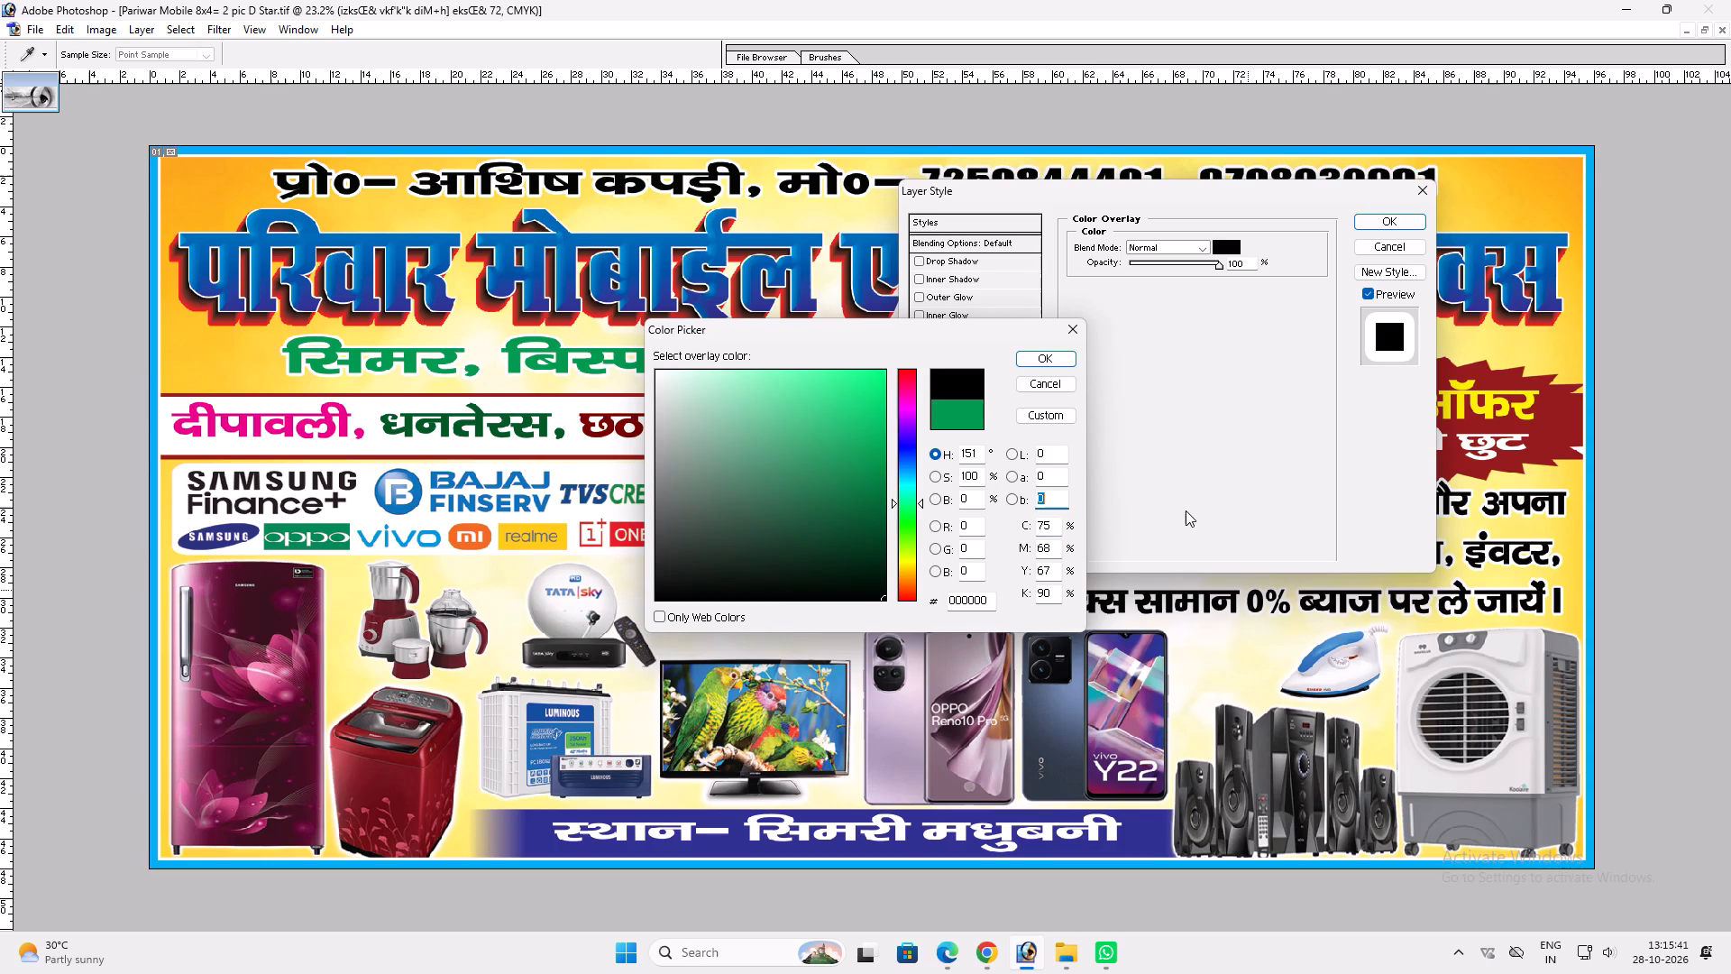
{"action": "key", "text": "Tab"}
{"action": "type", "text": "100"}
{"action": "key", "text": "Tab"}
{"action": "key", "text": "0"}
{"action": "key", "text": "shift+Tab"}
{"action": "key", "text": "0"}
{"action": "key", "text": "Tab"}
{"action": "type", "text": "100"}
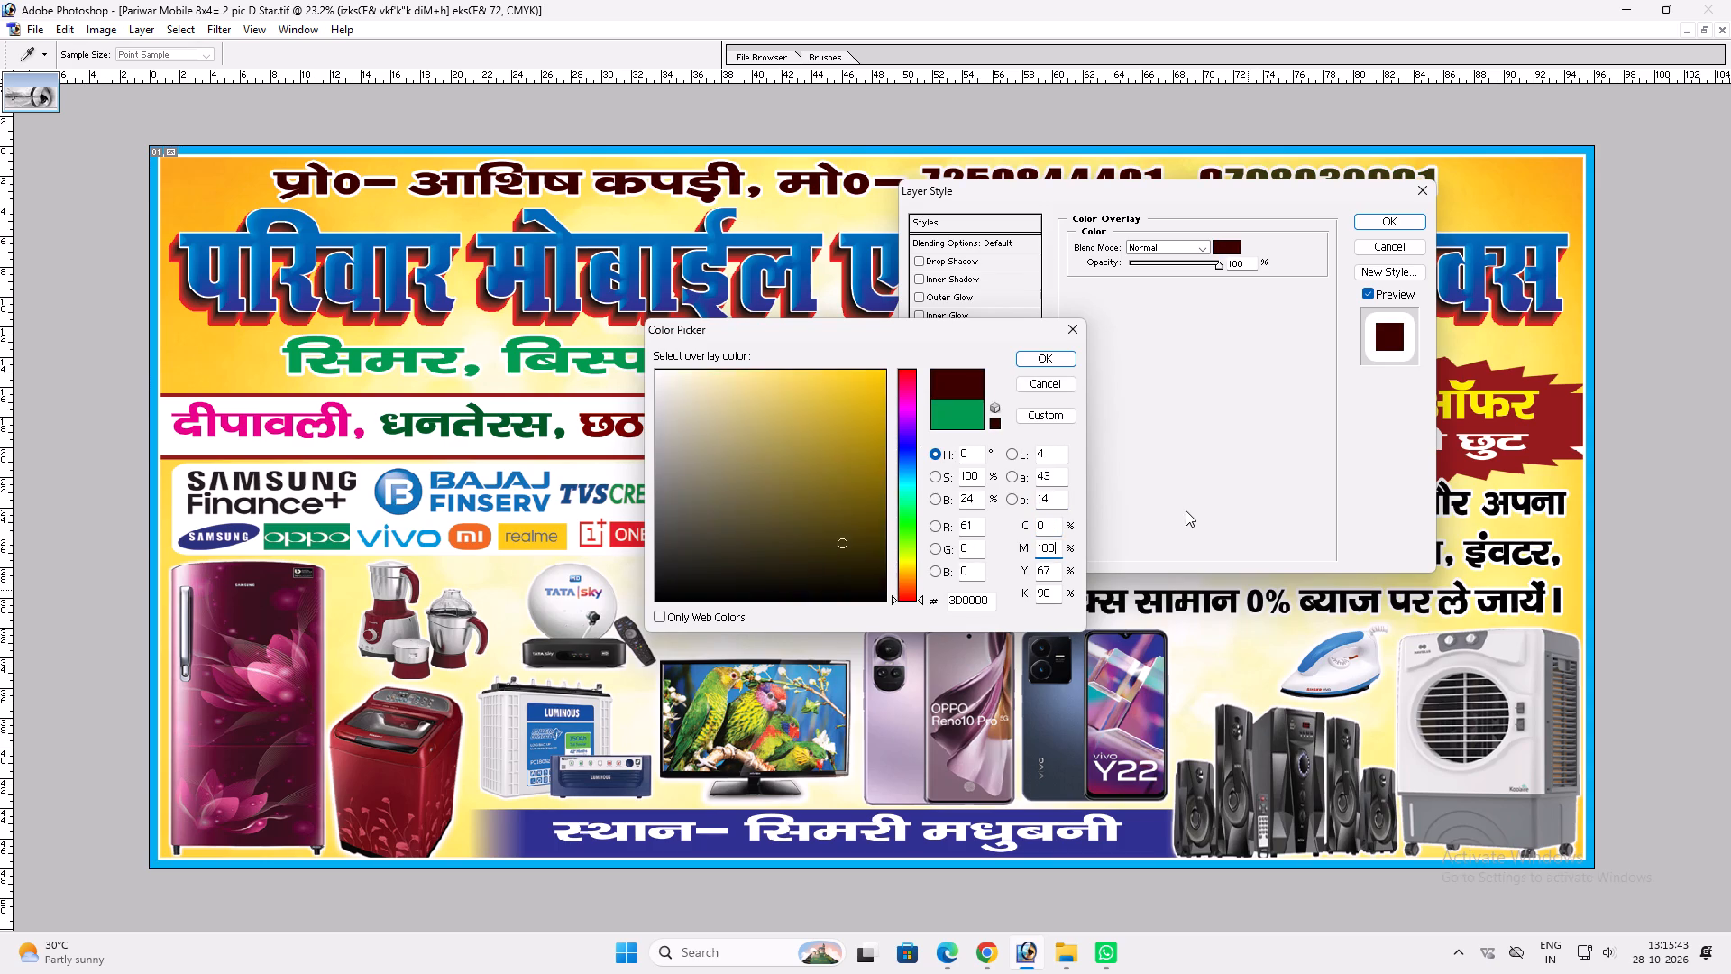
{"action": "key", "text": "Tab"}
{"action": "type", "text": "100"}
{"action": "key", "text": "Tab"}
{"action": "key", "text": "0"}
{"action": "key", "text": "shift+Tab"}
{"action": "key", "text": "Tab"}
{"action": "type", "text": "60"}
{"action": "key", "text": "Return"}
{"action": "key", "text": "Return"}
Shrink the proprietor and phone line to about 90% of its width, keeping it centred above the shop name.
{"action": "key", "text": "ctrl+t"}
{"action": "left_click_drag", "start_coordinate": [1434, 189], "coordinate": [1433, 190], "text": "alt+shift"}
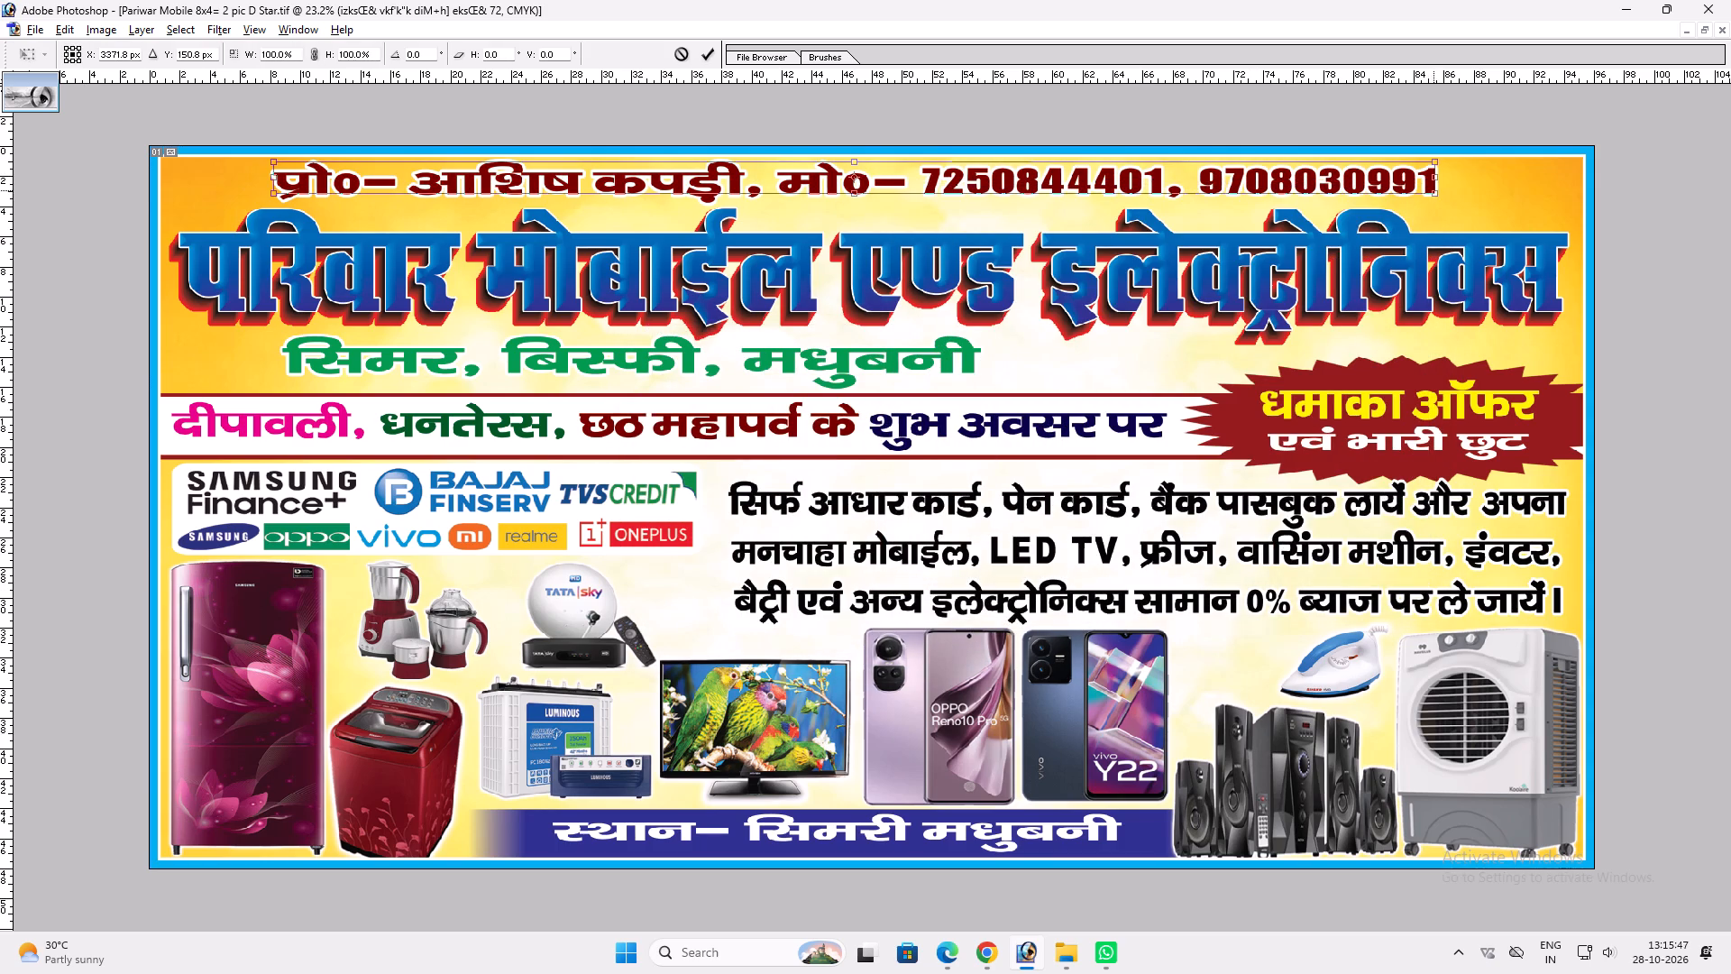
{"action": "left_click_drag", "start_coordinate": [1433, 190], "coordinate": [1387, 193], "text": "alt+shift"}
{"action": "key", "text": "shift+Return"}
{"action": "key", "text": "v"}
{"action": "key", "text": "v"}
{"action": "left_click_drag", "start_coordinate": [1261, 182], "coordinate": [1269, 182]}
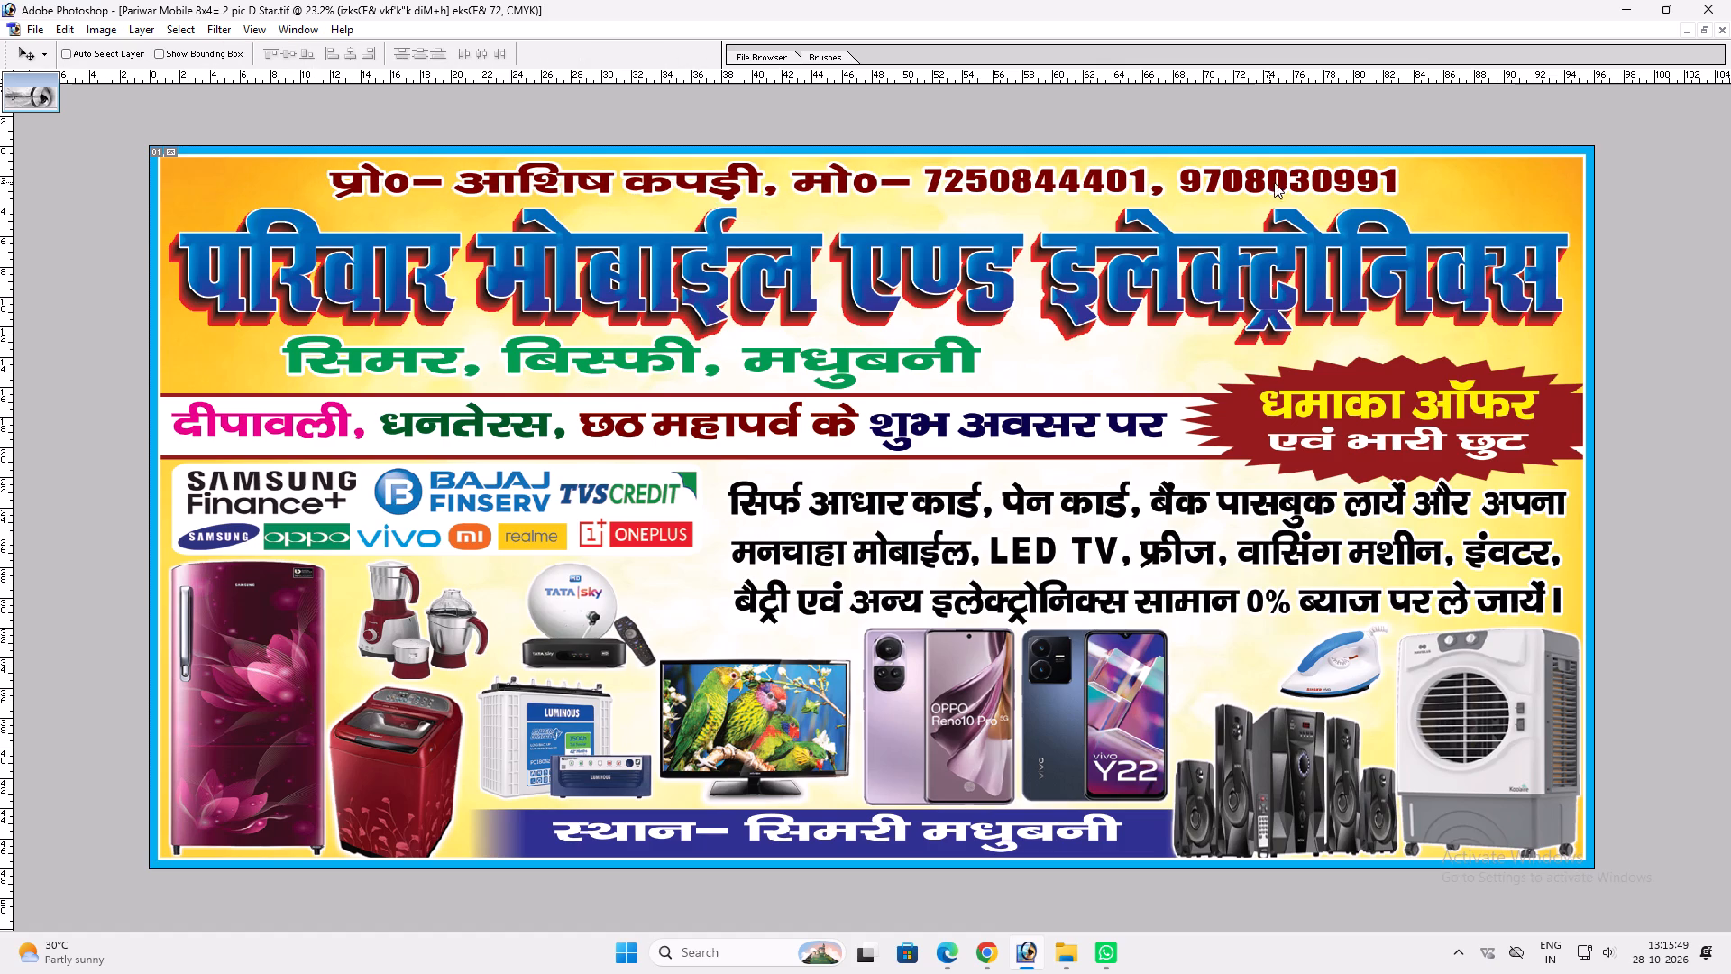
{"action": "key", "text": "ctrl+t"}
{"action": "left_click_drag", "start_coordinate": [1403, 175], "coordinate": [1389, 177], "text": "shift"}
{"action": "key", "text": "shift+Return"}
{"action": "key", "text": "v"}
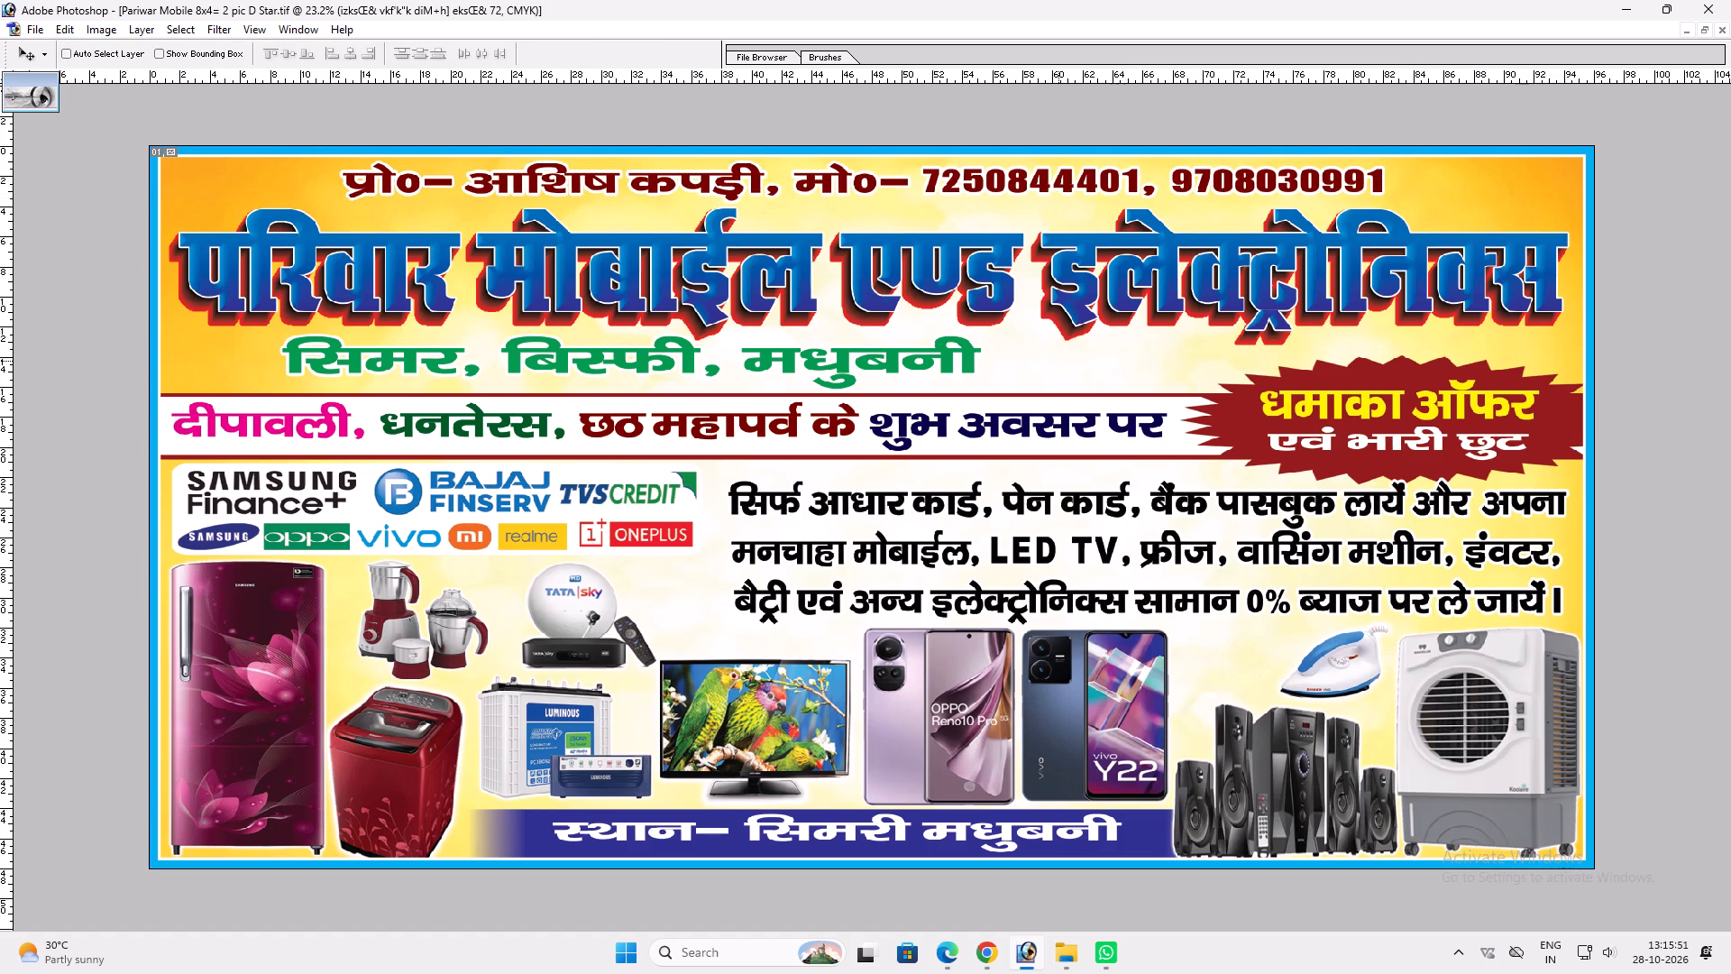
Resize the green address line below the shop name to about 102% of its width.
{"action": "left_click", "coordinate": [967, 347], "text": "ctrl"}
{"action": "key", "text": "ctrl+t"}
{"action": "left_click_drag", "start_coordinate": [984, 351], "coordinate": [1042, 344], "text": "shift"}
{"action": "key", "text": "shift+Return"}
{"action": "key", "text": "v"}
{"action": "key", "text": "ctrl+t"}
{"action": "left_click_drag", "start_coordinate": [1040, 332], "coordinate": [1003, 337]}
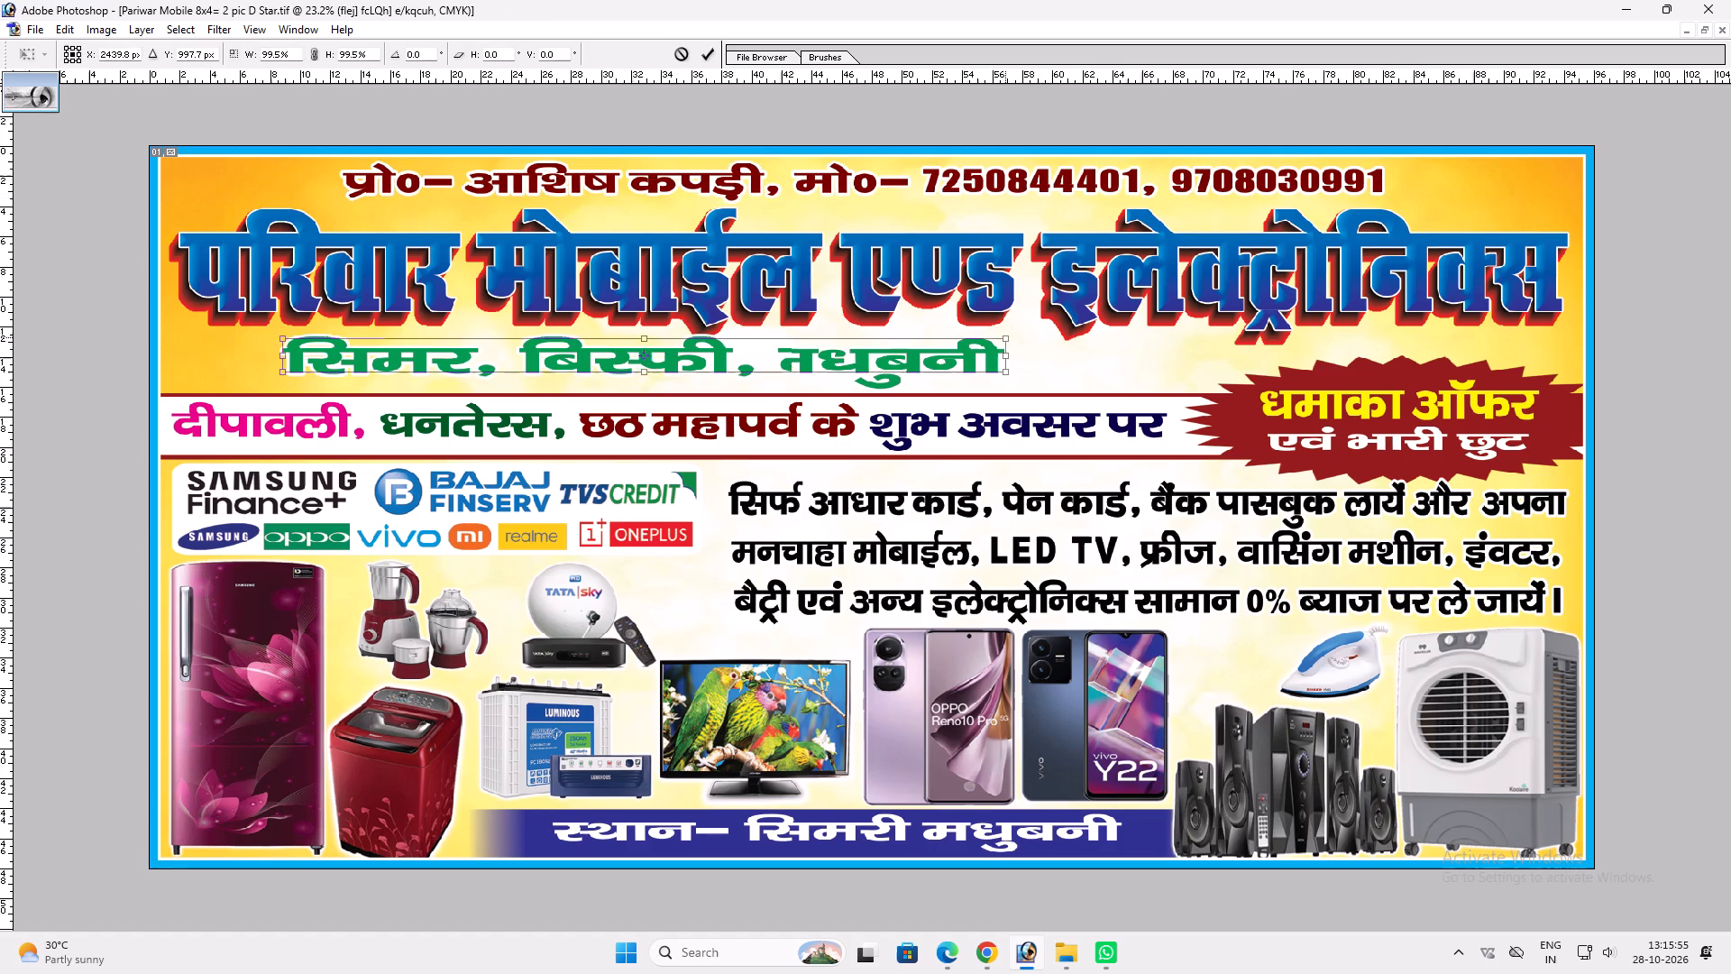
{"action": "left_click_drag", "start_coordinate": [1003, 337], "coordinate": [1000, 337]}
{"action": "key", "text": "shift+Return"}
{"action": "key", "text": "v"}
{"action": "left_click", "coordinate": [980, 353]}
{"action": "left_click", "coordinate": [976, 357]}
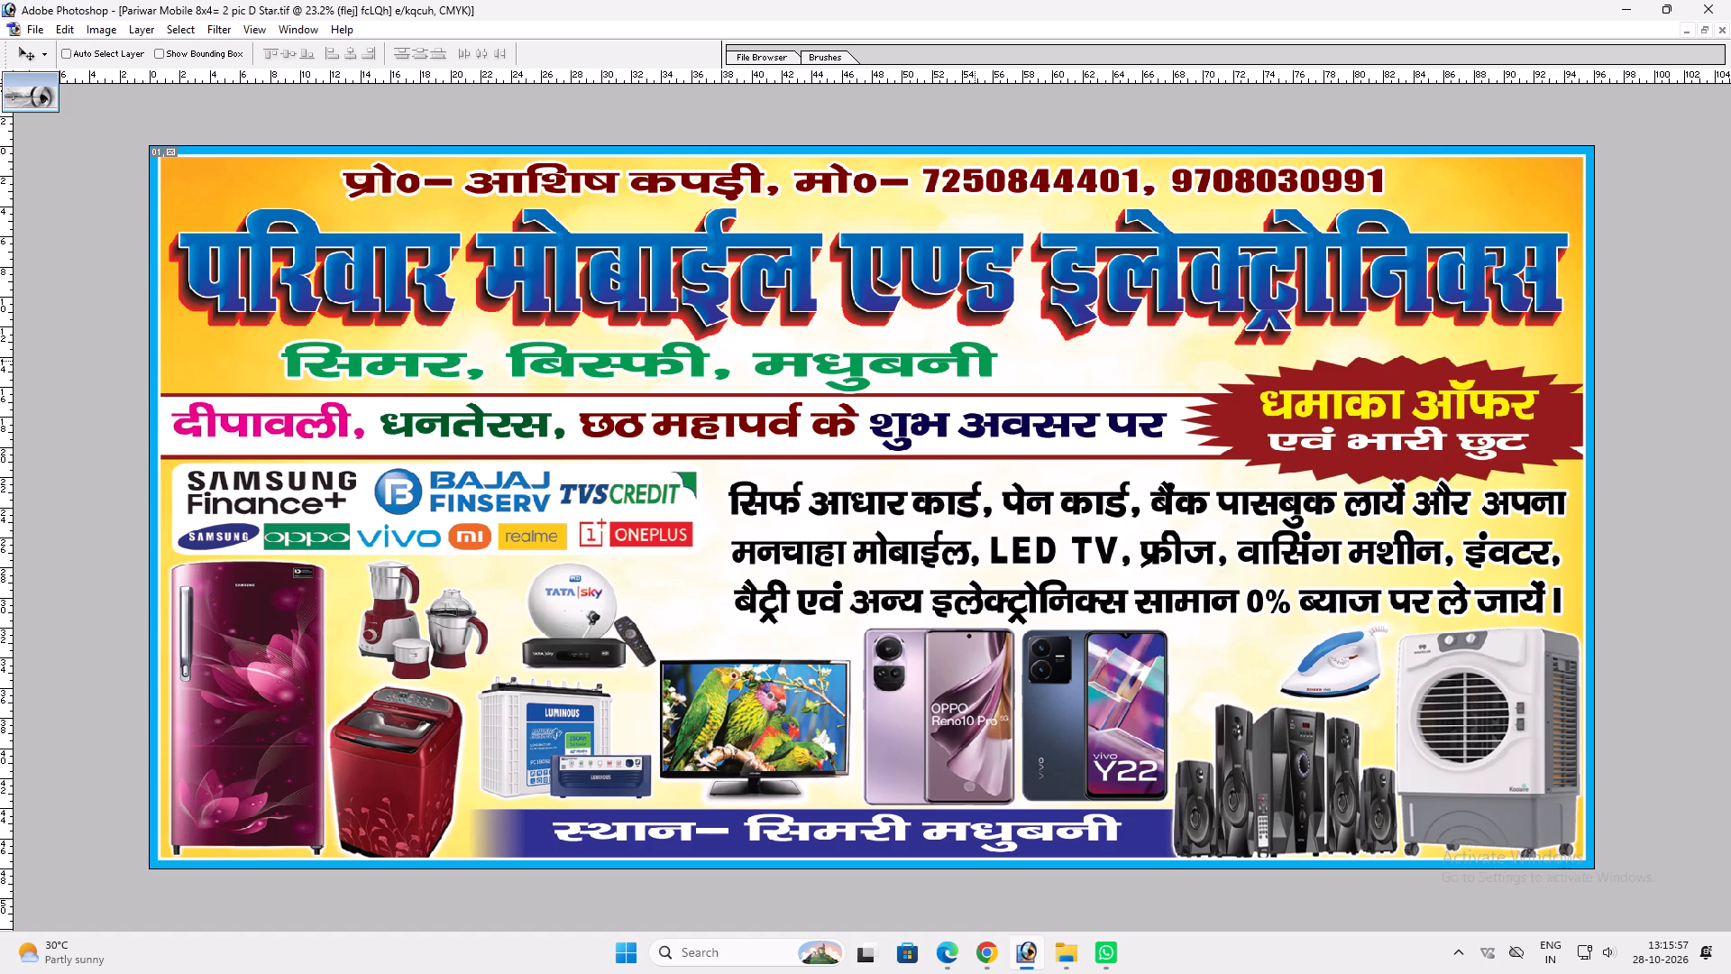
{"action": "key", "text": "v"}
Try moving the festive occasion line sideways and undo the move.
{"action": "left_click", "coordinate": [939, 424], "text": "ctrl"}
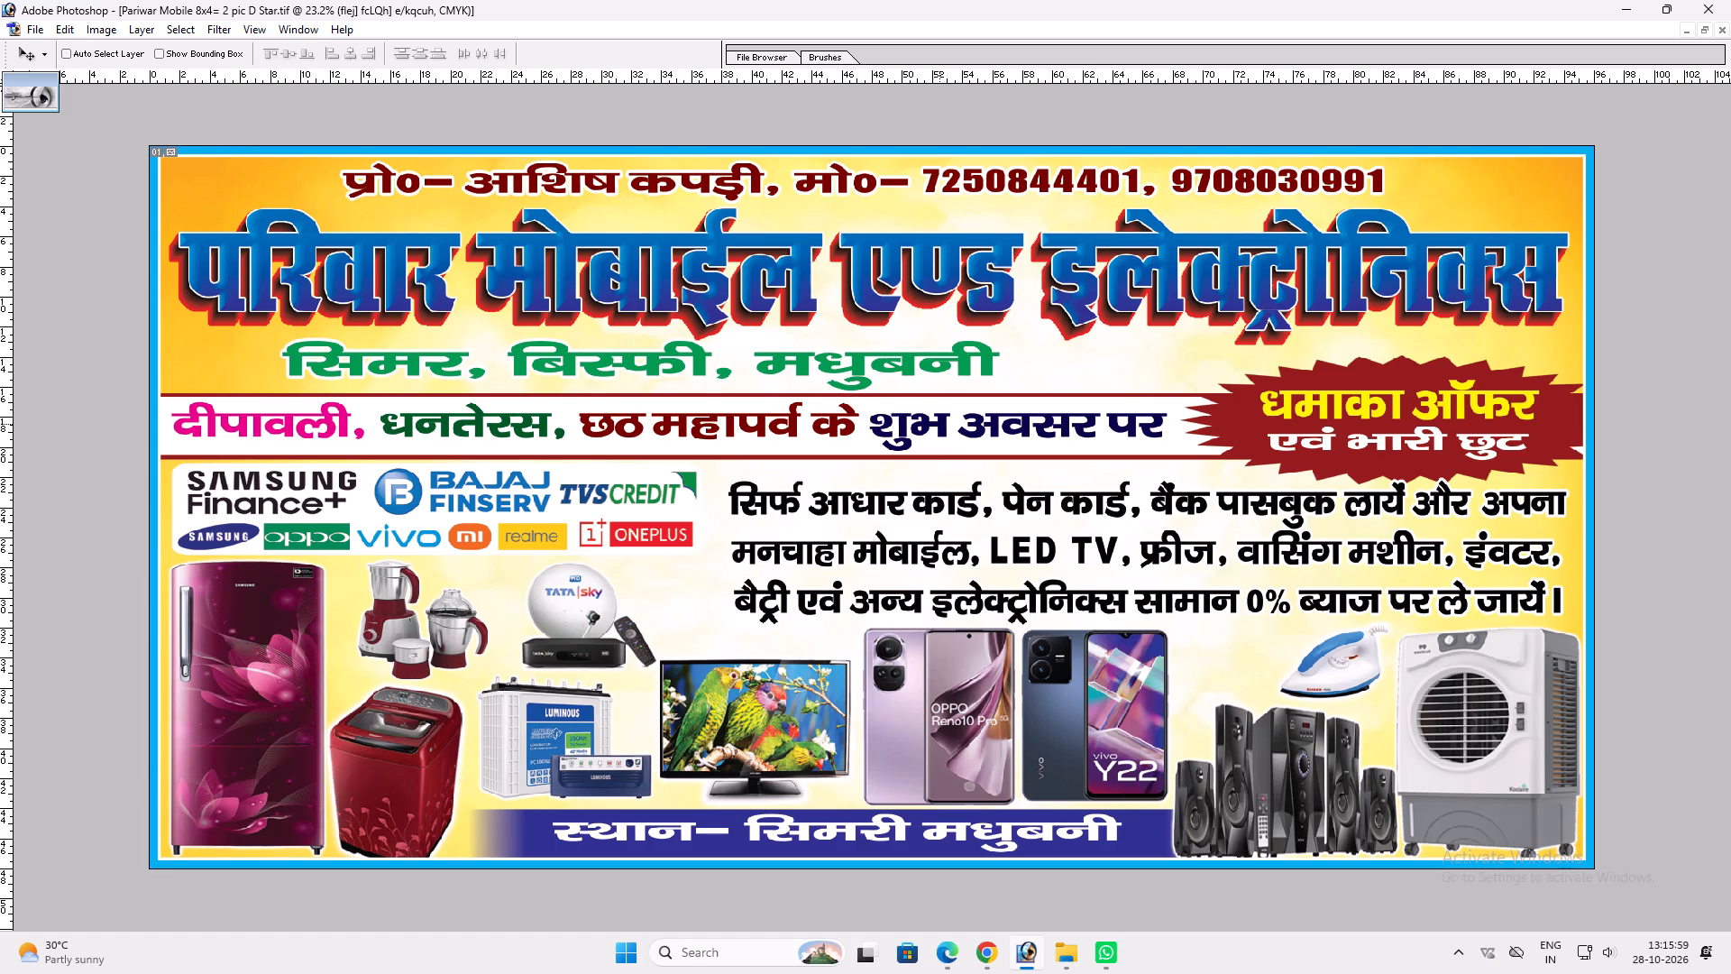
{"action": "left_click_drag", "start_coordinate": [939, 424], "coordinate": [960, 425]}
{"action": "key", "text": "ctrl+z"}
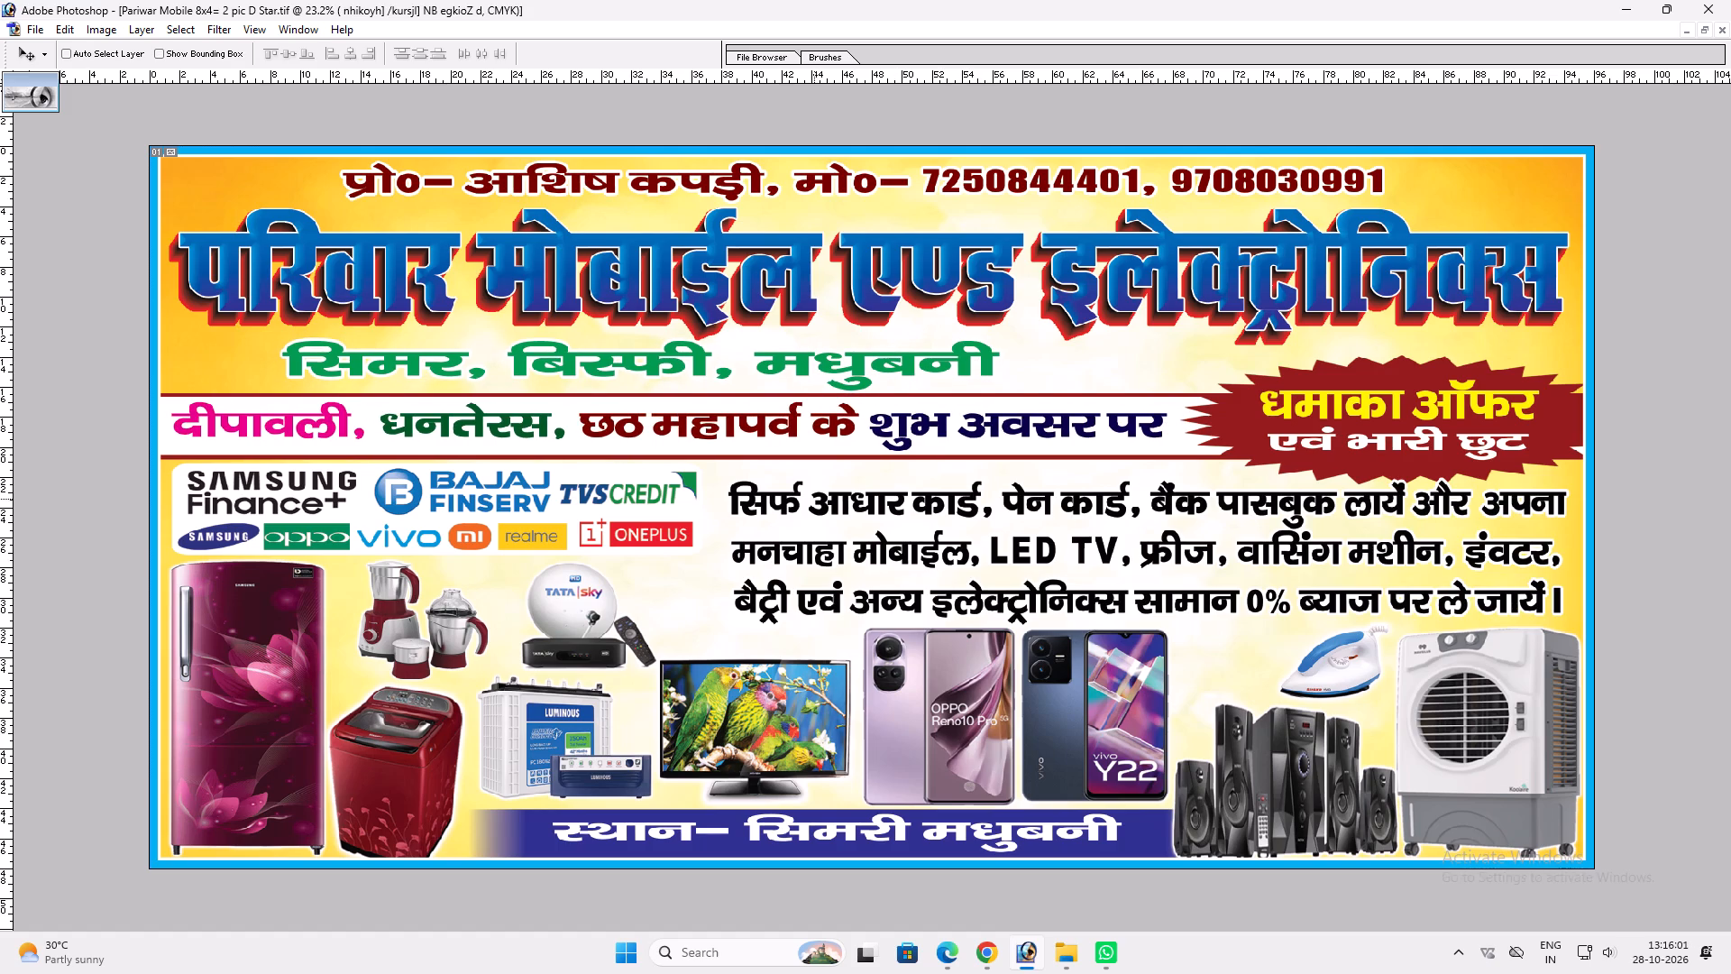
Reduce the three-line black offer paragraph to about 88% height and extend it slightly wider toward the brand logos.
{"action": "left_click", "coordinate": [825, 499], "text": "ctrl"}
{"action": "key", "text": "ctrl+t"}
{"action": "left_click_drag", "start_coordinate": [730, 484], "coordinate": [753, 488], "text": "shift"}
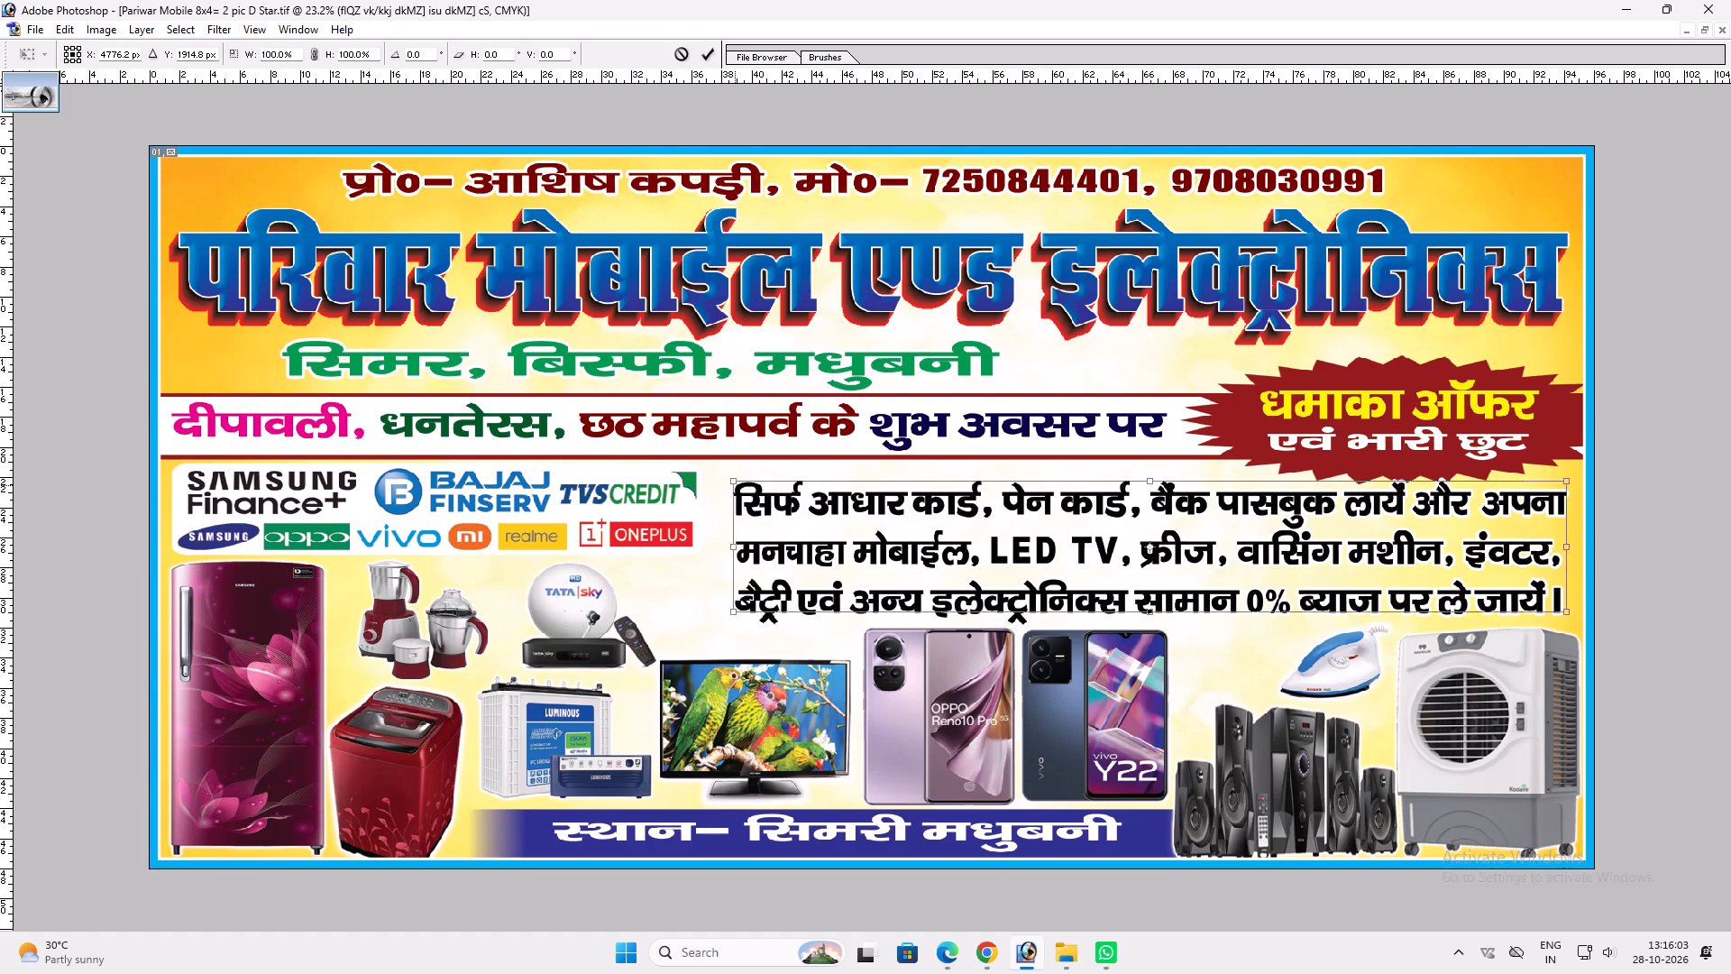
{"action": "left_click_drag", "start_coordinate": [753, 488], "coordinate": [831, 490], "text": "shift"}
{"action": "left_click_drag", "start_coordinate": [829, 528], "coordinate": [742, 513], "text": "shift"}
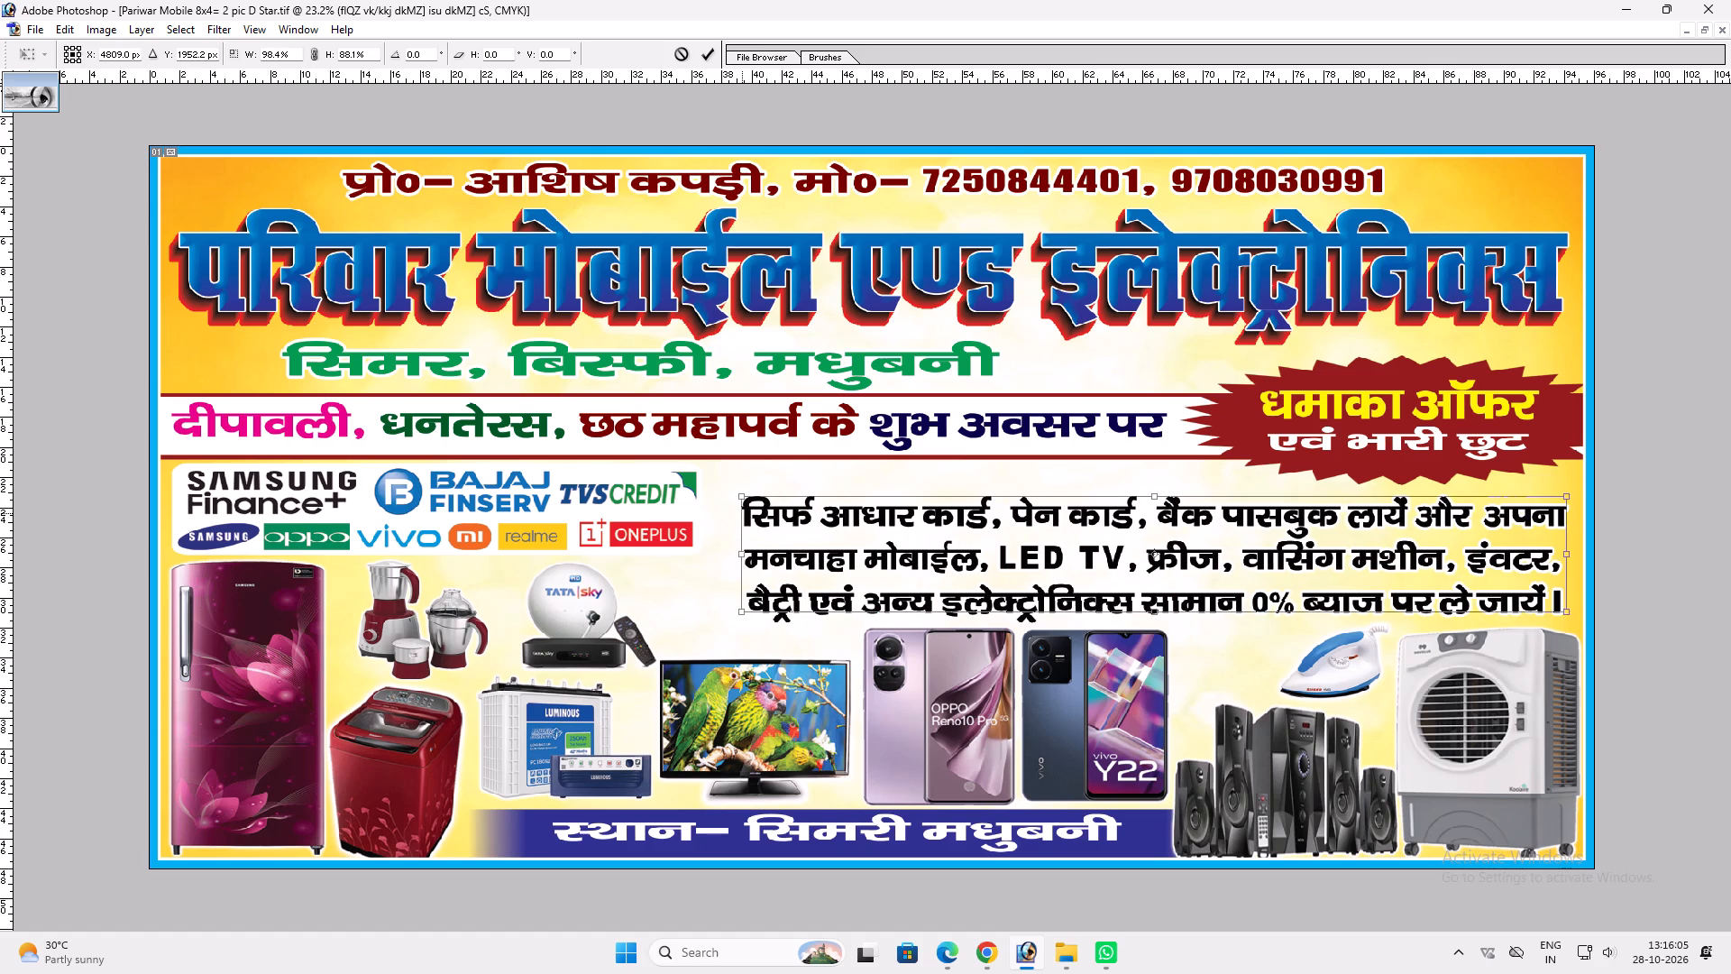
{"action": "key", "text": "shift+Return"}
{"action": "key", "text": "v"}
{"action": "scroll", "coordinate": [804, 526], "scroll_direction": "up", "scroll_amount": 1}
{"action": "key", "text": "ctrl+t"}
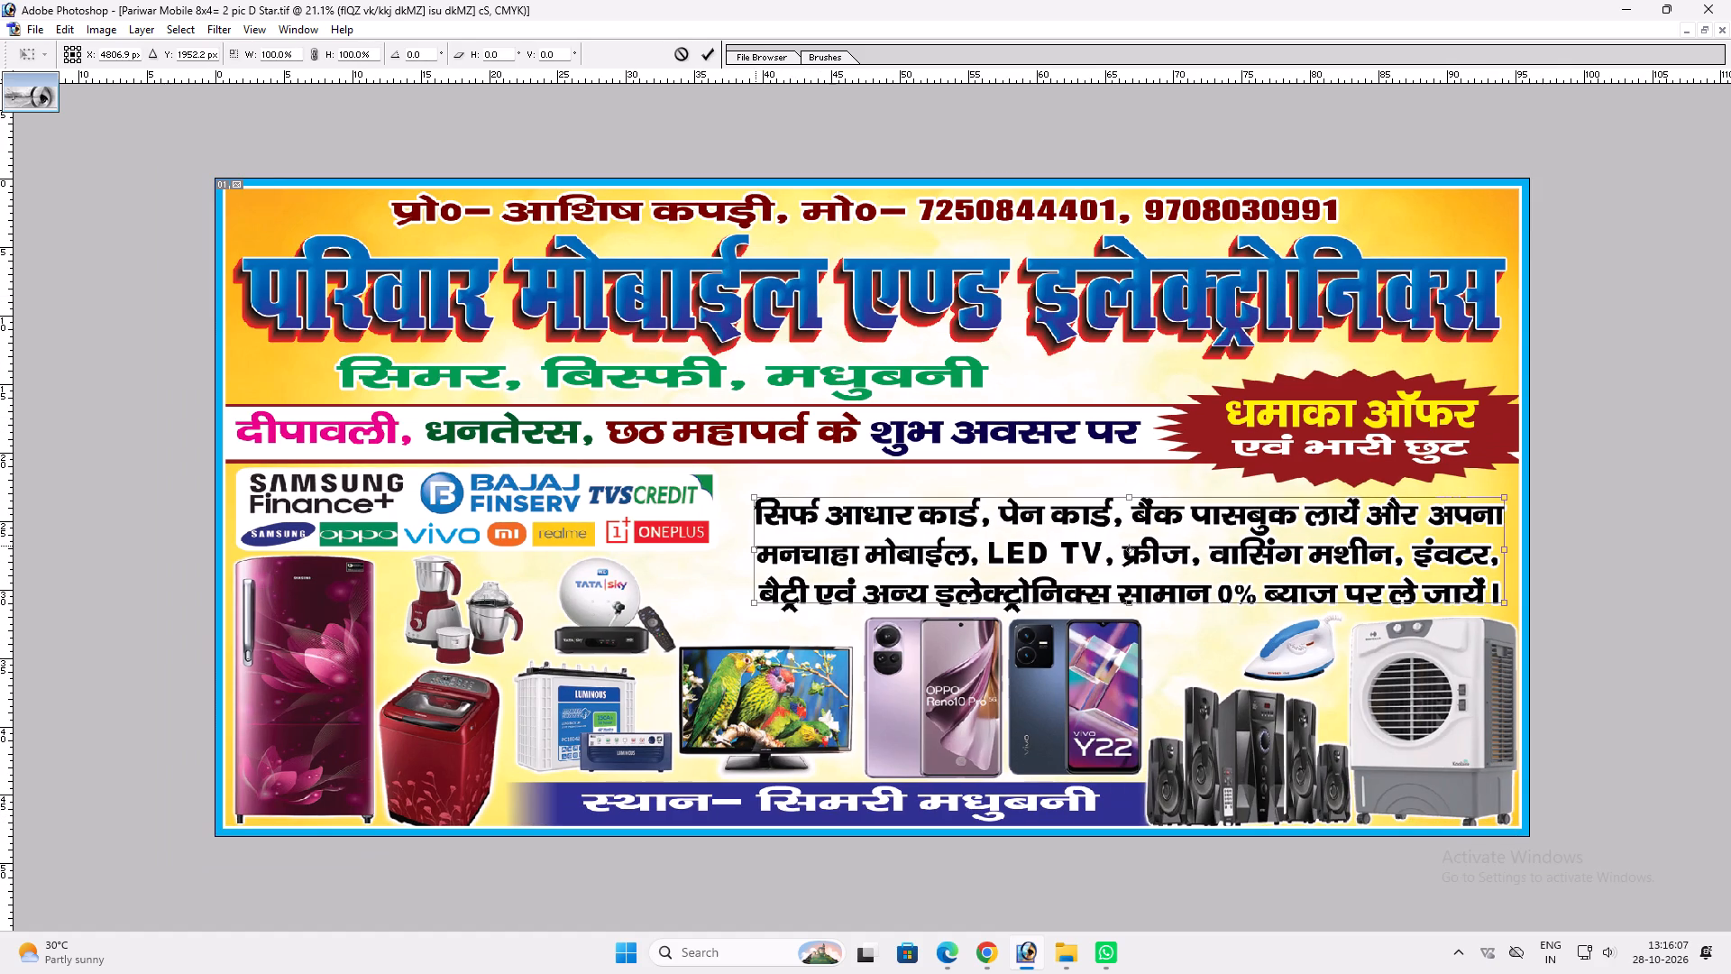
{"action": "left_click_drag", "start_coordinate": [751, 545], "coordinate": [725, 543], "text": "shift"}
{"action": "key", "text": "shift+Return"}
{"action": "key", "text": "v"}
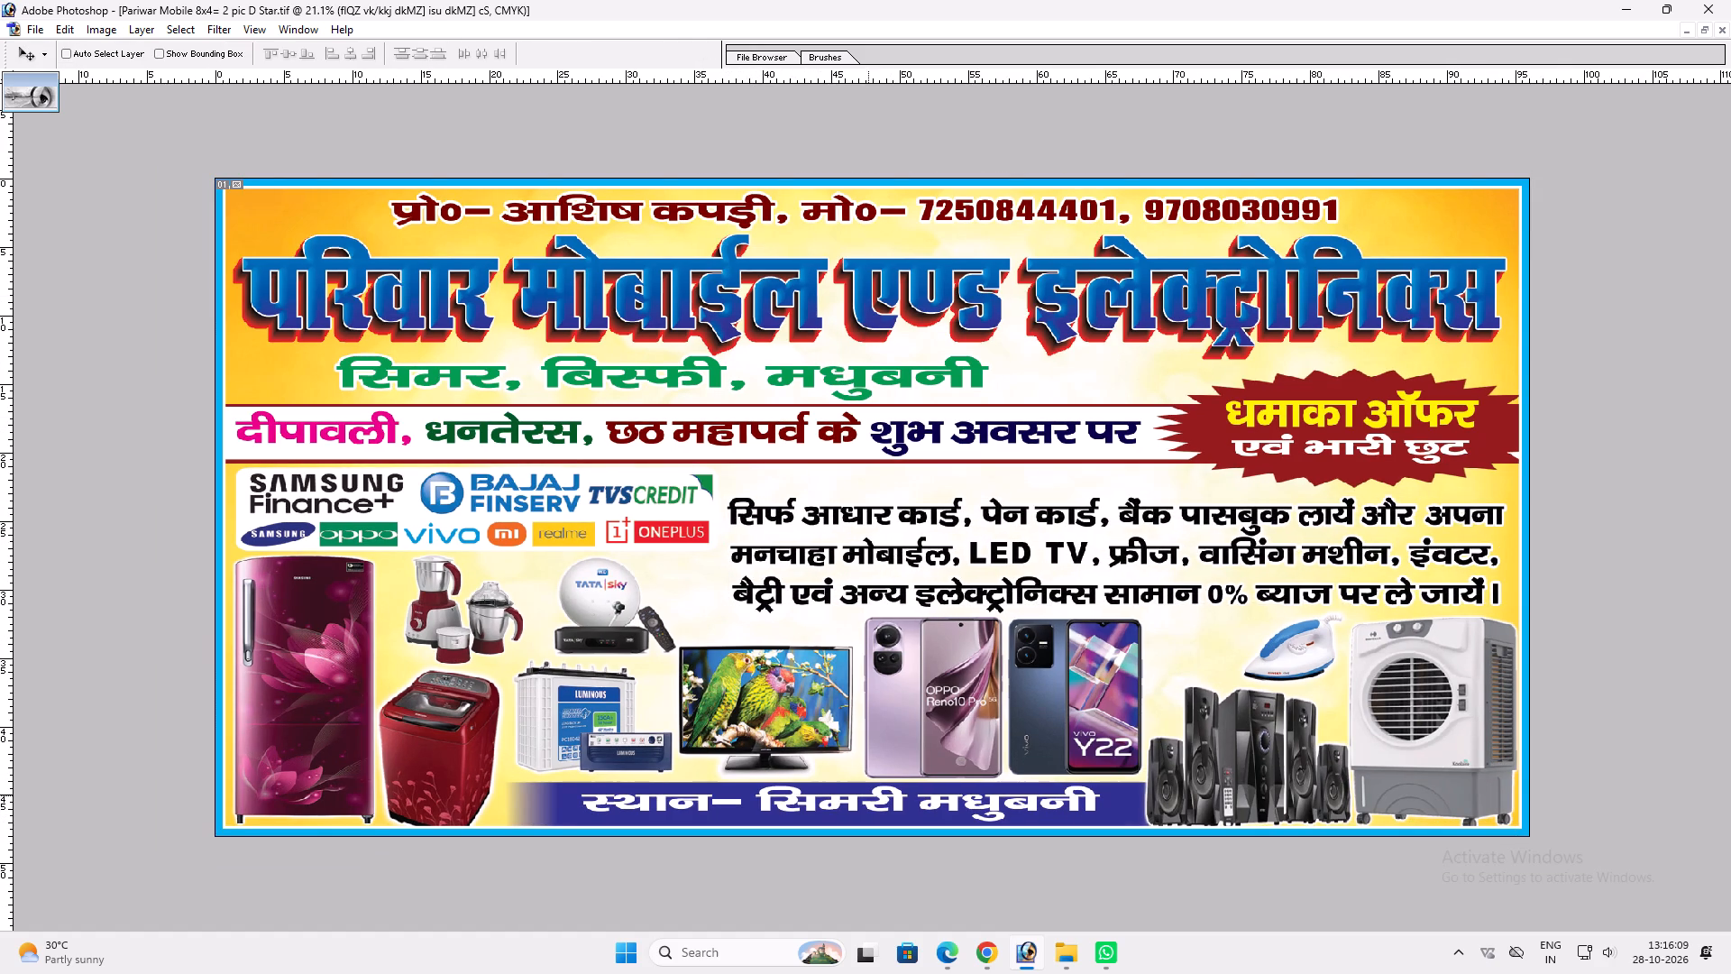
Shift the blue स्थान location strip with its text about 2 inches left along the banner's bottom edge.
{"action": "left_click", "coordinate": [863, 804], "text": "ctrl"}
{"action": "left_click_drag", "start_coordinate": [863, 804], "coordinate": [865, 764]}
{"action": "key", "text": "ctrl+z"}
{"action": "left_click_drag", "start_coordinate": [865, 794], "coordinate": [836, 797]}
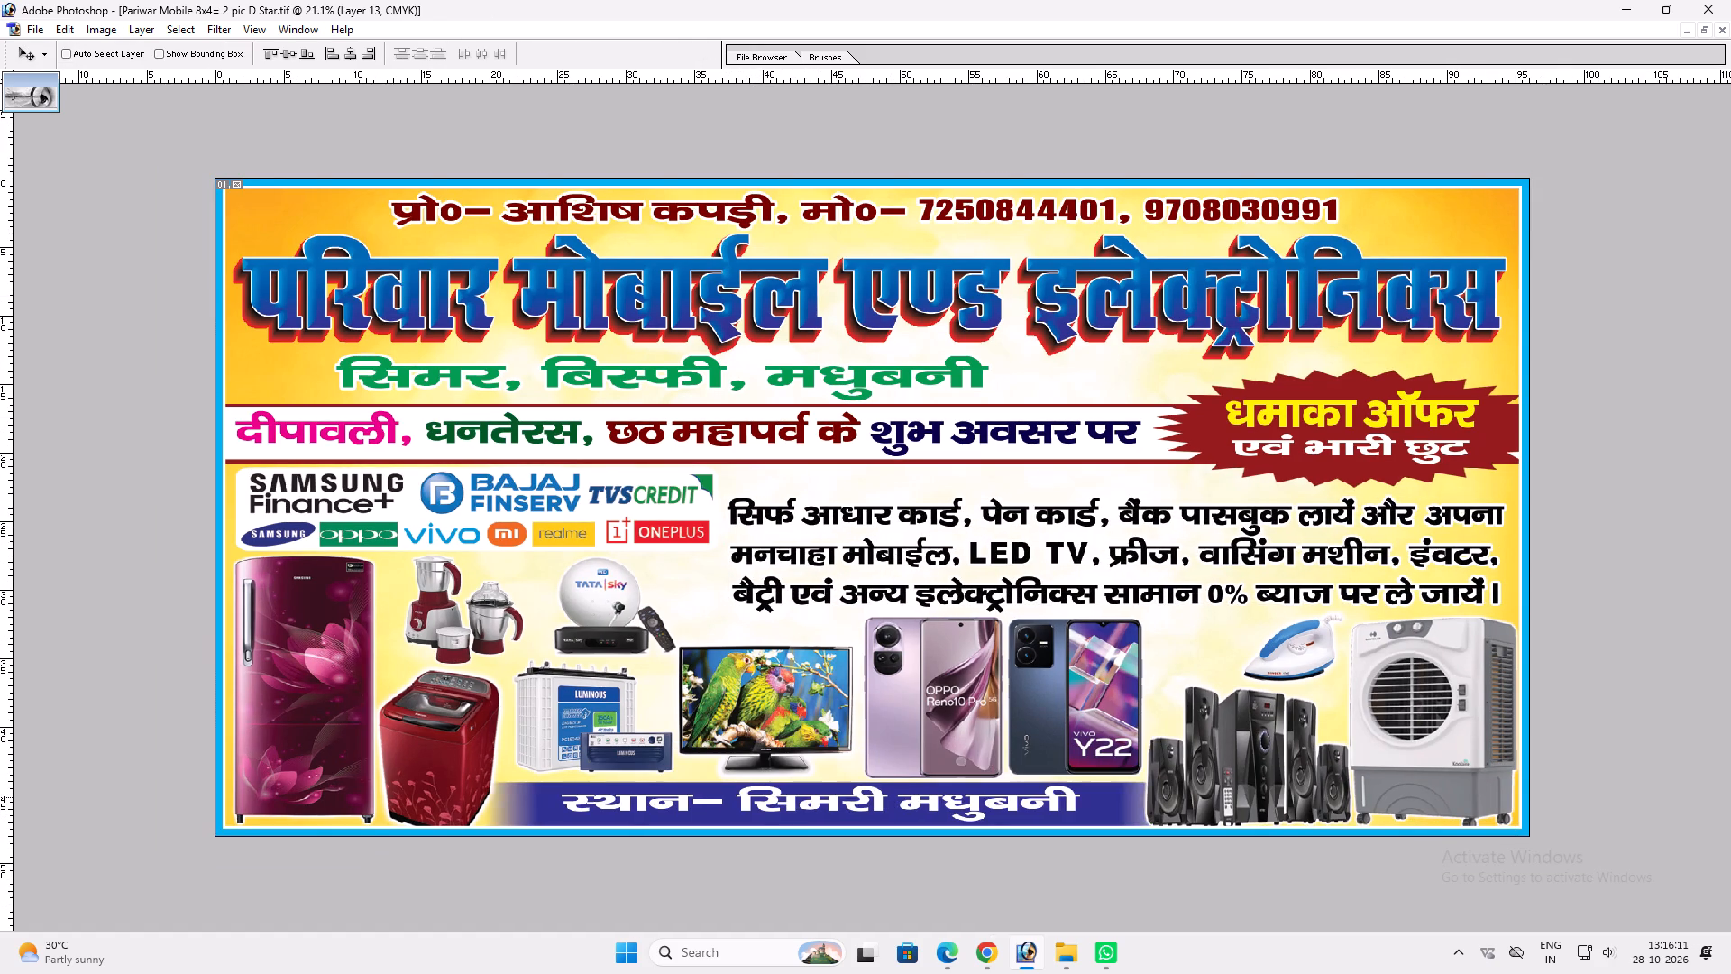
{"action": "left_click_drag", "start_coordinate": [836, 797], "coordinate": [839, 795]}
{"action": "key", "text": "v"}
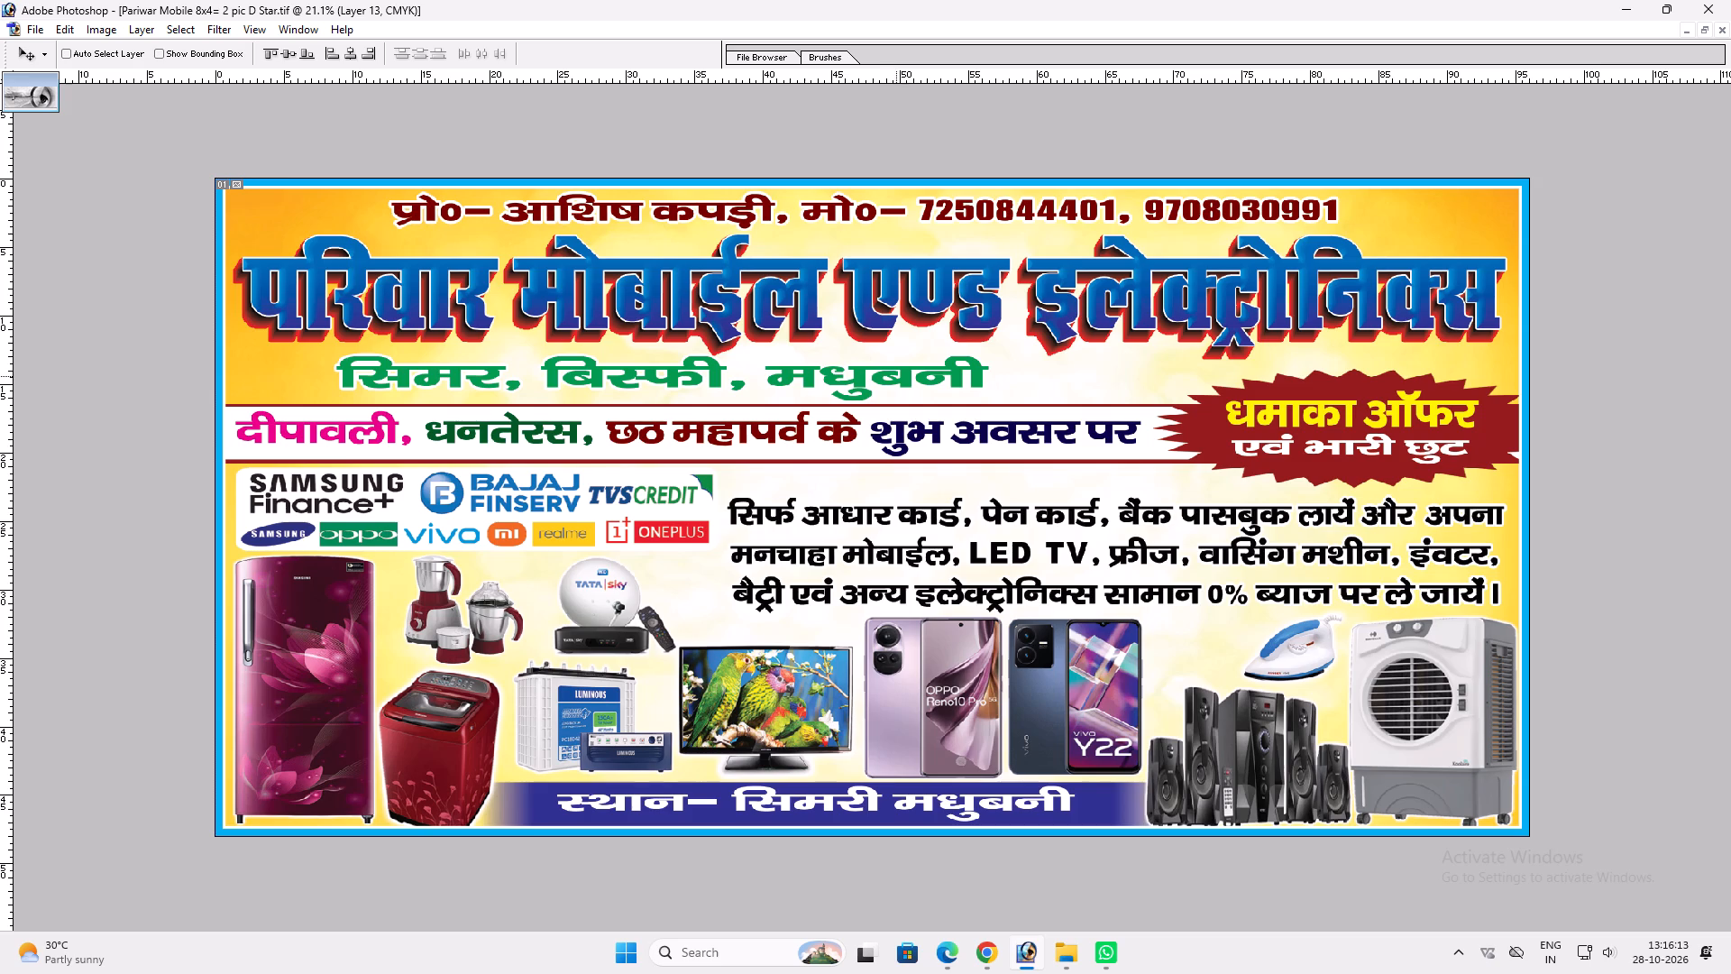
Scale the green address line down to about 75% and shift it about 3 inches toward the banner's left edge.
{"action": "left_click", "coordinate": [905, 372], "text": "ctrl"}
{"action": "key", "text": "ctrl+t"}
{"action": "left_click_drag", "start_coordinate": [987, 363], "coordinate": [836, 367], "text": "shift"}
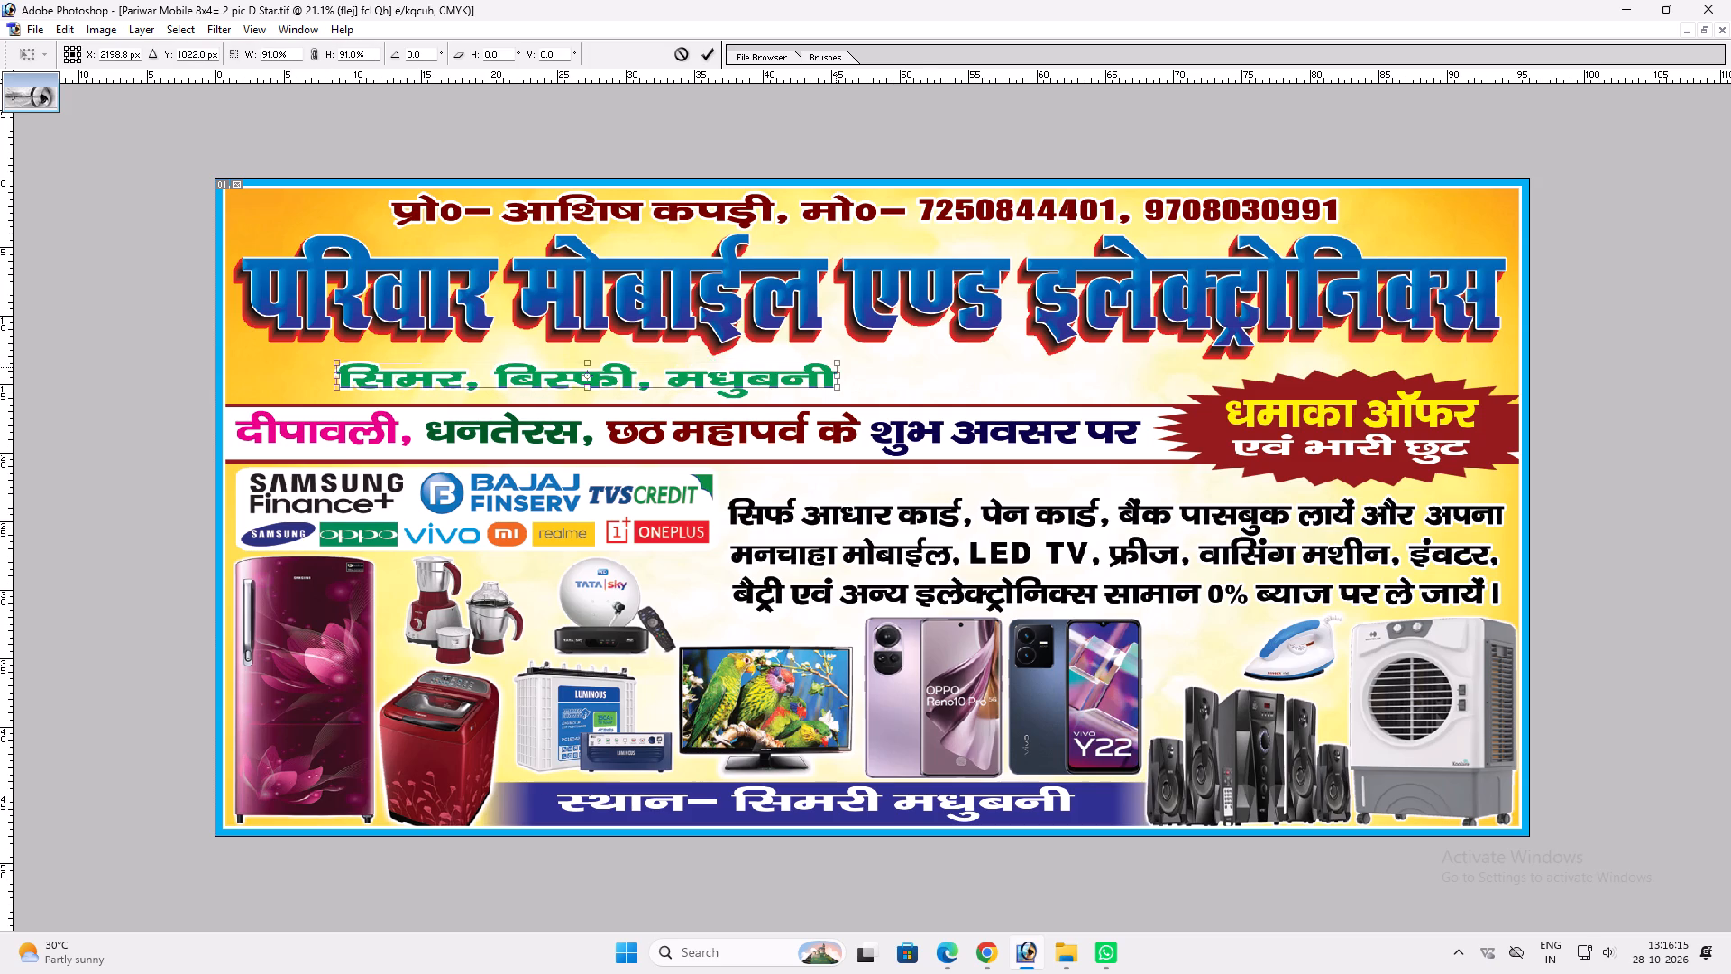
{"action": "left_click_drag", "start_coordinate": [836, 367], "coordinate": [828, 367], "text": "shift"}
{"action": "key", "text": "Return"}
{"action": "type", "text": "vv"}
{"action": "left_click_drag", "start_coordinate": [836, 383], "coordinate": [792, 380], "text": "shift"}
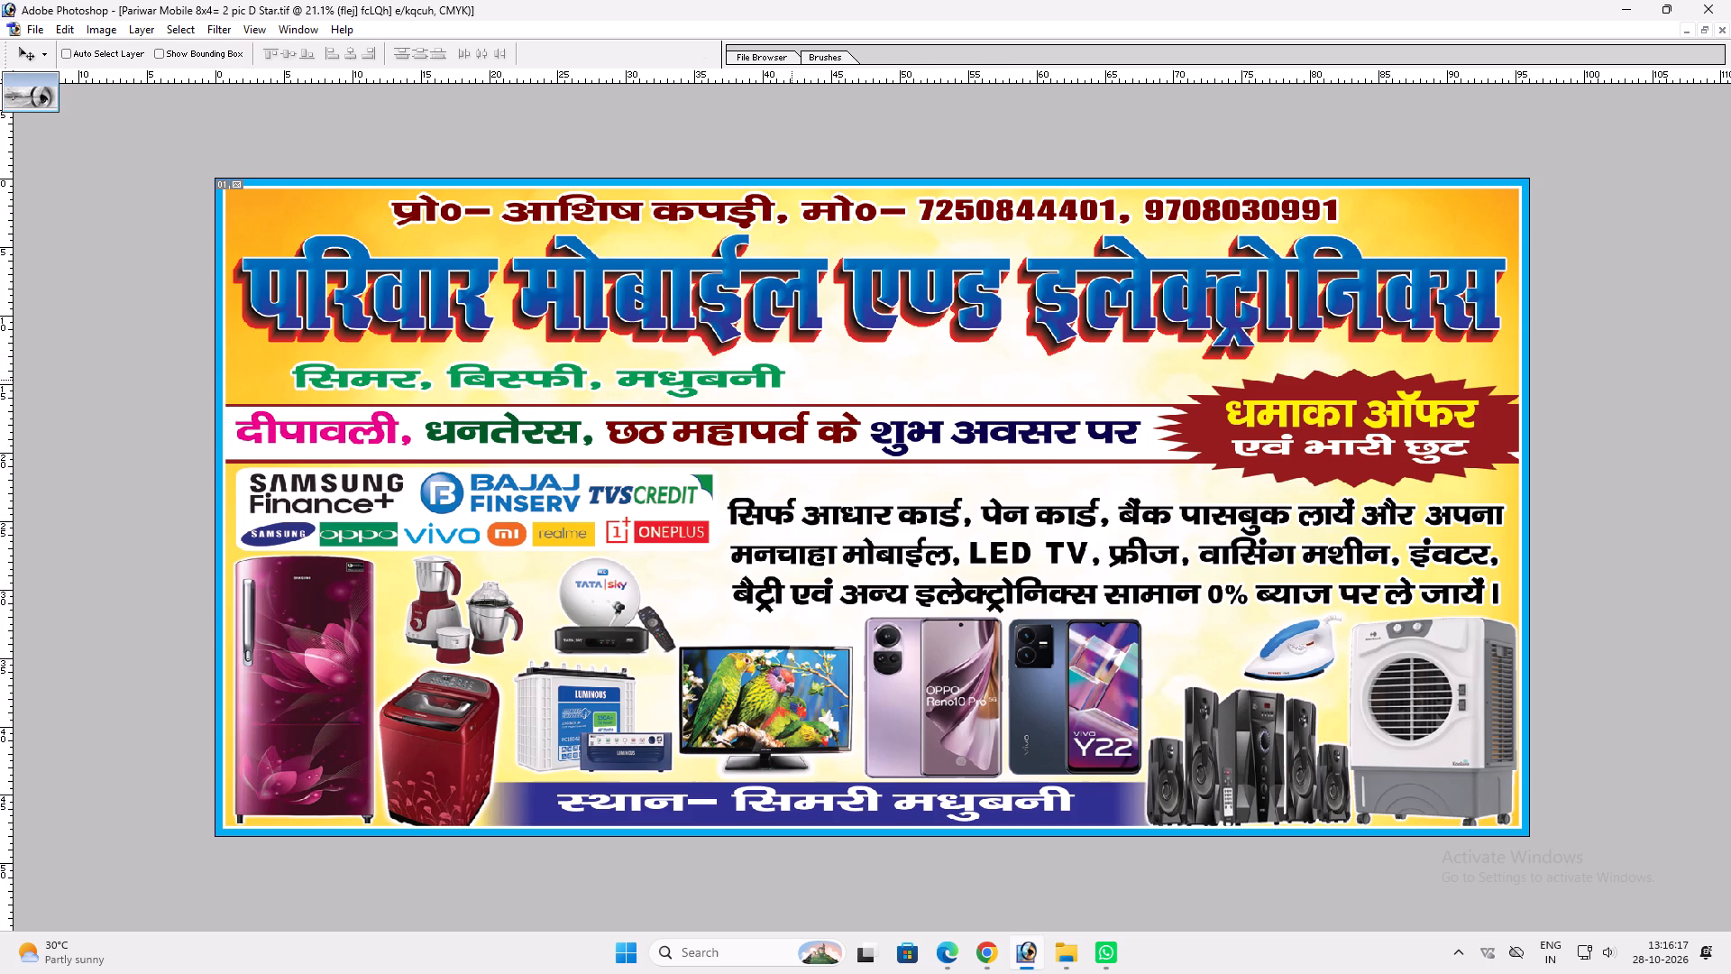
Stretch the green address line taller and fine-tune its position between the shop name and the festive line.
{"action": "key", "text": "ctrl+t"}
{"action": "left_click", "coordinate": [742, 358], "text": "shift"}
{"action": "key", "text": "Return"}
{"action": "key", "text": "v"}
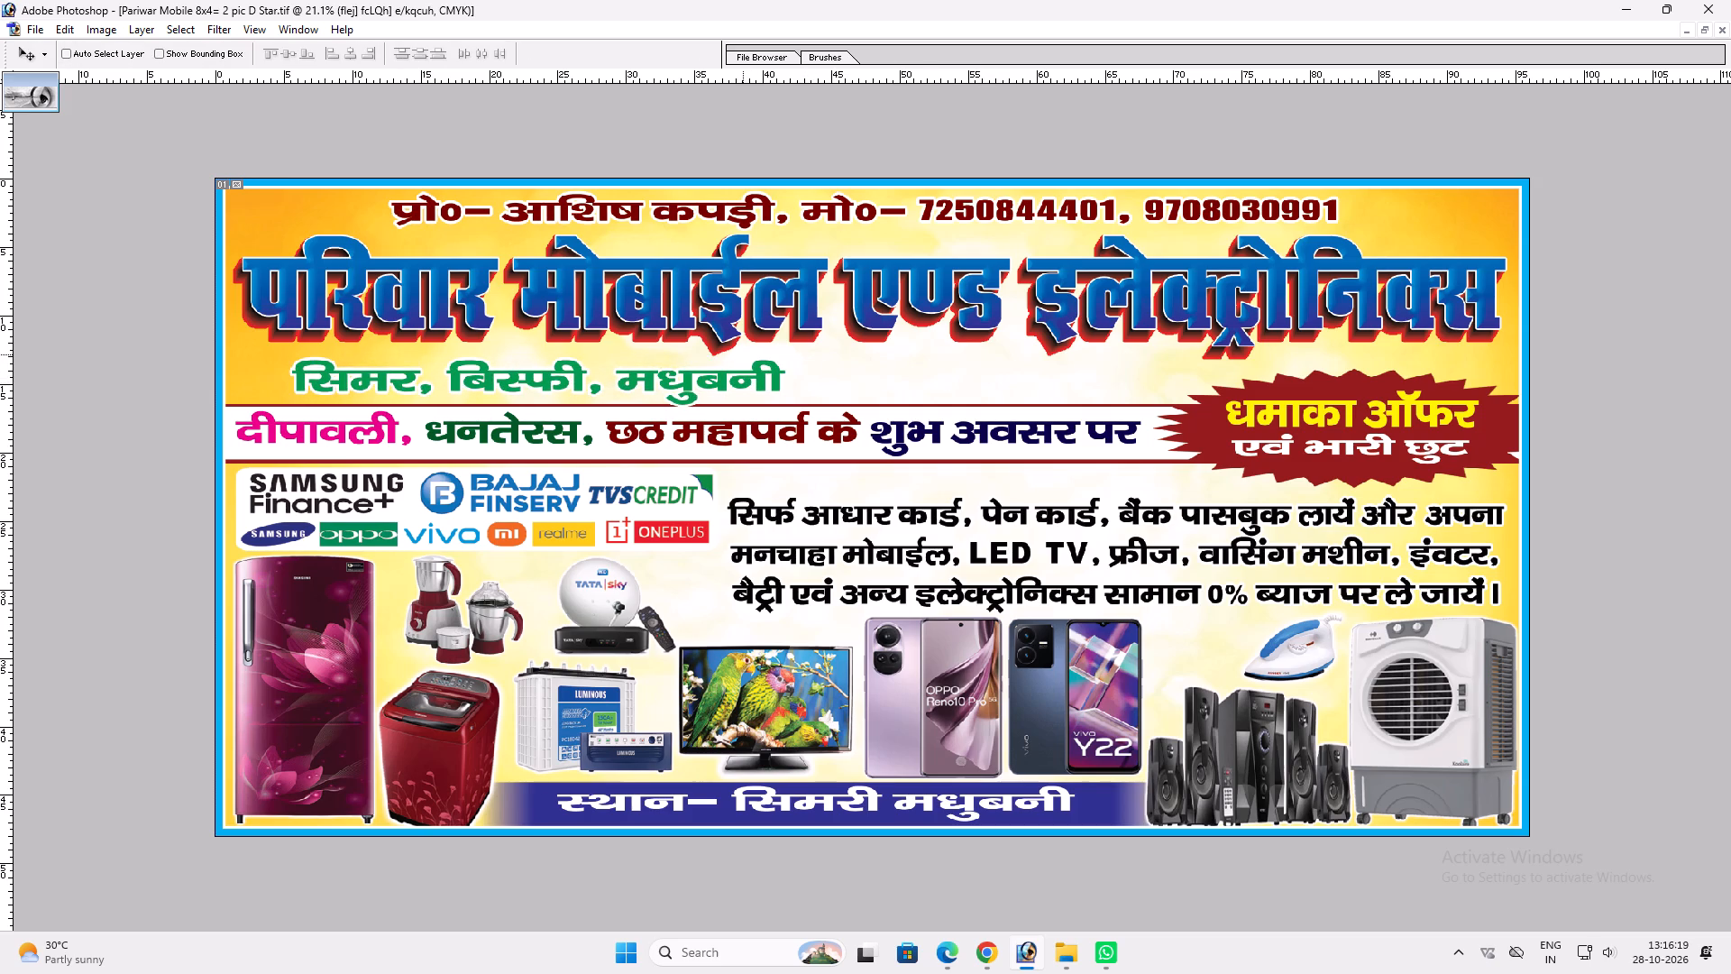
{"action": "left_click_drag", "start_coordinate": [759, 359], "coordinate": [759, 349]}
{"action": "key", "text": "ctrl+t"}
{"action": "left_click_drag", "start_coordinate": [741, 386], "coordinate": [732, 387], "text": "shift"}
{"action": "key", "text": "Return"}
{"action": "type", "text": "vv"}
{"action": "left_click", "coordinate": [732, 387]}
{"action": "key", "text": "Down"}
{"action": "key", "text": "v"}
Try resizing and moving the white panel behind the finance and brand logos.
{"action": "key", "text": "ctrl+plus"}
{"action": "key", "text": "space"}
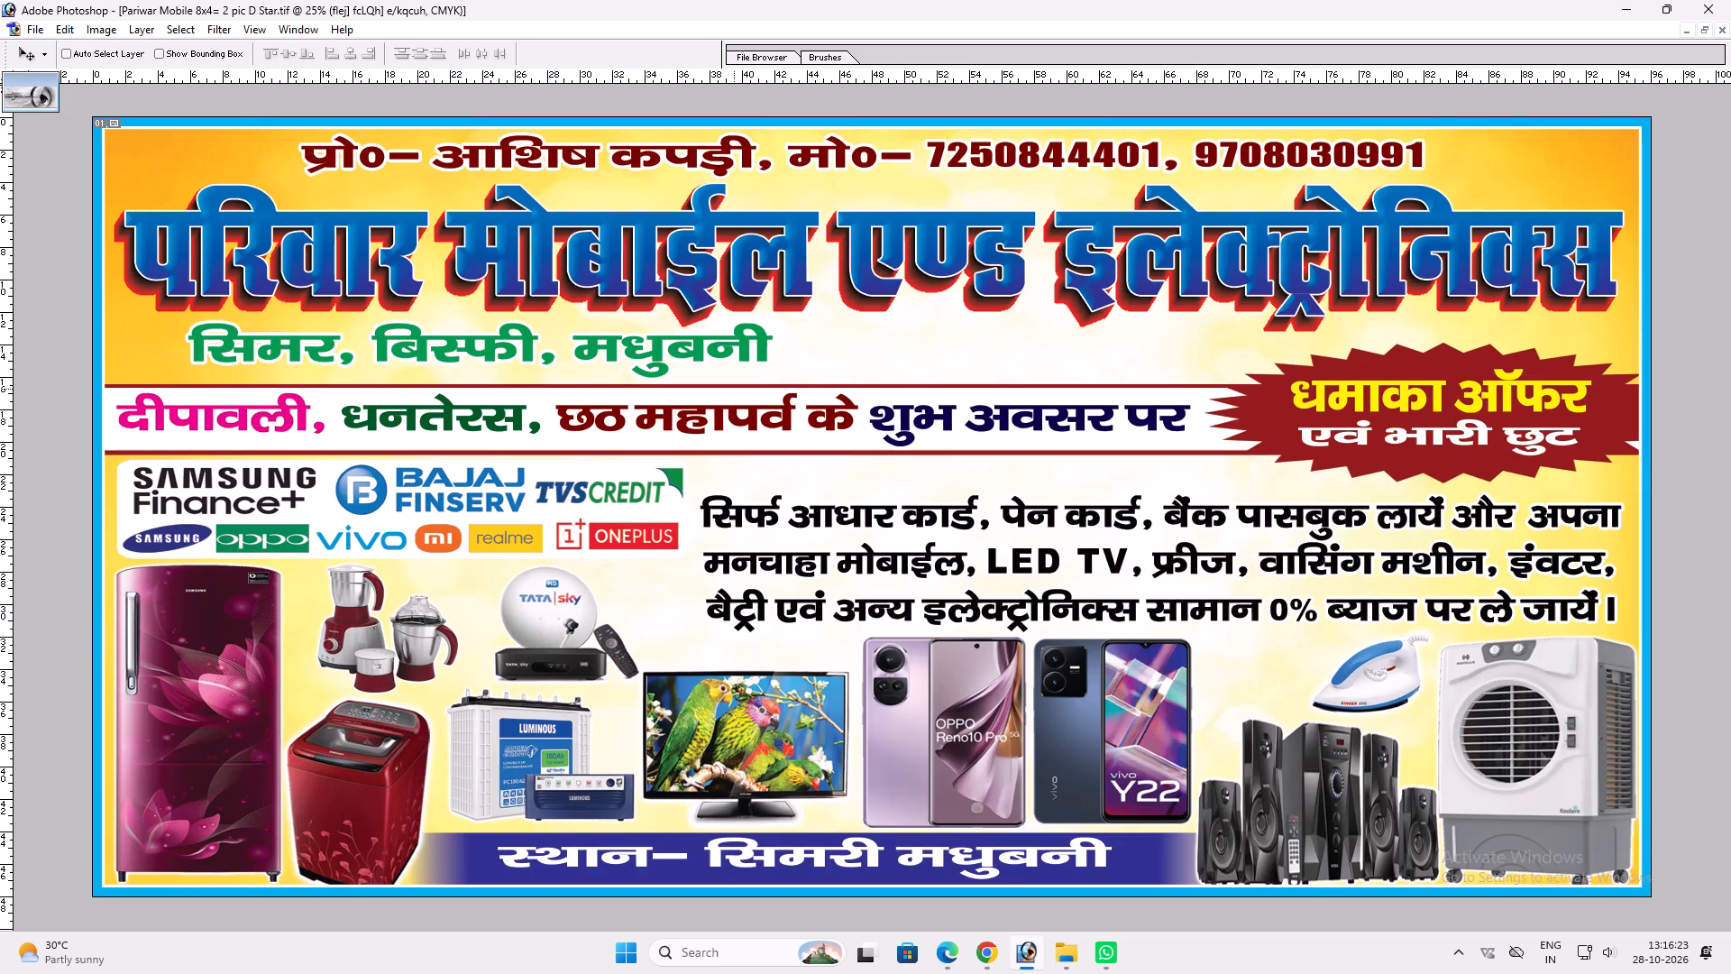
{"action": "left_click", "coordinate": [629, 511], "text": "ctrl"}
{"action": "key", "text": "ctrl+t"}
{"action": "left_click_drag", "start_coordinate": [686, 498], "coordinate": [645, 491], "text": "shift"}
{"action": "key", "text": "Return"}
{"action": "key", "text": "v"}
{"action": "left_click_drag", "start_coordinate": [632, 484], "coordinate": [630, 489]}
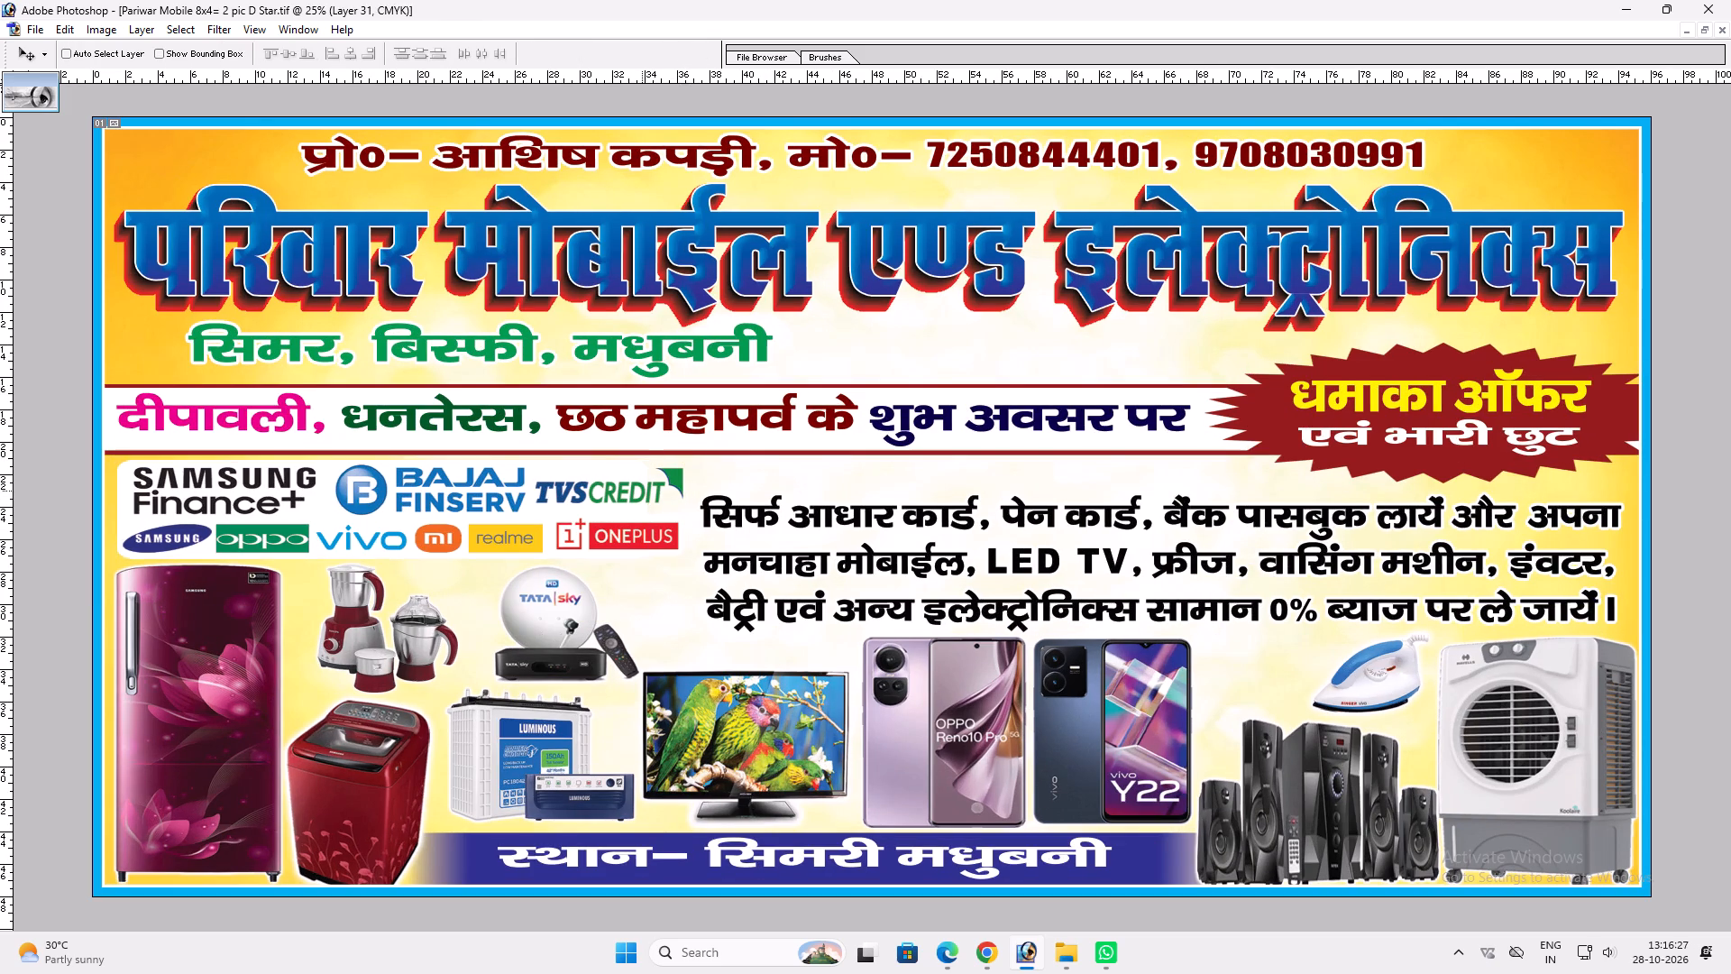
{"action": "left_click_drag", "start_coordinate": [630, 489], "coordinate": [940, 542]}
Delete the white panel layer behind the finance and brand logos.
{"action": "key", "text": "alt+l"}
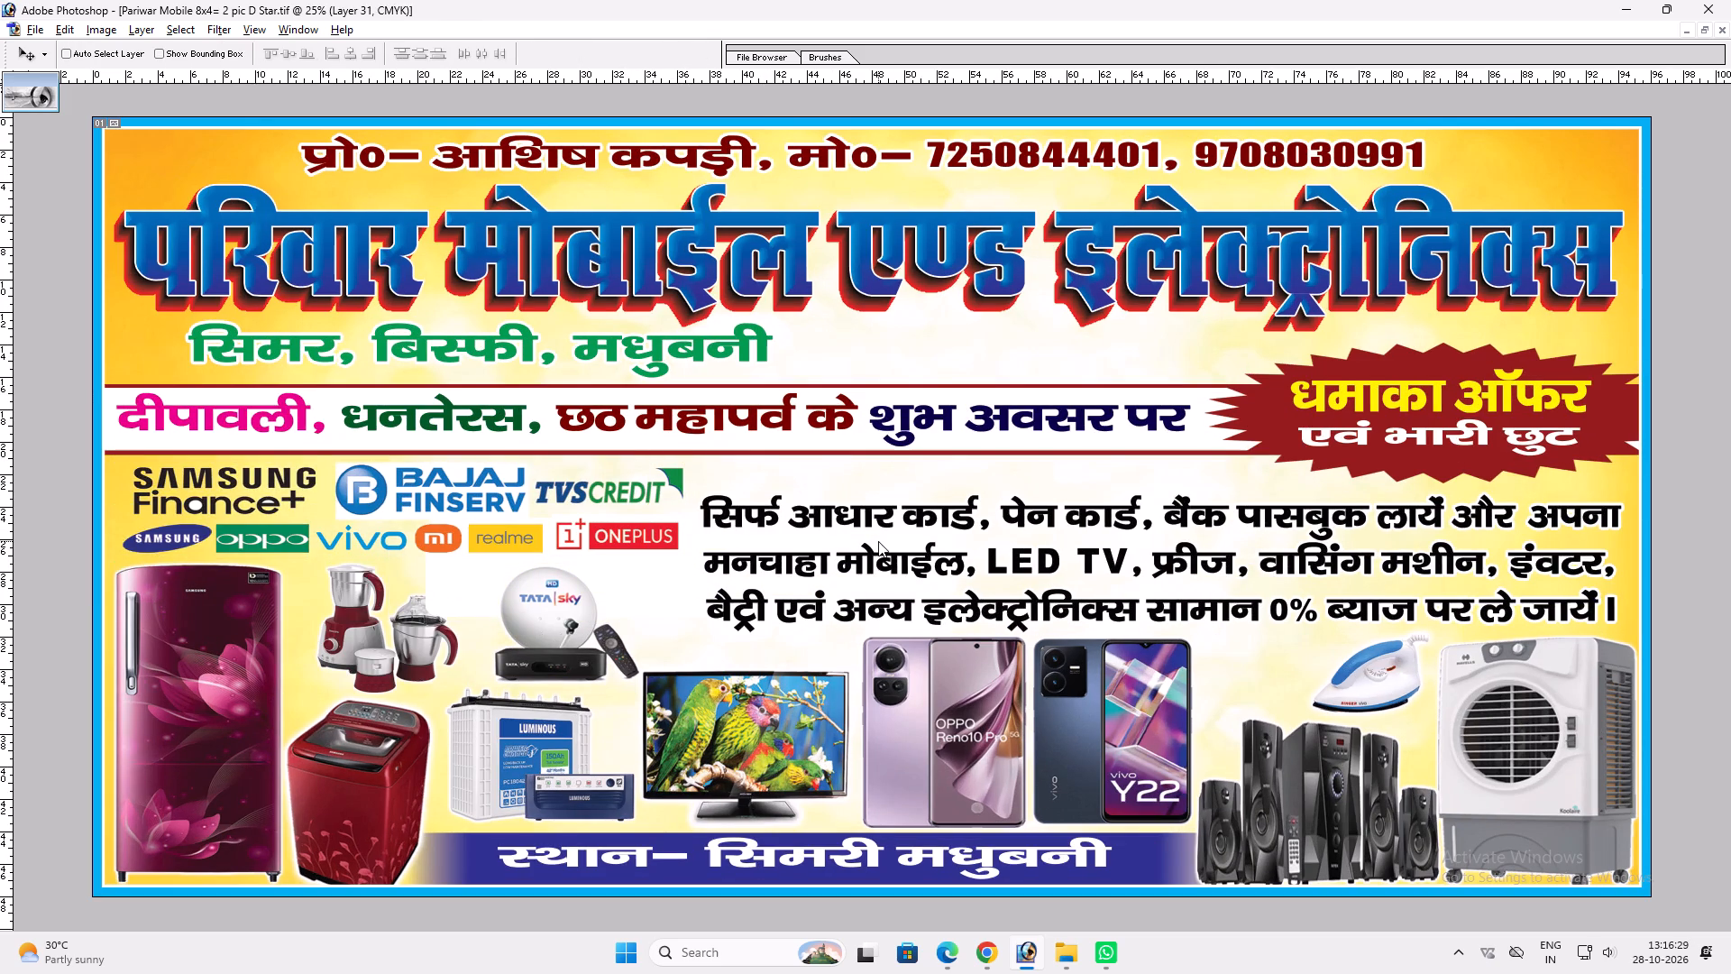
{"action": "key", "text": "alt+l"}
{"action": "key", "text": "alt+l"}
{"action": "key", "text": "v"}
{"action": "scroll", "coordinate": [820, 561], "scroll_direction": "up", "scroll_amount": 3}
{"action": "scroll", "coordinate": [787, 654], "scroll_direction": "up", "scroll_amount": 2}
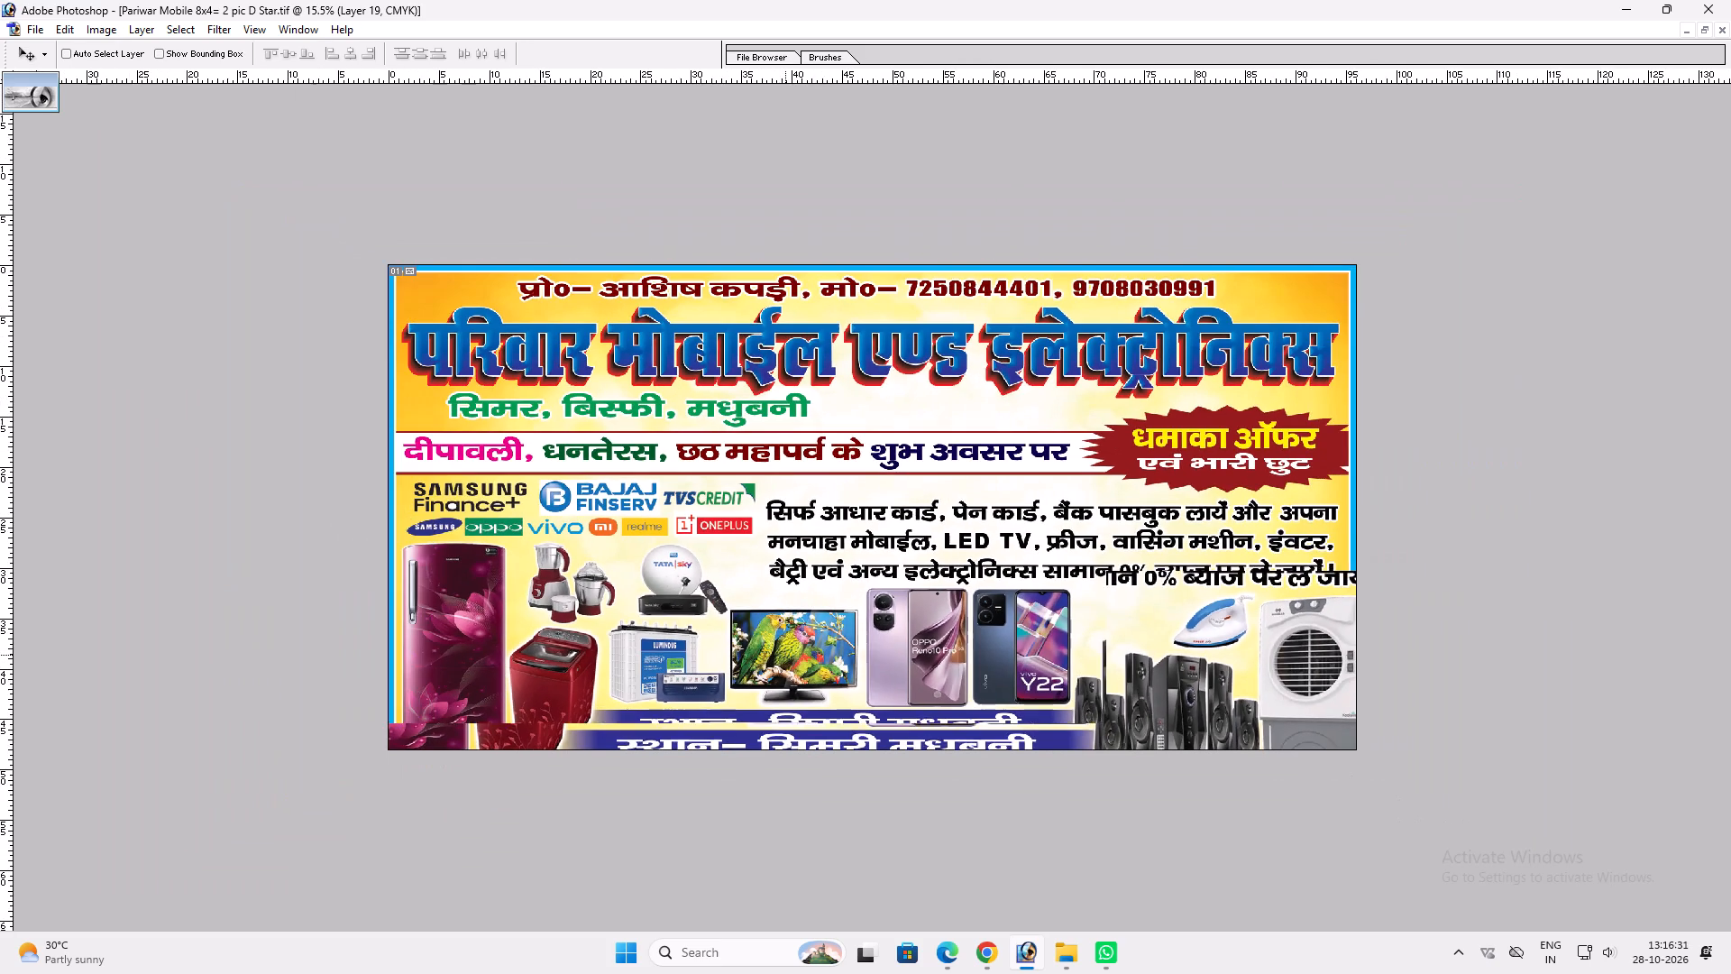
{"action": "key", "text": "ctrl+0"}
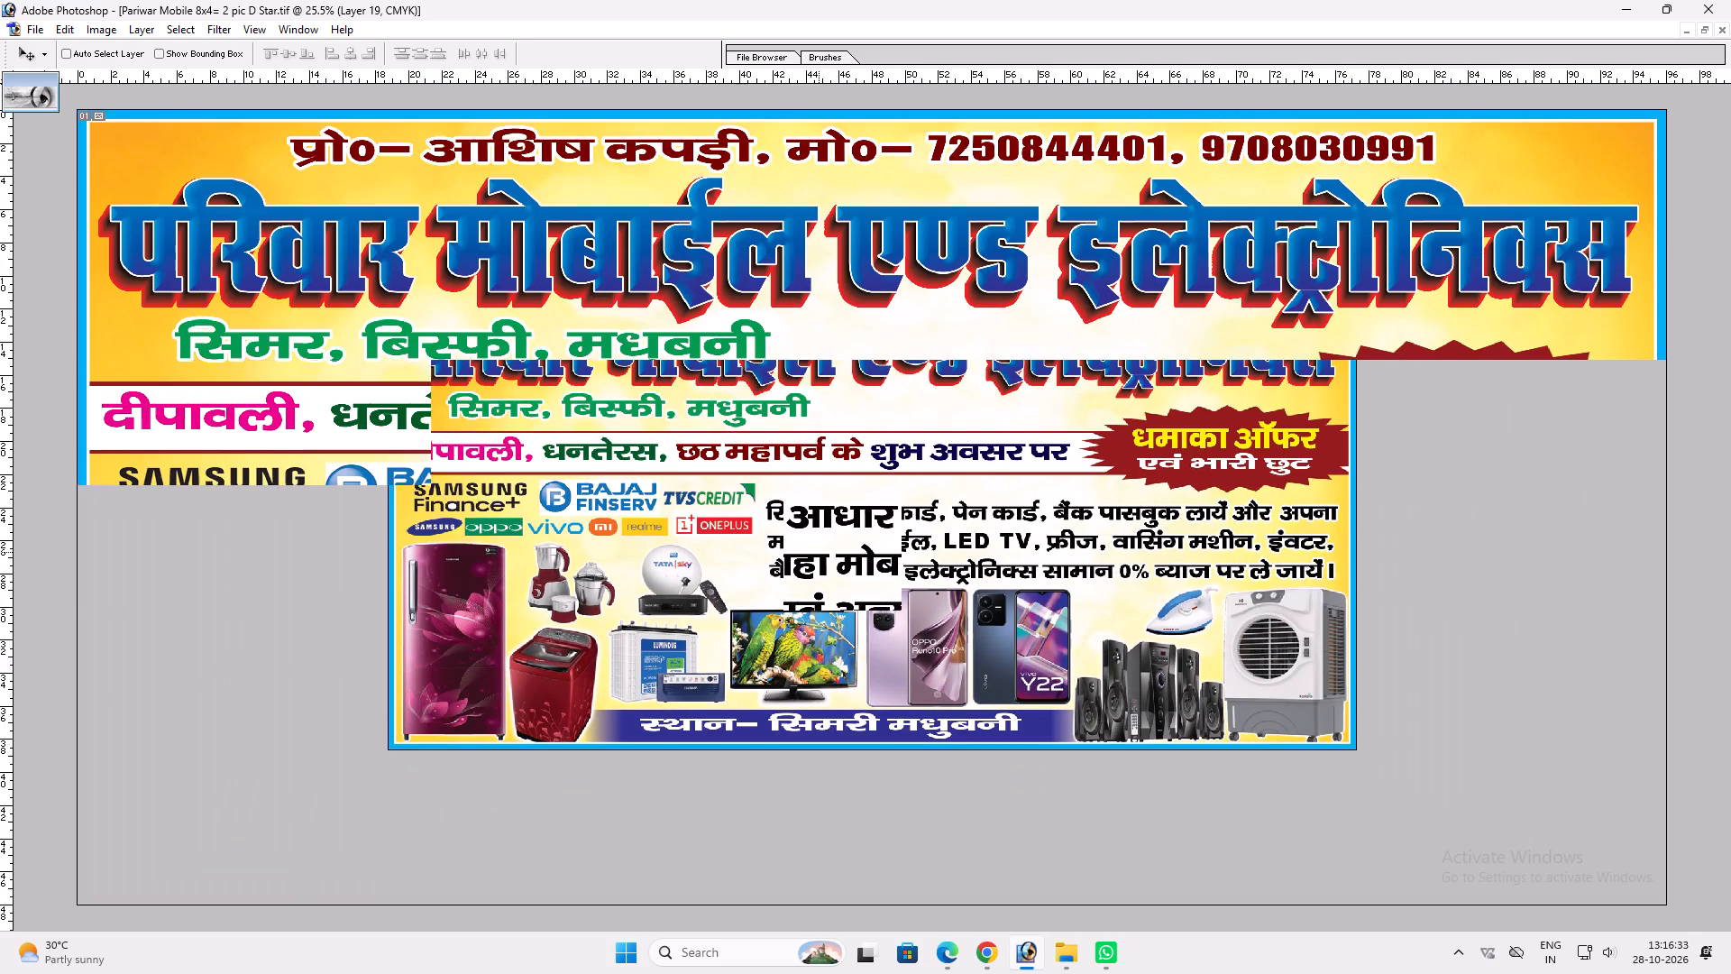
{"action": "scroll", "coordinate": [811, 552], "scroll_direction": "up", "scroll_amount": 1}
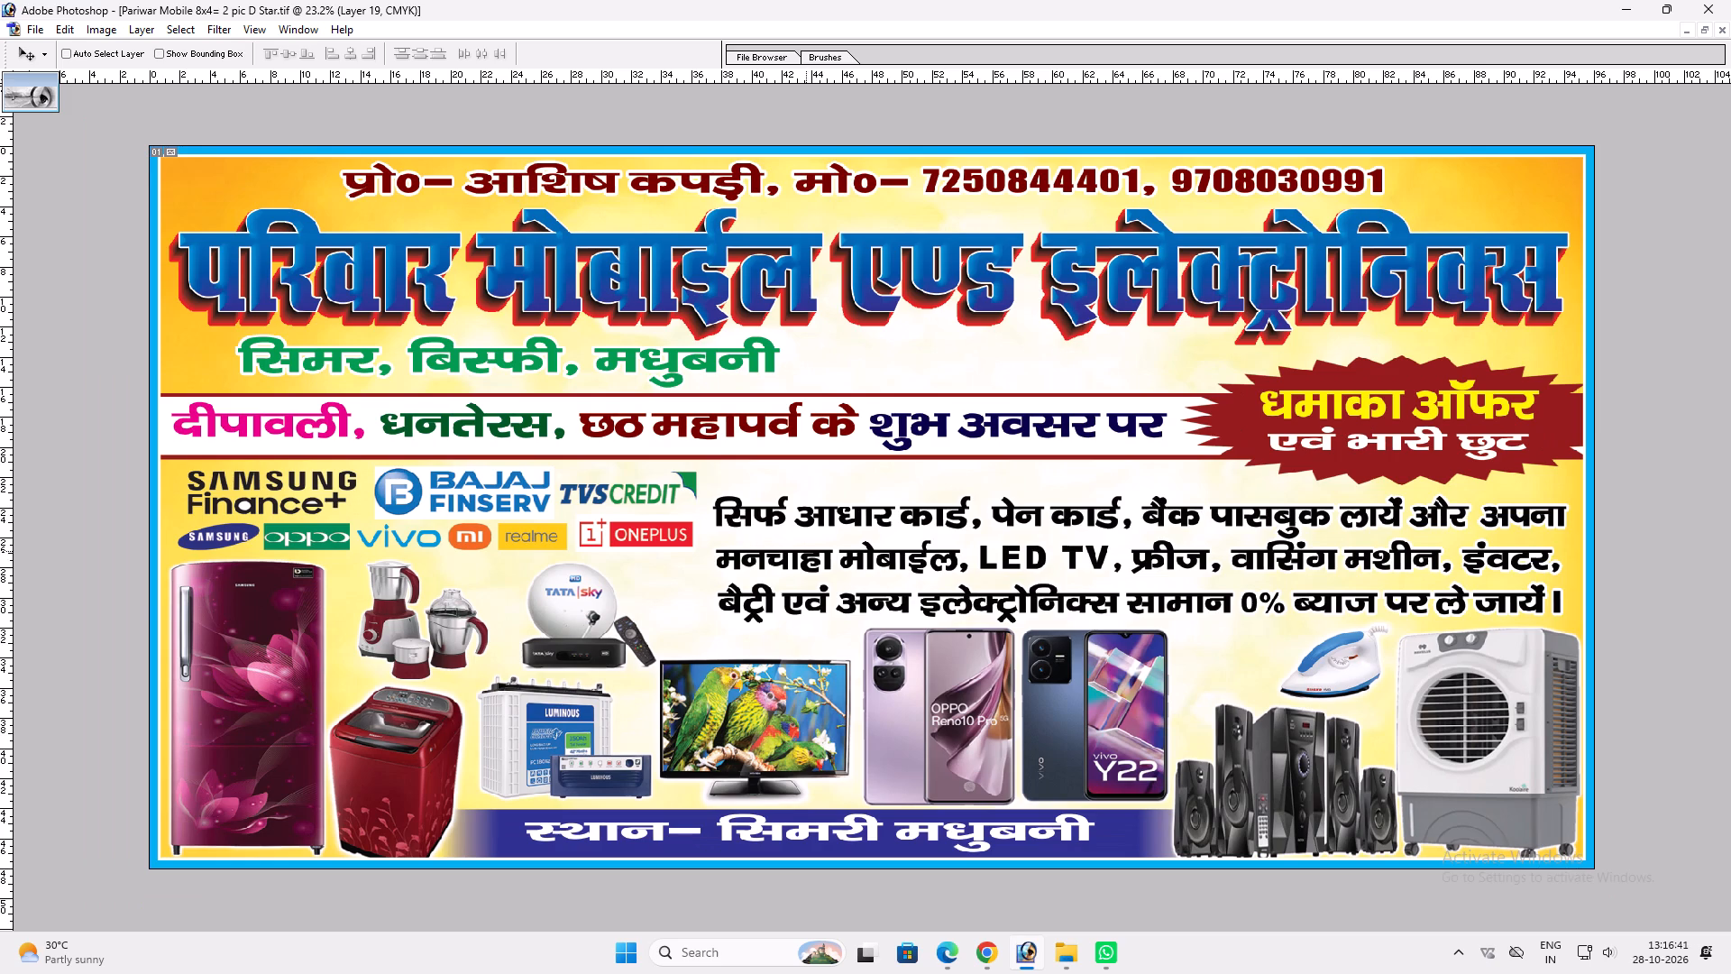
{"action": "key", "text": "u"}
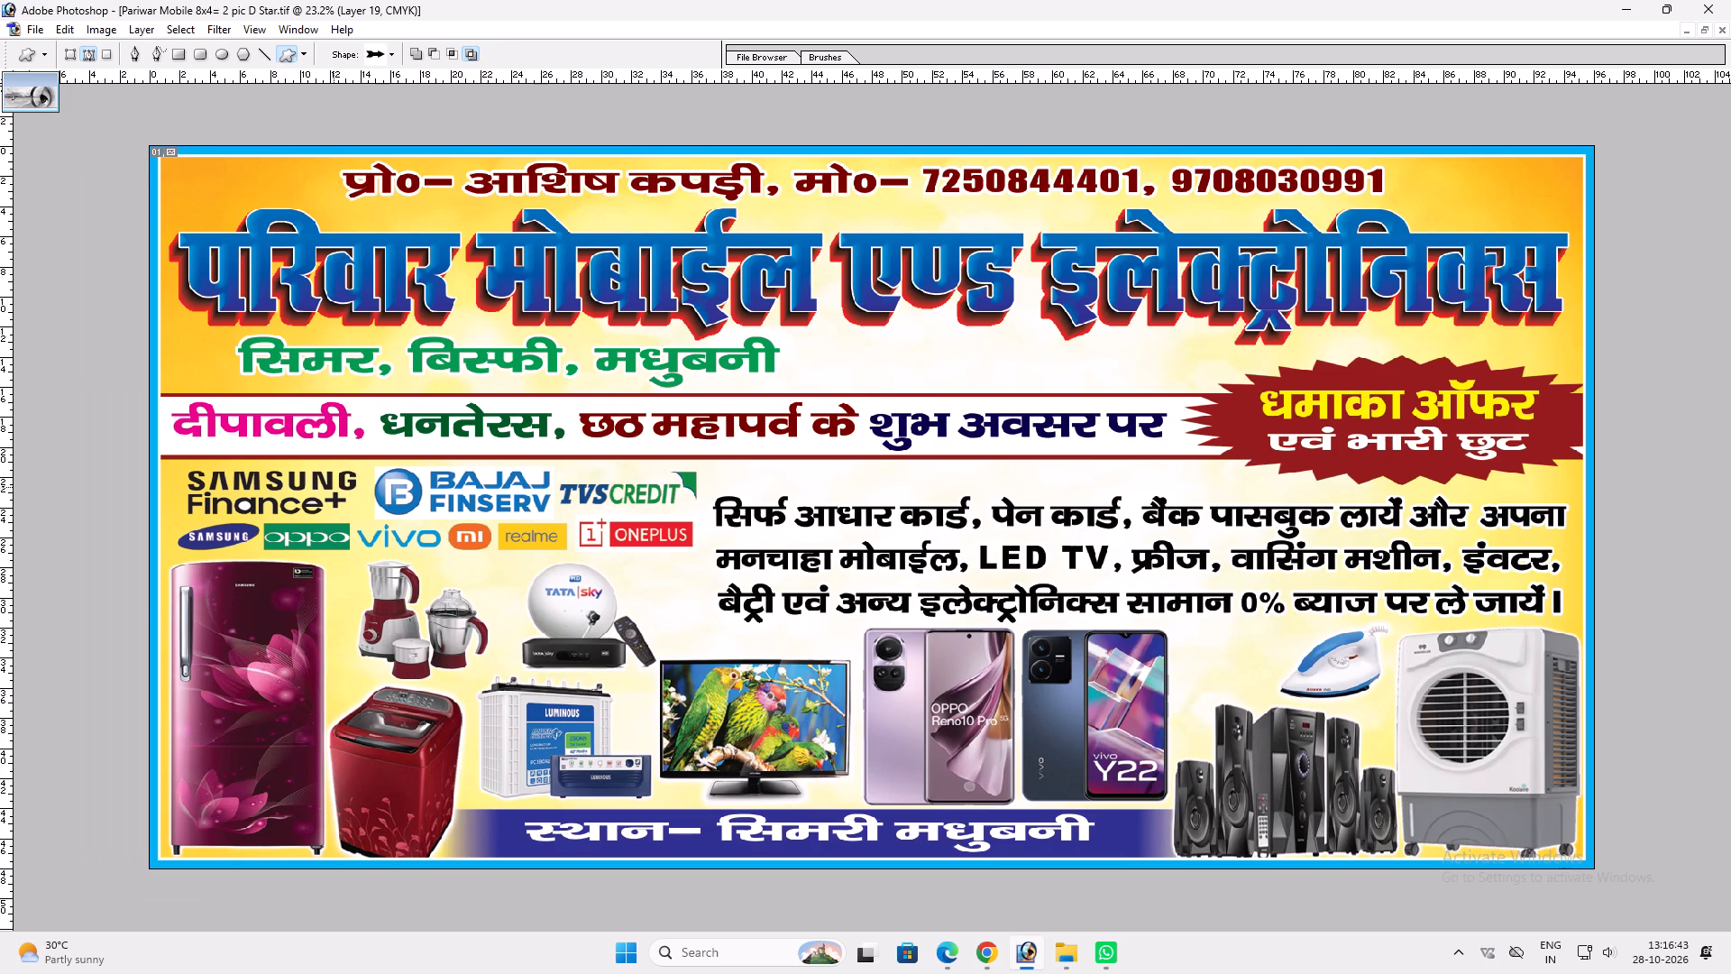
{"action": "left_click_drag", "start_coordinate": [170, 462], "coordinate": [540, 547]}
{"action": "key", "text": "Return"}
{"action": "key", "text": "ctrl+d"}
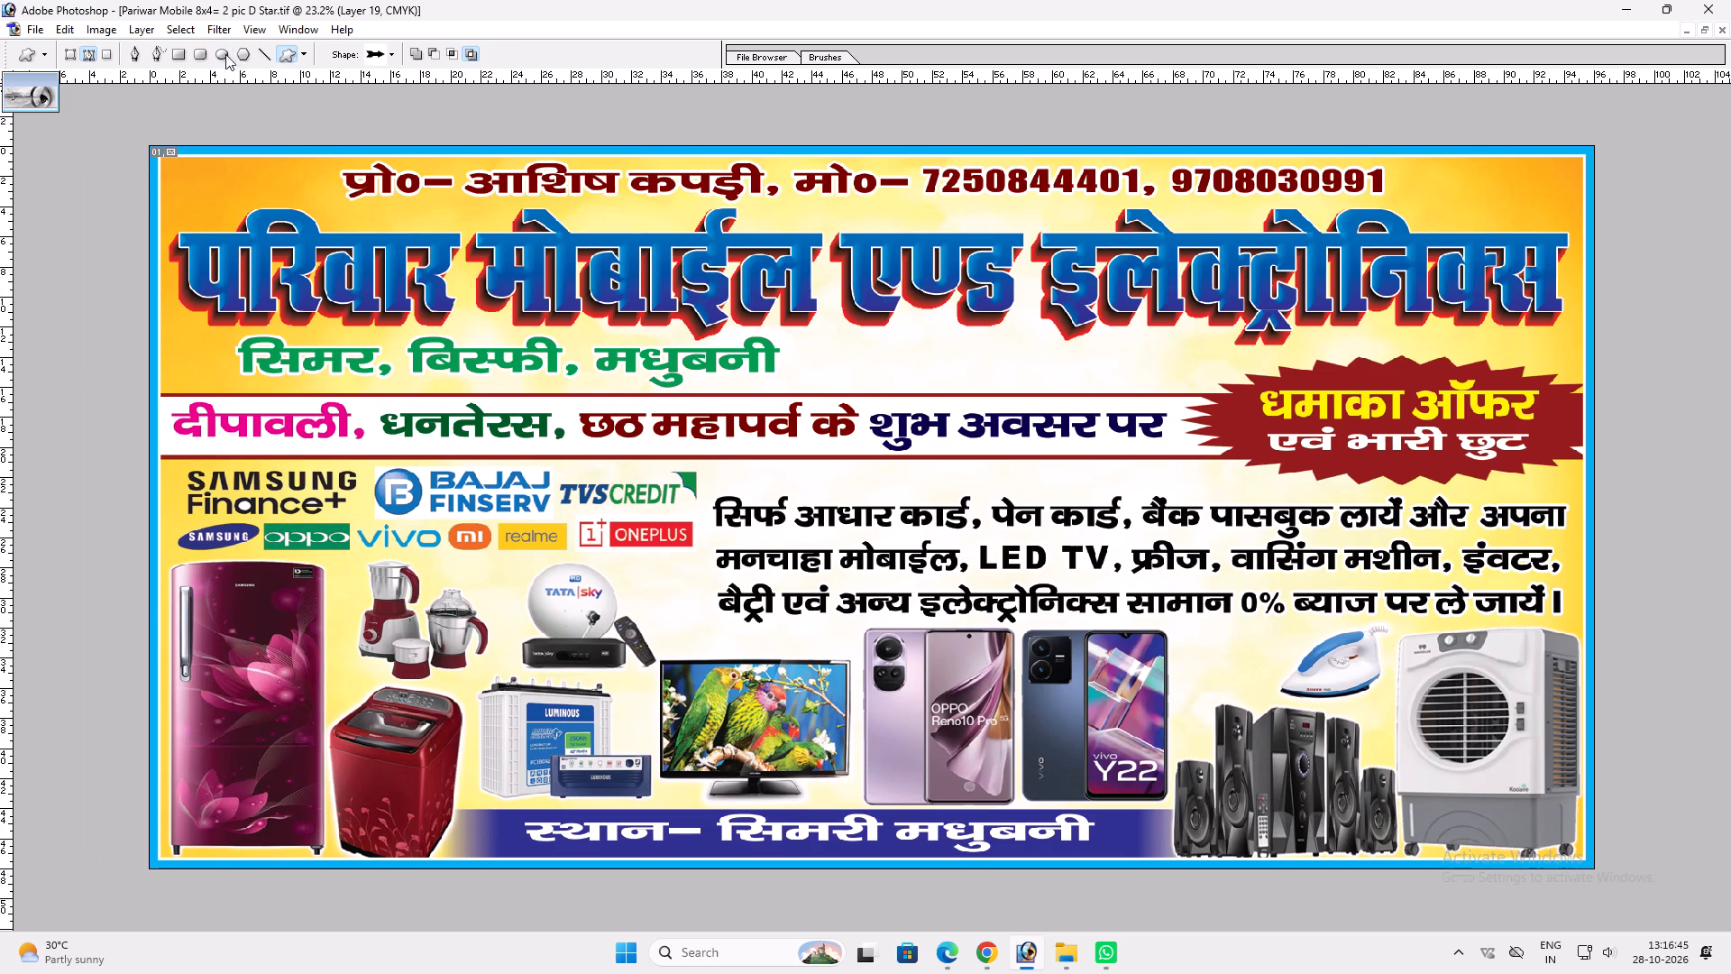
Draw a rounded rectangle outline with 0.6 in corner radius, about 36 by 6 inches, around the finance and brand logos.
{"action": "left_click", "coordinate": [196, 58]}
{"action": "left_click_drag", "start_coordinate": [387, 53], "coordinate": [128, 55]}
{"action": "type", "text": "0.6"}
{"action": "left_click_drag", "start_coordinate": [167, 465], "coordinate": [761, 563]}
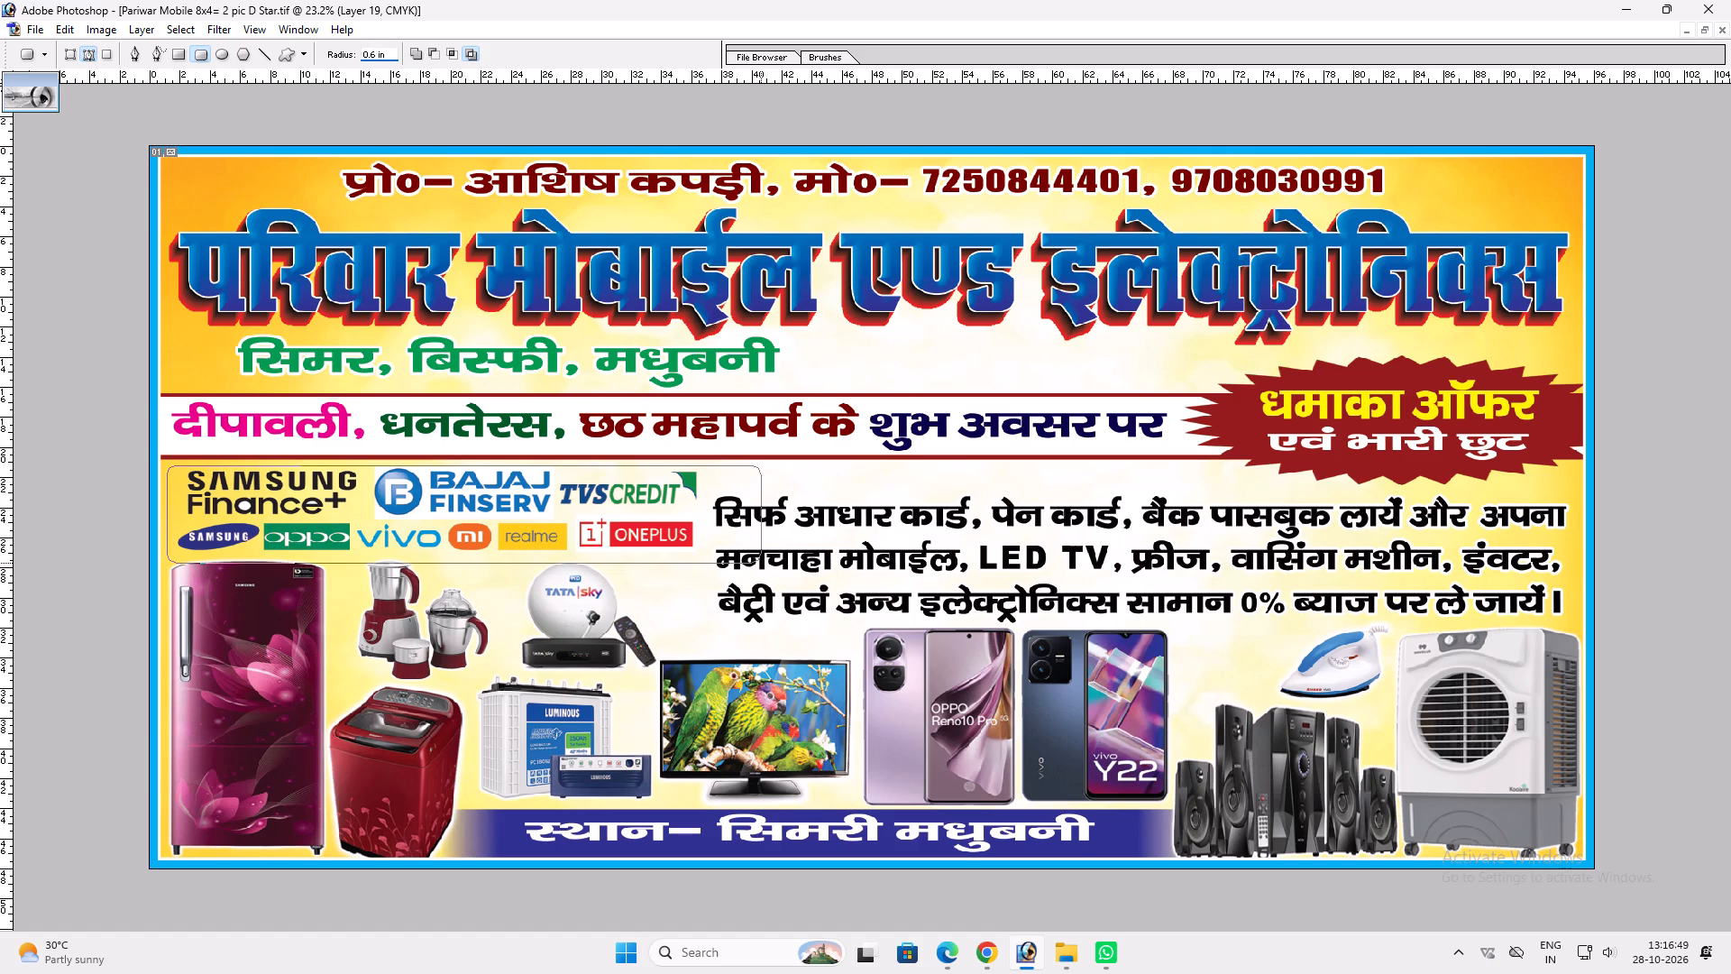
{"action": "left_click_drag", "start_coordinate": [761, 563], "coordinate": [710, 557]}
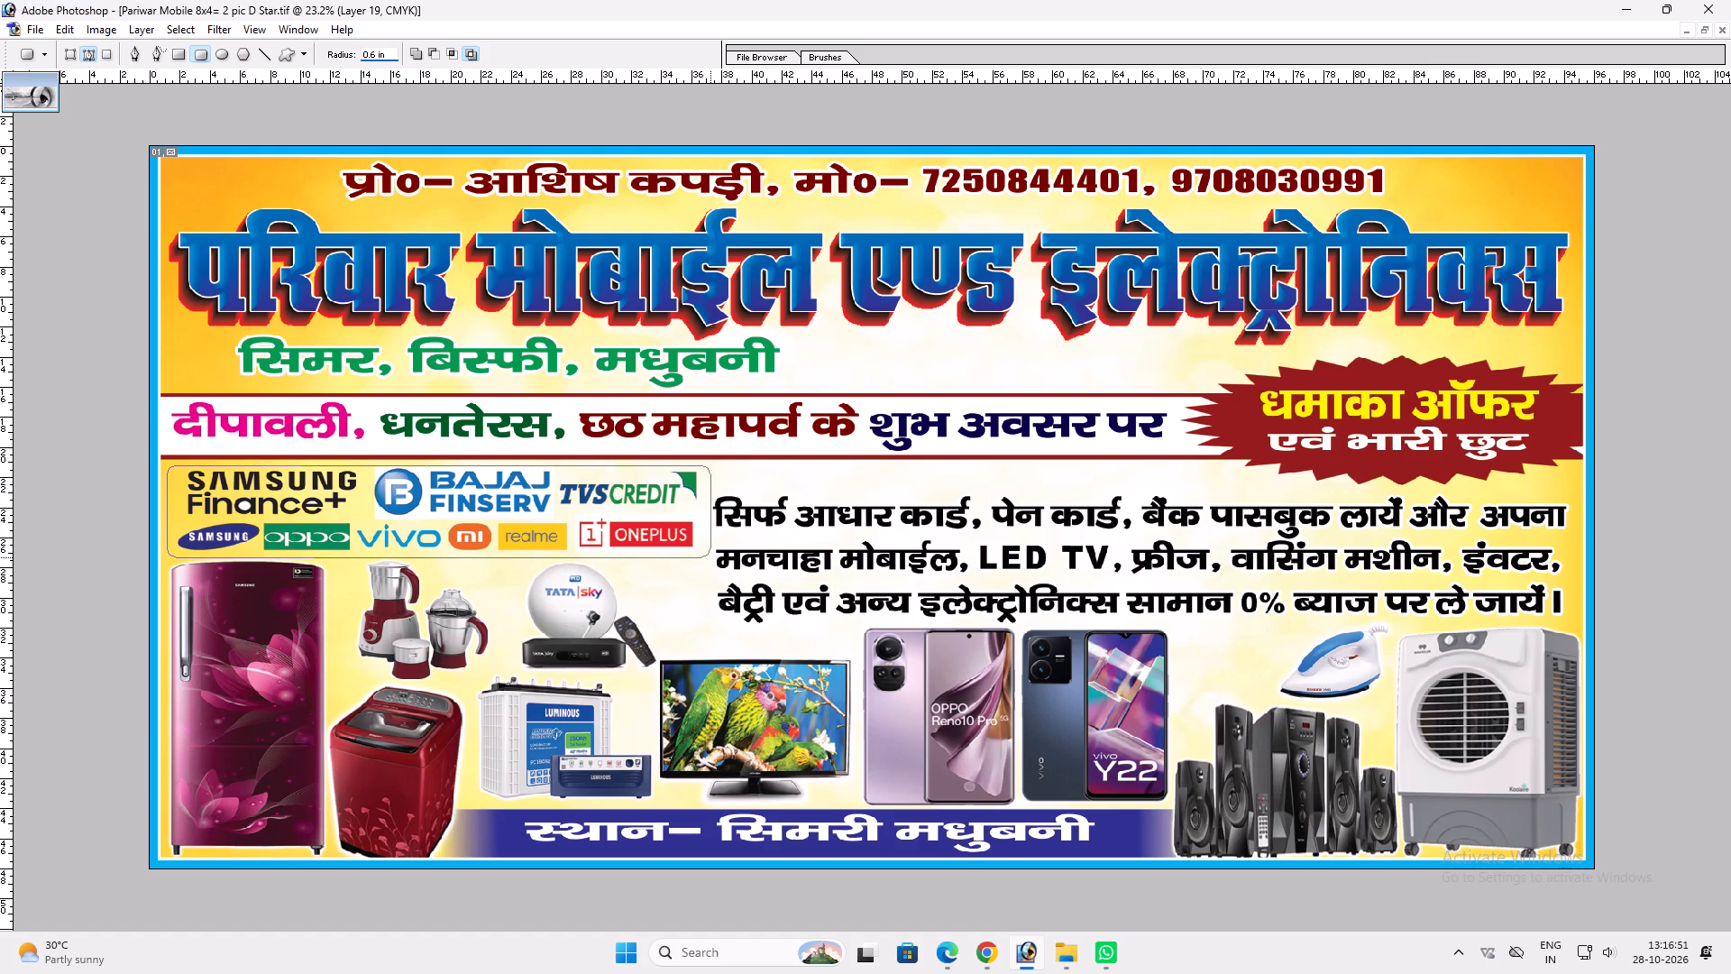
Copy the rounded-rectangle area of the white Background to a new layer and raise it to sit just behind the finance and brand logos.
{"action": "left_click_drag", "start_coordinate": [710, 557], "coordinate": [710, 557]}
{"action": "key", "text": "ctrl+Return"}
{"action": "key", "text": "v"}
{"action": "right_click", "coordinate": [670, 596]}
{"action": "left_click", "coordinate": [720, 629]}
{"action": "key", "text": "ctrl+c"}
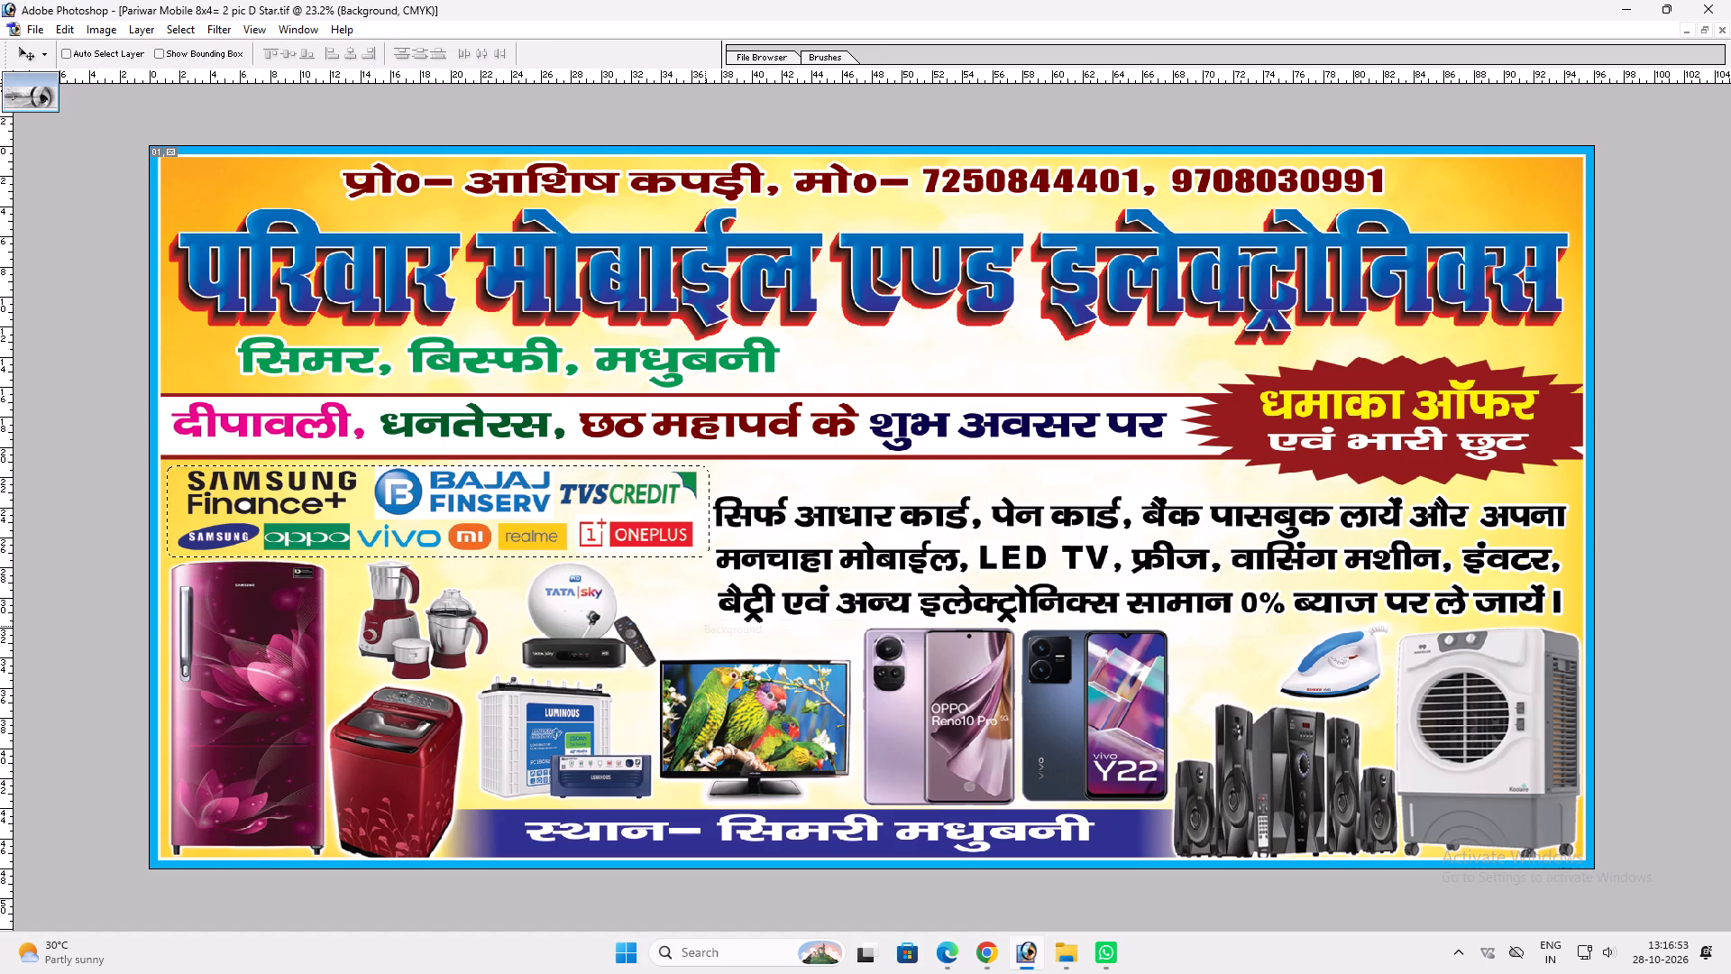
{"action": "key", "text": "ctrl+v"}
{"action": "key", "text": "ctrl+bracketright"}
{"action": "key", "text": "ctrl+bracketright"}
{"action": "key", "text": "ctrl+bracketright"}
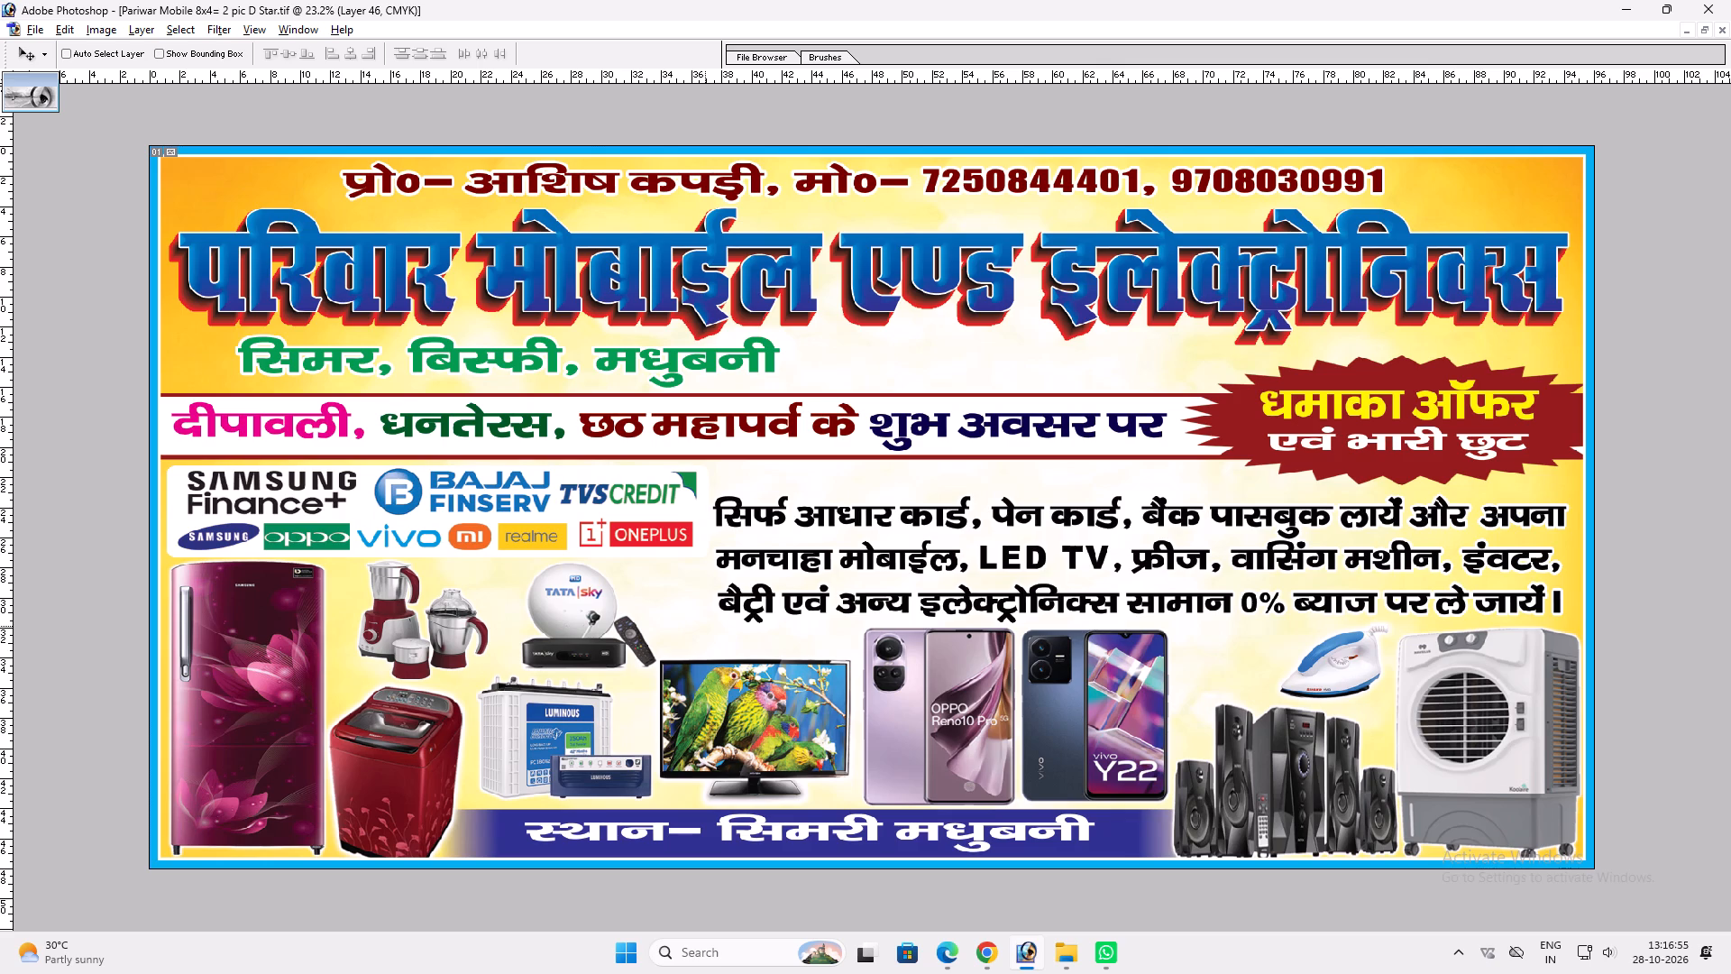
Add a stroke and a black drop shadow with 100% opacity, 20% spread and 13 px size to the white logo panel.
{"action": "key", "text": "alt+l"}
{"action": "key", "text": "alt+y"}
{"action": "key", "text": "k"}
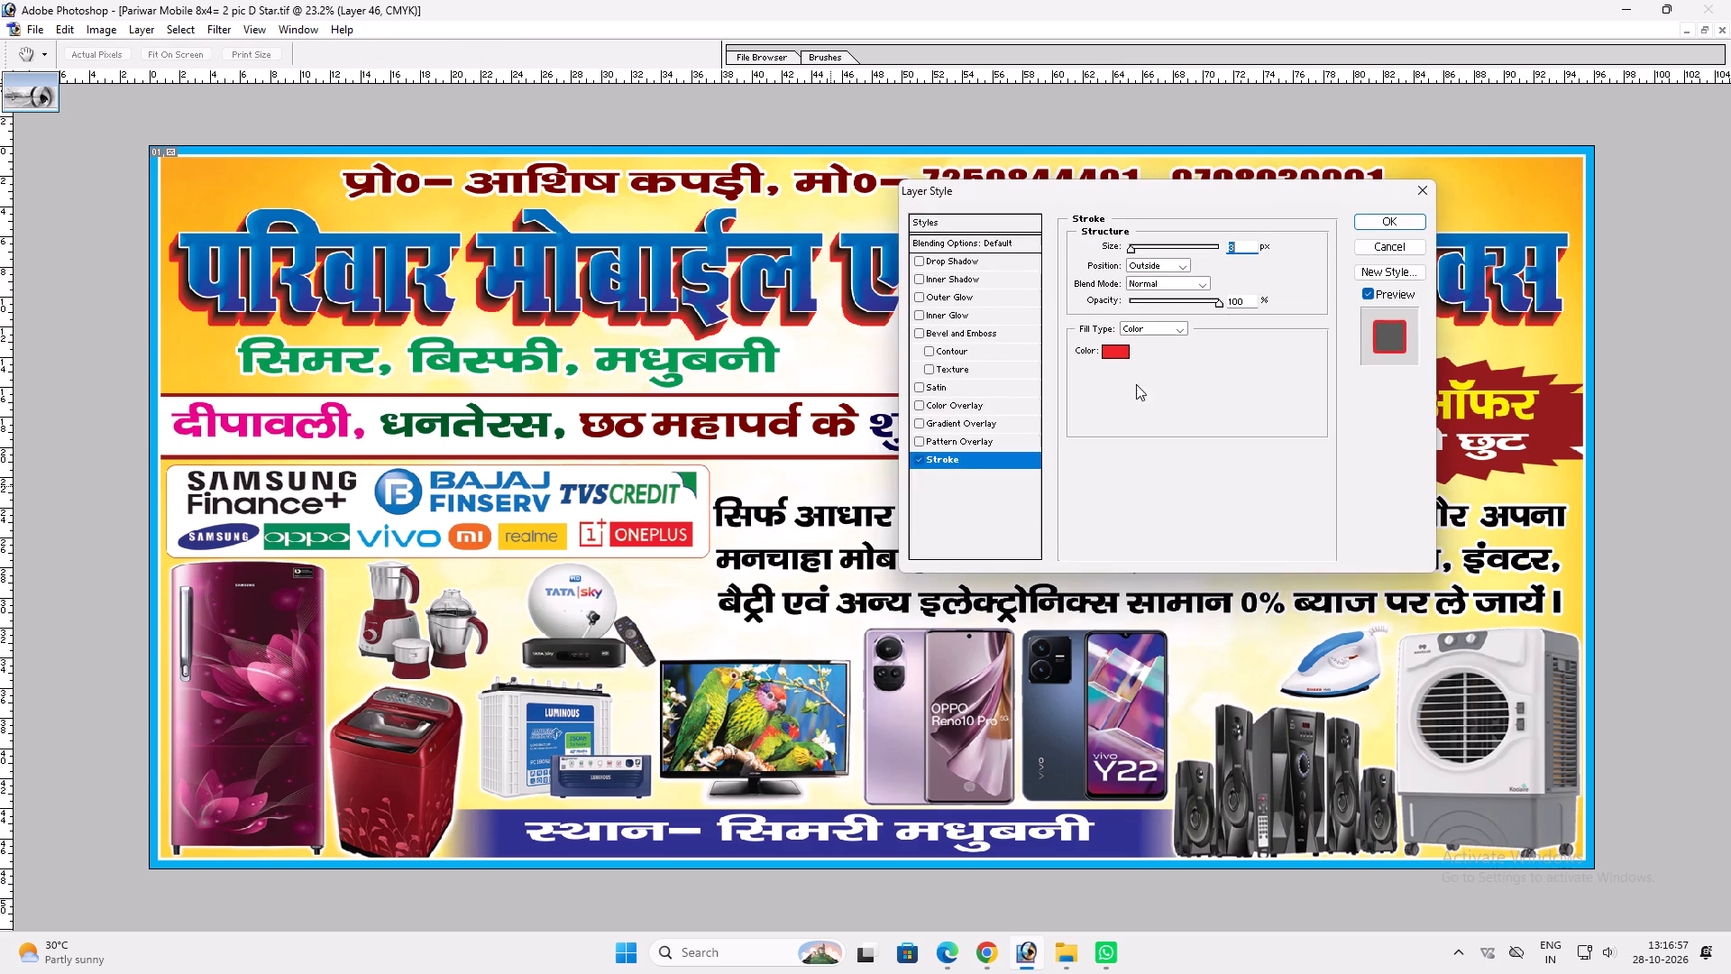
{"action": "left_click", "coordinate": [967, 261]}
{"action": "left_click_drag", "start_coordinate": [1204, 262], "coordinate": [1234, 265]}
{"action": "left_click", "coordinate": [1140, 358]}
{"action": "left_click", "coordinate": [1138, 343]}
{"action": "left_click", "coordinate": [1142, 326]}
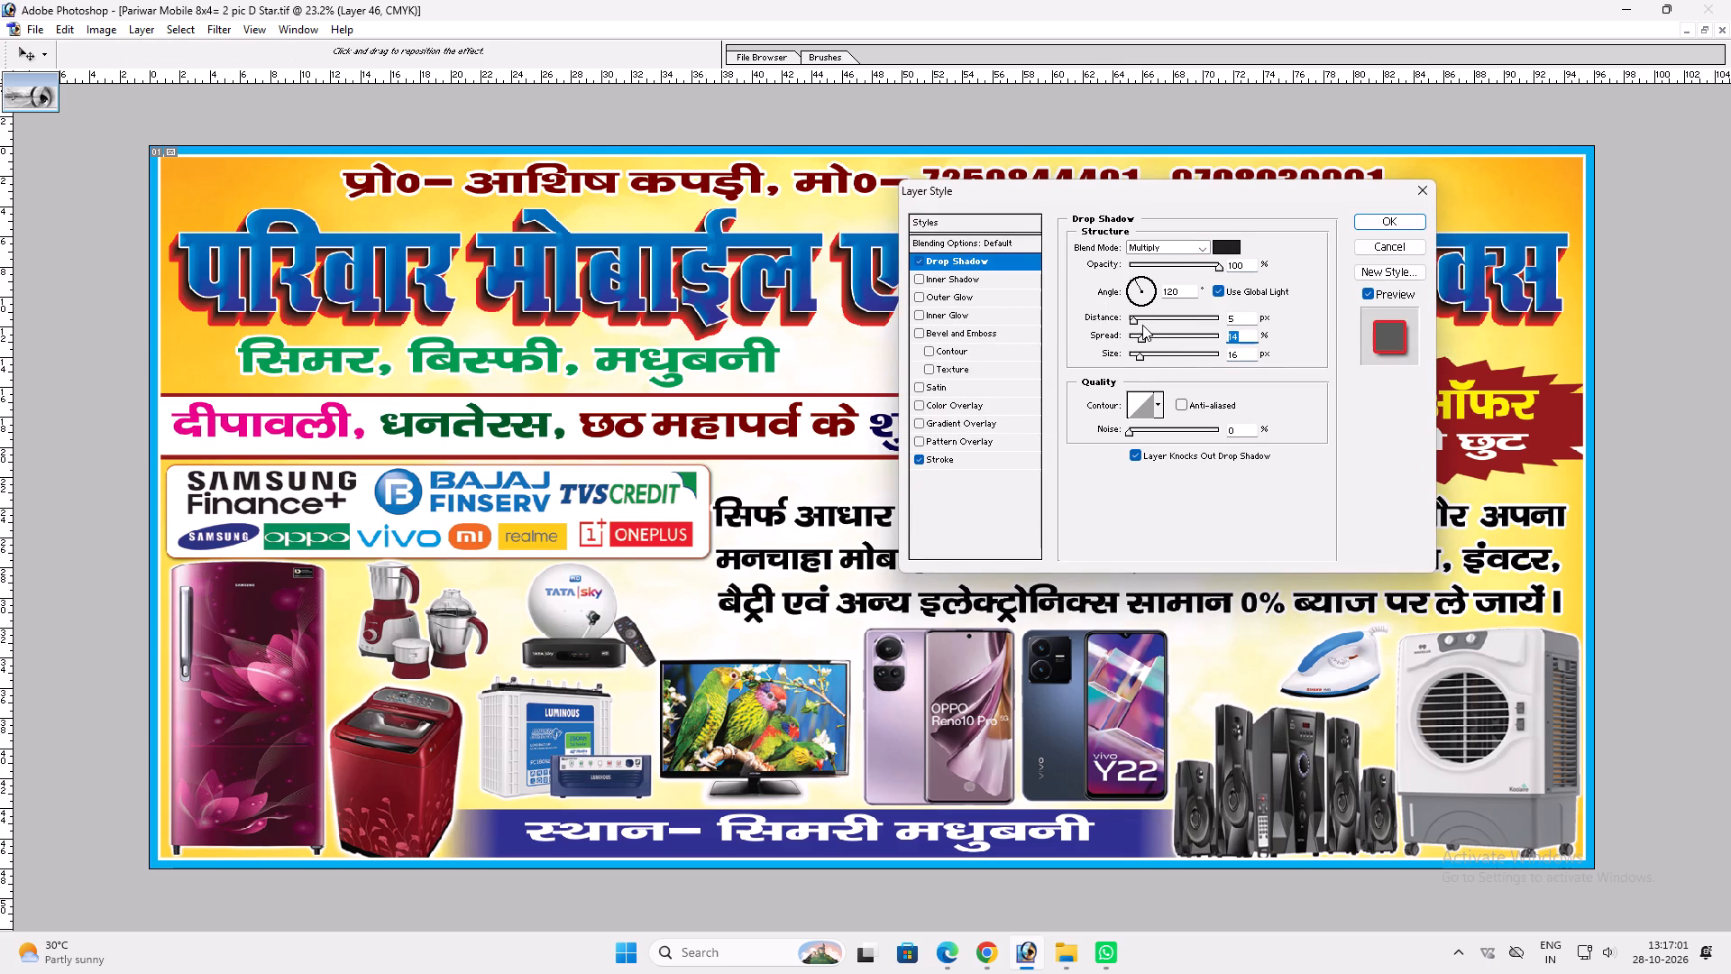
{"action": "left_click", "coordinate": [920, 466]}
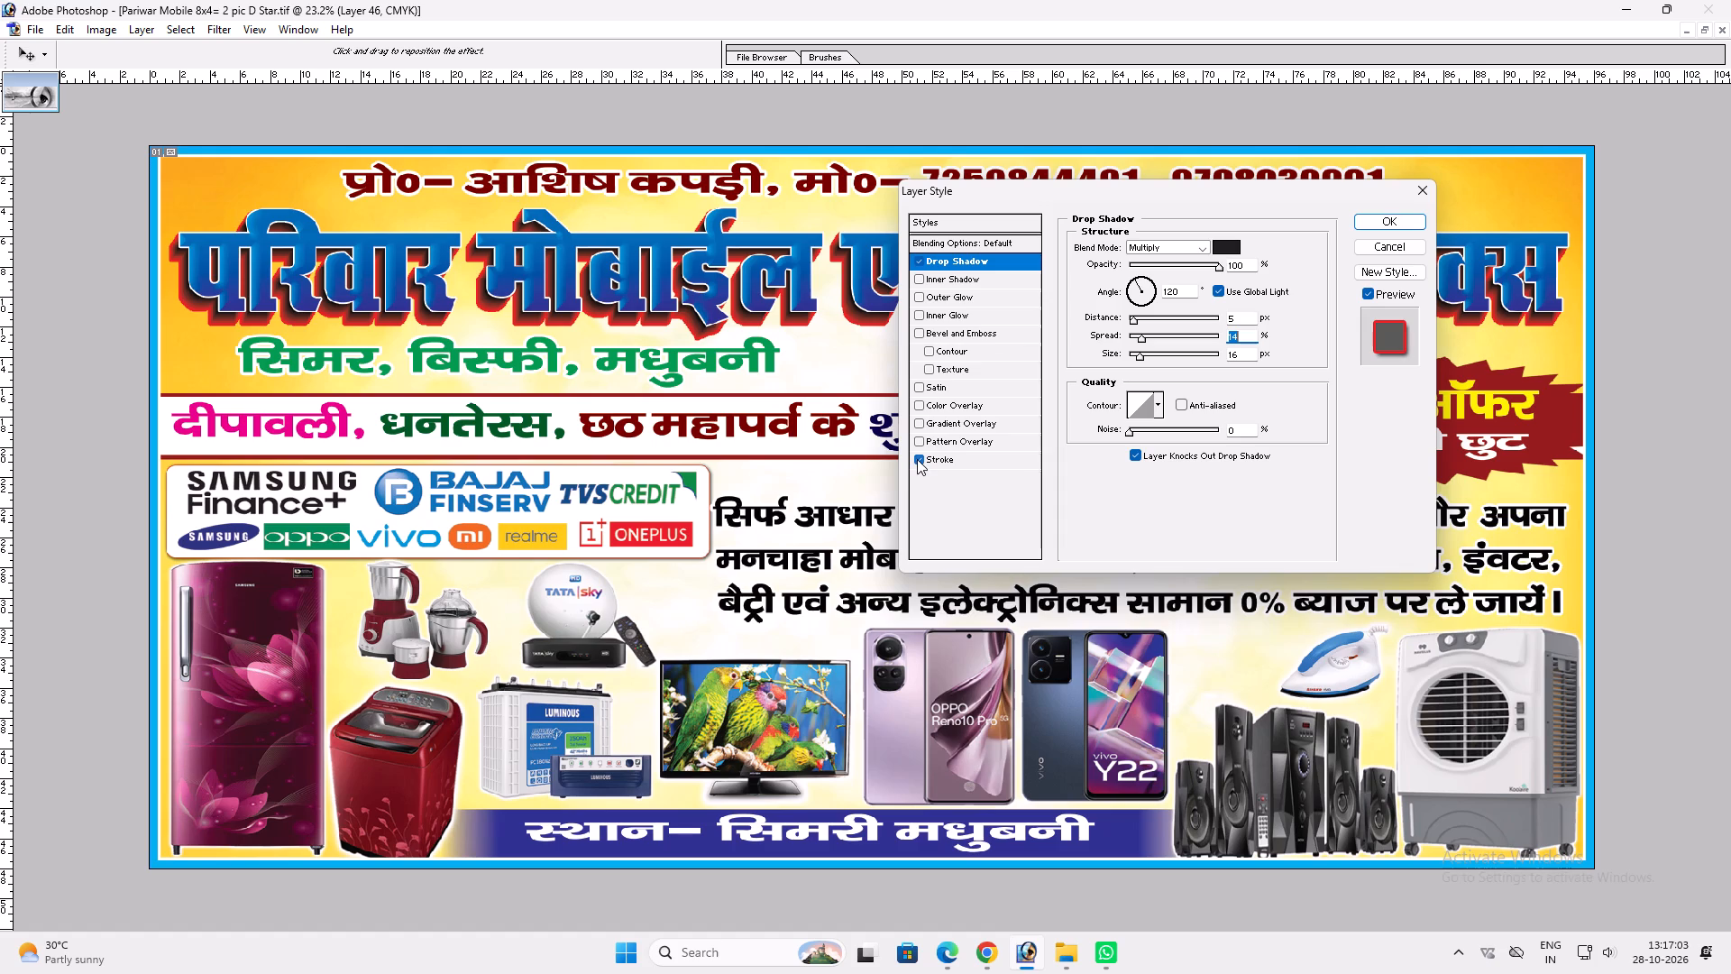
{"action": "left_click", "coordinate": [1147, 358]}
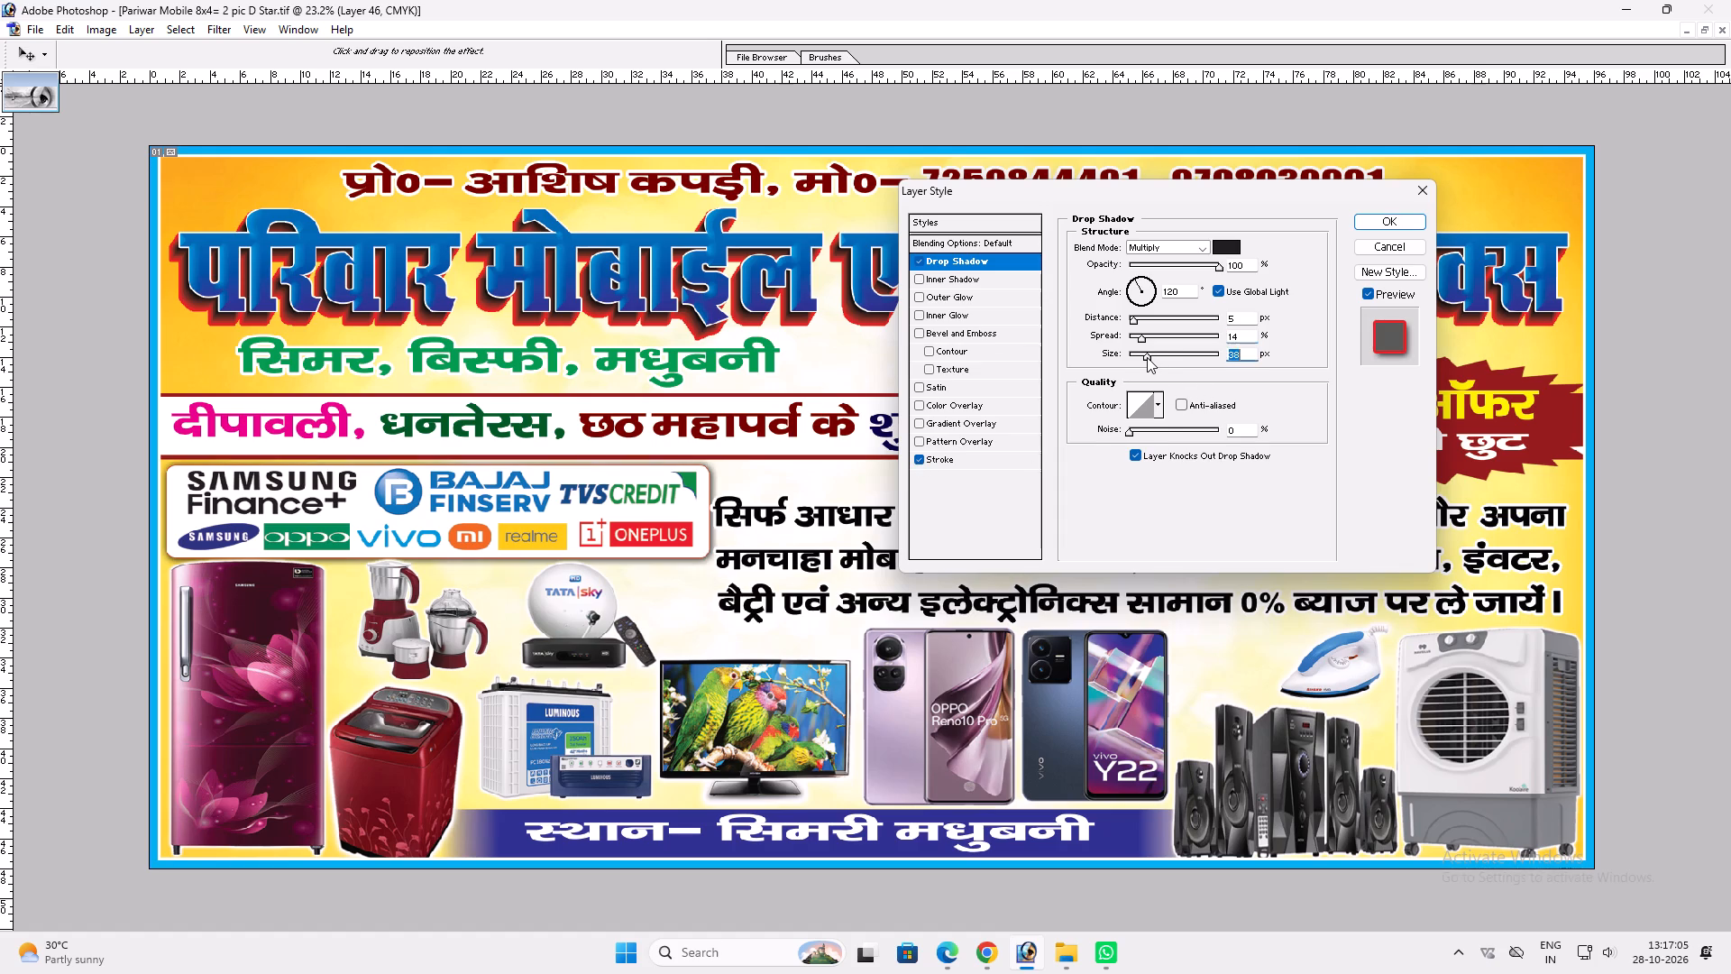
{"action": "left_click_drag", "start_coordinate": [1147, 357], "coordinate": [1139, 358]}
{"action": "left_click", "coordinate": [1142, 336]}
{"action": "left_click", "coordinate": [1142, 314]}
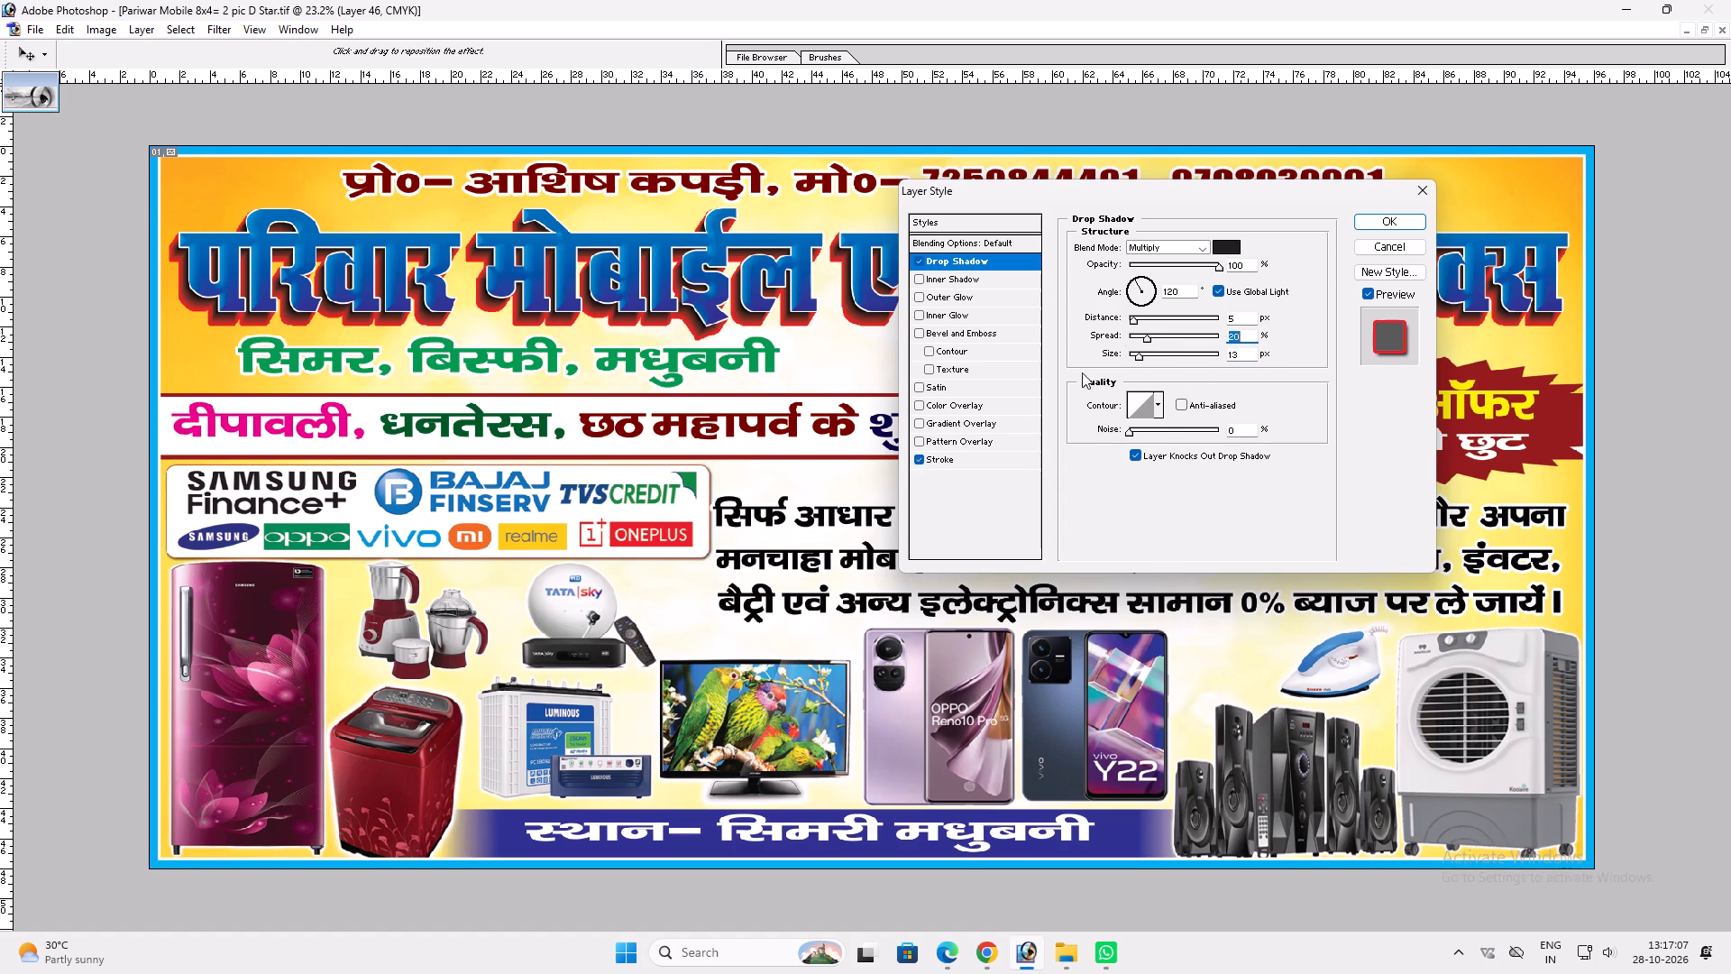
Set the logo panel's stroke to 10 px in the dark red sampled from the offer starburst.
{"action": "left_click", "coordinate": [947, 458]}
{"action": "left_click_drag", "start_coordinate": [1236, 250], "coordinate": [1203, 250]}
{"action": "scroll", "coordinate": [1262, 394], "scroll_direction": "up", "scroll_amount": 2}
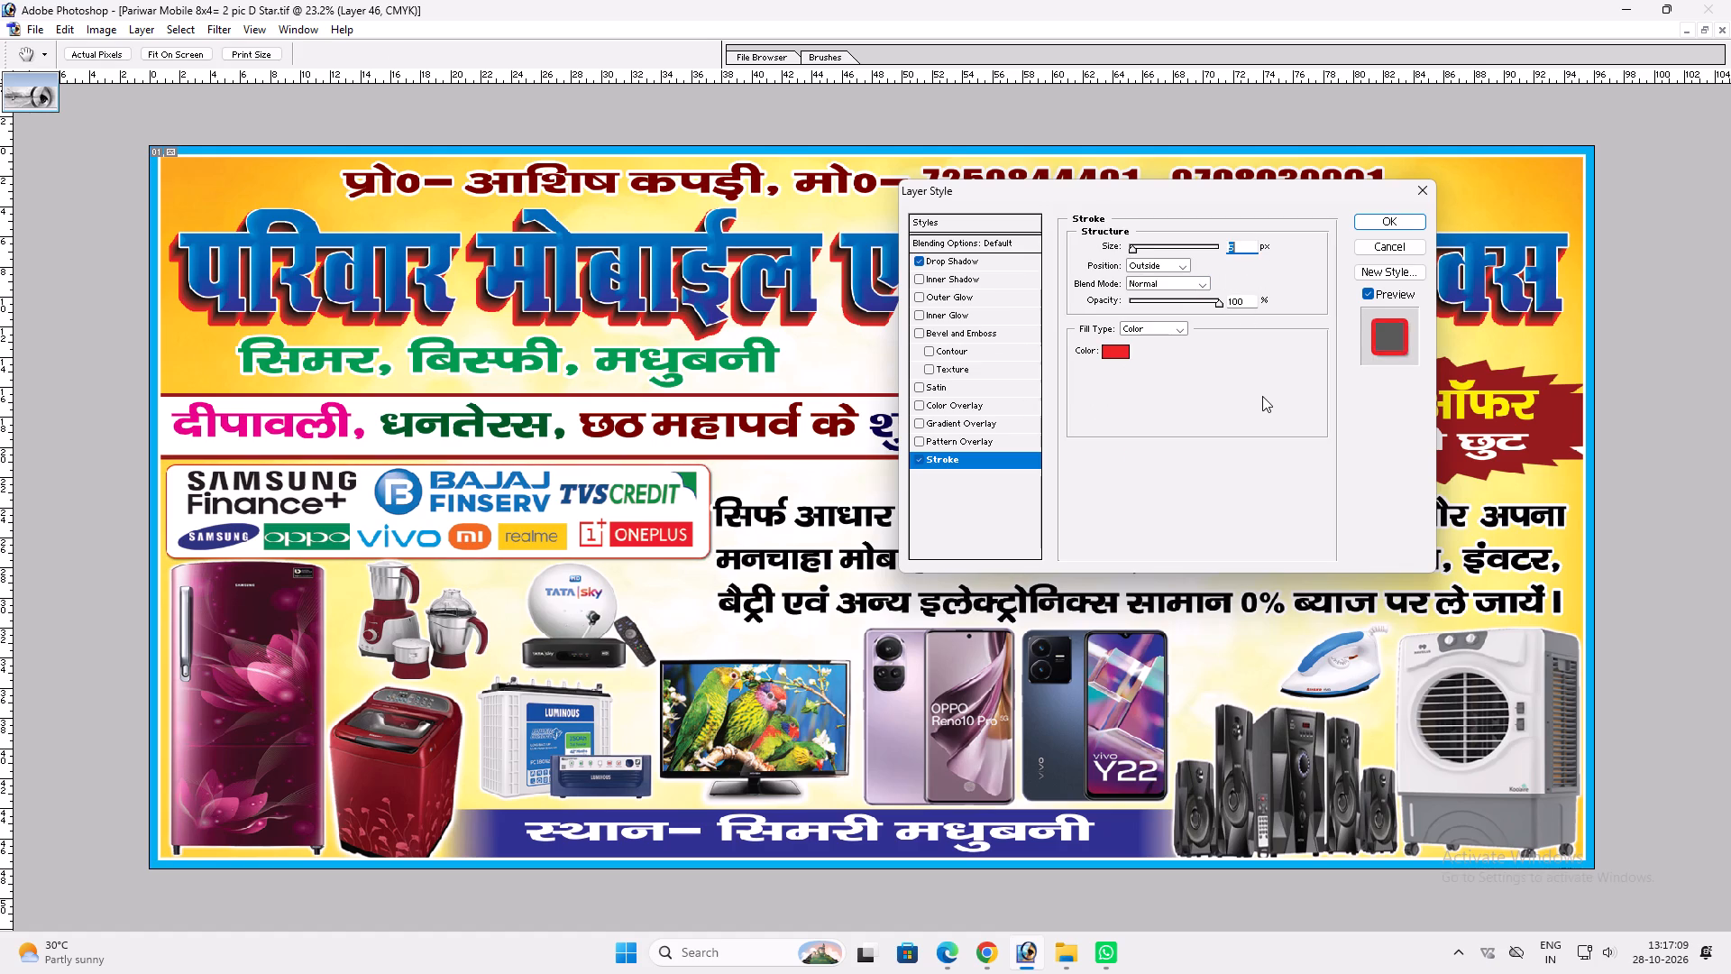
{"action": "scroll", "coordinate": [1262, 396], "scroll_direction": "up", "scroll_amount": 6}
{"action": "scroll", "coordinate": [1250, 396], "scroll_direction": "down", "scroll_amount": 1}
{"action": "left_click", "coordinate": [1115, 353]}
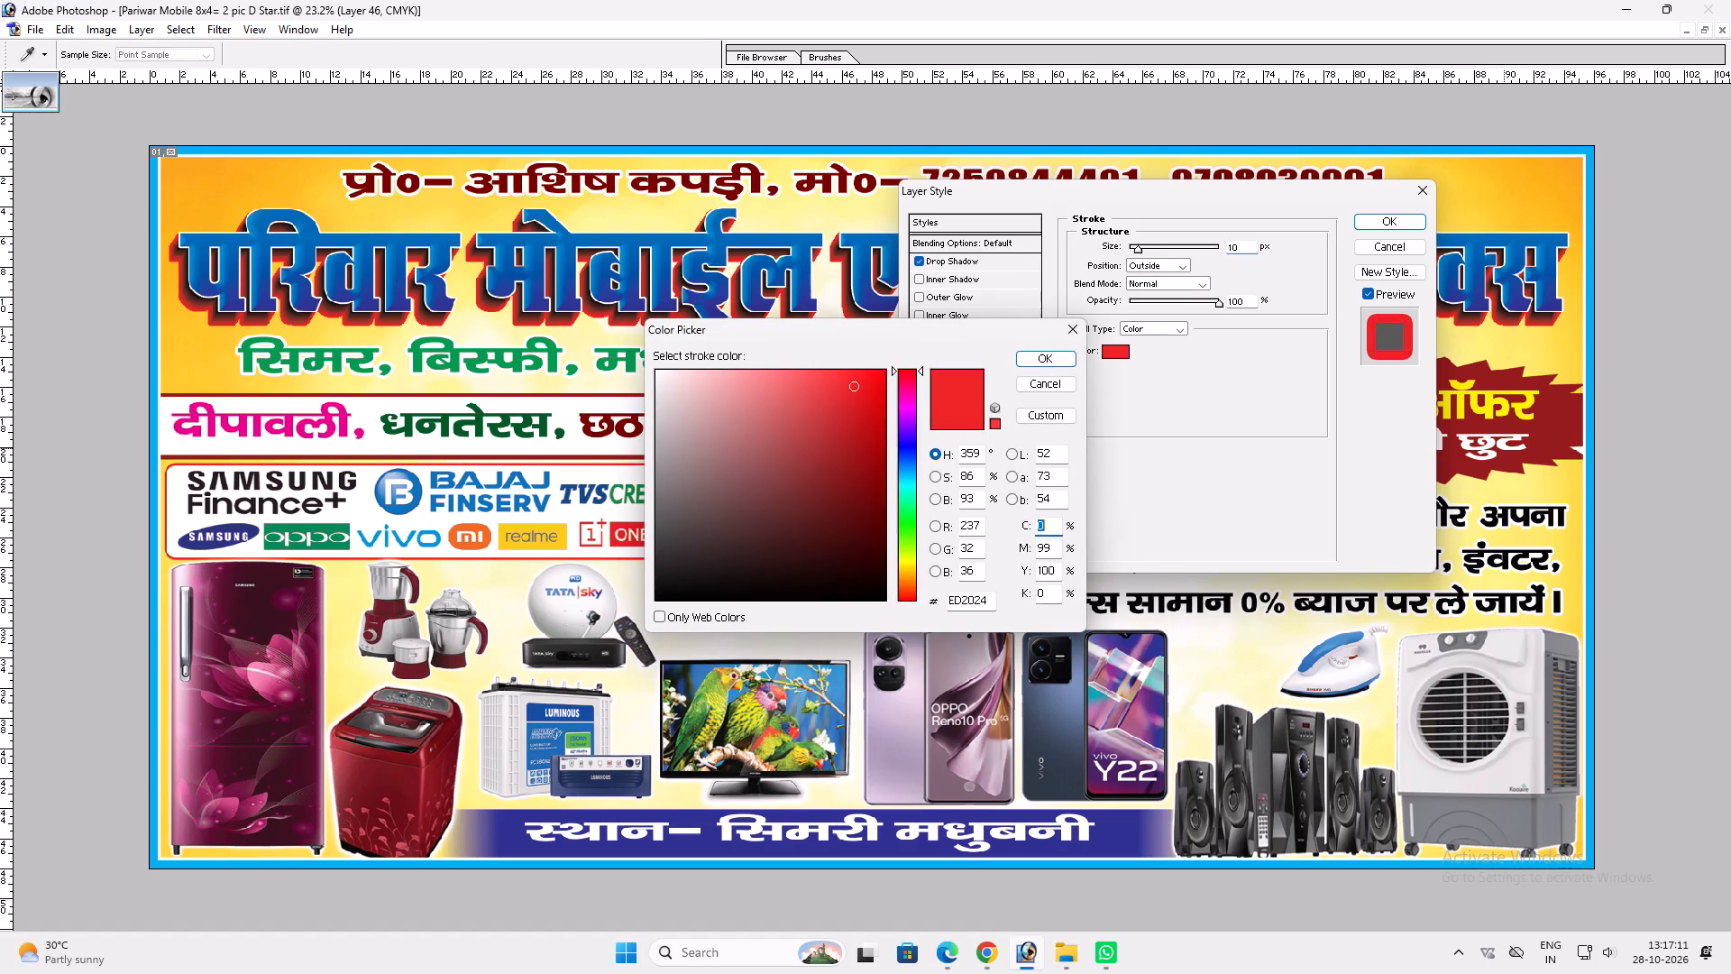
{"action": "left_click", "coordinate": [1553, 442]}
{"action": "key", "text": "Return"}
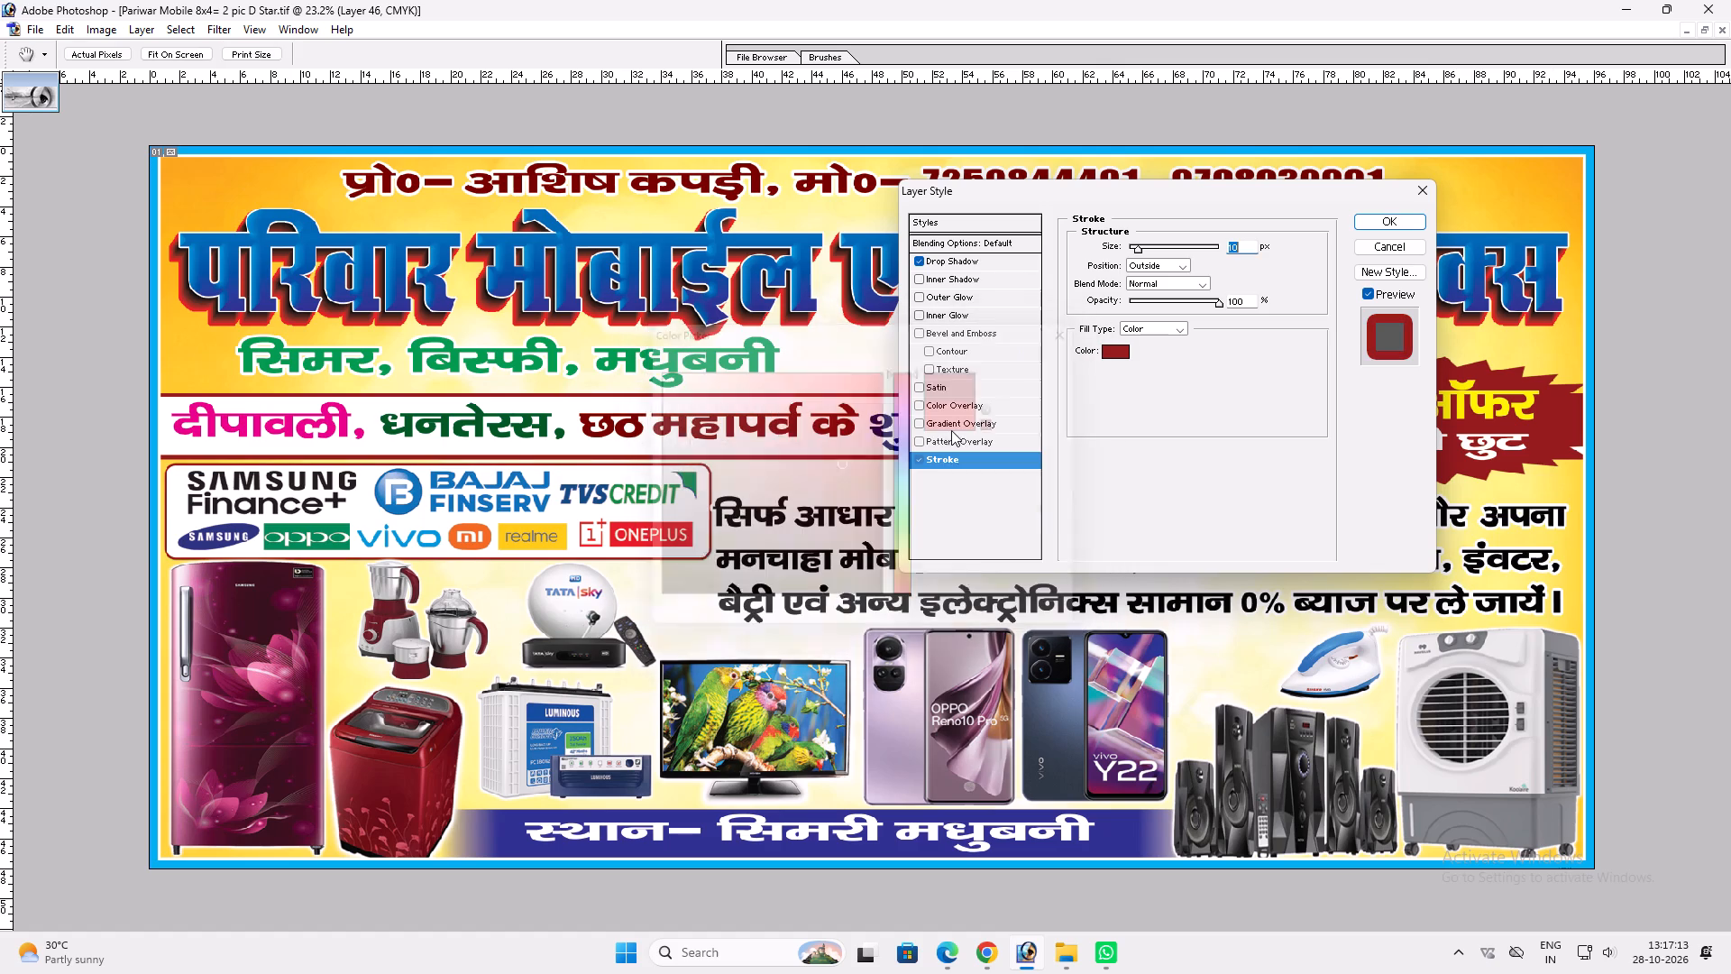
Set the logo panel's drop shadow distance to 16 px and apply the layer style.
{"action": "left_click", "coordinate": [977, 264]}
{"action": "left_click", "coordinate": [1142, 323]}
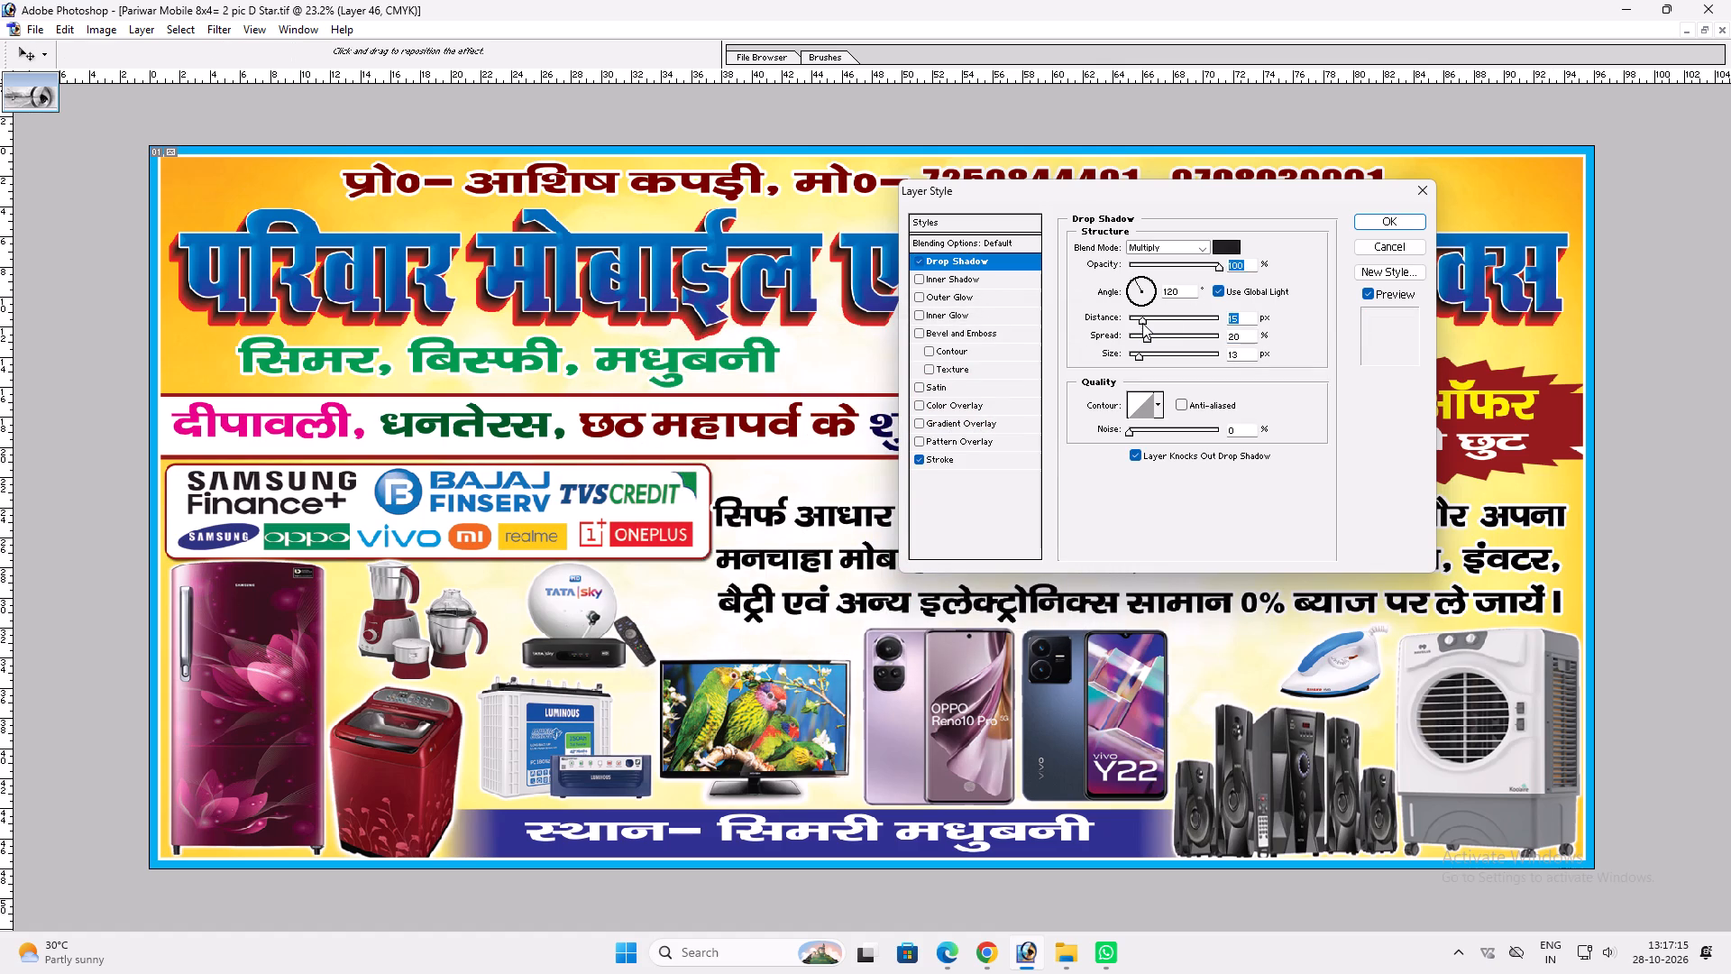
{"action": "left_click", "coordinate": [1142, 323]}
{"action": "left_click", "coordinate": [1140, 358]}
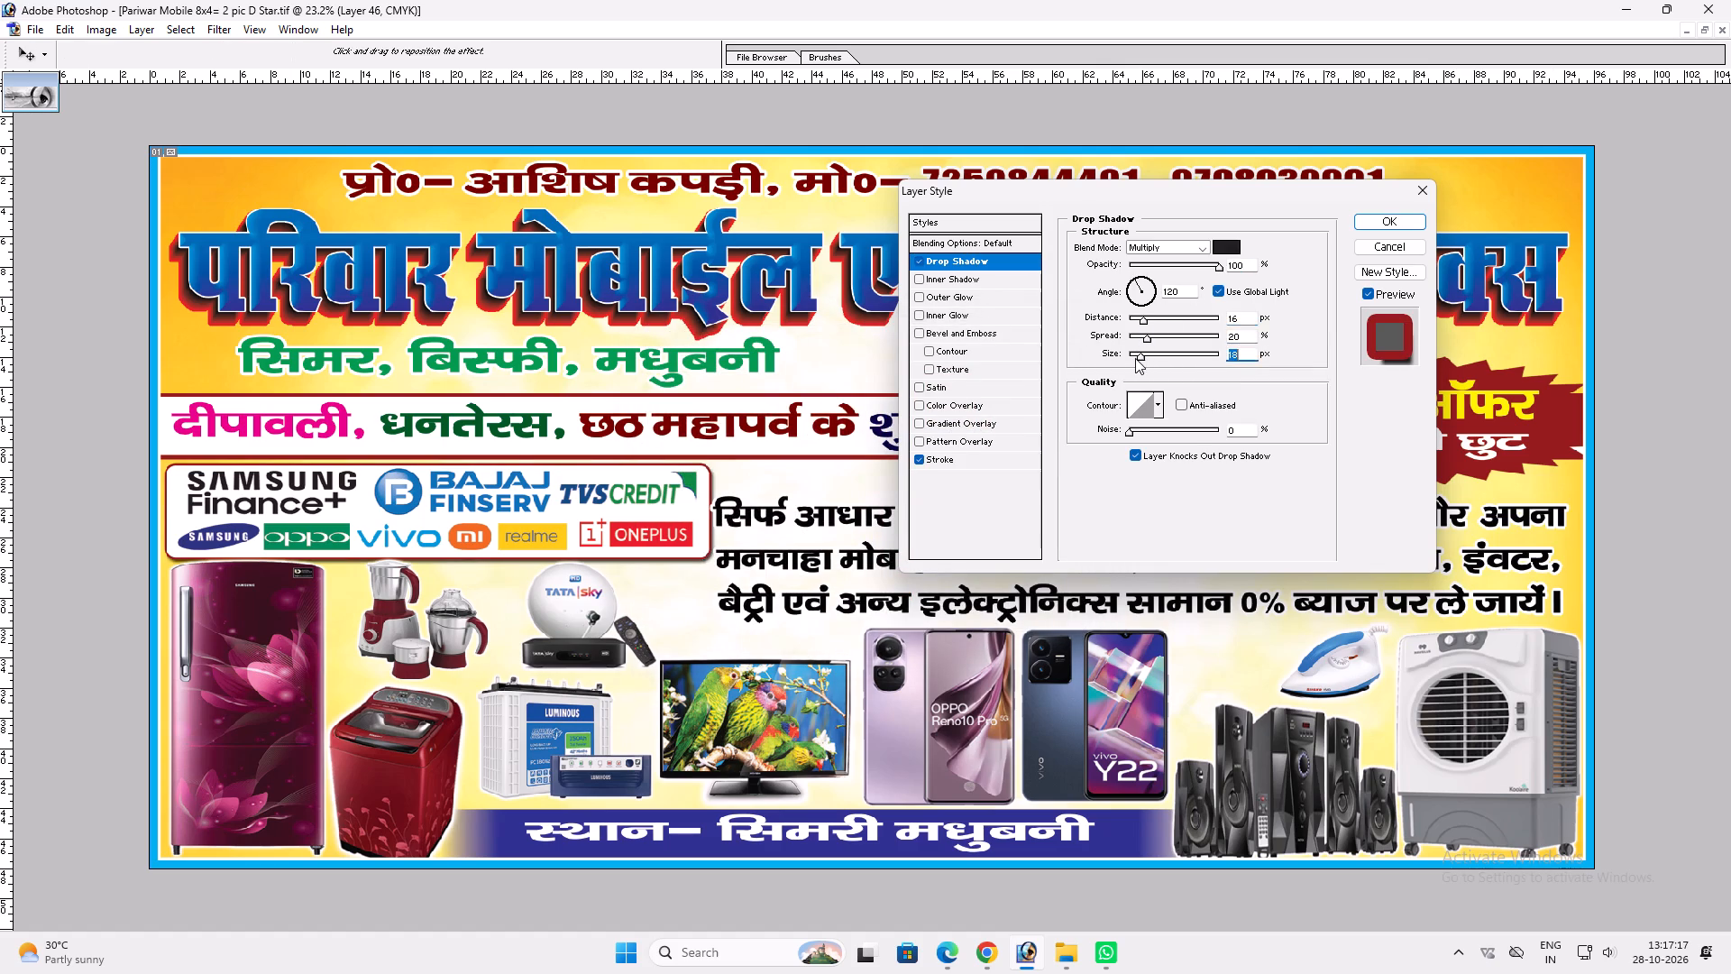
{"action": "key", "text": "Return"}
Widen the white logo panel to about 104.5% by stretching its edge towards the finance offer text.
{"action": "key", "text": "ctrl+t"}
{"action": "left_click_drag", "start_coordinate": [714, 493], "coordinate": [738, 493], "text": "shift"}
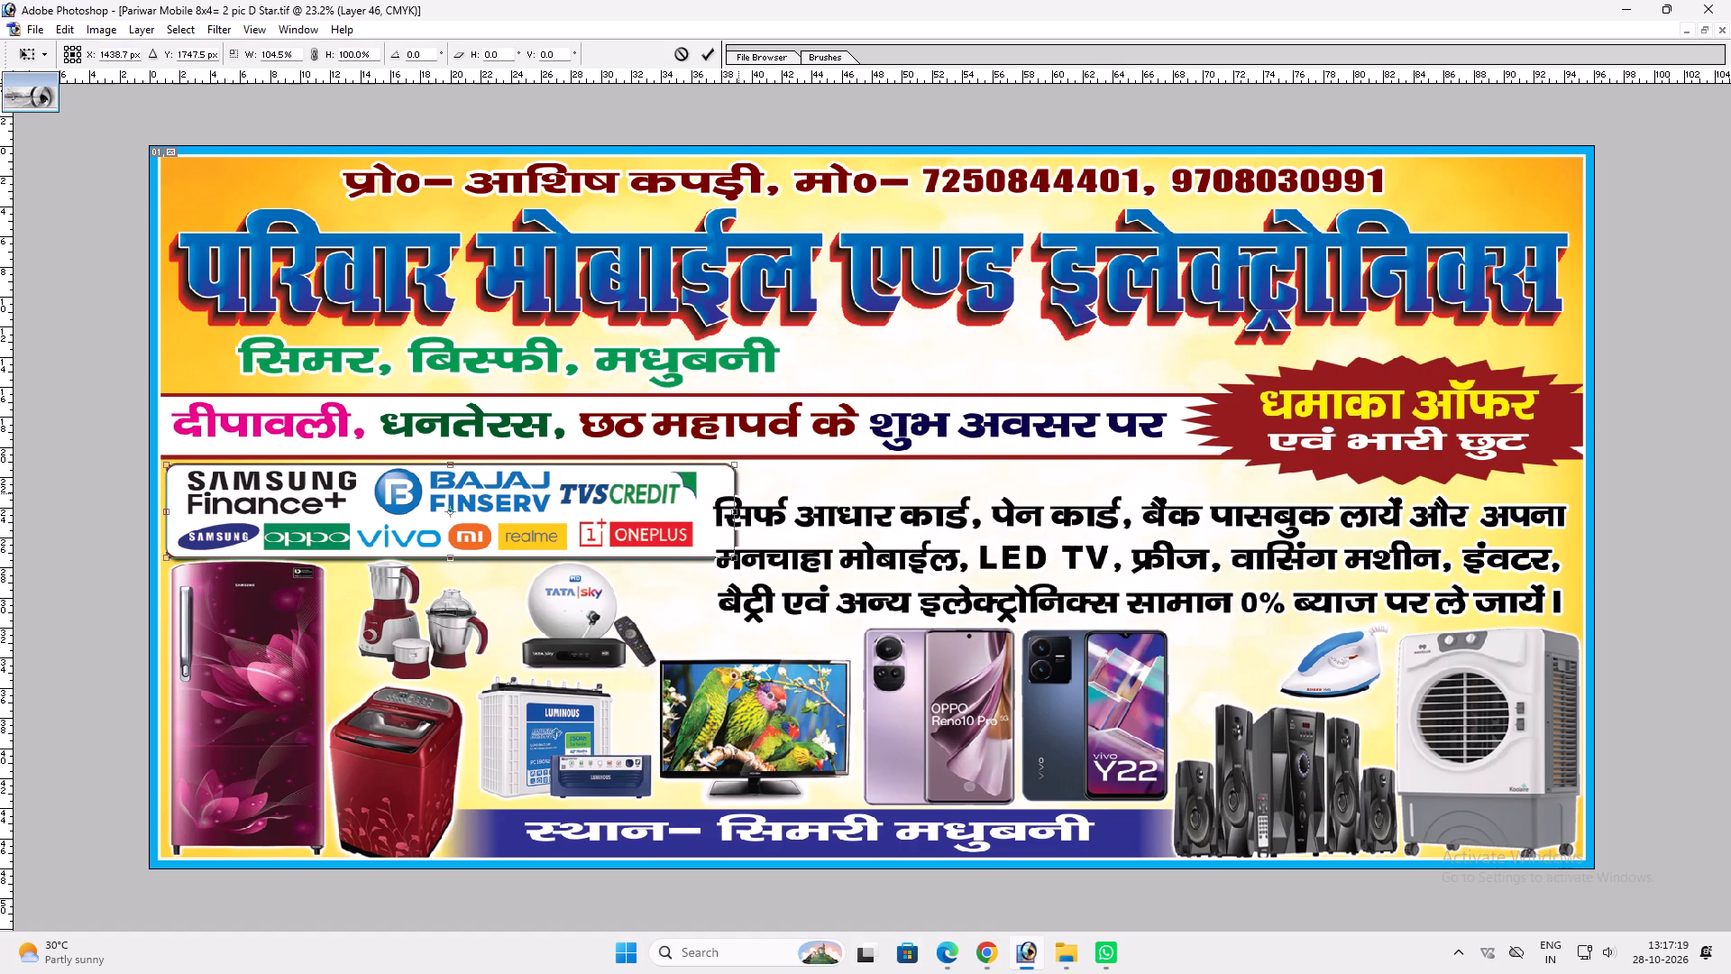
{"action": "key", "text": "shift+Return"}
{"action": "key", "text": "v"}
Move the blue location strip with its text from the banner's bottom edge up over the area beneath the festive line.
{"action": "key", "text": "ctrl+plus"}
{"action": "key", "text": "space"}
{"action": "key", "text": "space"}
{"action": "key", "text": "space"}
{"action": "key", "text": "space"}
{"action": "key", "text": "space"}
{"action": "key", "text": "space"}
{"action": "key", "text": "space"}
{"action": "key", "text": "space"}
{"action": "key", "text": "space"}
{"action": "key", "text": "space"}
{"action": "key", "text": "space"}
{"action": "key", "text": "space"}
{"action": "key", "text": "space"}
{"action": "key", "text": "space"}
{"action": "key", "text": "space"}
{"action": "key", "text": "space"}
{"action": "right_click_drag", "start_coordinate": [563, 574], "coordinate": [580, 582]}
{"action": "left_click_drag", "start_coordinate": [602, 588], "coordinate": [611, 591]}
{"action": "scroll", "coordinate": [614, 591], "scroll_direction": "up", "scroll_amount": 3}
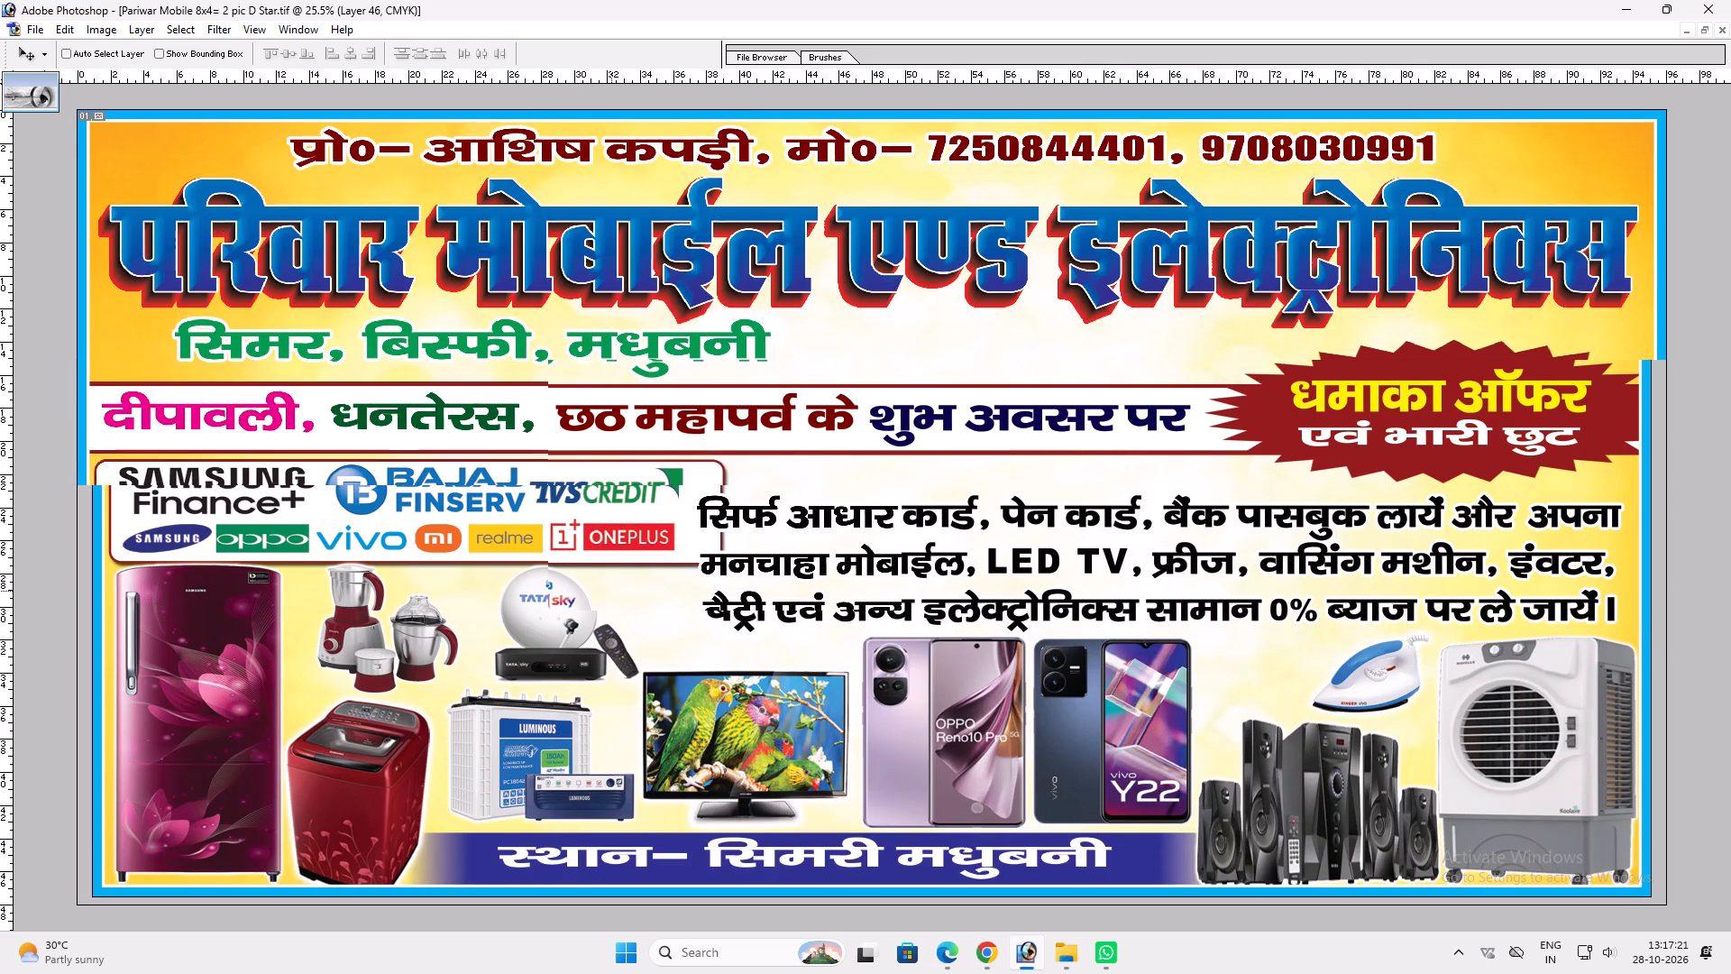
{"action": "scroll", "coordinate": [855, 527], "scroll_direction": "up", "scroll_amount": 2}
{"action": "key", "text": "v"}
{"action": "left_click", "coordinate": [918, 735], "text": "ctrl"}
{"action": "left_click_drag", "start_coordinate": [918, 735], "coordinate": [920, 704]}
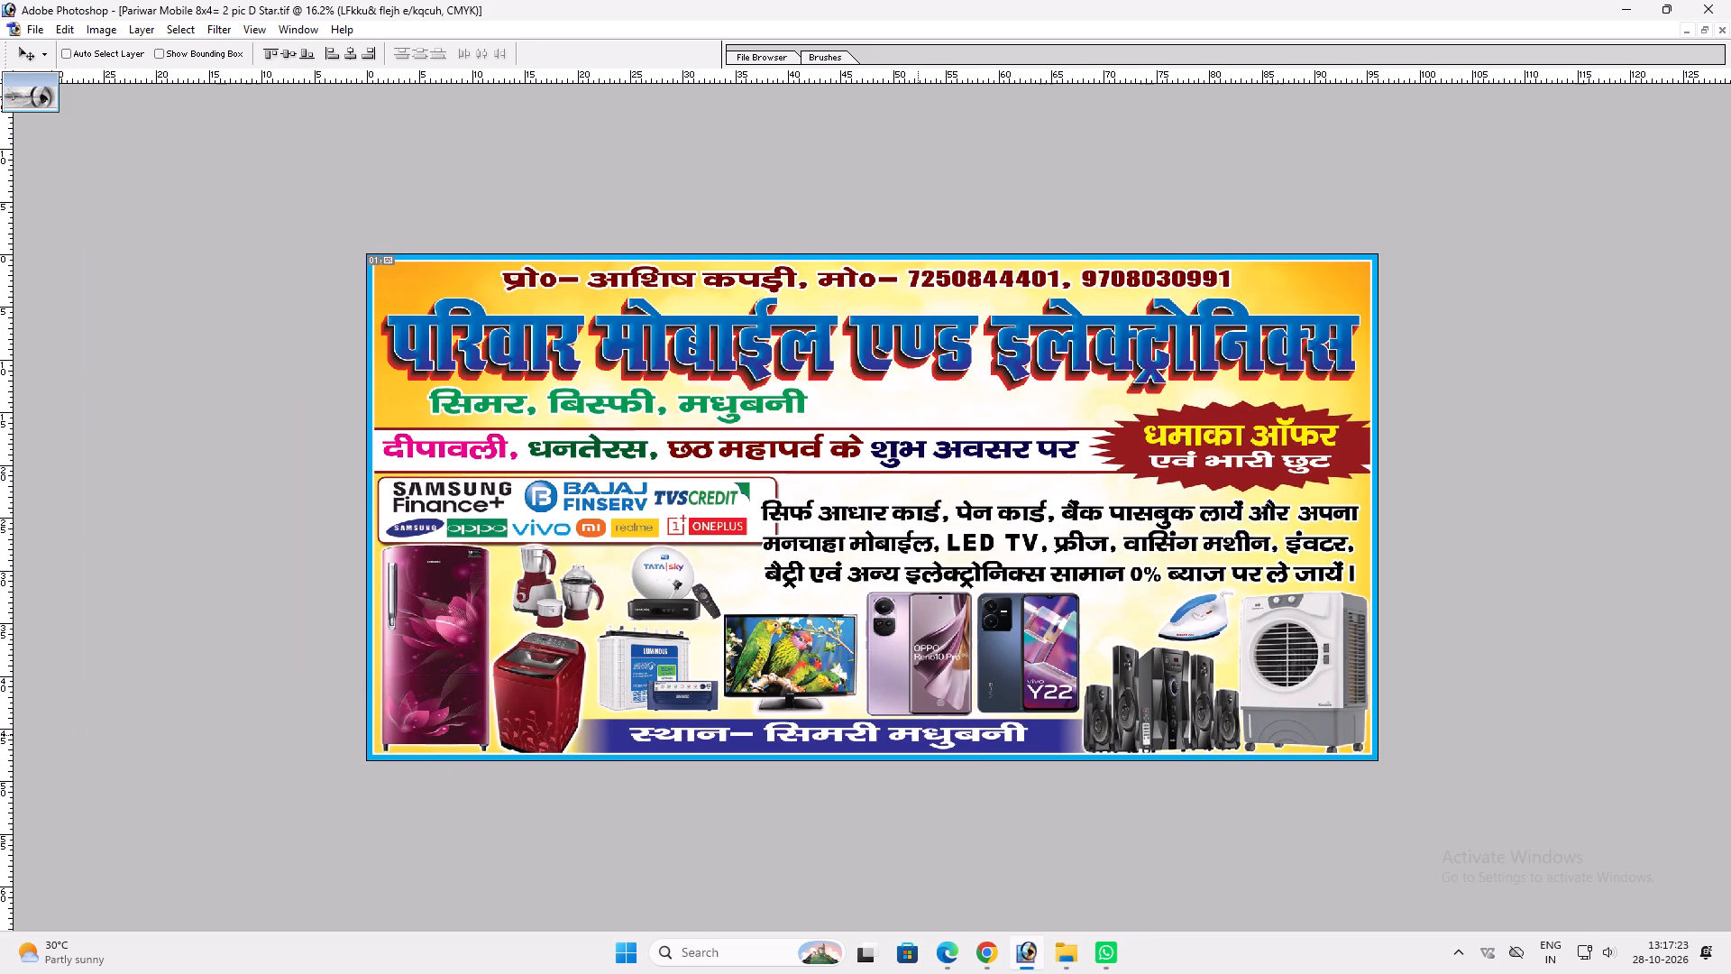
{"action": "left_click_drag", "start_coordinate": [920, 704], "coordinate": [1003, 477]}
Scale the refrigerator picture down slightly and move it up beneath the logo panel.
{"action": "key", "text": "ctrl+plus"}
{"action": "key", "text": "space"}
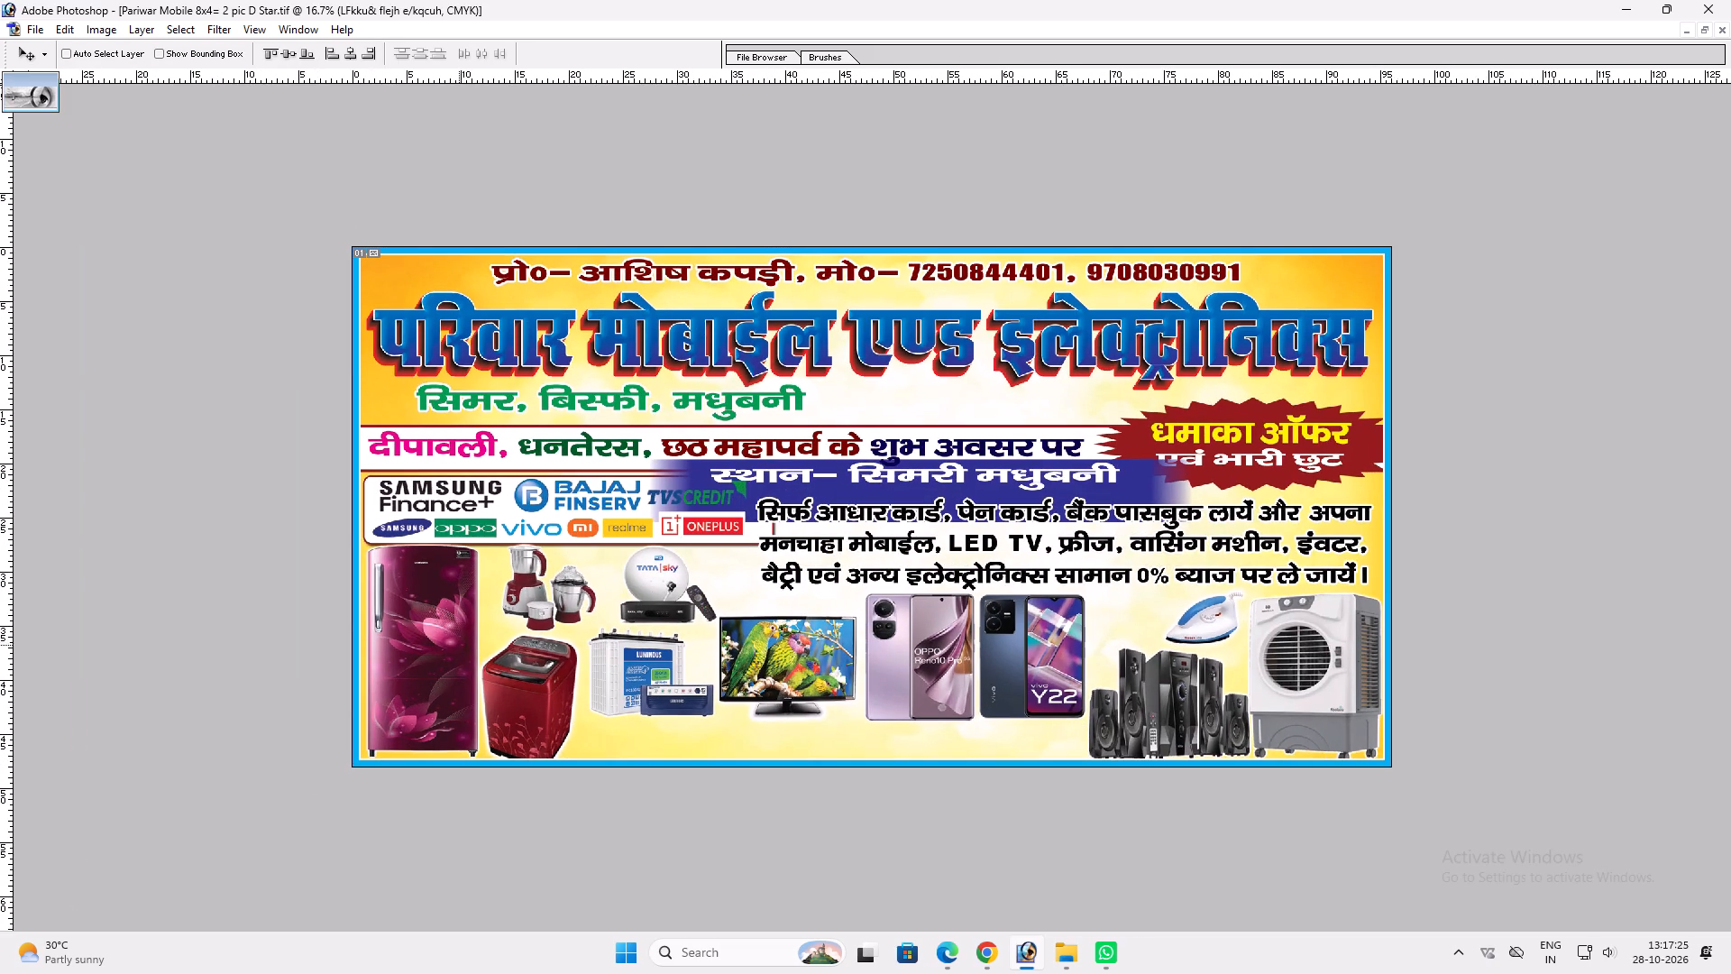
{"action": "right_click", "coordinate": [445, 620]}
{"action": "left_click", "coordinate": [480, 628]}
{"action": "key", "text": "ctrl+t"}
{"action": "left_click_drag", "start_coordinate": [481, 538], "coordinate": [470, 555], "text": "shift"}
{"action": "key", "text": "shift+Return"}
{"action": "key", "text": "v"}
{"action": "left_click_drag", "start_coordinate": [453, 610], "coordinate": [453, 601]}
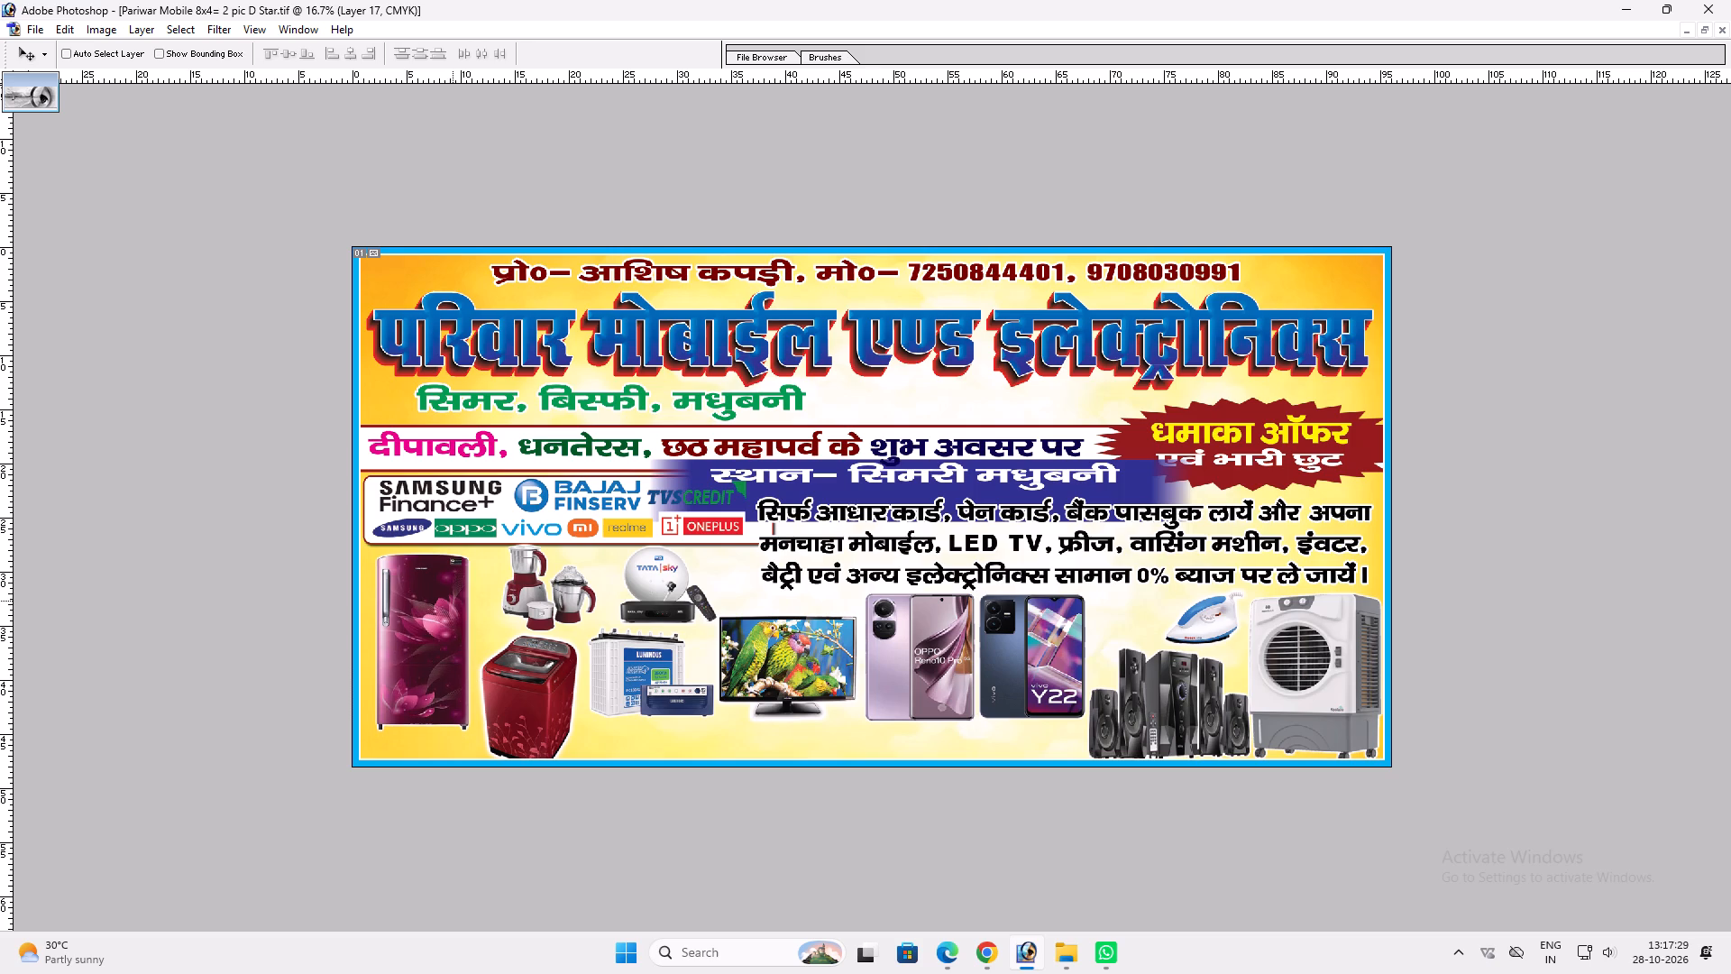
{"action": "left_click_drag", "start_coordinate": [453, 601], "coordinate": [453, 599]}
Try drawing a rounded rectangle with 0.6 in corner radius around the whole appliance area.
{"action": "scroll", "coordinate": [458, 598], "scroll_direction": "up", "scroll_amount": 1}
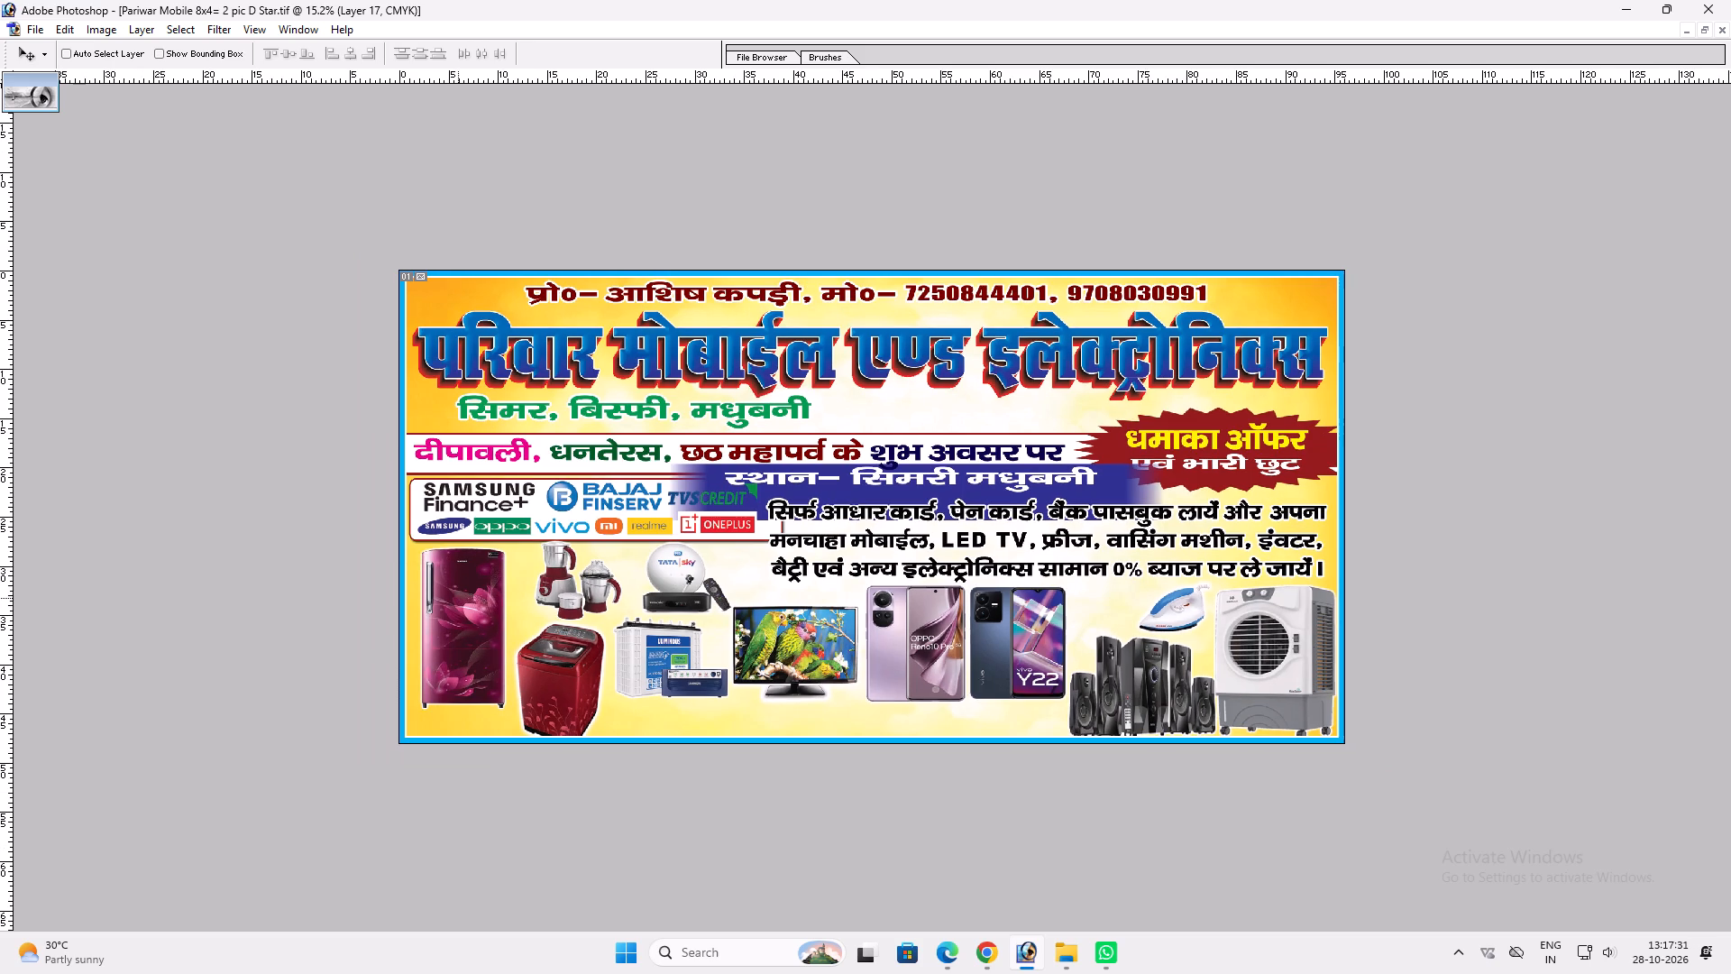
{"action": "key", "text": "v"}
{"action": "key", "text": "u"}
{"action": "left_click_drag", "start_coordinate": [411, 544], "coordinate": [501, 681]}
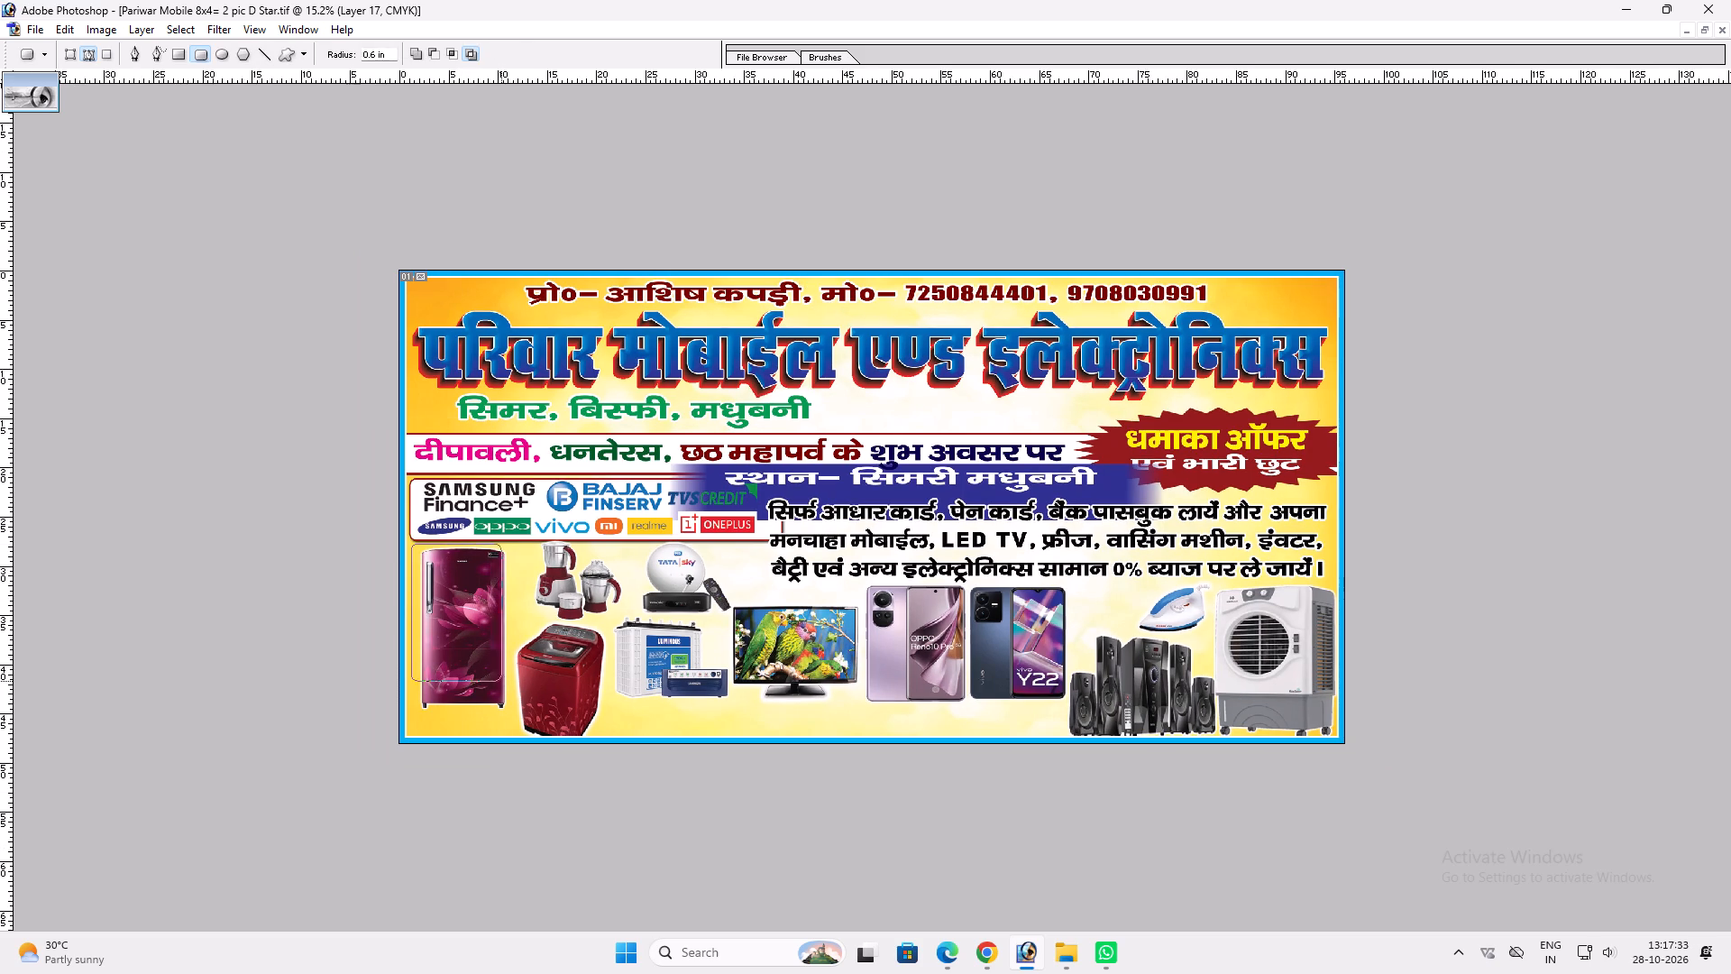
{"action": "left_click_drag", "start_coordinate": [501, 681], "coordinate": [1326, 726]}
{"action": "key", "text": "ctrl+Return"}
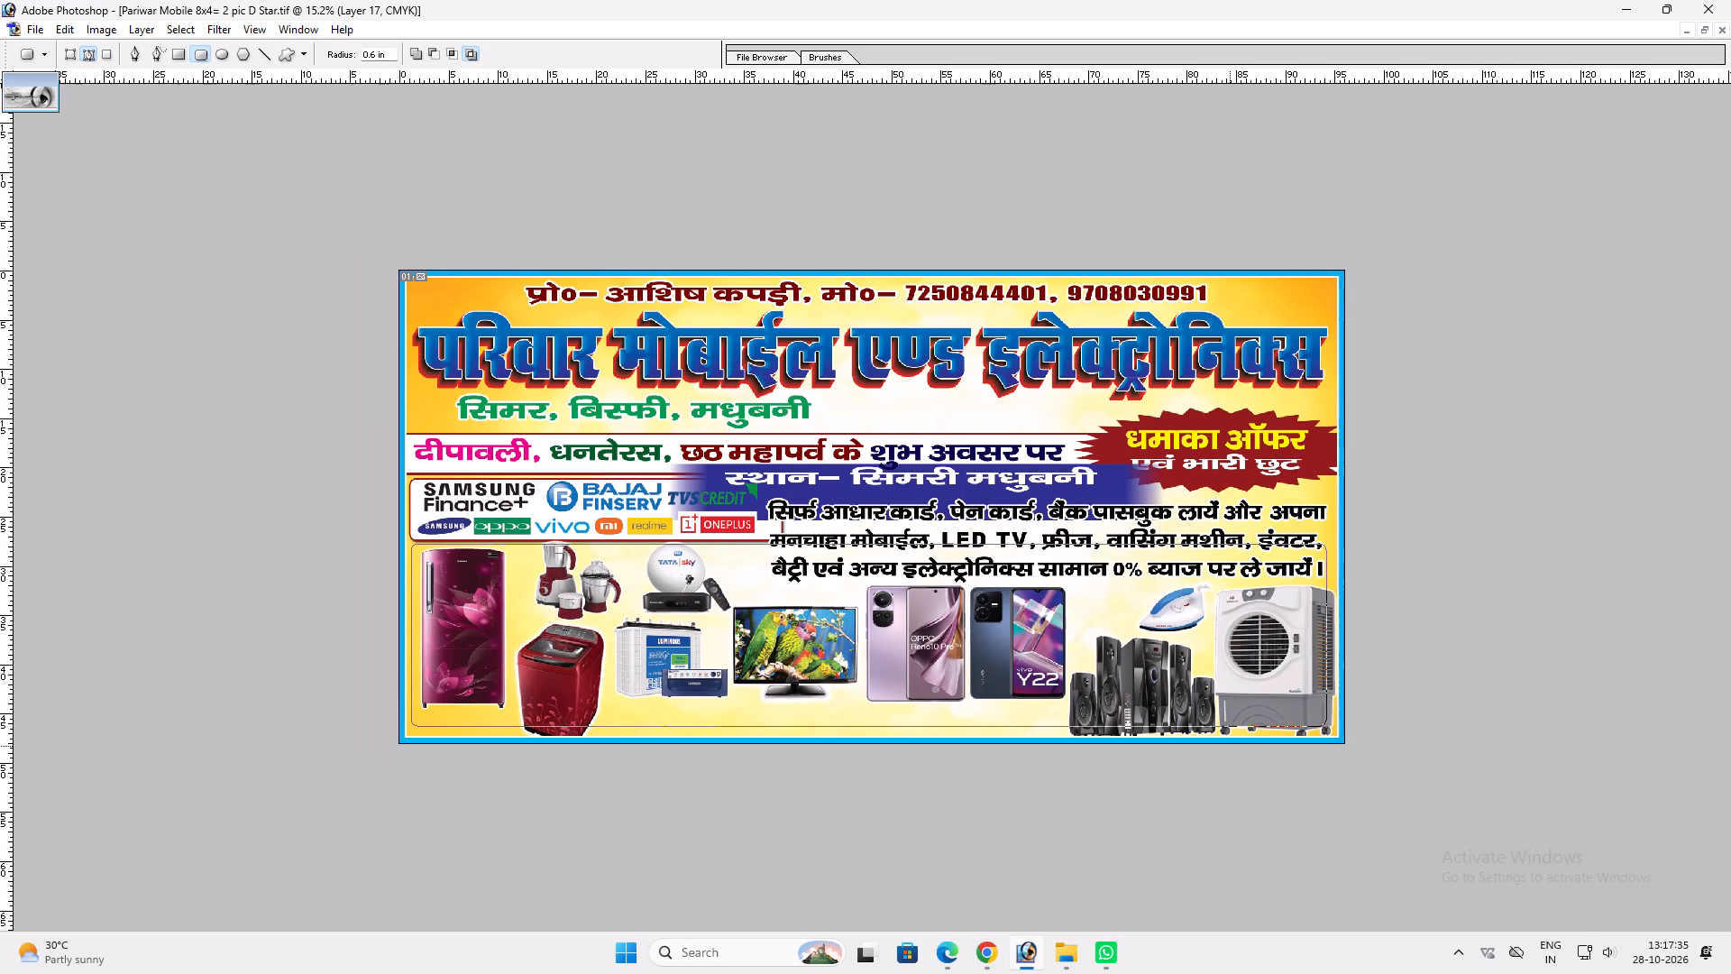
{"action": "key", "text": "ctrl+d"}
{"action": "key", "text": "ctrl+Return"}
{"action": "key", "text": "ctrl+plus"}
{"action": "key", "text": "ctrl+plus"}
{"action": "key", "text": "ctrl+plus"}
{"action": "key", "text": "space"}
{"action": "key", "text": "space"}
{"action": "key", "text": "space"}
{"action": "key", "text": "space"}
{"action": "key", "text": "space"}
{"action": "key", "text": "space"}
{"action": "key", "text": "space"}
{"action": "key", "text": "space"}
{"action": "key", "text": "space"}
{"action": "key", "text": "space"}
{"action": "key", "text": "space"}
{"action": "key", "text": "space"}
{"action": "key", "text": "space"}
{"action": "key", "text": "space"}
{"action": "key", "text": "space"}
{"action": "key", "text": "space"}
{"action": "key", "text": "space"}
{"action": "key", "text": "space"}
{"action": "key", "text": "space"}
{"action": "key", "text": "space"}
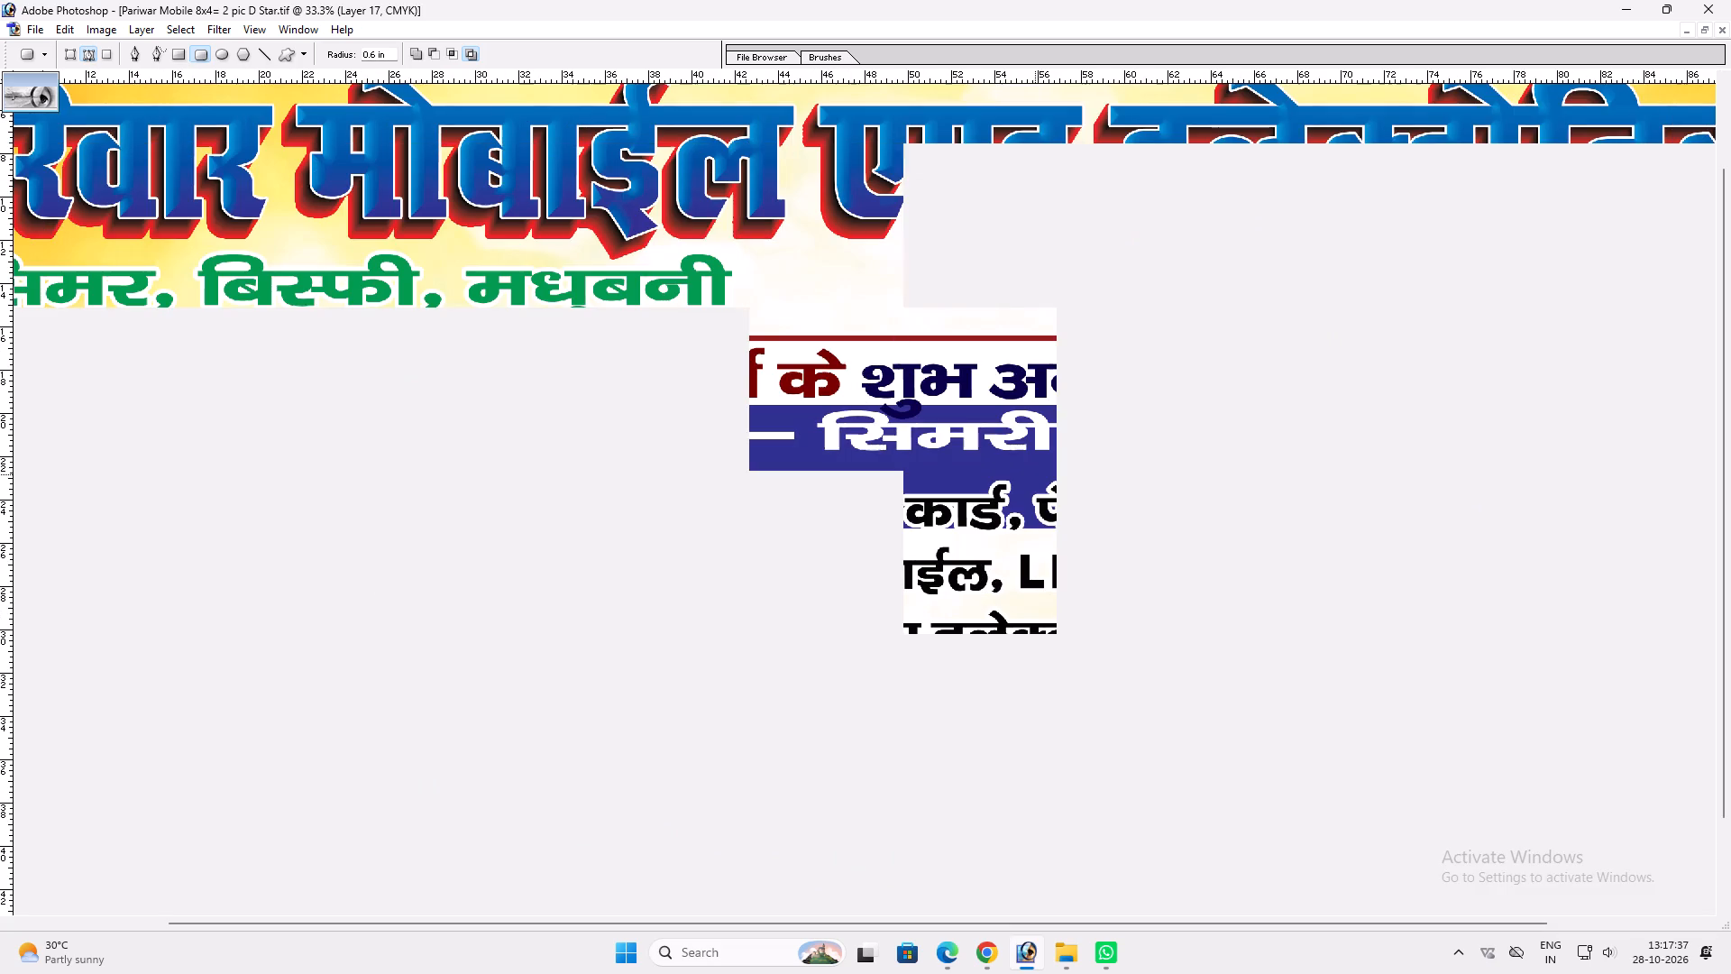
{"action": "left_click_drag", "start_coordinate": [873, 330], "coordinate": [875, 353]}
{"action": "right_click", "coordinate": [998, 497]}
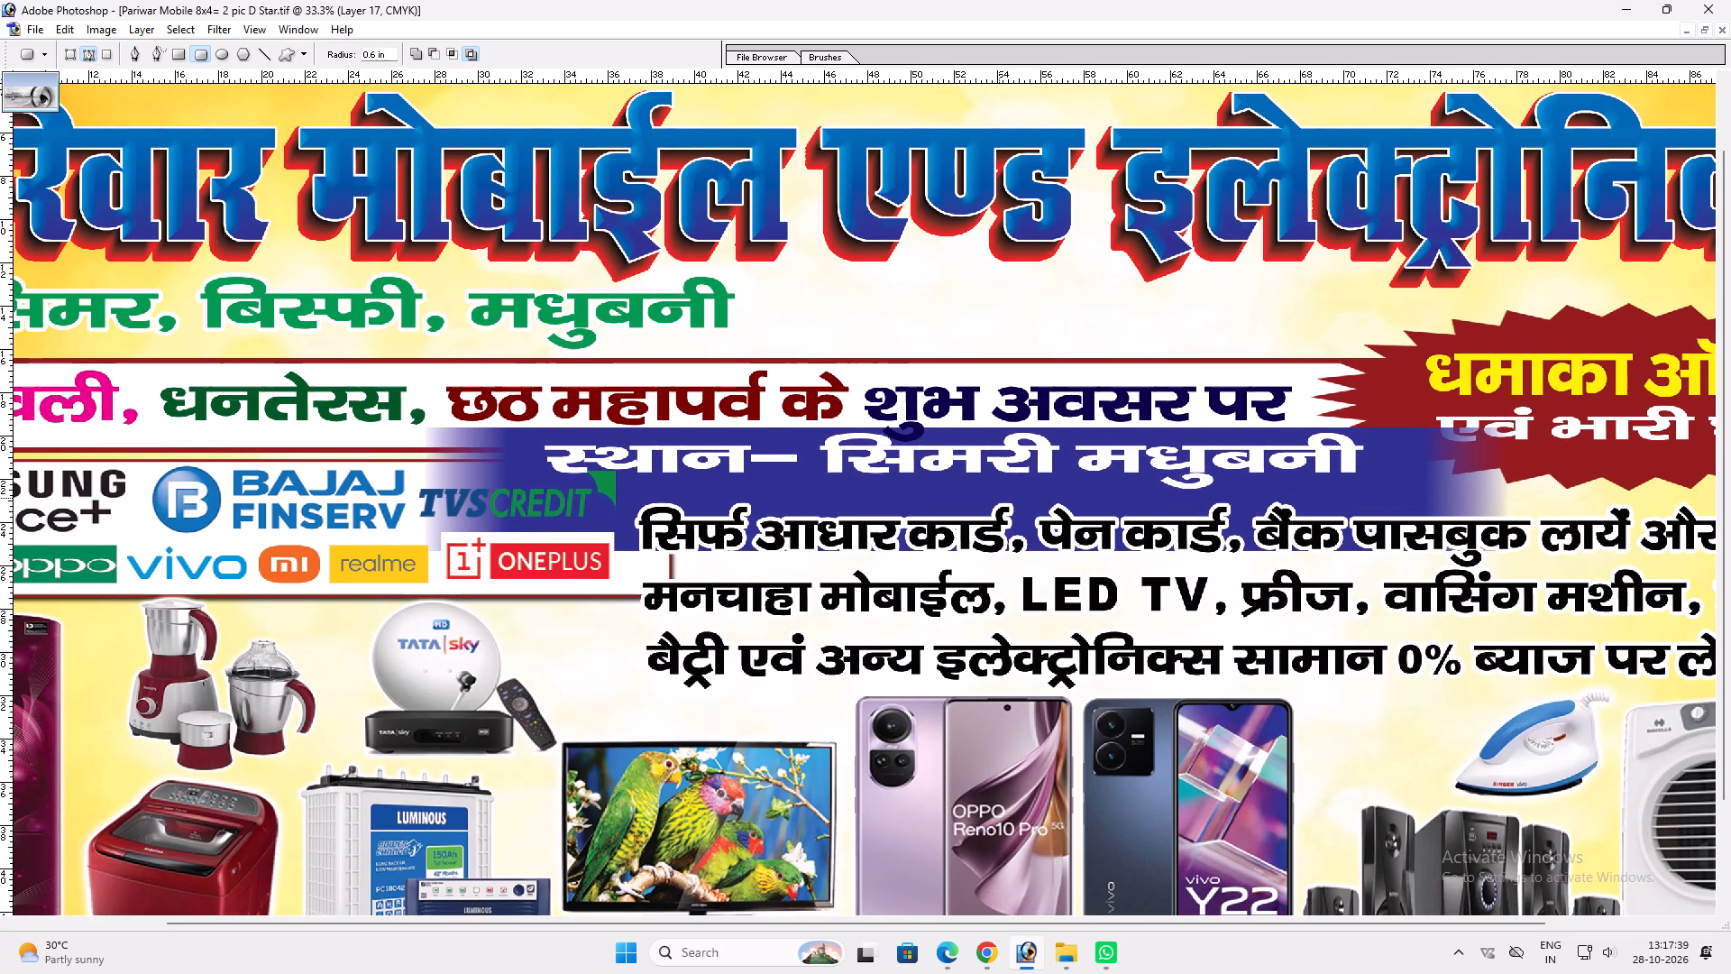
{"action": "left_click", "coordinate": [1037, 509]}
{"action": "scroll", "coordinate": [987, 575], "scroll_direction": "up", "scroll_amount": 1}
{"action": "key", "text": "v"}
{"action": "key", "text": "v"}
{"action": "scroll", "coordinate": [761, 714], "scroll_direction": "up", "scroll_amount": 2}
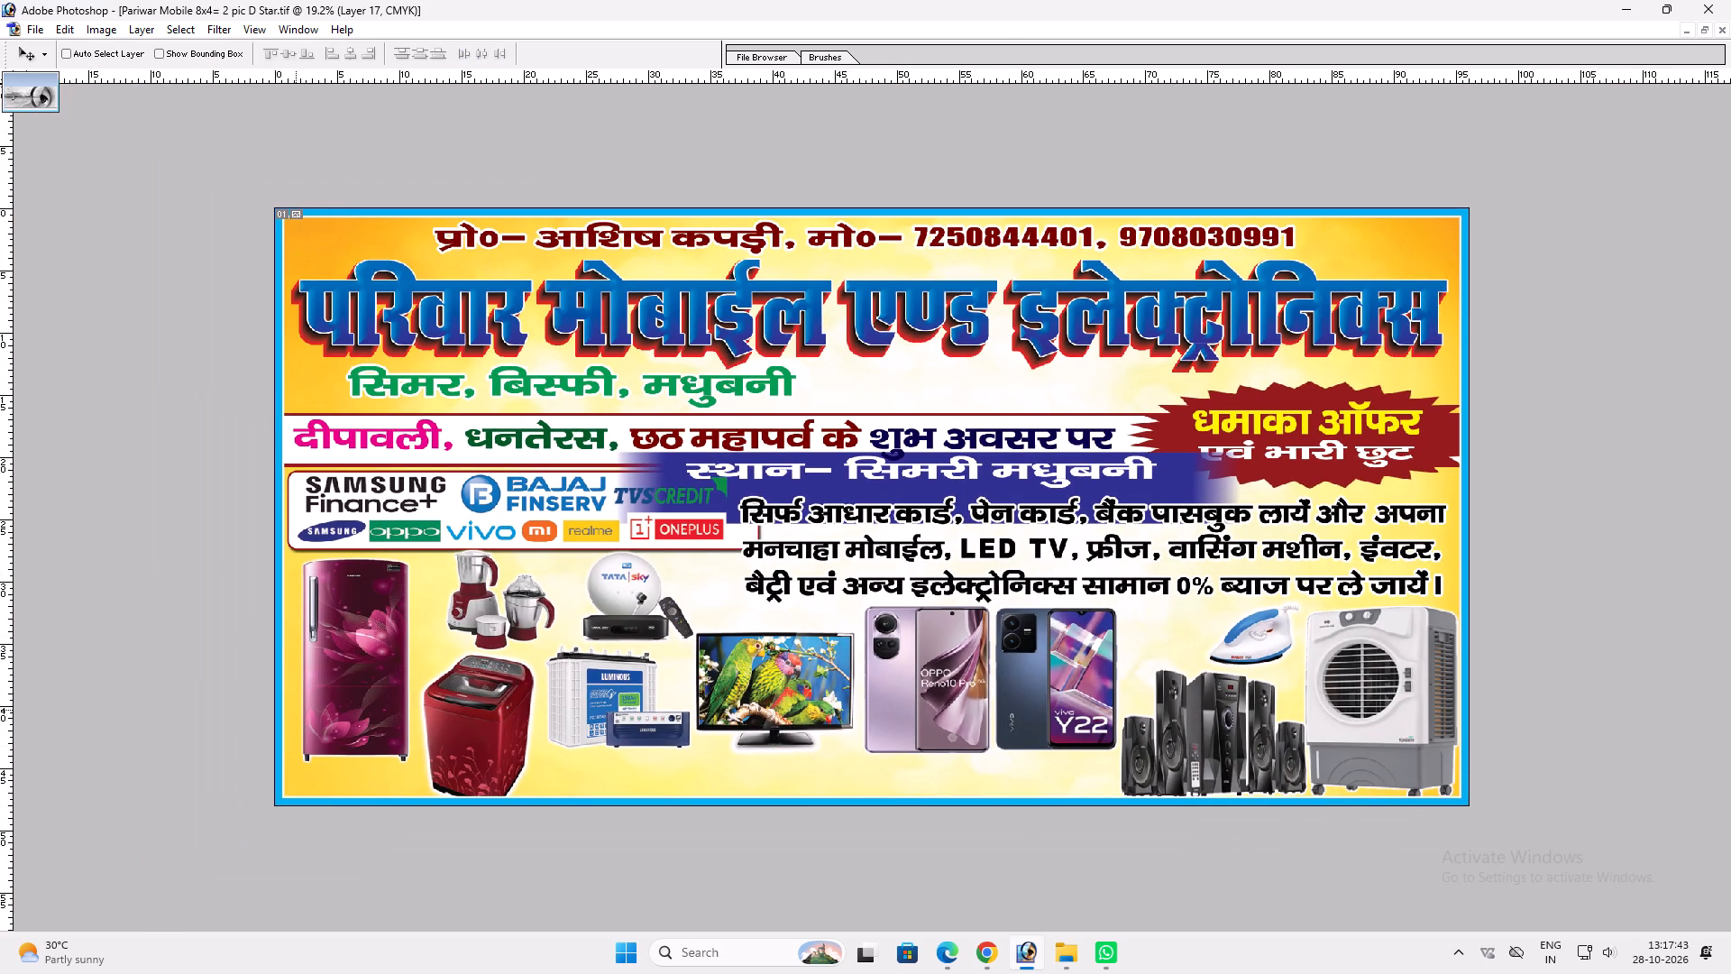
Copy a full-width strip about 8 in tall from the Background's bottom to a new layer and raise it behind the appliances.
{"action": "key", "text": "m"}
{"action": "left_click_drag", "start_coordinate": [246, 705], "coordinate": [1730, 894]}
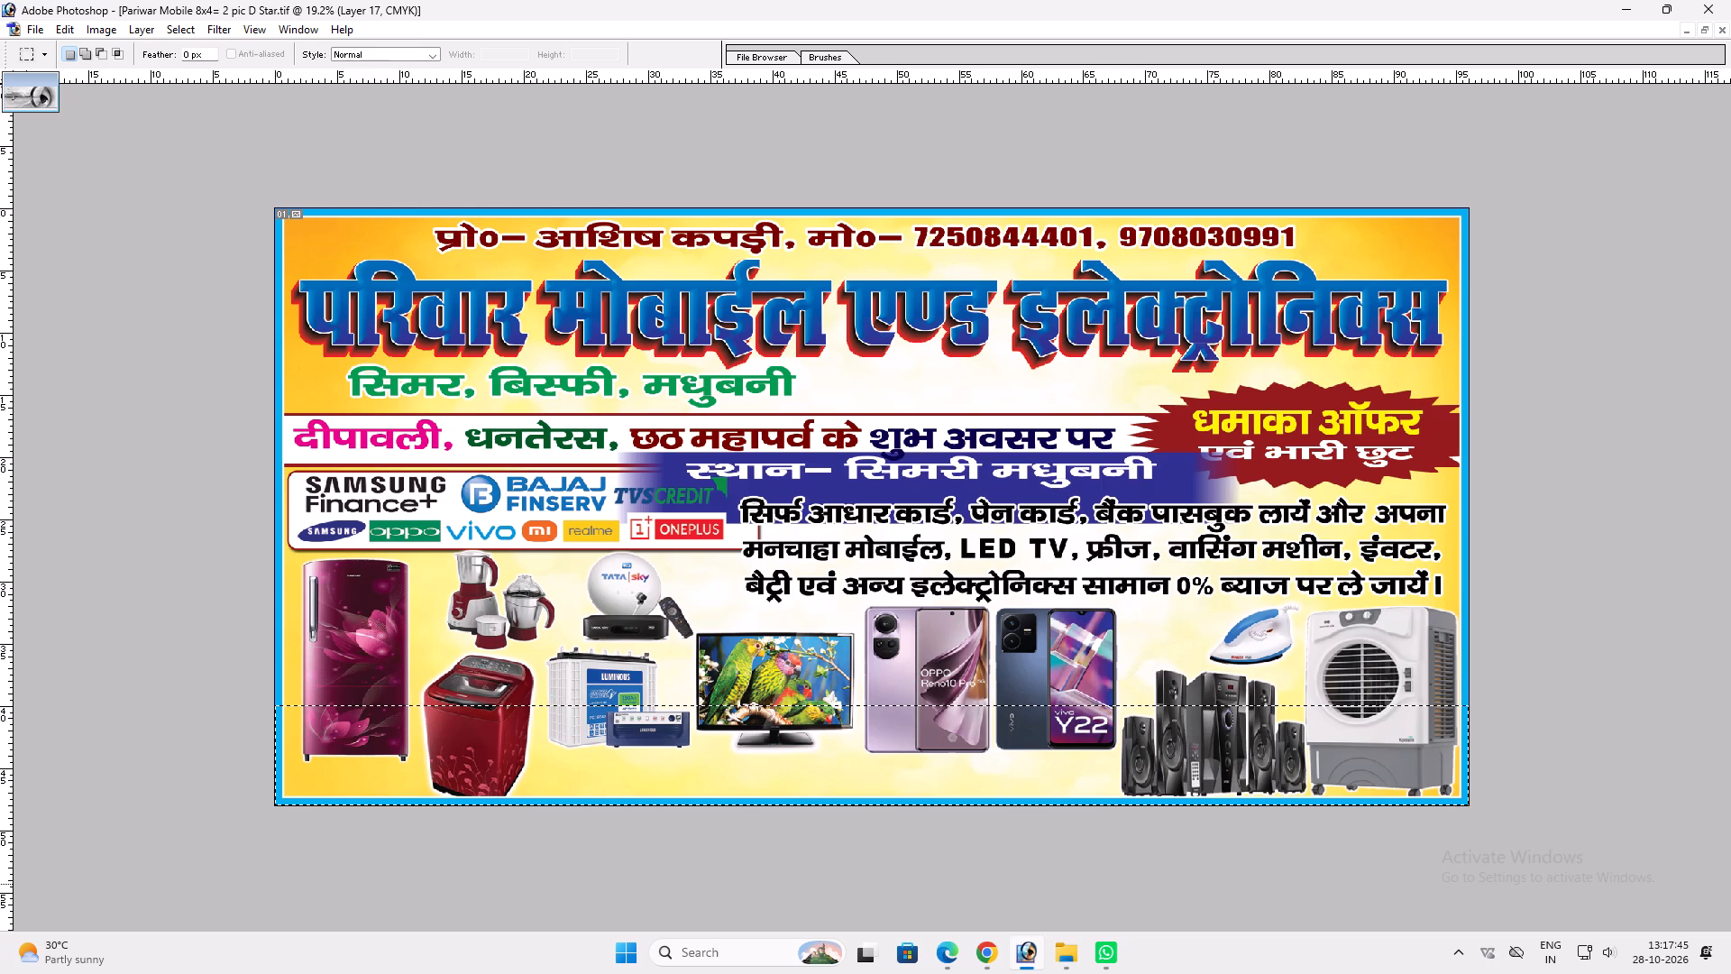
{"action": "key", "text": "v"}
{"action": "key", "text": "v"}
{"action": "right_click", "coordinate": [1228, 653]}
{"action": "left_click", "coordinate": [1294, 702]}
{"action": "key", "text": "ctrl+c"}
{"action": "key", "text": "ctrl+v"}
{"action": "key", "text": "ctrl+bracketright"}
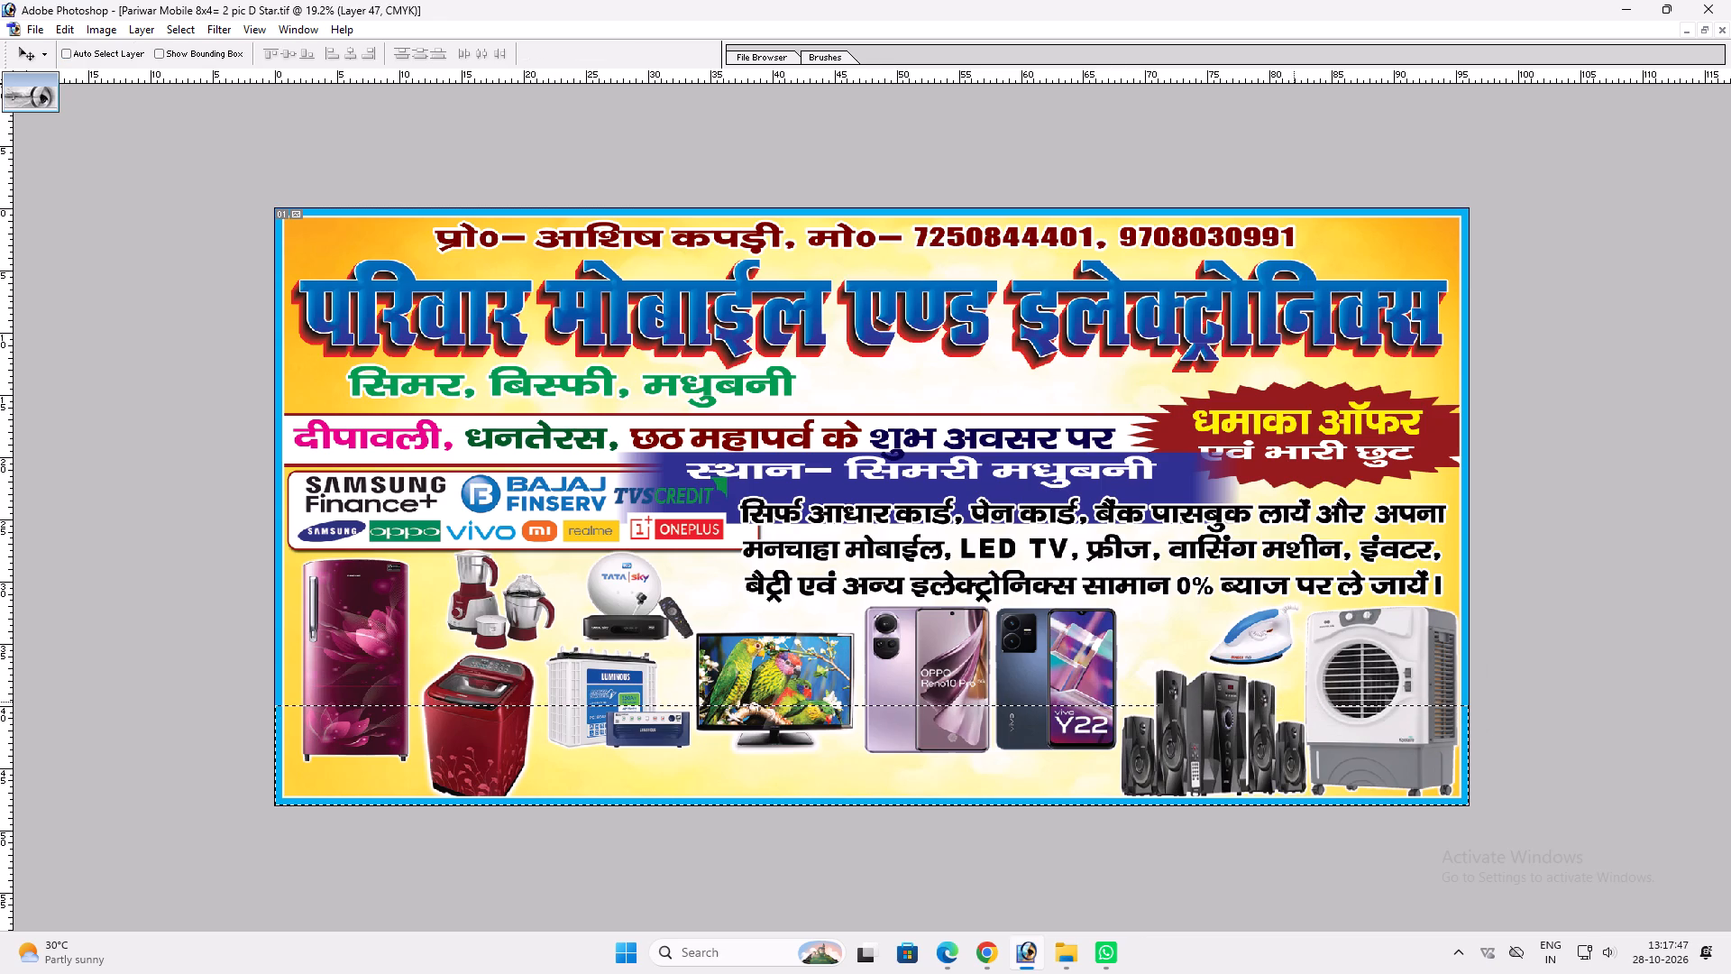
{"action": "key", "text": "ctrl+bracketright"}
{"action": "key", "text": "ctrl+bracketright"}
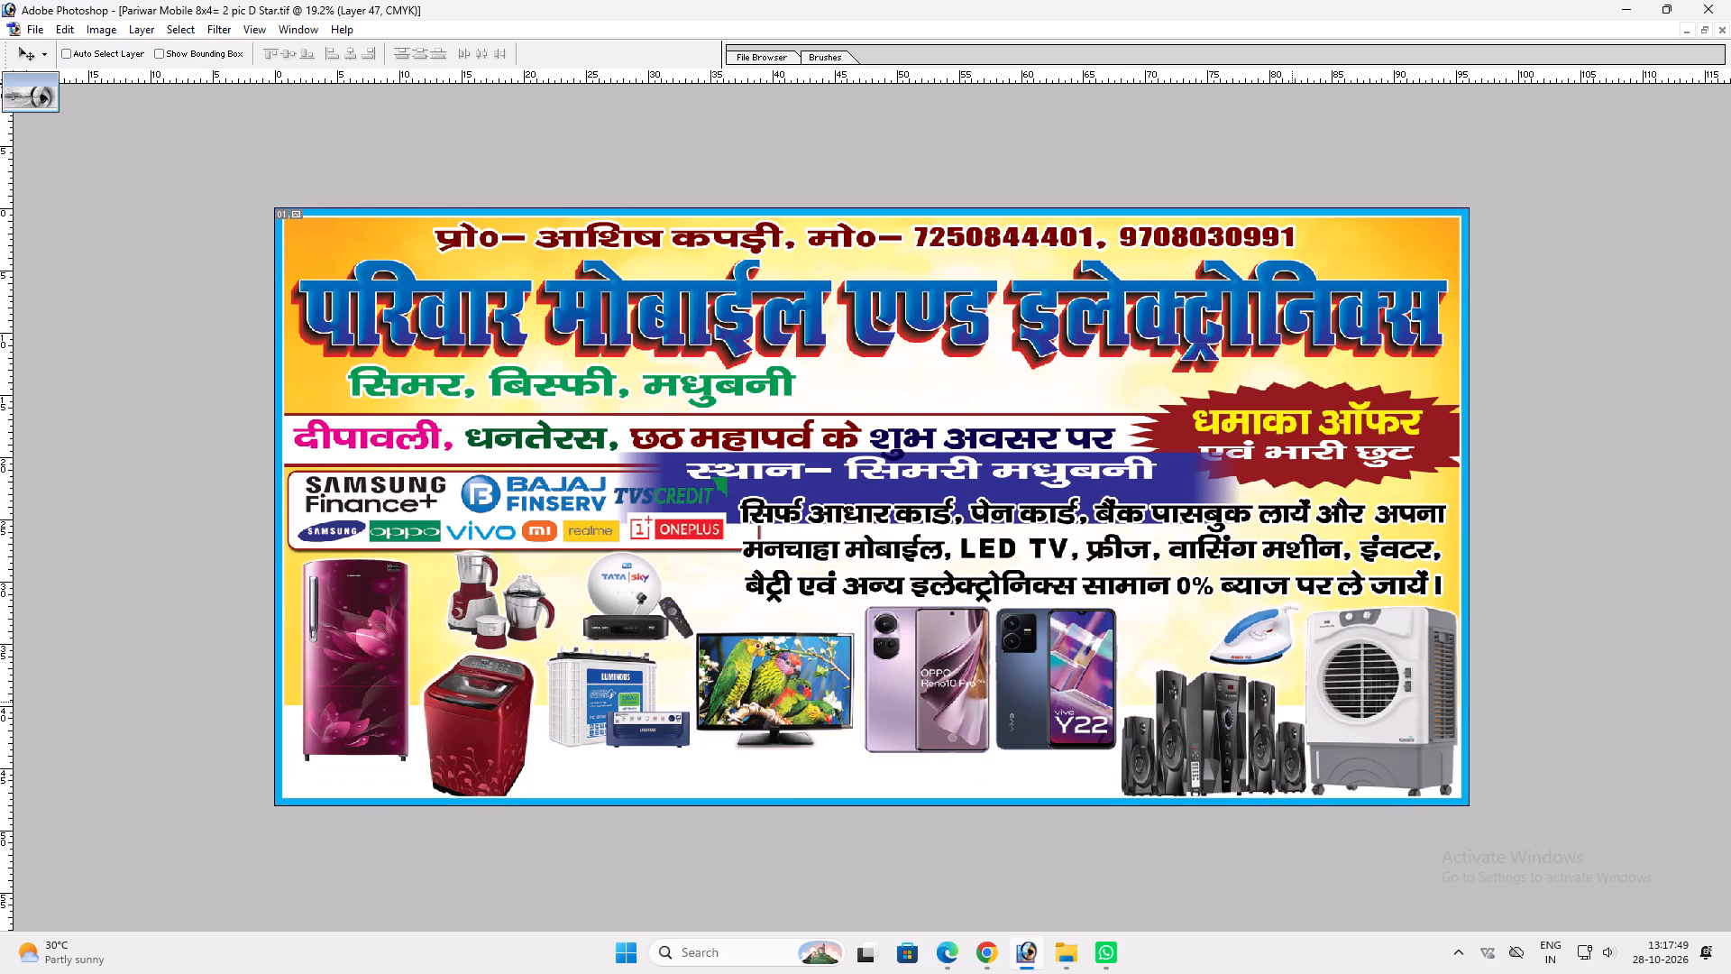
Apply a dark red color overlay to the bottom band, setting the red's black (K) value to 60%.
{"action": "key", "text": "alt+l"}
{"action": "key", "text": "alt+y"}
{"action": "key", "text": "n"}
{"action": "left_click", "coordinate": [988, 413]}
{"action": "left_click", "coordinate": [988, 407]}
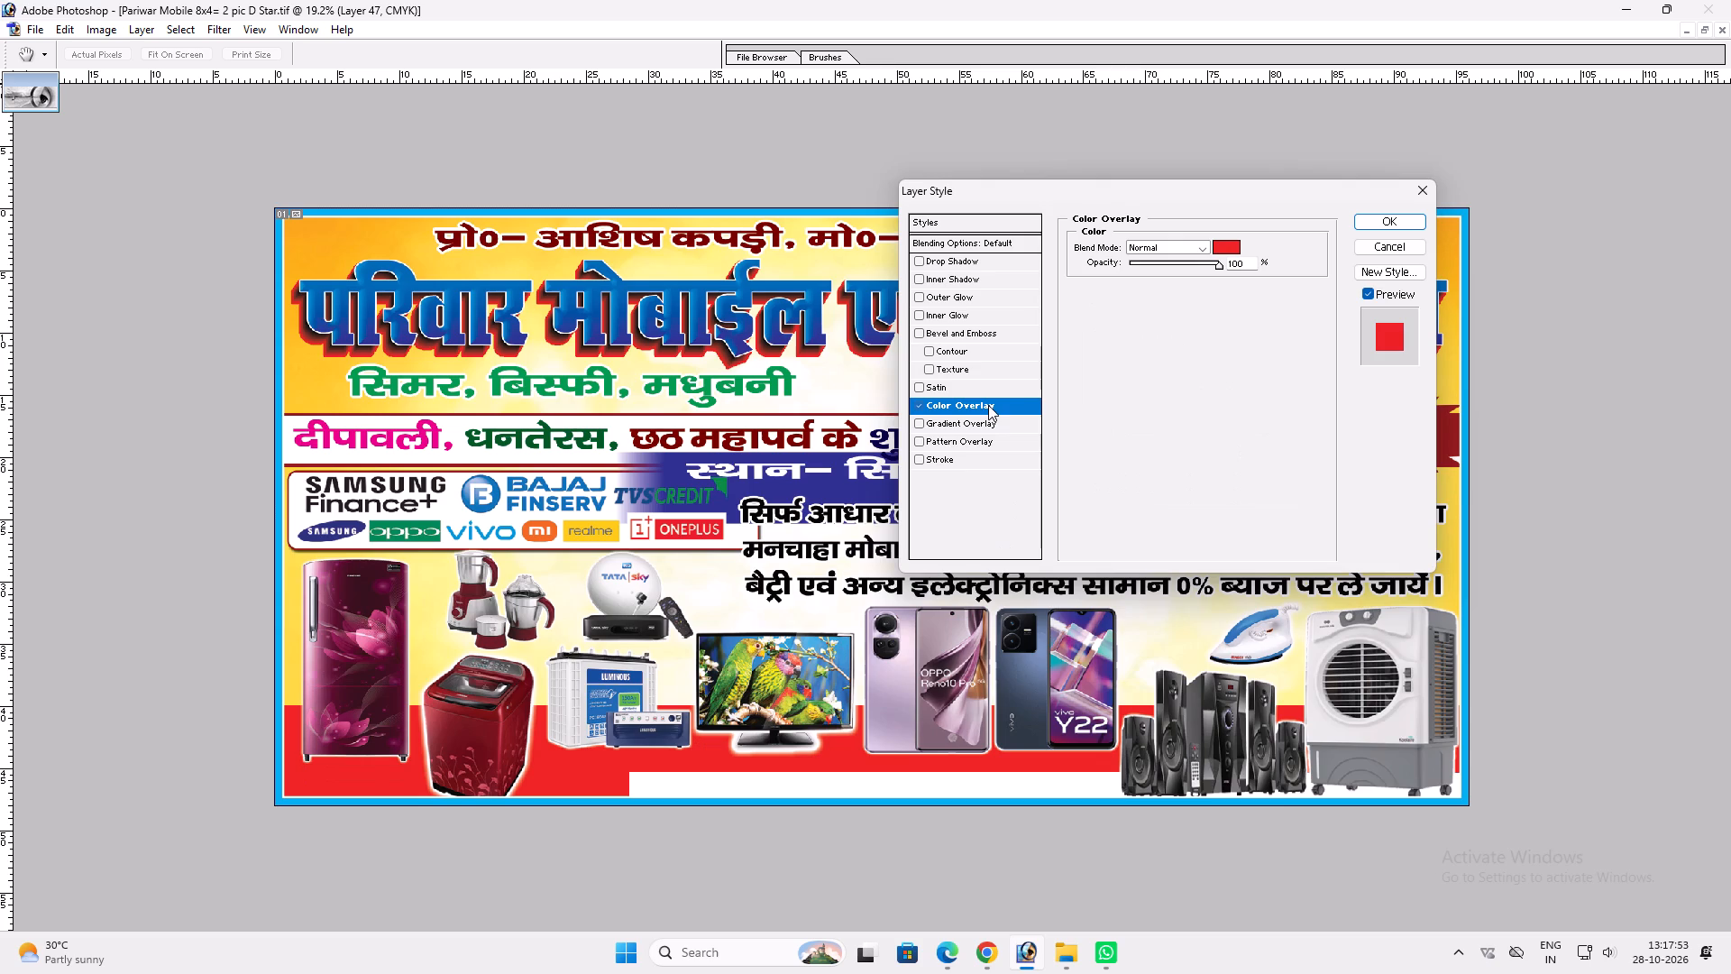
{"action": "left_click", "coordinate": [1228, 249]}
{"action": "key", "text": "Tab"}
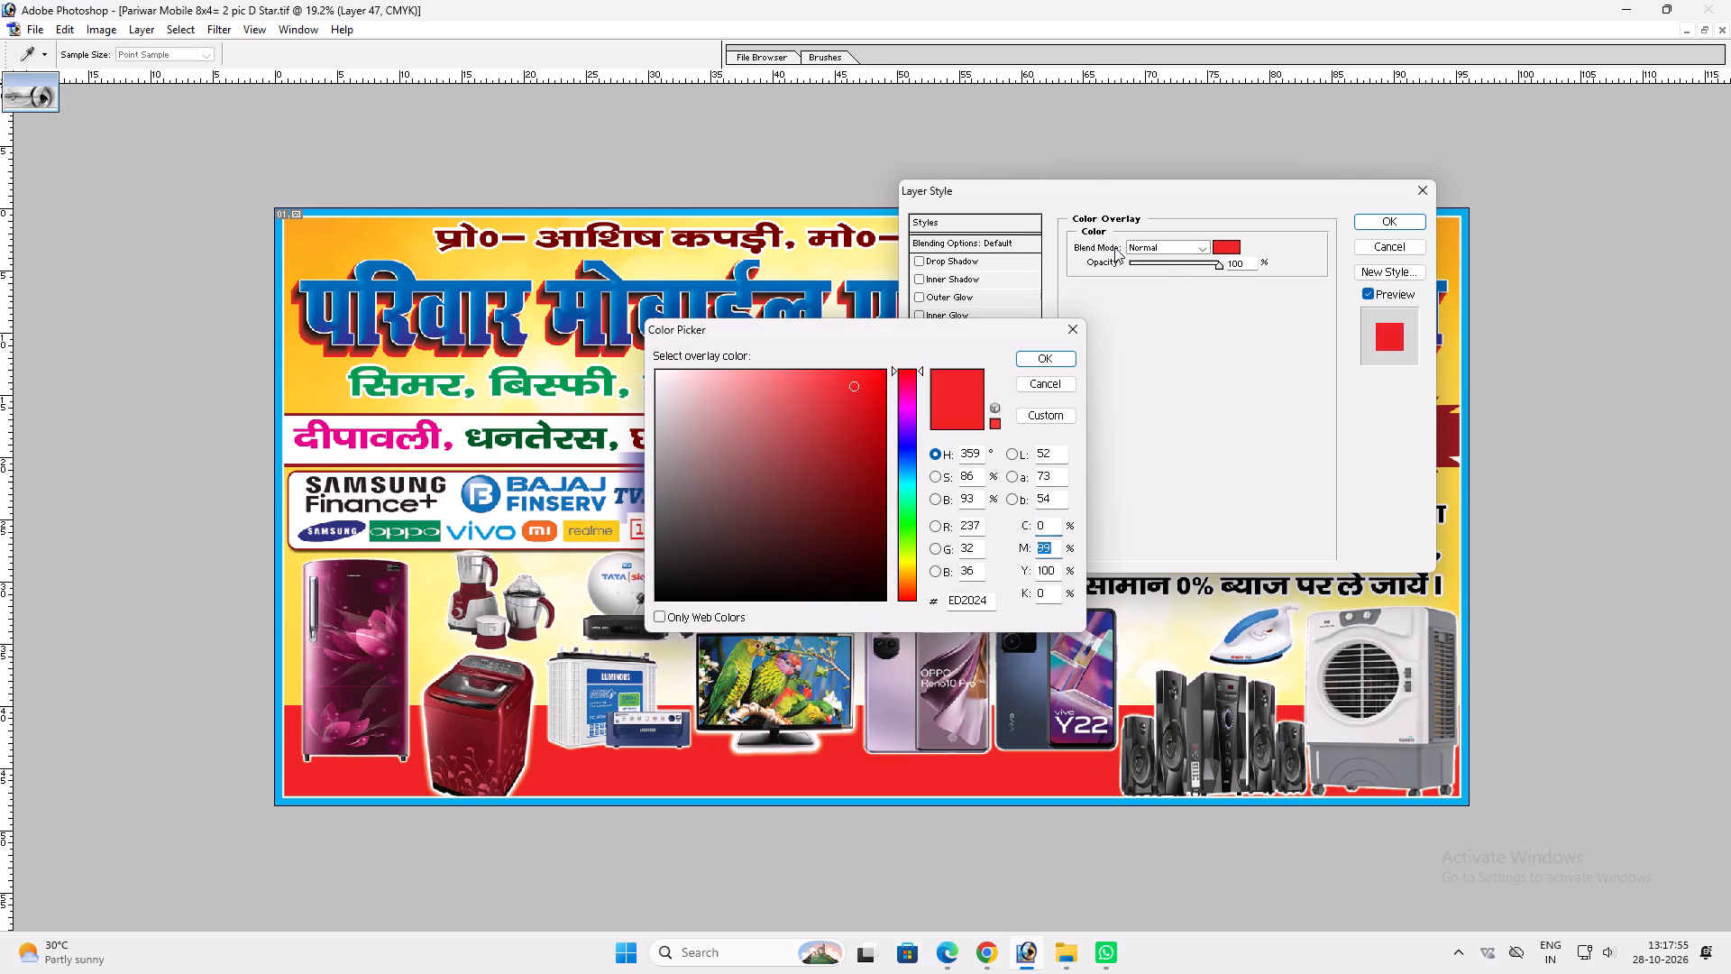
{"action": "key", "text": "Tab"}
{"action": "key", "text": "Tab"}
{"action": "type", "text": "60"}
{"action": "key", "text": "Return"}
{"action": "key", "text": "Return"}
{"action": "key", "text": "v"}
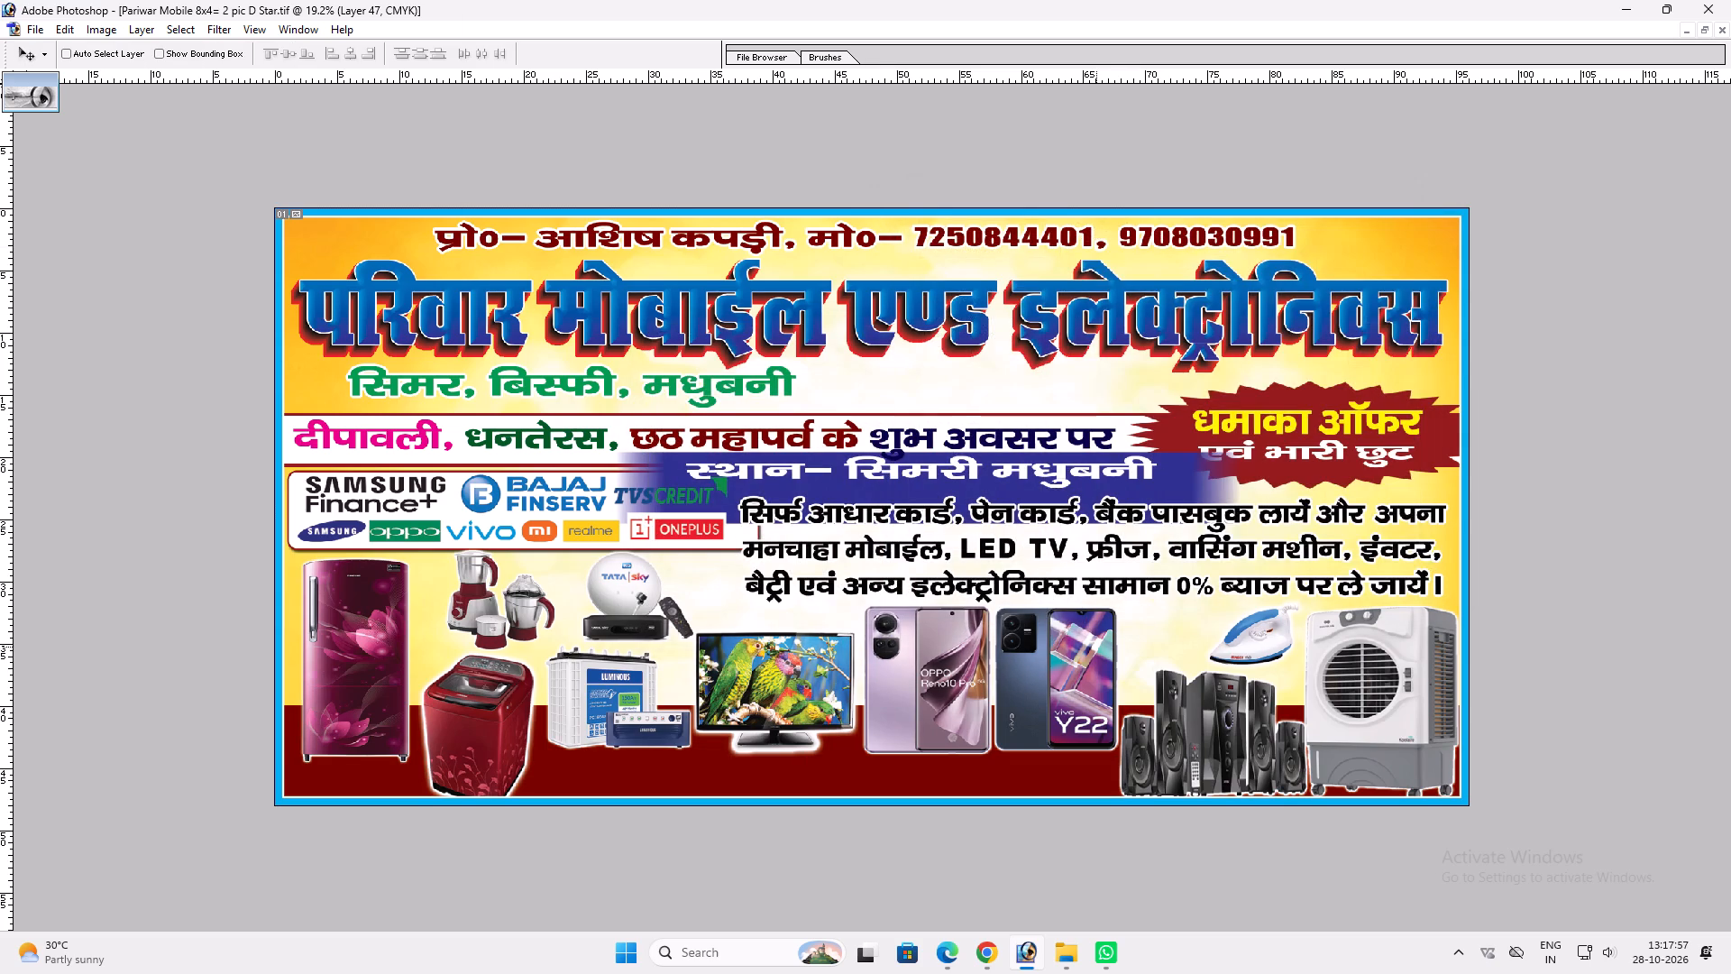
Change the cyan border's color overlay to the dark red sampled from the bottom band.
{"action": "left_click", "coordinate": [1463, 412], "text": "ctrl"}
{"action": "key", "text": "alt+l"}
{"action": "key", "text": "alt+y"}
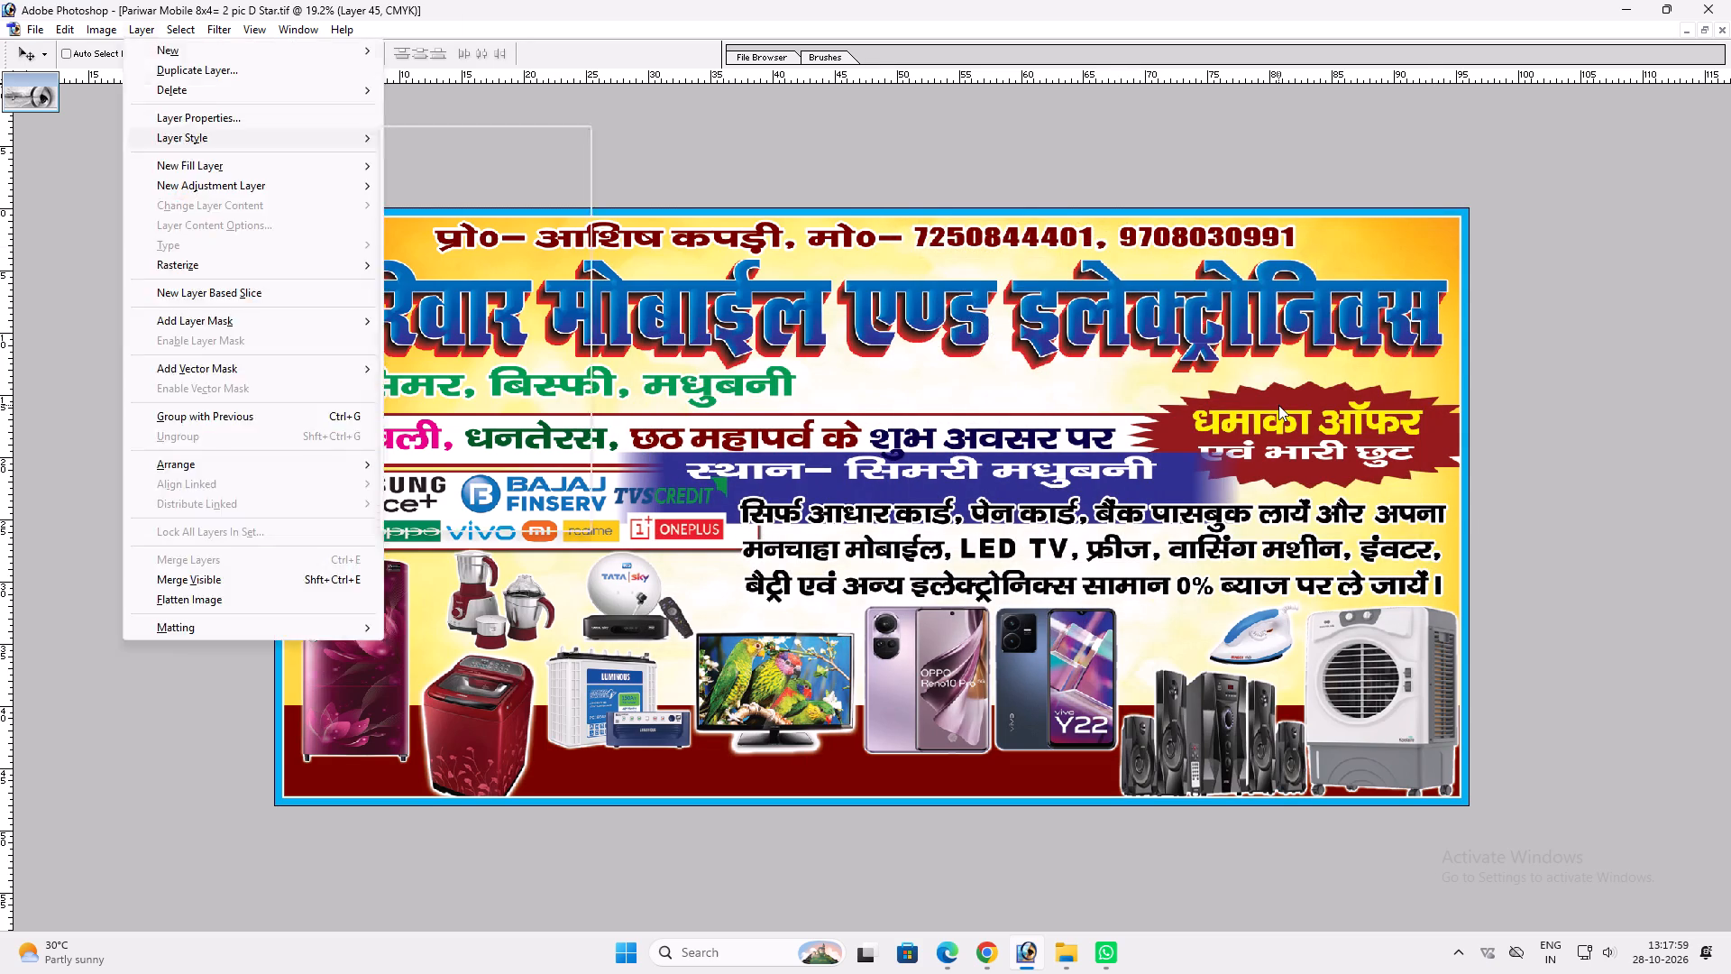
{"action": "key", "text": "n"}
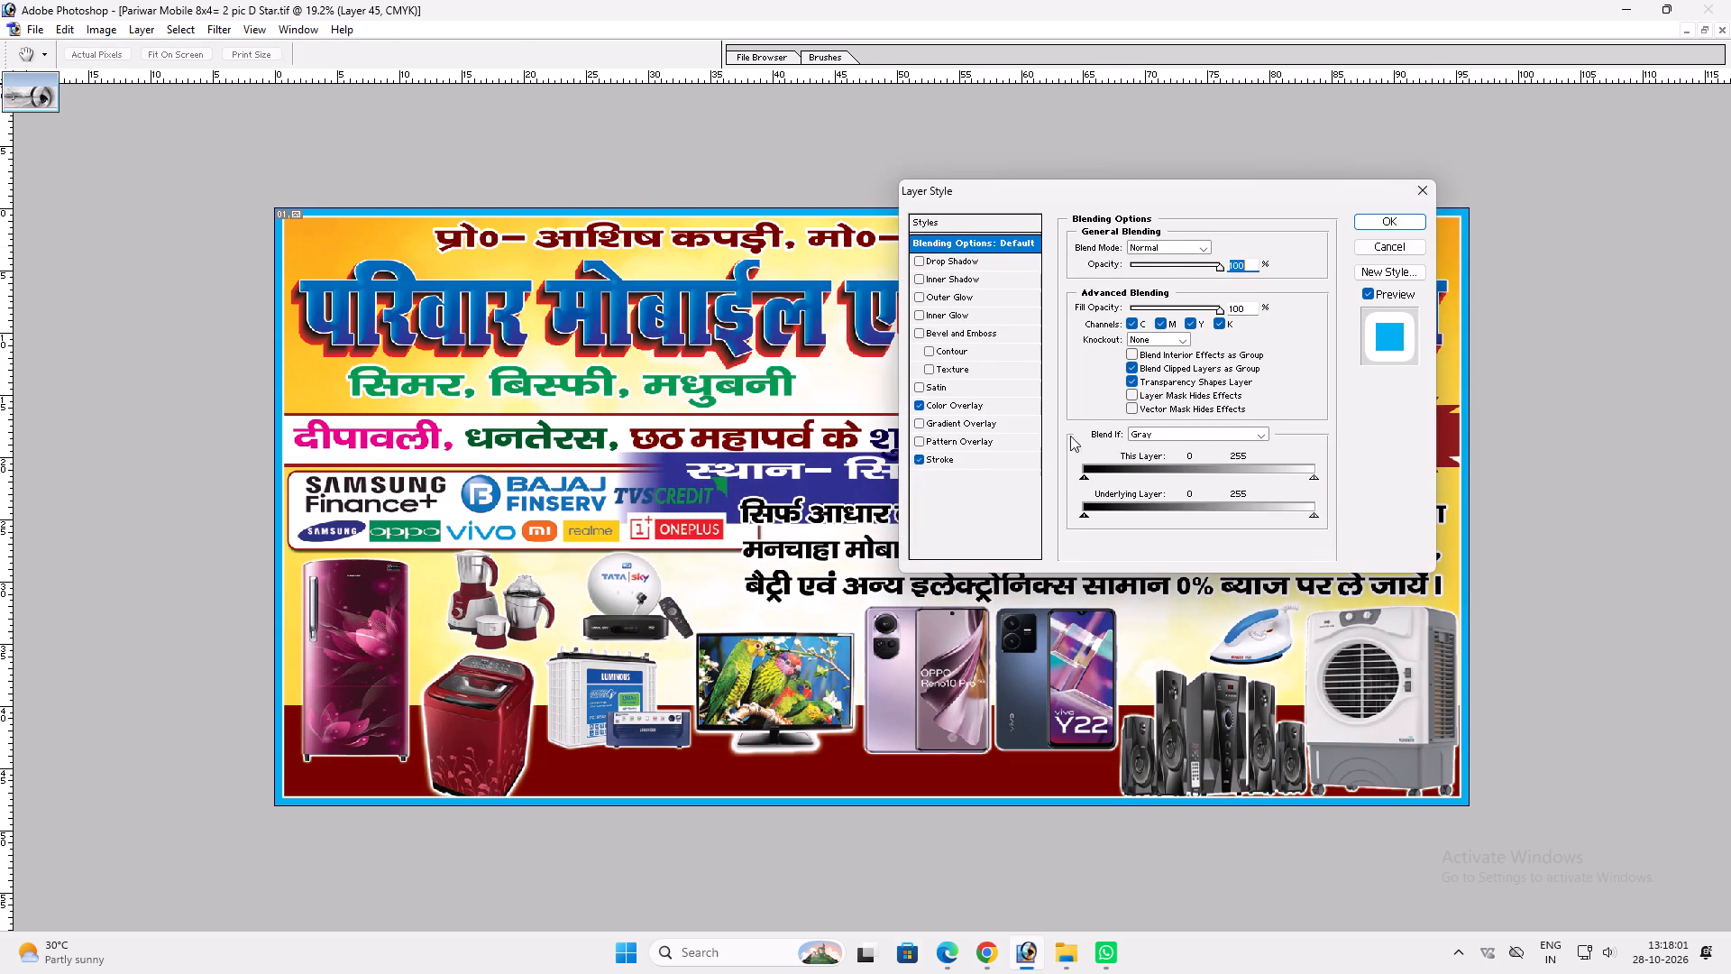
{"action": "left_click", "coordinate": [973, 400]}
{"action": "left_click", "coordinate": [1232, 249]}
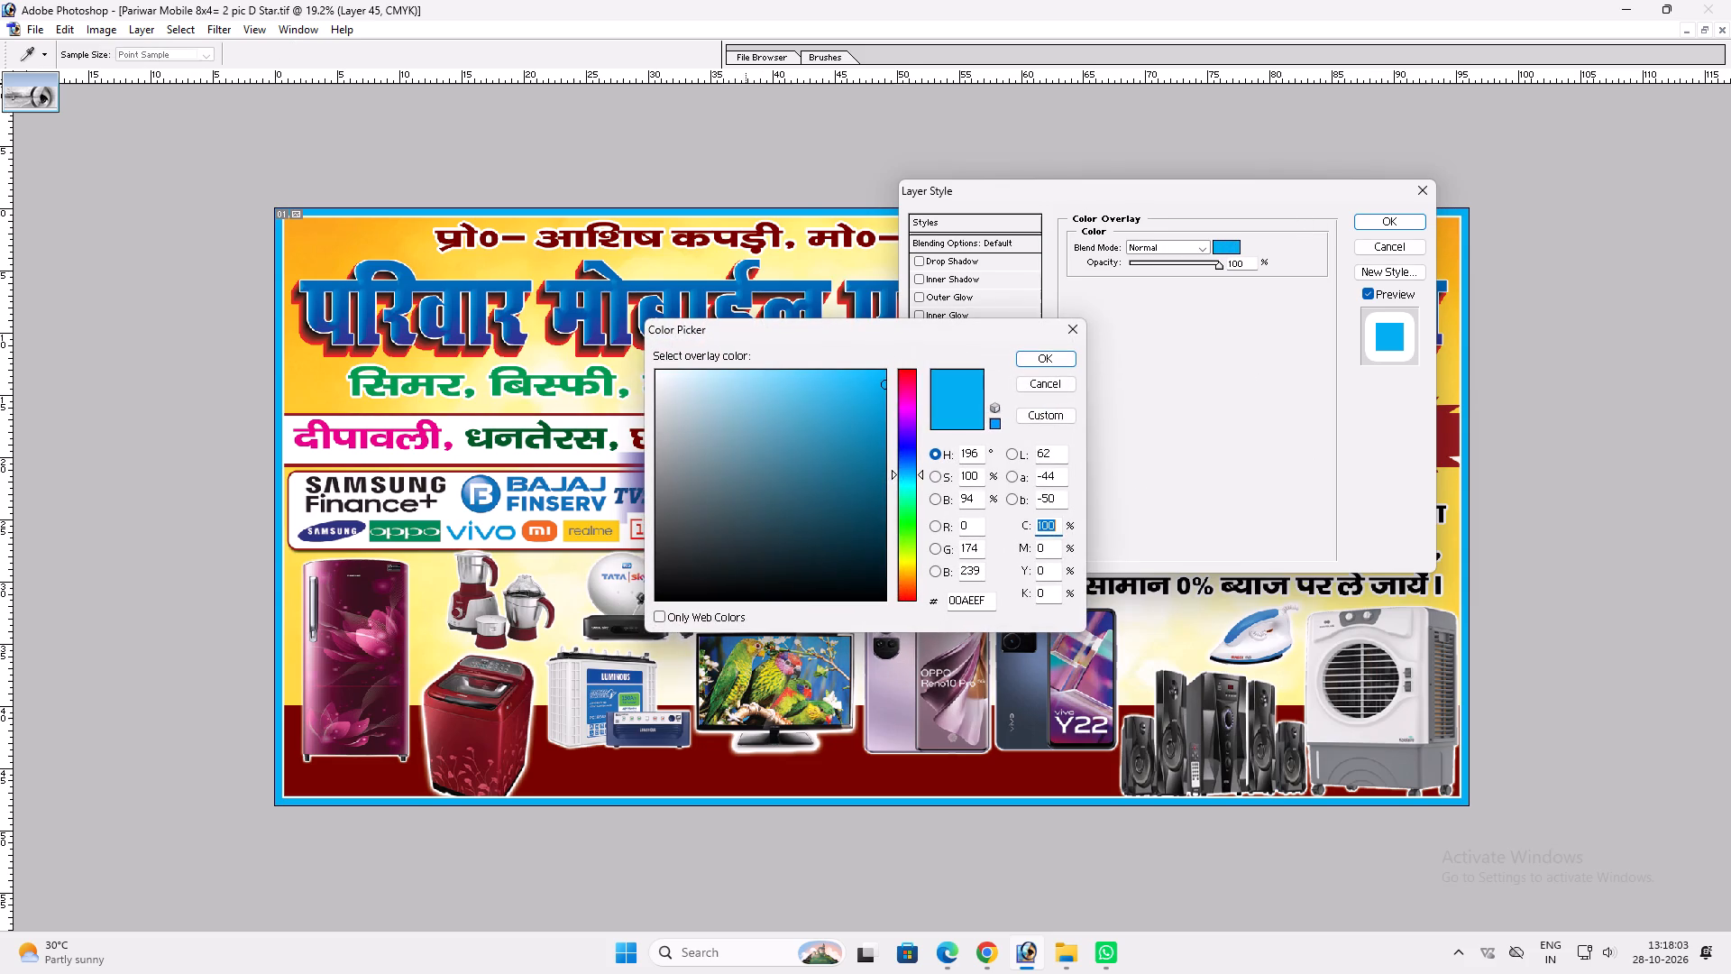
{"action": "left_click", "coordinate": [724, 767]}
{"action": "key", "text": "Return"}
{"action": "key", "text": "Return"}
{"action": "key", "text": "v"}
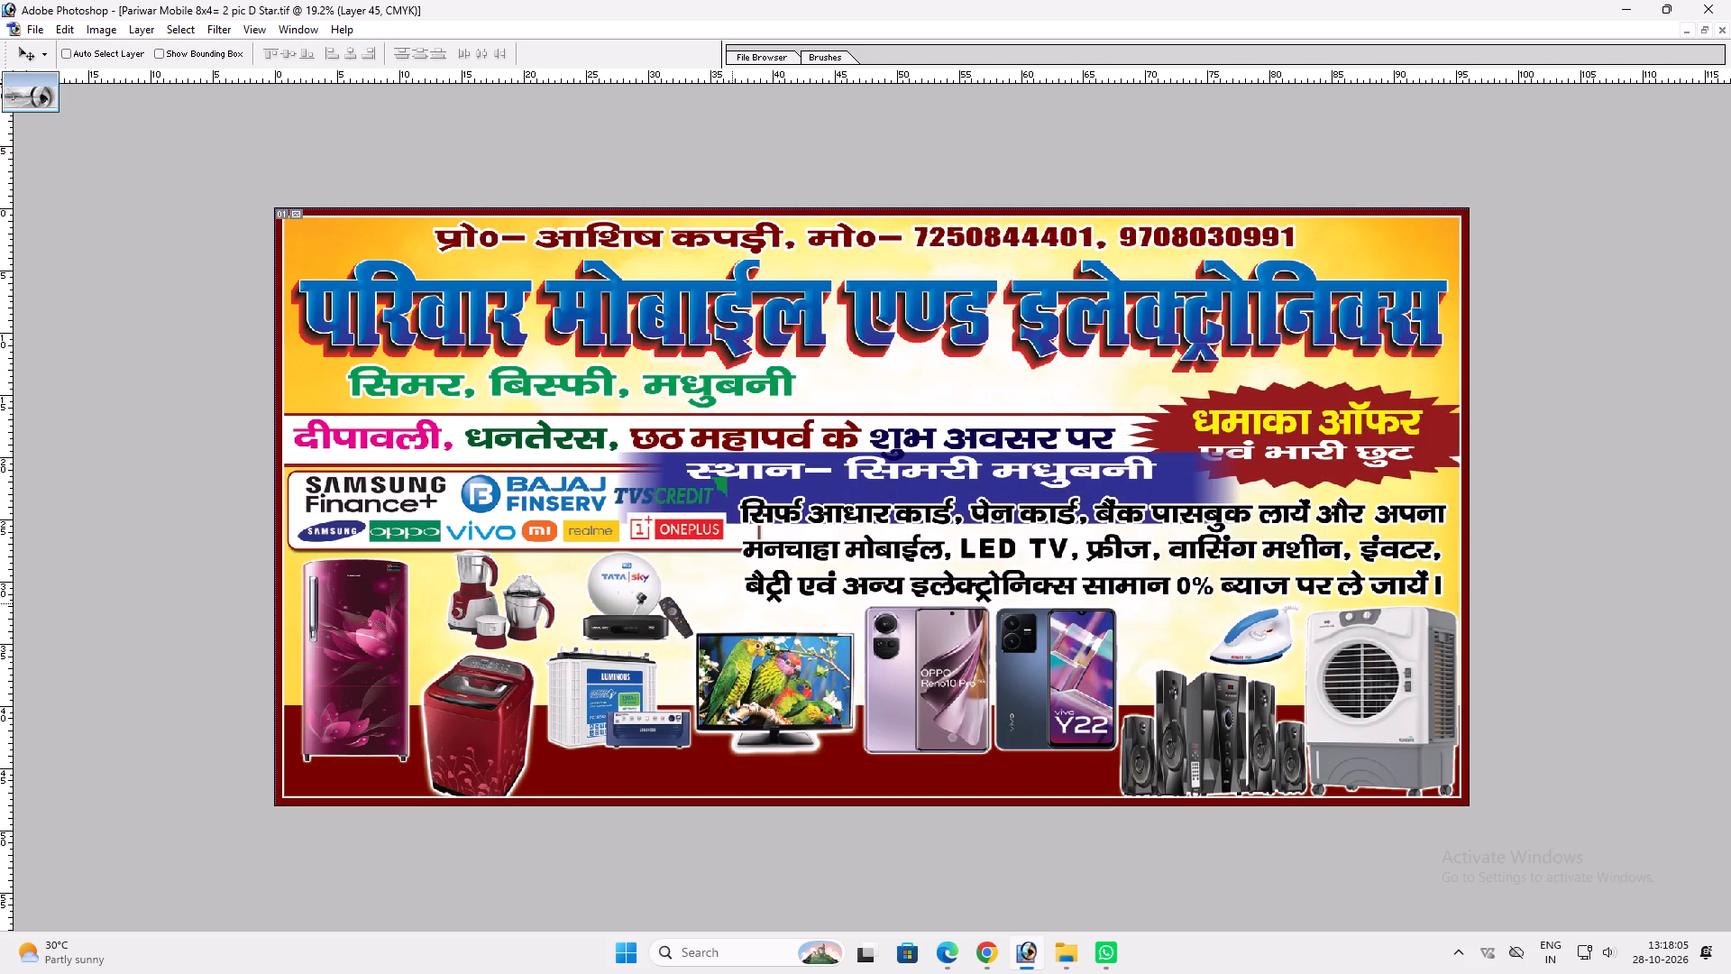
{"action": "key", "text": "ctrl+0"}
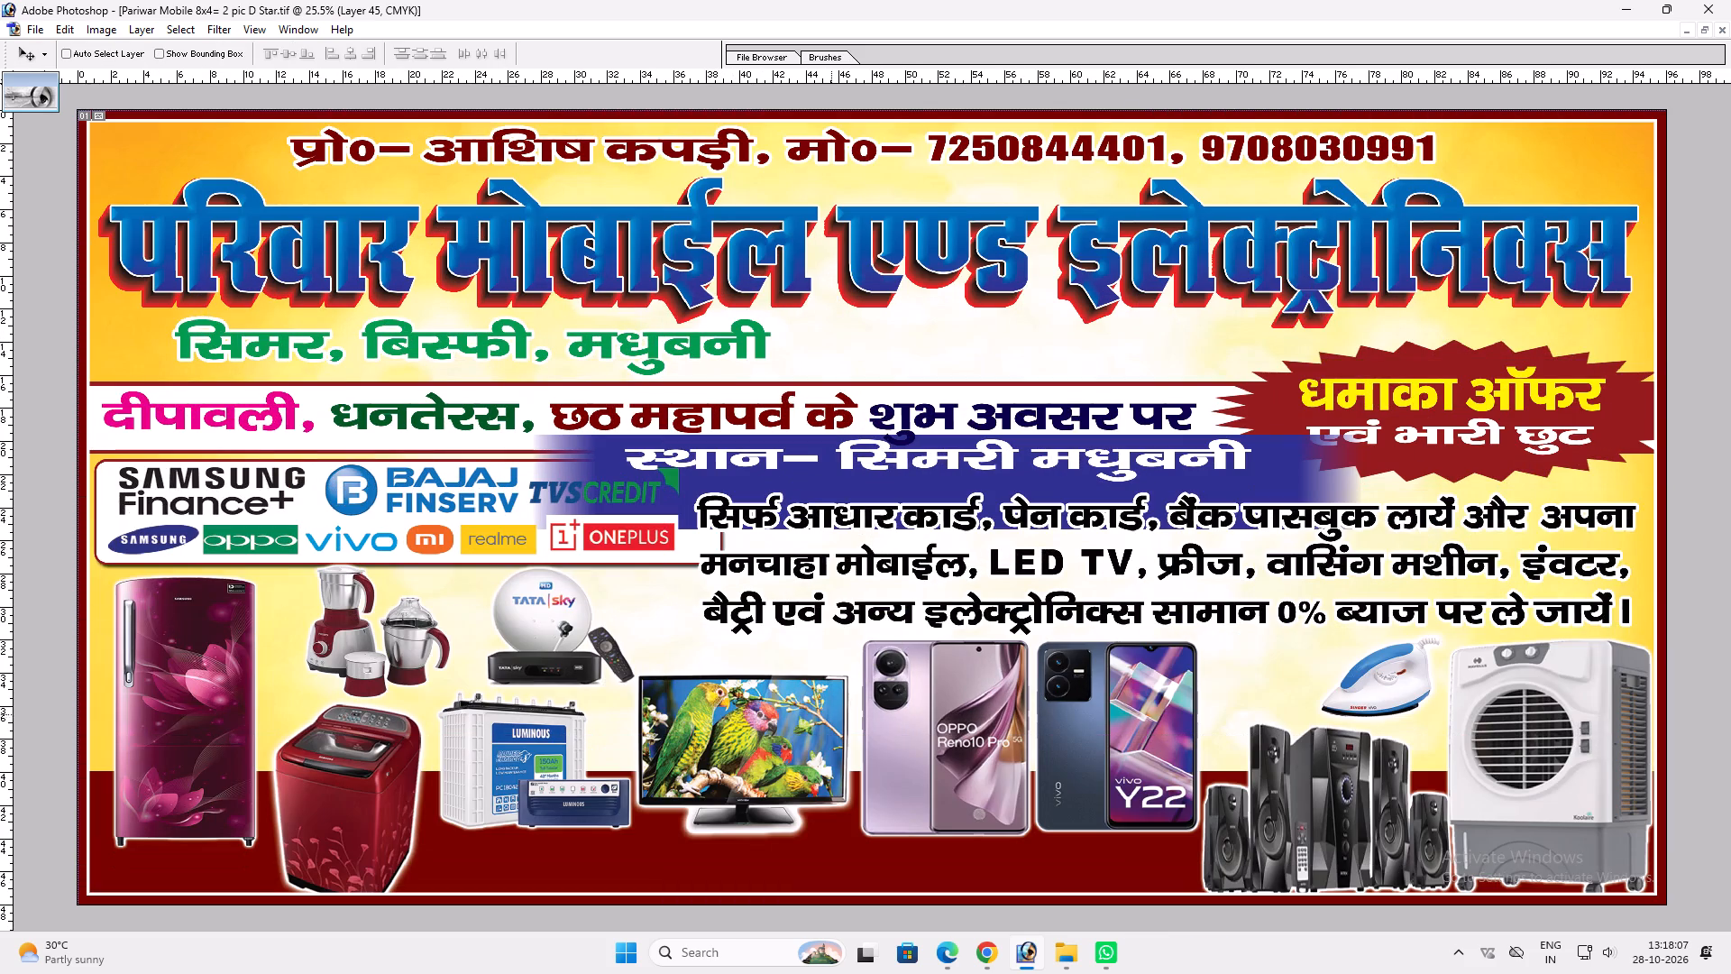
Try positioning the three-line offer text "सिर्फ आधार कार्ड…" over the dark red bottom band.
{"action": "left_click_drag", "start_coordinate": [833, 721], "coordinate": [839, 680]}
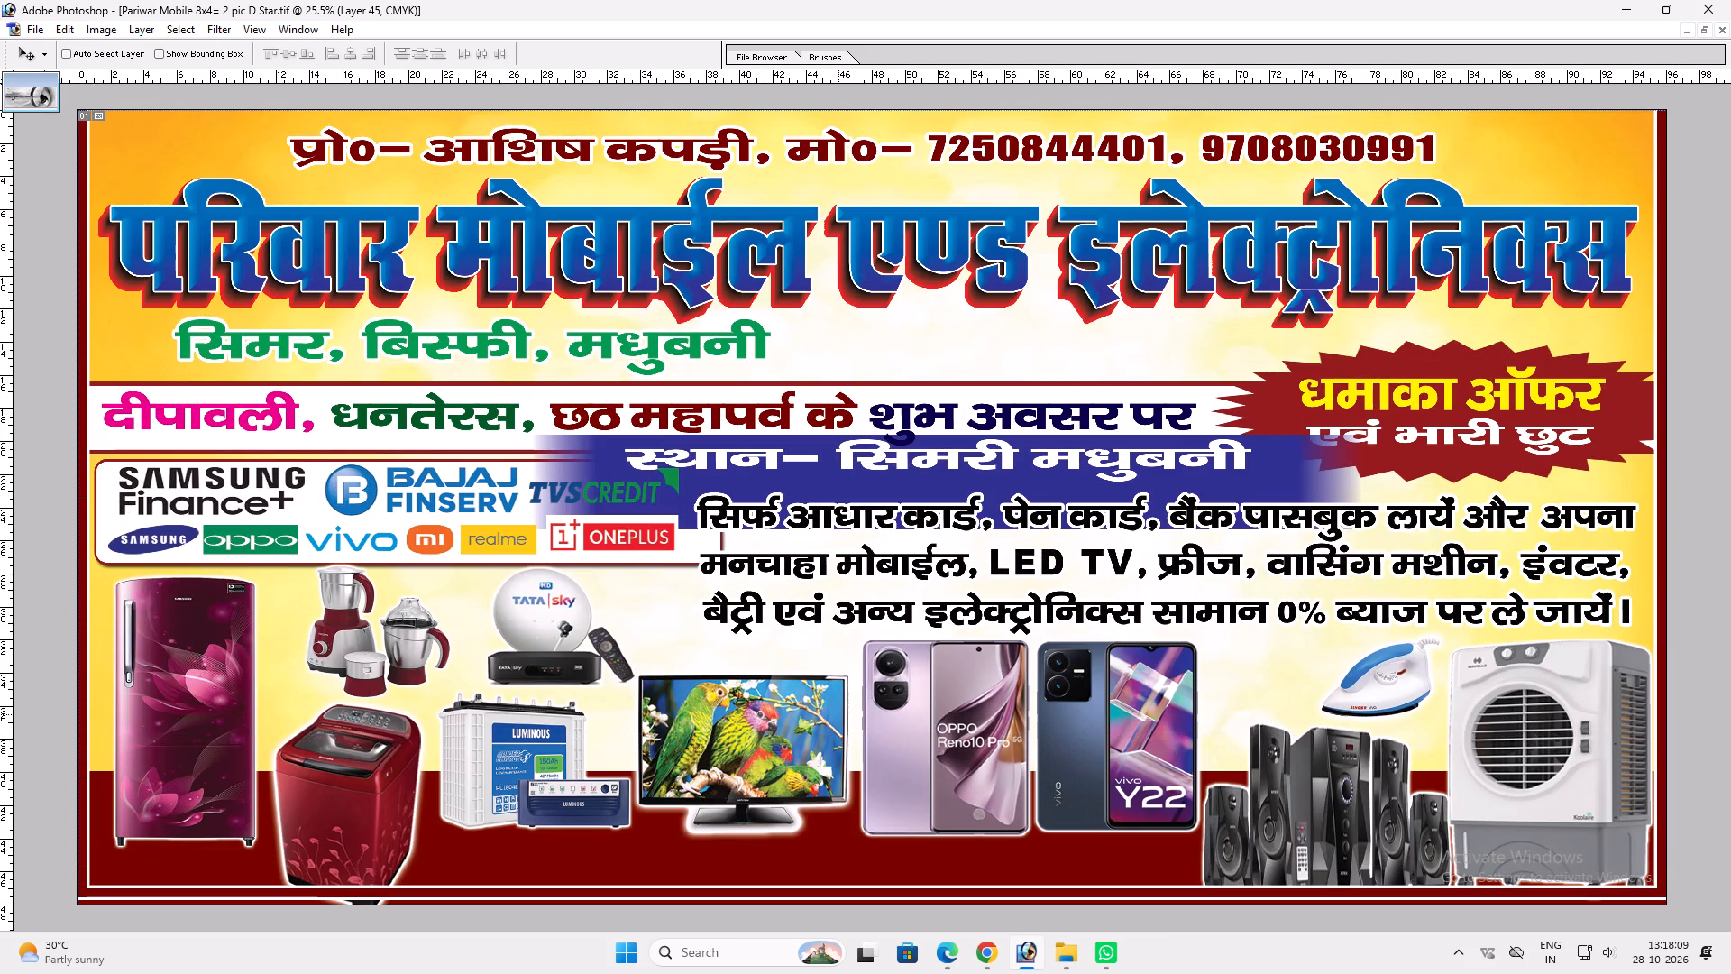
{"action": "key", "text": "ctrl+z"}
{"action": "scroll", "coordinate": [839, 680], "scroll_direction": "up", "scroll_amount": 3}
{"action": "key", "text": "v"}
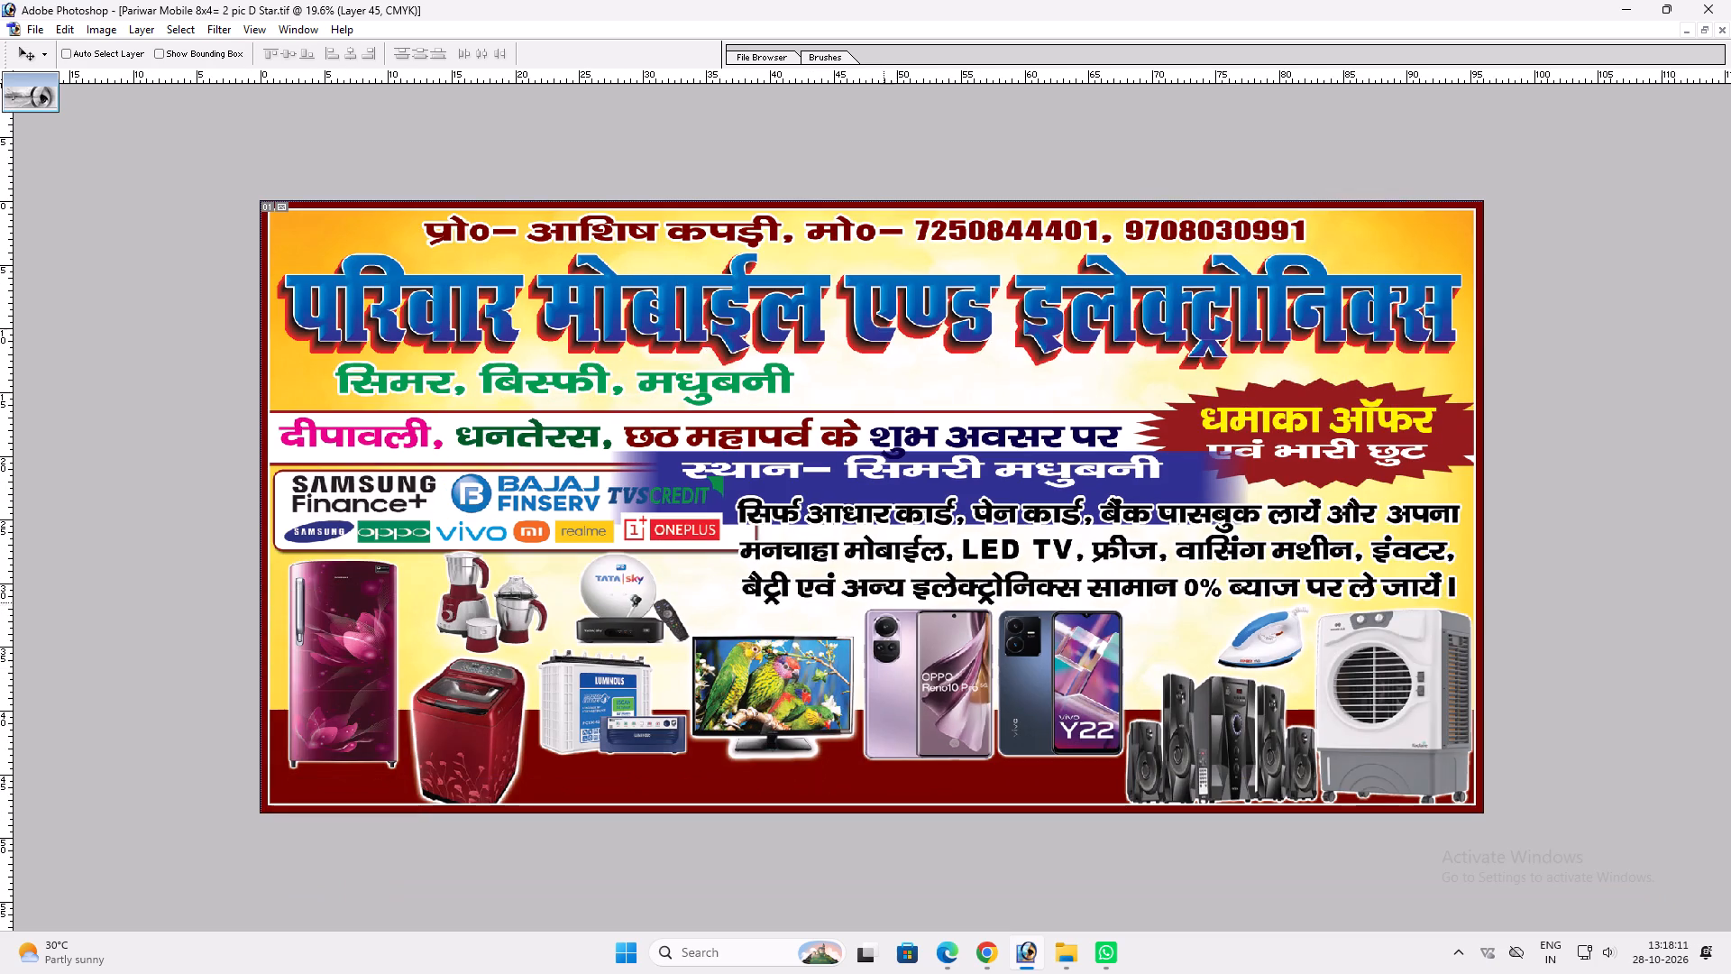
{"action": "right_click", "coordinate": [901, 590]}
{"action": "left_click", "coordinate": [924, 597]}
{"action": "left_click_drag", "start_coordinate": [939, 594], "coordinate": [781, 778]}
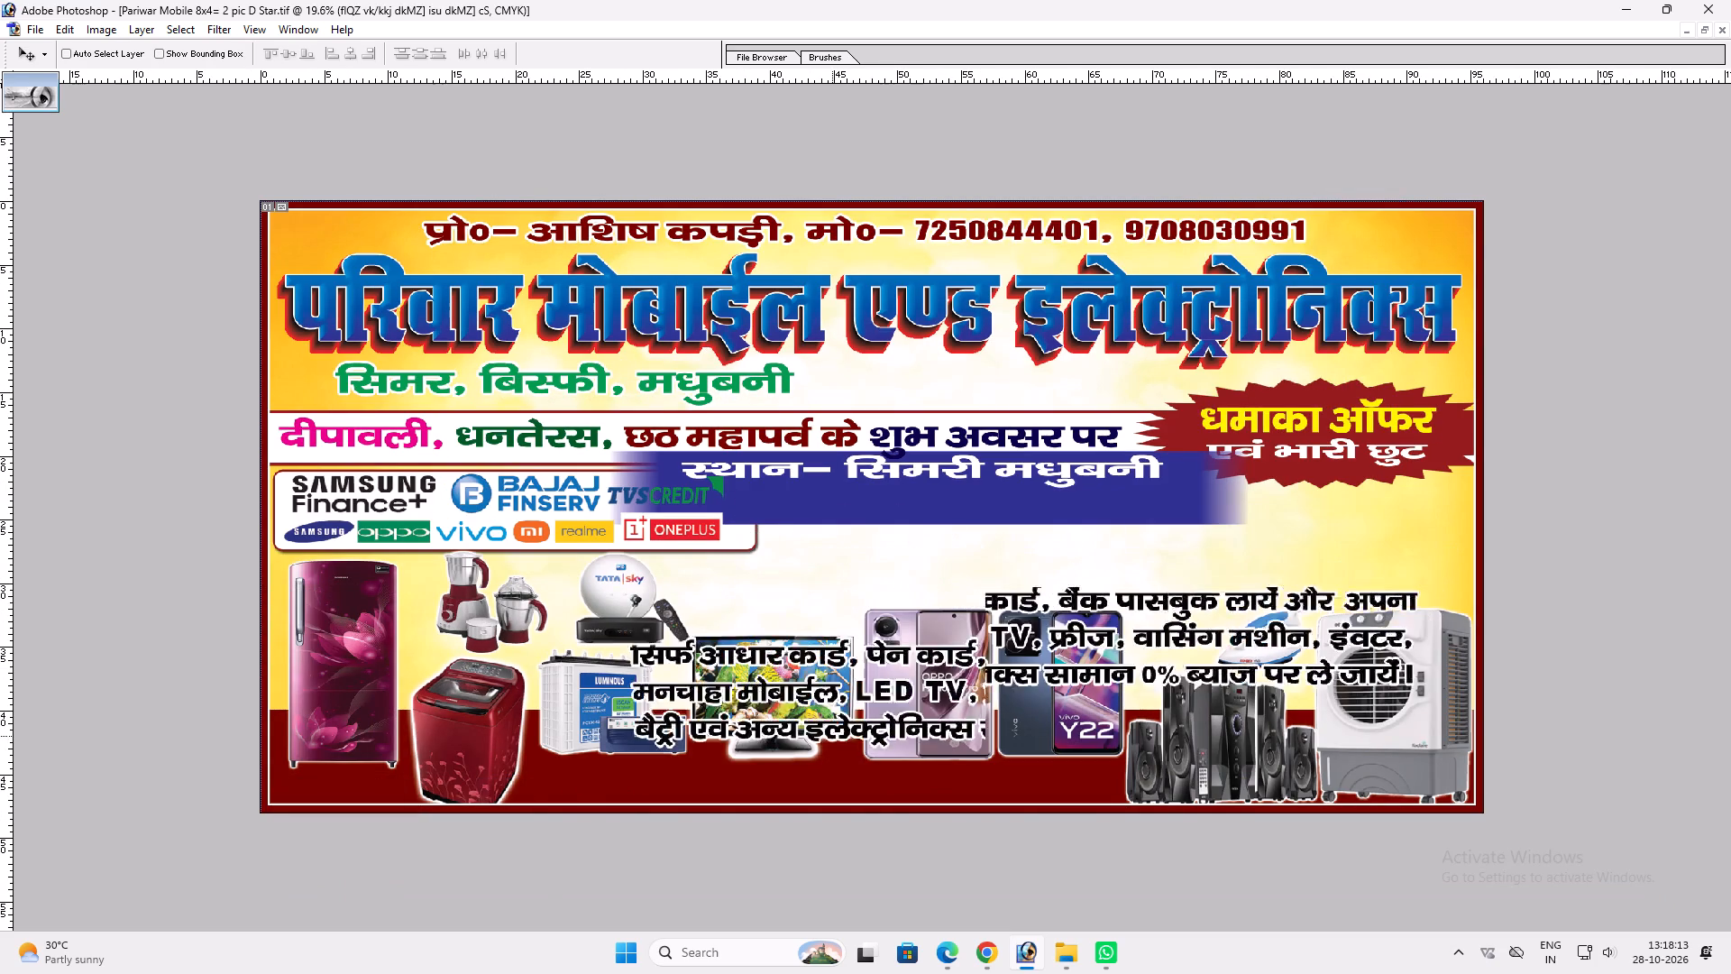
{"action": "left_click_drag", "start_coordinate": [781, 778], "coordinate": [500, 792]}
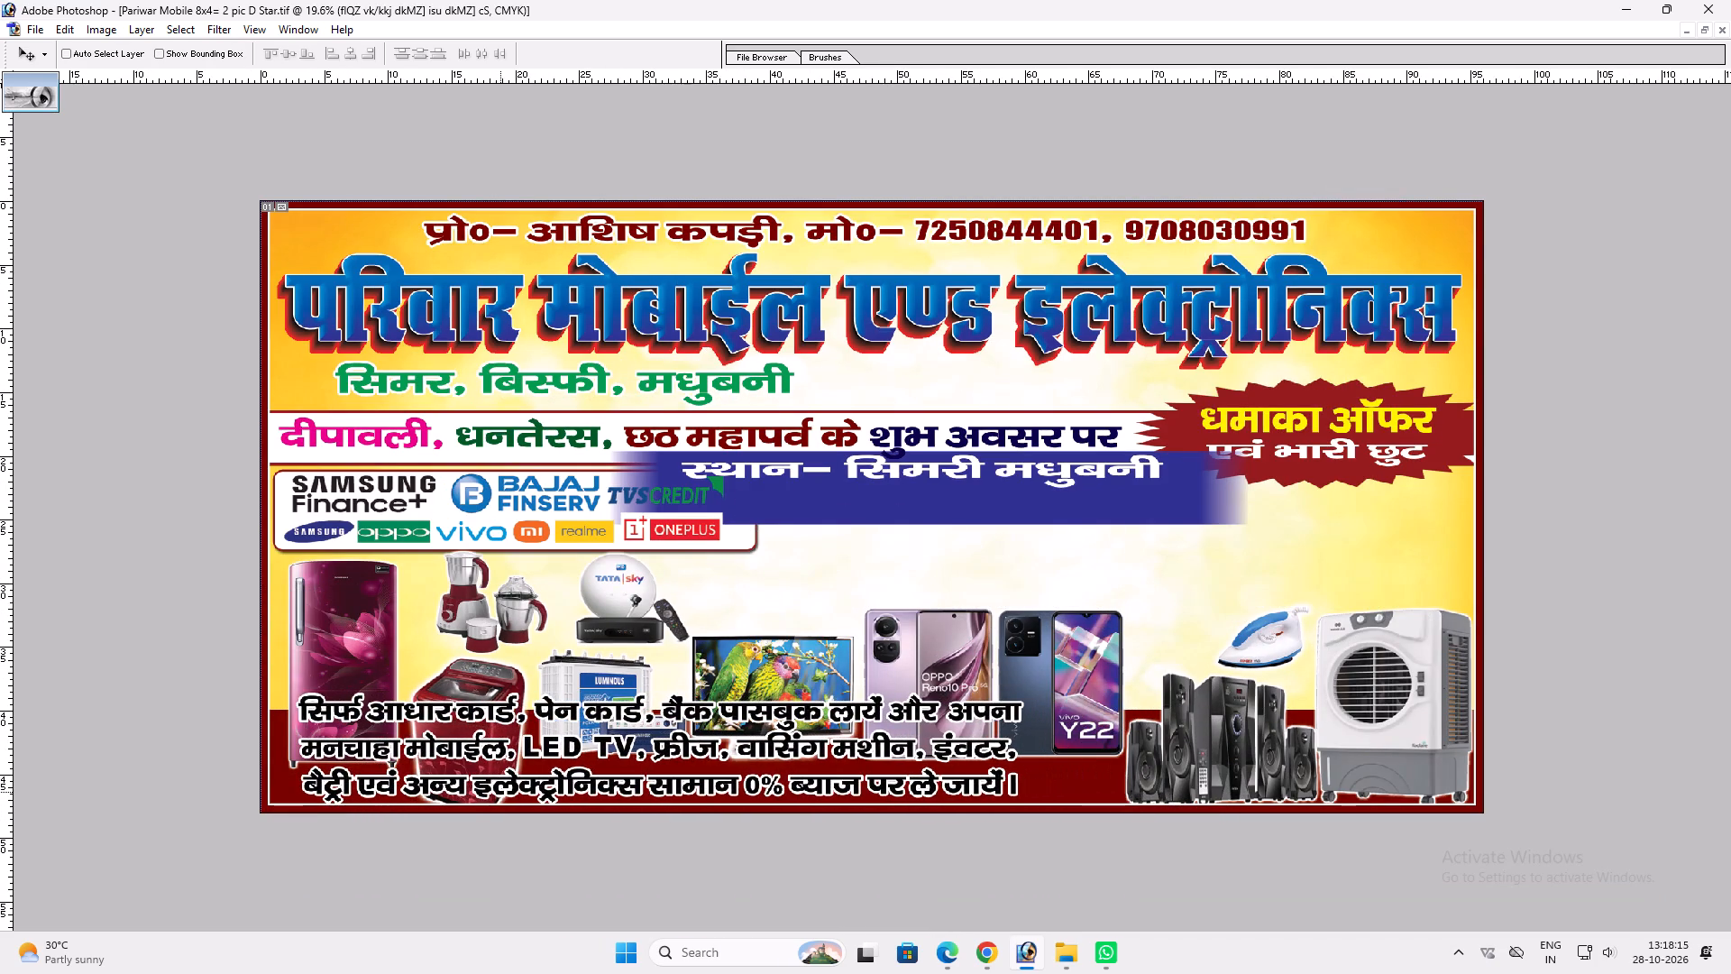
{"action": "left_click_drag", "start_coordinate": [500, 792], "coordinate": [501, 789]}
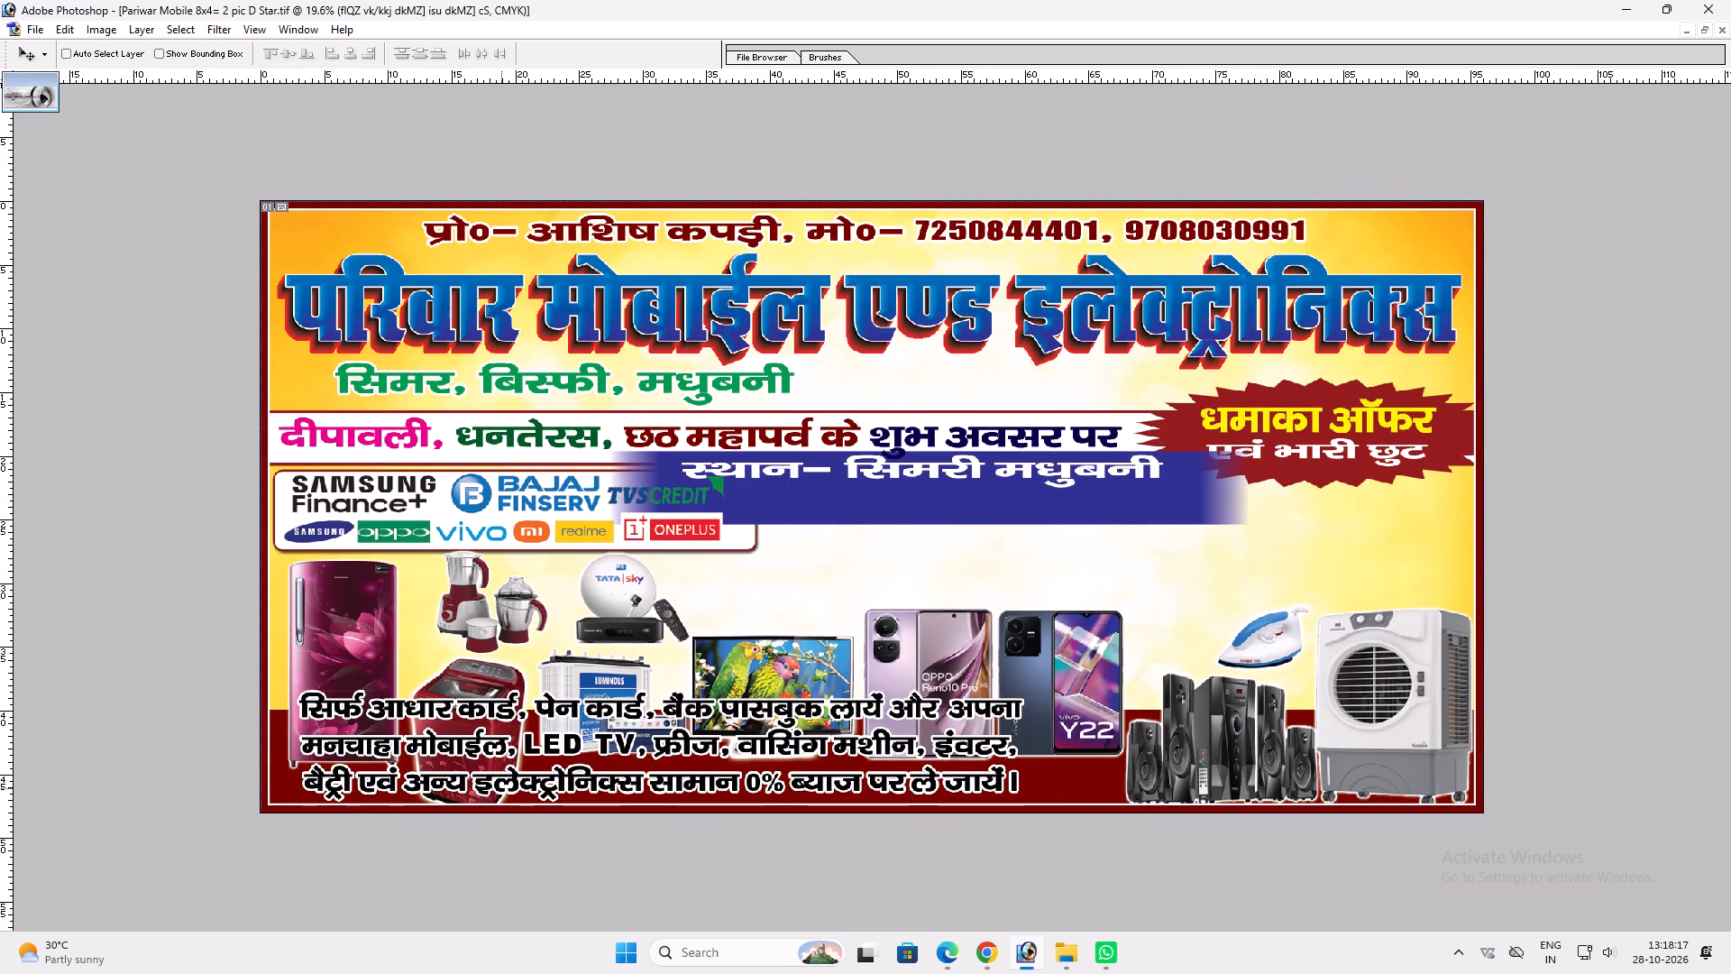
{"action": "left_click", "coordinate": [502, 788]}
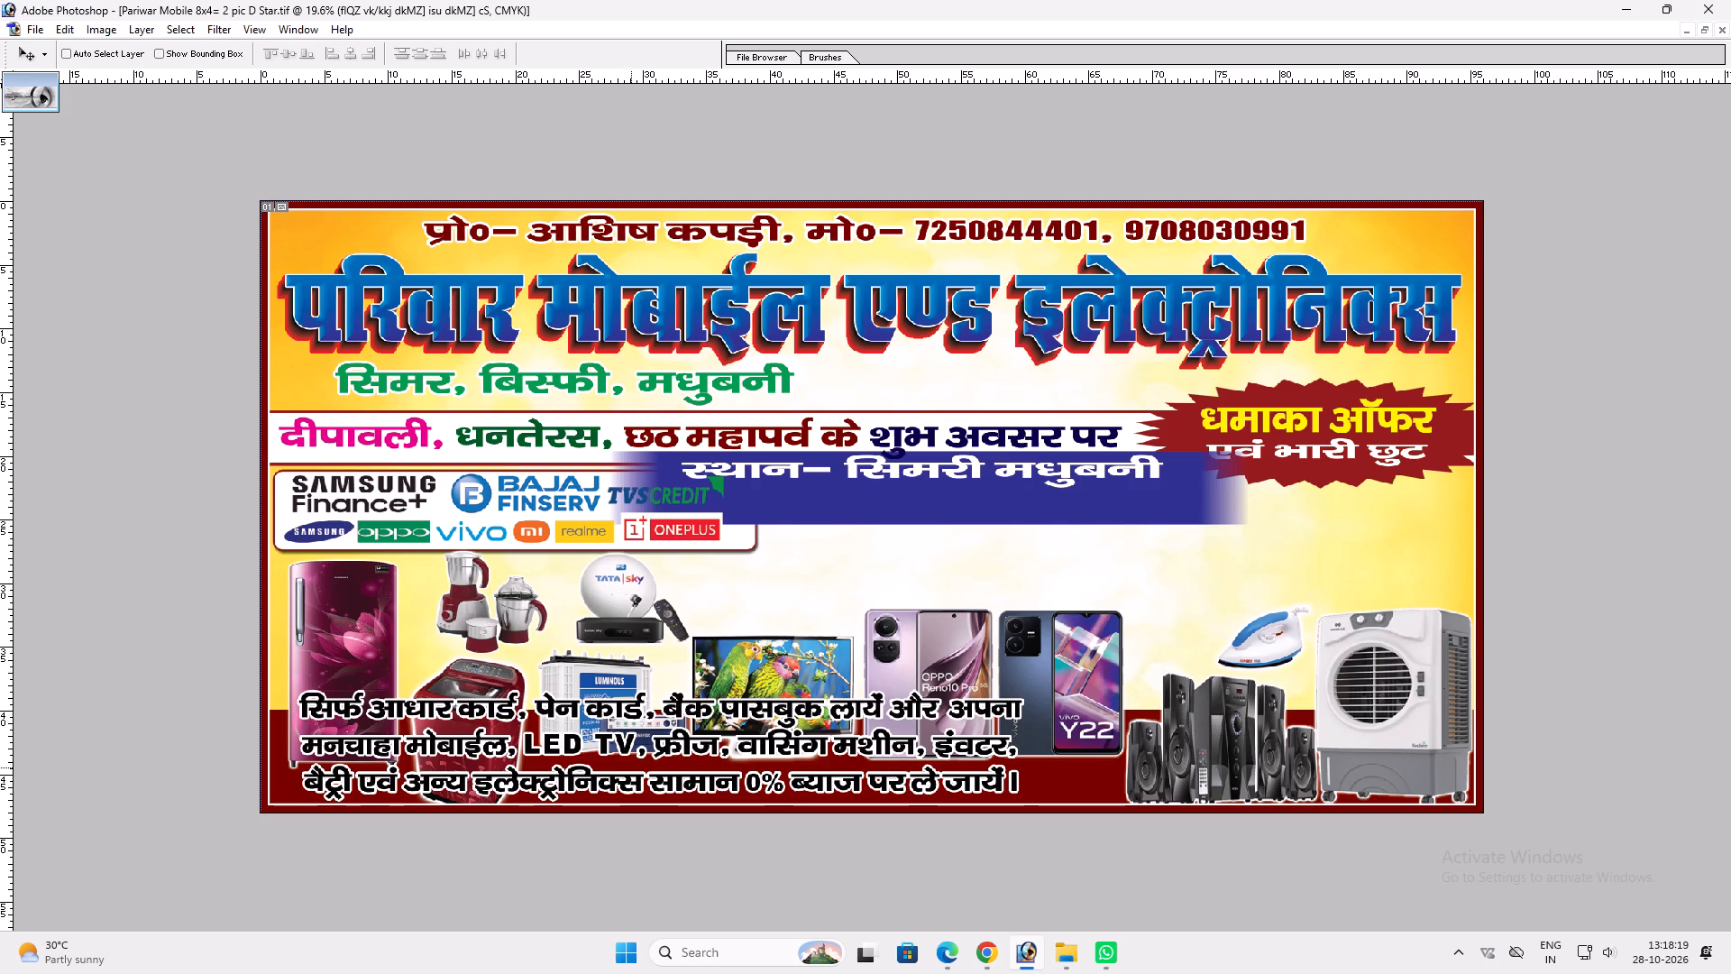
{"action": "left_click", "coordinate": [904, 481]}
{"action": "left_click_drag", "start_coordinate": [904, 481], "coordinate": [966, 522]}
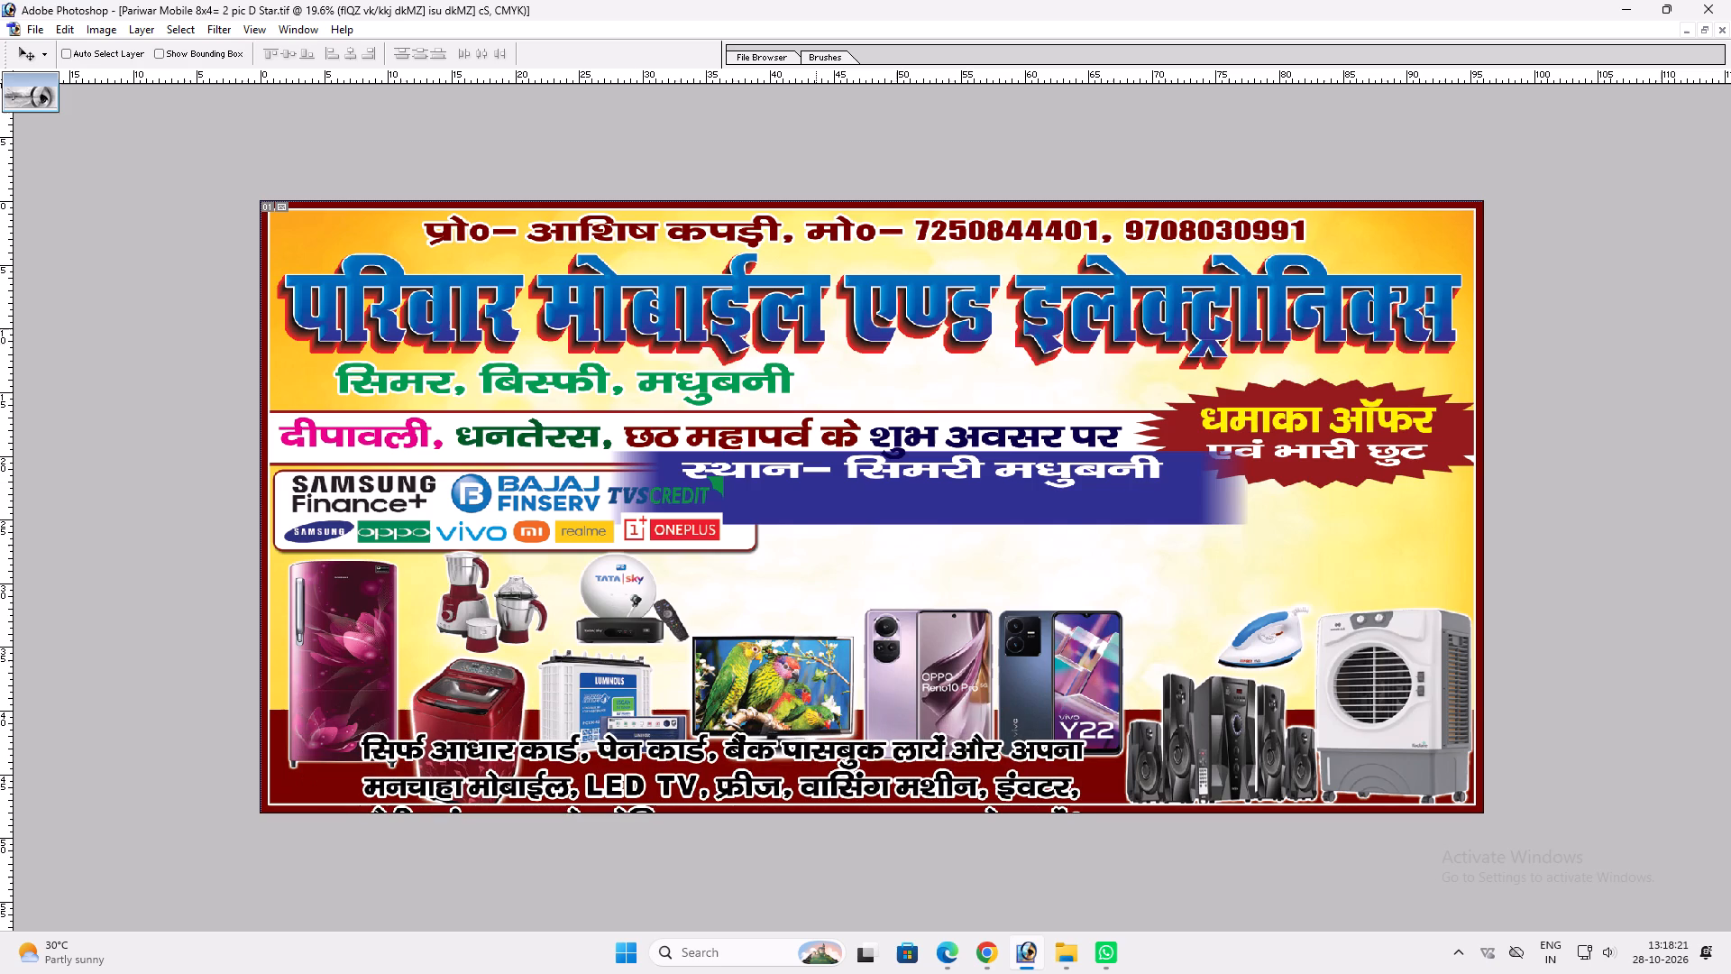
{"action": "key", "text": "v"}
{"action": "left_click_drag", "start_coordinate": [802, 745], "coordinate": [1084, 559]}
Reflow the three-line offer text into two lines, starting the second line at "LED TV".
{"action": "key", "text": "t"}
{"action": "left_click", "coordinate": [858, 607]}
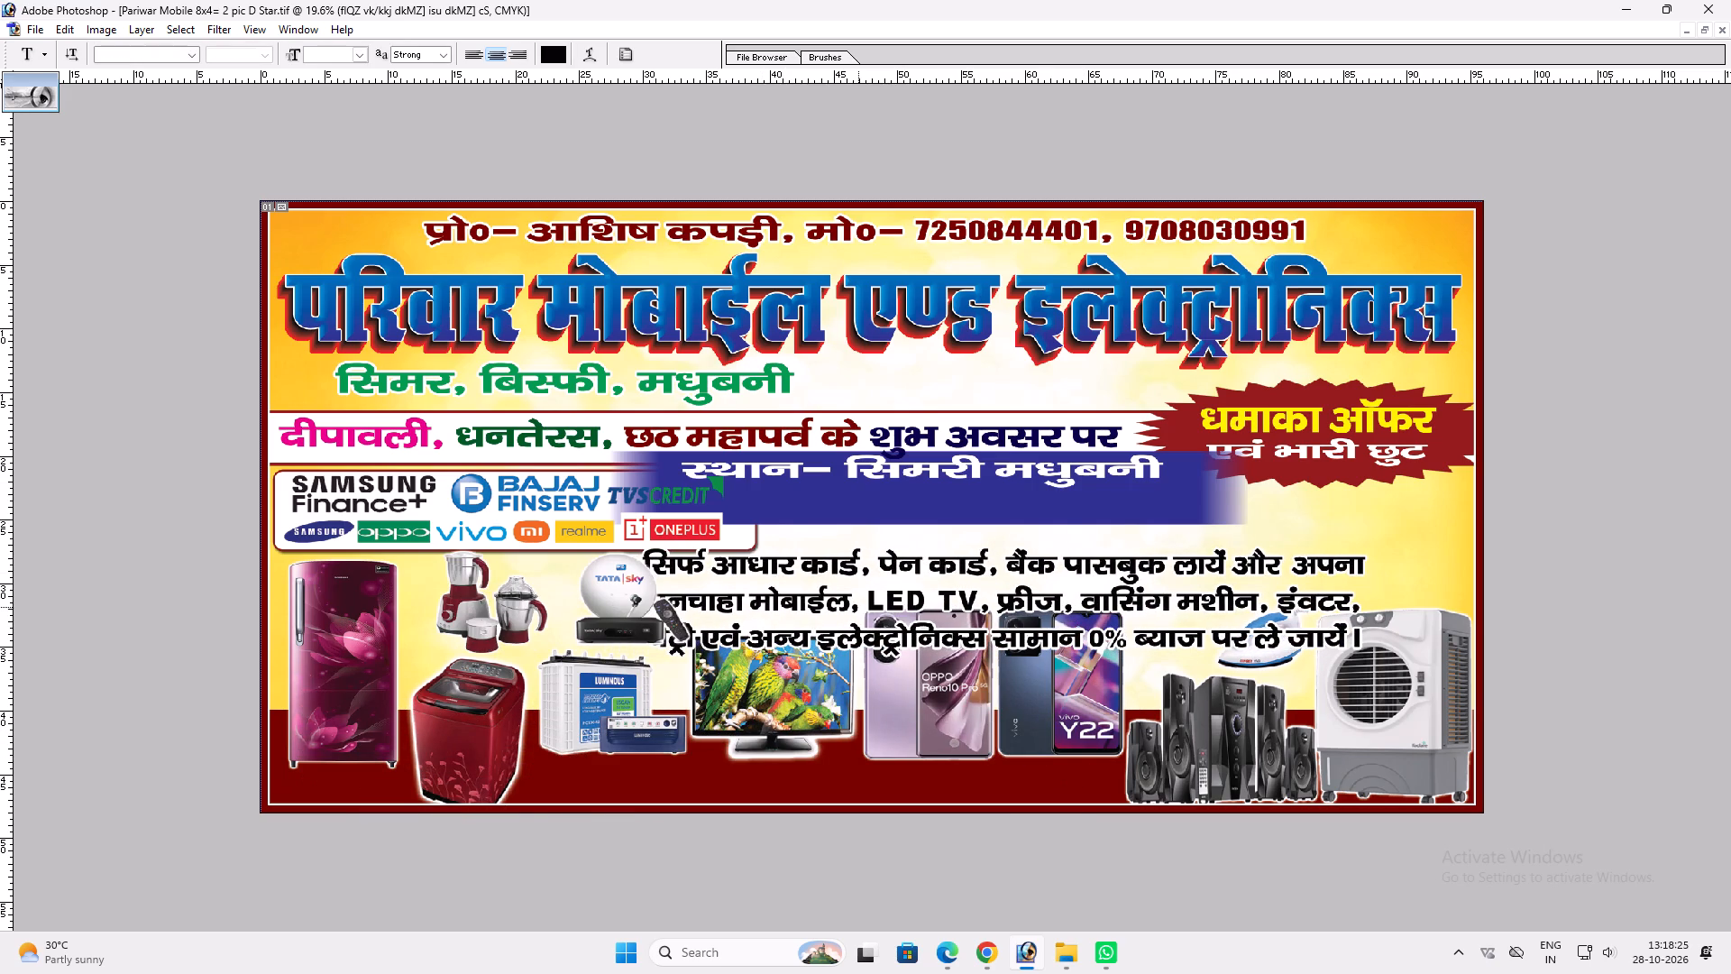
{"action": "key", "text": "BackSpace"}
{"action": "key", "text": "Return"}
{"action": "key", "text": "Up"}
{"action": "key", "text": "Home"}
{"action": "key", "text": "BackSpace"}
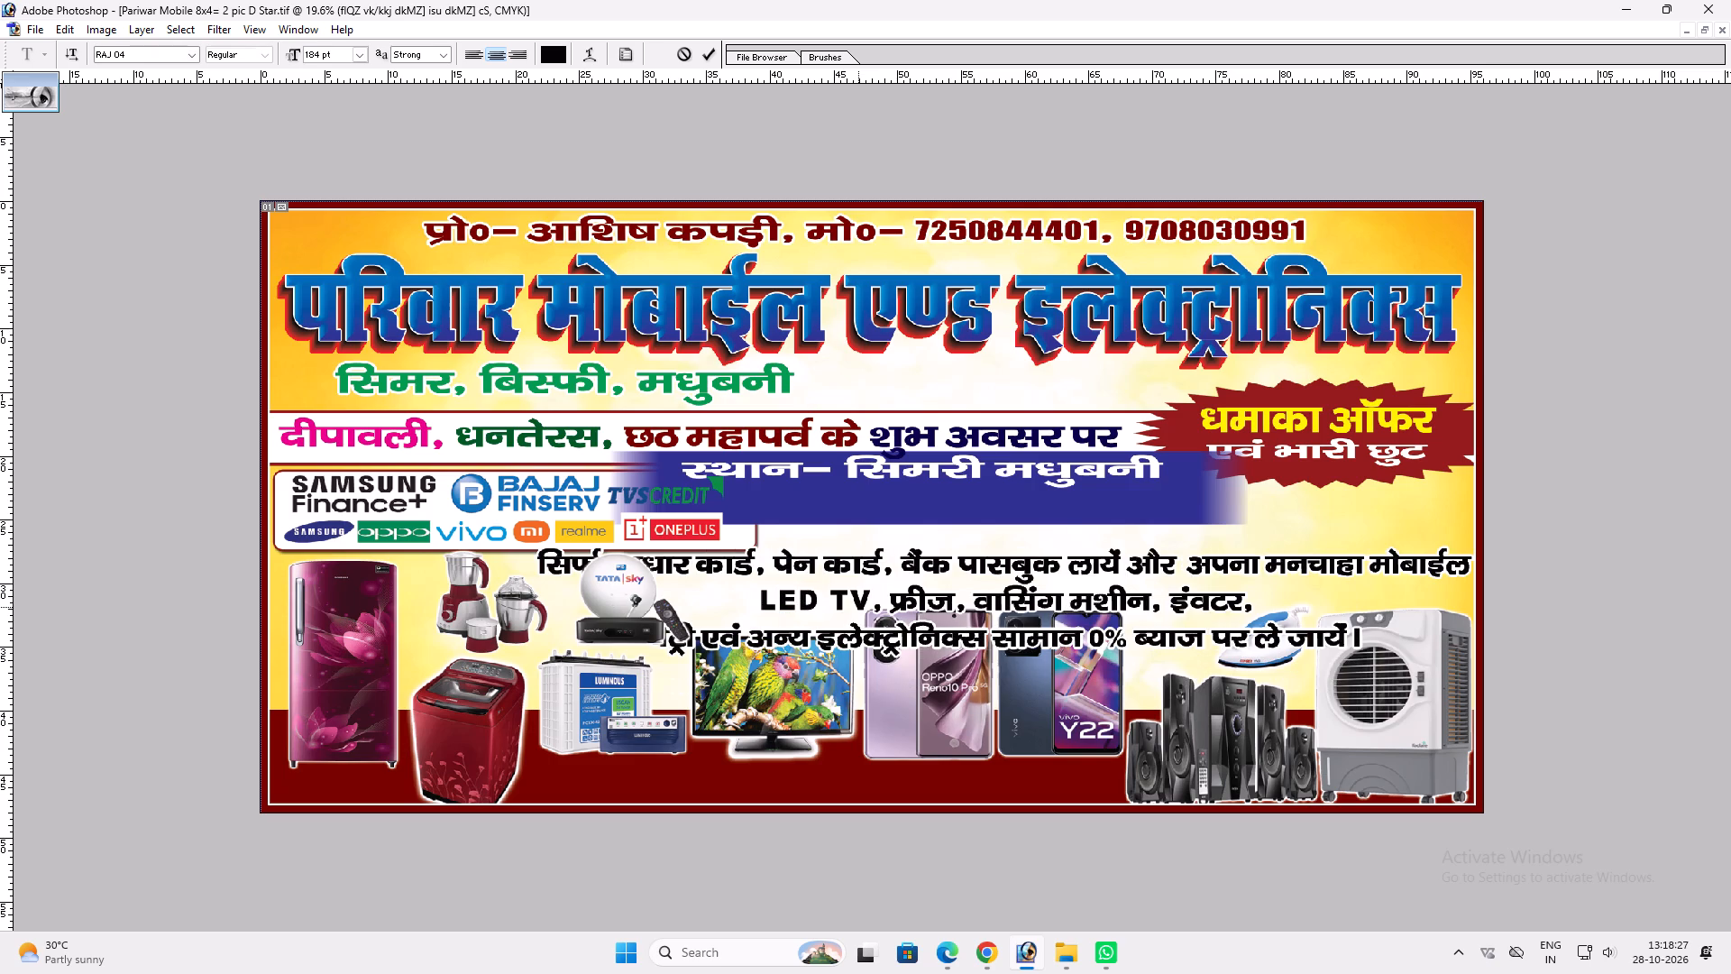
{"action": "left_click", "coordinate": [1019, 652]}
{"action": "key", "text": "Home"}
{"action": "key", "text": "BackSpace"}
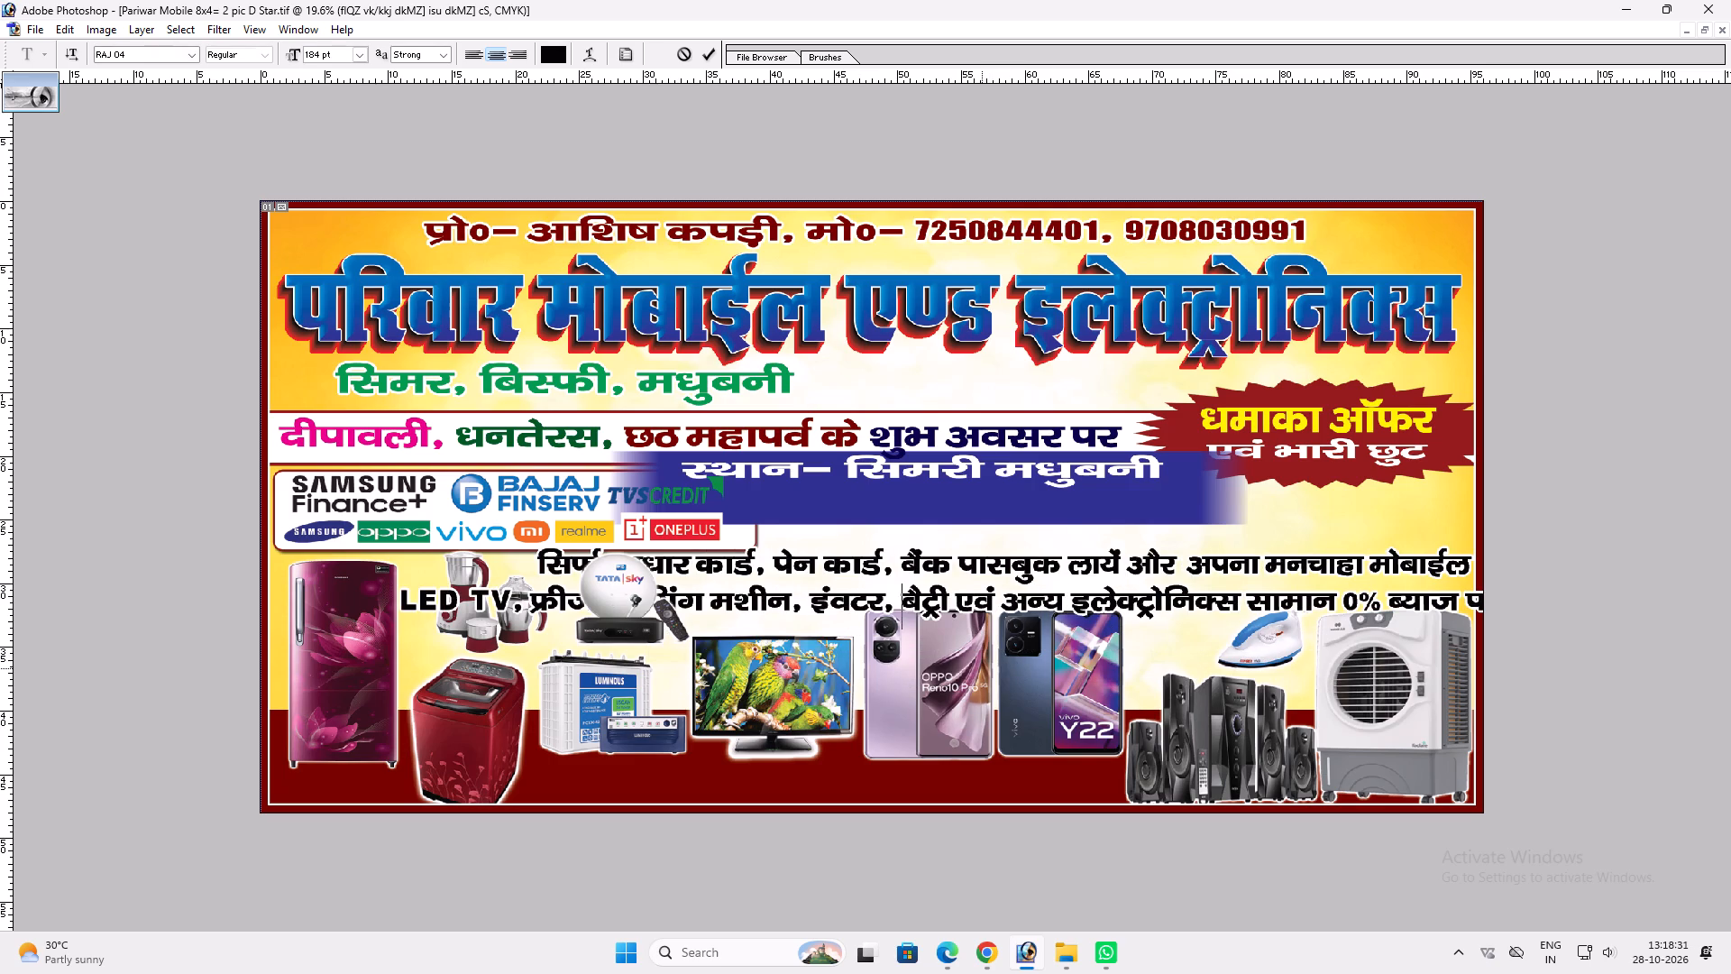
{"action": "key", "text": "Return"}
{"action": "key", "text": "v"}
{"action": "left_click_drag", "start_coordinate": [1080, 628], "coordinate": [1238, 584]}
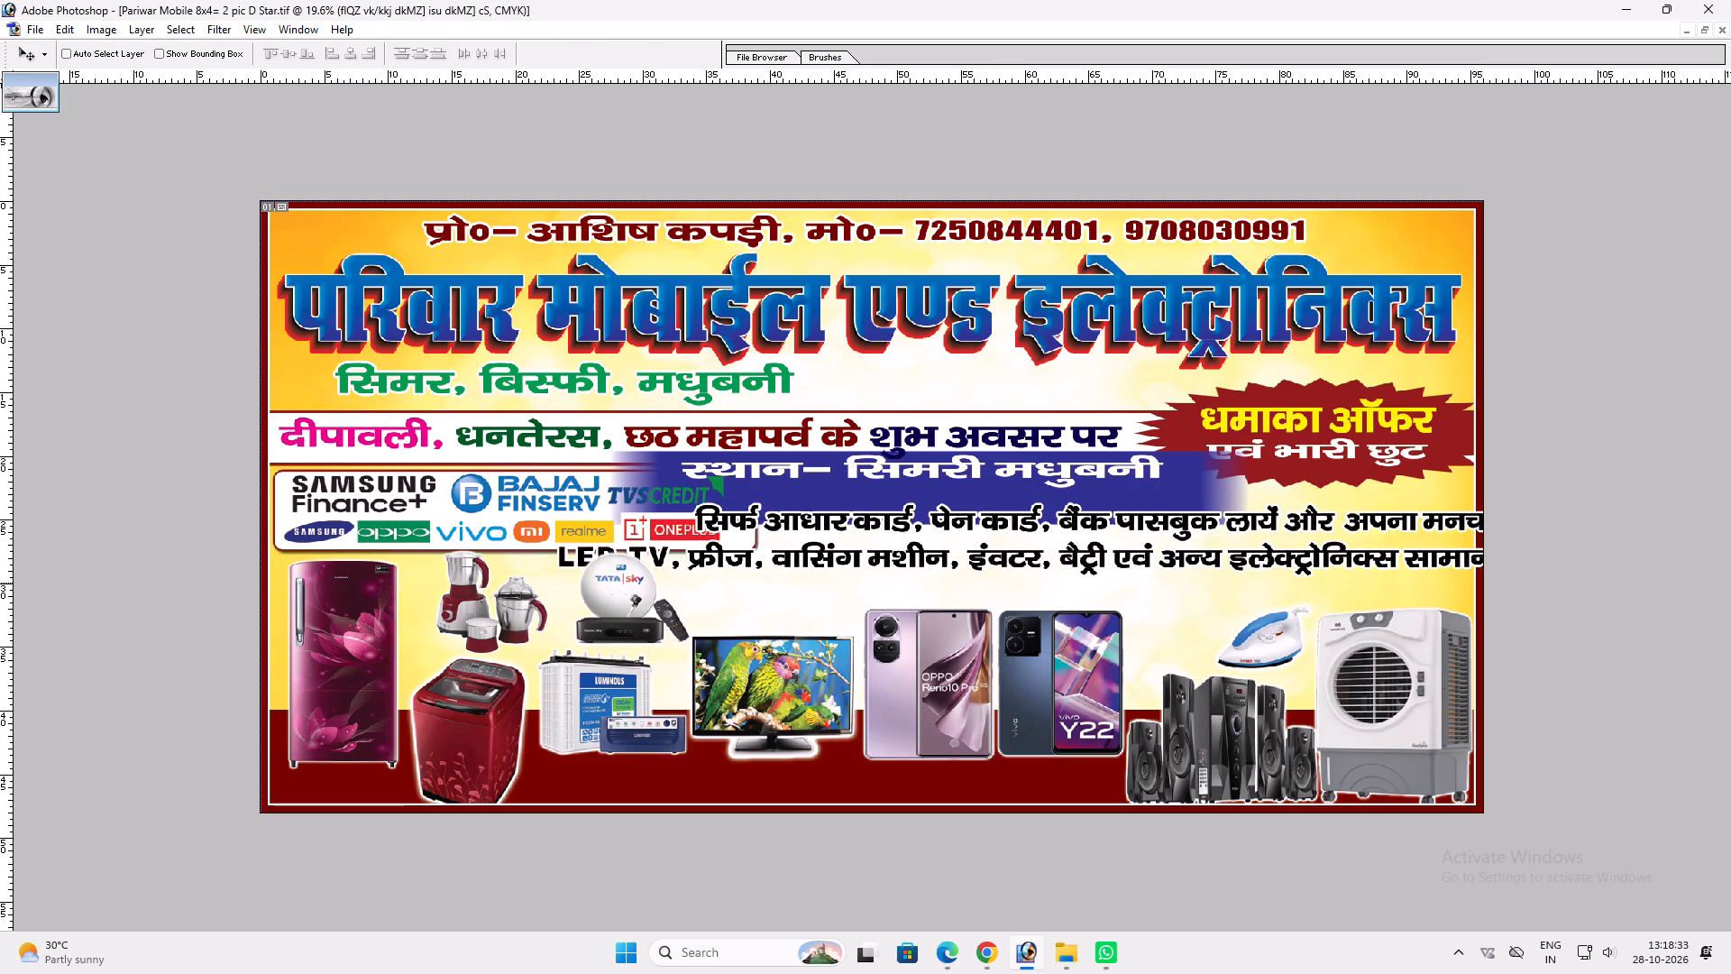
Bring "LED TV" up to the end of the first line after a comma, so line two starts with "फ्रीज".
{"action": "key", "text": "t"}
{"action": "left_click", "coordinate": [759, 578]}
{"action": "left_click", "coordinate": [677, 576]}
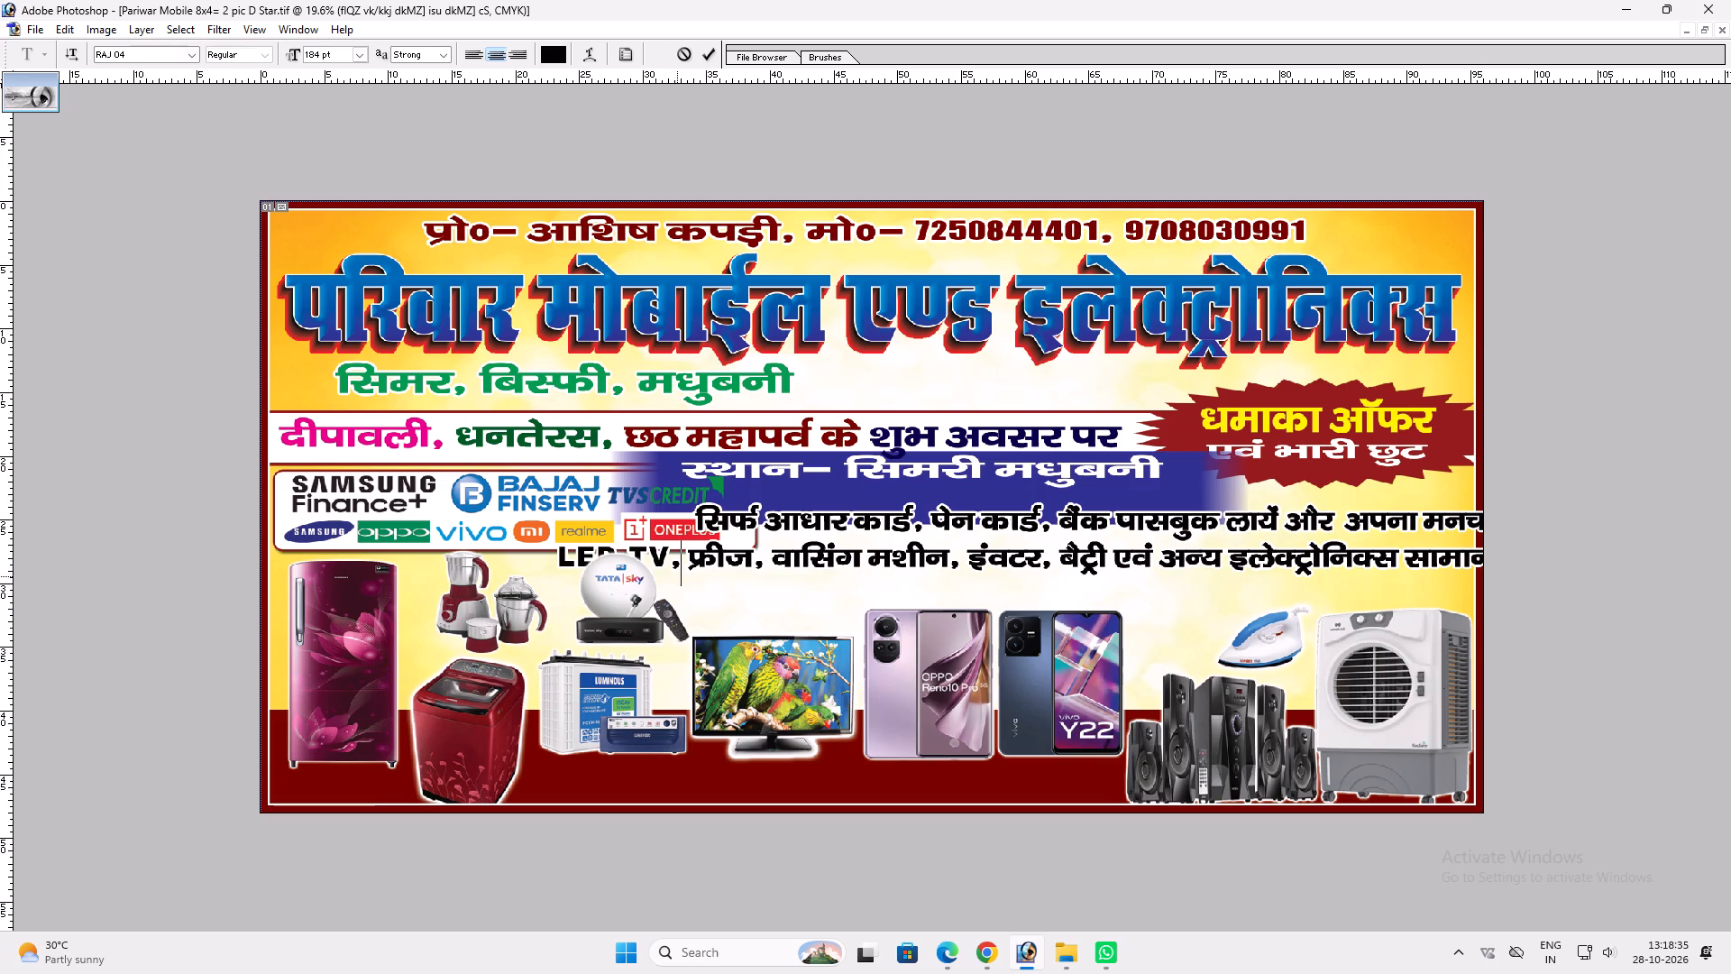
{"action": "key", "text": "BackSpace"}
{"action": "key", "text": "Return"}
{"action": "key", "text": "Up"}
{"action": "key", "text": "Home"}
{"action": "key", "text": "BackSpace"}
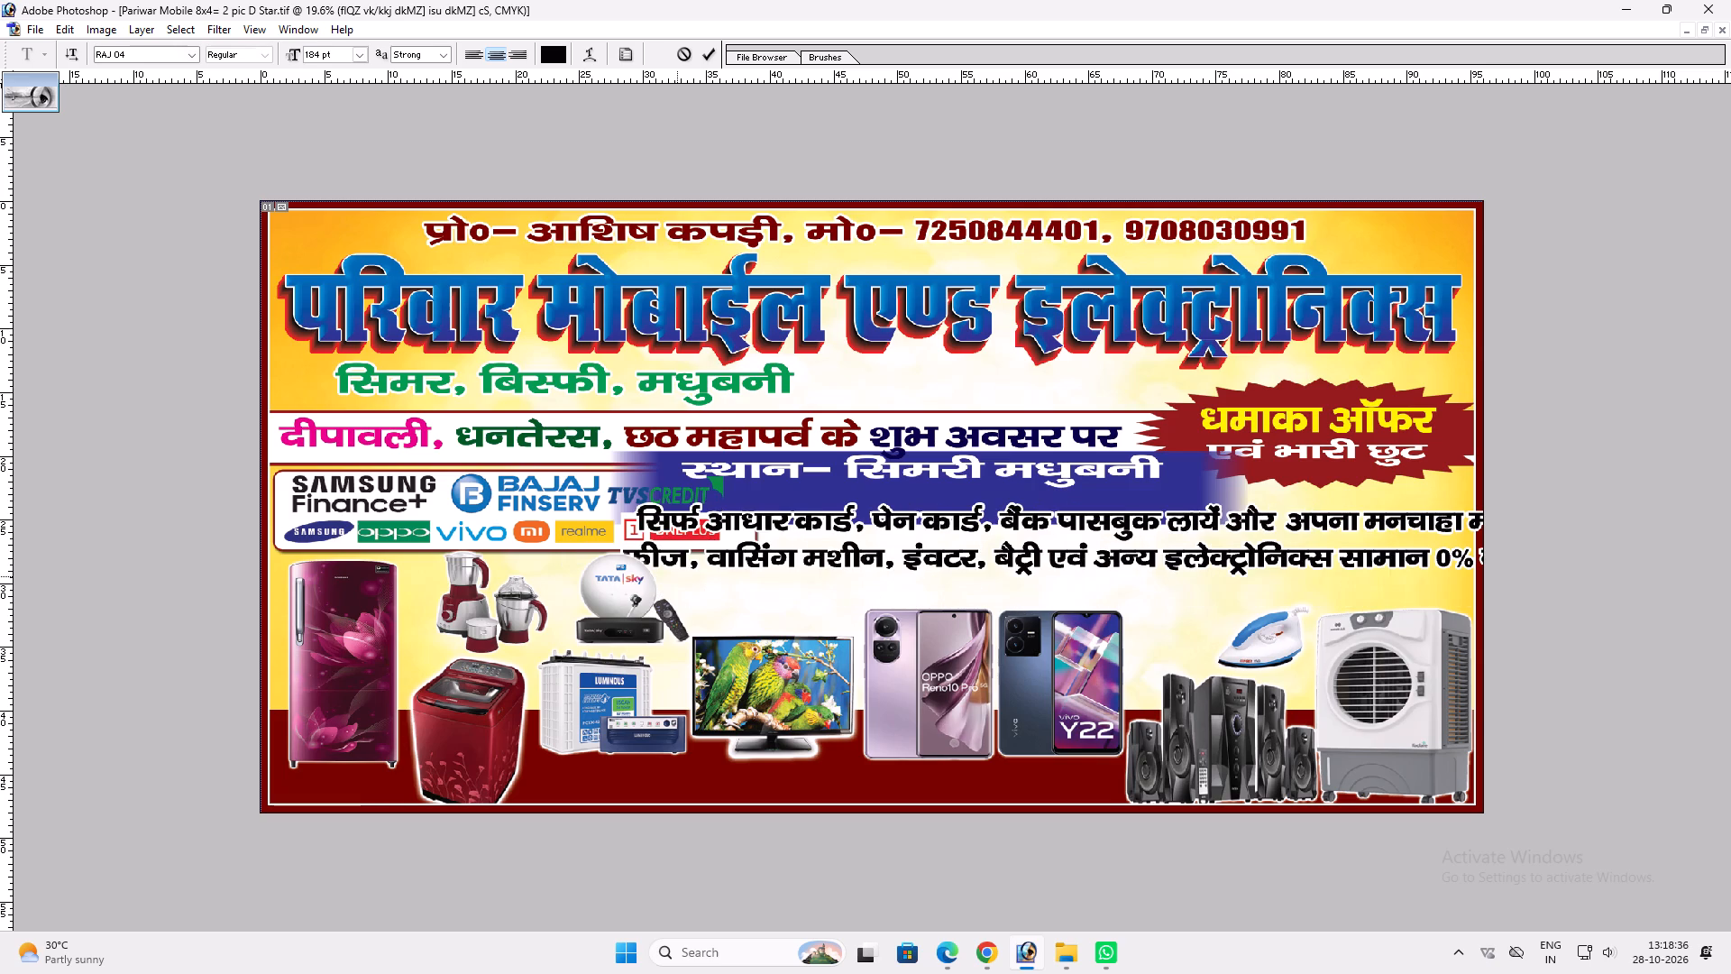
{"action": "type", "text": "]"}
{"action": "key", "text": "space"}
{"action": "key", "text": "Return"}
{"action": "key", "text": "v"}
Move the two-line offer text onto the dark red bottom band and widen it to span between the side borders.
{"action": "left_click_drag", "start_coordinate": [881, 558], "coordinate": [637, 741]}
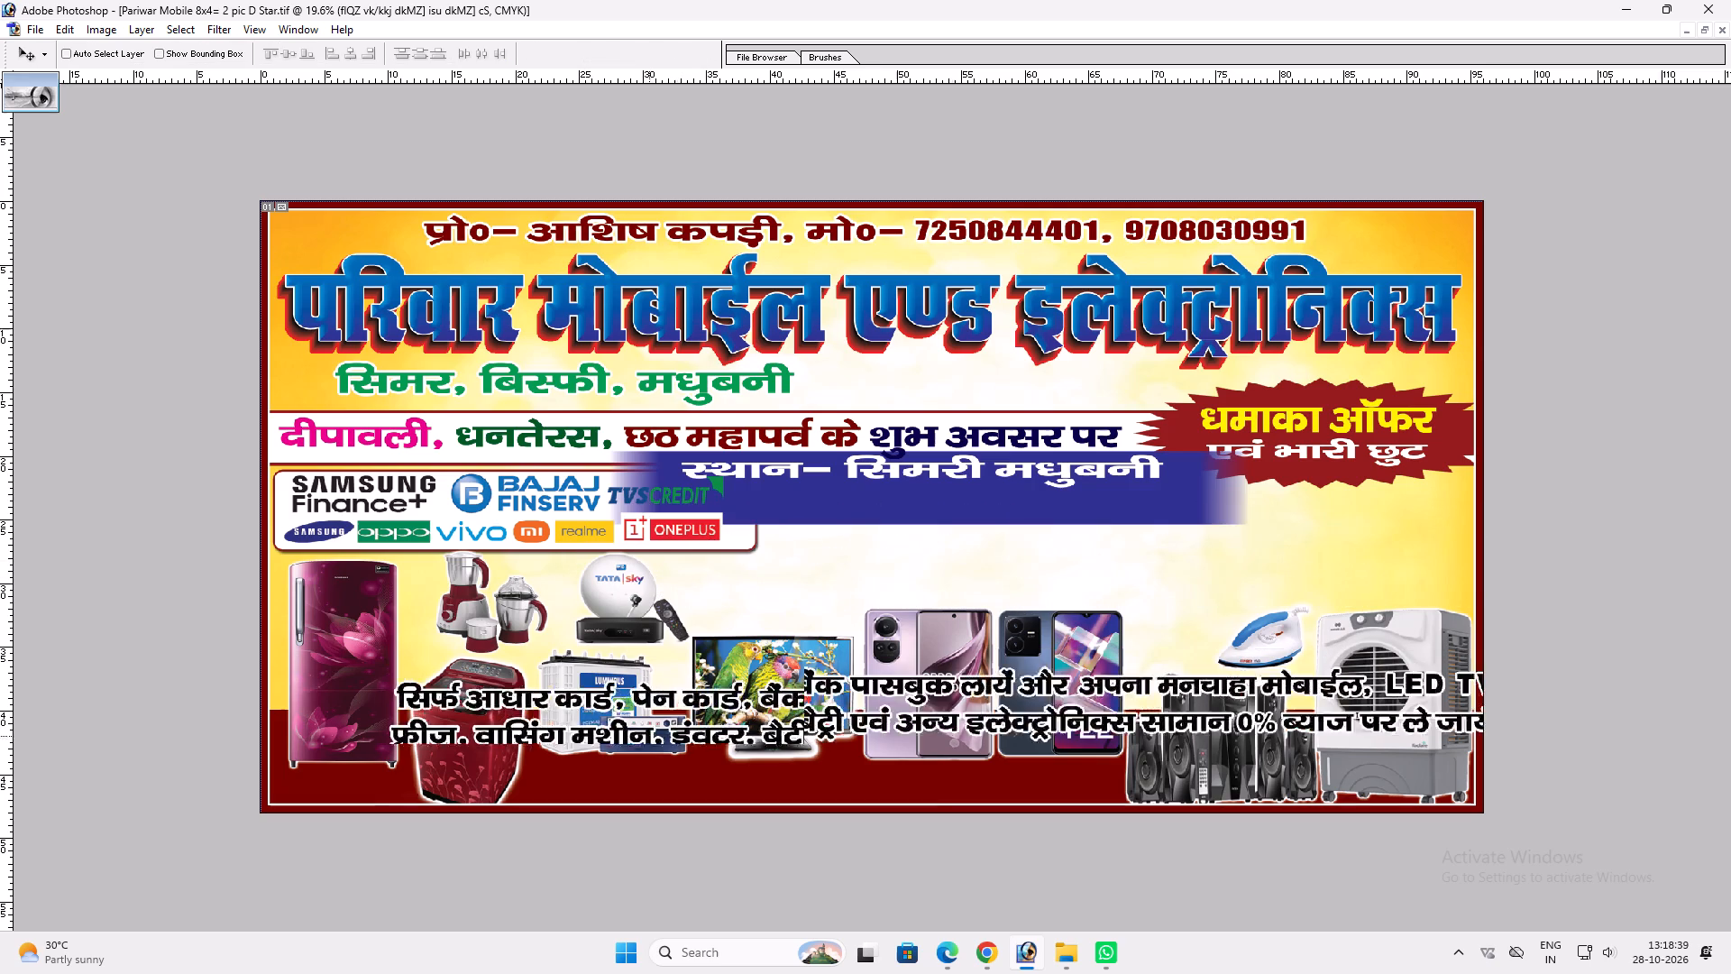
{"action": "left_click_drag", "start_coordinate": [637, 741], "coordinate": [554, 777]}
{"action": "key", "text": "ctrl+t"}
{"action": "left_click_drag", "start_coordinate": [1385, 759], "coordinate": [1423, 759], "text": "shift"}
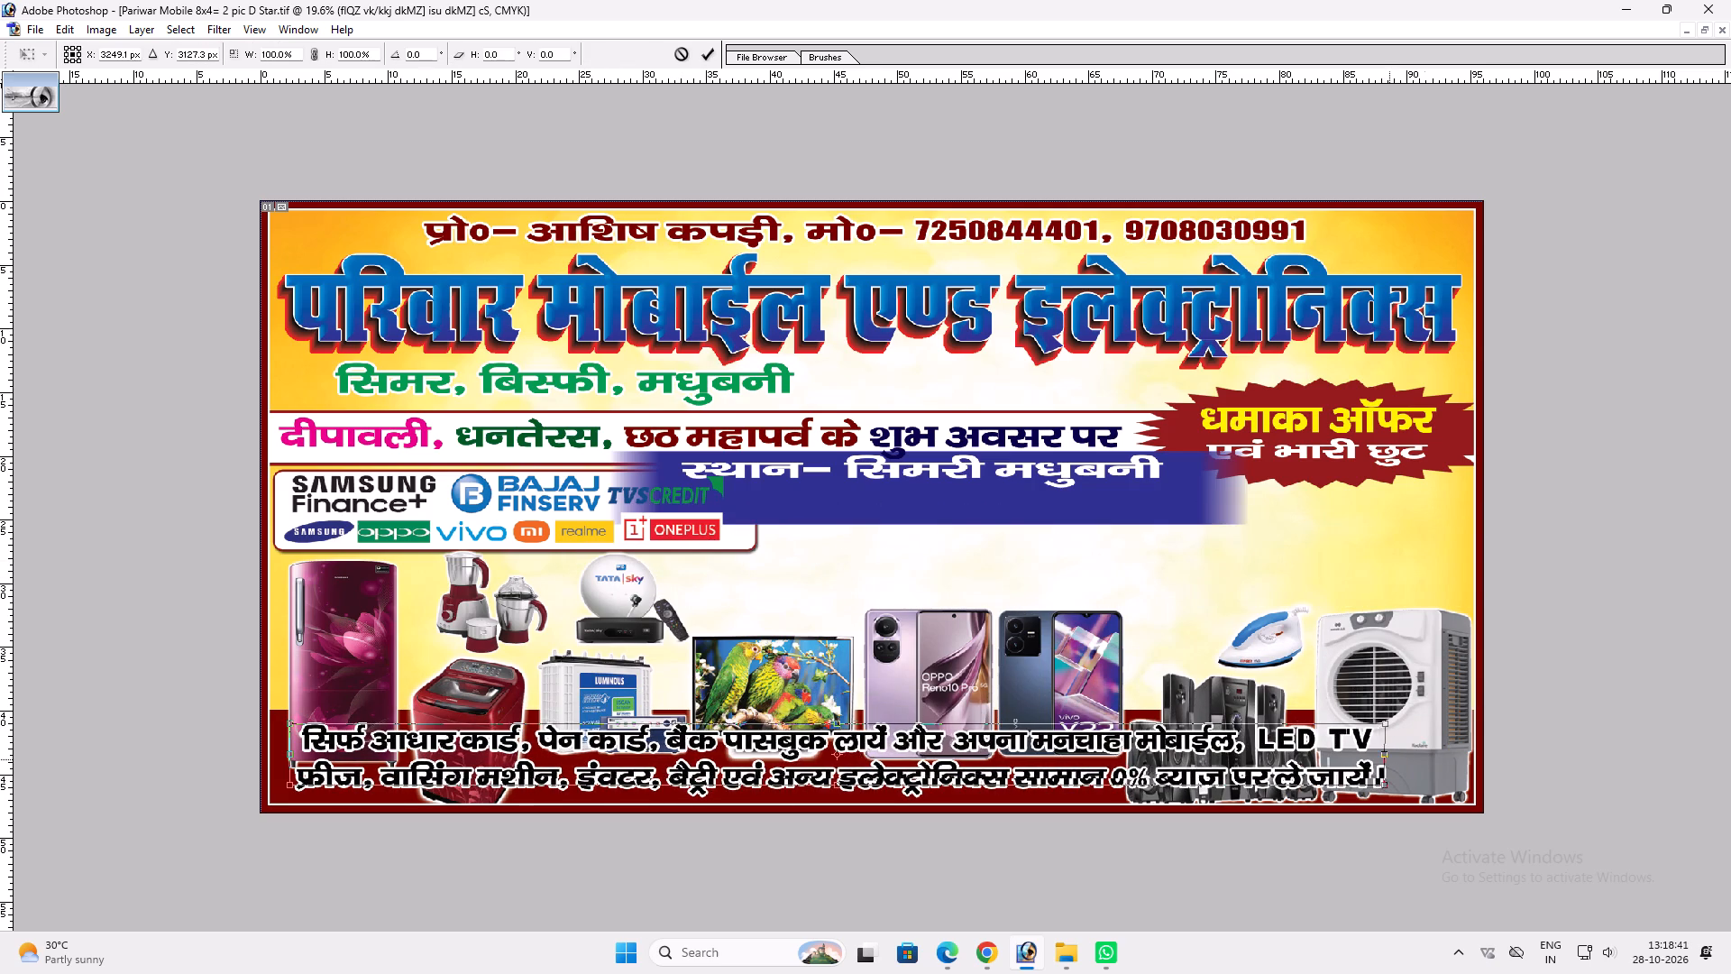
{"action": "left_click_drag", "start_coordinate": [1423, 759], "coordinate": [1433, 760], "text": "shift"}
{"action": "left_click_drag", "start_coordinate": [1432, 784], "coordinate": [1464, 784], "text": "shift"}
{"action": "key", "text": "shift+Return"}
{"action": "key", "text": "v"}
{"action": "left_click_drag", "start_coordinate": [1380, 799], "coordinate": [1378, 799]}
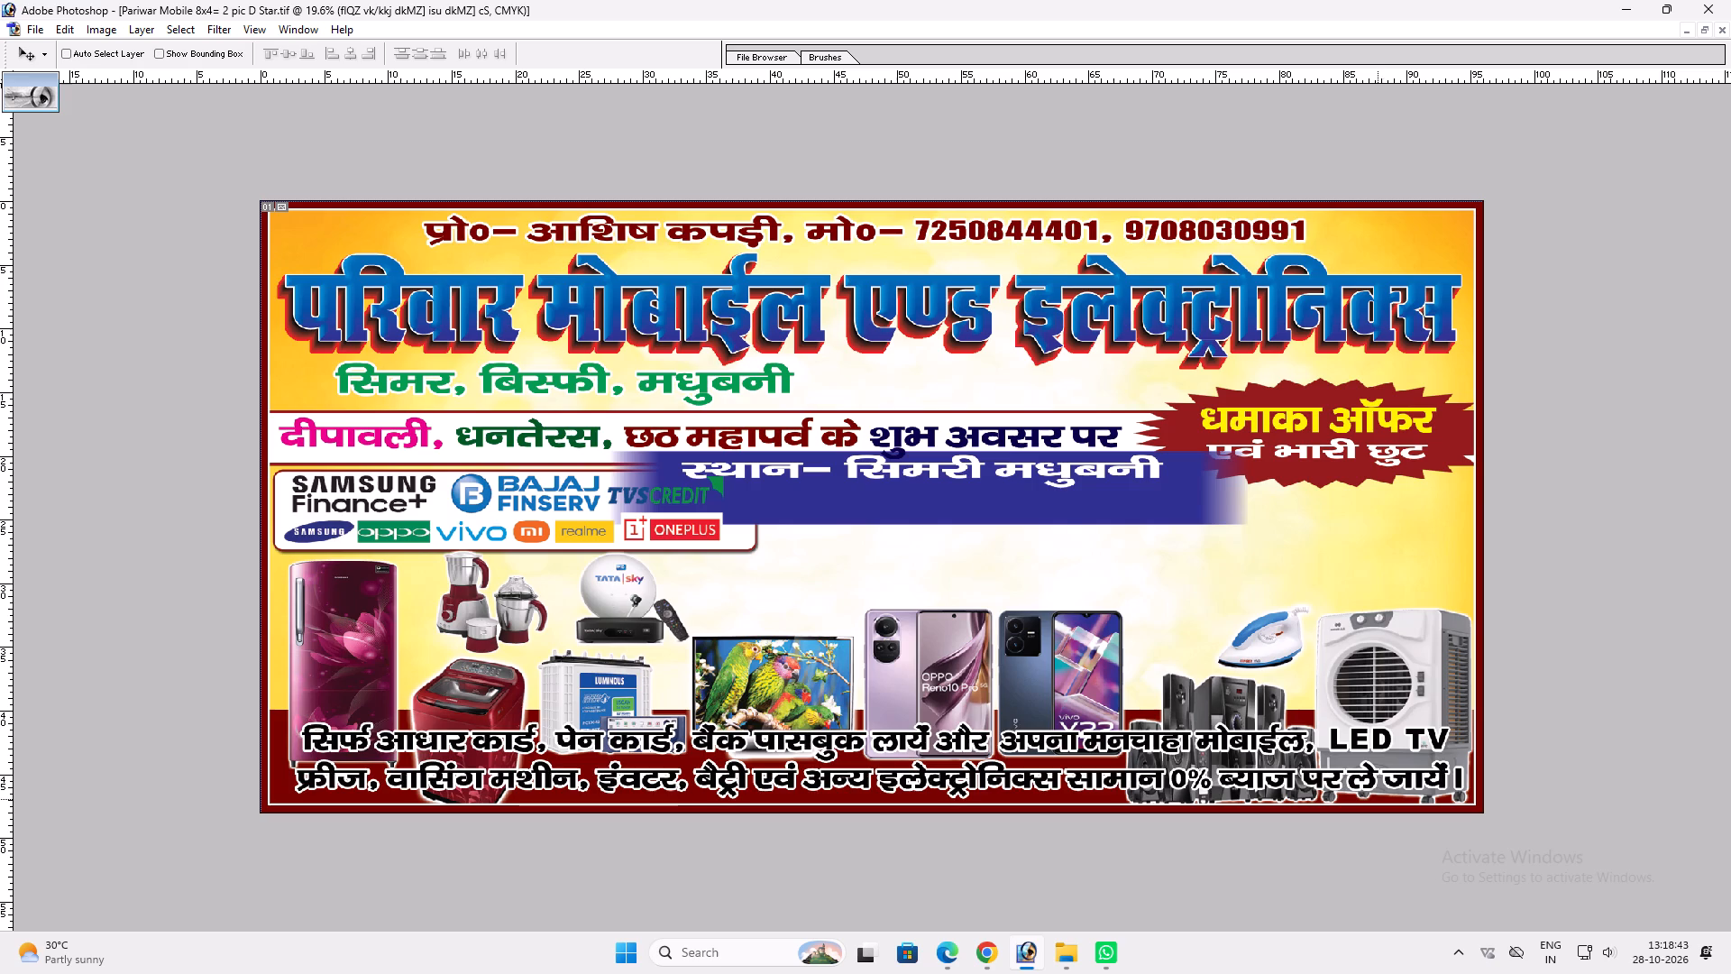
{"action": "left_click_drag", "start_coordinate": [1378, 799], "coordinate": [1369, 800]}
{"action": "key", "text": "ctrl+t"}
{"action": "left_click", "coordinate": [1459, 771], "text": "shift"}
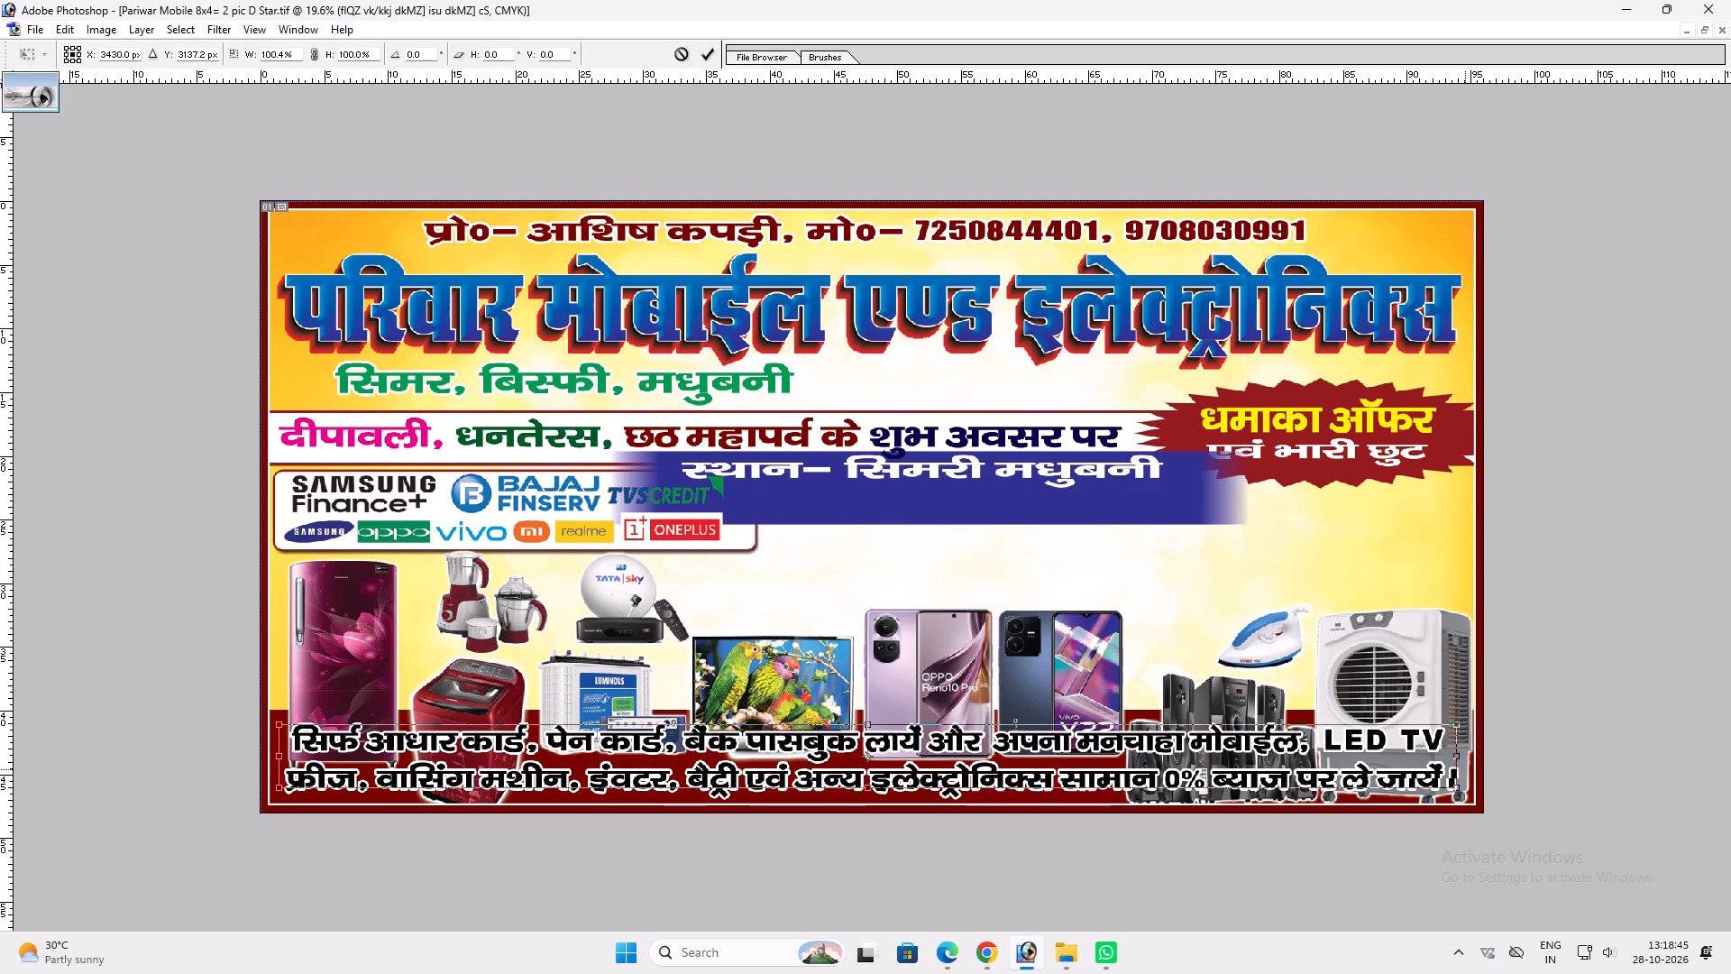
{"action": "key", "text": "shift+Return"}
{"action": "key", "text": "v"}
Clear the offer text's existing layer style and apply a white (FFFFFF) color overlay.
{"action": "key", "text": "alt+l"}
{"action": "key", "text": "alt+y"}
{"action": "key", "text": "alt+k"}
{"action": "key", "text": "alt+l"}
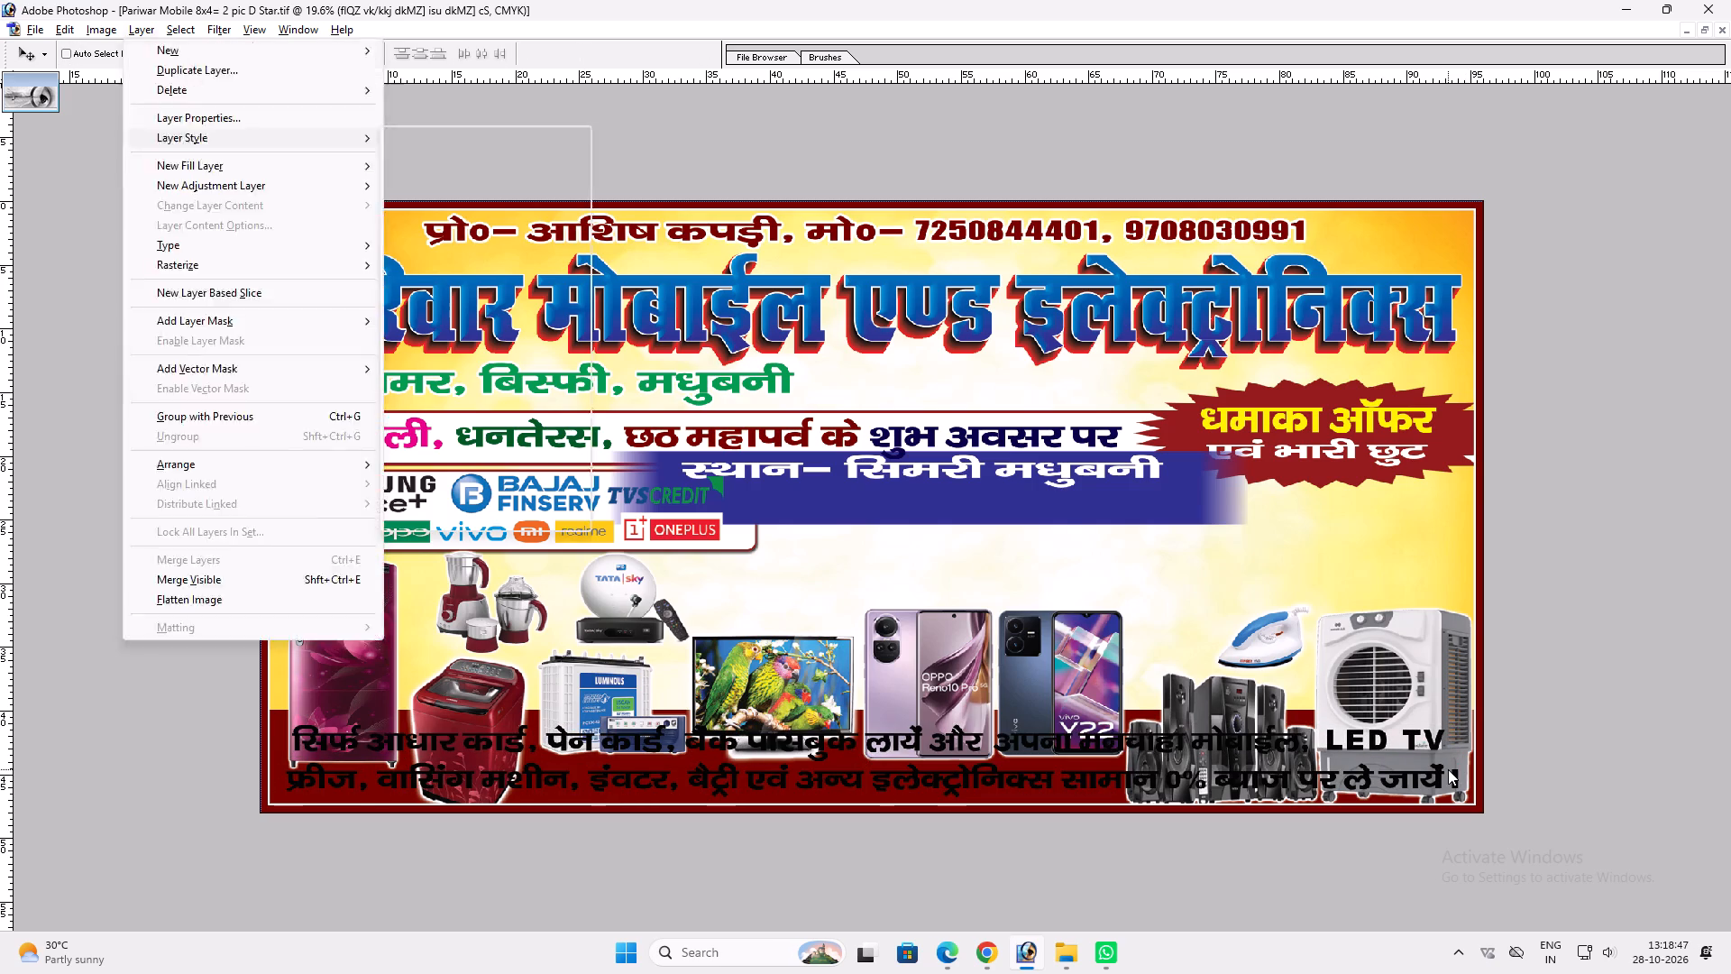
{"action": "key", "text": "alt+y"}
{"action": "key", "text": "n"}
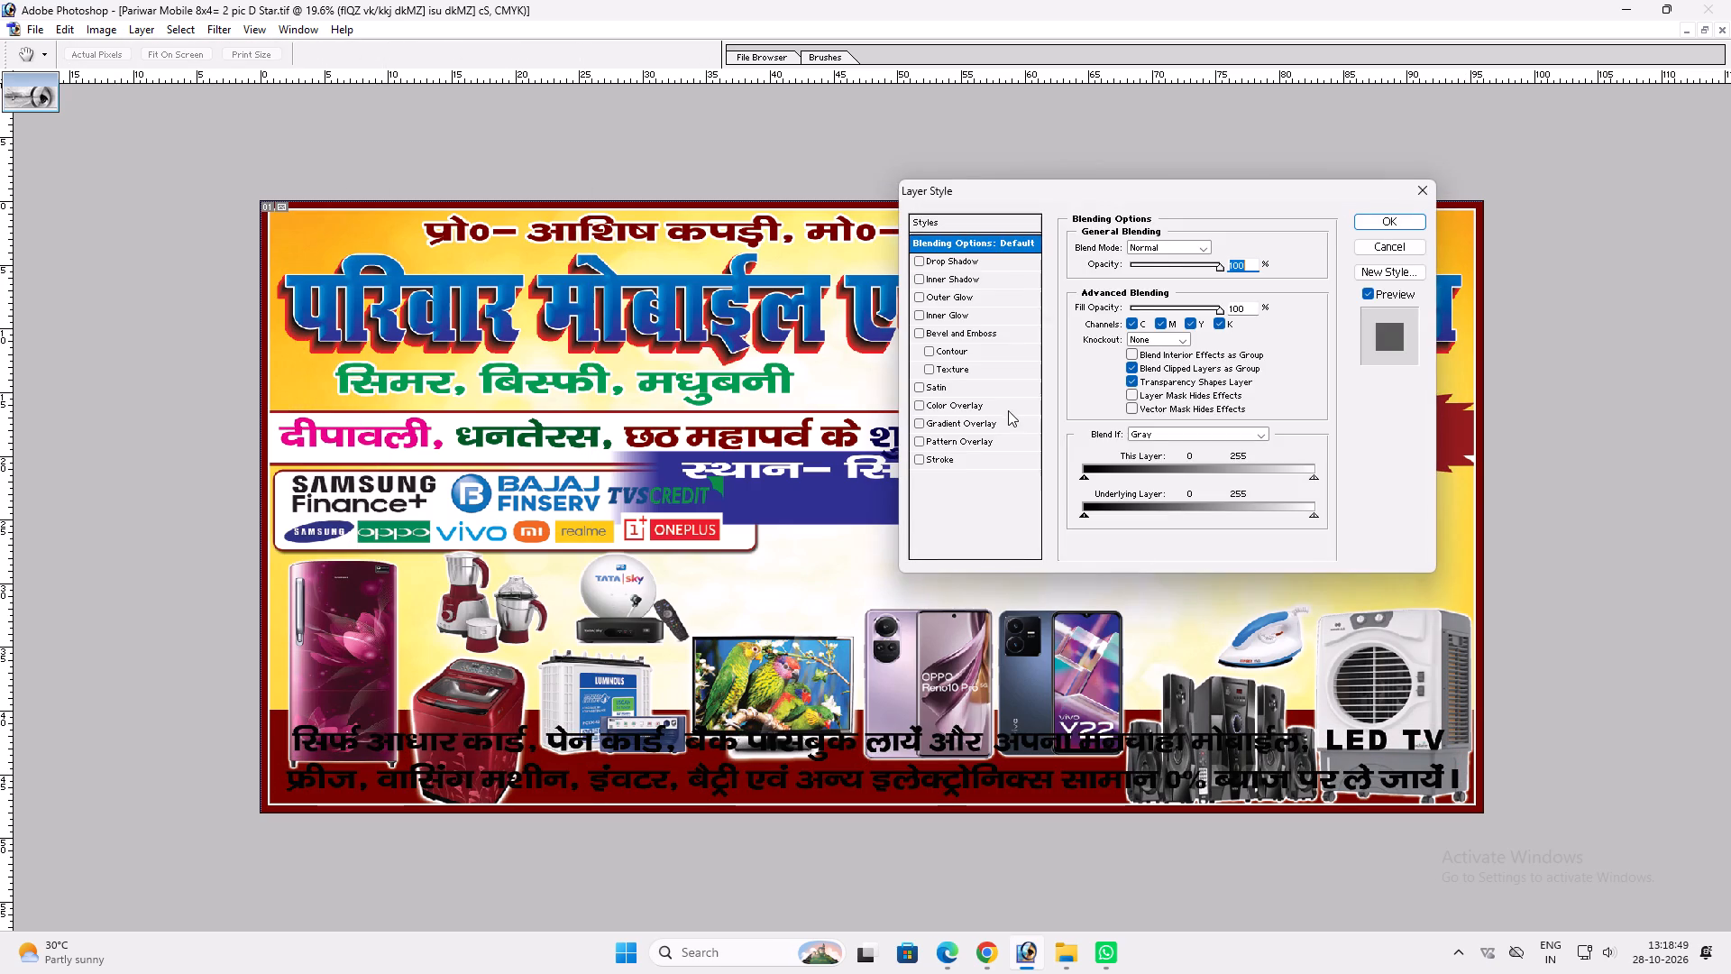
{"action": "left_click", "coordinate": [999, 408]}
{"action": "left_click", "coordinate": [1218, 243]}
{"action": "left_click_drag", "start_coordinate": [778, 433], "coordinate": [616, 298]}
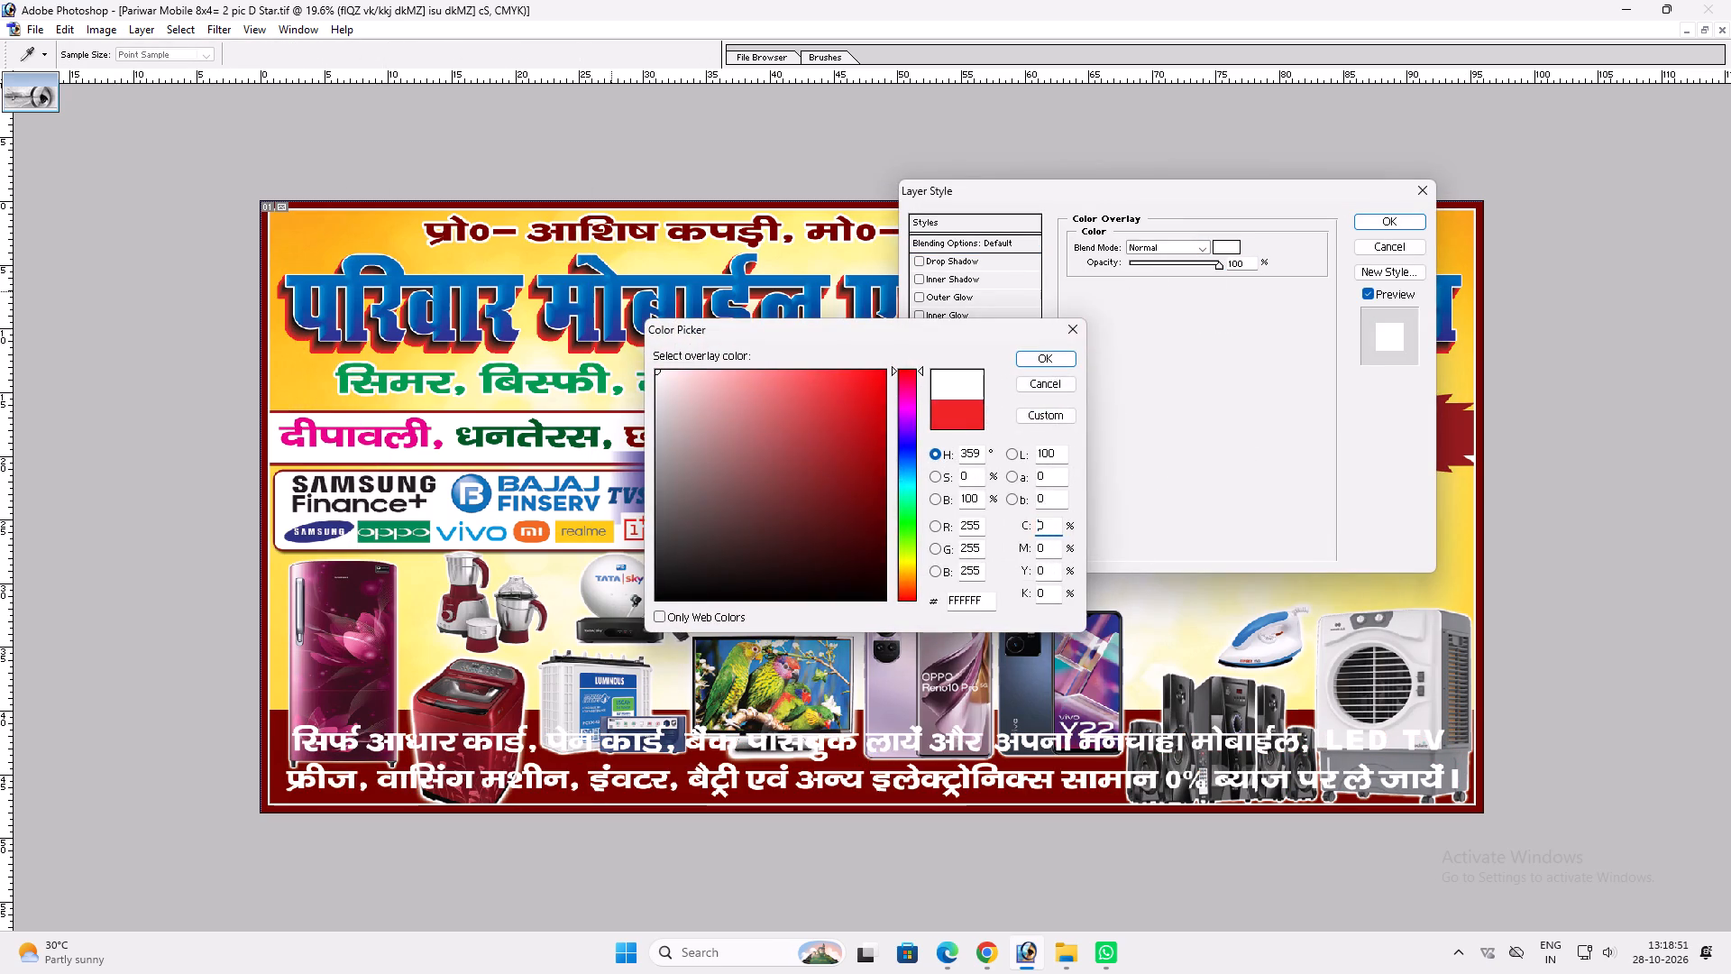
{"action": "key", "text": "Return"}
Add a drop shadow at 100% opacity with slightly increased distance to the white offer text.
{"action": "left_click", "coordinate": [995, 259]}
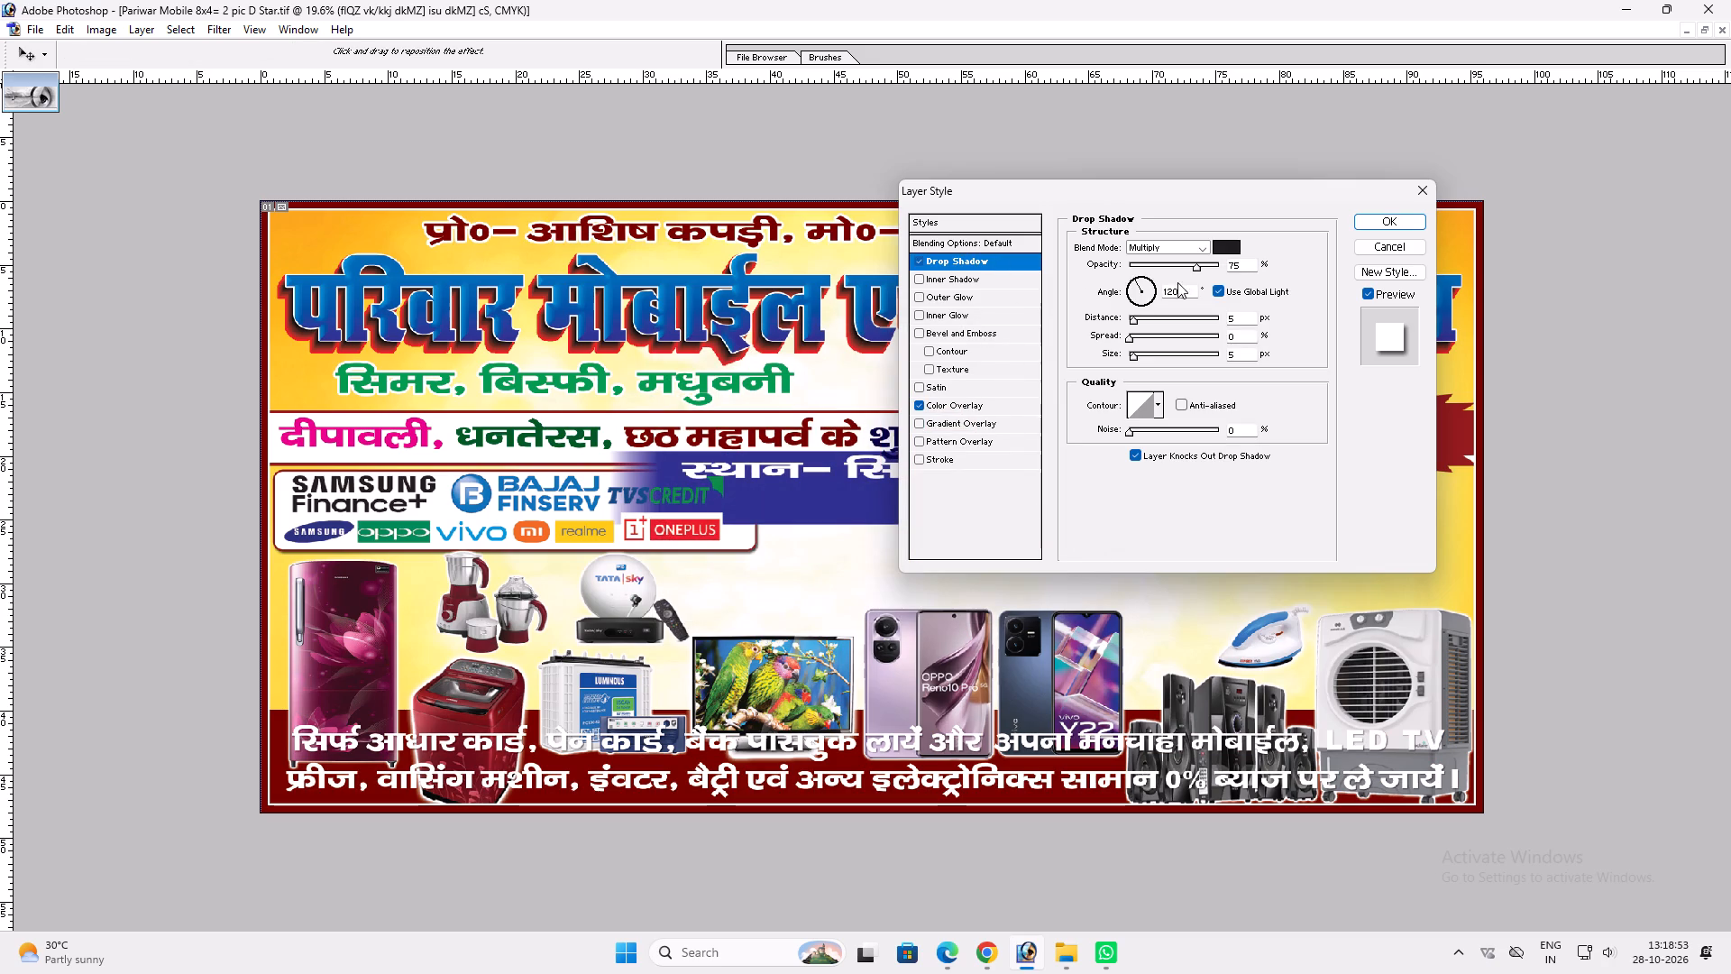
{"action": "left_click_drag", "start_coordinate": [1204, 267], "coordinate": [1231, 264]}
{"action": "left_click", "coordinate": [1137, 319]}
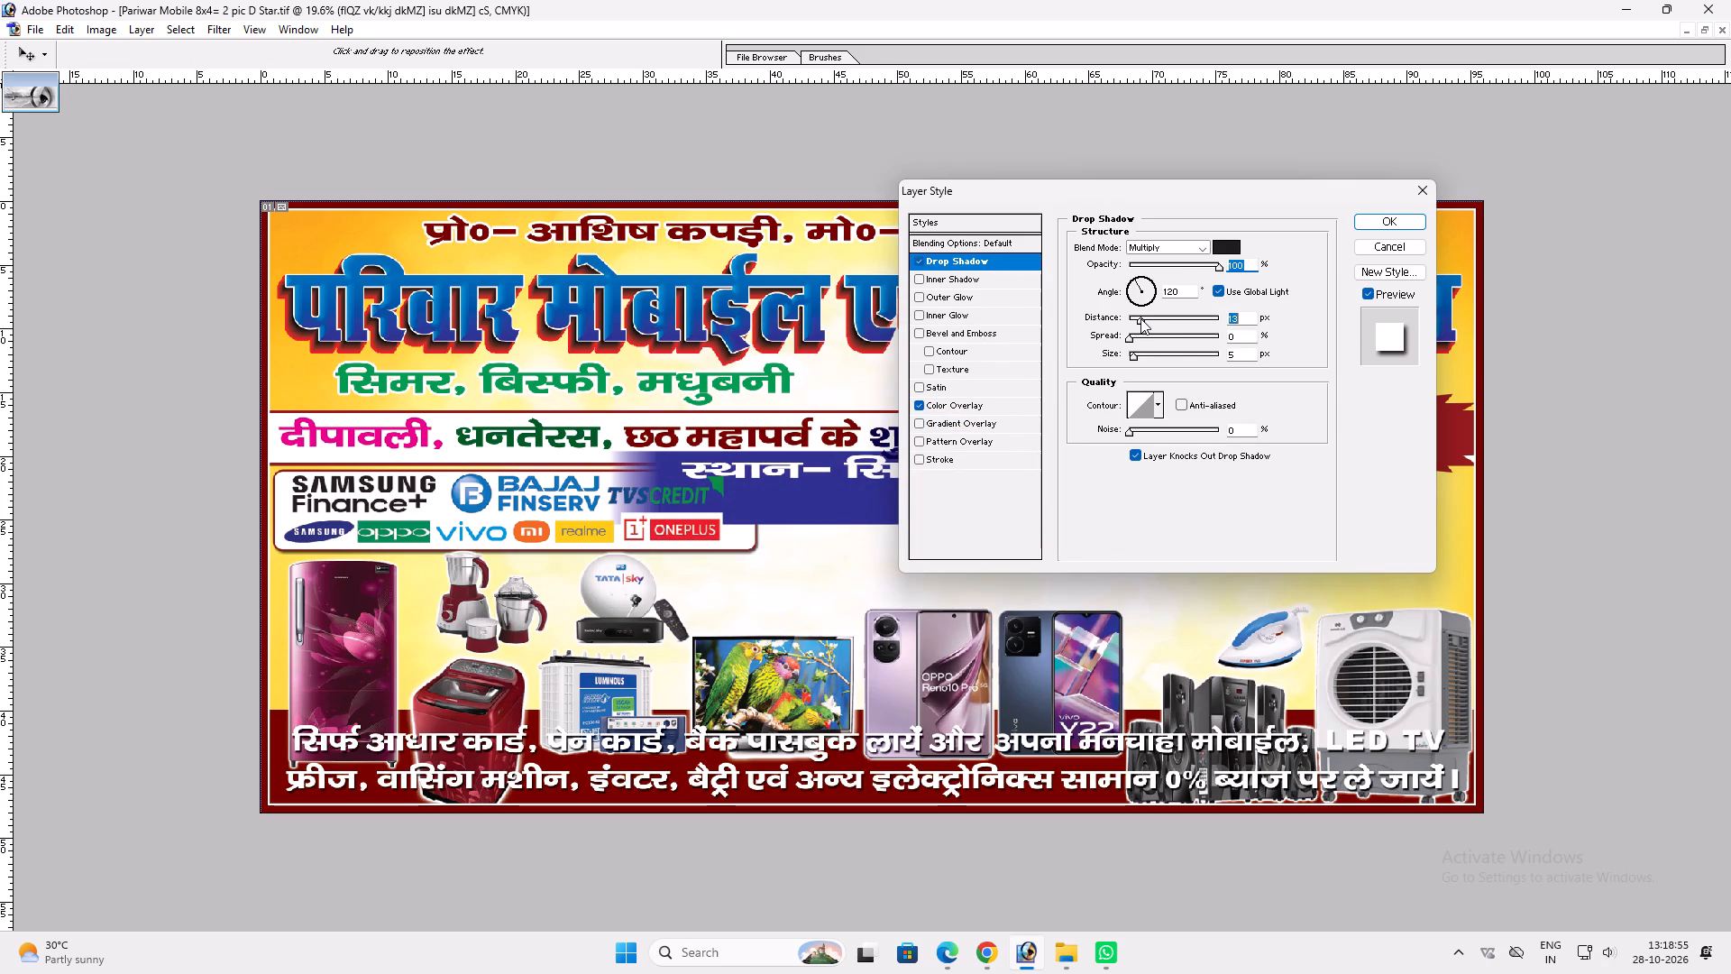
{"action": "key", "text": "Return"}
{"action": "key", "text": "v"}
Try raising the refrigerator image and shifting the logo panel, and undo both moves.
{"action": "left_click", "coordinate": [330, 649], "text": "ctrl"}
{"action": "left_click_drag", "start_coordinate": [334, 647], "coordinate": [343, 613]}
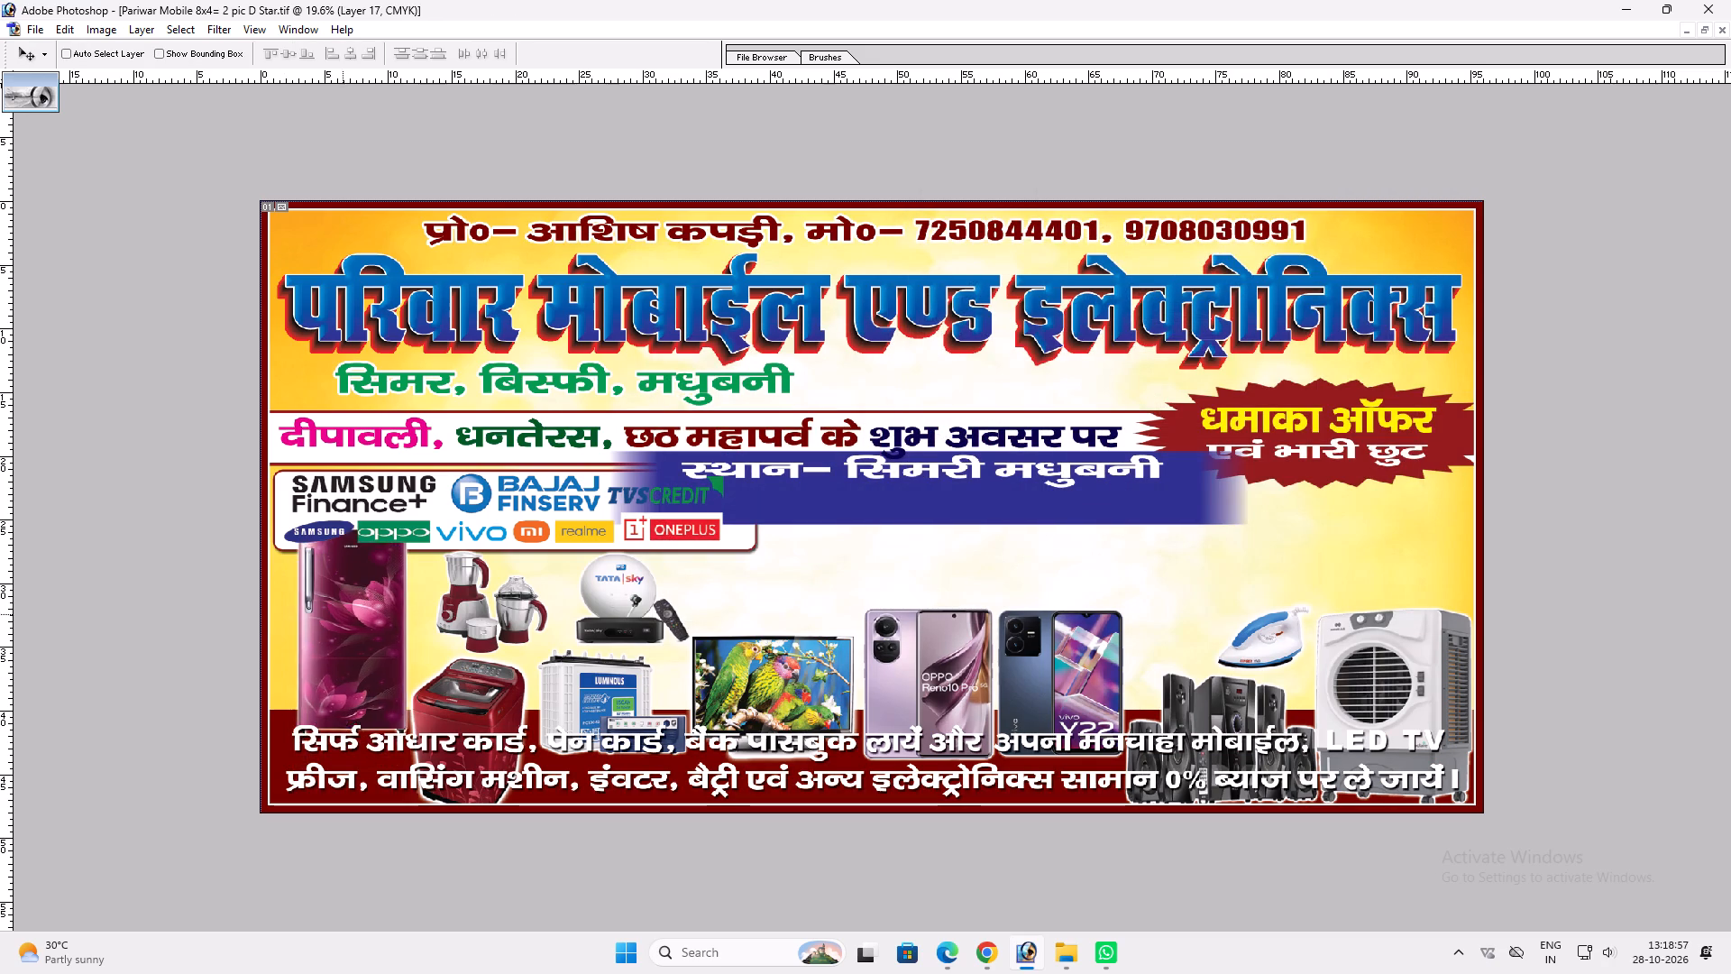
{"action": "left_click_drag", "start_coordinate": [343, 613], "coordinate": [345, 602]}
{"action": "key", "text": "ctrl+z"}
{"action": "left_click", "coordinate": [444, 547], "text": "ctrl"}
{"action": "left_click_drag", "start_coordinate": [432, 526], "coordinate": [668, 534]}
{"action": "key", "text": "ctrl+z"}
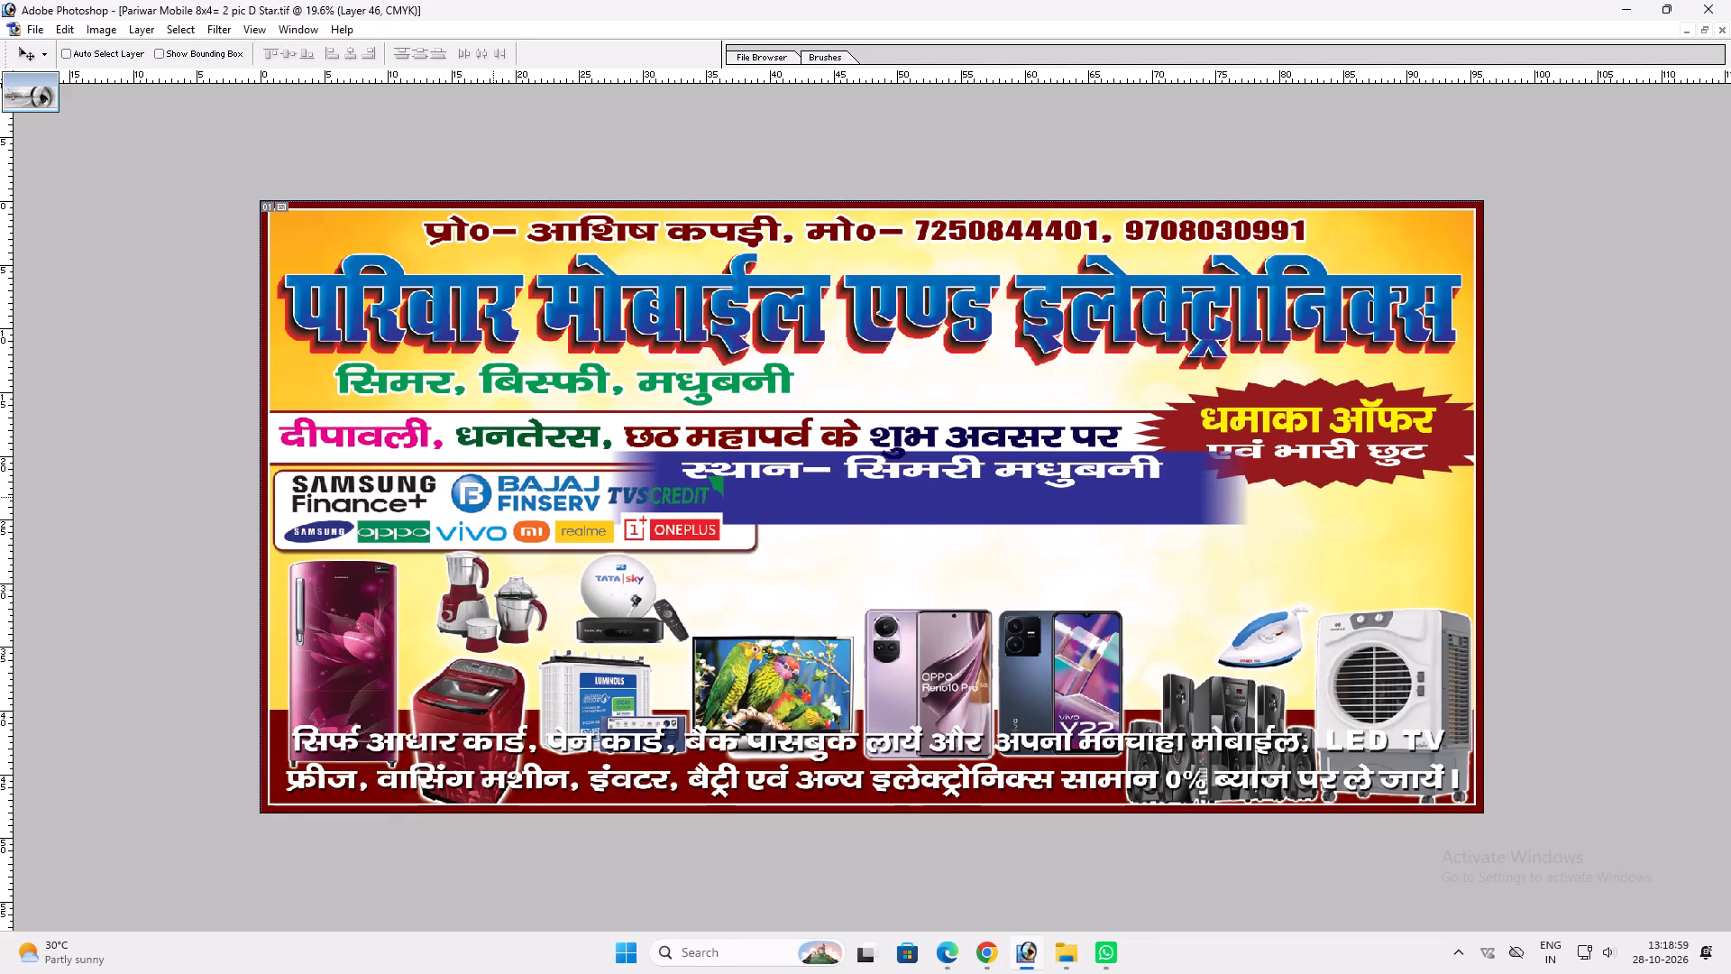
Move the "स्थान– सिमरी मधुबनी" text with its blue strip into the empty area beside the logo panel.
{"action": "left_click", "coordinate": [892, 465], "text": "ctrl"}
{"action": "left_click_drag", "start_coordinate": [888, 466], "coordinate": [1059, 505]}
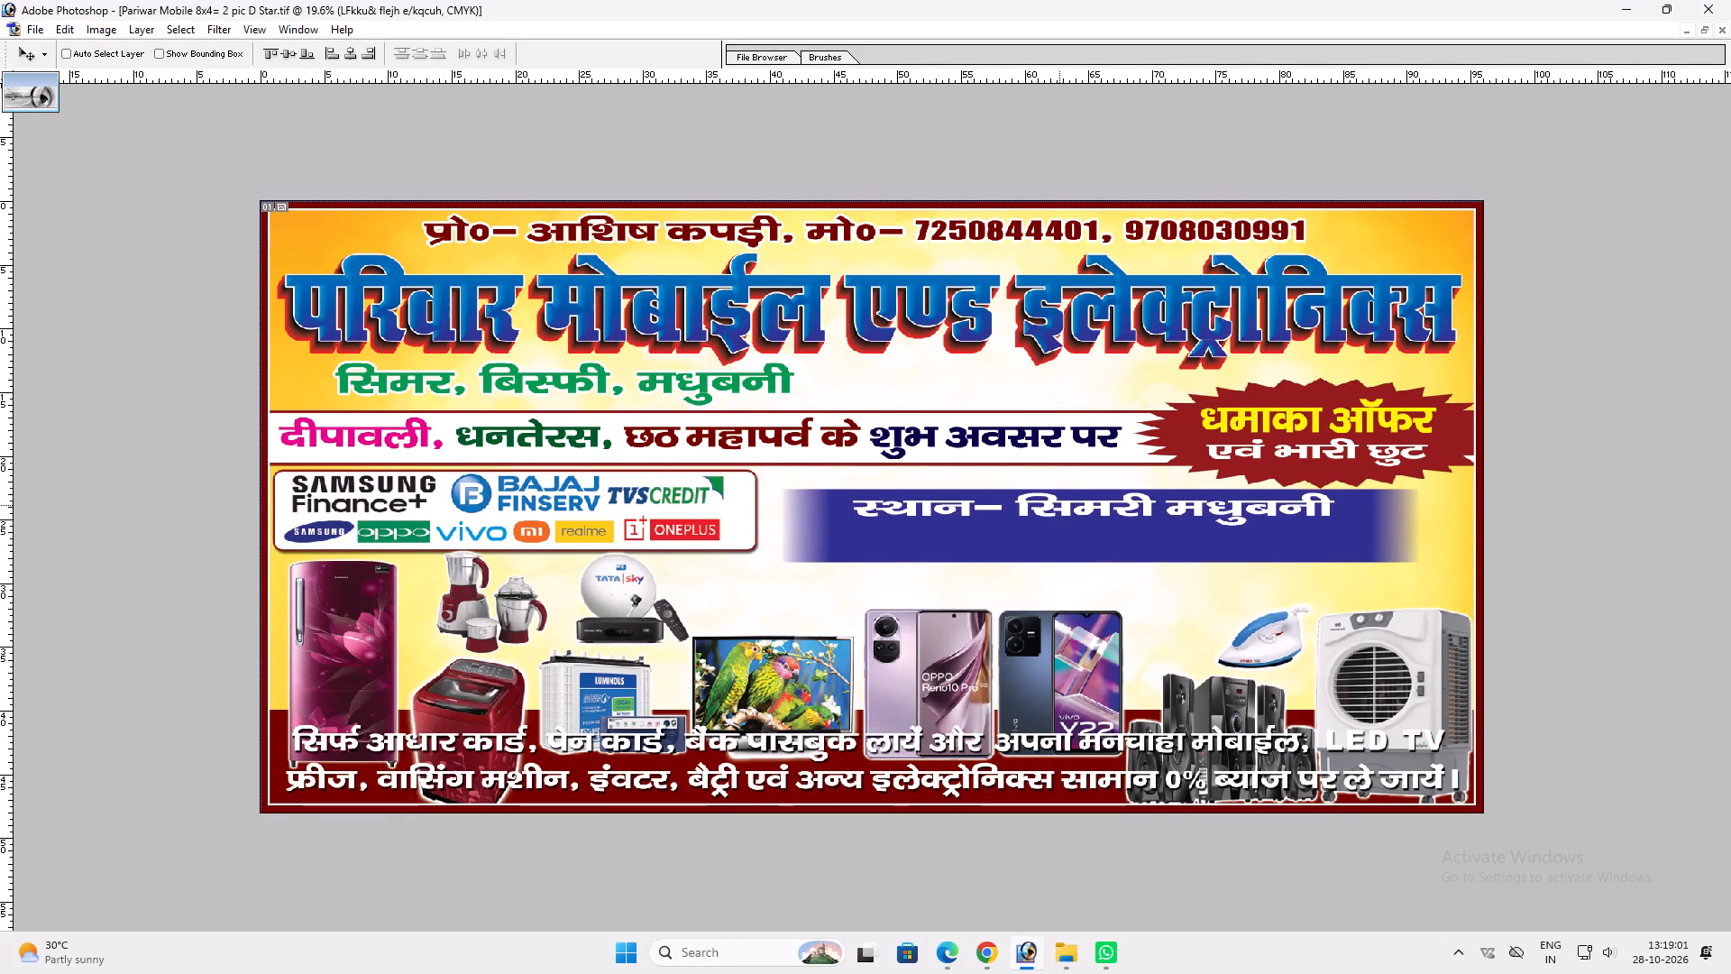
{"action": "key", "text": "ctrl+t"}
{"action": "key", "text": "Return"}
{"action": "key", "text": "v"}
Delete the blue faded strip behind the "स्थान– सिमरी मधुबनी" text.
{"action": "left_click", "coordinate": [1077, 548], "text": "ctrl"}
{"action": "key", "text": "alt+l"}
{"action": "key", "text": "alt+l"}
{"action": "key", "text": "alt+l"}
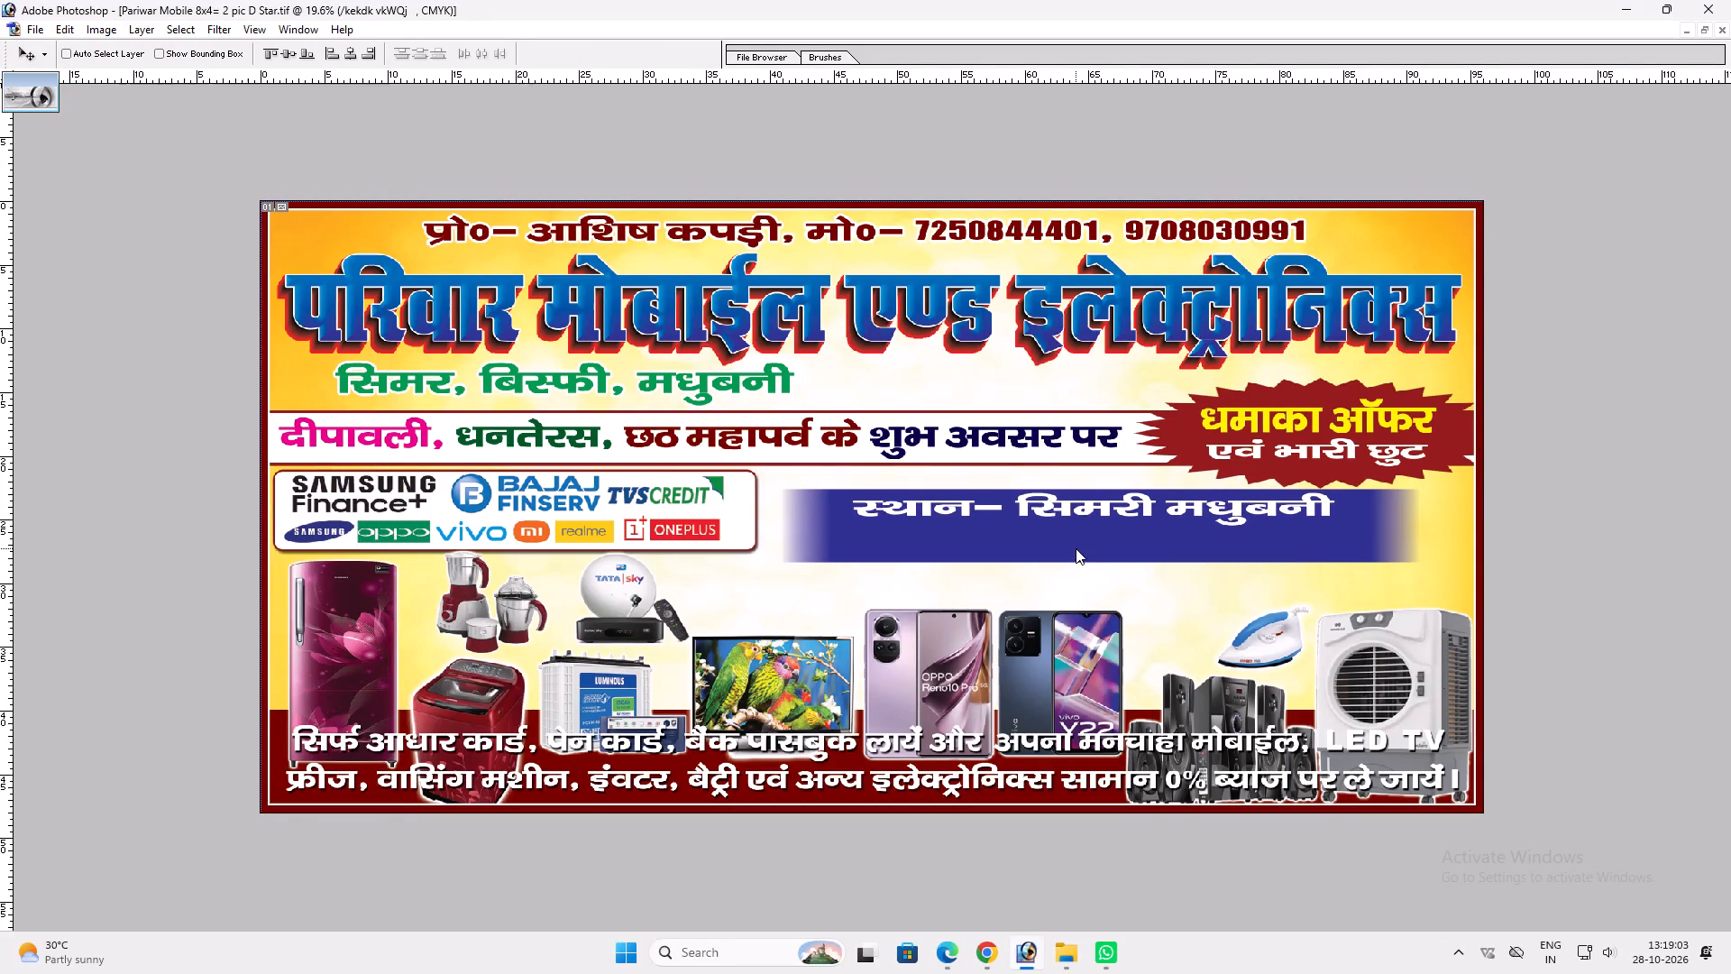
{"action": "key", "text": "v"}
Change the color overlay of the "स्थान– सिमरी मधुबनी" text to black (000000).
{"action": "key", "text": "t"}
{"action": "left_click", "coordinate": [920, 502]}
{"action": "key", "text": "Return"}
{"action": "type", "text": "vv"}
{"action": "key", "text": "alt+l"}
{"action": "key", "text": "alt+y"}
{"action": "key", "text": "alt+n"}
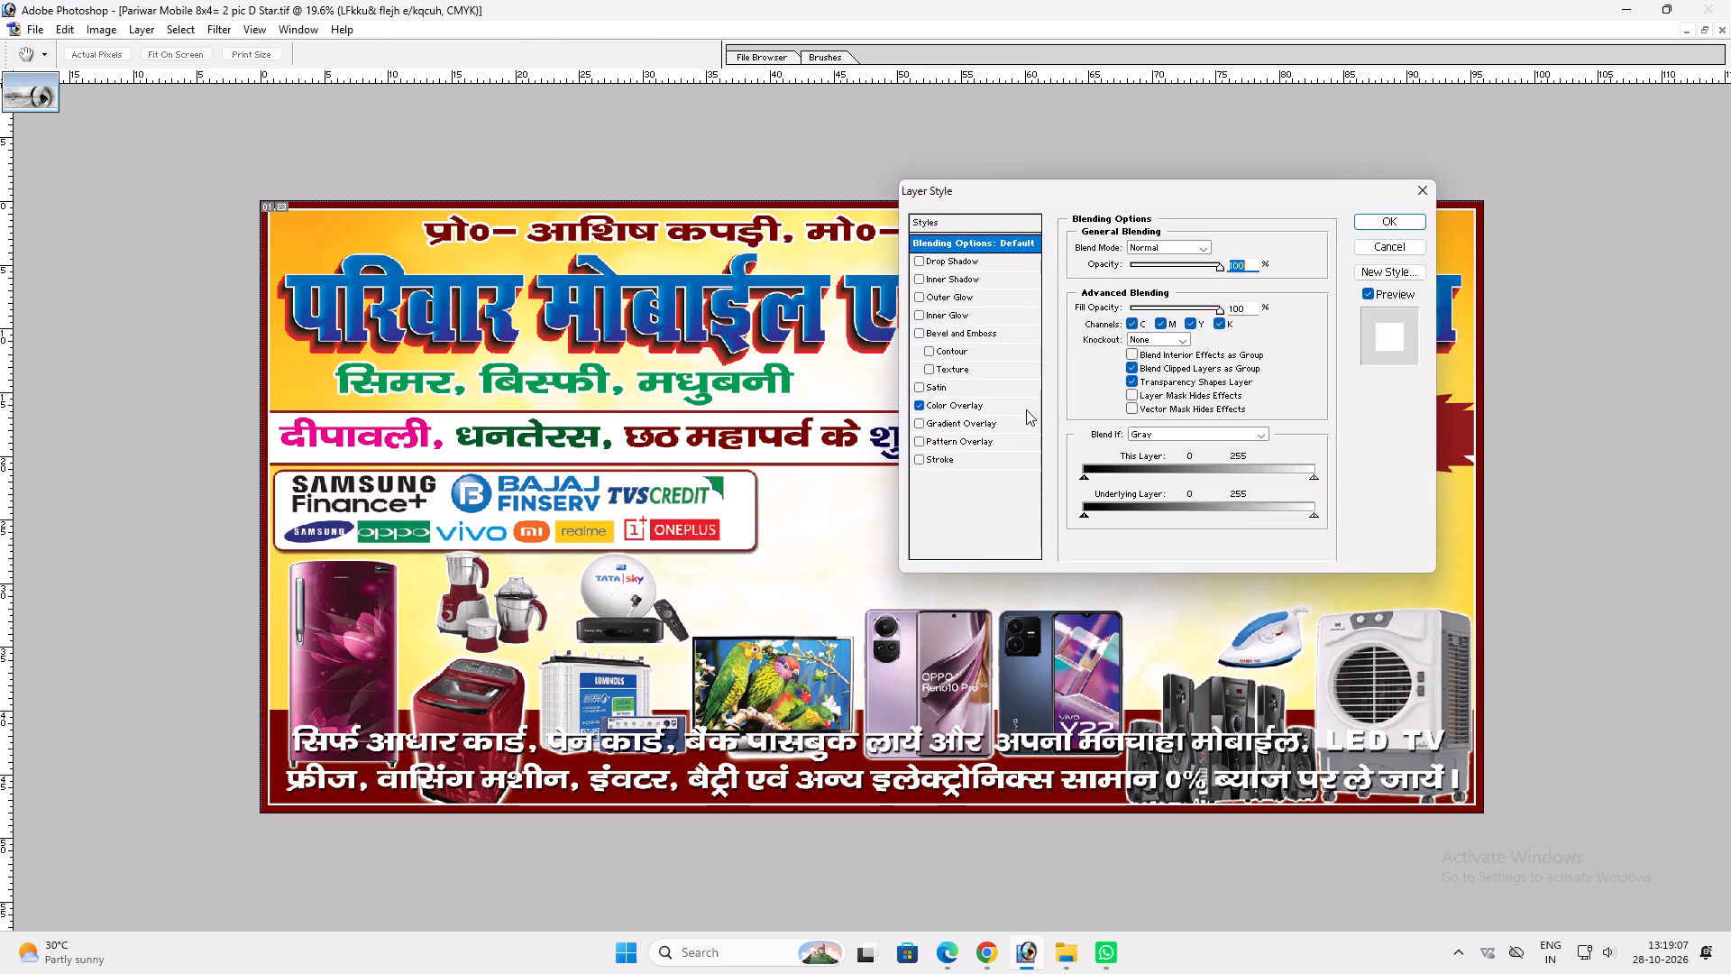
{"action": "left_click", "coordinate": [1012, 408]}
{"action": "left_click", "coordinate": [1224, 242]}
{"action": "left_click_drag", "start_coordinate": [829, 578], "coordinate": [1039, 780]}
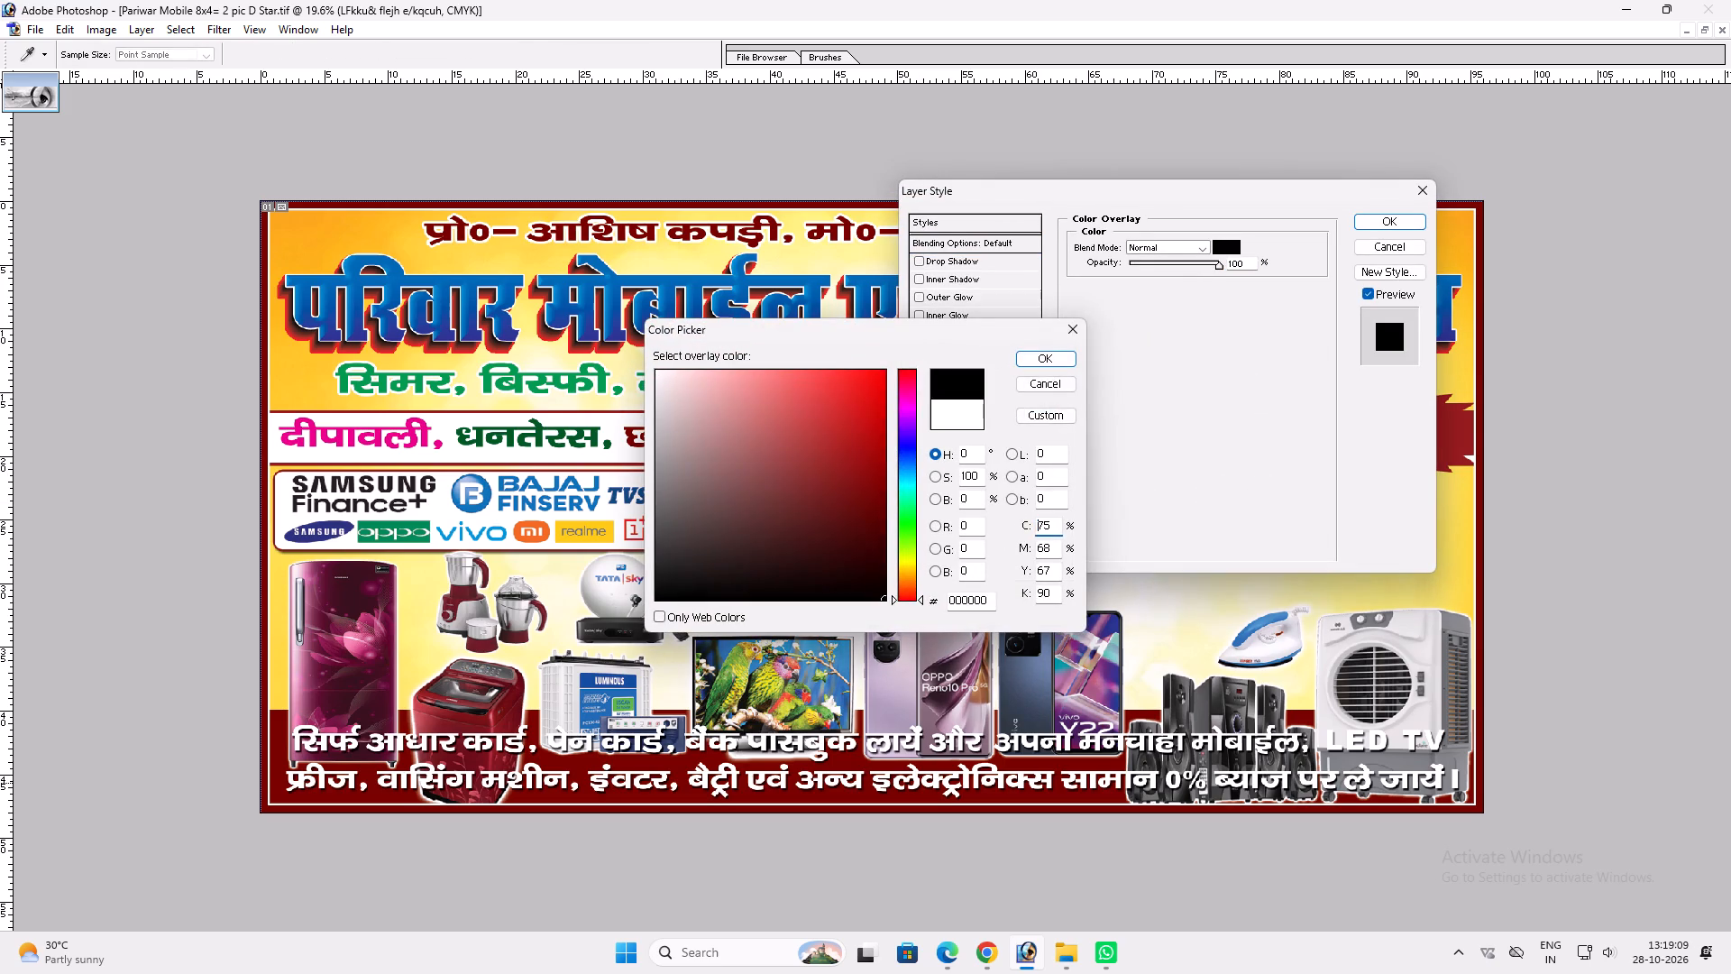
{"action": "key", "text": "Return"}
{"action": "key", "text": "Return"}
{"action": "key", "text": "v"}
{"action": "key", "text": "v"}
Narrow the "स्थान– सिमरी मधुबनी" text considerably and place it close beside the logo panel, below the festival line.
{"action": "left_click_drag", "start_coordinate": [1114, 528], "coordinate": [1044, 519]}
{"action": "key", "text": "ctrl+t"}
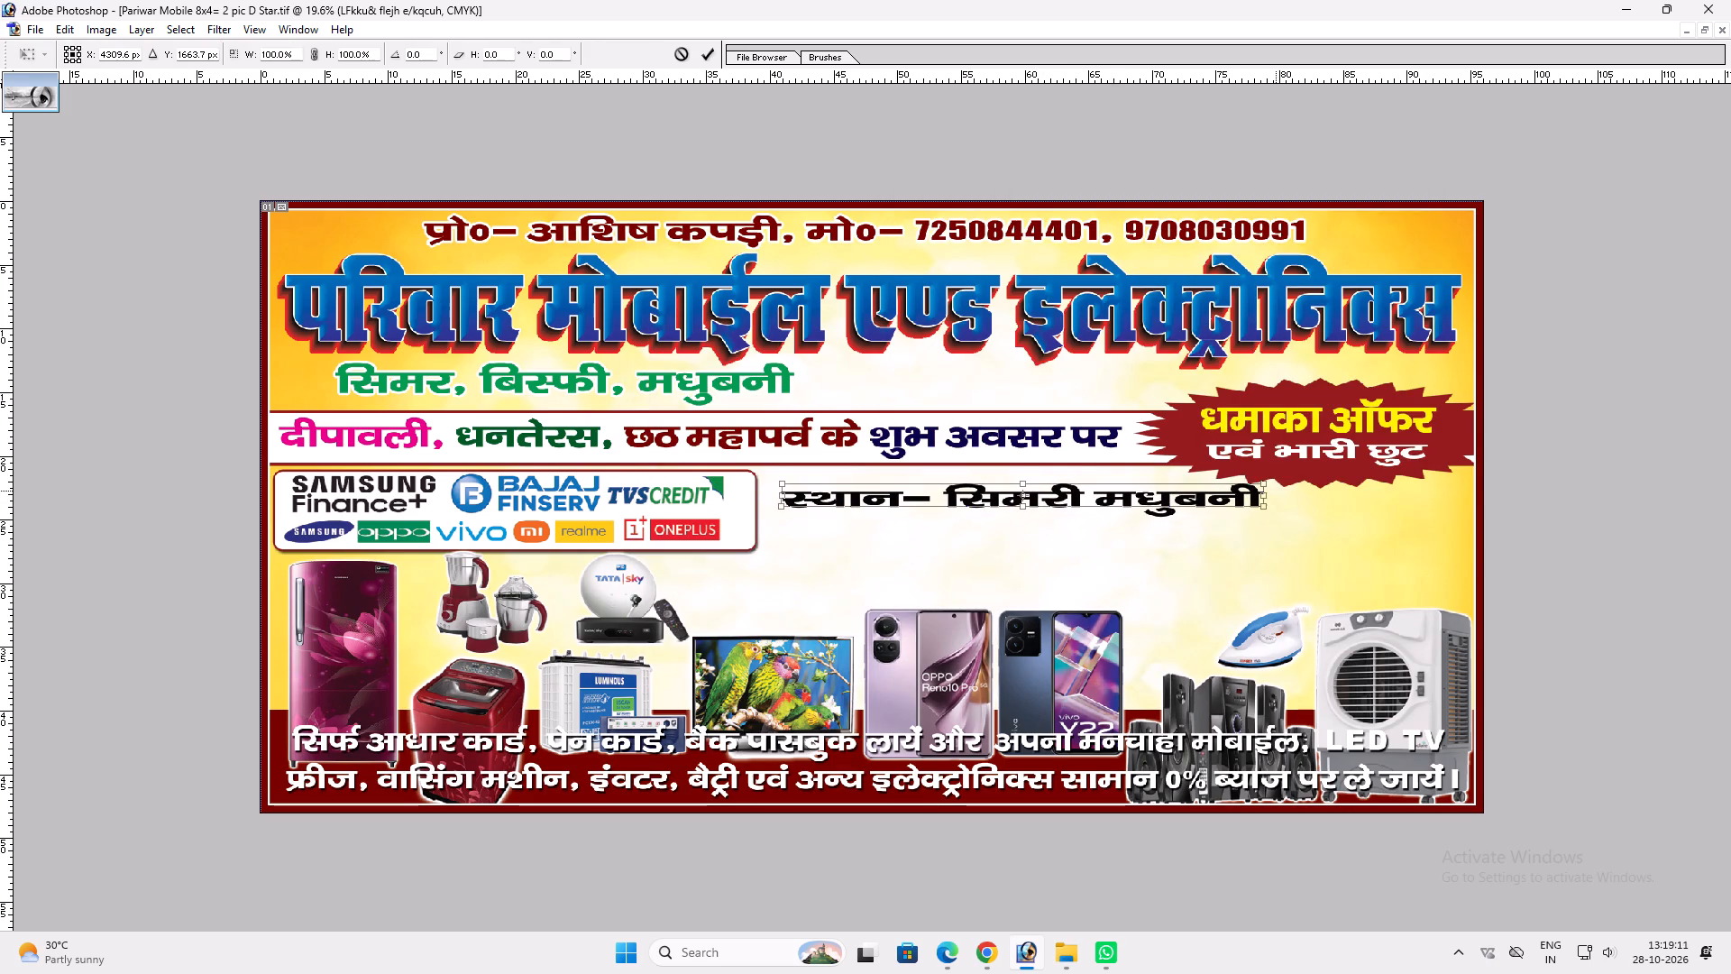
{"action": "left_click_drag", "start_coordinate": [1268, 492], "coordinate": [1090, 494], "text": "shift"}
{"action": "left_click", "coordinate": [1055, 485], "text": "shift"}
{"action": "key", "text": "shift+Return"}
{"action": "key", "text": "v"}
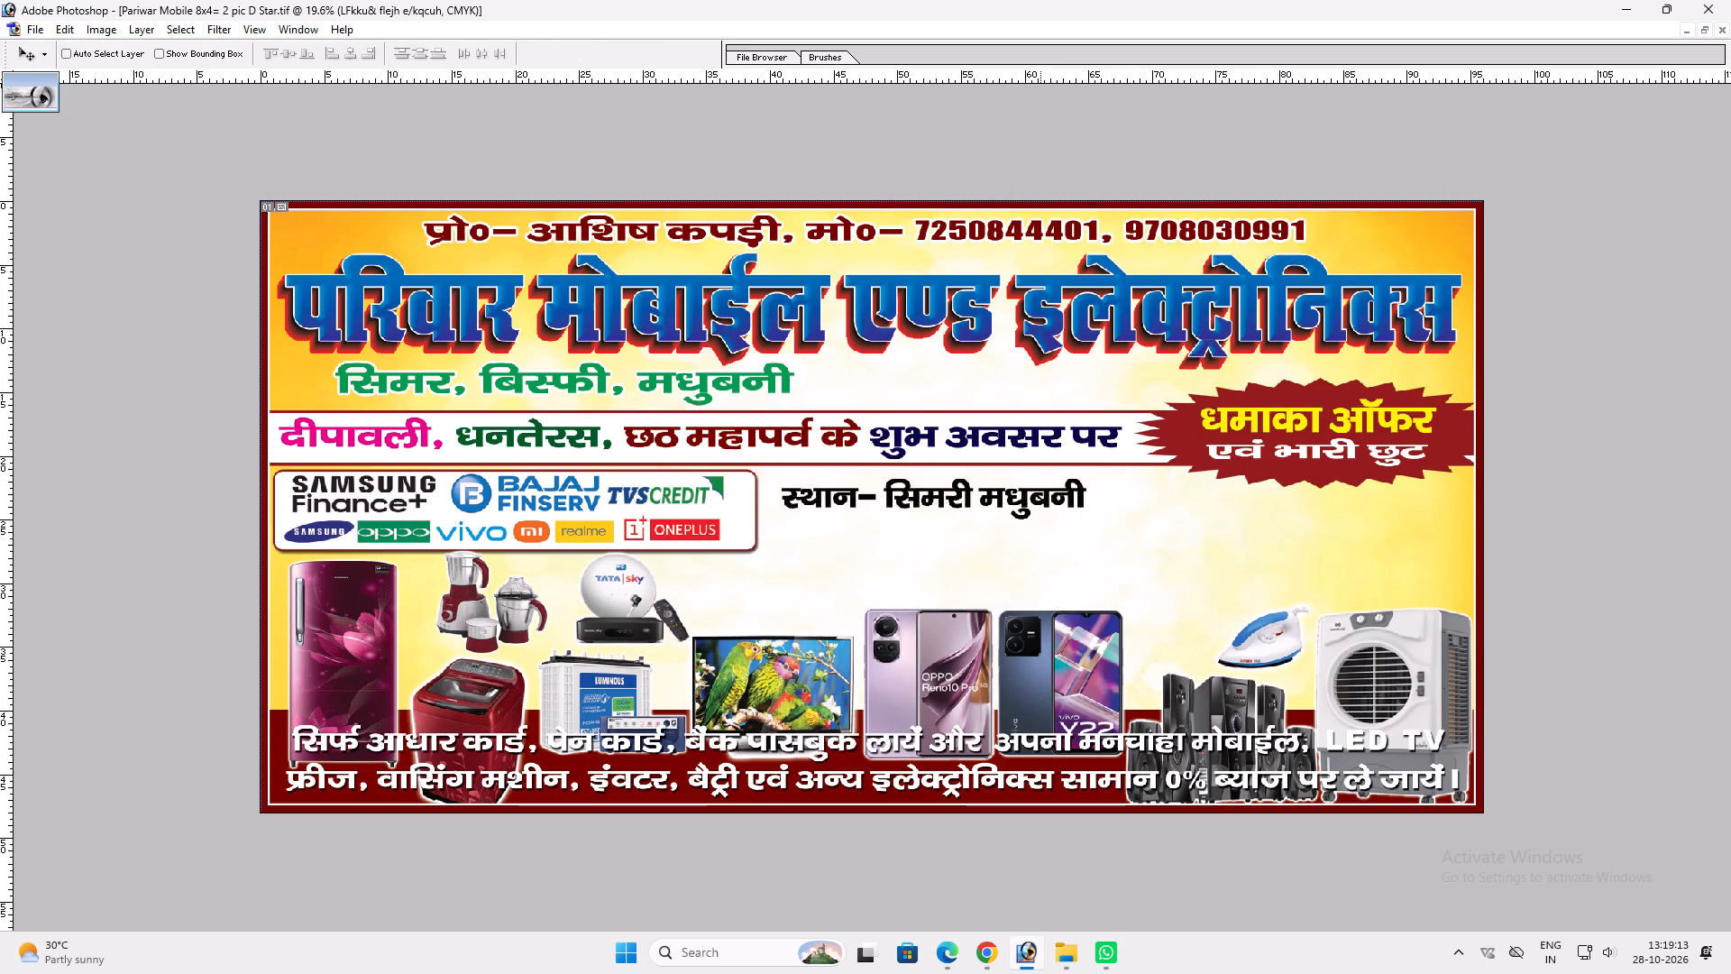
{"action": "left_click_drag", "start_coordinate": [1021, 501], "coordinate": [1010, 498]}
Raise the air cooler image above the bottom band, narrow it slightly and stretch it a little taller near the side border.
{"action": "key", "text": "ctrl+0"}
{"action": "key", "text": "v"}
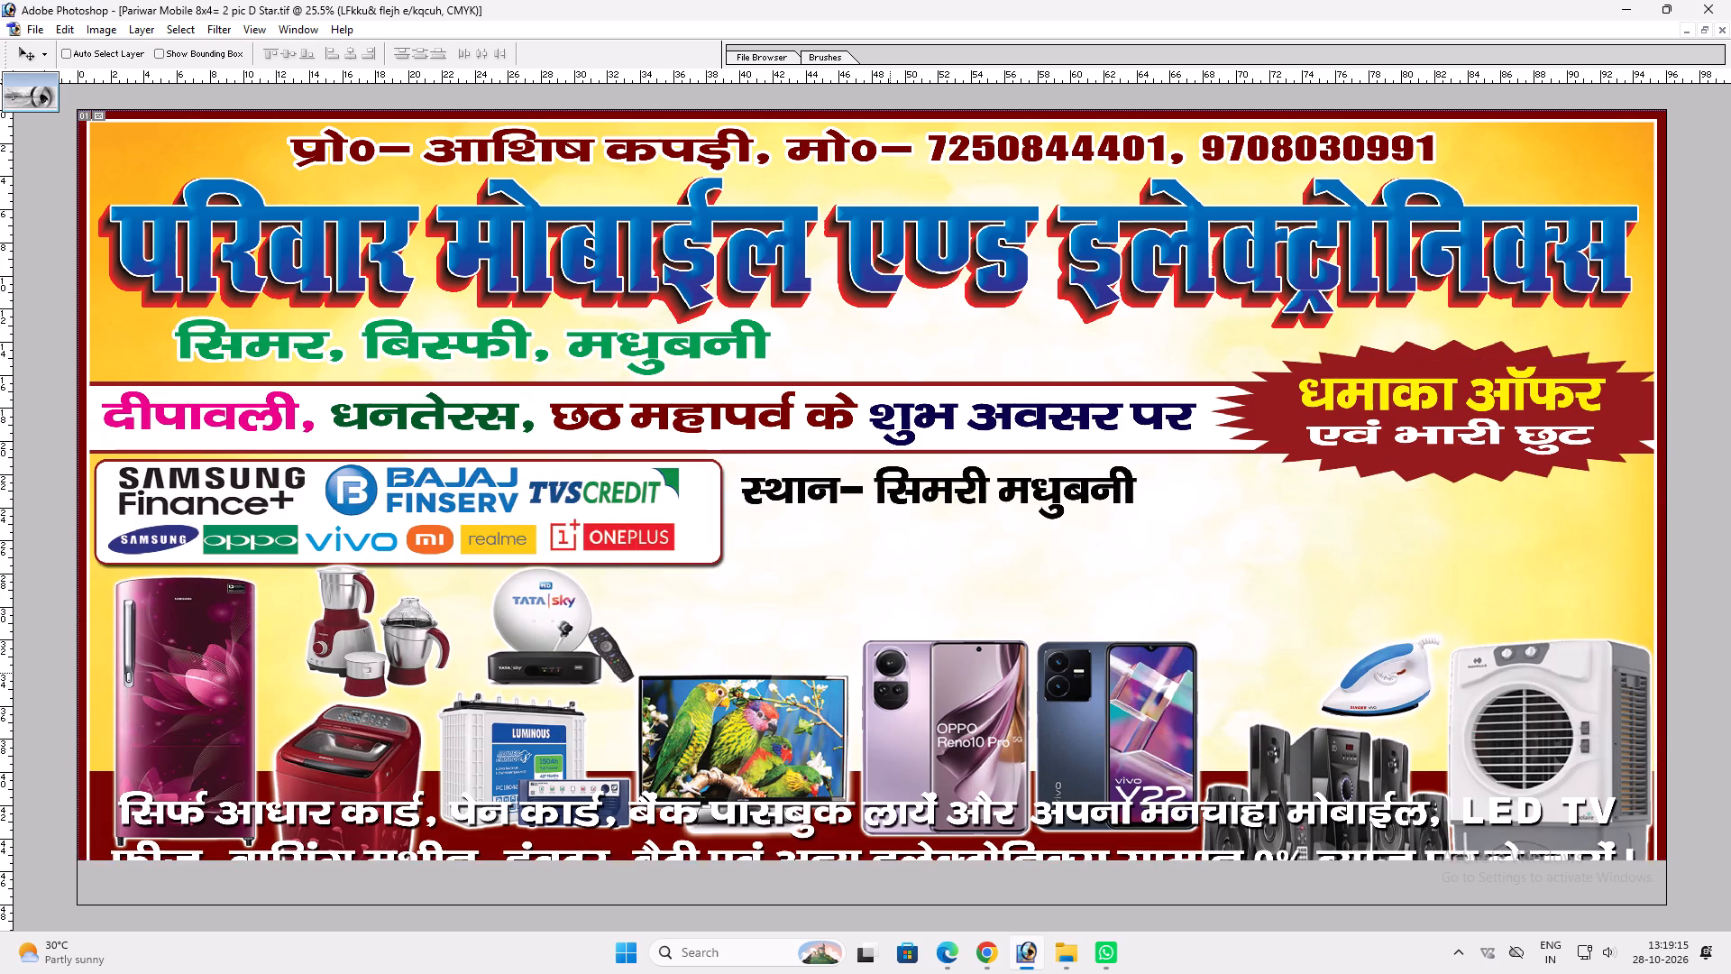
{"action": "right_click", "coordinate": [1509, 671]}
{"action": "left_click", "coordinate": [1534, 675]}
{"action": "left_click_drag", "start_coordinate": [1539, 677], "coordinate": [1532, 564]}
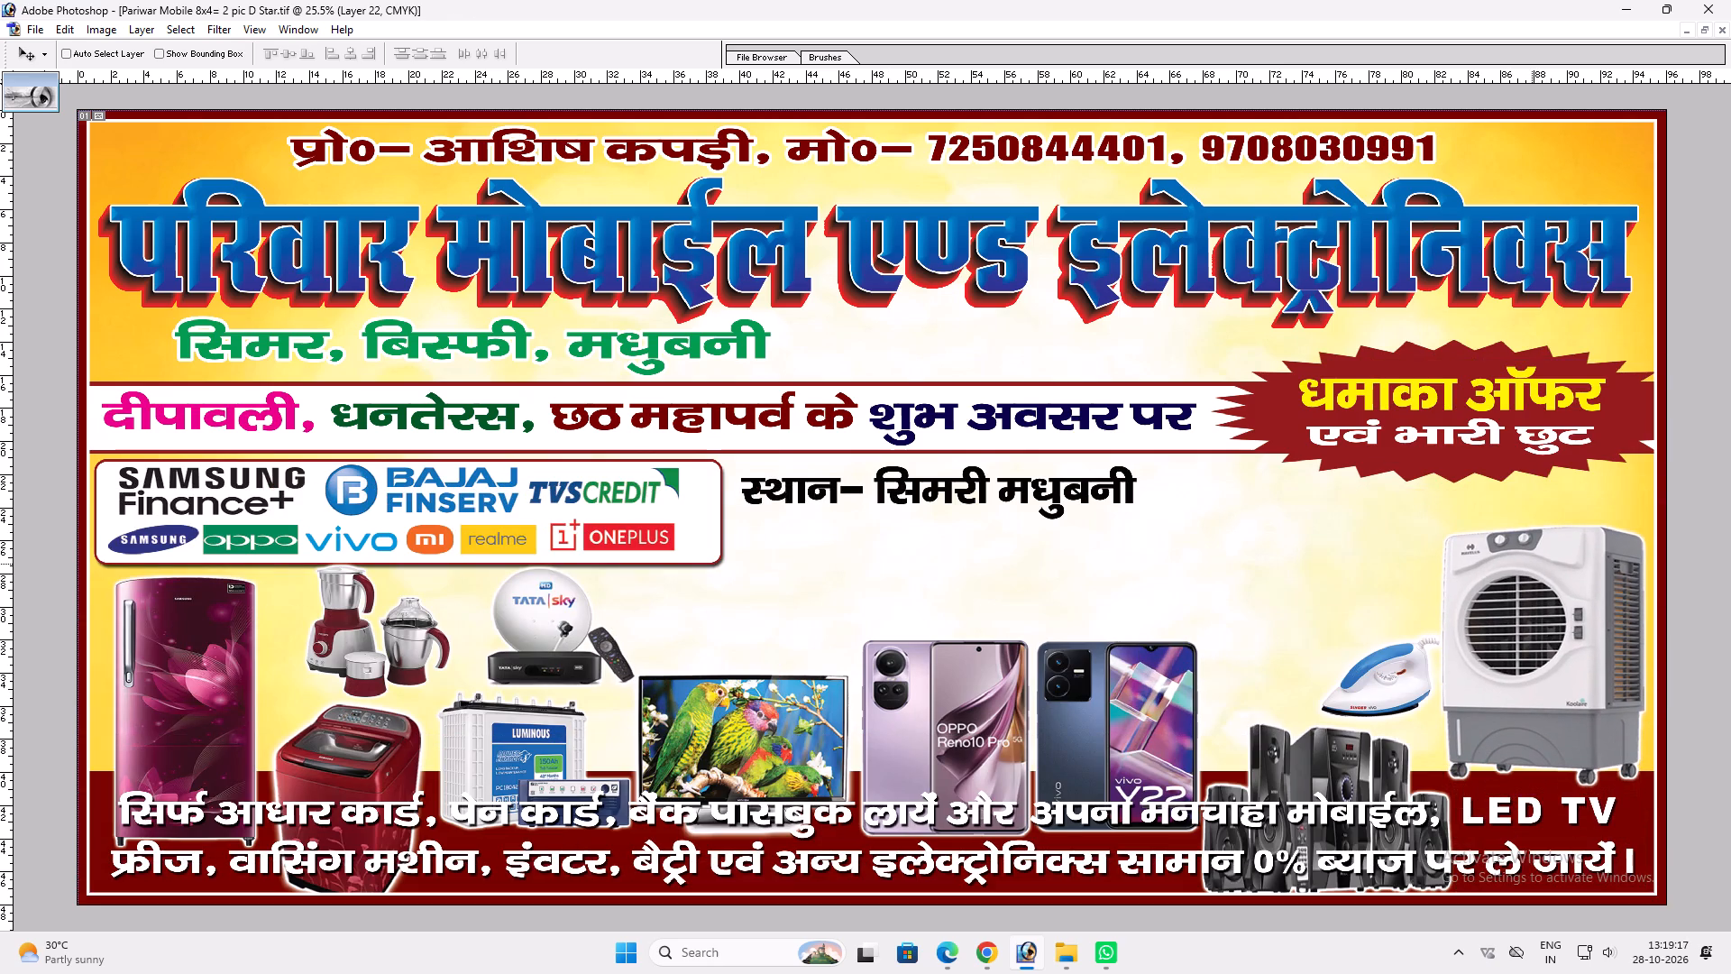
{"action": "key", "text": "ctrl+t"}
{"action": "left_click_drag", "start_coordinate": [1645, 579], "coordinate": [1631, 573], "text": "shift"}
{"action": "key", "text": "Return"}
{"action": "key", "text": "v"}
{"action": "left_click_drag", "start_coordinate": [1548, 611], "coordinate": [1567, 584]}
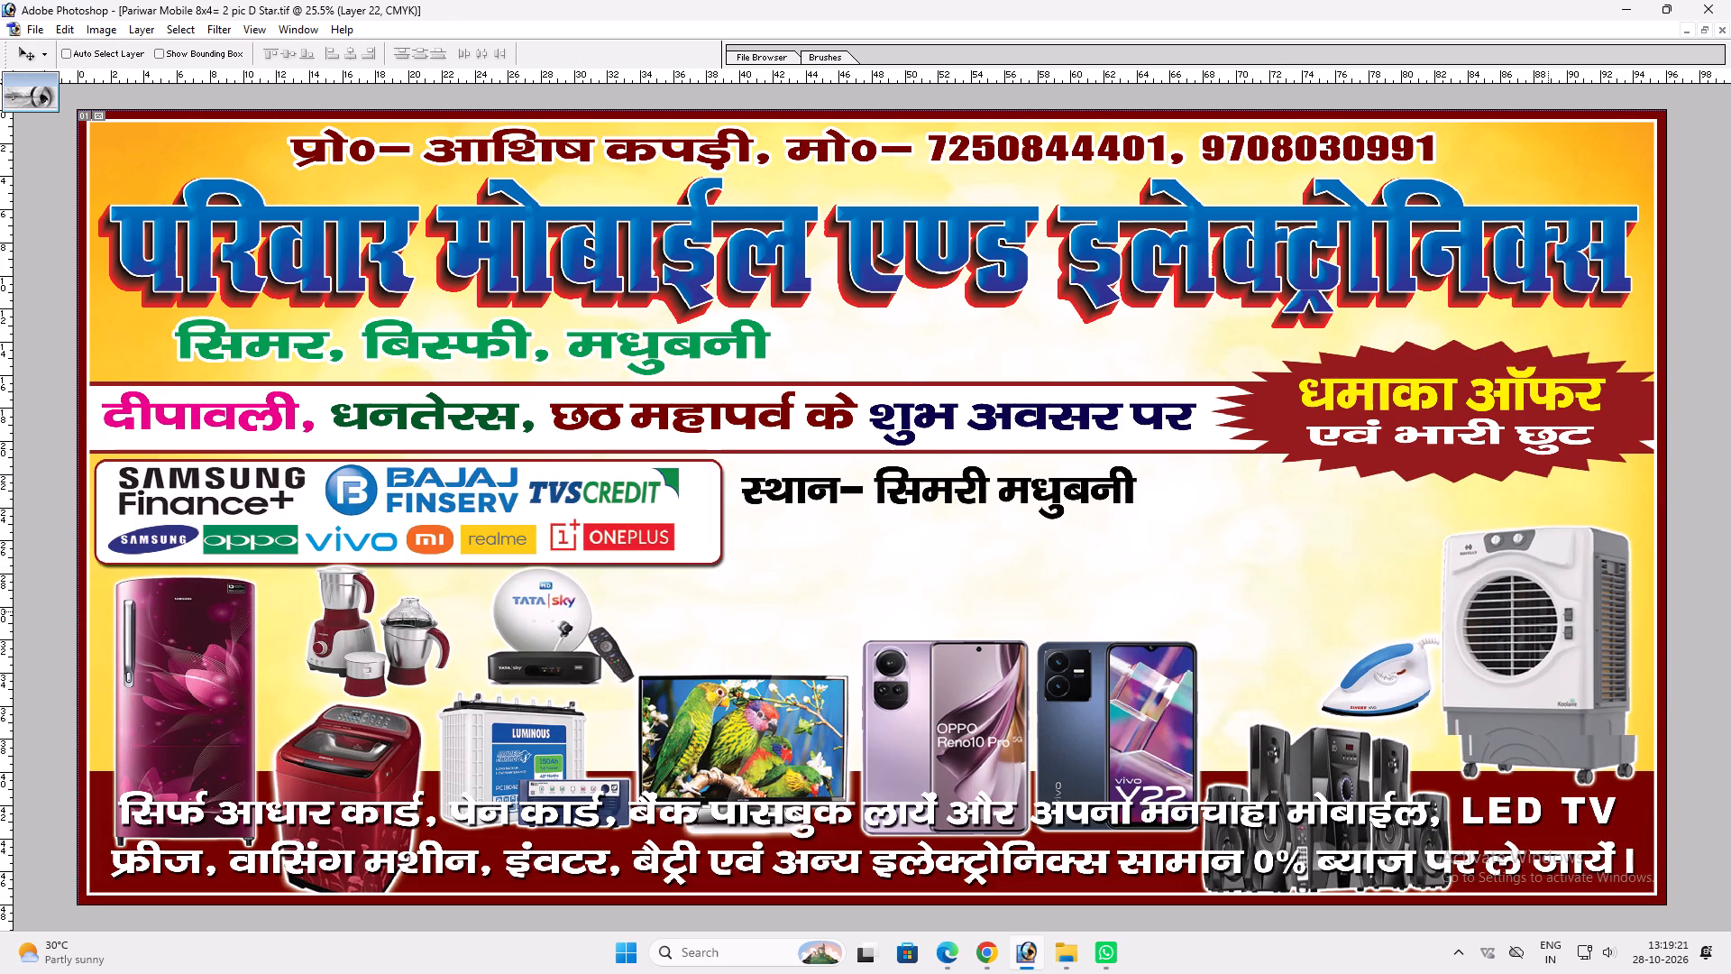
{"action": "left_click_drag", "start_coordinate": [1567, 584], "coordinate": [1557, 587]}
{"action": "key", "text": "ctrl+t"}
{"action": "left_click", "coordinate": [1572, 503], "text": "shift"}
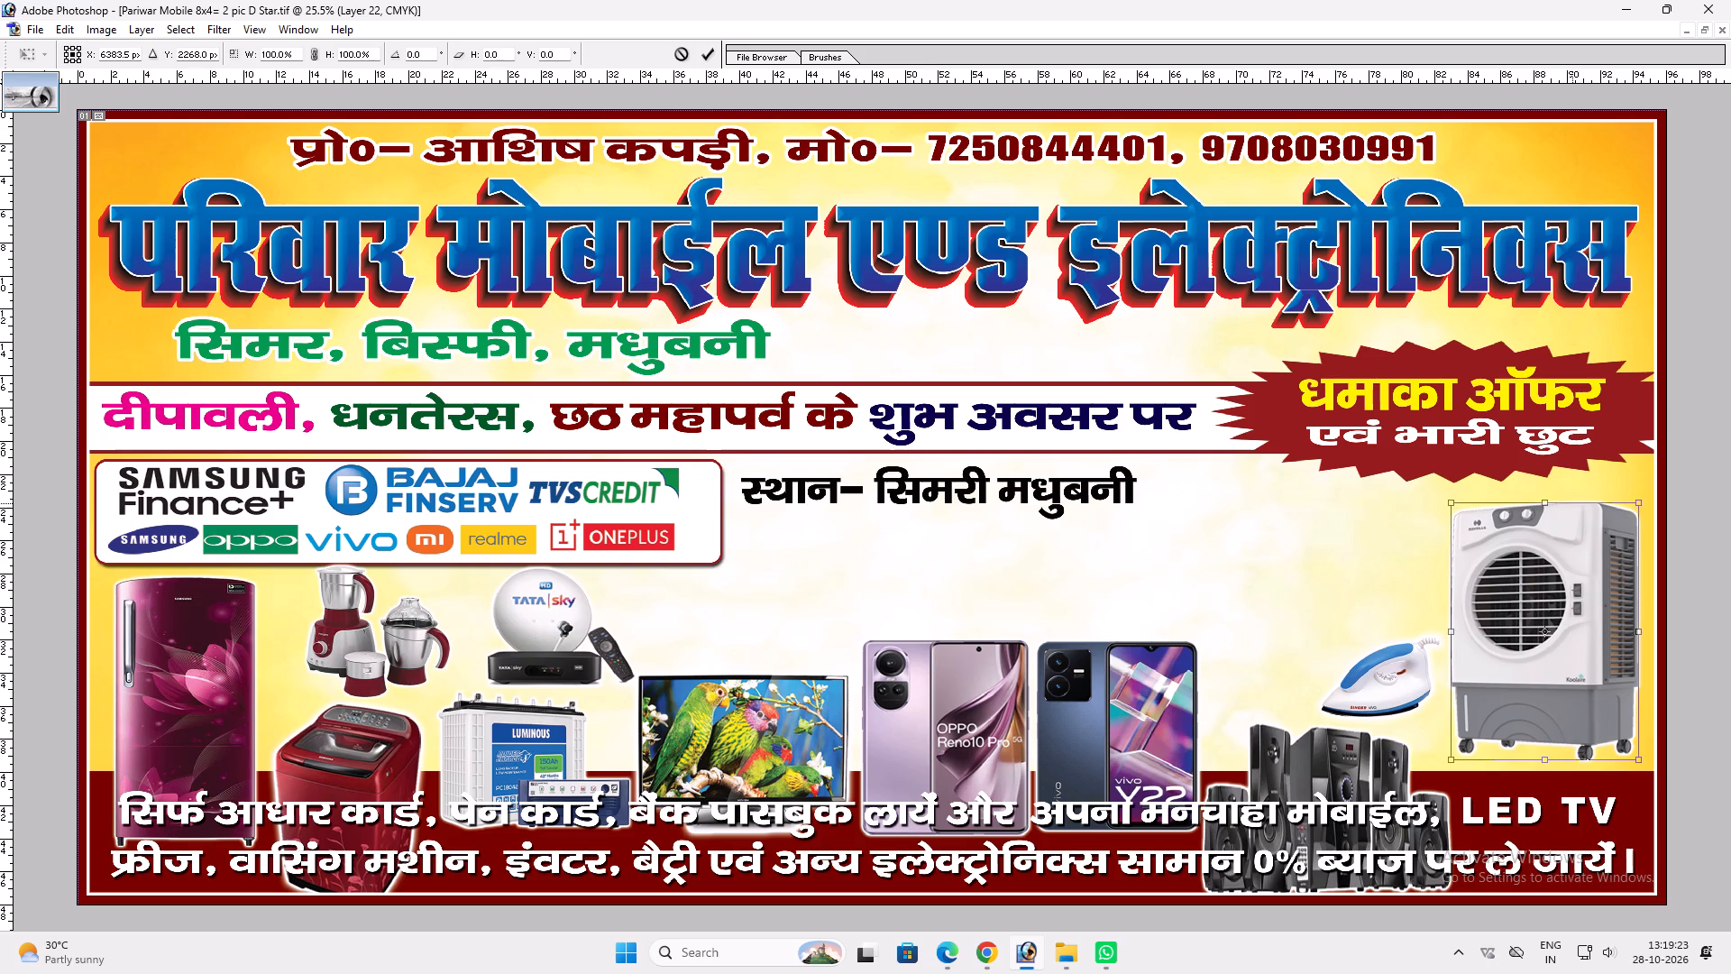
{"action": "key", "text": "shift+Return"}
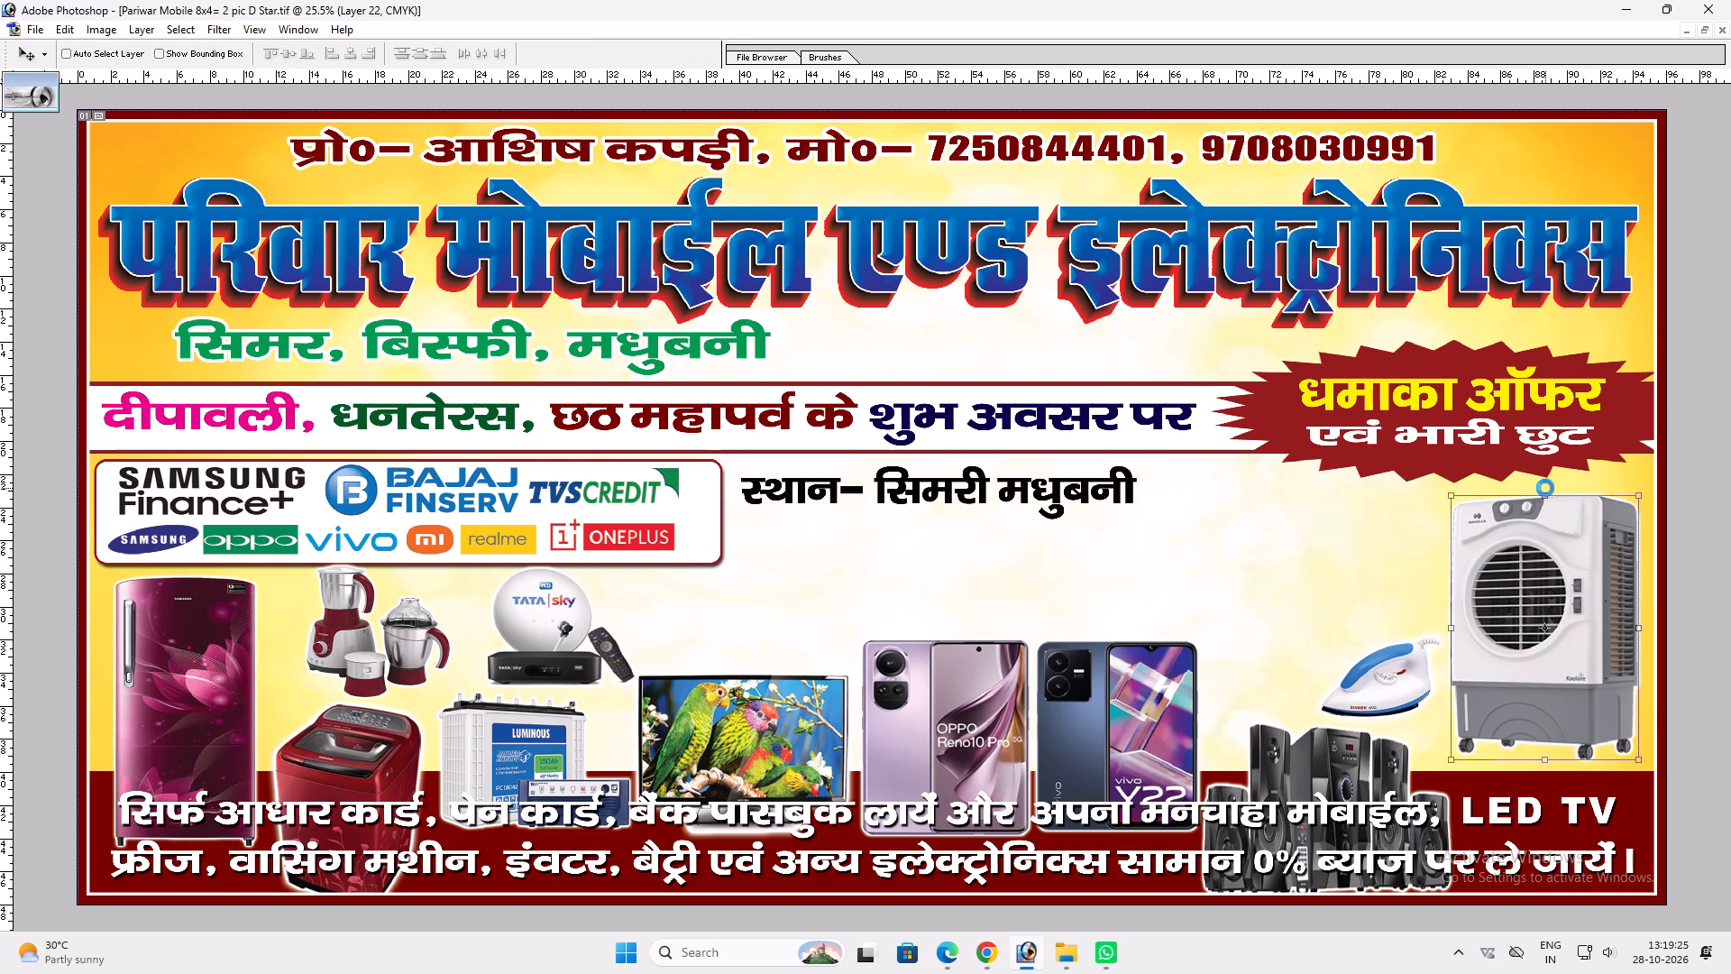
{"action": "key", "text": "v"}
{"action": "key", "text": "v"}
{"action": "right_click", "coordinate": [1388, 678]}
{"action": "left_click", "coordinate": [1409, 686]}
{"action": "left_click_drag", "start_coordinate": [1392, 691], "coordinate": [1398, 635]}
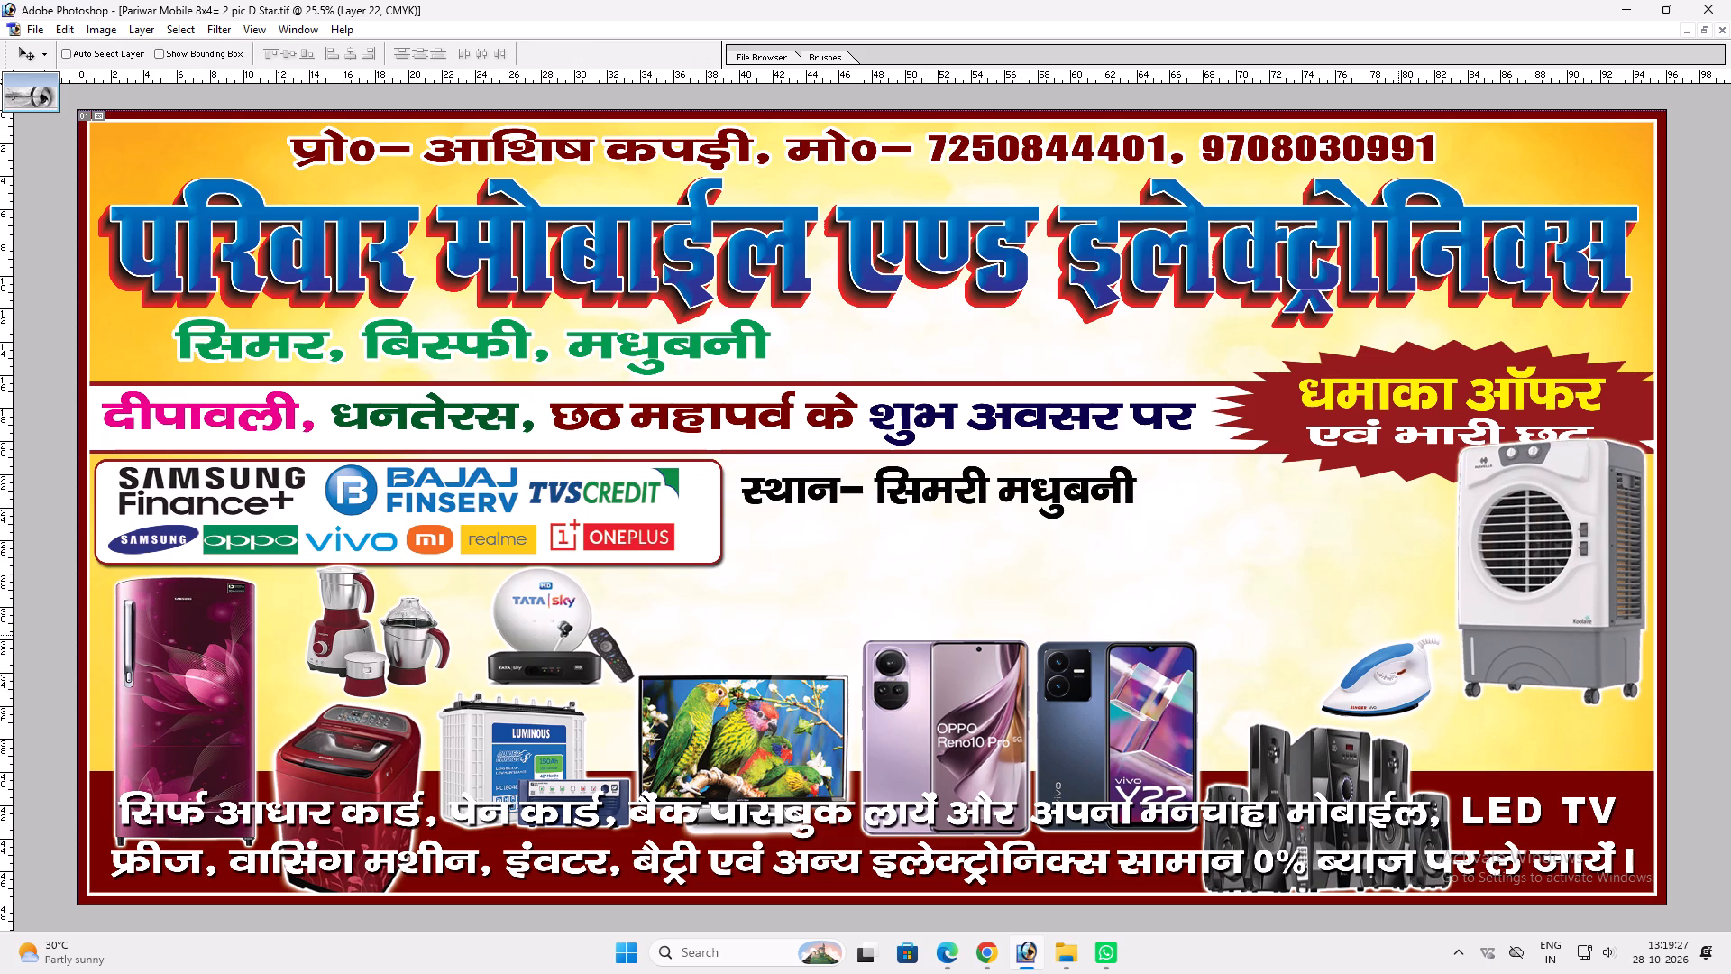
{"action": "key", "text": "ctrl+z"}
Move the clothes iron image up into the space below the offer burst, beside the top of the air cooler.
{"action": "right_click", "coordinate": [1392, 693]}
{"action": "left_click", "coordinate": [1410, 695]}
{"action": "right_click", "coordinate": [1388, 680], "text": "ctrl+shift"}
{"action": "left_click", "coordinate": [1402, 688], "text": "ctrl+shift"}
{"action": "left_click_drag", "start_coordinate": [1388, 695], "coordinate": [1388, 668]}
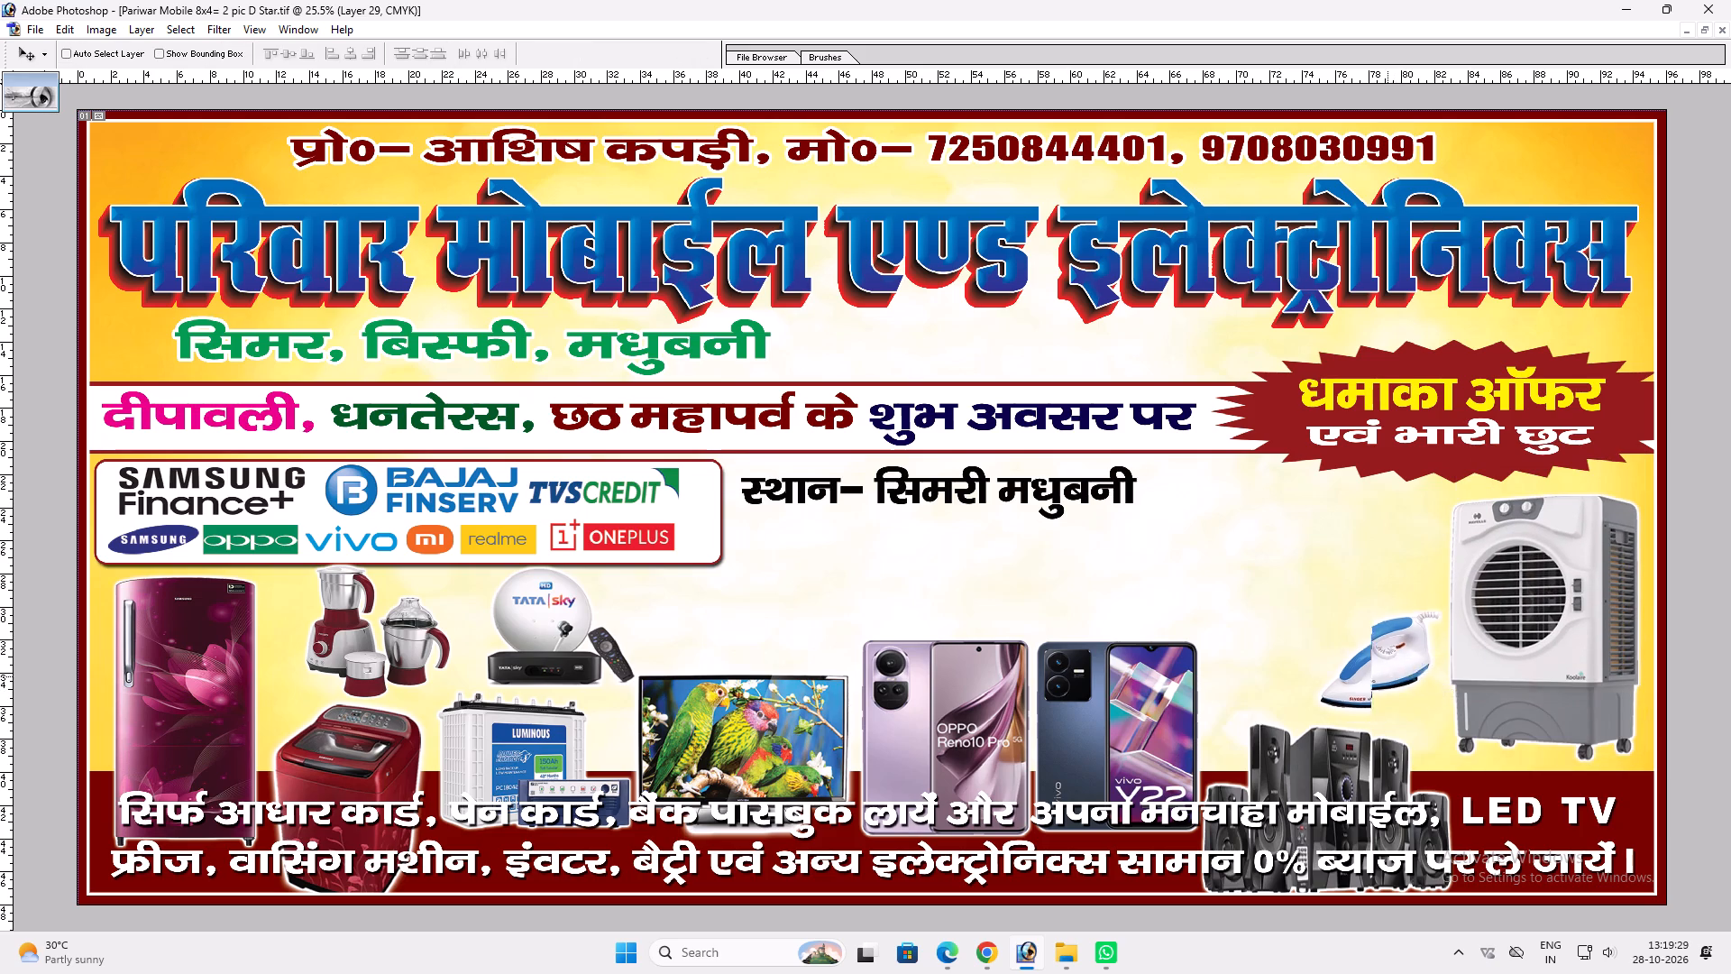
{"action": "left_click_drag", "start_coordinate": [1388, 668], "coordinate": [1381, 557]}
Raise the speaker set above the bottom band beside the air cooler and scale it down in width and height.
{"action": "left_click", "coordinate": [1346, 773], "text": "ctrl"}
{"action": "left_click_drag", "start_coordinate": [1344, 771], "coordinate": [1365, 623]}
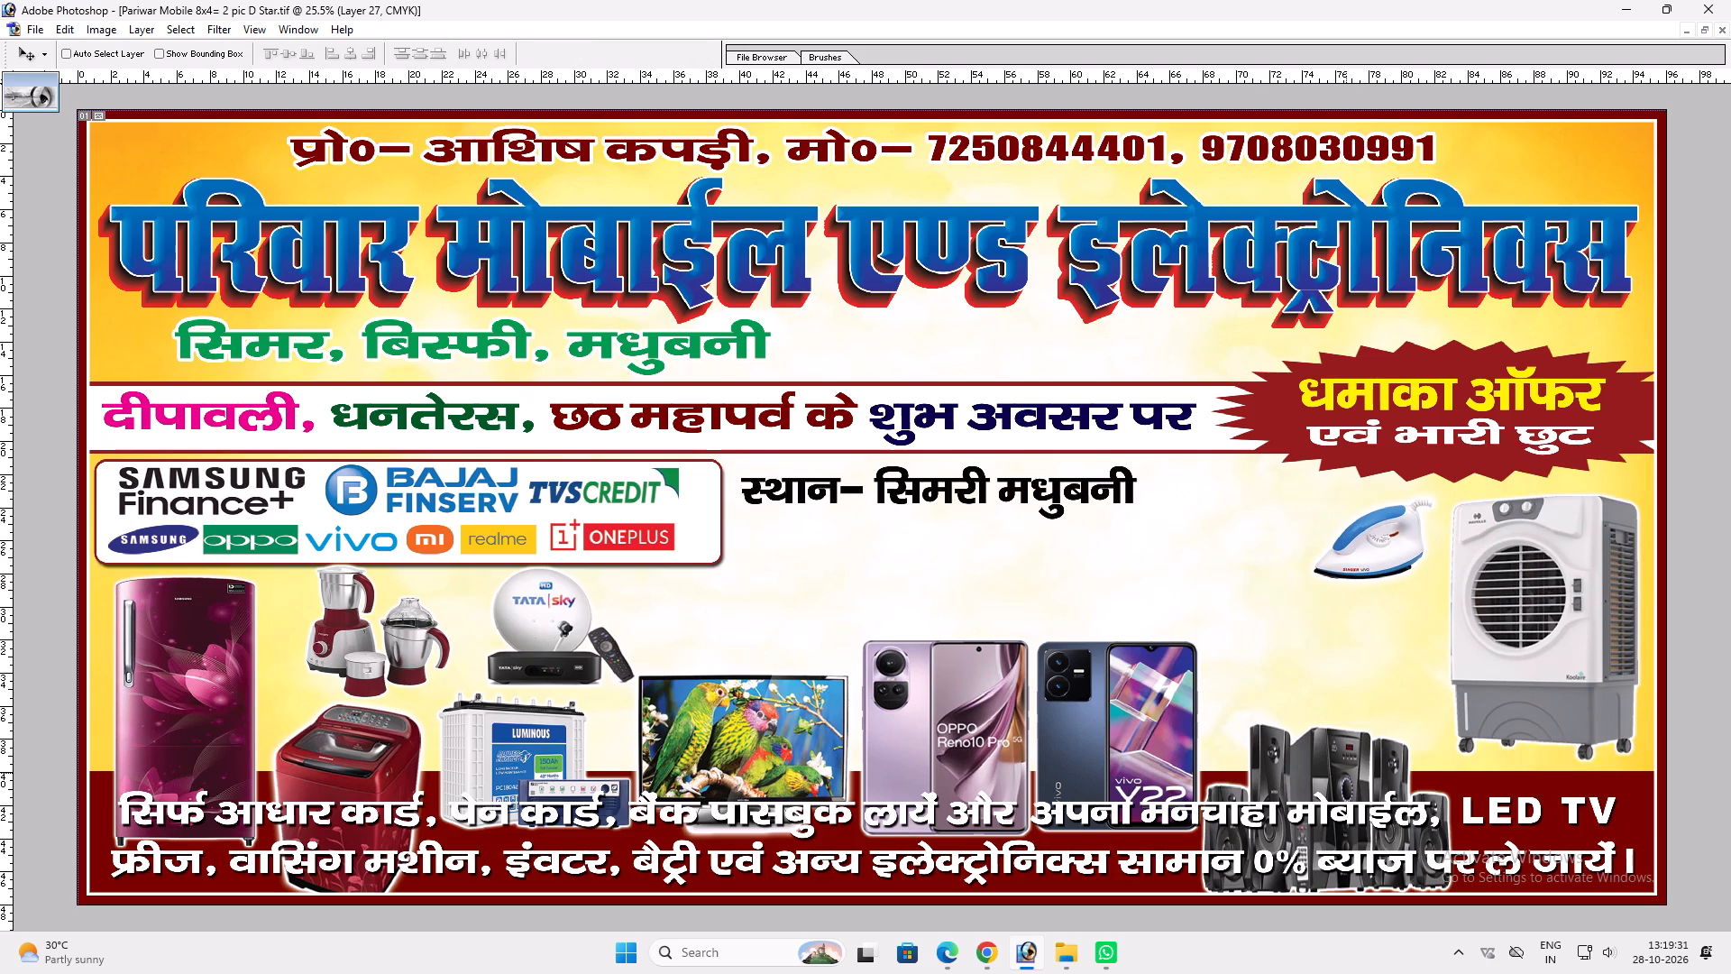
{"action": "left_click_drag", "start_coordinate": [1365, 623], "coordinate": [1355, 629]}
{"action": "key", "text": "ctrl+t"}
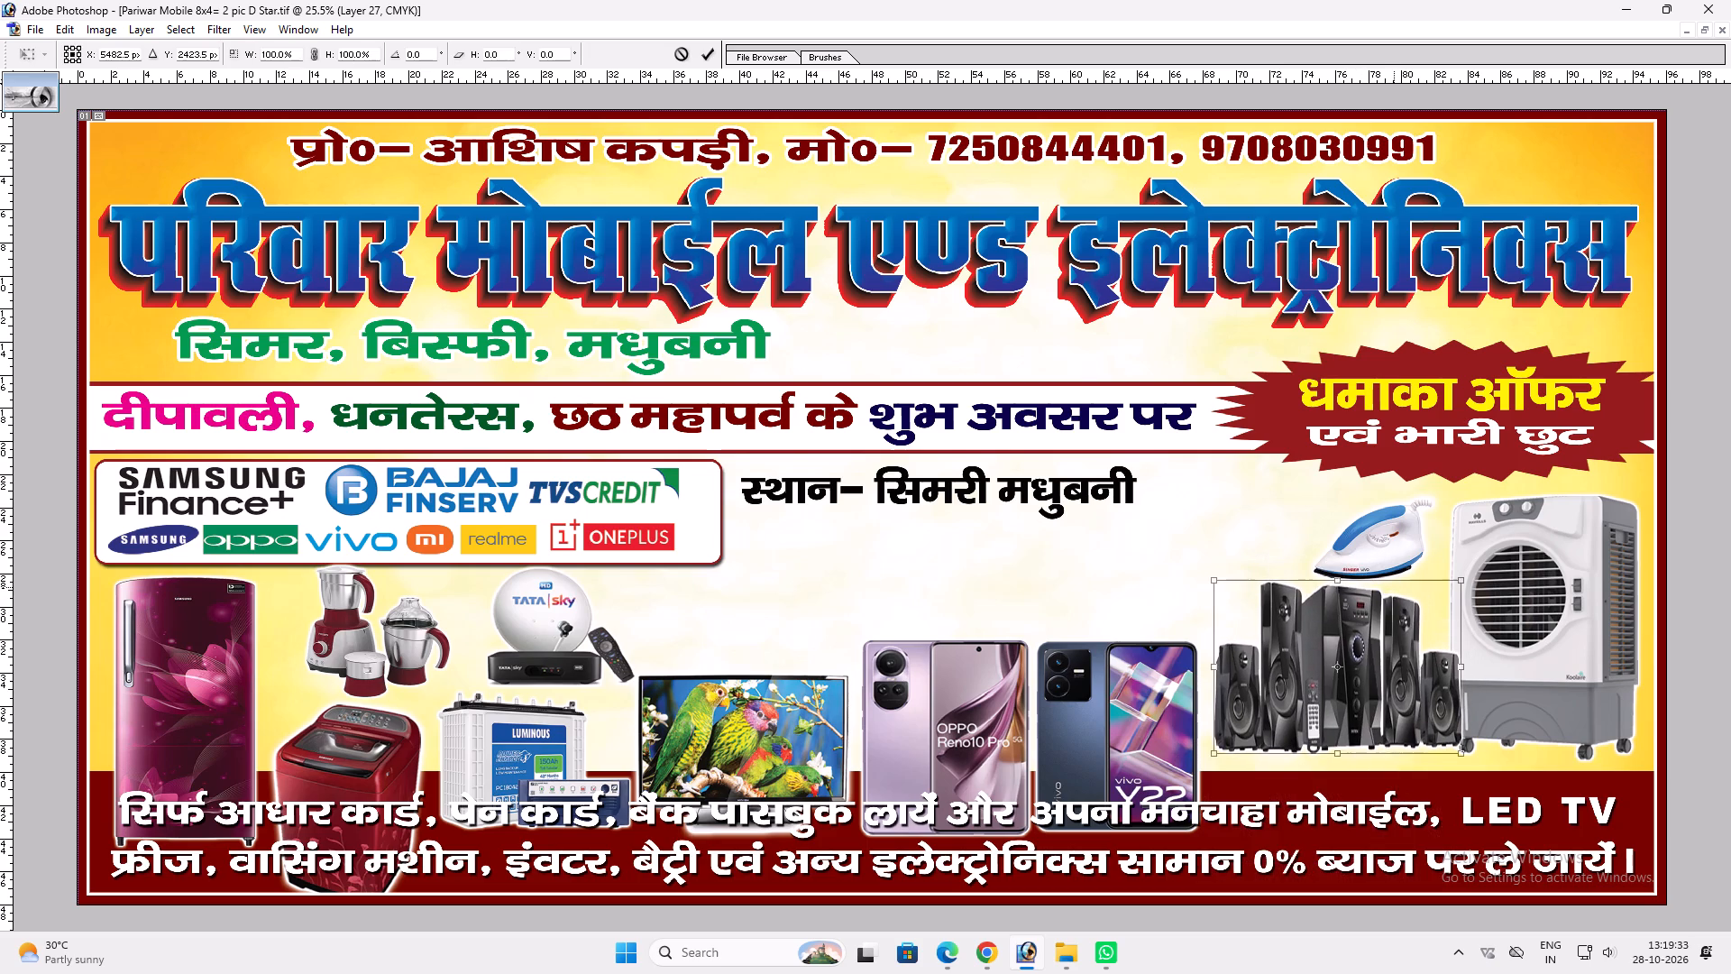
{"action": "left_click_drag", "start_coordinate": [1391, 583], "coordinate": [1389, 599]}
{"action": "left_click_drag", "start_coordinate": [1464, 589], "coordinate": [1437, 597], "text": "shift"}
{"action": "left_click_drag", "start_coordinate": [1388, 749], "coordinate": [1387, 757], "text": "shift"}
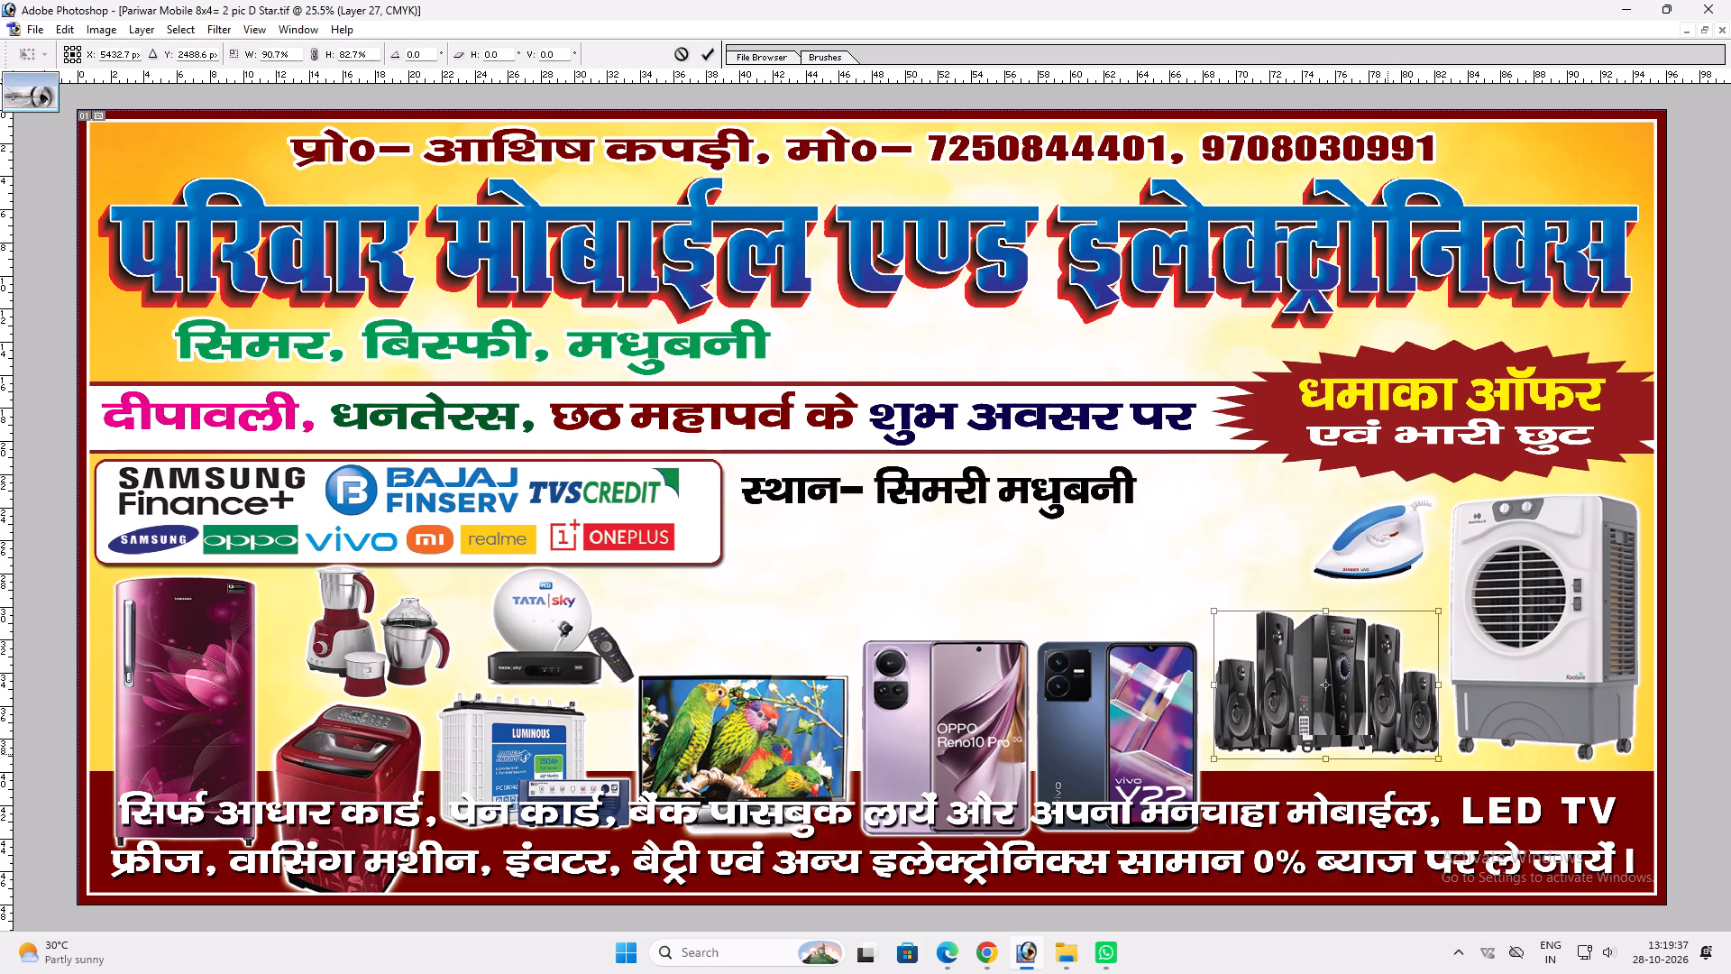
{"action": "left_click", "coordinate": [1358, 616], "text": "shift"}
{"action": "key", "text": "shift+Return"}
Shift the speaker set slightly up and toward the air cooler and widen it a little on the phones' side.
{"action": "key", "text": "v"}
{"action": "left_click_drag", "start_coordinate": [1336, 661], "coordinate": [1345, 657]}
{"action": "key", "text": "ctrl+t"}
{"action": "left_click_drag", "start_coordinate": [1228, 649], "coordinate": [1215, 650], "text": "shift"}
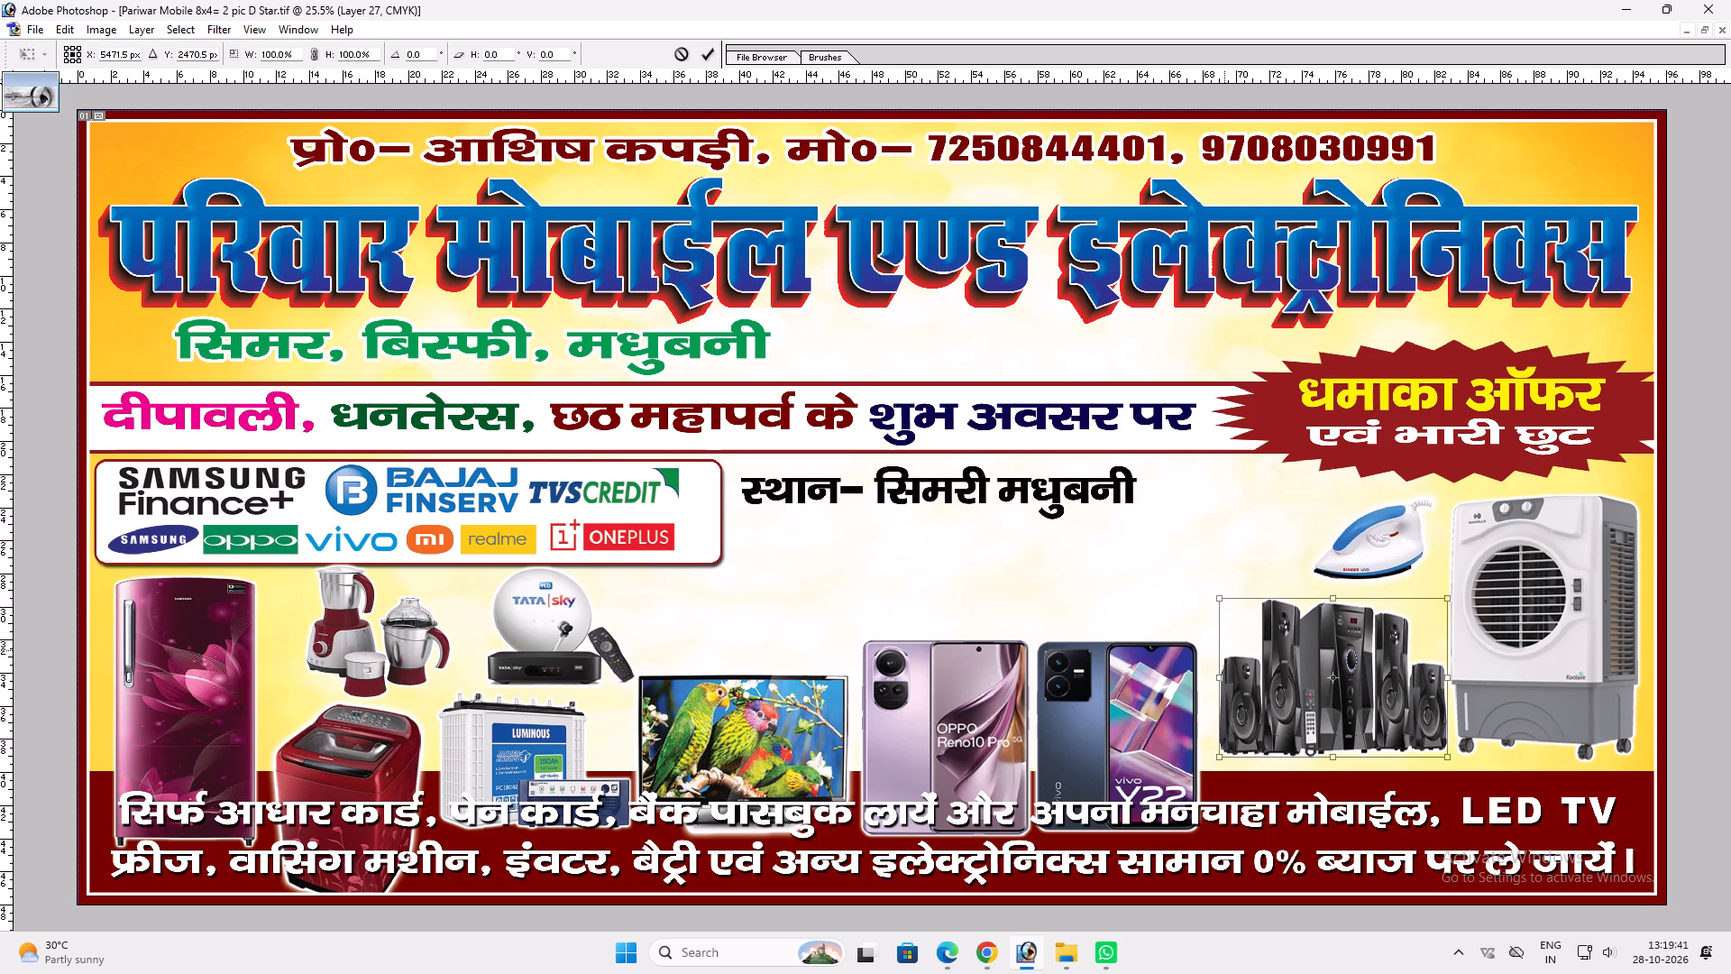
{"action": "key", "text": "shift+Return"}
{"action": "key", "text": "v"}
Raise the OPPO and vivo phones image so it sits just above the dark red bottom band.
{"action": "right_click", "coordinate": [1113, 720]}
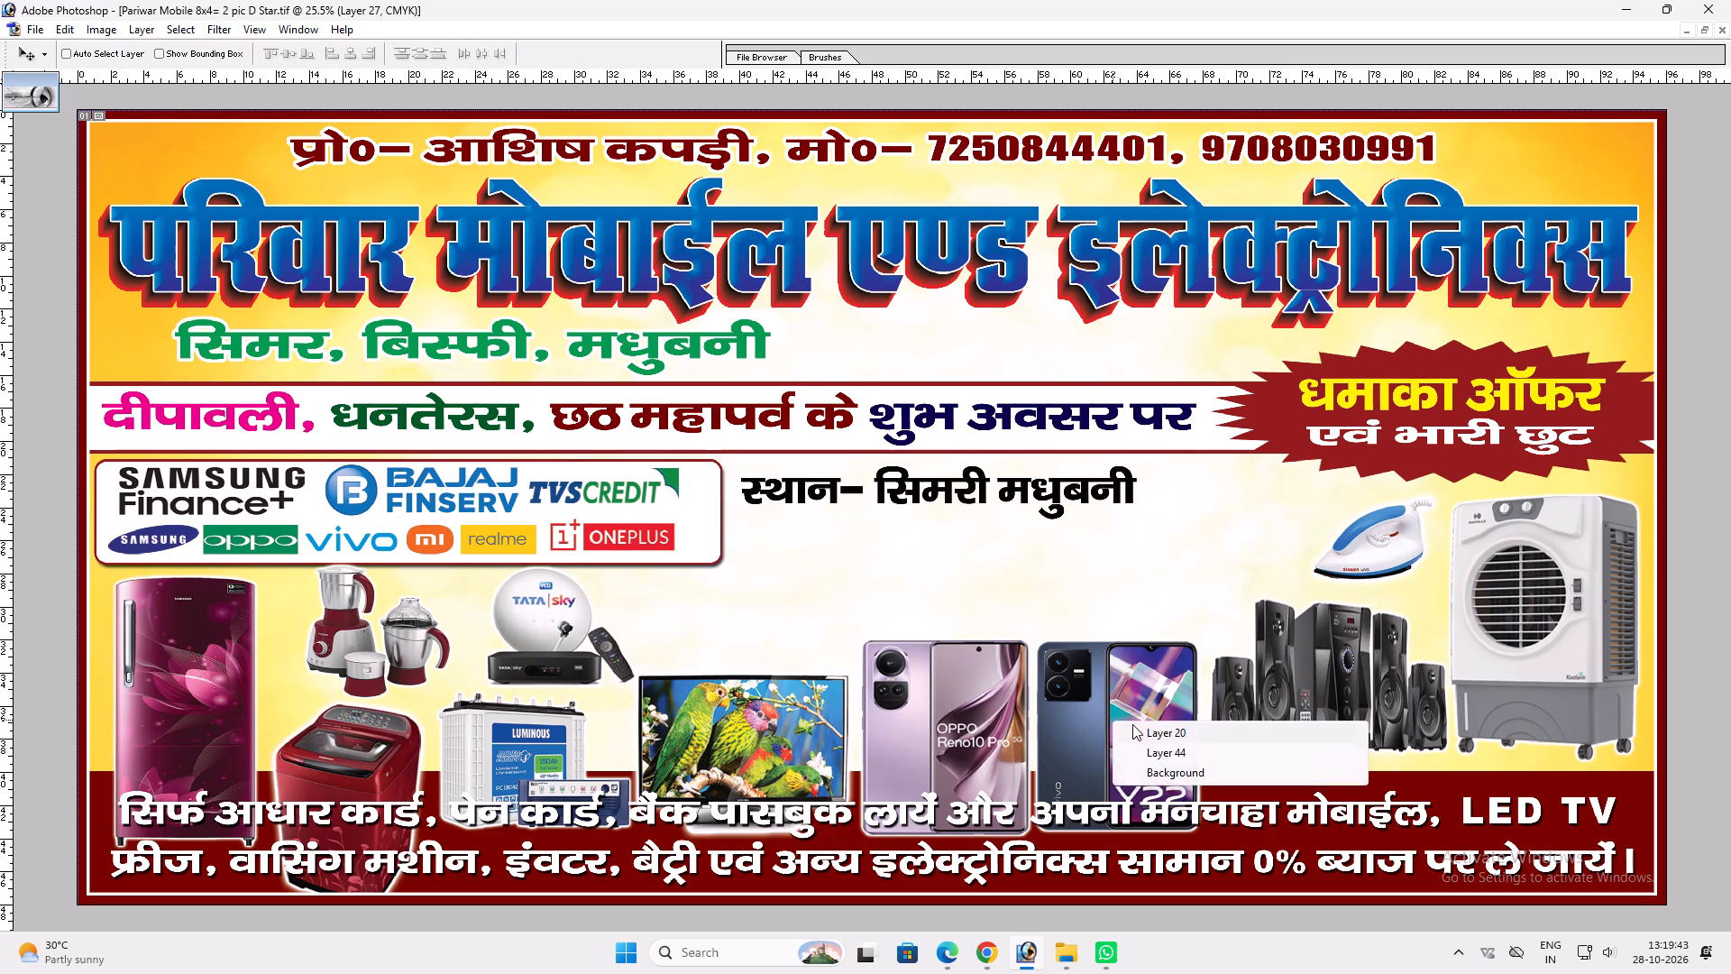
{"action": "left_click", "coordinate": [1132, 724]}
{"action": "left_click_drag", "start_coordinate": [1134, 743], "coordinate": [1132, 677]}
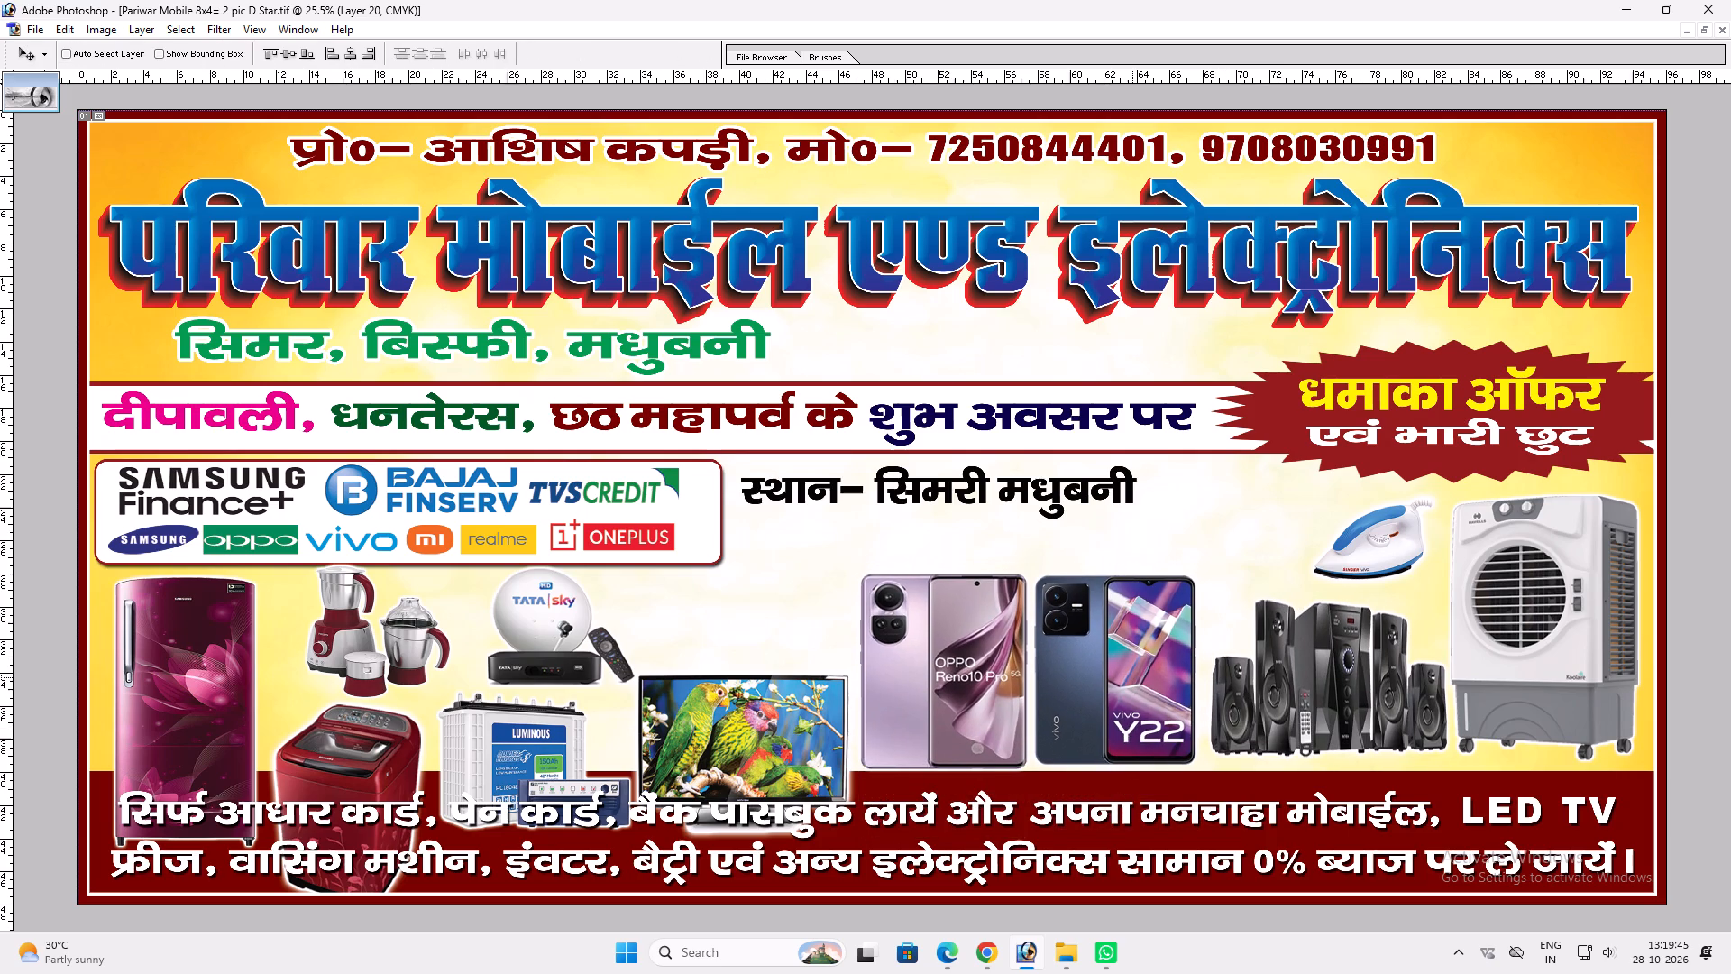
Add two horizontal guides, one through the "स्थान– सिमरी मधुबनी" line and one just above the bottom band.
{"action": "left_click_drag", "start_coordinate": [841, 78], "coordinate": [877, 442]}
{"action": "left_click_drag", "start_coordinate": [877, 442], "coordinate": [880, 489]}
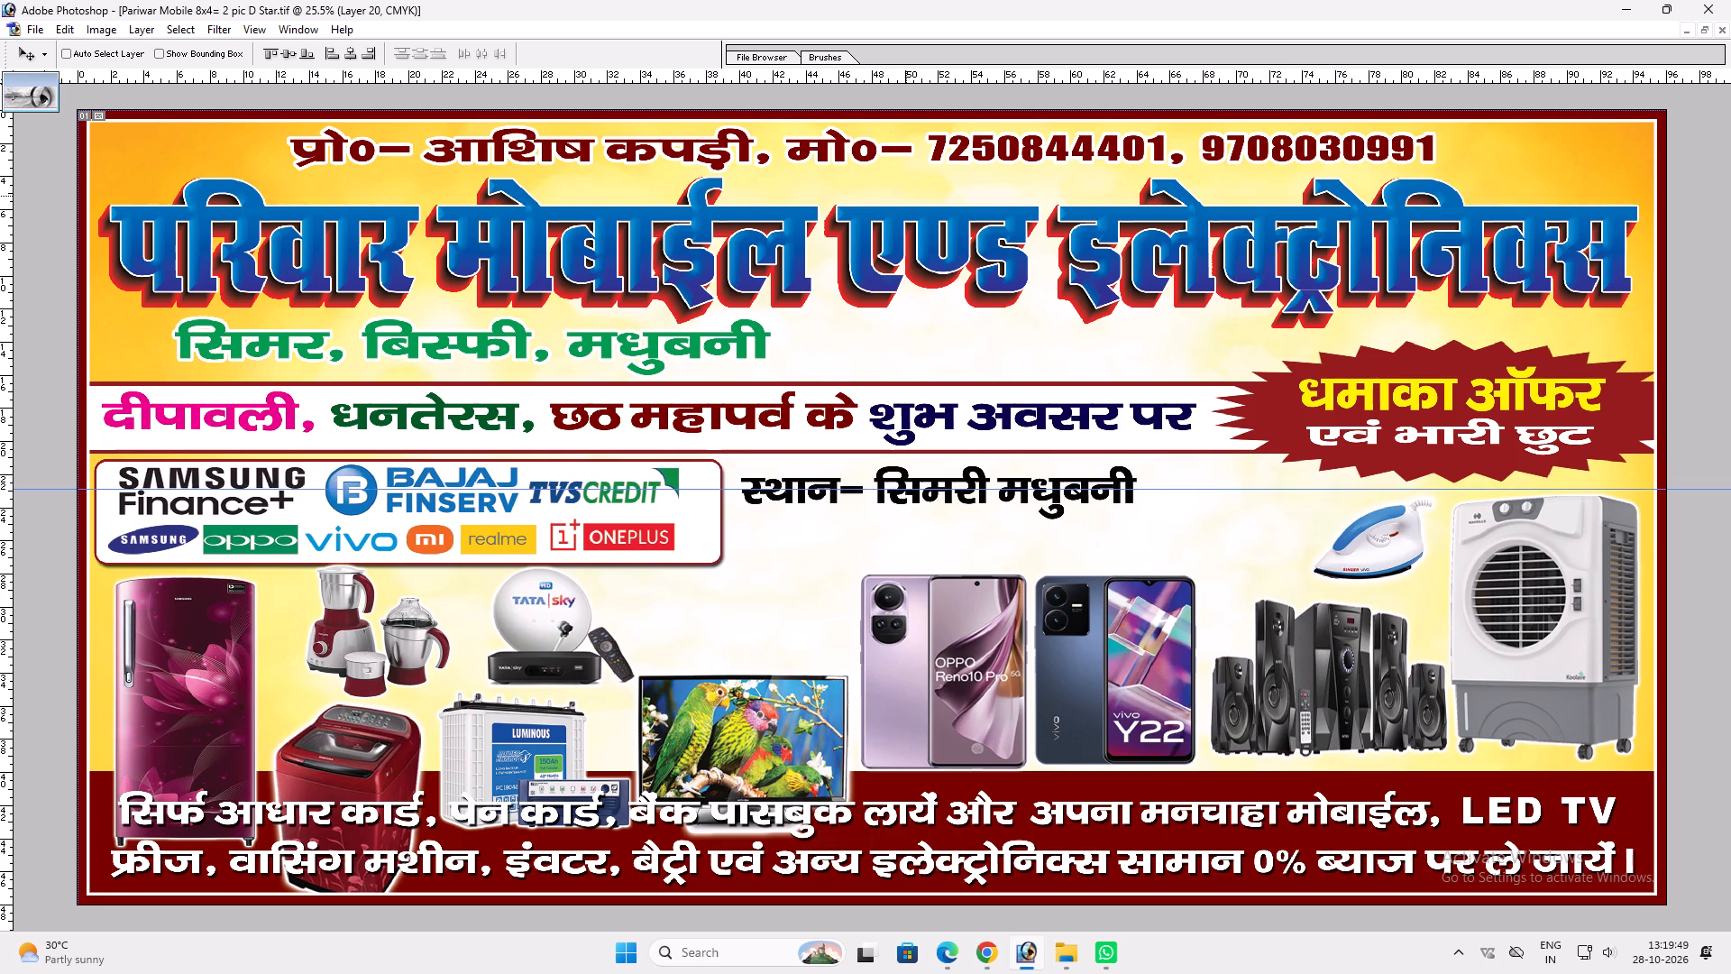
{"action": "left_click_drag", "start_coordinate": [879, 81], "coordinate": [1001, 766]}
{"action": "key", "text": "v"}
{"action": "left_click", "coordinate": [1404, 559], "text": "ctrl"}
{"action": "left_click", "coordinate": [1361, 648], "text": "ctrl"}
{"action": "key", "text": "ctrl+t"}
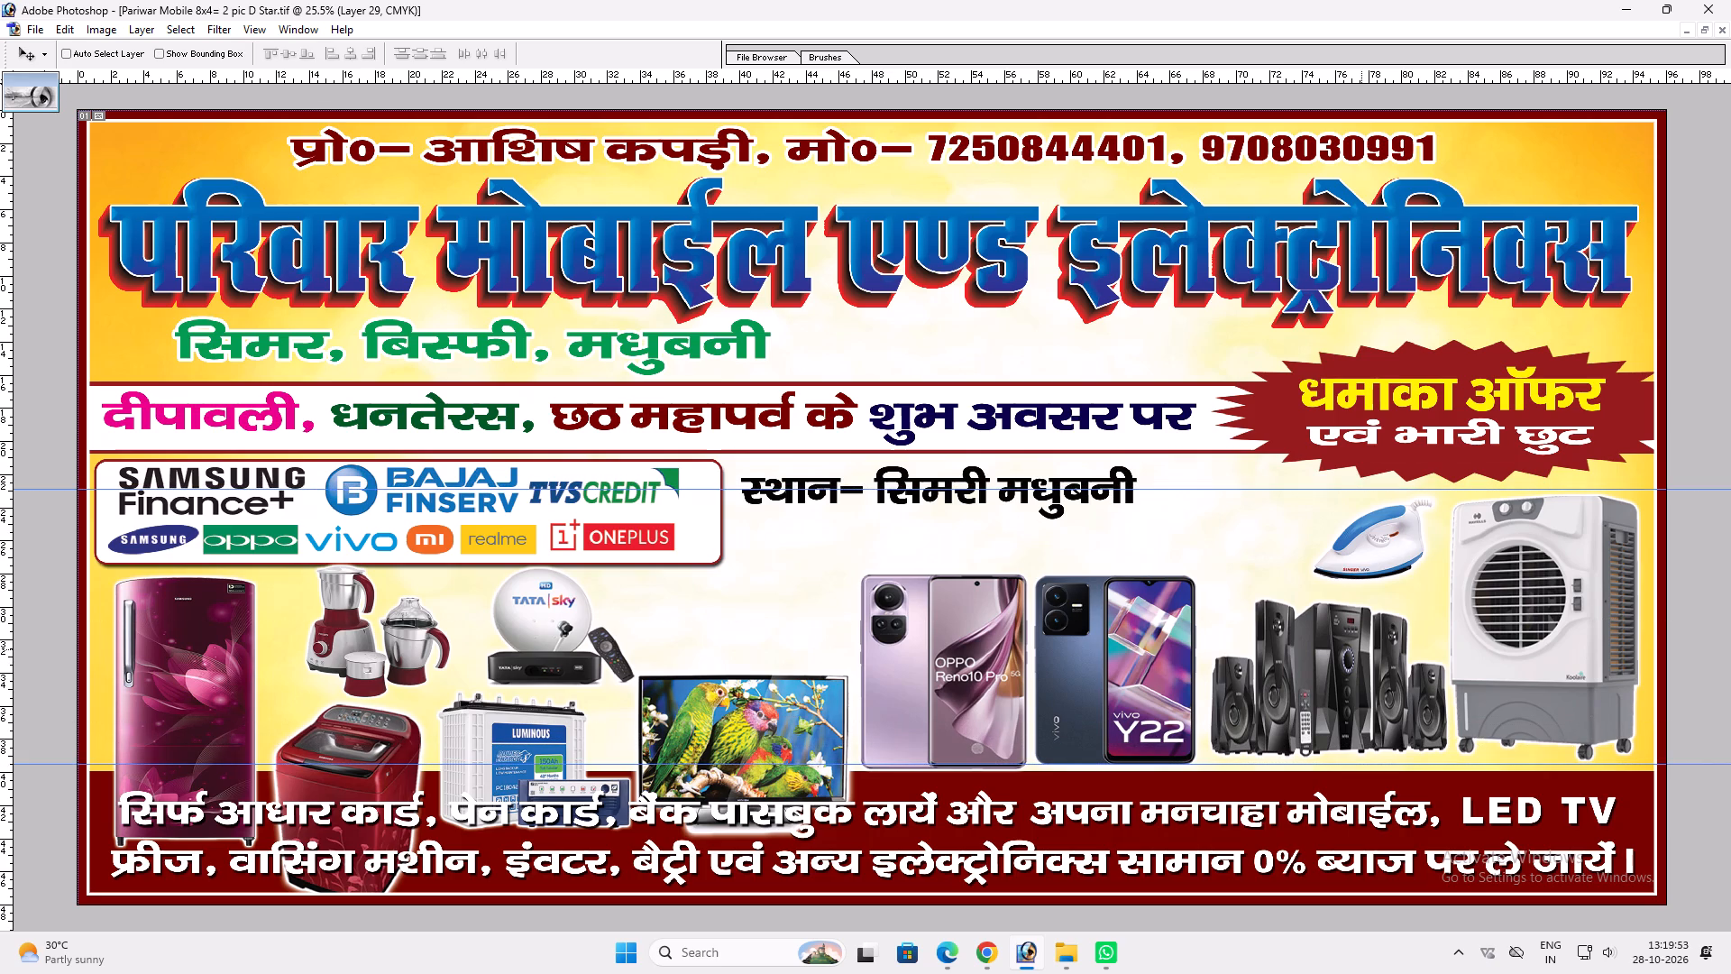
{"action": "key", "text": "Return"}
Enlarge the clothes iron image slightly and shift it away from the air cooler, centring it above the speaker set.
{"action": "key", "text": "v"}
{"action": "right_click", "coordinate": [1353, 556], "text": "ctrl"}
{"action": "left_click", "coordinate": [1387, 569]}
{"action": "right_click", "coordinate": [1357, 559]}
{"action": "left_click", "coordinate": [1375, 565]}
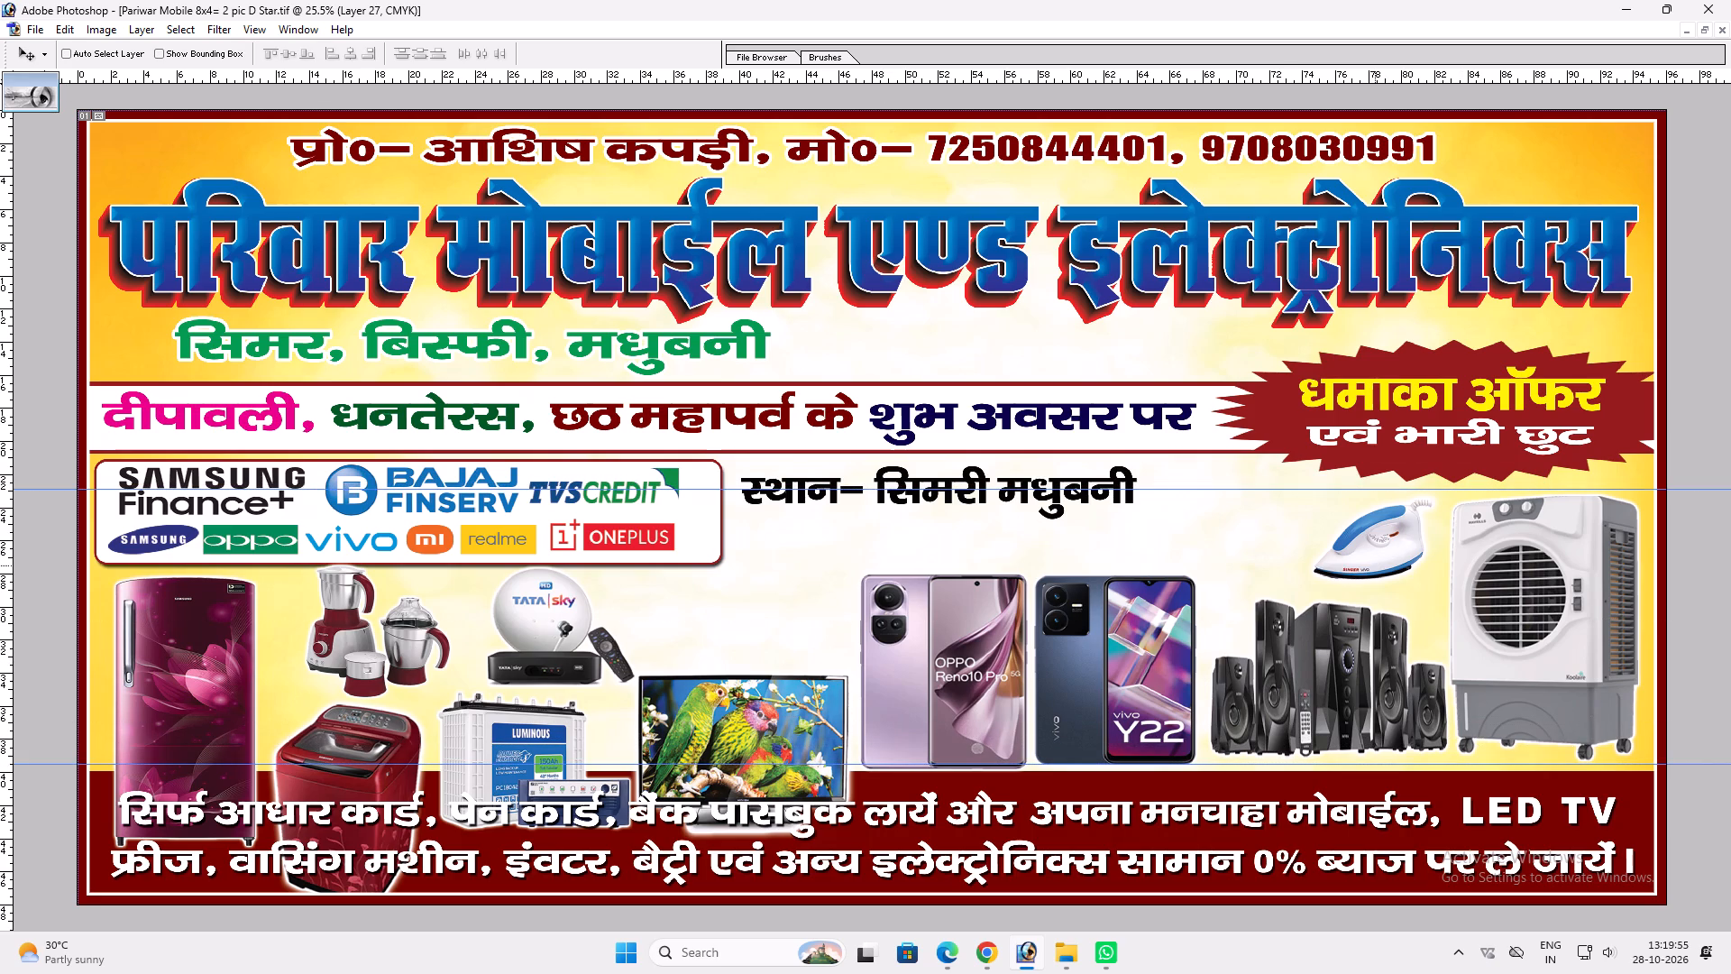
{"action": "right_click", "coordinate": [1344, 553], "text": "ctrl"}
{"action": "left_click", "coordinate": [1374, 569], "text": "ctrl+shift"}
{"action": "right_click", "coordinate": [1351, 550], "text": "ctrl+shift"}
{"action": "left_click", "coordinate": [1372, 559], "text": "ctrl+shift"}
{"action": "key", "text": "ctrl+t"}
{"action": "left_click_drag", "start_coordinate": [1309, 574], "coordinate": [1286, 568], "text": "shift"}
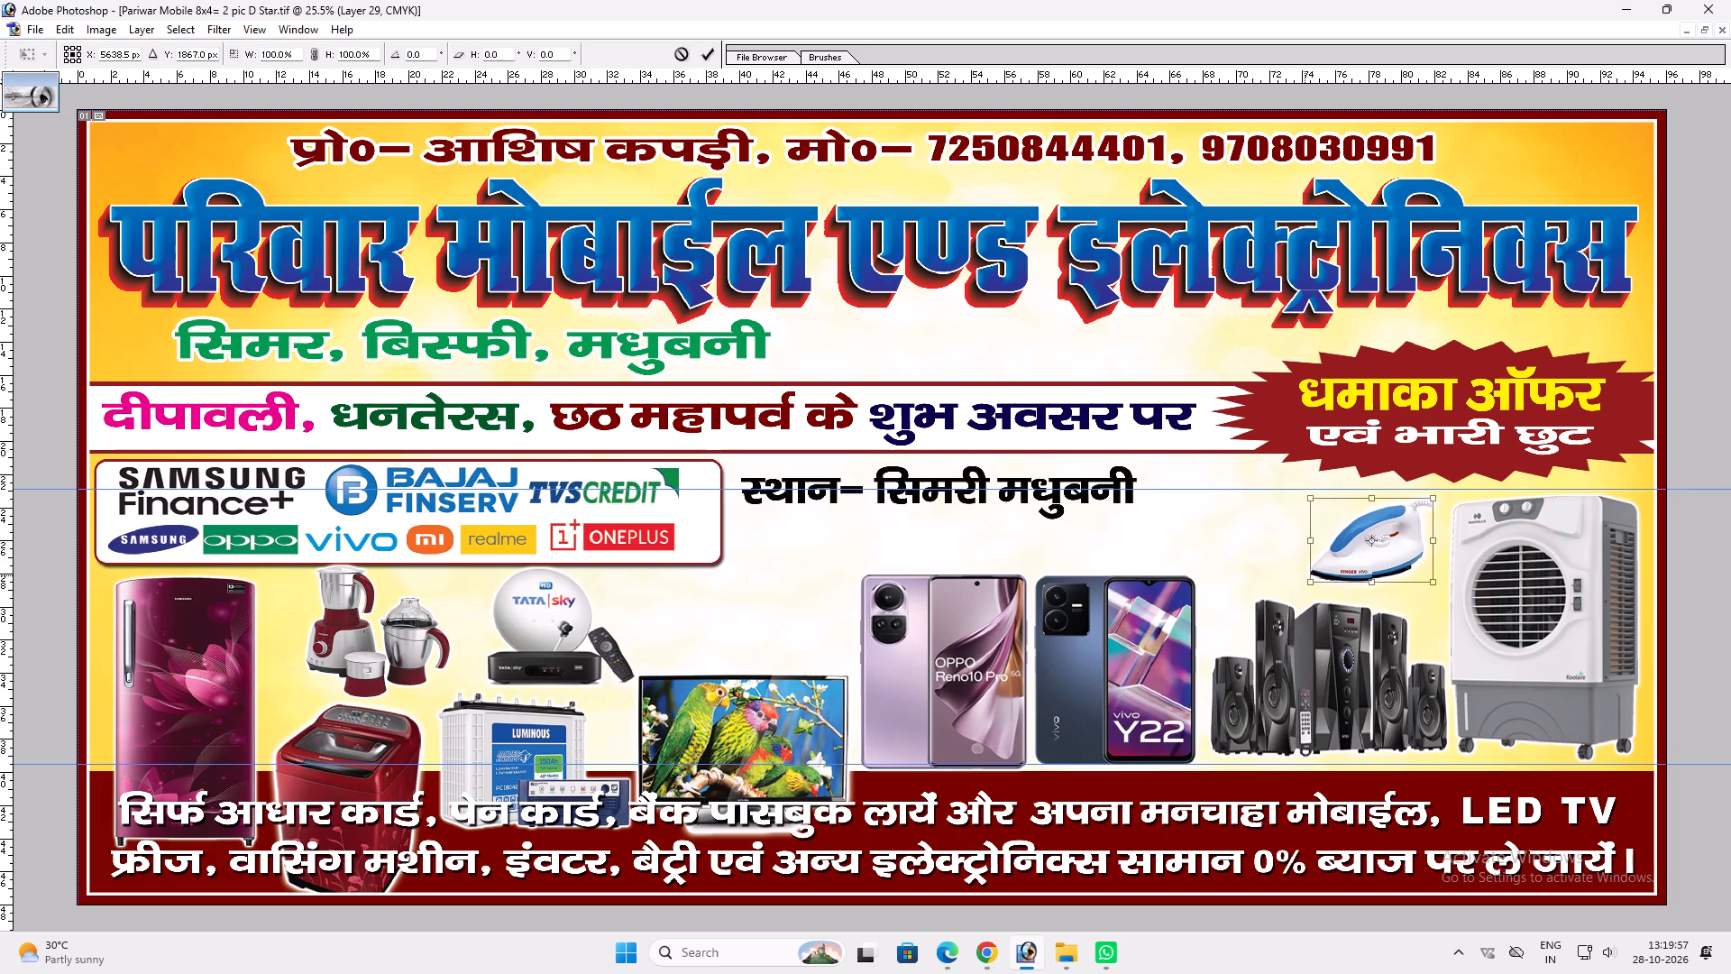
{"action": "key", "text": "shift+Return"}
{"action": "key", "text": "v"}
{"action": "left_click_drag", "start_coordinate": [1333, 584], "coordinate": [1299, 572]}
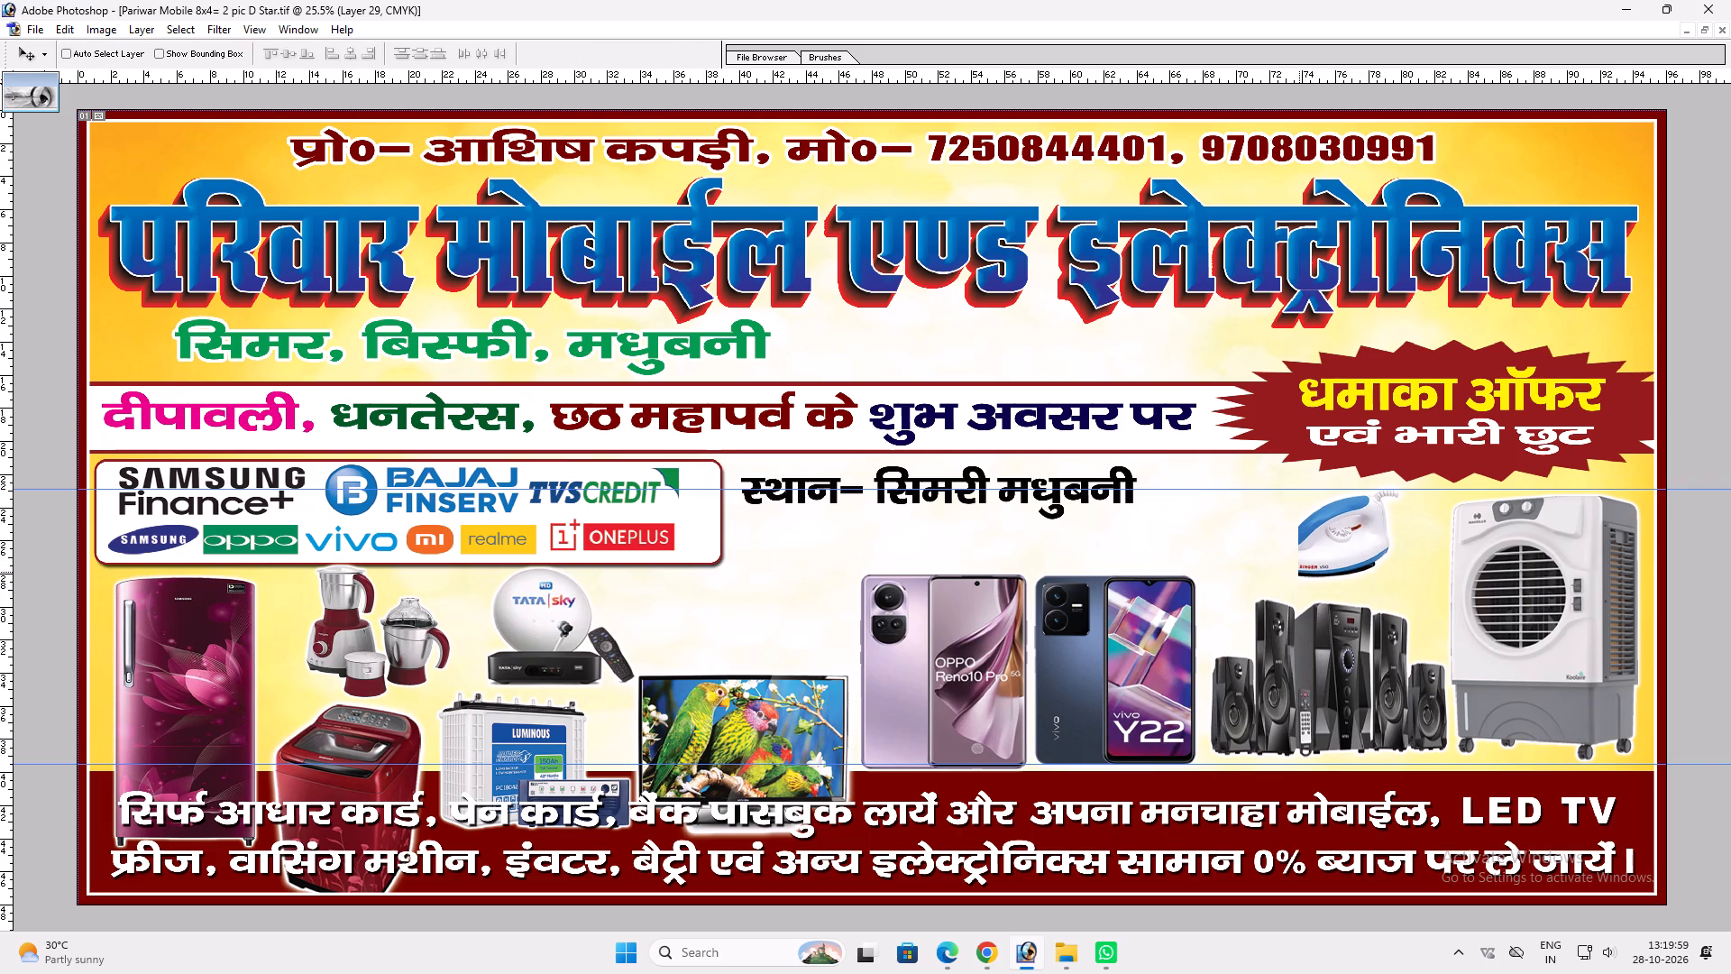
{"action": "left_click_drag", "start_coordinate": [1299, 572], "coordinate": [1312, 583]}
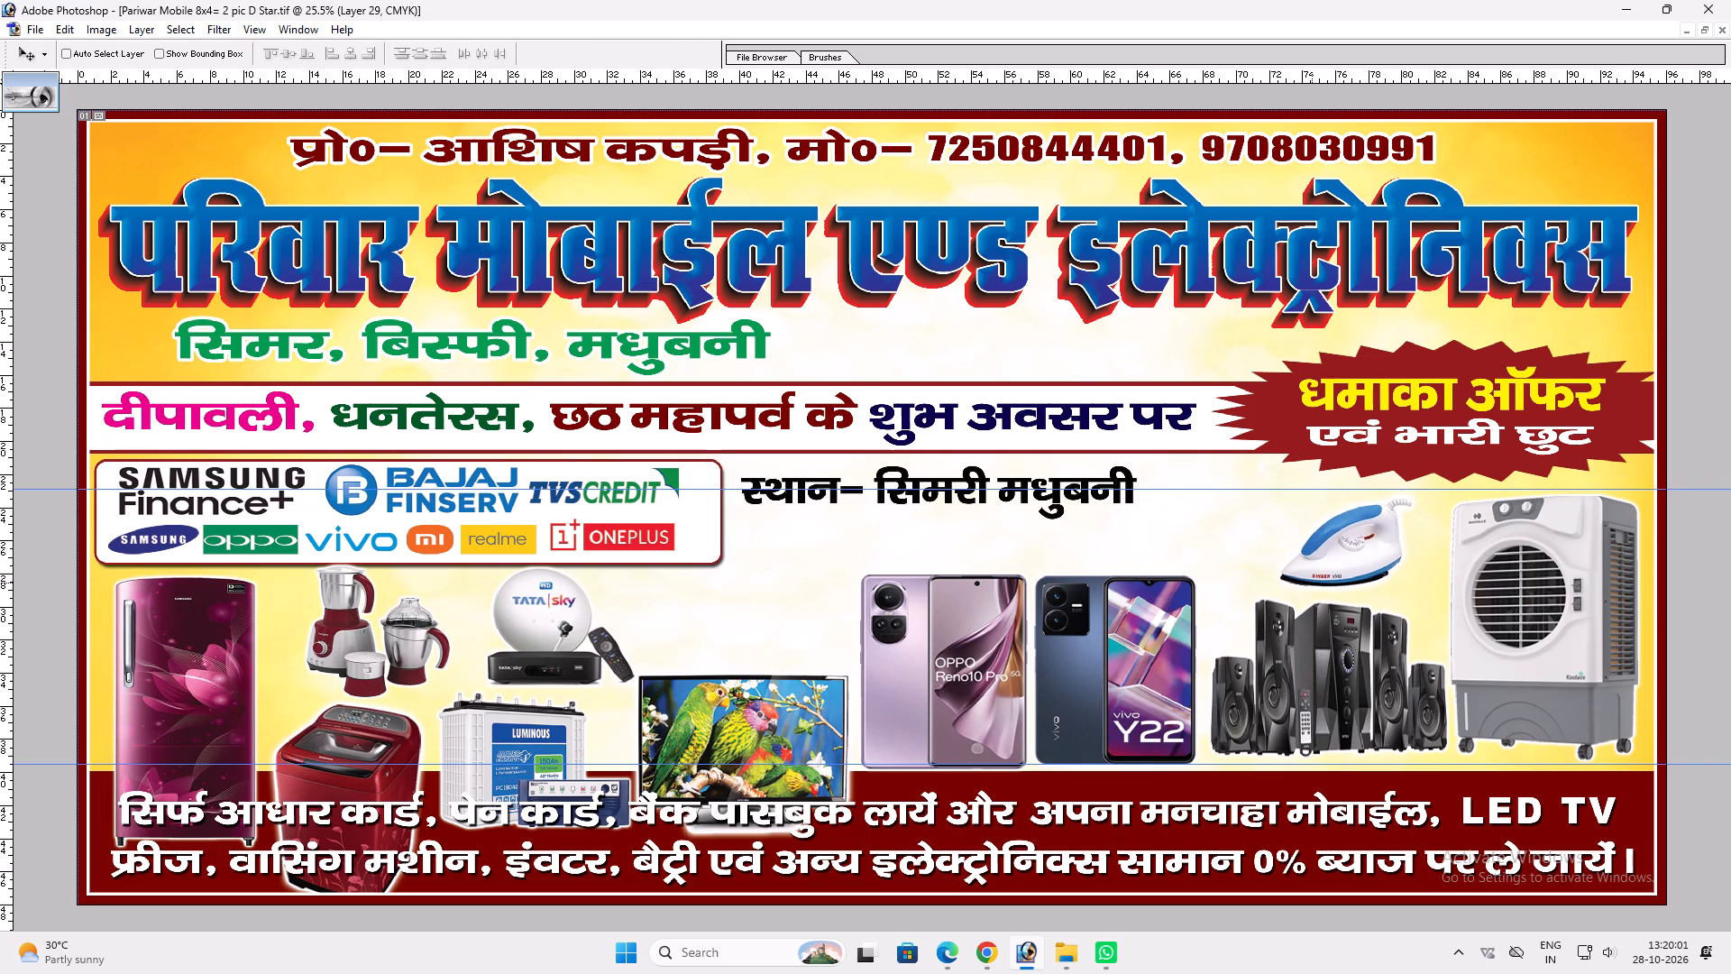
Adjust the height of the speaker set slightly at its top edge, beneath the iron.
{"action": "left_click", "coordinate": [1360, 650], "text": "ctrl"}
{"action": "key", "text": "ctrl+t"}
{"action": "left_click", "coordinate": [1372, 602], "text": "shift"}
{"action": "key", "text": "shift+Return"}
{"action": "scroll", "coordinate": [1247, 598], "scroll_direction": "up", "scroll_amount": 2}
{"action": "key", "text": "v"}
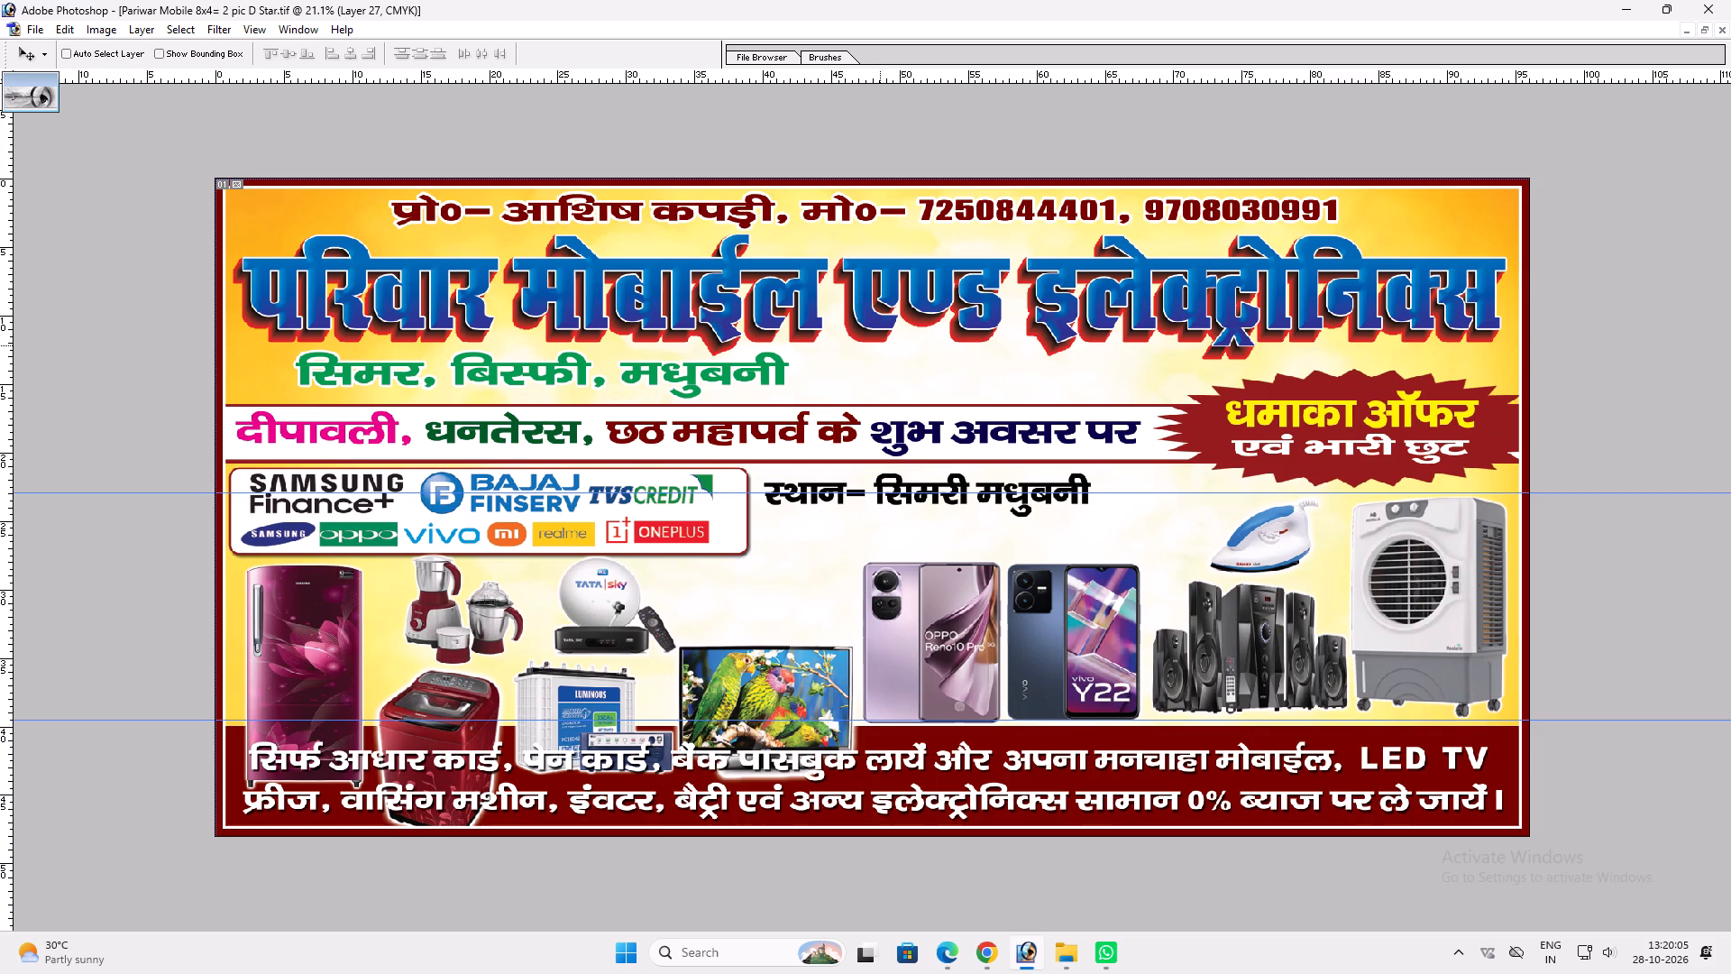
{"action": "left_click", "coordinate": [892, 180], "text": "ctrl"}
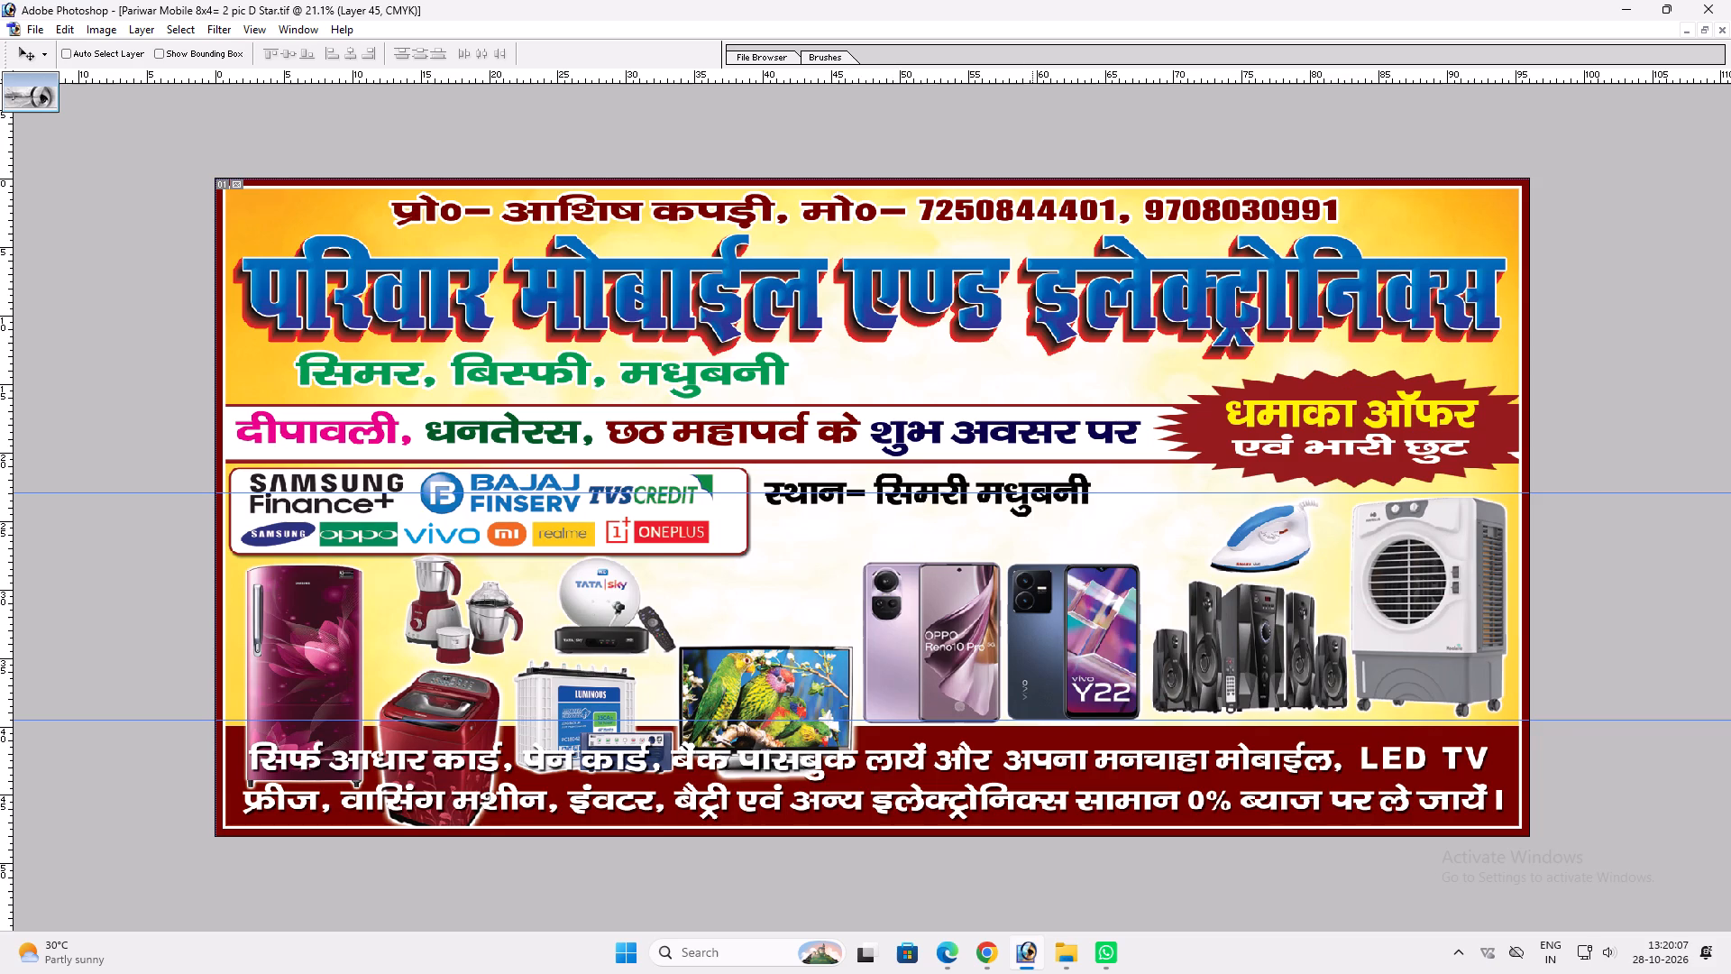
Switch to File Explorer and search the Septmber folder inside 2026 on Local Disk (H:) for "pariwa".
{"action": "left_click", "coordinate": [1063, 952]}
{"action": "left_click", "coordinate": [935, 845]}
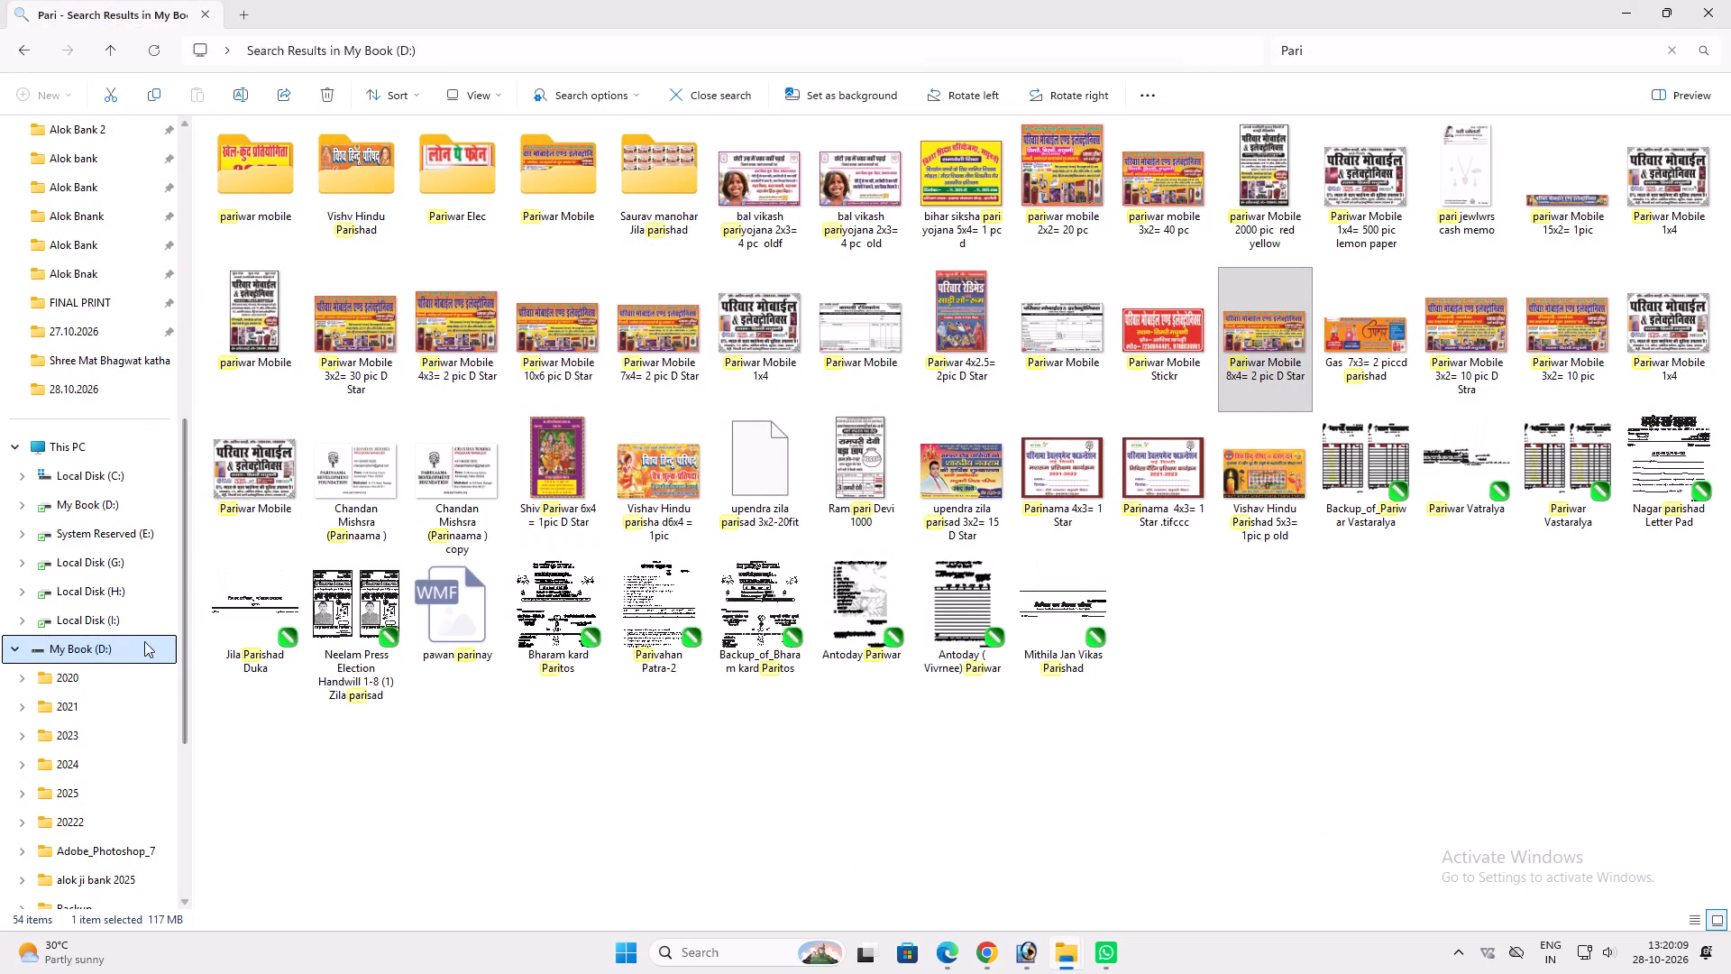
{"action": "left_click", "coordinate": [121, 586]}
{"action": "double_click", "coordinate": [274, 142]}
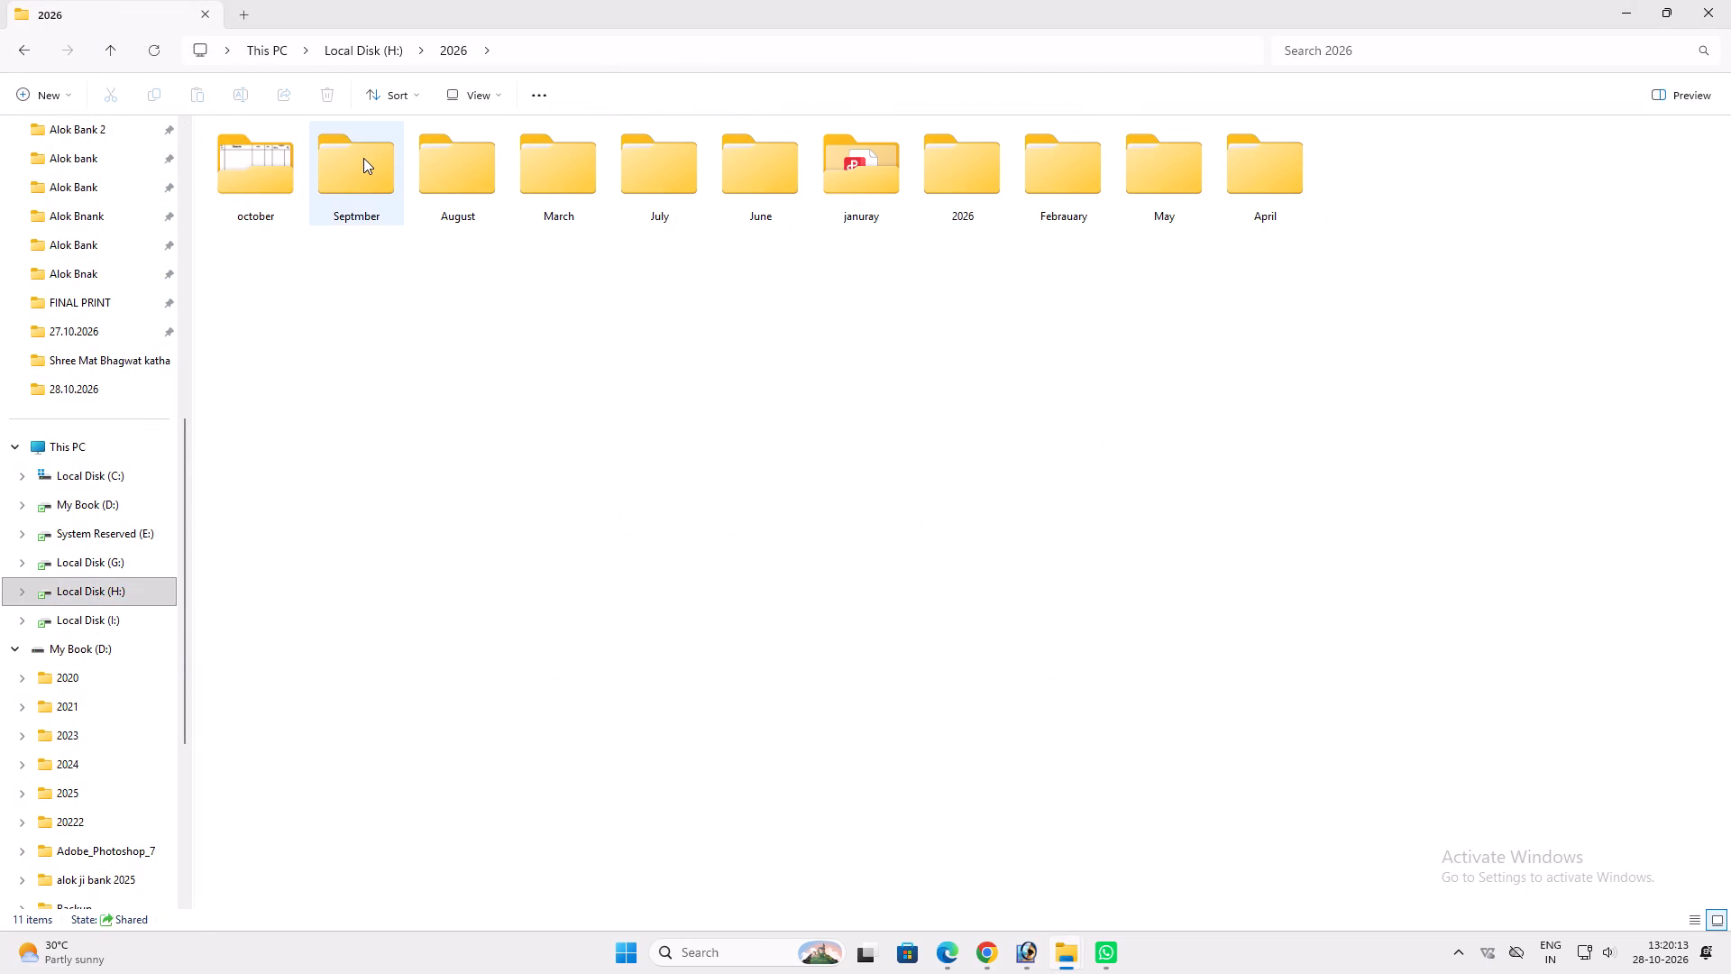
{"action": "left_click", "coordinate": [338, 164]}
{"action": "left_click_drag", "start_coordinate": [338, 164], "coordinate": [378, 169]}
{"action": "left_click", "coordinate": [1406, 65]}
{"action": "type", "text": "pa"}
{"action": "left_click", "coordinate": [1388, 62]}
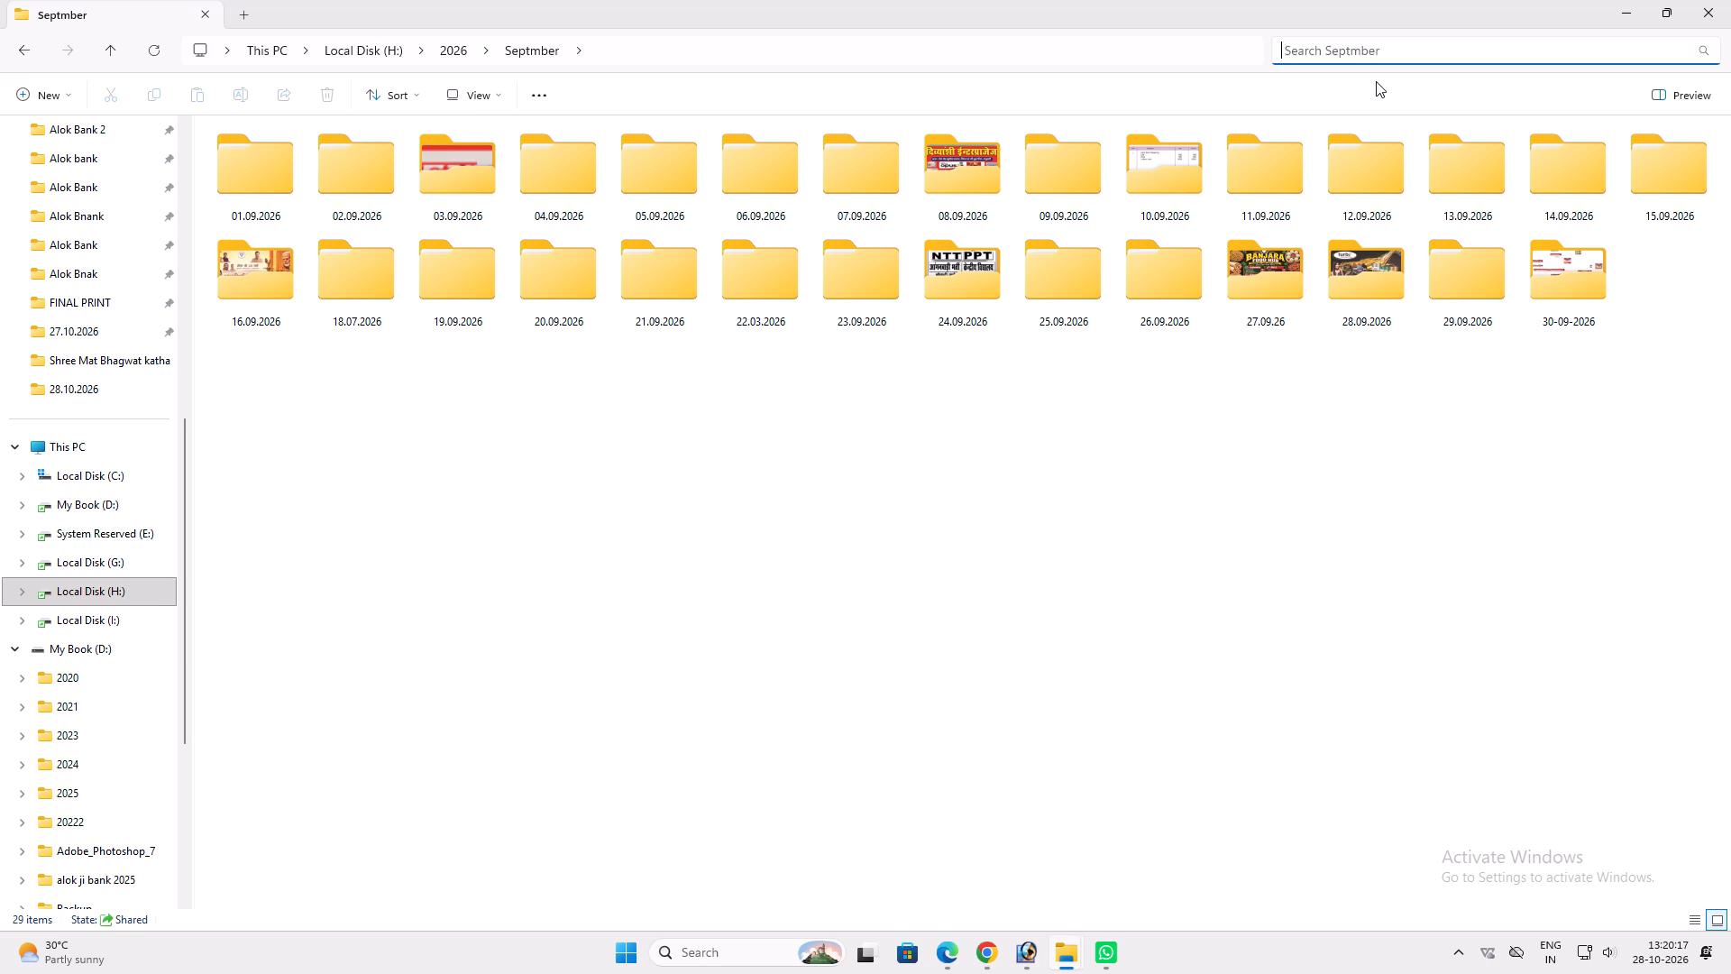
{"action": "key", "text": "a"}
{"action": "key", "text": "BackSpace"}
{"action": "type", "text": "pariwa"}
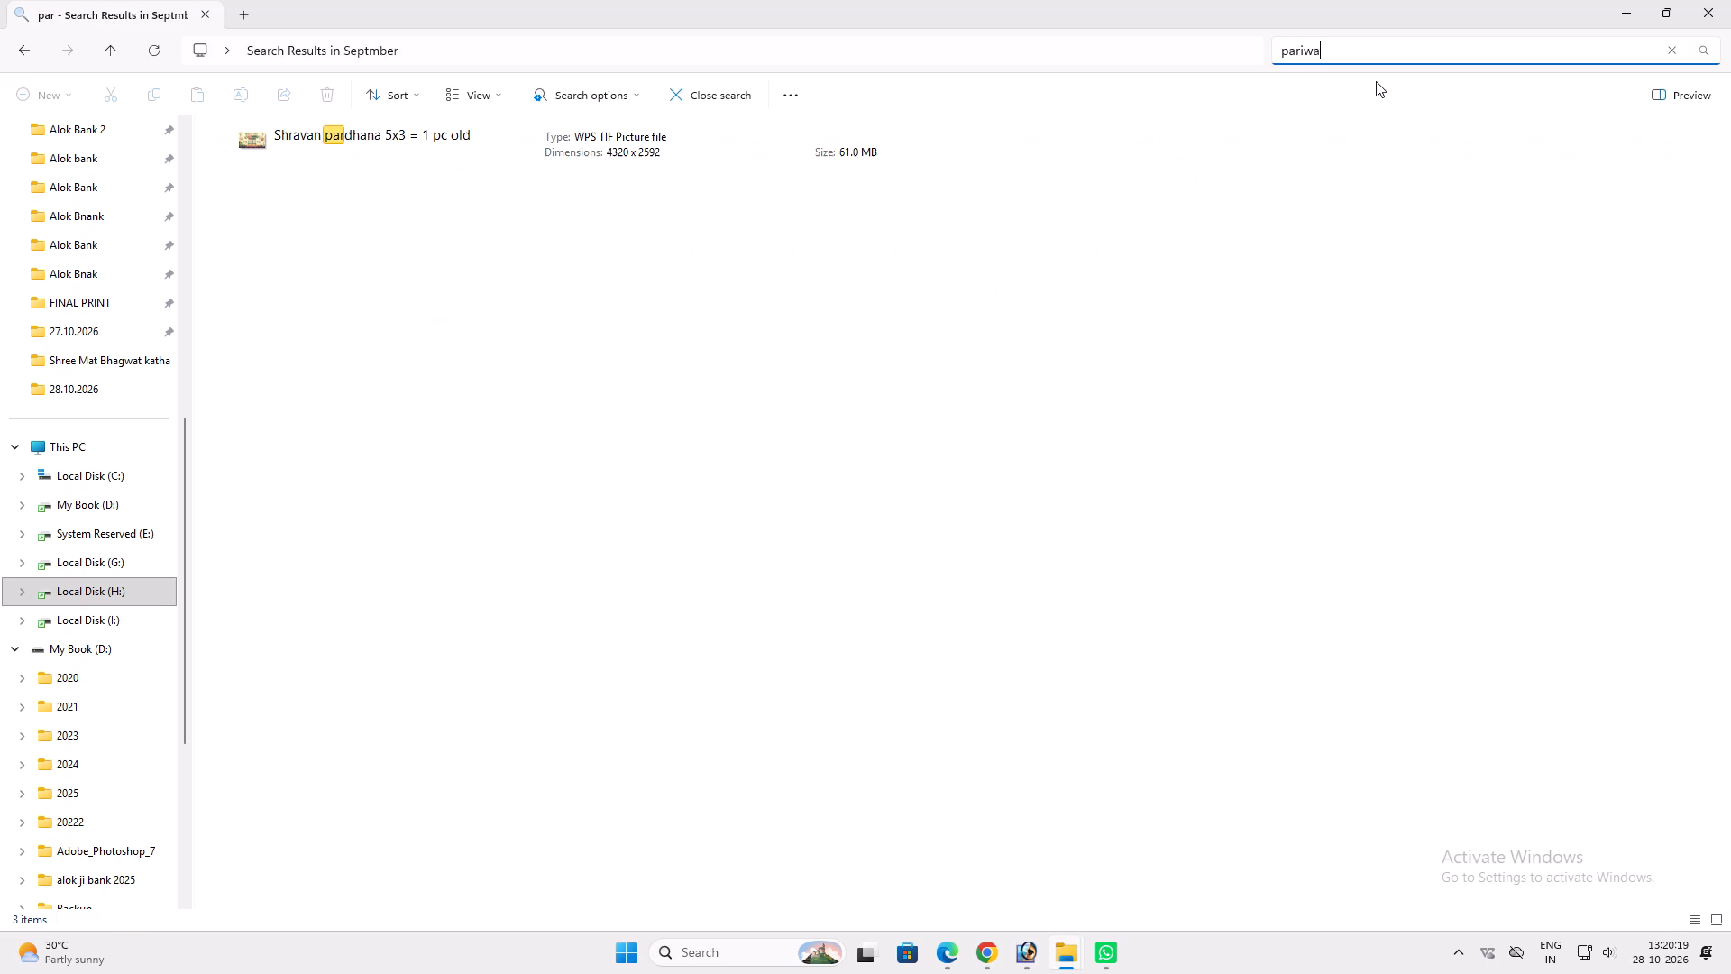
{"action": "left_click", "coordinate": [499, 96]}
{"action": "left_click", "coordinate": [490, 176]}
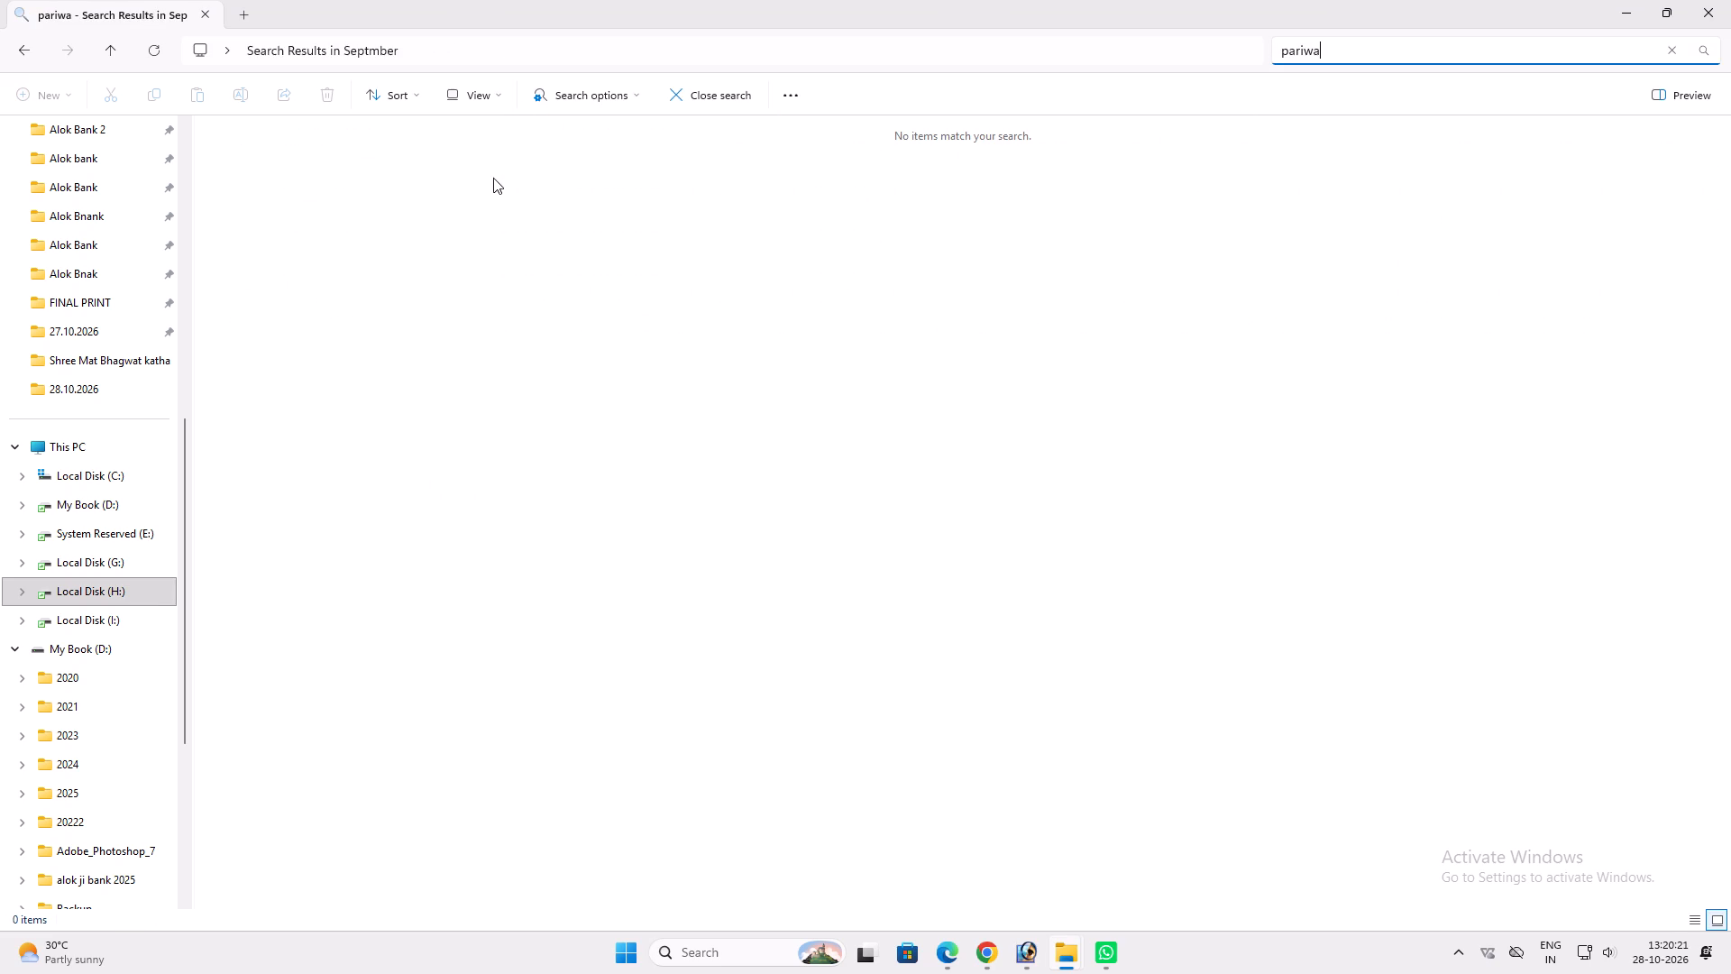
Search the Septmber folder for "mobile" instead and show the results as icons.
{"action": "key", "text": "BackSpace"}
{"action": "key", "text": "BackSpace"}
{"action": "key", "text": "BackSpace"}
{"action": "key", "text": "BackSpace"}
{"action": "key", "text": "BackSpace"}
{"action": "key", "text": "BackSpace"}
{"action": "key", "text": "BackSpace"}
{"action": "type", "text": "mobile"}
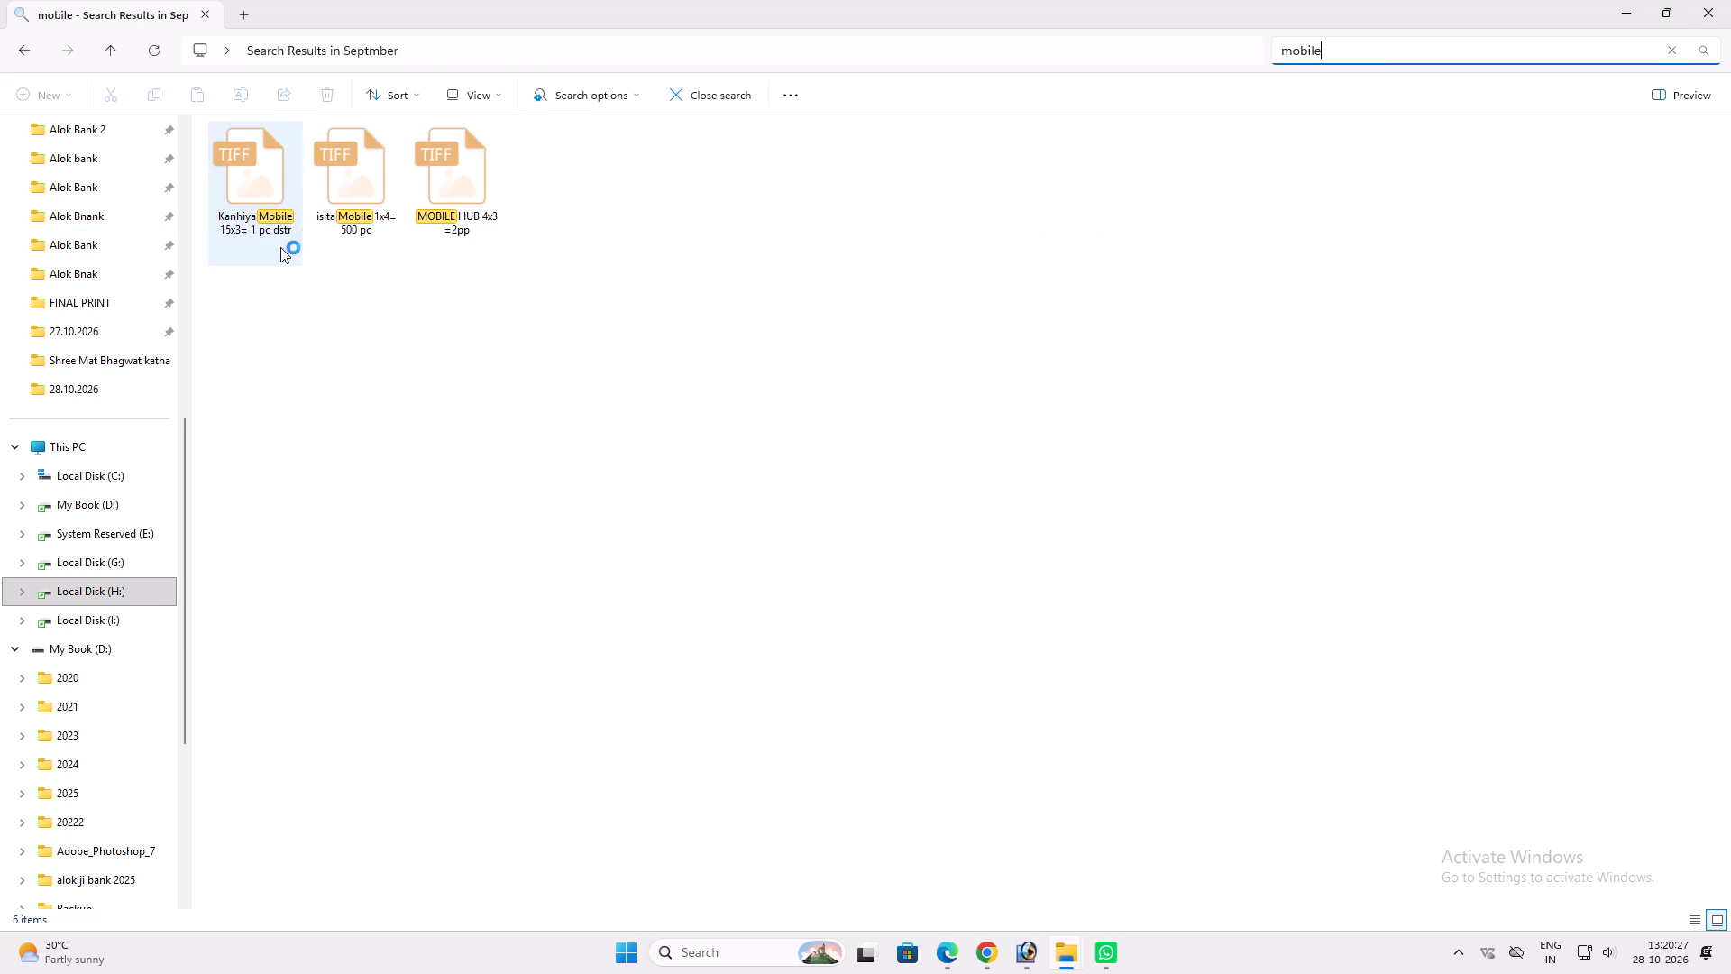
{"action": "left_click", "coordinate": [499, 98]}
{"action": "left_click", "coordinate": [487, 161]}
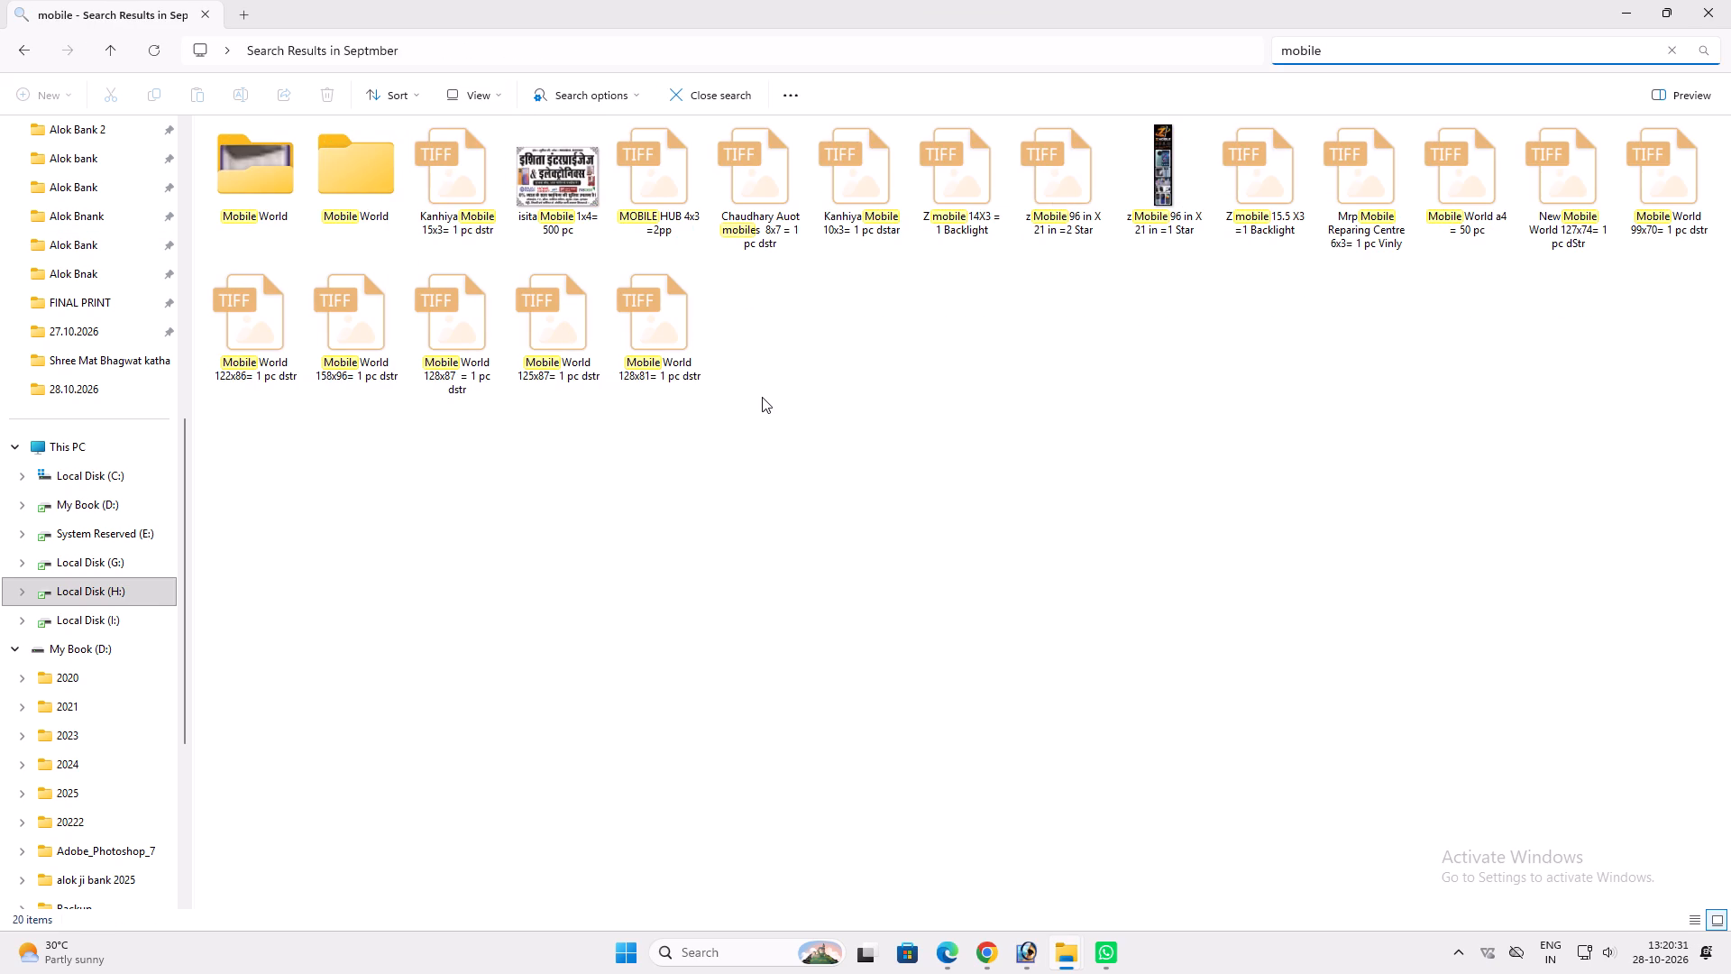
Check both Mobile World folders in the search results, leaving the one with the narrow vertical banner files open.
{"action": "left_click", "coordinate": [255, 195]}
{"action": "left_click", "coordinate": [309, 190]}
{"action": "key", "text": "ctrl+shift+Return"}
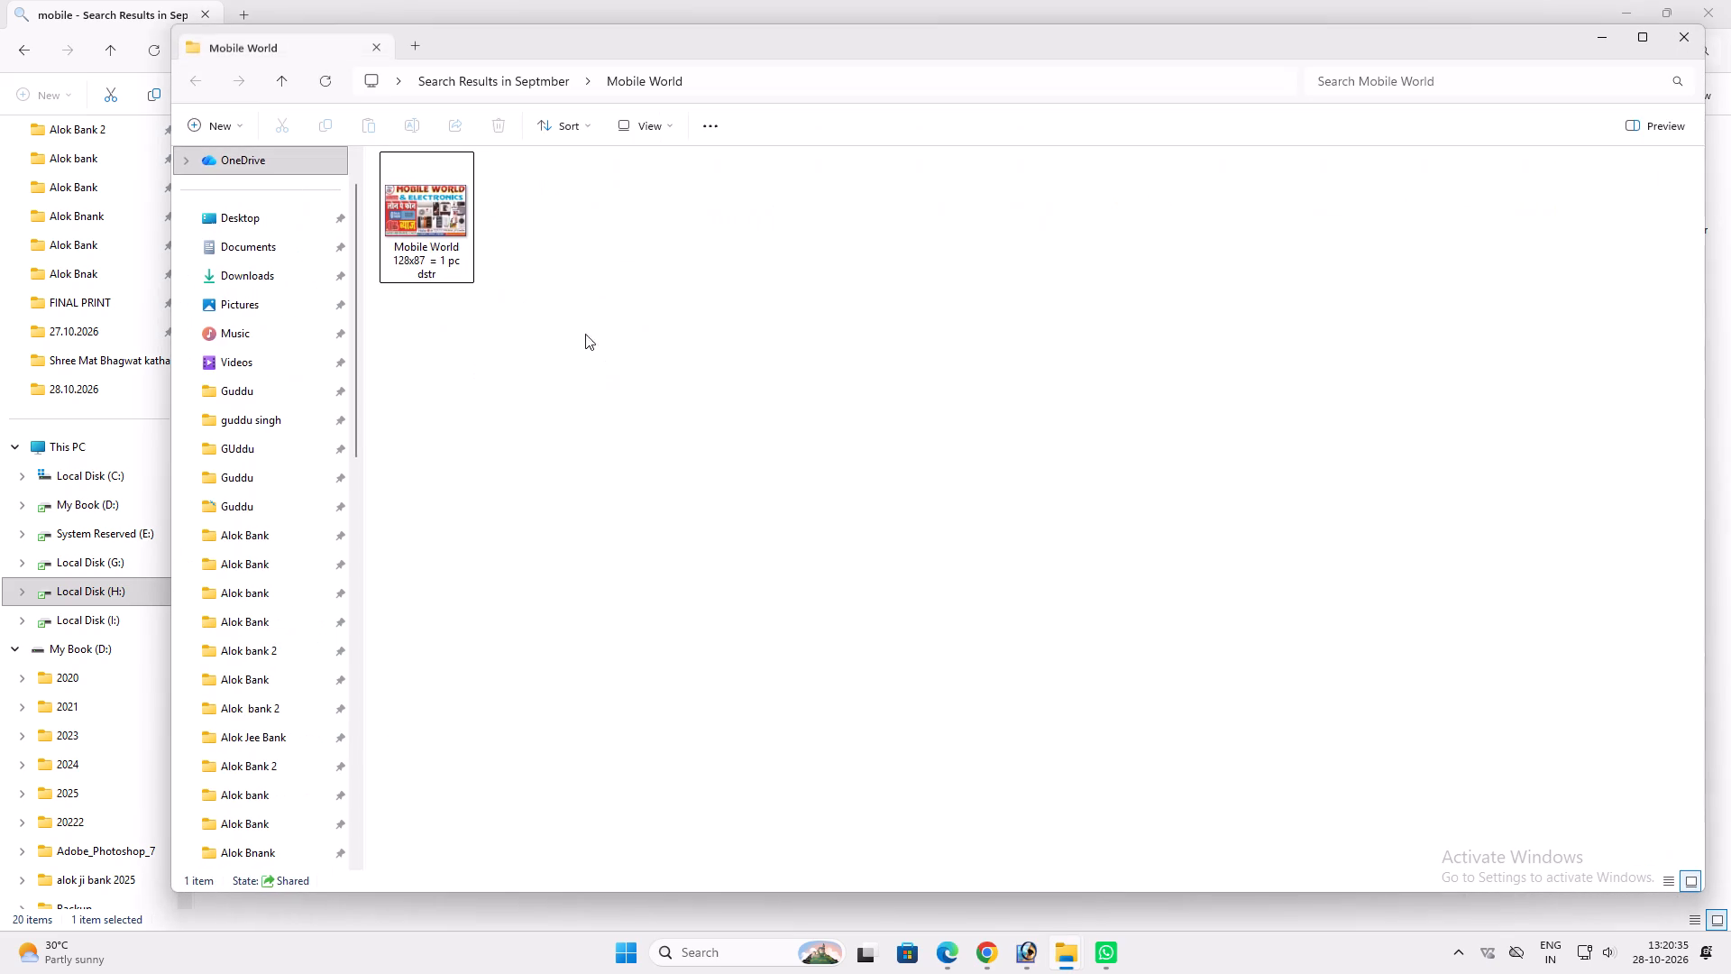
{"action": "left_click", "coordinate": [1685, 35]}
{"action": "left_click", "coordinate": [273, 206]}
{"action": "key", "text": "ctrl+shift+Return"}
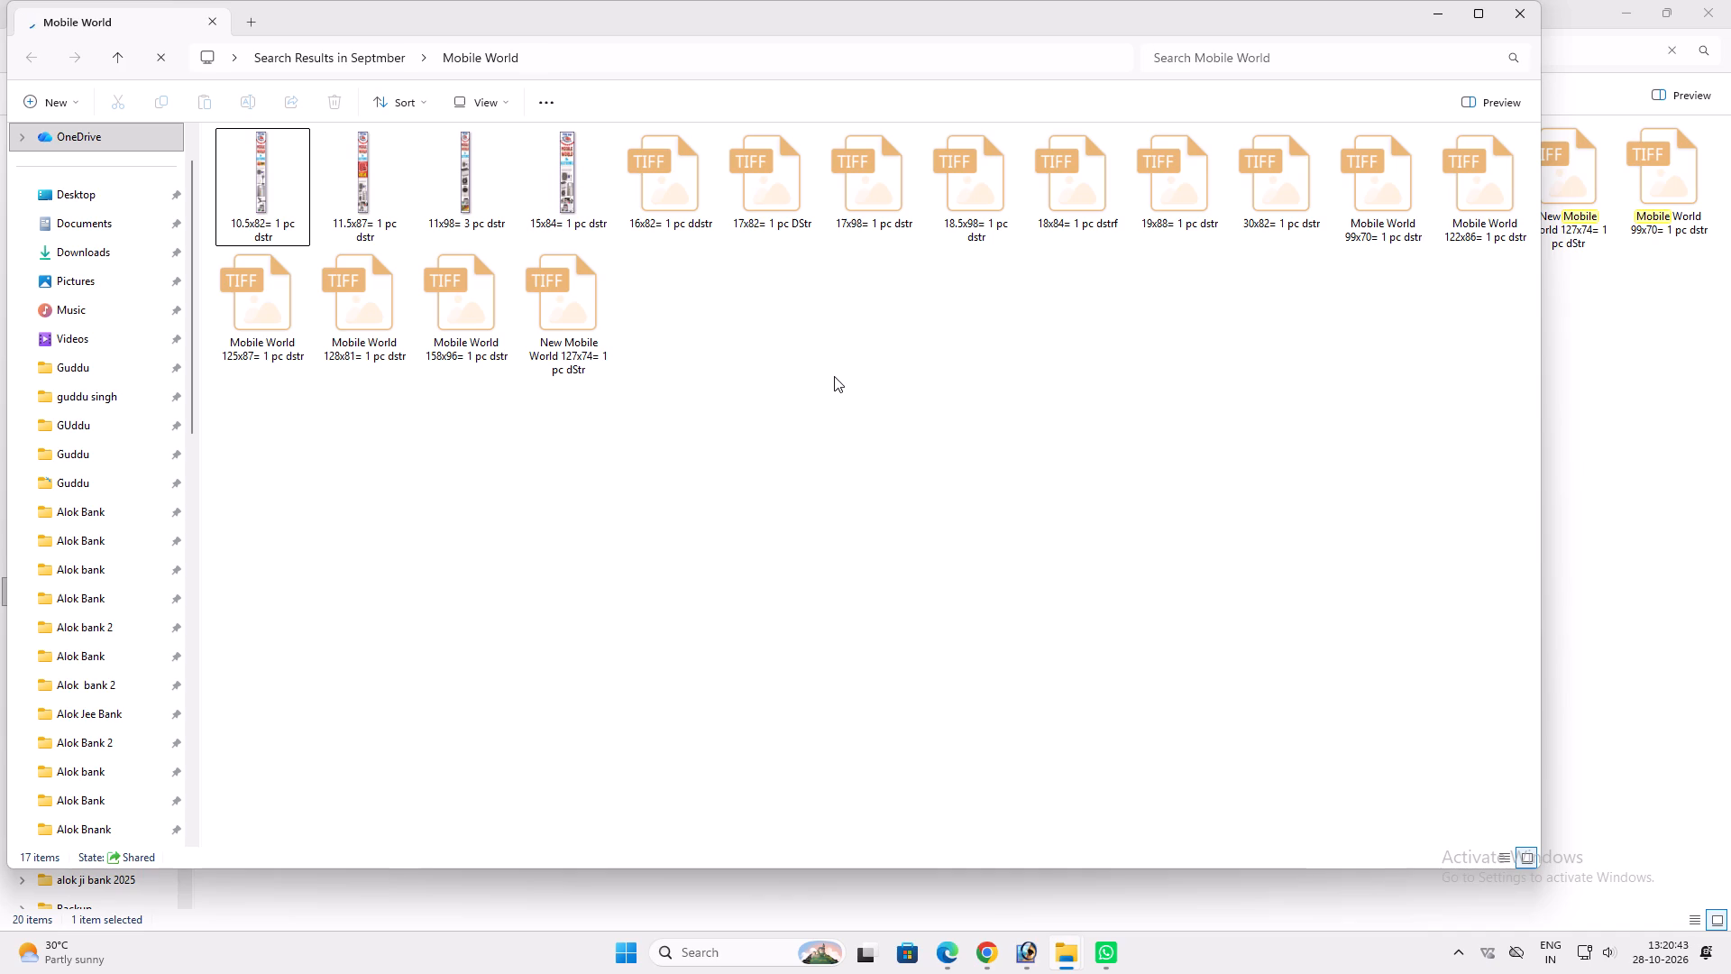
Open the Mobile World 158x96 banner file in Photoshop to examine its artwork, and close it again.
{"action": "left_click_drag", "start_coordinate": [445, 303], "coordinate": [1020, 958]}
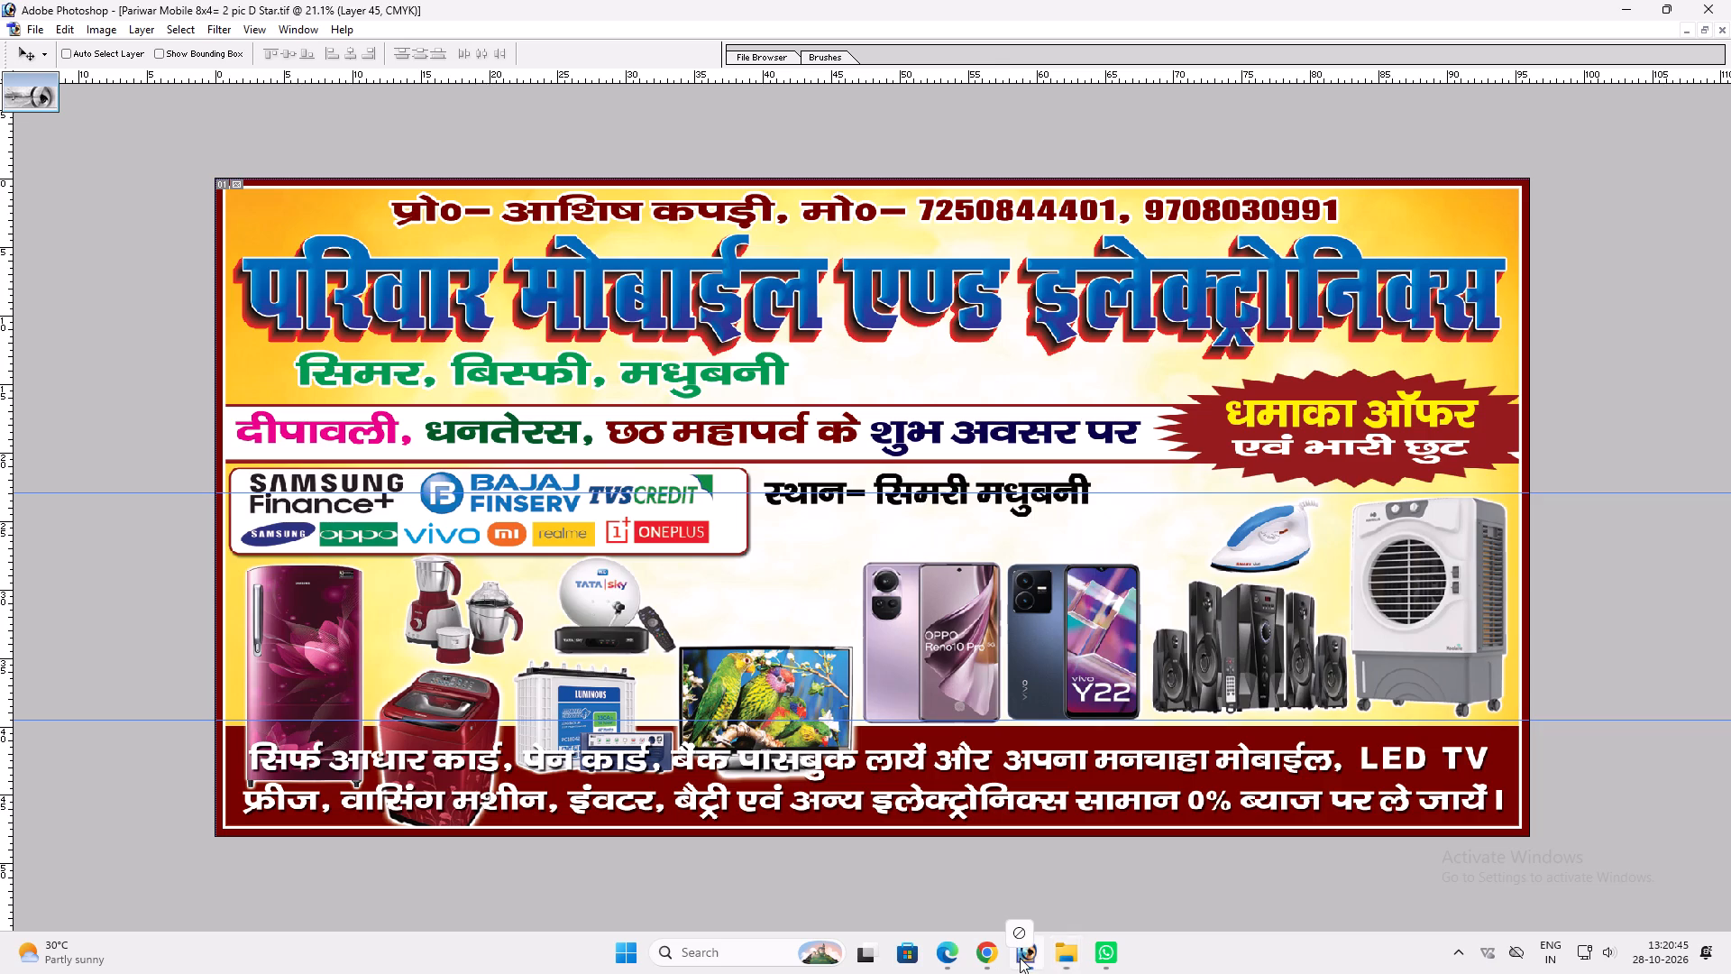
{"action": "left_click_drag", "start_coordinate": [1020, 958], "coordinate": [1023, 889]}
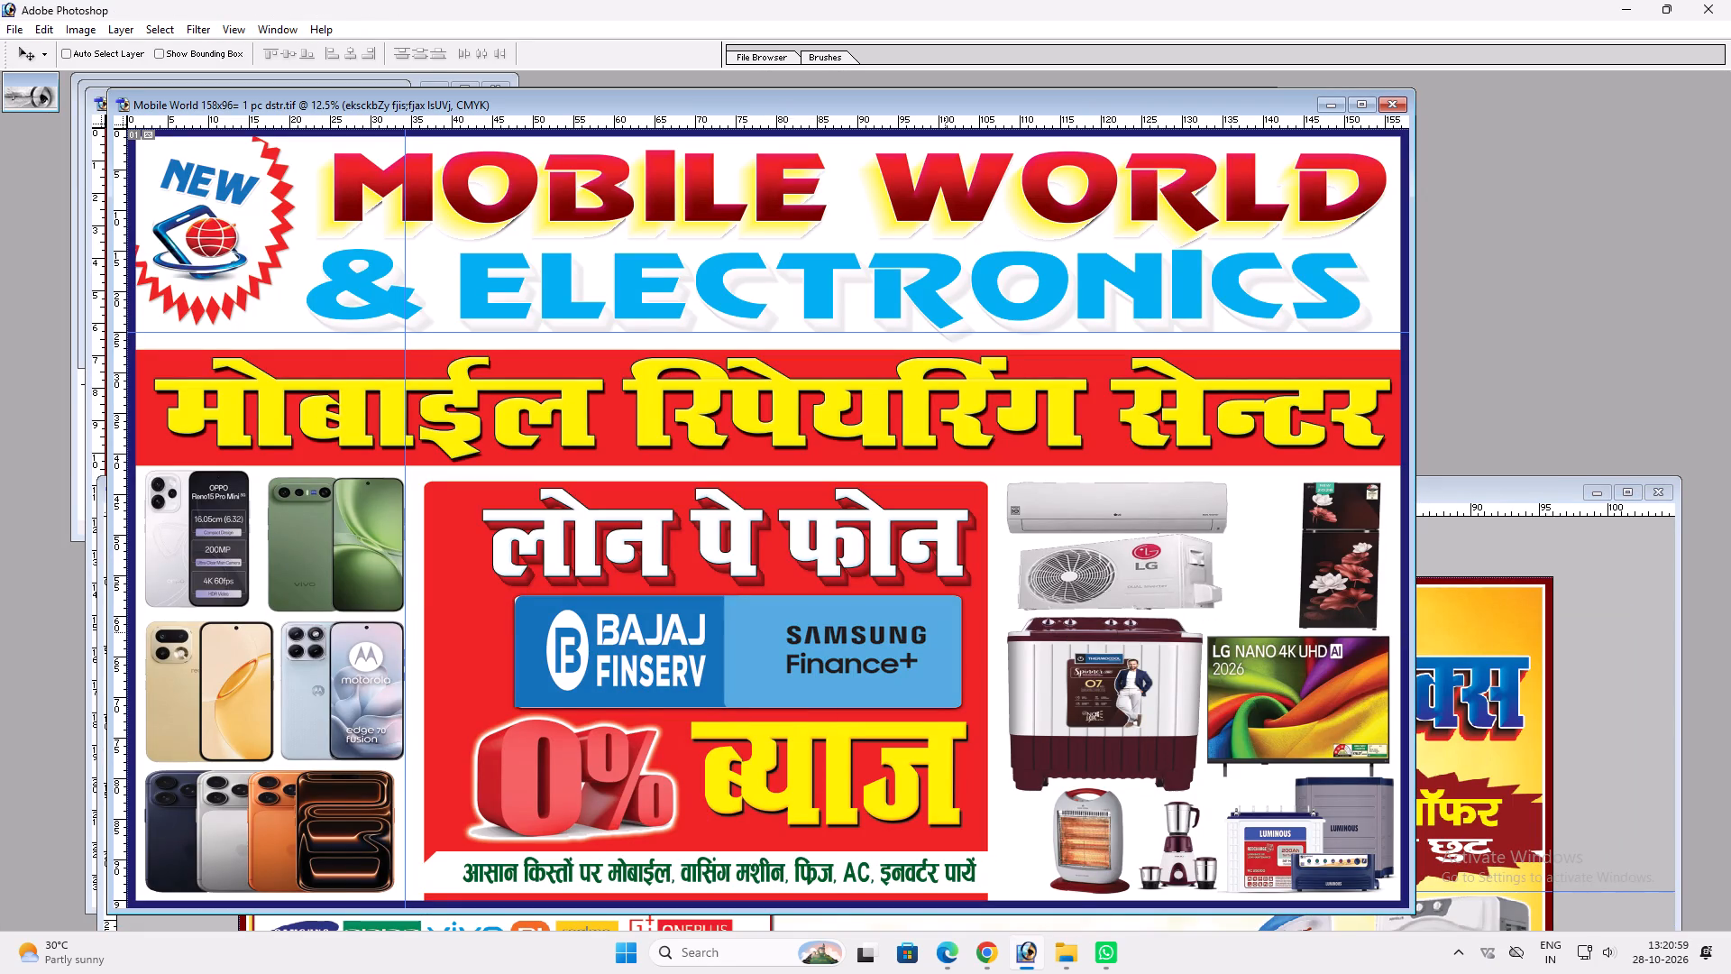
{"action": "key", "text": "ctrl+w"}
Open the Mobile World 122x86 banner file from the Mobile World folder in Photoshop.
{"action": "left_click", "coordinate": [1068, 960]}
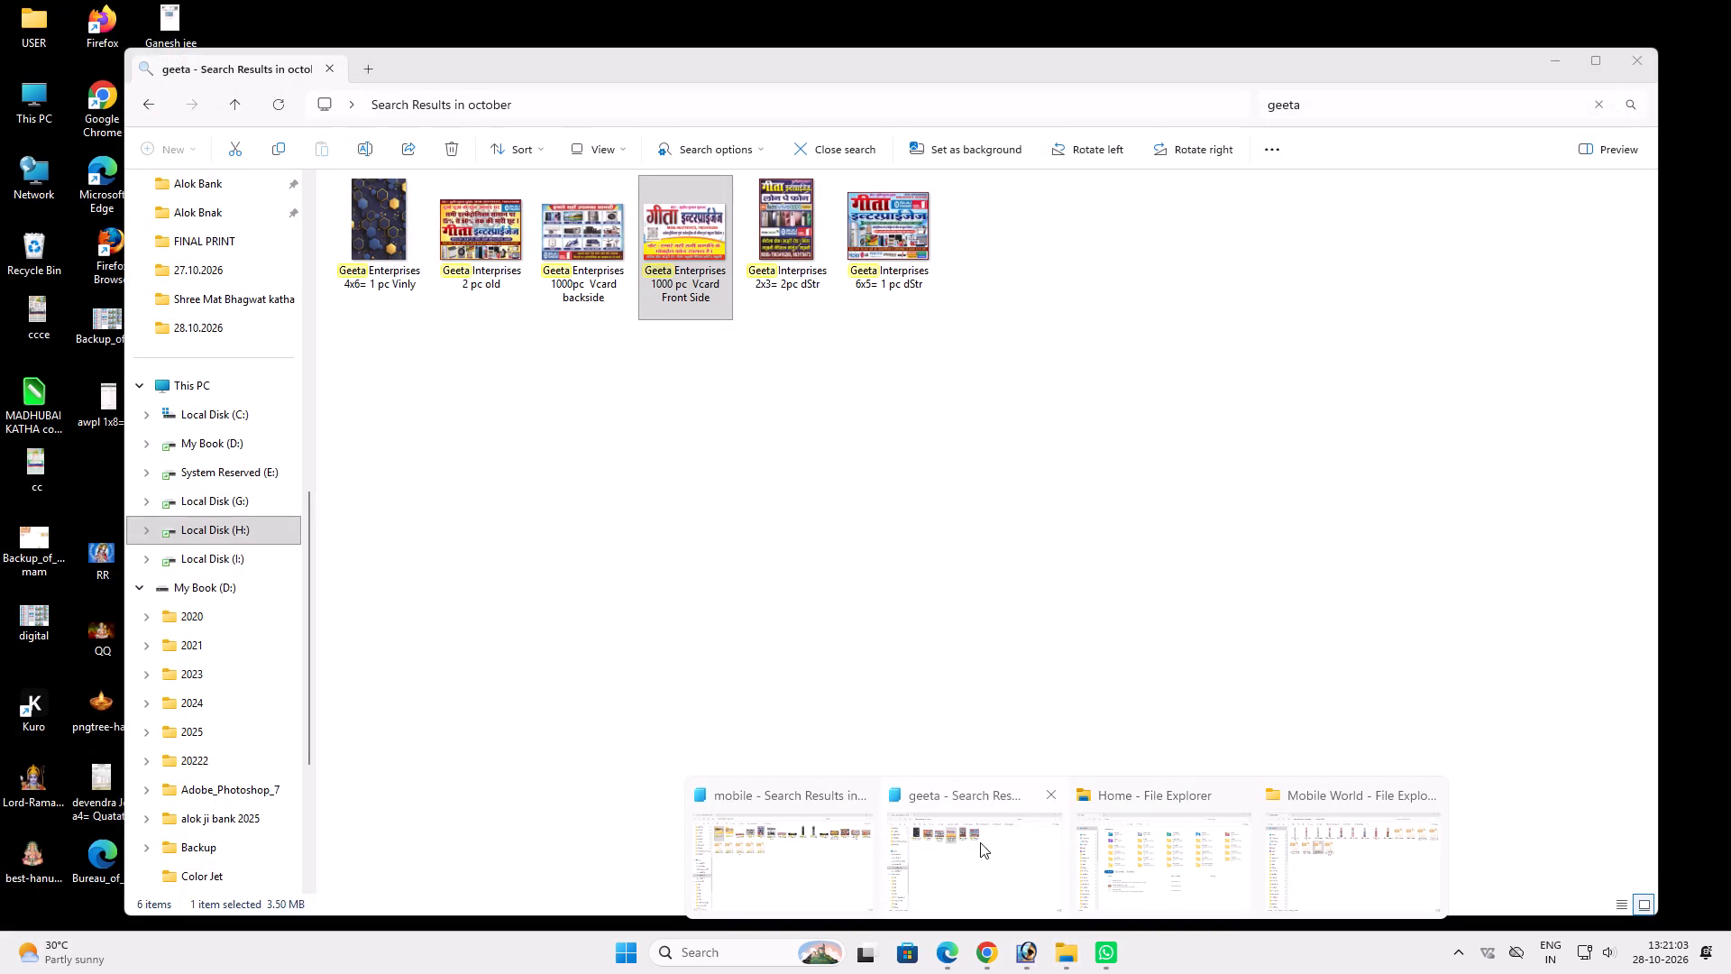
{"action": "left_click", "coordinate": [784, 839]}
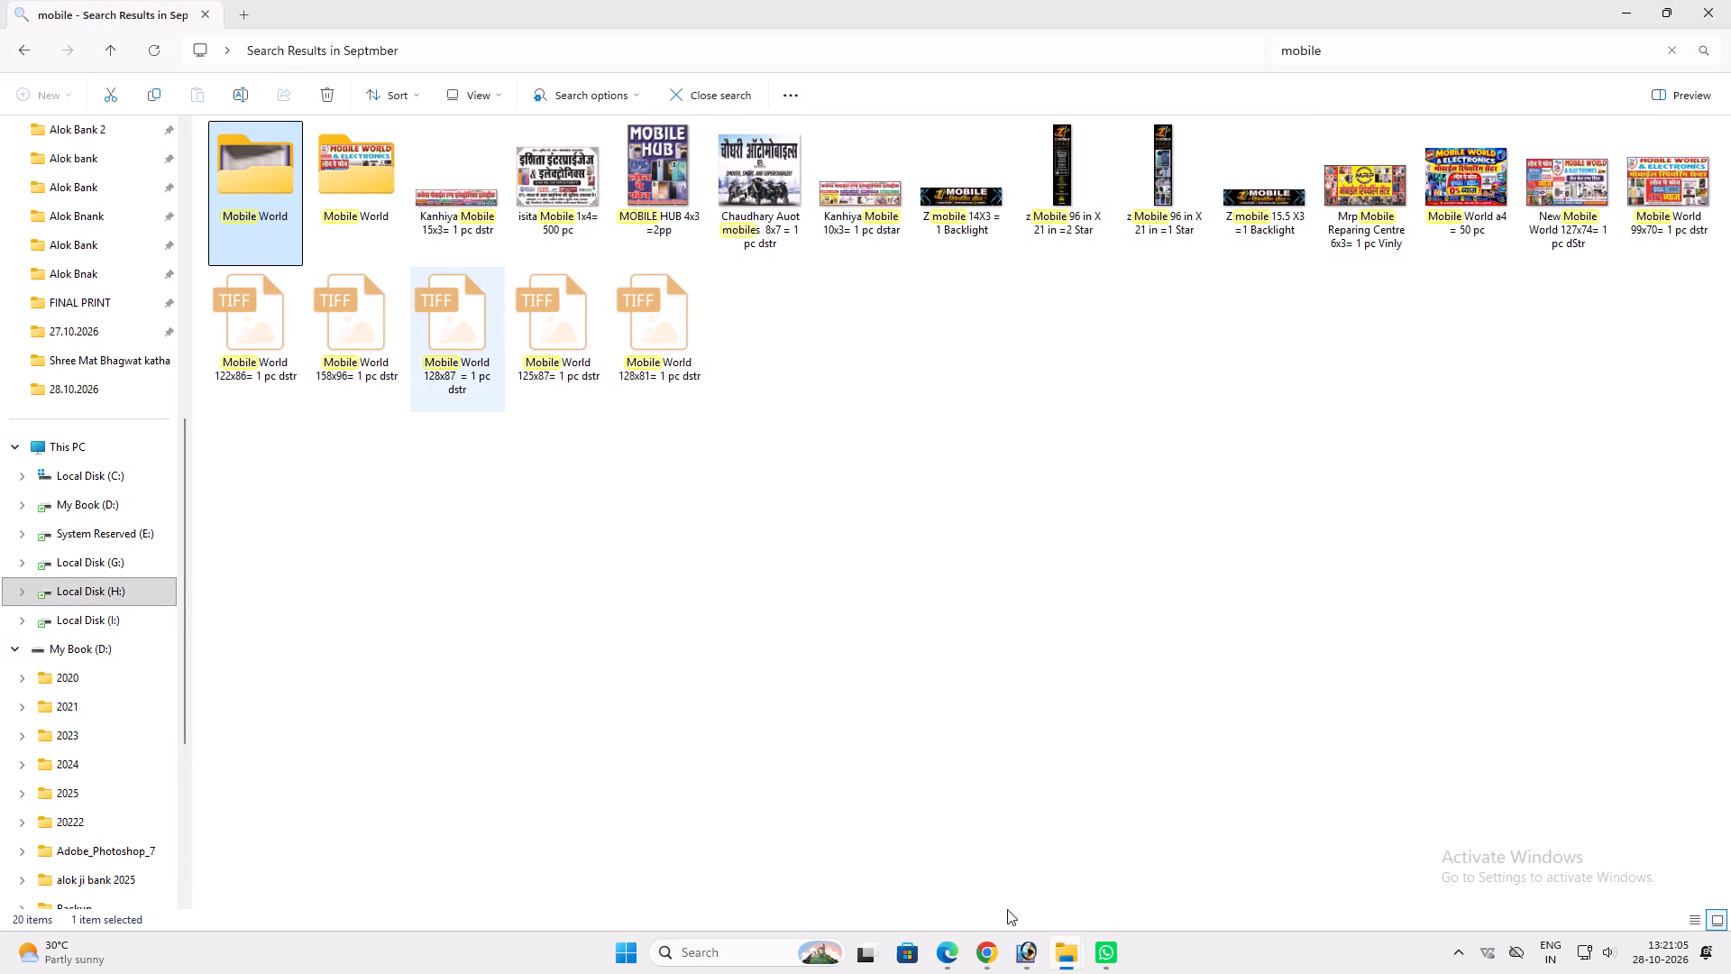
{"action": "left_click", "coordinate": [1065, 960]}
{"action": "left_click", "coordinate": [1306, 863]}
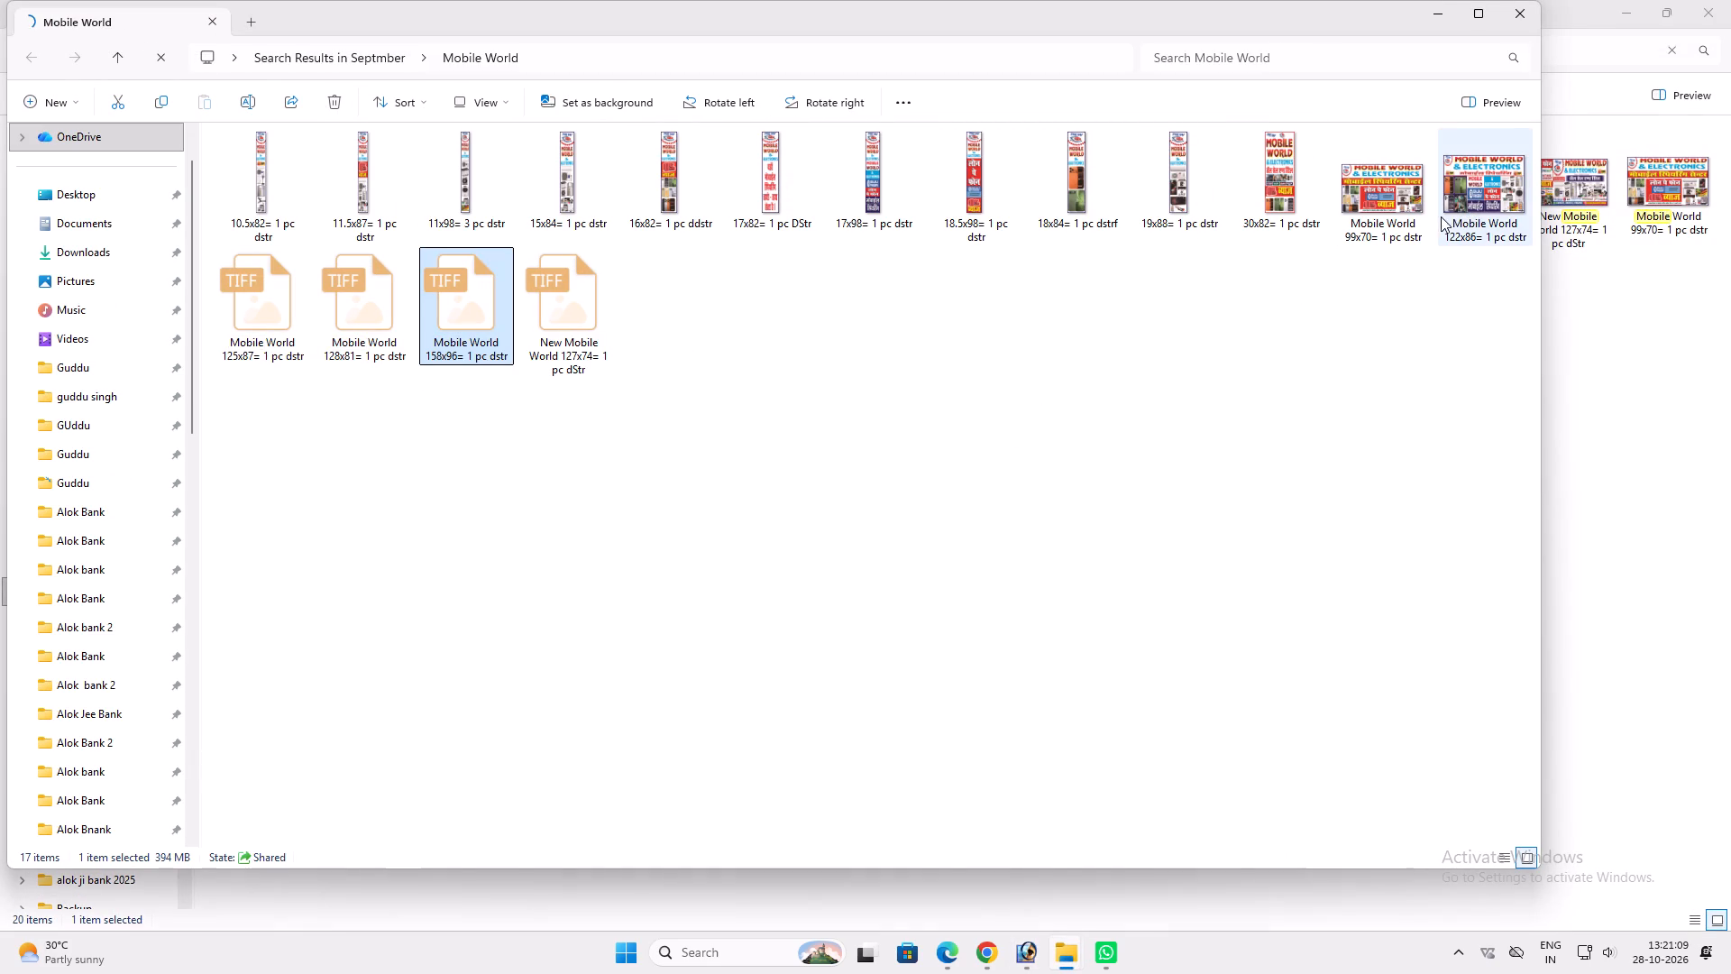
{"action": "left_click_drag", "start_coordinate": [1487, 185], "coordinate": [1168, 941]}
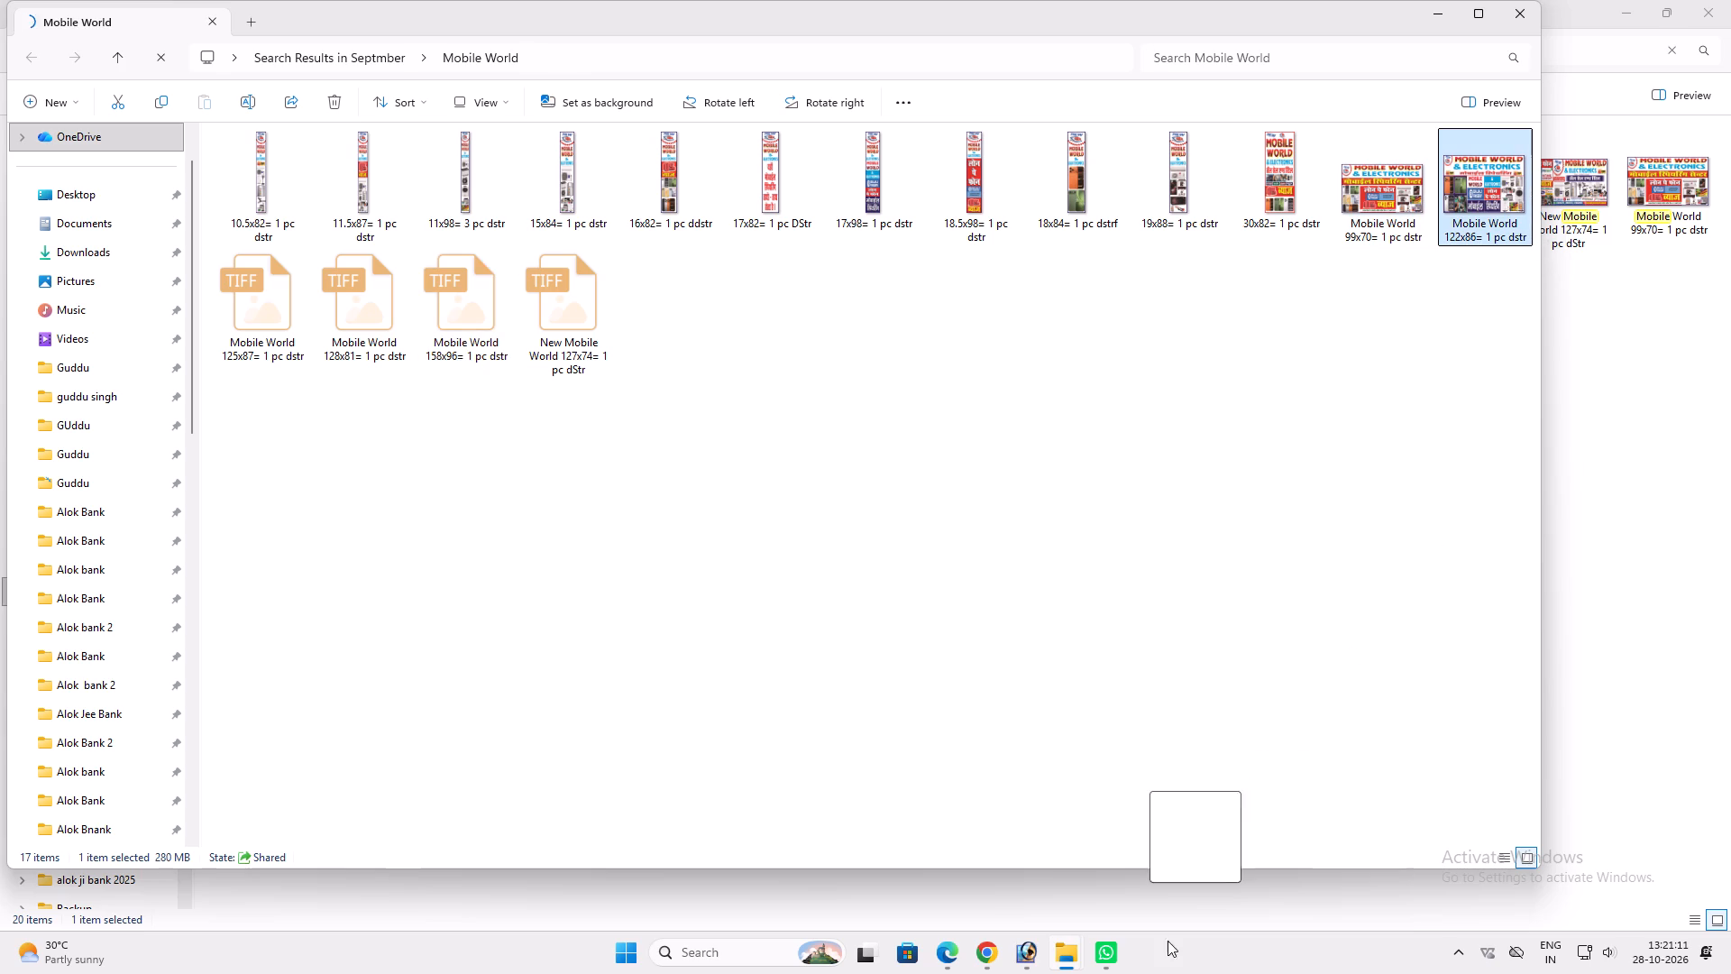
{"action": "left_click_drag", "start_coordinate": [1168, 941], "coordinate": [958, 599]}
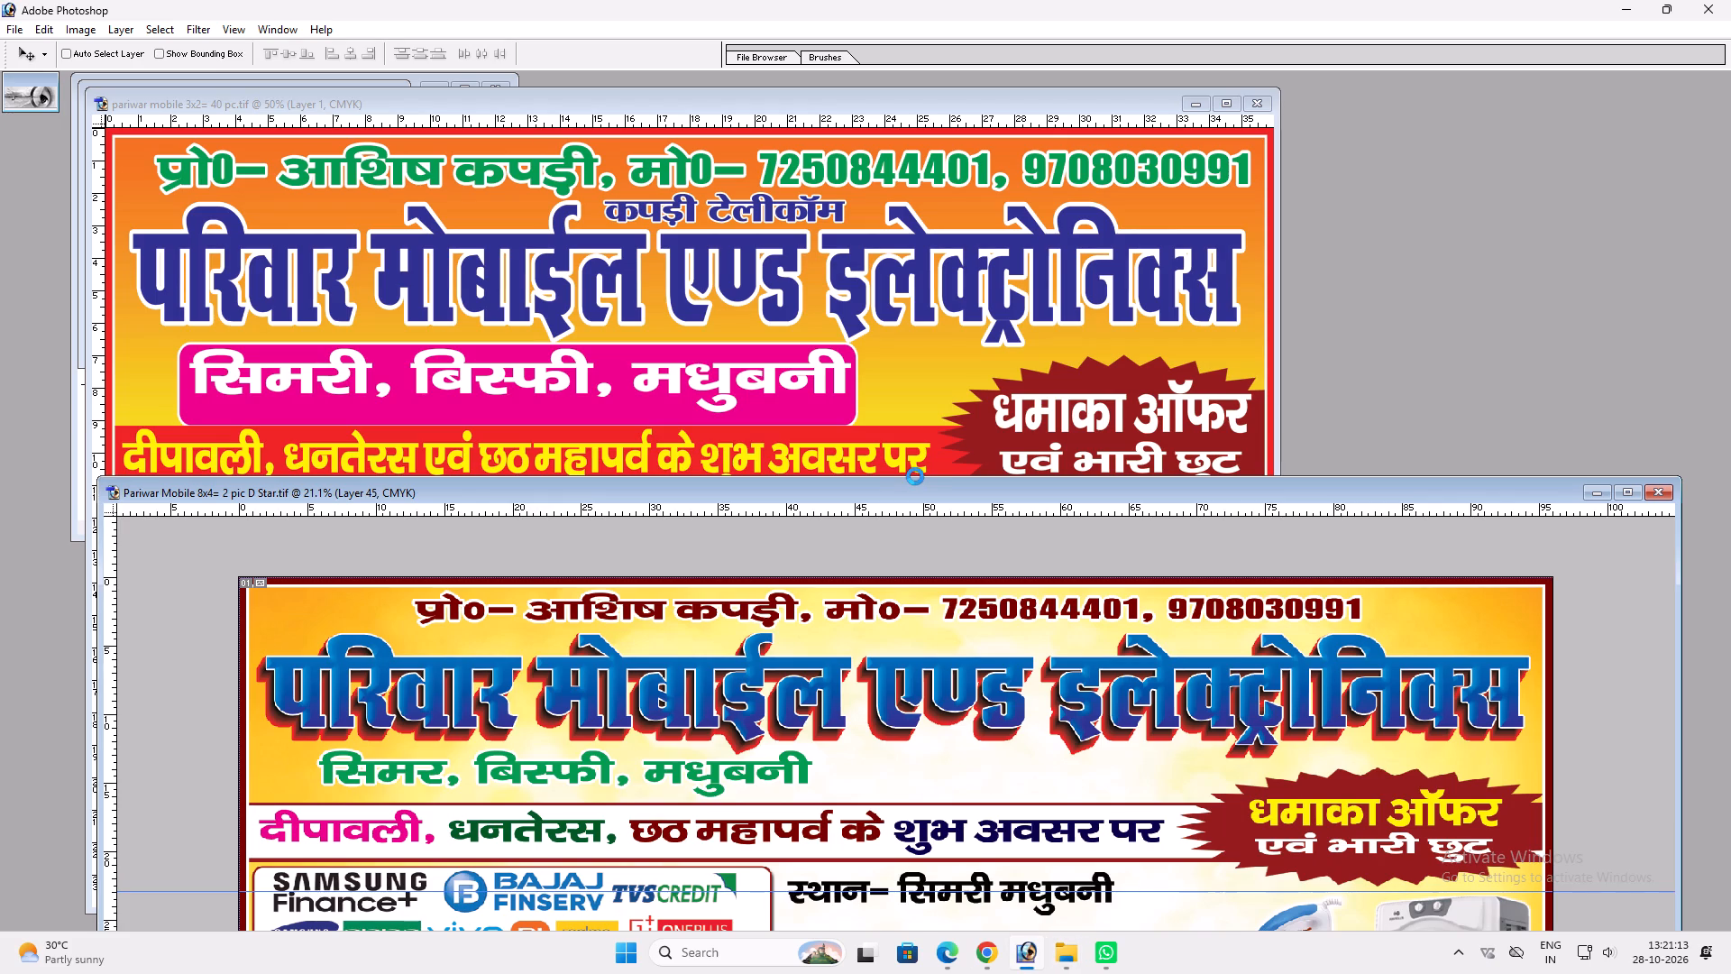
Copy the kitchen-appliances image from the Mobile World 122x86 artwork into the Pariwar Mobile 8x4 banner.
{"action": "key", "text": "v"}
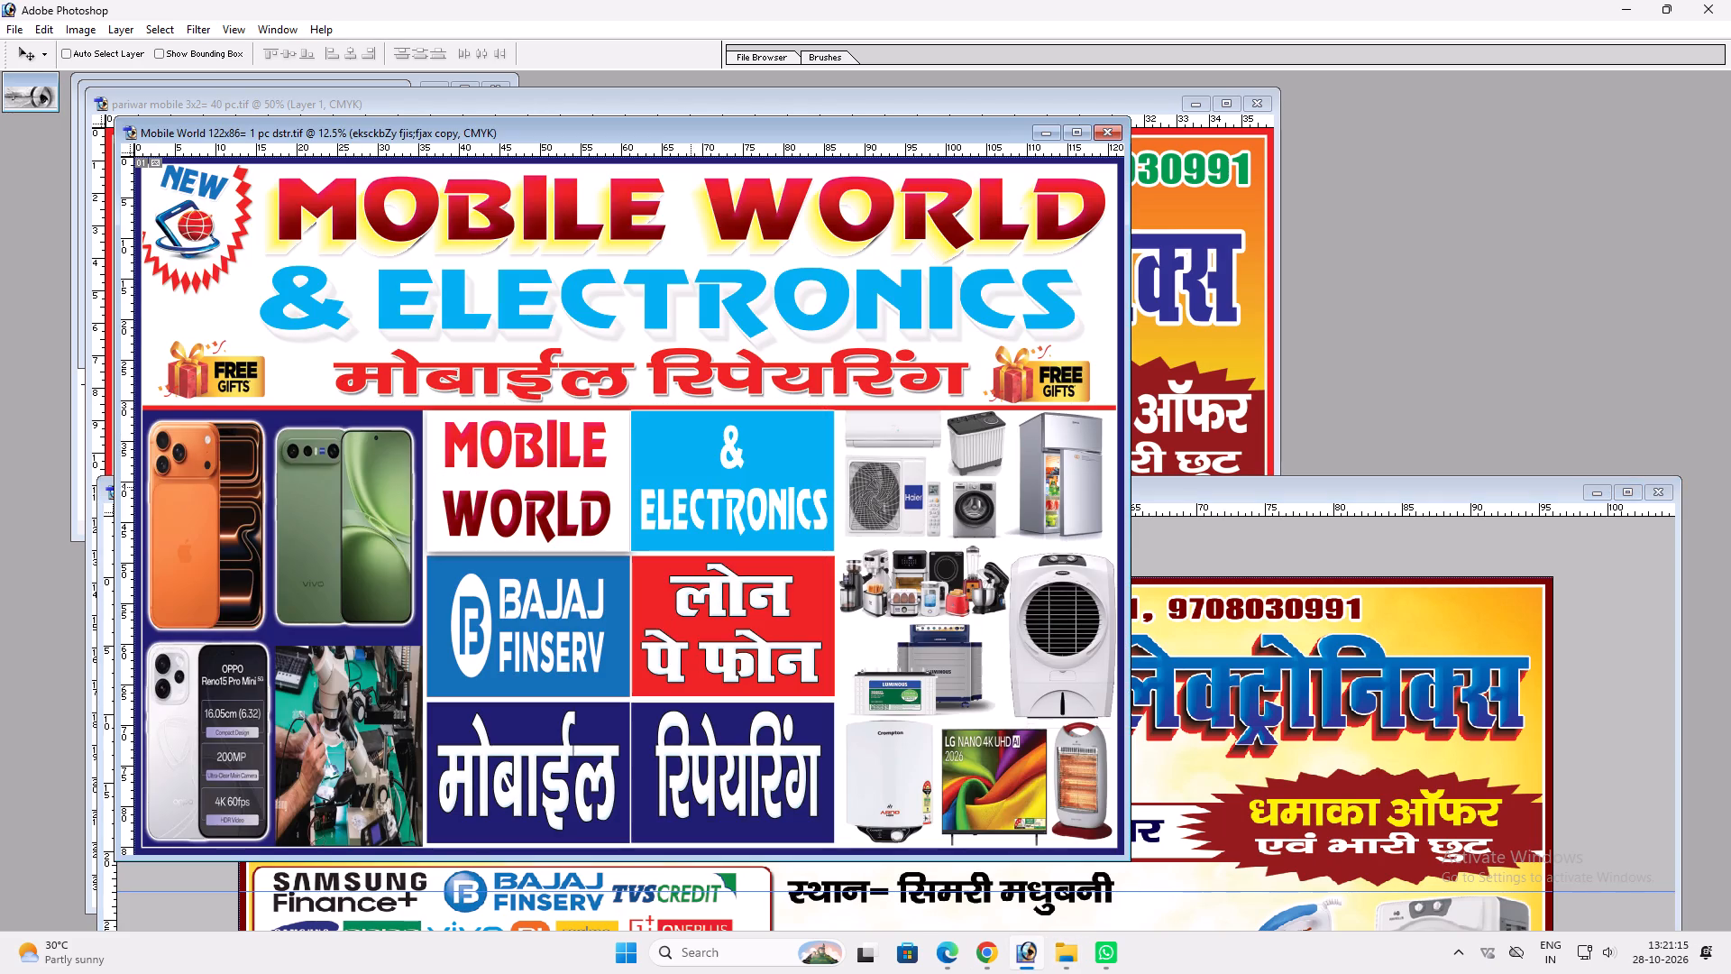
{"action": "left_click", "coordinate": [931, 568], "text": "ctrl"}
{"action": "left_click_drag", "start_coordinate": [911, 565], "coordinate": [971, 563]}
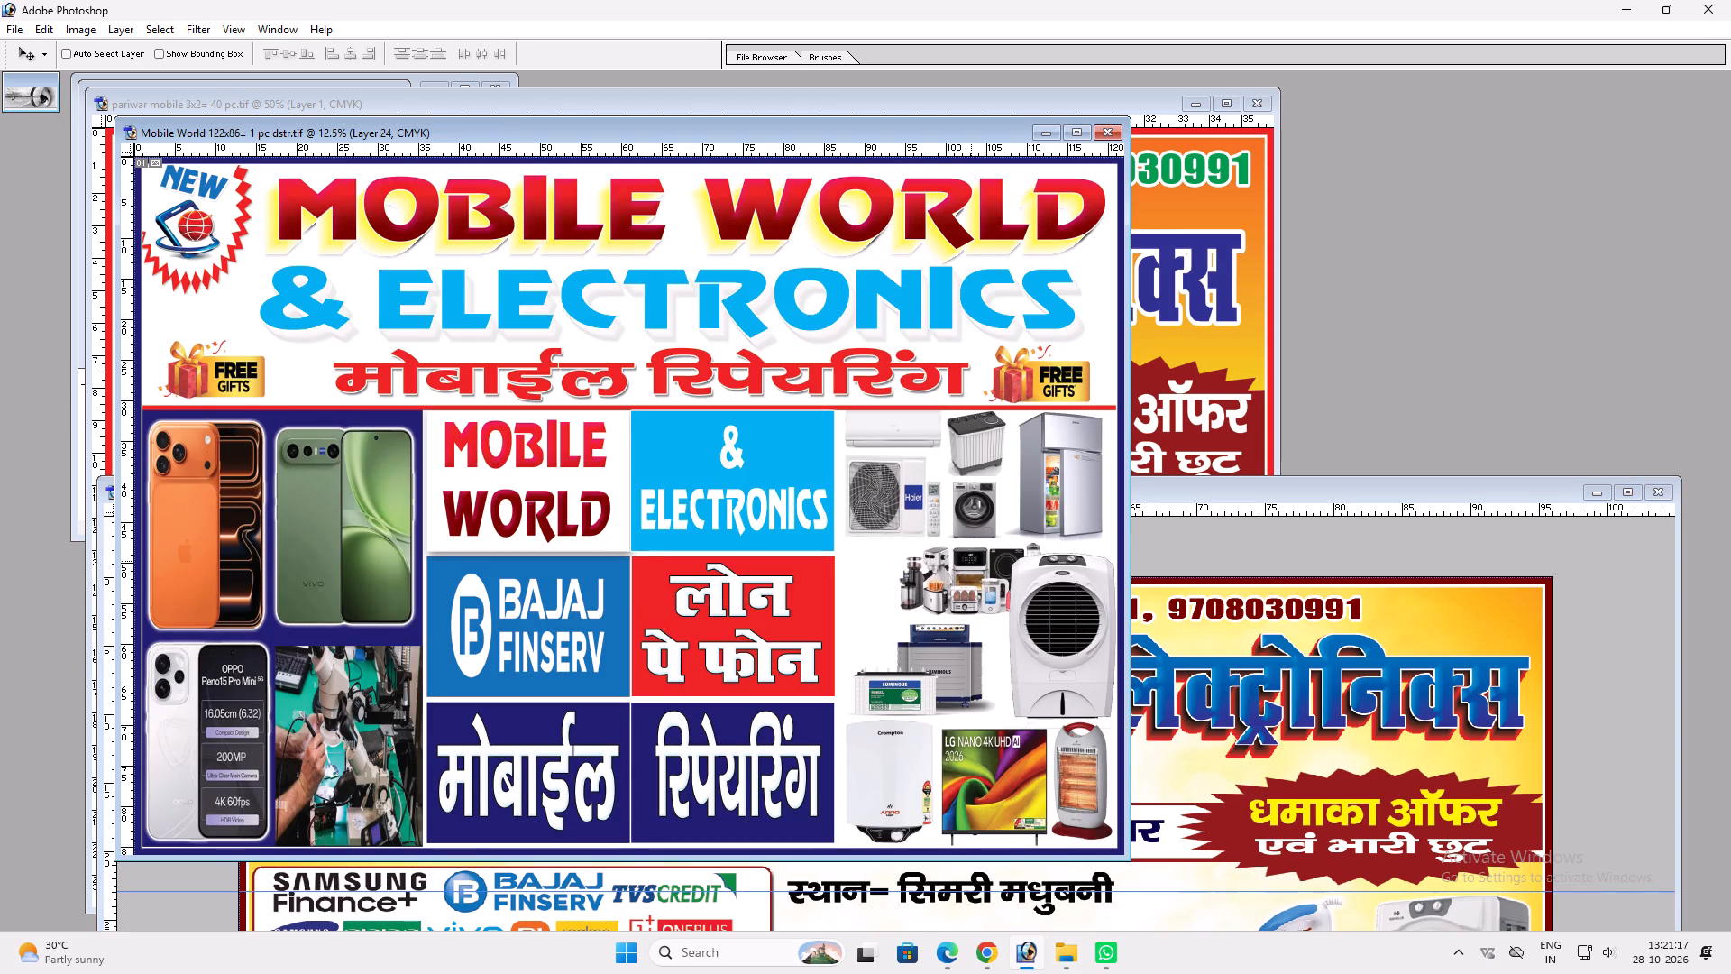
{"action": "key", "text": "ctrl+z"}
{"action": "left_click_drag", "start_coordinate": [945, 567], "coordinate": [1207, 692]}
{"action": "left_click_drag", "start_coordinate": [1207, 692], "coordinate": [1209, 710]}
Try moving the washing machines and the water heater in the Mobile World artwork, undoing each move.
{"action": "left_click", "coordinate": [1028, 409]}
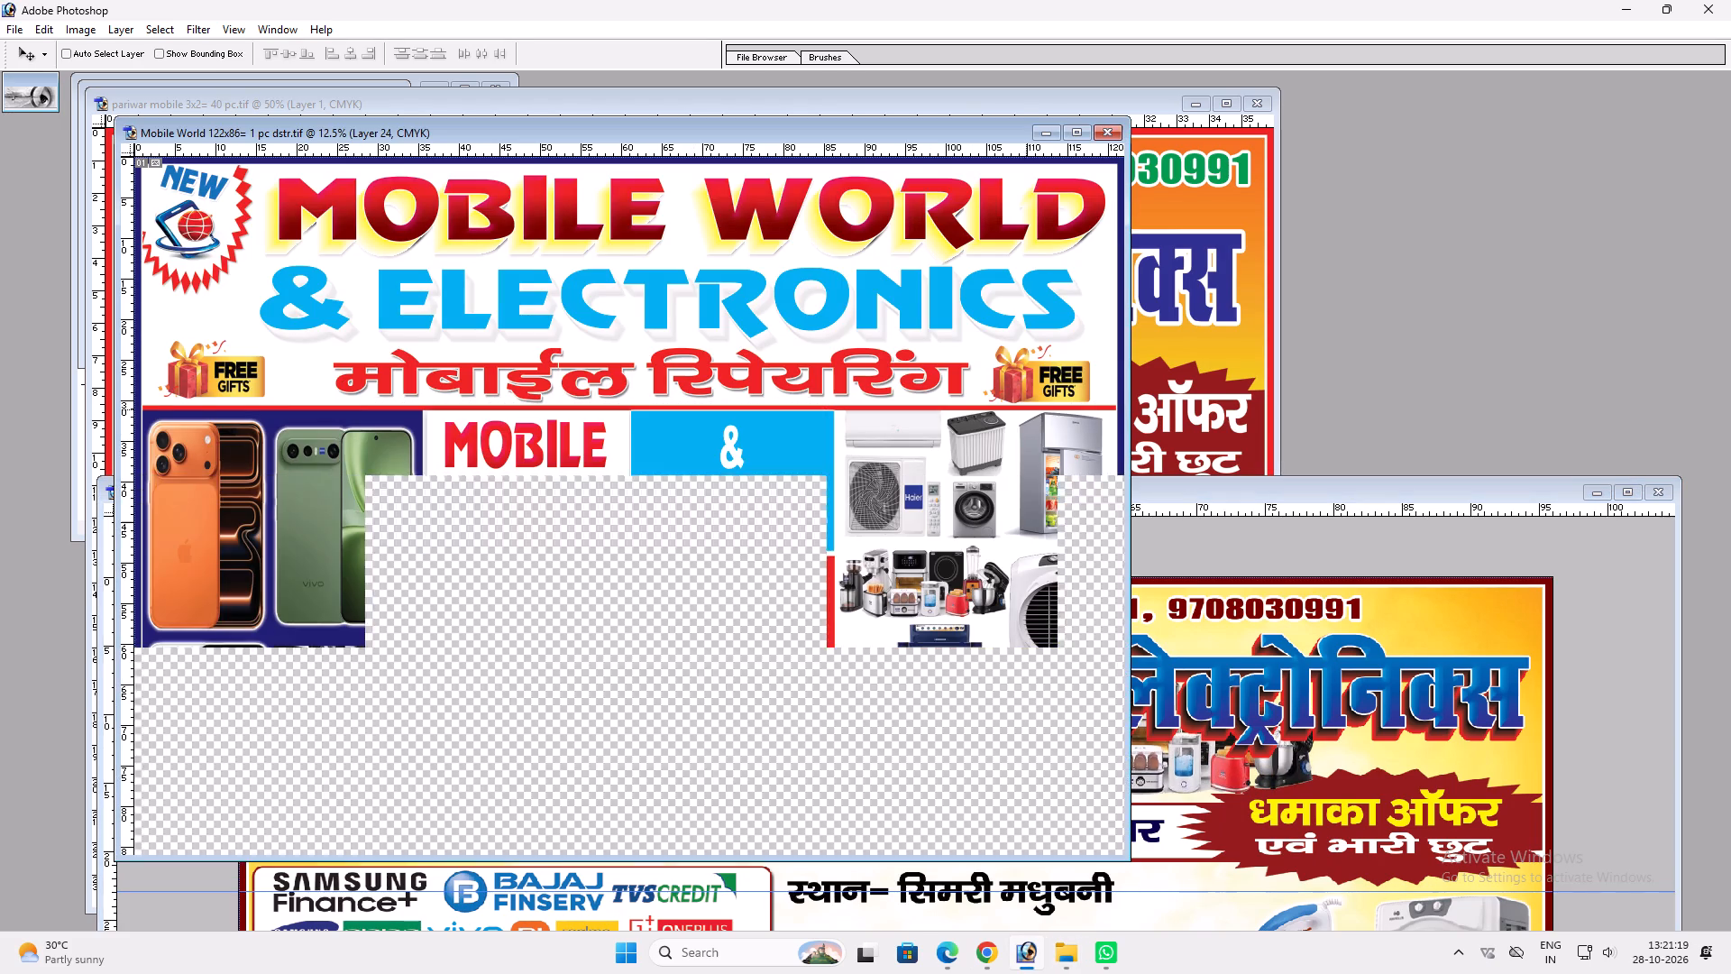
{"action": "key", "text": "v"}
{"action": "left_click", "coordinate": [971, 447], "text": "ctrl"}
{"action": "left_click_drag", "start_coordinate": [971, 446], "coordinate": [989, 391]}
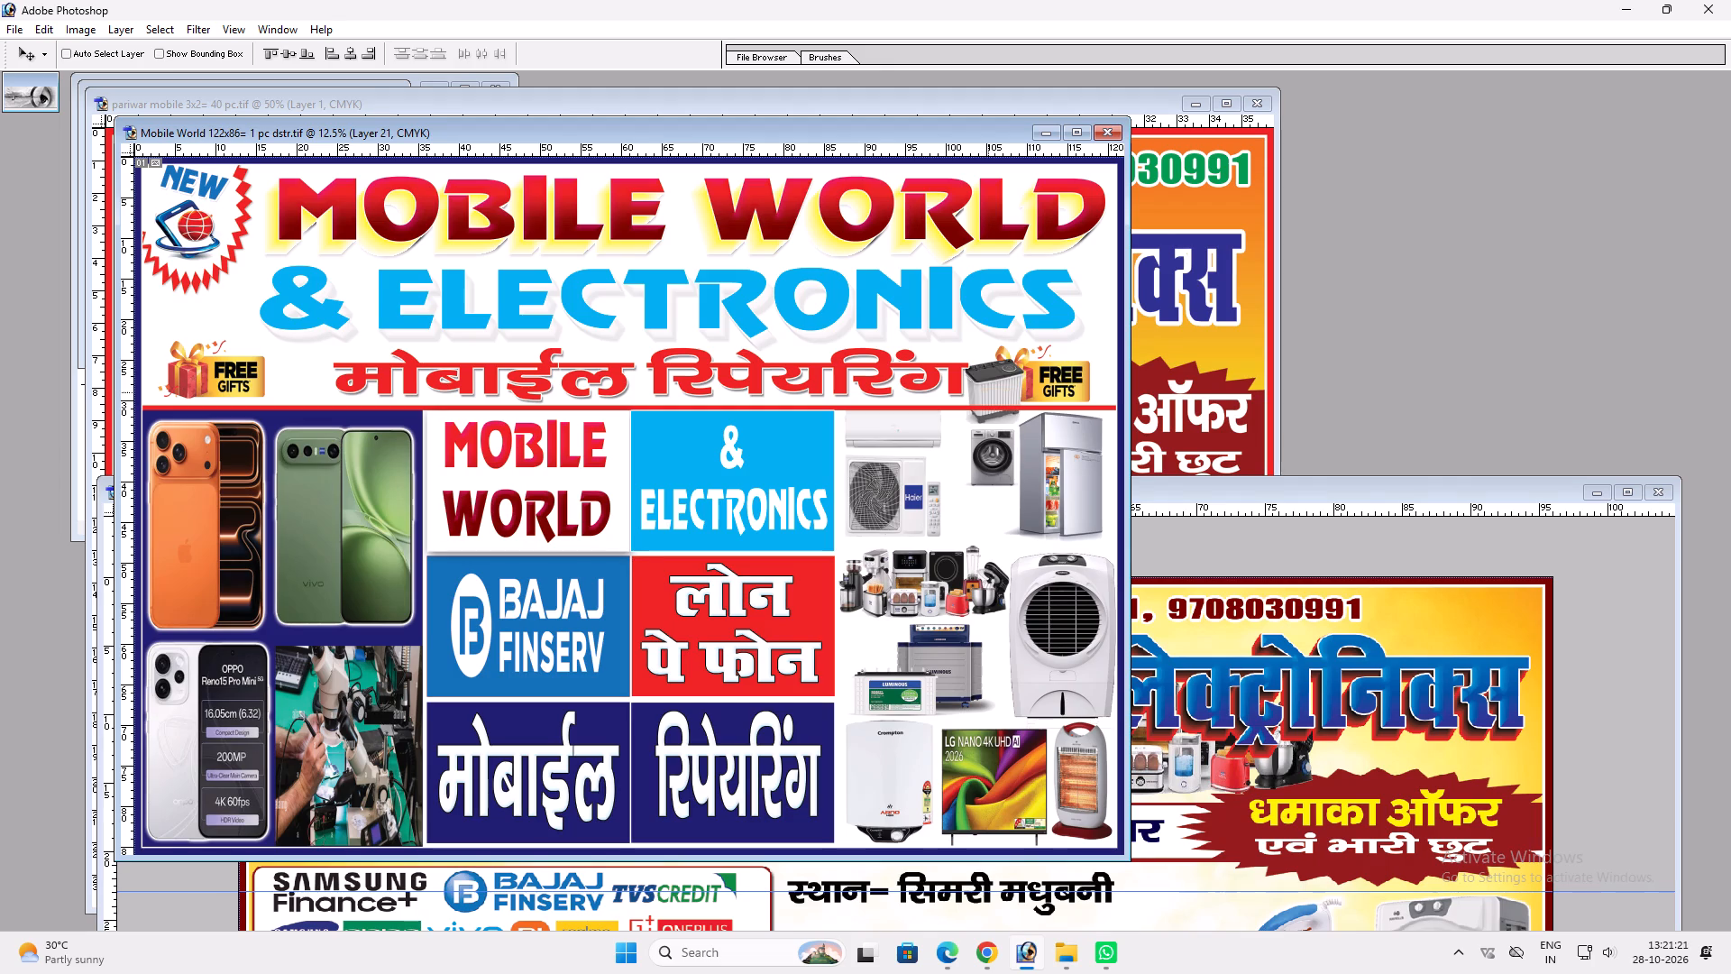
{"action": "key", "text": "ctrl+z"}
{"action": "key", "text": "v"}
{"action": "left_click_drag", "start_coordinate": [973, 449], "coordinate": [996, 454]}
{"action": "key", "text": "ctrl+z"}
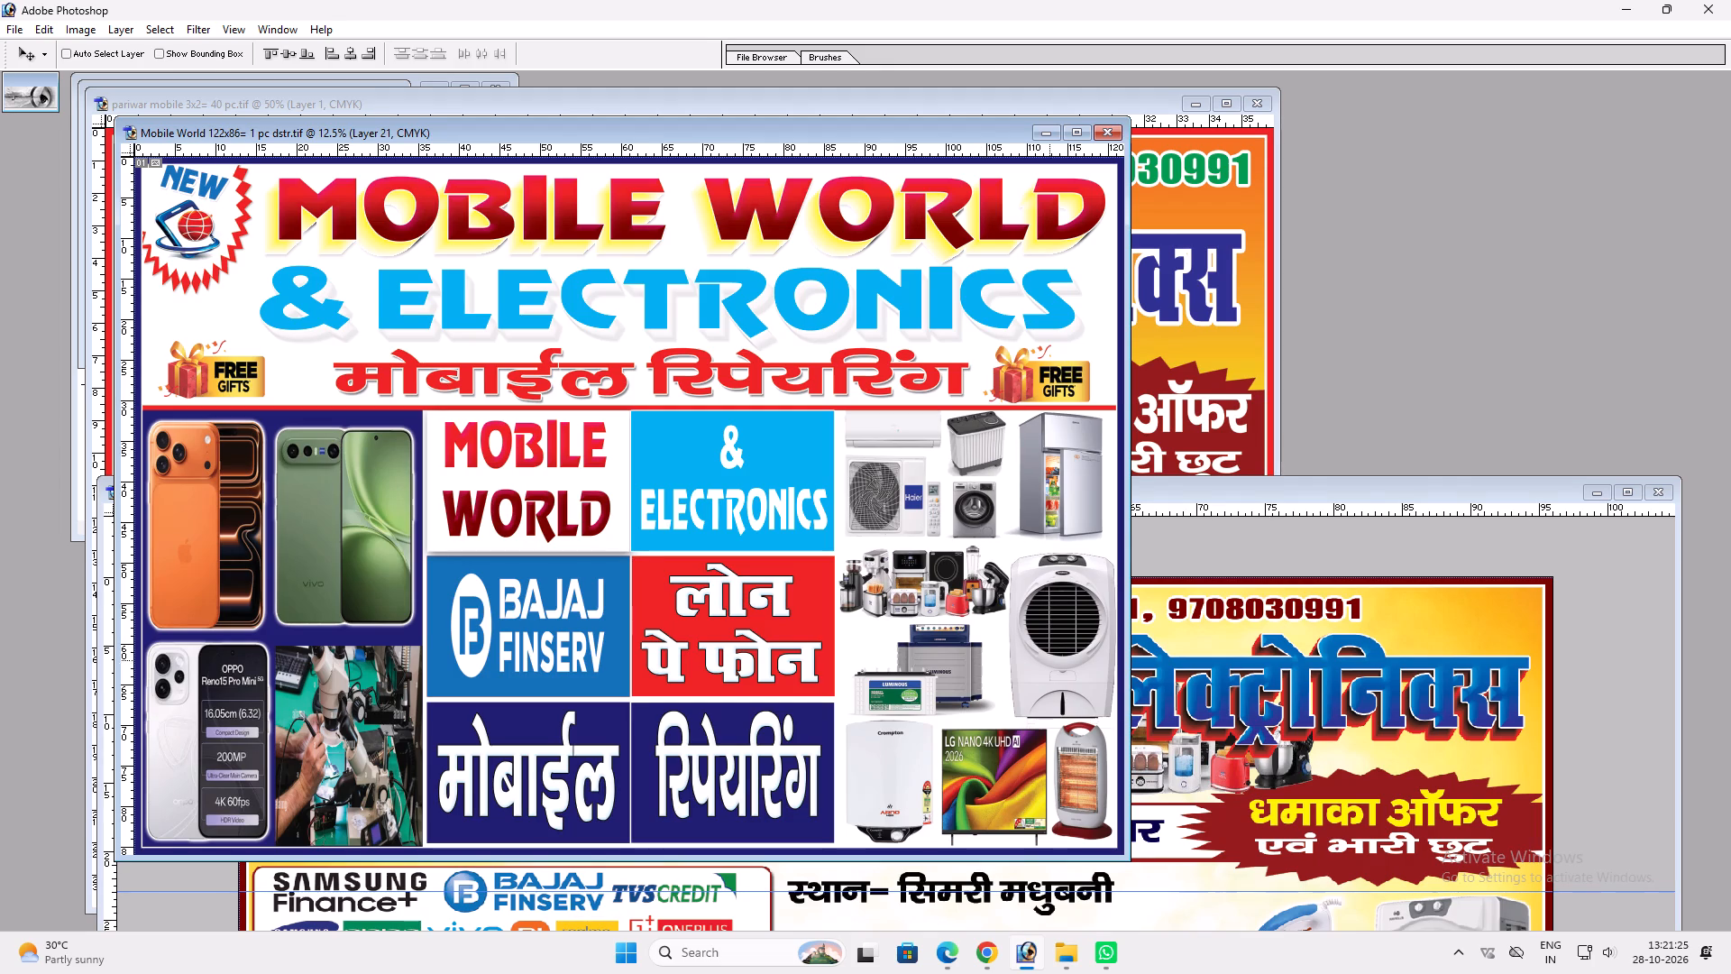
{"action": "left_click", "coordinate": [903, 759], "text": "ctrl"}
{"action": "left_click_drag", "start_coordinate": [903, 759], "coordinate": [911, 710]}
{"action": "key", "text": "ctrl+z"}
Copy the Luminous inverter and battery image into the Pariwar banner and place it over the phones, with the banner window maximized.
{"action": "left_click", "coordinate": [915, 680], "text": "ctrl"}
{"action": "left_click_drag", "start_coordinate": [915, 680], "coordinate": [1347, 807]}
{"action": "left_click_drag", "start_coordinate": [1347, 807], "coordinate": [1144, 839]}
{"action": "left_click", "coordinate": [1045, 494]}
{"action": "double_click", "coordinate": [1045, 494]}
{"action": "key", "text": "v"}
{"action": "key", "text": "v"}
{"action": "left_click_drag", "start_coordinate": [1135, 483], "coordinate": [998, 697]}
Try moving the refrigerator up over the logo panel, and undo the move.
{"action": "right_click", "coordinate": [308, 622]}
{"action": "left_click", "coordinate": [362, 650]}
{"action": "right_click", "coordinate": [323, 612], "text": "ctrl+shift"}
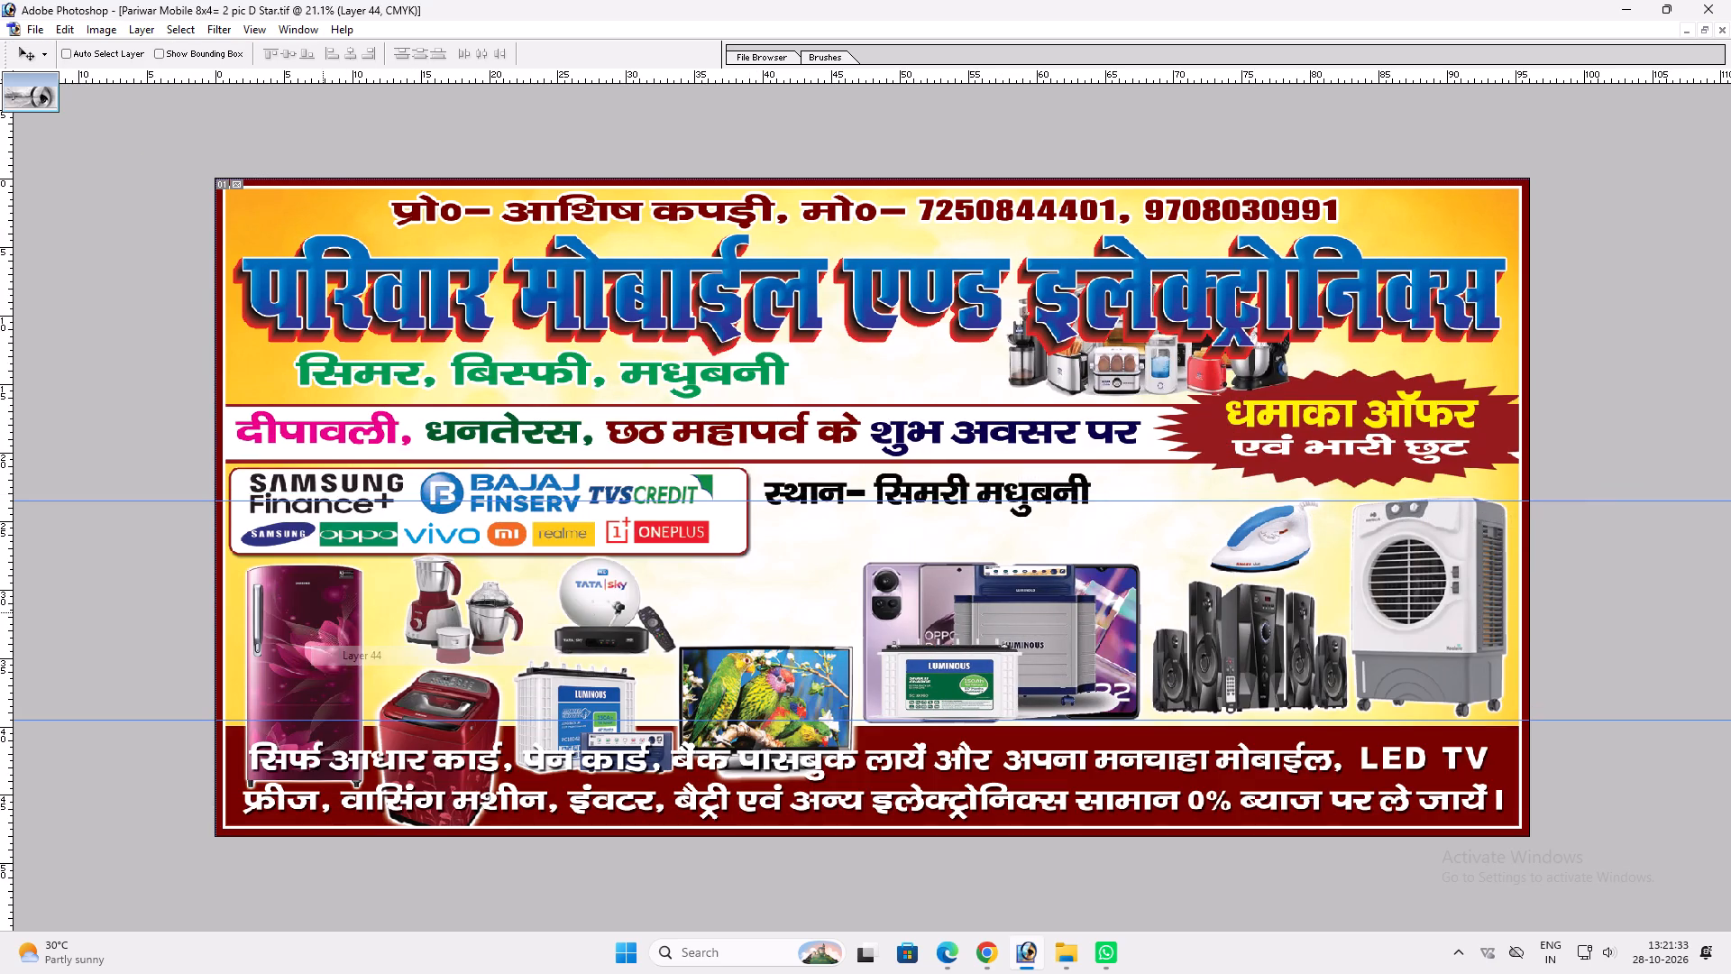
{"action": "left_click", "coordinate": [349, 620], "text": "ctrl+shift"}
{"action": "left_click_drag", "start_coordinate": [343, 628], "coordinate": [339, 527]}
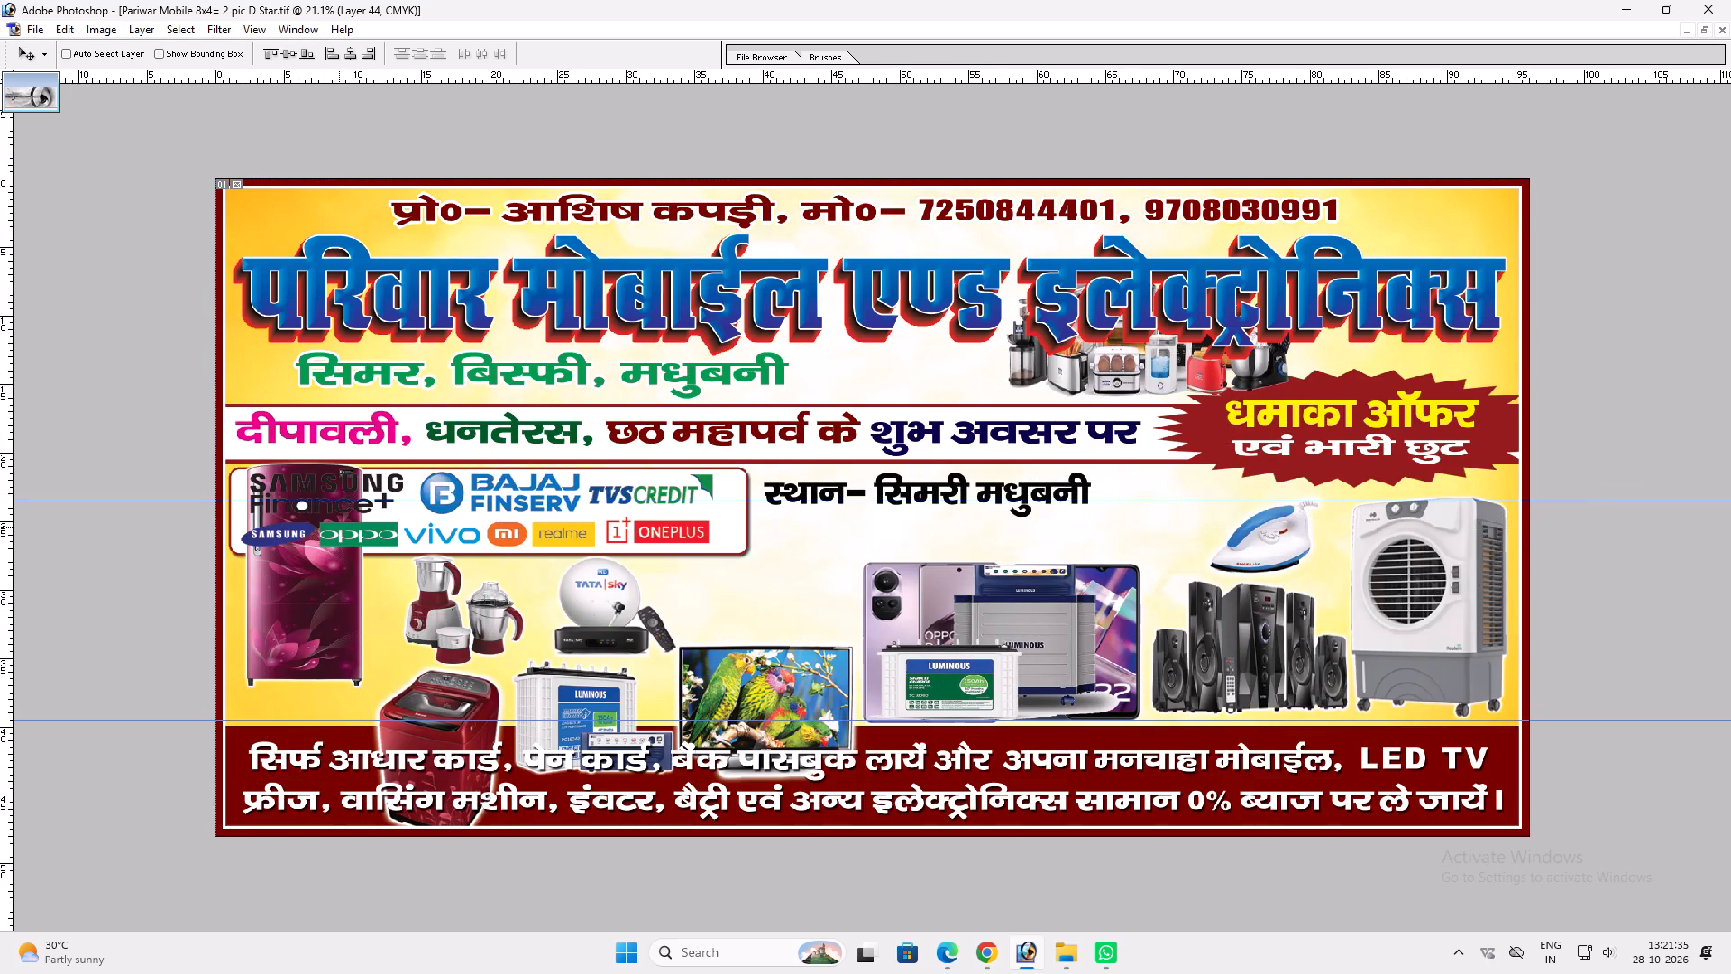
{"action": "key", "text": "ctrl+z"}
Move the refrigerator from the left end of the appliance row to just beside the air cooler.
{"action": "key", "text": "v"}
{"action": "key", "text": "v"}
{"action": "right_click", "coordinate": [305, 628]}
{"action": "left_click_drag", "start_coordinate": [330, 636], "coordinate": [338, 641]}
{"action": "right_click", "coordinate": [300, 620], "text": "ctrl+shift"}
{"action": "left_click", "coordinate": [319, 626], "text": "ctrl+shift"}
{"action": "left_click_drag", "start_coordinate": [326, 629], "coordinate": [319, 546]}
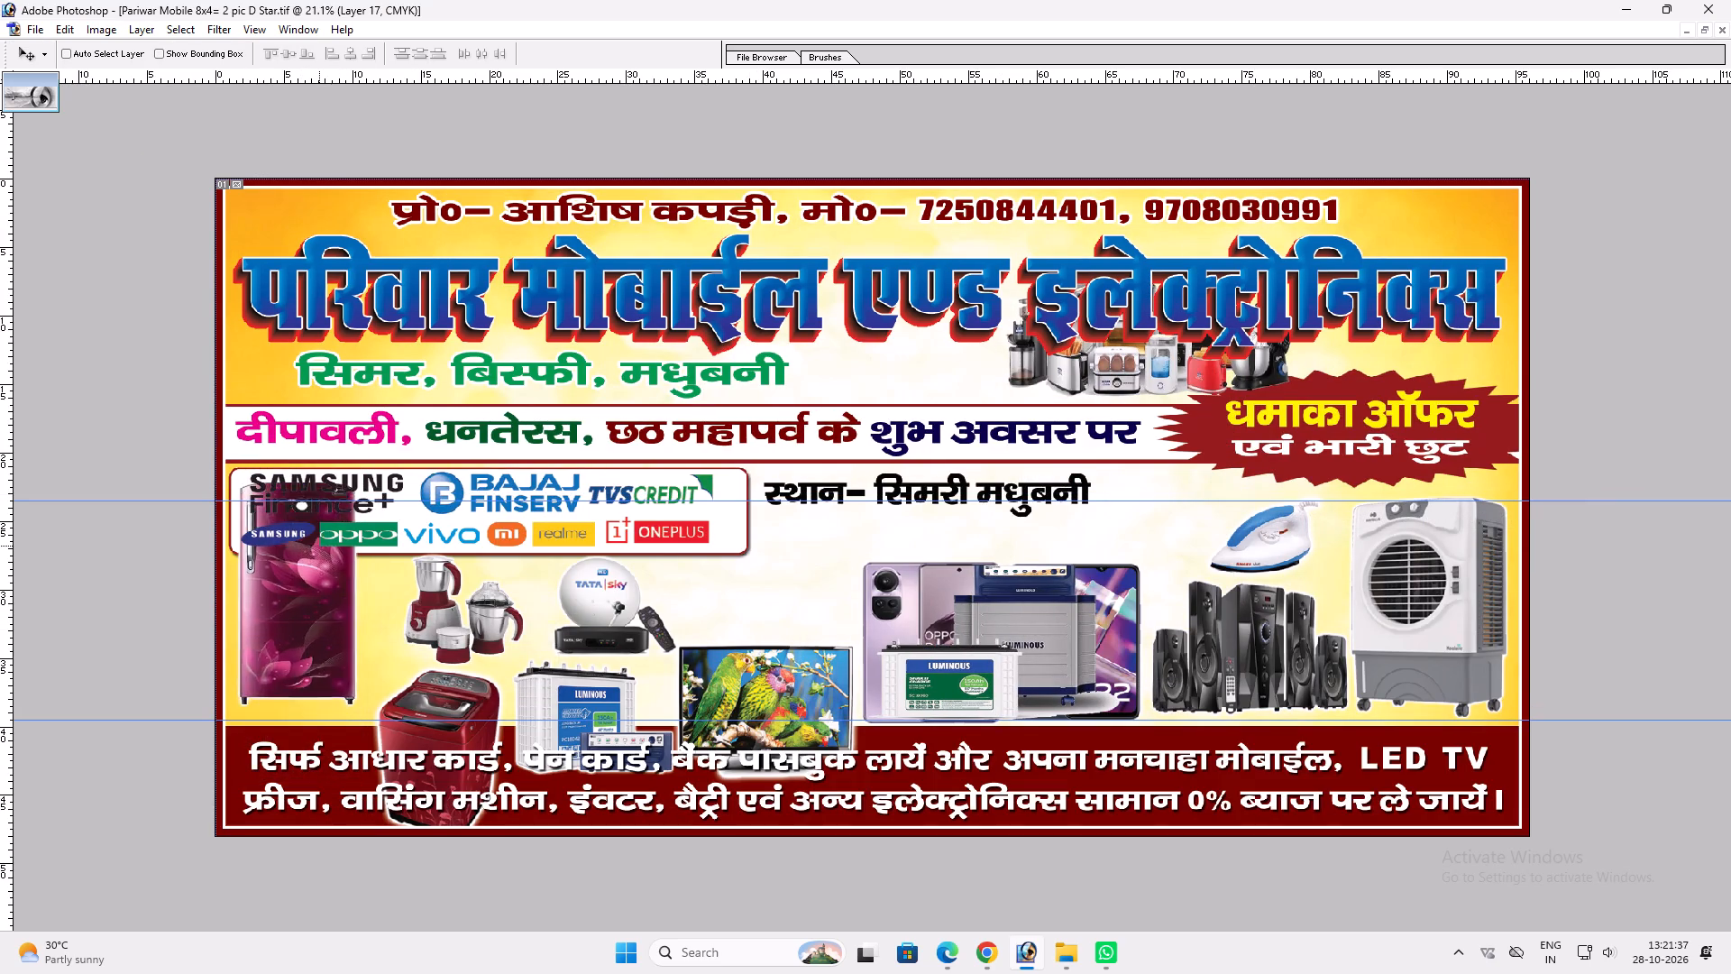
{"action": "left_click_drag", "start_coordinate": [319, 546], "coordinate": [1301, 562]}
Move the home-theatre speakers to the left end of the appliance row and enlarge them under the logo panel.
{"action": "right_click_drag", "start_coordinate": [1233, 639], "coordinate": [1241, 637]}
{"action": "left_click", "coordinate": [1268, 640], "text": "ctrl"}
{"action": "right_click", "coordinate": [1249, 622], "text": "ctrl+shift"}
{"action": "left_click", "coordinate": [1251, 623]}
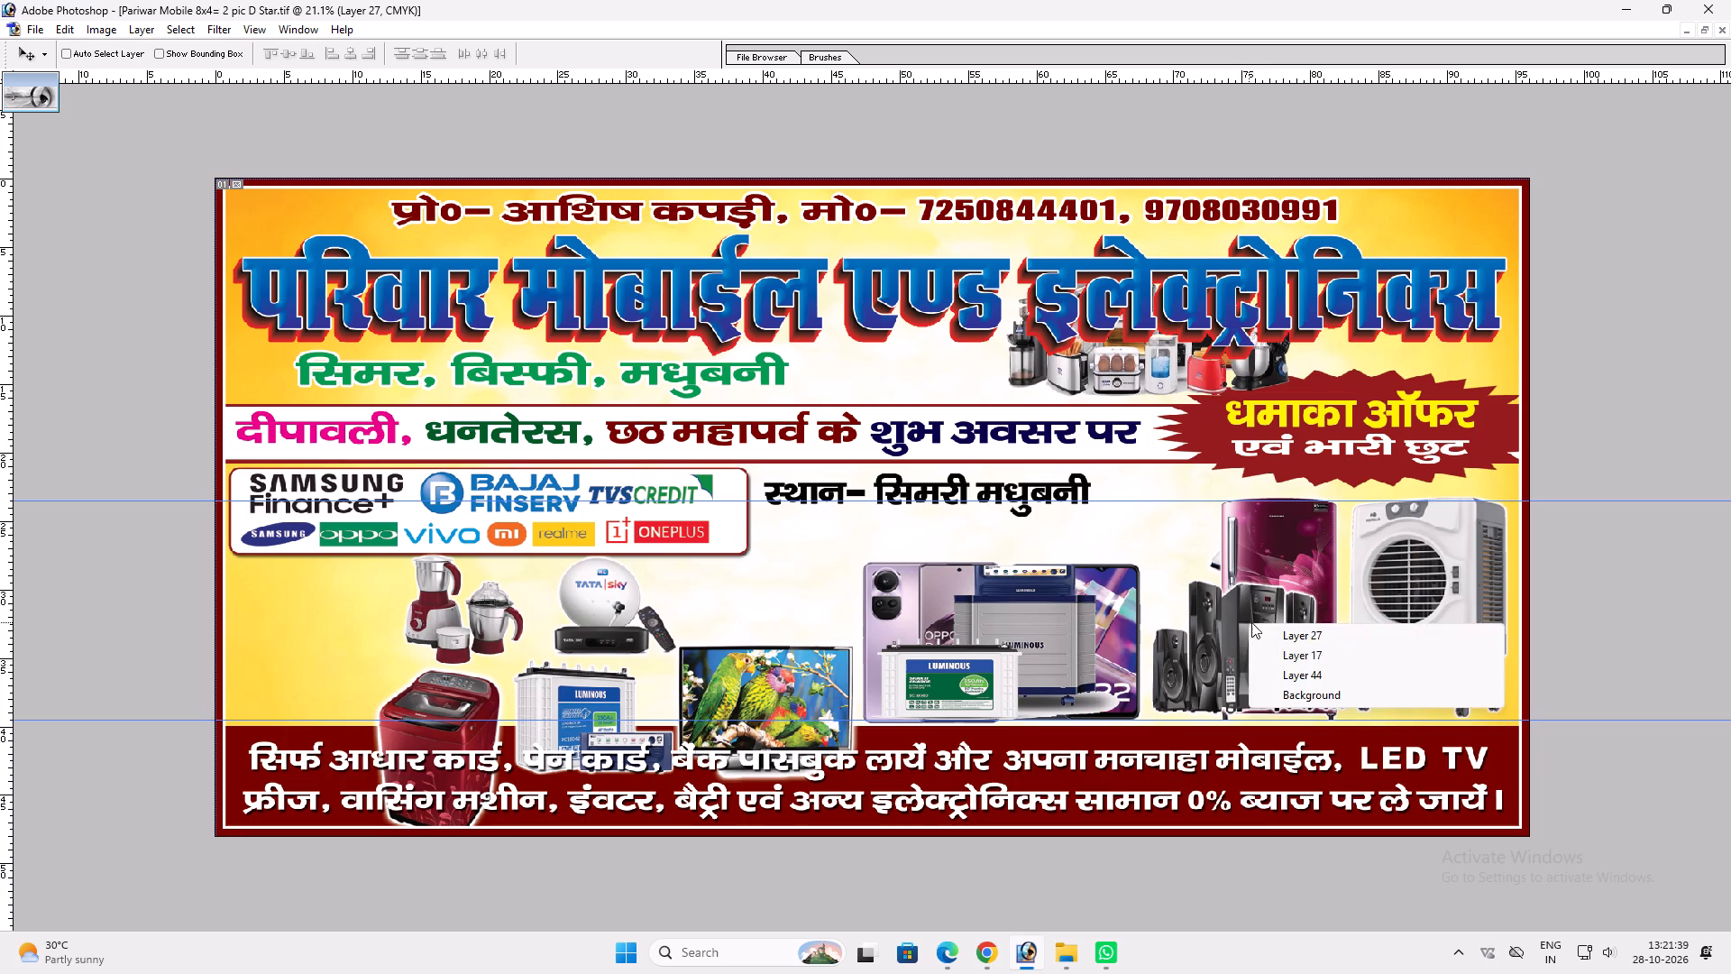
{"action": "right_click", "coordinate": [1233, 603], "text": "ctrl+shift"}
{"action": "left_click", "coordinate": [1252, 614], "text": "ctrl+shift"}
{"action": "left_click_drag", "start_coordinate": [1256, 615], "coordinate": [338, 583]}
{"action": "left_click_drag", "start_coordinate": [410, 596], "coordinate": [409, 627]}
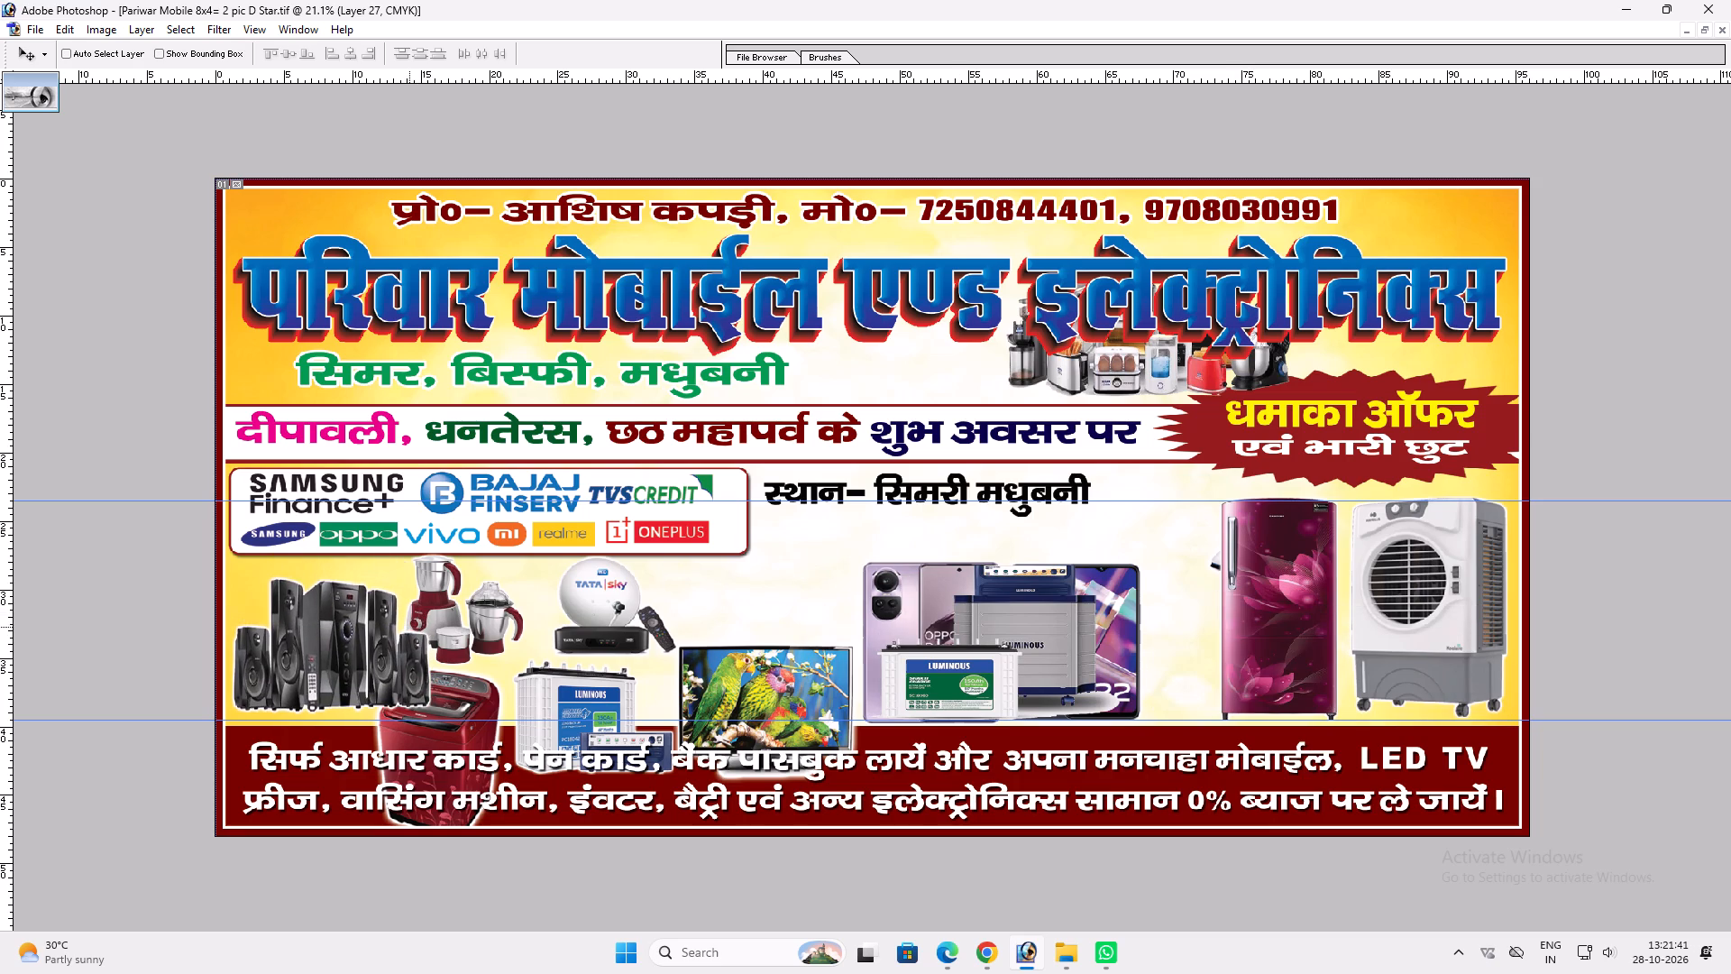
{"action": "left_click_drag", "start_coordinate": [409, 627], "coordinate": [408, 634]}
{"action": "key", "text": "ctrl+t"}
{"action": "left_click_drag", "start_coordinate": [393, 580], "coordinate": [389, 594], "text": "shift"}
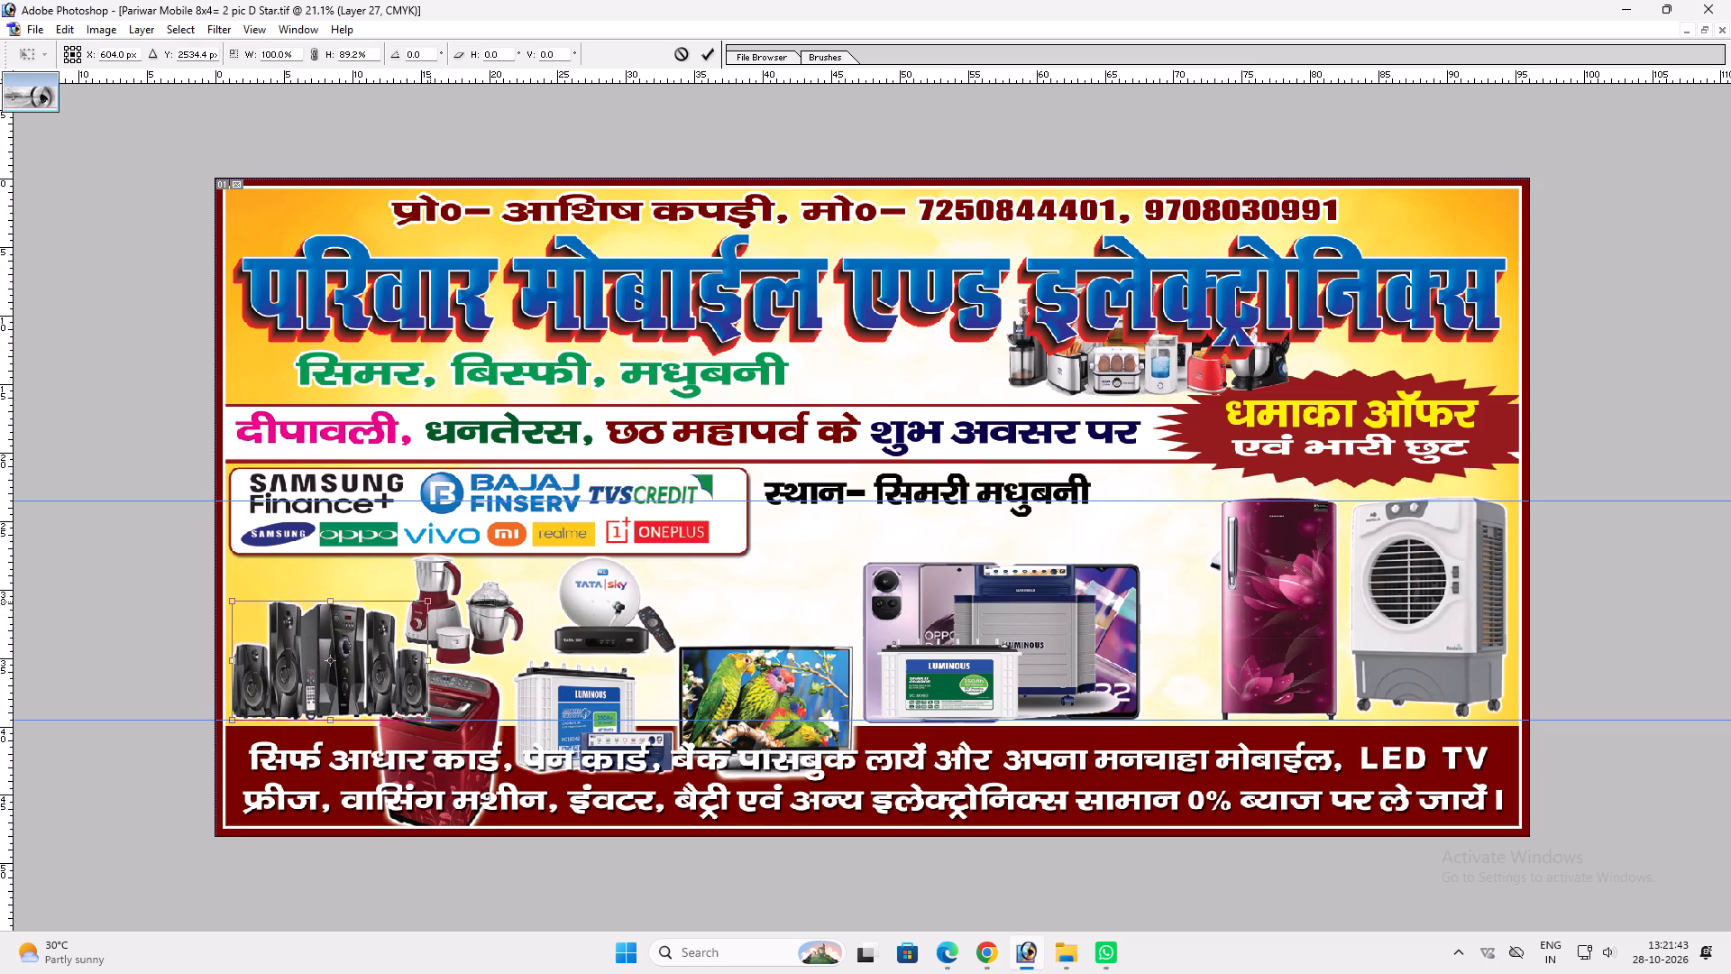
{"action": "left_click_drag", "start_coordinate": [430, 602], "coordinate": [497, 574], "text": "shift"}
{"action": "key", "text": "shift+Return"}
Move the mixer grinder to just left of the Tata Sky dish and reduce its size.
{"action": "left_click", "coordinate": [481, 583]}
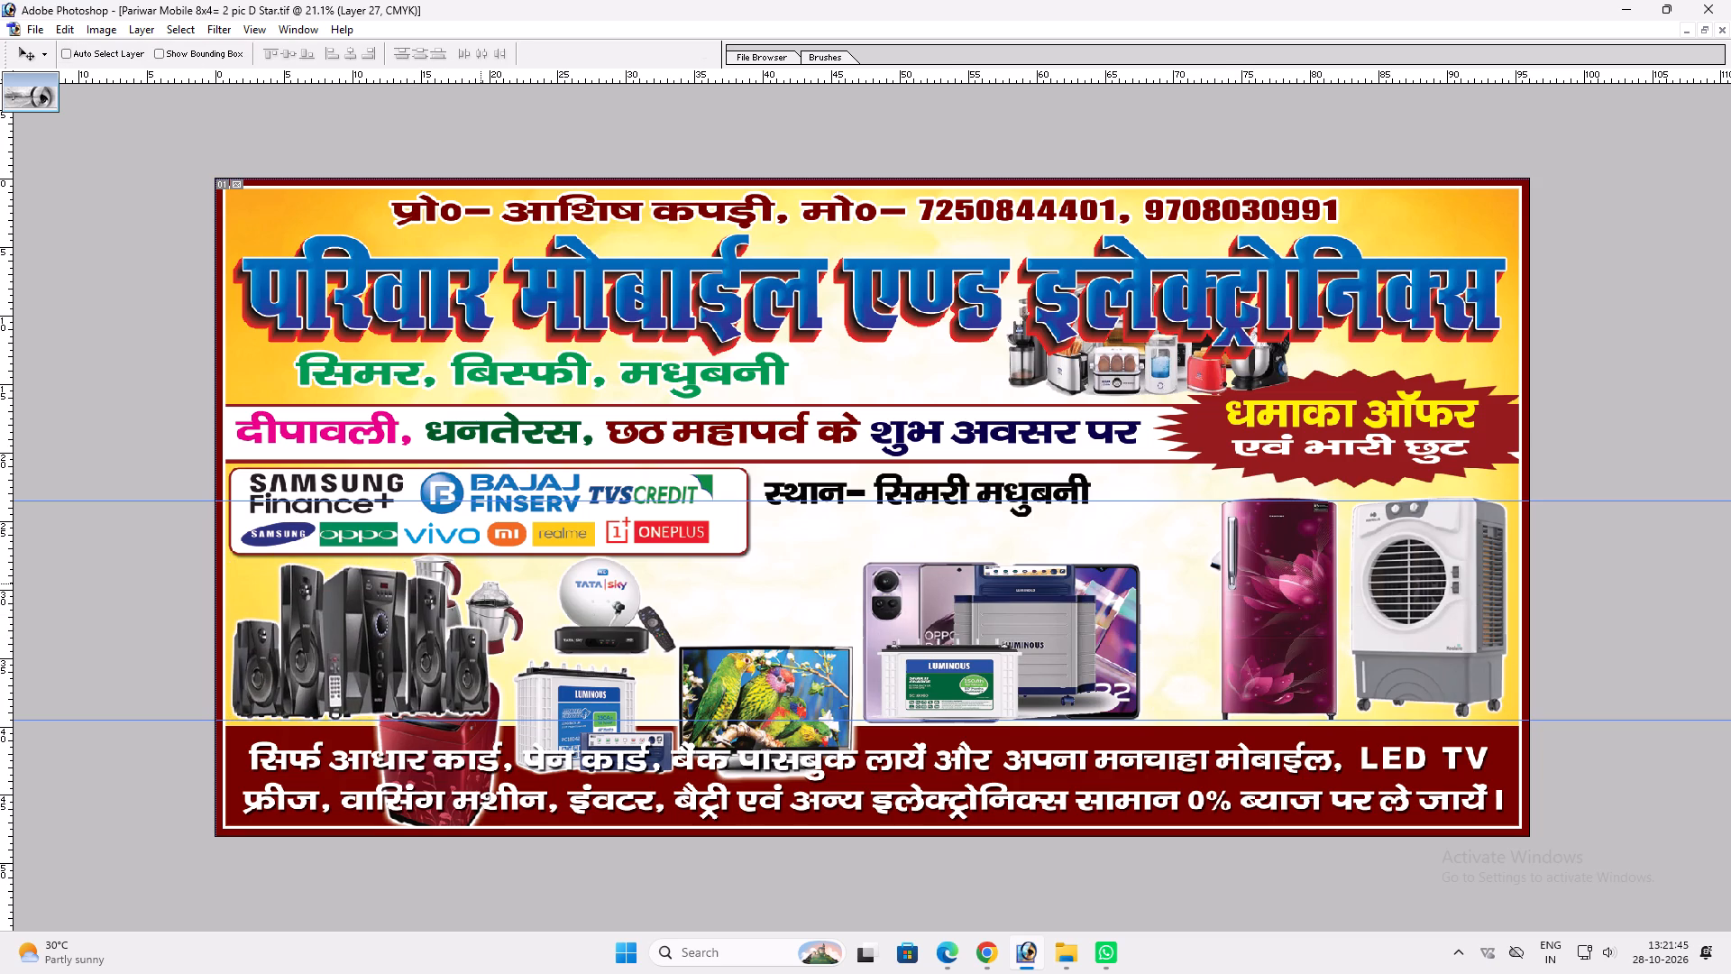
{"action": "key", "text": "v"}
{"action": "right_click", "coordinate": [490, 593]}
{"action": "left_click", "coordinate": [510, 601]}
{"action": "left_click_drag", "start_coordinate": [494, 605], "coordinate": [643, 598]}
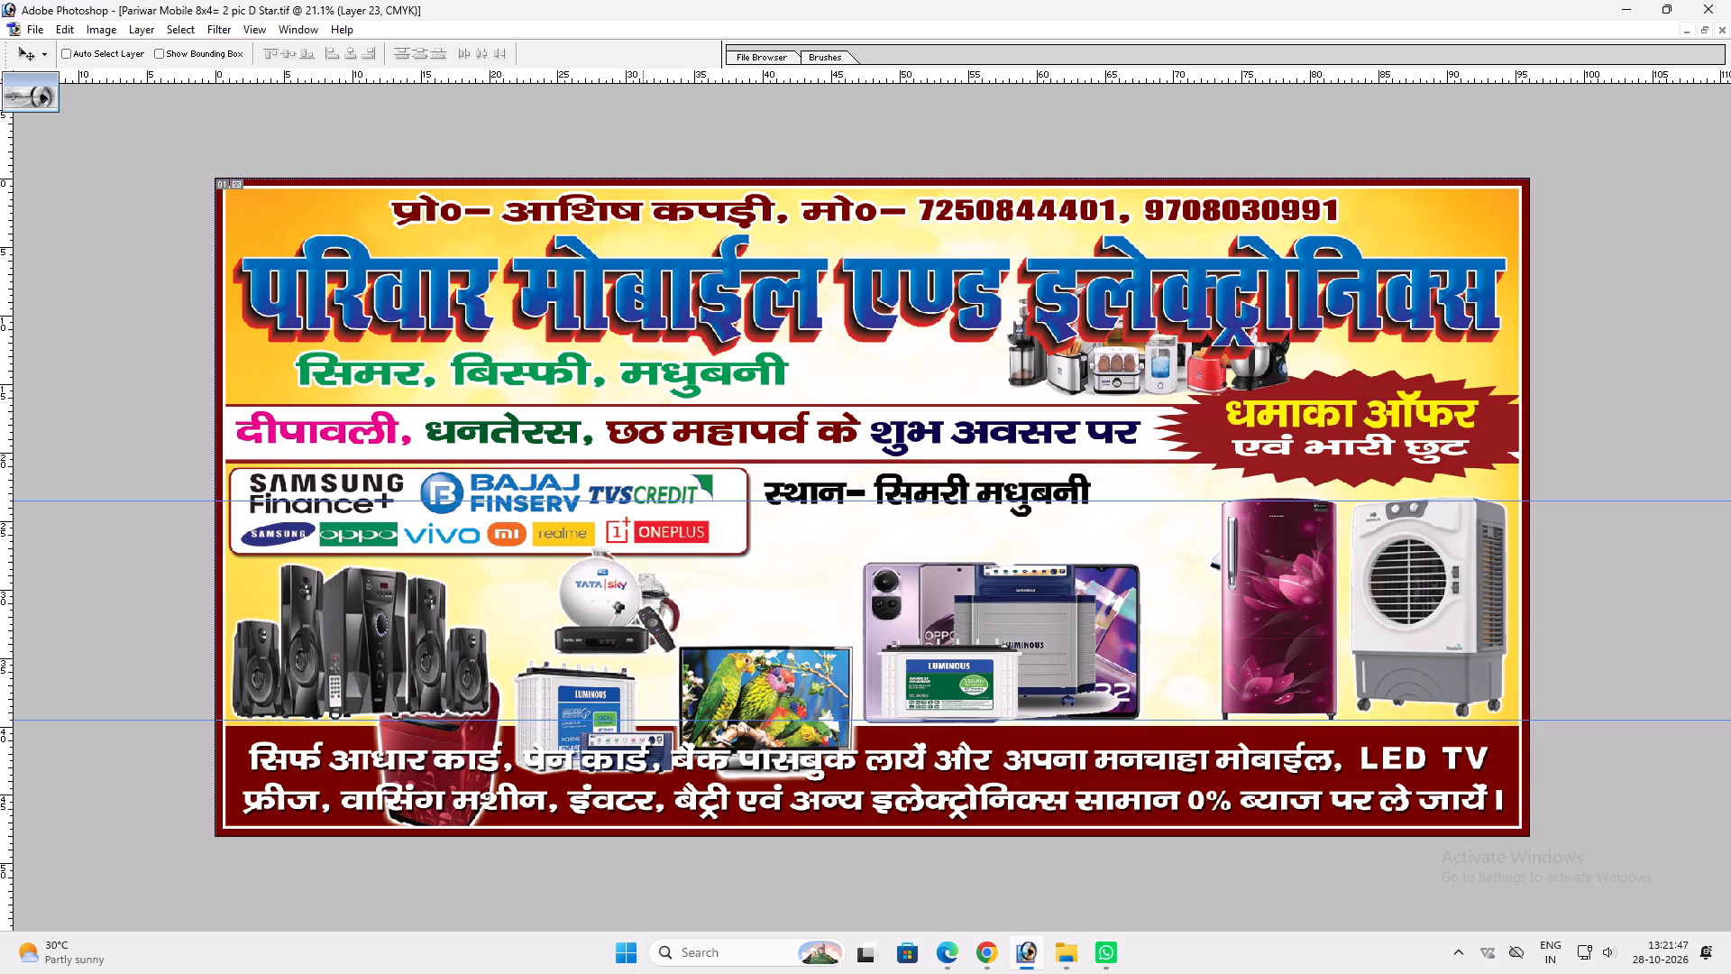
{"action": "left_click_drag", "start_coordinate": [643, 598], "coordinate": [584, 611]}
{"action": "key", "text": "ctrl+t"}
{"action": "left_click_drag", "start_coordinate": [620, 670], "coordinate": [588, 653], "text": "shift"}
{"action": "key", "text": "shift+Return"}
{"action": "key", "text": "v"}
{"action": "left_click_drag", "start_coordinate": [564, 639], "coordinate": [553, 639], "text": "shift"}
{"action": "key", "text": "ctrl+t"}
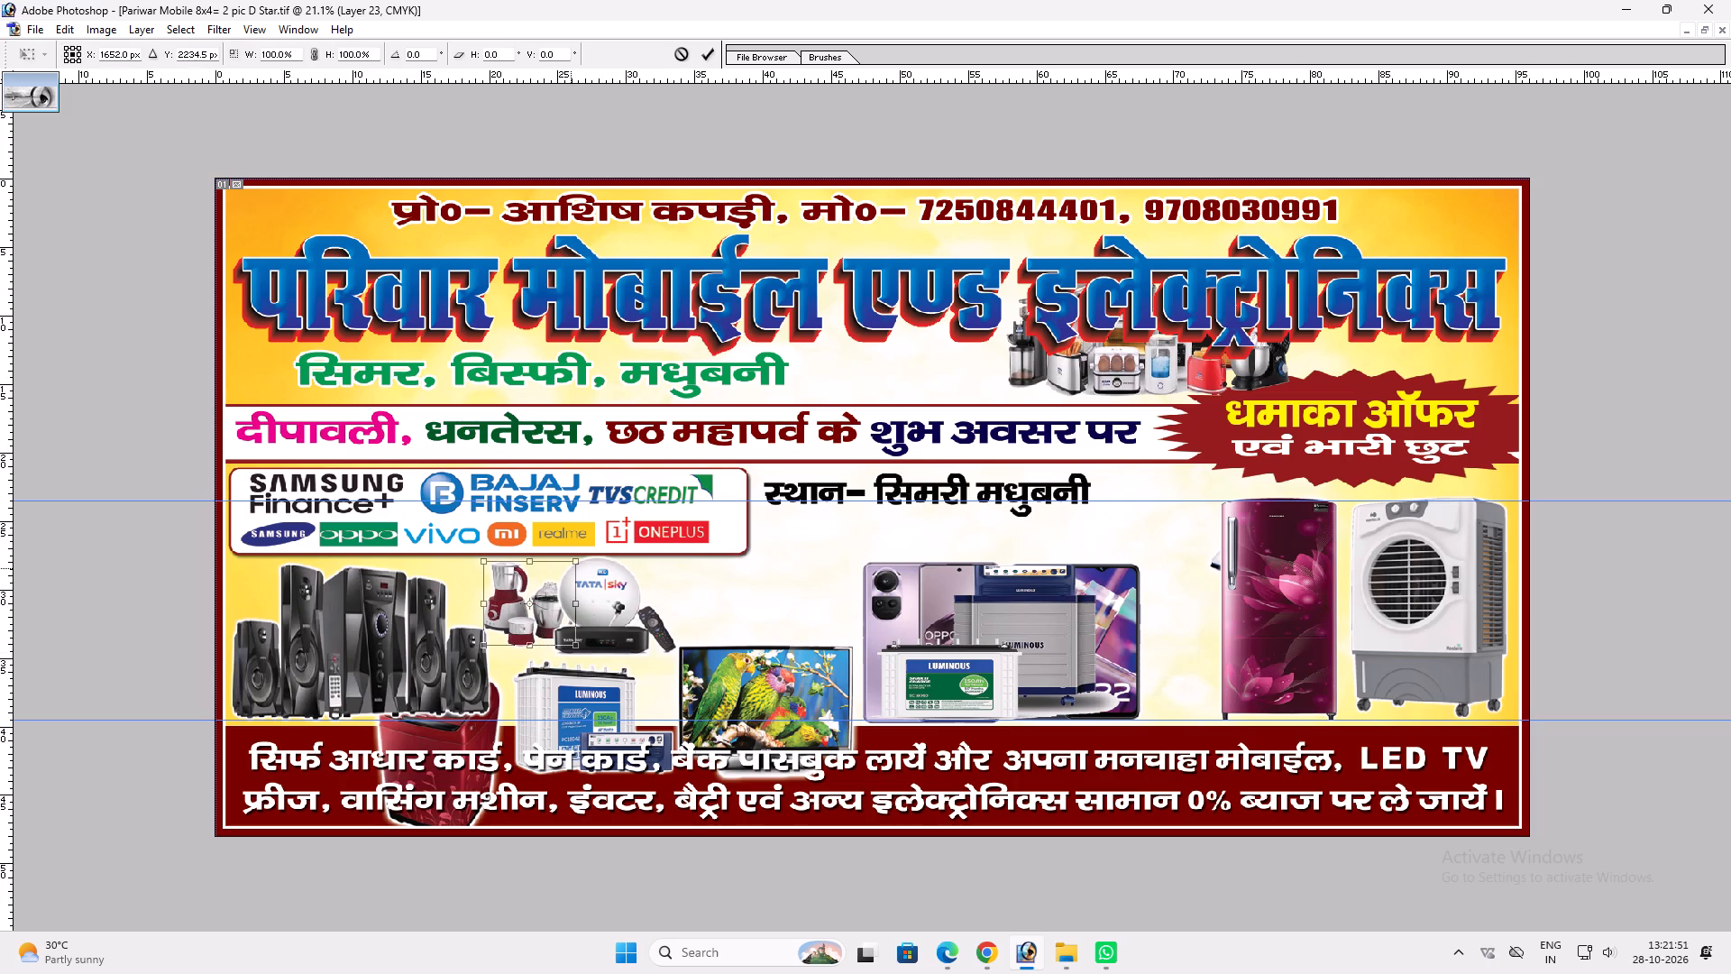
{"action": "left_click", "coordinate": [571, 567], "text": "shift"}
{"action": "key", "text": "shift+Return"}
{"action": "key", "text": "v"}
Move the red washing machine off the bottom offer band to beside the refrigerator.
{"action": "left_click", "coordinate": [496, 726], "text": "ctrl"}
{"action": "left_click", "coordinate": [466, 736], "text": "ctrl"}
{"action": "left_click_drag", "start_coordinate": [460, 737], "coordinate": [749, 598]}
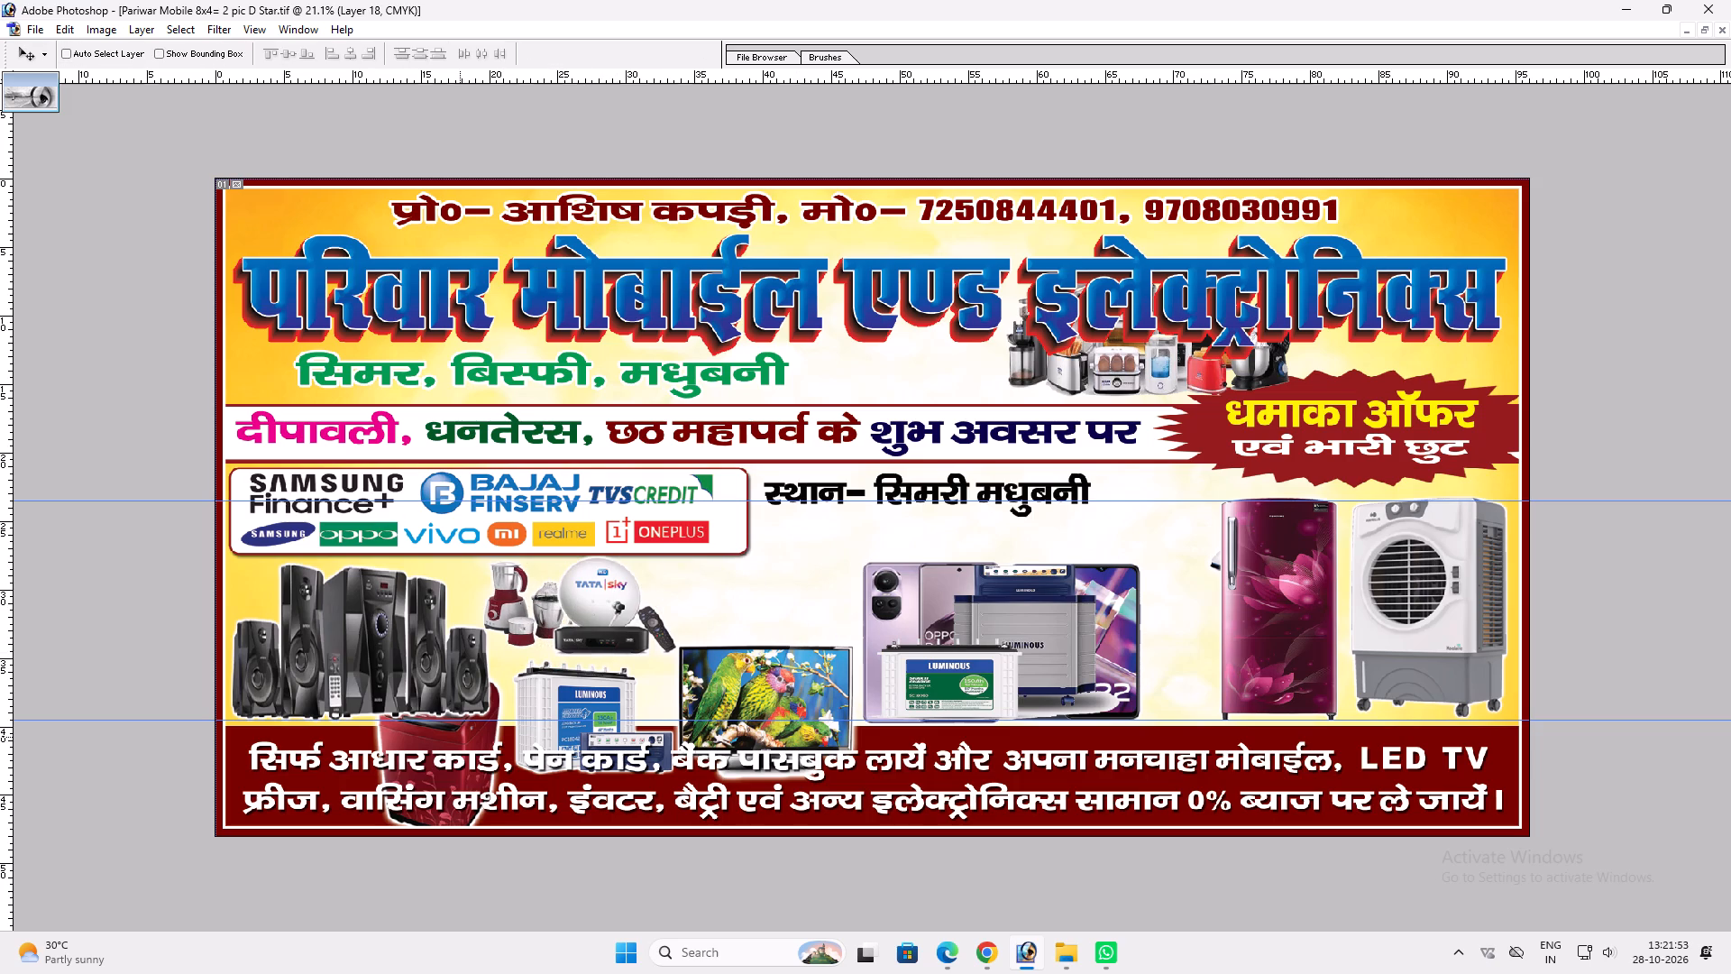
{"action": "left_click_drag", "start_coordinate": [749, 598], "coordinate": [1177, 622]}
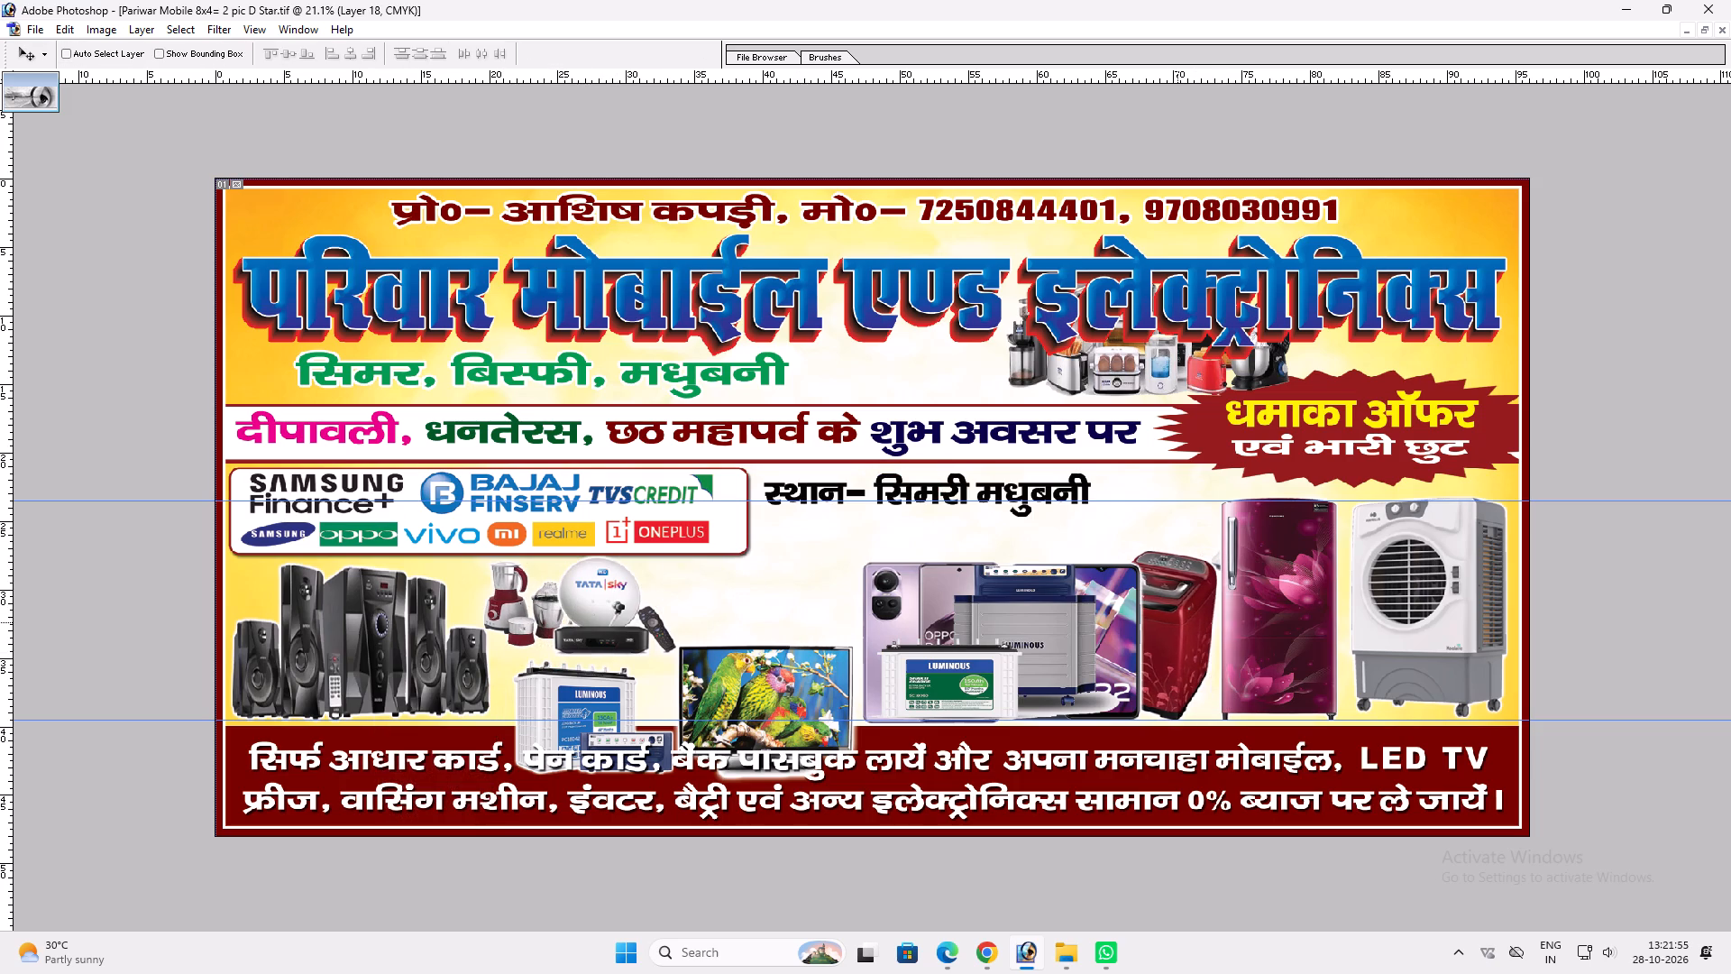
Move the phones up over the festival line to clear the middle of the appliance row.
{"action": "right_click", "coordinate": [1107, 607]}
{"action": "left_click_drag", "start_coordinate": [1136, 617], "coordinate": [1145, 620]}
{"action": "left_click_drag", "start_coordinate": [1145, 622], "coordinate": [1095, 372]}
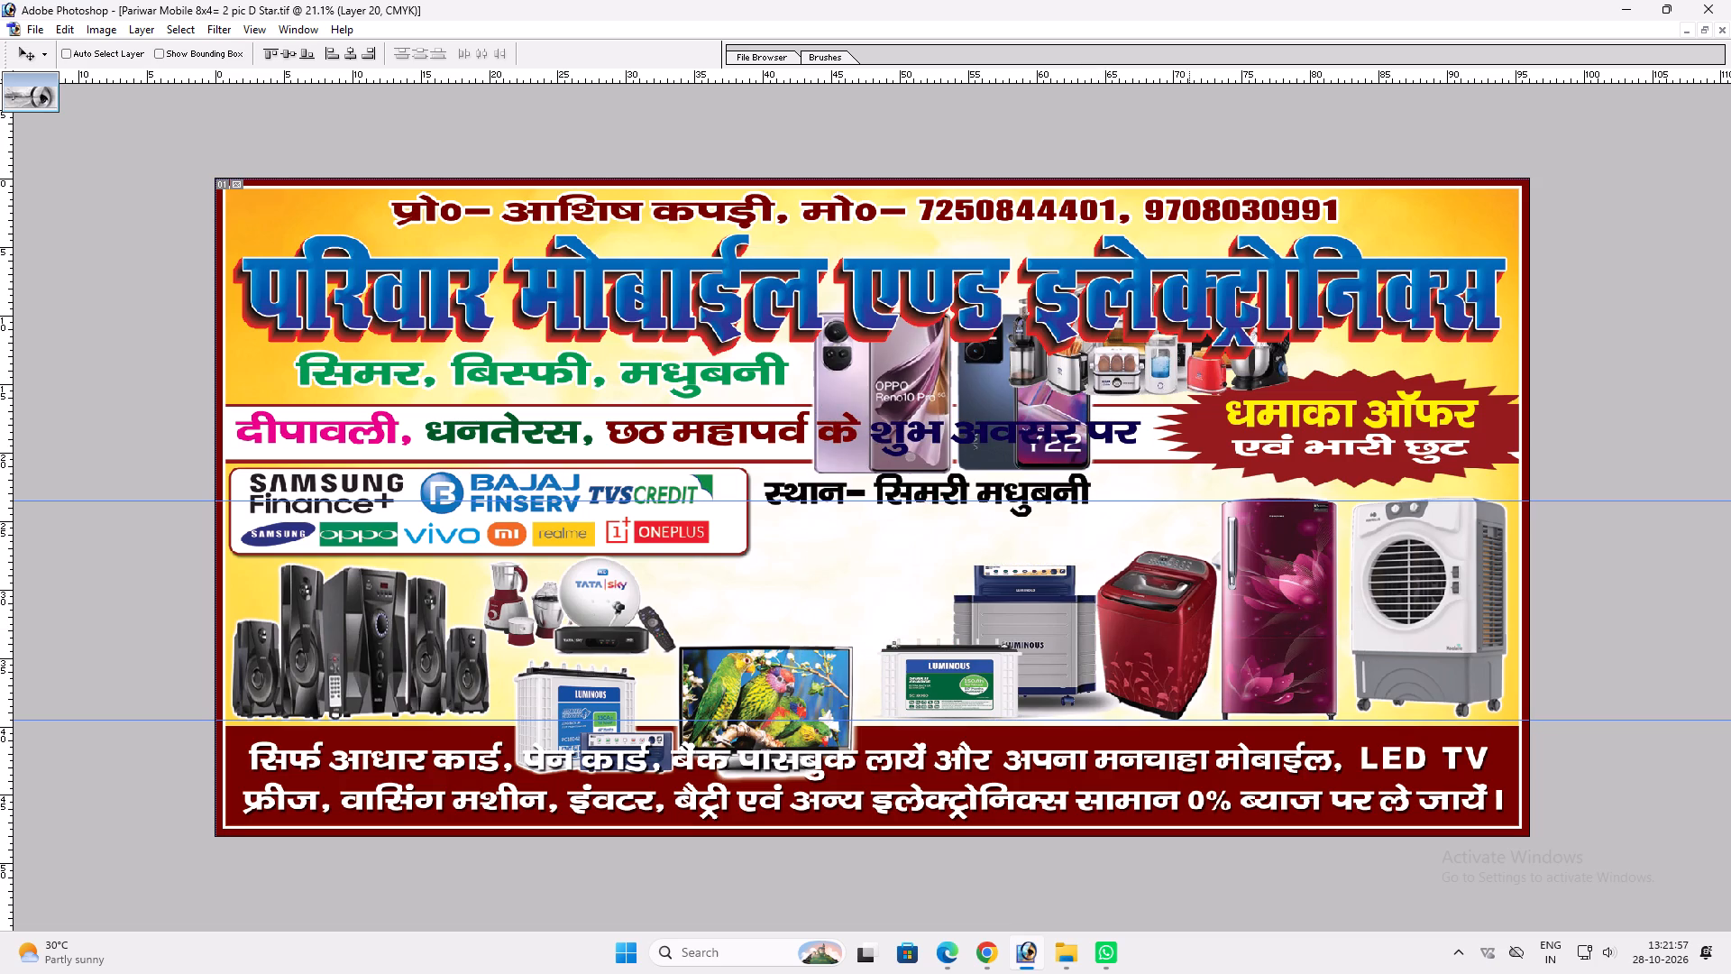
Shrink the red washing machine and raise it beside the upper part of the refrigerator.
{"action": "right_click", "coordinate": [1168, 589]}
{"action": "left_click_drag", "start_coordinate": [1187, 598], "coordinate": [1197, 601]}
{"action": "key", "text": "ctrl+t"}
{"action": "left_click_drag", "start_coordinate": [1218, 545], "coordinate": [1189, 562], "text": "shift"}
{"action": "key", "text": "shift+Return"}
{"action": "key", "text": "v"}
{"action": "left_click_drag", "start_coordinate": [1166, 632], "coordinate": [1177, 554]}
{"action": "key", "text": "ctrl+t"}
{"action": "left_click_drag", "start_coordinate": [1176, 649], "coordinate": [1185, 640], "text": "shift"}
{"action": "key", "text": "shift+Return"}
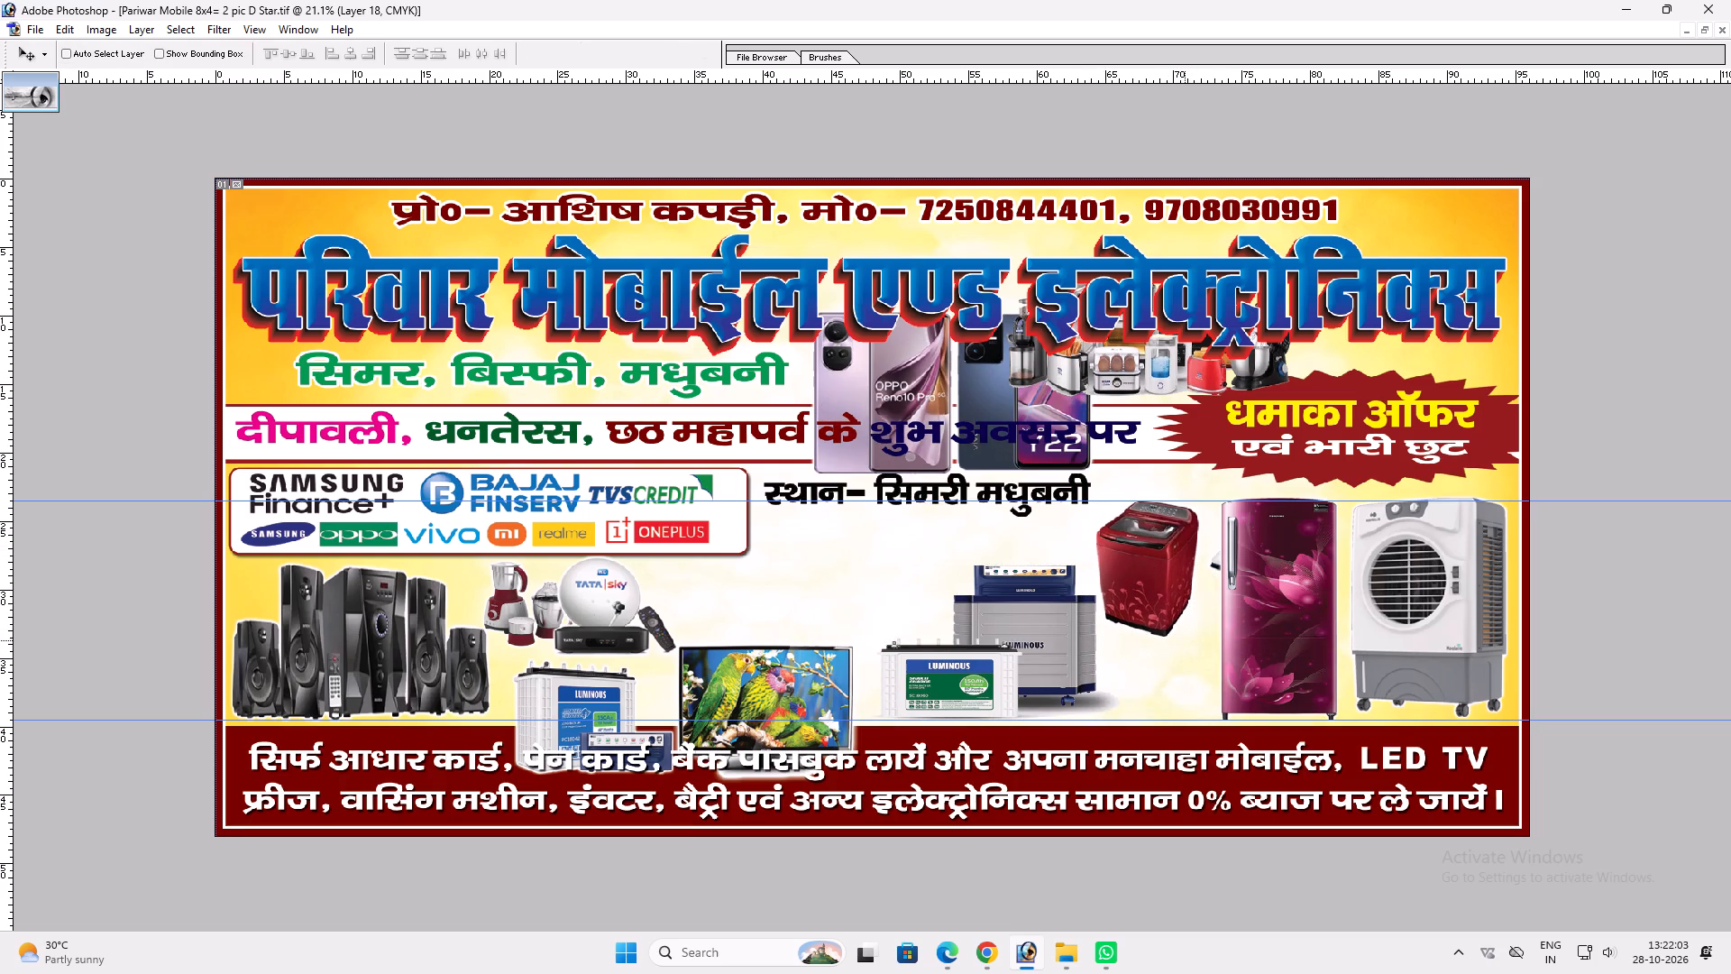
Shrink the Luminous inverter and battery set copied from Mobile World and place it below the washing machine.
{"action": "key", "text": "v"}
{"action": "right_click", "coordinate": [1056, 624]}
{"action": "left_click", "coordinate": [1080, 629]}
{"action": "key", "text": "ctrl+t"}
{"action": "left_click_drag", "start_coordinate": [869, 570], "coordinate": [893, 575], "text": "shift"}
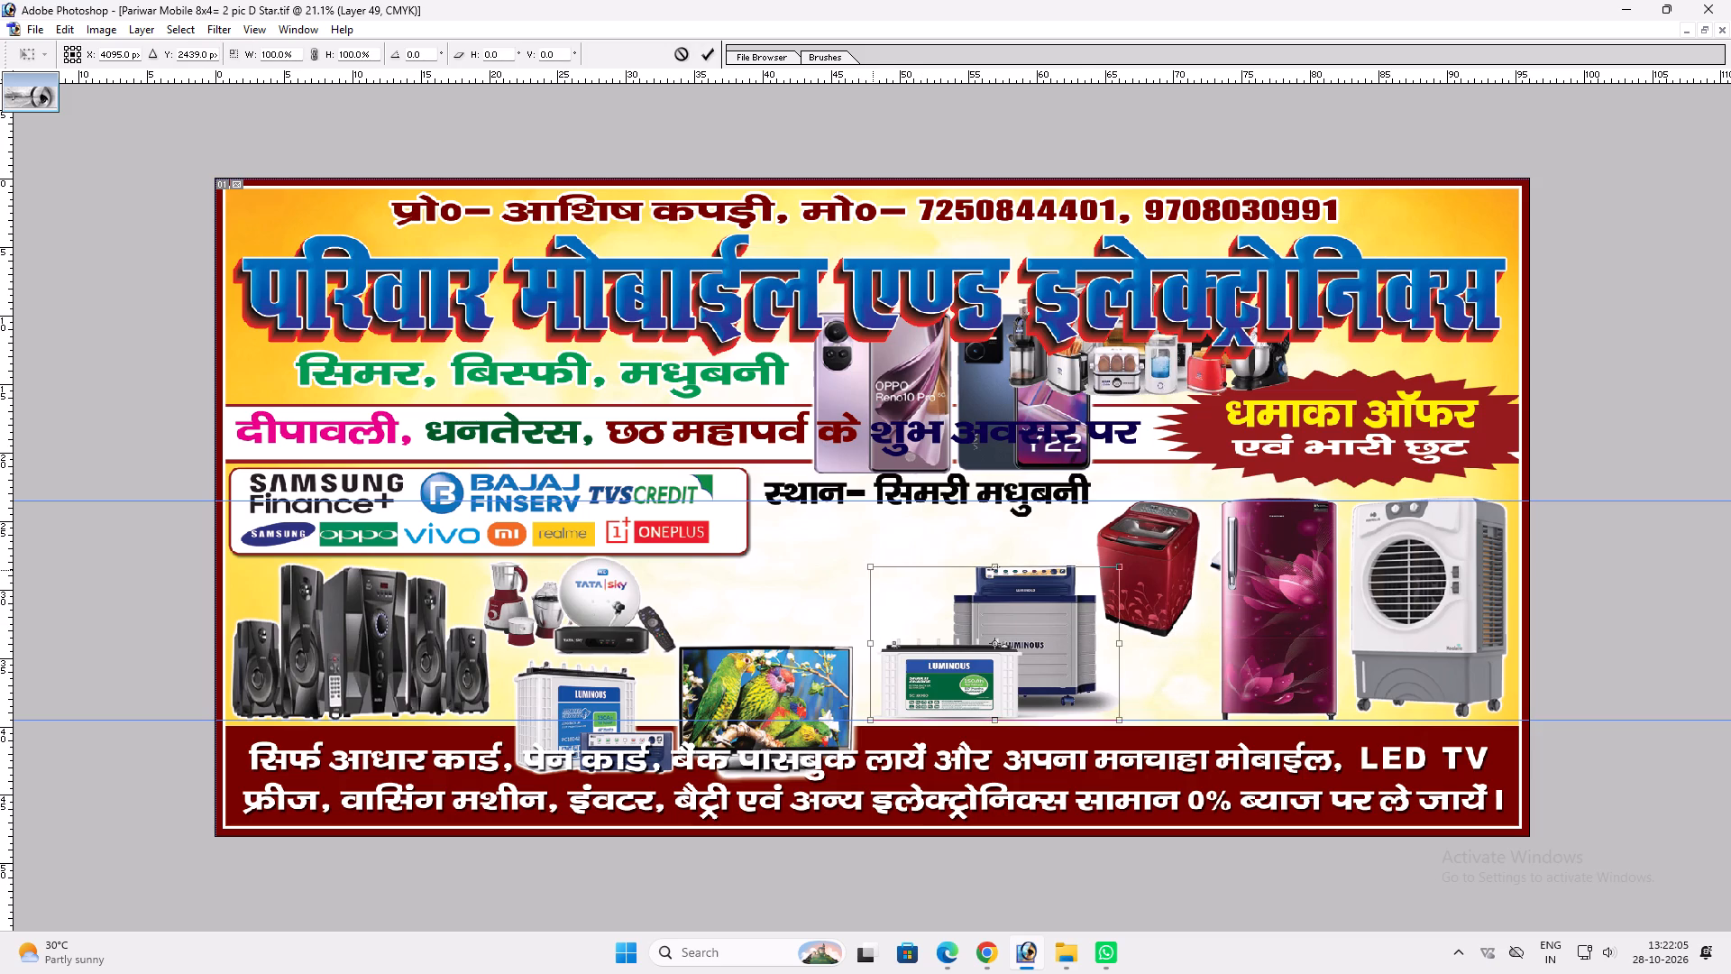
{"action": "left_click_drag", "start_coordinate": [893, 575], "coordinate": [921, 587], "text": "shift"}
{"action": "key", "text": "shift+Return"}
{"action": "key", "text": "v"}
{"action": "left_click_drag", "start_coordinate": [957, 632], "coordinate": [1049, 639], "text": "shift"}
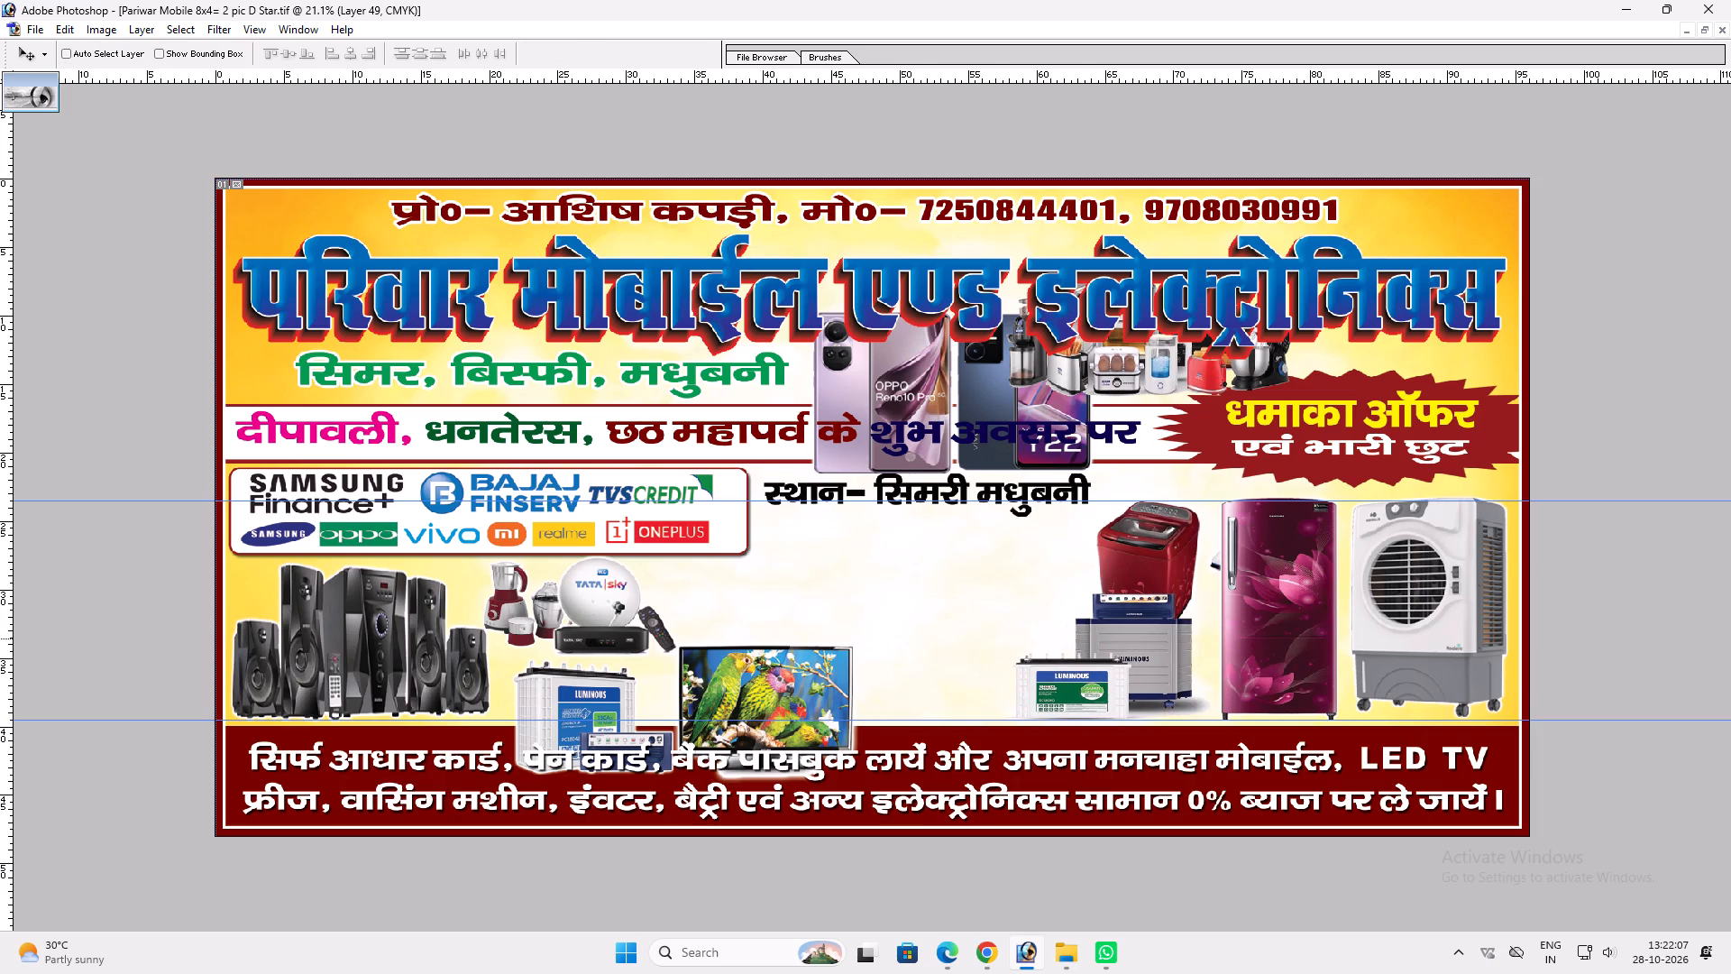
{"action": "left_click_drag", "start_coordinate": [1049, 639], "coordinate": [1062, 641], "text": "shift"}
{"action": "key", "text": "ctrl+t"}
{"action": "left_click_drag", "start_coordinate": [1225, 593], "coordinate": [1197, 605], "text": "shift"}
{"action": "key", "text": "shift+Return"}
{"action": "key", "text": "v"}
{"action": "left_click", "coordinate": [1165, 668], "text": "shift"}
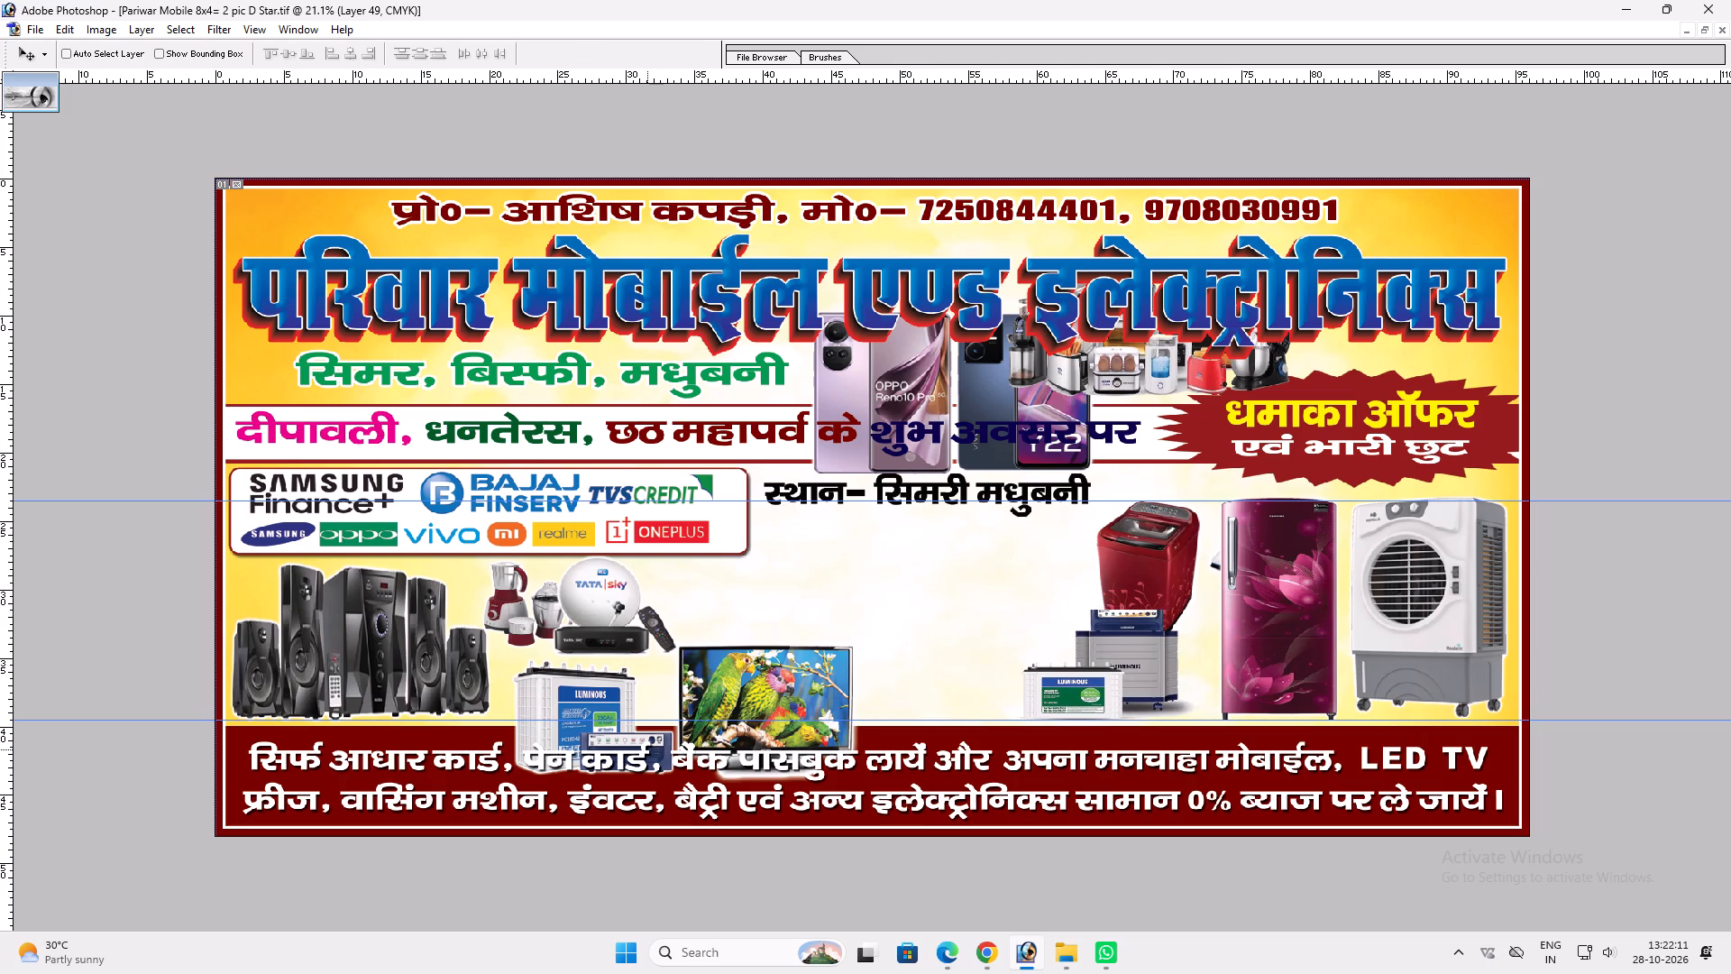
Move the old Luminous battery image off the bottom offer band and delete its layer.
{"action": "left_click", "coordinate": [646, 749], "text": "ctrl"}
{"action": "left_click_drag", "start_coordinate": [646, 749], "coordinate": [736, 610]}
{"action": "key", "text": "alt+l"}
{"action": "key", "text": "alt+l"}
{"action": "key", "text": "alt+l"}
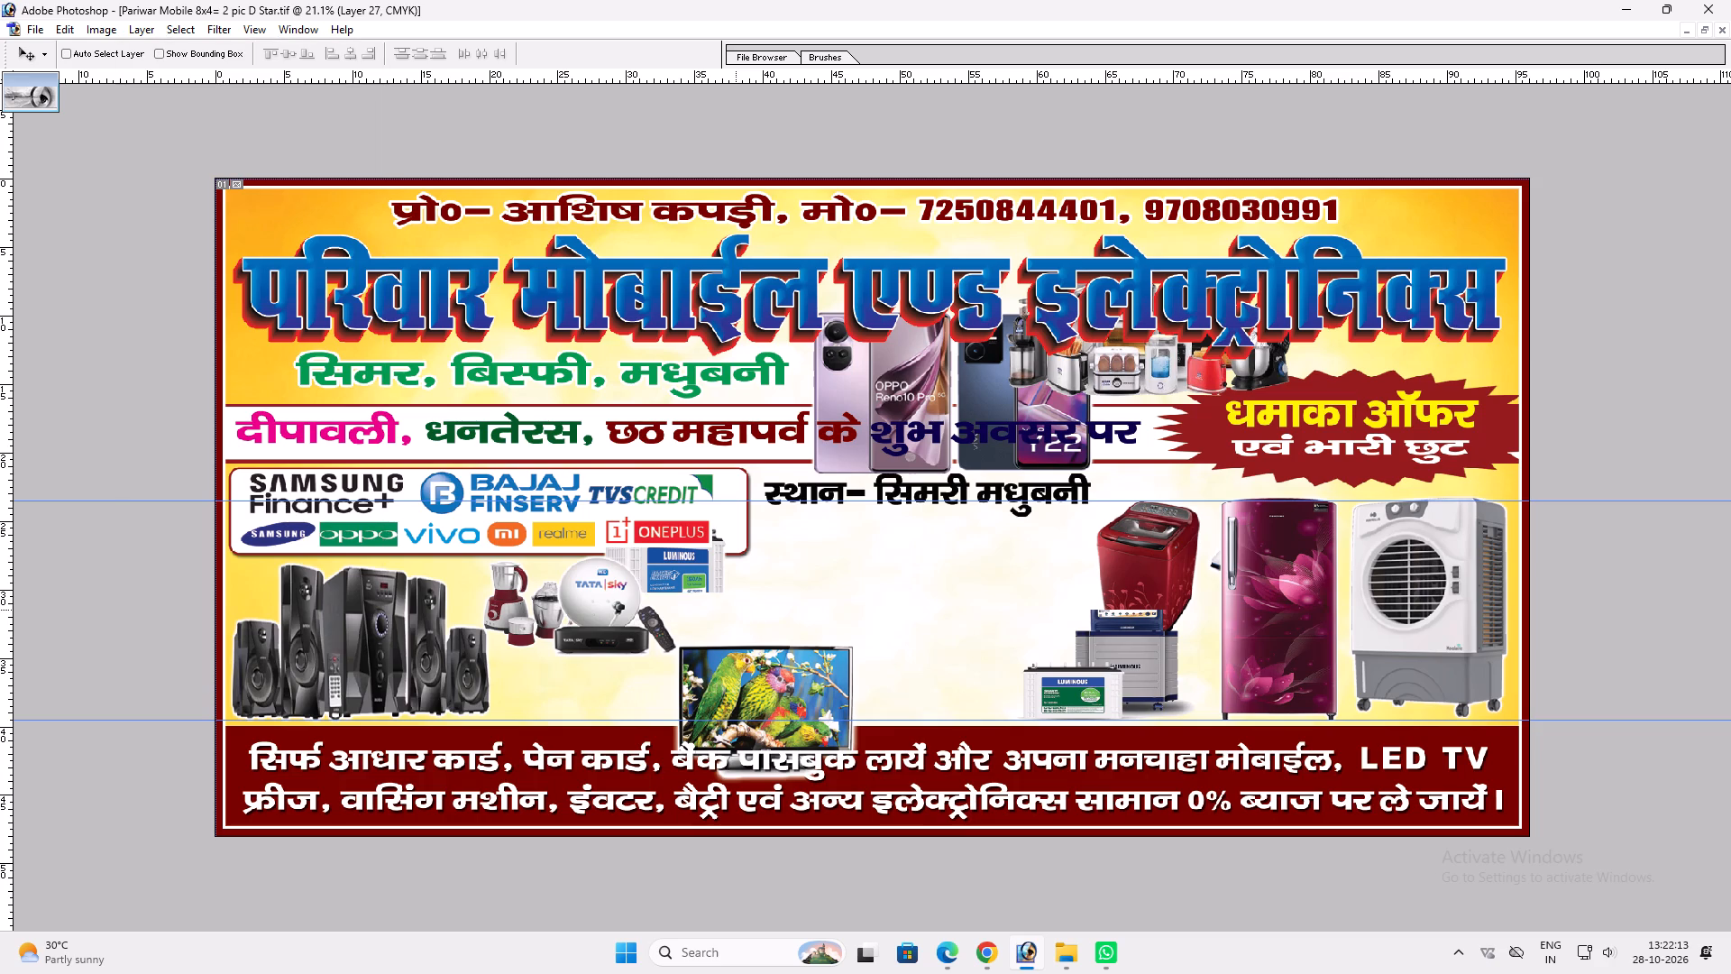
Reduce the red washing machine slightly and raise it clear of the inverter and battery set.
{"action": "key", "text": "v"}
{"action": "left_click", "coordinate": [1152, 561], "text": "ctrl"}
{"action": "key", "text": "ctrl+t"}
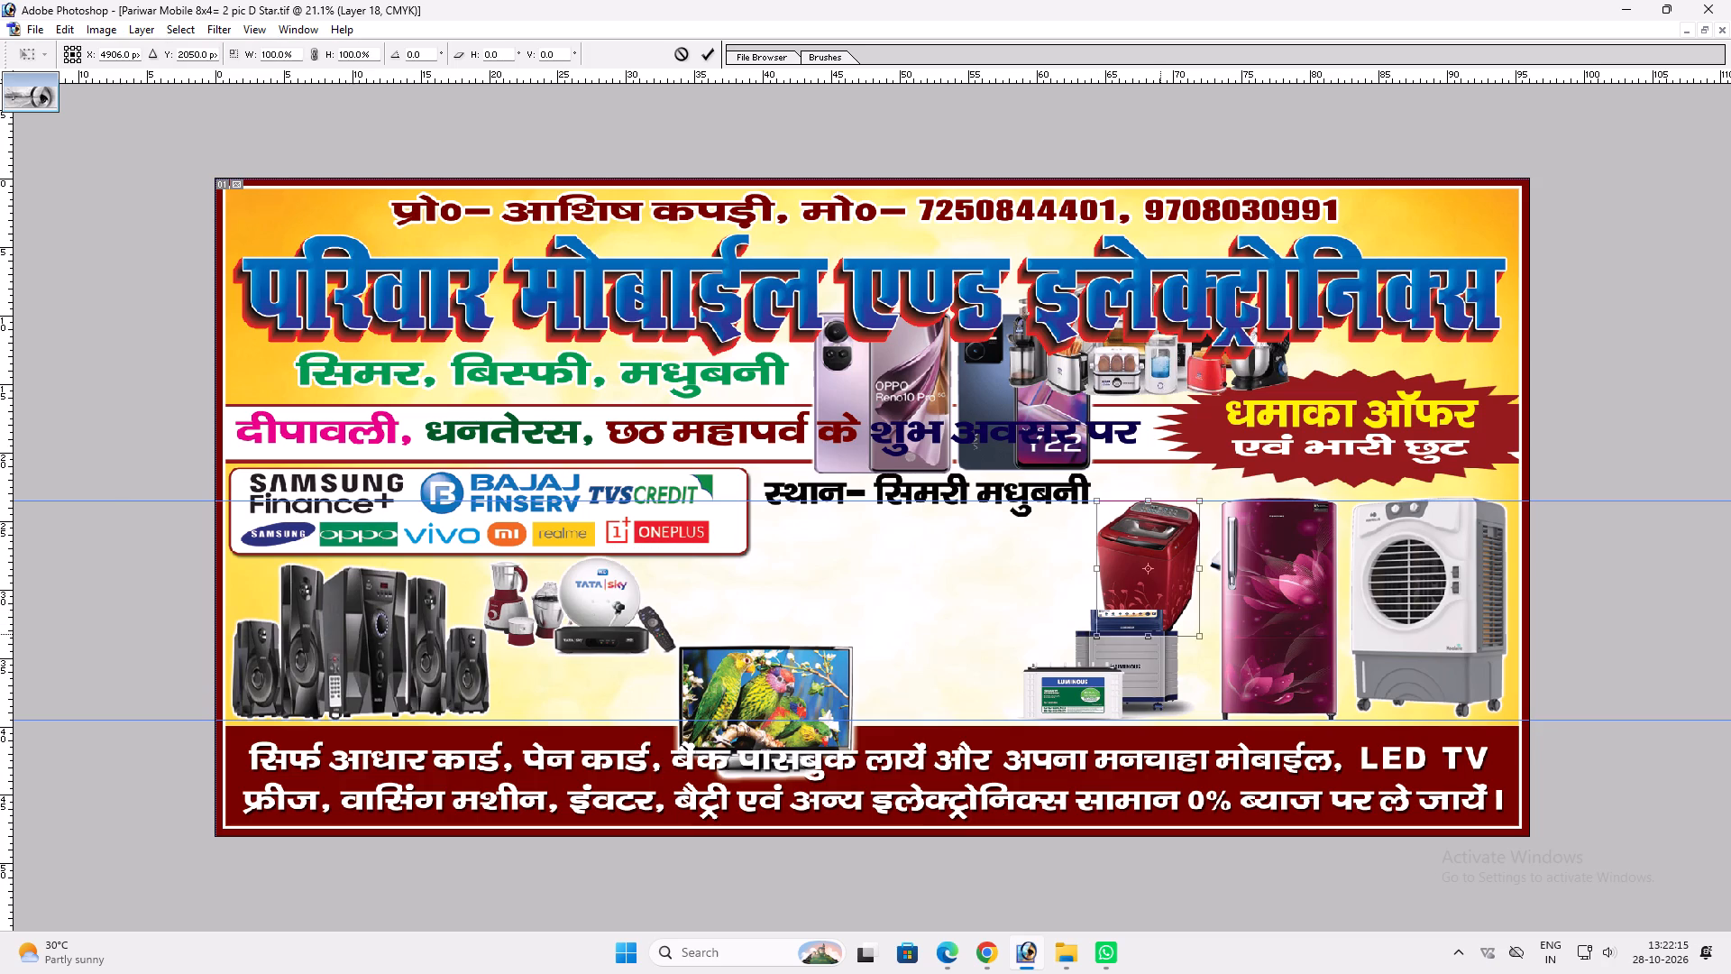
{"action": "left_click_drag", "start_coordinate": [1160, 634], "coordinate": [1164, 612], "text": "shift"}
{"action": "left_click_drag", "start_coordinate": [1181, 511], "coordinate": [1181, 494], "text": "shift"}
{"action": "key", "text": "shift+Return"}
{"action": "key", "text": "v"}
{"action": "left_click_drag", "start_coordinate": [1153, 516], "coordinate": [1160, 501]}
{"action": "key", "text": "ctrl+t"}
{"action": "left_click", "coordinate": [1207, 469], "text": "shift"}
{"action": "key", "text": "shift+Return"}
{"action": "key", "text": "v"}
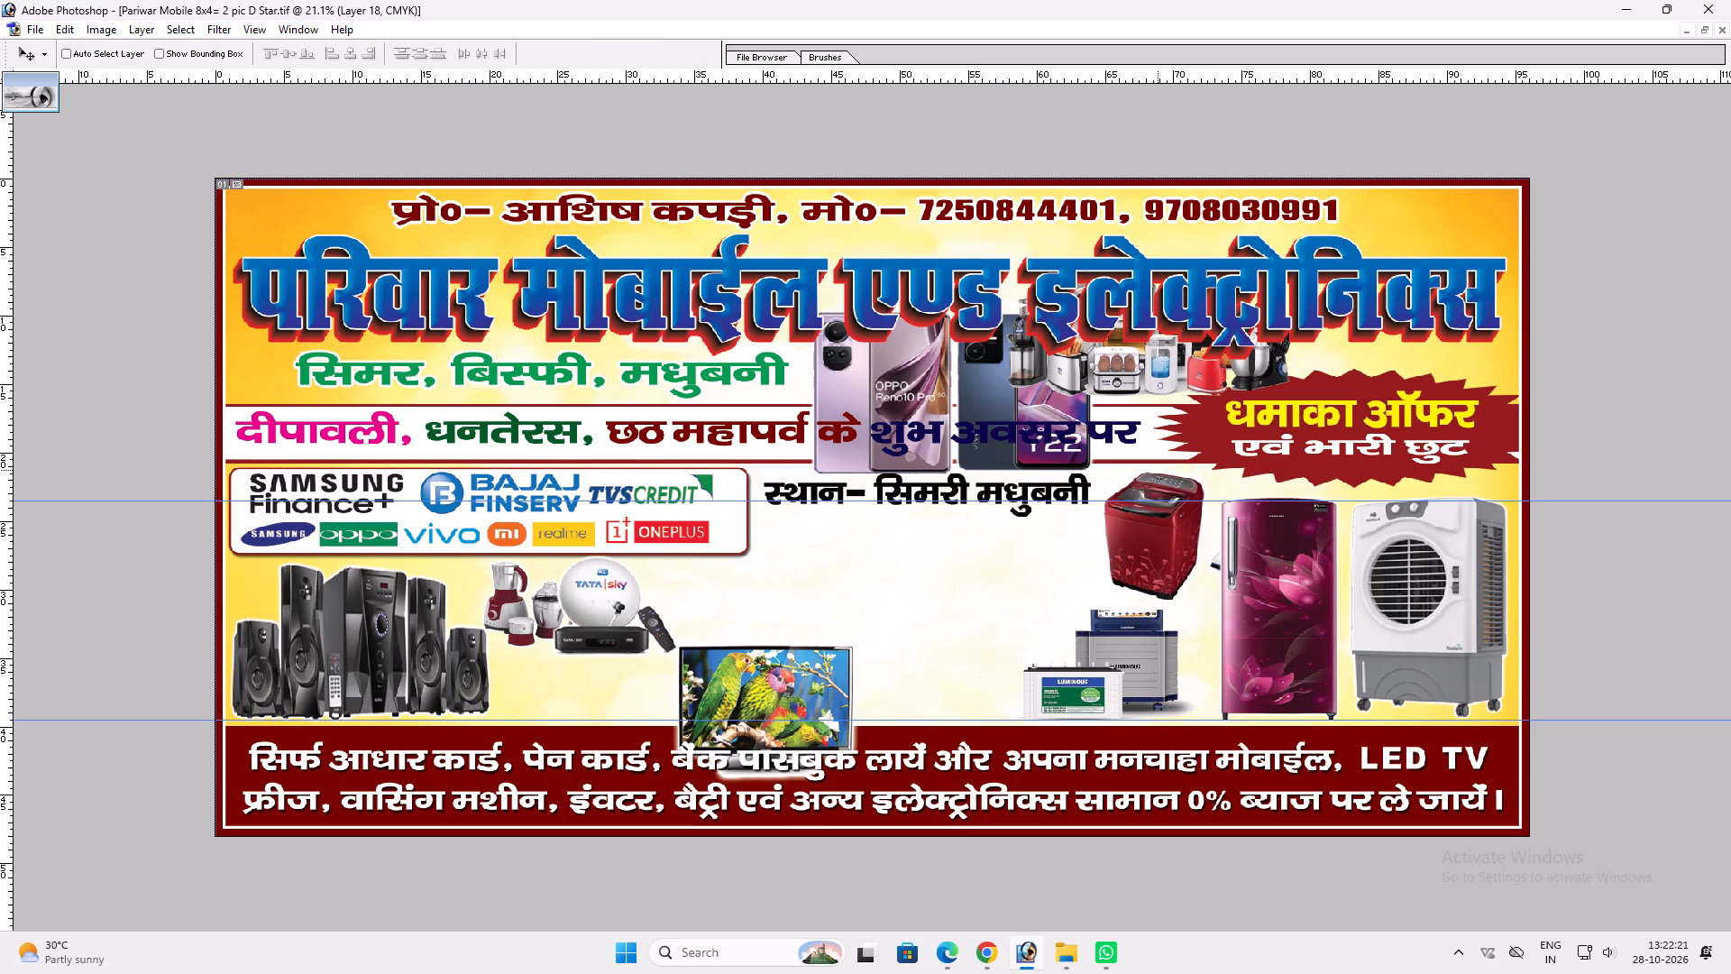
Shift the Luminous inverter and battery set closer to the refrigerator, directly below the washing machine.
{"action": "left_click", "coordinate": [1146, 613], "text": "ctrl"}
{"action": "left_click_drag", "start_coordinate": [1127, 633], "coordinate": [1150, 631]}
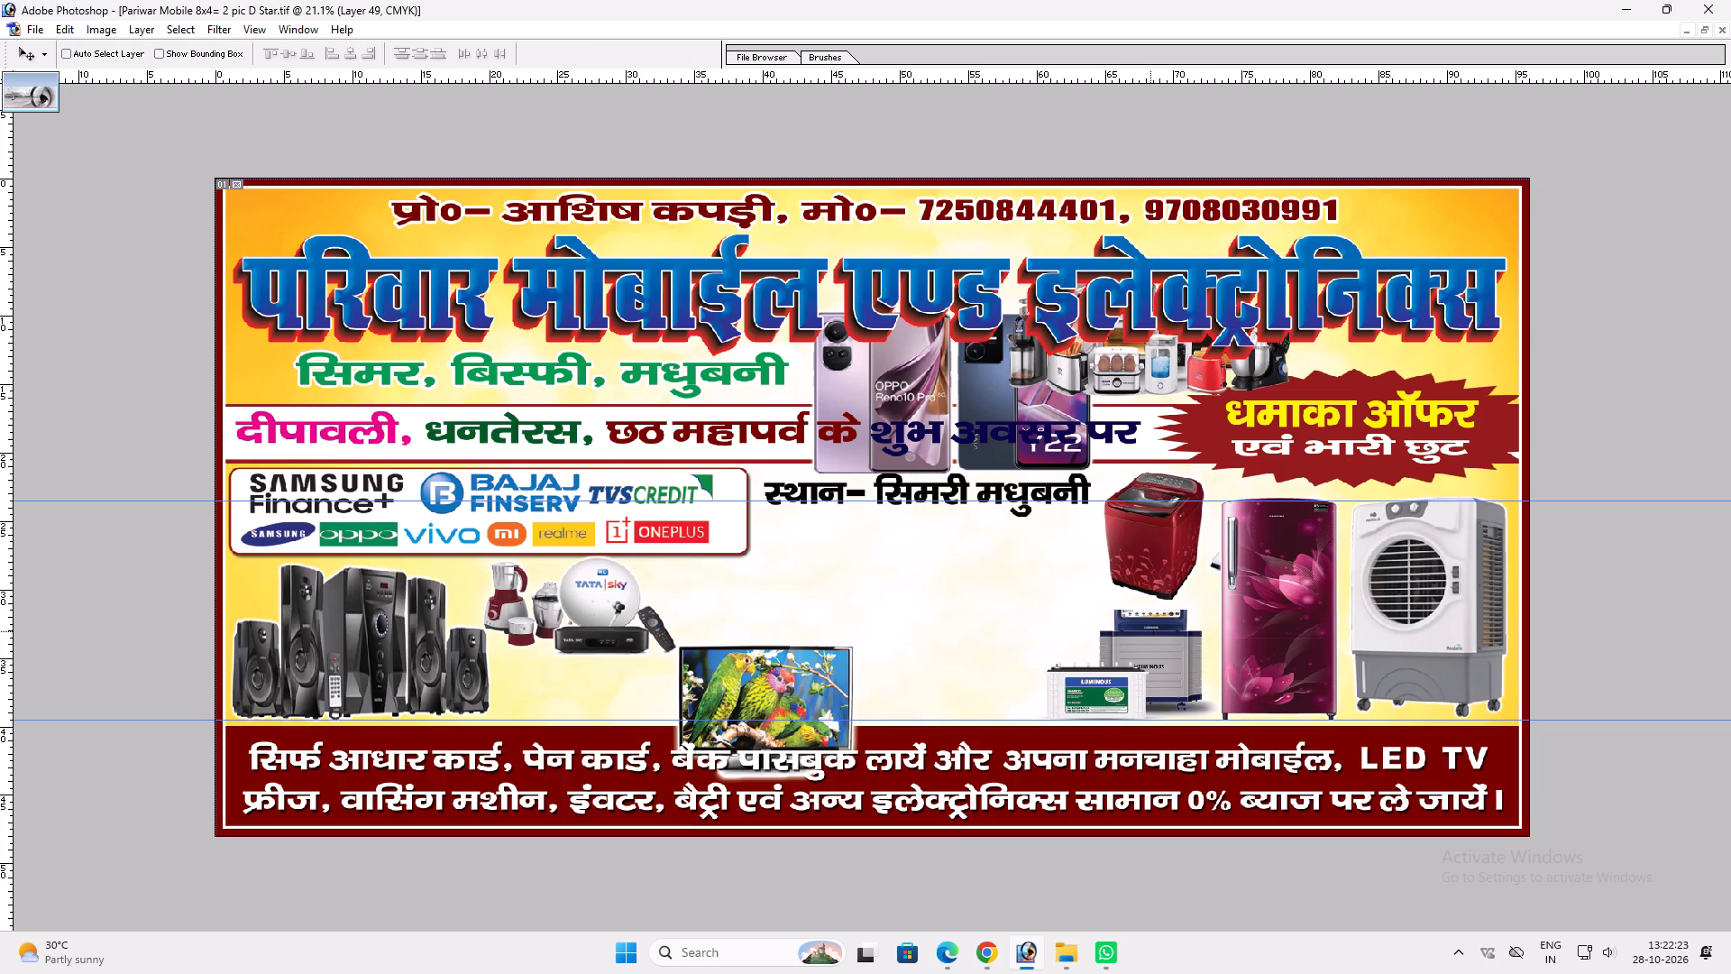
{"action": "key", "text": "ctrl+t"}
{"action": "left_click", "coordinate": [1172, 604], "text": "shift"}
{"action": "key", "text": "shift+Return"}
{"action": "key", "text": "v"}
Move the Oppo and Vivo phones back down into the middle of the appliance row, left of the battery set.
{"action": "left_click", "coordinate": [933, 382], "text": "ctrl"}
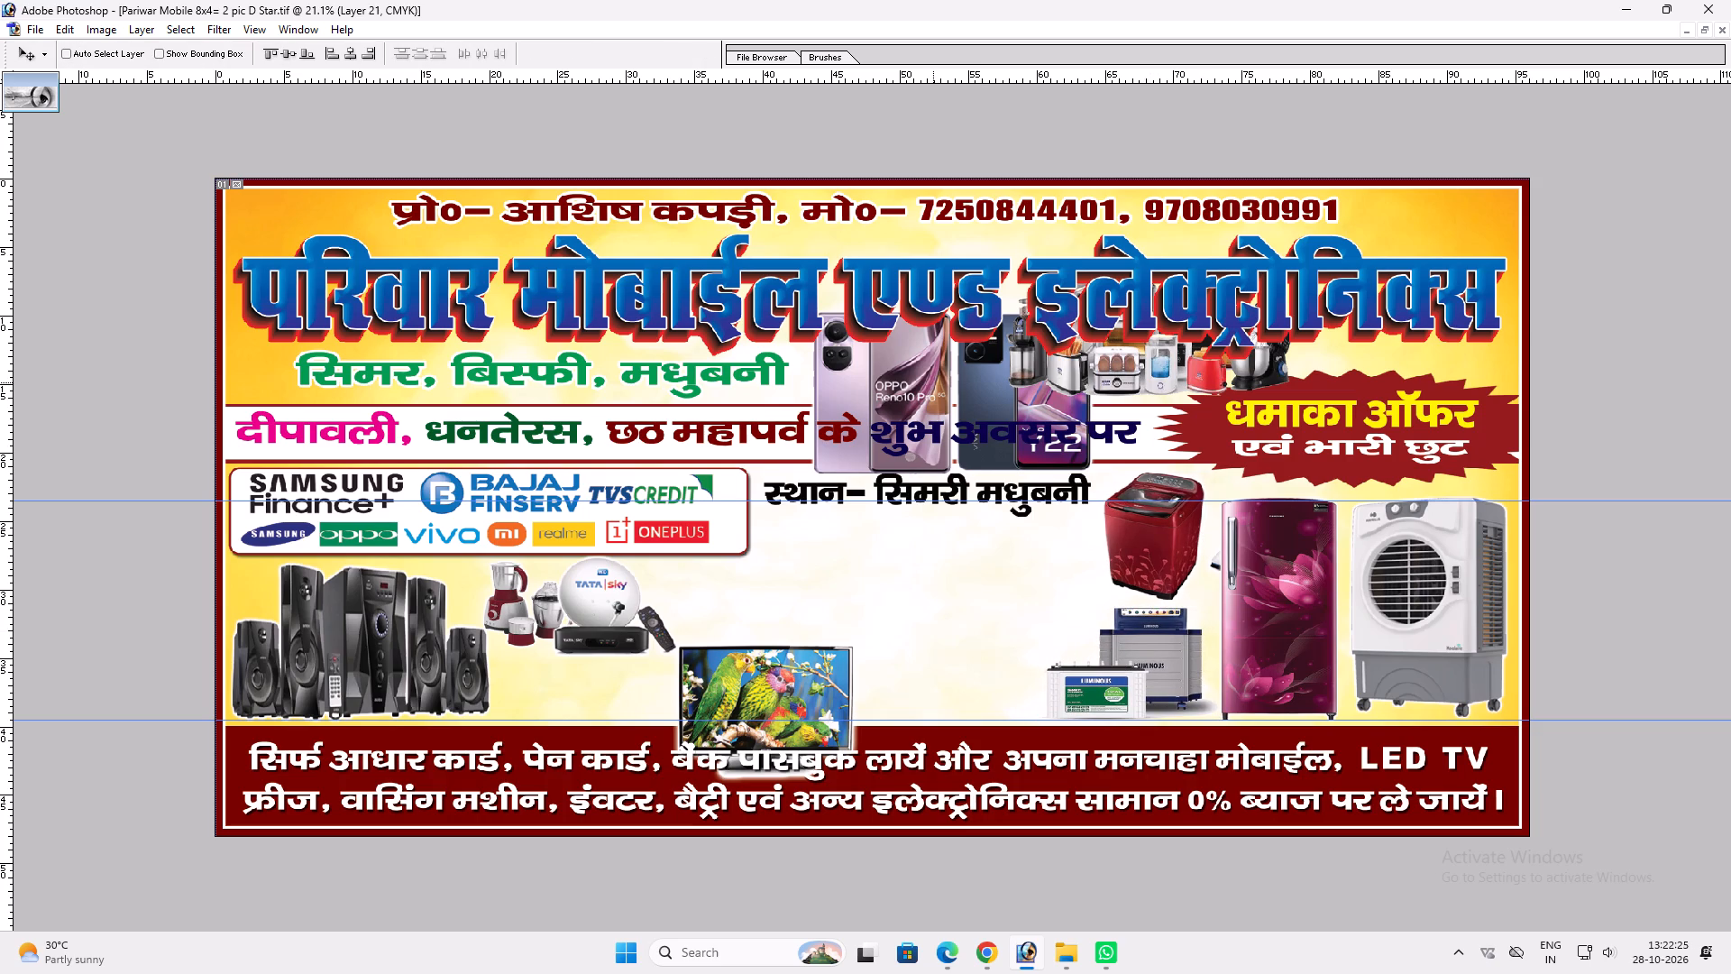
{"action": "left_click_drag", "start_coordinate": [932, 381], "coordinate": [884, 621]}
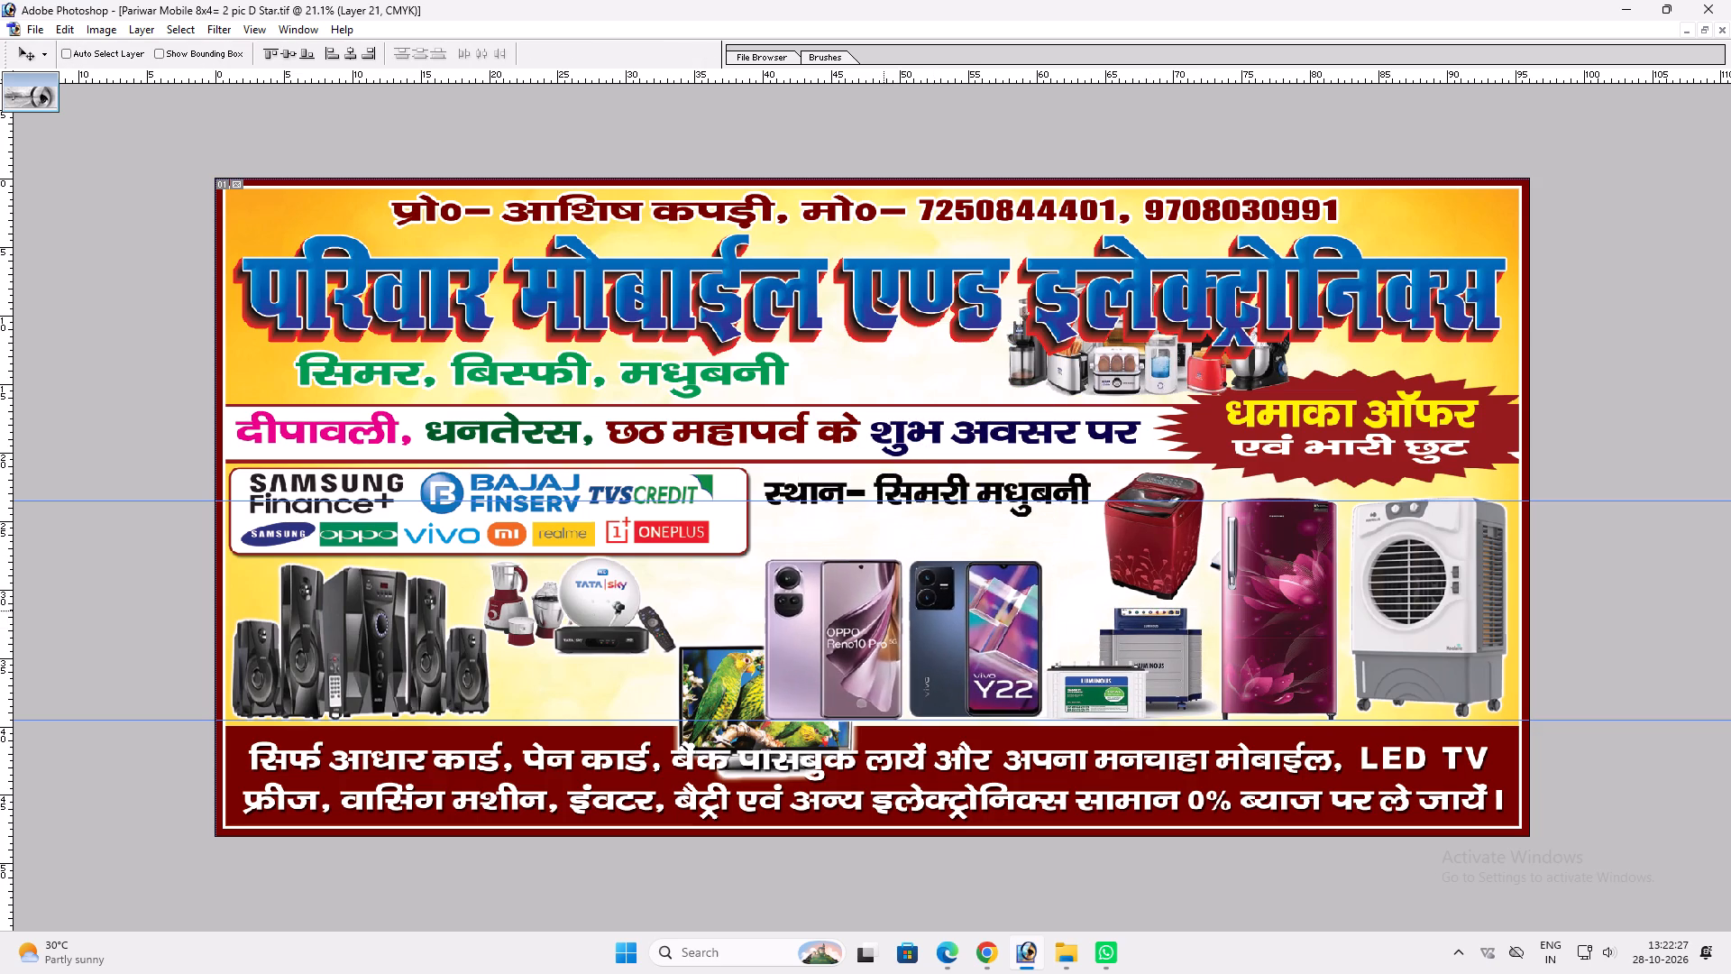
{"action": "key", "text": "ctrl+t"}
{"action": "left_click", "coordinate": [906, 556], "text": "shift"}
{"action": "key", "text": "Return"}
{"action": "key", "text": "v"}
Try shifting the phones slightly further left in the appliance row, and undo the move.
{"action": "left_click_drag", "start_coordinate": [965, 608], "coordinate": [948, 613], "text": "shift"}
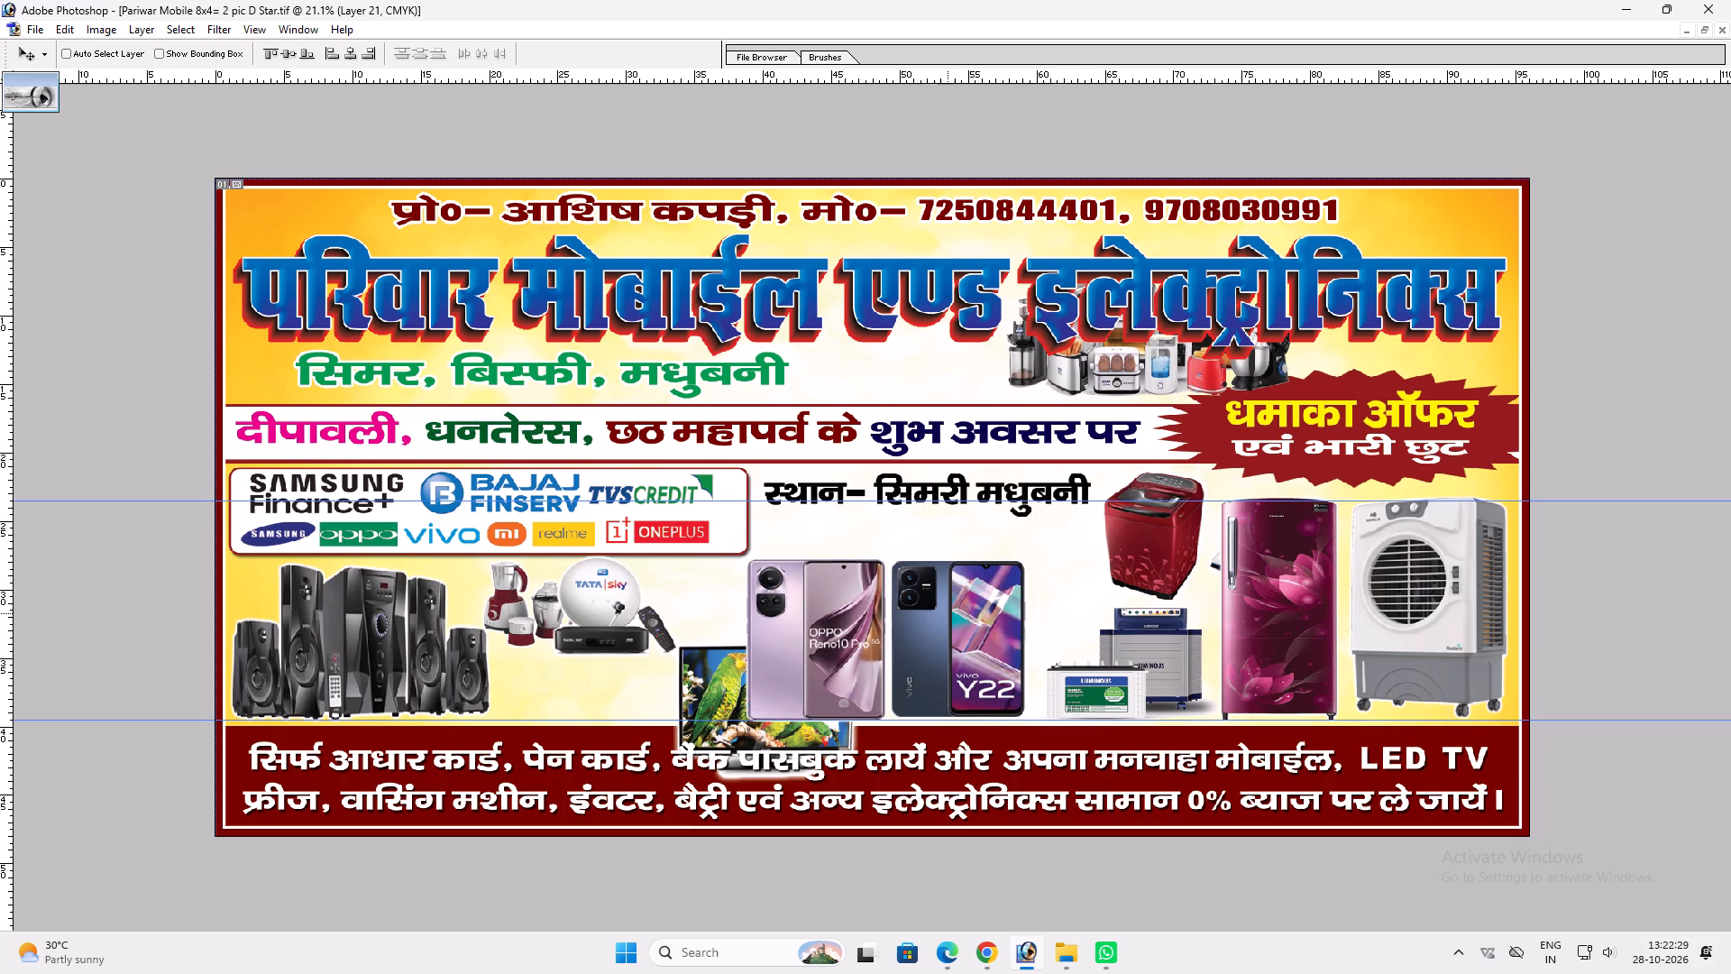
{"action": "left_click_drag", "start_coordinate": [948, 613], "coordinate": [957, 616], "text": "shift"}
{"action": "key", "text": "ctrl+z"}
Narrow the home-theatre speakers from their right side to leave a gap before the mixer grinder.
{"action": "left_click", "coordinate": [415, 629], "text": "ctrl"}
{"action": "key", "text": "ctrl+t"}
{"action": "left_click_drag", "start_coordinate": [487, 613], "coordinate": [459, 612], "text": "shift"}
{"action": "key", "text": "shift+Return"}
{"action": "key", "text": "v"}
Move the LED TV beside the home-theatre speakers and adjust its height to fit the appliance row.
{"action": "left_click", "coordinate": [742, 685], "text": "ctrl"}
{"action": "left_click_drag", "start_coordinate": [742, 685], "coordinate": [624, 618]}
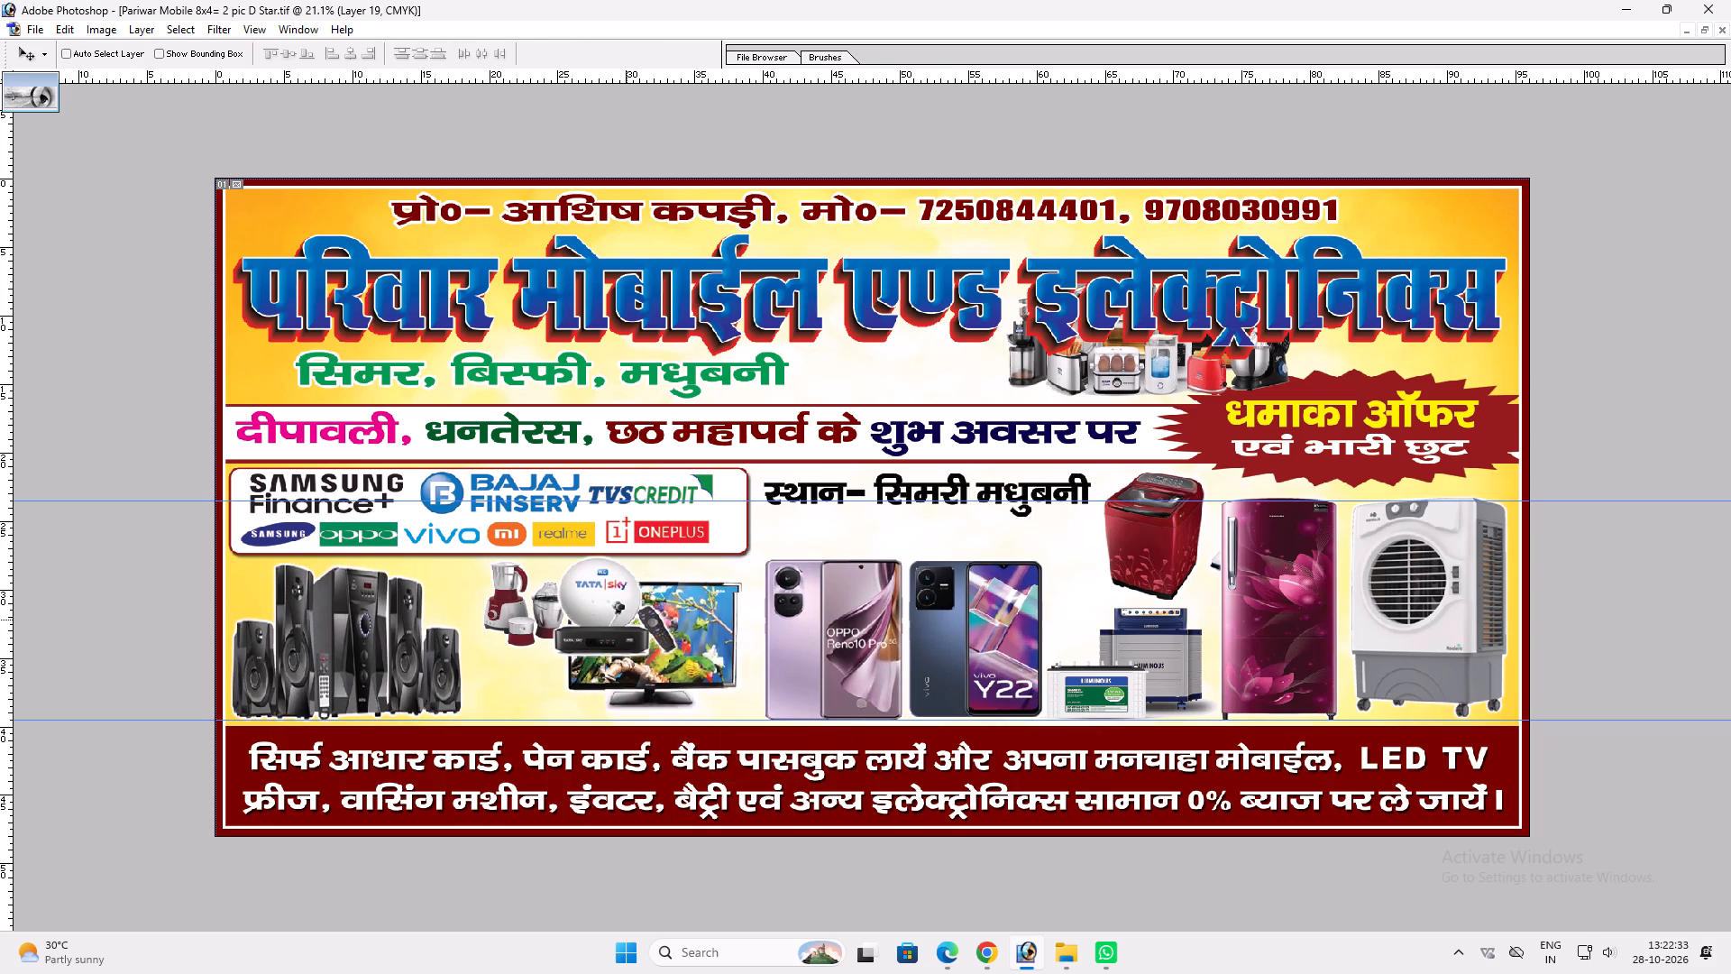
{"action": "left_click_drag", "start_coordinate": [624, 618], "coordinate": [540, 637]}
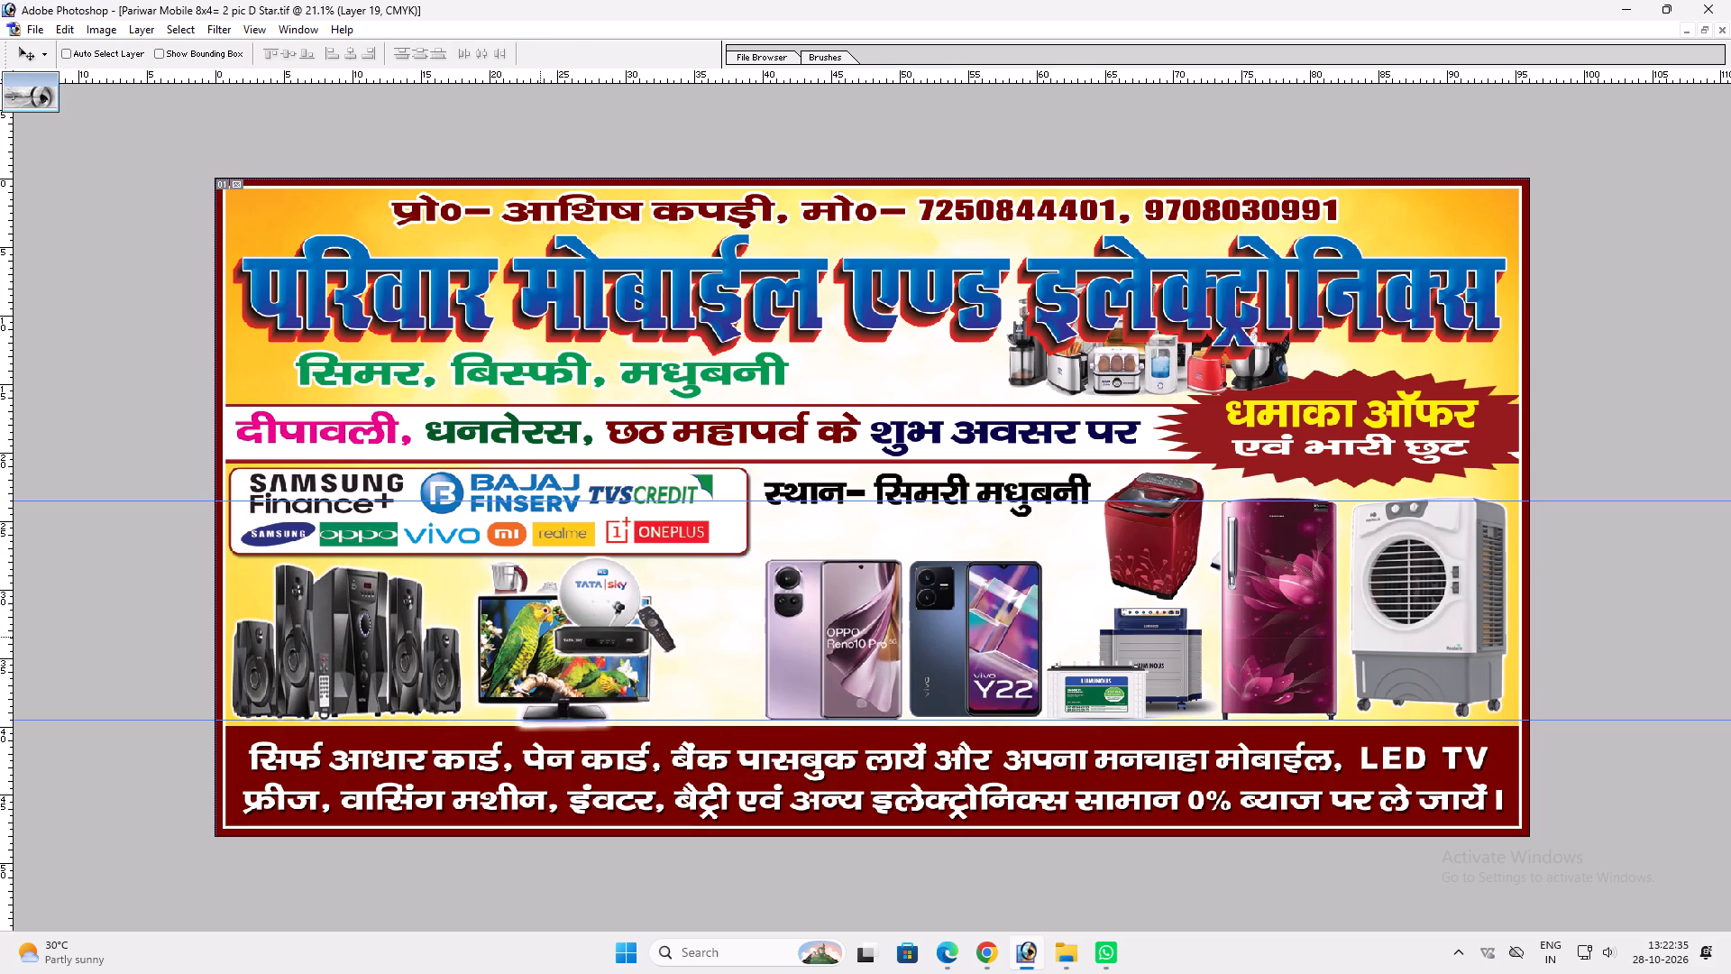
{"action": "key", "text": "ctrl+t"}
{"action": "left_click_drag", "start_coordinate": [586, 732], "coordinate": [606, 724], "text": "shift"}
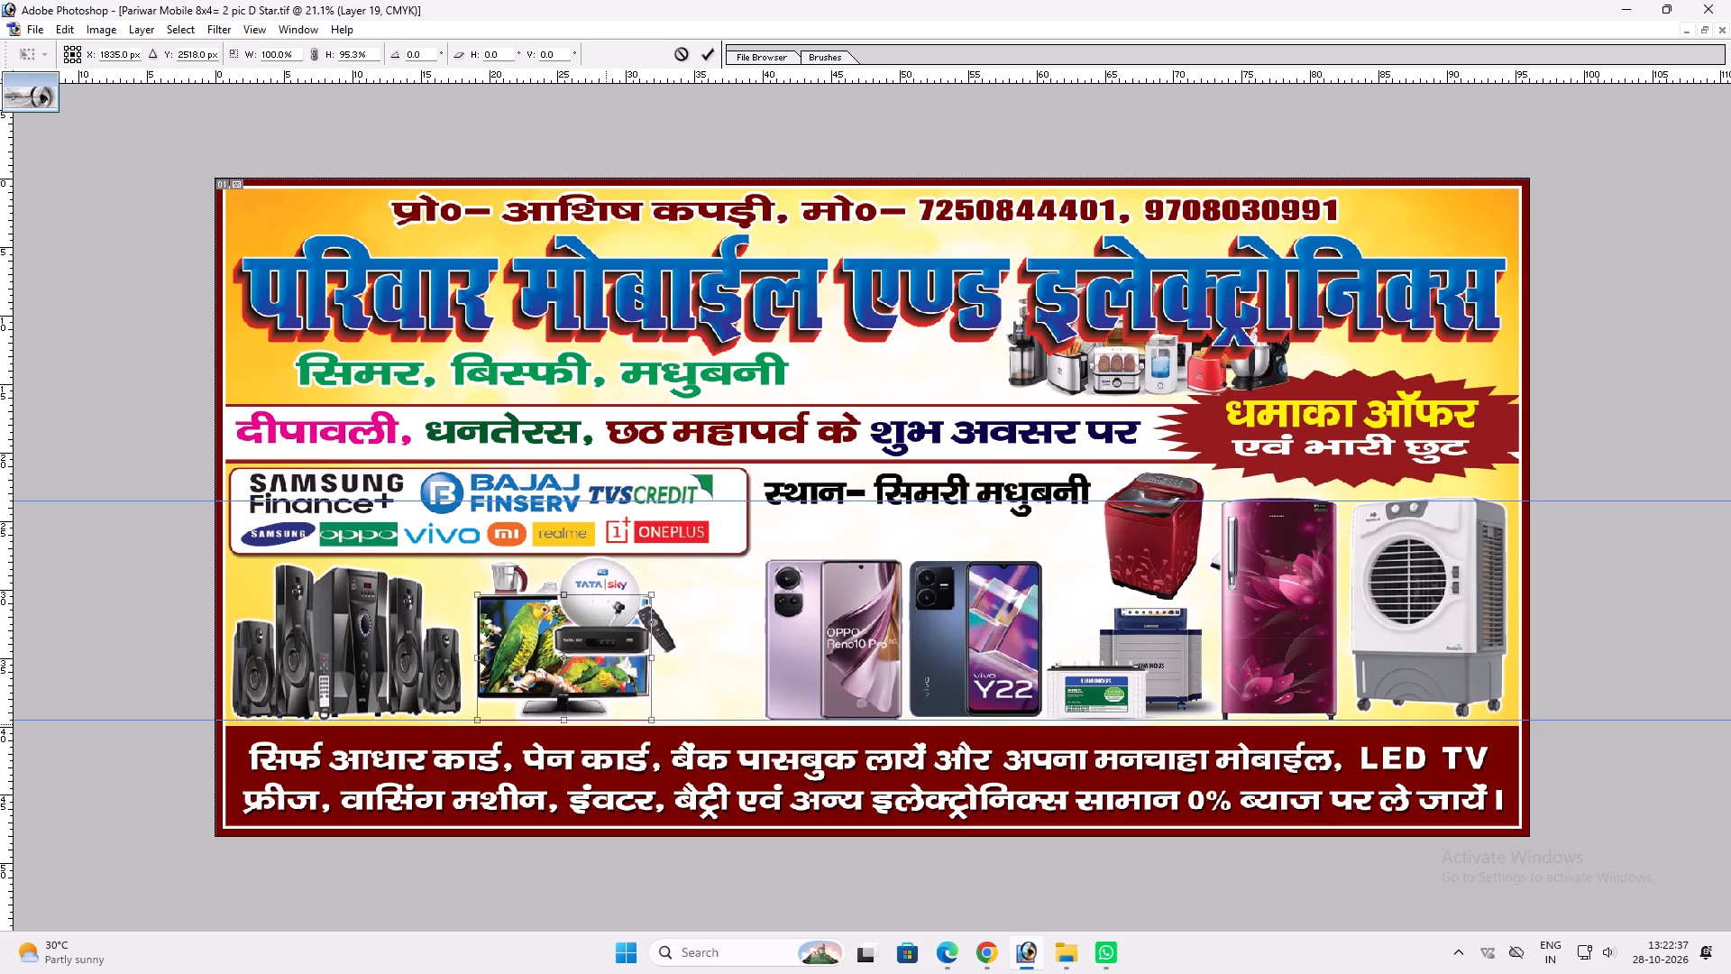
{"action": "key", "text": "Return"}
{"action": "key", "text": "v"}
{"action": "key", "text": "ctrl+t"}
{"action": "left_click_drag", "start_coordinate": [541, 594], "coordinate": [545, 573], "text": "shift"}
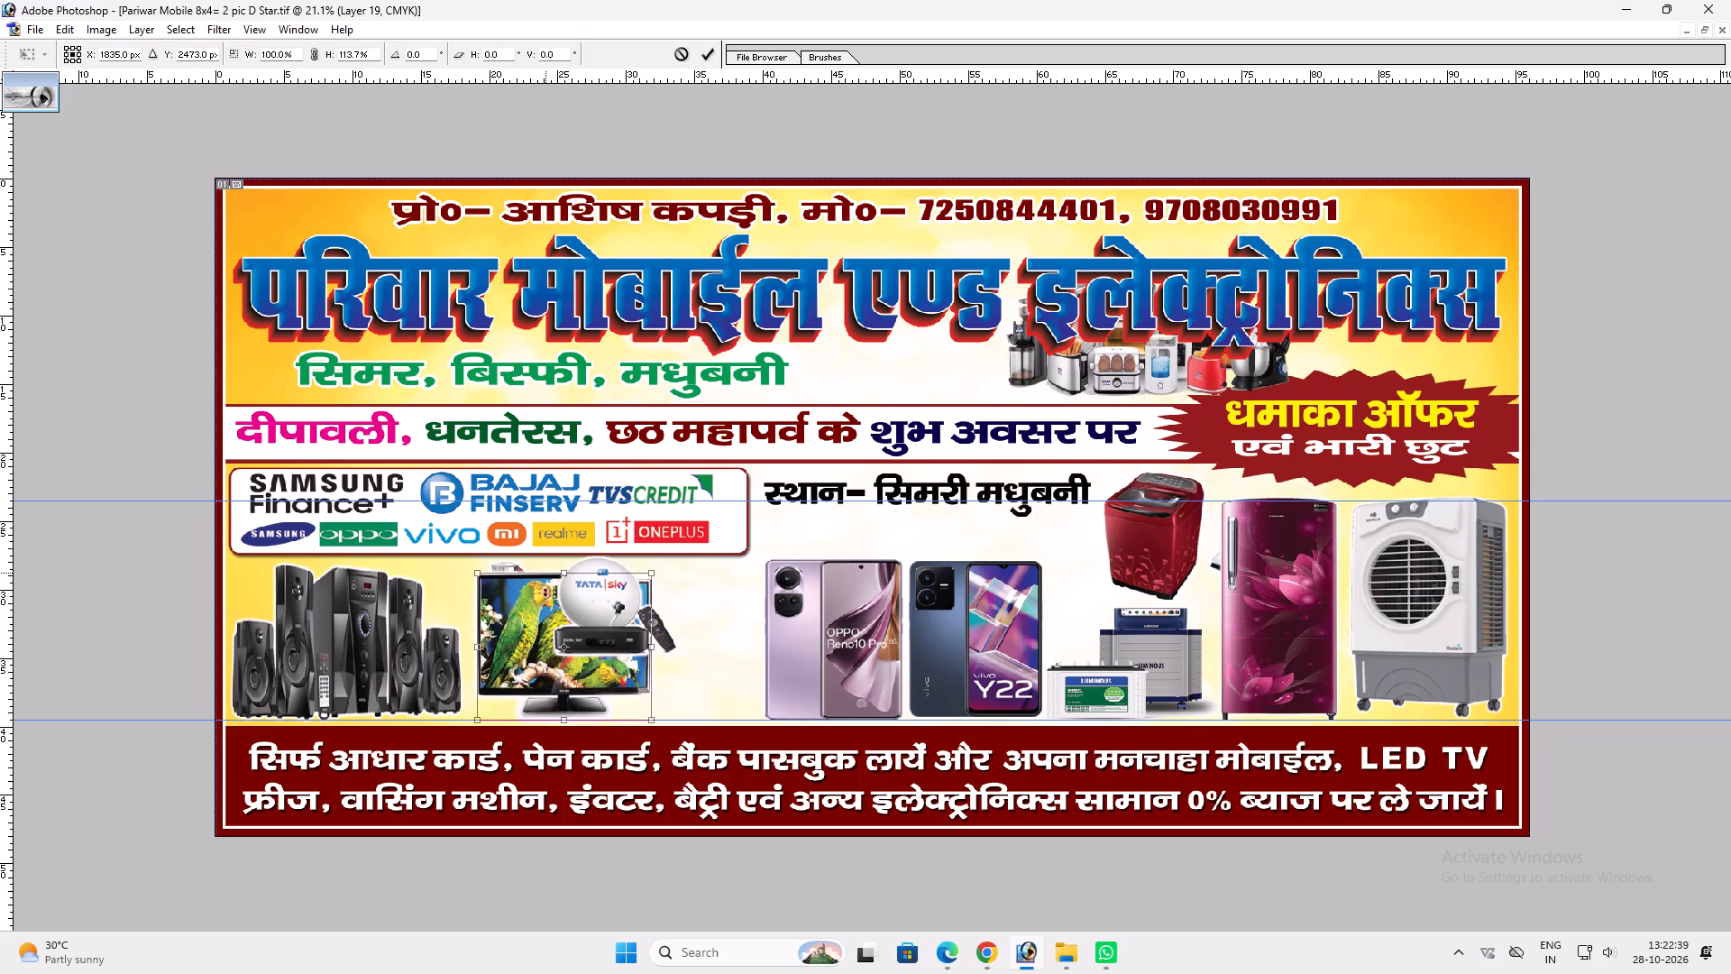
{"action": "left_click", "coordinate": [545, 573], "text": "shift"}
{"action": "key", "text": "shift+Return"}
{"action": "key", "text": "v"}
Move the mixer grinder into the gap between the TV and the Oppo phone, near the top, and scale it down slightly.
{"action": "right_click", "coordinate": [510, 585]}
{"action": "left_click", "coordinate": [574, 617]}
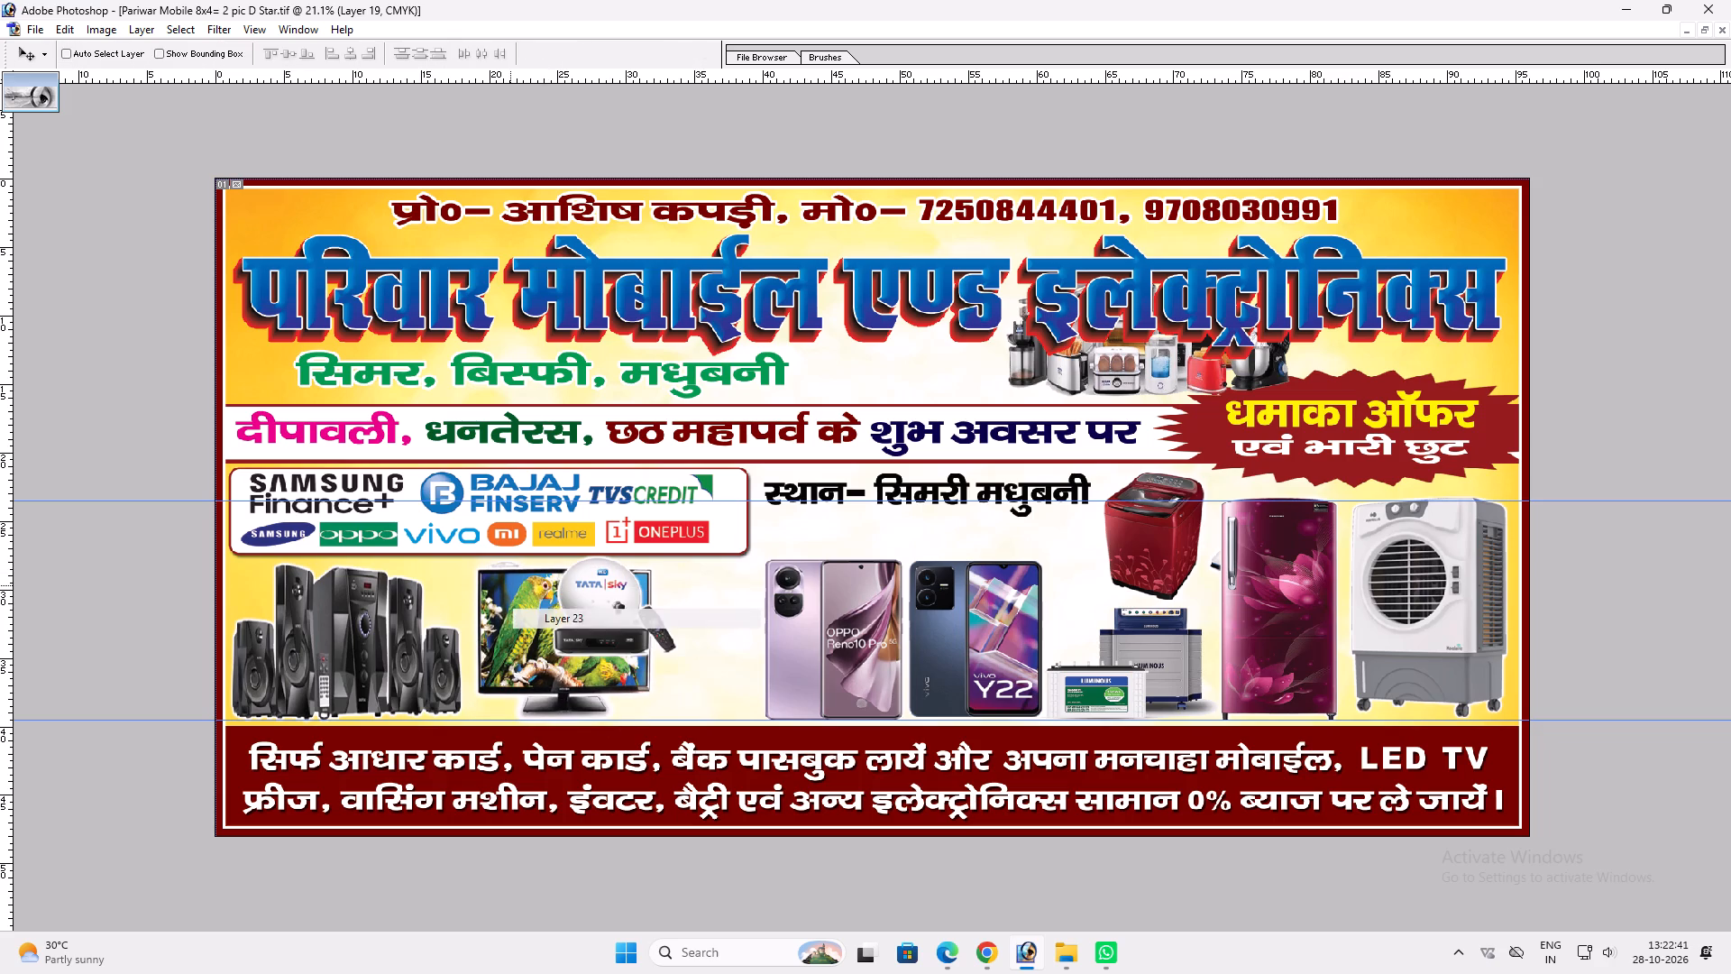
{"action": "left_click_drag", "start_coordinate": [538, 612], "coordinate": [723, 672]}
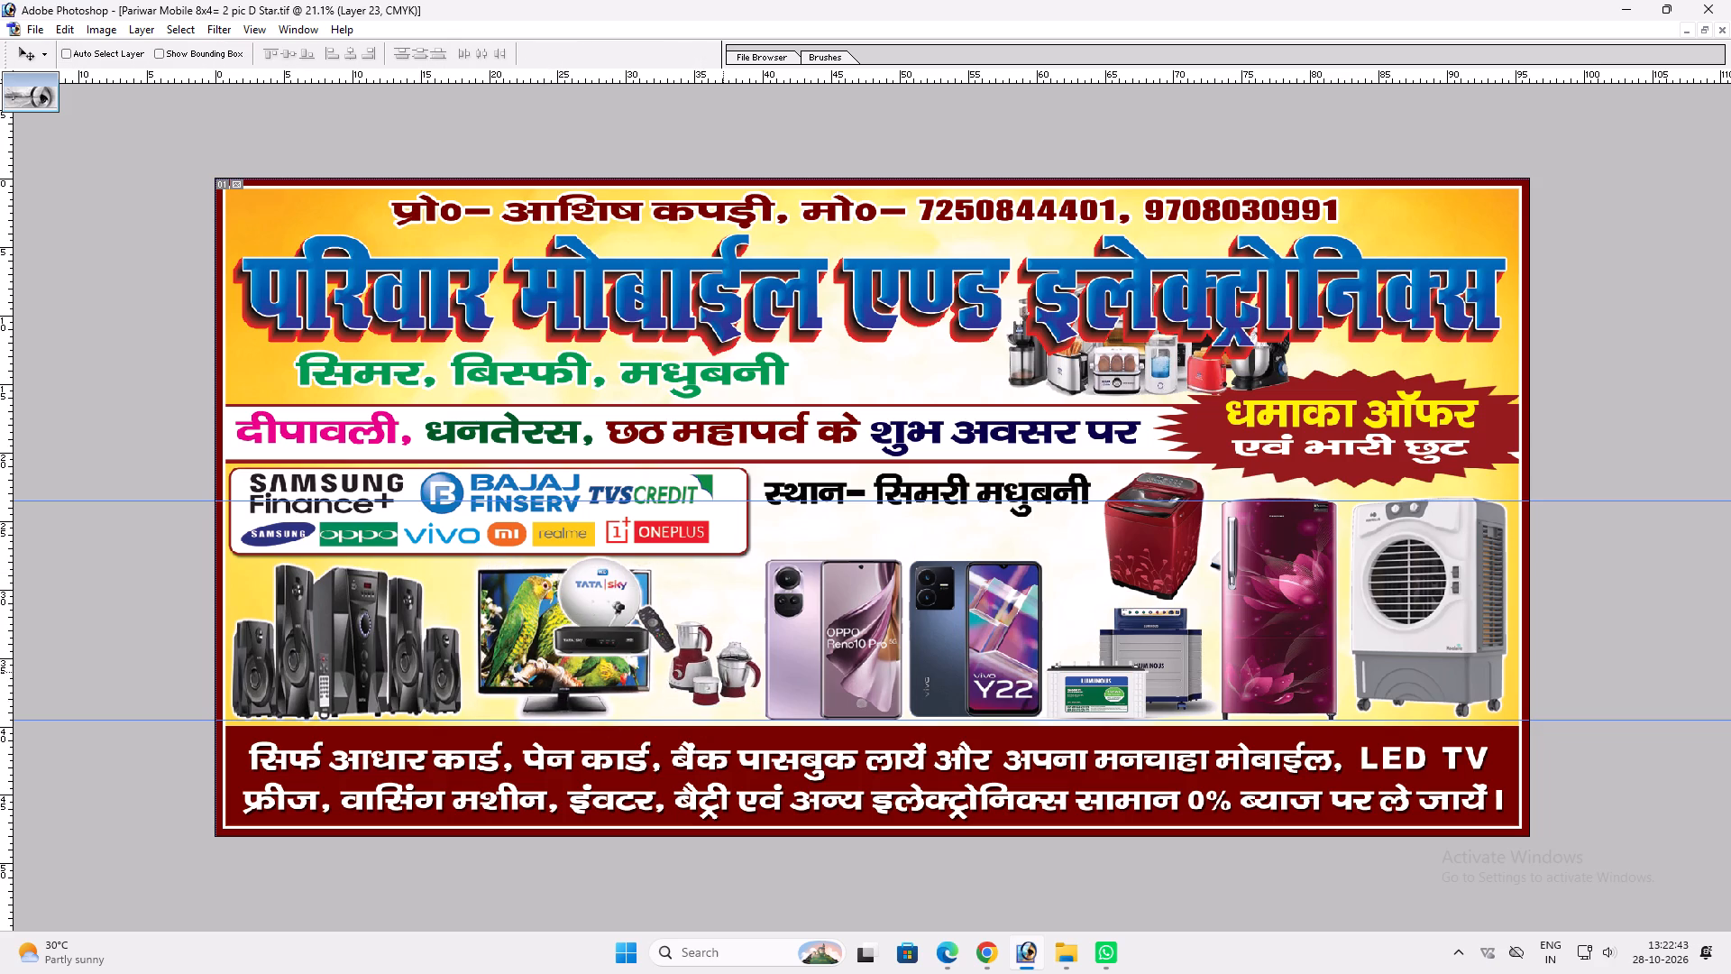
{"action": "left_click_drag", "start_coordinate": [723, 672], "coordinate": [724, 616]}
{"action": "key", "text": "ctrl+t"}
{"action": "left_click_drag", "start_coordinate": [757, 648], "coordinate": [745, 638], "text": "shift"}
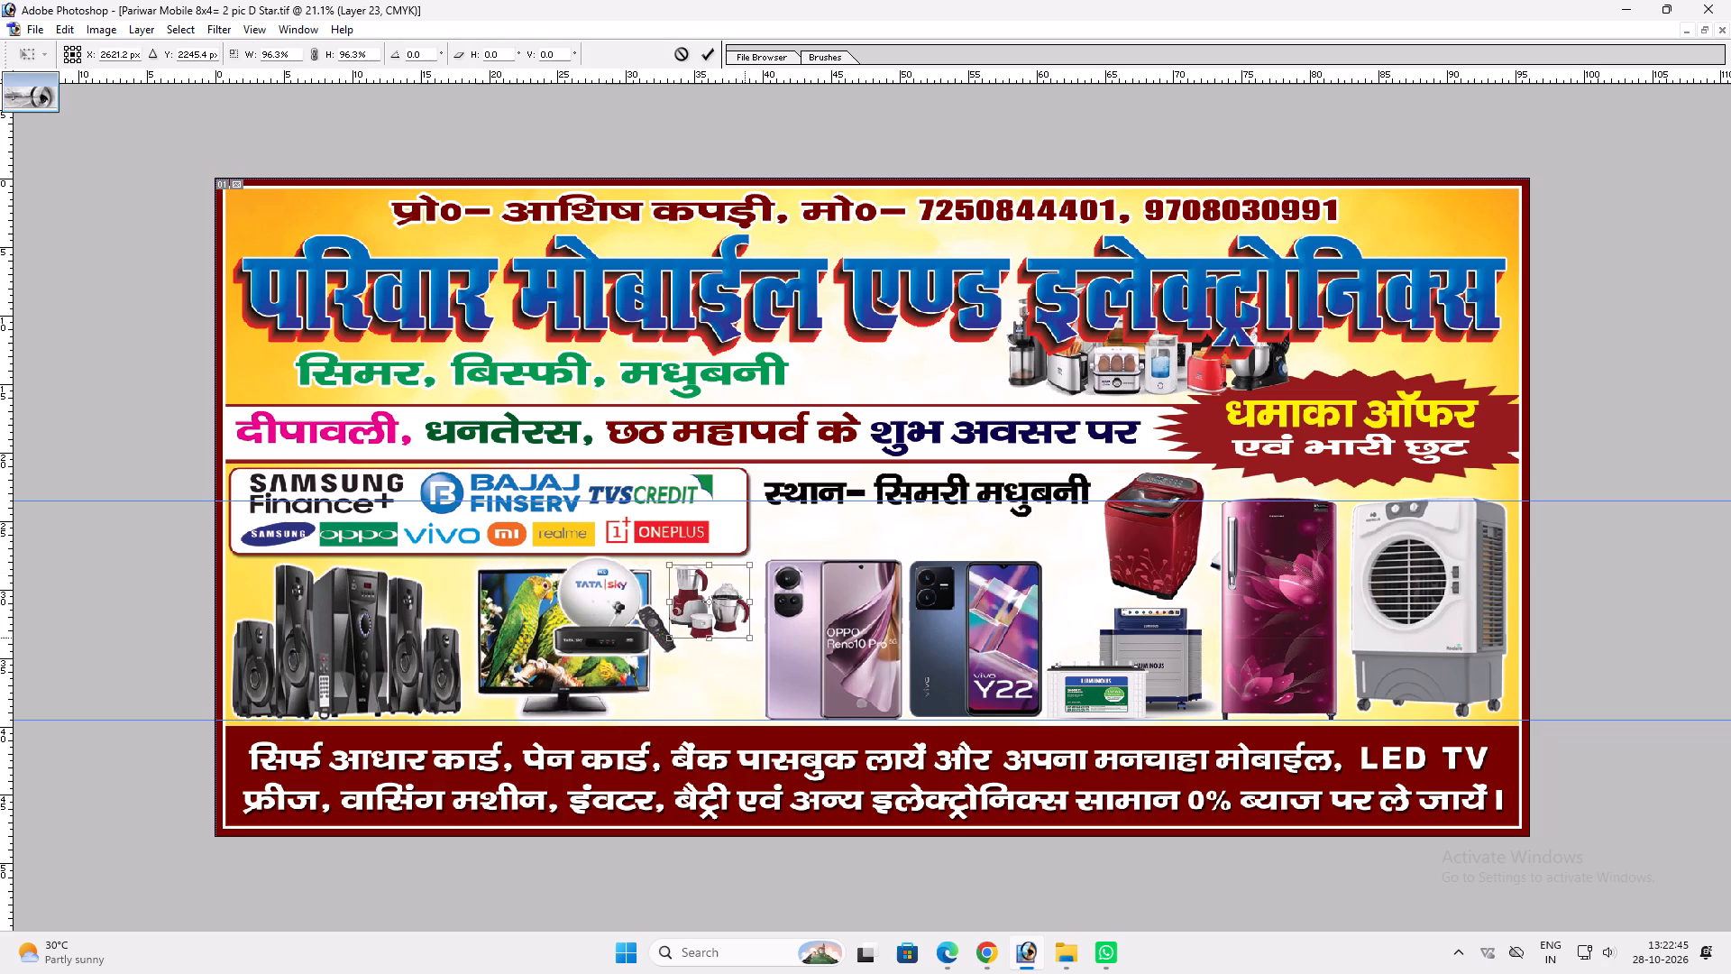
{"action": "key", "text": "shift+Return"}
{"action": "key", "text": "v"}
{"action": "left_click", "coordinate": [728, 630]}
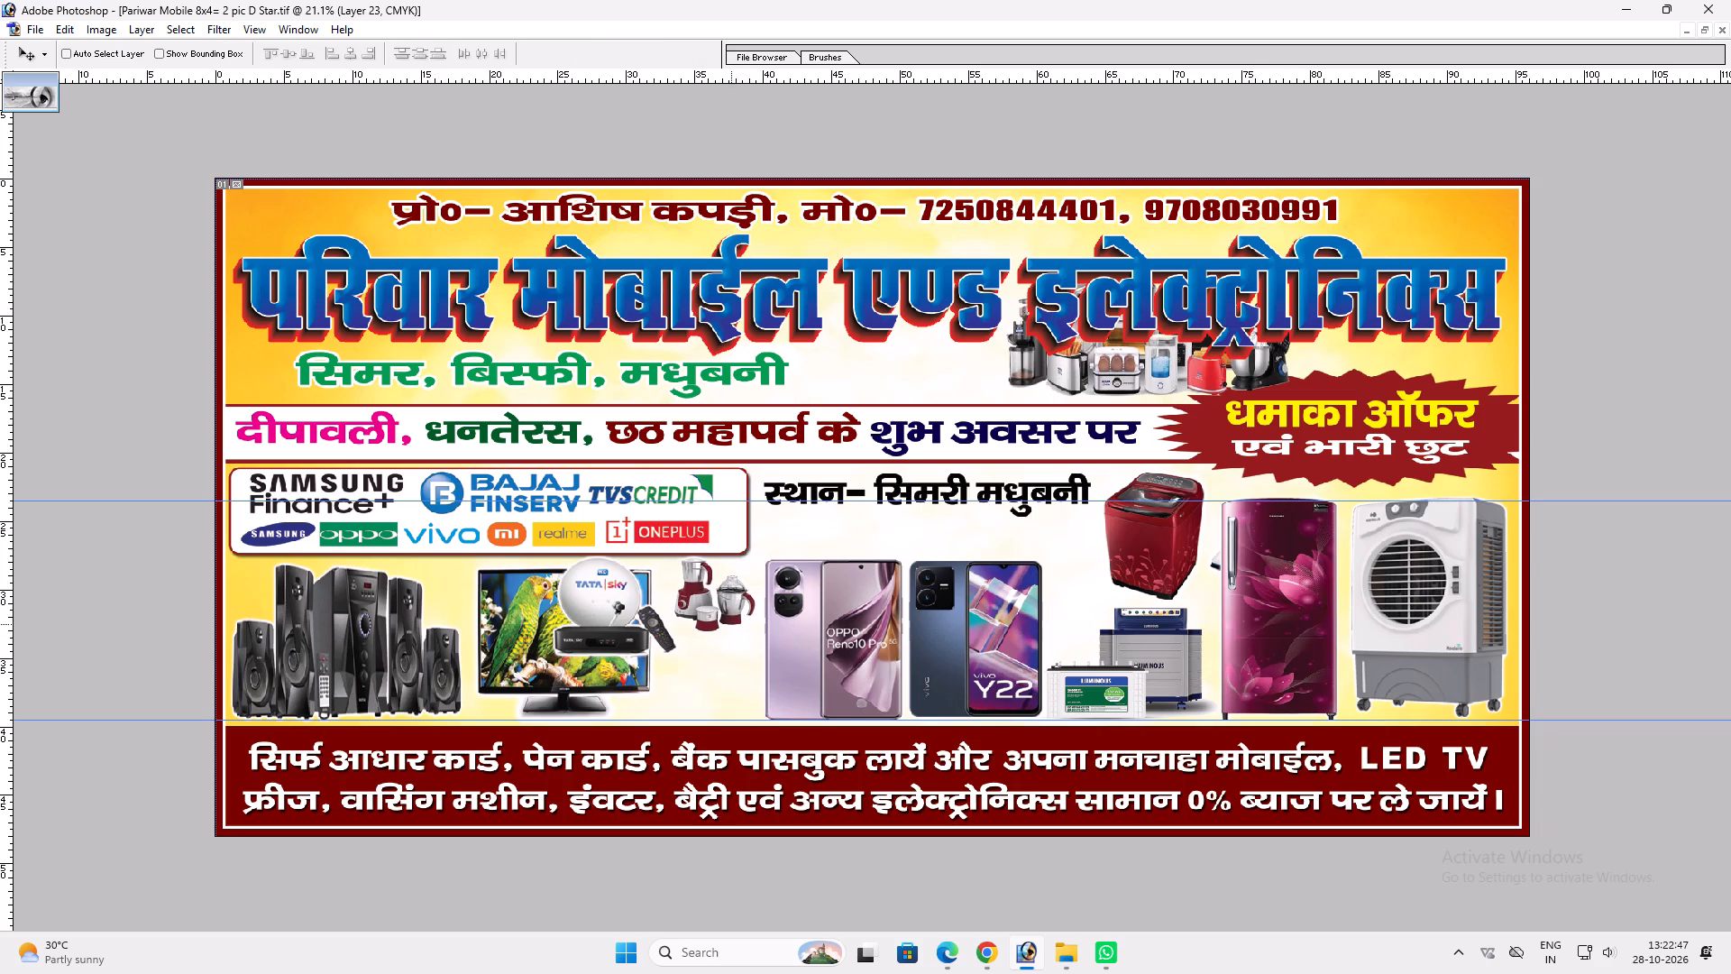
Place the Tata Sky dish set directly below the mixer grinder and scale it down to fit beside the Oppo phone.
{"action": "left_click", "coordinate": [594, 620], "text": "ctrl"}
{"action": "left_click_drag", "start_coordinate": [594, 620], "coordinate": [688, 681]}
{"action": "key", "text": "ctrl+t"}
{"action": "left_click_drag", "start_coordinate": [765, 620], "coordinate": [763, 620], "text": "shift"}
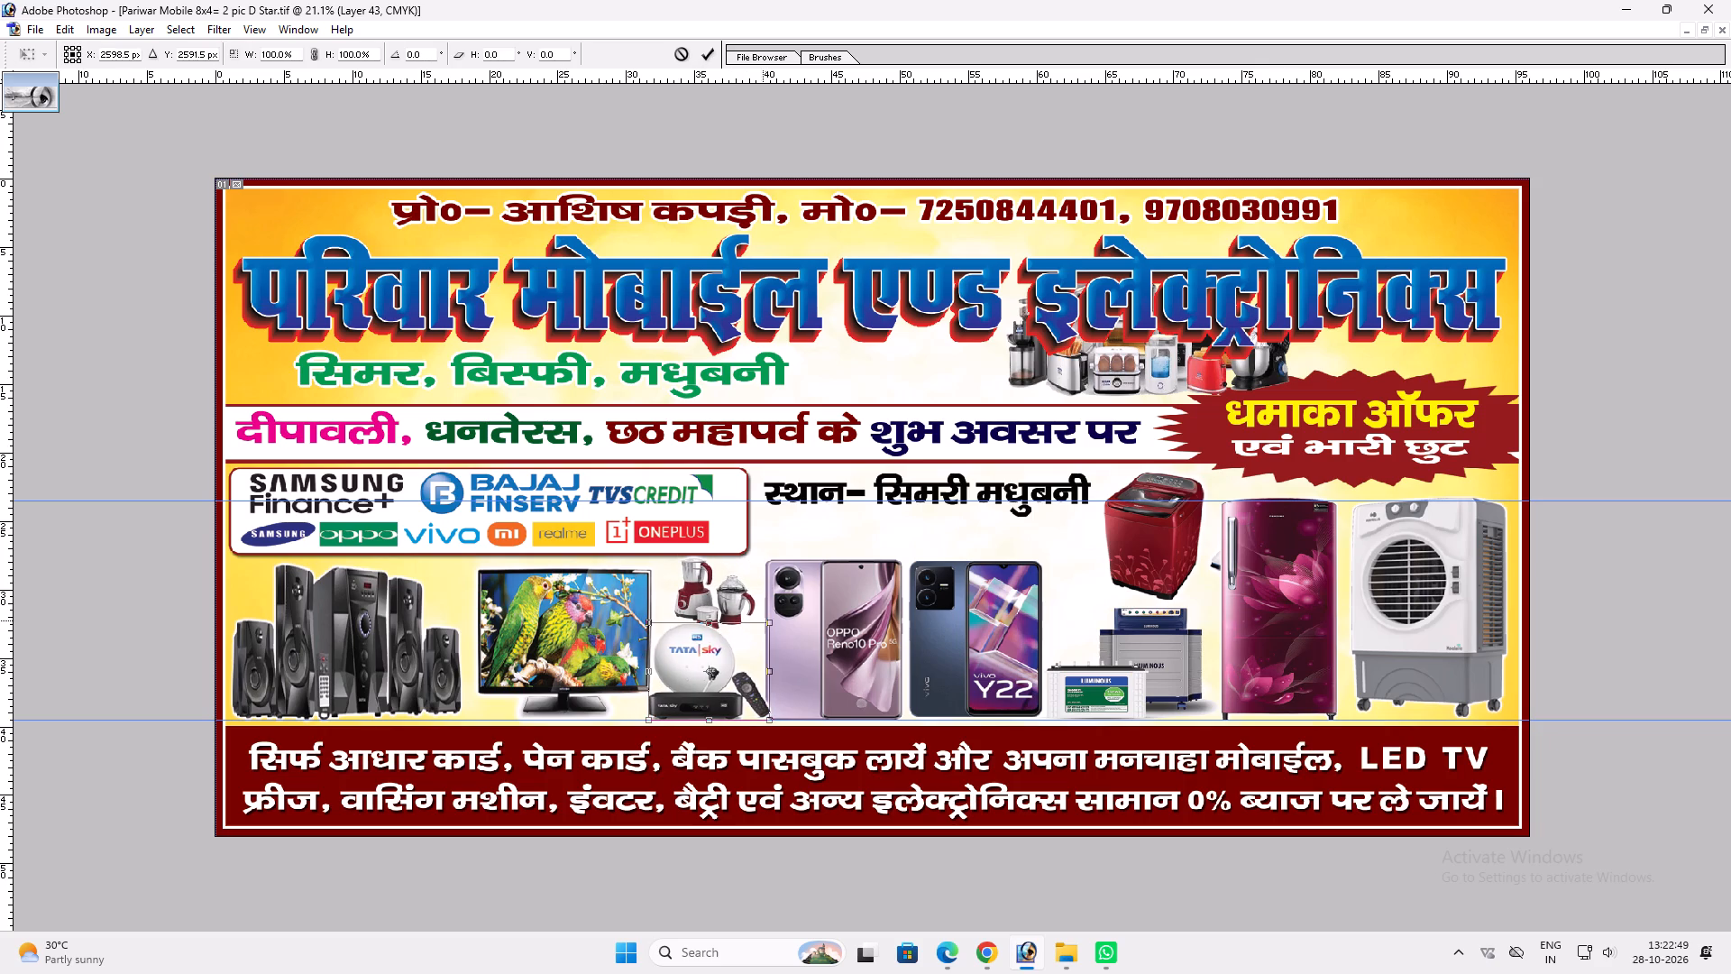
{"action": "left_click_drag", "start_coordinate": [763, 620], "coordinate": [750, 623], "text": "shift"}
{"action": "key", "text": "Return"}
{"action": "key", "text": "v"}
{"action": "left_click", "coordinate": [716, 648]}
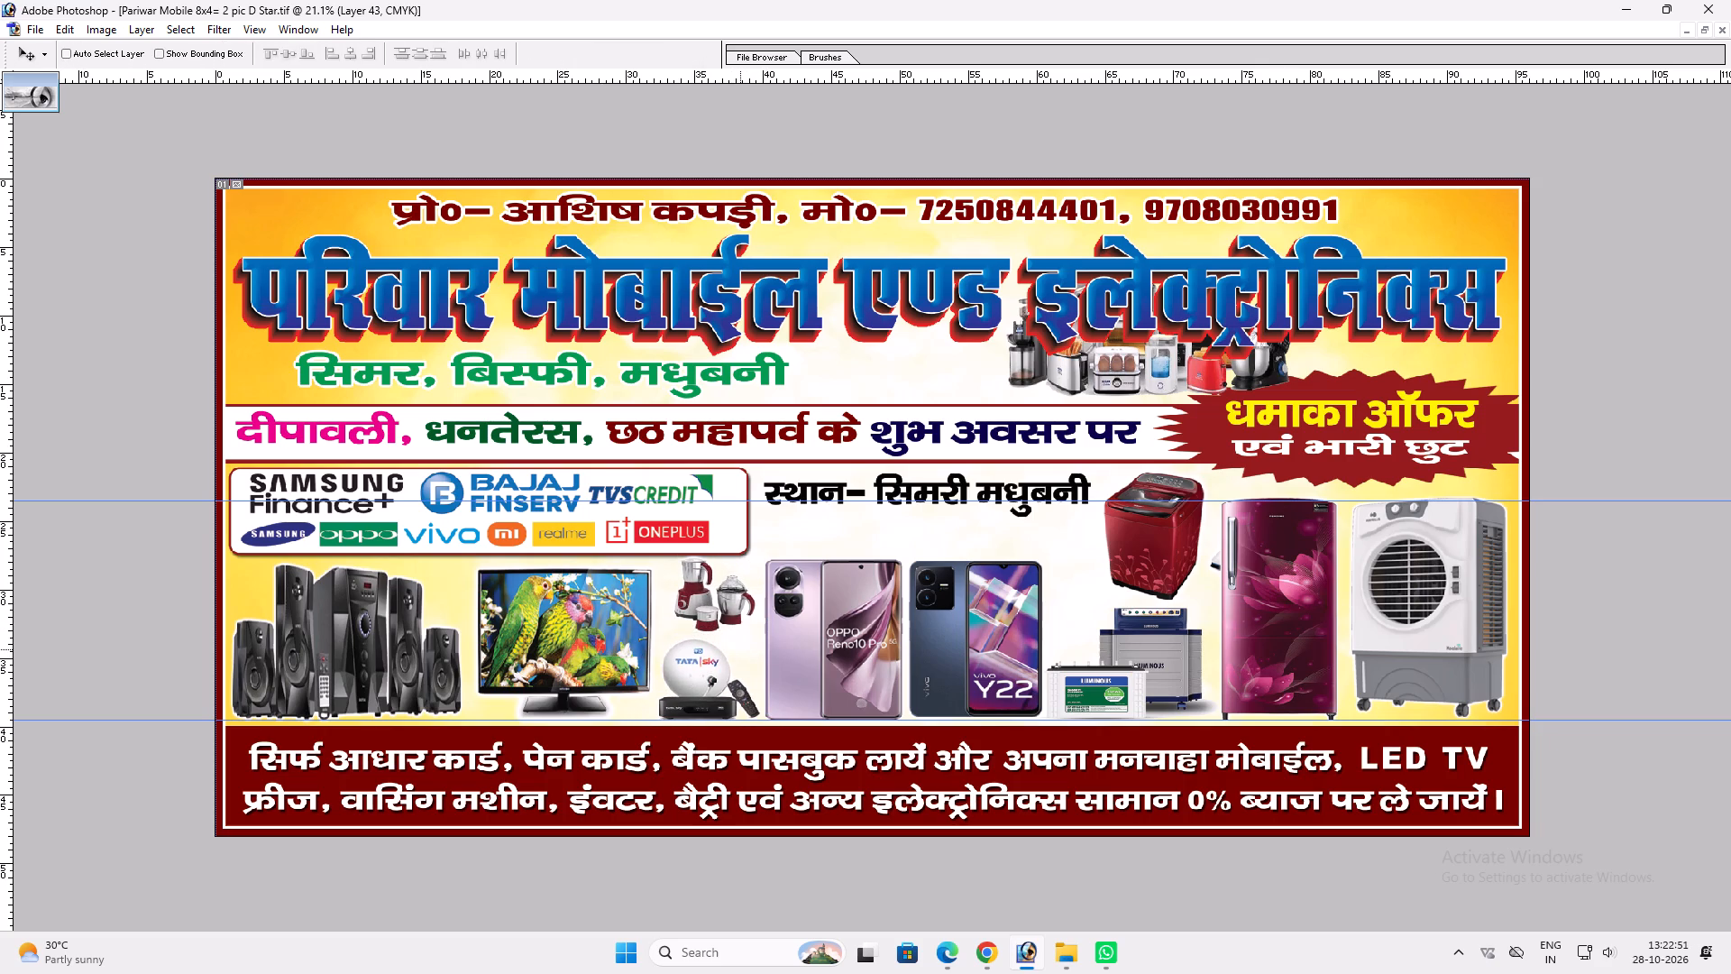
{"action": "key", "text": "ctrl+t"}
{"action": "left_click", "coordinate": [765, 639], "text": "shift"}
{"action": "key", "text": "shift+Return"}
{"action": "key", "text": "v"}
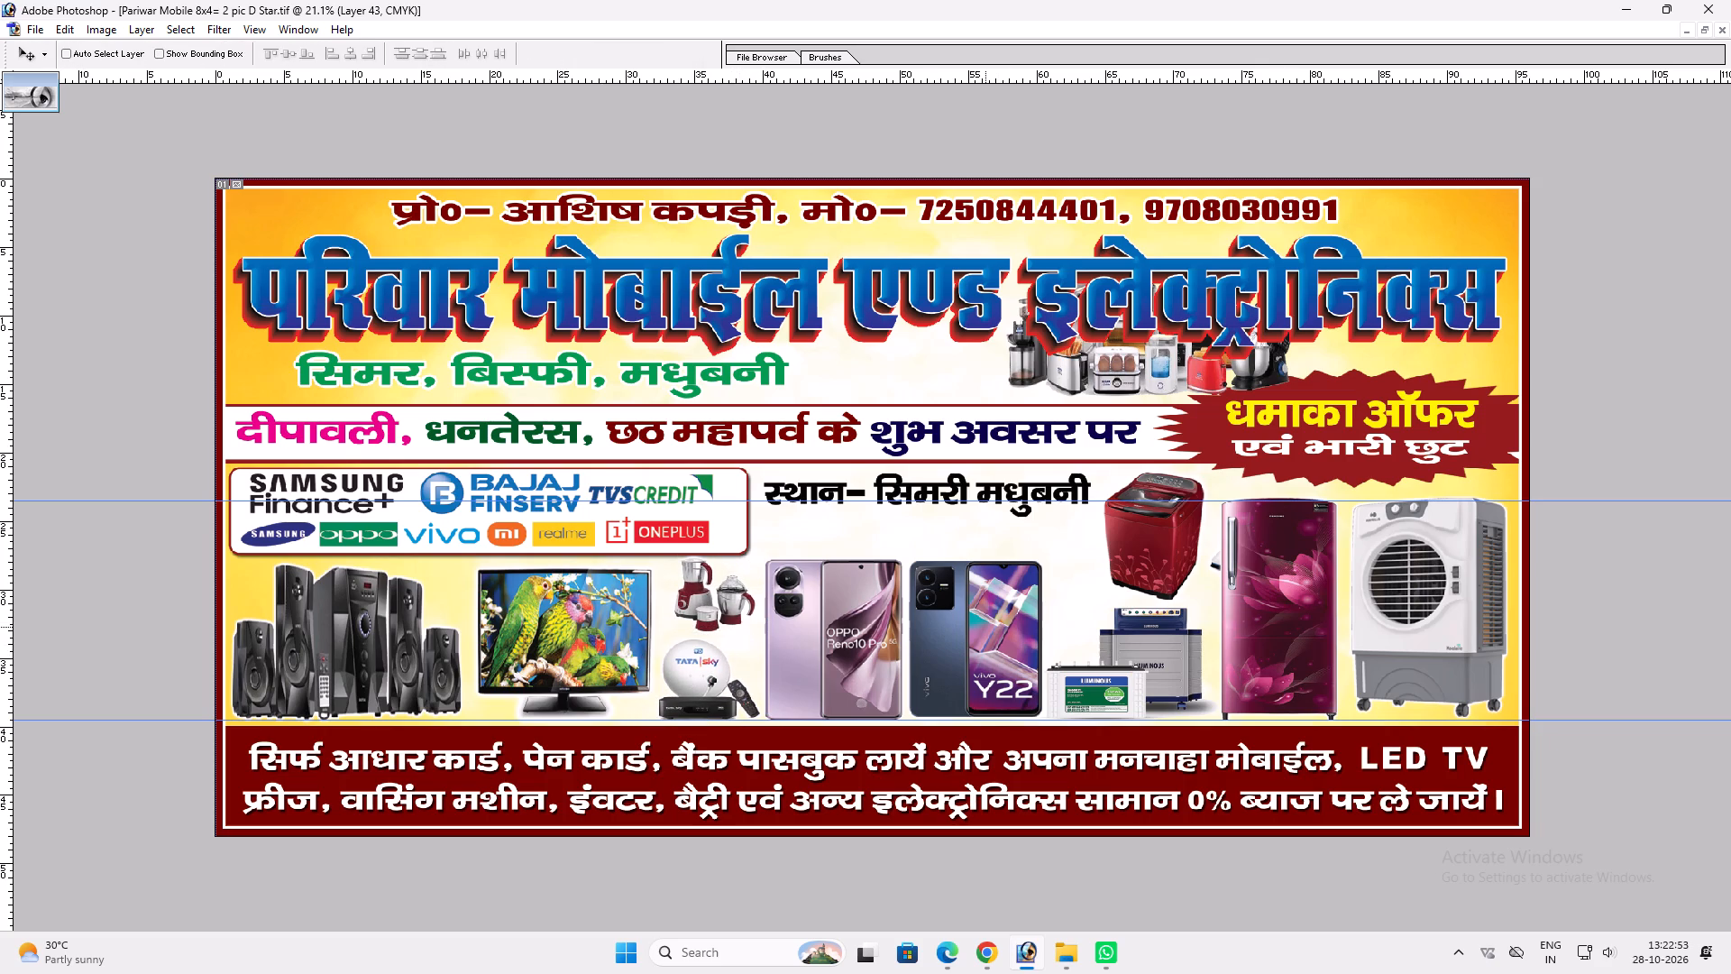
Delete the Vivo Y22 phone from the appliance row and select the Oppo phone's layer.
{"action": "left_click", "coordinate": [985, 627], "text": "ctrl"}
{"action": "key", "text": "alt+l"}
{"action": "key", "text": "alt+l"}
{"action": "key", "text": "alt+l"}
{"action": "key", "text": "v"}
{"action": "right_click", "coordinate": [834, 613], "text": "ctrl"}
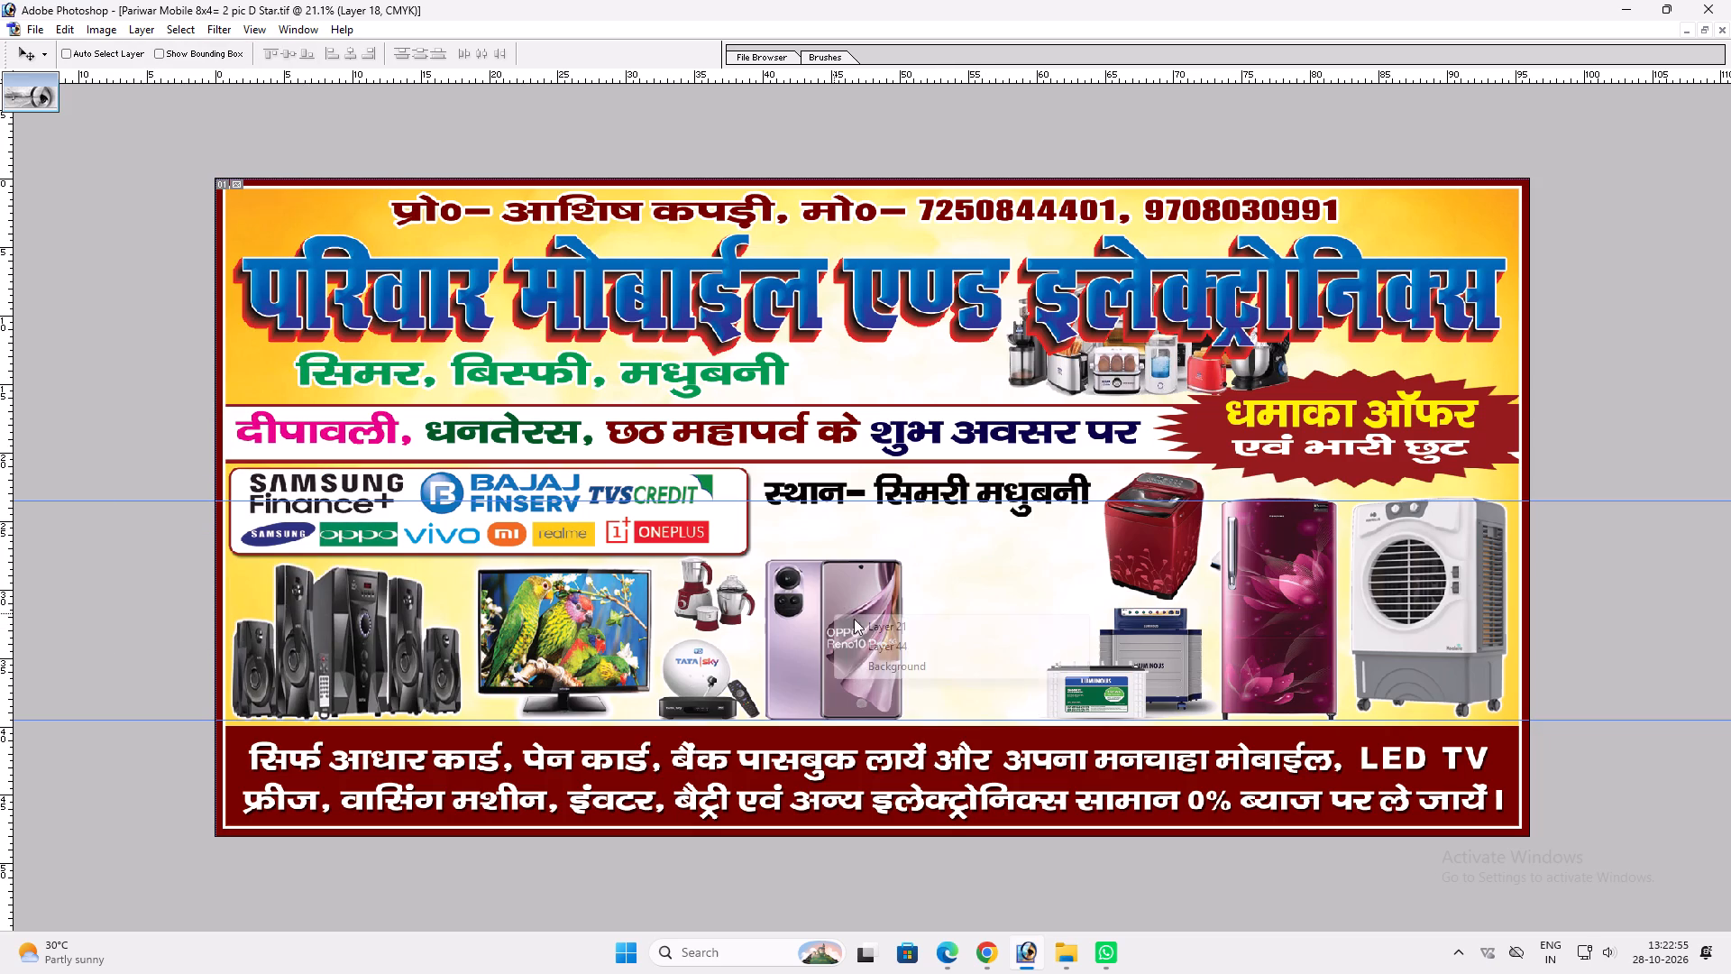
{"action": "double_click", "coordinate": [859, 620]}
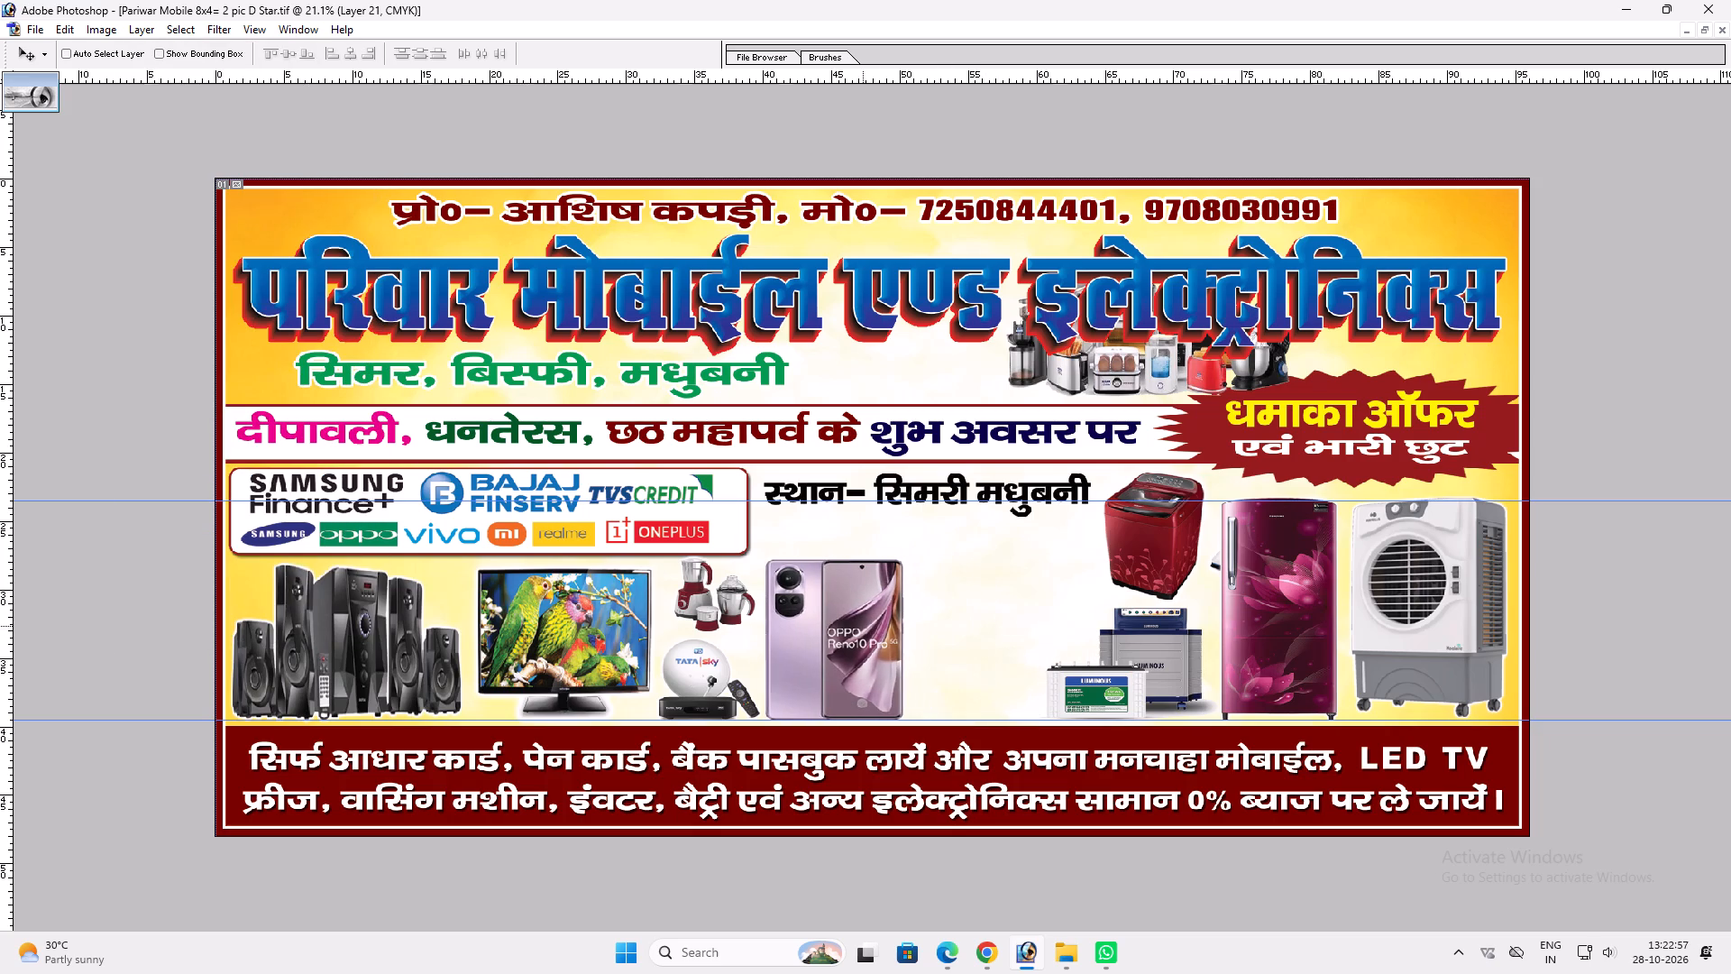
Narrow the LED TV slightly from its right side and shift it a little closer to the speakers.
{"action": "left_click", "coordinate": [599, 620], "text": "ctrl"}
{"action": "key", "text": "ctrl+t"}
{"action": "left_click_drag", "start_coordinate": [652, 610], "coordinate": [639, 610], "text": "shift"}
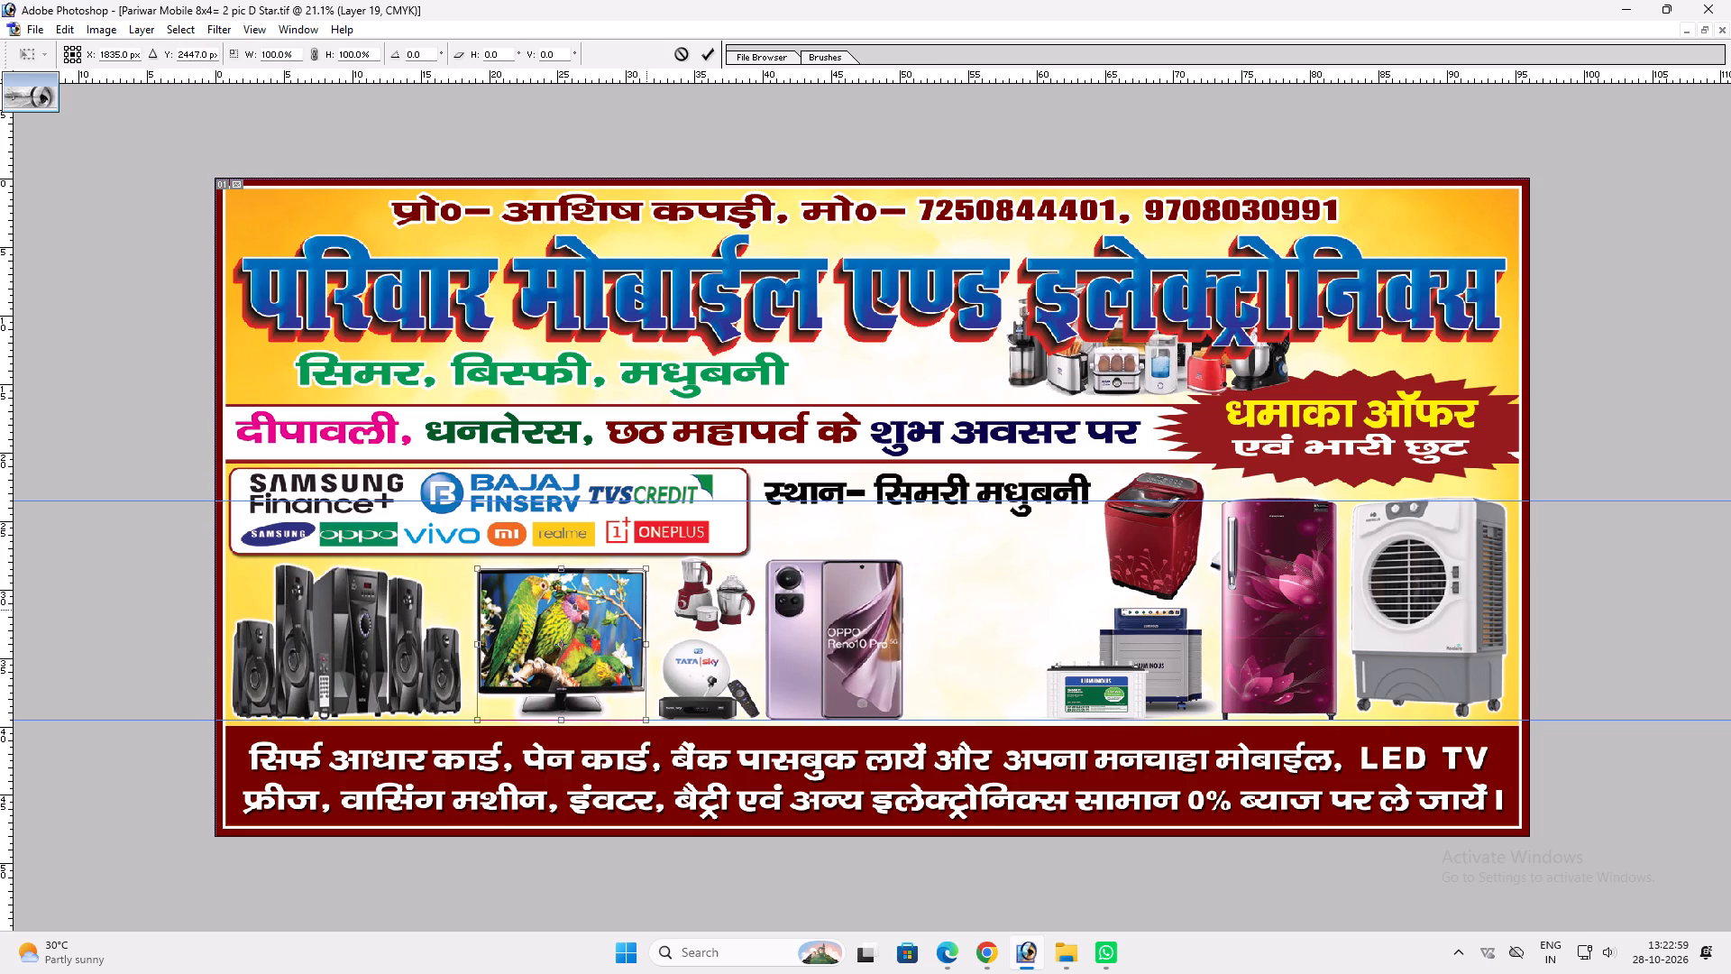
{"action": "key", "text": "shift+Return"}
{"action": "key", "text": "v"}
{"action": "left_click_drag", "start_coordinate": [636, 611], "coordinate": [627, 611], "text": "shift"}
Shift the Tata Sky set and the mixer grinder left, closer to the TV.
{"action": "left_click", "coordinate": [702, 669], "text": "ctrl"}
{"action": "left_click_drag", "start_coordinate": [702, 669], "coordinate": [691, 669], "text": "shift"}
{"action": "left_click", "coordinate": [709, 610], "text": "ctrl"}
{"action": "left_click_drag", "start_coordinate": [709, 610], "coordinate": [686, 614]}
{"action": "key", "text": "v"}
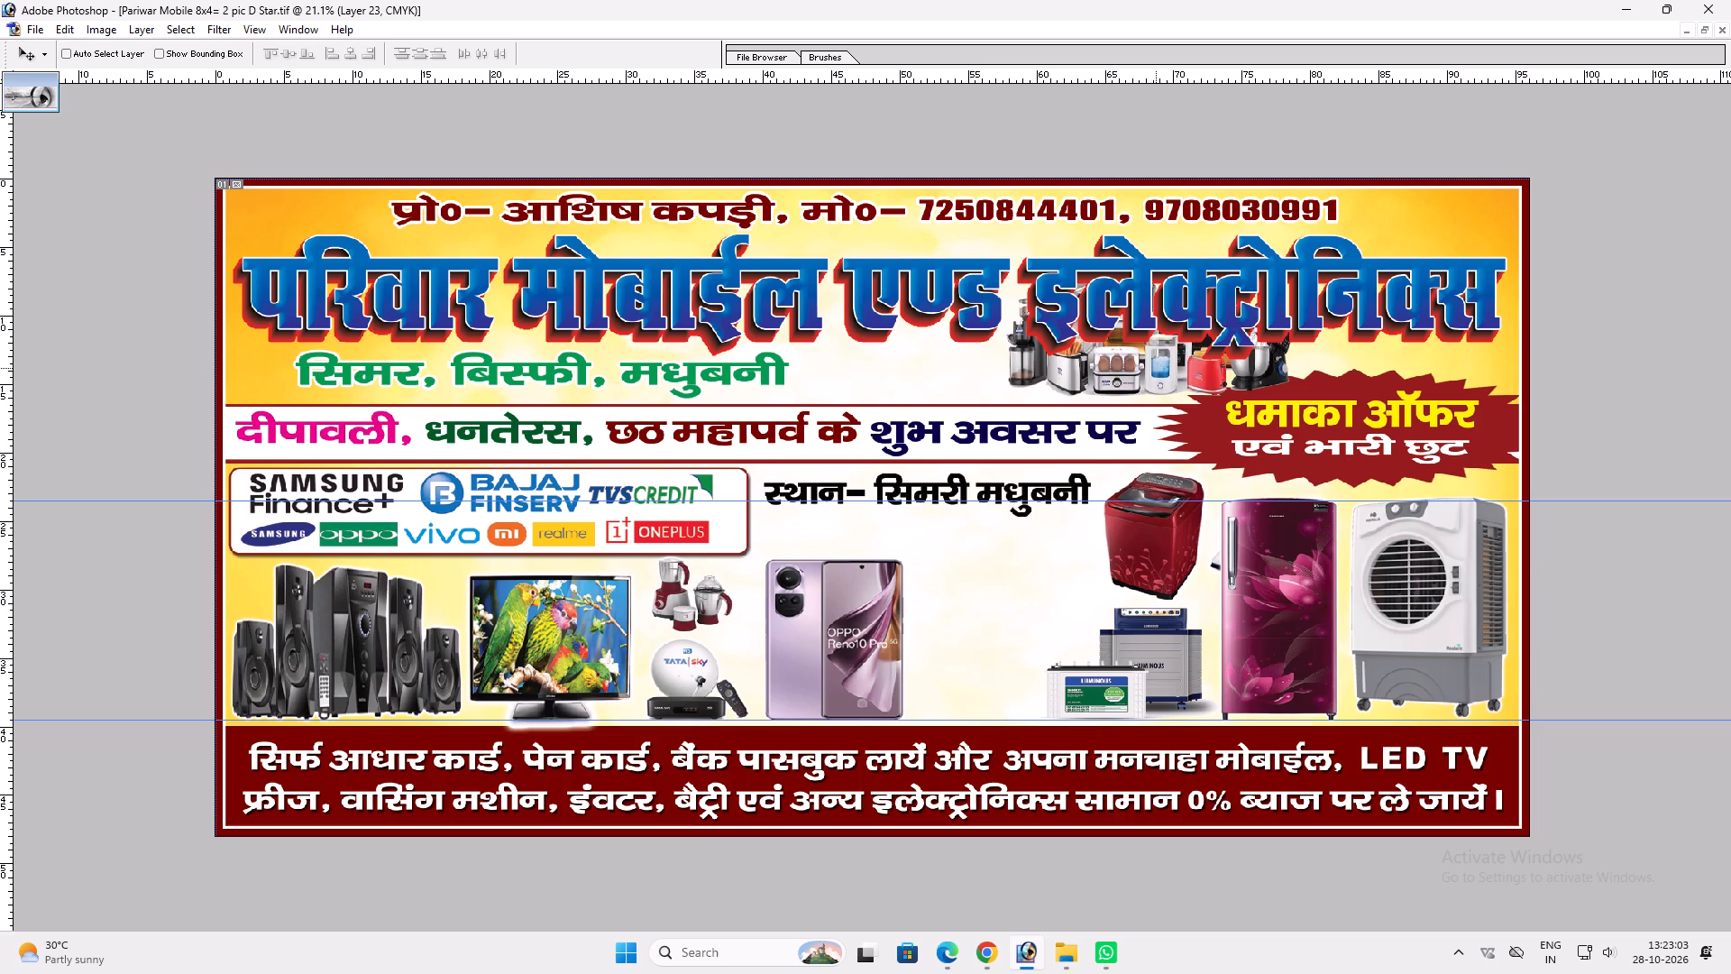
Move the kitchen appliance group from under the shop title to the row beside the Oppo phone and enlarge it slightly.
{"action": "right_click", "coordinate": [1119, 363]}
{"action": "left_click", "coordinate": [1144, 375]}
{"action": "left_click_drag", "start_coordinate": [1131, 366], "coordinate": [1025, 685]}
{"action": "key", "text": "ctrl+t"}
{"action": "left_click_drag", "start_coordinate": [1183, 604], "coordinate": [1191, 602], "text": "shift"}
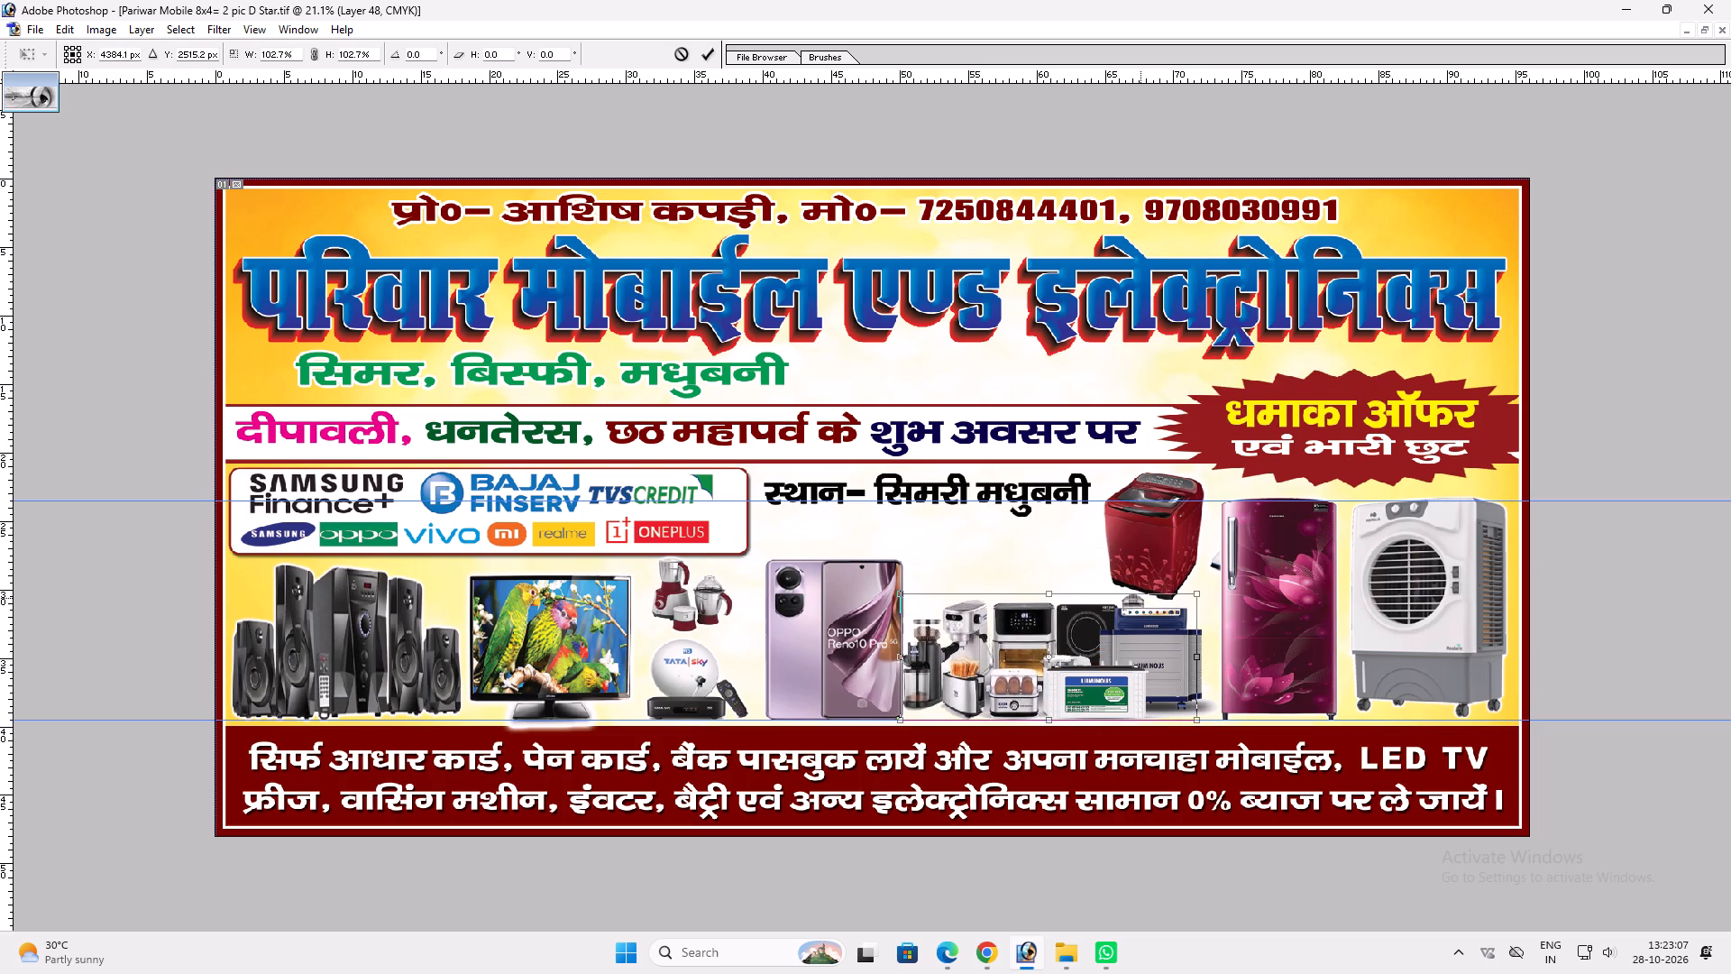
{"action": "left_click", "coordinate": [1136, 594], "text": "shift"}
{"action": "key", "text": "shift+Return"}
{"action": "key", "text": "v"}
{"action": "left_click", "coordinate": [1122, 605], "text": "shift"}
{"action": "key", "text": "ctrl+t"}
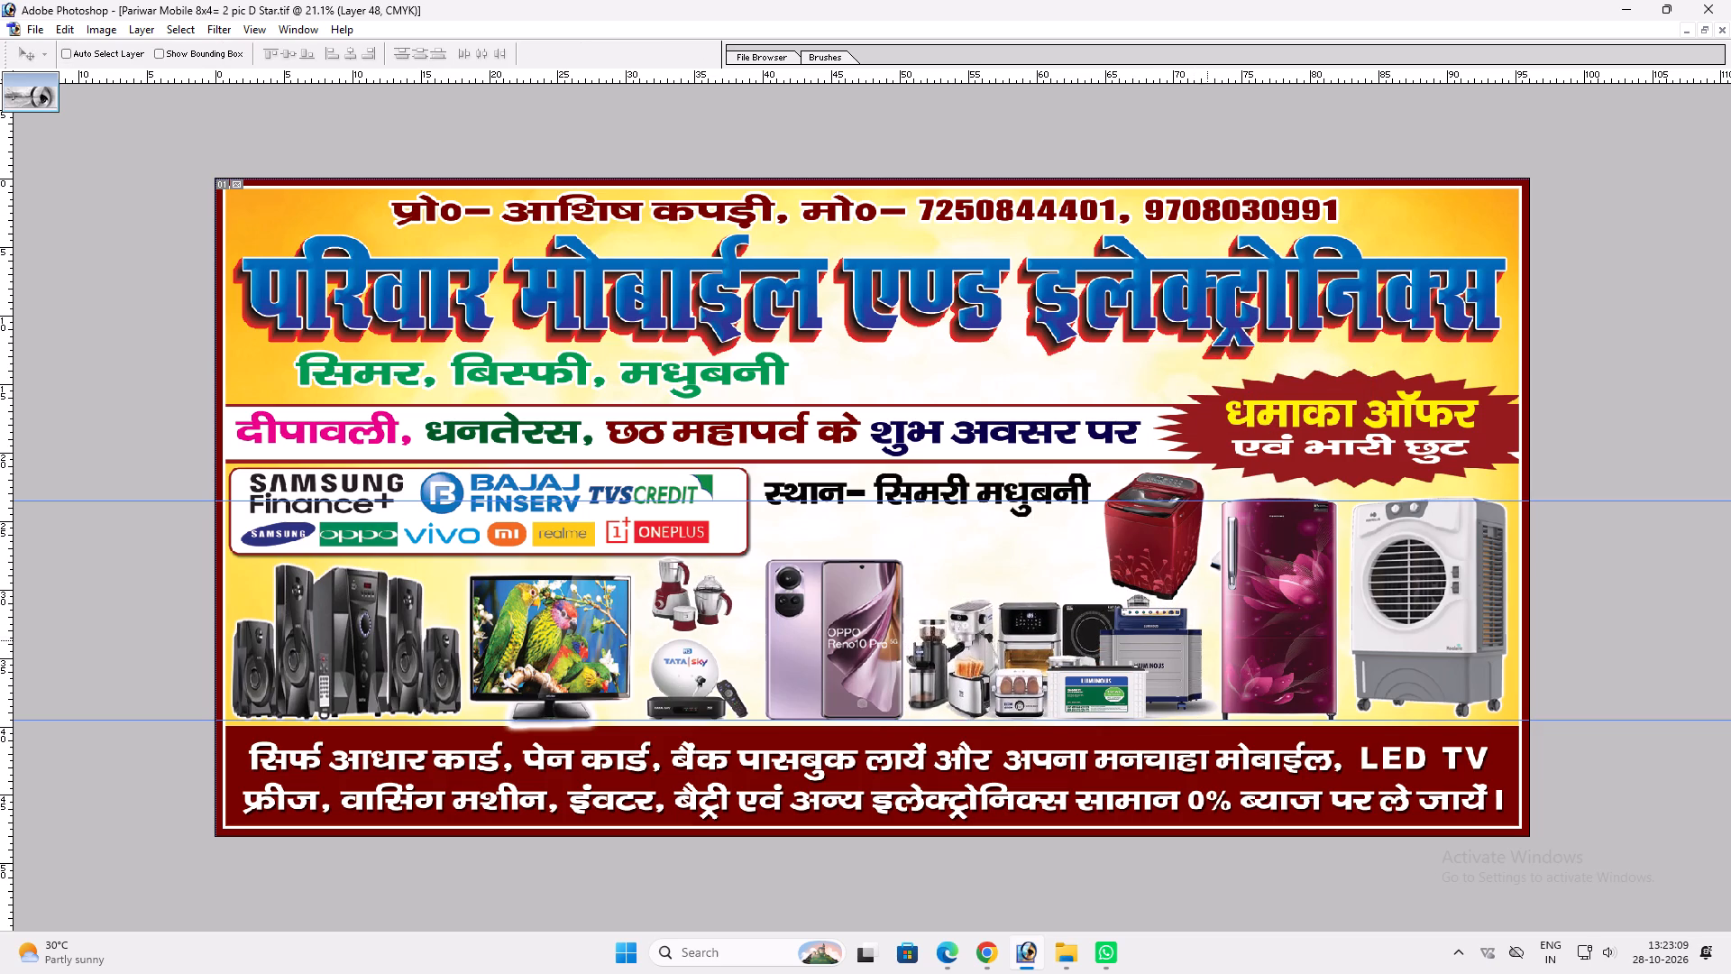
{"action": "left_click", "coordinate": [1212, 641], "text": "shift"}
{"action": "key", "text": "shift+Return"}
{"action": "key", "text": "v"}
Move the Luminous inverter and battery set up above the kitchen appliances, left of the washing machine.
{"action": "left_click", "coordinate": [1174, 645], "text": "ctrl"}
{"action": "left_click_drag", "start_coordinate": [1168, 645], "coordinate": [1060, 519]}
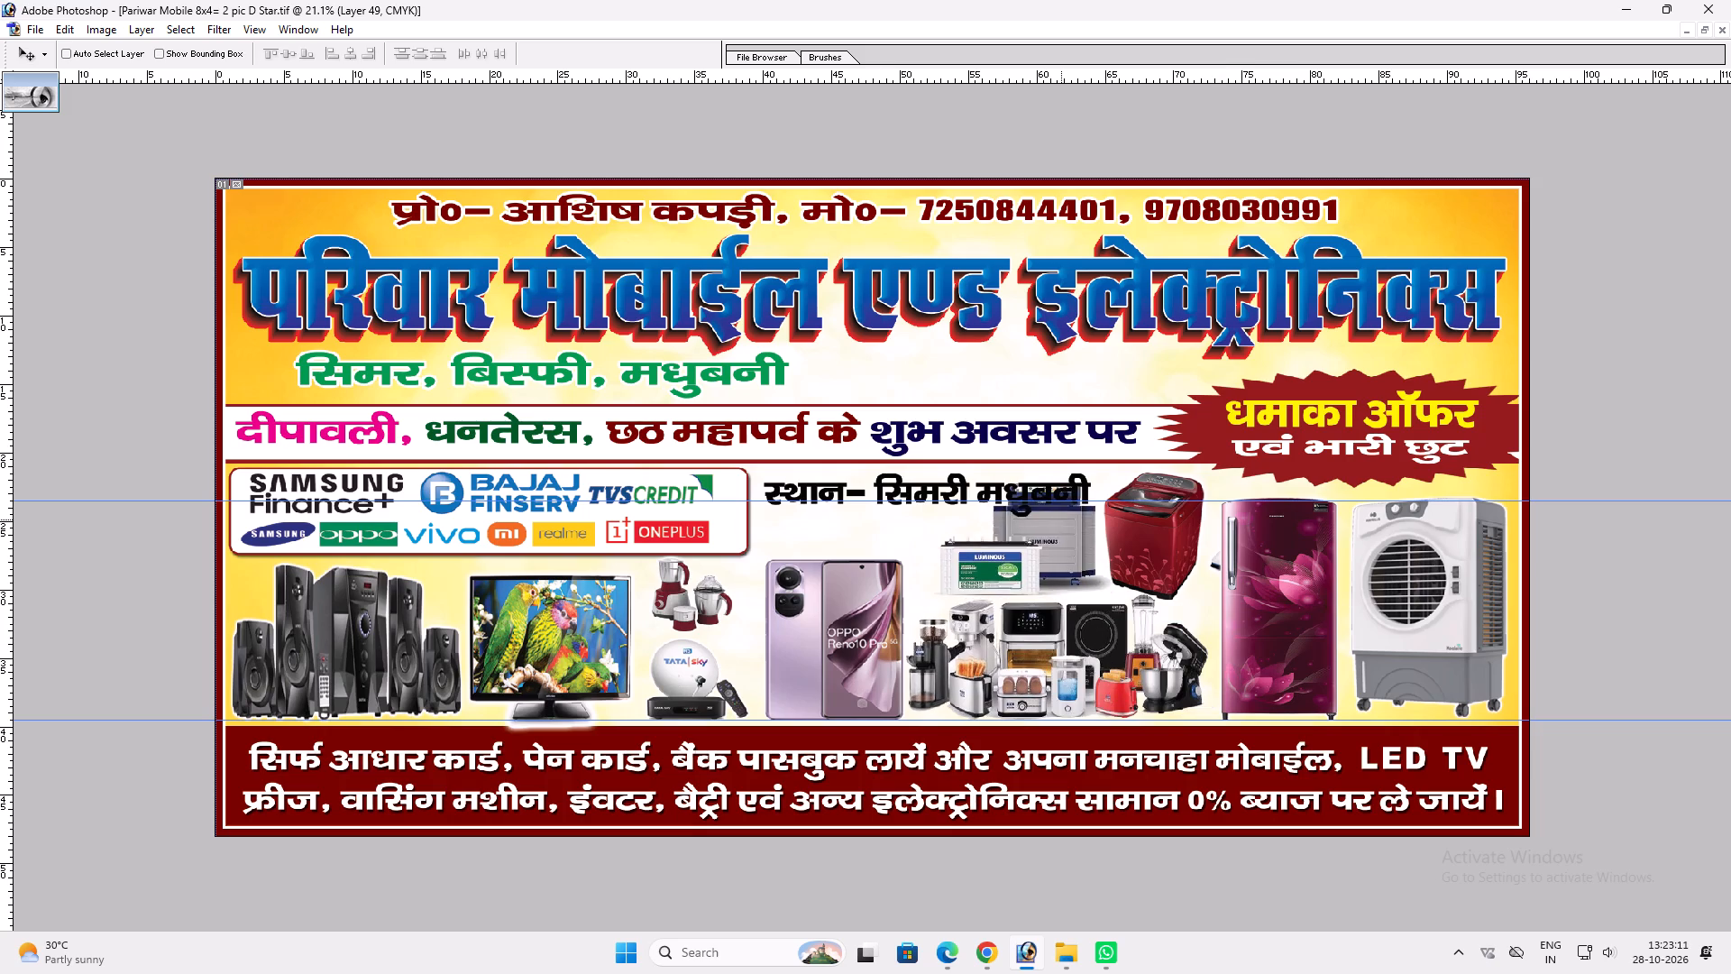
{"action": "left_click_drag", "start_coordinate": [1060, 519], "coordinate": [1053, 529]}
Reduce the kitchen appliance group from its top to make room for the inverter and battery set above it.
{"action": "left_click", "coordinate": [1085, 624], "text": "ctrl"}
{"action": "key", "text": "ctrl+t"}
{"action": "left_click_drag", "start_coordinate": [1105, 597], "coordinate": [1102, 614], "text": "shift"}
{"action": "key", "text": "shift+Return"}
{"action": "key", "text": "v"}
{"action": "left_click", "coordinate": [1093, 621]}
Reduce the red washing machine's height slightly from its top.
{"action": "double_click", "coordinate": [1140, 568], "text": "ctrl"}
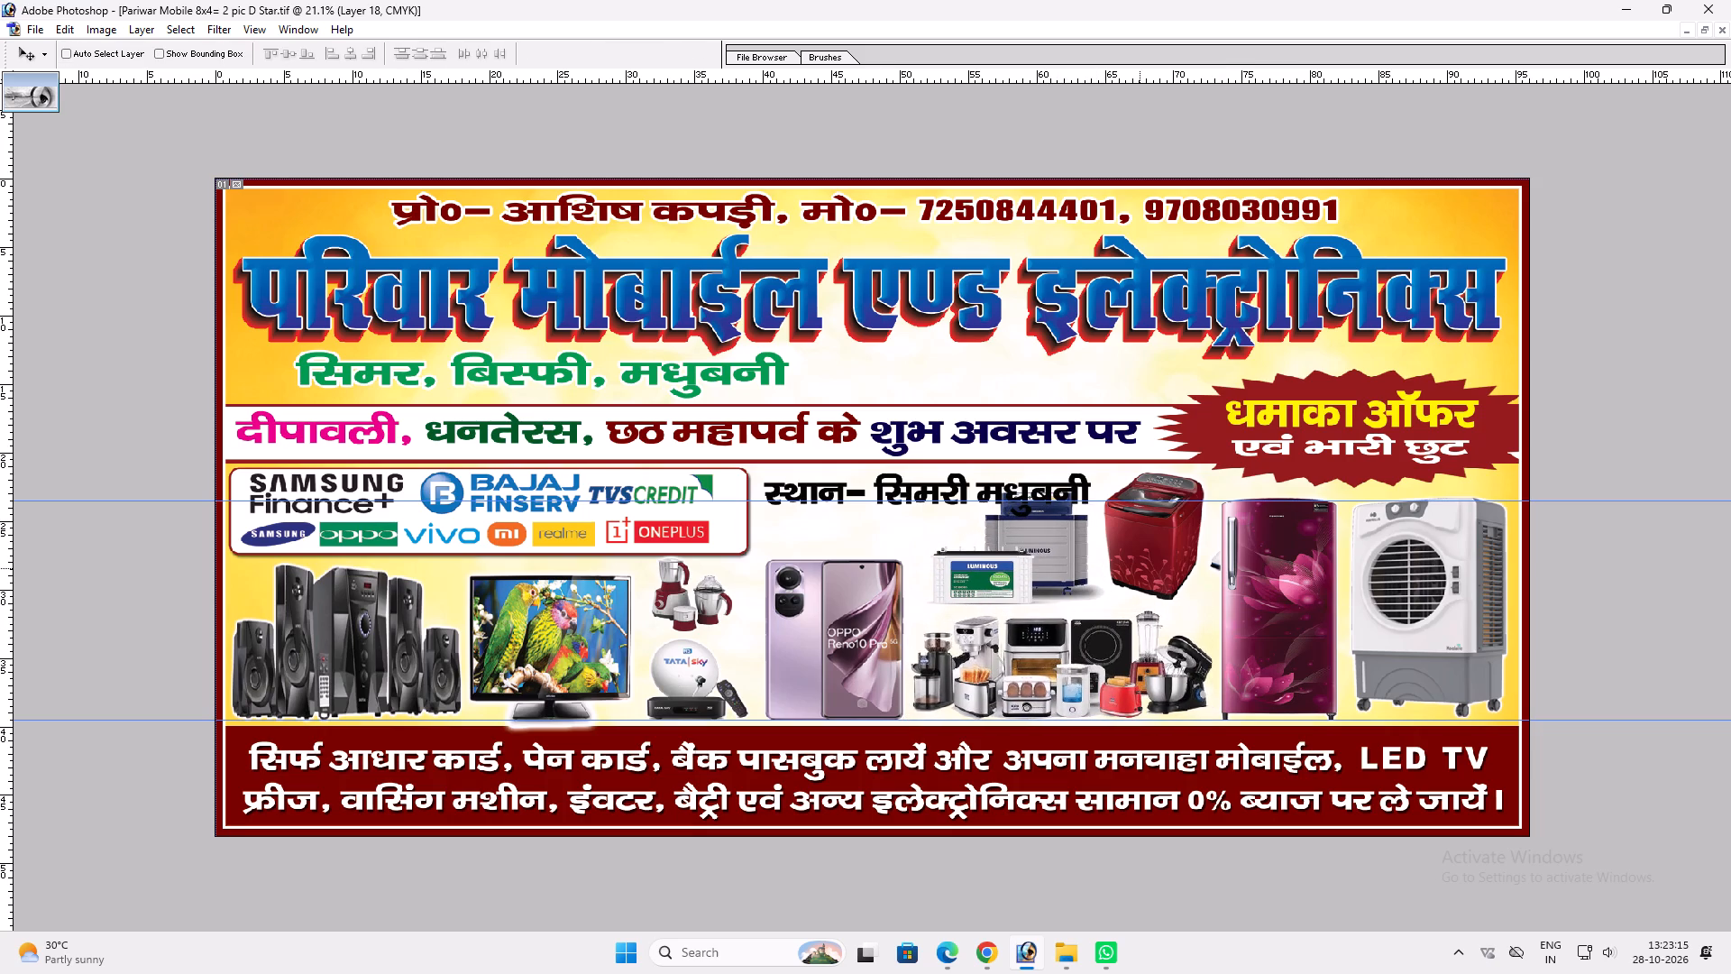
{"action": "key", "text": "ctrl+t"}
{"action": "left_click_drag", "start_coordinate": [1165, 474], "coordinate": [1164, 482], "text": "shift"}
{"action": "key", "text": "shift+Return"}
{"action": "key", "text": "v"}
Resize the inverter and battery set so its top sits just below the location text line.
{"action": "left_click", "coordinate": [1050, 528], "text": "ctrl"}
{"action": "key", "text": "ctrl+t"}
{"action": "left_click_drag", "start_coordinate": [1095, 488], "coordinate": [1084, 500], "text": "shift"}
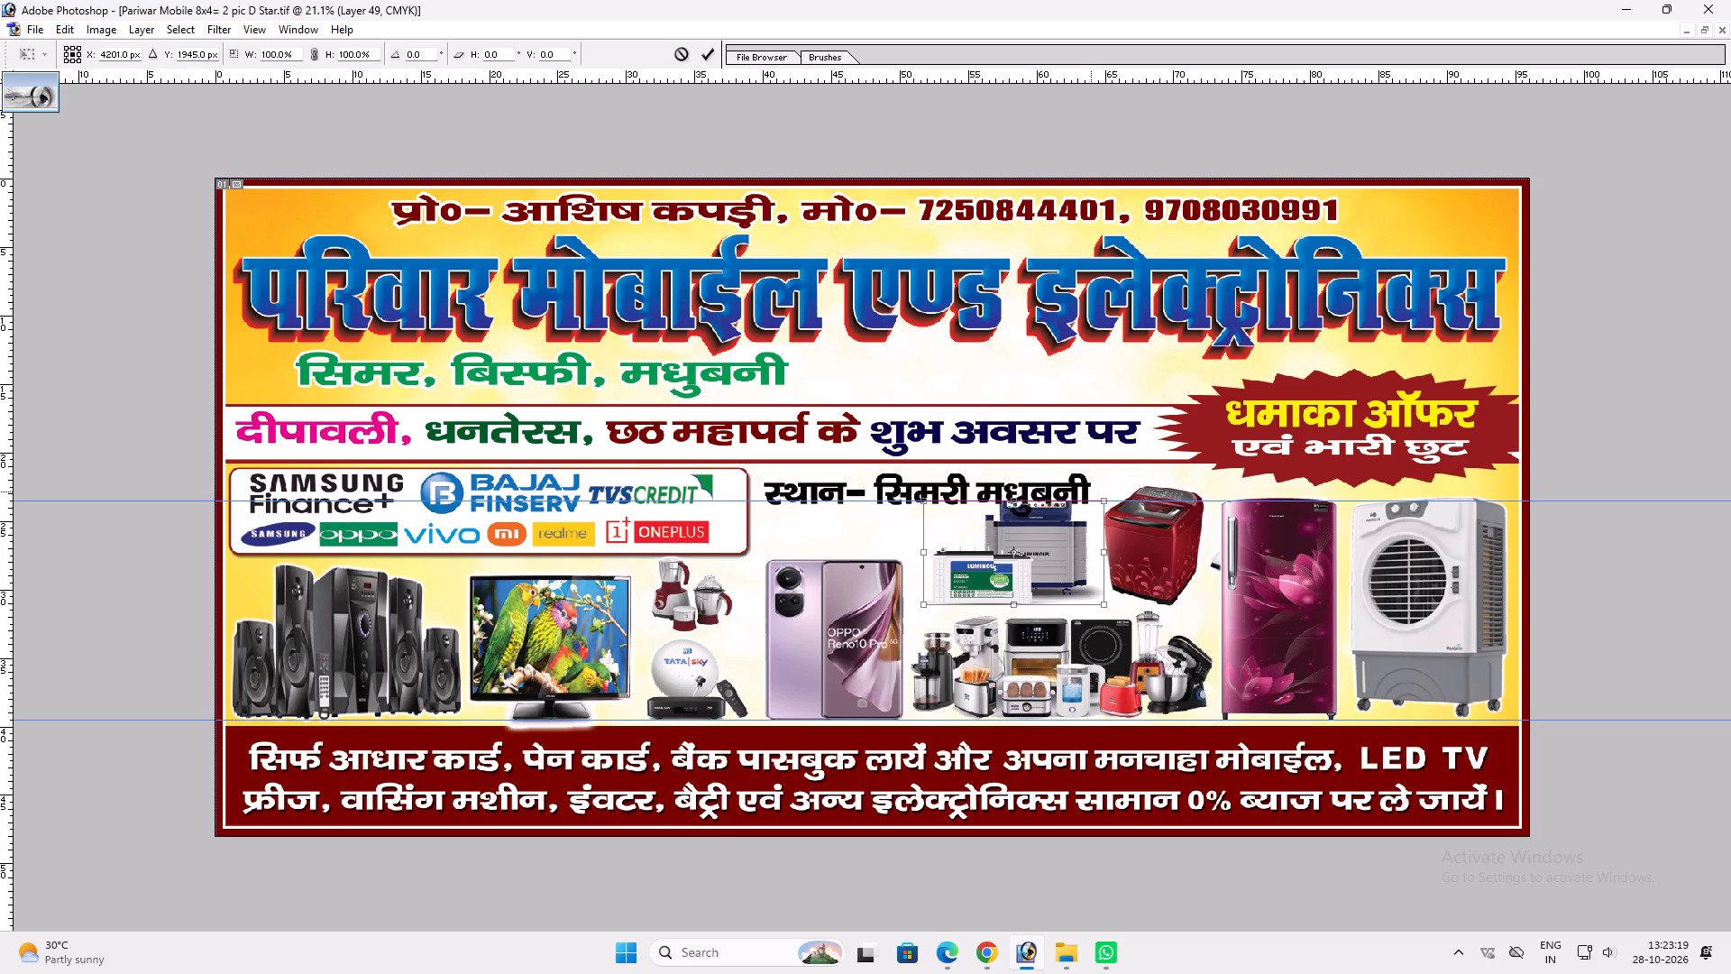
{"action": "left_click_drag", "start_coordinate": [1084, 500], "coordinate": [1080, 513], "text": "shift"}
{"action": "key", "text": "shift+Return"}
{"action": "left_click", "coordinate": [1049, 543], "text": "shift"}
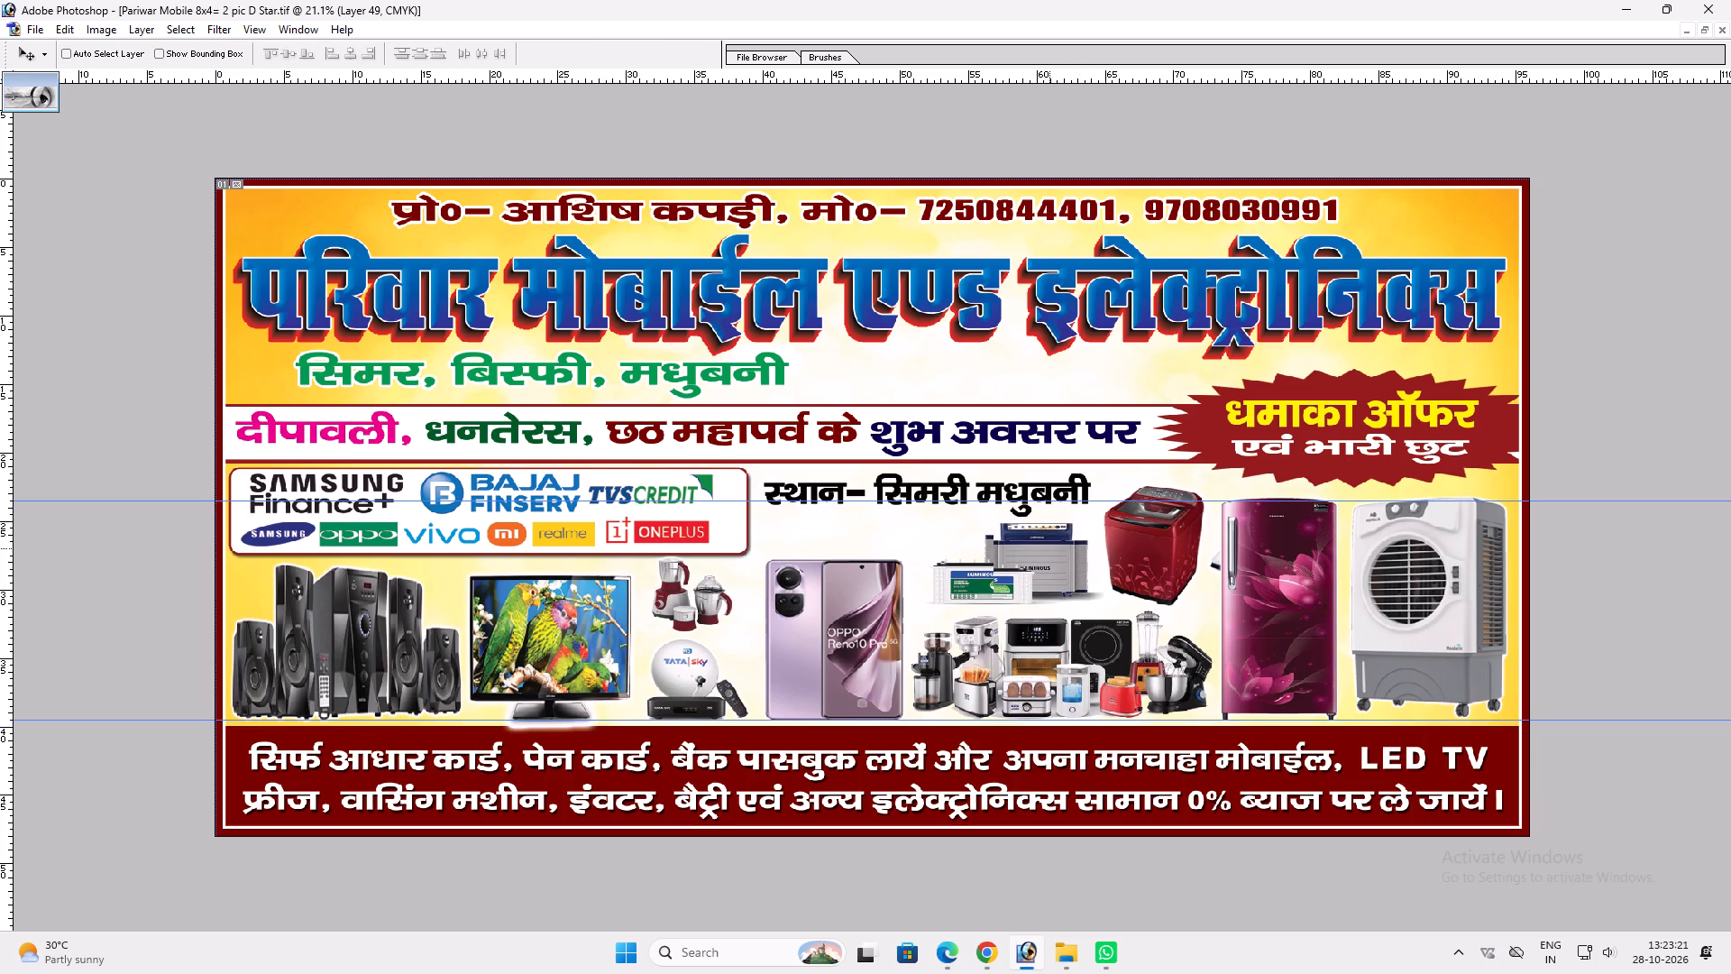
{"action": "key", "text": "ctrl+t"}
{"action": "left_click_drag", "start_coordinate": [1050, 520], "coordinate": [1060, 515]}
{"action": "key", "text": "shift+Return"}
{"action": "key", "text": "v"}
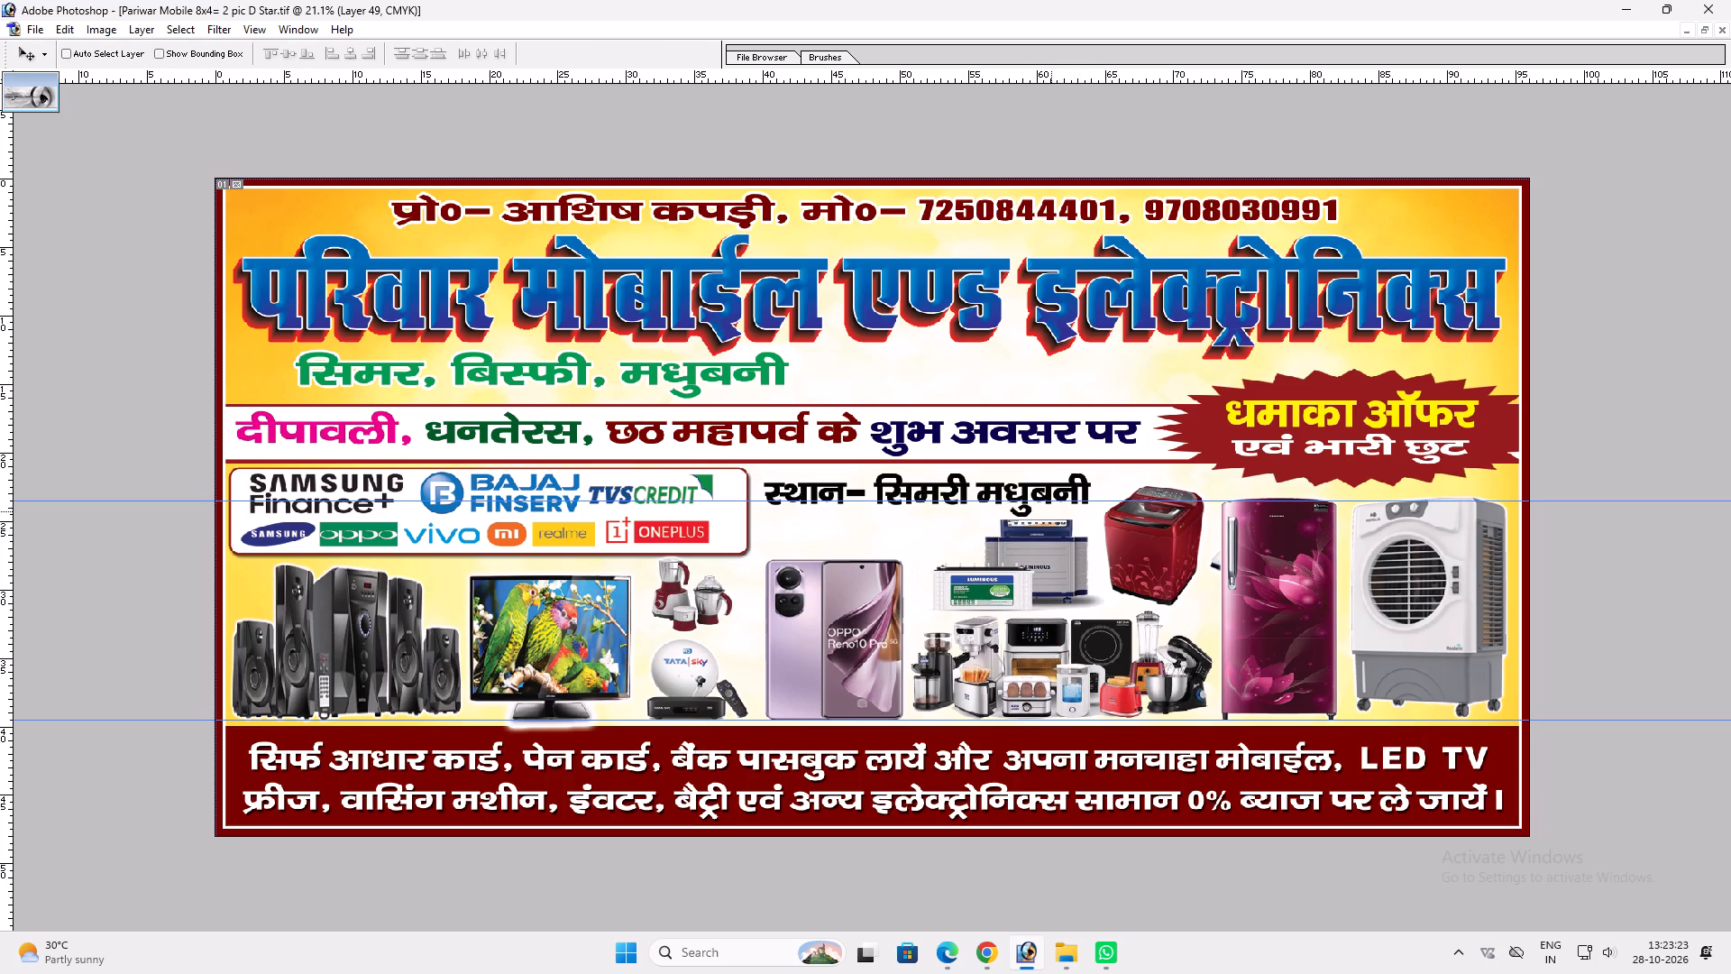
Hide the guides, then nudge the location text line up and widen it slightly.
{"action": "left_click", "coordinate": [1027, 487], "text": "ctrl"}
{"action": "key", "text": "ctrl+g"}
{"action": "key", "text": "ctrl+h"}
{"action": "key", "text": "ctrl+z"}
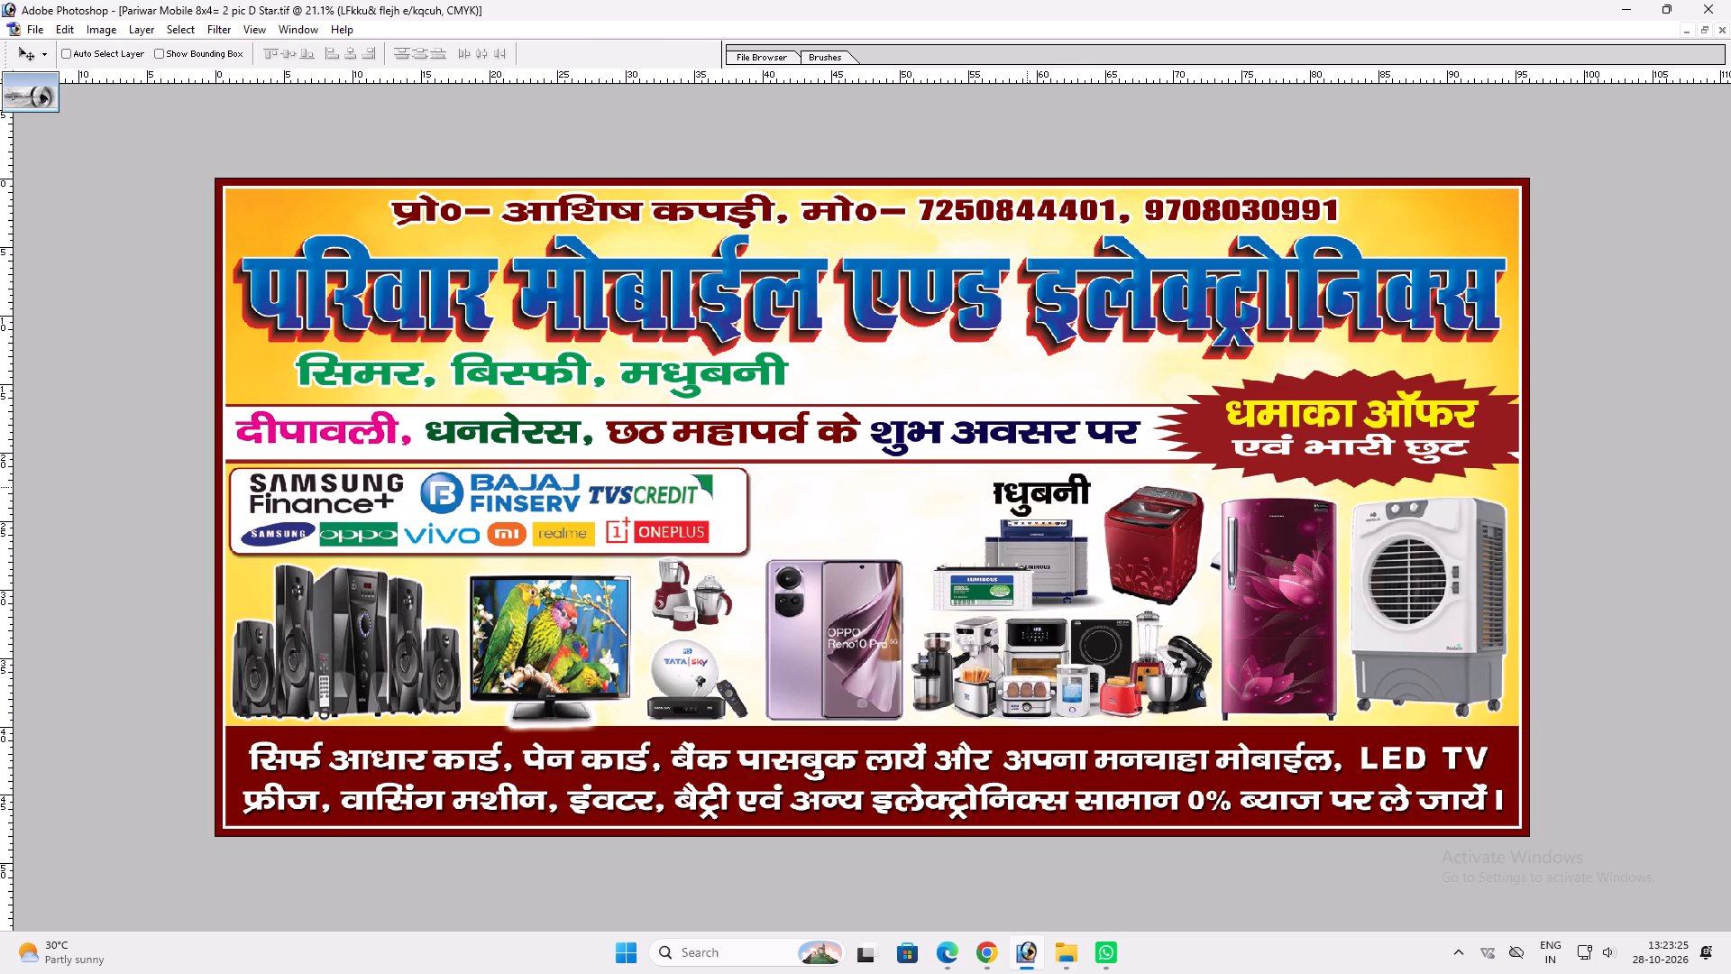
{"action": "double_click", "coordinate": [1024, 496], "text": "ctrl"}
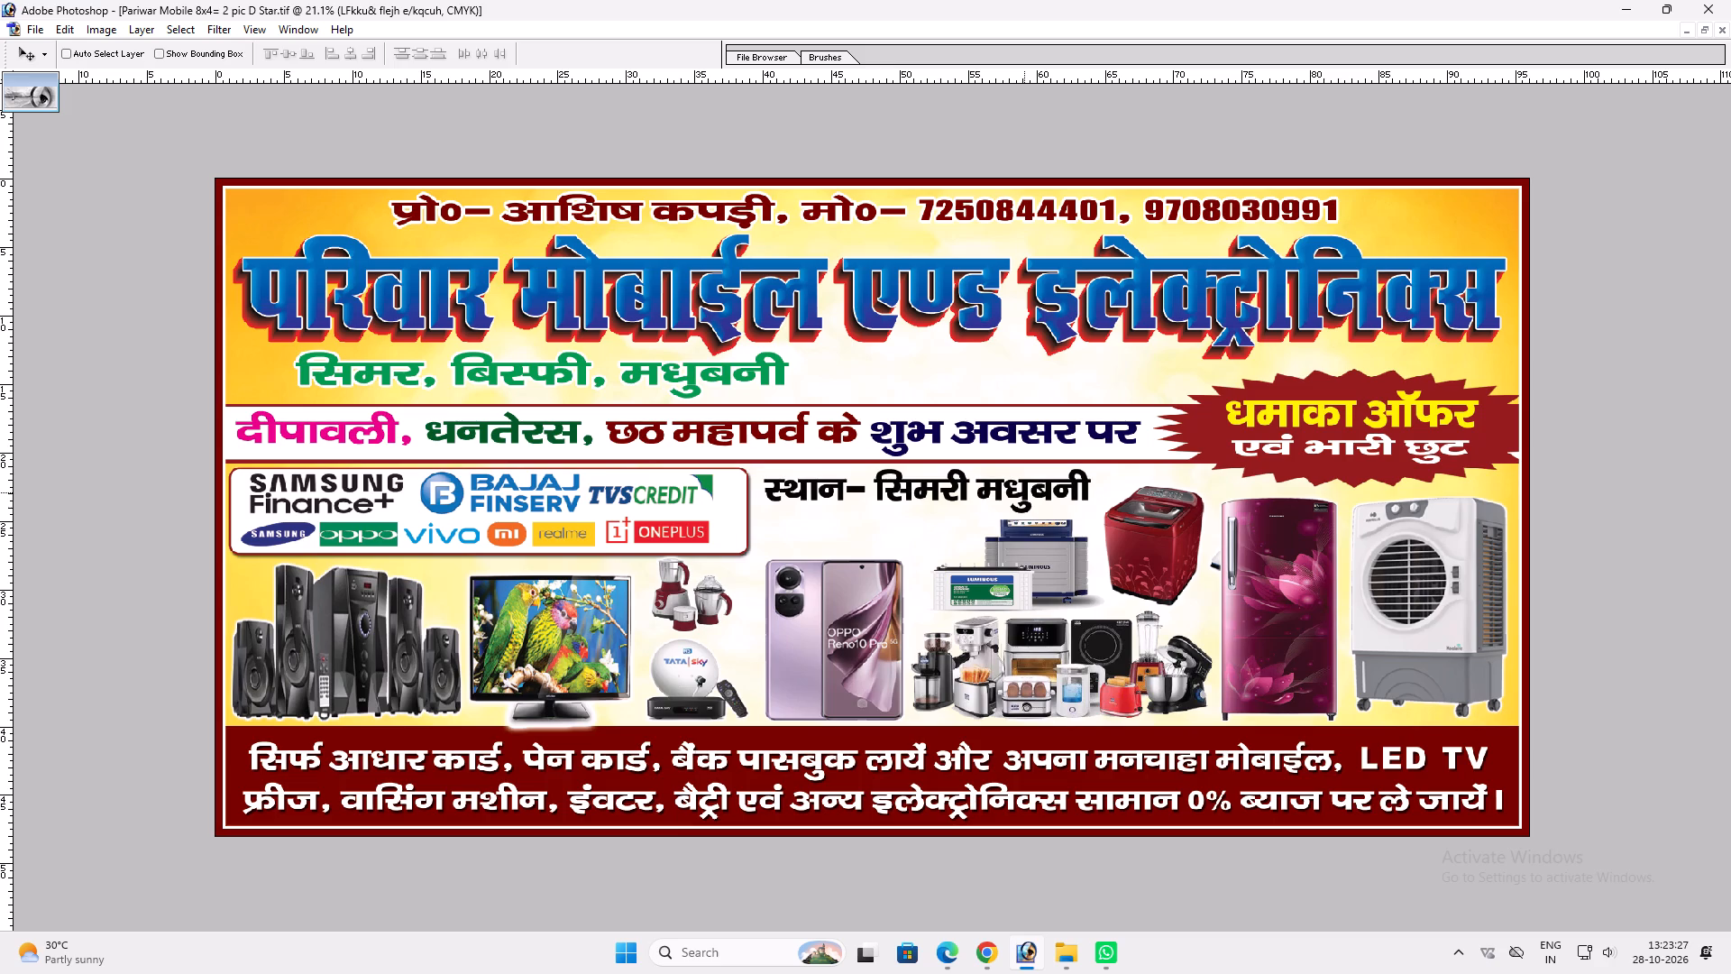
{"action": "key", "text": "ctrl+t"}
{"action": "left_click", "coordinate": [1095, 484], "text": "shift"}
{"action": "key", "text": "shift+Return"}
{"action": "key", "text": "v"}
{"action": "key", "text": "ctrl+t"}
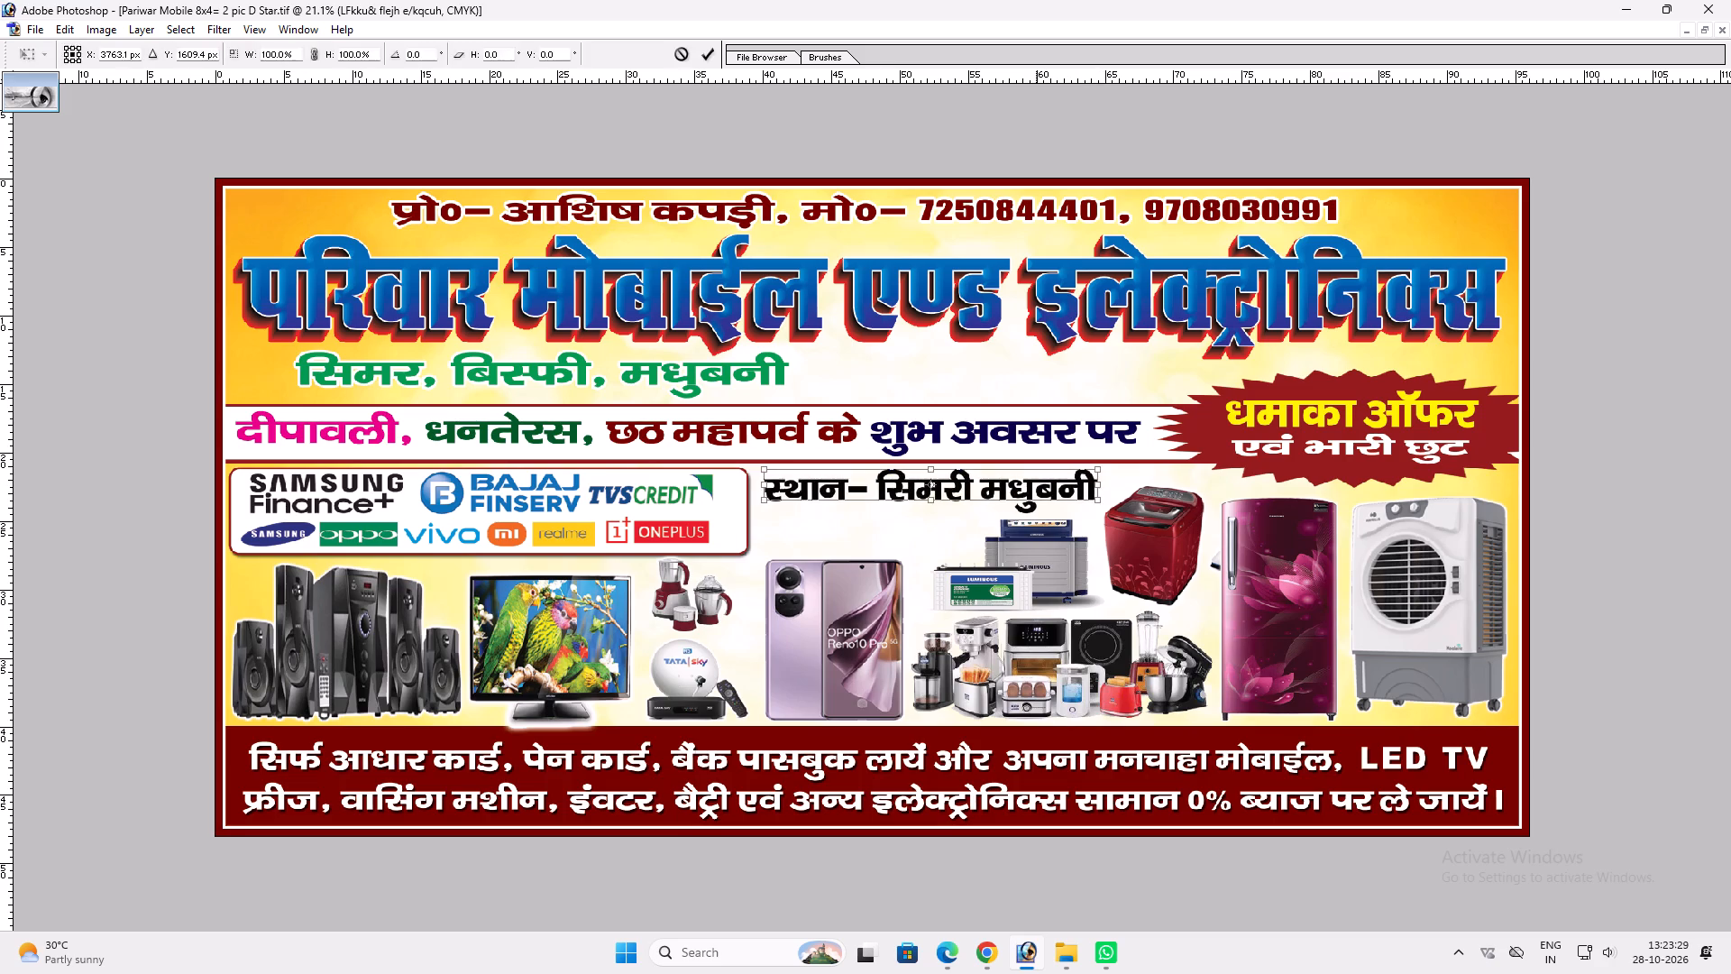
{"action": "key", "text": "Return"}
Enlarge the Oppo phone upward and sideways to fill the space below the location text line.
{"action": "left_click", "coordinate": [855, 597], "text": "ctrl"}
{"action": "key", "text": "ctrl+t"}
{"action": "left_click_drag", "start_coordinate": [762, 558], "coordinate": [756, 547], "text": "shift"}
{"action": "left_click_drag", "start_coordinate": [834, 548], "coordinate": [845, 526], "text": "shift"}
{"action": "left_click_drag", "start_coordinate": [906, 523], "coordinate": [916, 521], "text": "shift"}
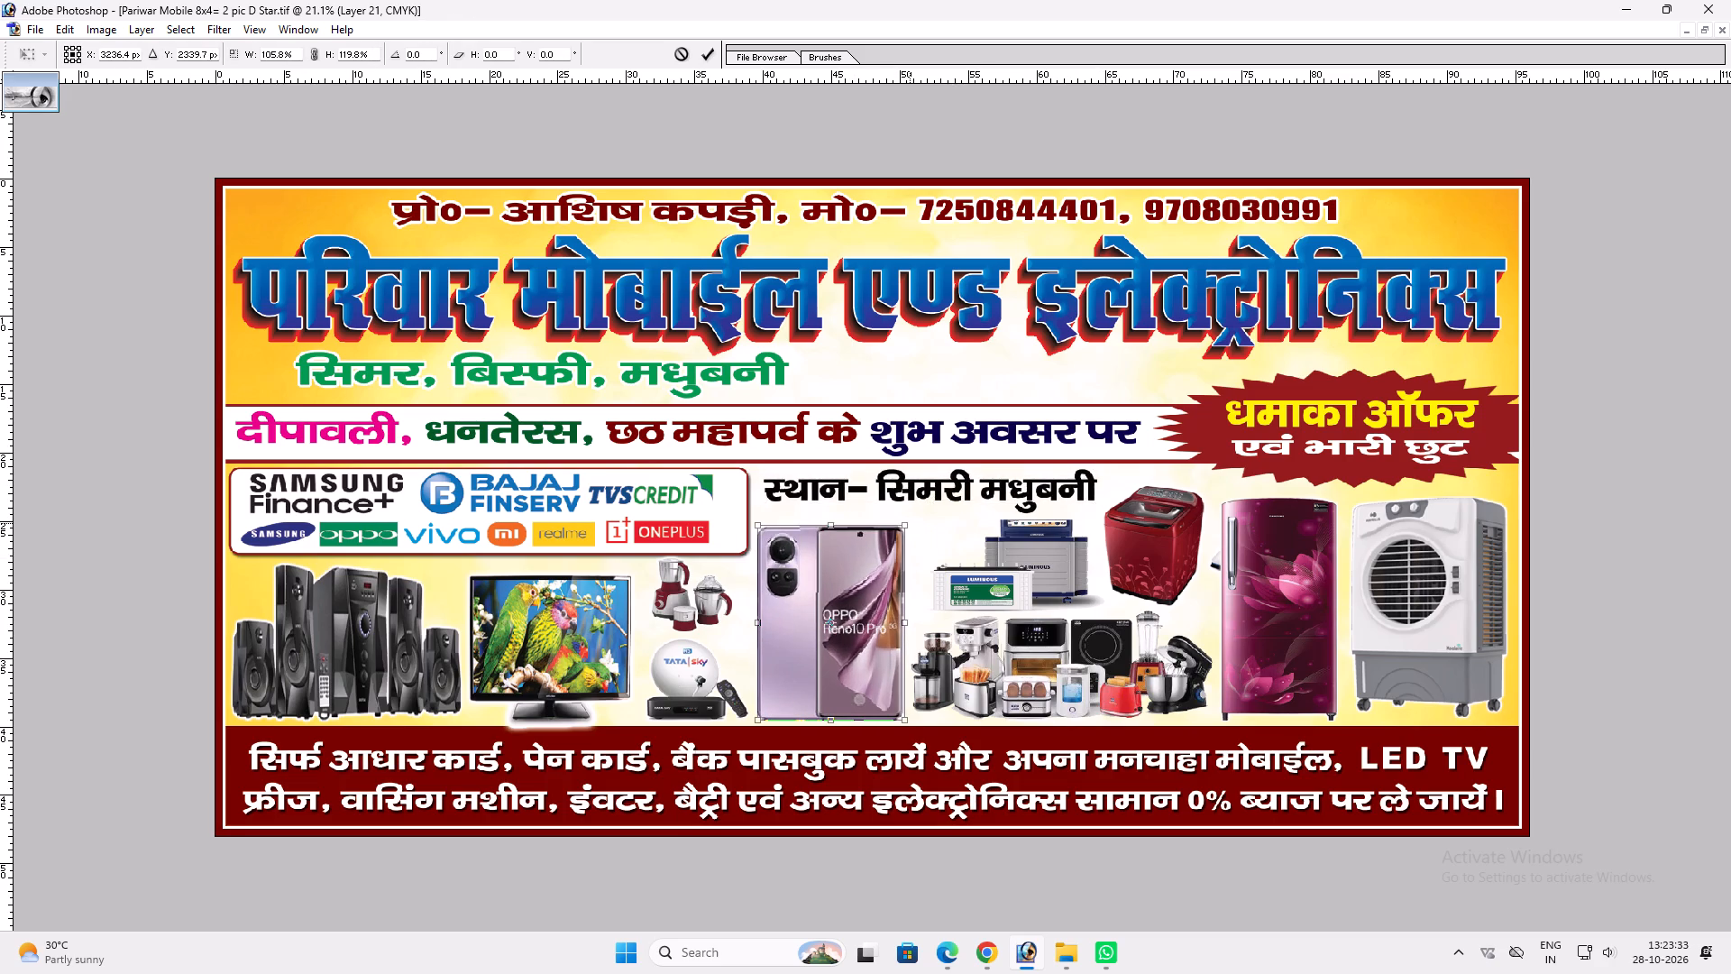
{"action": "left_click_drag", "start_coordinate": [916, 521], "coordinate": [920, 519], "text": "shift"}
{"action": "key", "text": "shift+Return"}
{"action": "key", "text": "v"}
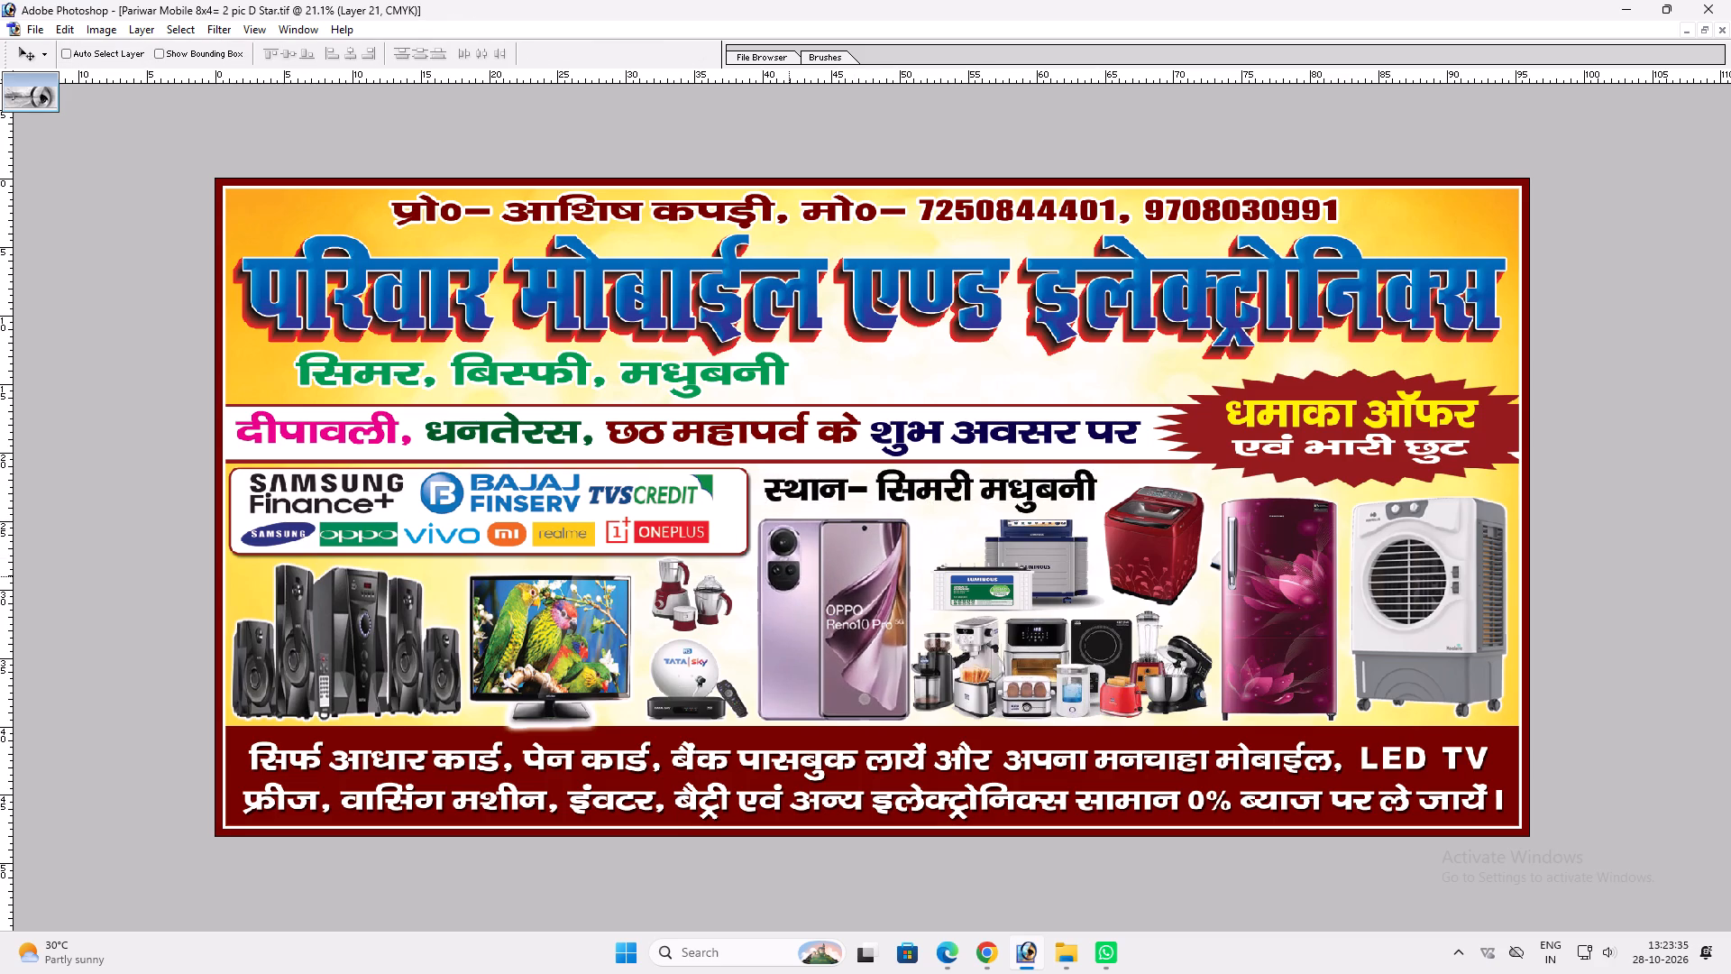
{"action": "key", "text": "ctrl+t"}
{"action": "key", "text": "Return"}
Widen the mixer grinder slightly toward the Oppo phone.
{"action": "left_click", "coordinate": [718, 590], "text": "ctrl"}
{"action": "key", "text": "ctrl+t"}
{"action": "left_click", "coordinate": [730, 582], "text": "shift"}
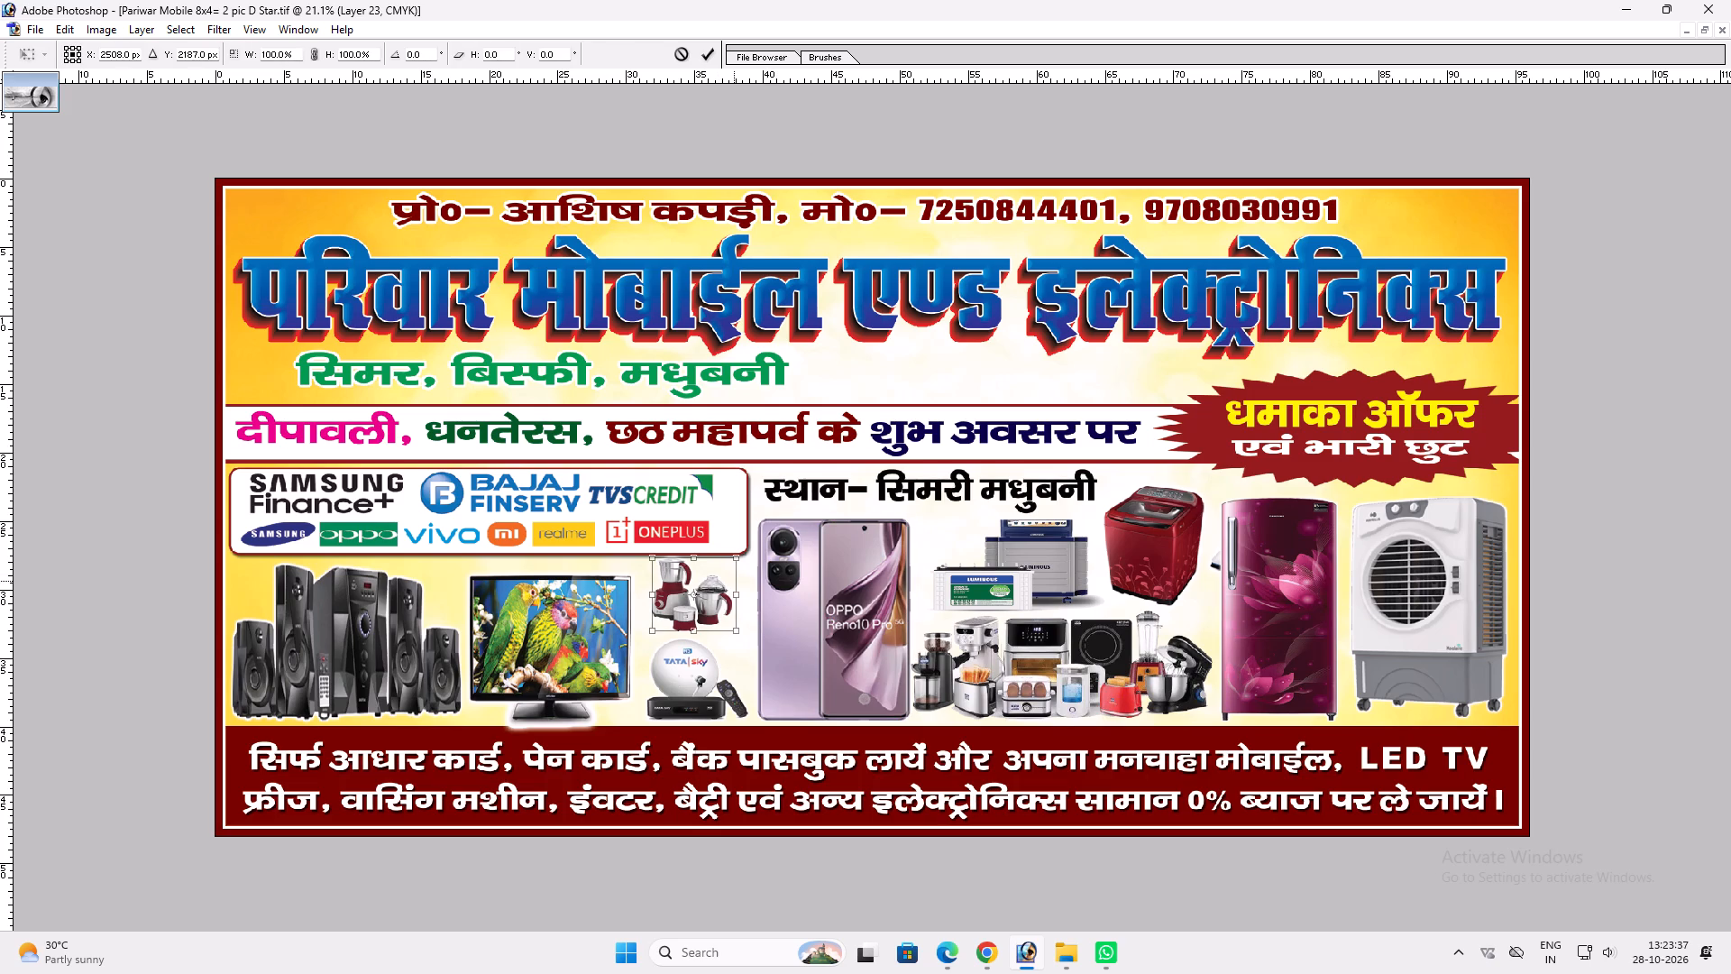
{"action": "key", "text": "shift+Return"}
{"action": "key", "text": "v"}
{"action": "key", "text": "ctrl+t"}
{"action": "left_click", "coordinate": [741, 578], "text": "shift"}
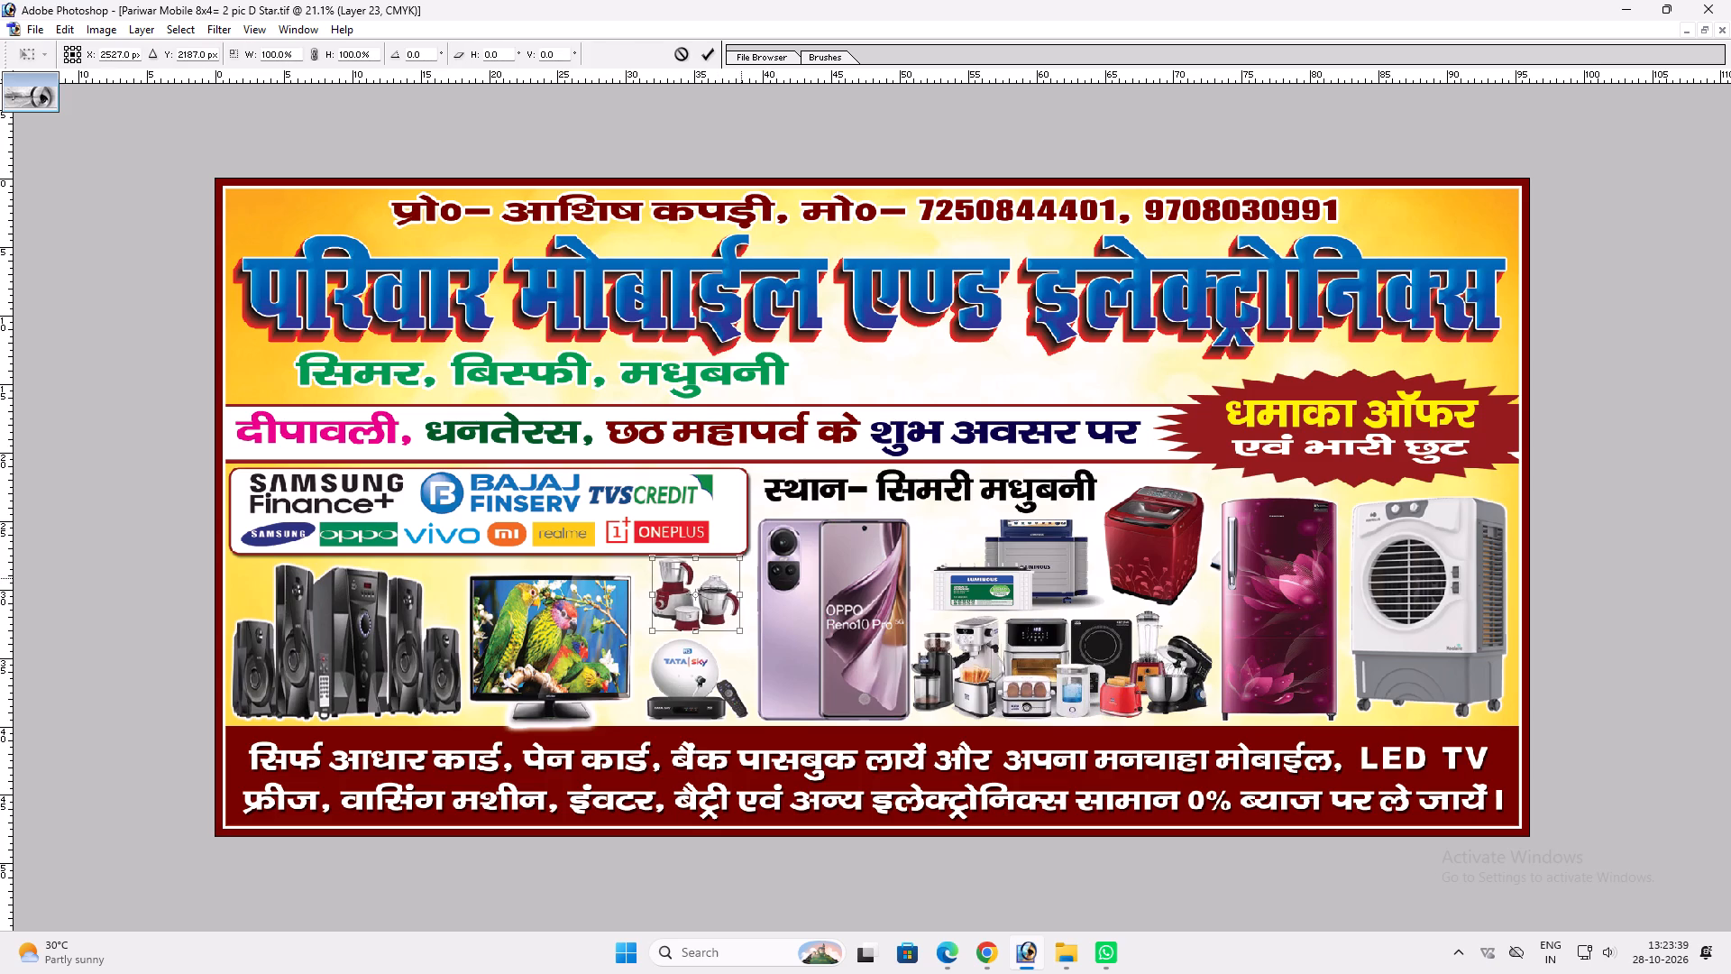
{"action": "key", "text": "shift+Return"}
{"action": "key", "text": "v"}
Delete the red washing machine above the kitchen appliances.
{"action": "left_click", "coordinate": [1161, 528], "text": "ctrl"}
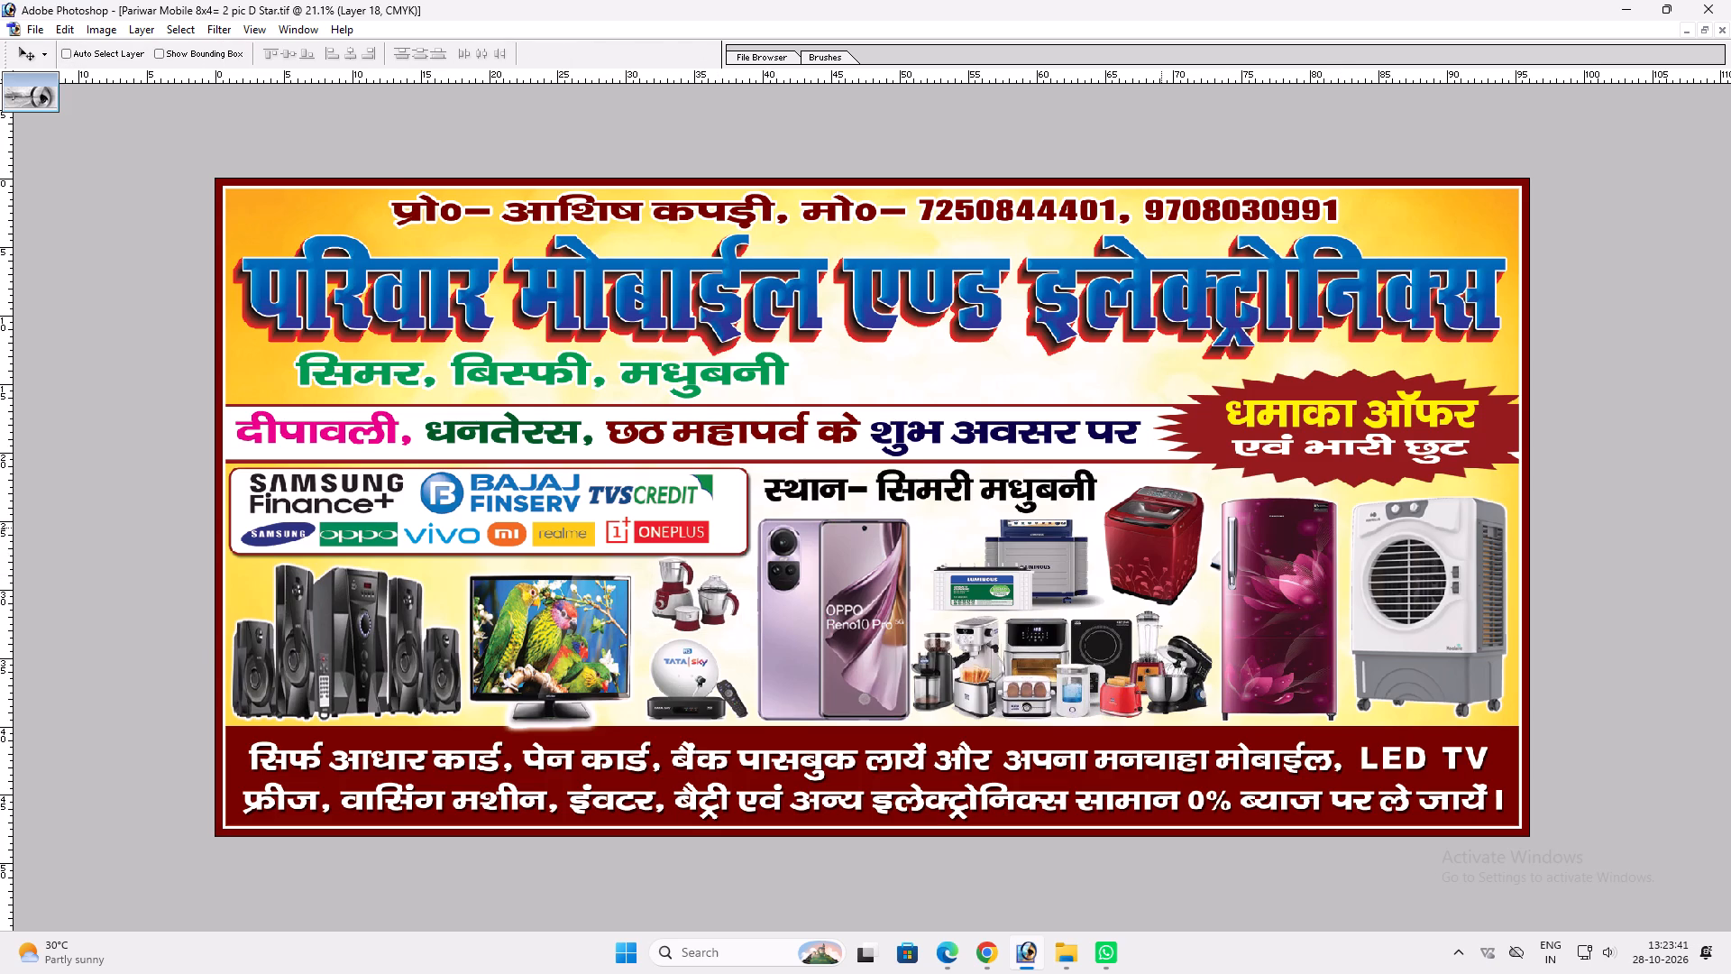
{"action": "key", "text": "alt+l"}
{"action": "key", "text": "alt+l"}
{"action": "key", "text": "alt+l"}
Copy the front-load washing machine from the Mobile World 122x86 design into the Pariwar Mobile 8x4 banner.
{"action": "type", "text": "ffff"}
{"action": "key", "text": "f"}
{"action": "key", "text": "f"}
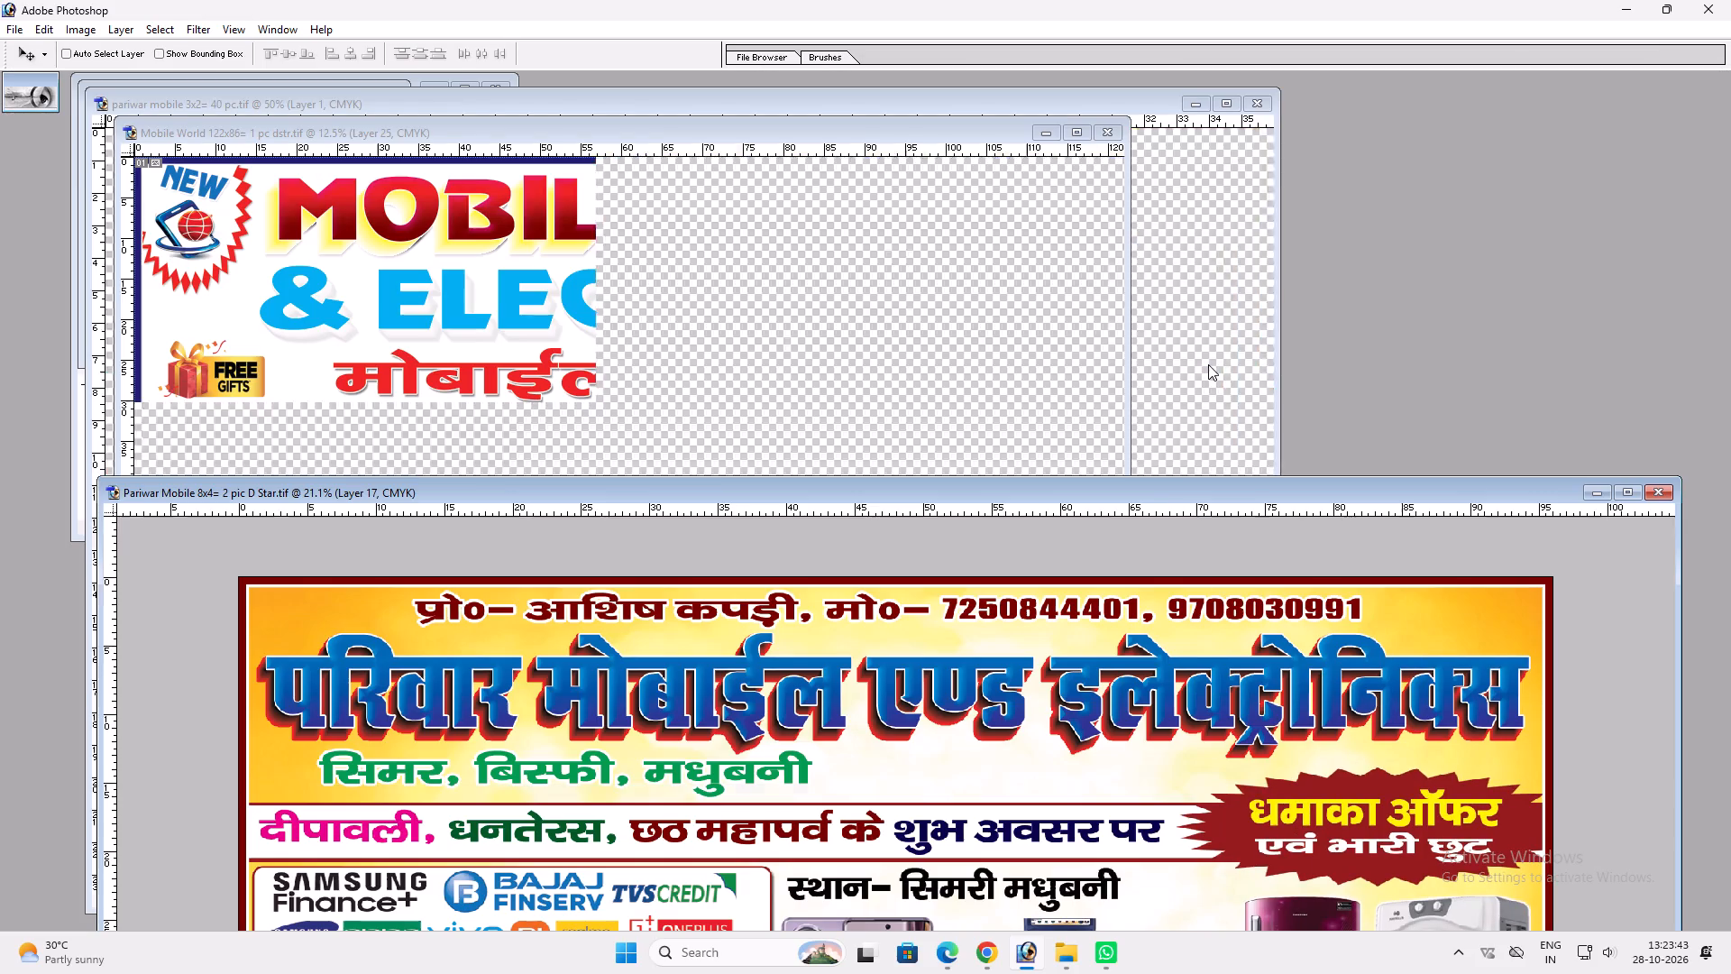
{"action": "left_click", "coordinate": [1273, 601]}
{"action": "left_click", "coordinate": [974, 371]}
{"action": "key", "text": "v"}
{"action": "key", "text": "v"}
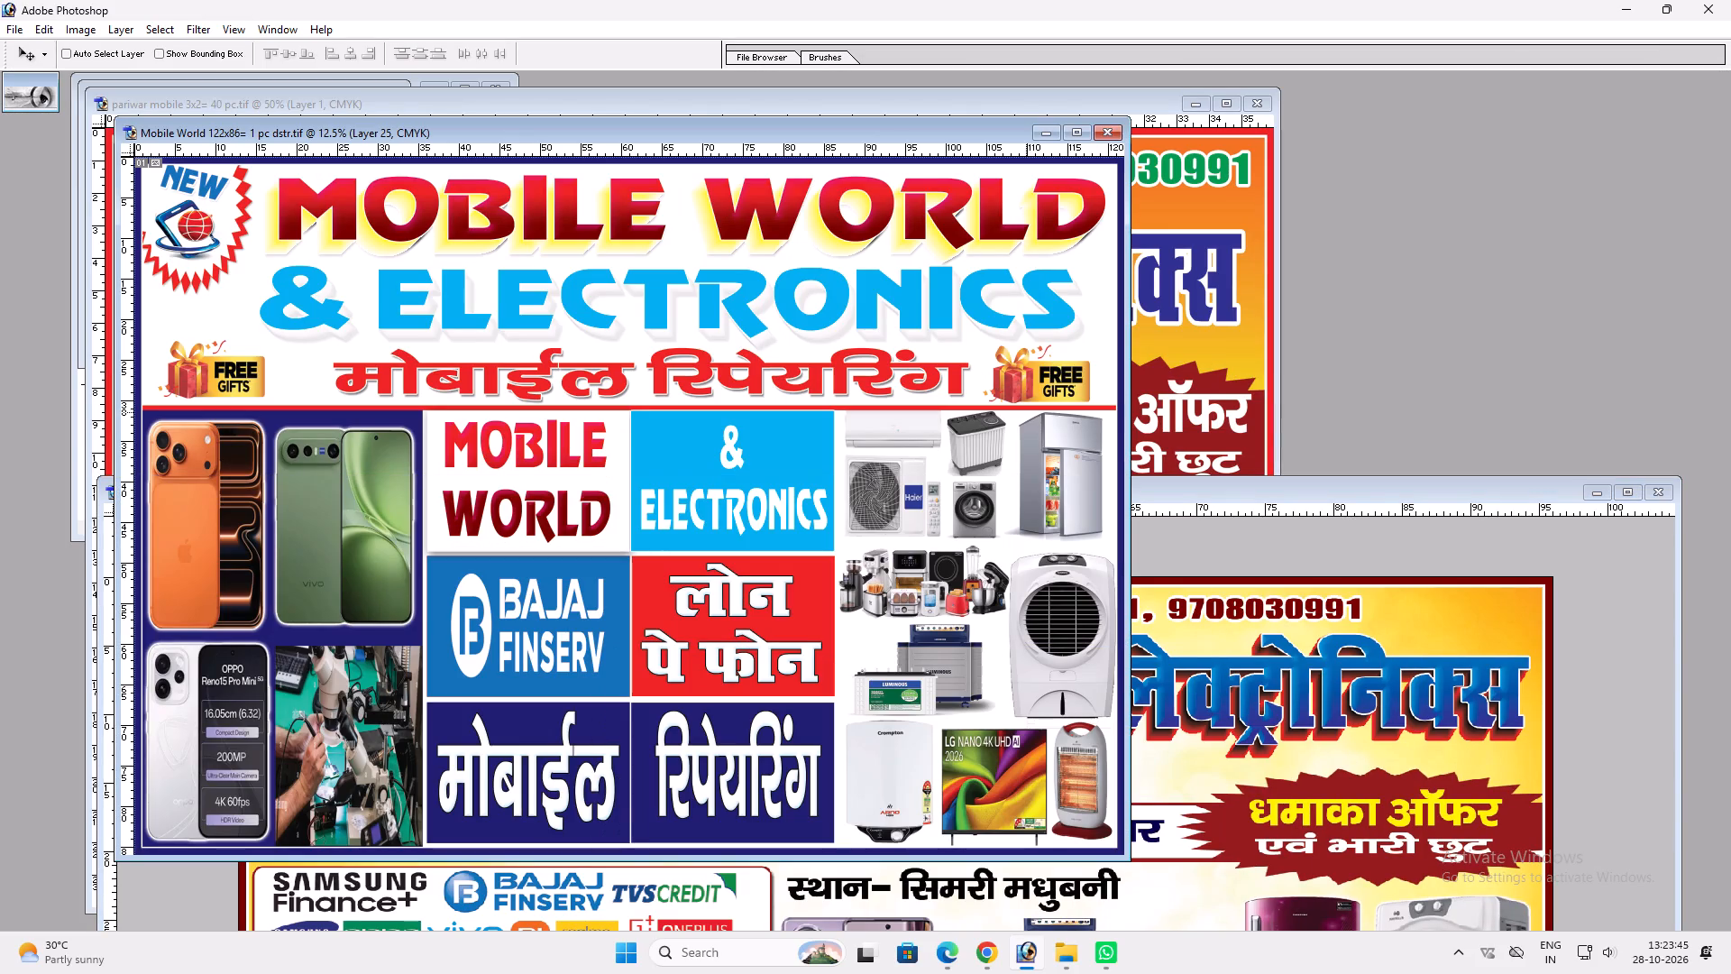
{"action": "right_click", "coordinate": [971, 496]}
{"action": "left_click", "coordinate": [1009, 510]}
{"action": "right_click", "coordinate": [970, 497], "text": "ctrl+shift"}
{"action": "left_click", "coordinate": [987, 502], "text": "ctrl+shift"}
{"action": "left_click_drag", "start_coordinate": [974, 500], "coordinate": [1023, 515]}
{"action": "key", "text": "ctrl+z"}
{"action": "left_click_drag", "start_coordinate": [975, 504], "coordinate": [1224, 701]}
{"action": "double_click", "coordinate": [1190, 497]}
{"action": "key", "text": "v"}
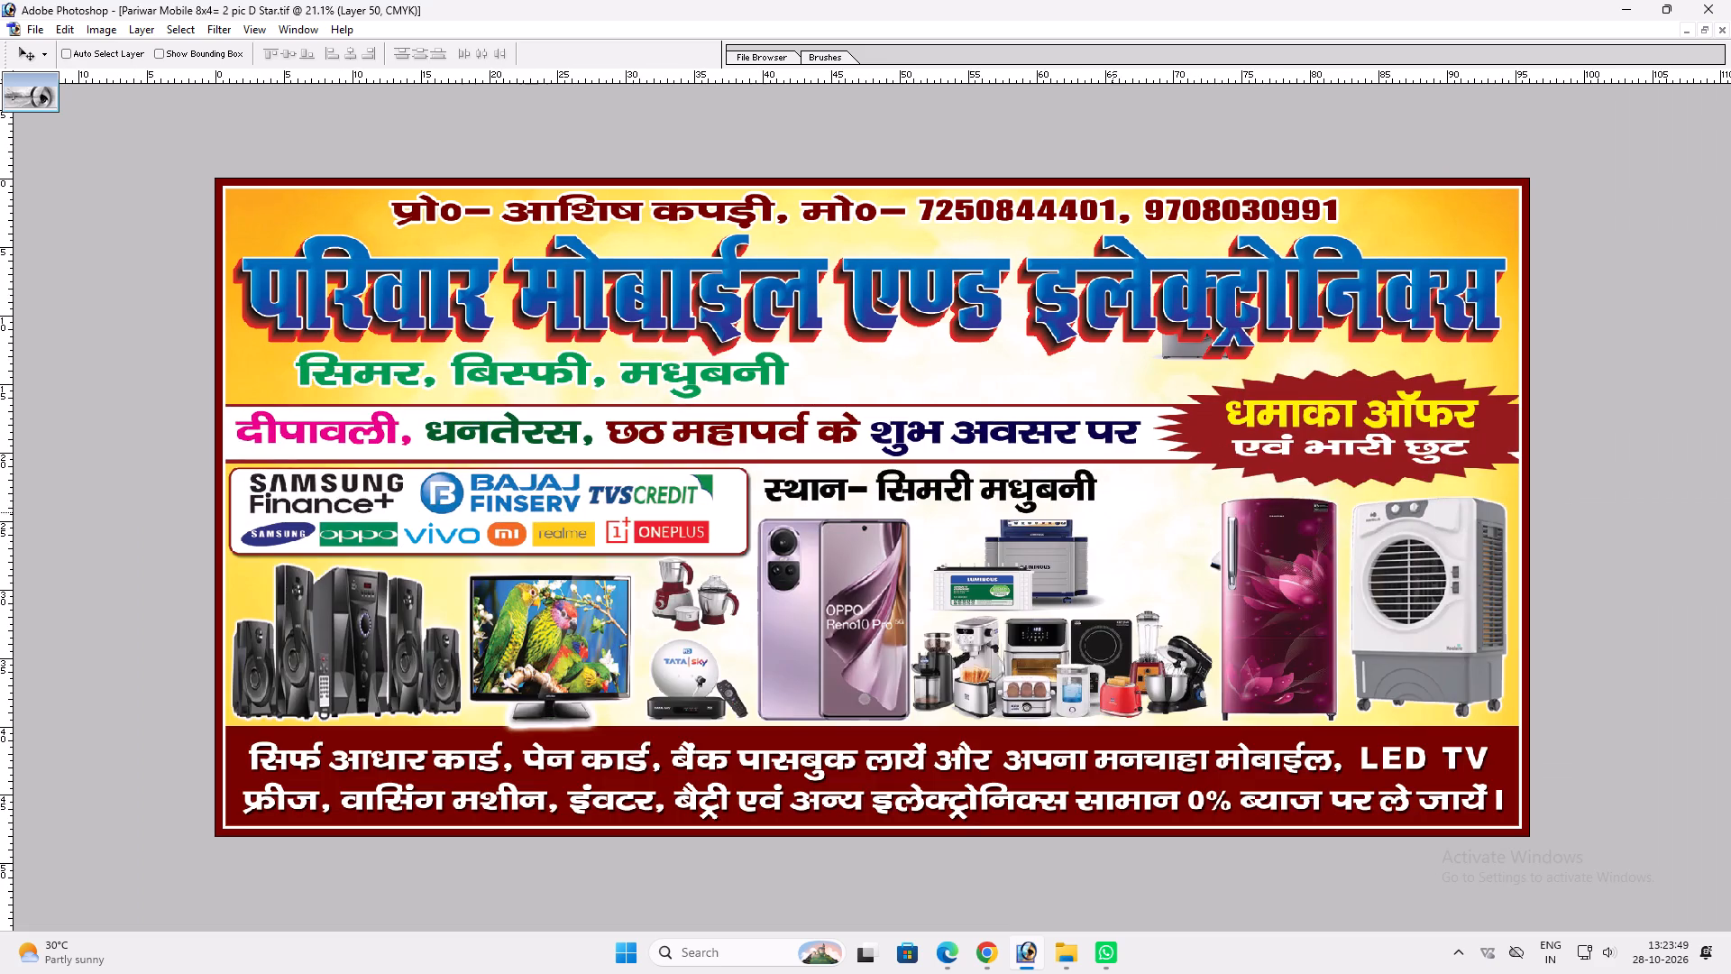
Position the front-load washing machine between the inverter and battery set and the refrigerator, above the kitchen appliances.
{"action": "key", "text": "v"}
{"action": "left_click_drag", "start_coordinate": [1079, 457], "coordinate": [1137, 639]}
{"action": "left_click_drag", "start_coordinate": [1224, 528], "coordinate": [1114, 582]}
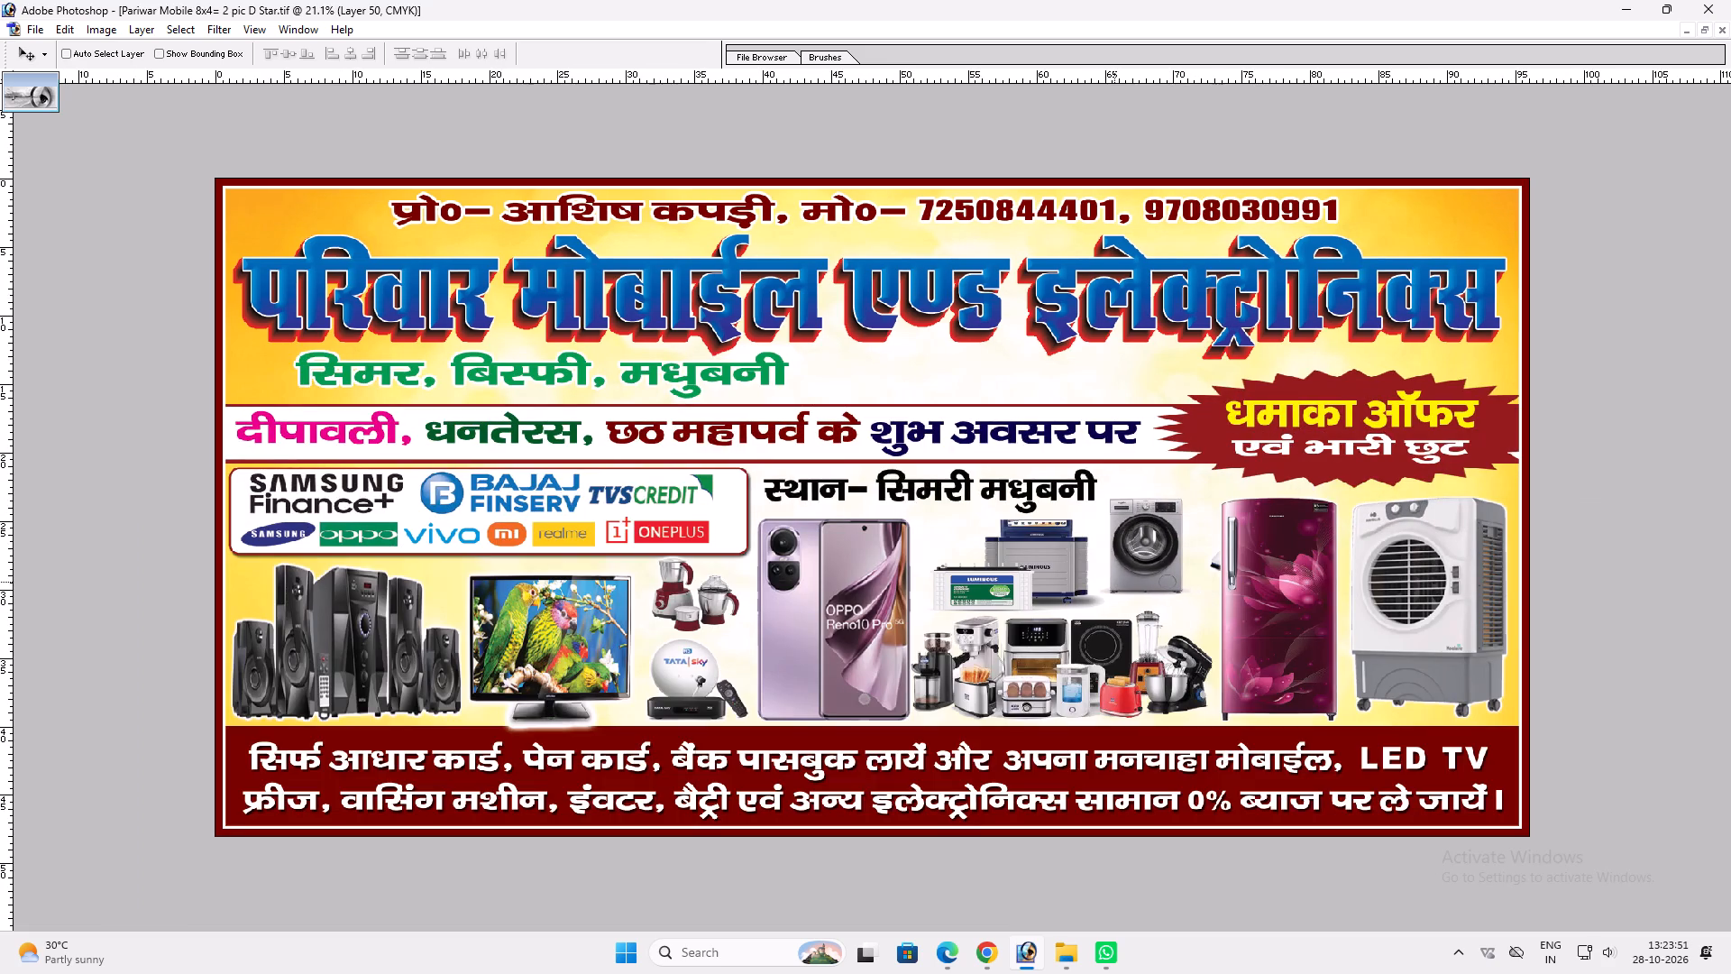
Stretch the front-load washing machine taller and slightly wider to fill the space between the inverter set and the refrigerator.
{"action": "left_click_drag", "start_coordinate": [1114, 582], "coordinate": [1114, 591]}
{"action": "key", "text": "ctrl+t"}
{"action": "left_click_drag", "start_coordinate": [1143, 502], "coordinate": [1152, 479]}
{"action": "left_click_drag", "start_coordinate": [1190, 486], "coordinate": [1201, 483], "text": "shift"}
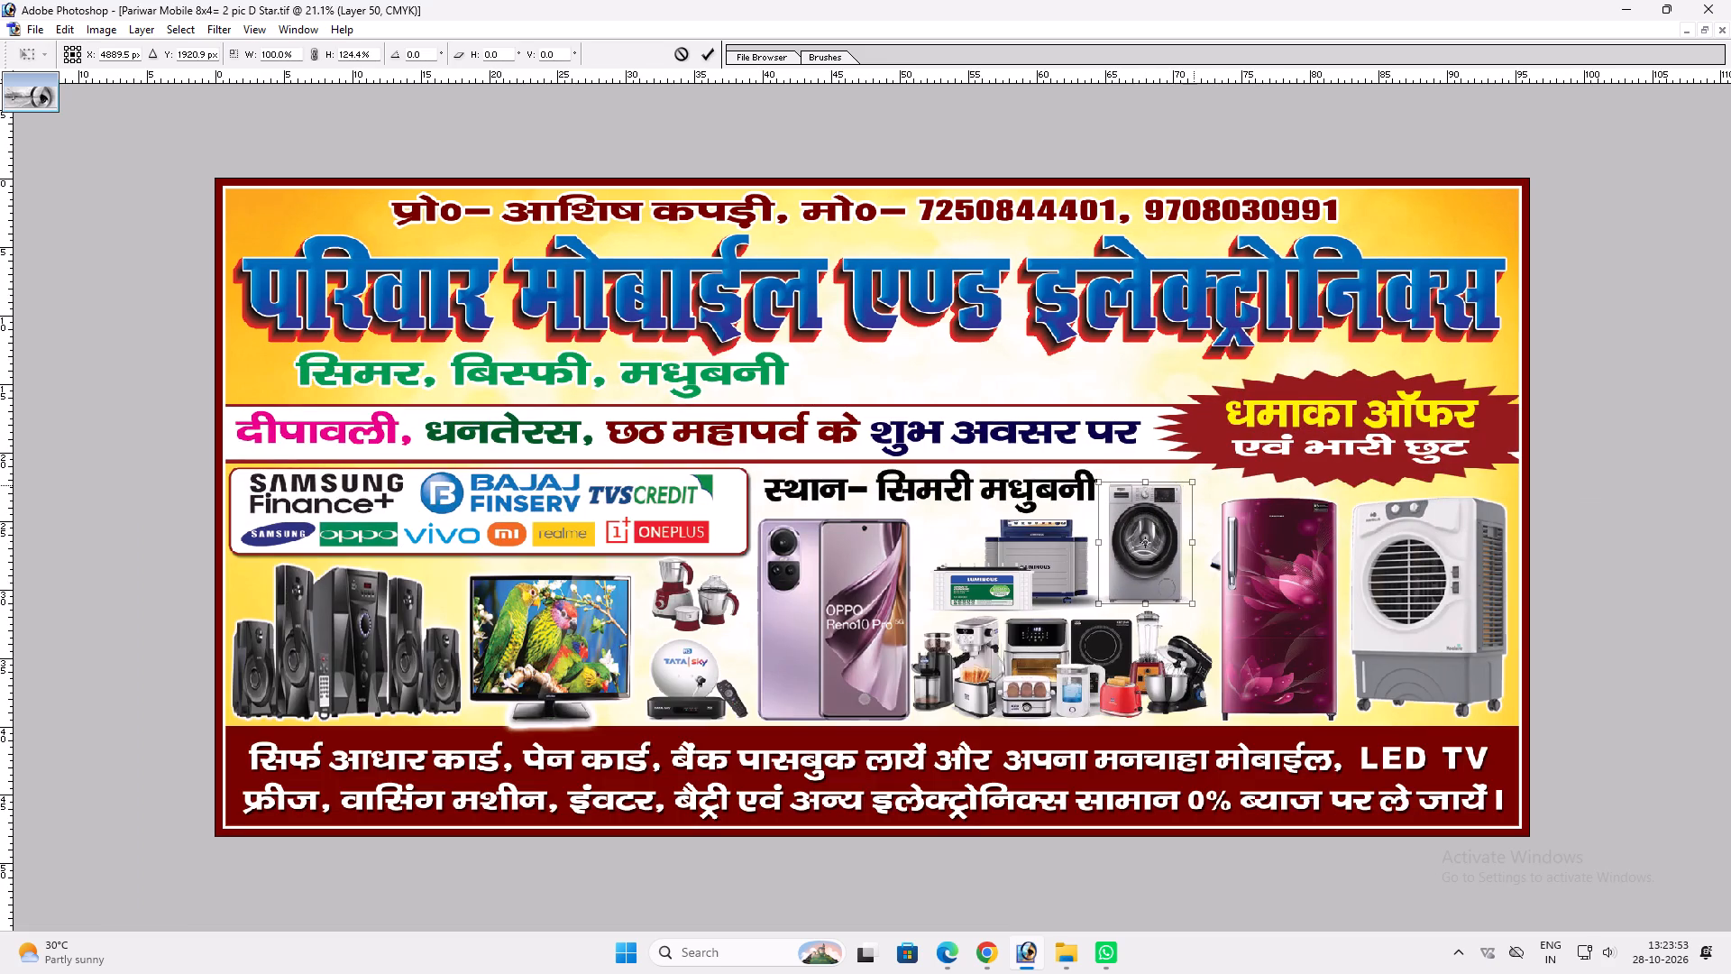
{"action": "left_click_drag", "start_coordinate": [1201, 483], "coordinate": [1203, 482], "text": "shift"}
{"action": "left_click", "coordinate": [1203, 492], "text": "shift"}
{"action": "key", "text": "Return"}
{"action": "key", "text": "v"}
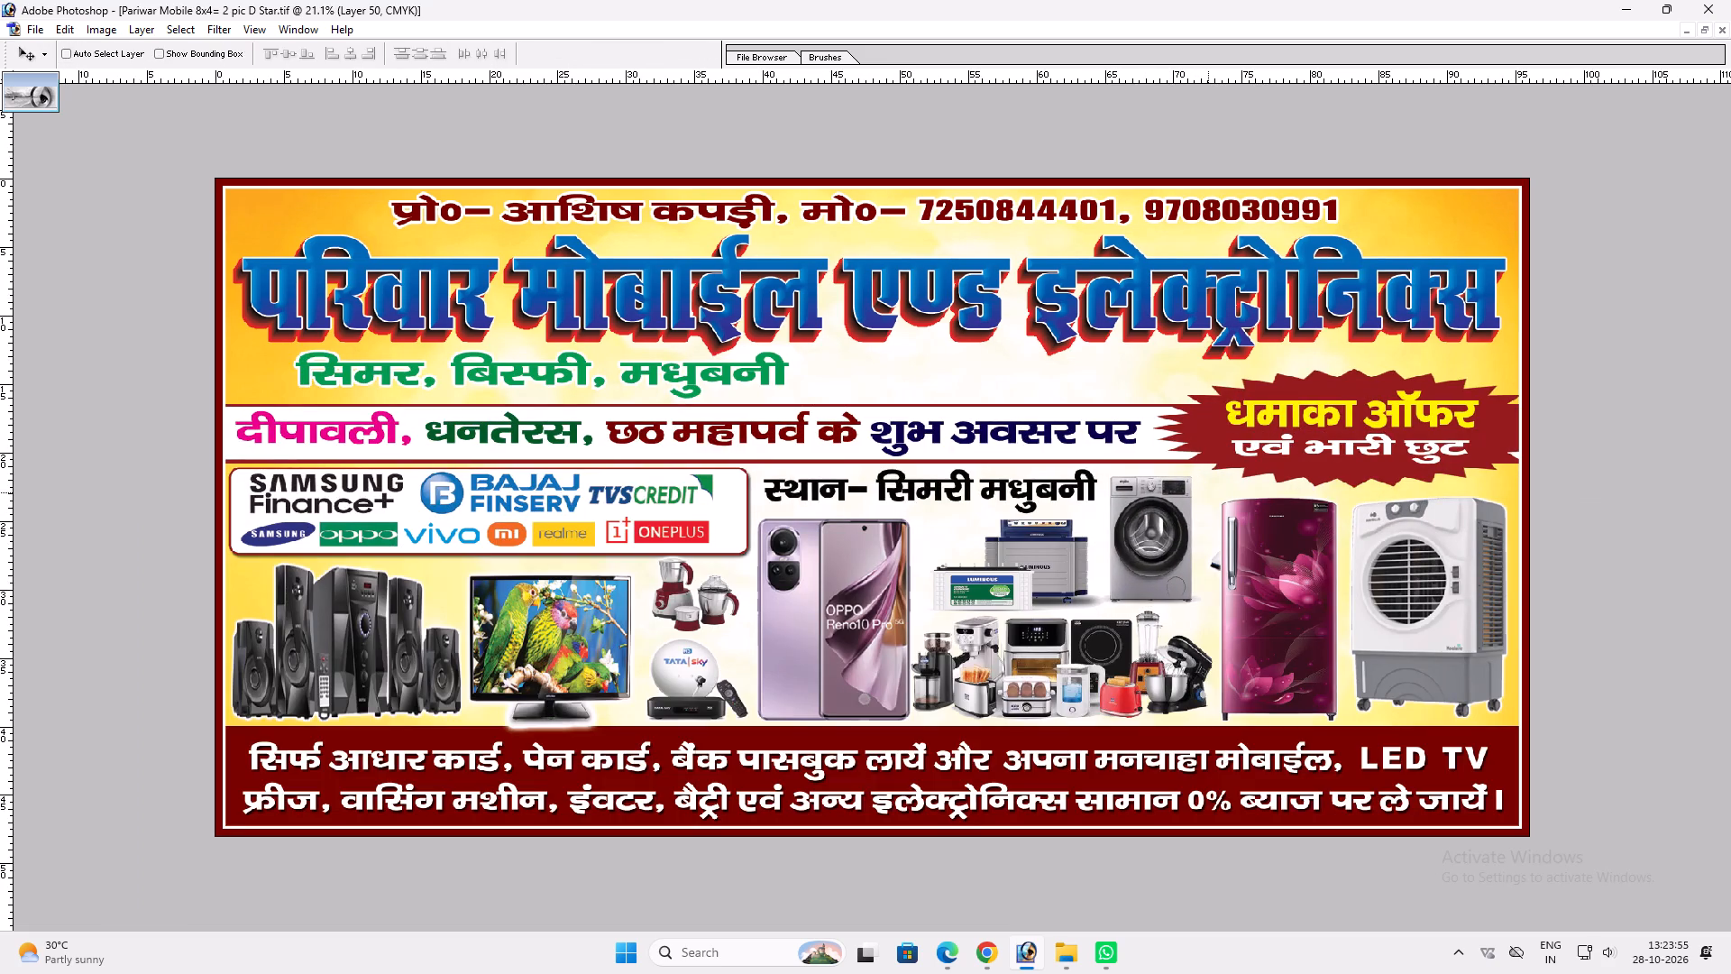
{"action": "key", "text": "ctrl+t"}
{"action": "left_click_drag", "start_coordinate": [1204, 472], "coordinate": [1212, 471], "text": "shift"}
{"action": "key", "text": "shift+Return"}
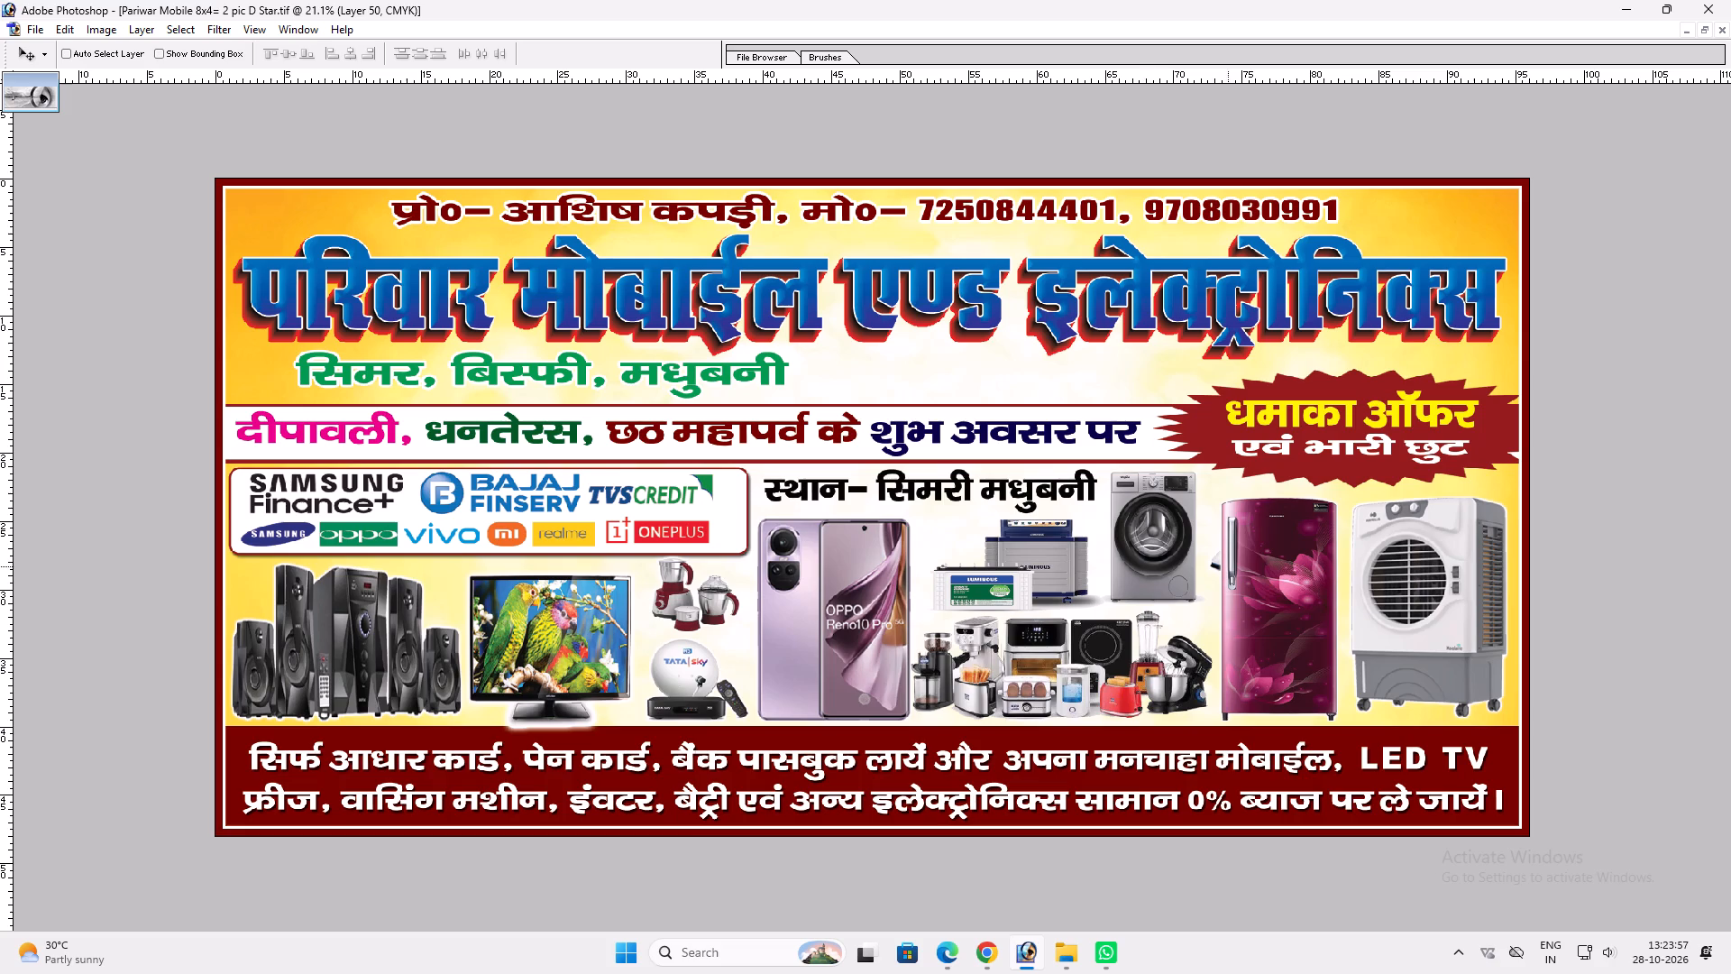
{"action": "key", "text": "v"}
Delete the purple Oppo Reno10 Pro phone picture from the Pariwar Mobile 8x4 banner.
{"action": "left_click", "coordinate": [810, 646], "text": "ctrl"}
{"action": "key", "text": "ctrl+t"}
{"action": "left_click", "coordinate": [911, 587], "text": "shift"}
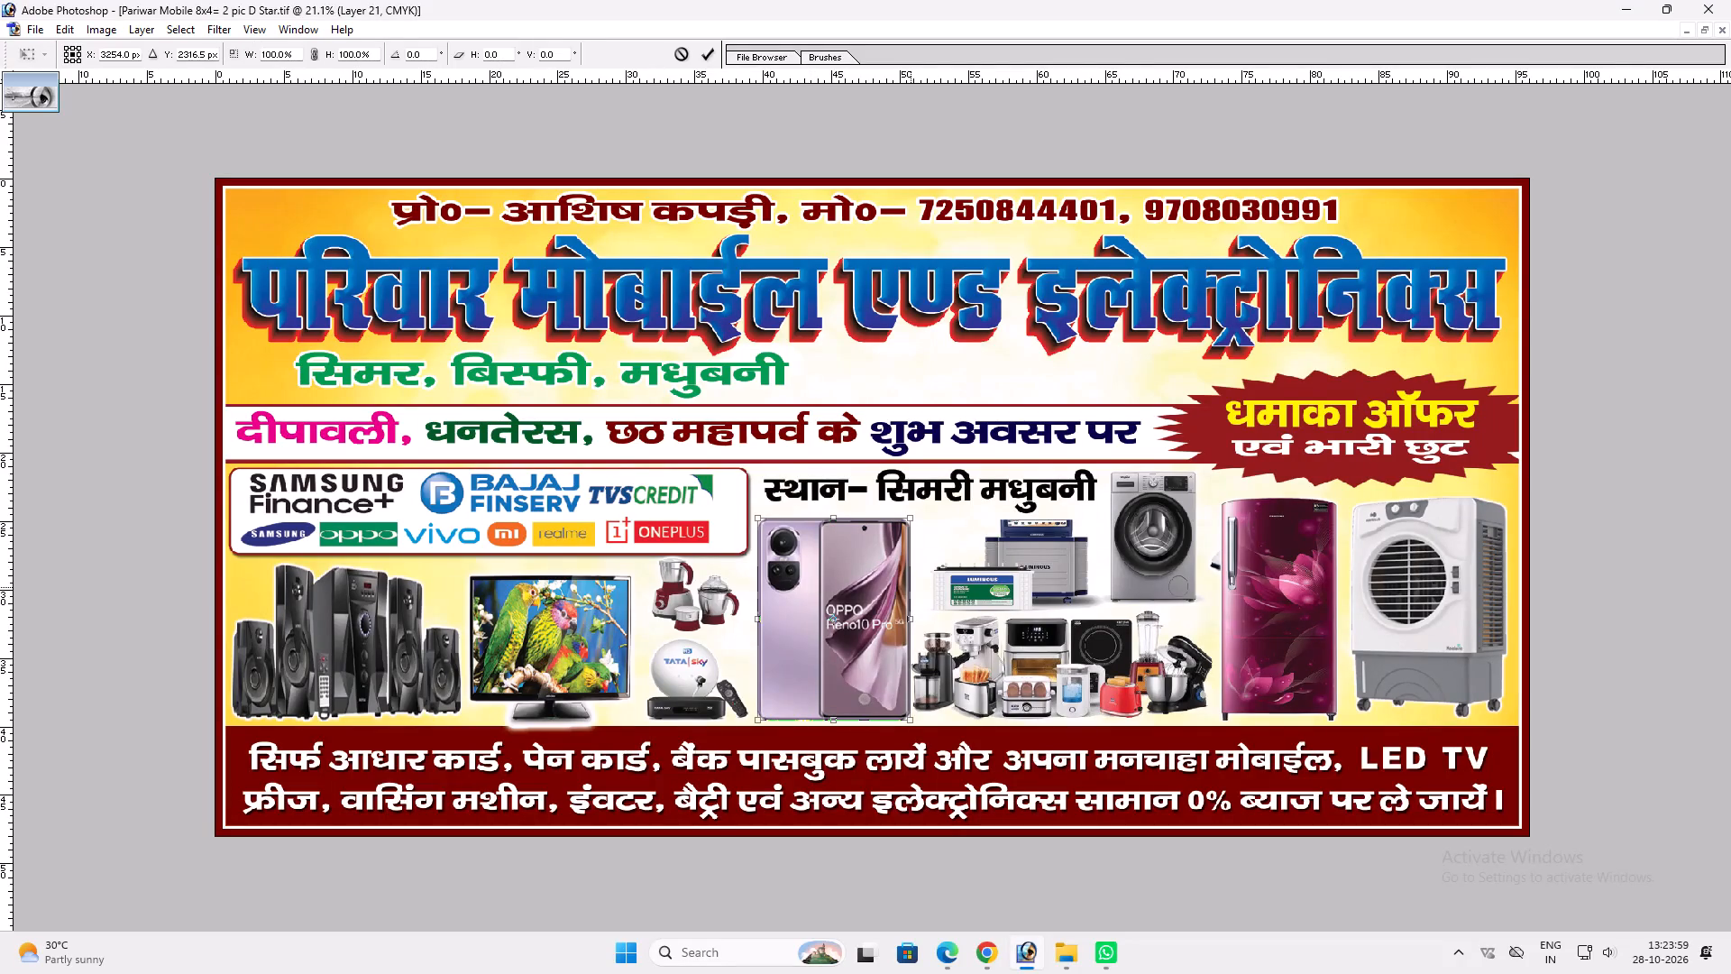
{"action": "key", "text": "shift+Return"}
{"action": "key", "text": "v"}
{"action": "key", "text": "alt+l"}
{"action": "key", "text": "alt+l"}
{"action": "key", "text": "alt+l"}
Copy the white Oppo Reno15 Pro Mini phone from the Mobile World 122x86 design into the Pariwar Mobile 8x4 banner.
{"action": "key", "text": "f"}
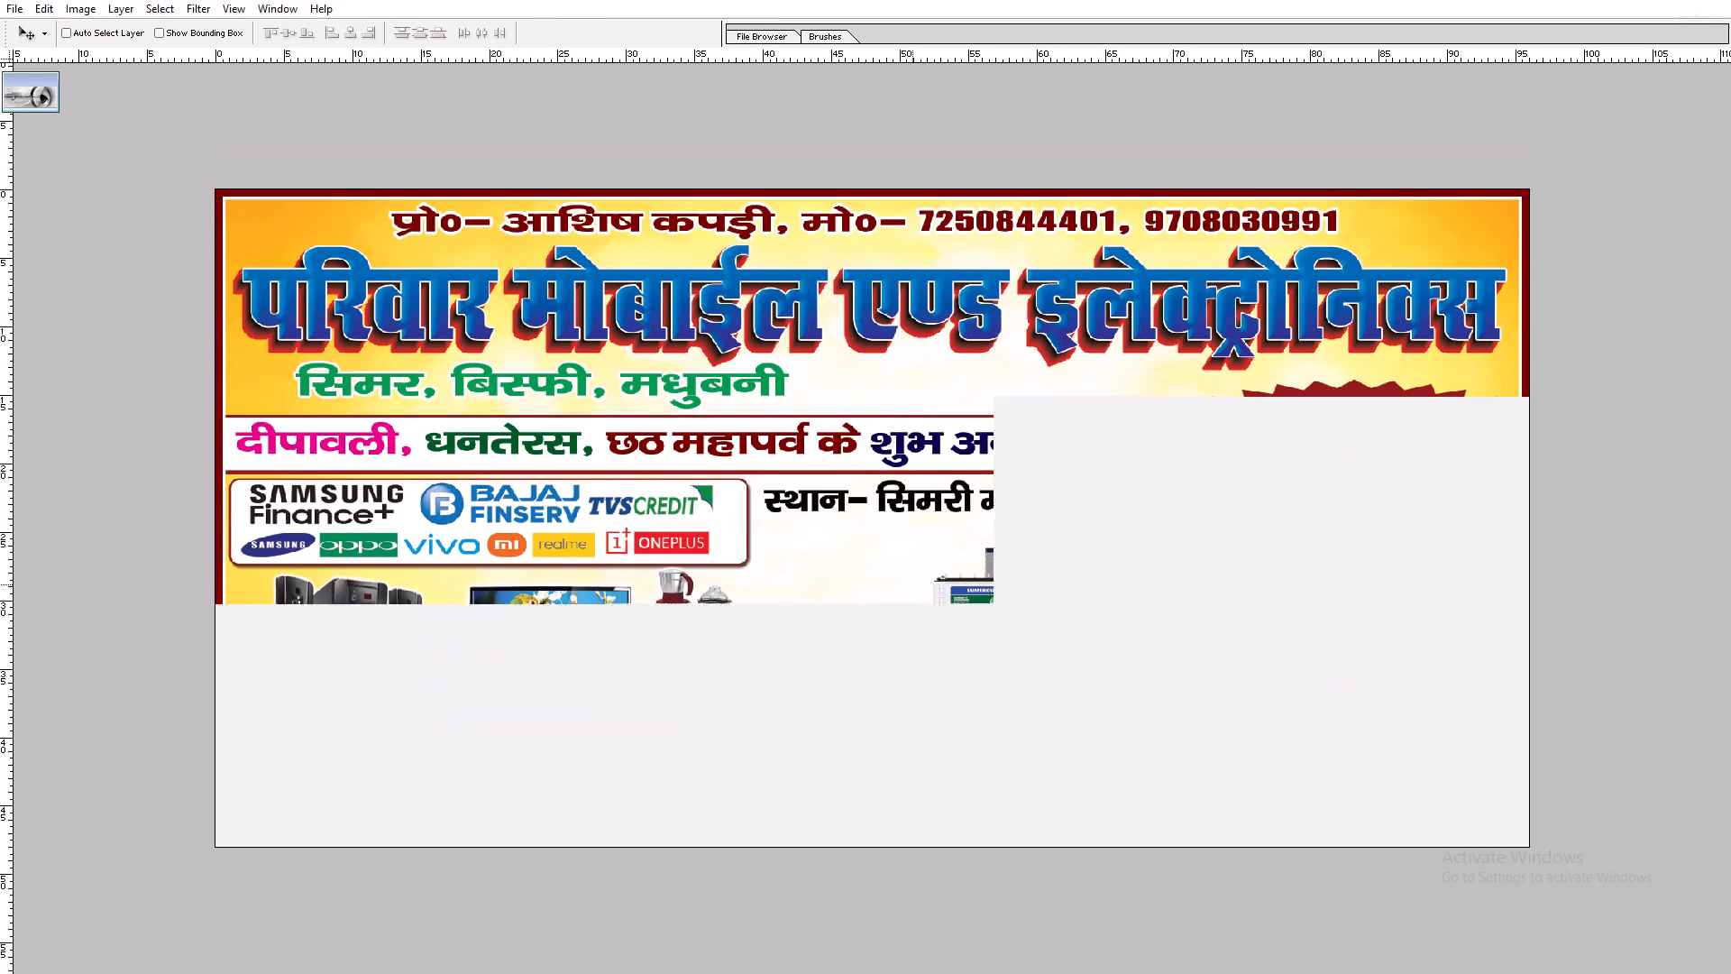
{"action": "key", "text": "f"}
{"action": "key", "text": "f"}
{"action": "left_click", "coordinate": [797, 290]}
{"action": "key", "text": "v"}
{"action": "key", "text": "v"}
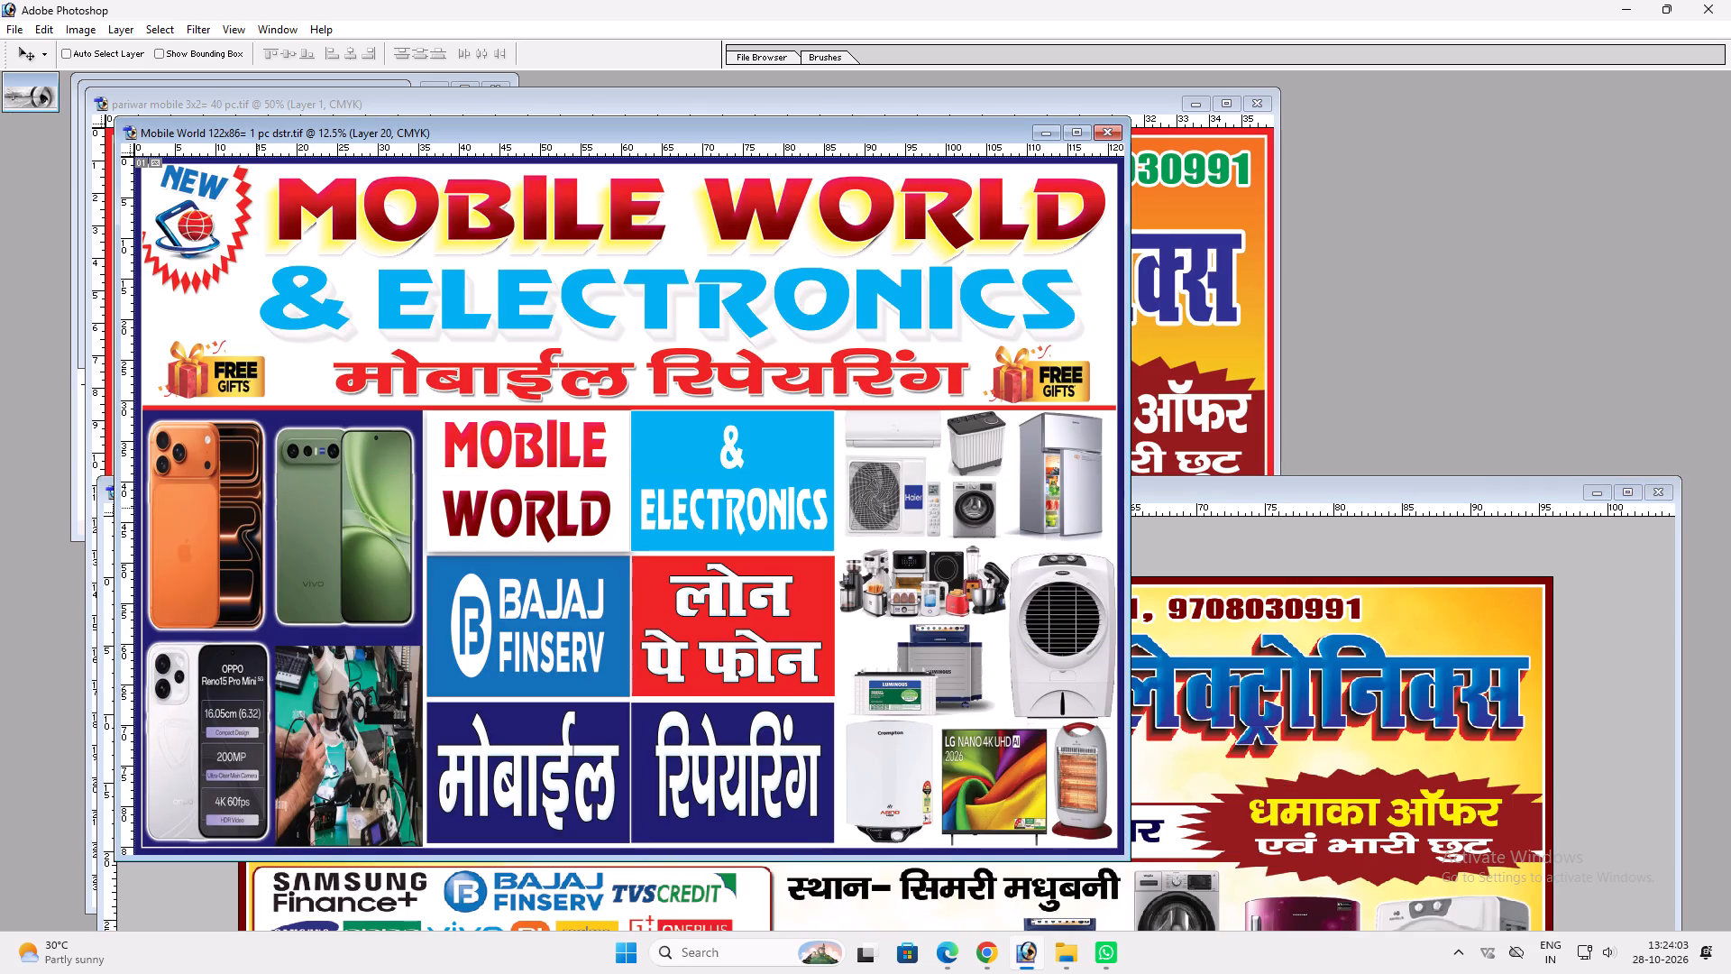
{"action": "right_click", "coordinate": [205, 686]}
{"action": "left_click", "coordinate": [242, 702]}
{"action": "right_click_drag", "start_coordinate": [203, 680], "coordinate": [214, 683], "text": "ctrl+shift"}
{"action": "left_click", "coordinate": [242, 694], "text": "ctrl+shift"}
{"action": "left_click_drag", "start_coordinate": [222, 693], "coordinate": [318, 736]}
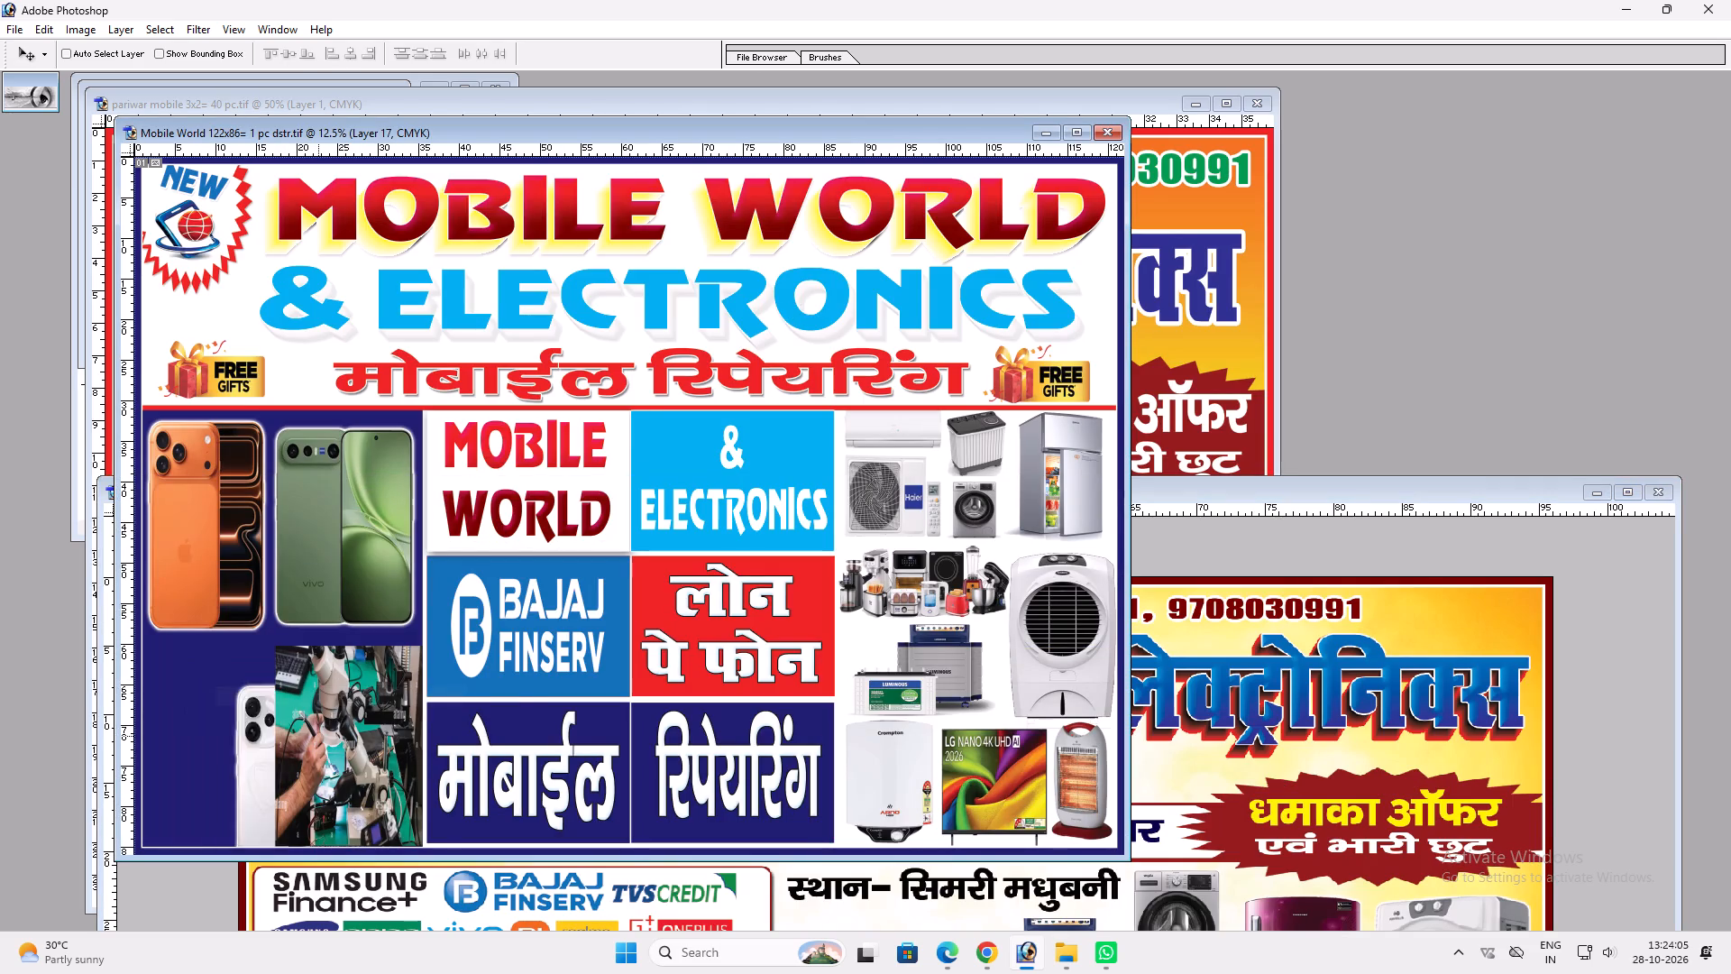
{"action": "left_click_drag", "start_coordinate": [318, 736], "coordinate": [1366, 786]}
{"action": "key", "text": "v"}
{"action": "double_click", "coordinate": [1178, 486]}
{"action": "key", "text": "v"}
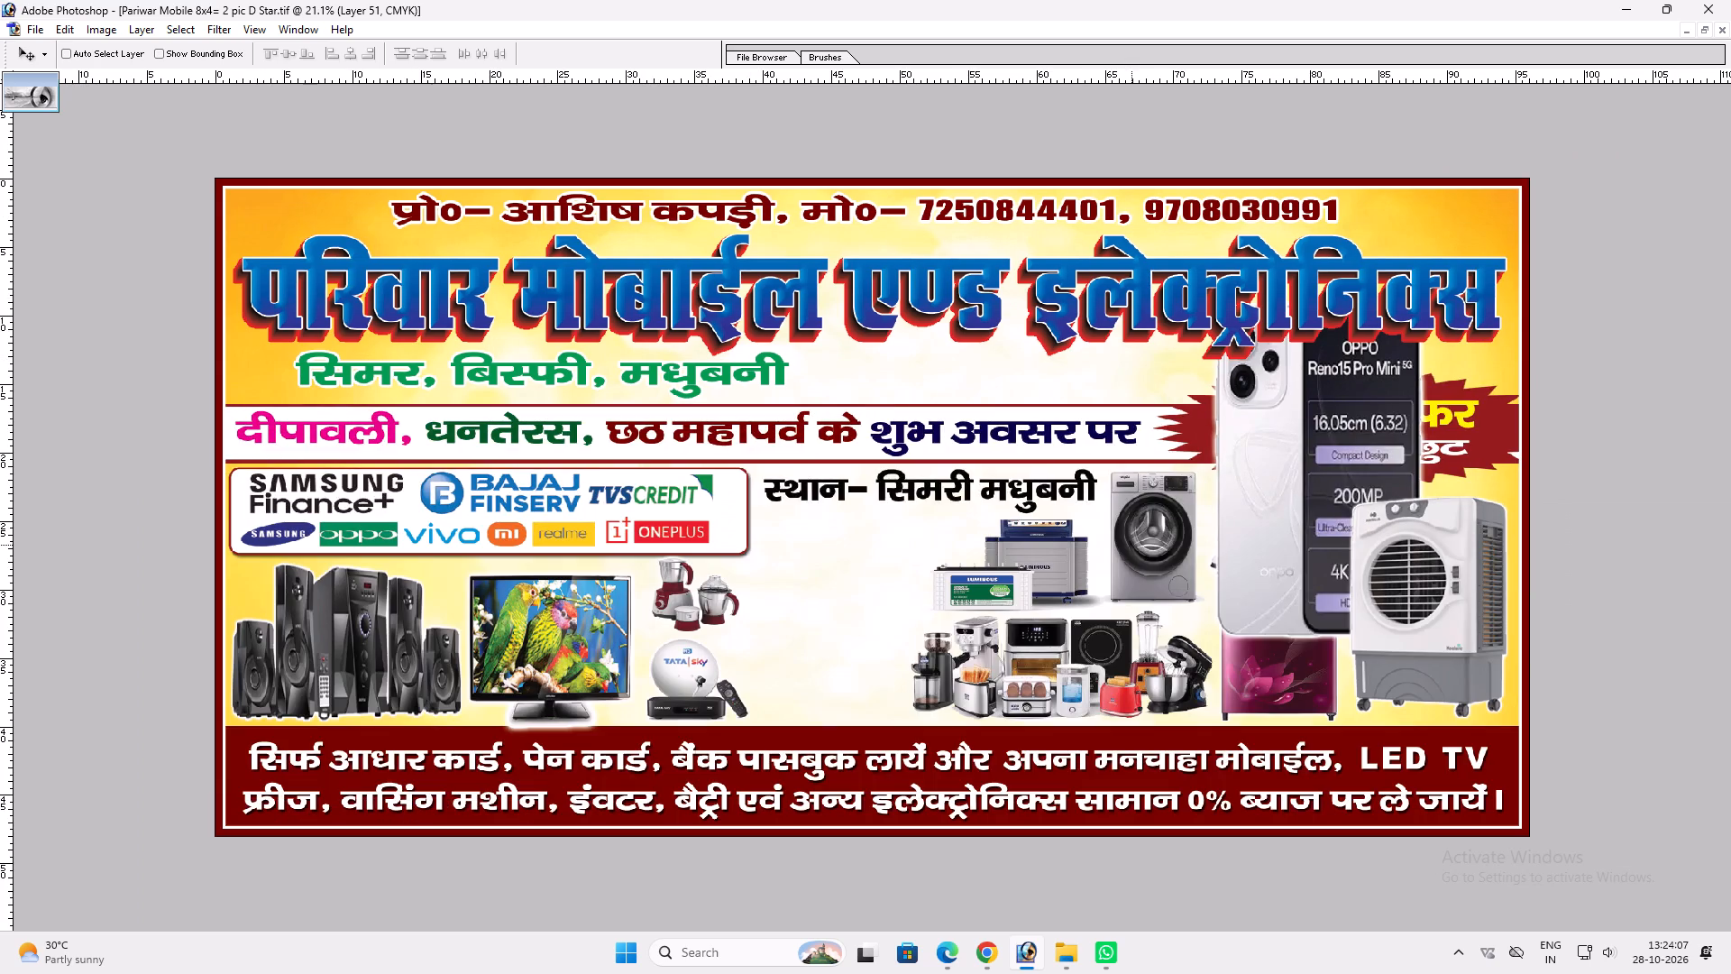
Move the Oppo Reno15 phone beside the Tata Sky set and scale it to about 74% width and 69% height.
{"action": "left_click_drag", "start_coordinate": [1231, 578], "coordinate": [748, 652]}
{"action": "key", "text": "ctrl+t"}
{"action": "left_click_drag", "start_coordinate": [856, 379], "coordinate": [852, 427], "text": "shift"}
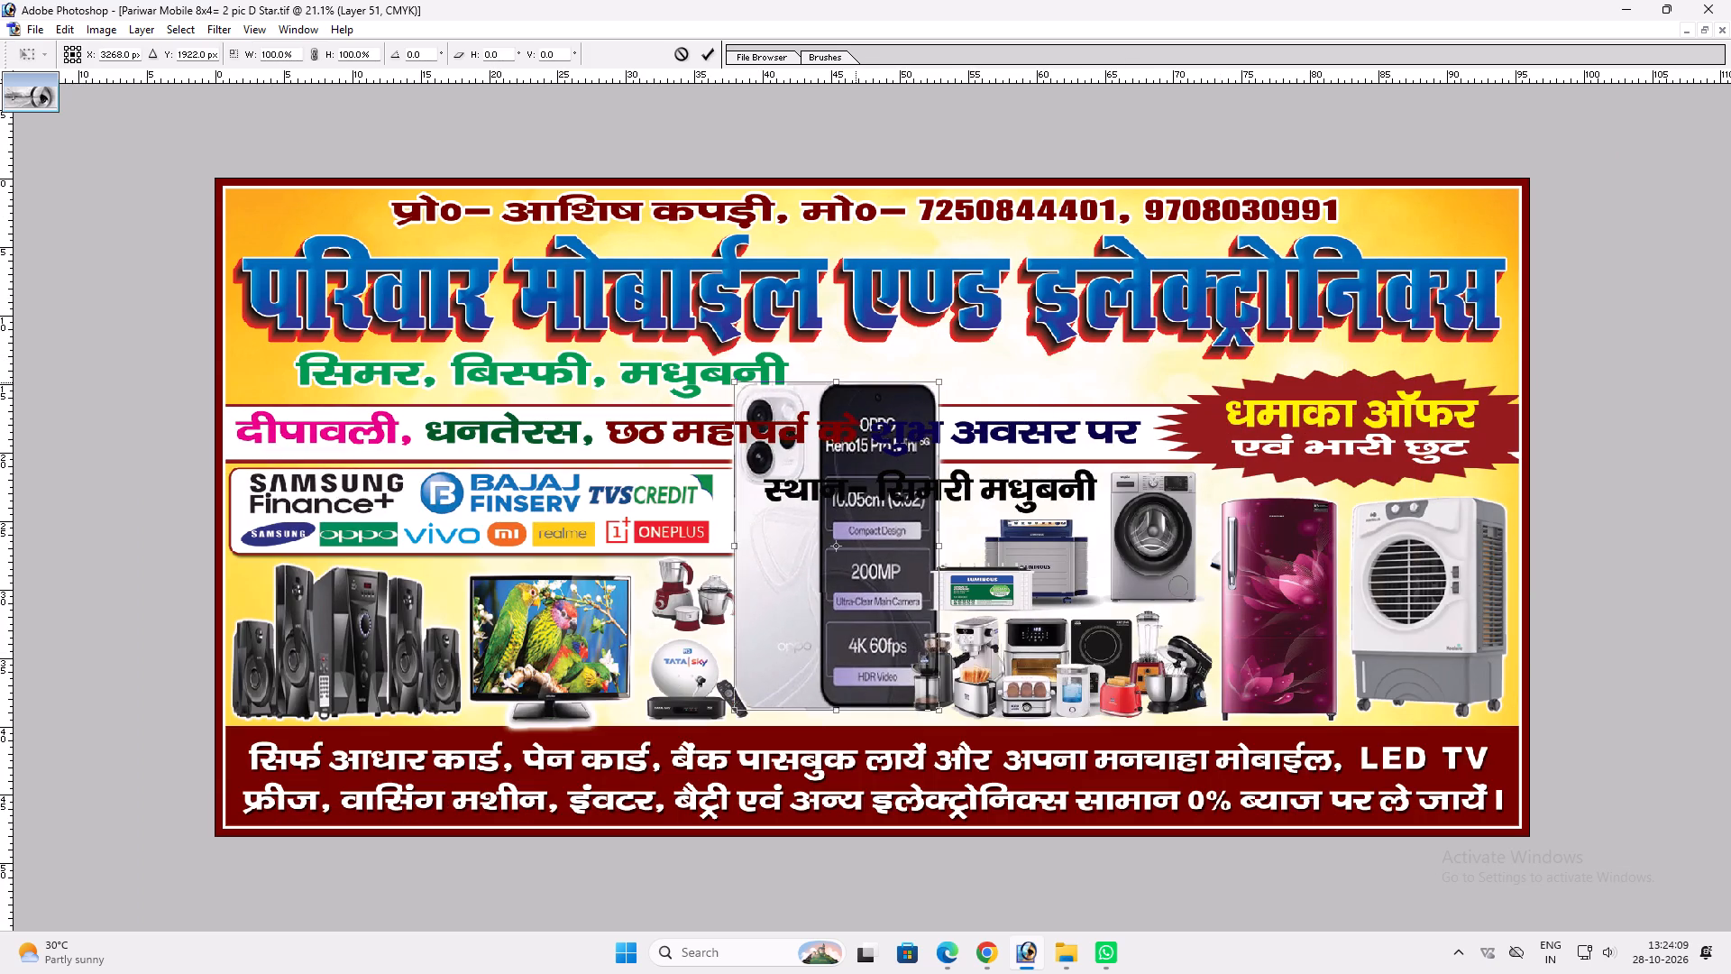
{"action": "left_click_drag", "start_coordinate": [938, 433], "coordinate": [884, 486], "text": "shift"}
{"action": "key", "text": "shift+Return"}
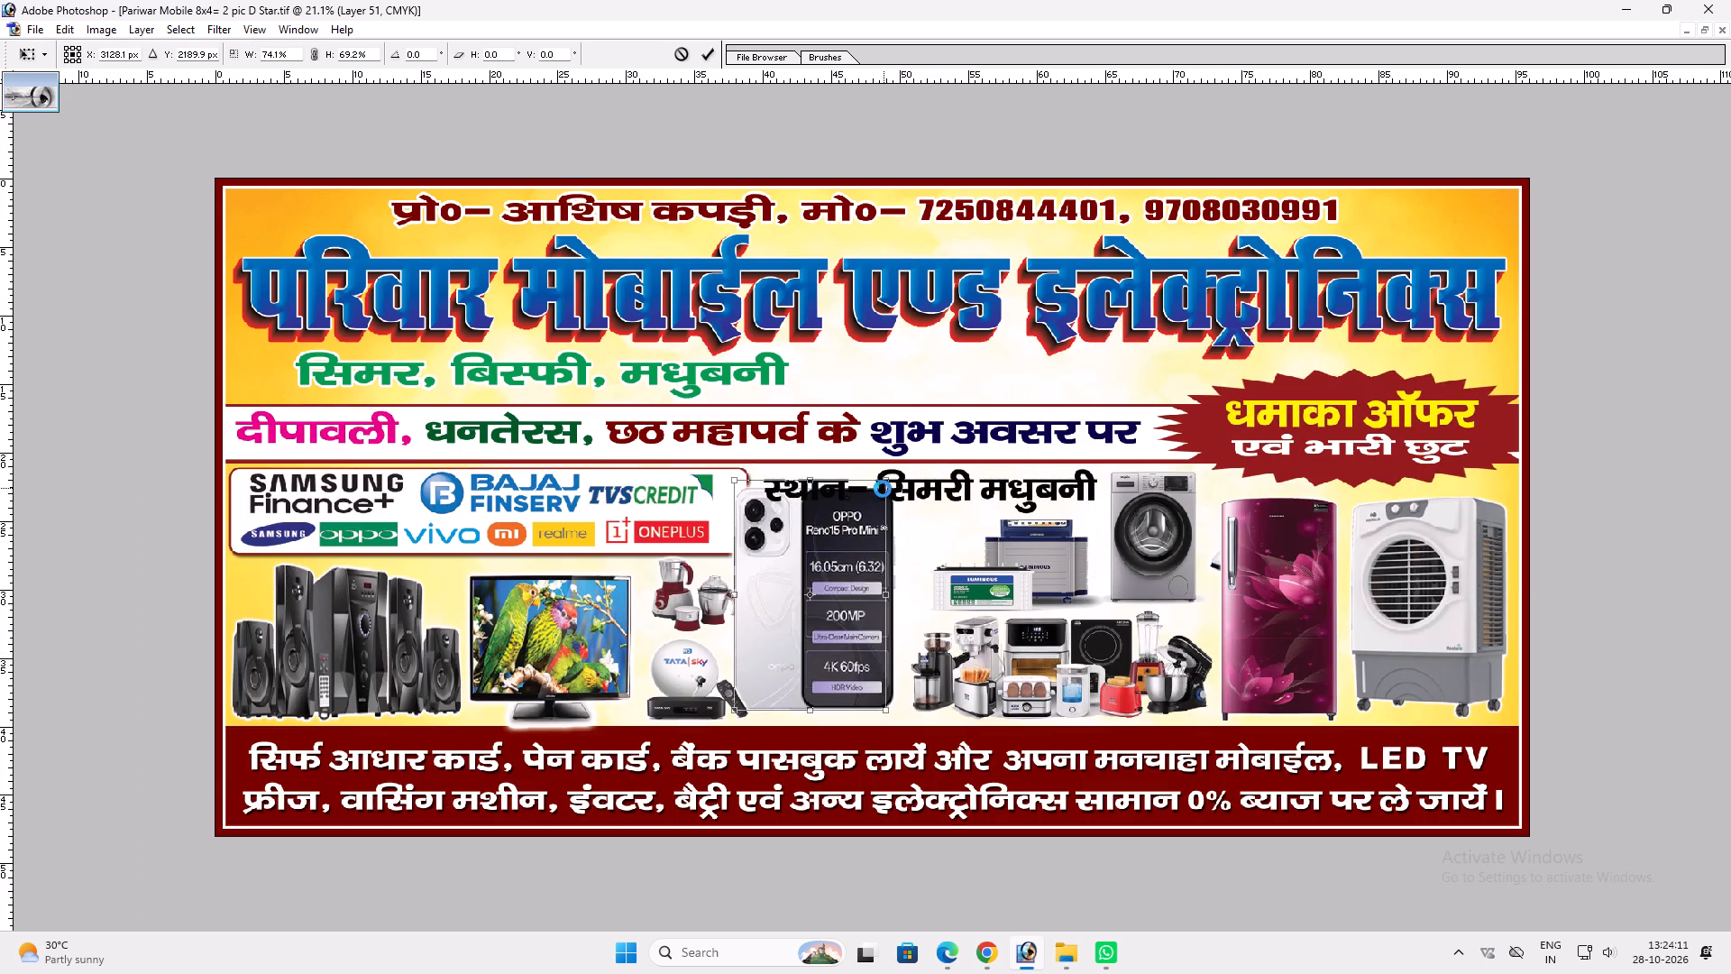
Fit the Oppo Reno15 phone between the स्थान line and the maroon footer band, just before the kitchen appliances.
{"action": "key", "text": "v"}
{"action": "left_click_drag", "start_coordinate": [870, 548], "coordinate": [894, 552]}
{"action": "key", "text": "ctrl+t"}
{"action": "left_click_drag", "start_coordinate": [868, 497], "coordinate": [864, 531], "text": "shift"}
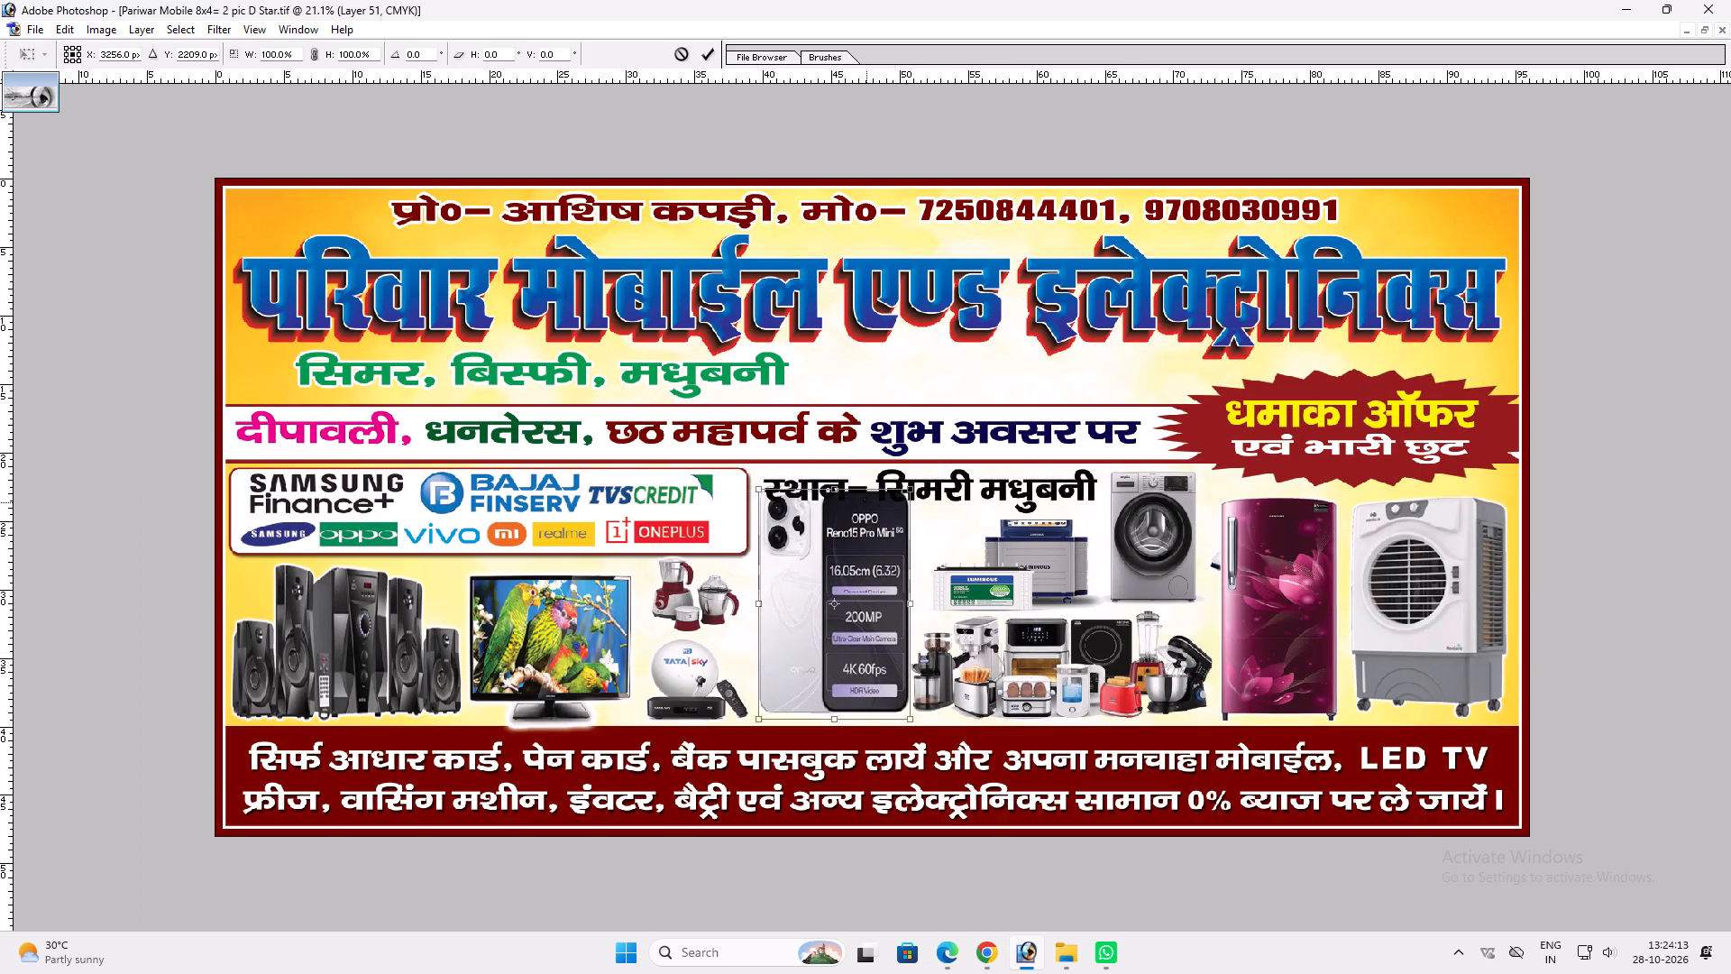
{"action": "left_click_drag", "start_coordinate": [864, 531], "coordinate": [862, 534], "text": "shift"}
{"action": "left_click_drag", "start_coordinate": [875, 746], "coordinate": [871, 707], "text": "shift"}
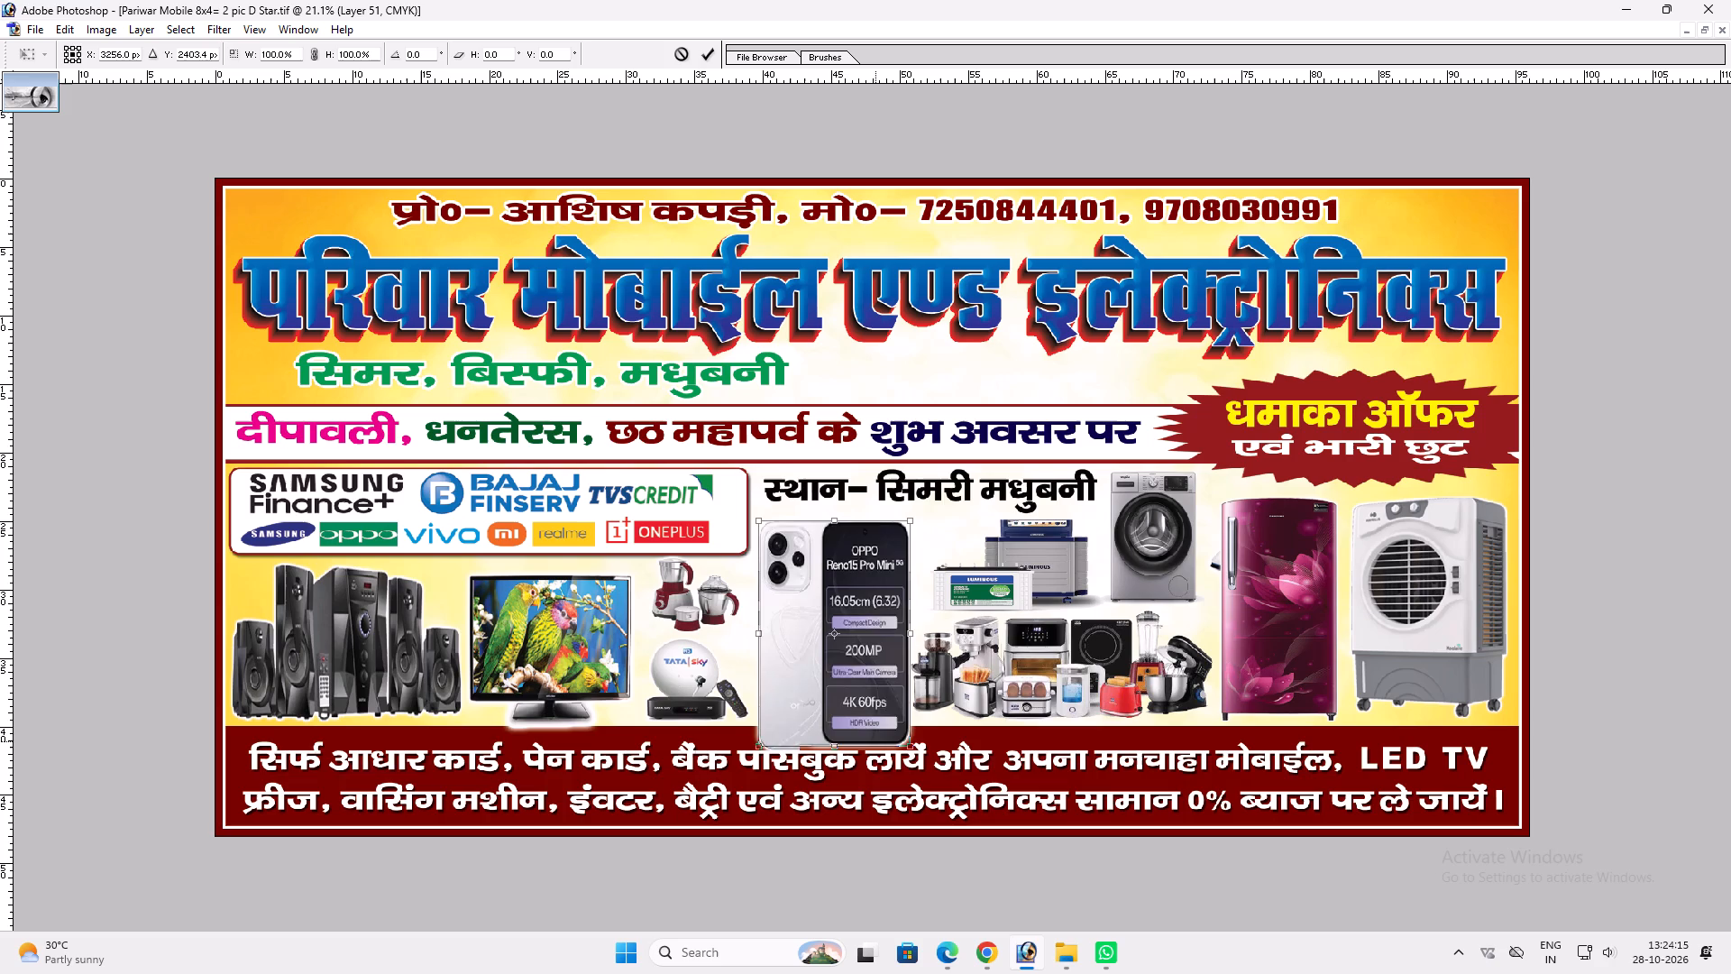
{"action": "left_click_drag", "start_coordinate": [871, 707], "coordinate": [871, 706], "text": "shift"}
{"action": "key", "text": "shift+Return"}
{"action": "key", "text": "v"}
{"action": "left_click_drag", "start_coordinate": [869, 706], "coordinate": [863, 714]}
{"action": "key", "text": "ctrl+t"}
{"action": "left_click_drag", "start_coordinate": [869, 535], "coordinate": [870, 517], "text": "shift"}
{"action": "left_click", "coordinate": [755, 565], "text": "shift"}
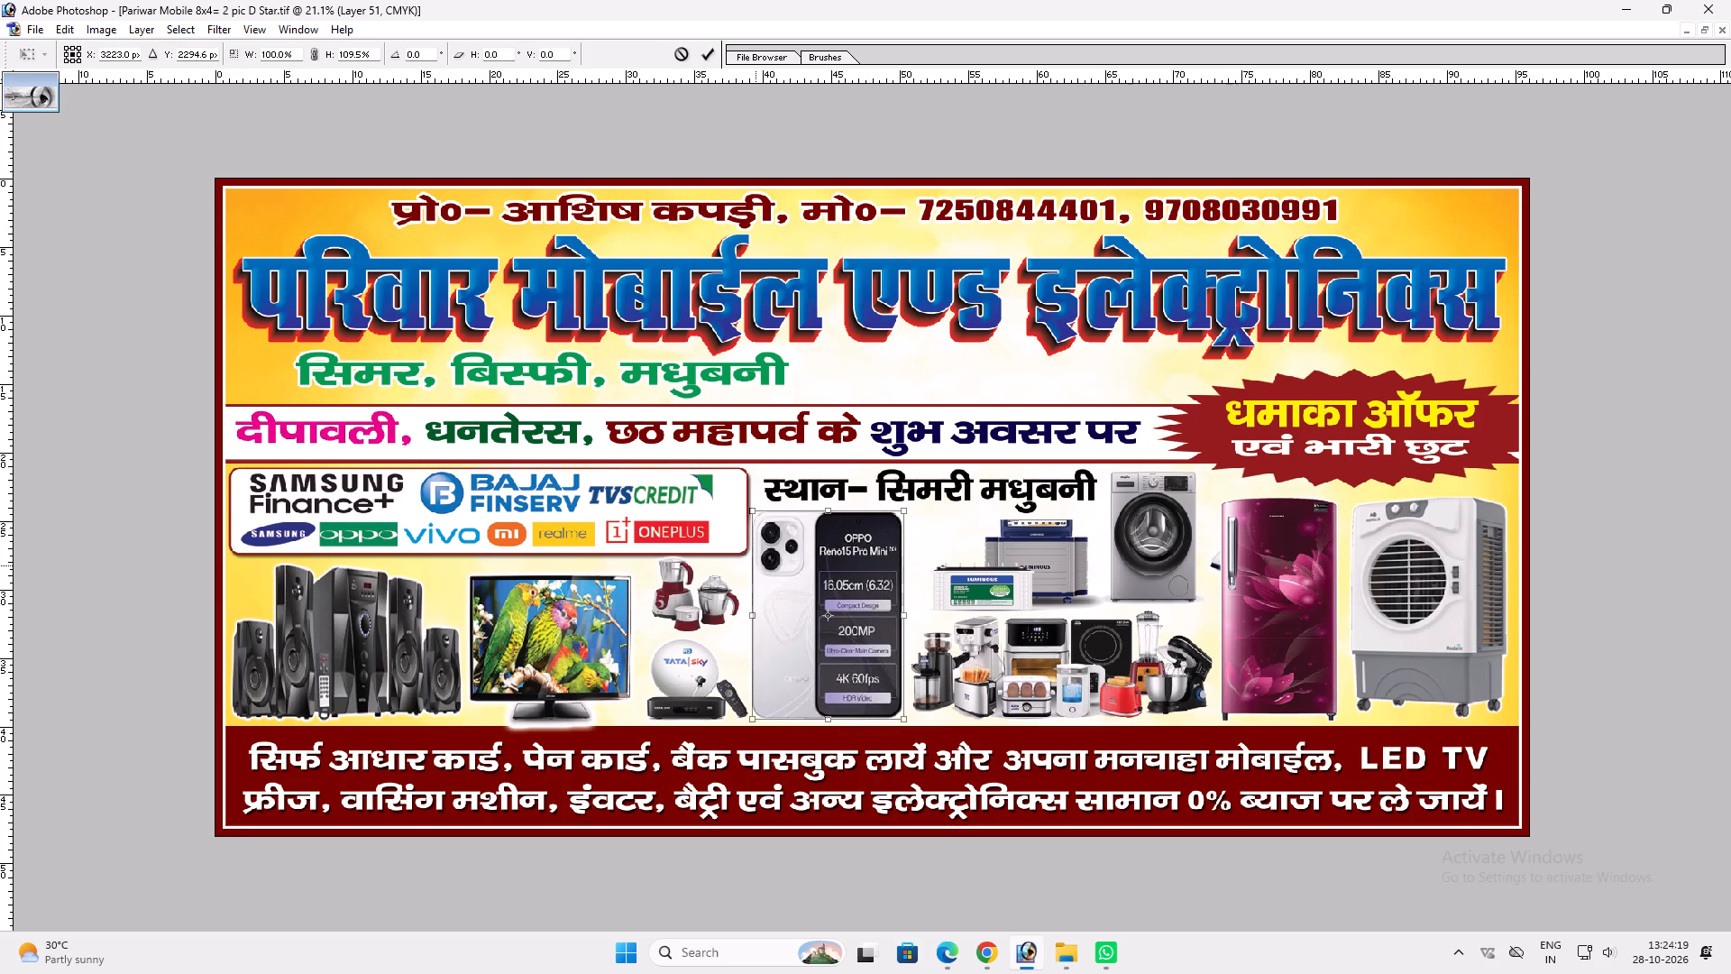
{"action": "key", "text": "shift+Return"}
{"action": "type", "text": "vv"}
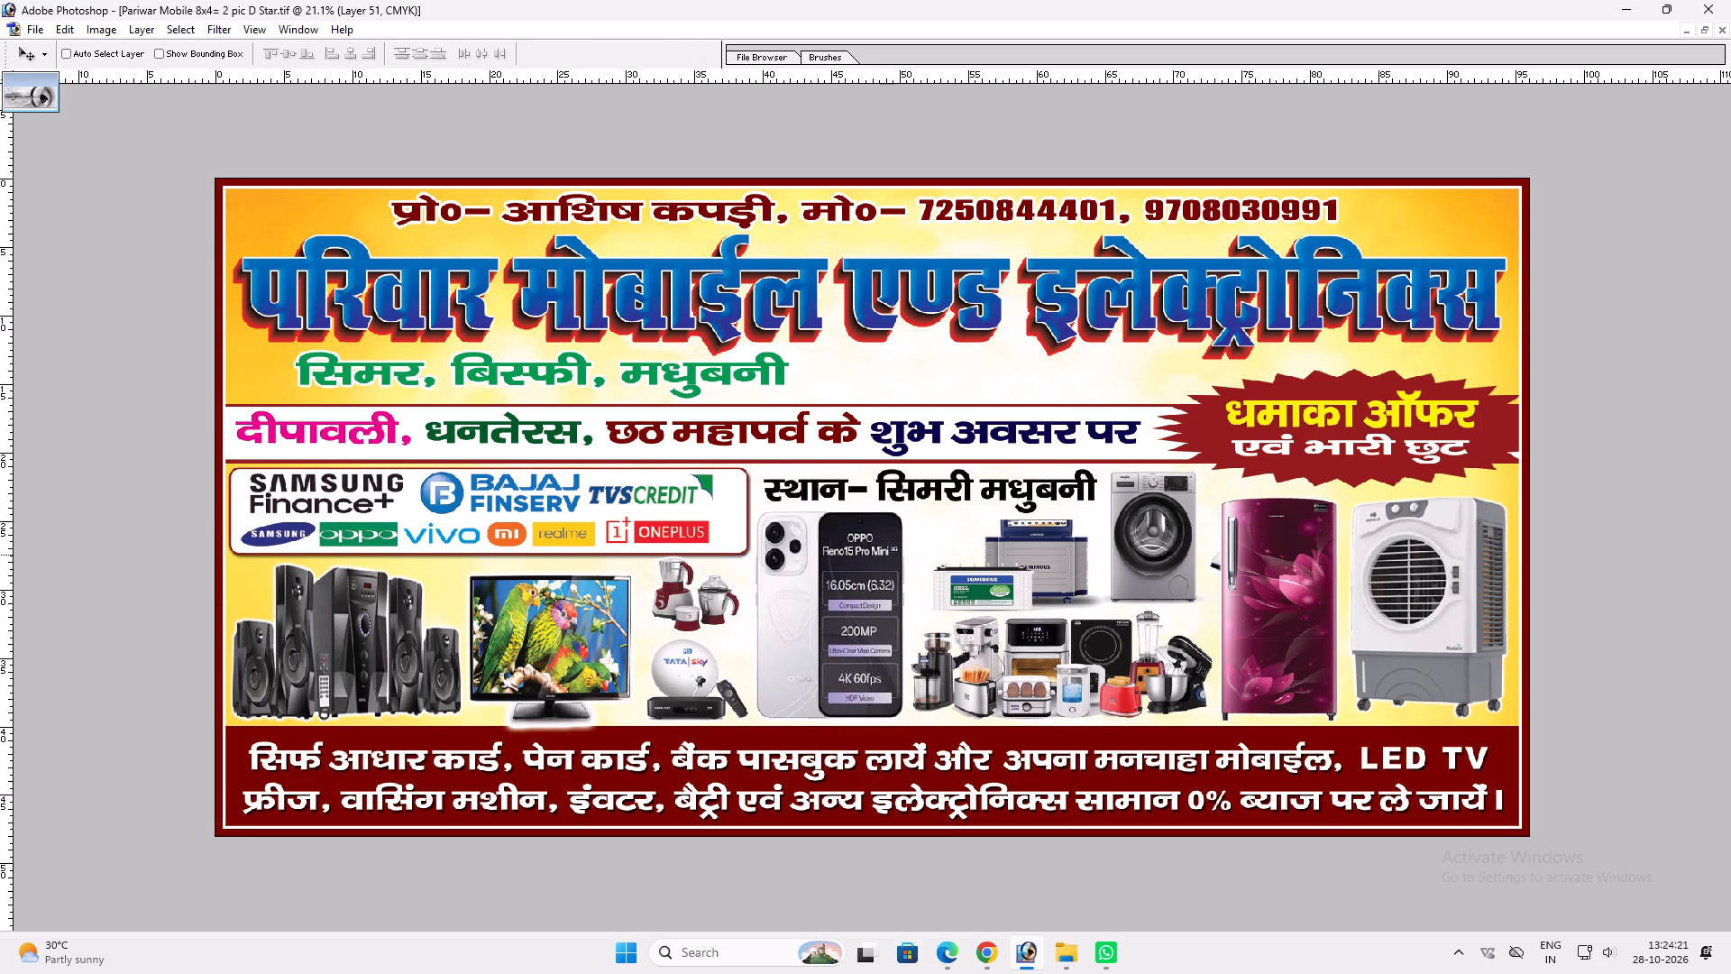
Widen the green सिमर, बिस्फी, मधुबनी line to about 131% of its width.
{"action": "left_click", "coordinate": [780, 363], "text": "ctrl"}
{"action": "key", "text": "ctrl+t"}
{"action": "left_click_drag", "start_coordinate": [783, 366], "coordinate": [799, 366], "text": "shift"}
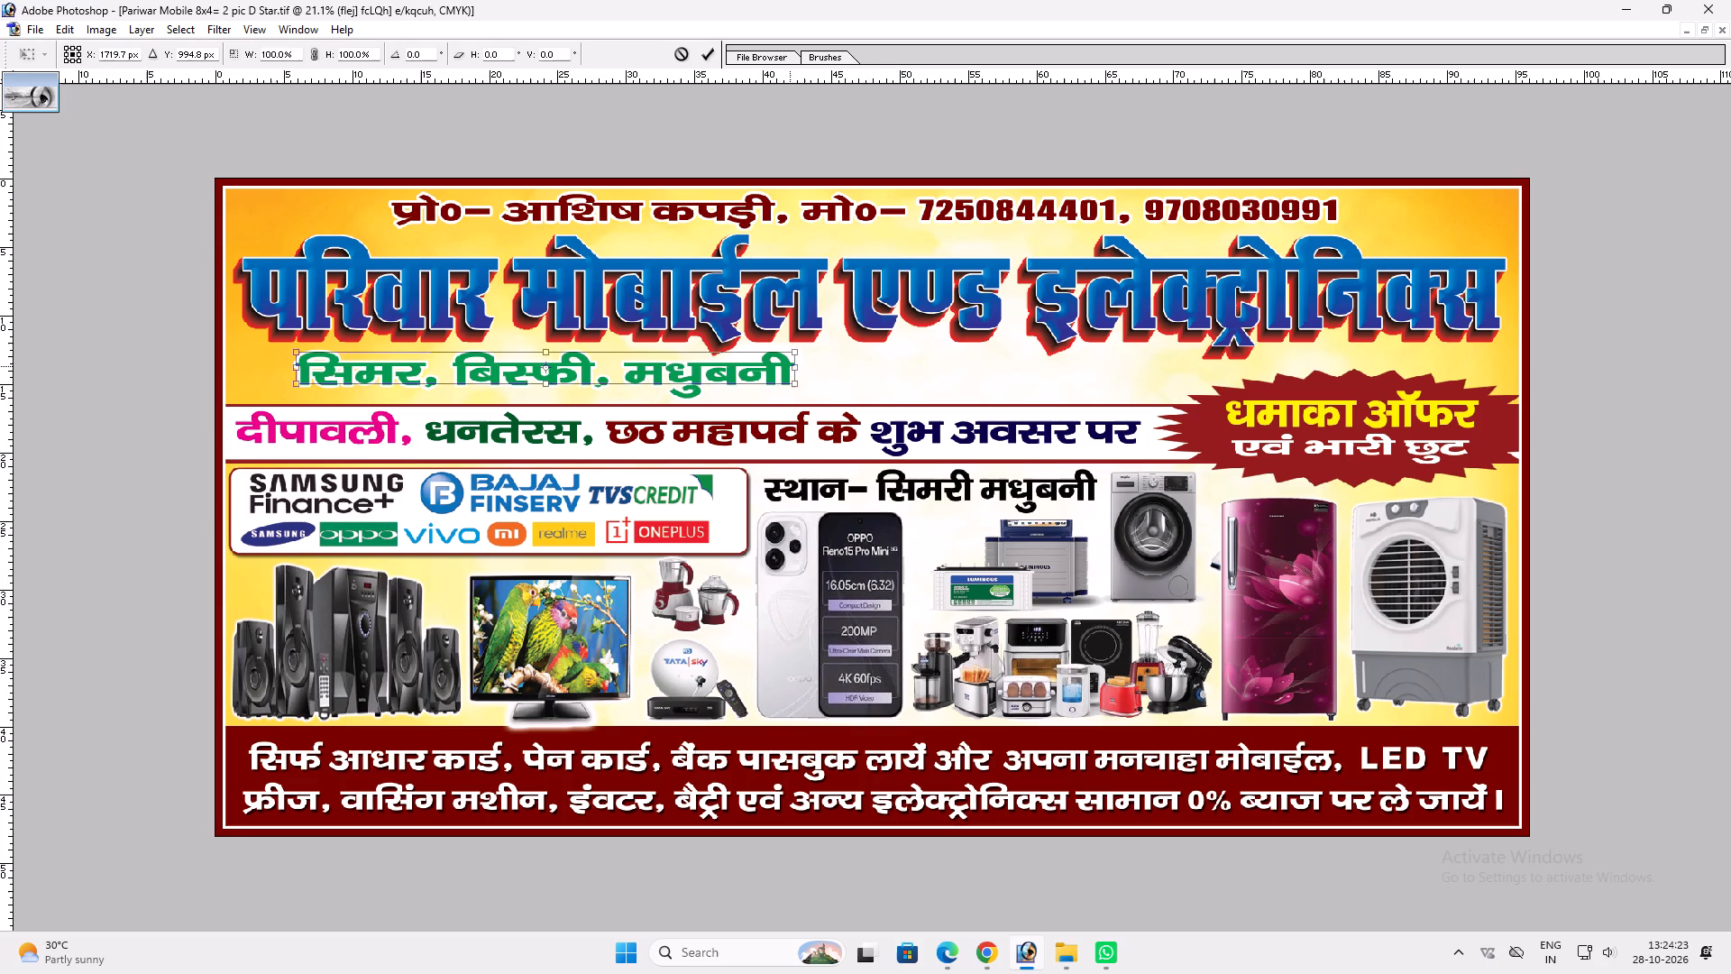
{"action": "left_click_drag", "start_coordinate": [799, 366], "coordinate": [937, 360], "text": "shift"}
{"action": "key", "text": "shift+Return"}
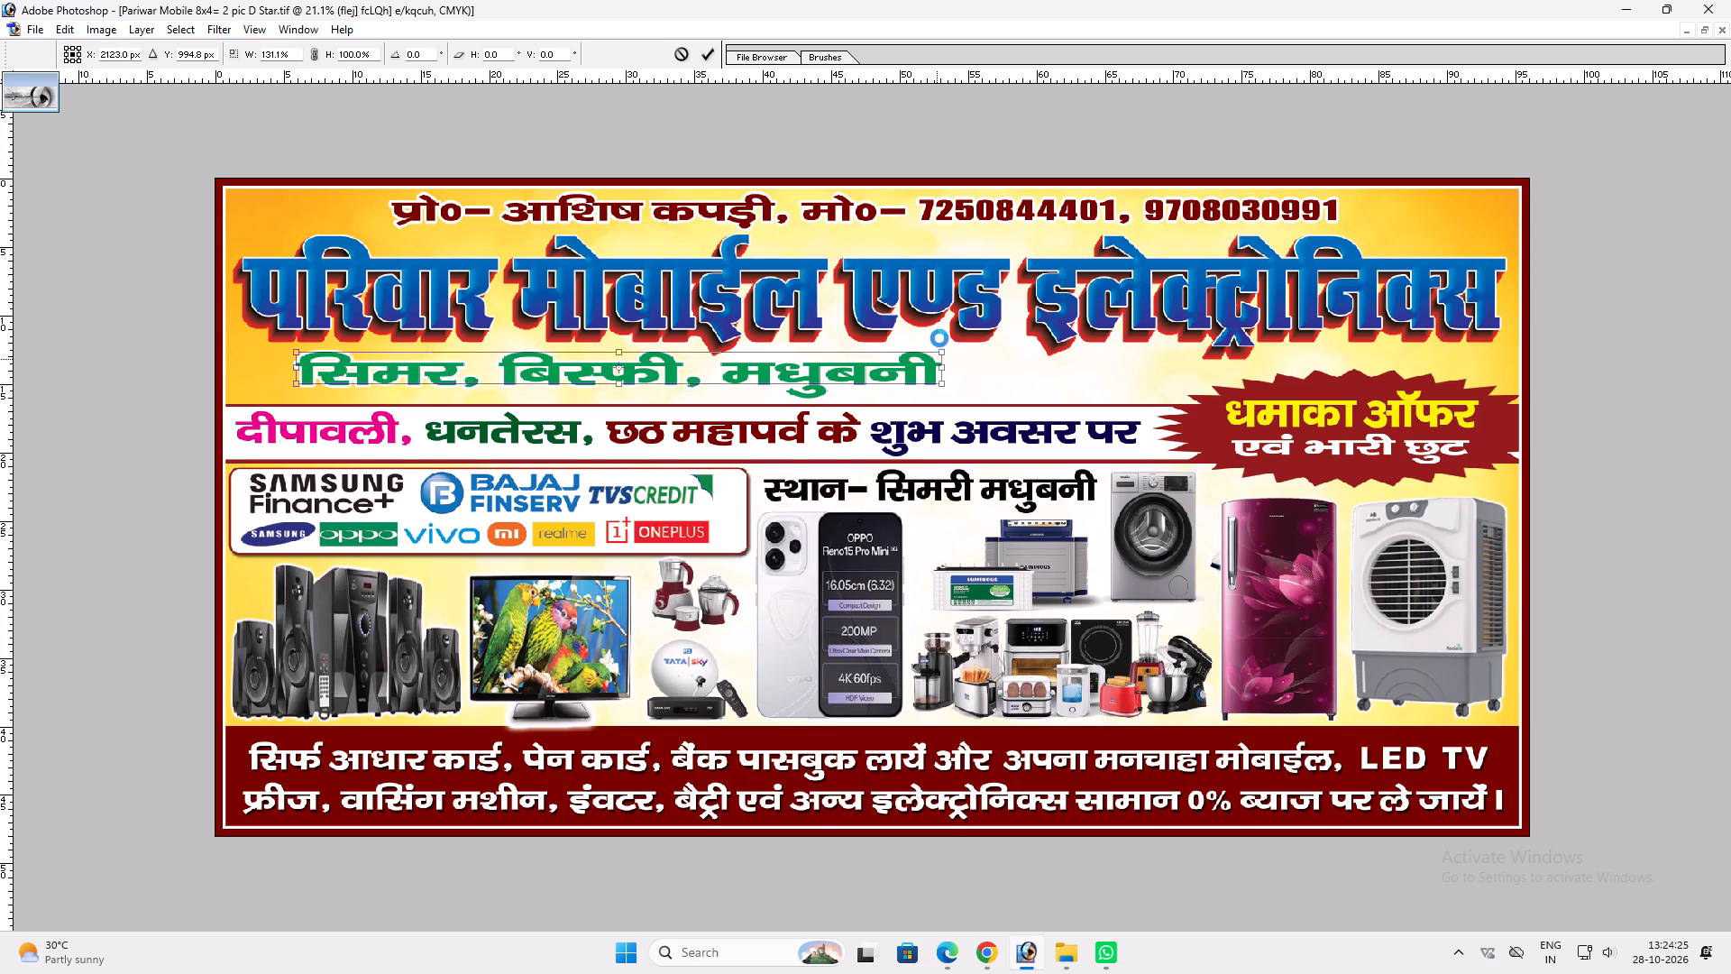
{"action": "key", "text": "v"}
Close the Mobile World 122x86 design.
{"action": "key", "text": "f"}
{"action": "key", "text": "f"}
{"action": "key", "text": "f"}
{"action": "left_click", "coordinate": [1030, 404]}
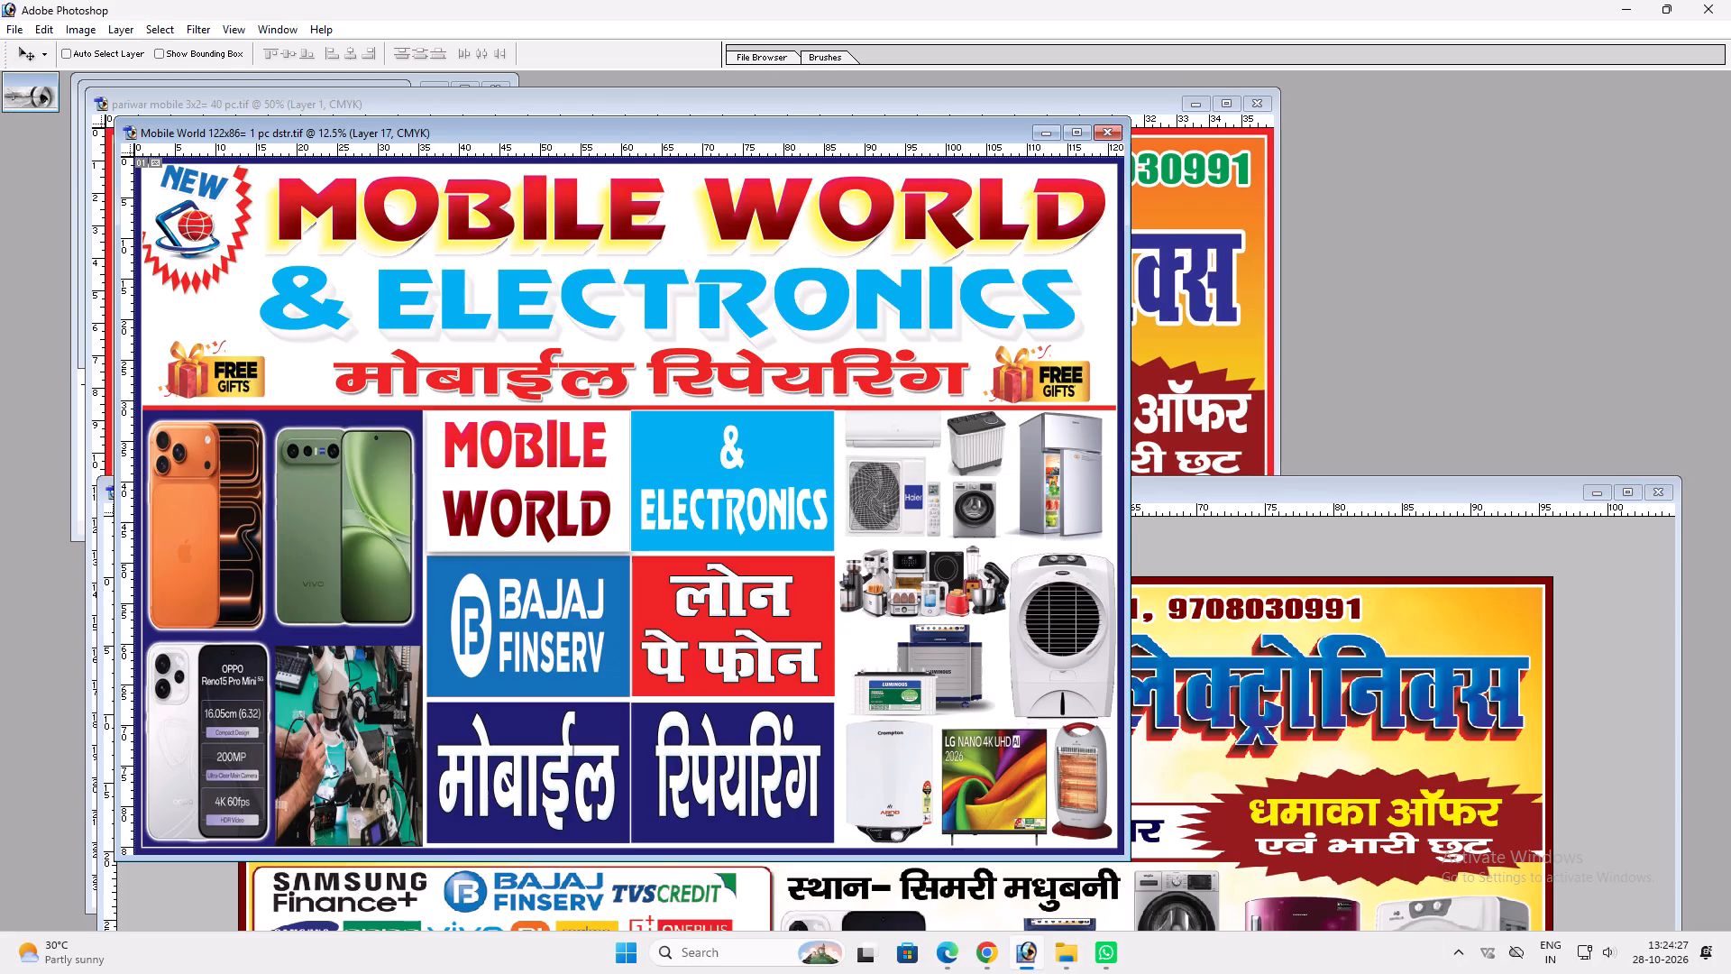
{"action": "key", "text": "ctrl+w"}
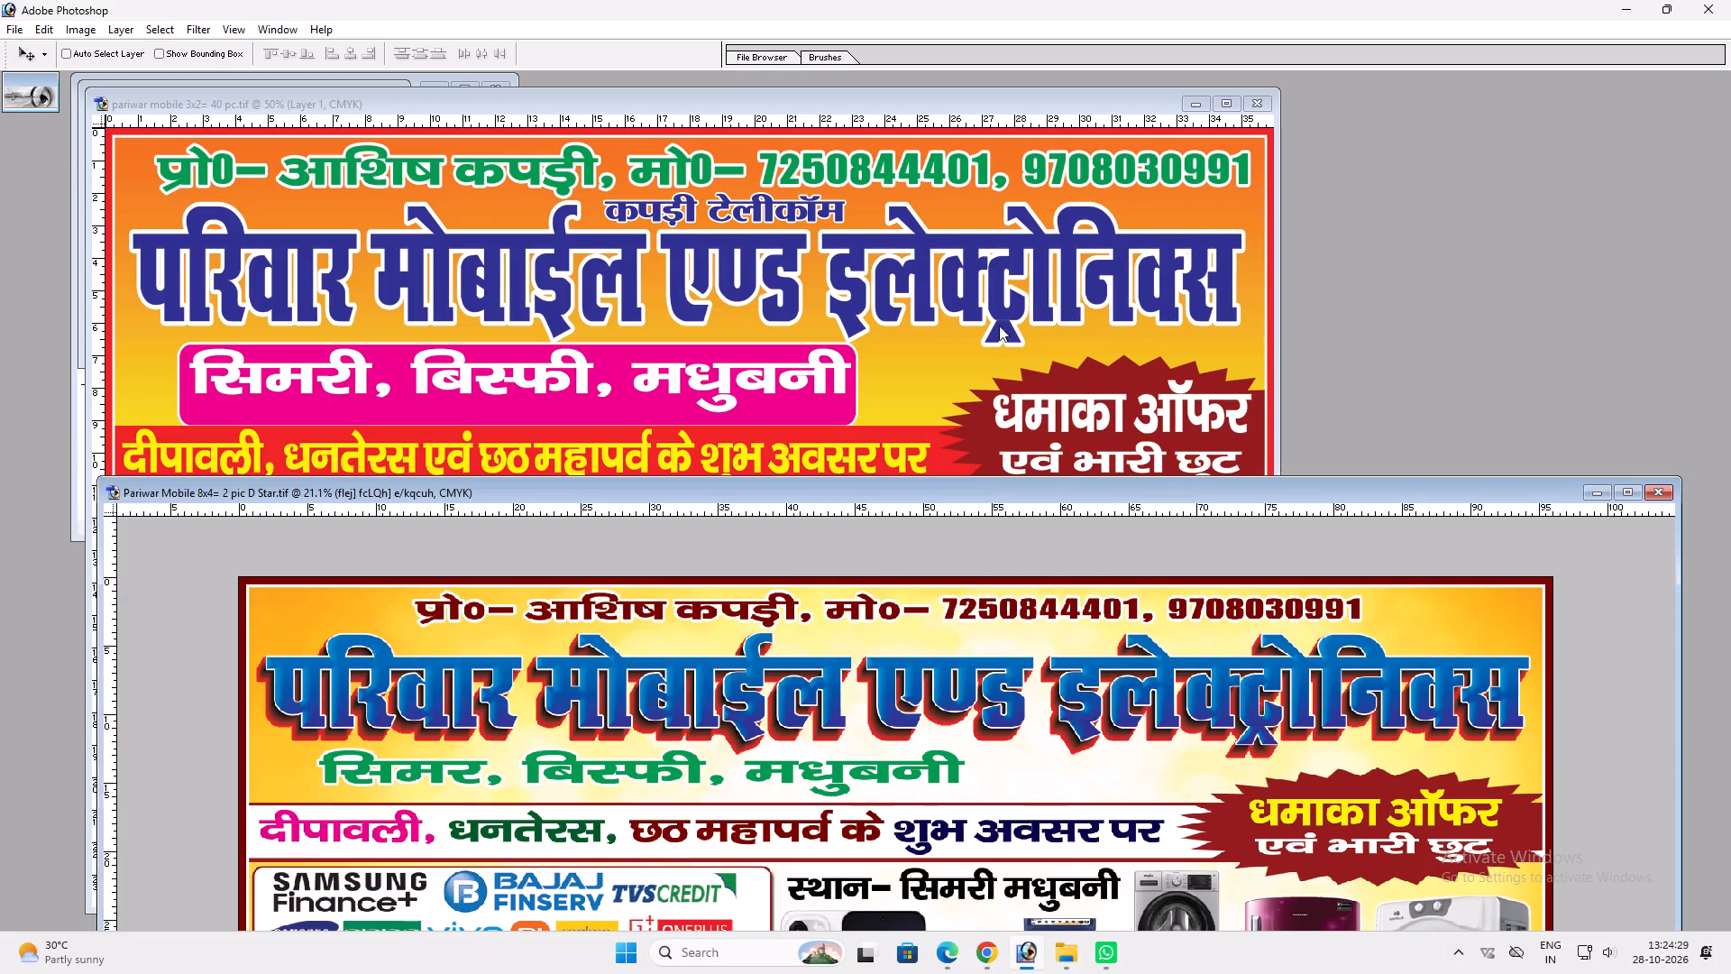
Copy the कपड़ी टेलीकॉम text from the pariwar mobile 3x2 design into the 8x4 banner above the title and enlarge it.
{"action": "left_click", "coordinate": [997, 280]}
{"action": "key", "text": "v"}
{"action": "left_click", "coordinate": [839, 209], "text": "ctrl"}
{"action": "left_click_drag", "start_coordinate": [839, 209], "coordinate": [1464, 635]}
{"action": "left_click_drag", "start_coordinate": [1461, 635], "coordinate": [893, 629]}
{"action": "key", "text": "ctrl+t"}
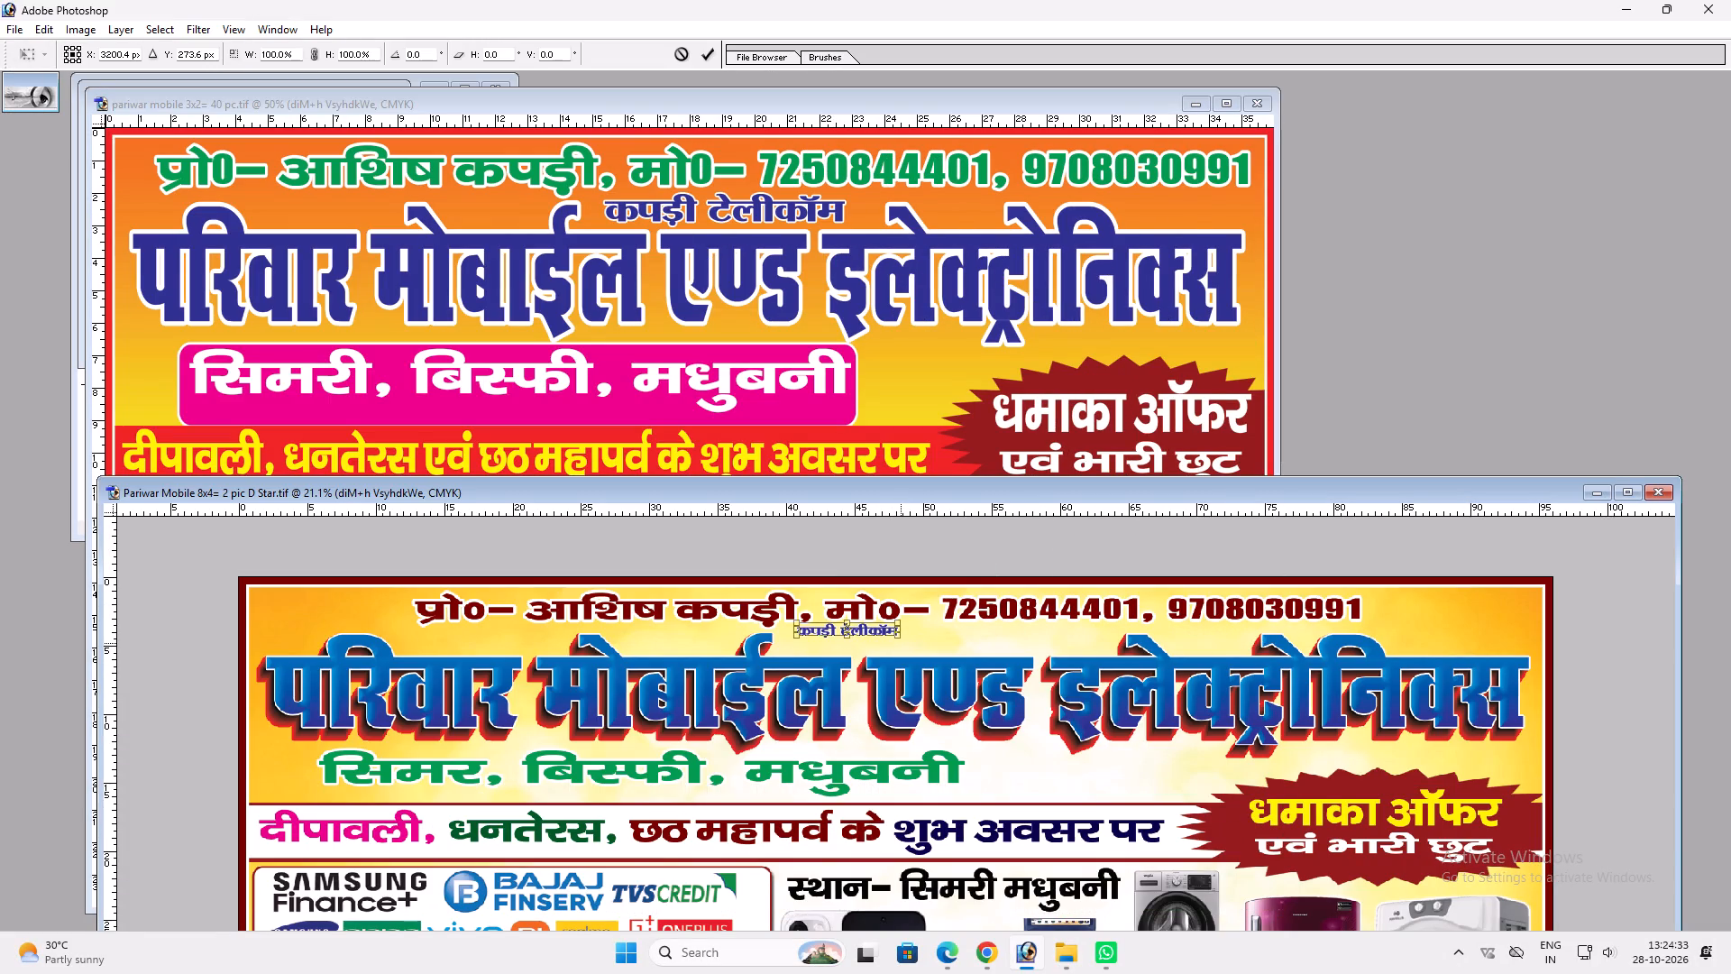
{"action": "left_click_drag", "start_coordinate": [901, 641], "coordinate": [978, 640], "text": "shift"}
{"action": "left_click_drag", "start_coordinate": [972, 639], "coordinate": [1040, 638], "text": "shift"}
{"action": "key", "text": "shift+Return"}
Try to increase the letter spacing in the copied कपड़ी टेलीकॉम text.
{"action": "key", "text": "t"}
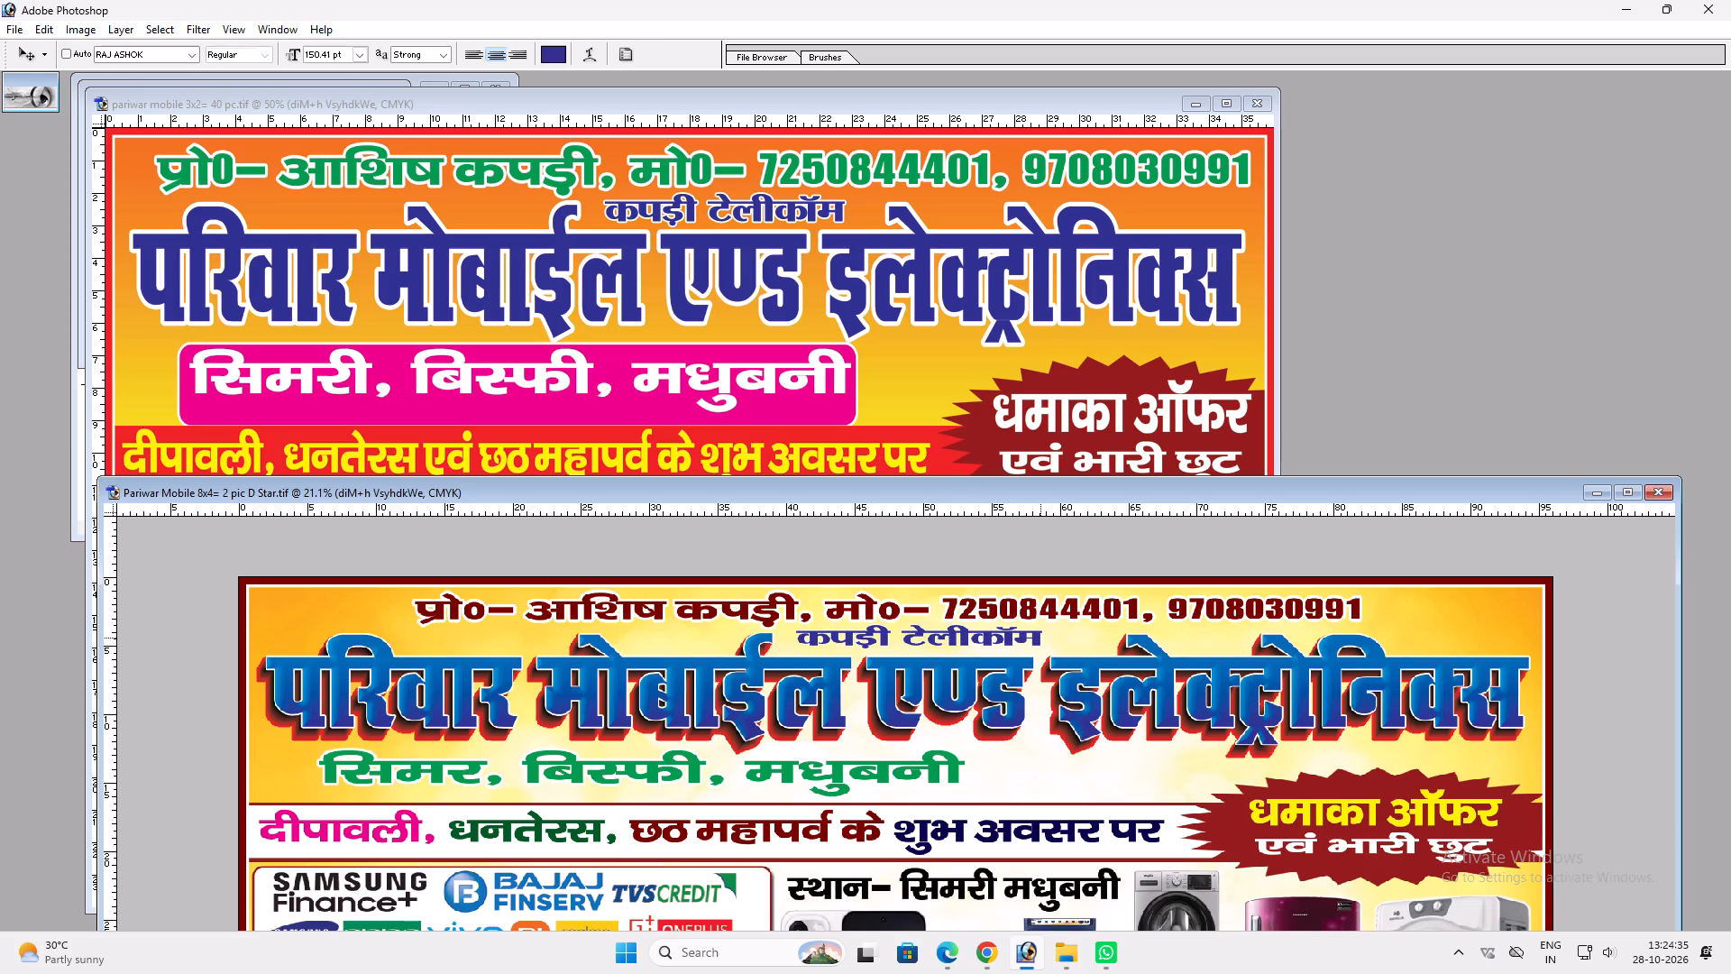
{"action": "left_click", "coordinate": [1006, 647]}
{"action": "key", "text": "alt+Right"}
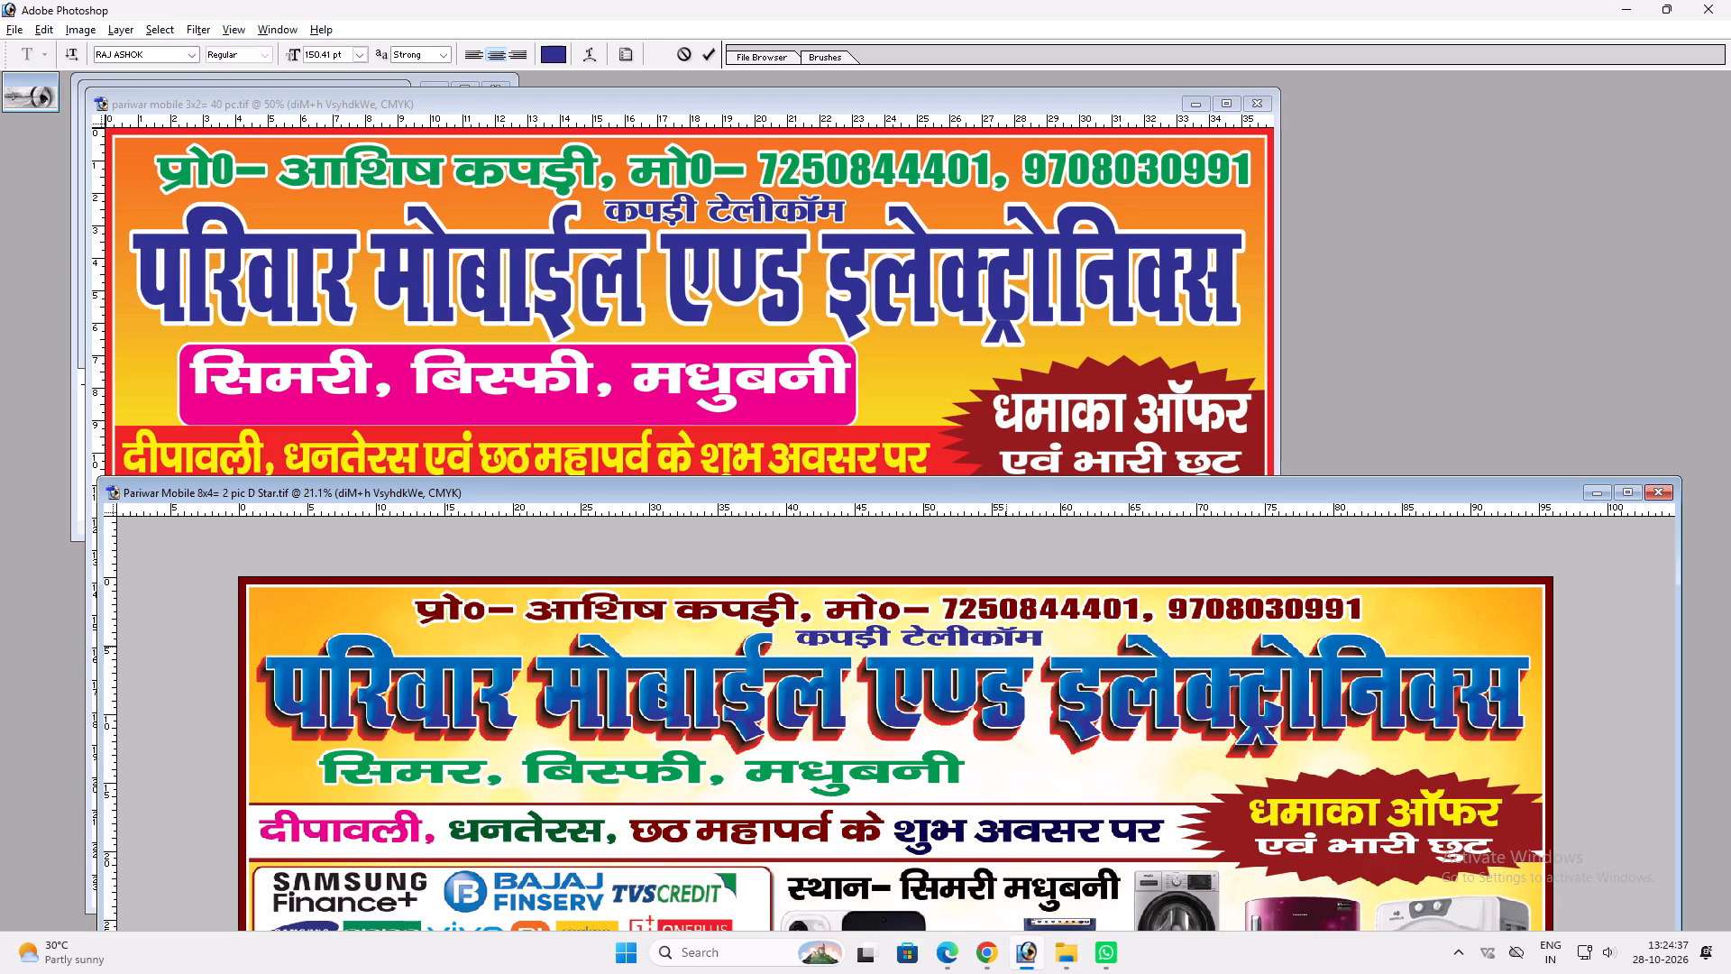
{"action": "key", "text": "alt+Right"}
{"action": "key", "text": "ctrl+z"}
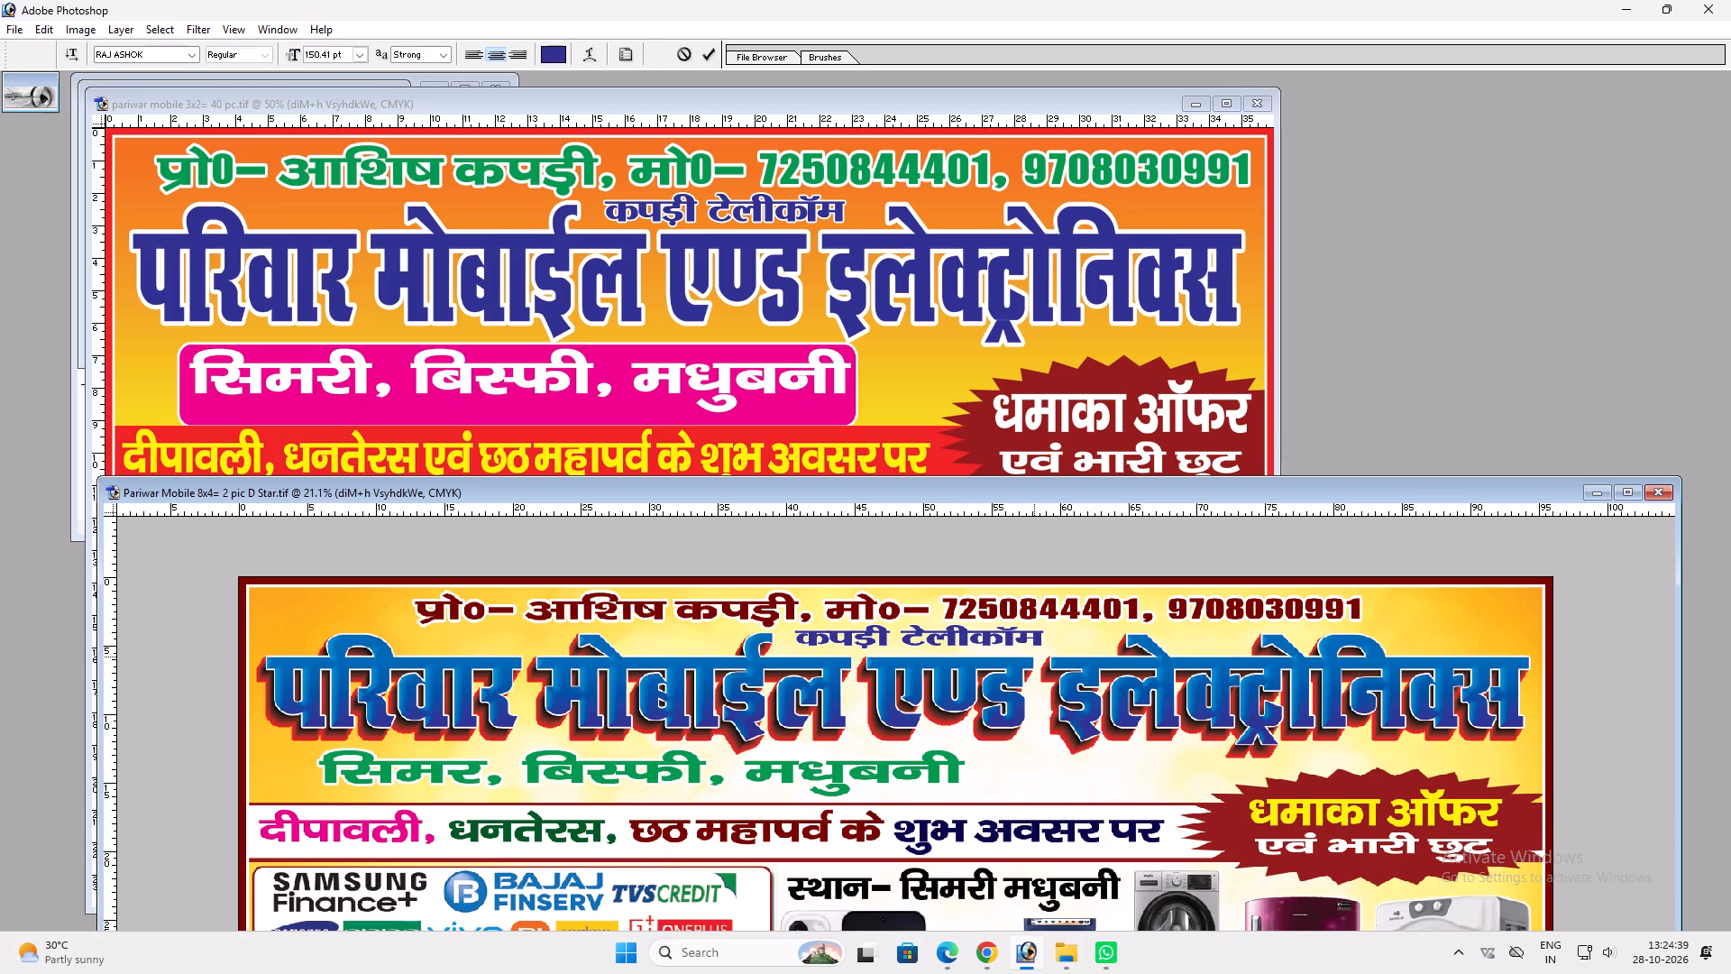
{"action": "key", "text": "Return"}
Widen the कपड़ी टेलीकॉम text on both sides between the contact line and the main title.
{"action": "key", "text": "ctrl+t"}
{"action": "left_click_drag", "start_coordinate": [1045, 648], "coordinate": [1076, 648], "text": "shift"}
{"action": "key", "text": "shift+Return"}
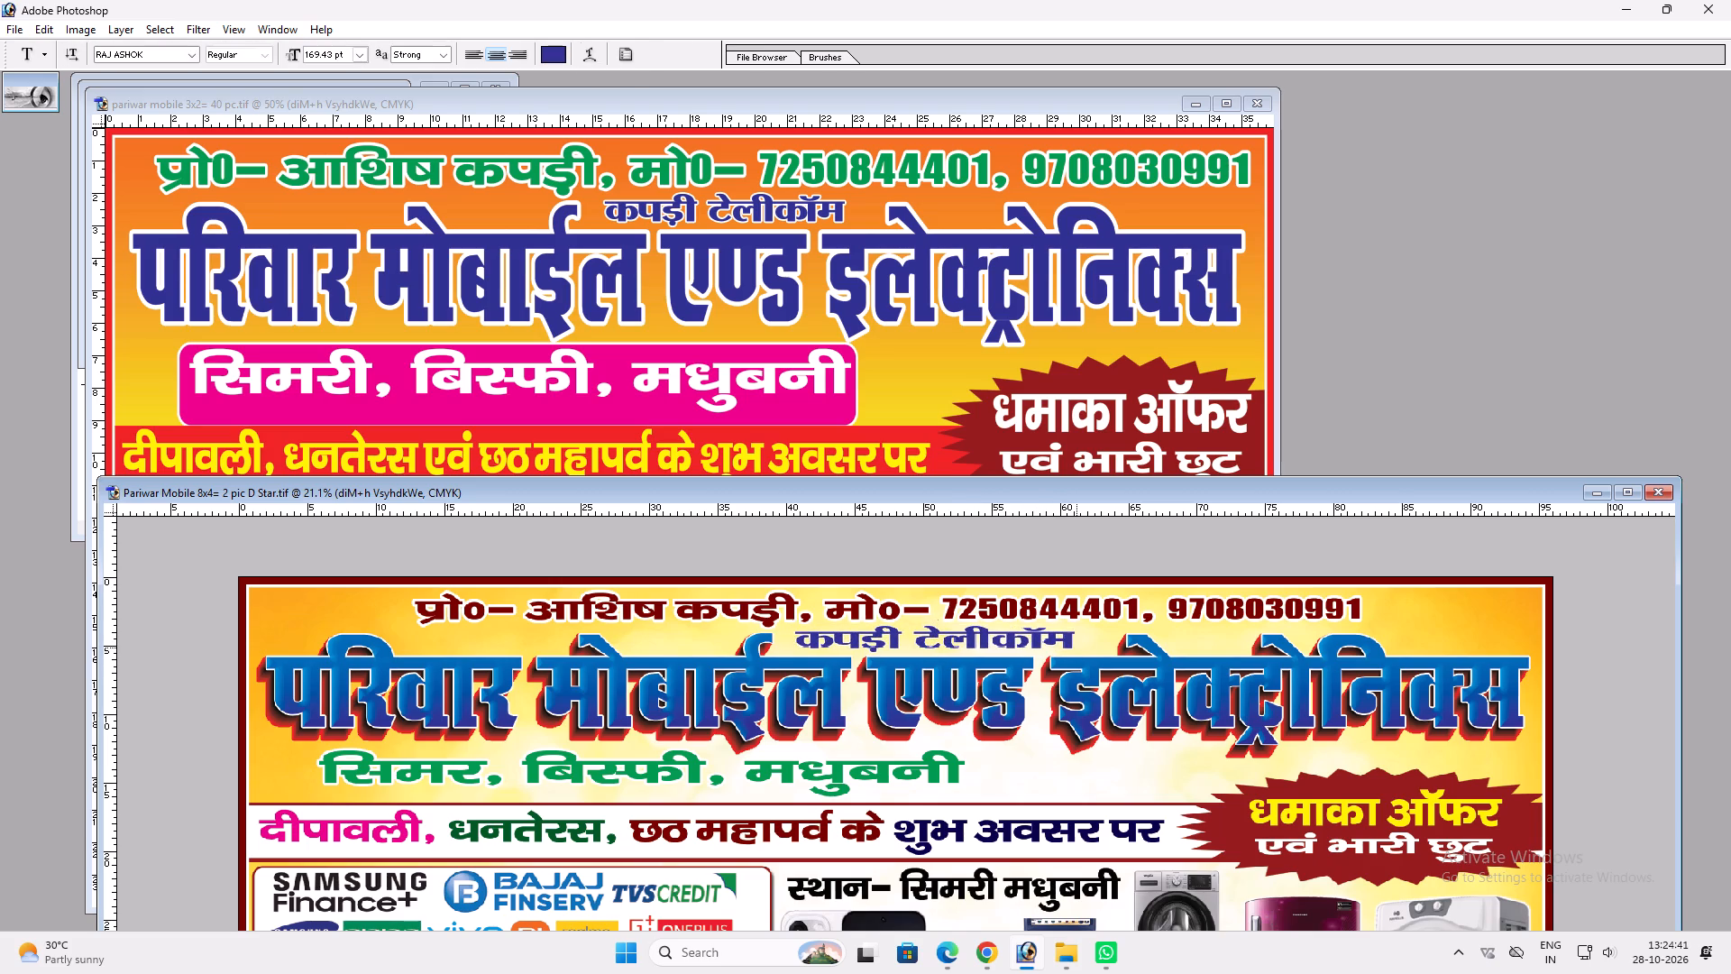
{"action": "key", "text": "v"}
{"action": "double_click", "coordinate": [1046, 493]}
{"action": "key", "text": "v"}
{"action": "key", "text": "ctrl+t"}
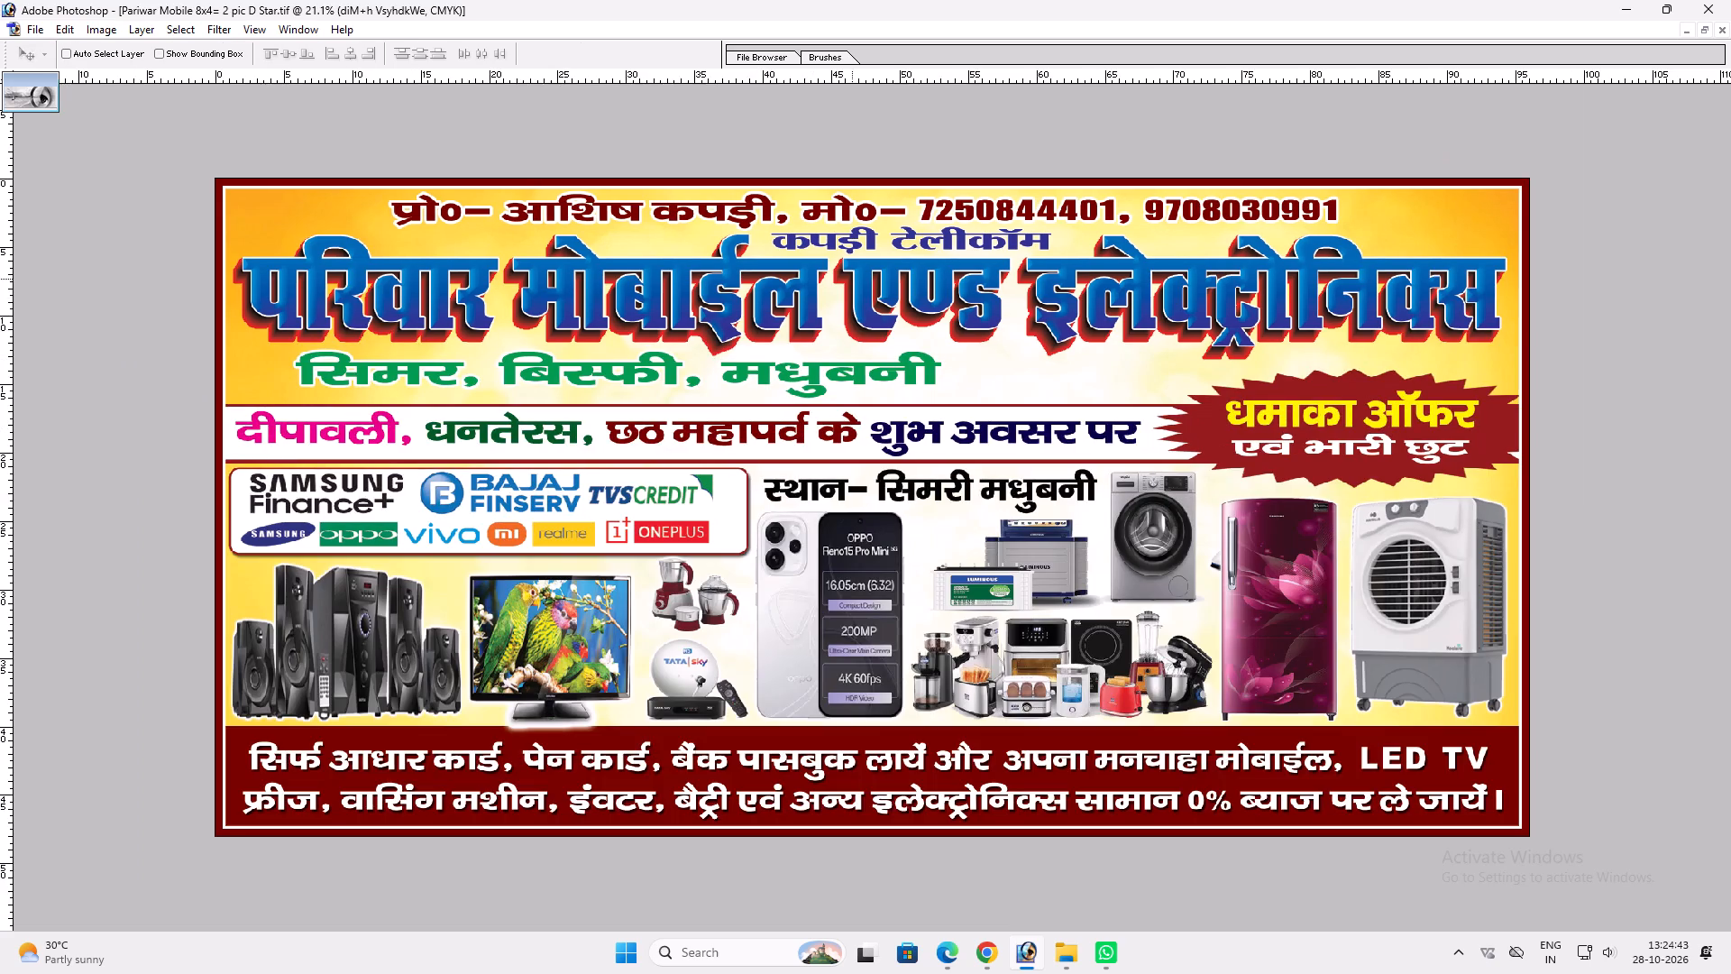
{"action": "left_click_drag", "start_coordinate": [1055, 237], "coordinate": [1082, 238], "text": "shift"}
{"action": "key", "text": "shift+Return"}
{"action": "key", "text": "ctrl+t"}
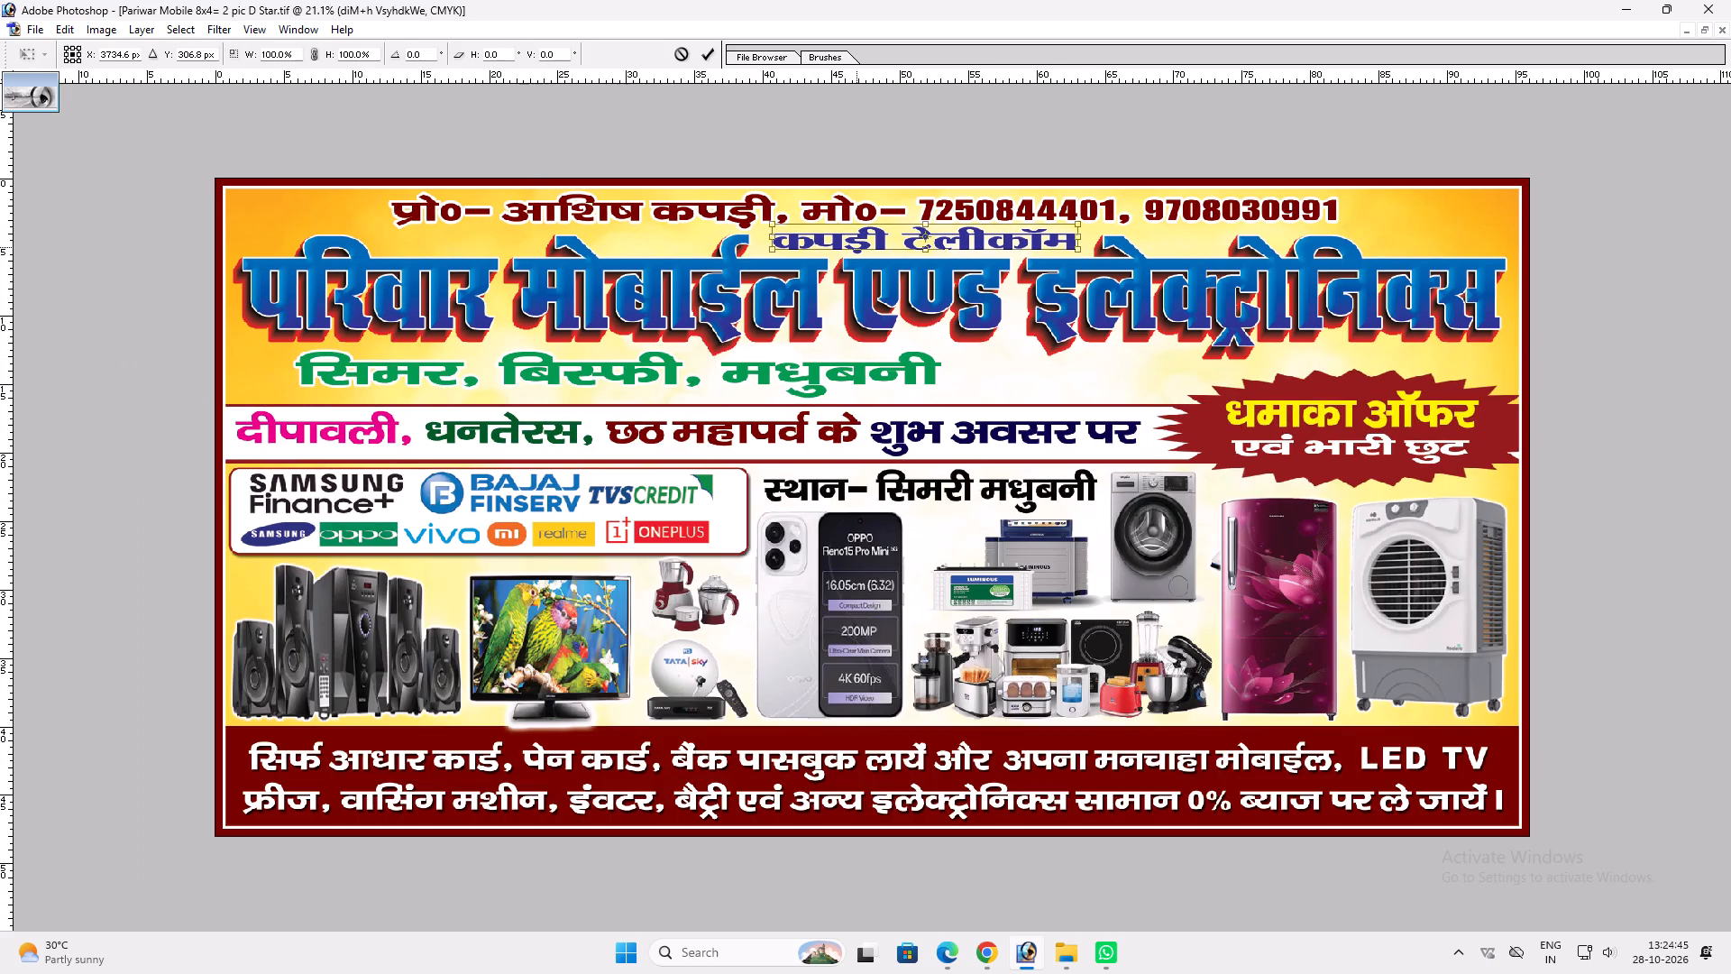
{"action": "left_click_drag", "start_coordinate": [770, 237], "coordinate": [757, 242], "text": "shift"}
{"action": "key", "text": "shift+Return"}
{"action": "key", "text": "v"}
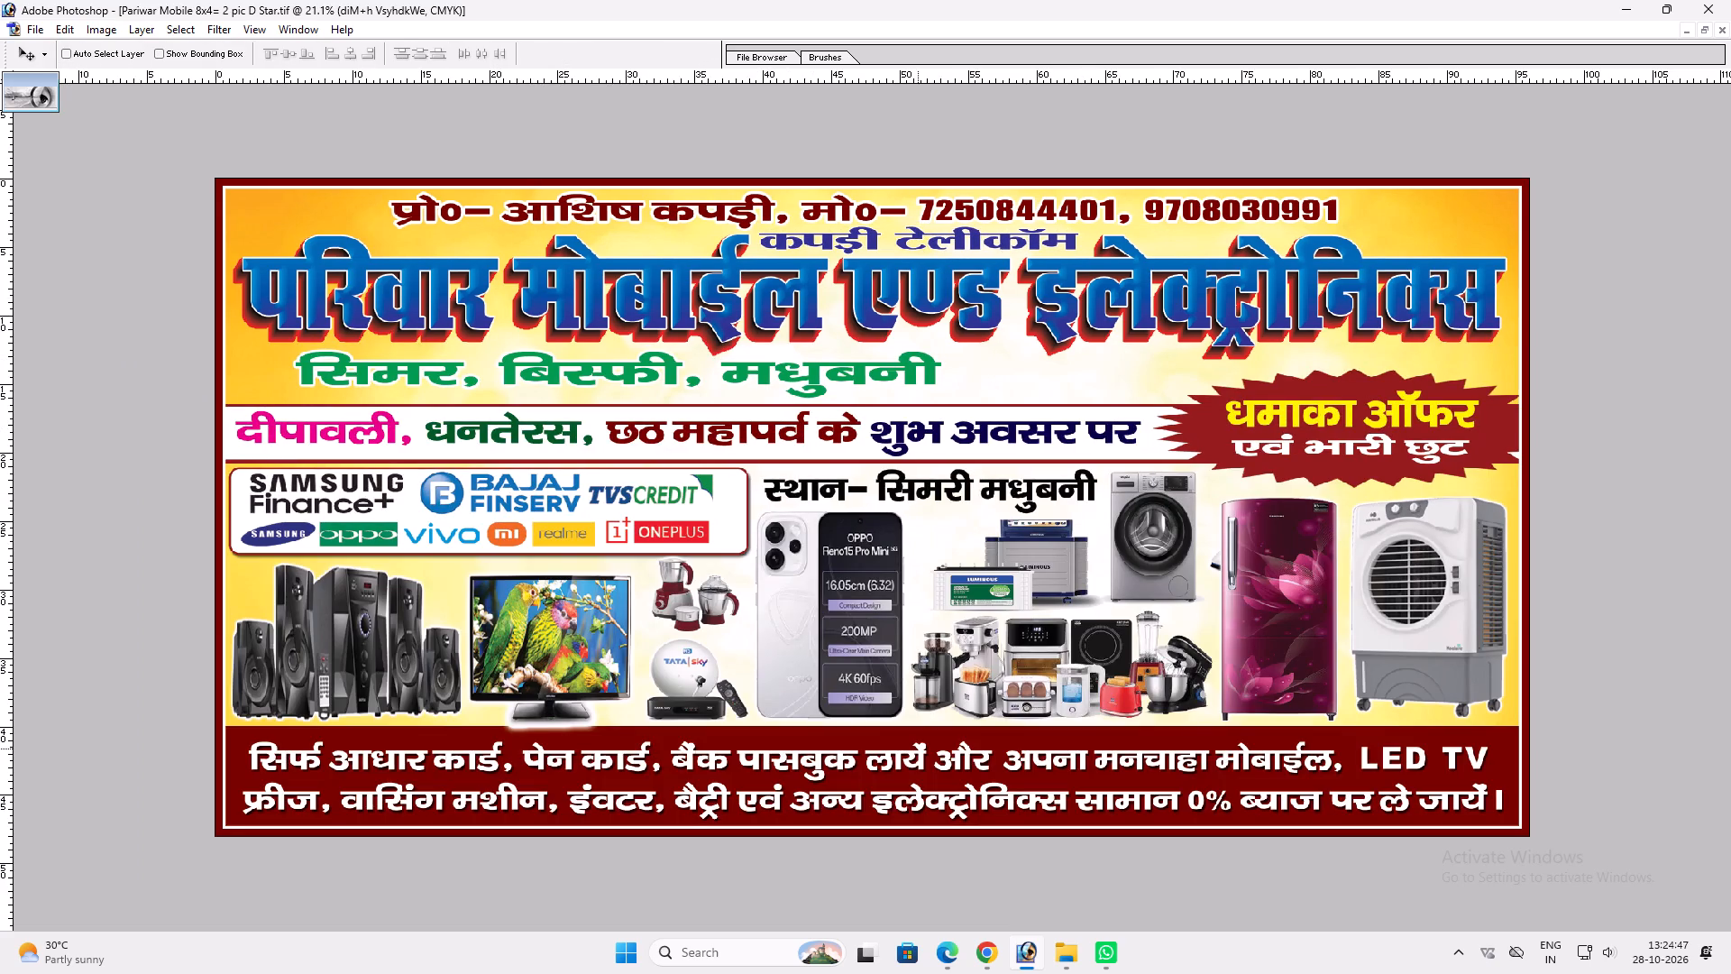
Lower the top edge of the maroon footer band slightly beneath the product pictures.
{"action": "left_click", "coordinate": [893, 737], "text": "ctrl"}
{"action": "key", "text": "ctrl+t"}
{"action": "left_click_drag", "start_coordinate": [833, 725], "coordinate": [823, 728], "text": "shift"}
{"action": "key", "text": "shift+Return"}
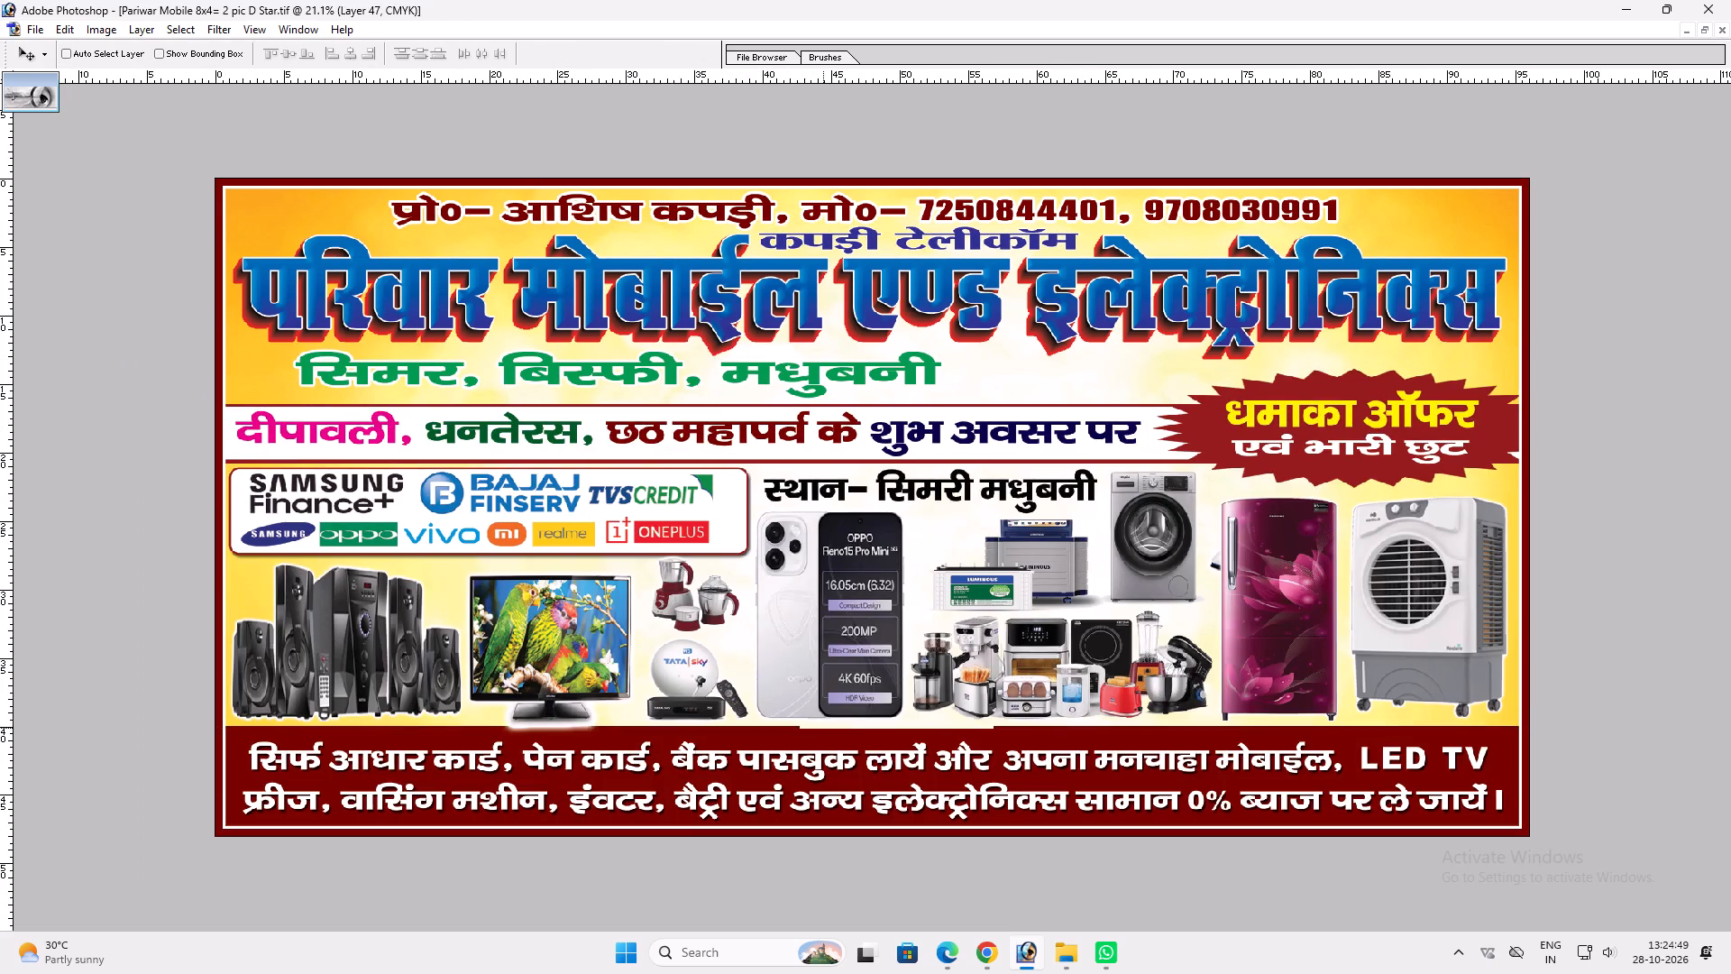
{"action": "key", "text": "v"}
Send the parrot-screen LED TV to the back of the layer stack and raise it two levels.
{"action": "left_click", "coordinate": [568, 650], "text": "ctrl"}
{"action": "key", "text": "ctrl+shift+bracketleft"}
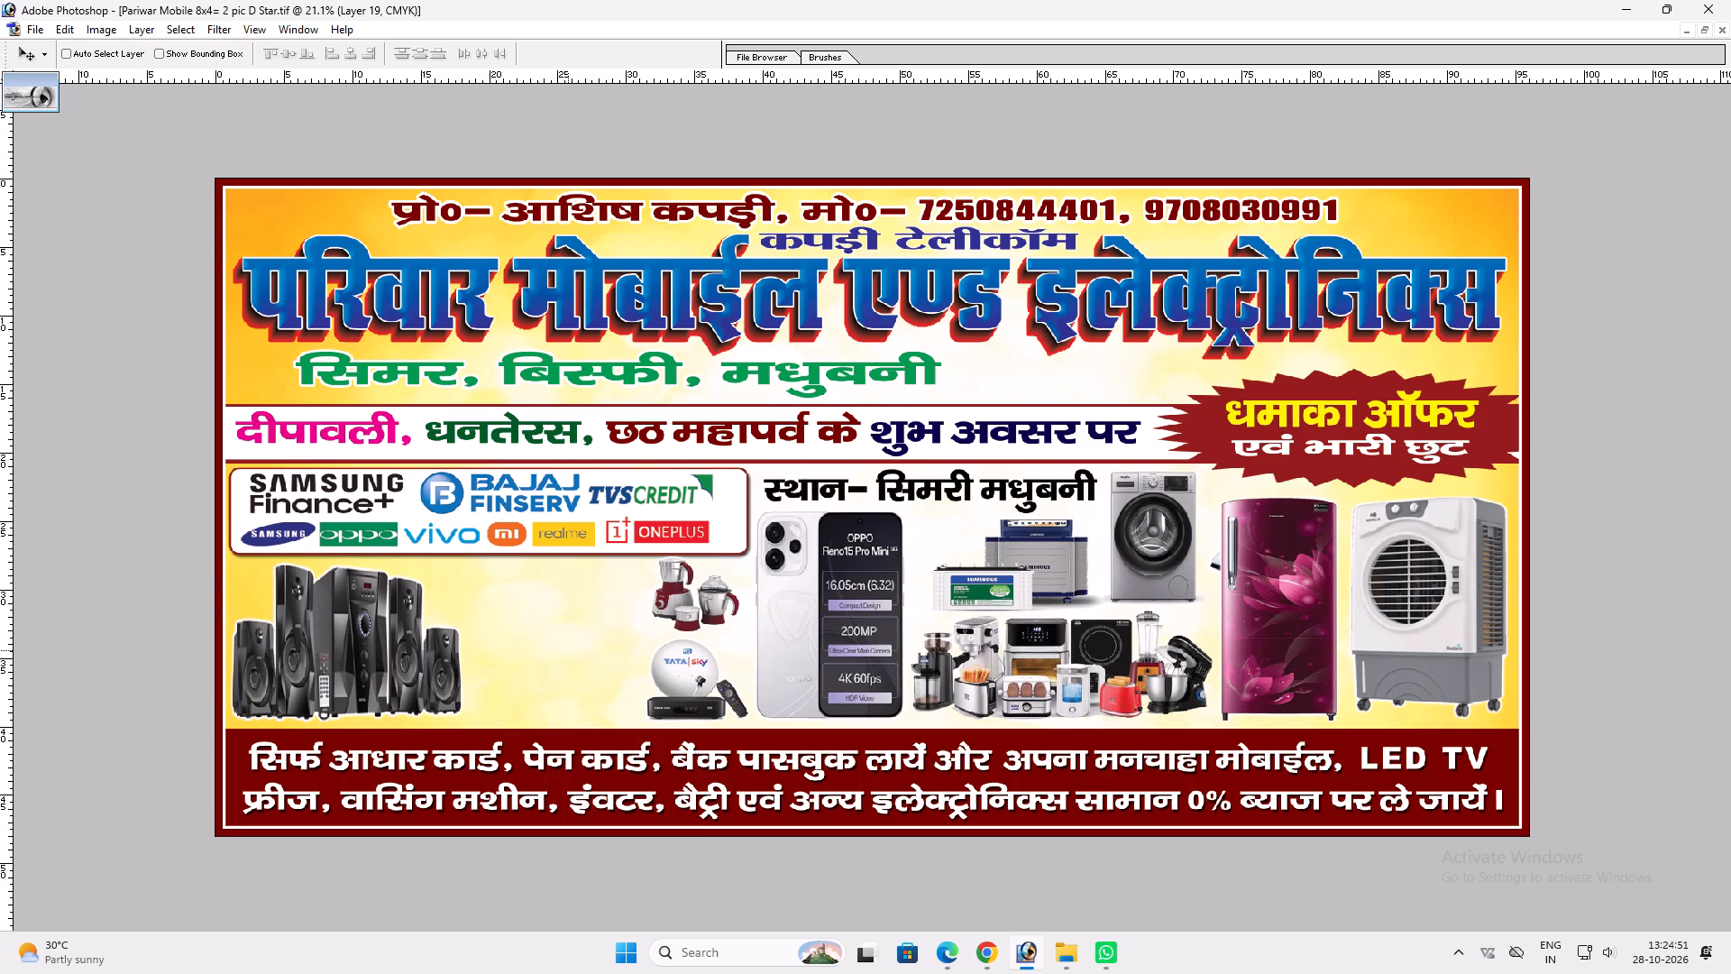
{"action": "key", "text": "ctrl+bracketright"}
{"action": "key", "text": "ctrl+bracketright"}
Stretch the main title परिवार मोबाईल एण्ड इलेक्ट्रोनिक्स downward to about 105.5% of its height.
{"action": "scroll", "coordinate": [719, 676], "scroll_direction": "up", "scroll_amount": 1}
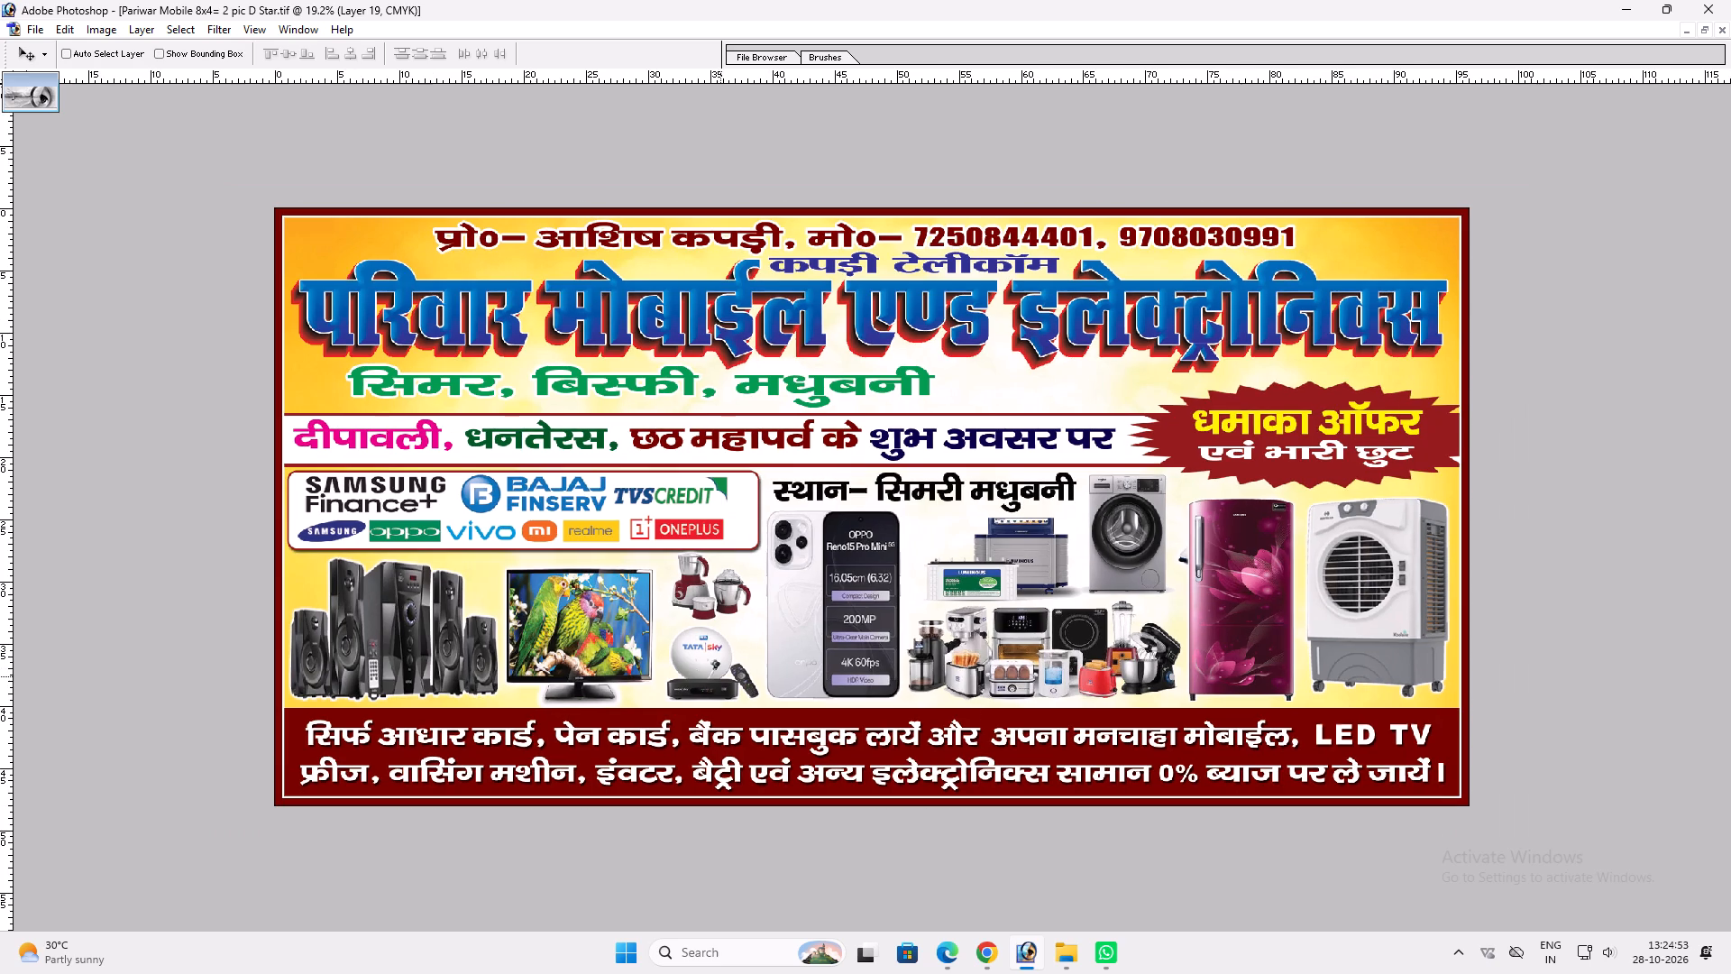
{"action": "key", "text": "ctrl+plus"}
{"action": "key", "text": "space"}
{"action": "key", "text": "space"}
{"action": "key", "text": "space"}
{"action": "key", "text": "space"}
{"action": "key", "text": "space"}
{"action": "key", "text": "space"}
{"action": "key", "text": "space"}
{"action": "key", "text": "space"}
{"action": "key", "text": "space"}
{"action": "key", "text": "space"}
{"action": "key", "text": "space"}
{"action": "right_click_drag", "start_coordinate": [1012, 415], "coordinate": [1021, 416]}
{"action": "left_click", "coordinate": [1058, 427]}
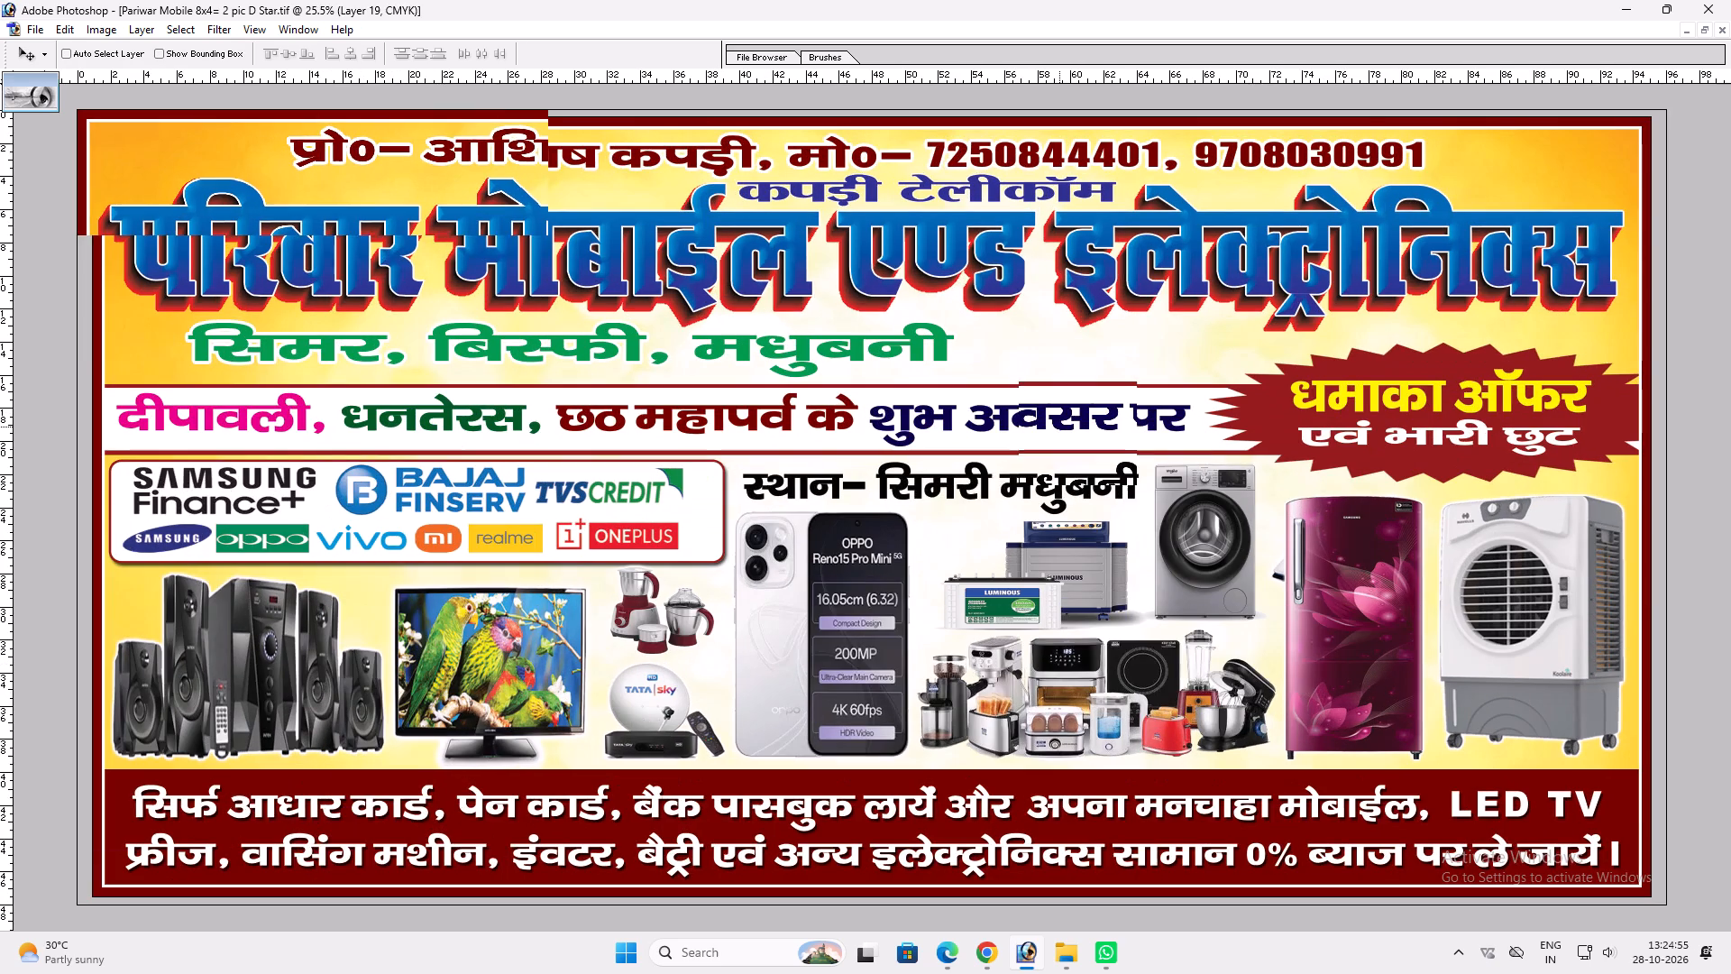
{"action": "right_click", "coordinate": [943, 345]}
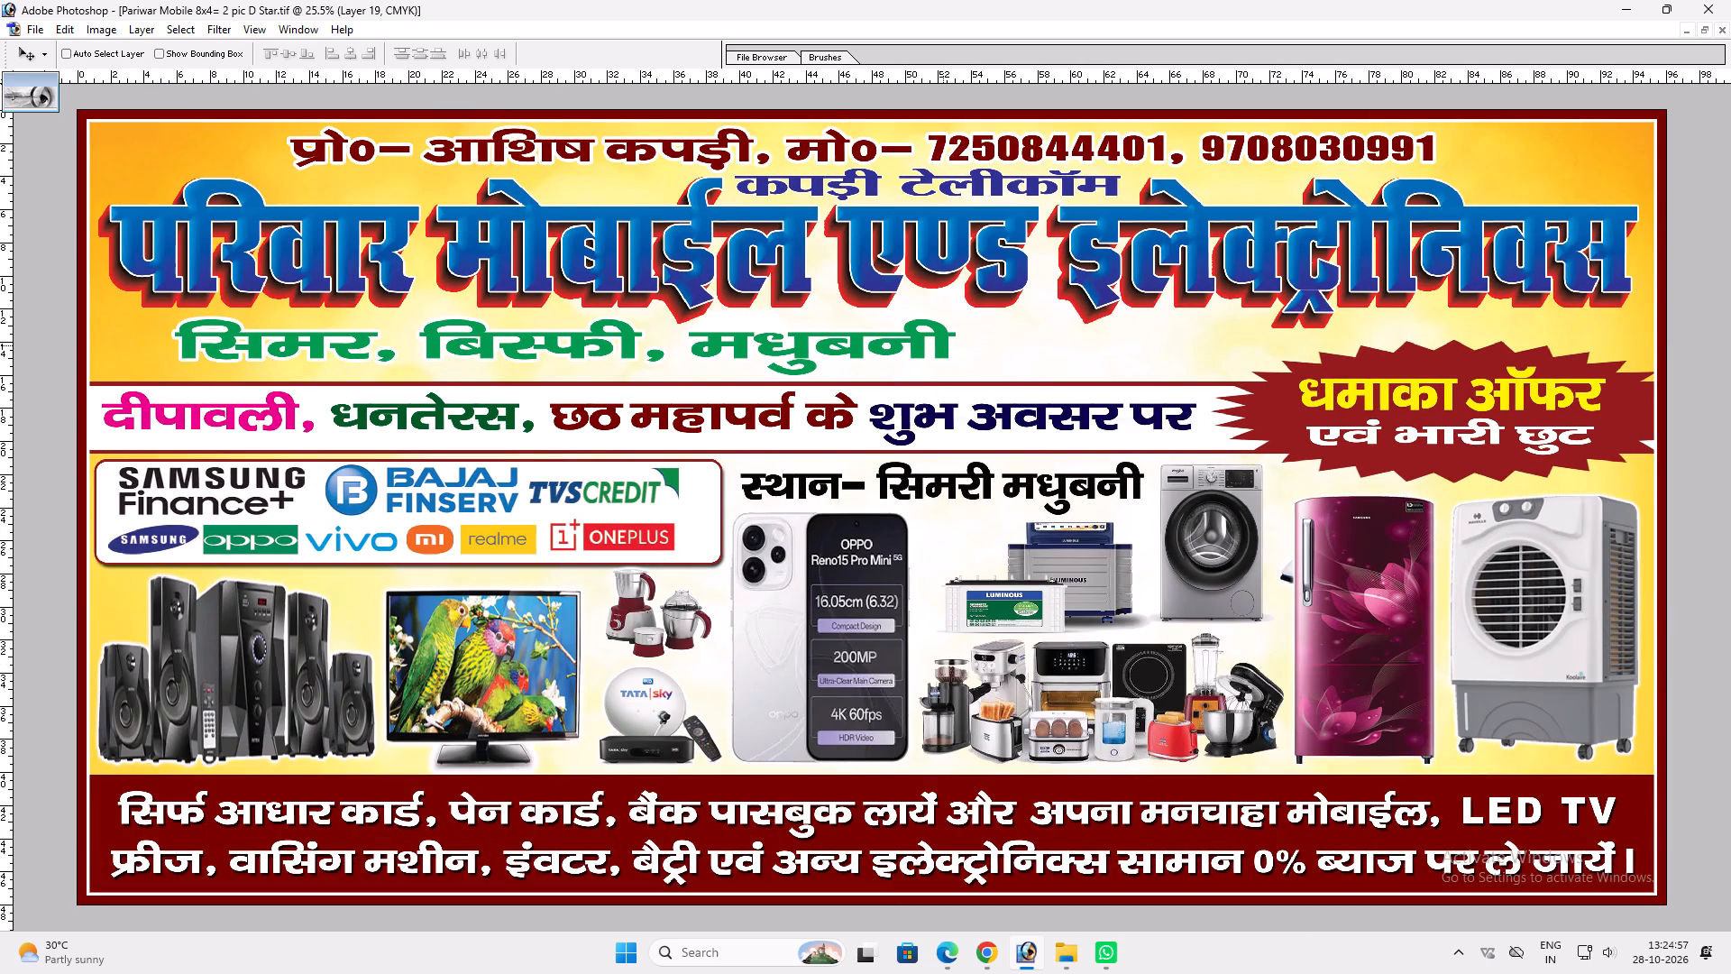
{"action": "left_click", "coordinate": [1226, 284]}
{"action": "right_click", "coordinate": [1228, 268]}
{"action": "left_click", "coordinate": [1247, 273]}
{"action": "key", "text": "ctrl+t"}
{"action": "left_click_drag", "start_coordinate": [1291, 320], "coordinate": [1289, 325], "text": "shift"}
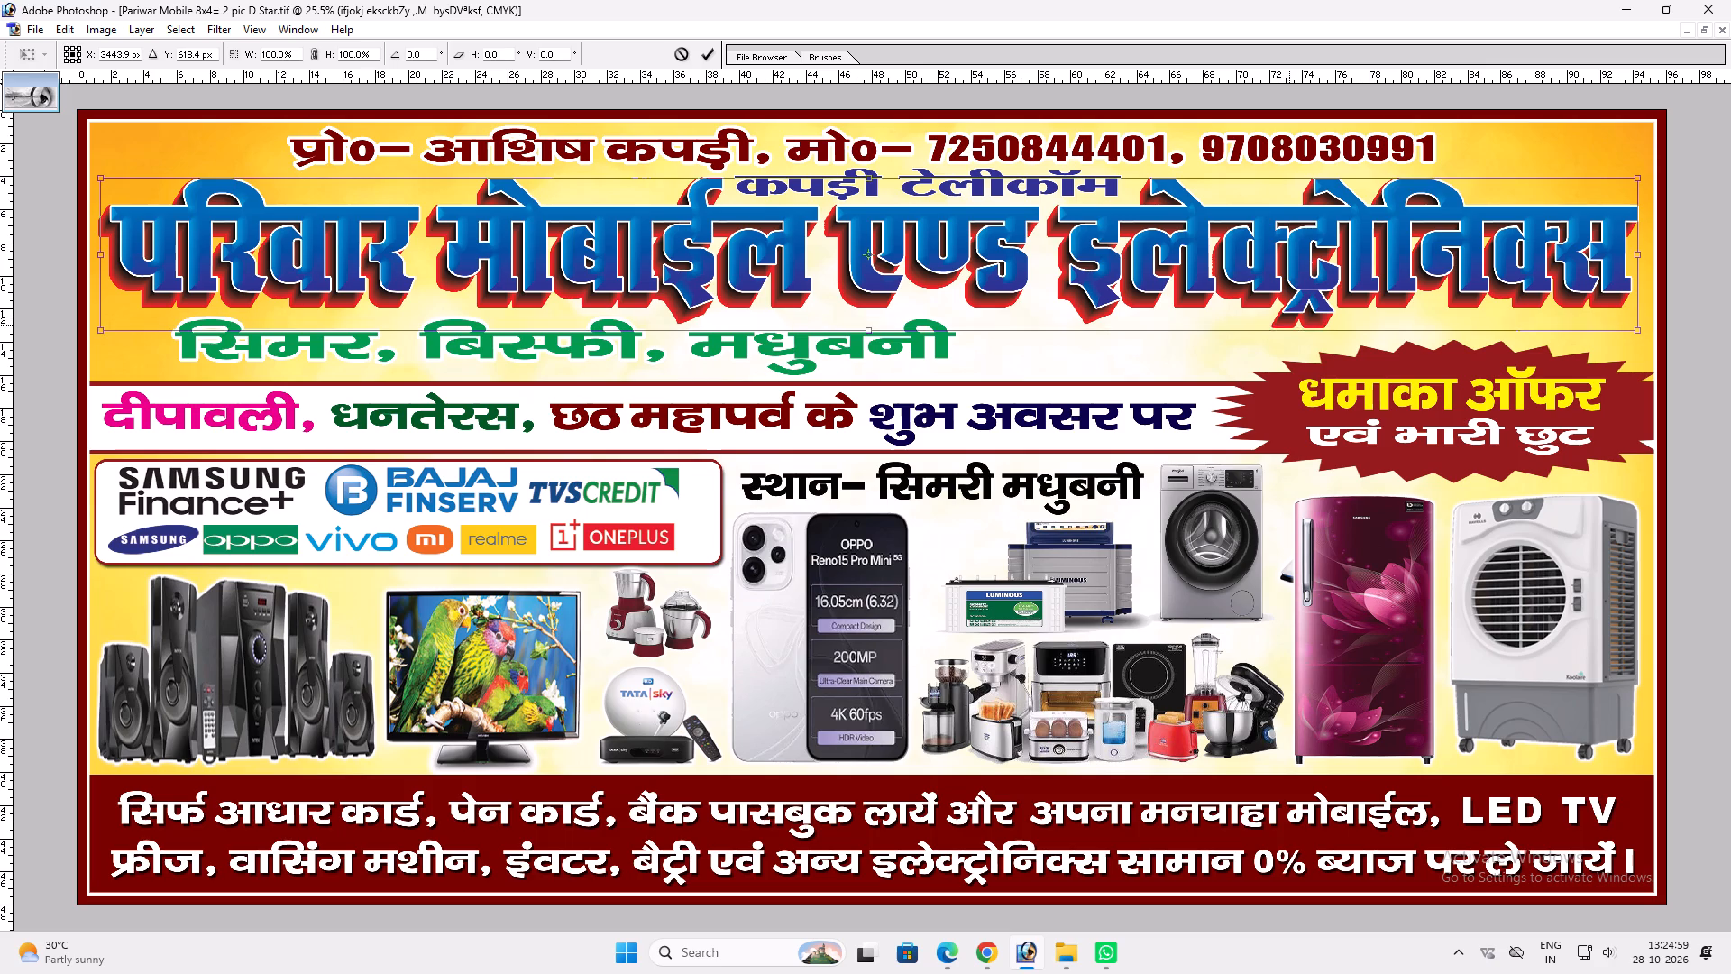
{"action": "left_click_drag", "start_coordinate": [1289, 325], "coordinate": [1289, 328], "text": "shift"}
{"action": "left_click", "coordinate": [1289, 328], "text": "shift"}
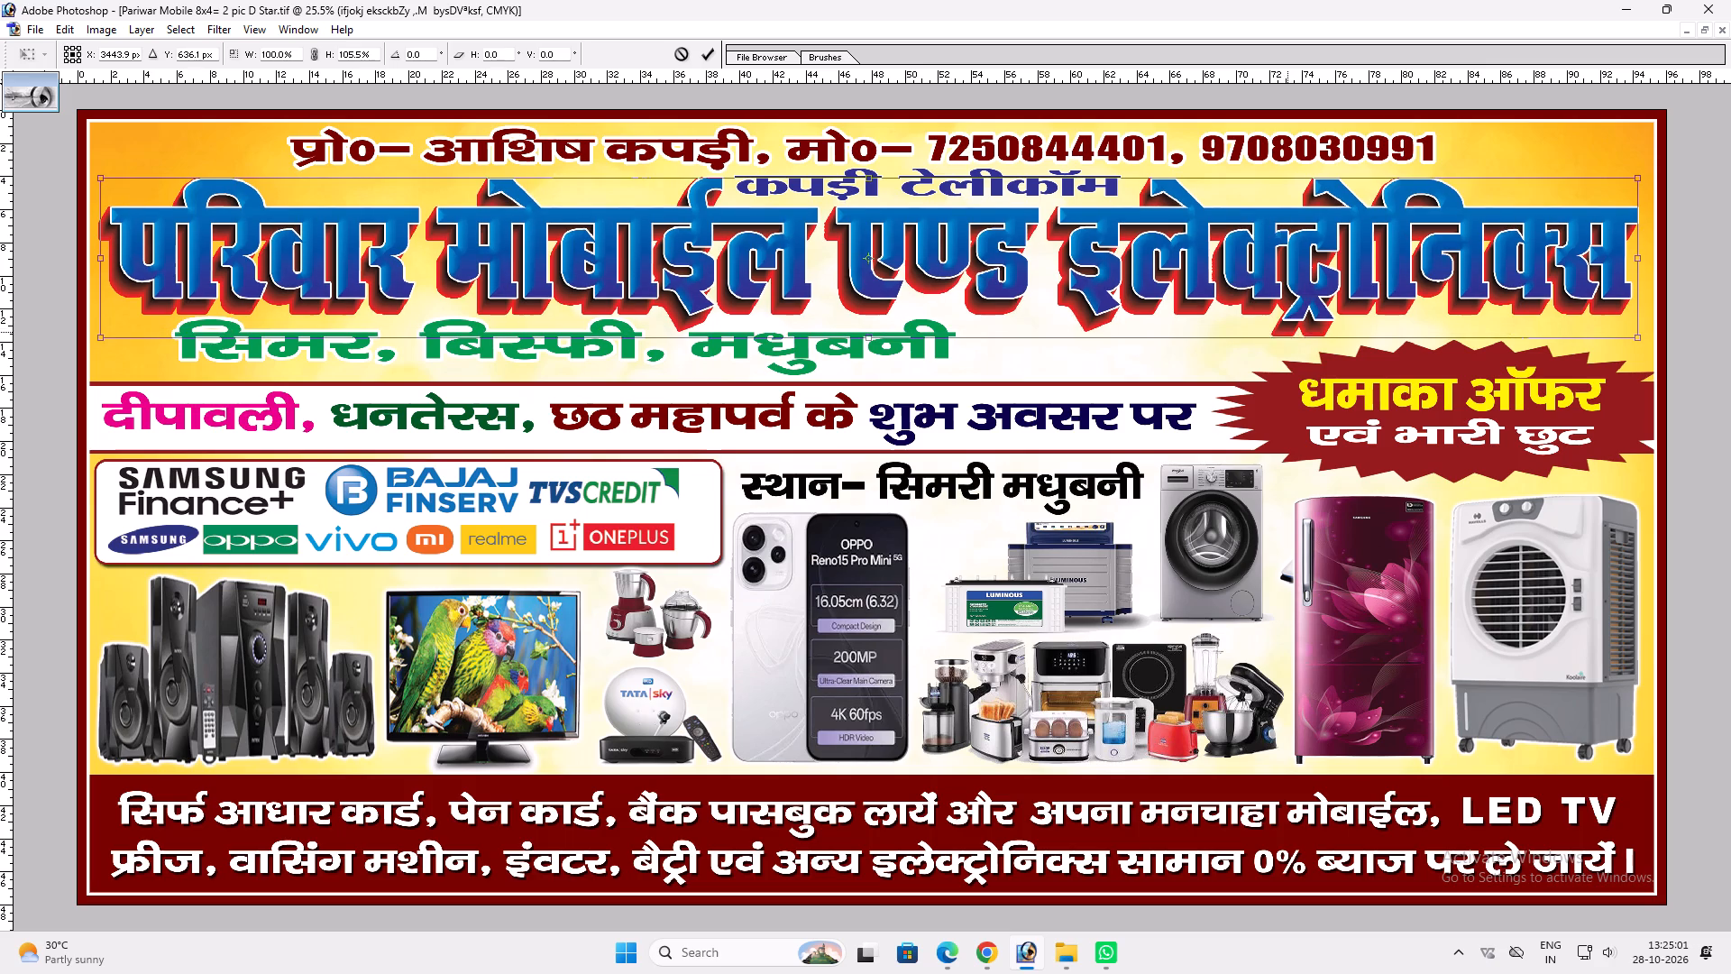
{"action": "key", "text": "shift+Return"}
{"action": "key", "text": "v"}
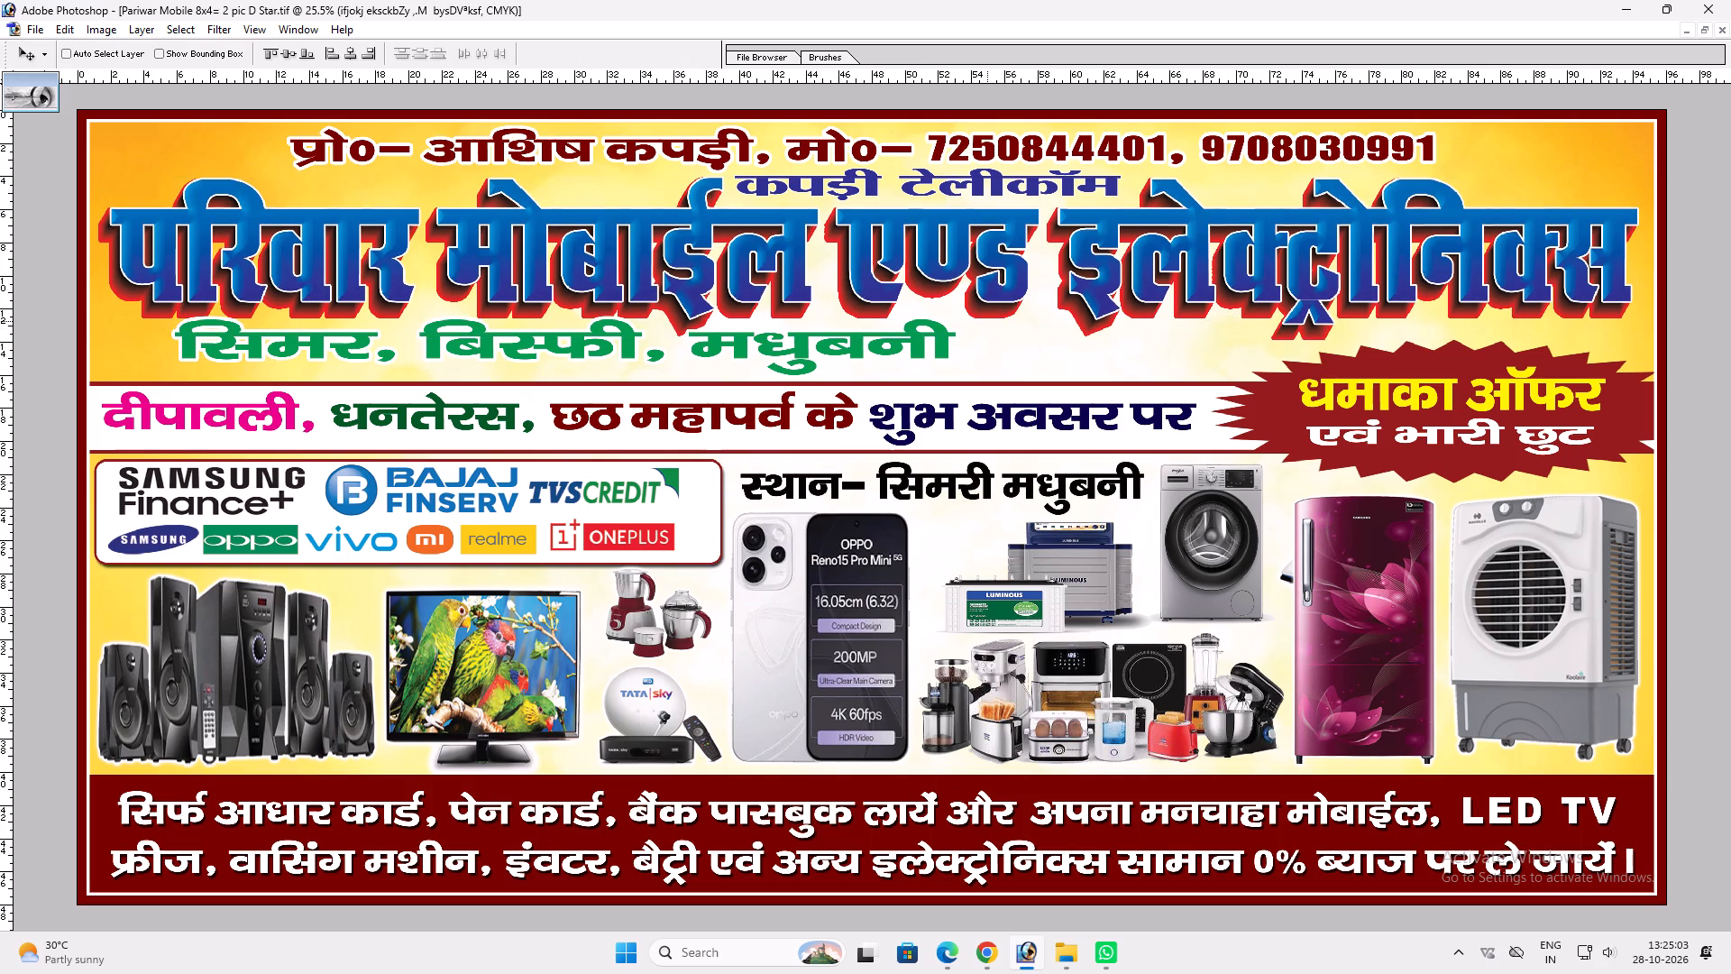
Widen the green सिमर, बिस्फी, मधुबनी line slightly by extending its right side.
{"action": "left_click", "coordinate": [947, 338], "text": "ctrl"}
{"action": "left_click", "coordinate": [945, 338], "text": "ctrl"}
{"action": "key", "text": "ctrl+t"}
{"action": "left_click_drag", "start_coordinate": [957, 340], "coordinate": [972, 337], "text": "shift"}
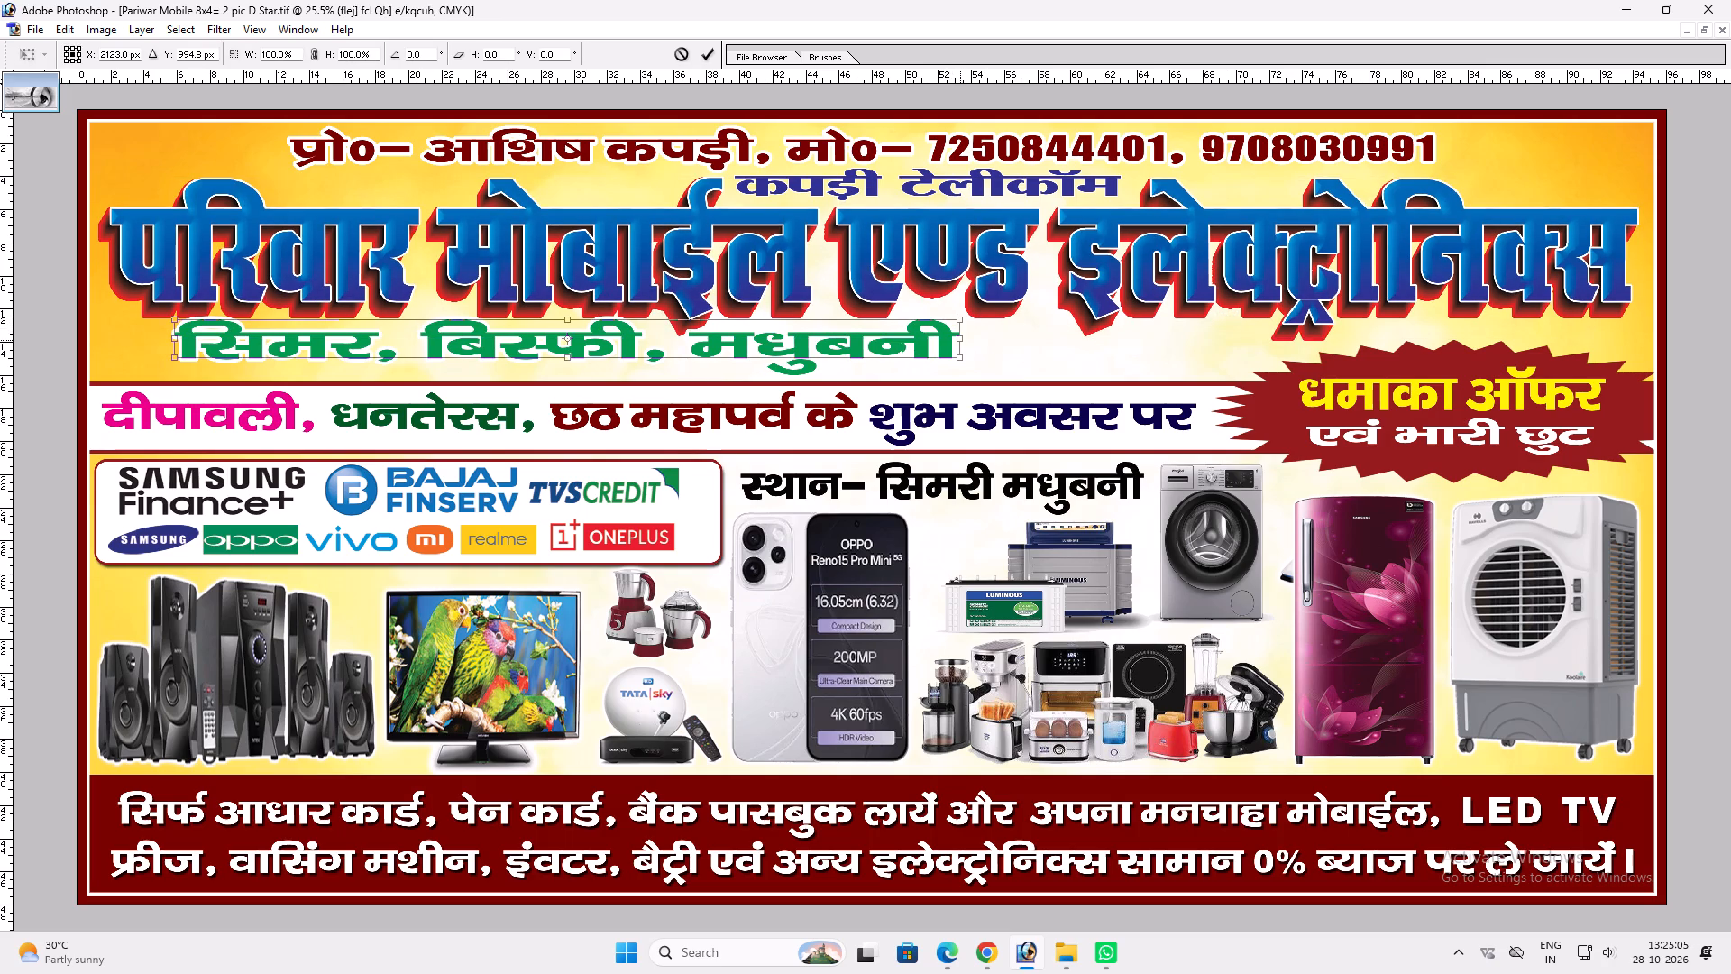
{"action": "left_click_drag", "start_coordinate": [972, 337], "coordinate": [973, 337], "text": "shift"}
{"action": "key", "text": "shift+Return"}
{"action": "key", "text": "v"}
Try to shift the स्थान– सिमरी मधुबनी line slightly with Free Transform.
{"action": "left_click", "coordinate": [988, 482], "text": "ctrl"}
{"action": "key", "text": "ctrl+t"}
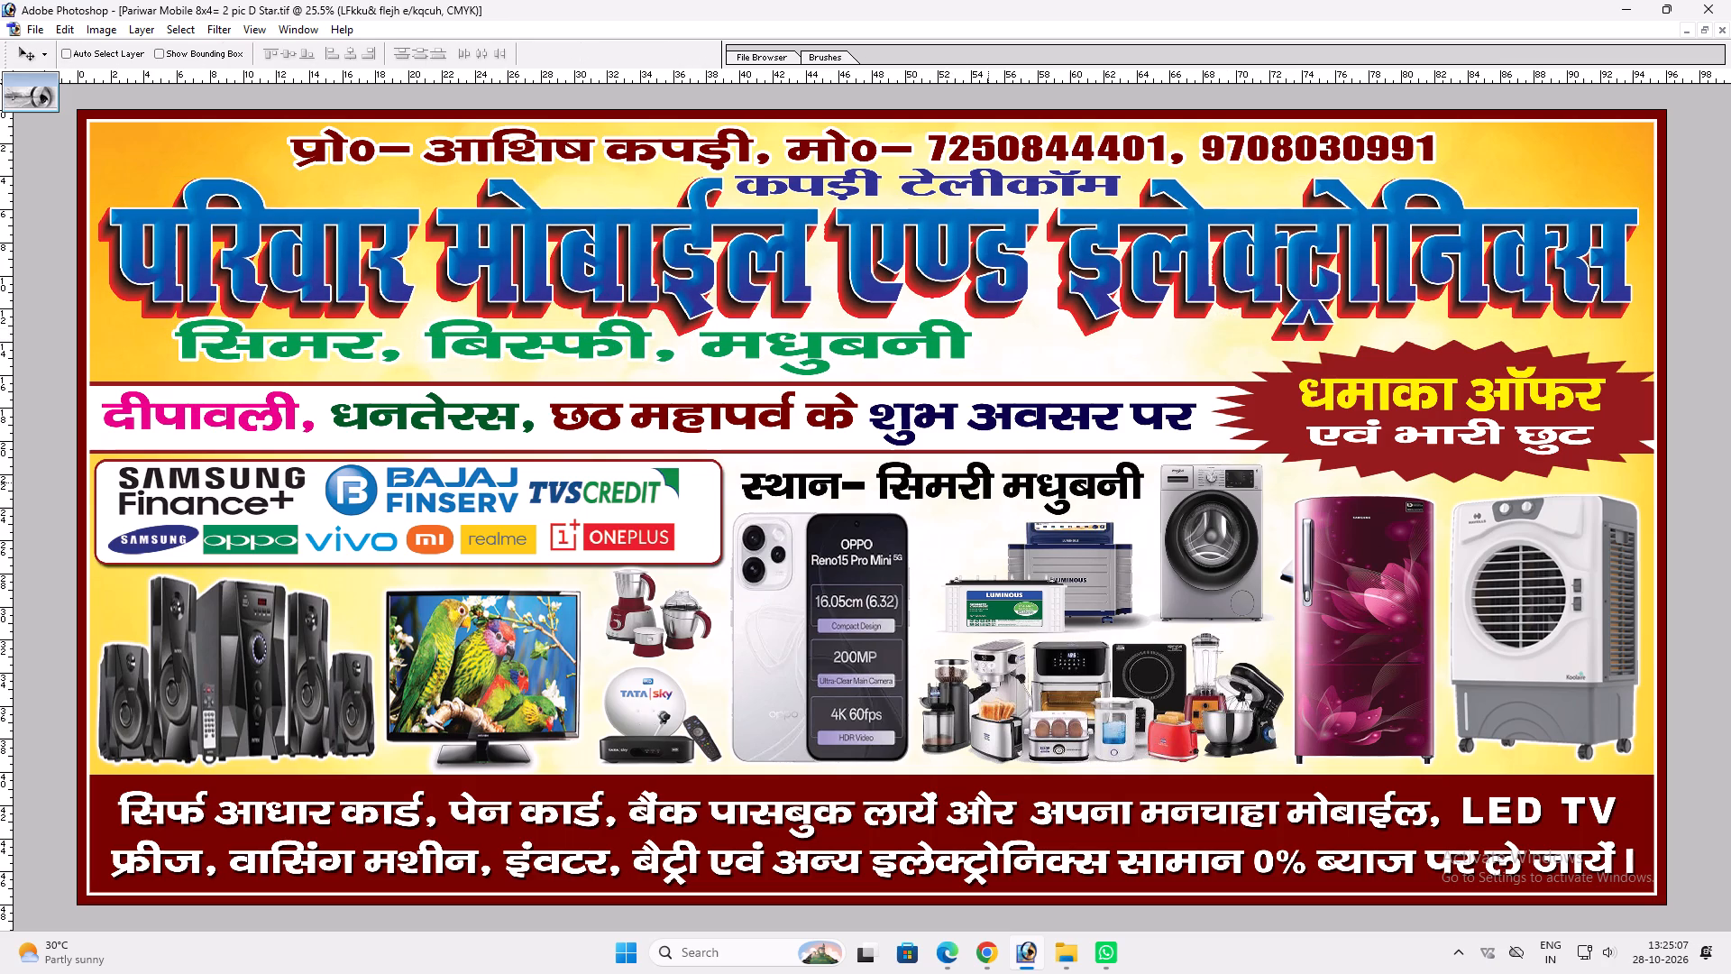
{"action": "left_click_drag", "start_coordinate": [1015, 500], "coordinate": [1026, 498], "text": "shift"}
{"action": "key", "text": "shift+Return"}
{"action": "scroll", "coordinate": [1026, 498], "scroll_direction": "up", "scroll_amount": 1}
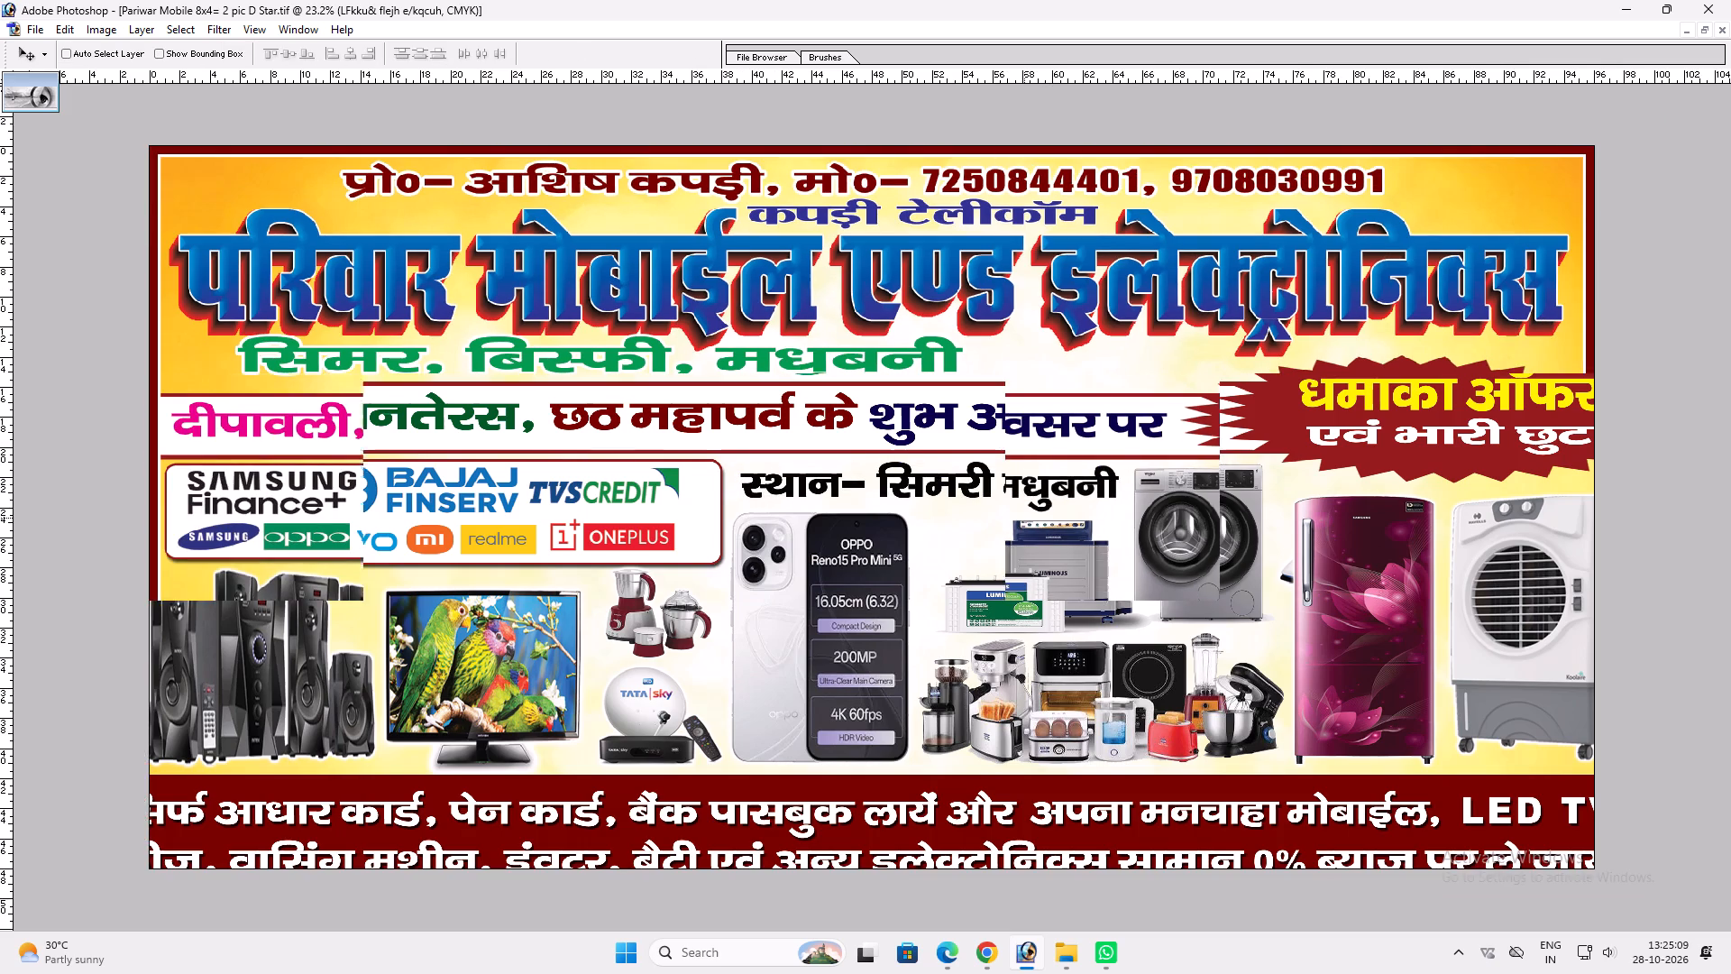
Widen the proprietor and mobile number line above the main title evenly on both sides.
{"action": "key", "text": "v"}
{"action": "left_click", "coordinate": [1043, 169], "text": "ctrl"}
{"action": "key", "text": "ctrl+t"}
{"action": "left_click_drag", "start_coordinate": [1386, 173], "coordinate": [1439, 159], "text": "shift"}
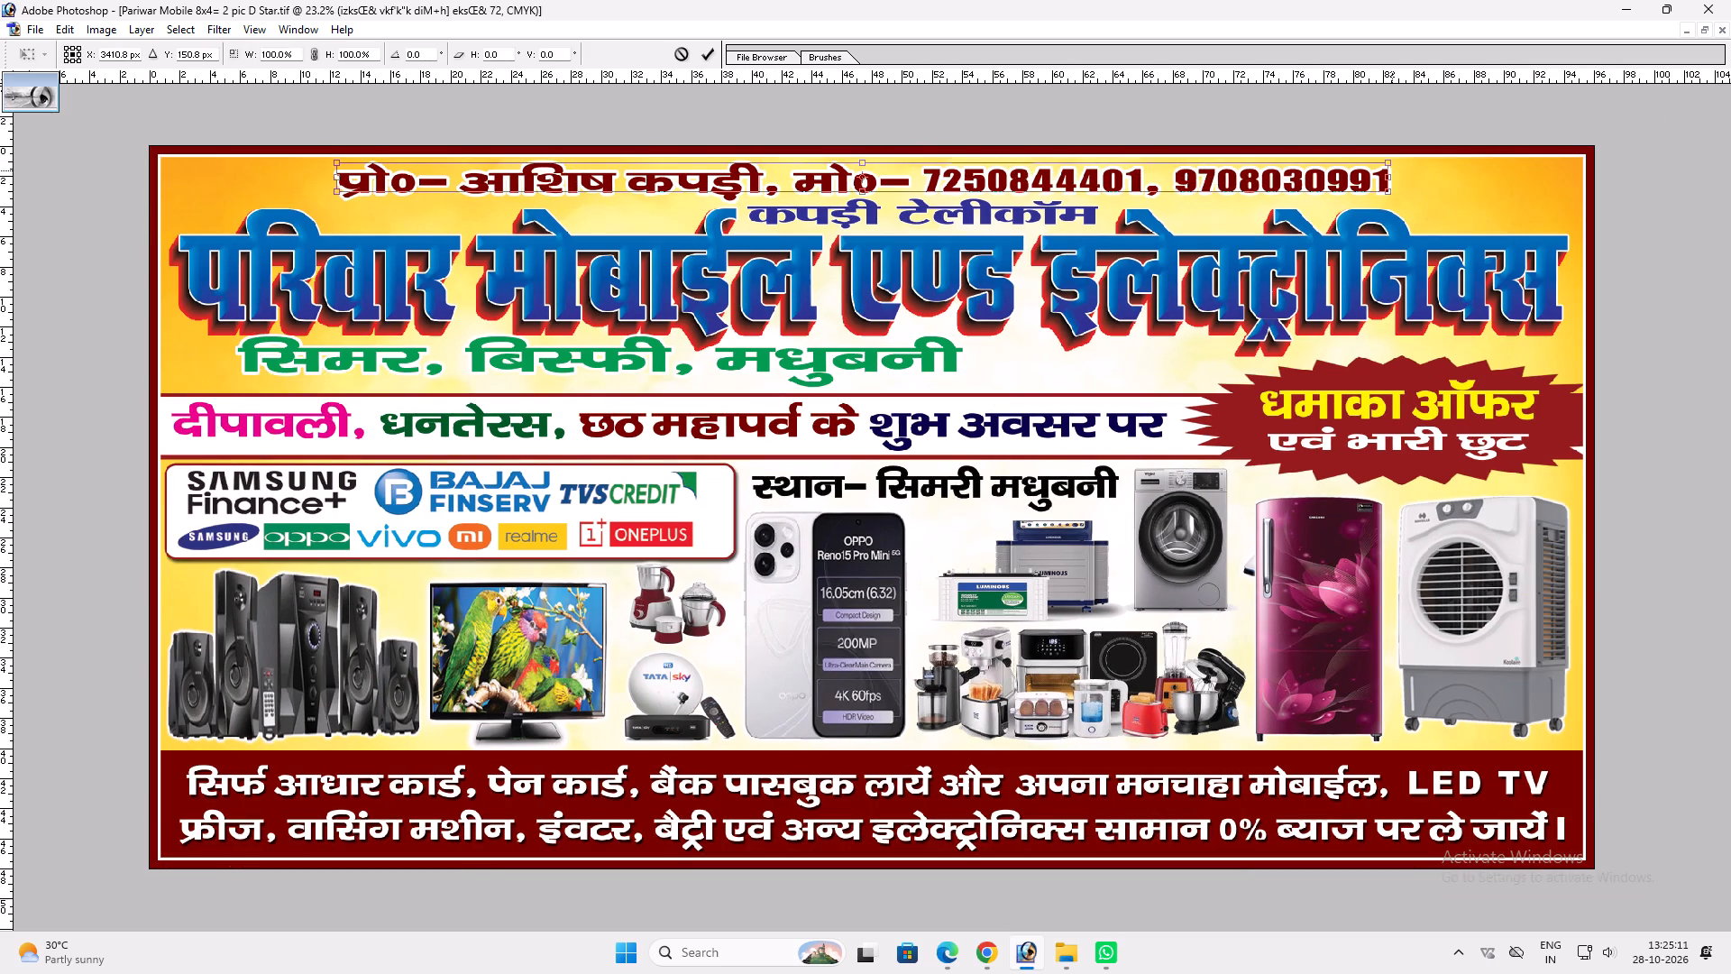
{"action": "left_click_drag", "start_coordinate": [1439, 159], "coordinate": [1483, 159], "text": "shift"}
{"action": "key", "text": "shift+Return"}
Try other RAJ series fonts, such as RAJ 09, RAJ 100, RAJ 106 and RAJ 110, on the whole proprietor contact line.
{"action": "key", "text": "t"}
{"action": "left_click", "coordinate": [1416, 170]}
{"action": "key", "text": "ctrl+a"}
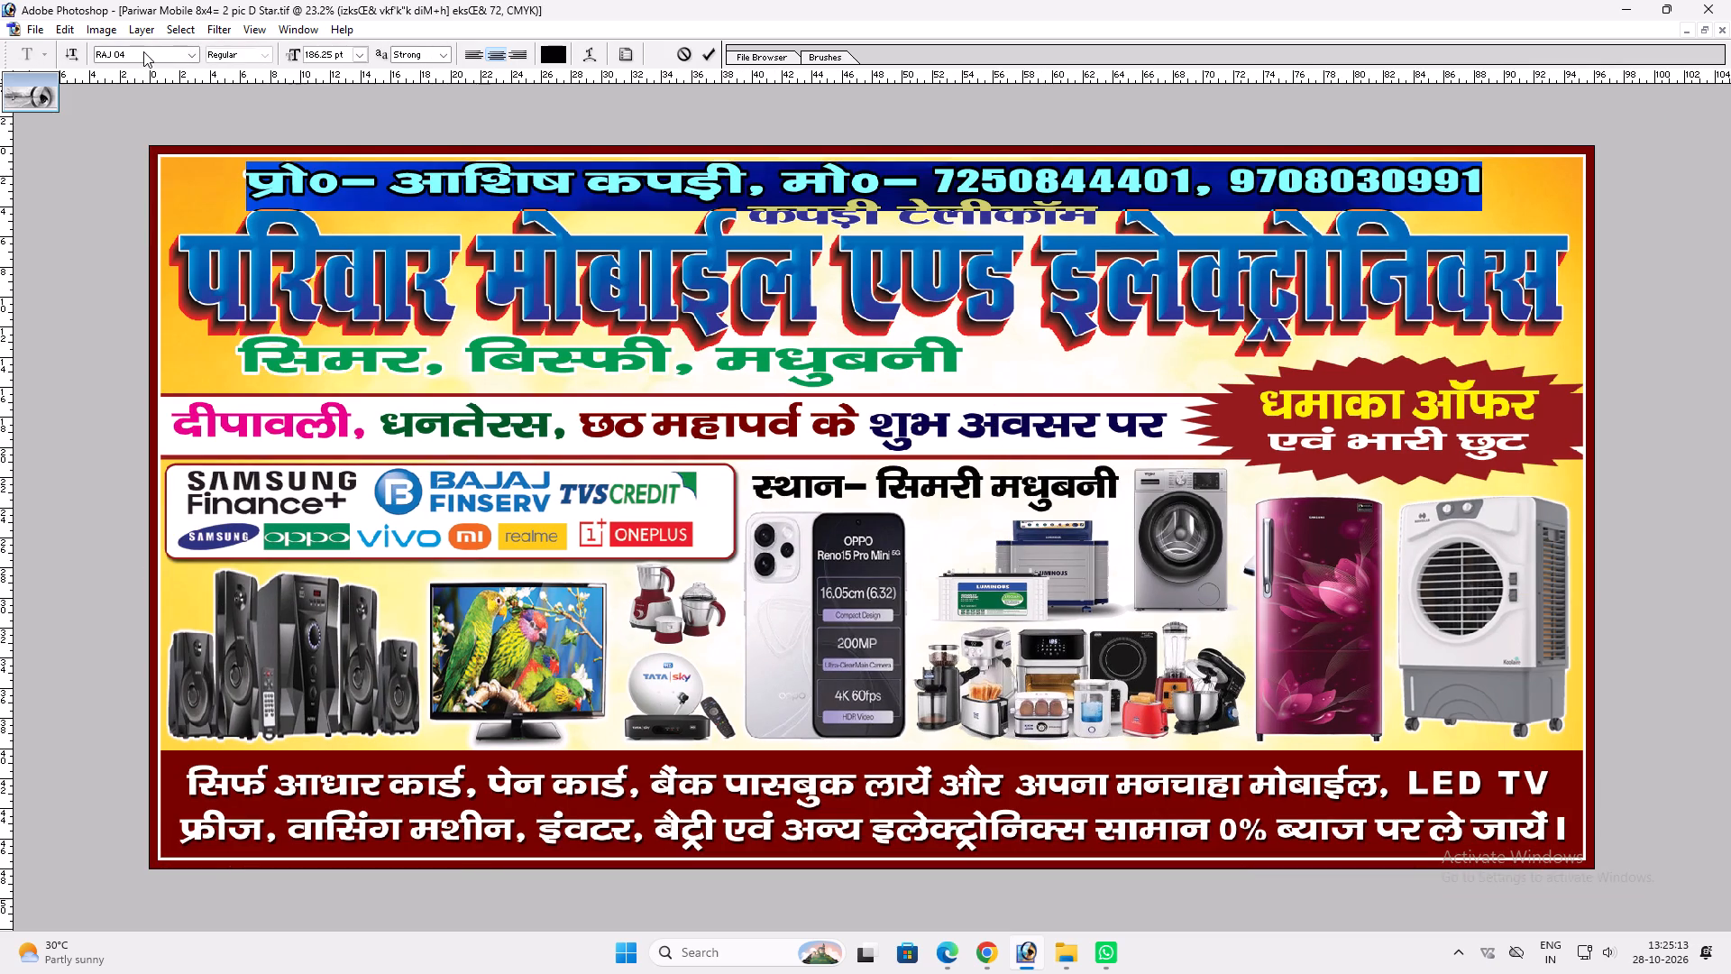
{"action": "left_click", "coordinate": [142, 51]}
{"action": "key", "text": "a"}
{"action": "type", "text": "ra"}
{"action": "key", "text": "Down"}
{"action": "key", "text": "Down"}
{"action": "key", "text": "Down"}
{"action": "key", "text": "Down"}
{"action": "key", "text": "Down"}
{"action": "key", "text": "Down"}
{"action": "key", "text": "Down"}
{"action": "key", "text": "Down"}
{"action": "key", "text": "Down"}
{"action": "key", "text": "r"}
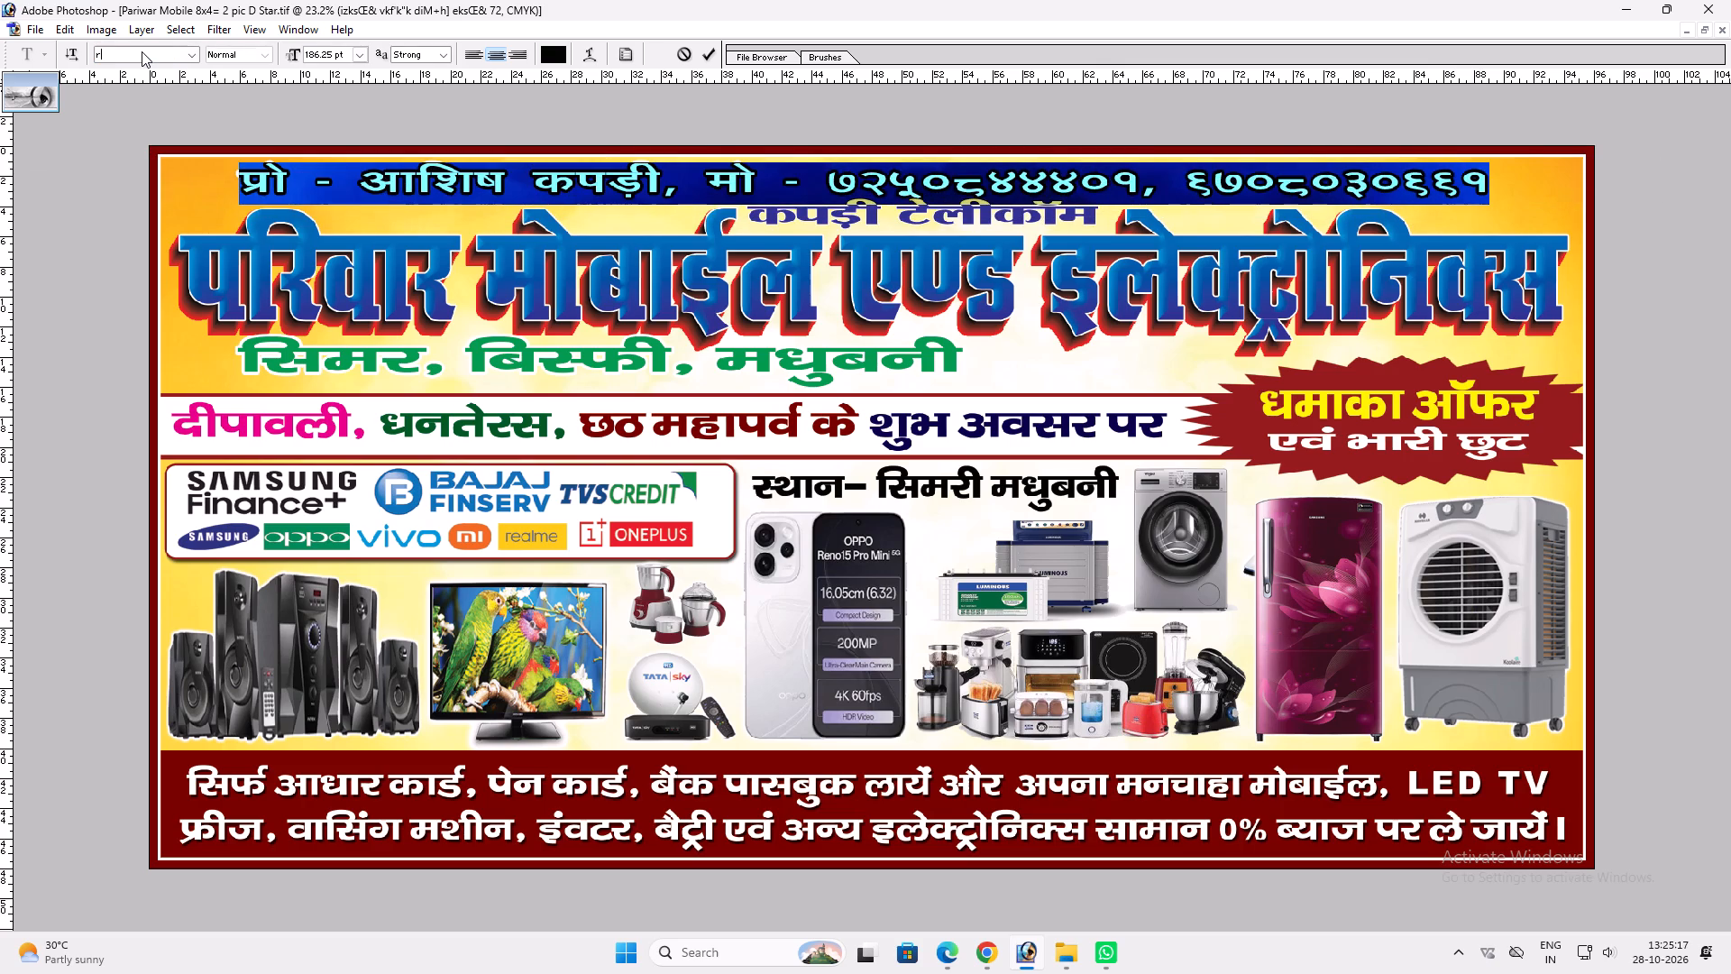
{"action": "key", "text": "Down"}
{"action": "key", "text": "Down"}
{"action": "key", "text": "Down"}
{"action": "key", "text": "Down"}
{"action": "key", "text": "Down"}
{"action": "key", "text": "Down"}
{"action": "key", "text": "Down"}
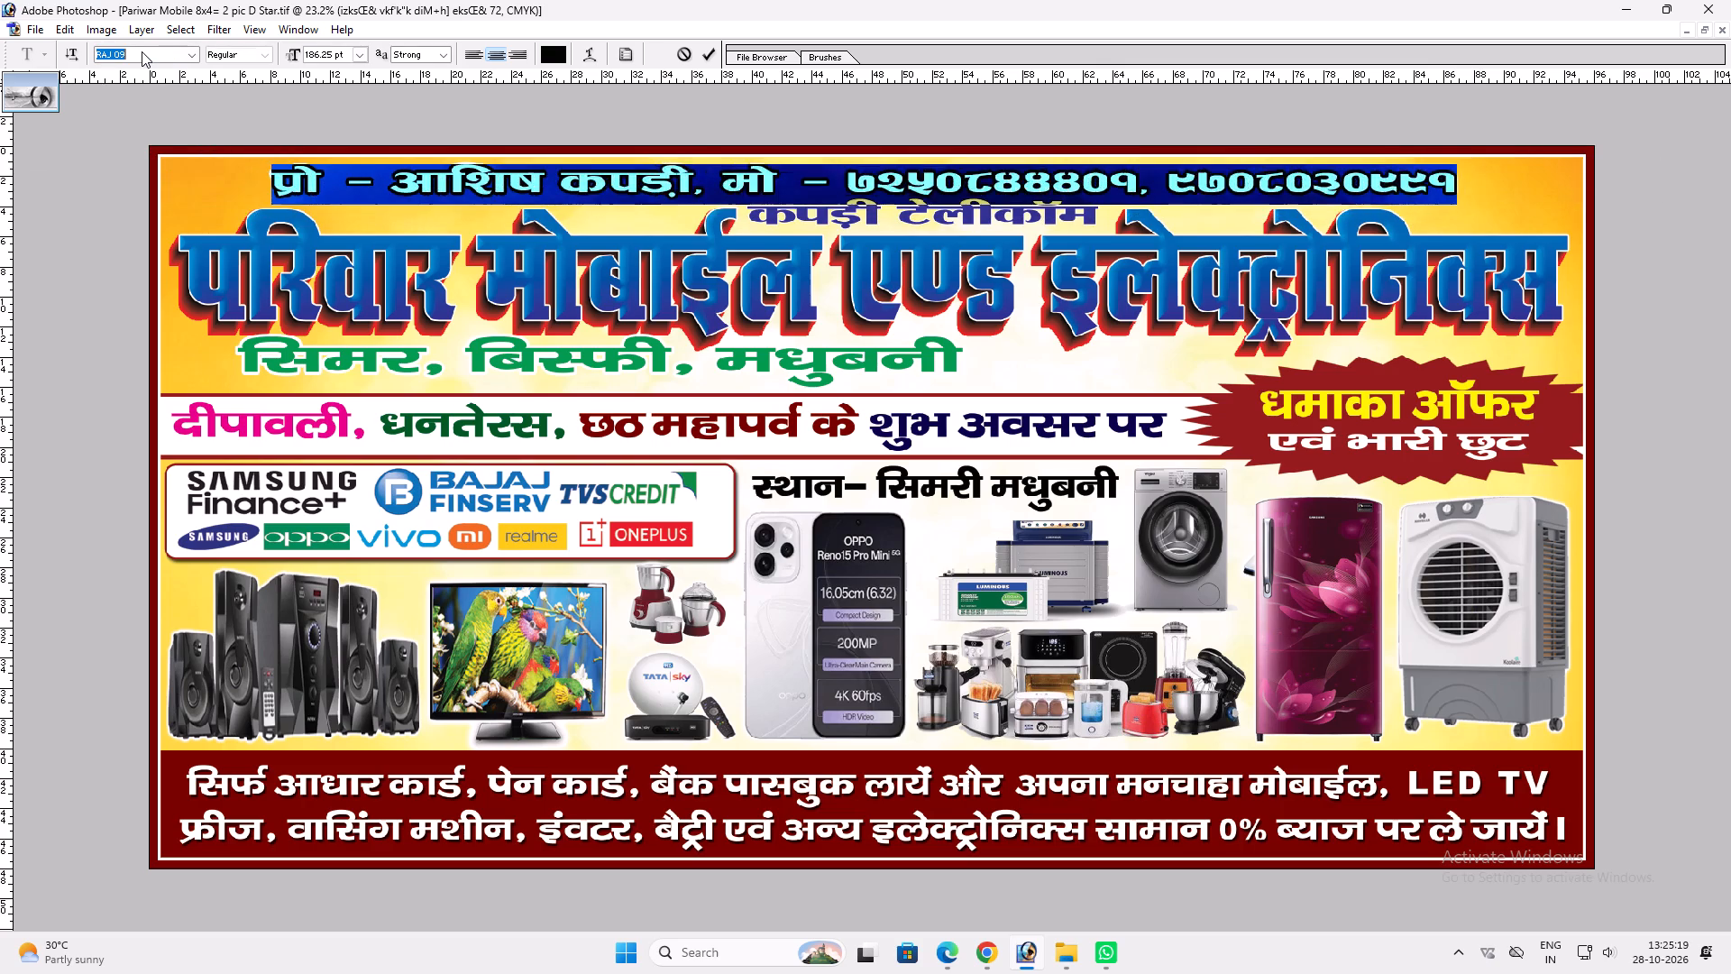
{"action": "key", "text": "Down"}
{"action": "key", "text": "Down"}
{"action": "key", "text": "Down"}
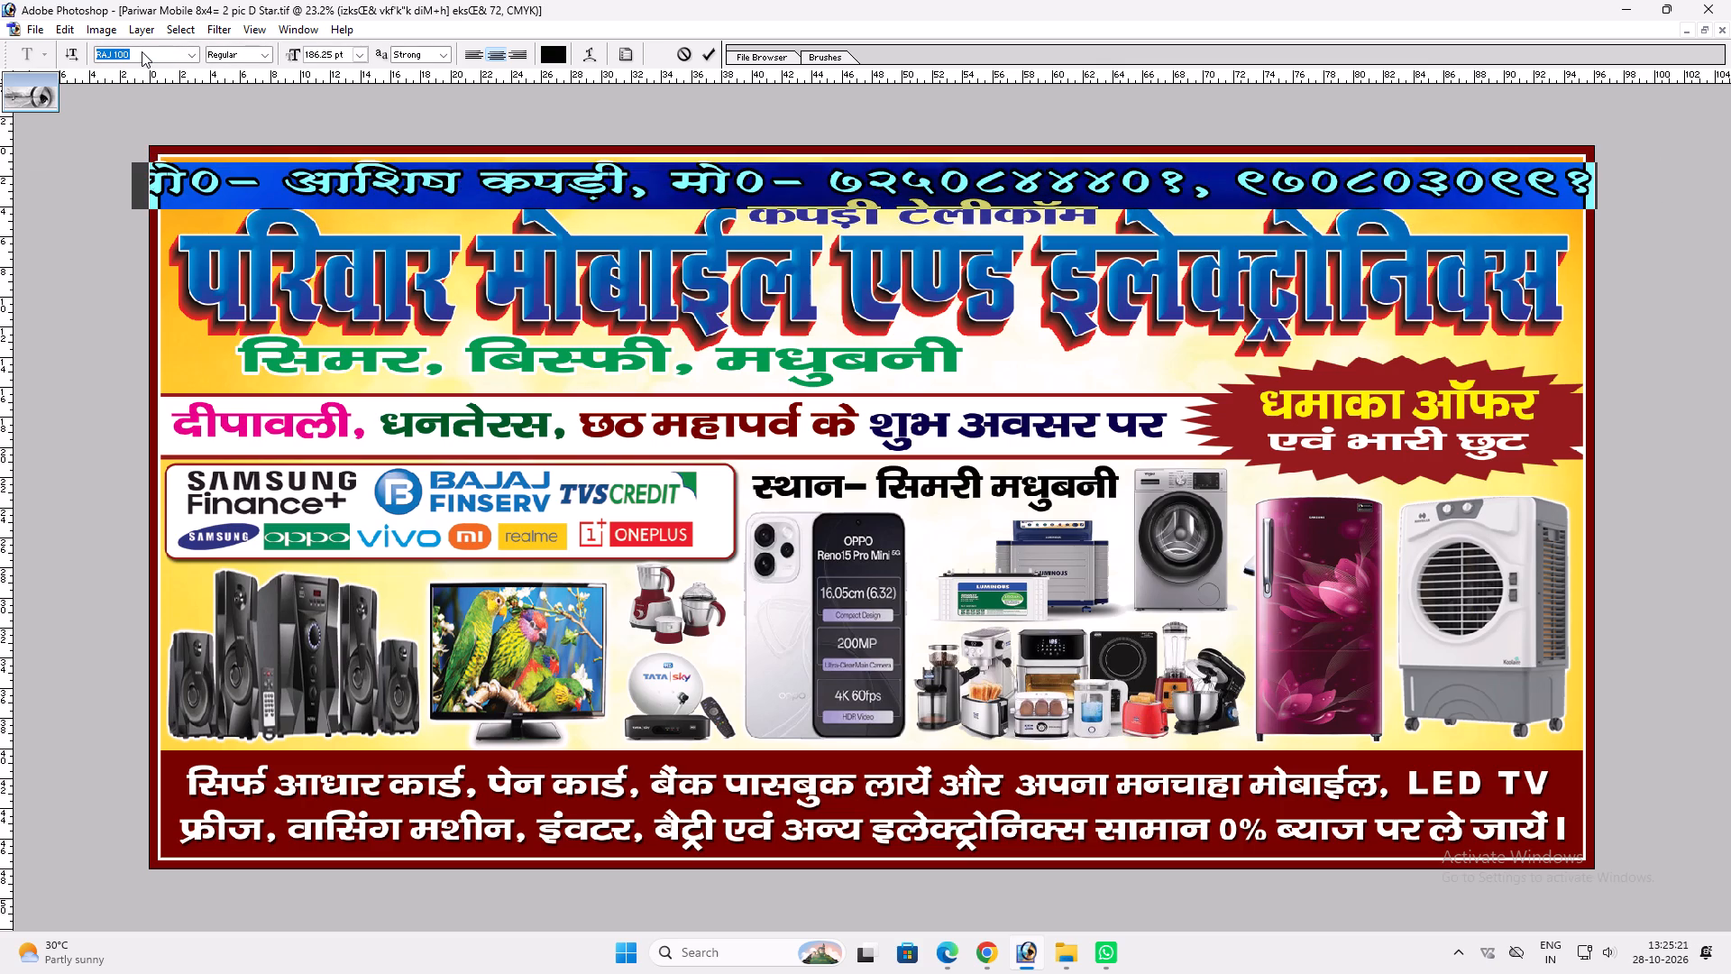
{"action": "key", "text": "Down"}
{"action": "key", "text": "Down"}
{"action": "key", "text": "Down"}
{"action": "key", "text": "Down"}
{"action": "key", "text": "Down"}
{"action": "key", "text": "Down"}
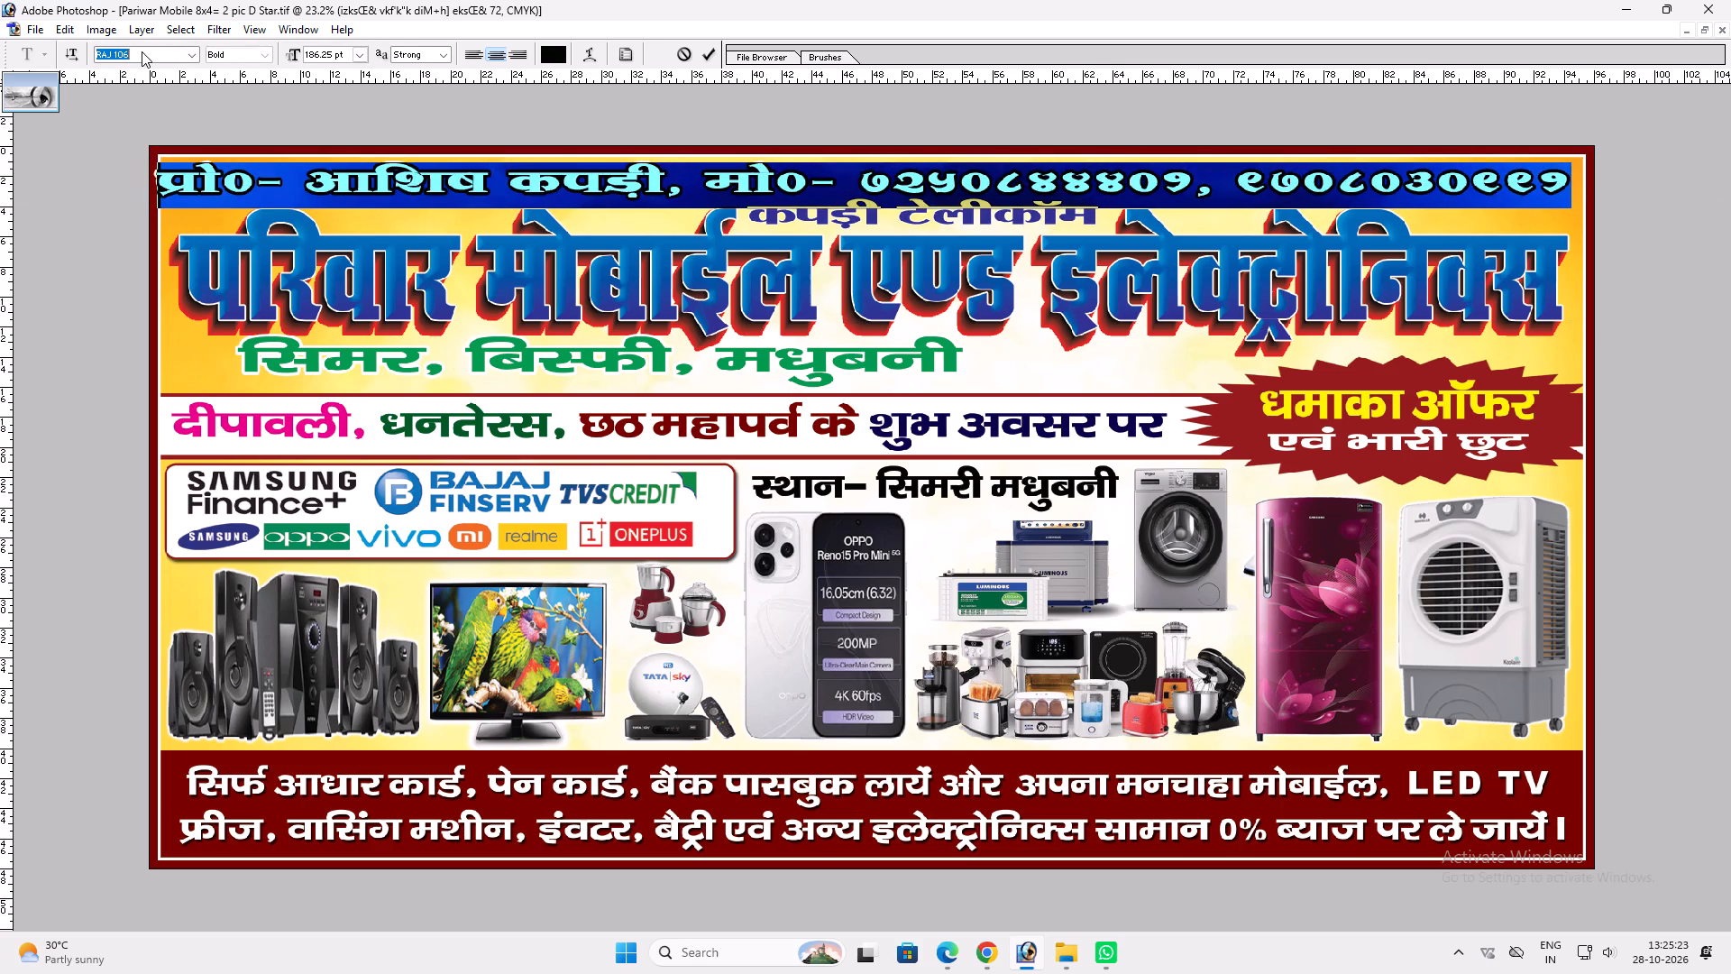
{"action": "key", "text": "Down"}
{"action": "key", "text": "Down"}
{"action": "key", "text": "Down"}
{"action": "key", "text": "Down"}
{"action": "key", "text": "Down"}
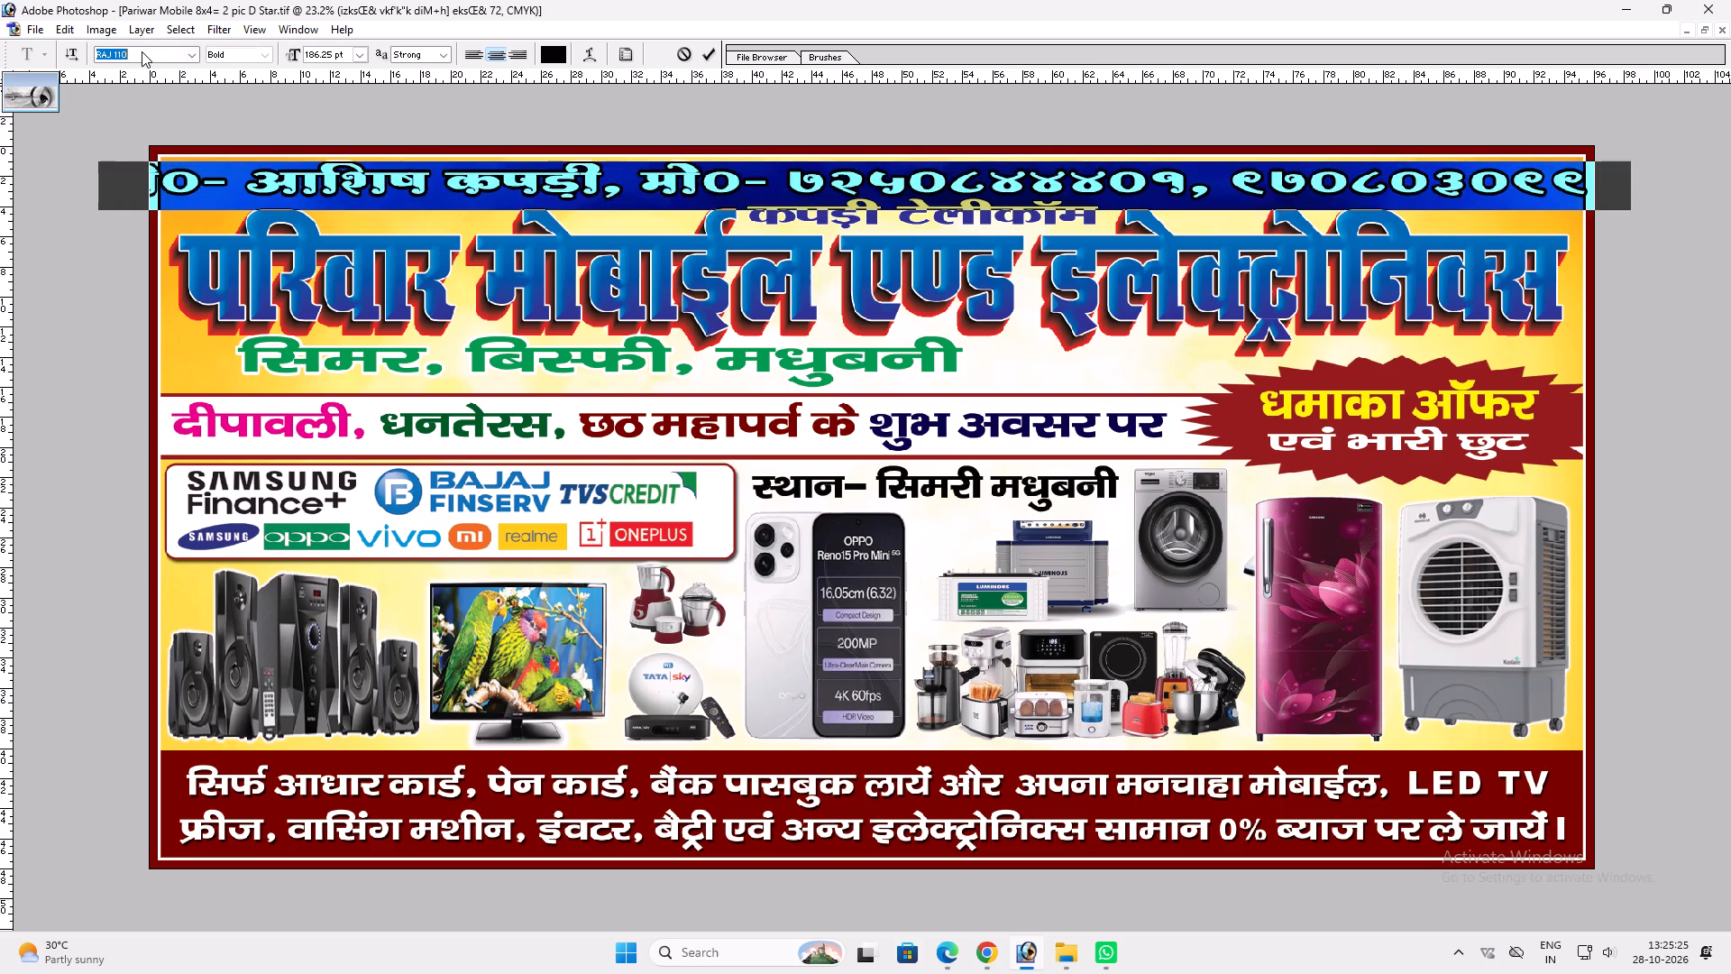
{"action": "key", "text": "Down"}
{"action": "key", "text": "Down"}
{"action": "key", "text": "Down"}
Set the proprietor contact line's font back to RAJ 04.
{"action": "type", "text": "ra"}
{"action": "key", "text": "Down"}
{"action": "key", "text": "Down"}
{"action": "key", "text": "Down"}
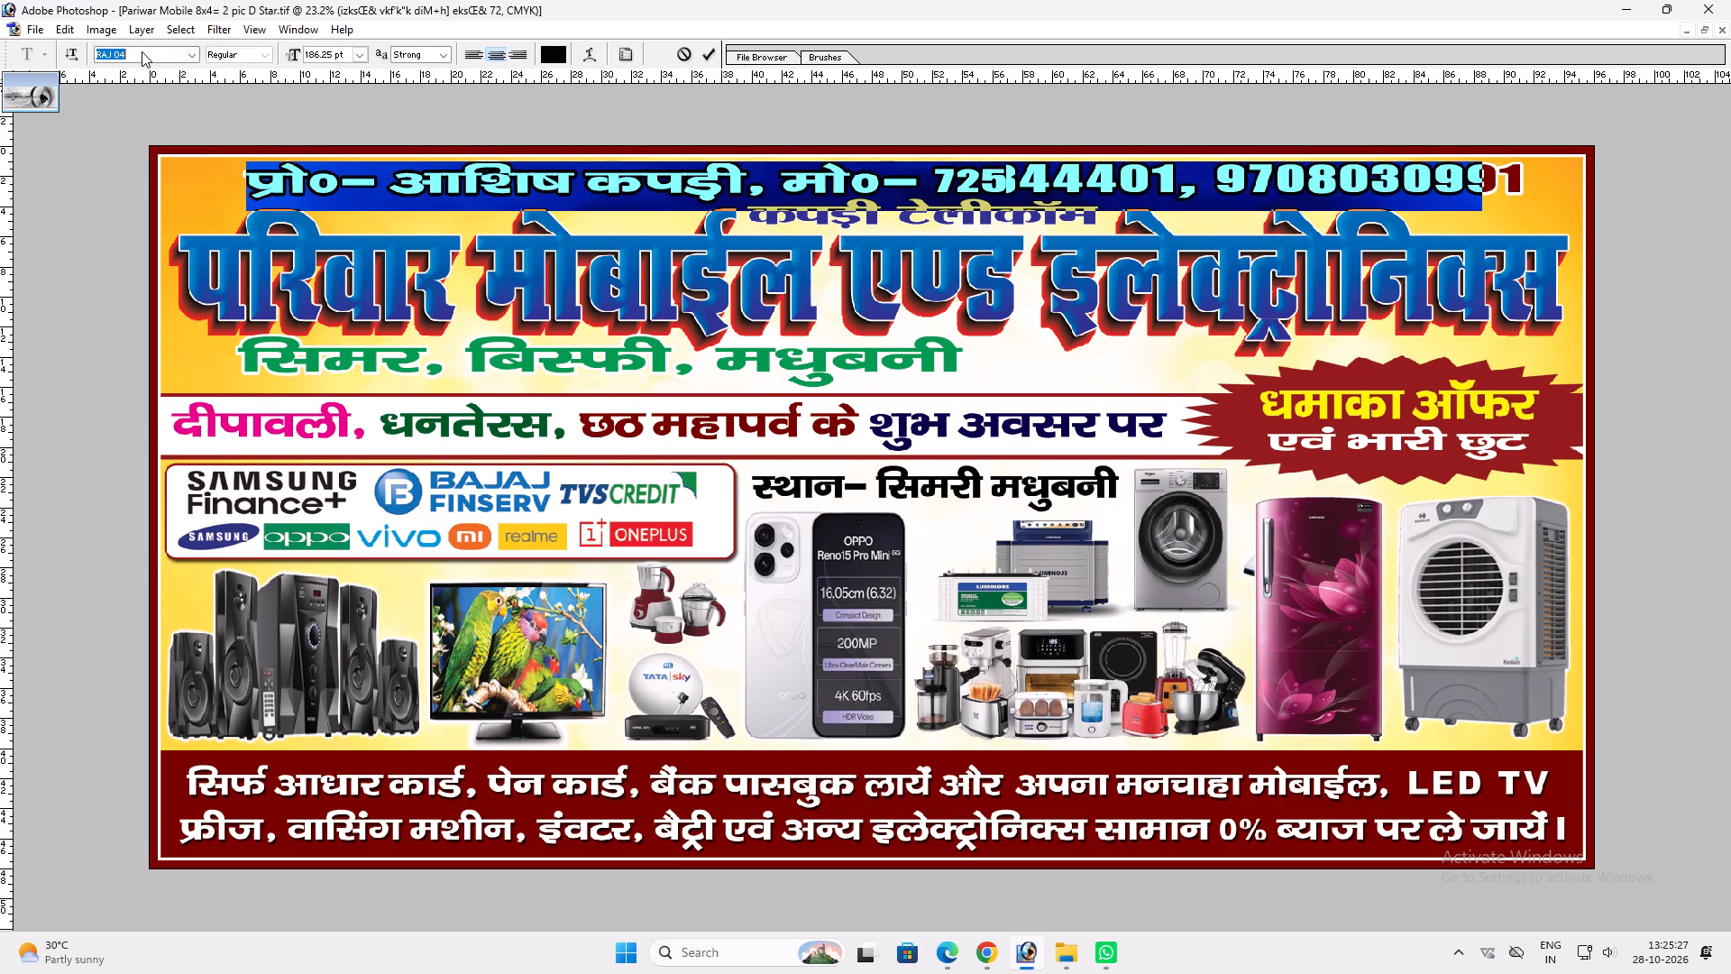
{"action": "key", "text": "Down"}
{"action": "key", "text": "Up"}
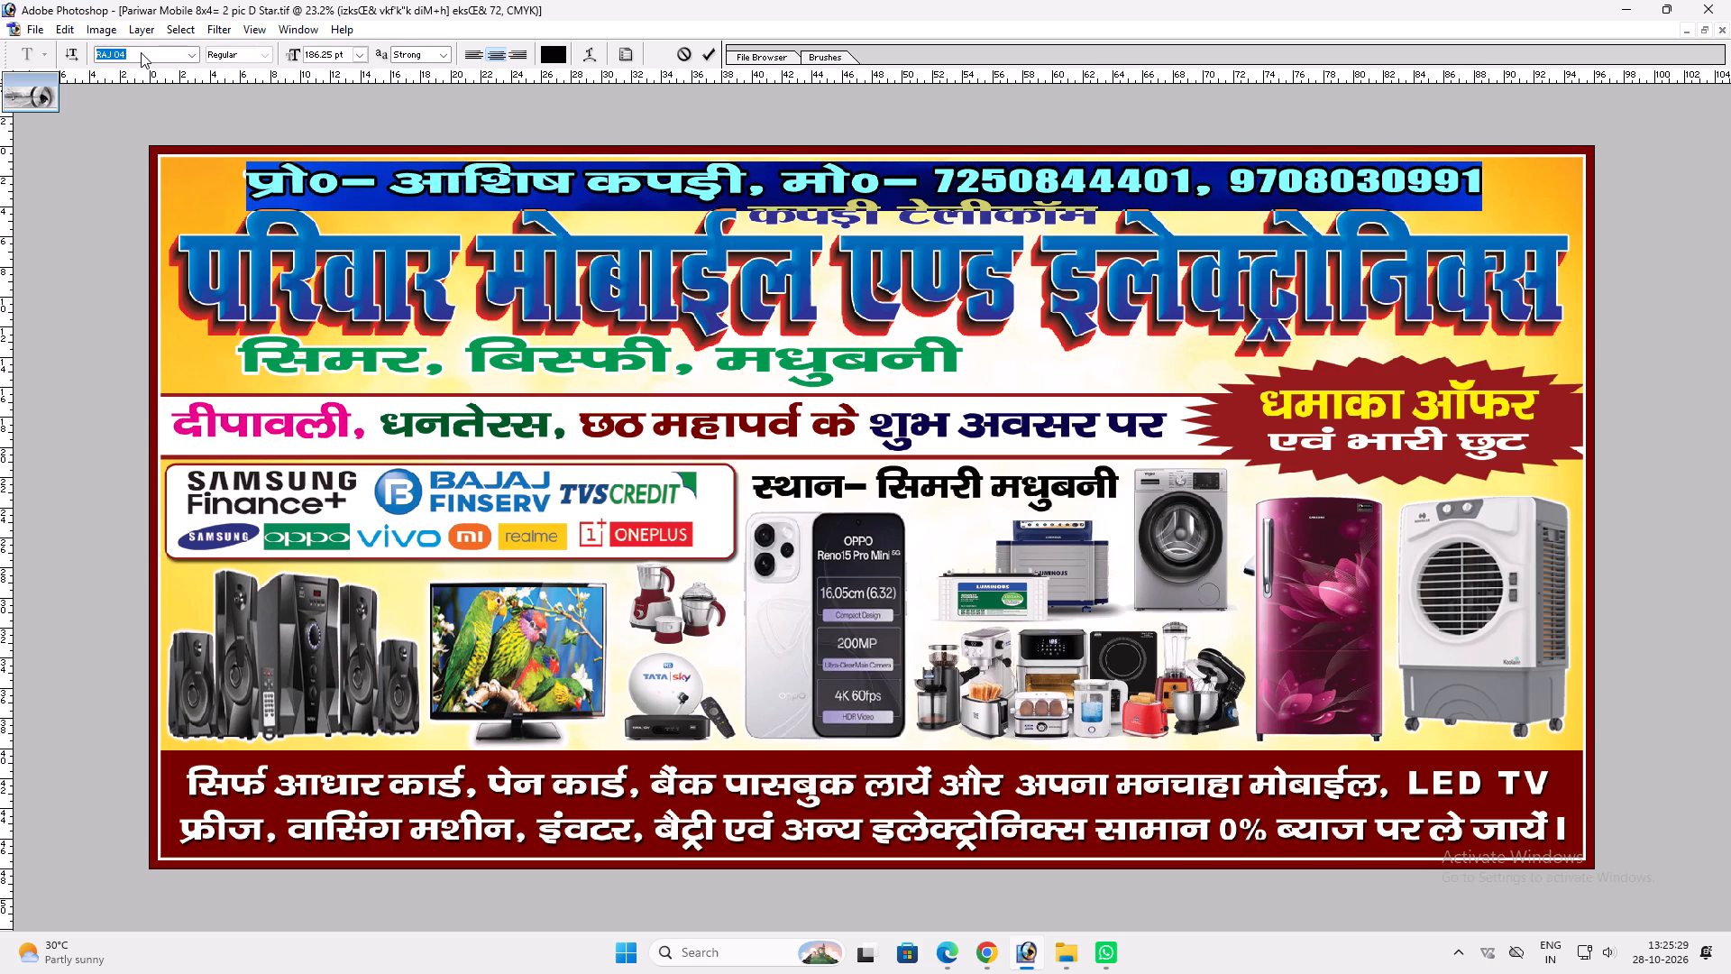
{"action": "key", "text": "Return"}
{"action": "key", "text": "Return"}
Widen the proprietor contact line further on both sides so it spans nearly the main title's width.
{"action": "key", "text": "v"}
{"action": "key", "text": "ctrl+t"}
{"action": "left_click_drag", "start_coordinate": [1482, 170], "coordinate": [1509, 171], "text": "alt+shift"}
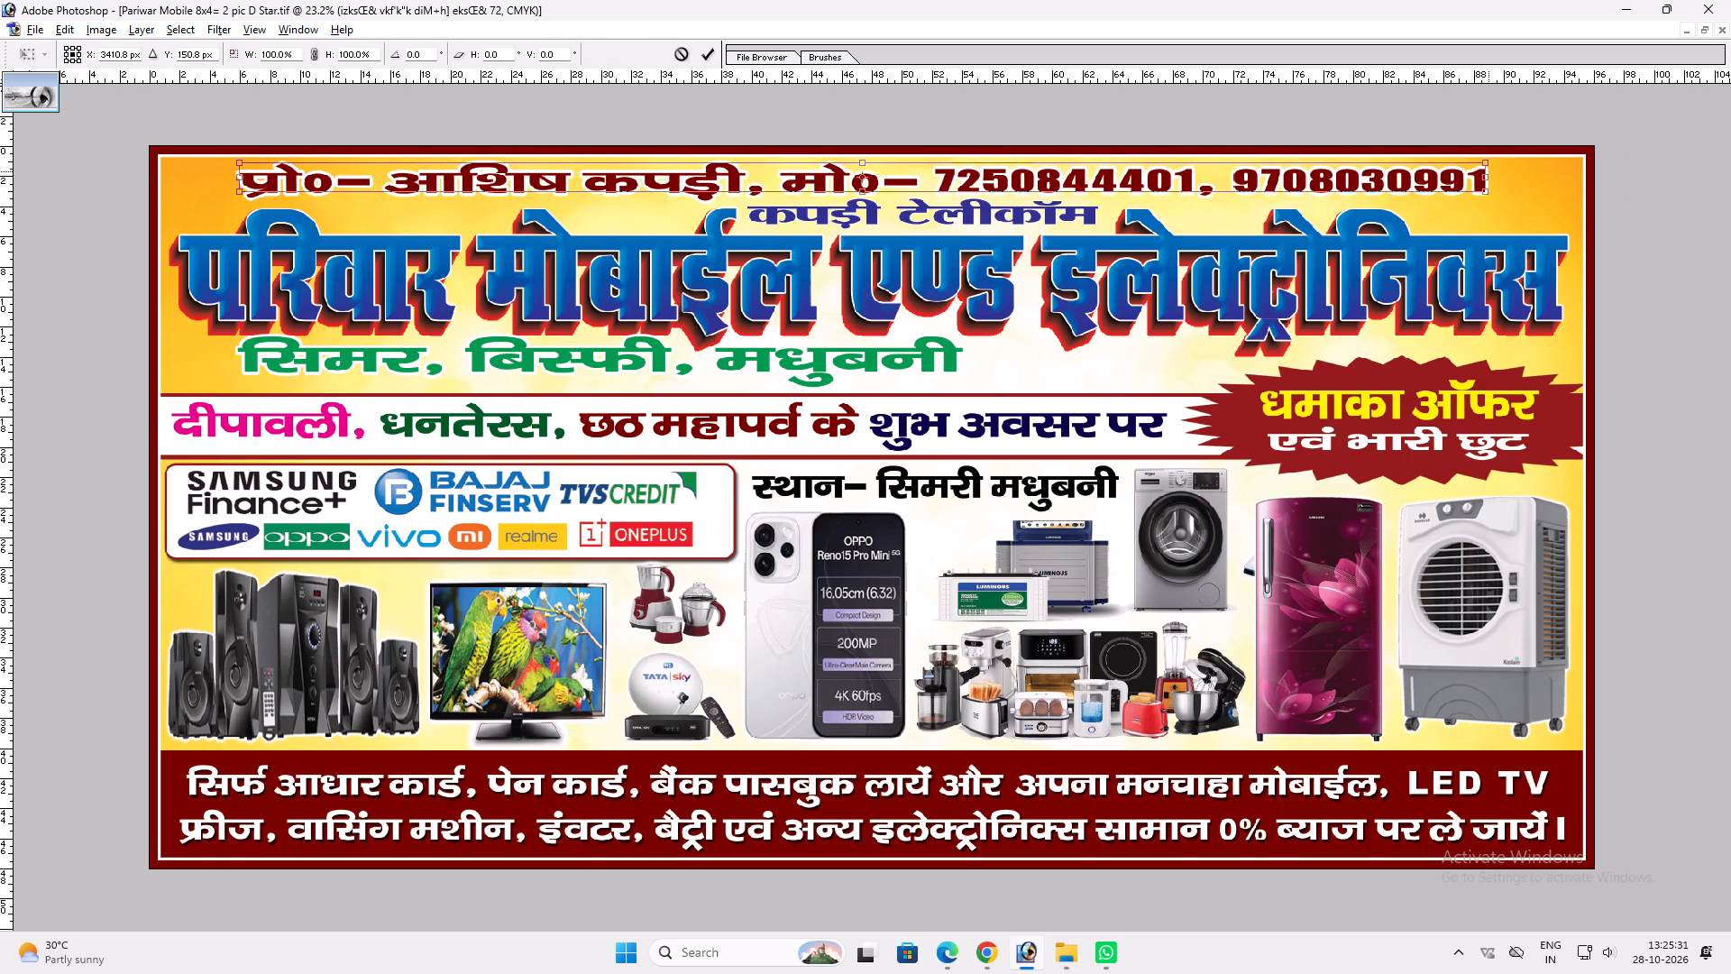
{"action": "left_click_drag", "start_coordinate": [1509, 171], "coordinate": [1532, 168], "text": "alt+shift"}
{"action": "key", "text": "Return"}
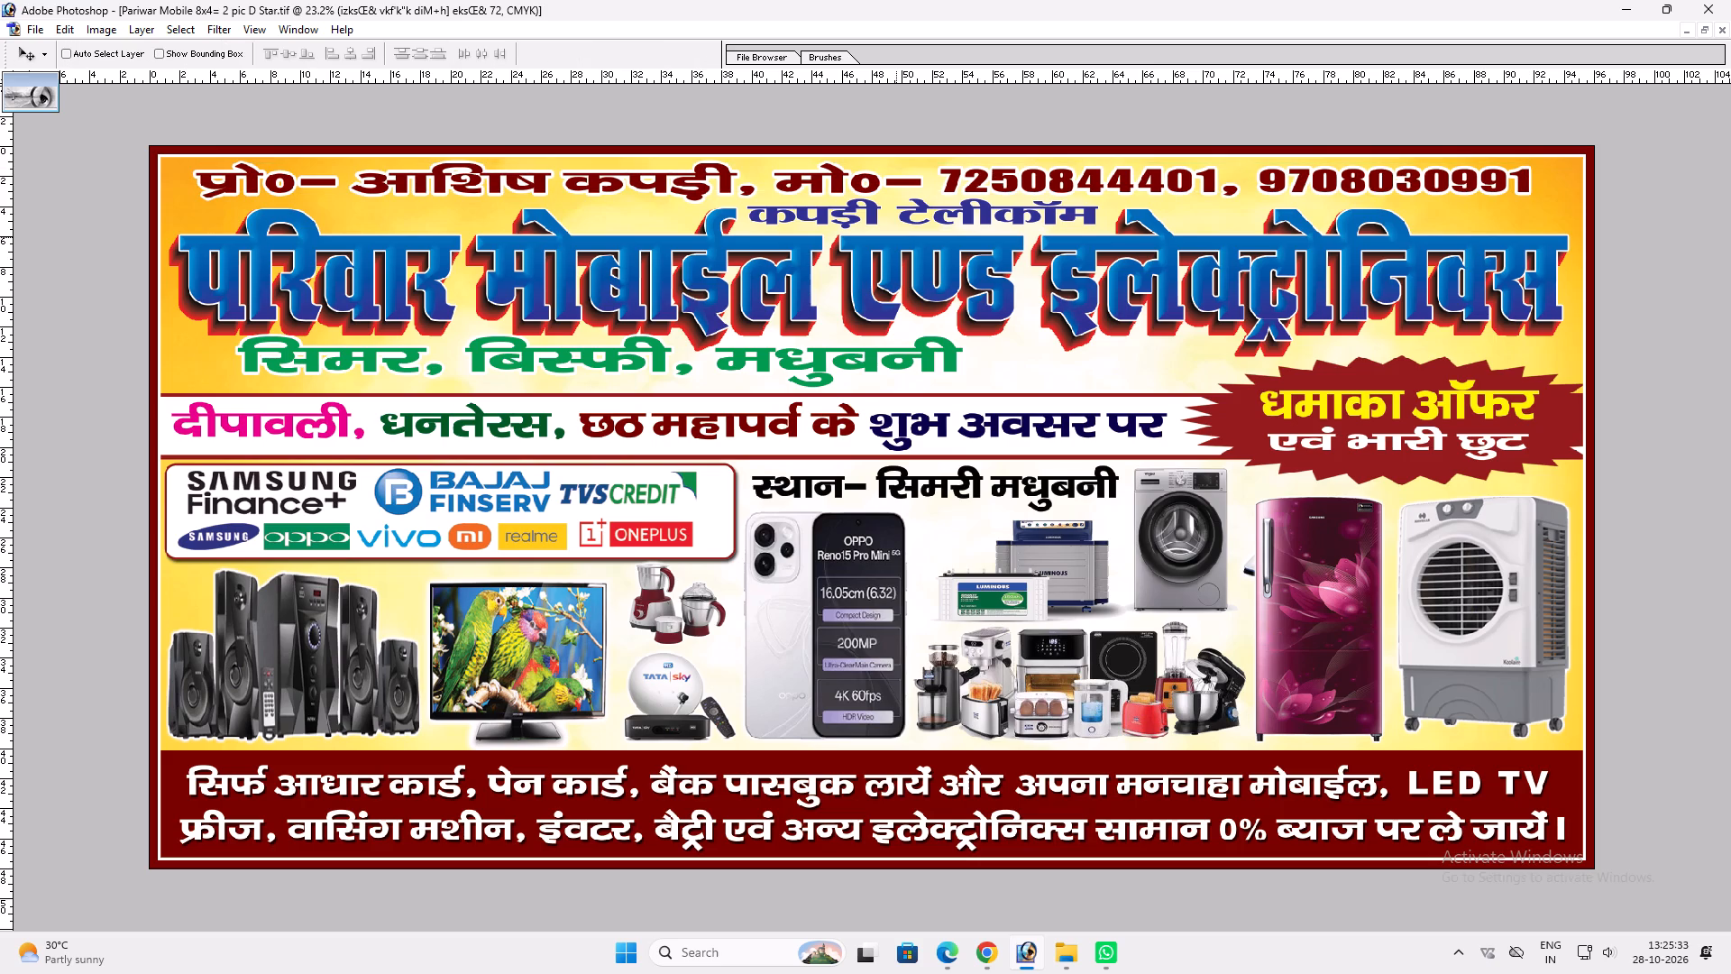
Apply a Stroke layer style to the कपड़ी टेलीकॉम text.
{"action": "key", "text": "v"}
{"action": "left_click", "coordinate": [972, 215], "text": "ctrl"}
{"action": "left_click", "coordinate": [972, 215]}
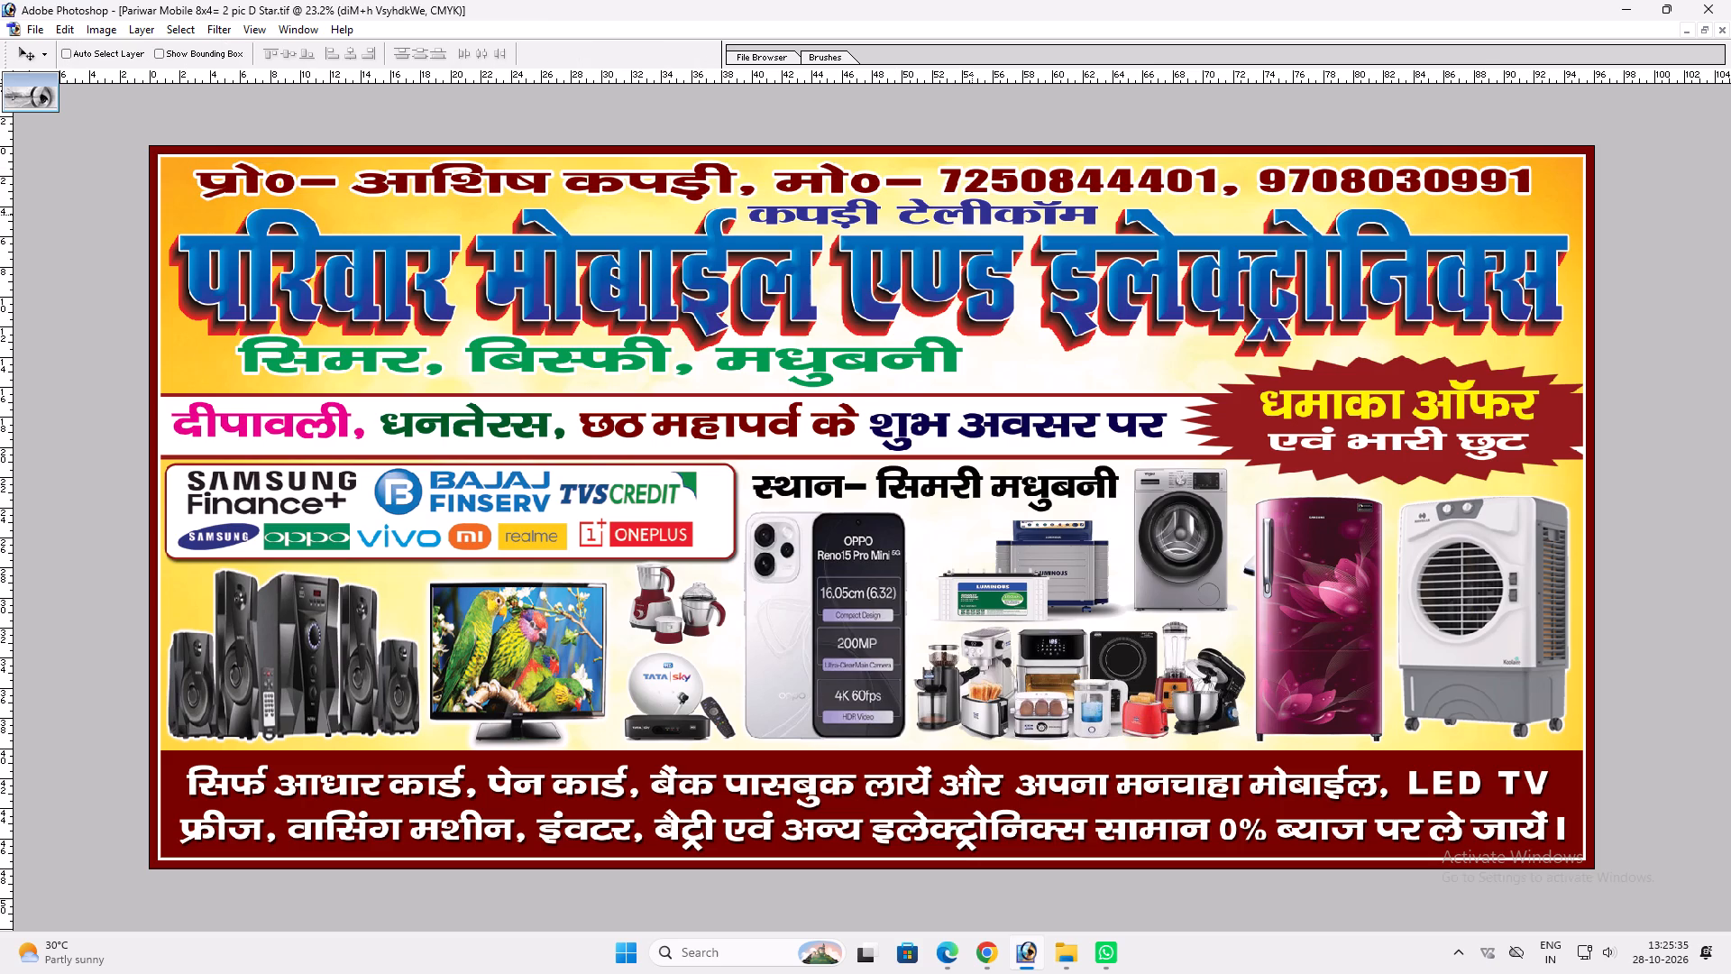
{"action": "key", "text": "alt+l"}
{"action": "key", "text": "alt+y"}
{"action": "key", "text": "k"}
{"action": "scroll", "coordinate": [1146, 397], "scroll_direction": "up", "scroll_amount": 5}
{"action": "key", "text": "Return"}
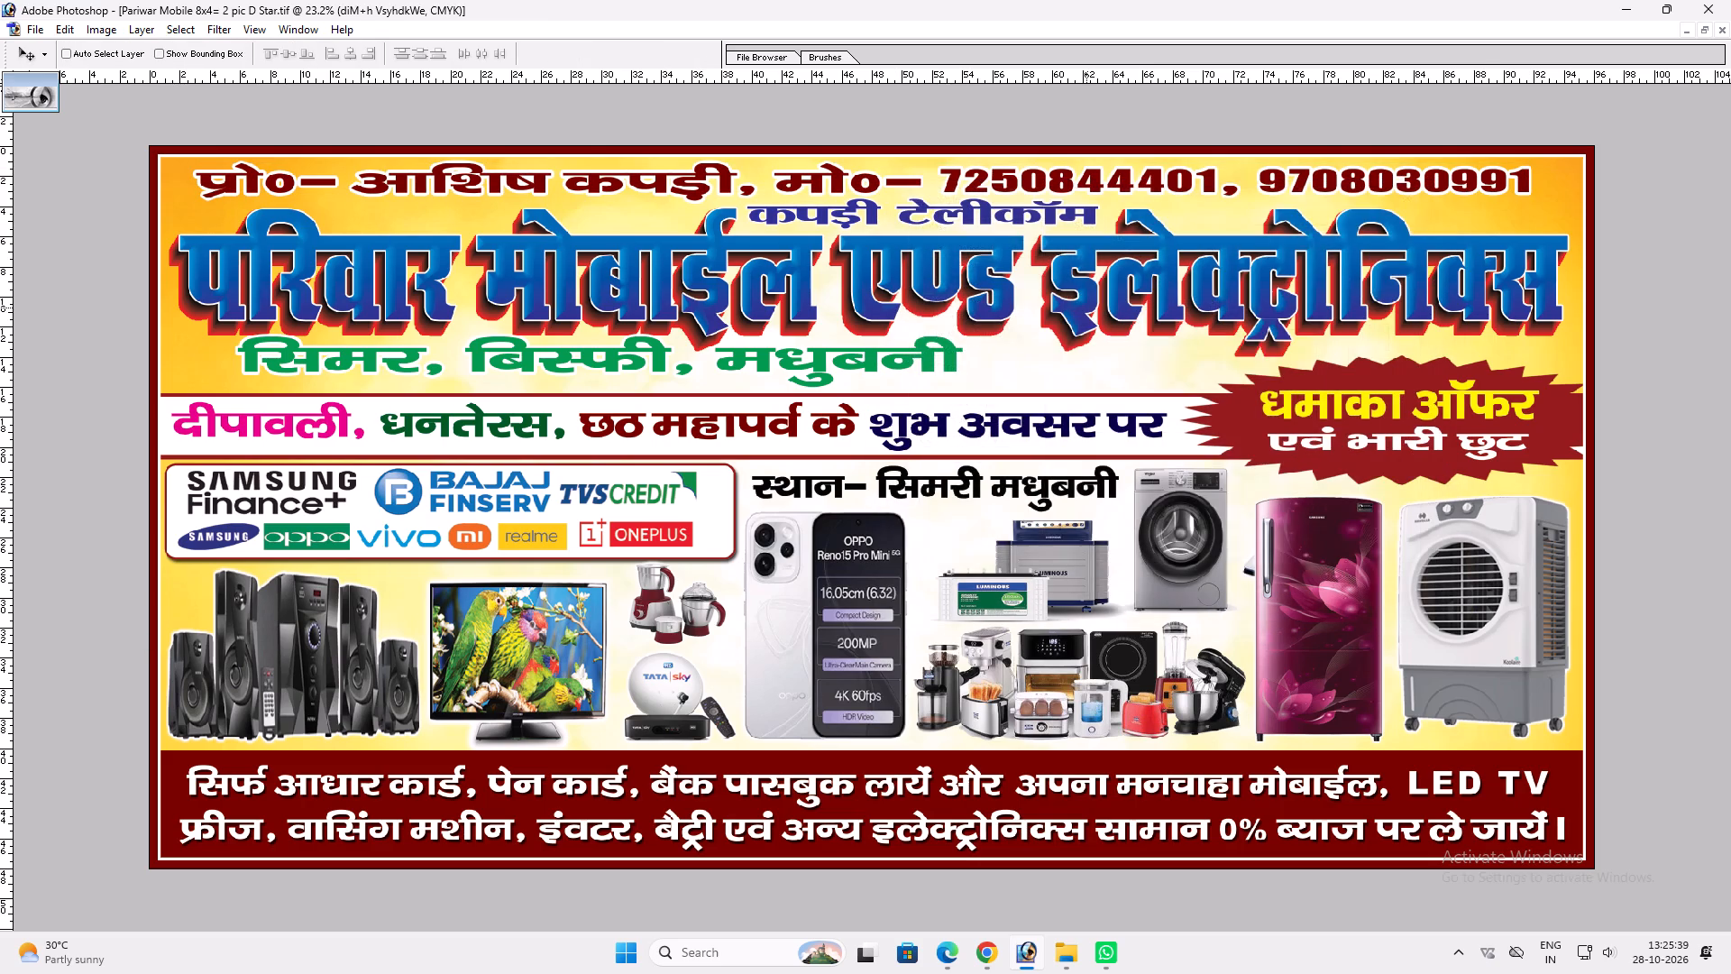
Lower the top edge of the main title परिवार मोबाईल एण्ड इलेक्ट्रोनिक्स slightly, away from the कपड़ी टेलीकॉम text.
{"action": "left_click", "coordinate": [1085, 301], "text": "ctrl"}
{"action": "key", "text": "ctrl+t"}
{"action": "left_click_drag", "start_coordinate": [1102, 209], "coordinate": [1098, 217], "text": "shift"}
{"action": "key", "text": "Return"}
{"action": "type", "text": "vv"}
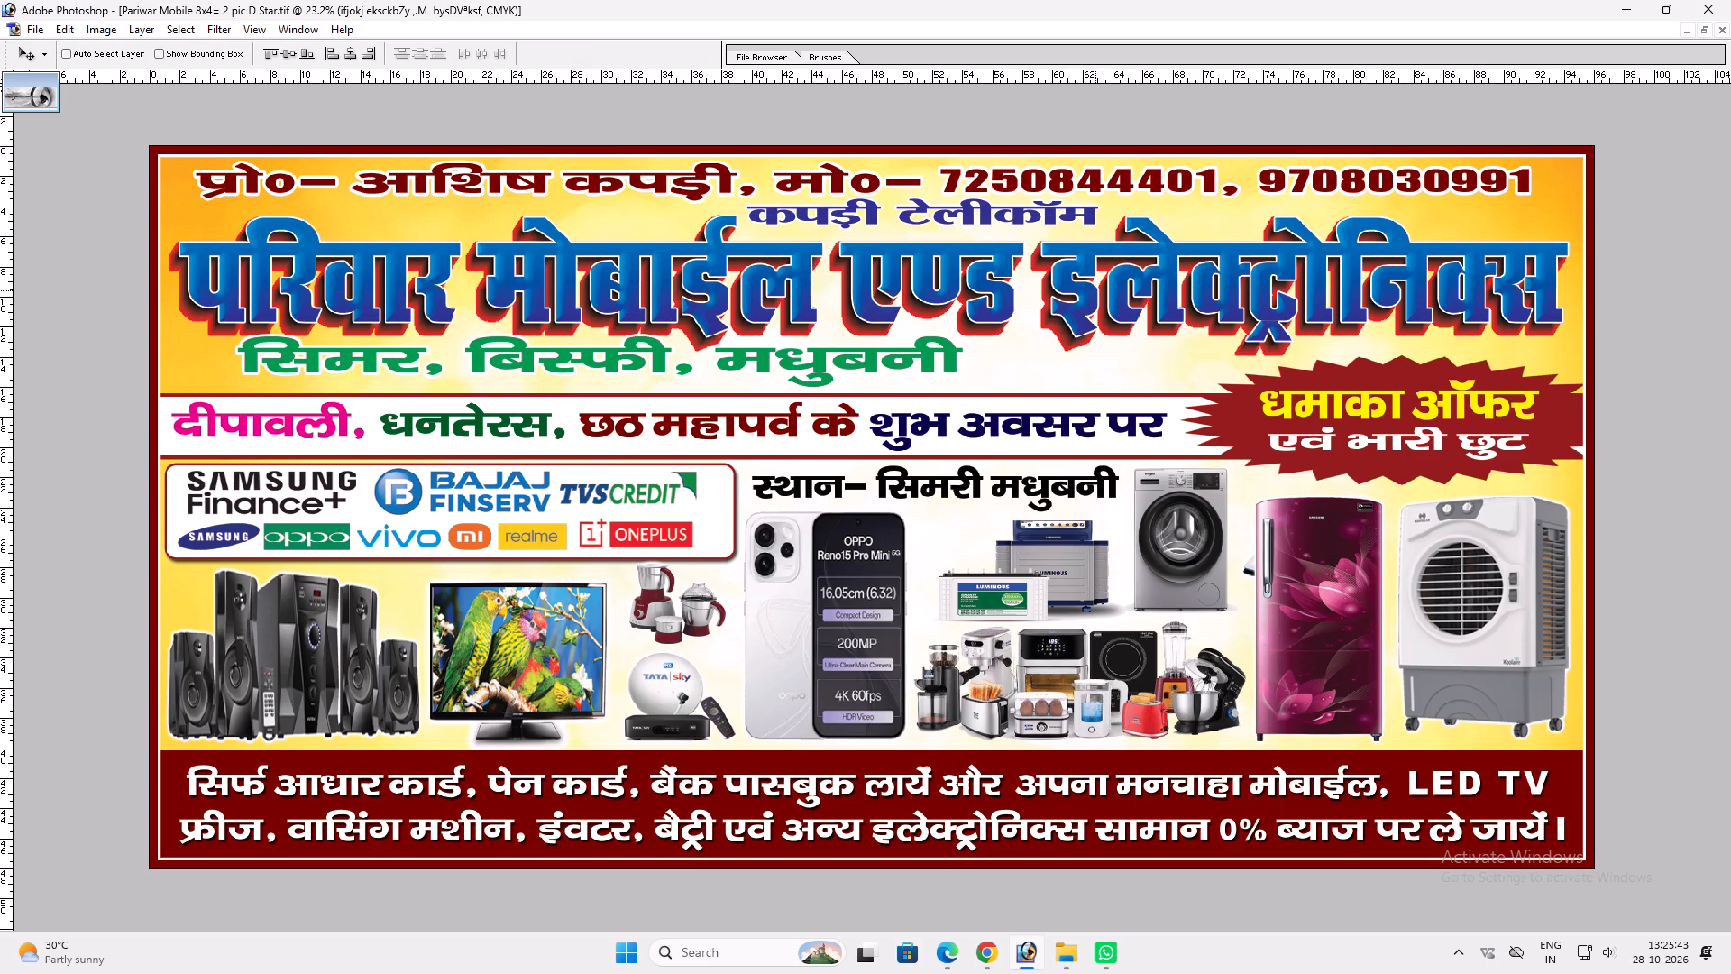
Nudge the main title's blue face layer a few steps left and two steps up over its red shadow.
{"action": "right_click", "coordinate": [1090, 295], "text": "ctrl+shift"}
{"action": "left_click", "coordinate": [1136, 321], "text": "ctrl+shift"}
{"action": "key", "text": "Right"}
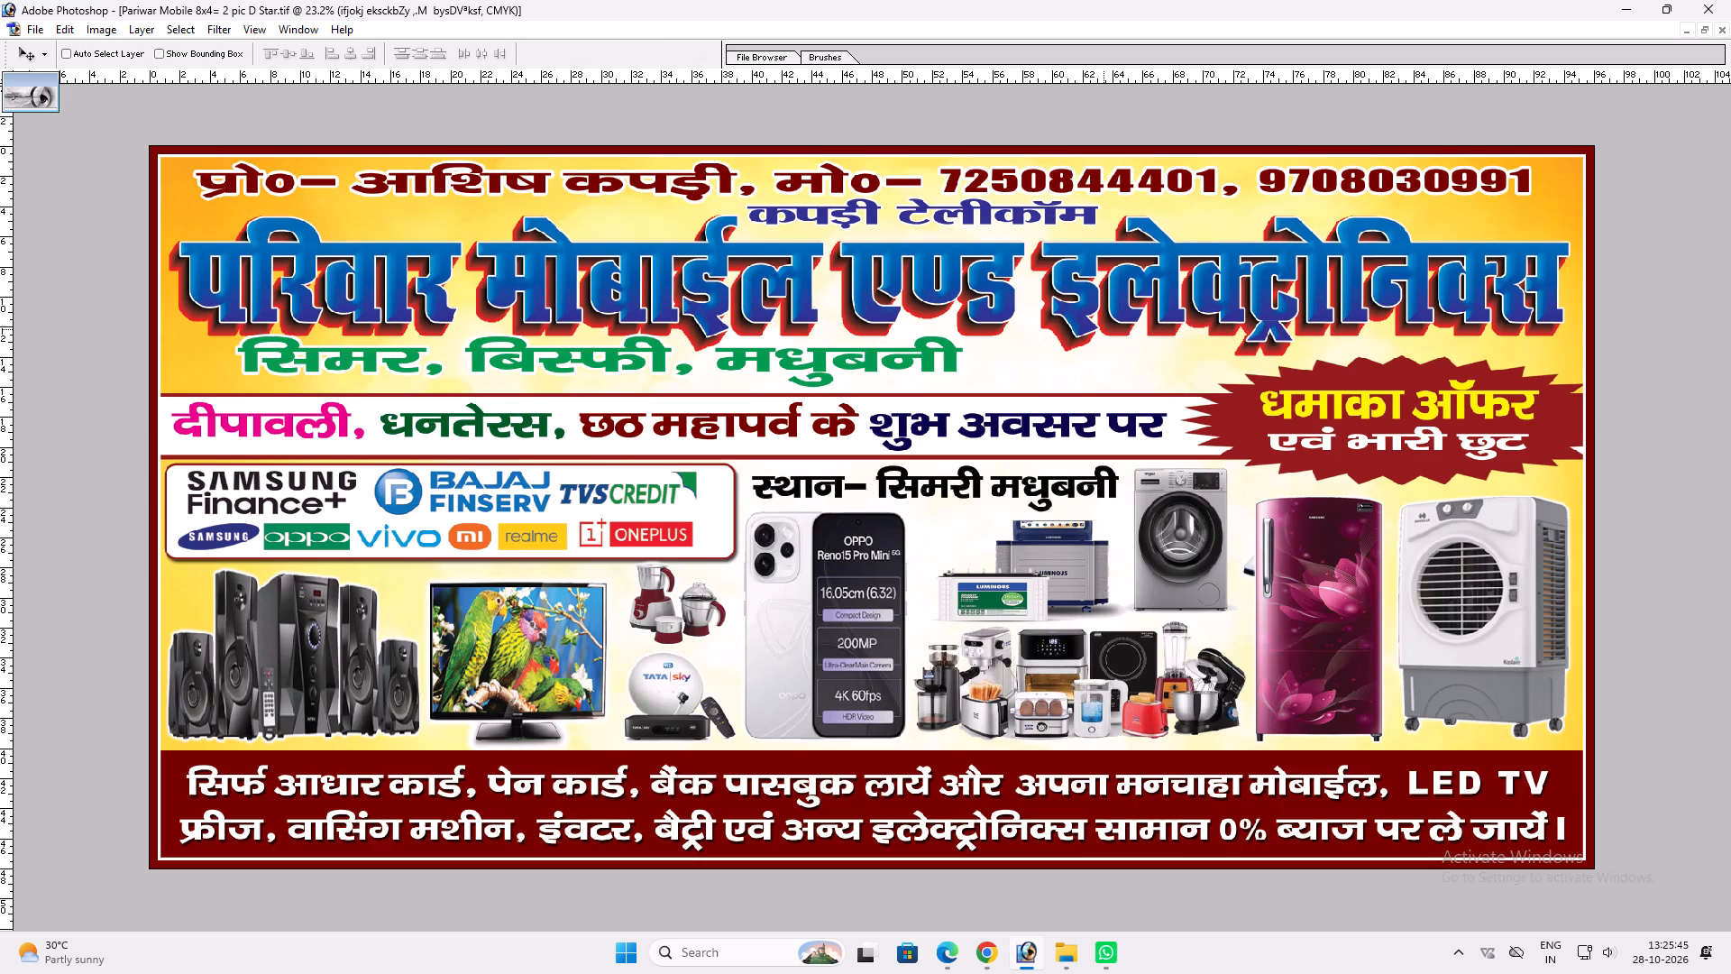
{"action": "key", "text": "Left"}
{"action": "key", "text": "Left"}
{"action": "key", "text": "Left"}
{"action": "key", "text": "Up"}
{"action": "key", "text": "Up"}
{"action": "key", "text": "Left"}
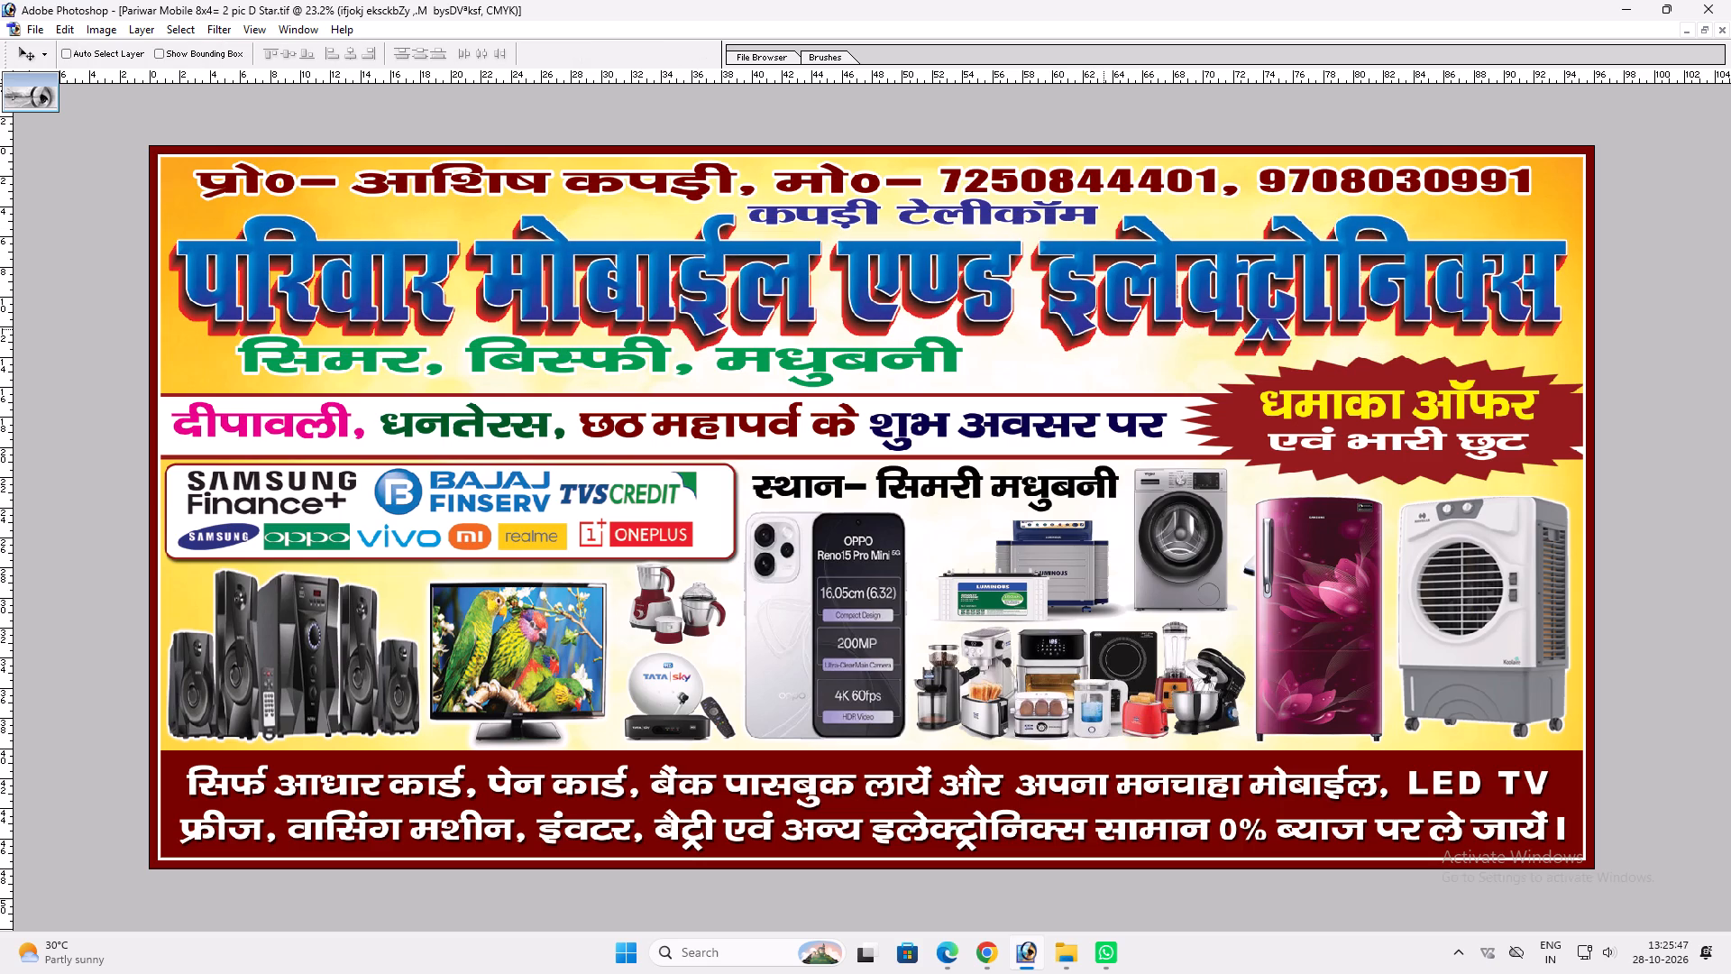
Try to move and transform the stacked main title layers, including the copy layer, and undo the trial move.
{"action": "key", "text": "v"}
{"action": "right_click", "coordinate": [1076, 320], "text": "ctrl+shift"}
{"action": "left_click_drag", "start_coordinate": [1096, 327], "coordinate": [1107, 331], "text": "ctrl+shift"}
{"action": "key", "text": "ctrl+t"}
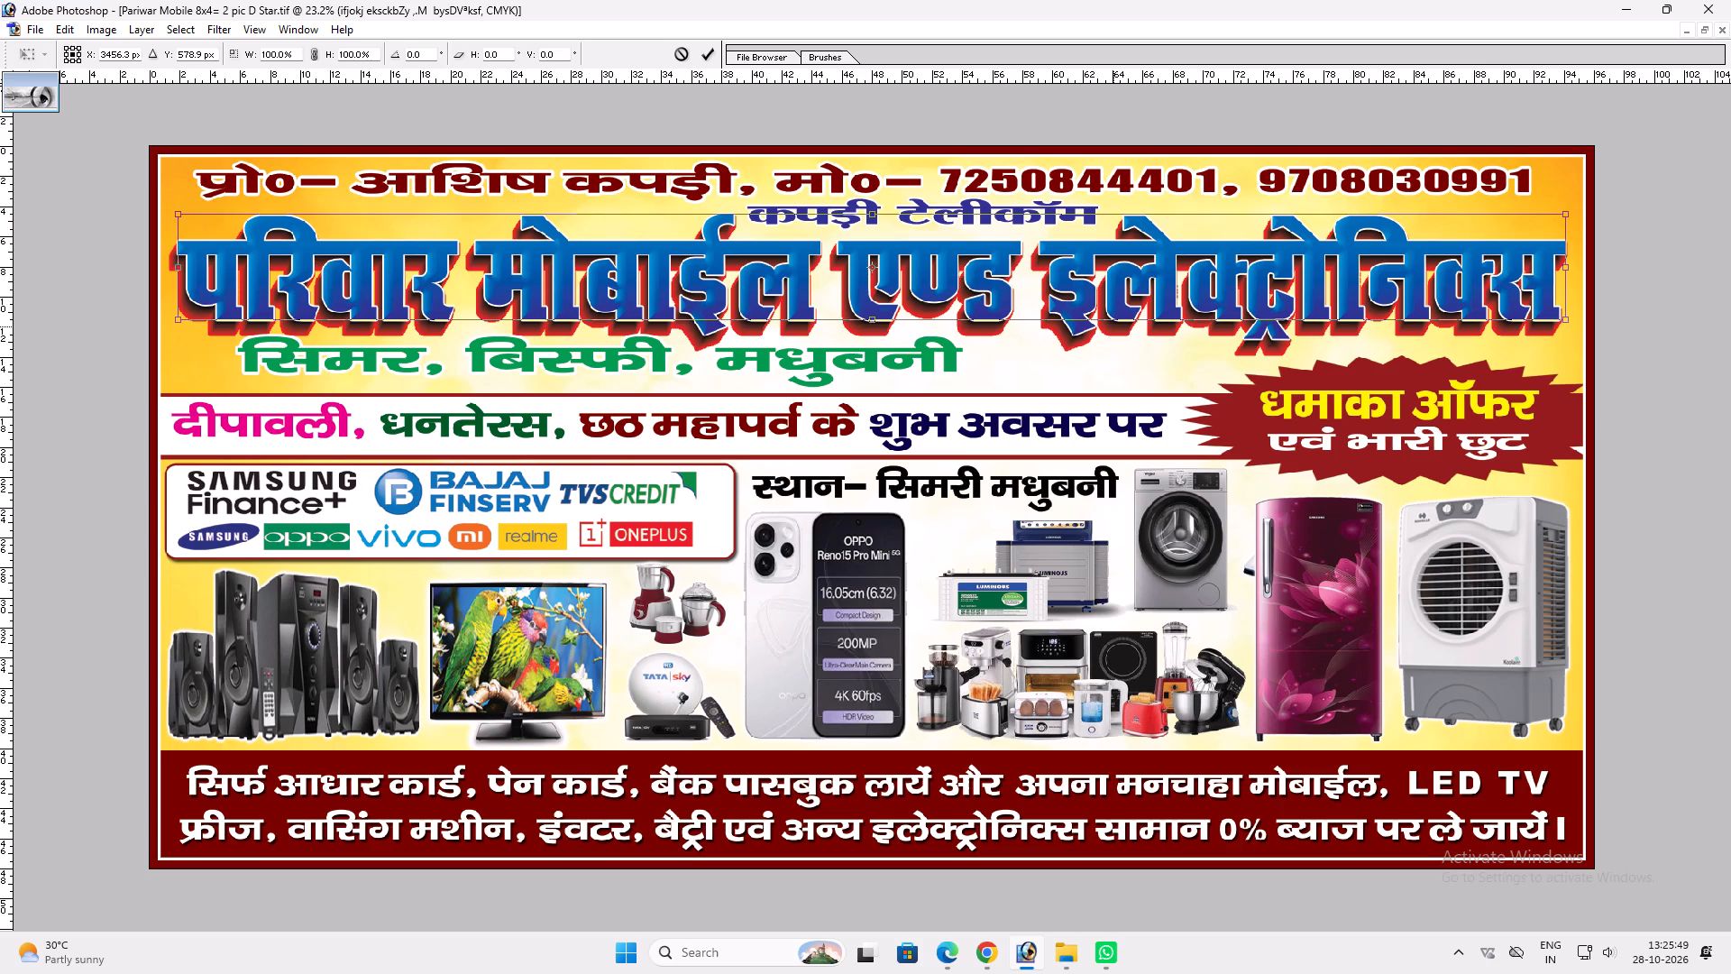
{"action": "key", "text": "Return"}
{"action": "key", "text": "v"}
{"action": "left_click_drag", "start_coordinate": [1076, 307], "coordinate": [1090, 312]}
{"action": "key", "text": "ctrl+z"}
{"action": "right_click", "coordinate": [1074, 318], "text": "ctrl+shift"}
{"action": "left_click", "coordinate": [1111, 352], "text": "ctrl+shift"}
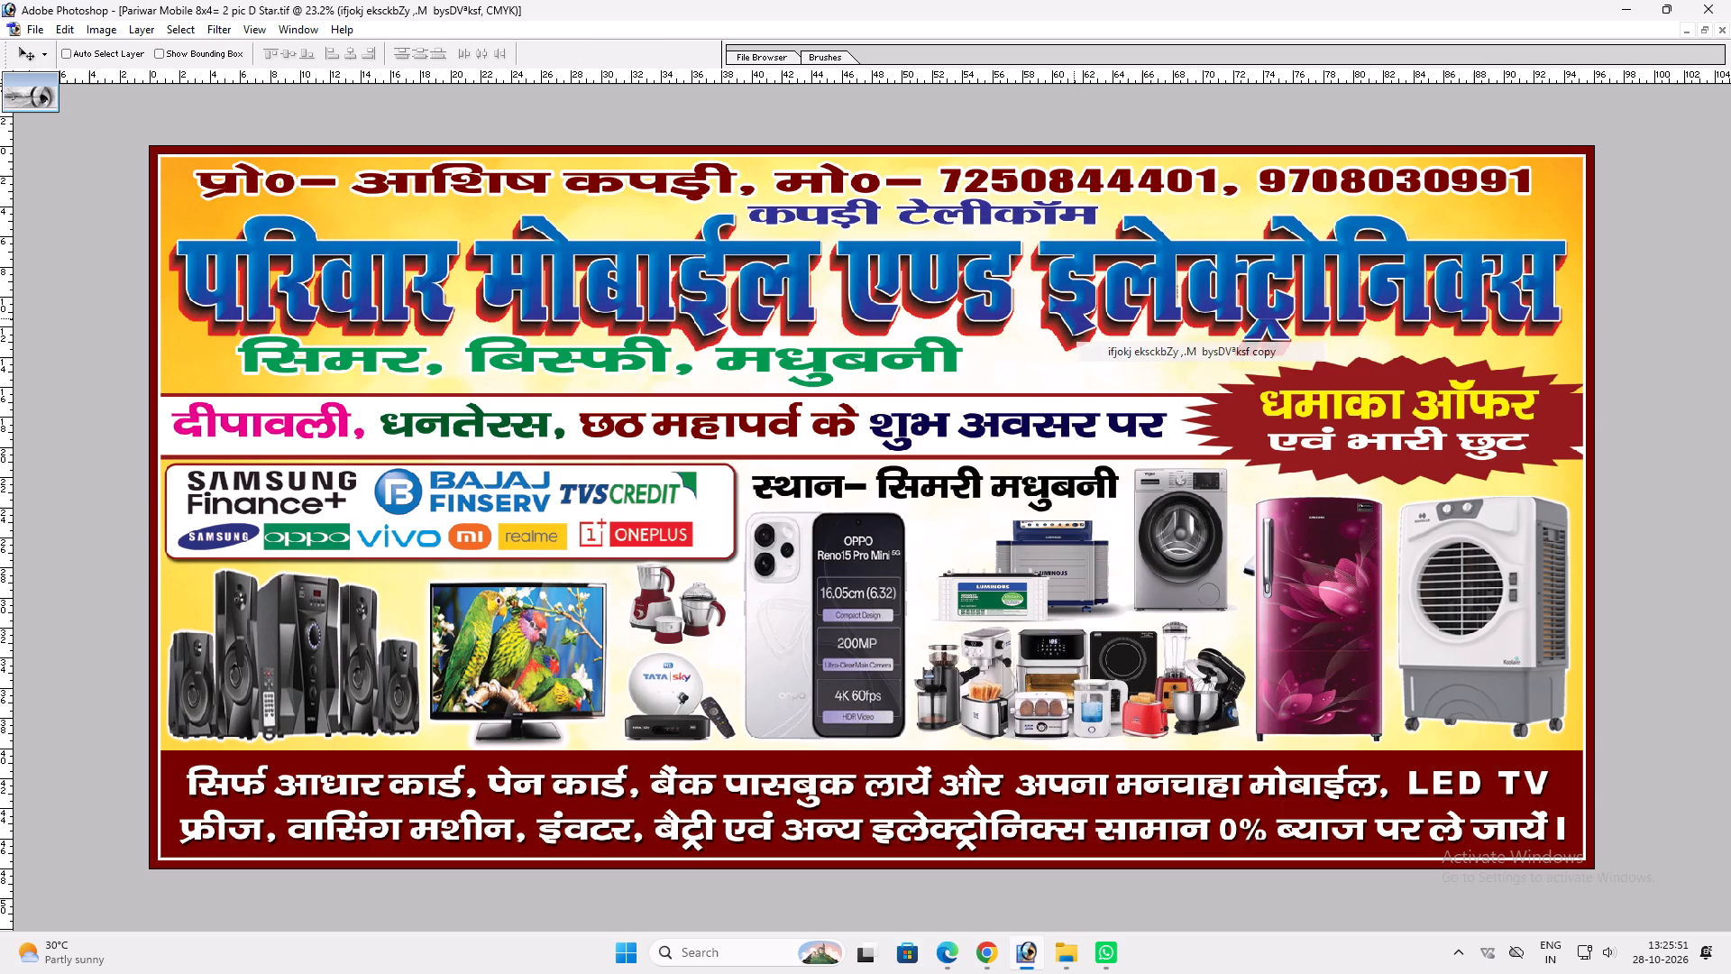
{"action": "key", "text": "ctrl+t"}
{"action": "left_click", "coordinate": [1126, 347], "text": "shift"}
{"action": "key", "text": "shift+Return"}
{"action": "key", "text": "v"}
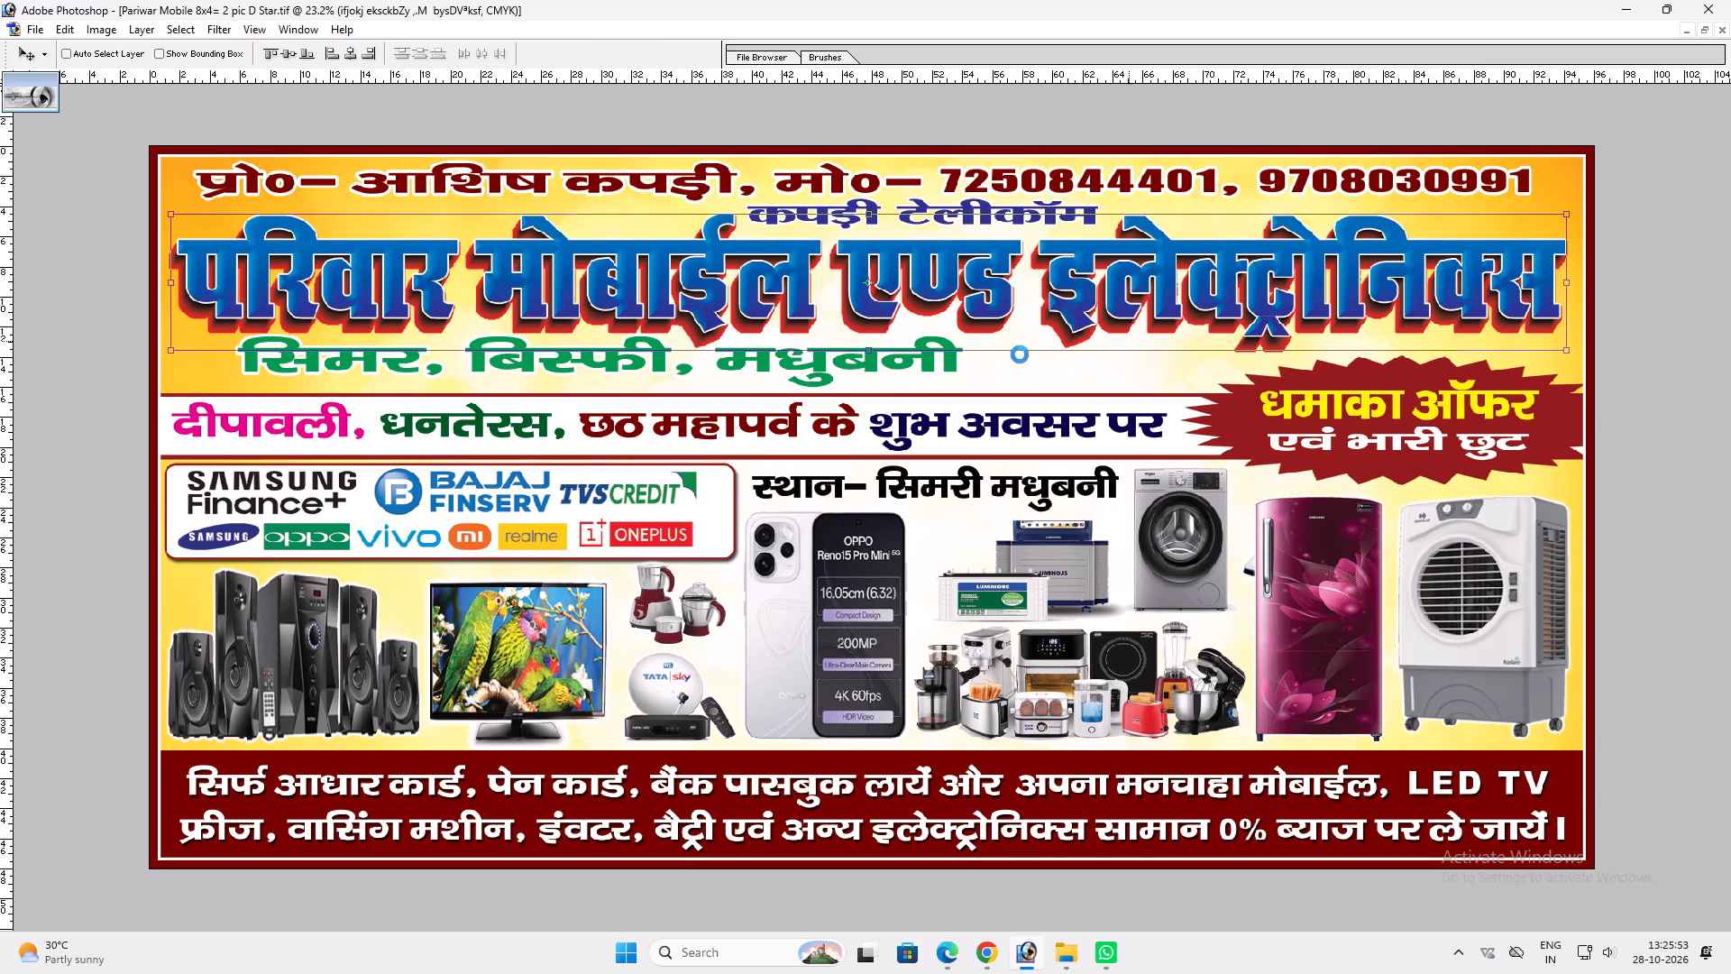
Shift the green सिमर, बिस्फी, मधुबनी line slightly right and down beneath the main title.
{"action": "left_click", "coordinate": [948, 351], "text": "ctrl"}
{"action": "key", "text": "ctrl+t"}
{"action": "left_click_drag", "start_coordinate": [958, 337], "coordinate": [918, 341], "text": "shift"}
{"action": "left_click_drag", "start_coordinate": [928, 356], "coordinate": [974, 355], "text": "shift"}
{"action": "key", "text": "shift+Return"}
{"action": "key", "text": "v"}
{"action": "left_click", "coordinate": [963, 367]}
{"action": "key", "text": "v"}
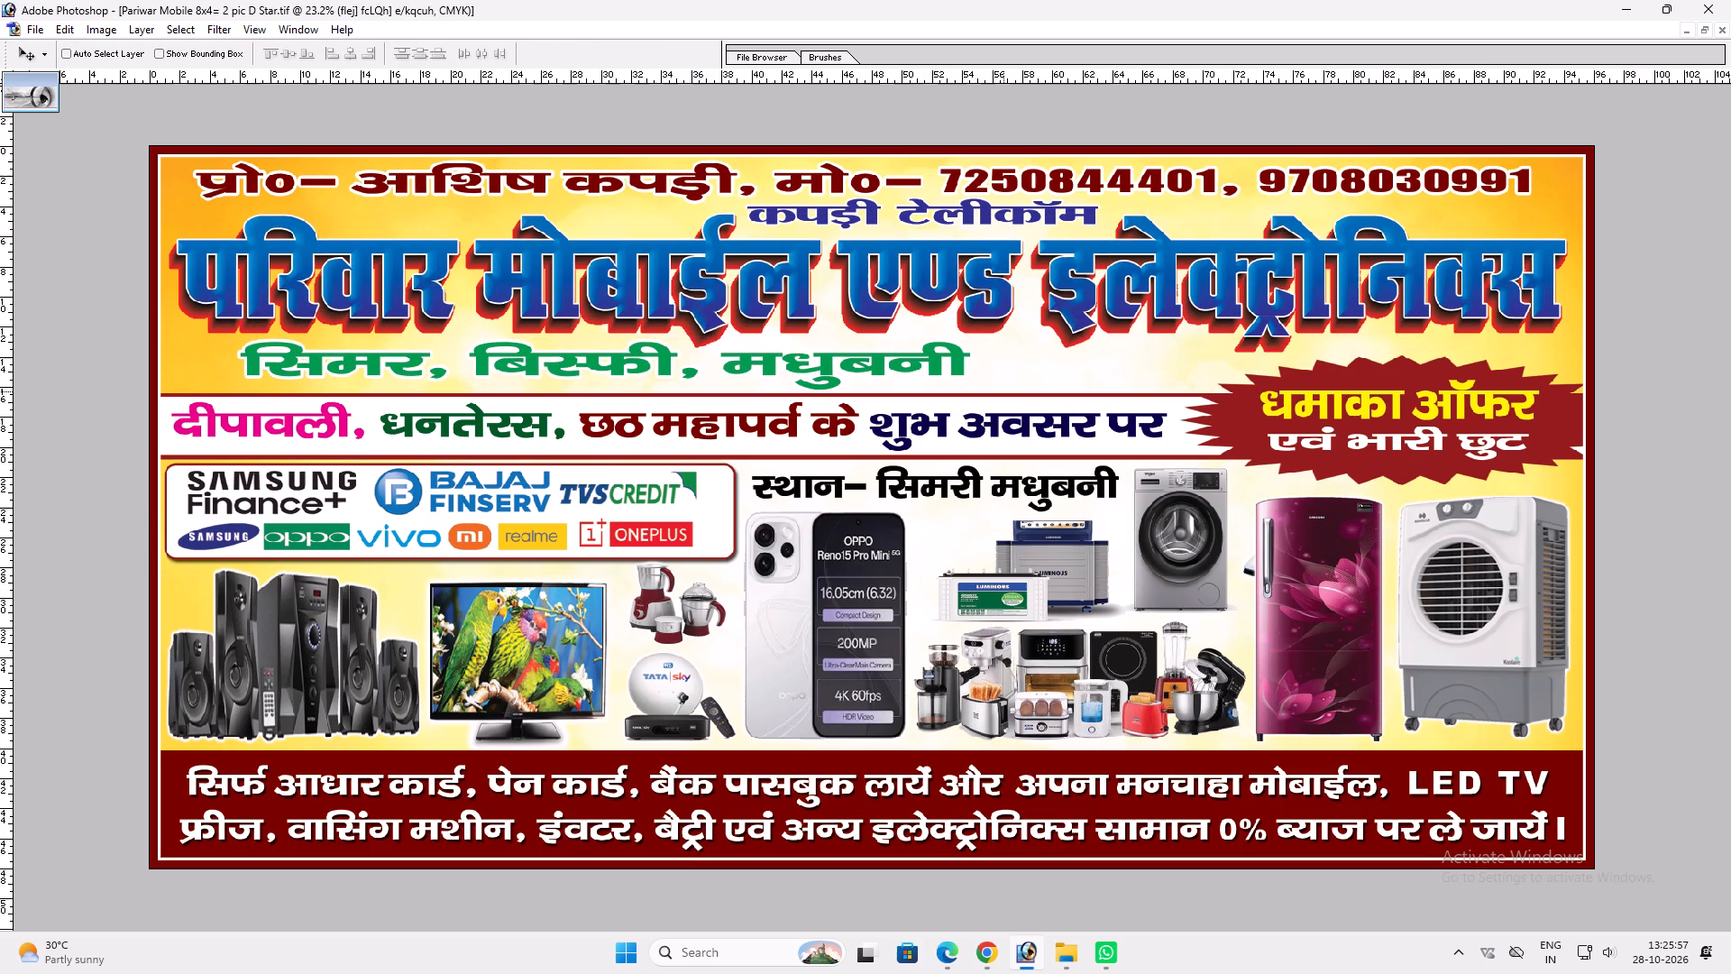
Move the maroon starburst behind the offer text to the right and stretch its left side partway back.
{"action": "left_click", "coordinate": [1295, 421], "text": "ctrl"}
{"action": "left_click_drag", "start_coordinate": [1295, 421], "coordinate": [1313, 423]}
{"action": "key", "text": "ctrl+z"}
{"action": "left_click_drag", "start_coordinate": [1327, 425], "coordinate": [1333, 425], "text": "shift"}
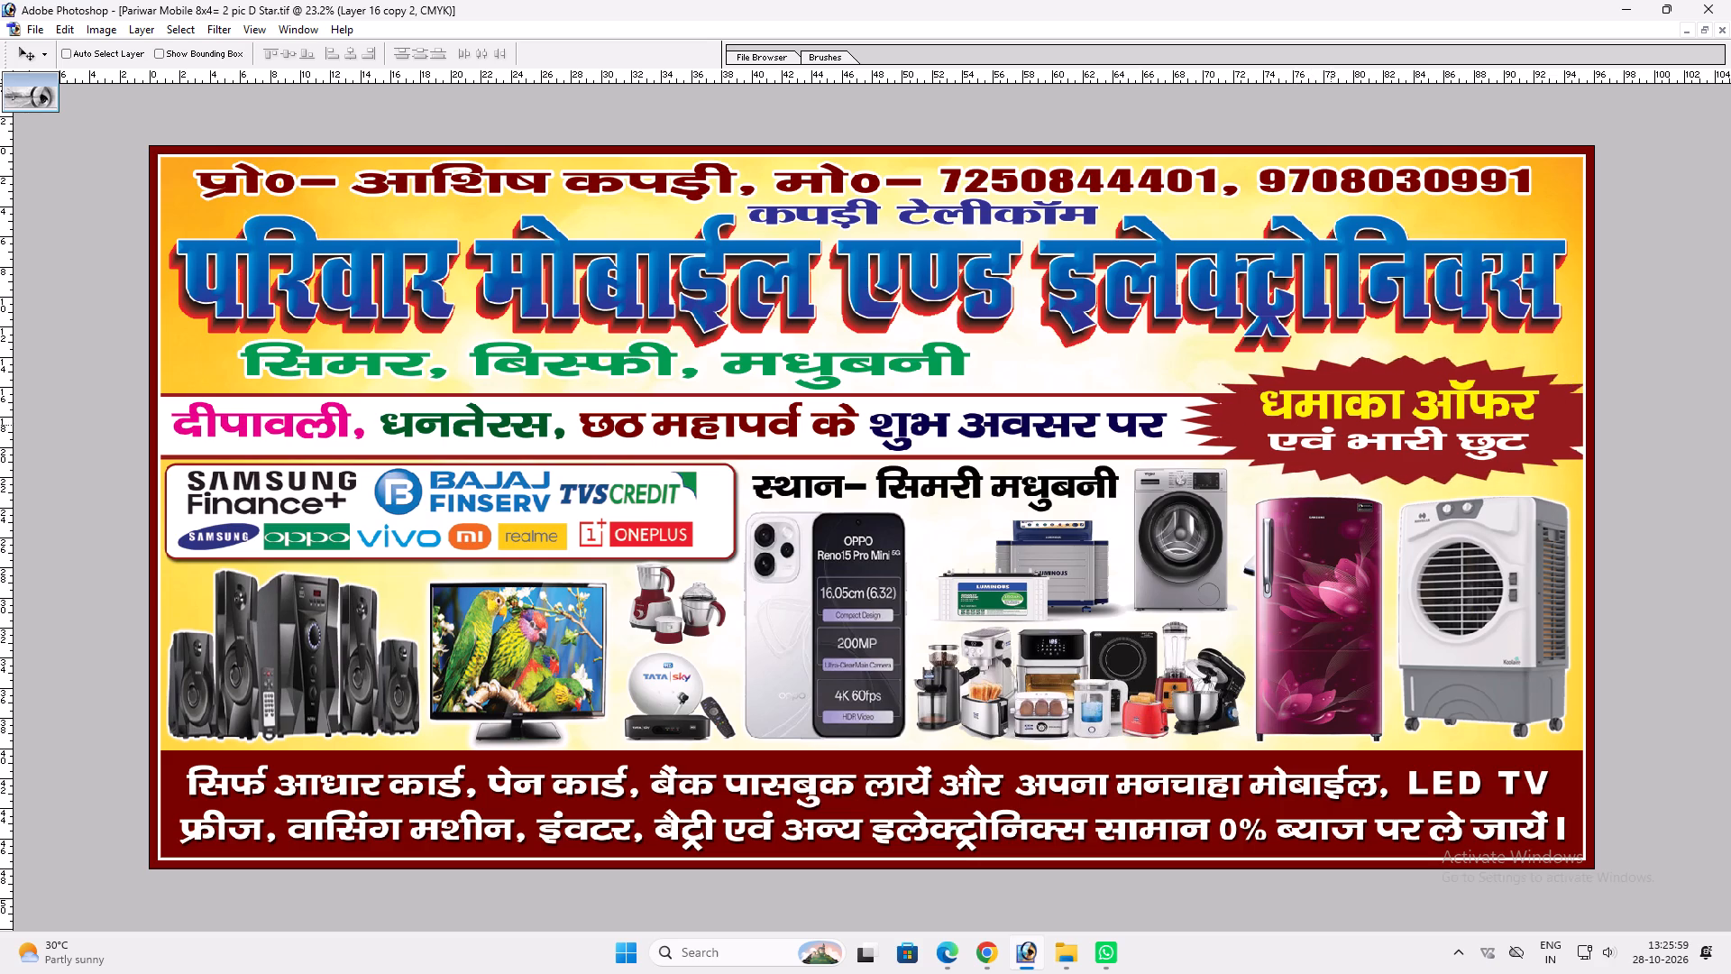
{"action": "left_click_drag", "start_coordinate": [1333, 425], "coordinate": [1380, 420], "text": "shift"}
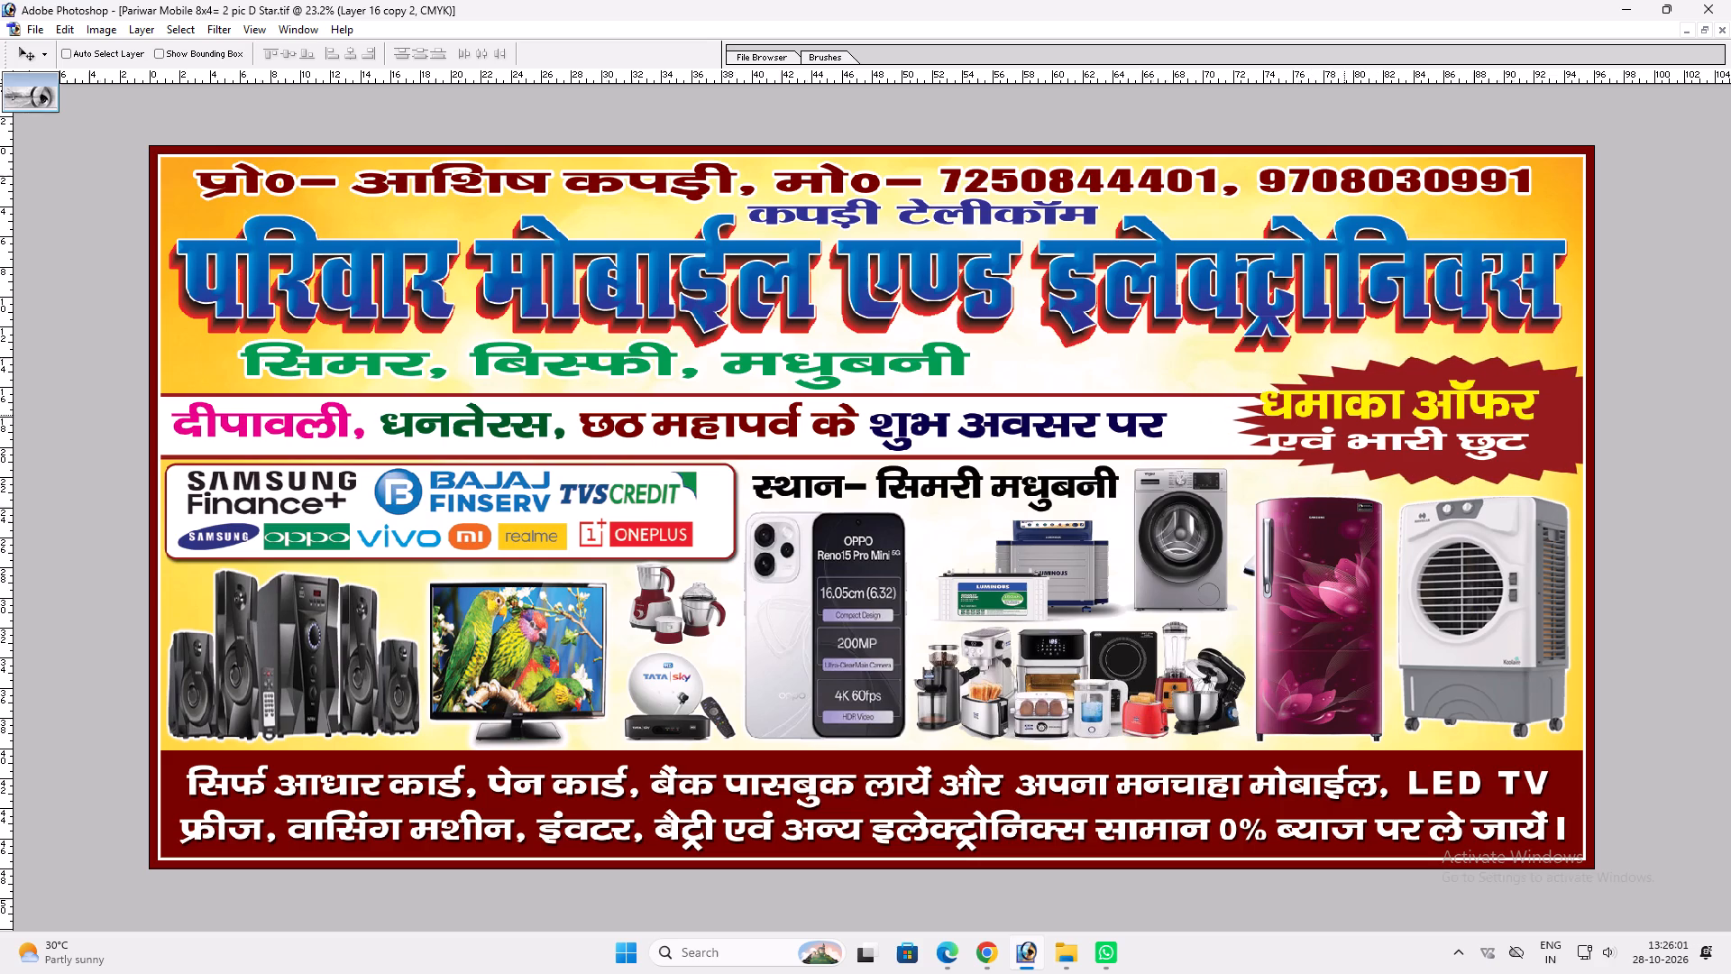
{"action": "key", "text": "ctrl+t"}
{"action": "left_click_drag", "start_coordinate": [1227, 406], "coordinate": [1200, 410], "text": "shift"}
{"action": "key", "text": "shift+Return"}
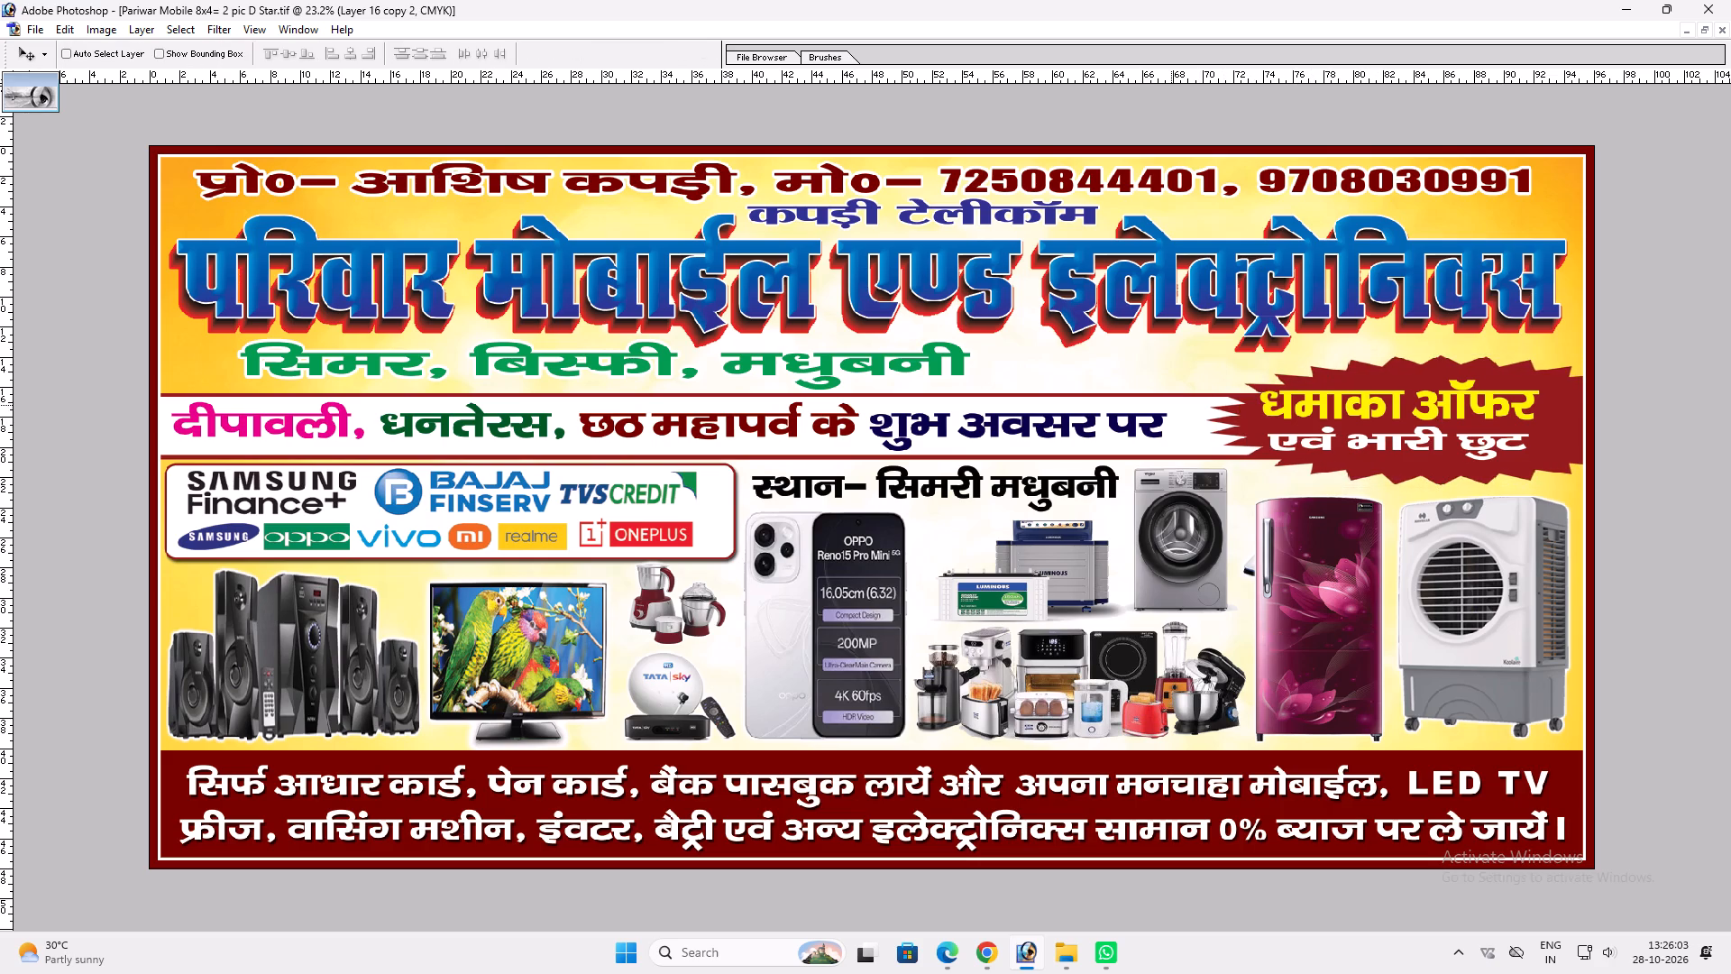
Move the धमाका ऑफर and एवं भारी छुट texts right to sit centred on the starburst.
{"action": "key", "text": "v"}
{"action": "left_click", "coordinate": [1398, 402], "text": "ctrl"}
{"action": "left_click_drag", "start_coordinate": [1397, 401], "coordinate": [1425, 400]}
Increase the drop shadow distance on the yellow धमाका ऑफर text.
{"action": "key", "text": "alt+l"}
{"action": "type", "text": "yd"}
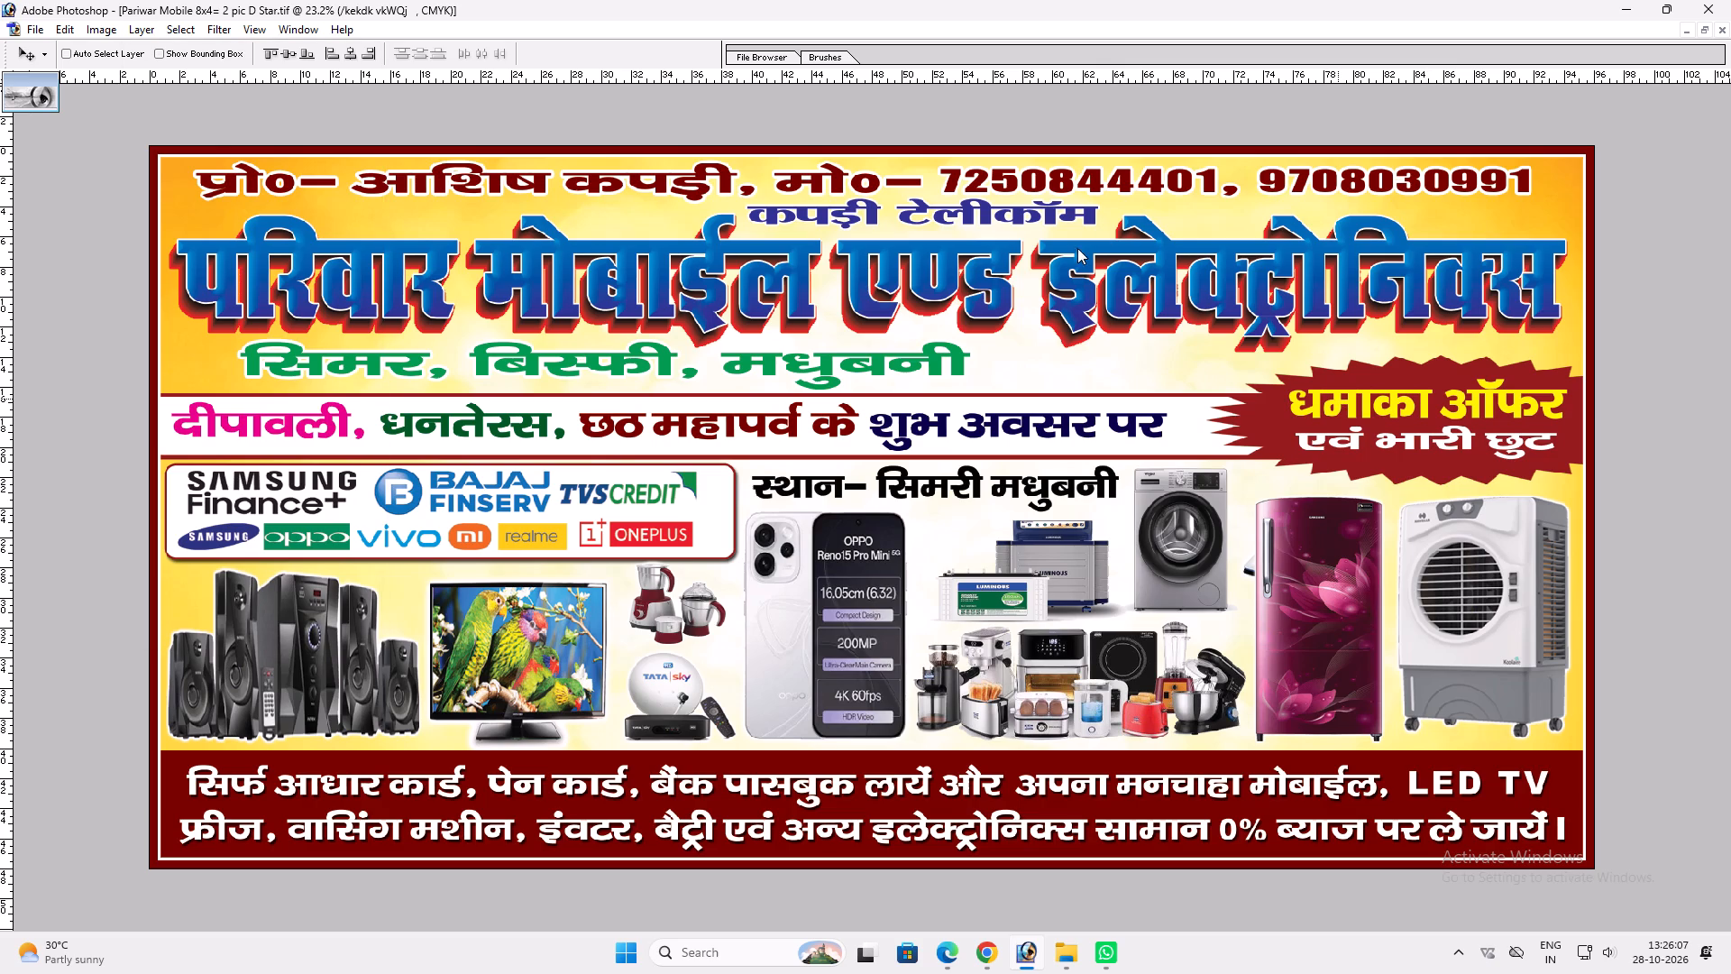
{"action": "left_click_drag", "start_coordinate": [1194, 270], "coordinate": [1323, 275]}
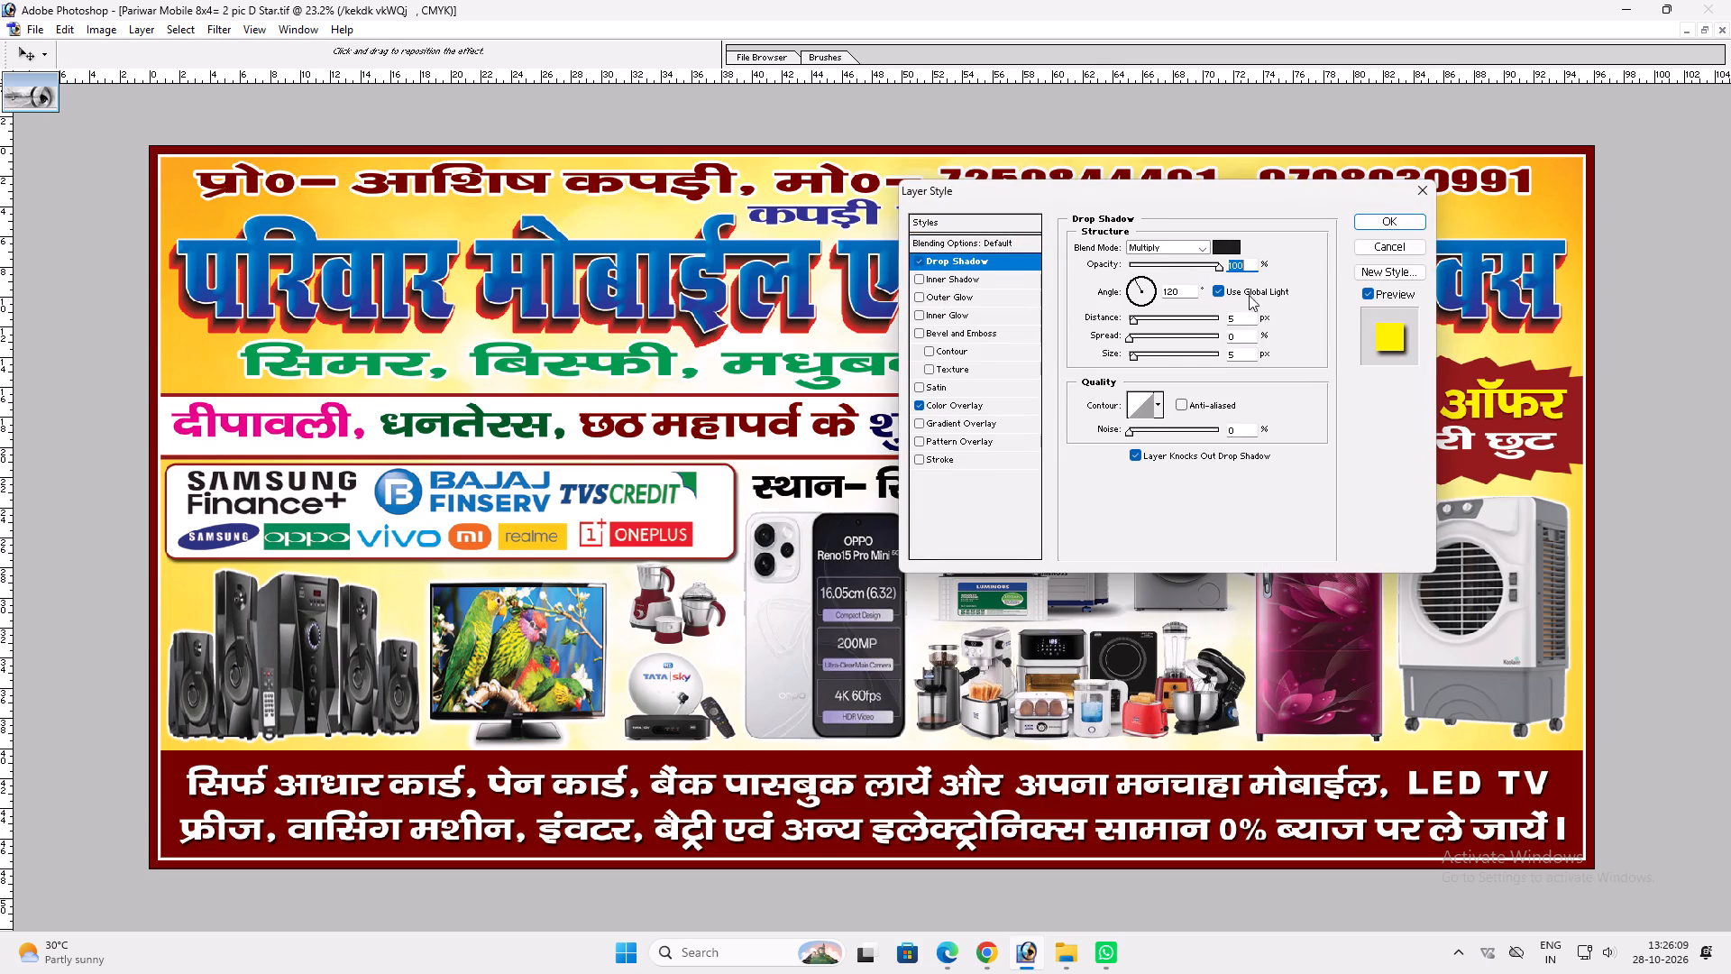
{"action": "left_click_drag", "start_coordinate": [1140, 326], "coordinate": [1151, 324]}
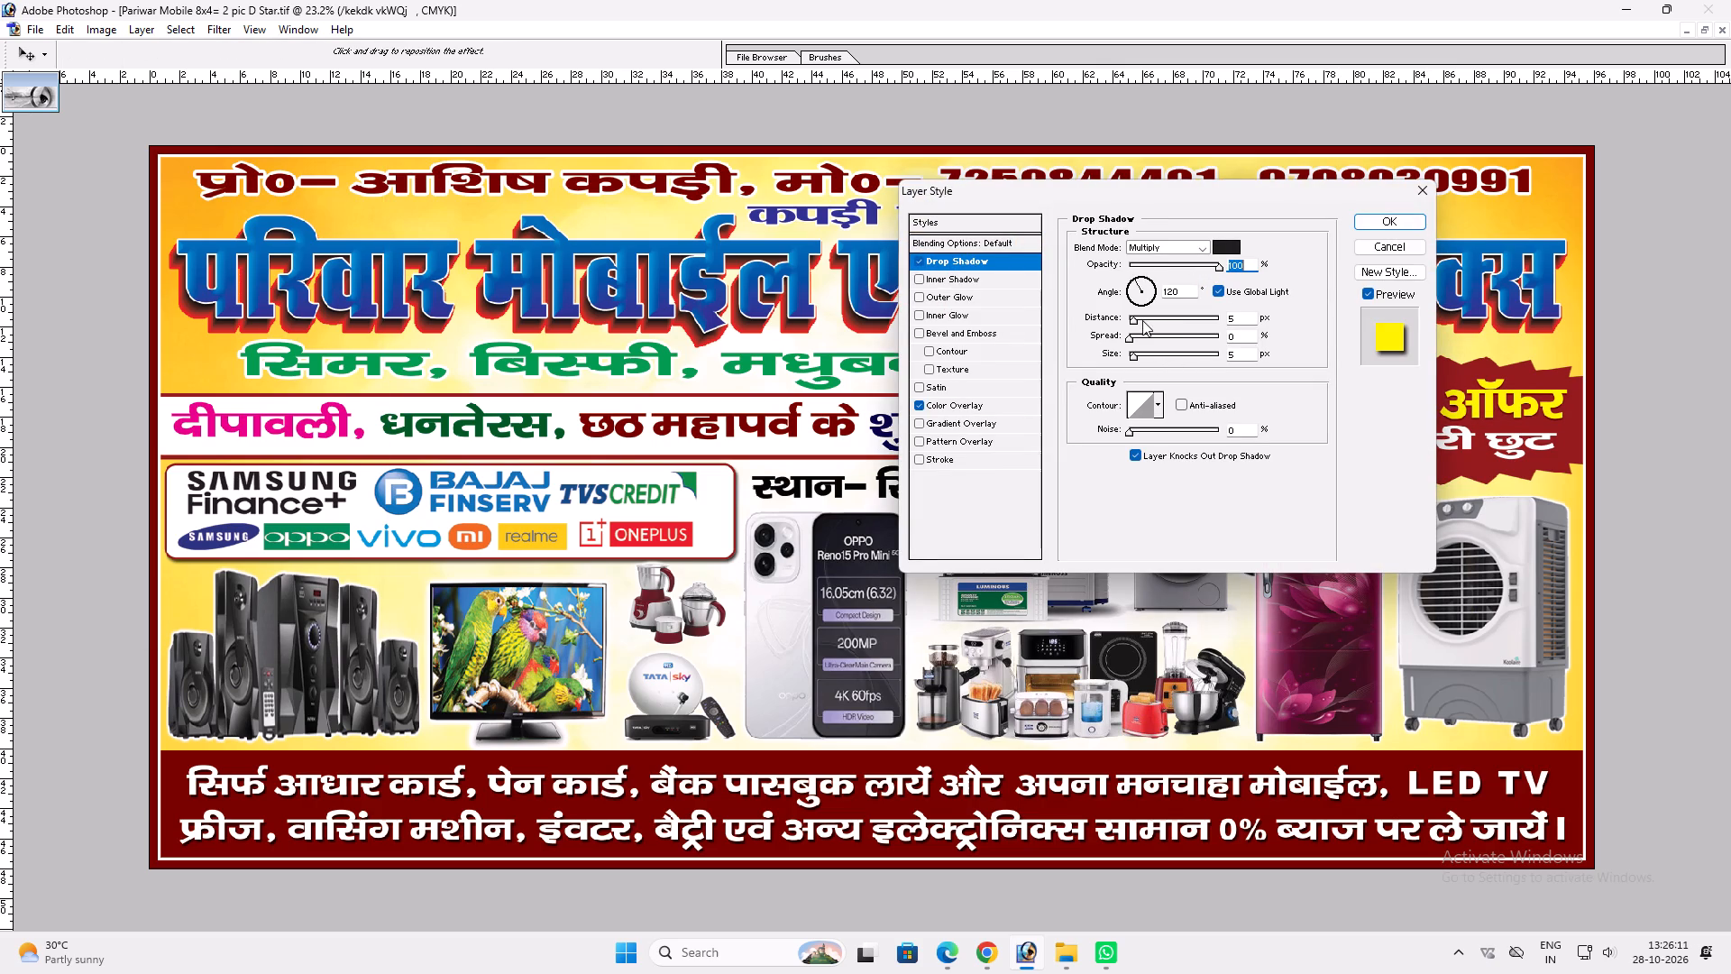
{"action": "left_click", "coordinate": [1142, 320]}
{"action": "key", "text": "Return"}
{"action": "key", "text": "v"}
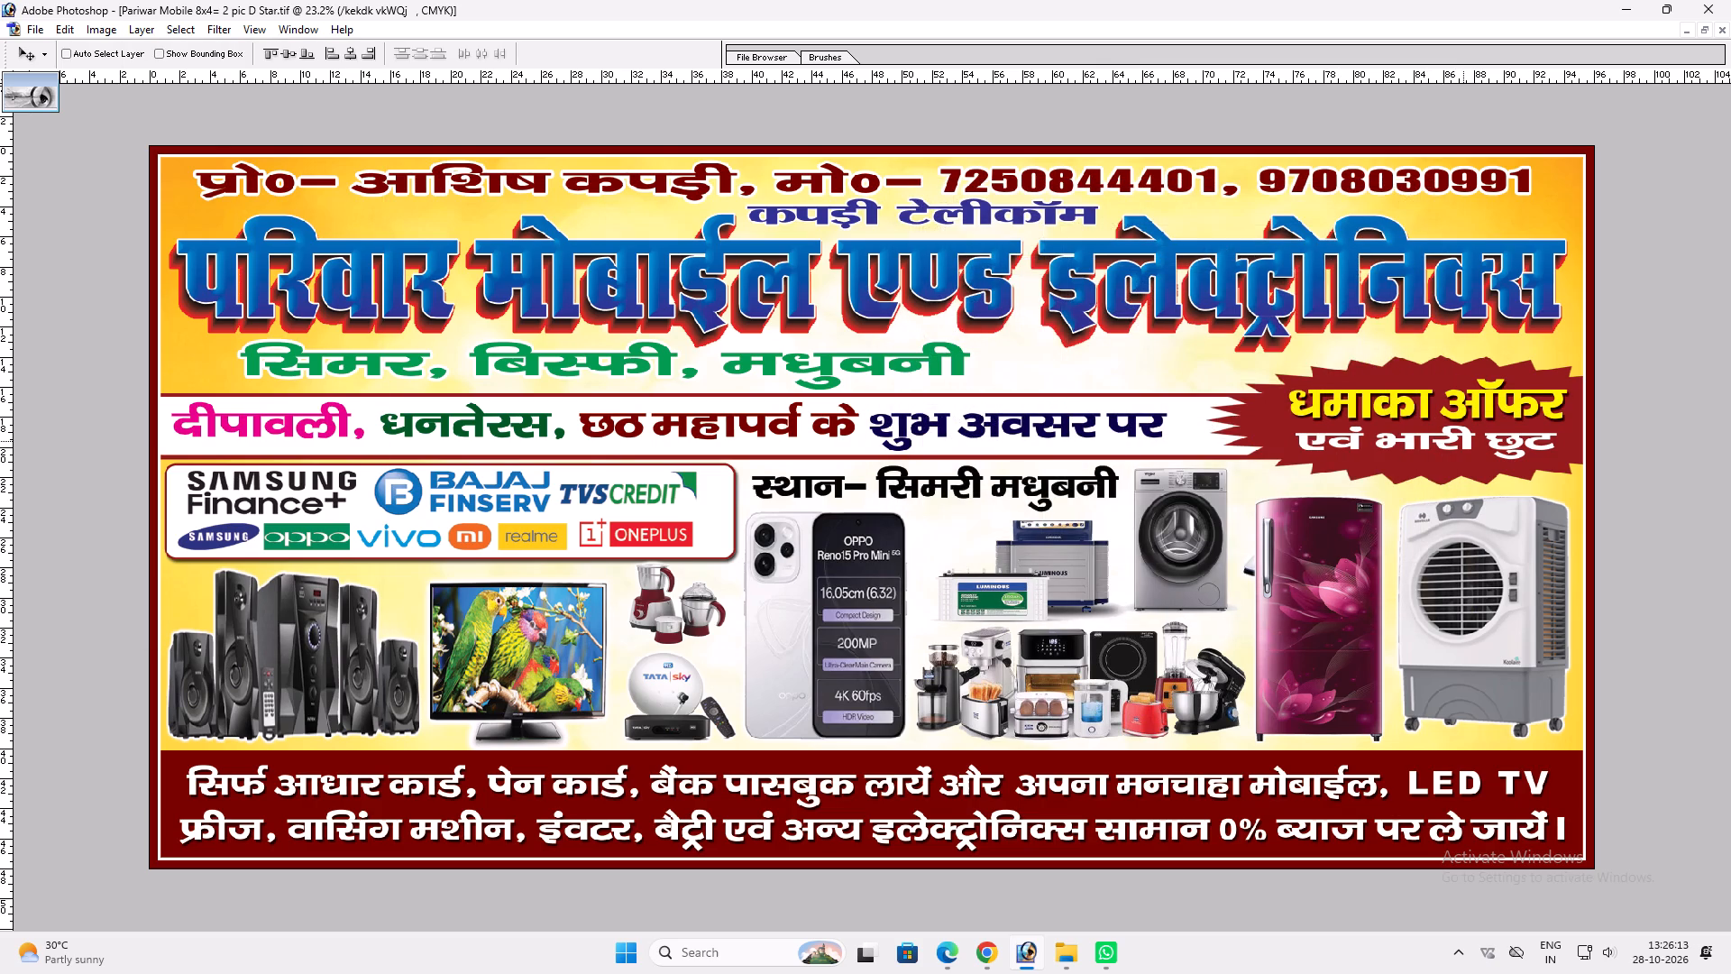
Add a drop shadow with an increased distance to the white एवं भारी छुट text.
{"action": "double_click", "coordinate": [1471, 435], "text": "ctrl"}
{"action": "key", "text": "alt+l"}
{"action": "type", "text": "yd"}
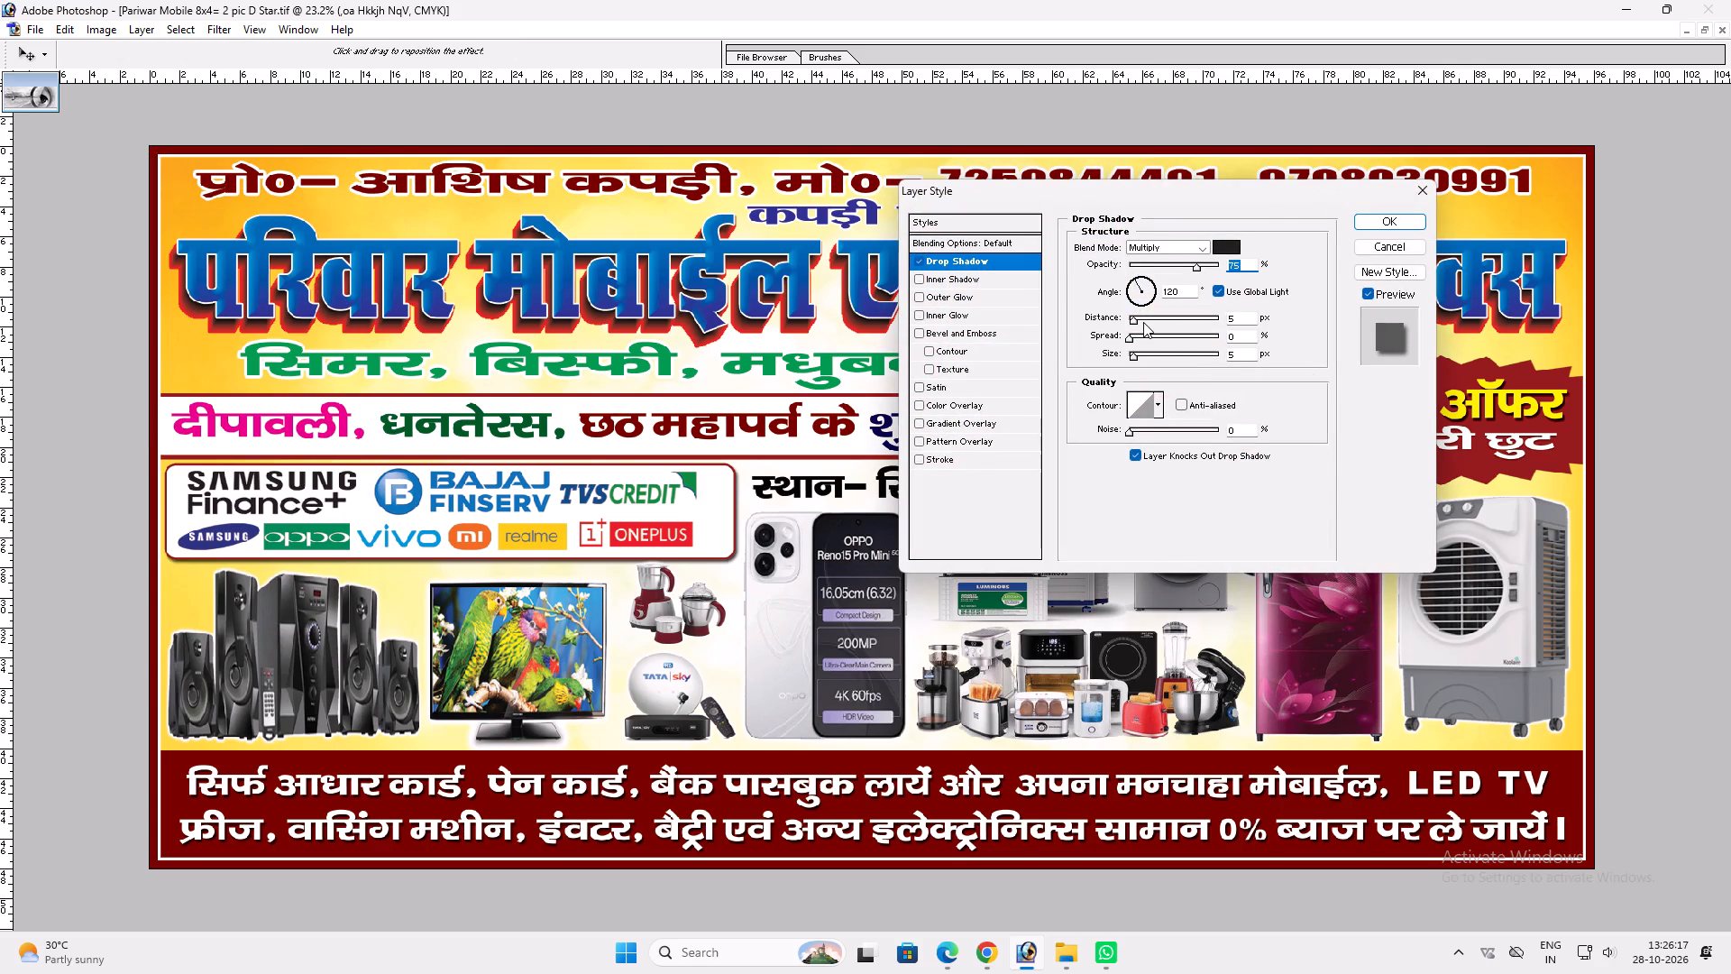
{"action": "left_click", "coordinate": [1143, 322]}
{"action": "key", "text": "Return"}
{"action": "key", "text": "v"}
{"action": "key", "text": "v"}
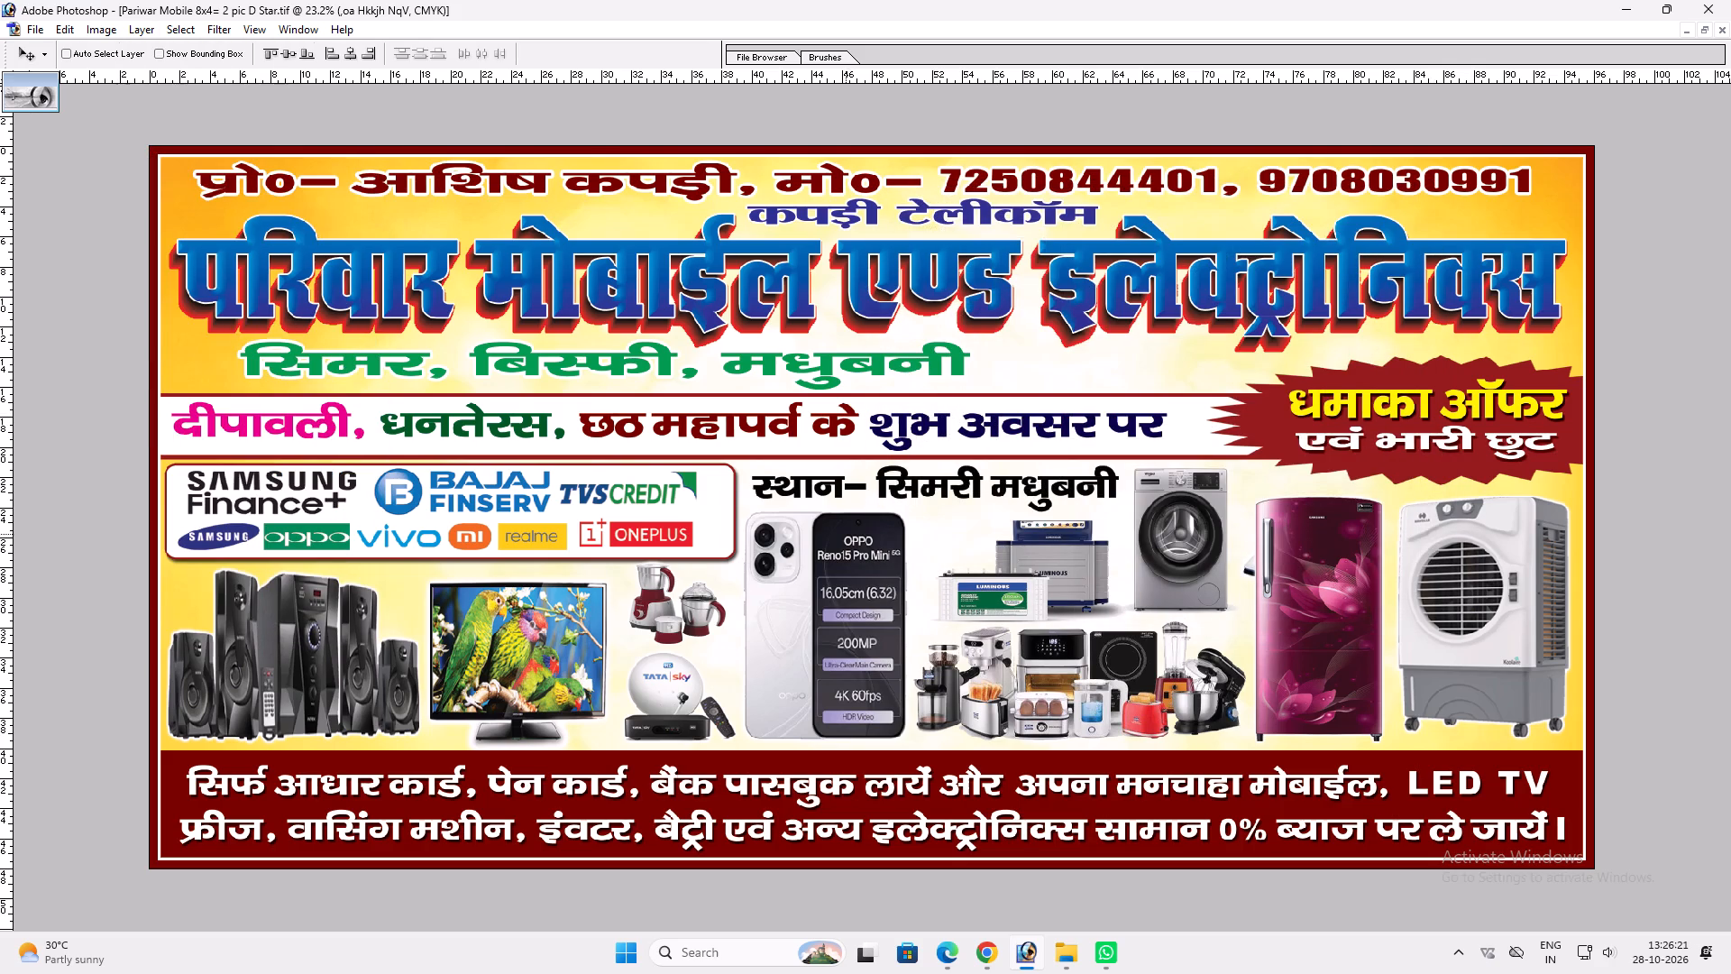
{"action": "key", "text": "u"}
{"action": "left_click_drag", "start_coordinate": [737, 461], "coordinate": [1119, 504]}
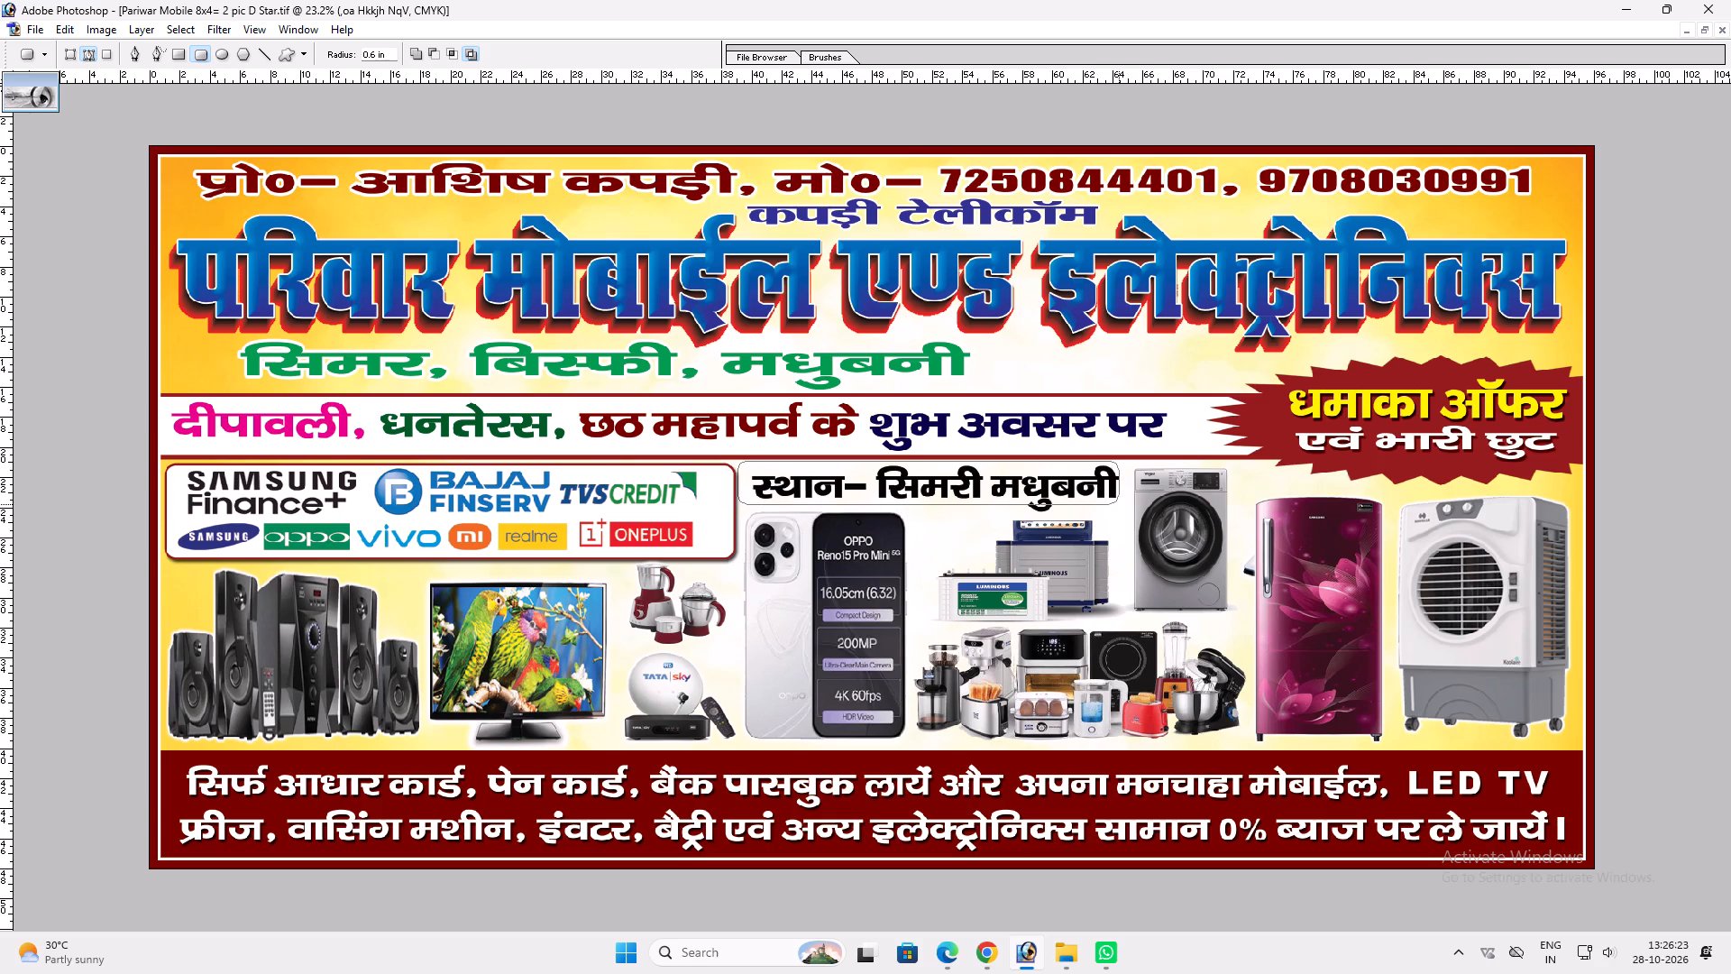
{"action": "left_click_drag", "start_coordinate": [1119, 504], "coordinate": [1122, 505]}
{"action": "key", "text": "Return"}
Reduce the height of the kitchen appliances group picture slightly from its top edge.
{"action": "key", "text": "v"}
{"action": "key", "text": "v"}
{"action": "right_click", "coordinate": [1061, 540]}
{"action": "left_click", "coordinate": [1085, 550]}
{"action": "left_click", "coordinate": [1050, 654], "text": "ctrl"}
{"action": "key", "text": "ctrl+t"}
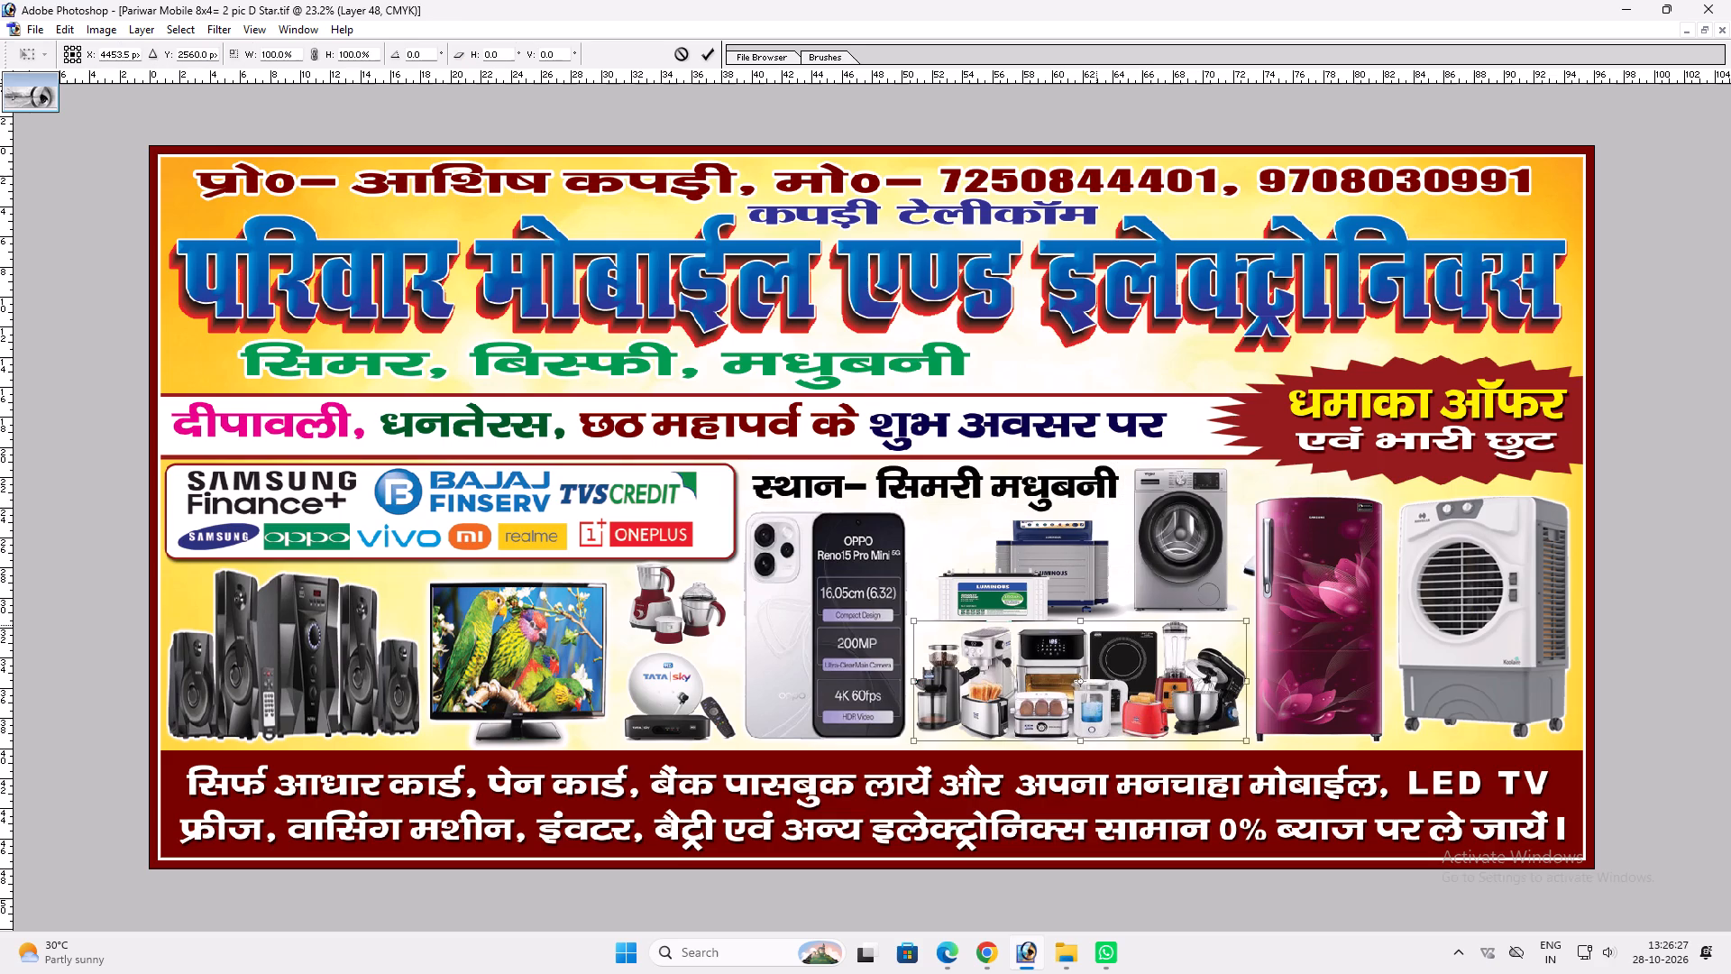
{"action": "left_click", "coordinate": [1091, 622], "text": "shift"}
{"action": "key", "text": "shift+Return"}
{"action": "key", "text": "v"}
Stretch the inverter and battery picture above the kitchen appliances to about 107.7% width, extending it toward the phones.
{"action": "left_click", "coordinate": [1049, 568], "text": "ctrl"}
{"action": "key", "text": "ctrl+t"}
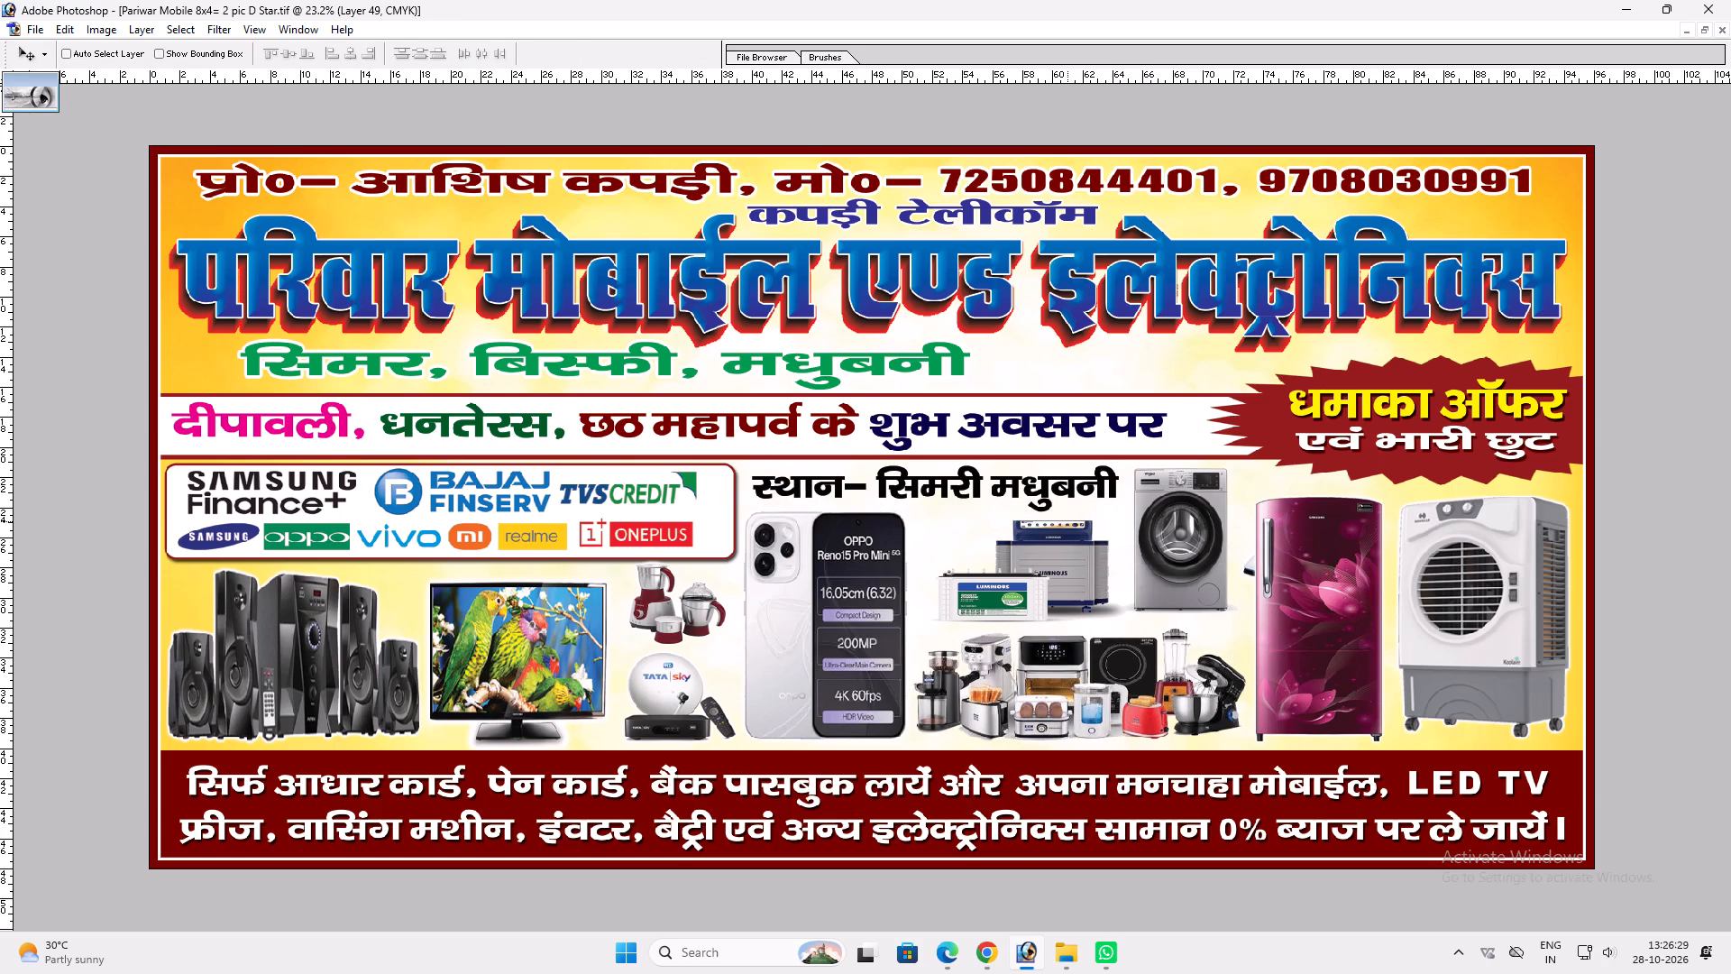
{"action": "left_click", "coordinate": [1068, 519], "text": "shift"}
{"action": "left_click_drag", "start_coordinate": [930, 533], "coordinate": [914, 538], "text": "shift"}
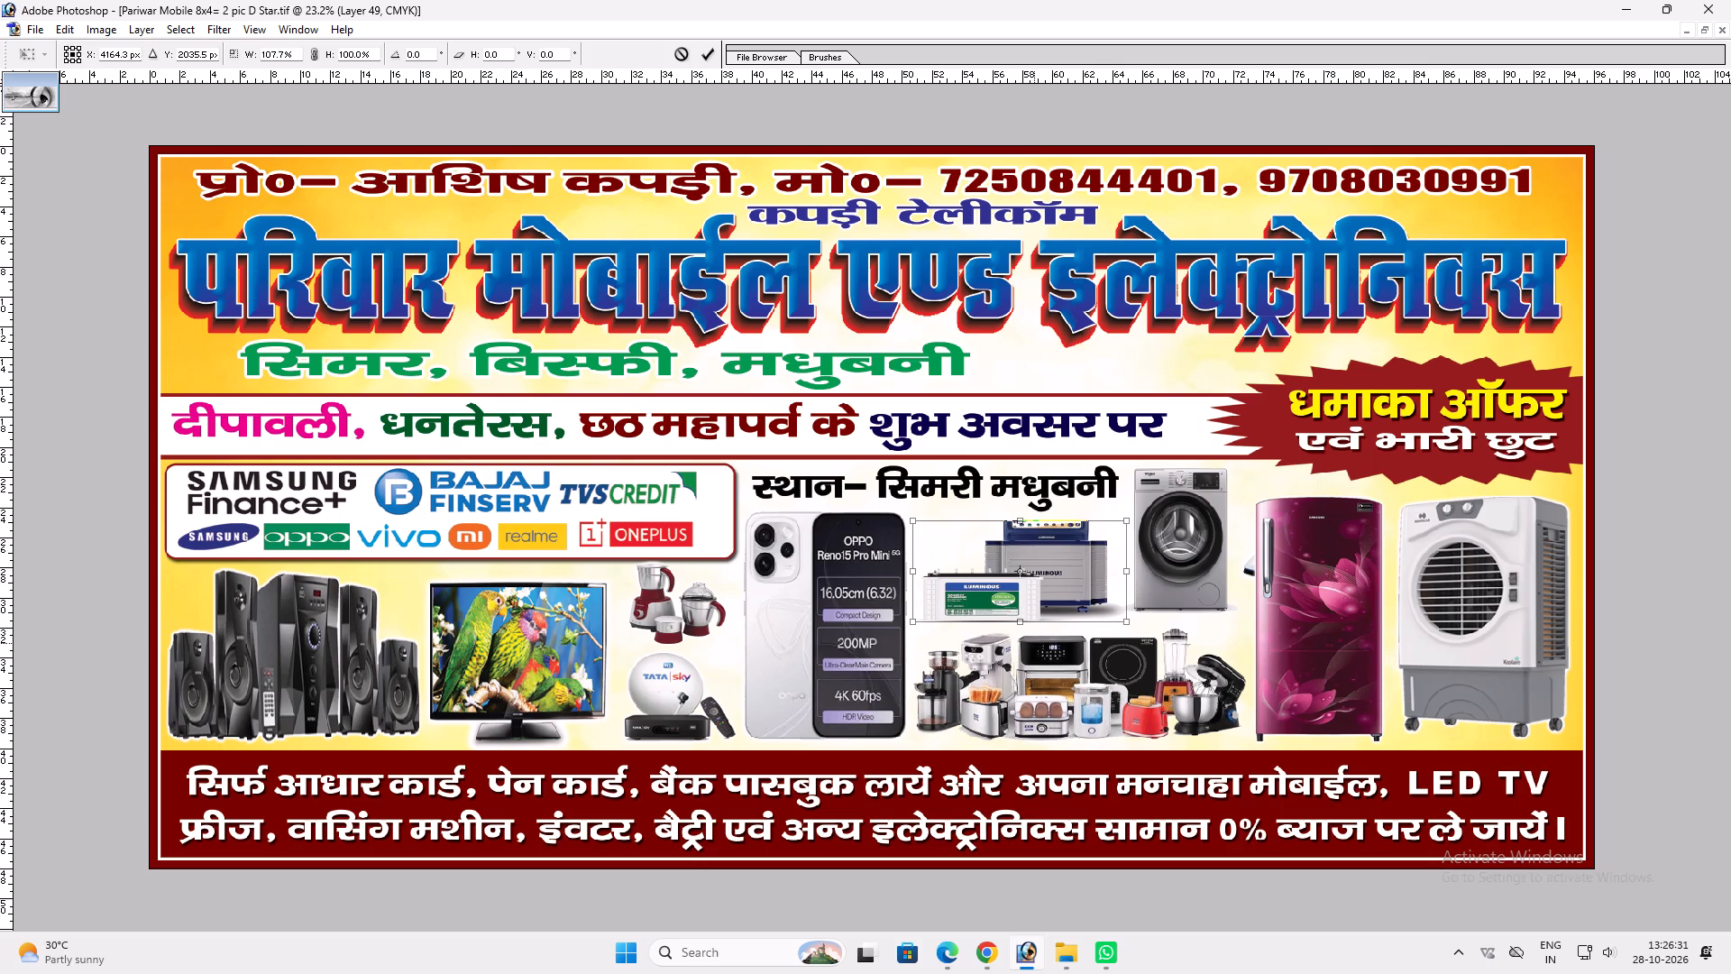
{"action": "left_click", "coordinate": [1031, 627], "text": "shift"}
{"action": "key", "text": "shift+Return"}
{"action": "key", "text": "v"}
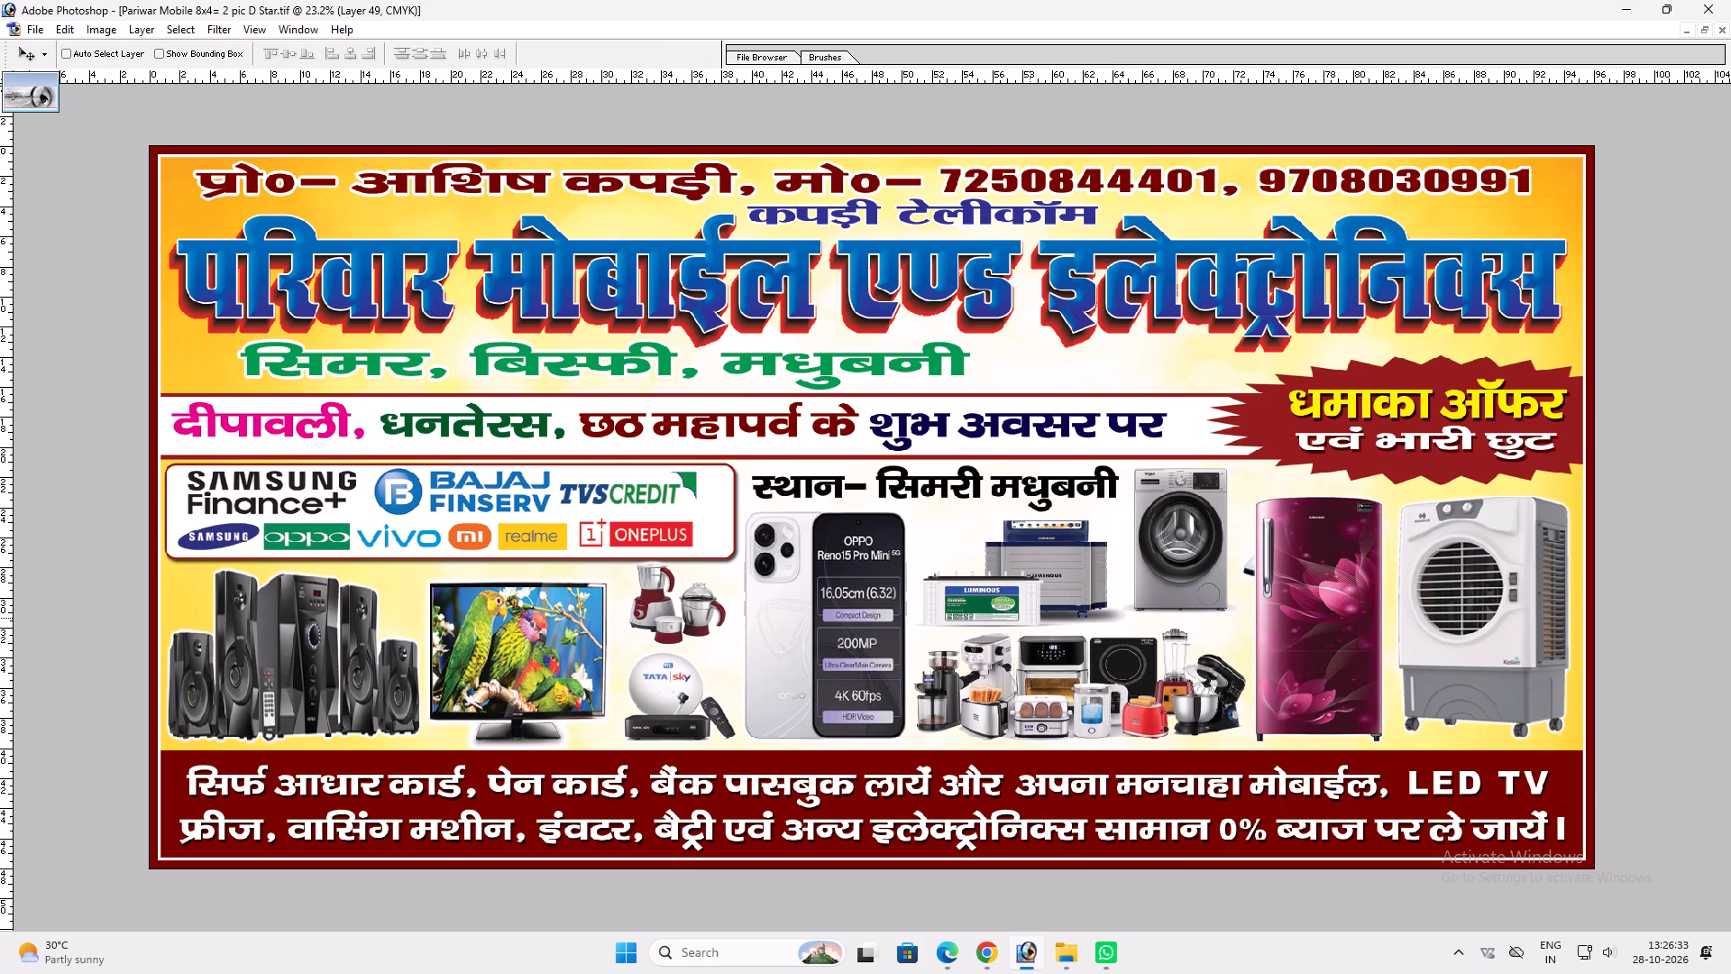
Nudge the two-line white text in the maroon footer band slightly upward.
{"action": "key", "text": "space"}
{"action": "key", "text": "space"}
{"action": "right_click", "coordinate": [964, 593]}
{"action": "left_click_drag", "start_coordinate": [989, 598], "coordinate": [999, 602]}
{"action": "scroll", "coordinate": [817, 589], "scroll_direction": "up", "scroll_amount": 1}
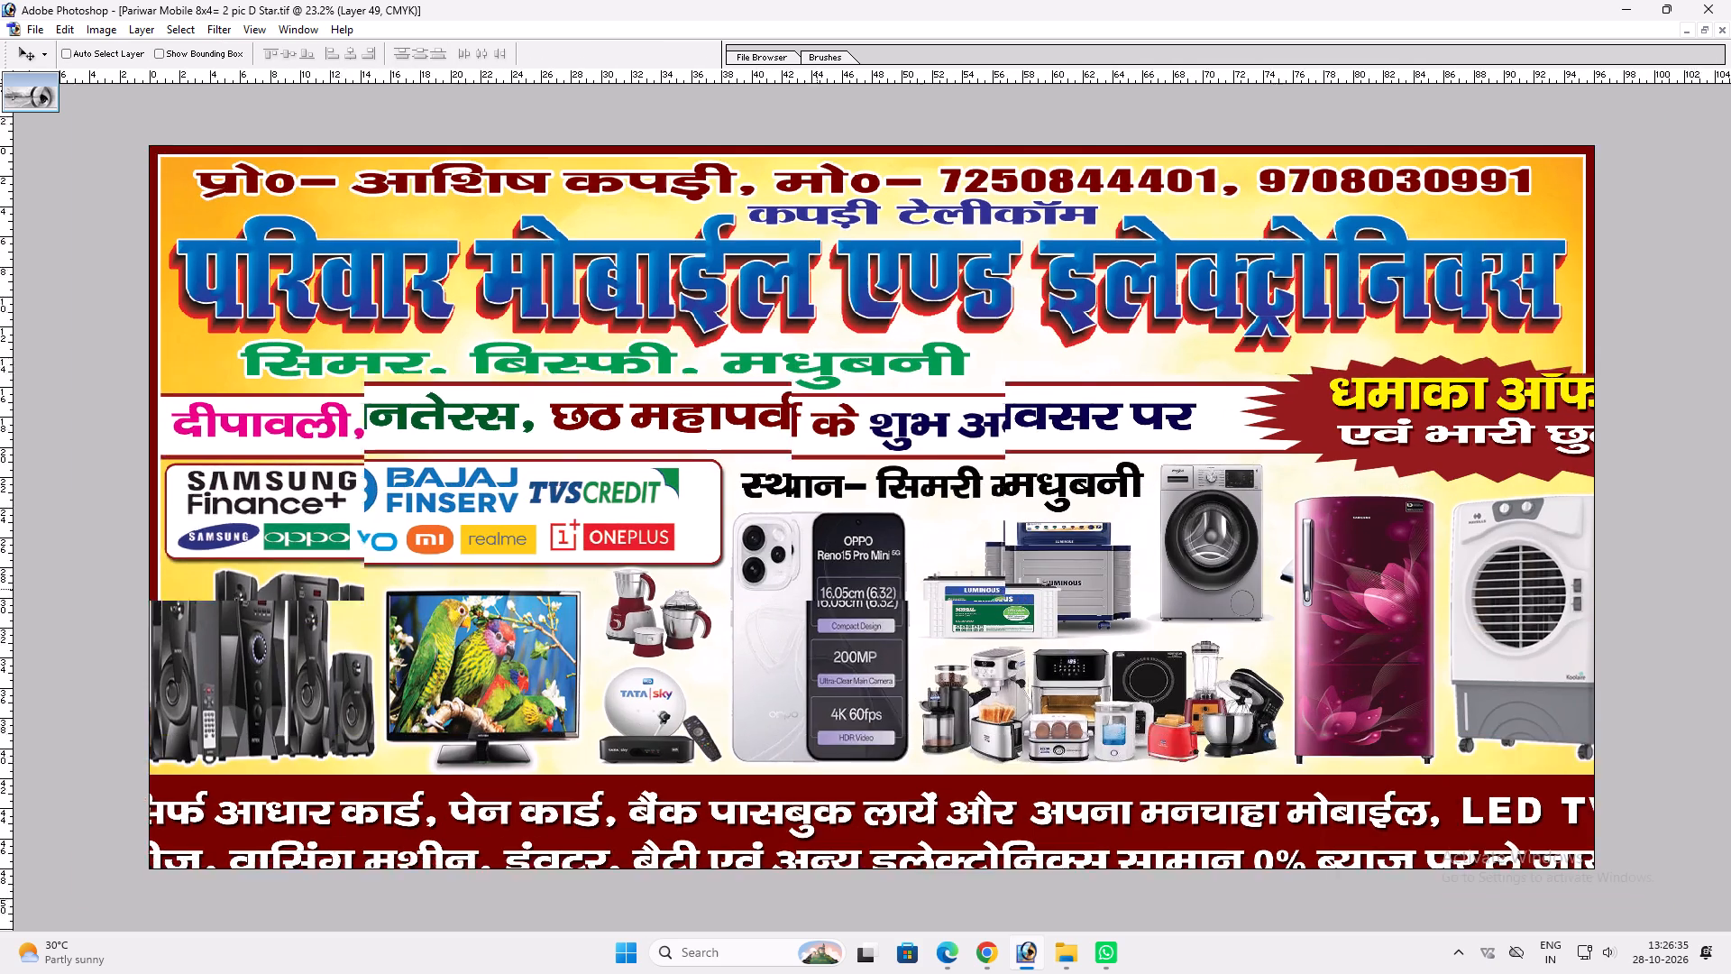
{"action": "scroll", "coordinate": [817, 589], "scroll_direction": "up", "scroll_amount": 1}
{"action": "key", "text": "v"}
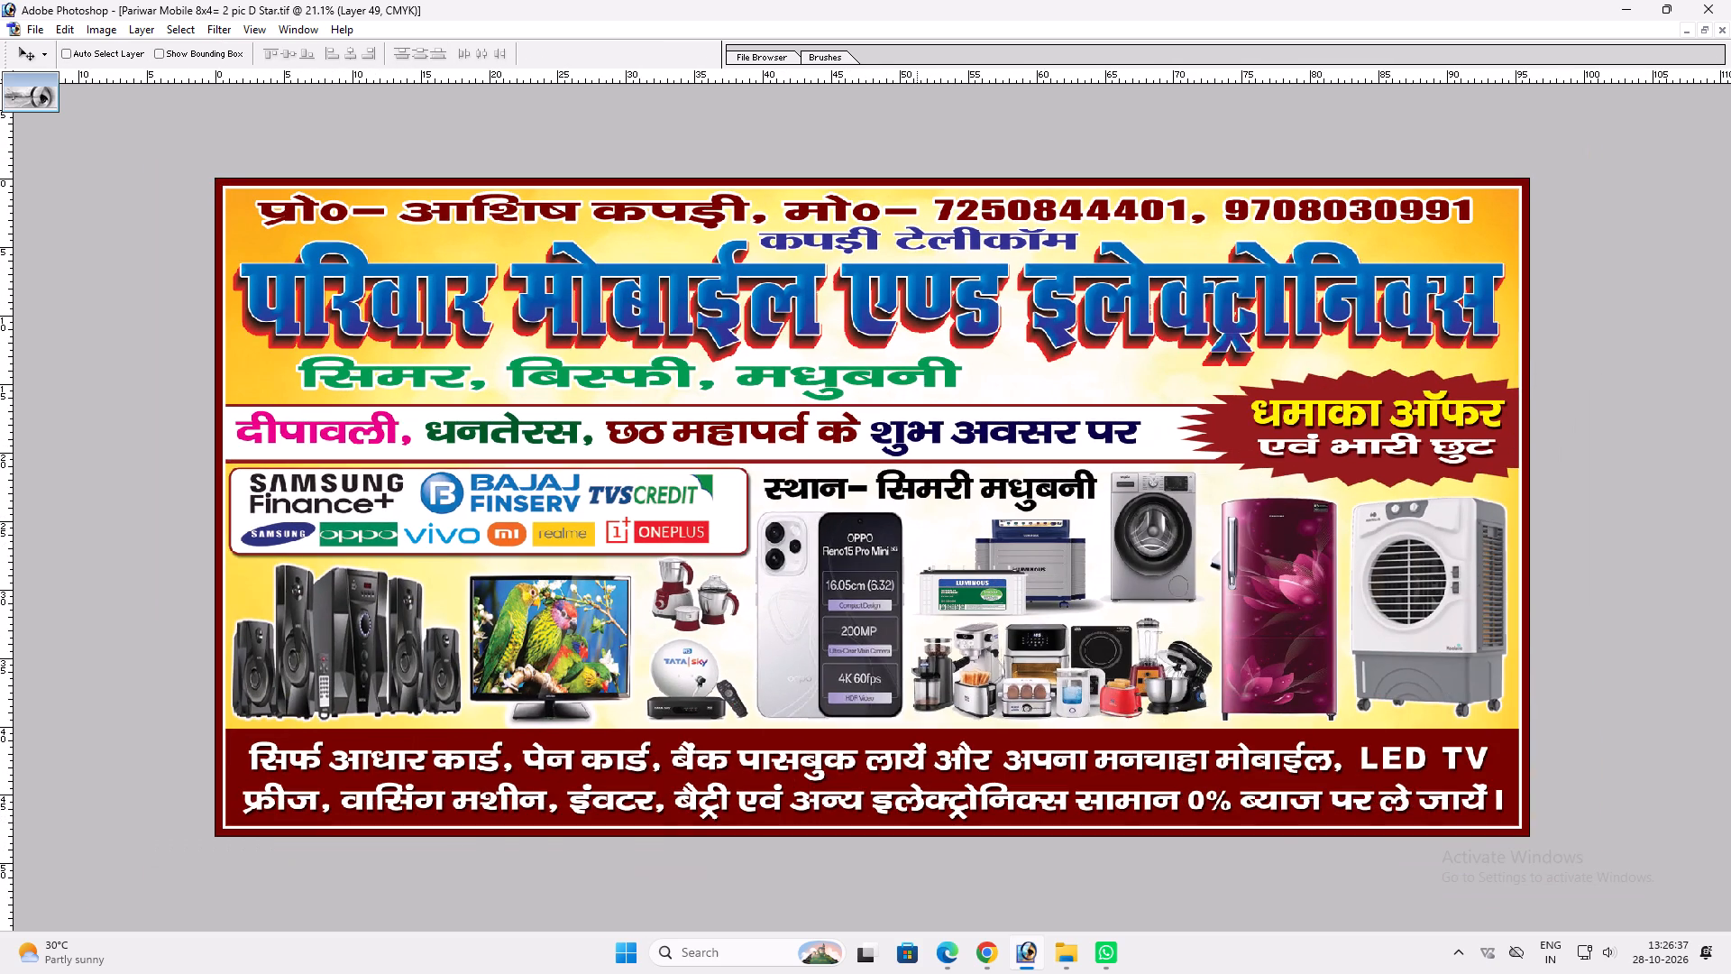
{"action": "left_click", "coordinate": [979, 766], "text": "ctrl"}
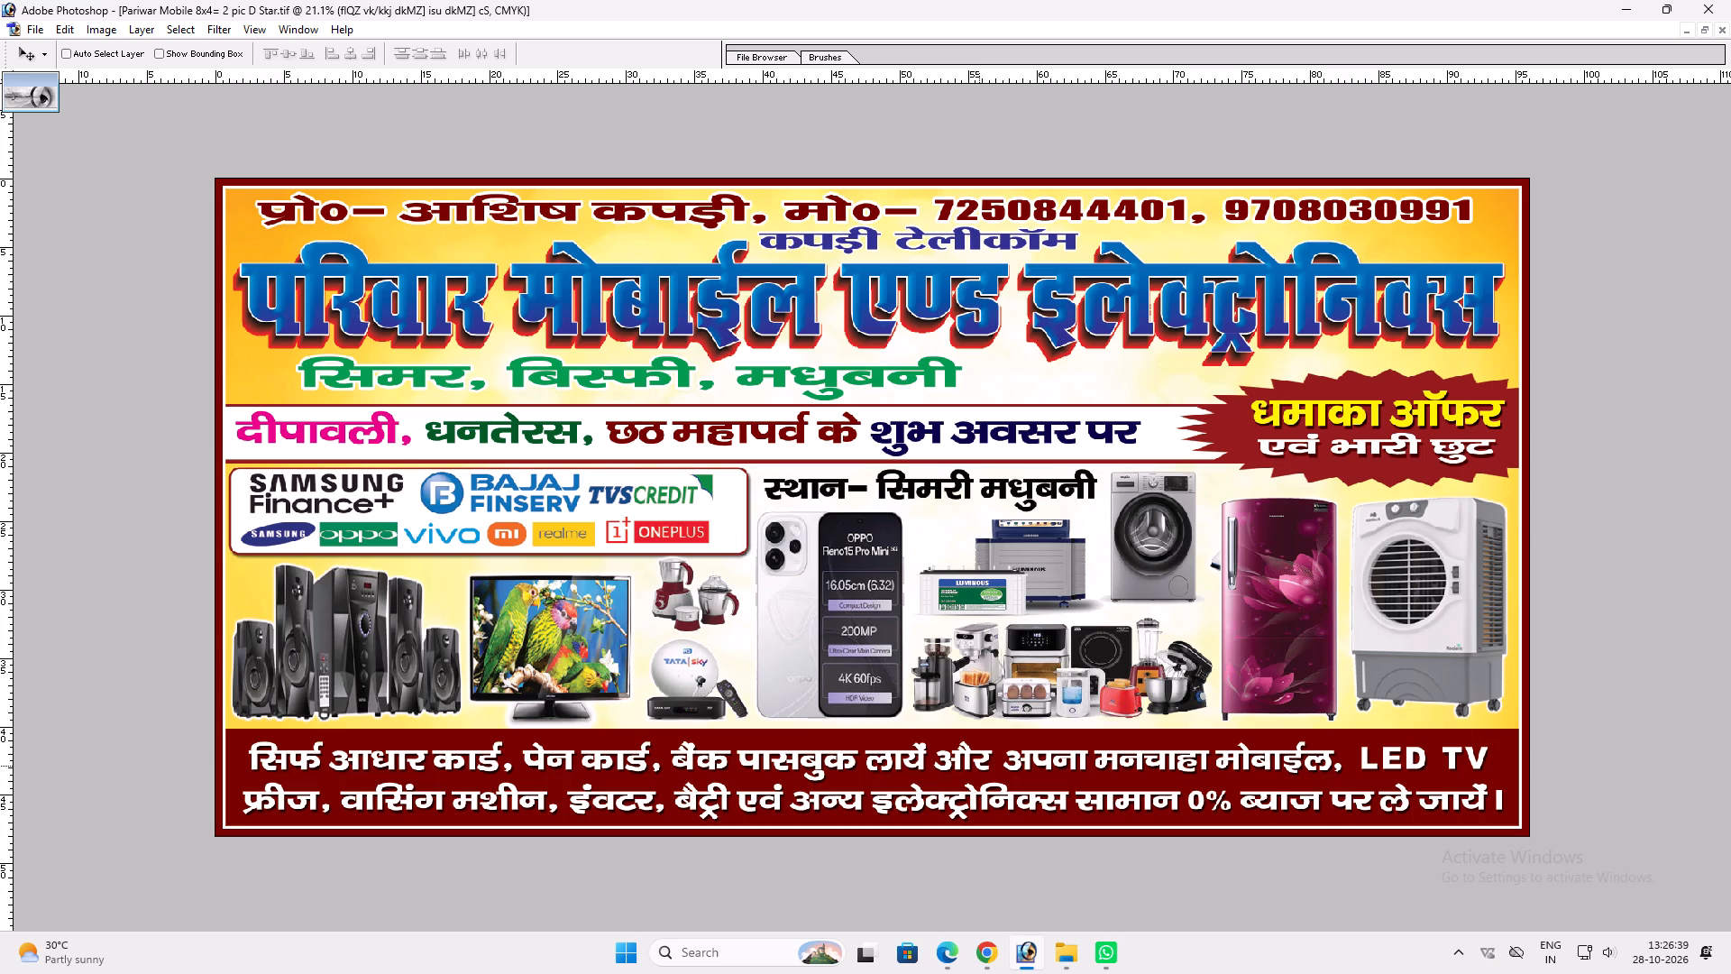
{"action": "key", "text": "Up"}
{"action": "key", "text": "Up"}
{"action": "key", "text": "Up"}
{"action": "key", "text": "Up"}
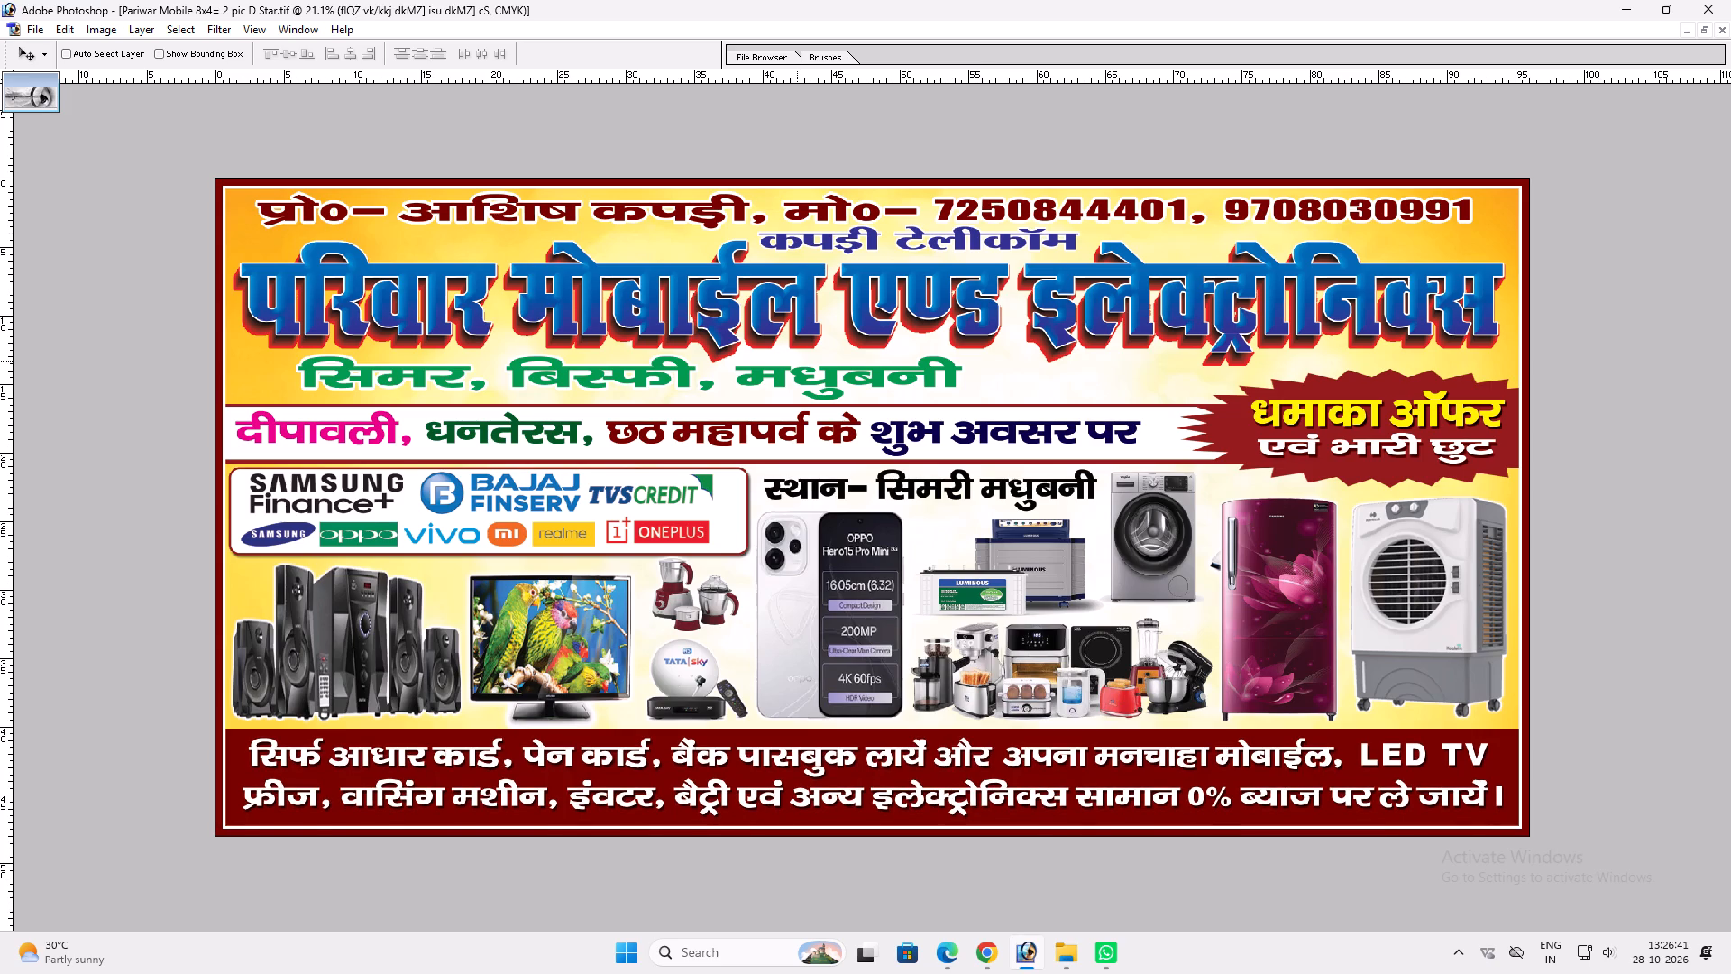
Start saving the banner under a new location, choosing the pariwar Mobile folder inside 2026, october, 28.10.2026 on drive H.
{"action": "key", "text": "ctrl+shift+s"}
{"action": "double_click", "coordinate": [371, 51]}
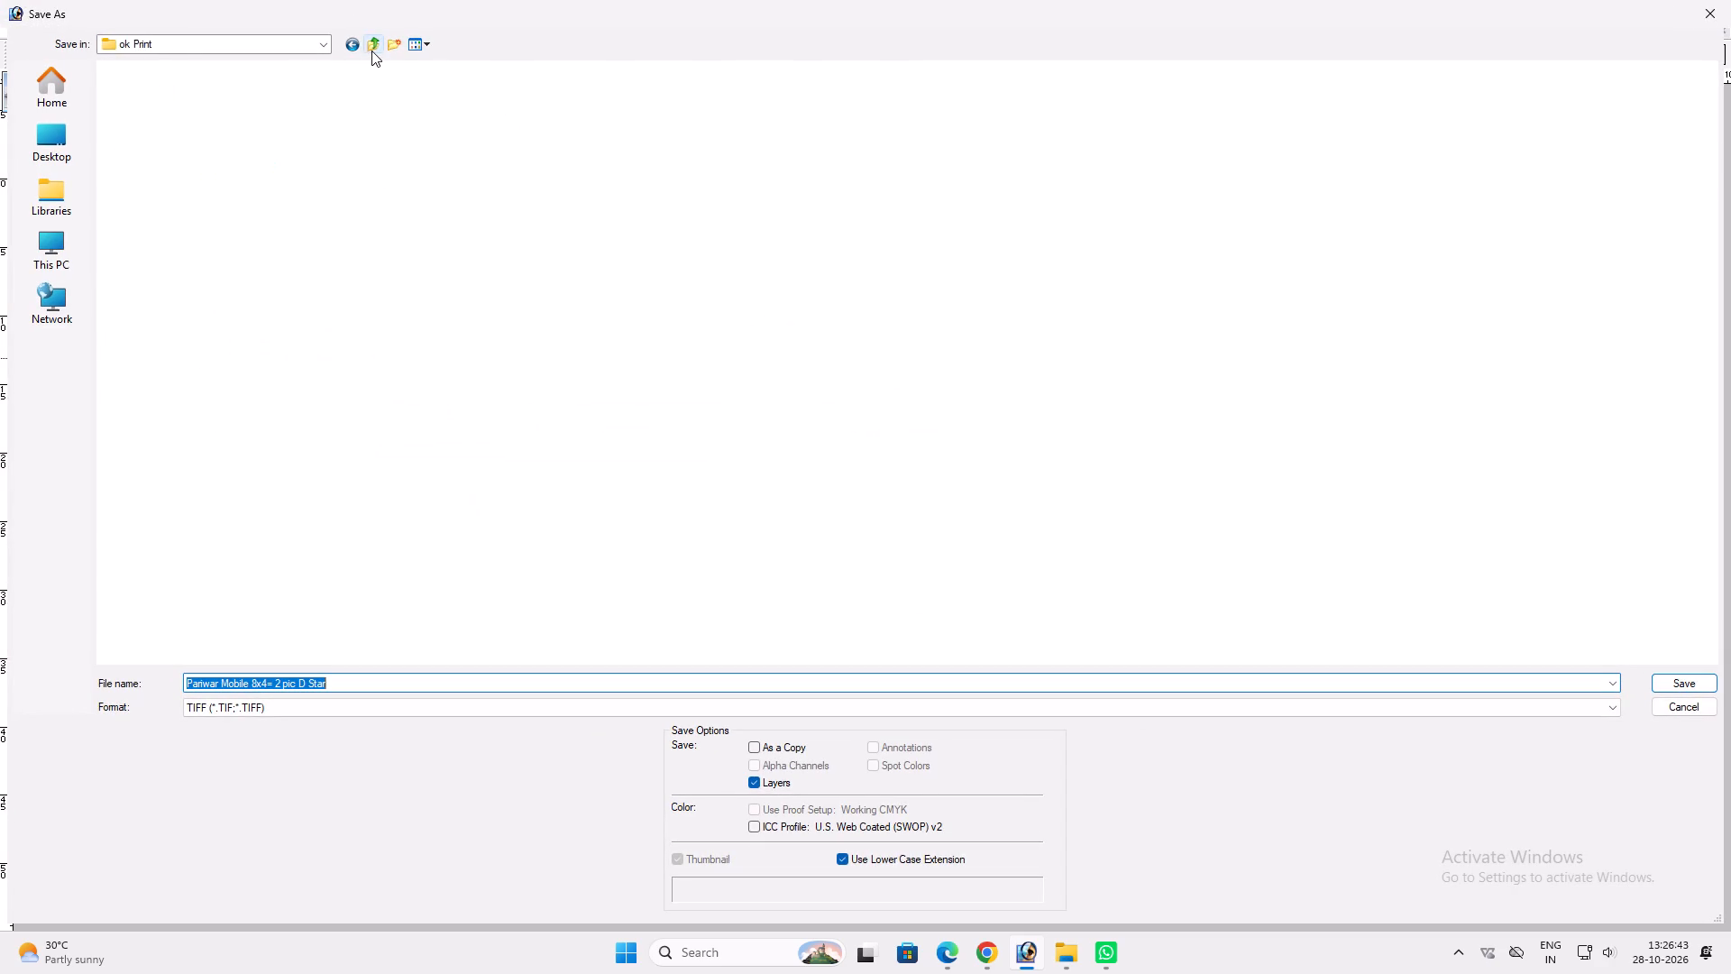
{"action": "left_click", "coordinate": [56, 234]}
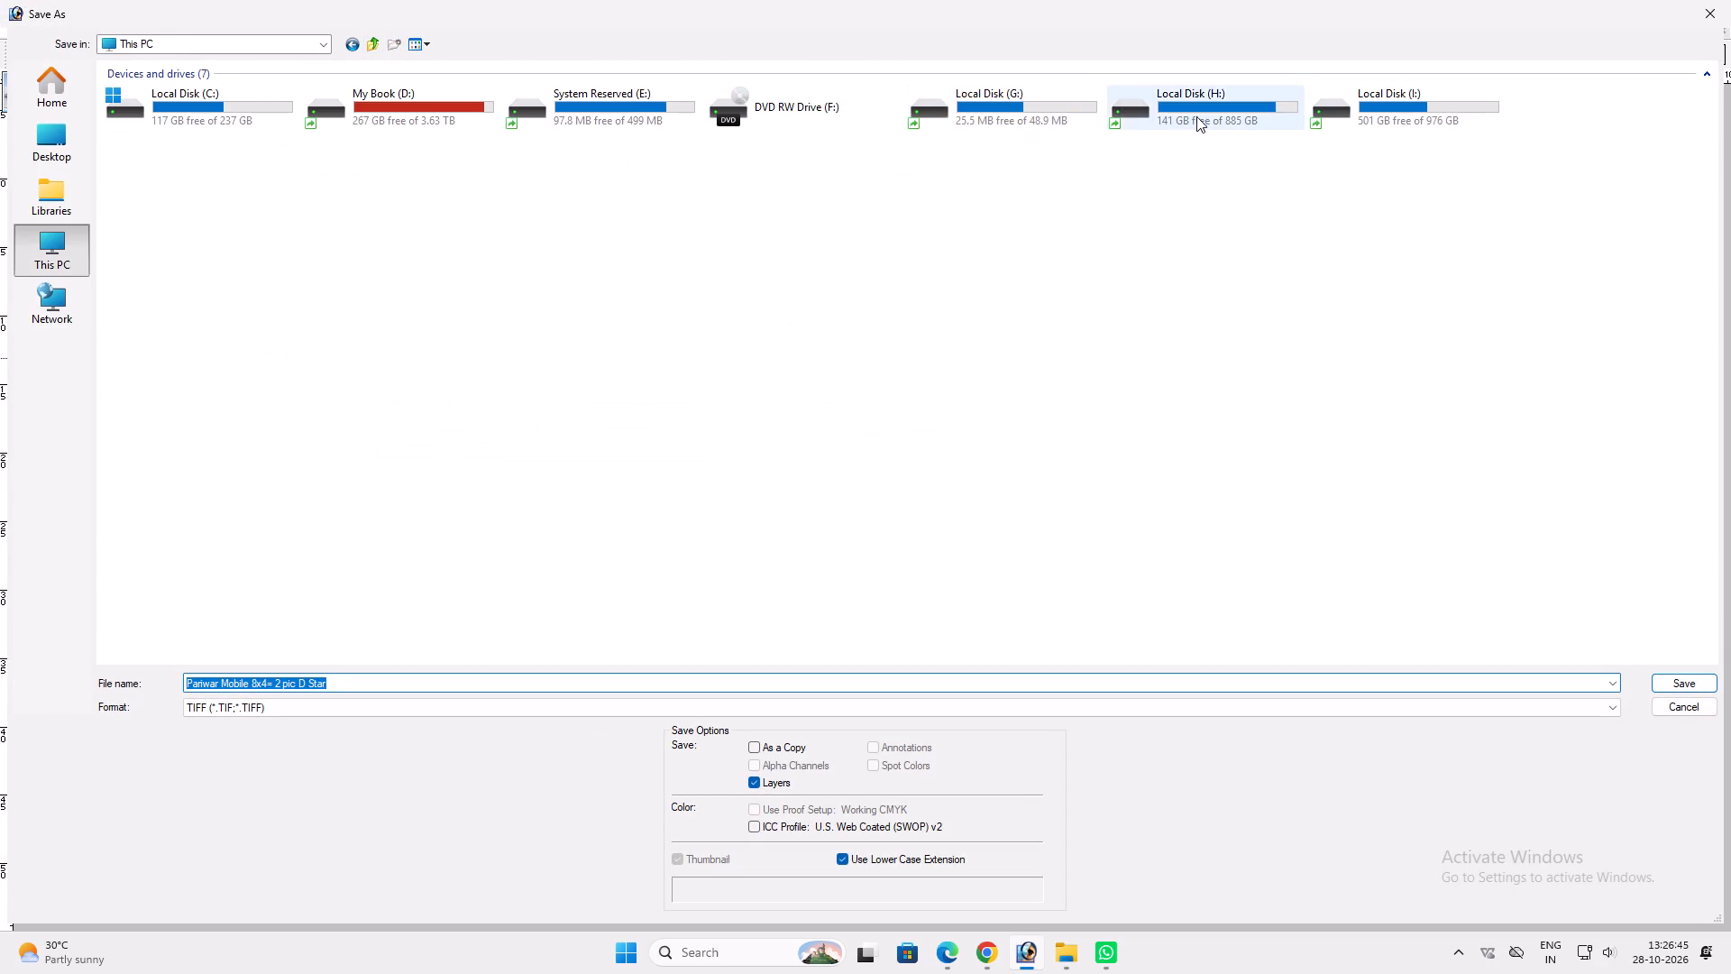
{"action": "double_click", "coordinate": [1197, 116]}
{"action": "left_click", "coordinate": [108, 123]}
{"action": "double_click", "coordinate": [119, 124]}
{"action": "left_click", "coordinate": [194, 139]}
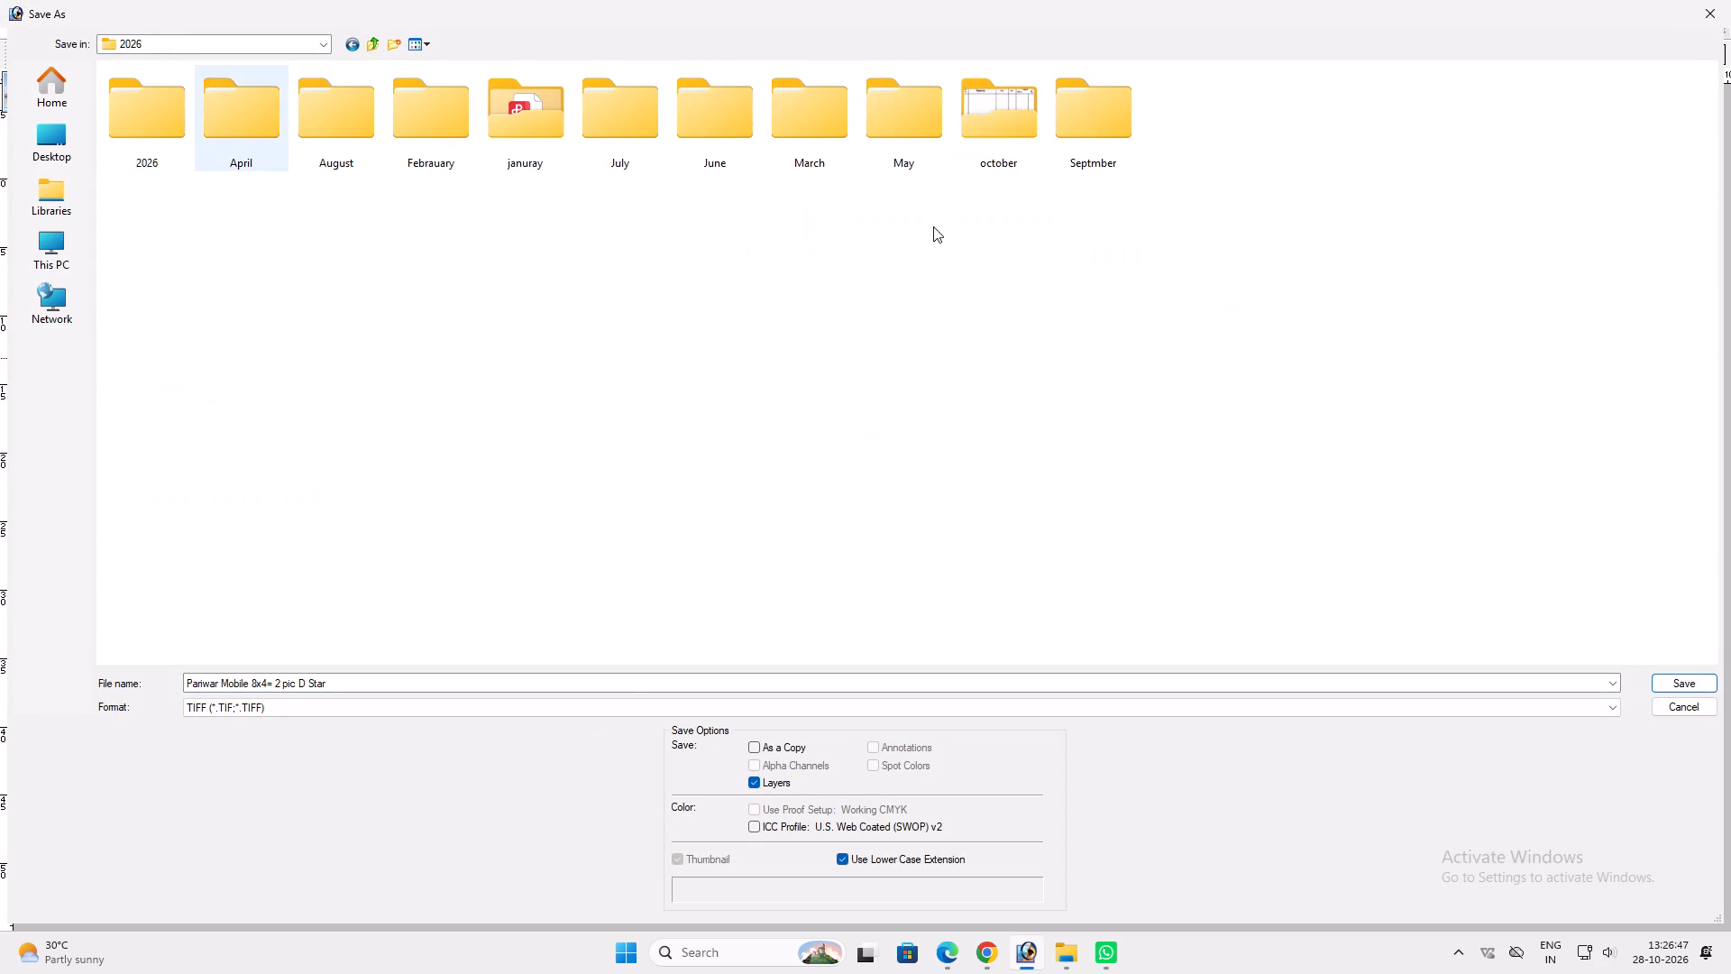
{"action": "double_click", "coordinate": [991, 146]}
{"action": "left_click", "coordinate": [1123, 239]}
{"action": "double_click", "coordinate": [1028, 232]}
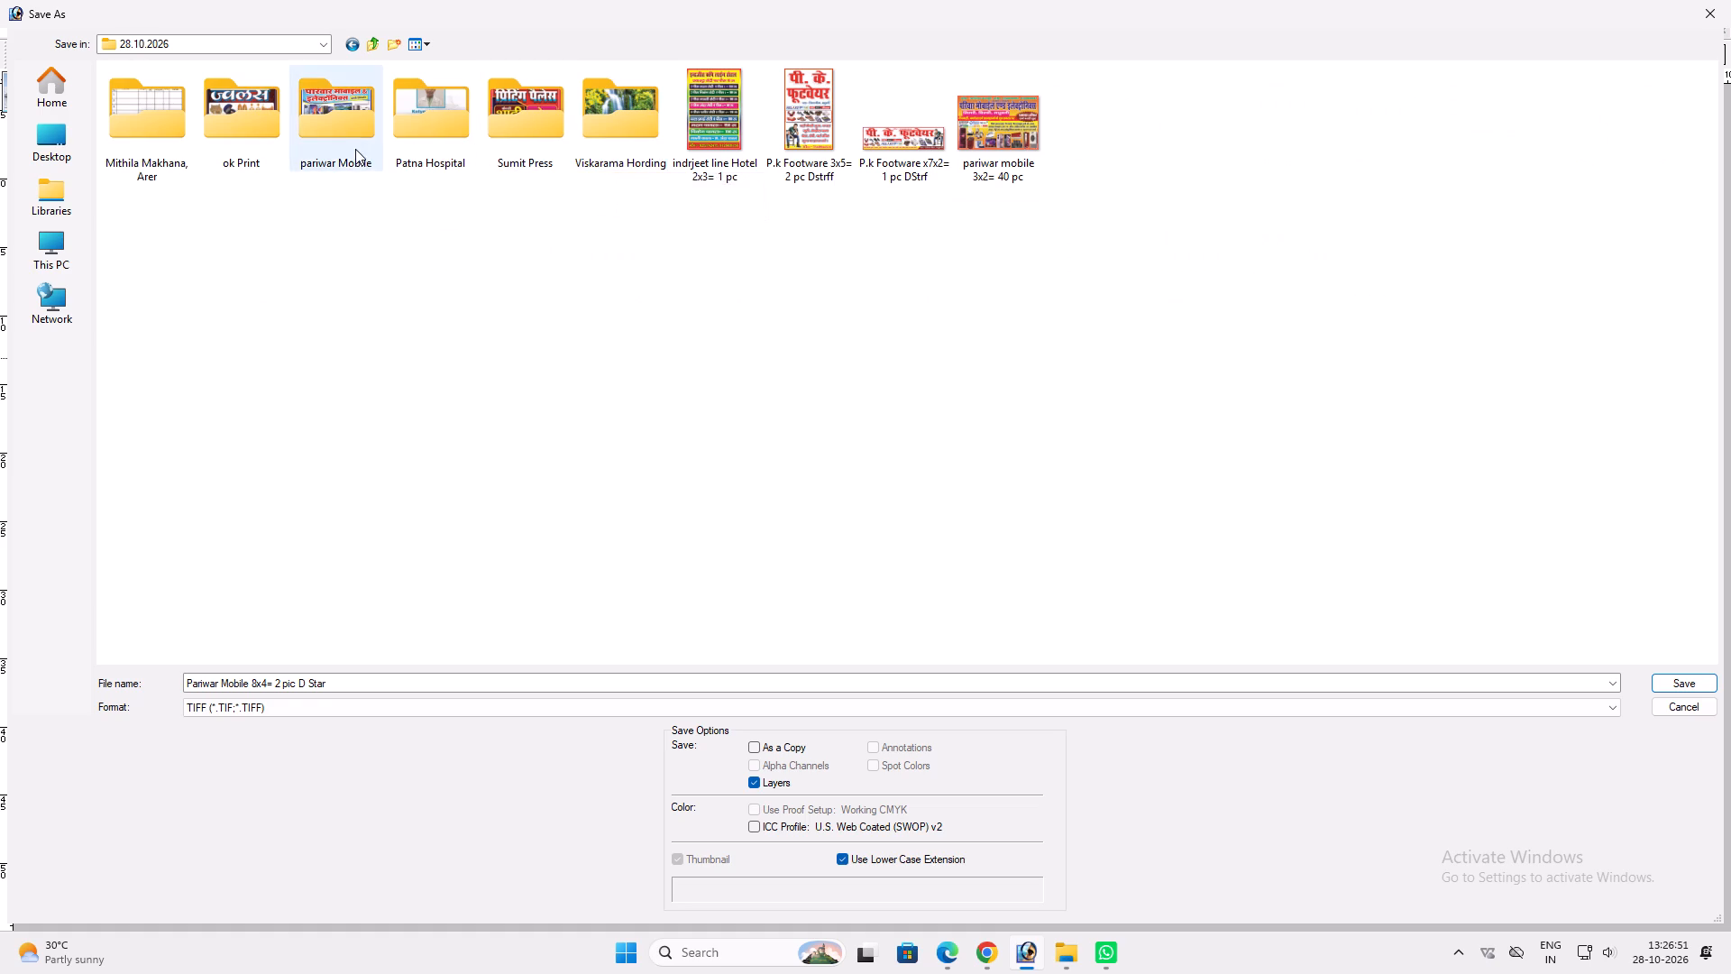
{"action": "double_click", "coordinate": [355, 149]}
Select the size, quantity and media part of the file name following Pariwar Mobile for editing.
{"action": "left_click", "coordinate": [349, 684]}
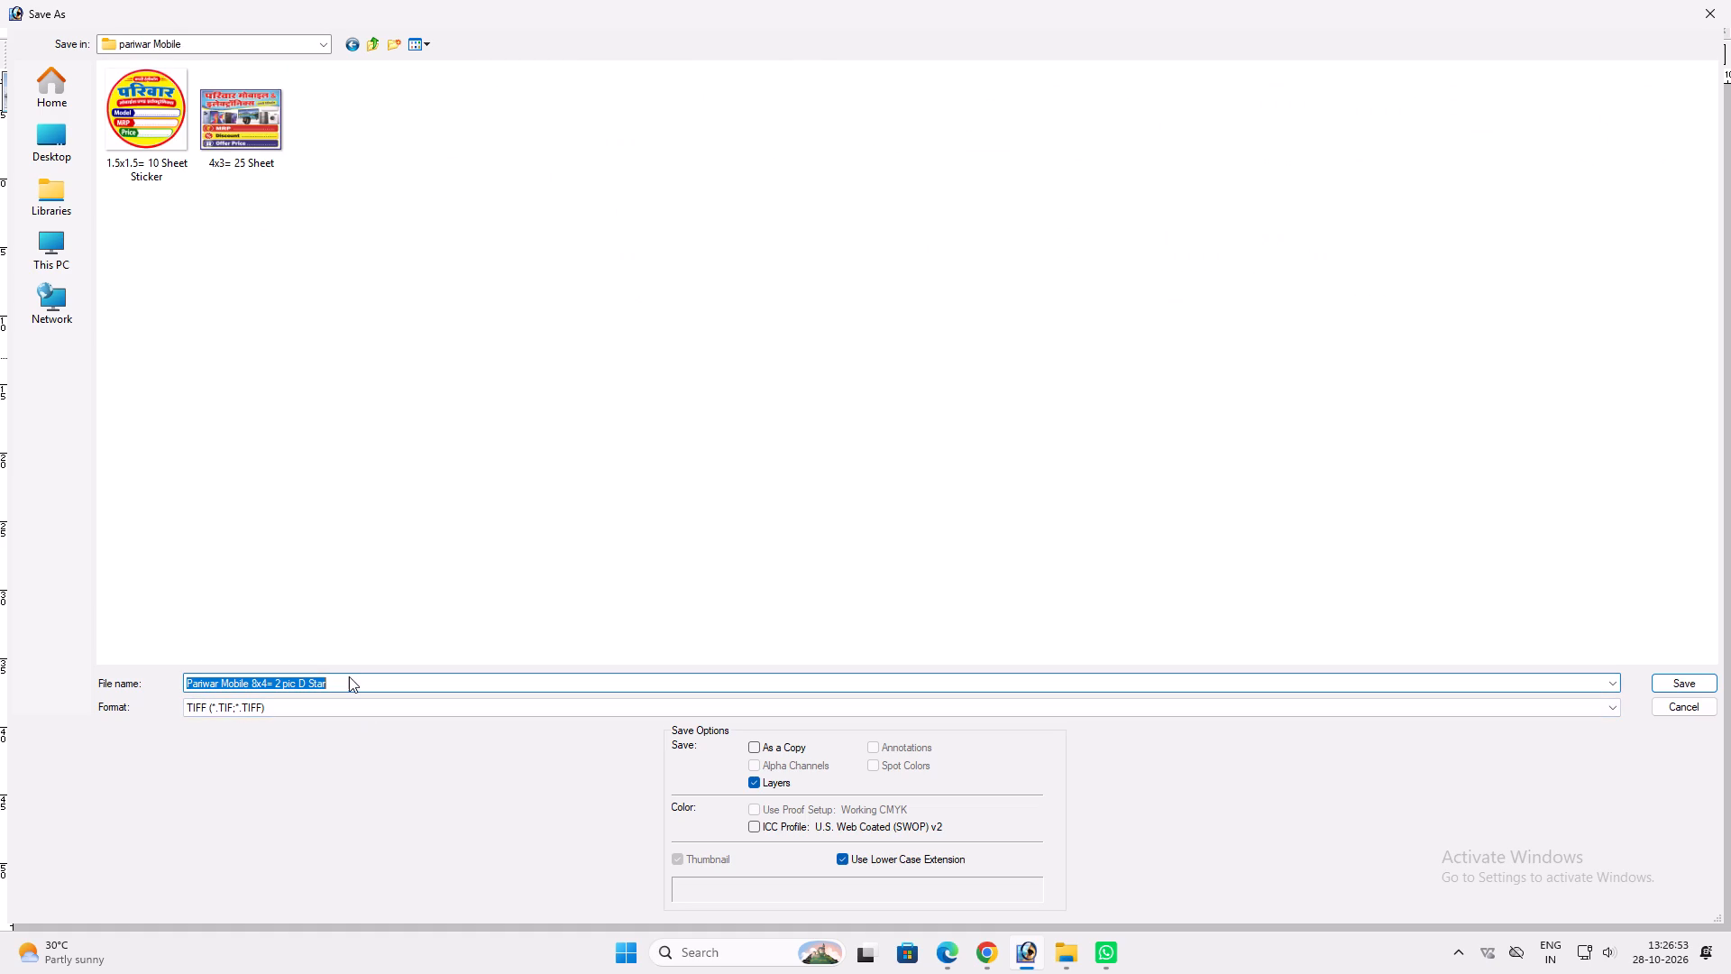
{"action": "left_click", "coordinate": [349, 676]}
{"action": "left_click_drag", "start_coordinate": [349, 679], "coordinate": [250, 685]}
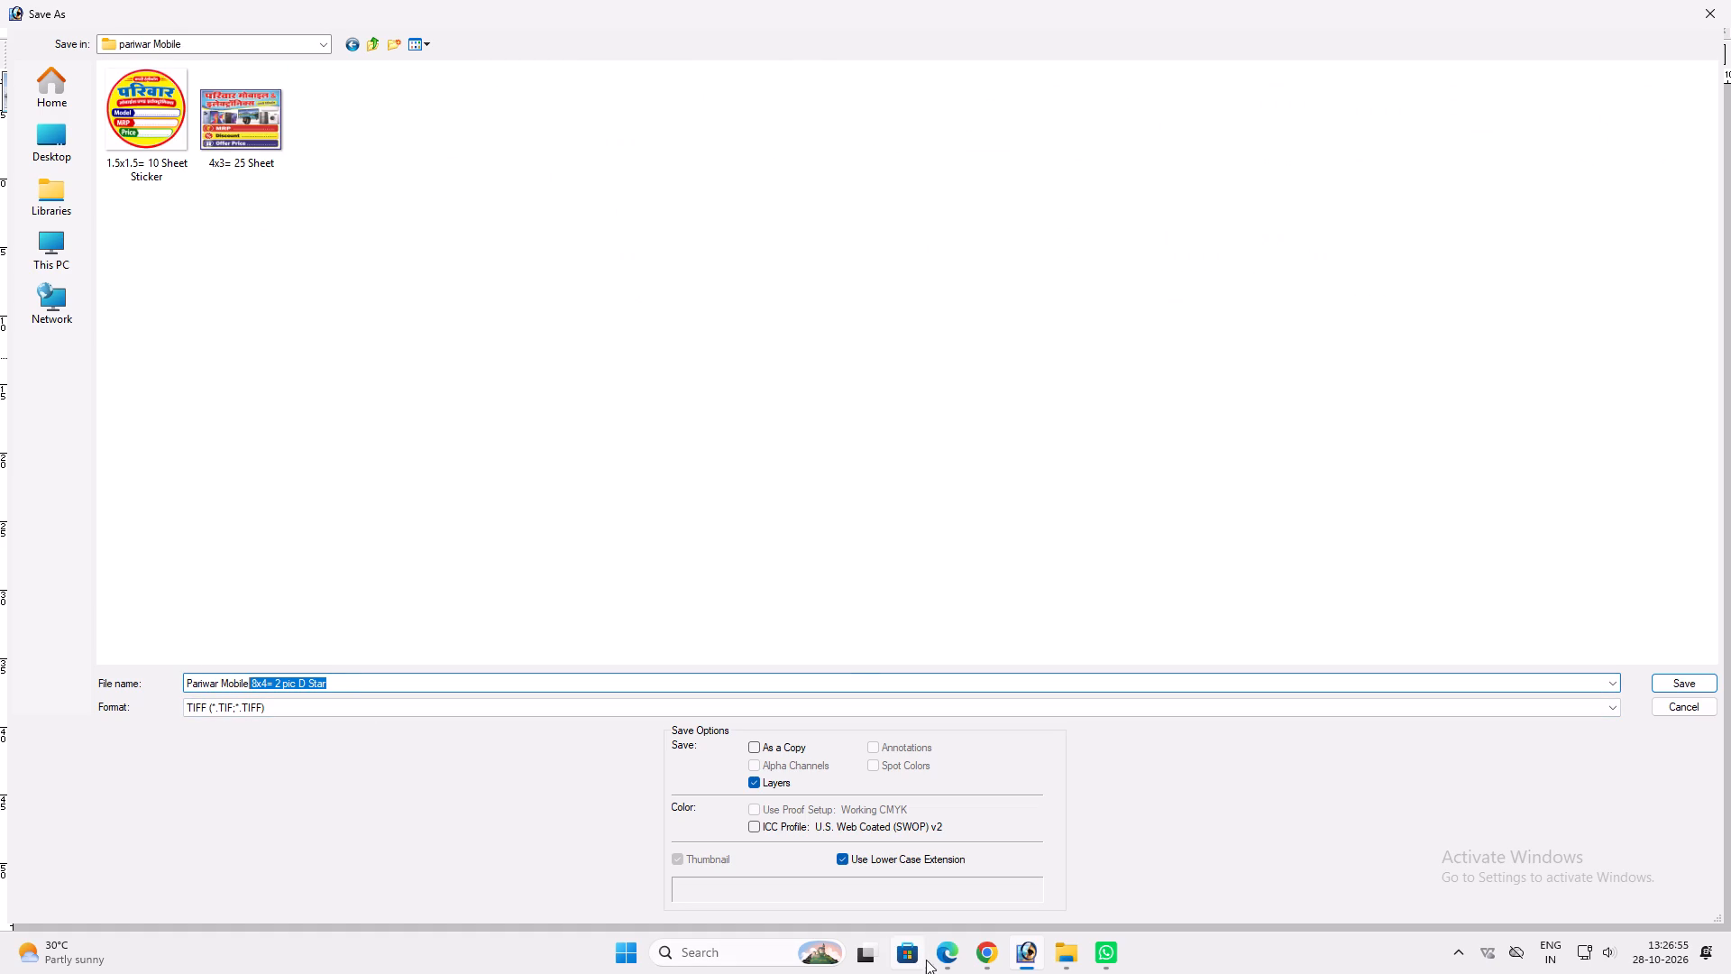
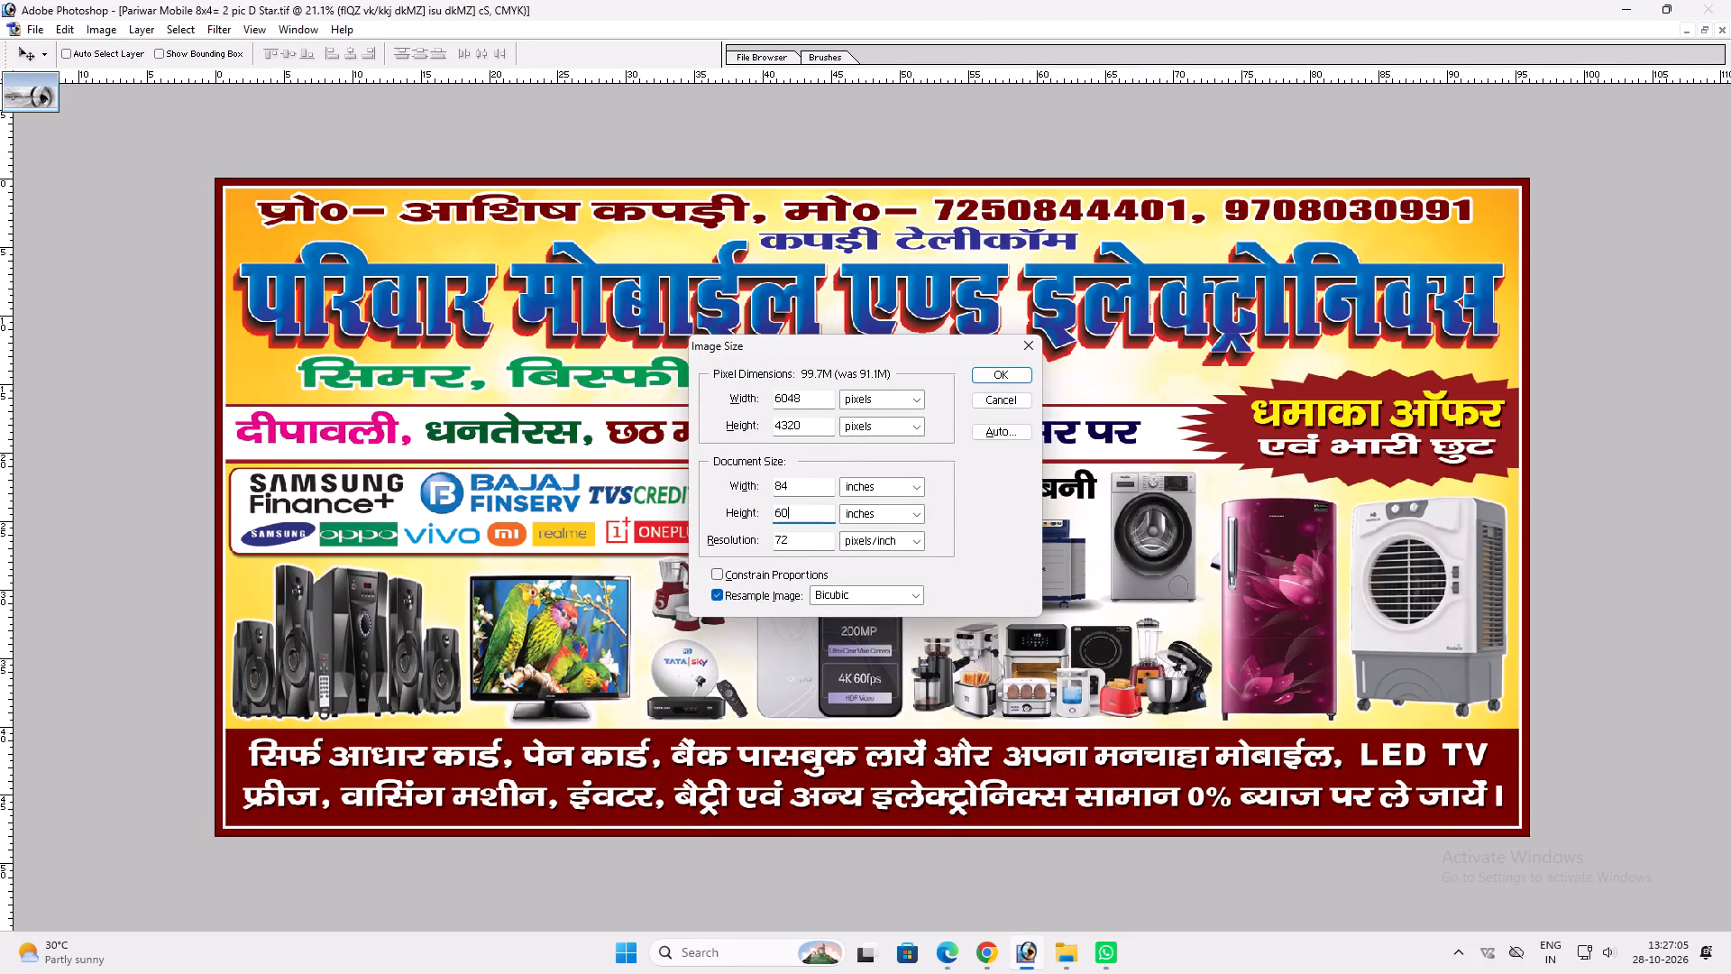
Resize the banner image to 84 × 60 inches at 72 pixels/inch without constraining proportions.
{"action": "key", "text": "Return"}
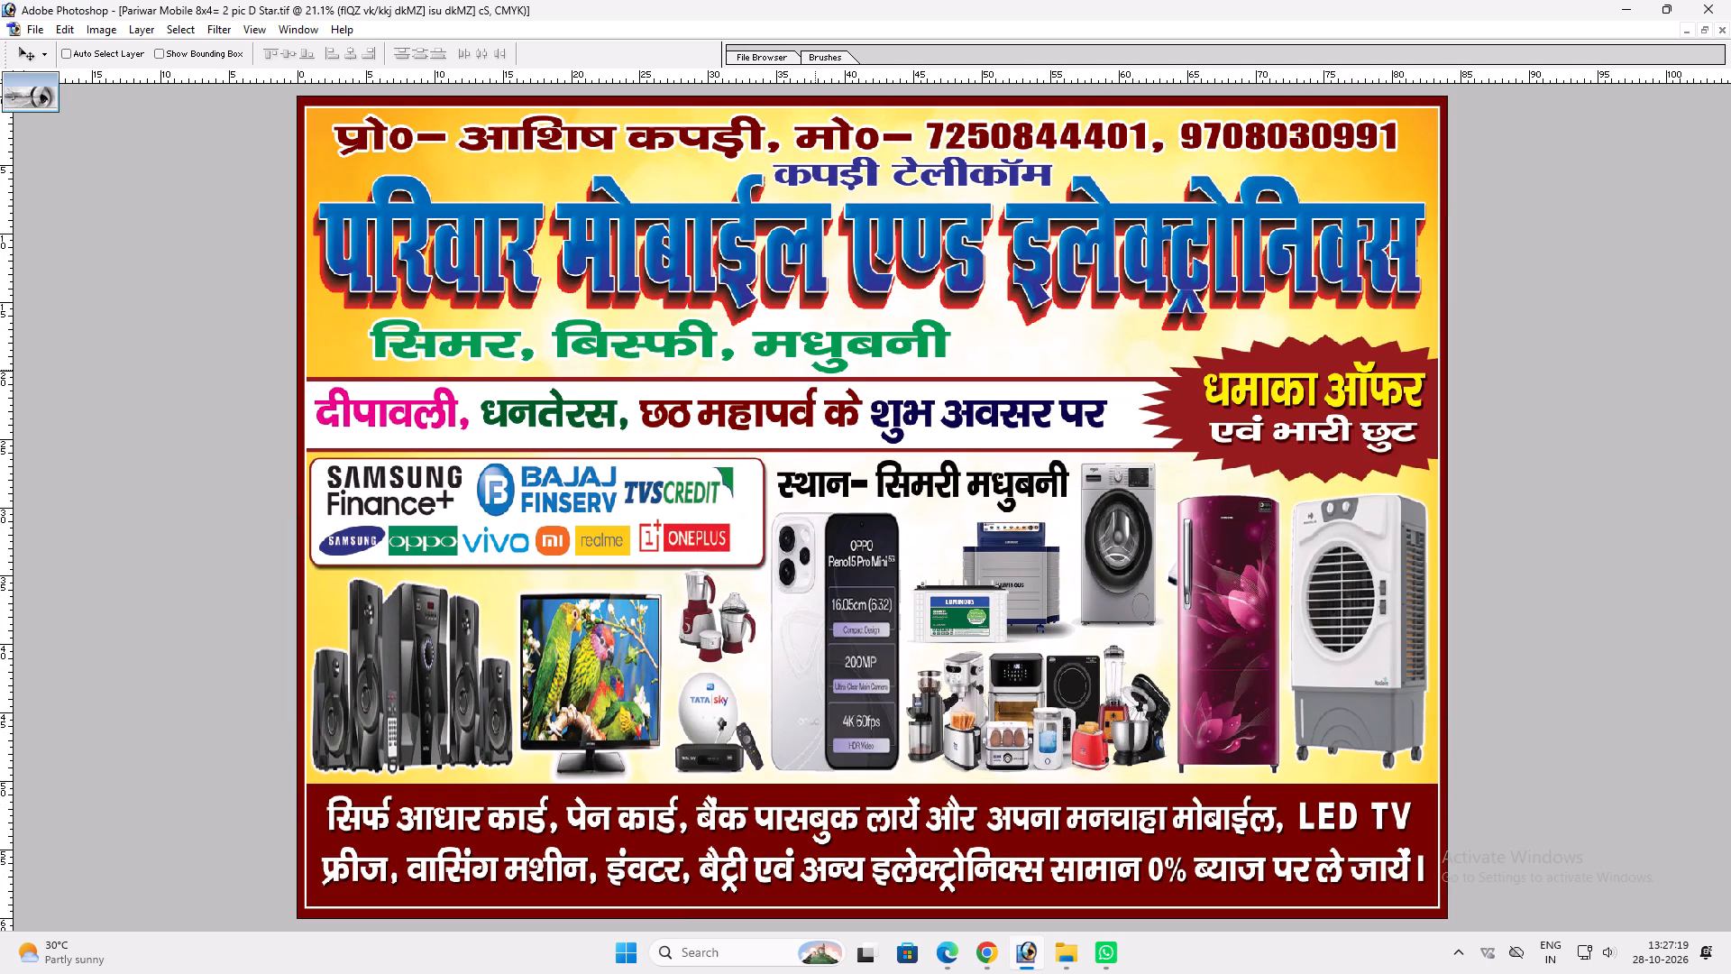
Shorten the OPPO phones picture from its top edge until it is about level with the top of the TV.
{"action": "key", "text": "ctrl+0"}
{"action": "key", "text": "v"}
{"action": "left_click", "coordinate": [847, 607], "text": "ctrl"}
{"action": "key", "text": "ctrl+t"}
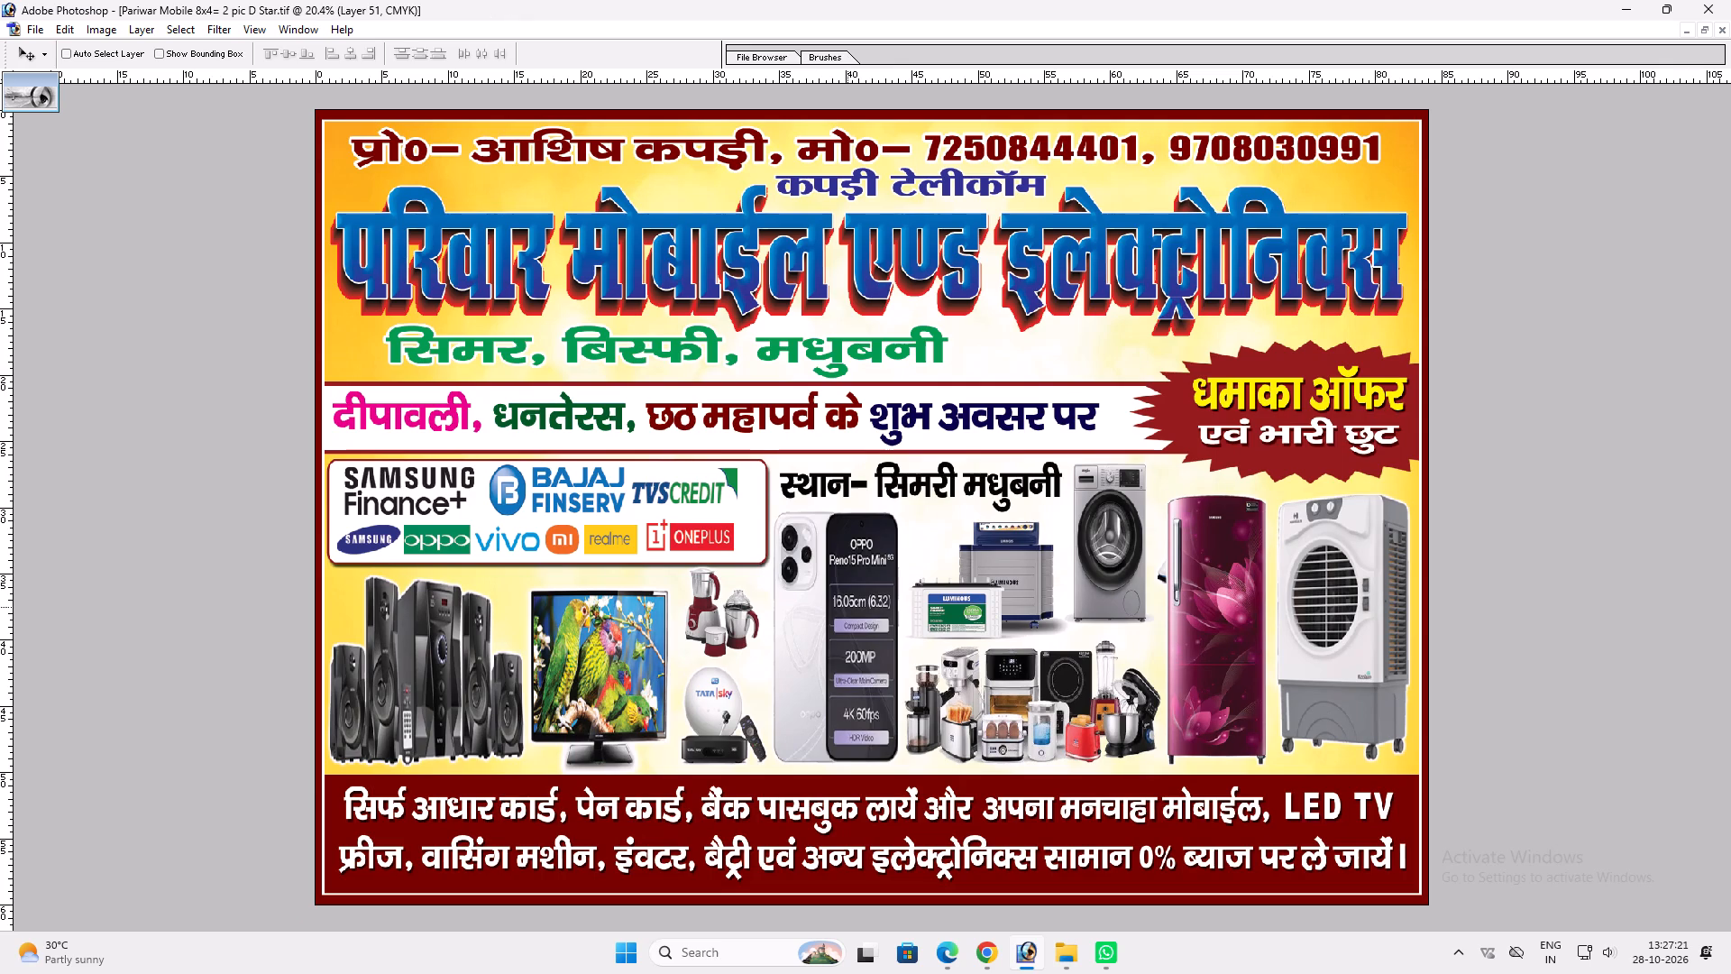
{"action": "left_click_drag", "start_coordinate": [832, 512], "coordinate": [831, 590], "text": "shift"}
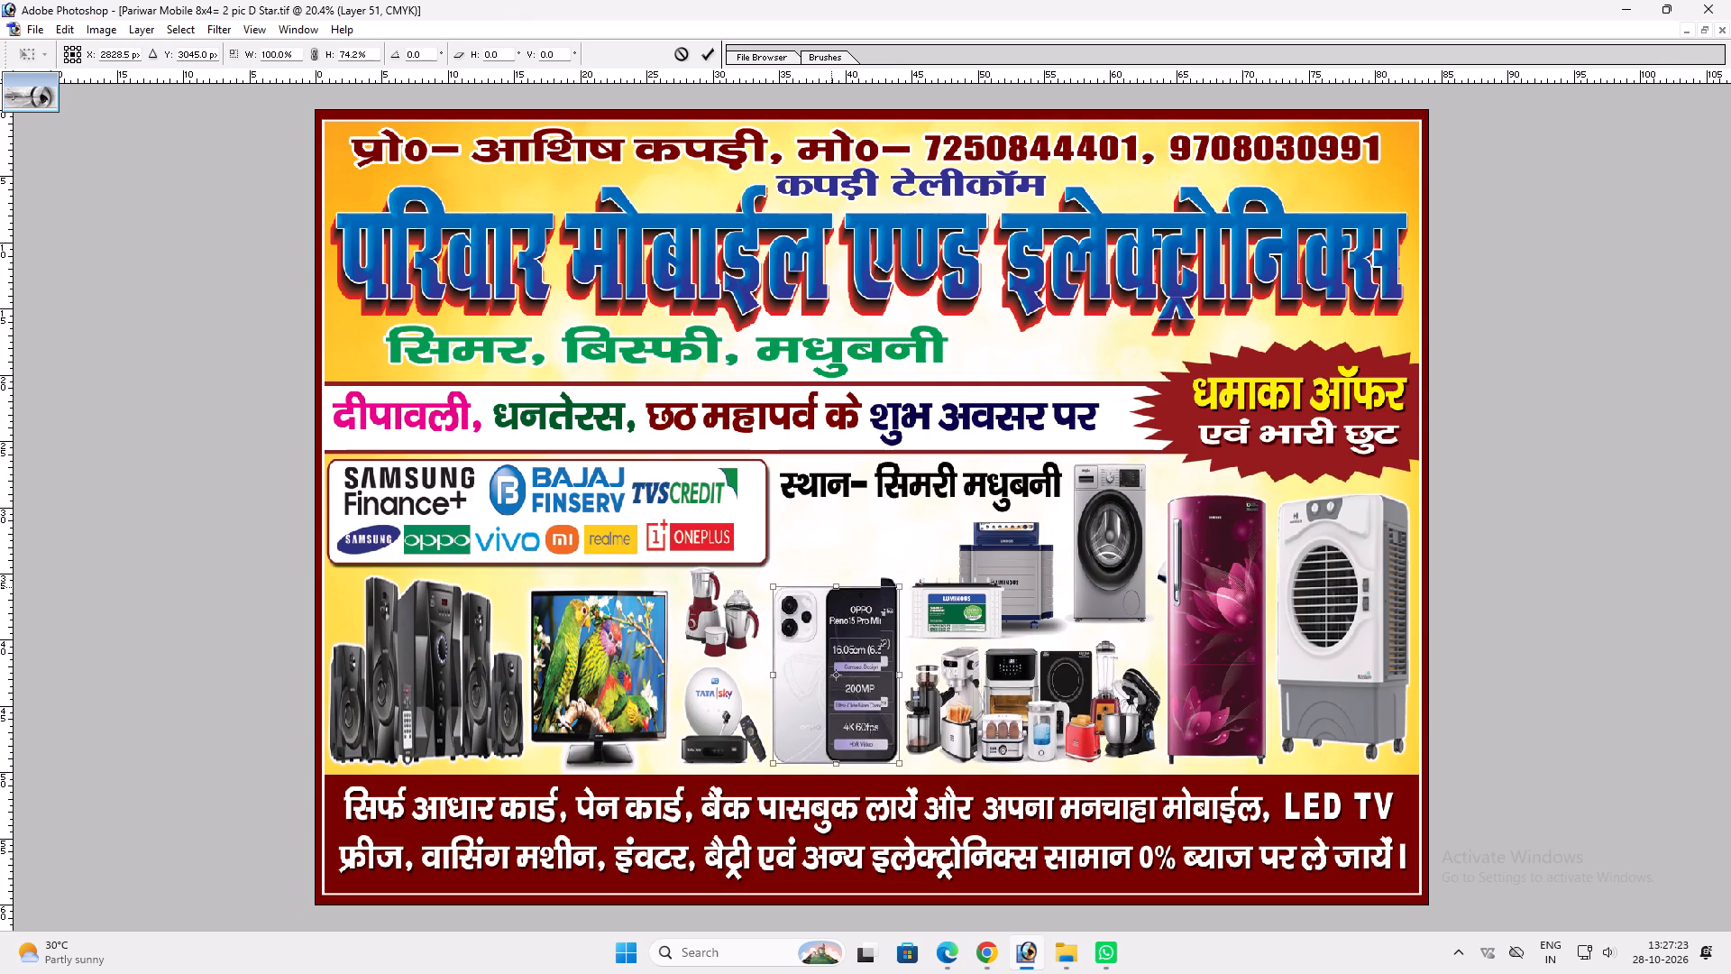
{"action": "left_click_drag", "start_coordinate": [831, 590], "coordinate": [830, 593], "text": "shift"}
{"action": "key", "text": "shift+Return"}
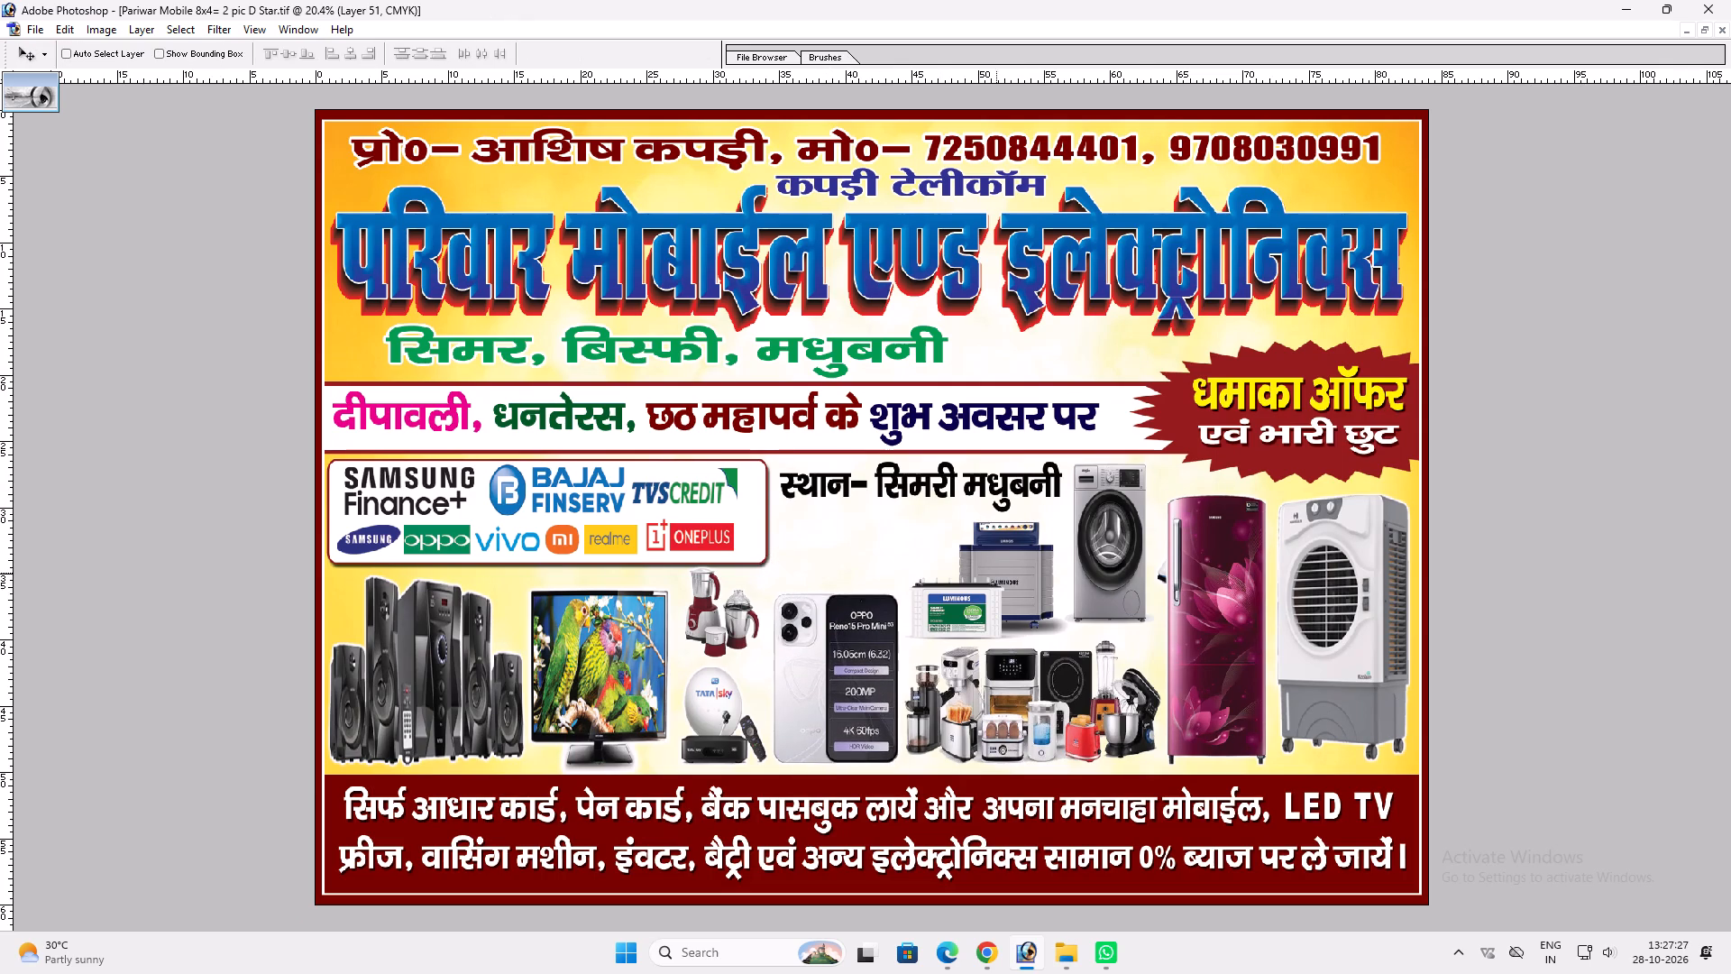
Shorten the speaker set picture from its top, keeping its base just above the maroon footer band.
{"action": "right_click", "coordinate": [479, 651]}
{"action": "left_click", "coordinate": [504, 659]}
{"action": "key", "text": "ctrl+t"}
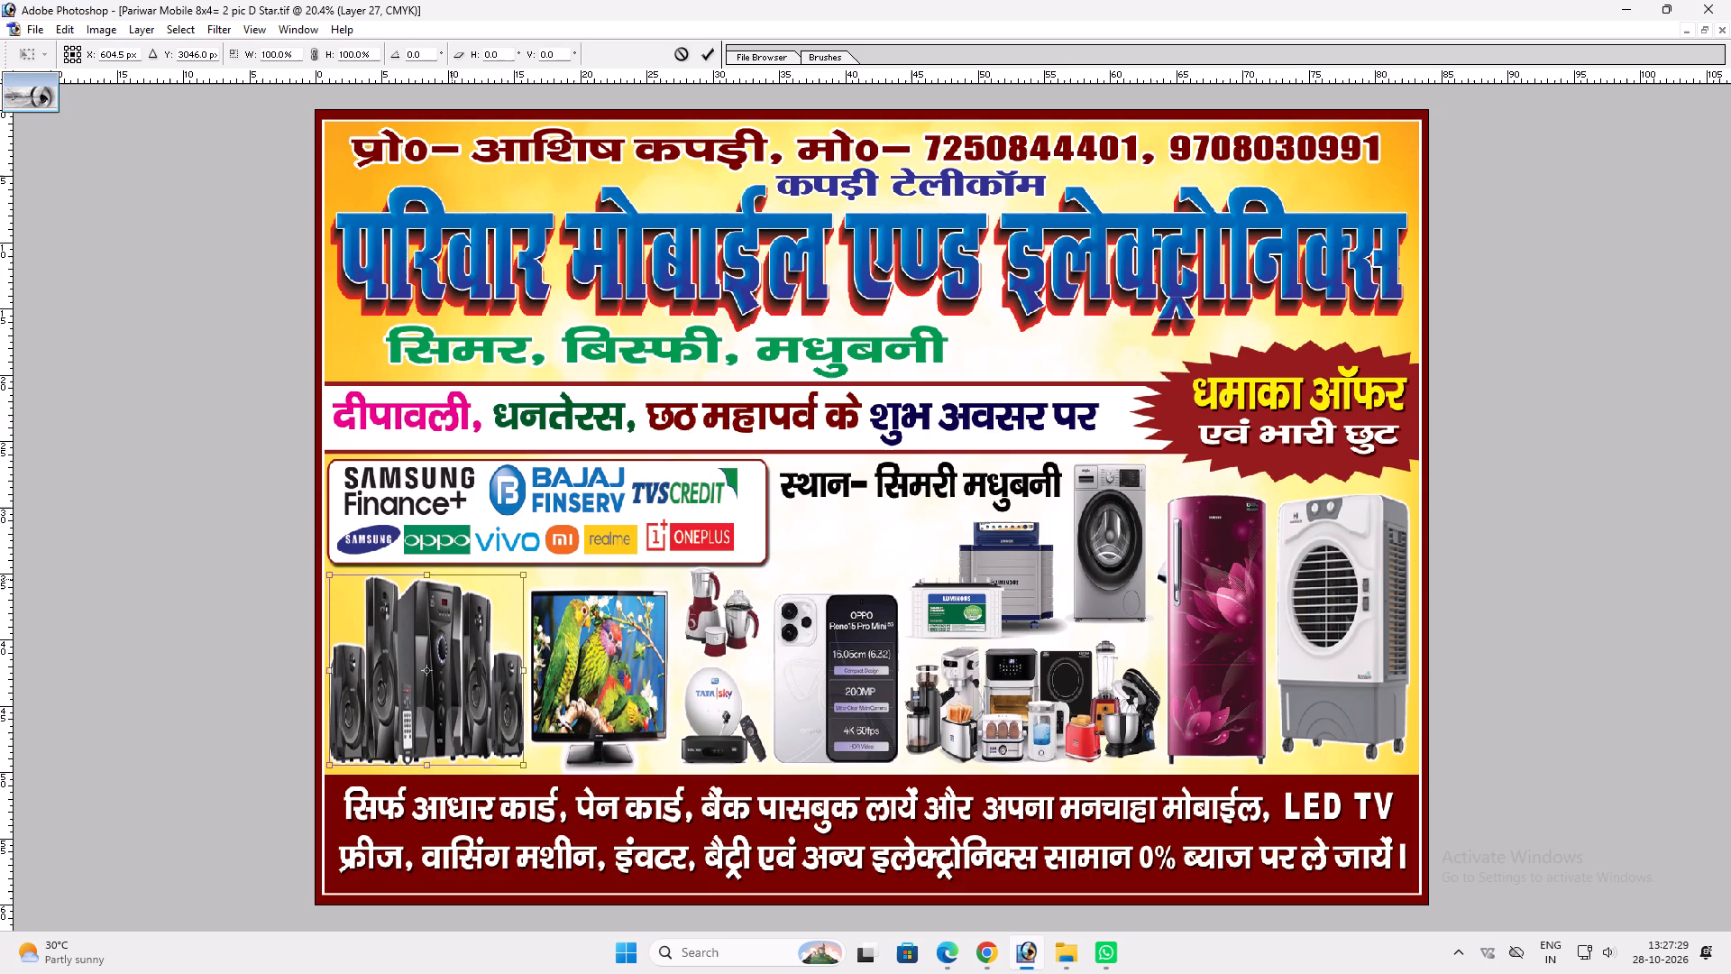
{"action": "left_click_drag", "start_coordinate": [450, 577], "coordinate": [443, 630], "text": "shift"}
{"action": "key", "text": "shift+Return"}
{"action": "key", "text": "ctrl+t"}
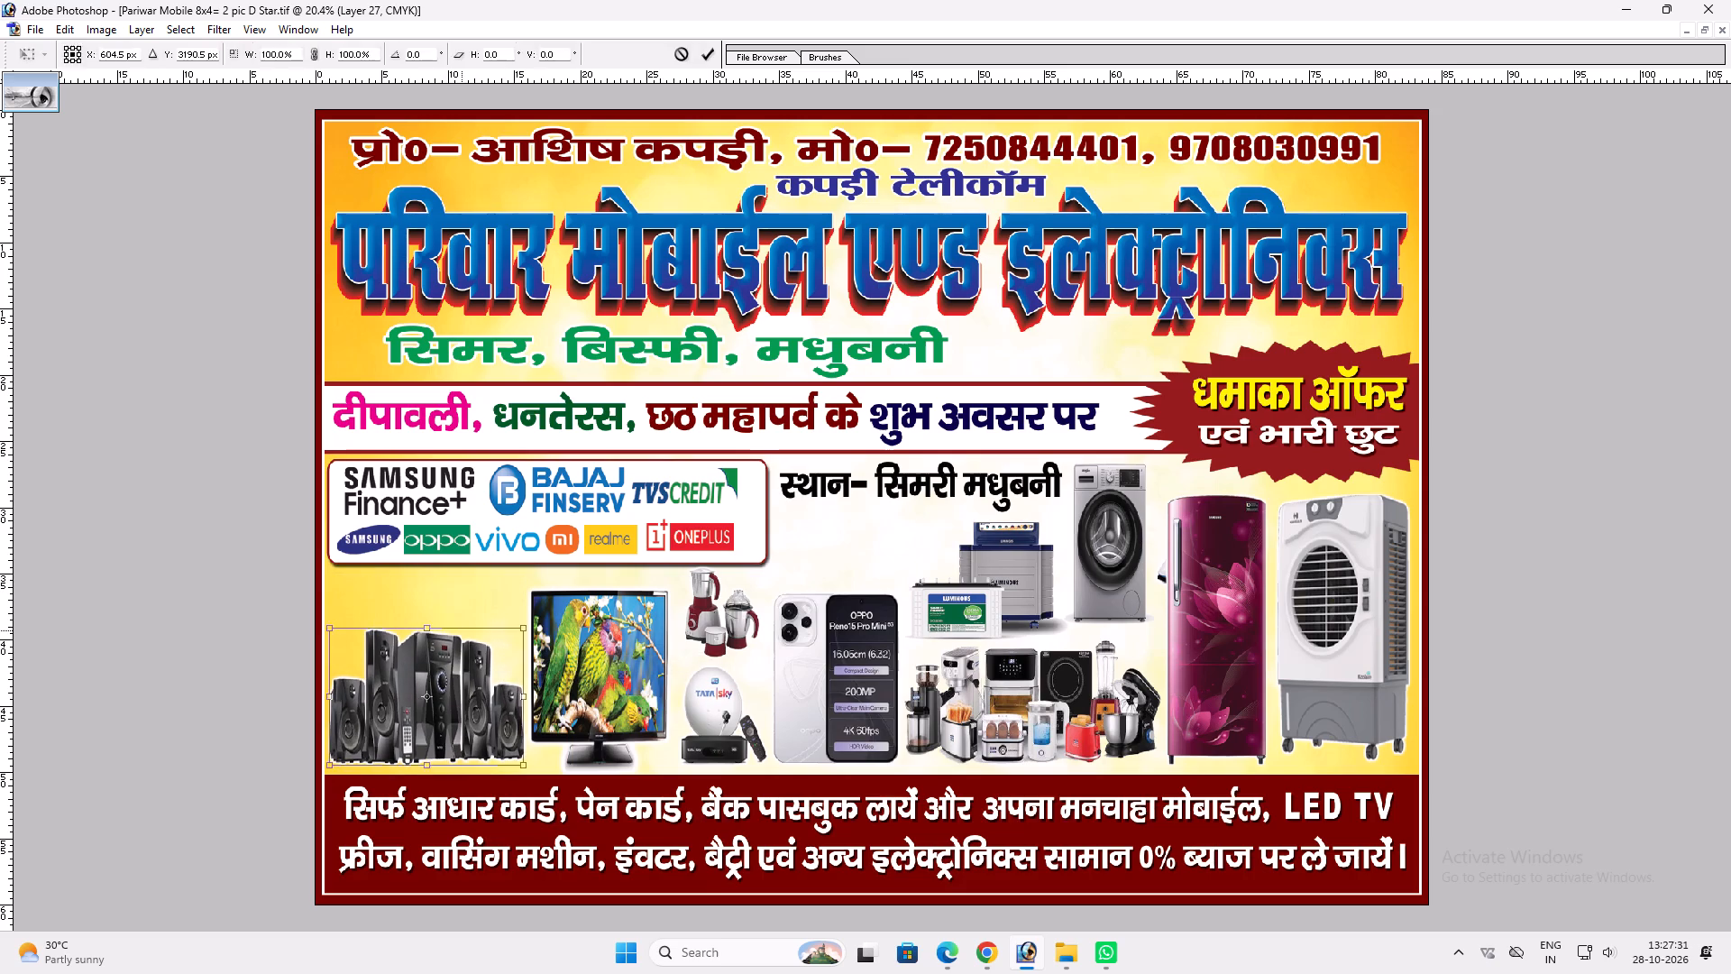
{"action": "key", "text": "Return"}
Copy the layer style of the banner's outer border and delete that border layer.
{"action": "key", "text": "v"}
{"action": "key", "text": "v"}
{"action": "left_click", "coordinate": [782, 115], "text": "ctrl"}
{"action": "key", "text": "alt+l"}
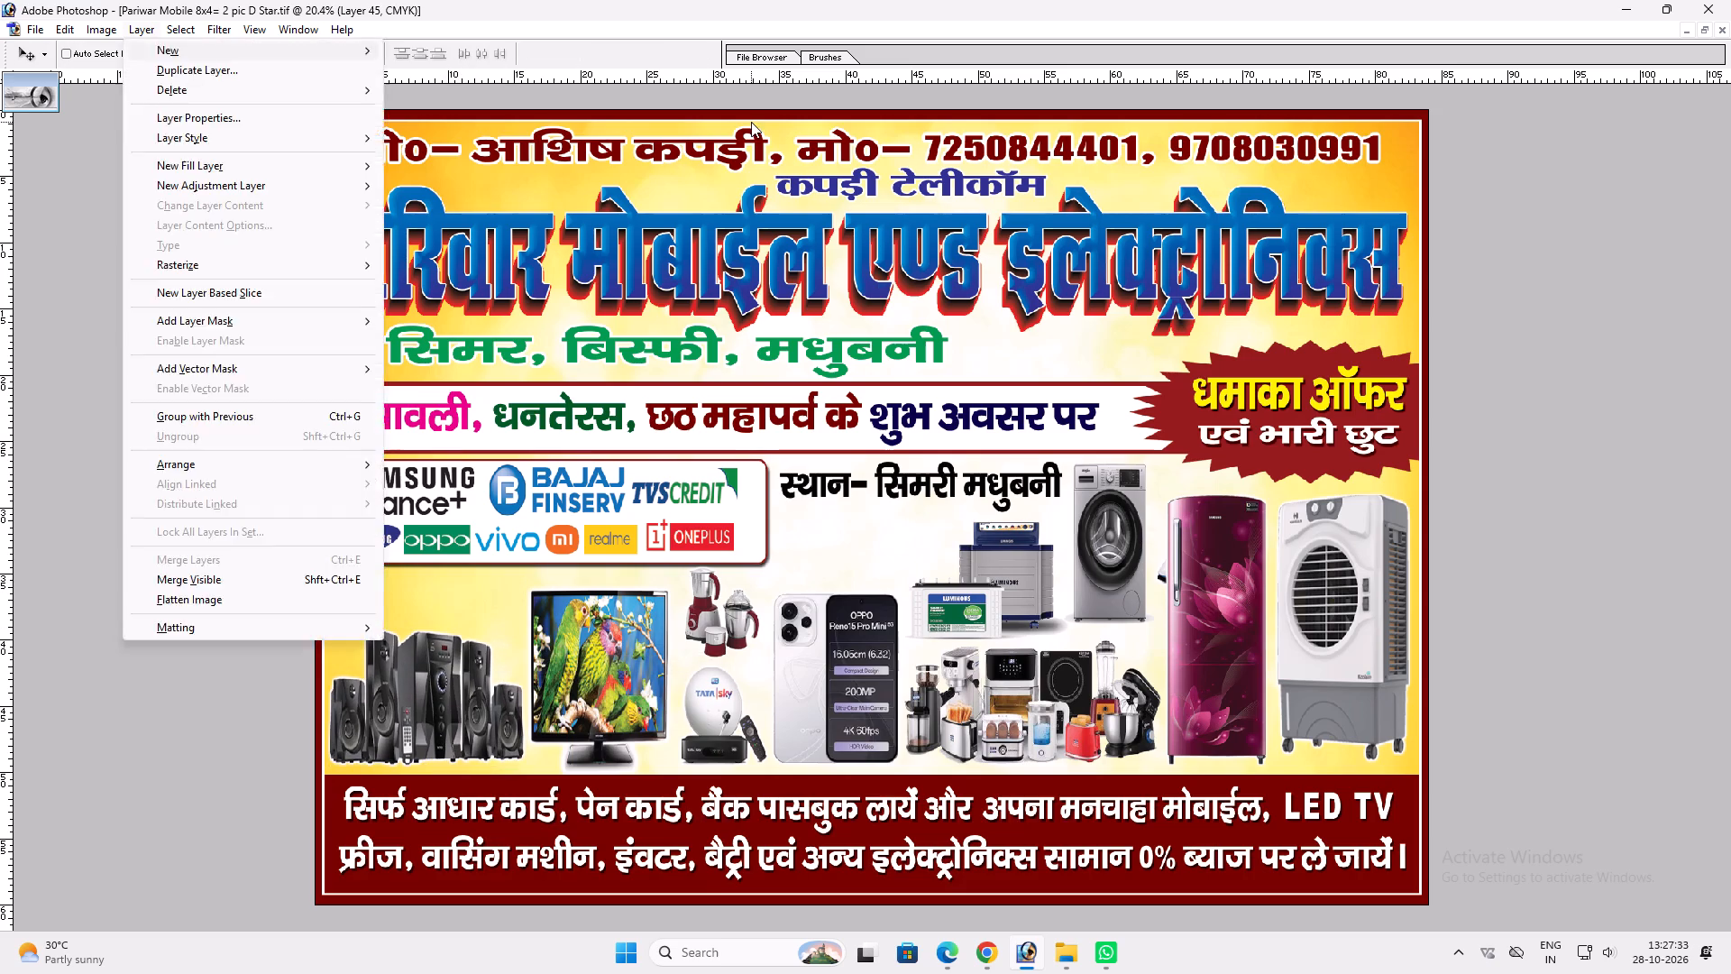
{"action": "key", "text": "alt+y"}
{"action": "key", "text": "alt+c"}
{"action": "key", "text": "alt+l"}
{"action": "key", "text": "alt+l"}
{"action": "key", "text": "alt+l"}
Stroke the whole canvas edge on a new layer and paste the copied border style onto it.
{"action": "key", "text": "ctrl+a"}
{"action": "key", "text": "alt+l"}
{"action": "key", "text": "alt+l"}
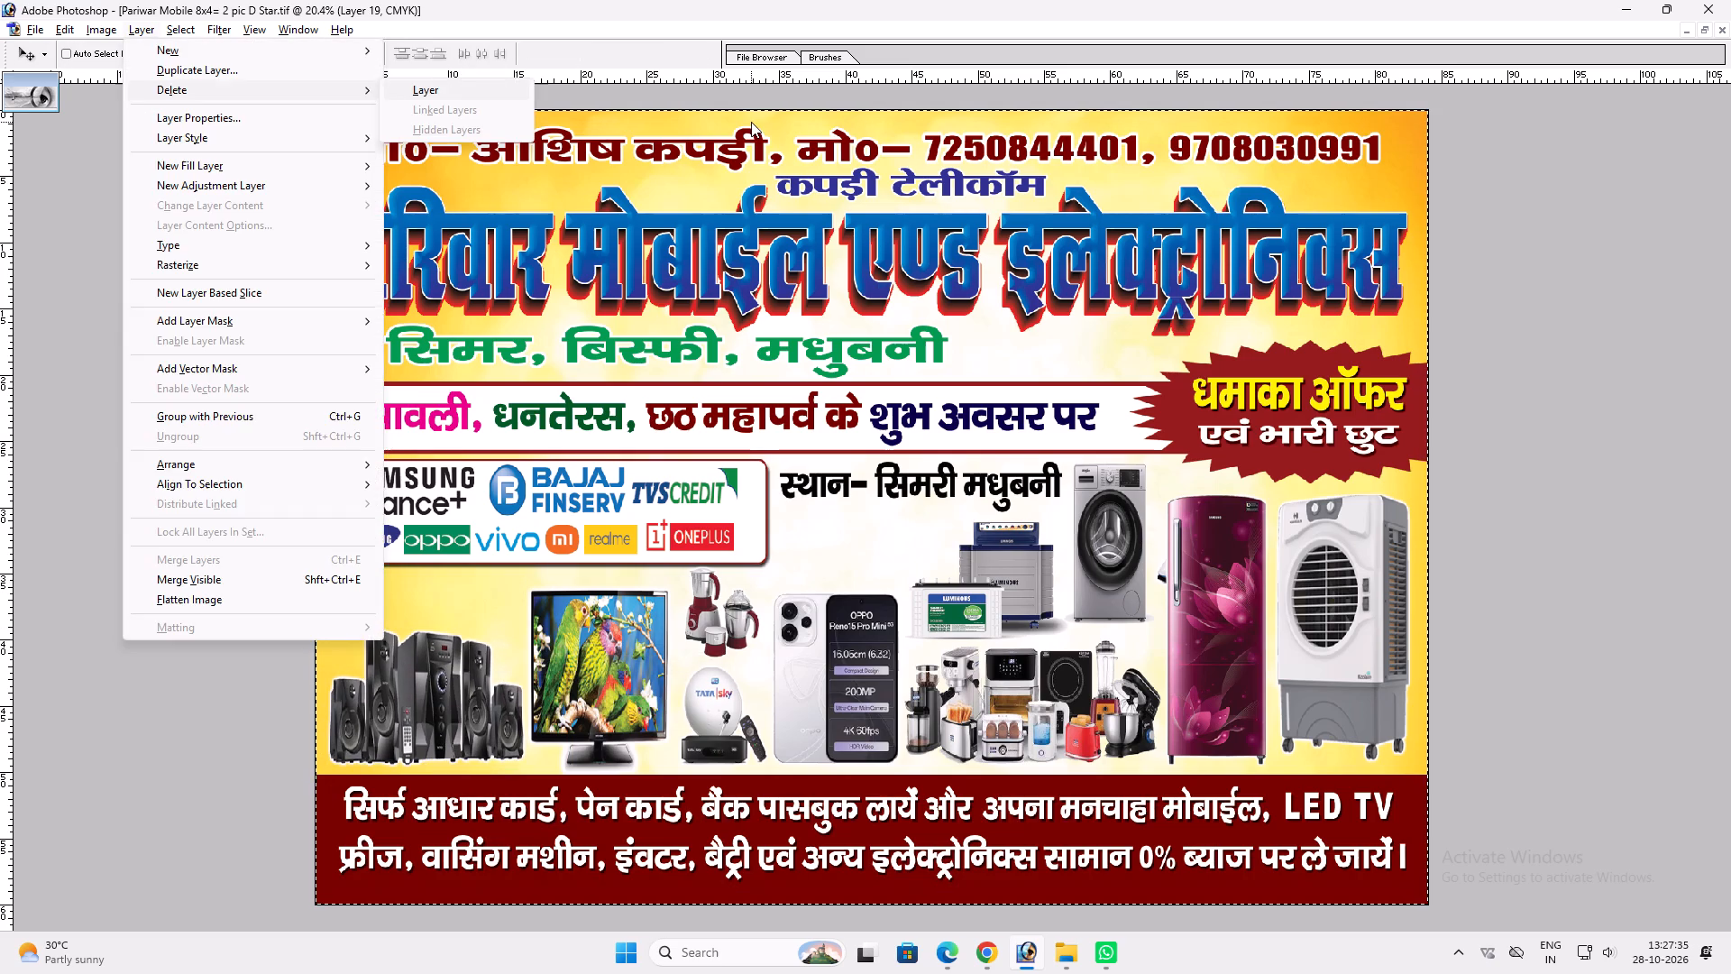
{"action": "key", "text": "alt+e"}
{"action": "key", "text": "s"}
{"action": "key", "text": "alt+l"}
{"action": "key", "text": "alt+w"}
{"action": "key", "text": "alt+l"}
{"action": "key", "text": "alt+e"}
{"action": "key", "text": "s"}
{"action": "key", "text": "Return"}
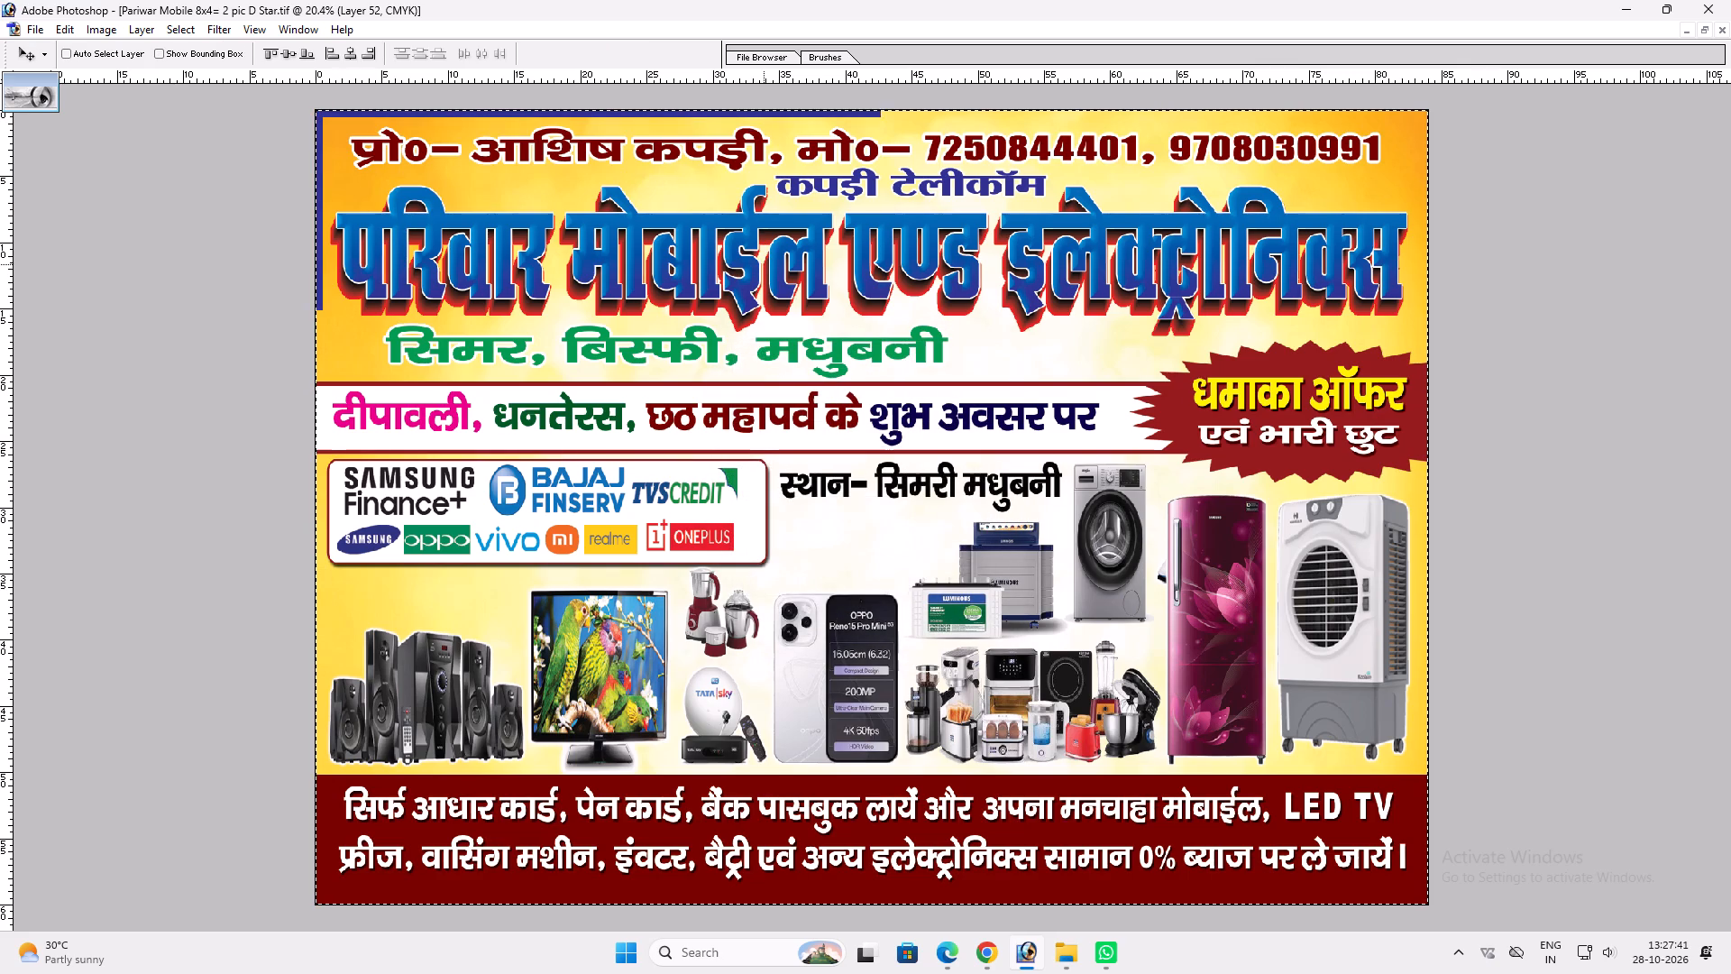
{"action": "key", "text": "ctrl+d"}
{"action": "key", "text": "alt+l"}
{"action": "key", "text": "alt+y"}
{"action": "key", "text": "p"}
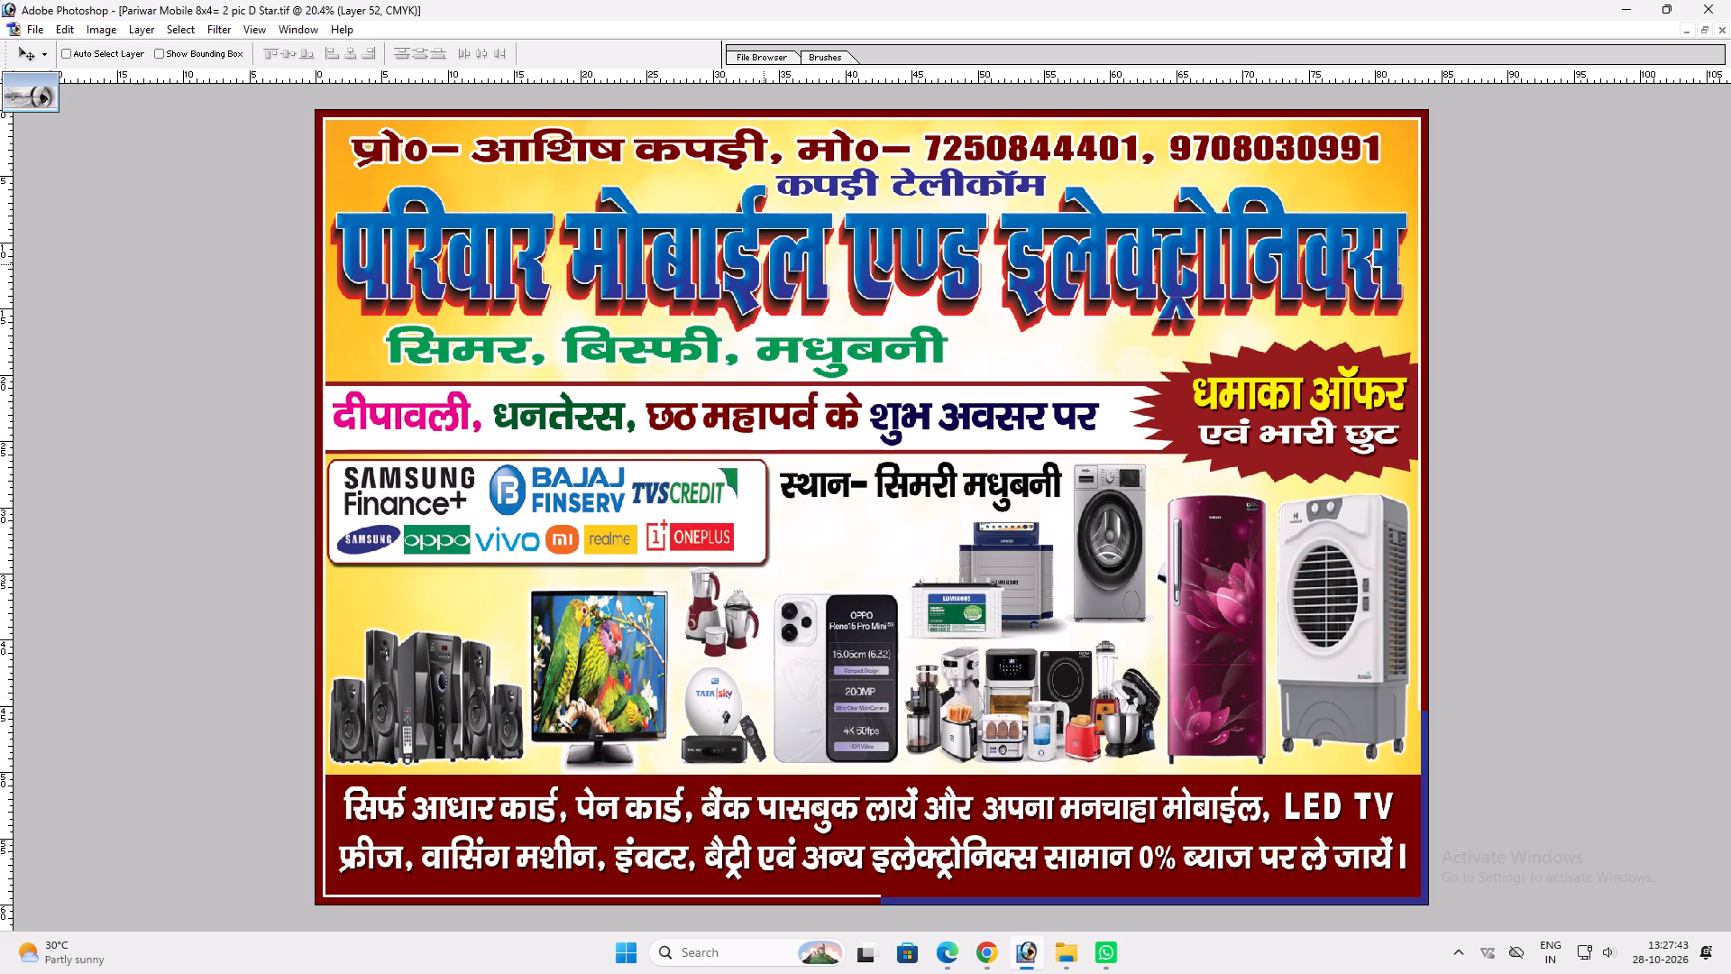
Preview the banner in full-screen mode and compare it with the pariwar mobile 3x2 design.
{"action": "key", "text": "f"}
{"action": "key", "text": "f"}
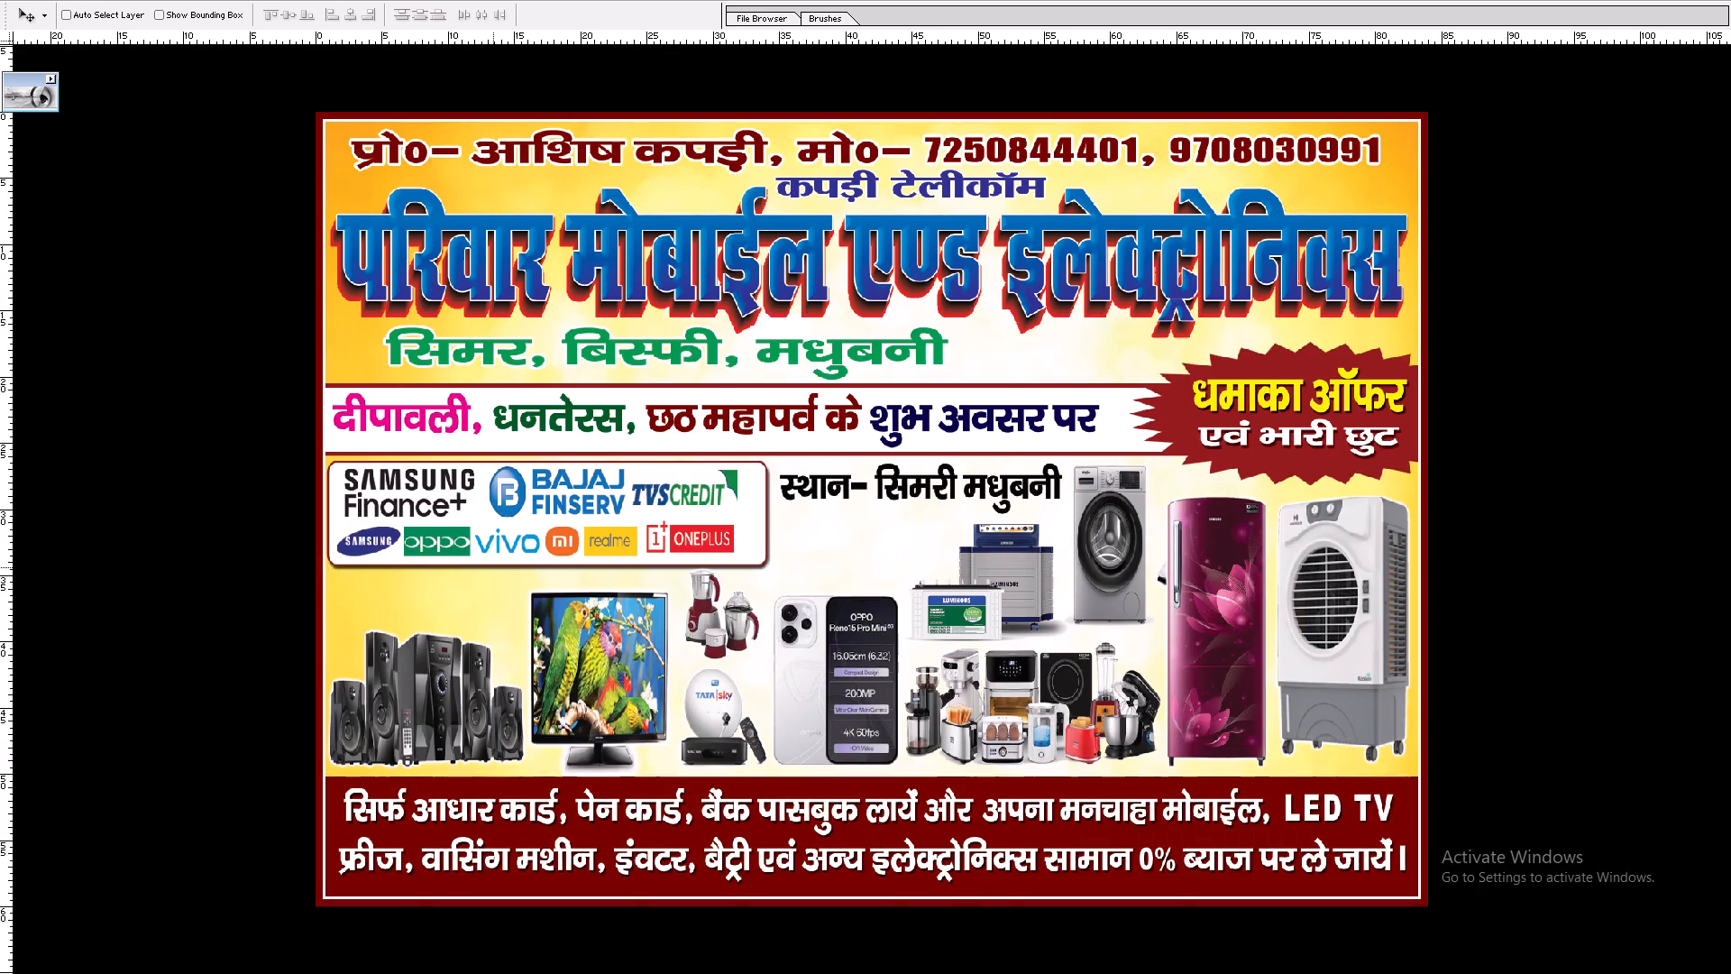
{"action": "key", "text": "f"}
{"action": "left_click", "coordinate": [627, 385]}
{"action": "left_click", "coordinate": [1268, 671]}
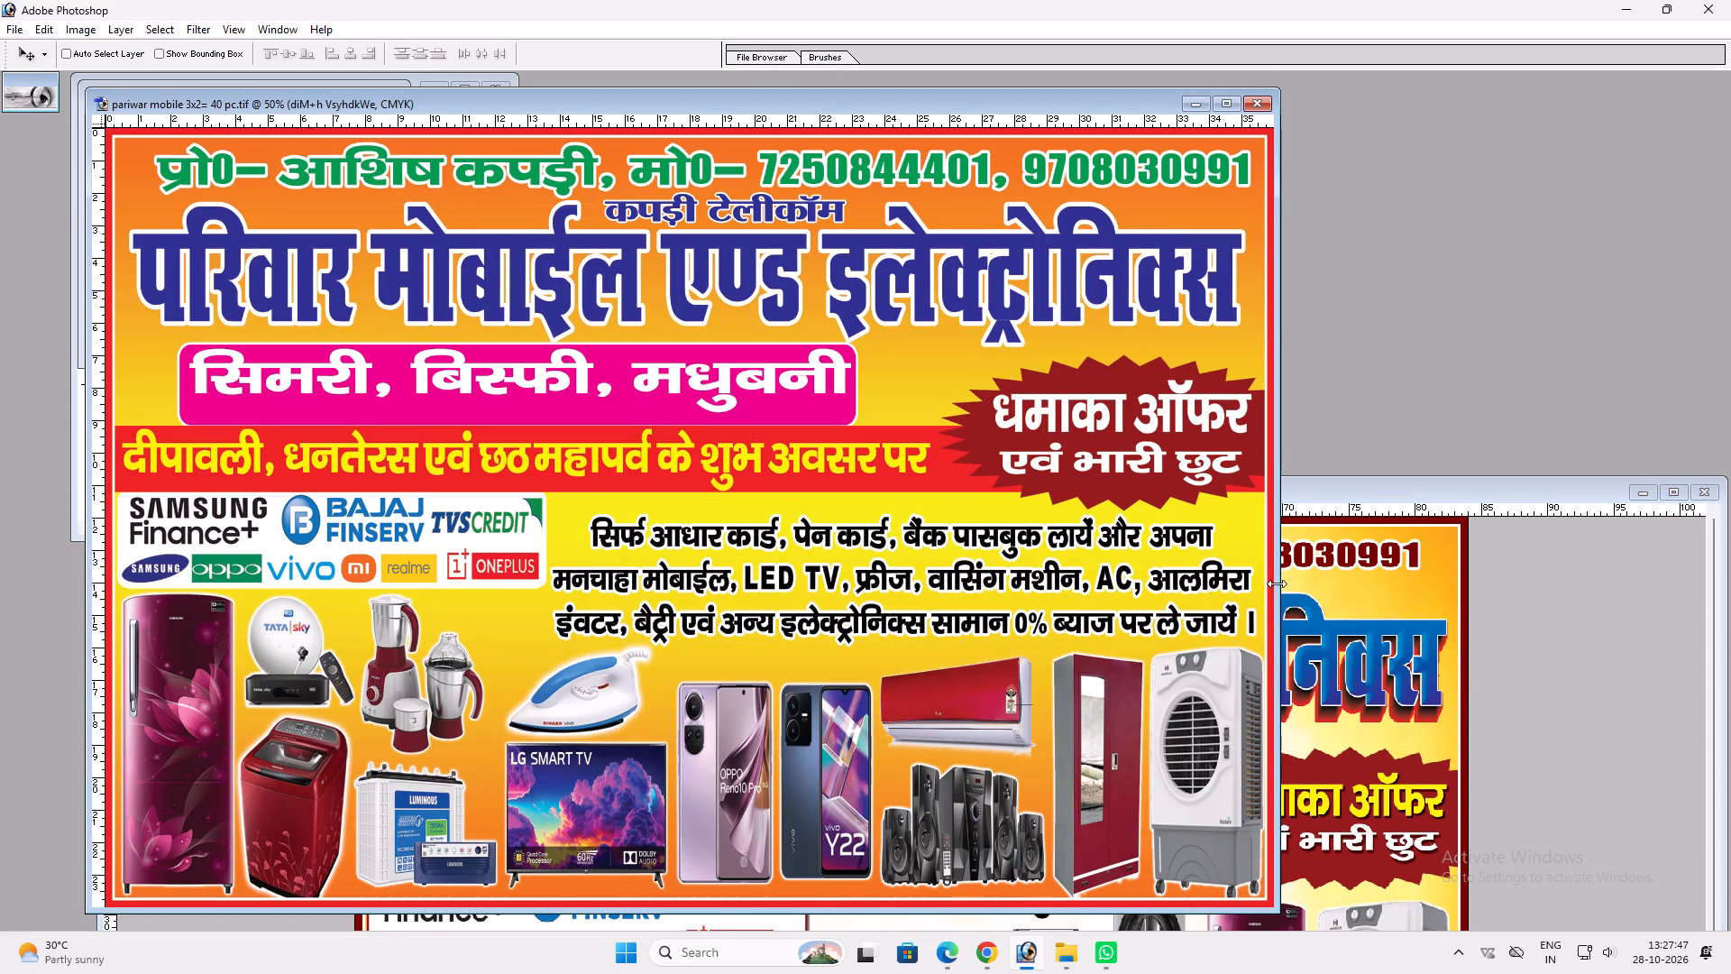
{"action": "triple_click", "coordinate": [1295, 491]}
{"action": "key", "text": "v"}
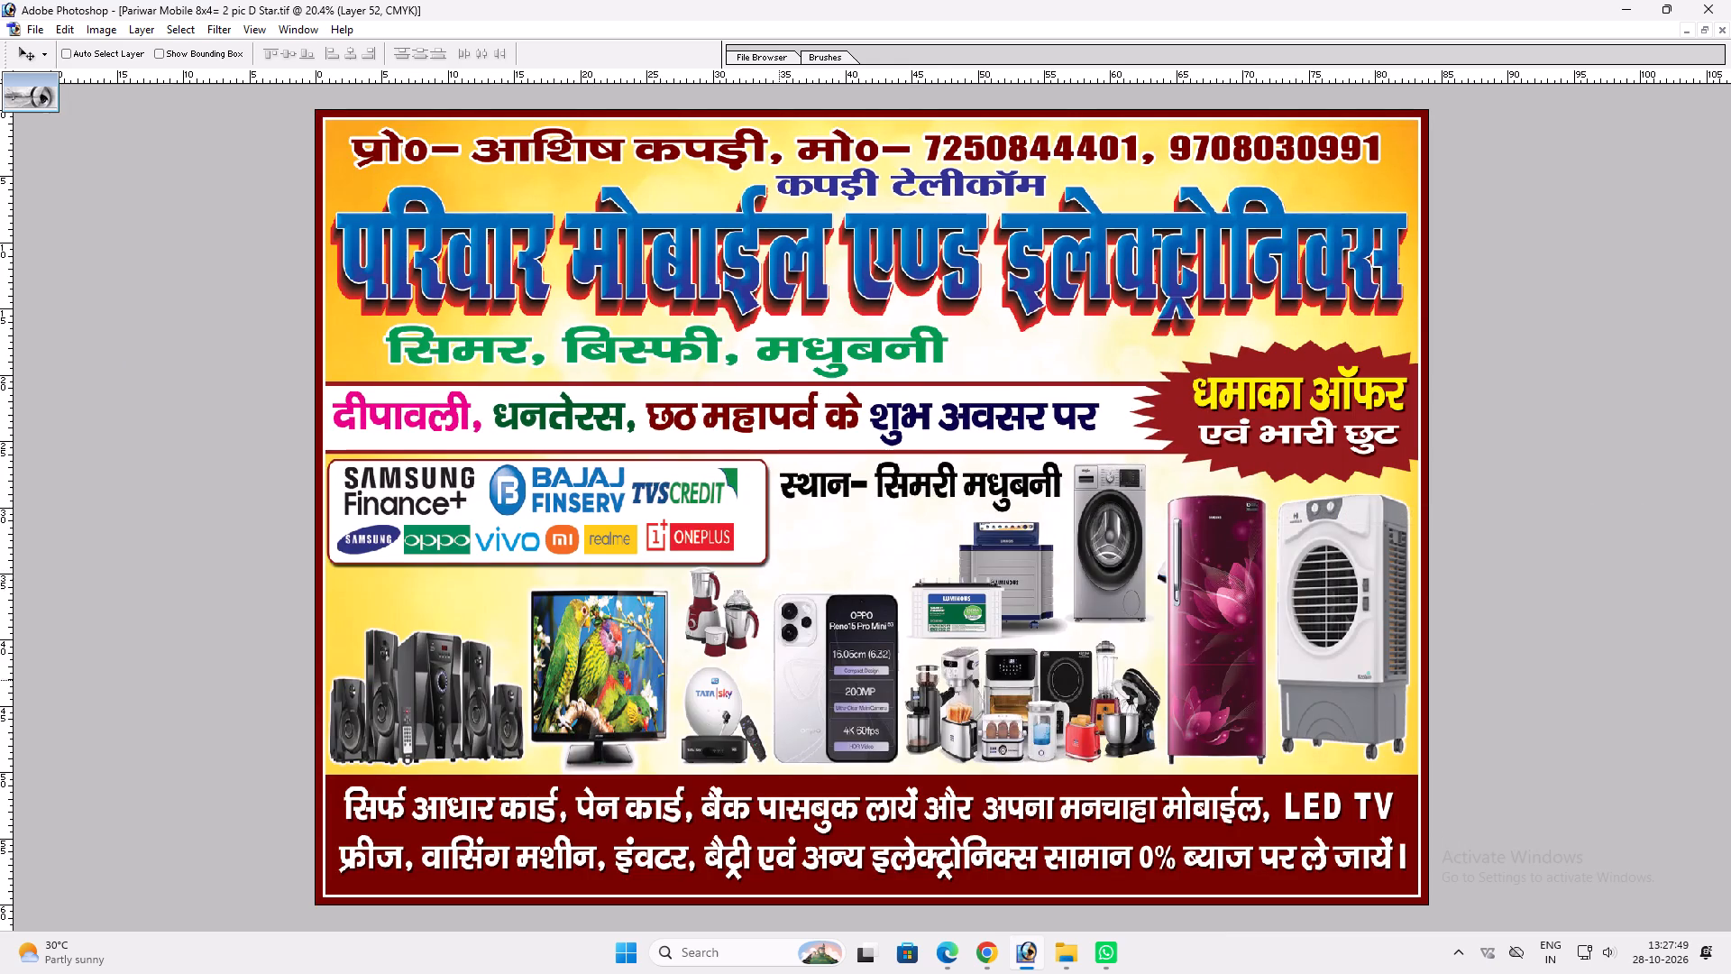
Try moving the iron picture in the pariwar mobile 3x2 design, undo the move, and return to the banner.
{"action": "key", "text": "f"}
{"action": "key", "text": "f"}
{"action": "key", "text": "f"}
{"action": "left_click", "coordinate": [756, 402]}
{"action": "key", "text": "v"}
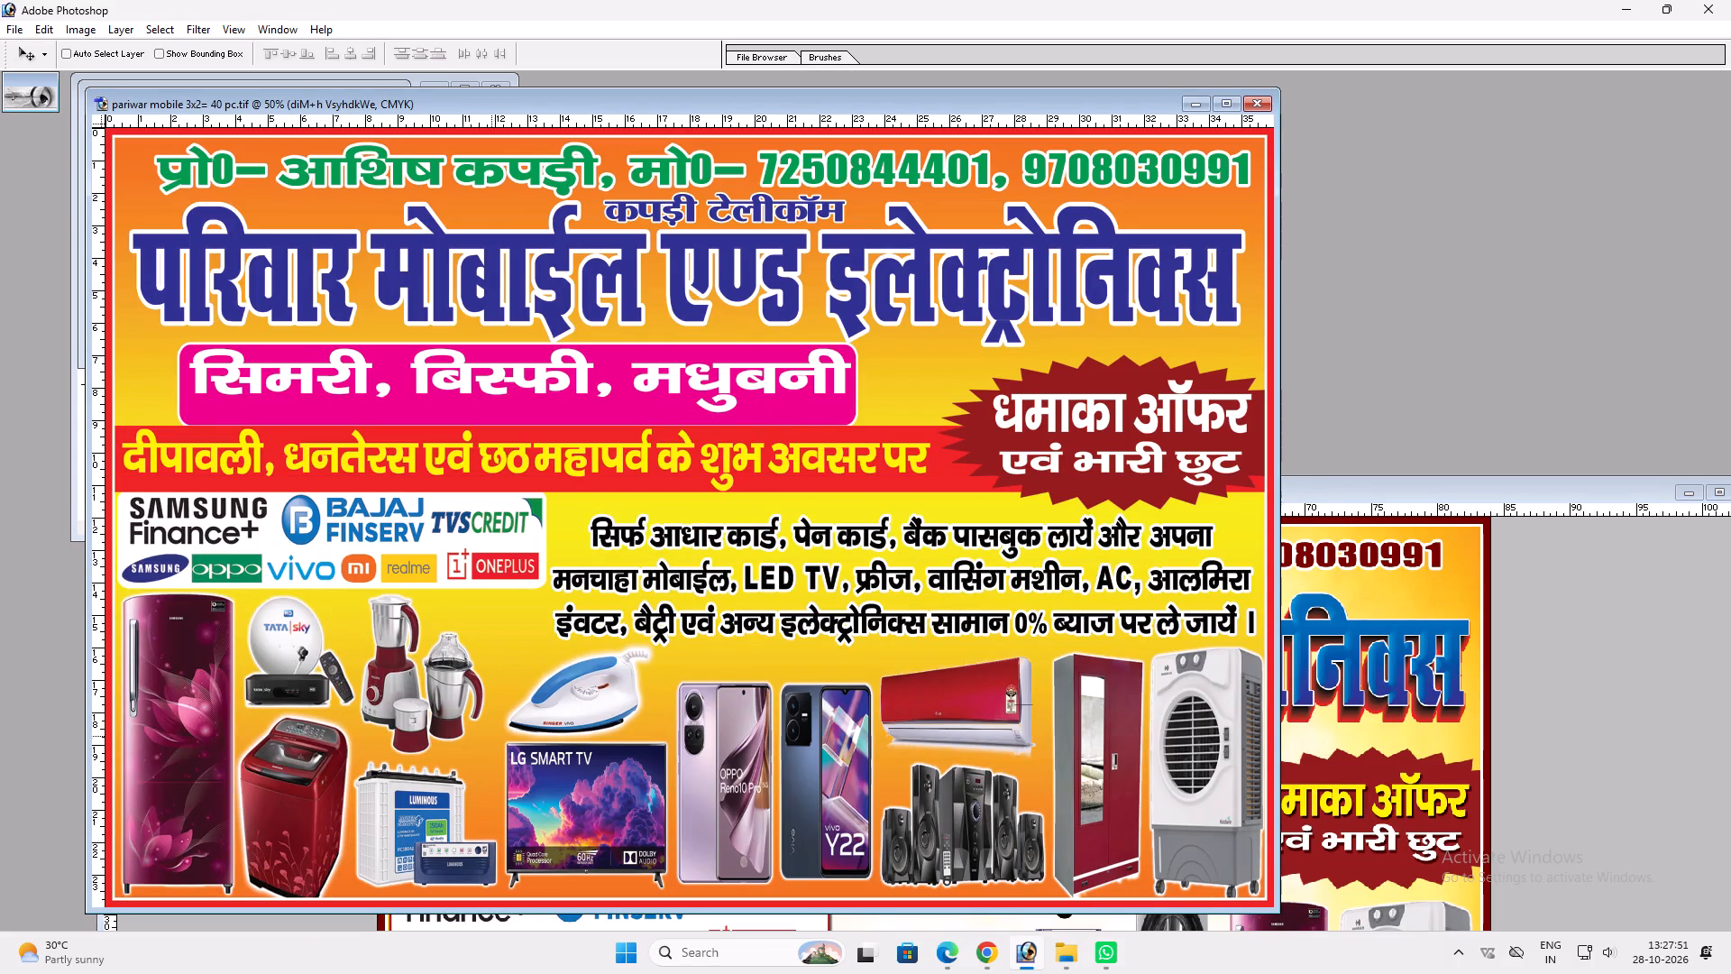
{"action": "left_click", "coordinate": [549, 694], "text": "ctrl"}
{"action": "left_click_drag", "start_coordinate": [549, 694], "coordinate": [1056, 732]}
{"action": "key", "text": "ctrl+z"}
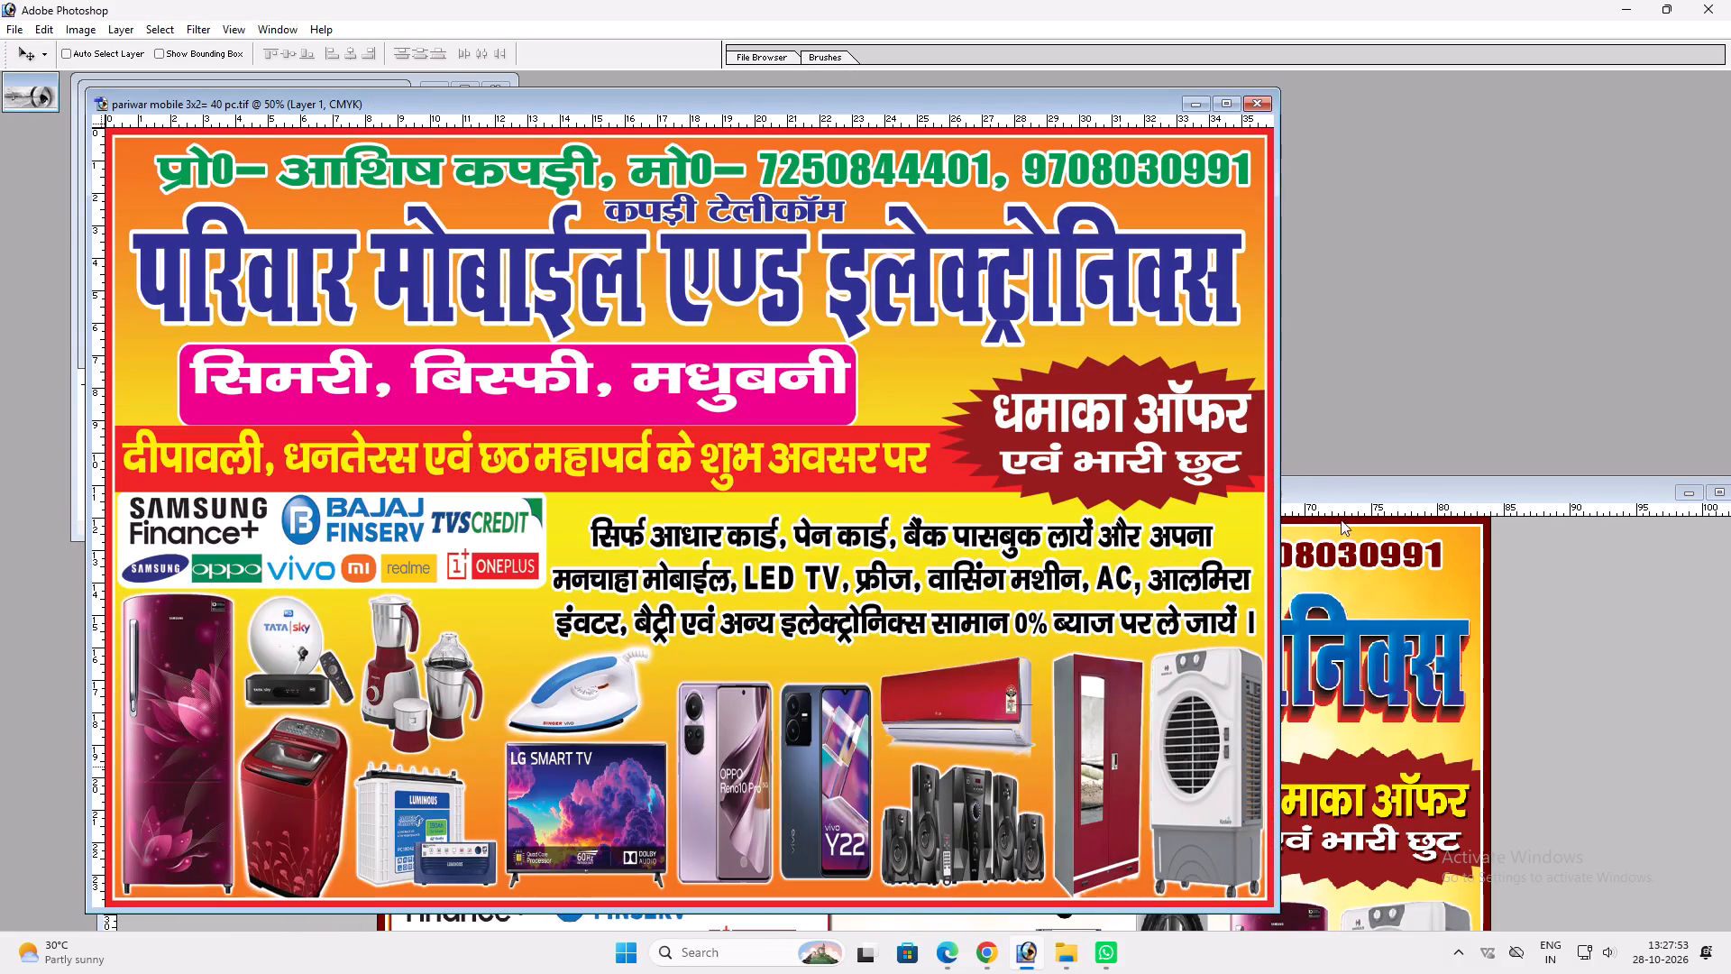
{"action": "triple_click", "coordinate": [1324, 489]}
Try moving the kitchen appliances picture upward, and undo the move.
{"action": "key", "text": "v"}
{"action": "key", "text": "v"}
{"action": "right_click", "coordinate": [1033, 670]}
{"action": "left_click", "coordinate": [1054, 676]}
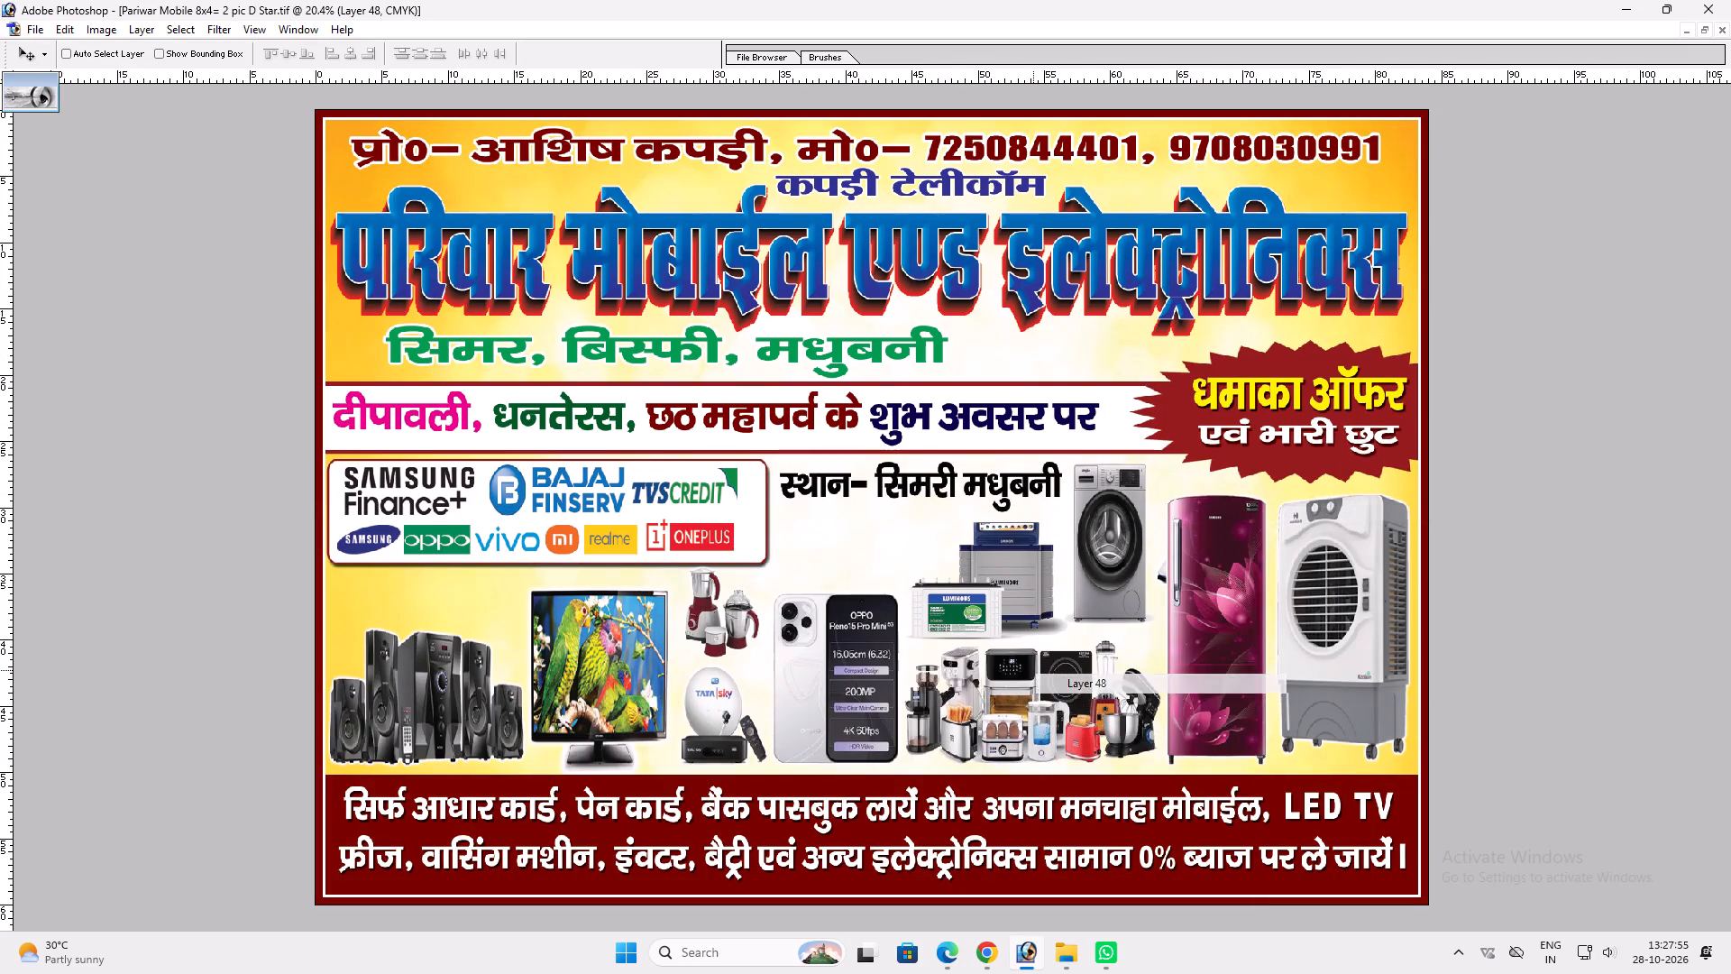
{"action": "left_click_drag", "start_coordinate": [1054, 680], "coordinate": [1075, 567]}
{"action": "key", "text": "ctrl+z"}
Shorten the washing machine picture from its top so it clears the location text line.
{"action": "left_click", "coordinate": [1104, 538], "text": "ctrl"}
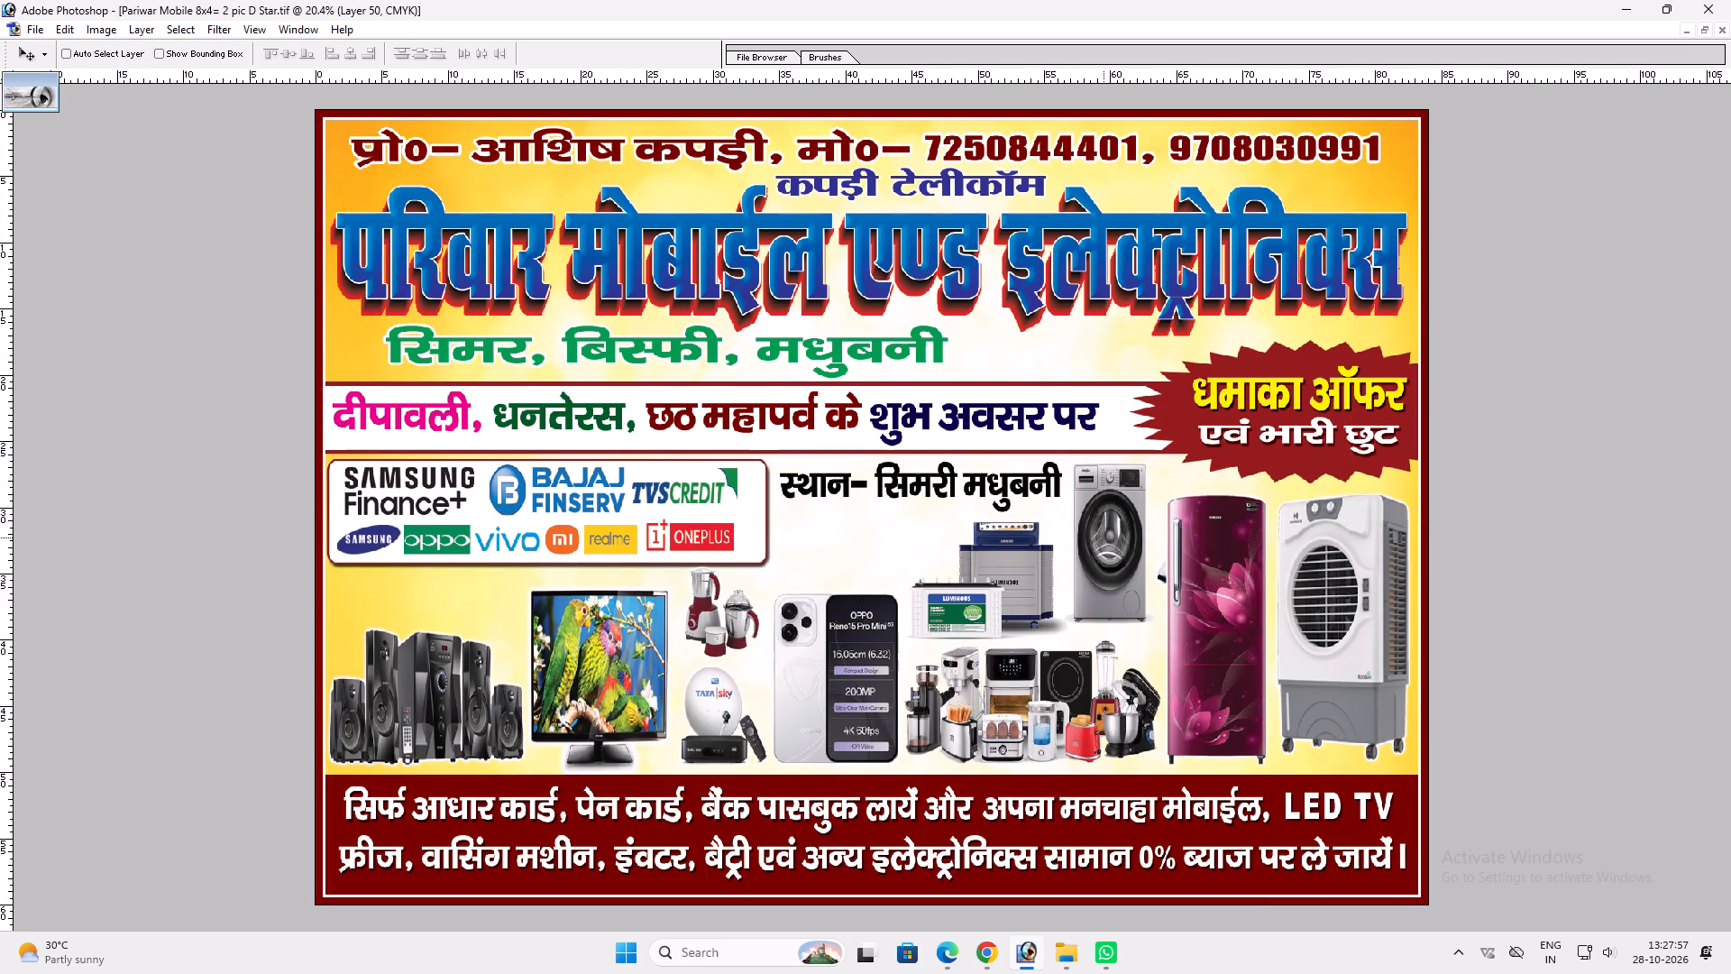
{"action": "key", "text": "ctrl+t"}
{"action": "left_click_drag", "start_coordinate": [1127, 465], "coordinate": [1126, 477]}
{"action": "left_click", "coordinate": [1149, 495], "text": "alt+shift"}
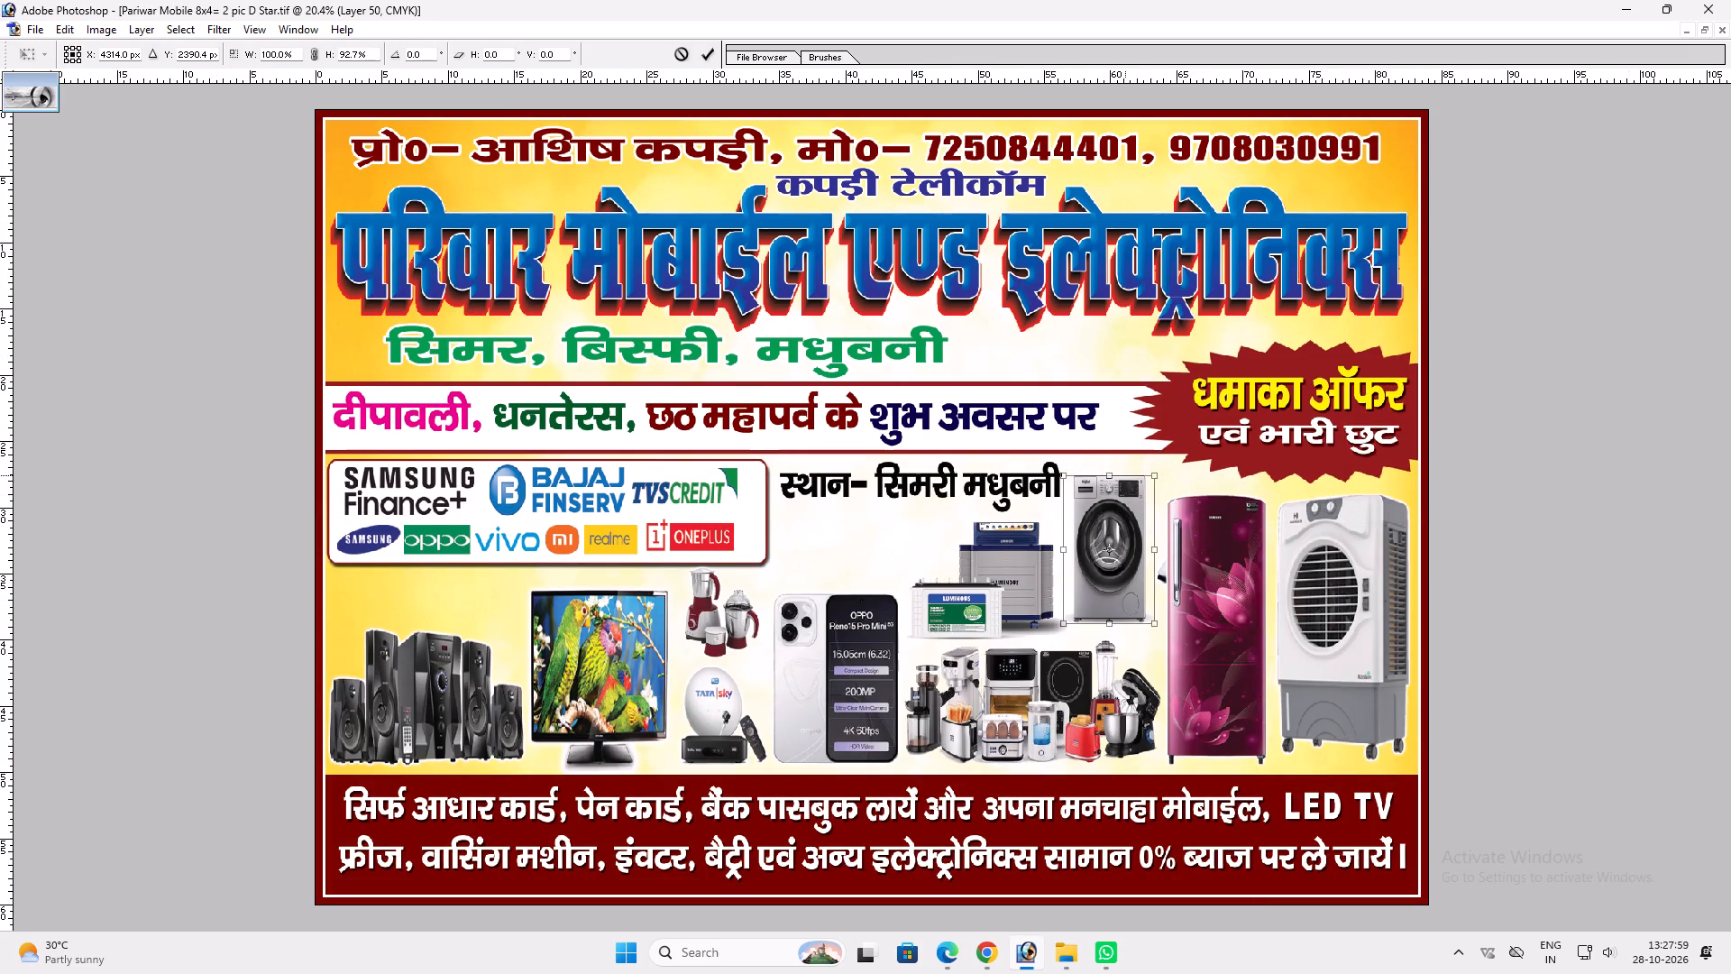
{"action": "left_click", "coordinate": [1118, 468], "text": "shift"}
{"action": "left_click_drag", "start_coordinate": [1114, 468], "coordinate": [1112, 497], "text": "shift"}
{"action": "key", "text": "shift+Return"}
{"action": "key", "text": "v"}
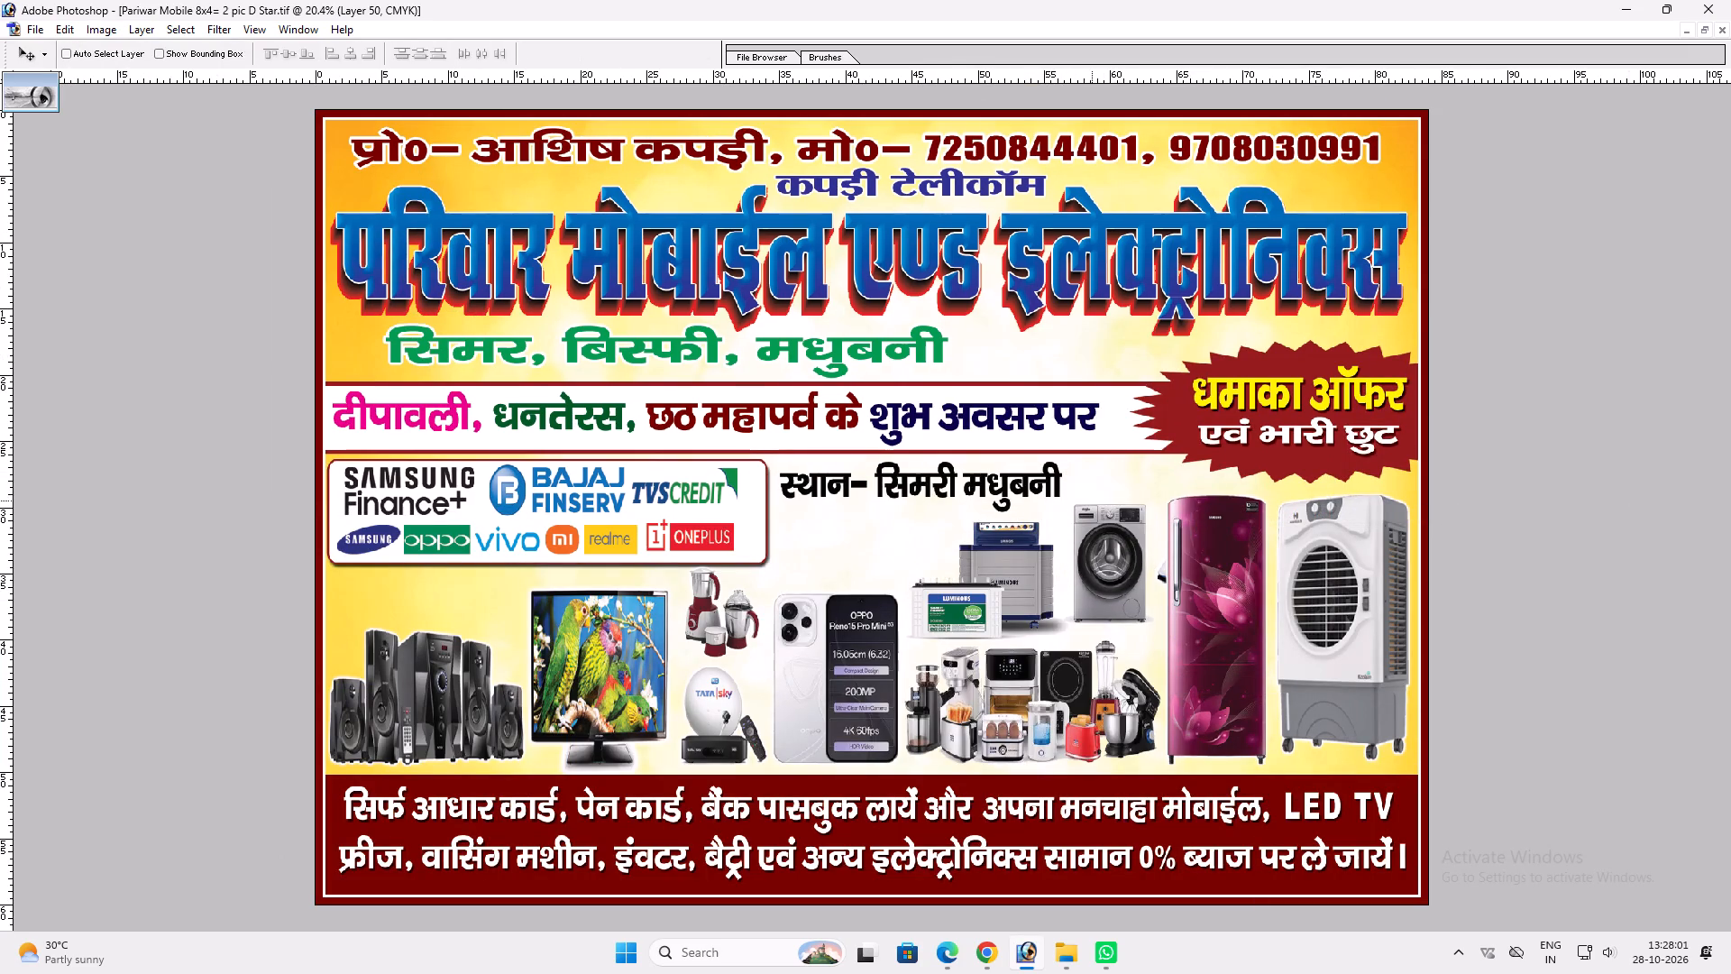
Enlarge the washing machine picture proportionally to about 102.5%.
{"action": "key", "text": "ctrl+t"}
{"action": "left_click", "coordinate": [1064, 629], "text": "shift"}
{"action": "left_click", "coordinate": [1057, 611], "text": "shift"}
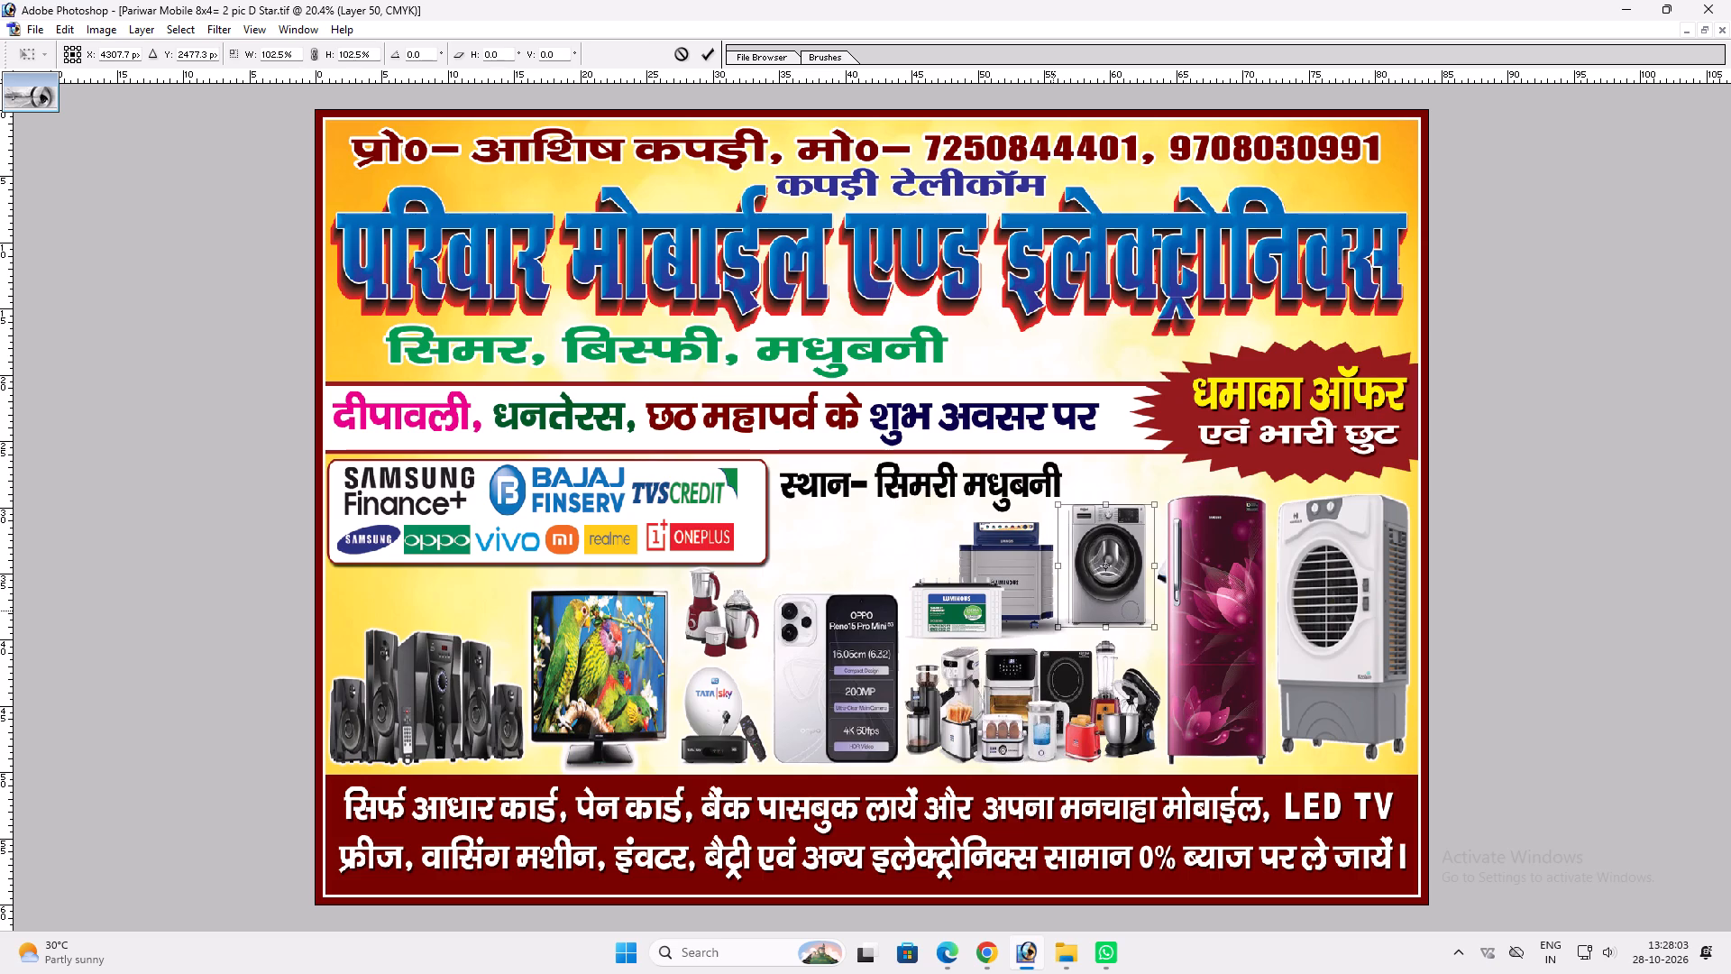
{"action": "key", "text": "shift+Return"}
Stretch the black स्थान– सिमरी मधुबनी text to about 130.3% width and nudge it slightly upward.
{"action": "key", "text": "v"}
{"action": "left_click", "coordinate": [1057, 473], "text": "ctrl"}
{"action": "key", "text": "ctrl+t"}
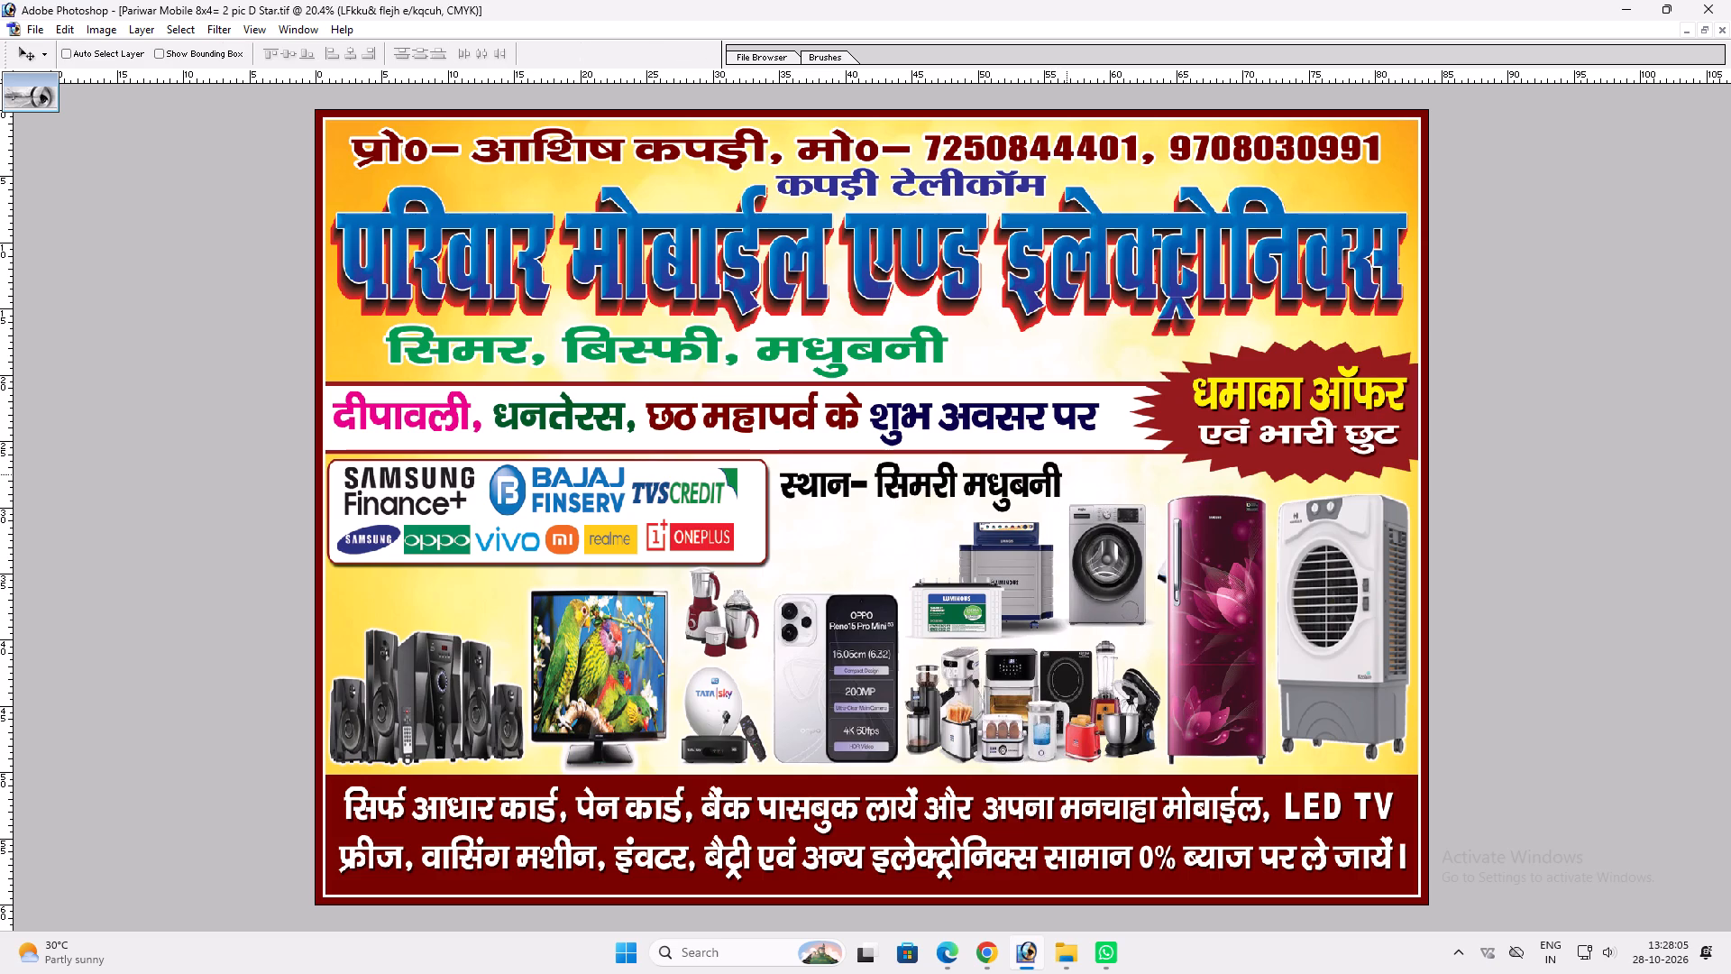
{"action": "left_click_drag", "start_coordinate": [1064, 474], "coordinate": [1149, 464], "text": "shift"}
{"action": "left_click", "coordinate": [1104, 489], "text": "shift"}
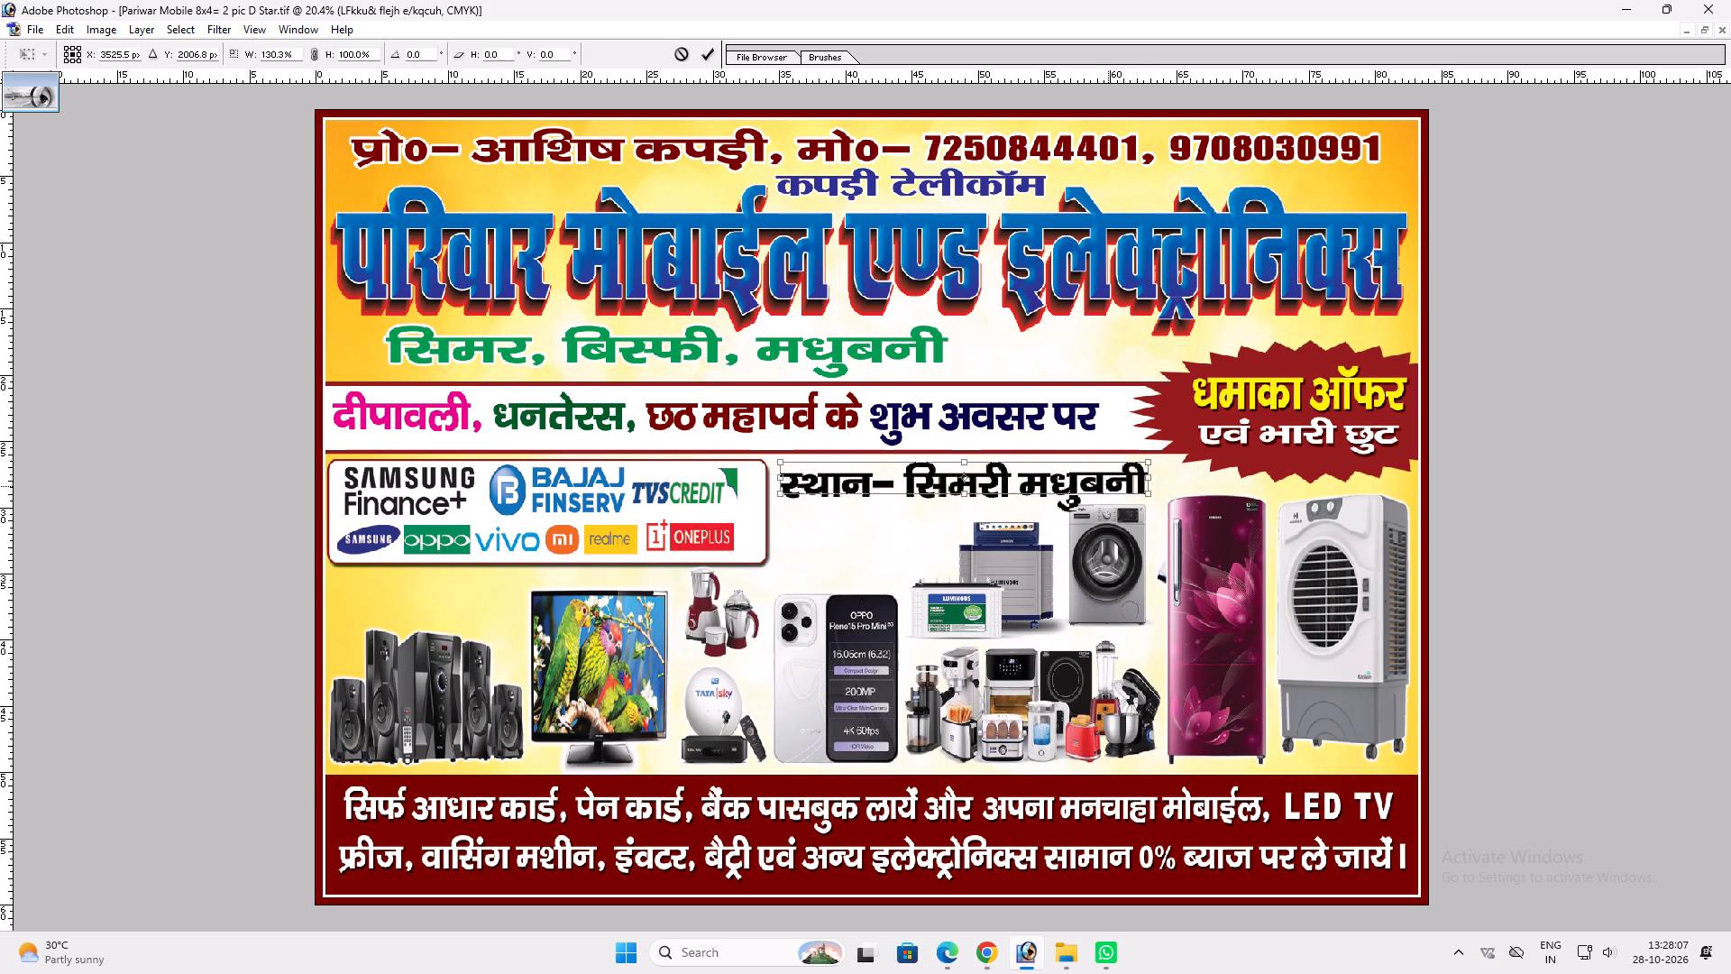
{"action": "key", "text": "shift+Return"}
{"action": "key", "text": "v"}
{"action": "left_click", "coordinate": [1060, 488]}
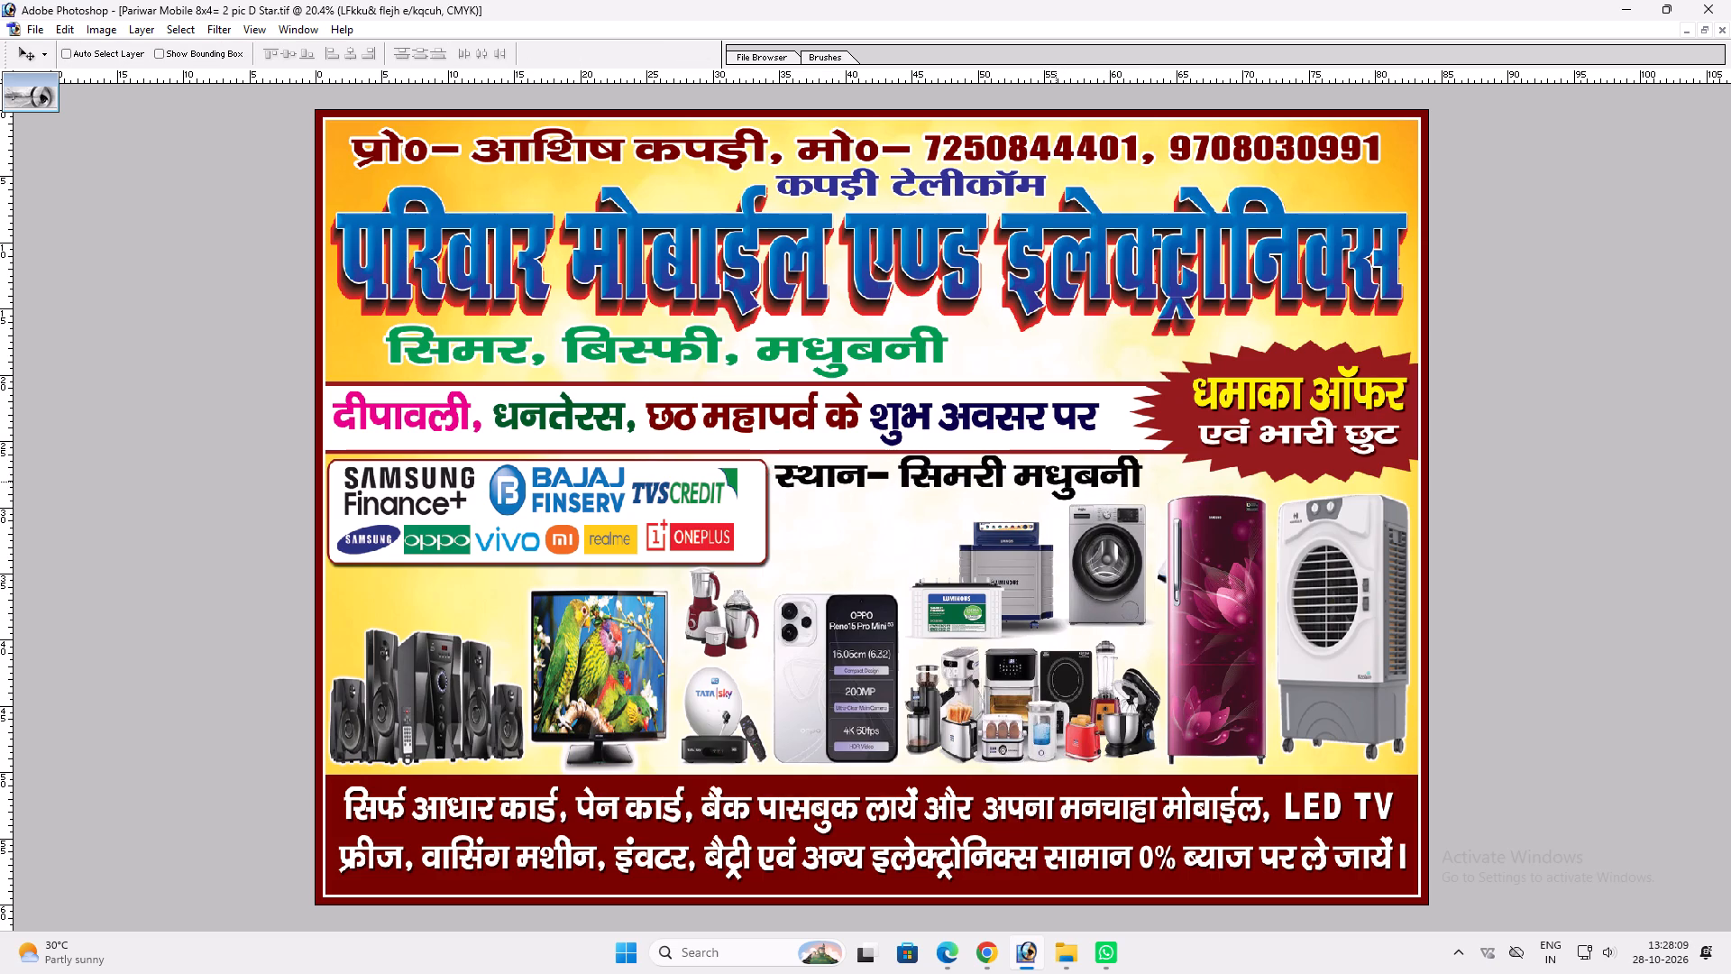
Move the washing machine picture slightly down, away from the location text.
{"action": "left_click", "coordinate": [1085, 528], "text": "ctrl"}
{"action": "left_click_drag", "start_coordinate": [1104, 549], "coordinate": [1109, 556]}
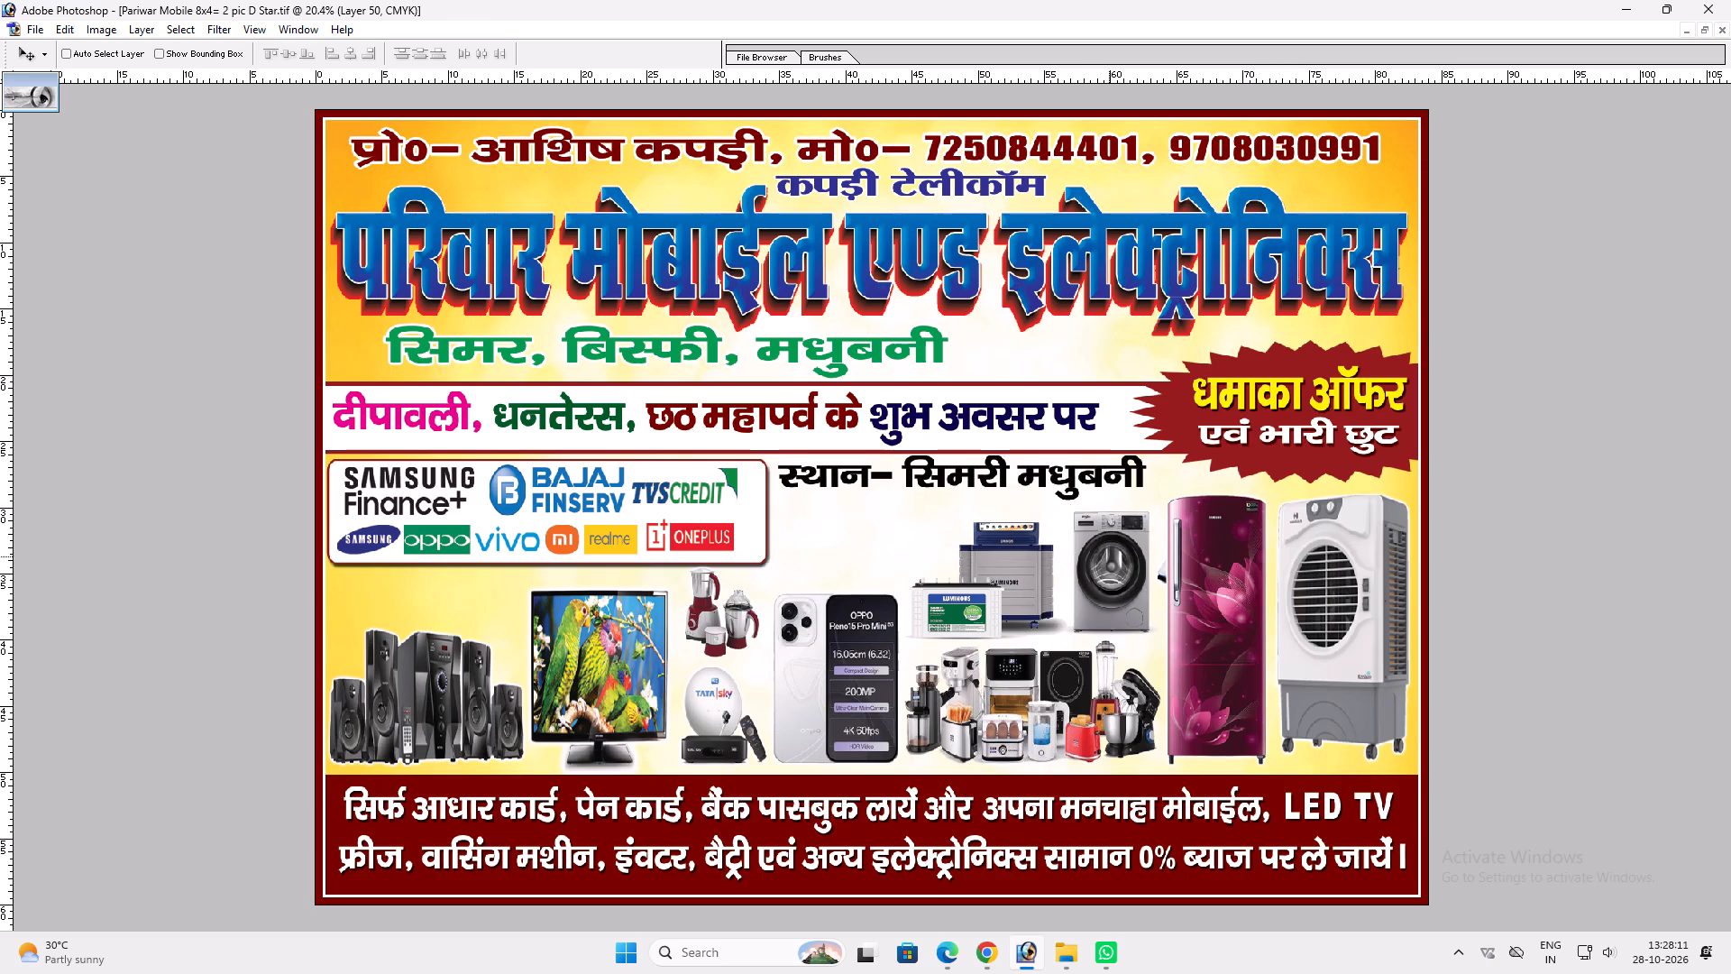
{"action": "left_click_drag", "start_coordinate": [1109, 556], "coordinate": [1109, 559]}
Widen the स्थान– सिमरी मधुबनी text slightly further toward the refrigerator.
{"action": "double_click", "coordinate": [1098, 482], "text": "ctrl"}
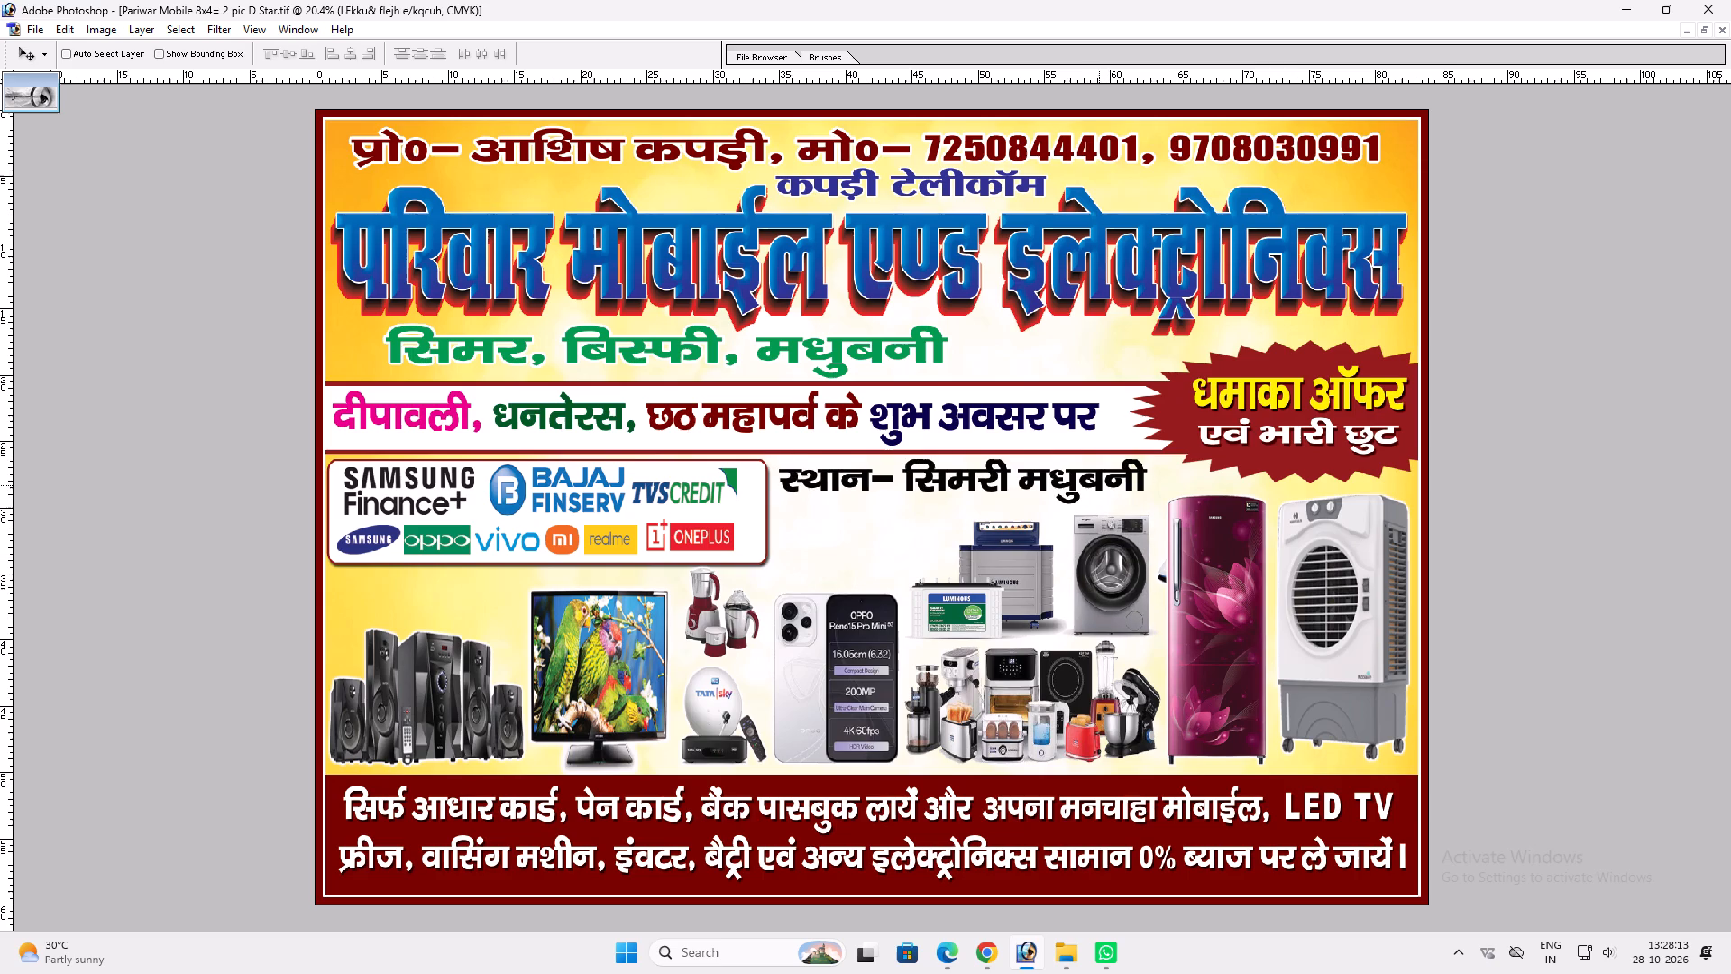
{"action": "key", "text": "ctrl+t"}
{"action": "left_click_drag", "start_coordinate": [1152, 476], "coordinate": [1167, 476], "text": "shift"}
{"action": "key", "text": "shift+Return"}
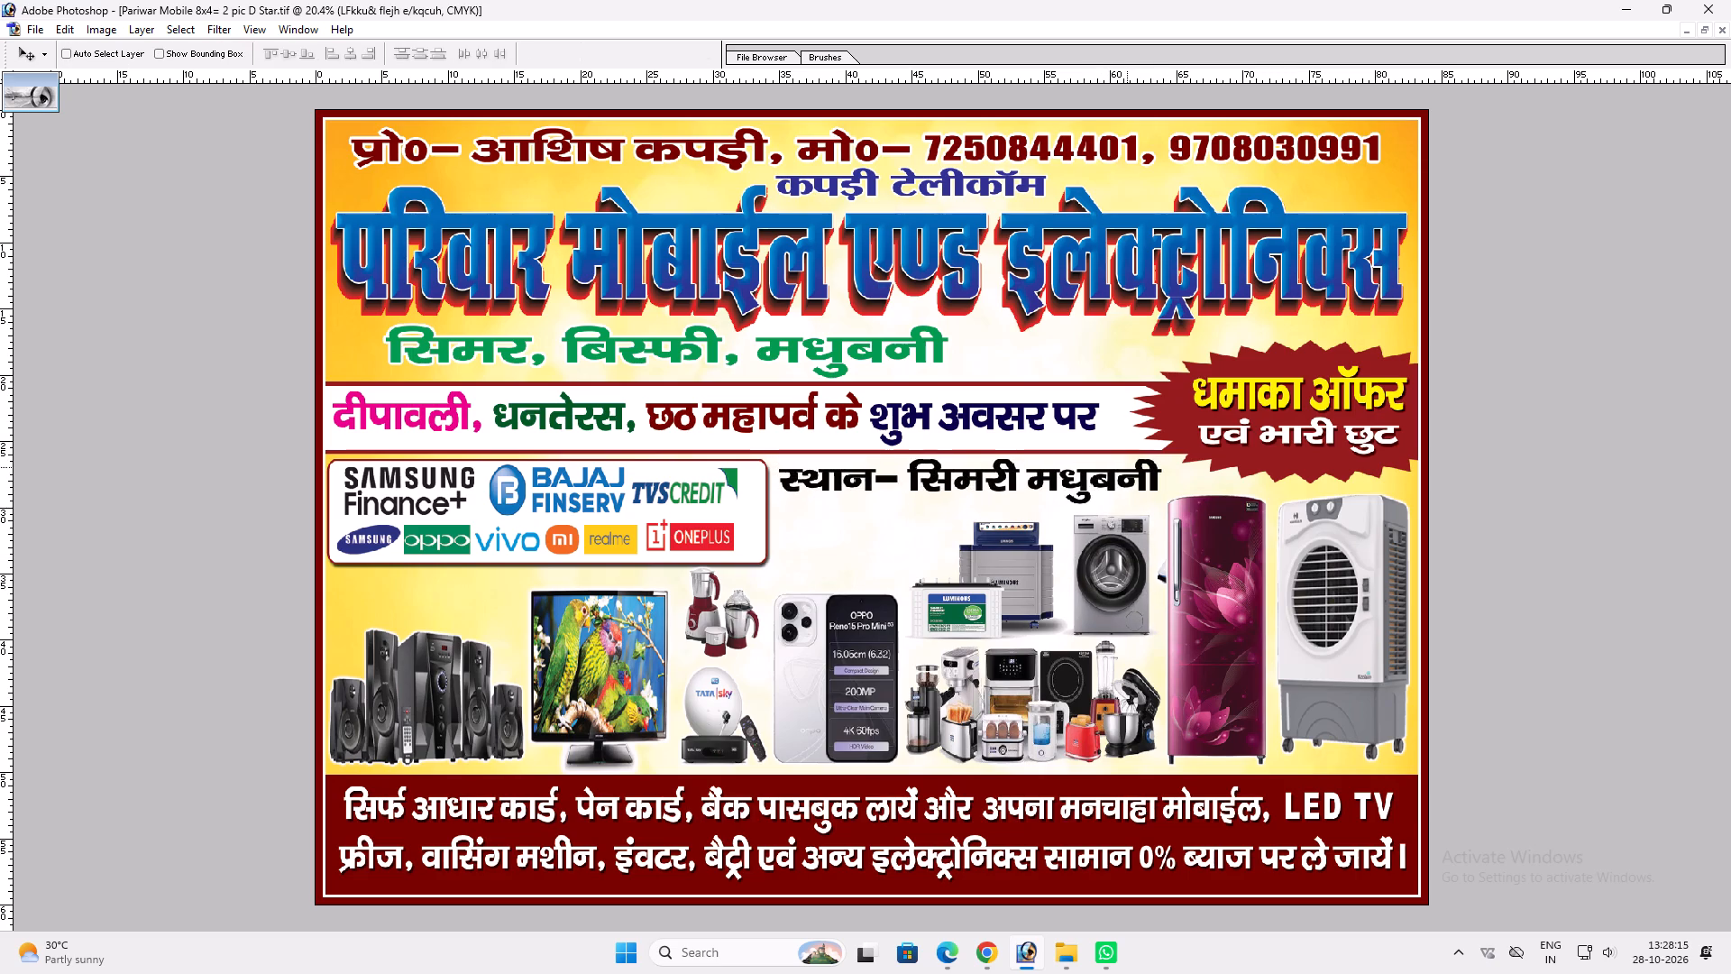
Shorten the OPPO phones picture slightly more from its top to free space above it.
{"action": "key", "text": "v"}
{"action": "left_click", "coordinate": [840, 629], "text": "ctrl"}
{"action": "key", "text": "ctrl+t"}
{"action": "left_click_drag", "start_coordinate": [842, 596], "coordinate": [838, 609], "text": "shift"}
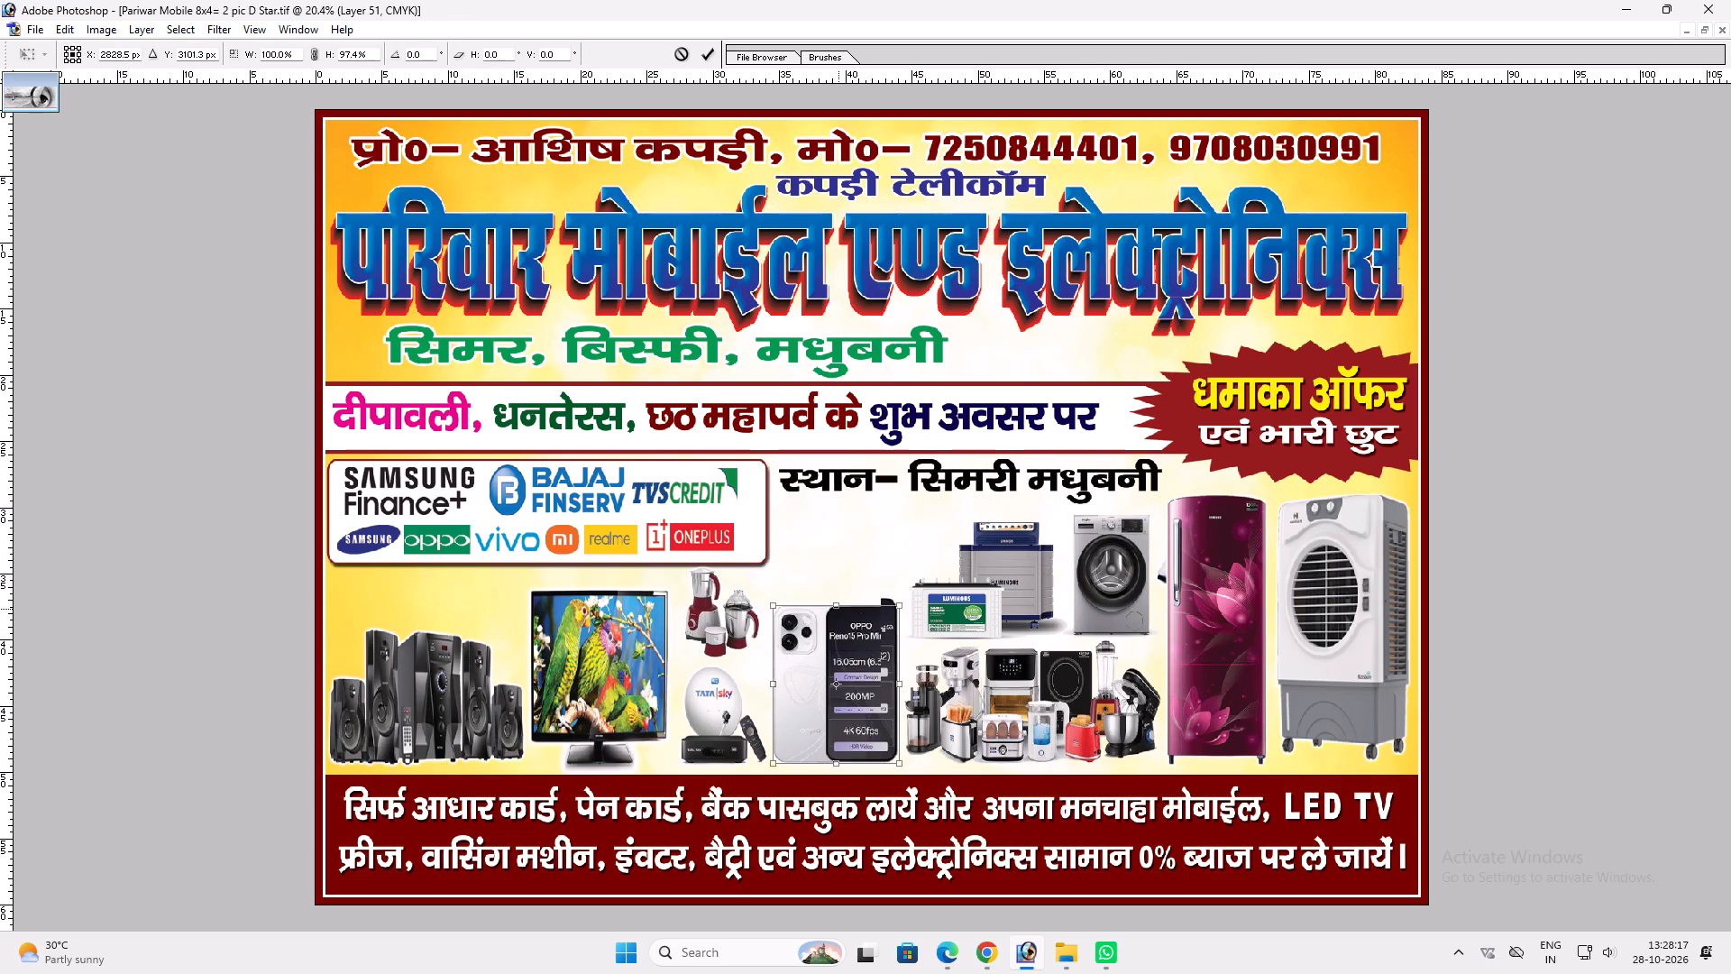
{"action": "key", "text": "shift+Return"}
Move the mixer grinder picture into the space above the phones and enlarge it slightly.
{"action": "key", "text": "v"}
{"action": "left_click", "coordinate": [743, 621], "text": "ctrl"}
{"action": "left_click_drag", "start_coordinate": [734, 617], "coordinate": [856, 553]}
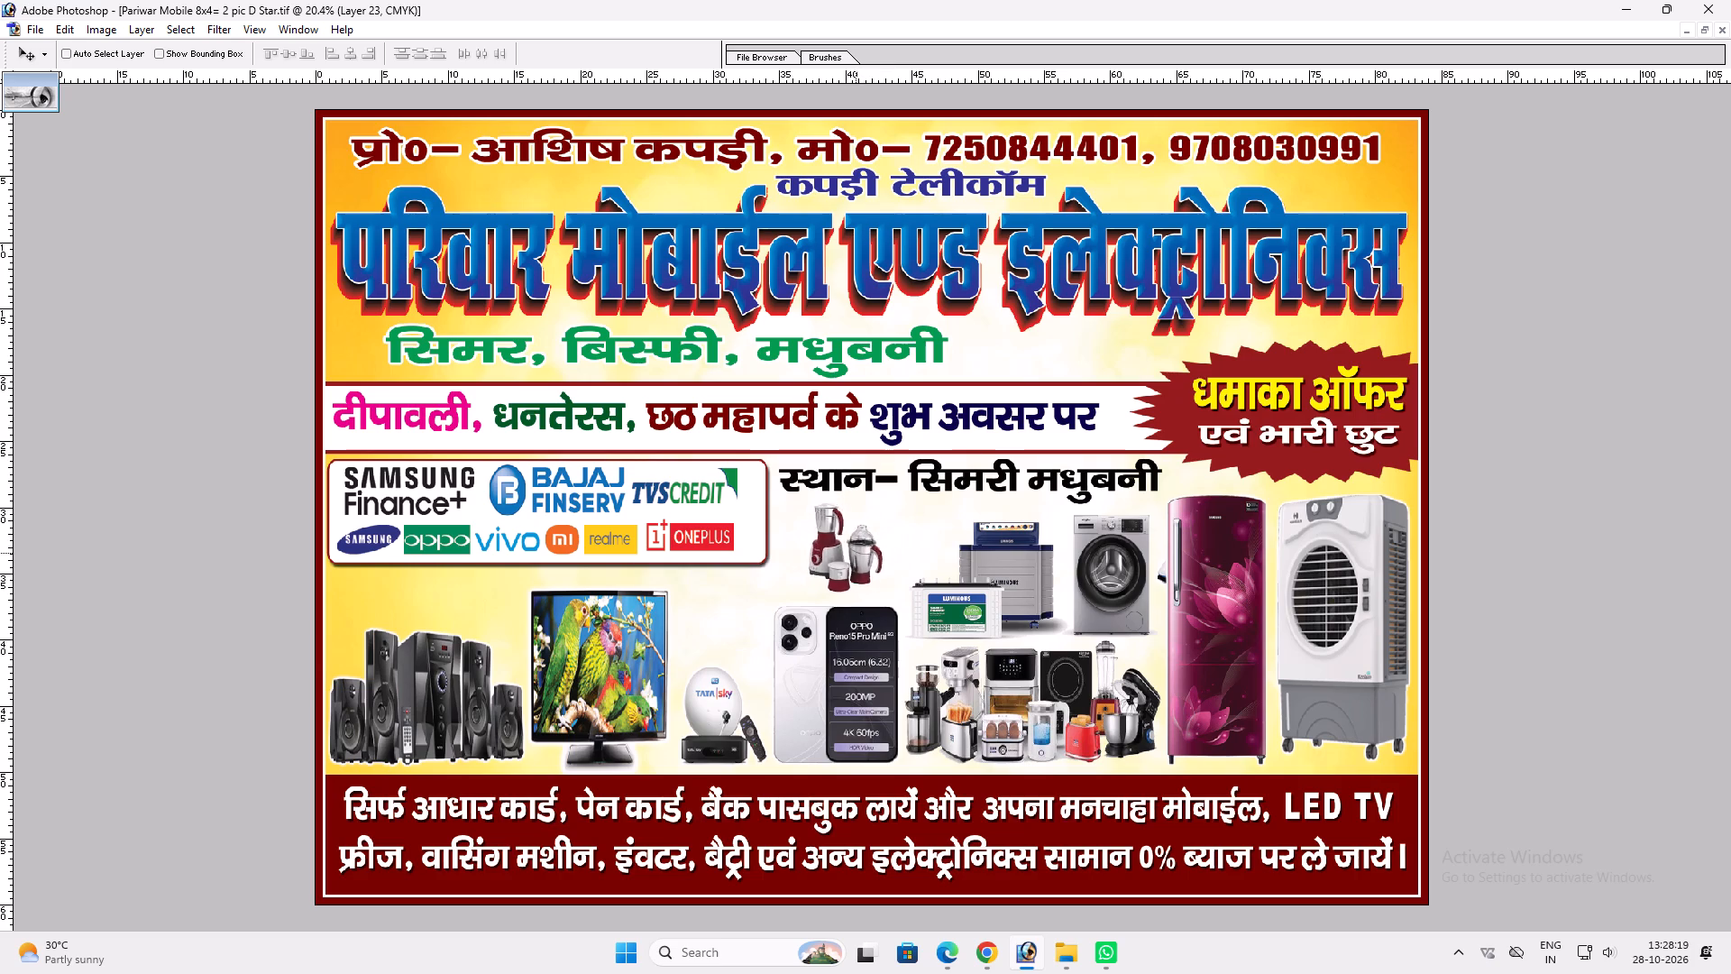
{"action": "left_click_drag", "start_coordinate": [856, 553], "coordinate": [838, 547]}
{"action": "key", "text": "ctrl+t"}
{"action": "left_click_drag", "start_coordinate": [864, 583], "coordinate": [880, 592], "text": "shift"}
{"action": "left_click_drag", "start_coordinate": [874, 574], "coordinate": [888, 574], "text": "shift"}
{"action": "key", "text": "shift+Return"}
{"action": "key", "text": "v"}
{"action": "left_click", "coordinate": [869, 570]}
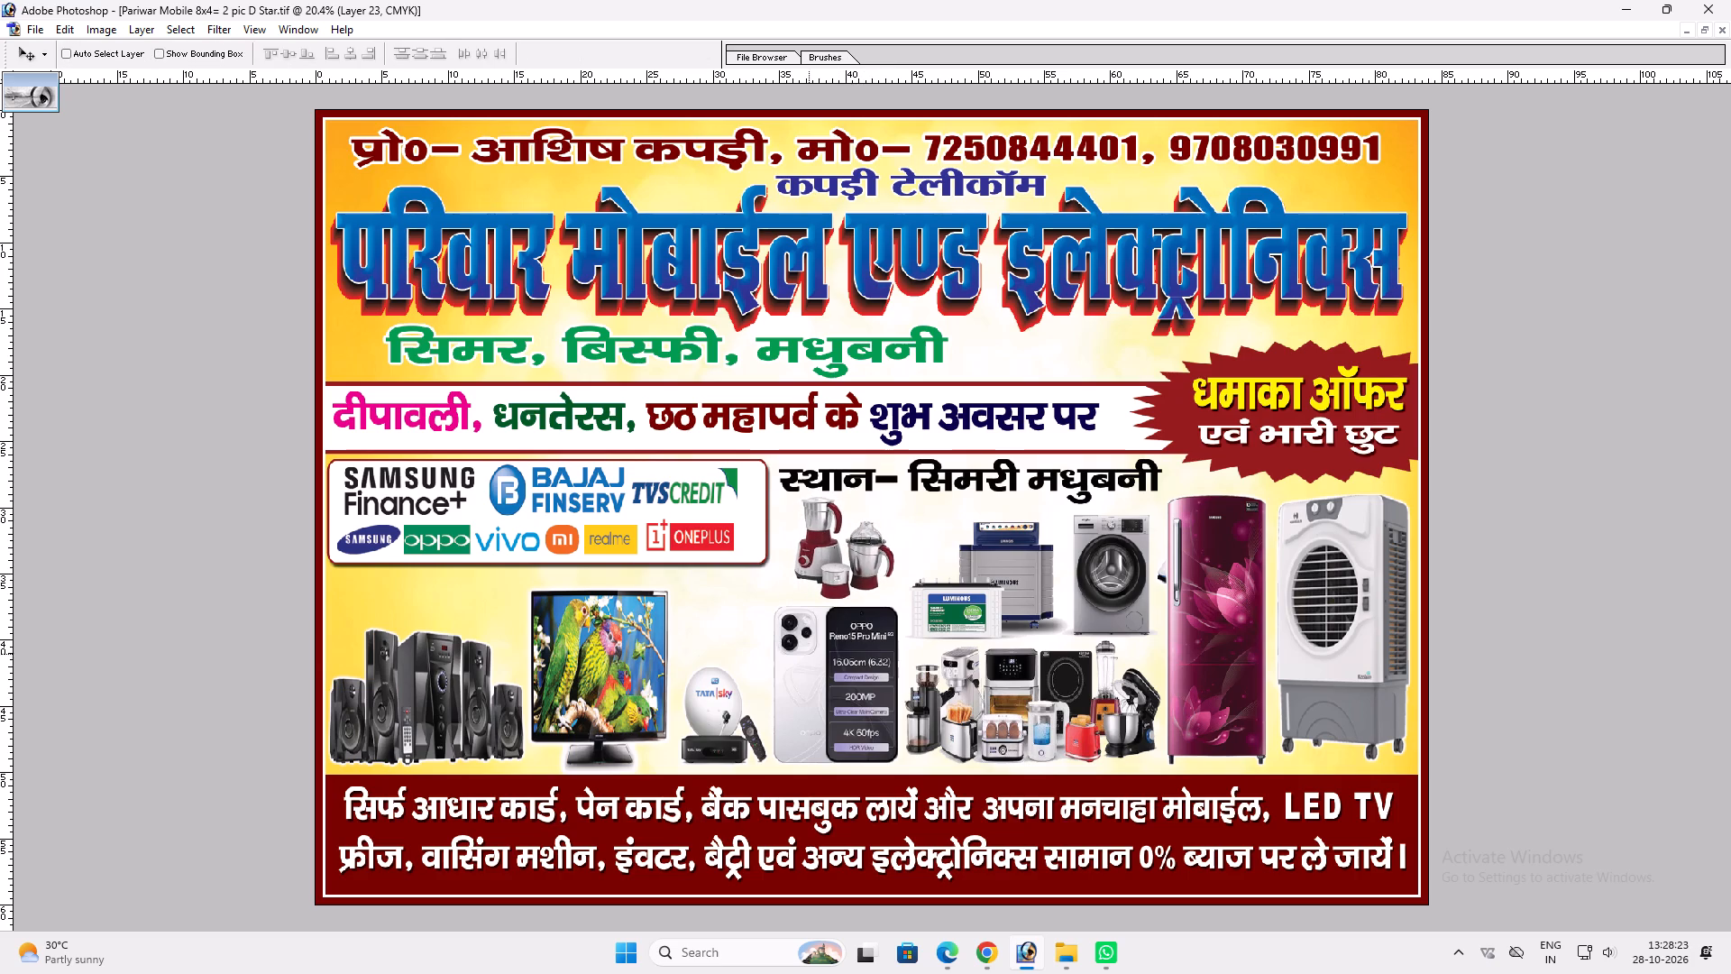
Shorten the Tata Sky dish picture from its top and move it above the speaker set.
{"action": "left_click", "coordinate": [707, 717], "text": "ctrl"}
{"action": "key", "text": "ctrl+t"}
{"action": "left_click", "coordinate": [719, 646], "text": "shift"}
{"action": "left_click", "coordinate": [715, 662], "text": "shift"}
{"action": "key", "text": "shift+Return"}
{"action": "key", "text": "v"}
{"action": "left_click_drag", "start_coordinate": [784, 739], "coordinate": [484, 602]}
Shorten the speaker set picture further from its top to make room for the Tata Sky dish.
{"action": "left_click", "coordinate": [469, 676], "text": "ctrl"}
{"action": "key", "text": "ctrl+t"}
{"action": "left_click_drag", "start_coordinate": [453, 625], "coordinate": [449, 646], "text": "shift"}
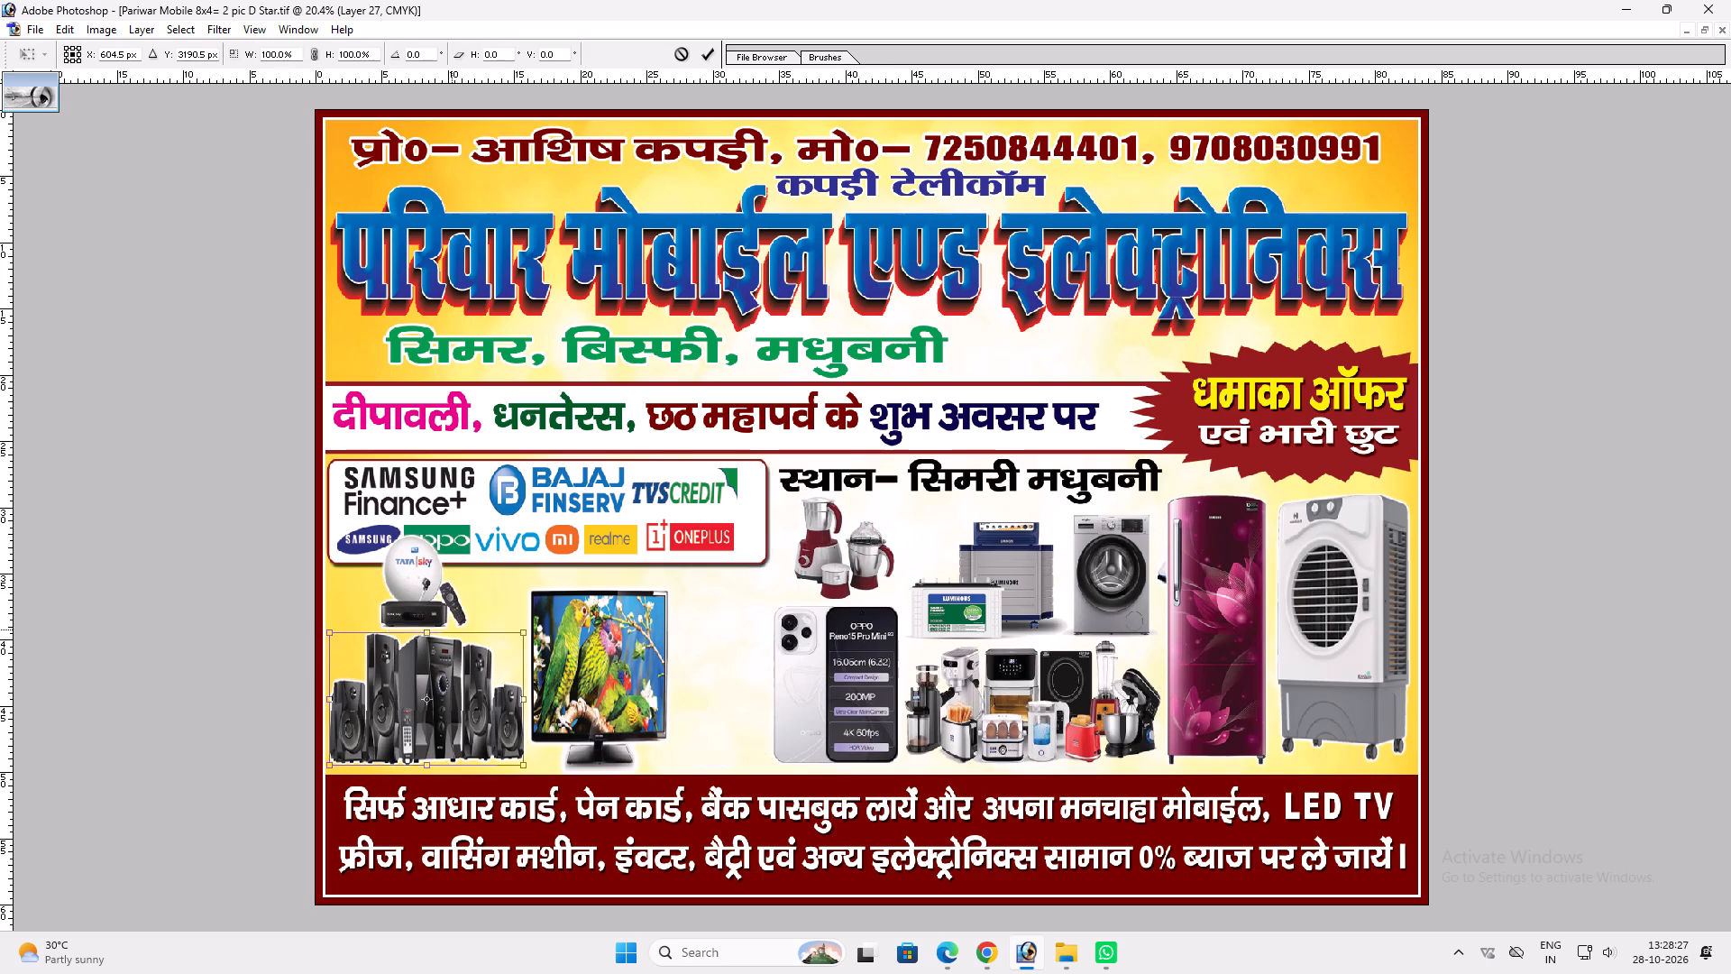
{"action": "left_click_drag", "start_coordinate": [449, 646], "coordinate": [444, 653], "text": "shift"}
{"action": "key", "text": "shift+Return"}
{"action": "key", "text": "v"}
{"action": "left_click", "coordinate": [441, 661]}
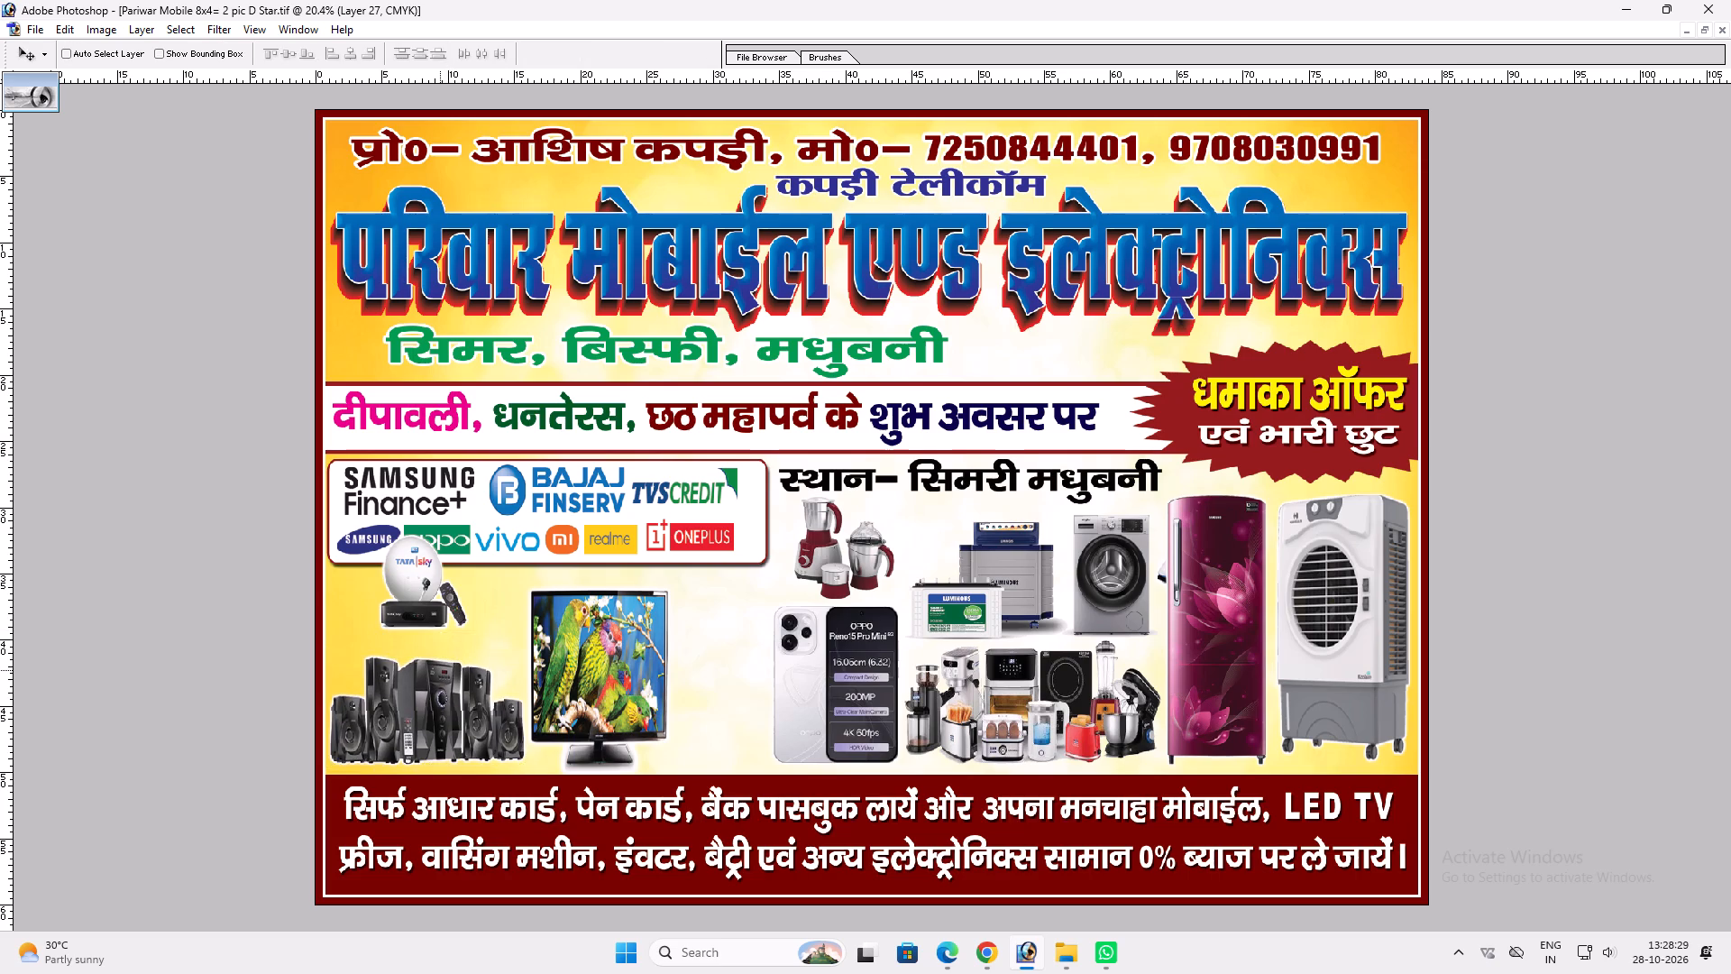
Fit the Tata Sky picture between the logo box and speakers, reducing it to about 89% height, widening it slightly, and placing it near the border.
{"action": "left_click", "coordinate": [397, 573], "text": "ctrl"}
{"action": "left_click_drag", "start_coordinate": [398, 573], "coordinate": [367, 597]}
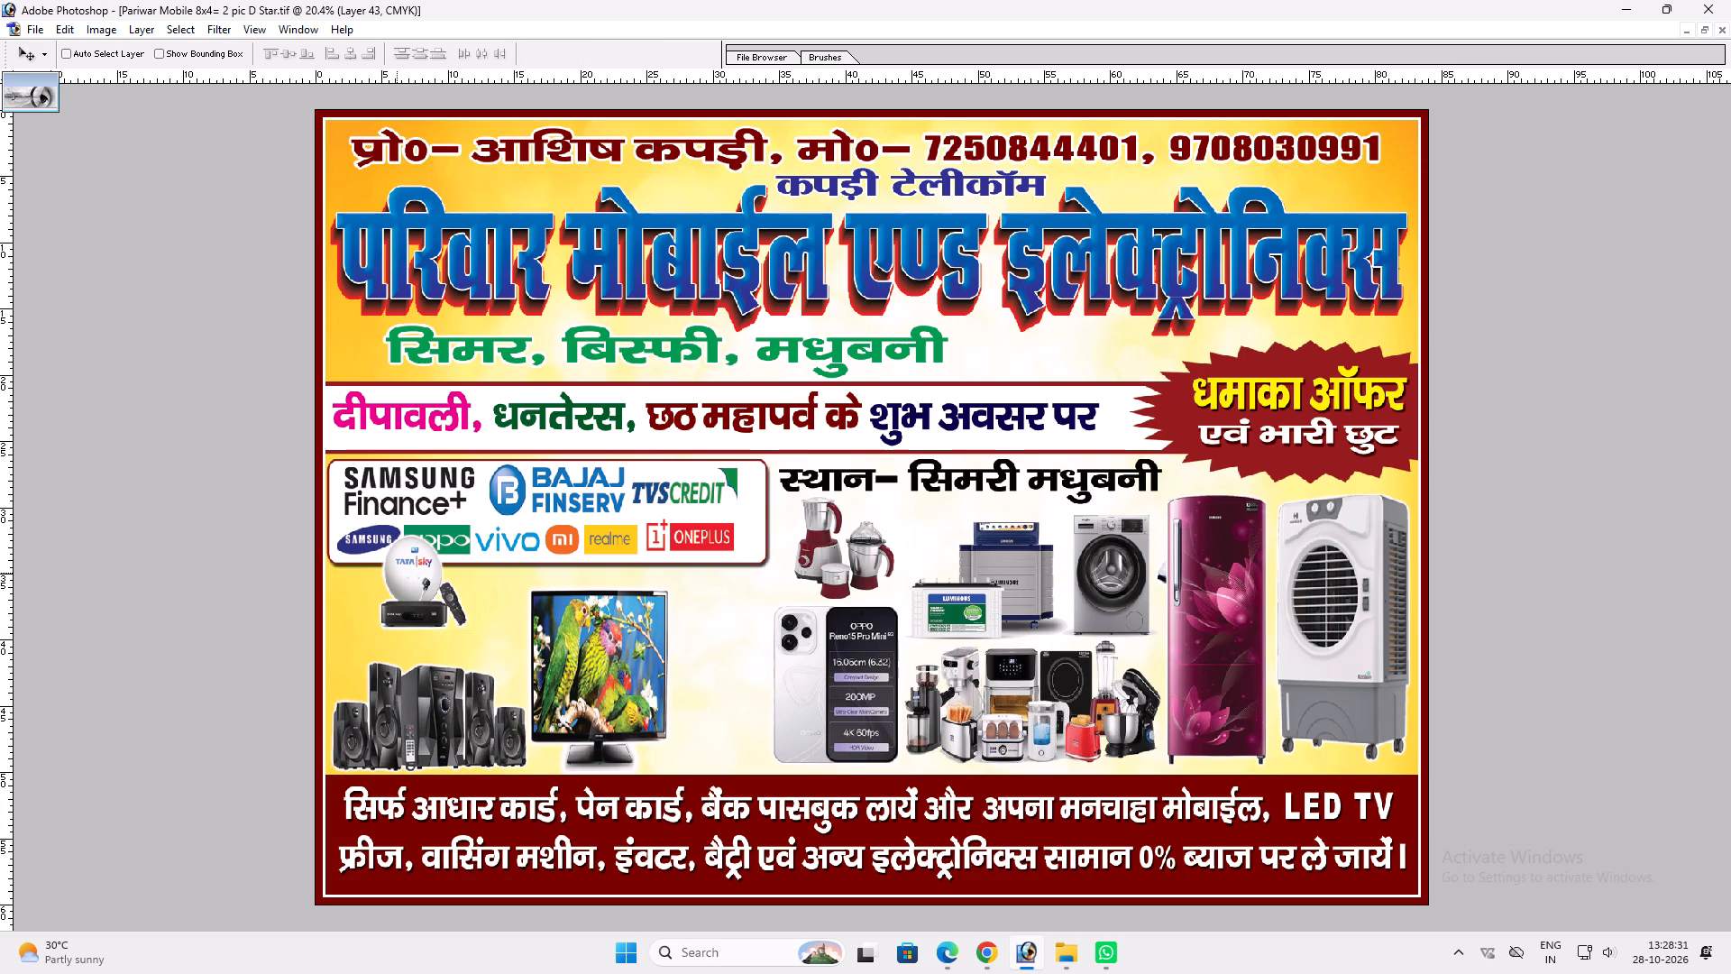
{"action": "left_click_drag", "start_coordinate": [367, 597], "coordinate": [374, 602]}
{"action": "key", "text": "ctrl+t"}
{"action": "left_click_drag", "start_coordinate": [390, 569], "coordinate": [389, 579], "text": "shift"}
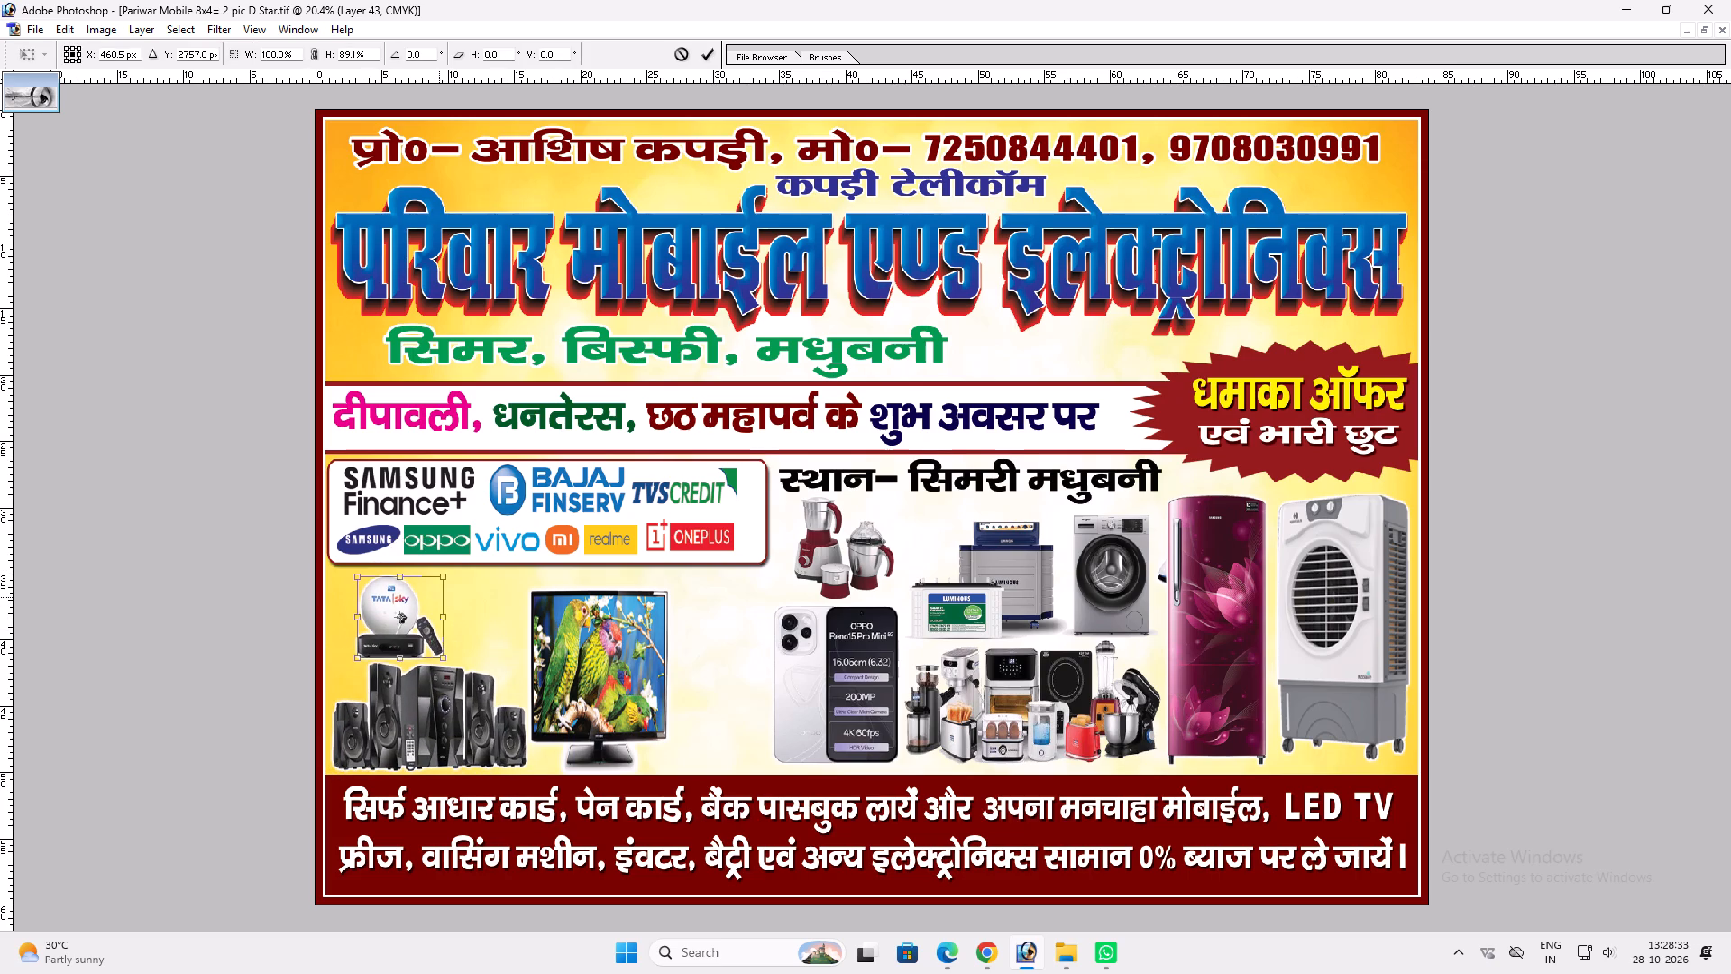
{"action": "left_click_drag", "start_coordinate": [444, 597], "coordinate": [454, 599], "text": "shift"}
{"action": "key", "text": "shift+Return"}
{"action": "left_click_drag", "start_coordinate": [449, 600], "coordinate": [427, 595]}
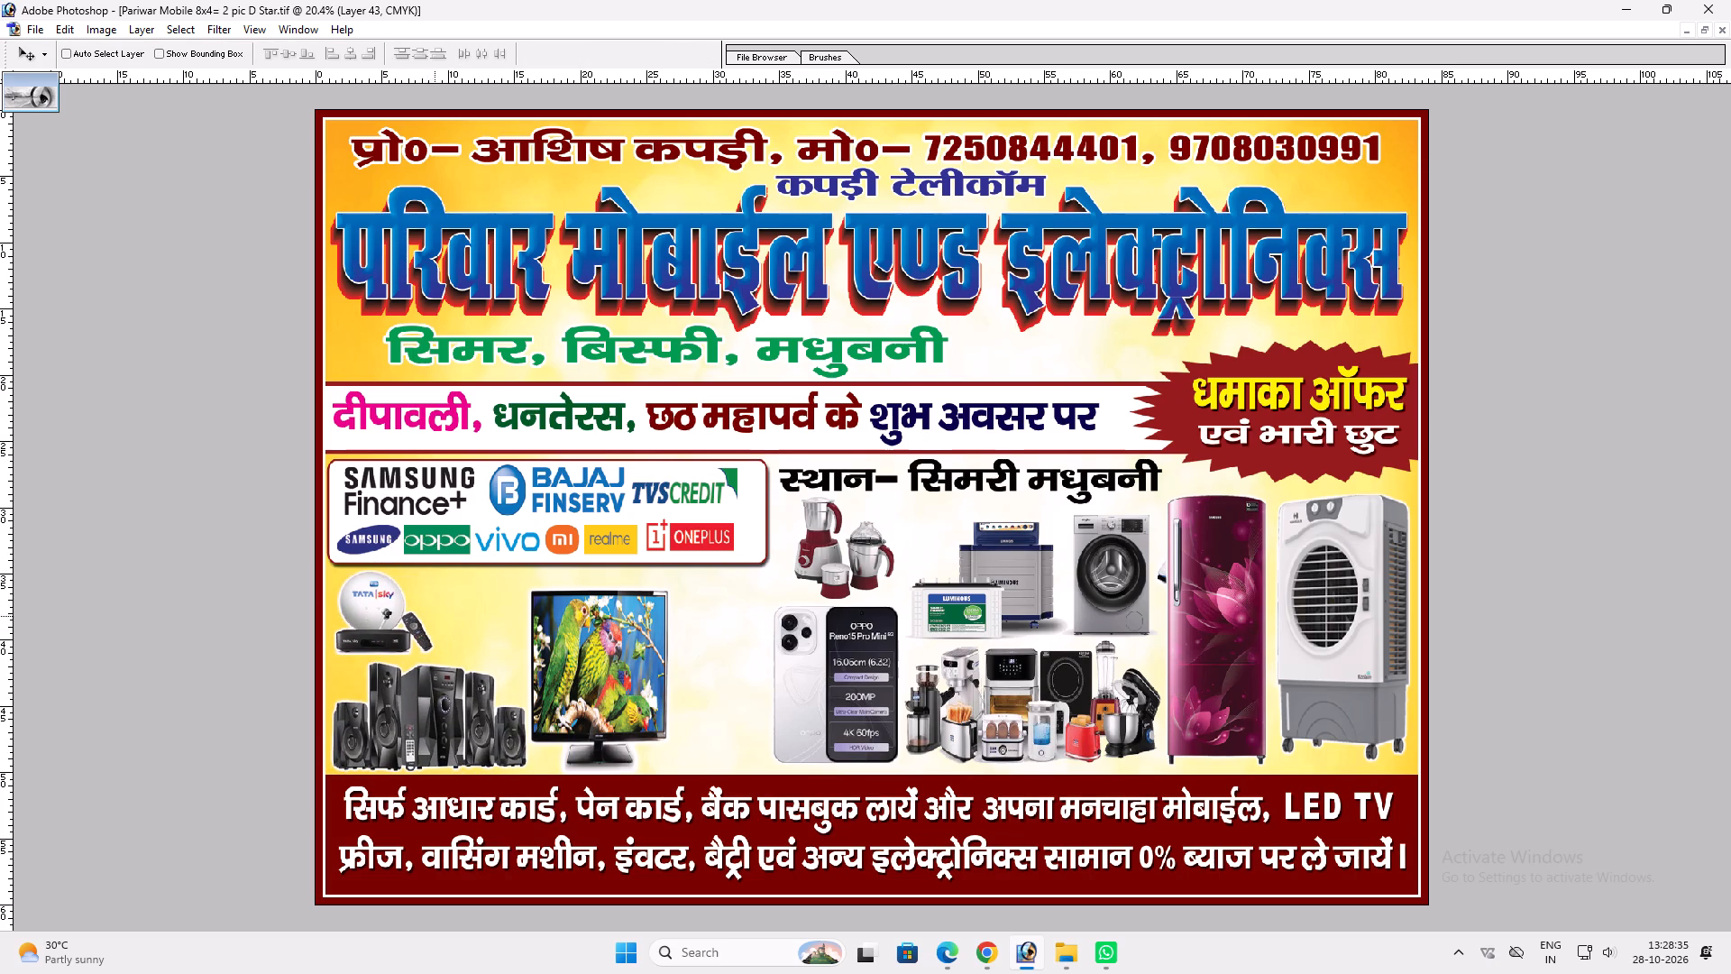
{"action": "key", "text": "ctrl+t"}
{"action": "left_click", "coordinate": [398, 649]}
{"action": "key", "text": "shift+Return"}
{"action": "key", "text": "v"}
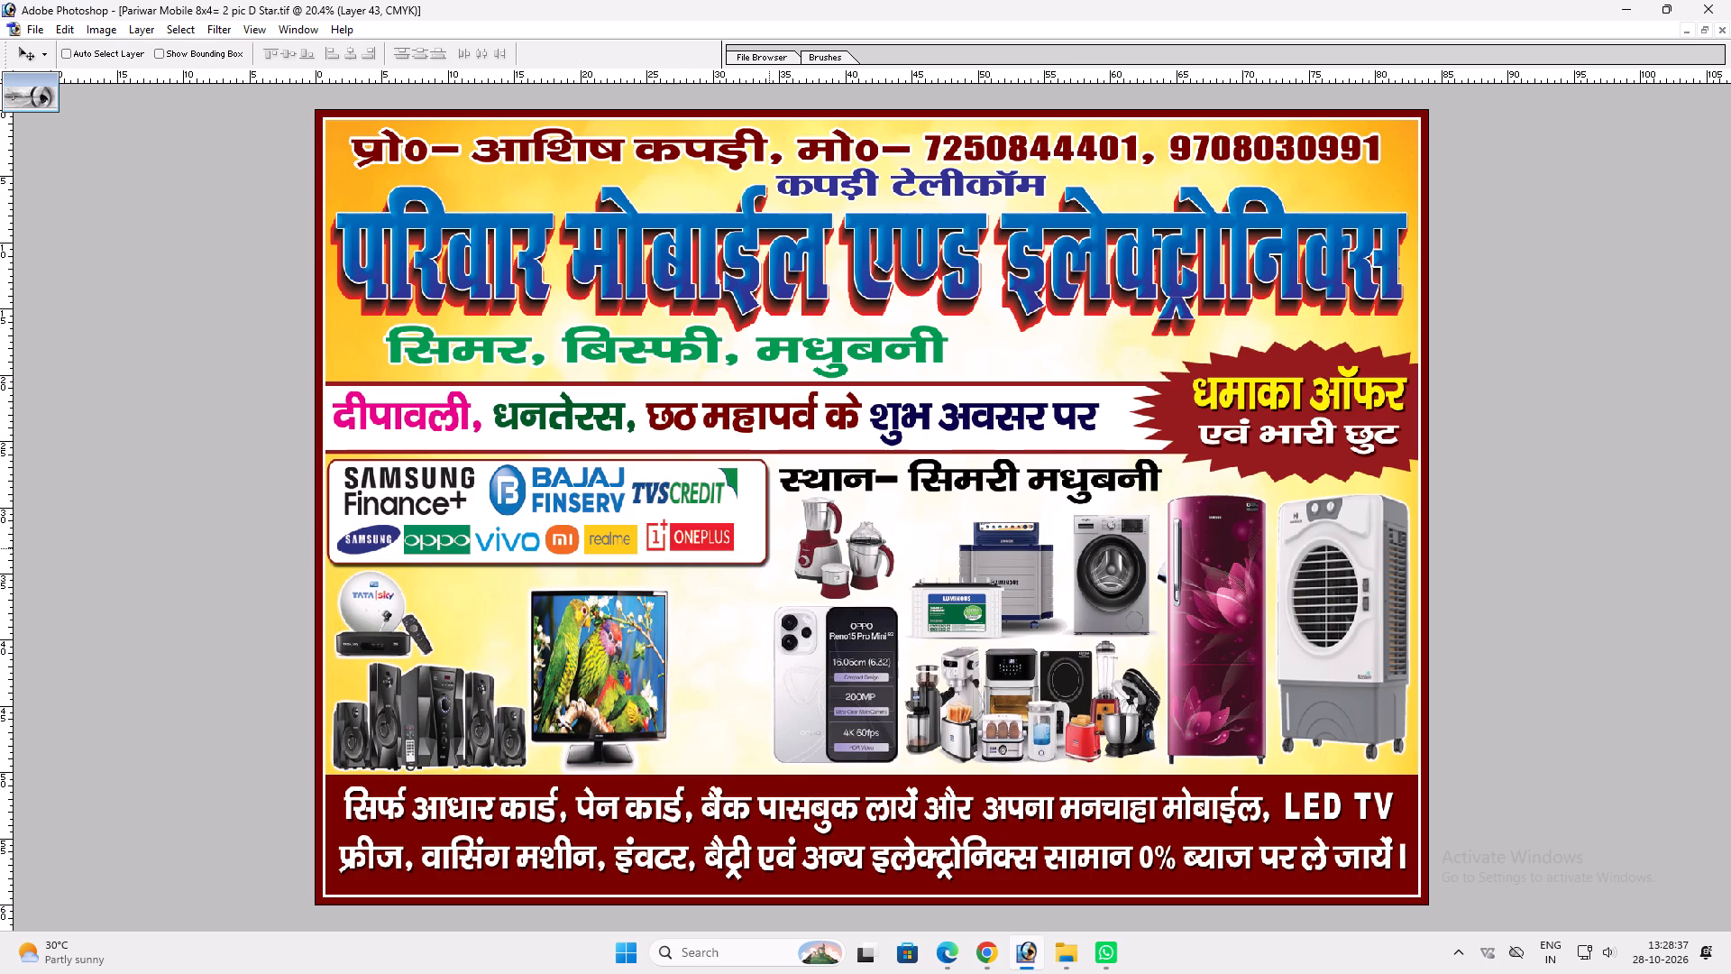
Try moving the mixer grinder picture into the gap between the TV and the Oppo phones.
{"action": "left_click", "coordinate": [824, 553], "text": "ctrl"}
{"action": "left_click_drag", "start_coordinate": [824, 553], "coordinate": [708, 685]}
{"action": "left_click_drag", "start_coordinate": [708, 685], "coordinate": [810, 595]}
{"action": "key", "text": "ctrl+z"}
Enlarge the TV picture to about 109% width and about 105% height, extending it upward and toward the phones.
{"action": "left_click", "coordinate": [548, 662], "text": "ctrl"}
{"action": "key", "text": "ctrl+t"}
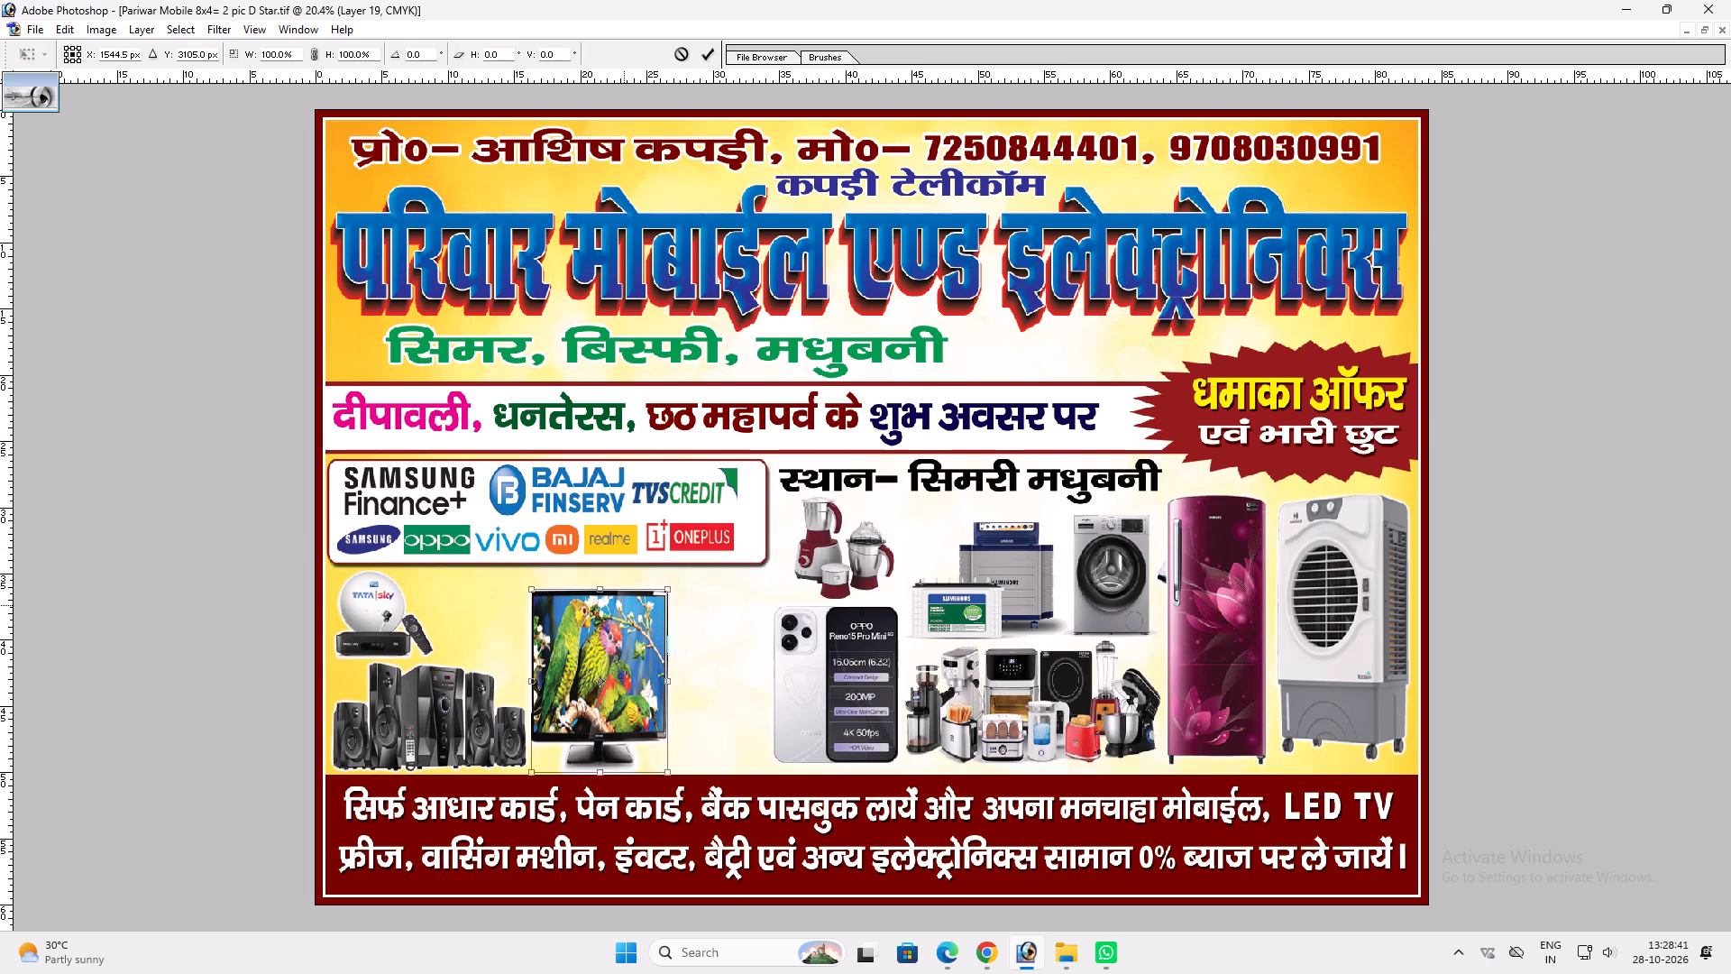
{"action": "left_click_drag", "start_coordinate": [627, 587], "coordinate": [629, 578], "text": "shift"}
{"action": "left_click_drag", "start_coordinate": [666, 597], "coordinate": [679, 597], "text": "shift"}
{"action": "key", "text": "shift+Return"}
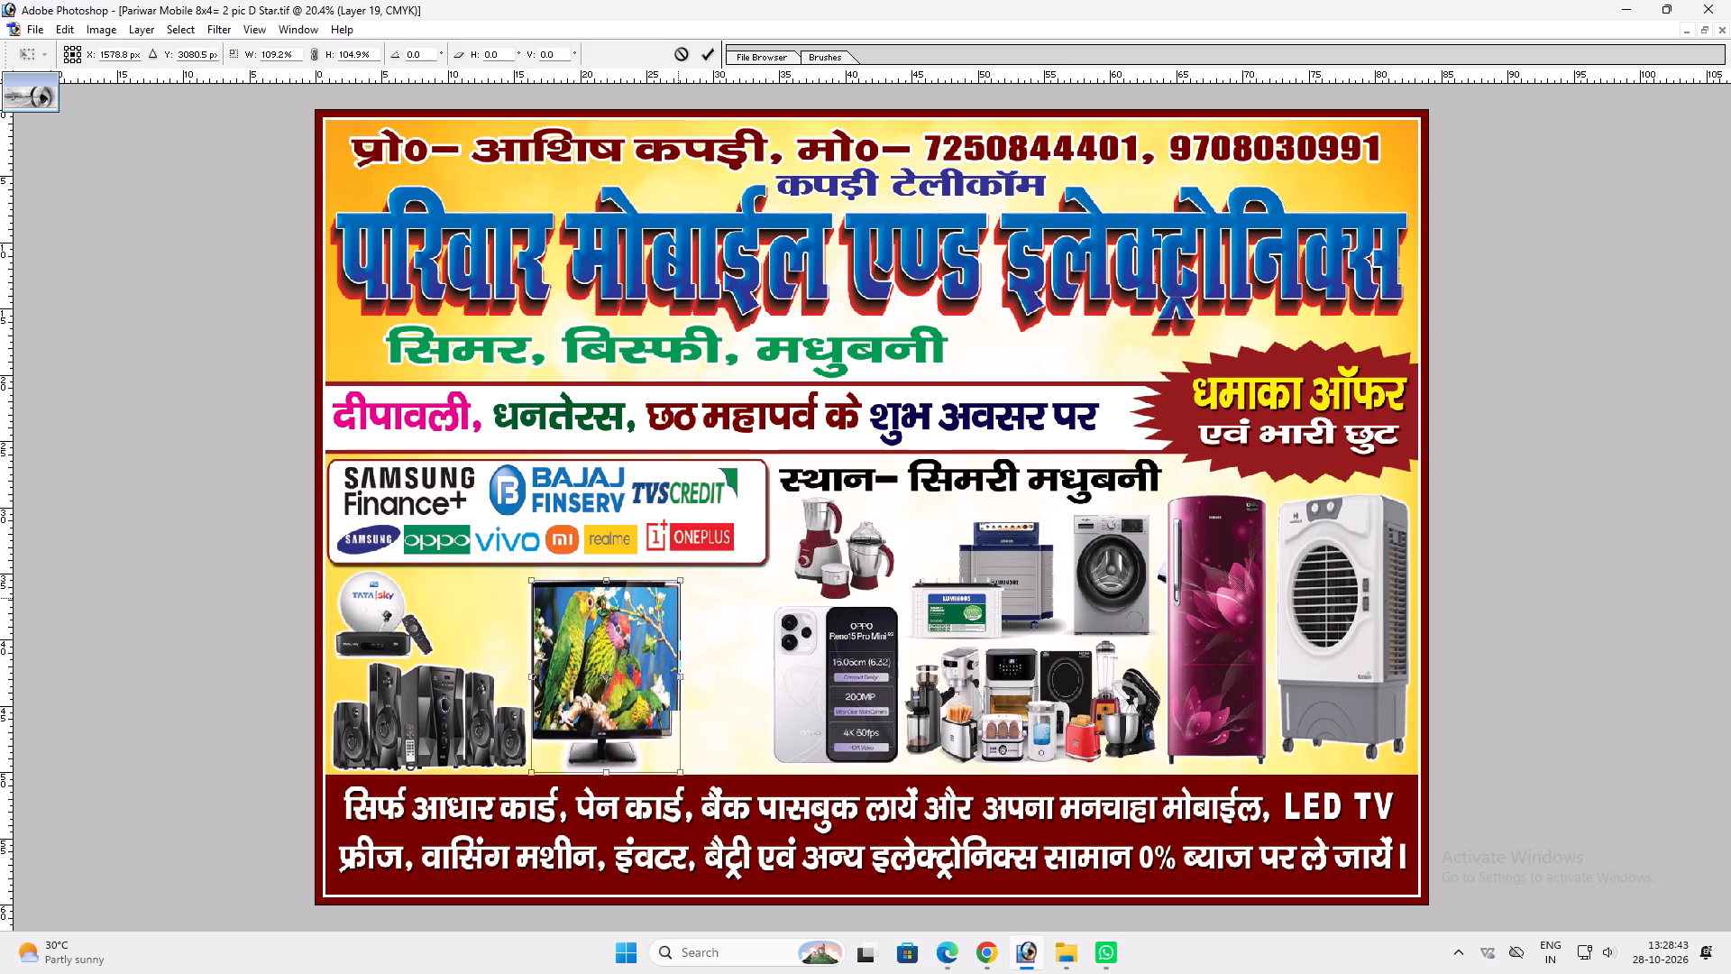
{"action": "key", "text": "v"}
Shift the Oppo phones picture slightly toward the TV, away from the kitchen appliances.
{"action": "left_click", "coordinate": [664, 637]}
{"action": "double_click", "coordinate": [838, 667], "text": "ctrl"}
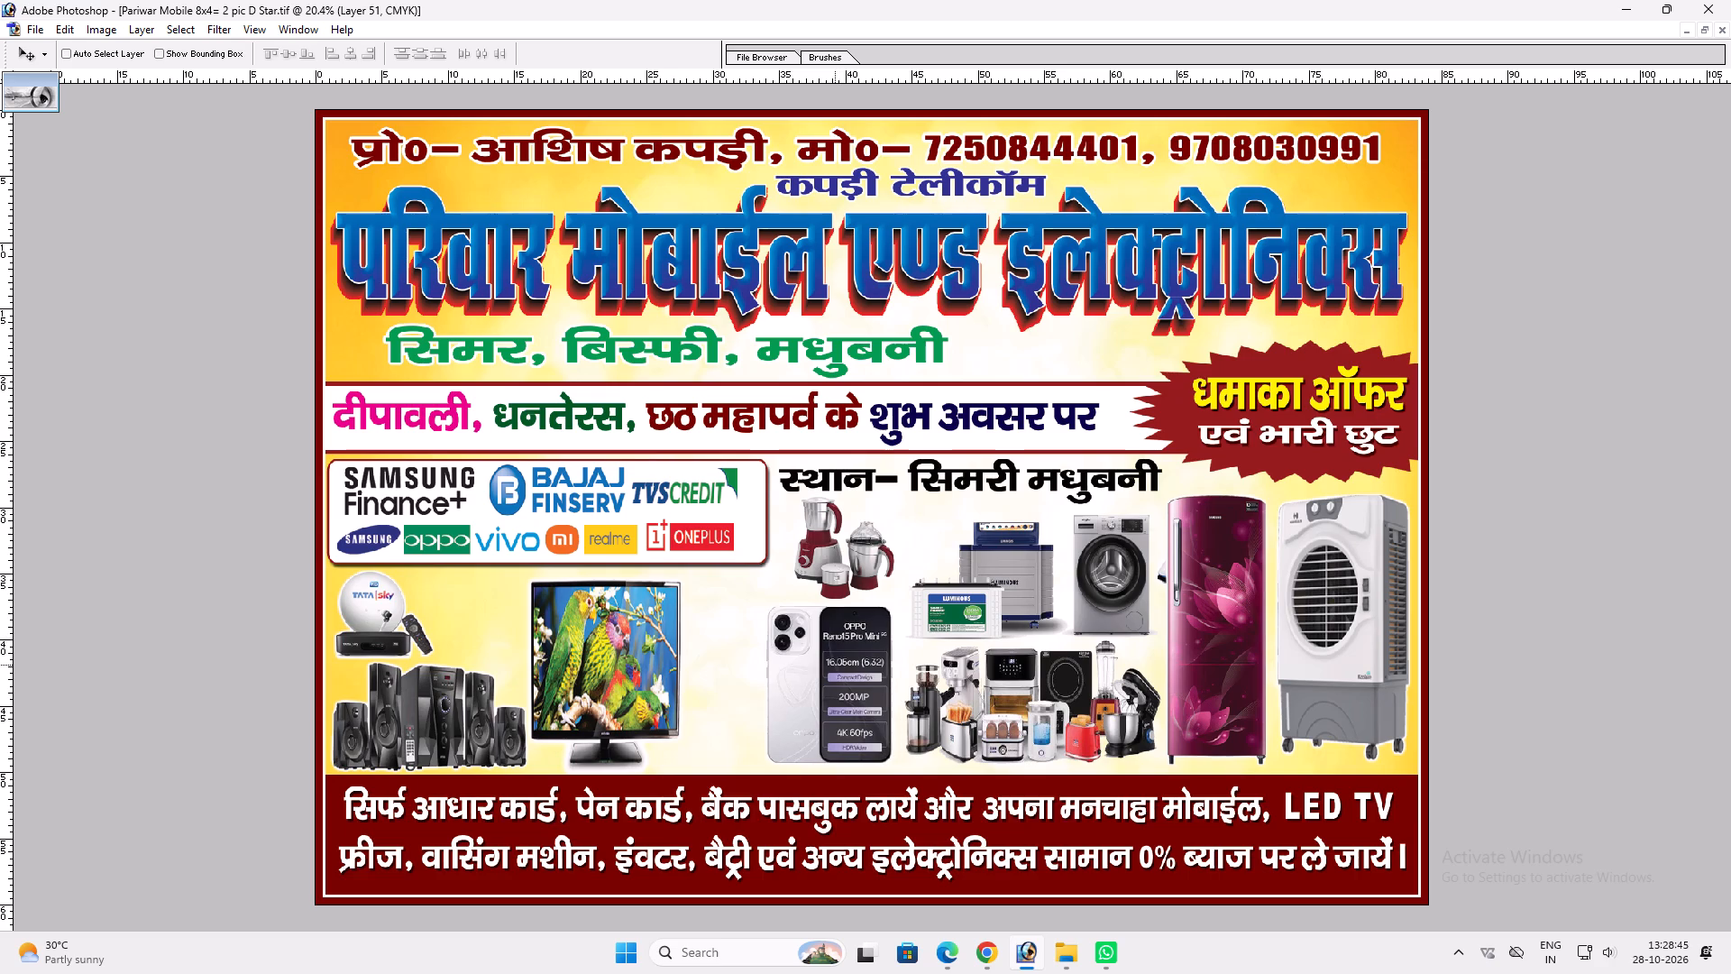
{"action": "key", "text": "ctrl+t"}
{"action": "left_click", "coordinate": [850, 614], "text": "shift"}
{"action": "key", "text": "shift+Return"}
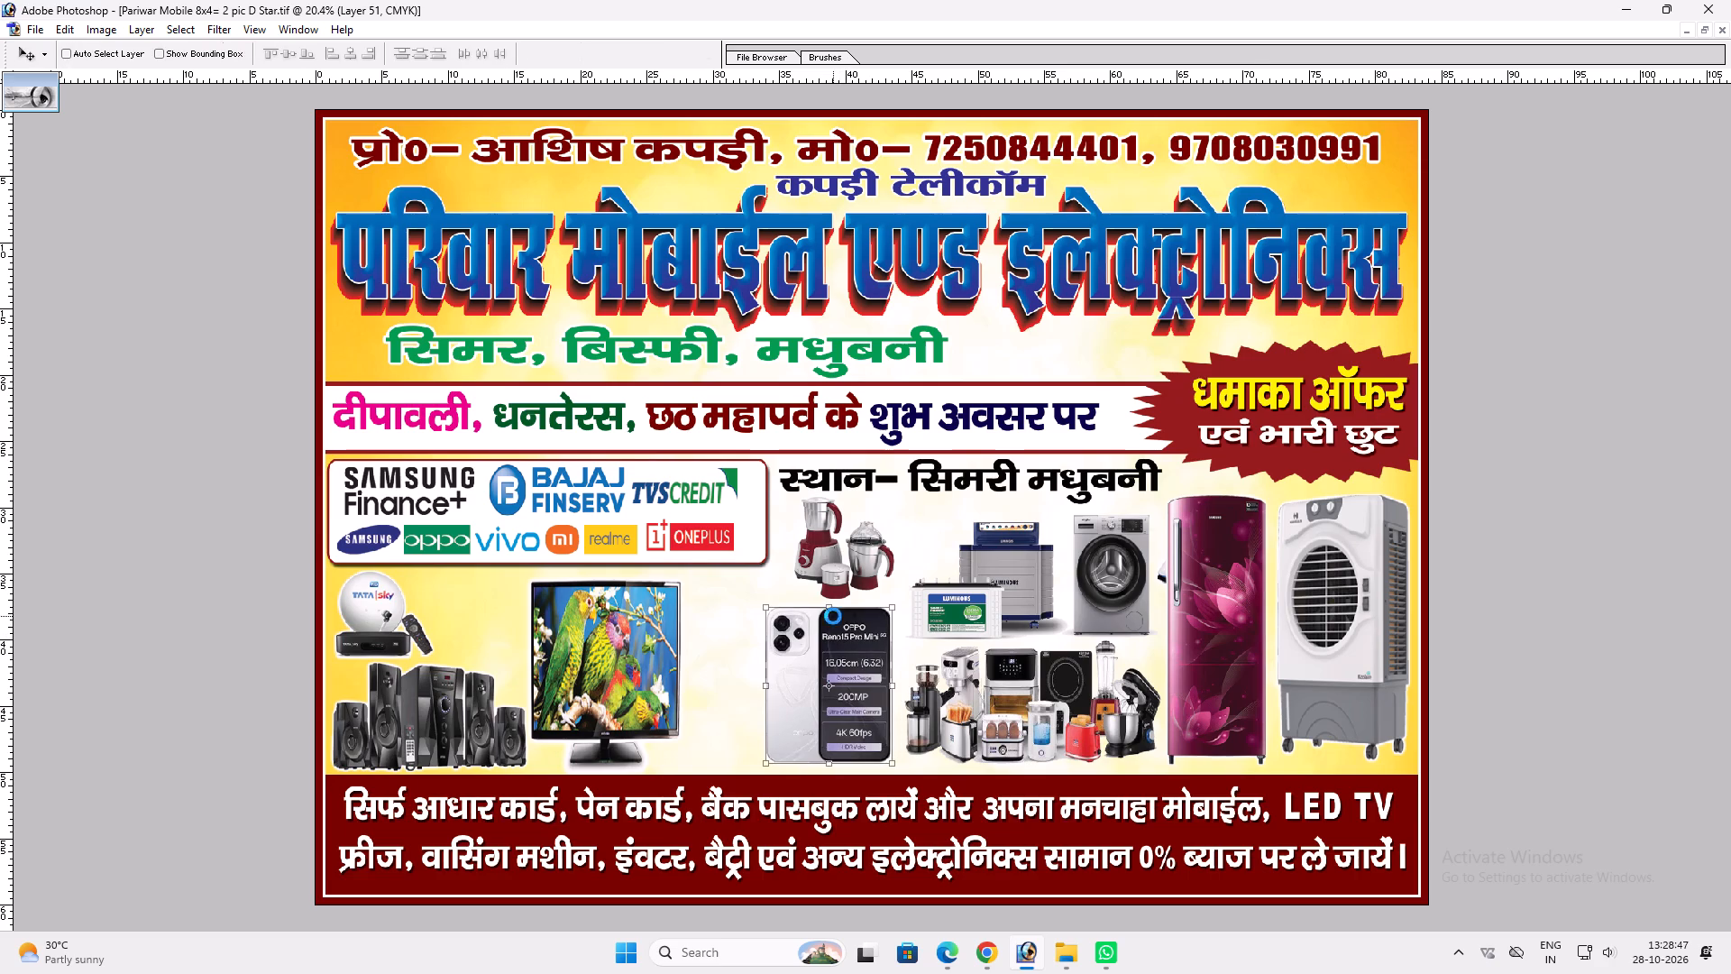
Open the banner file Mobile World 122x86= 1 pc dstr from the Mobile World folder in Photoshop.
{"action": "type", "text": "fff"}
{"action": "left_click", "coordinate": [1118, 428]}
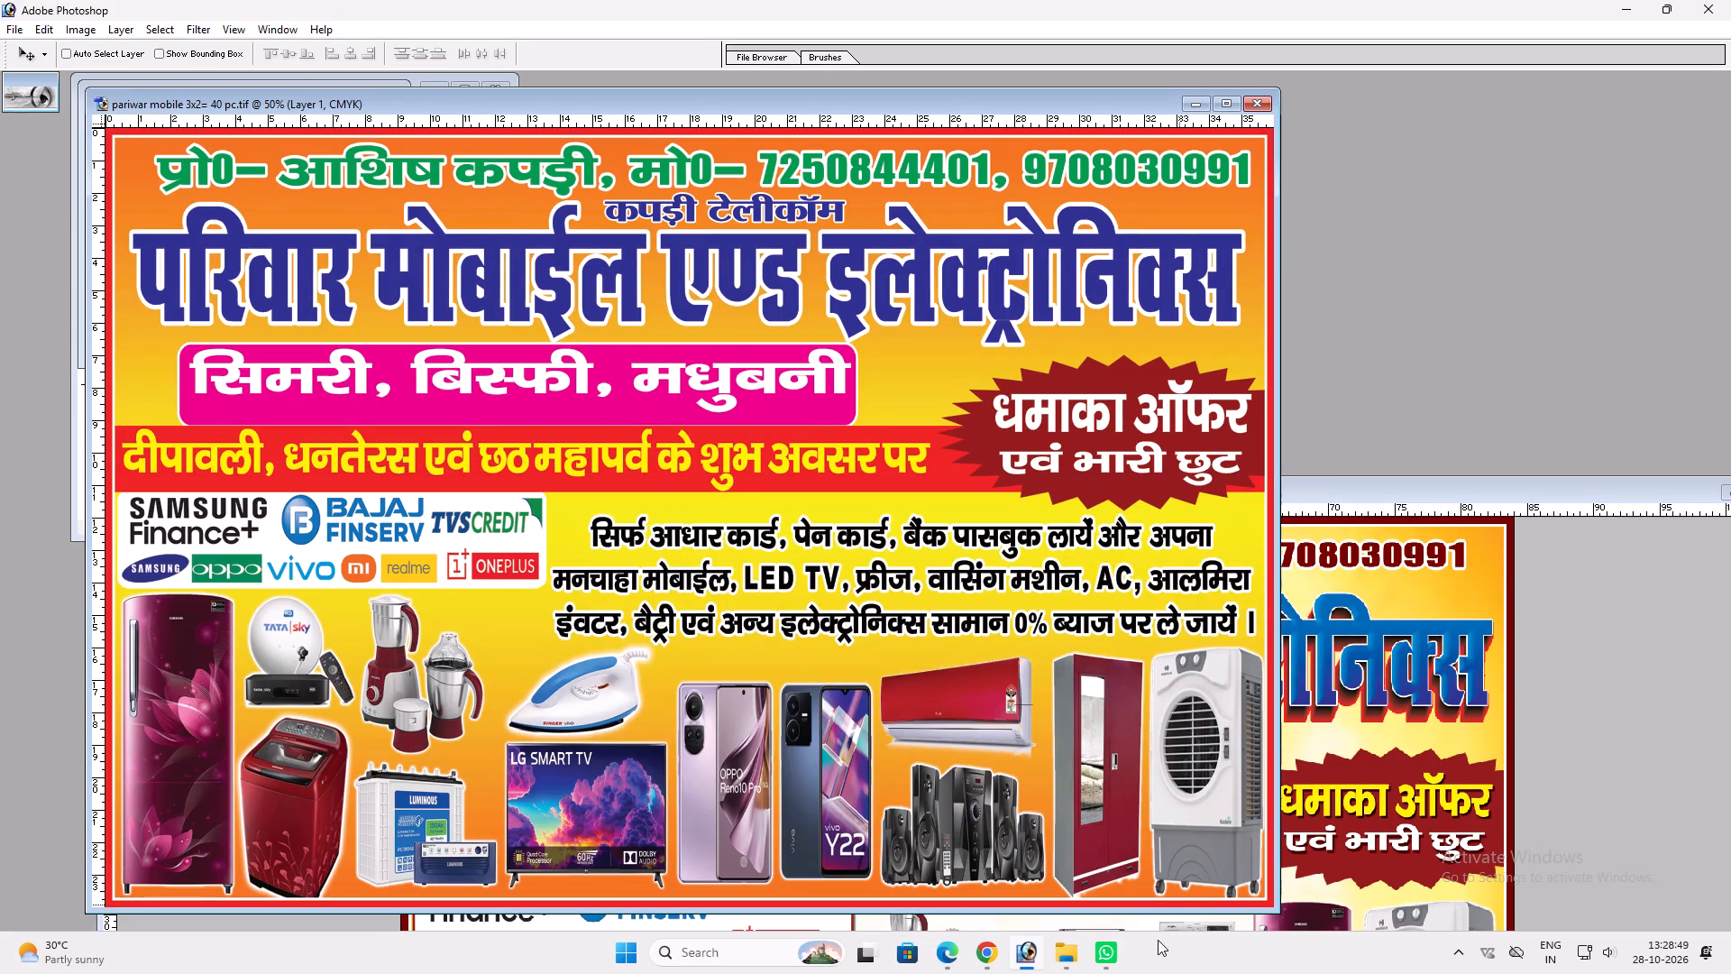
{"action": "left_click", "coordinate": [105, 73]}
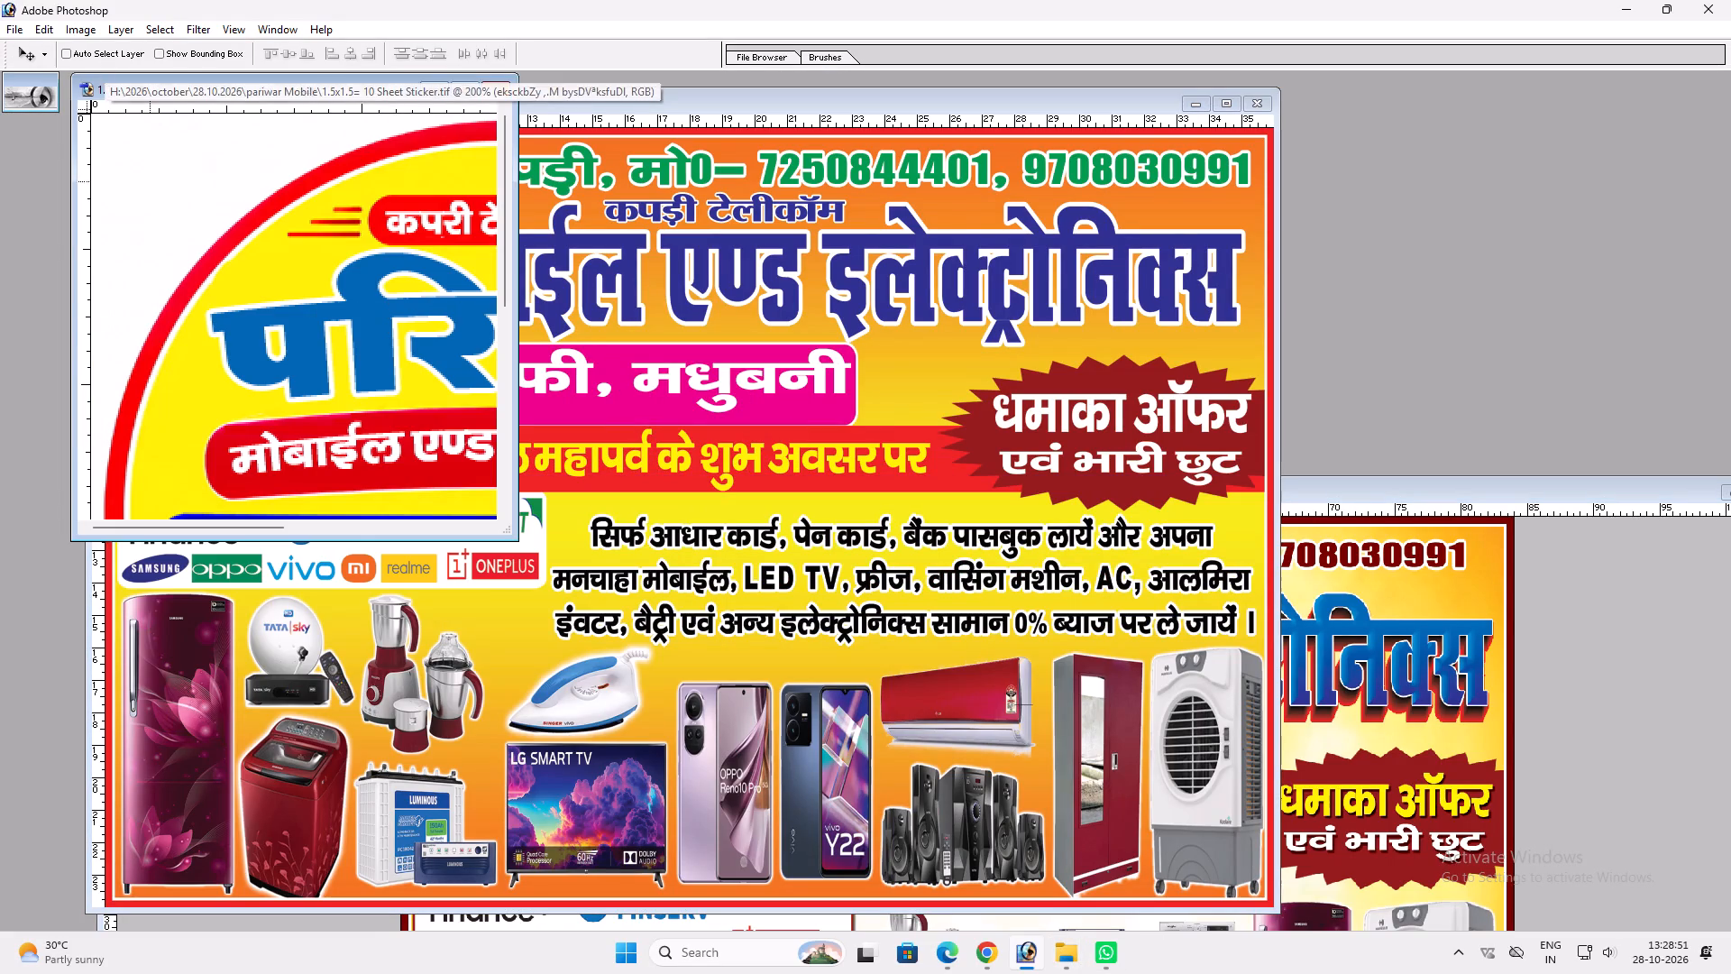
{"action": "key", "text": "ctrl+Tab"}
{"action": "key", "text": "ctrl+Tab"}
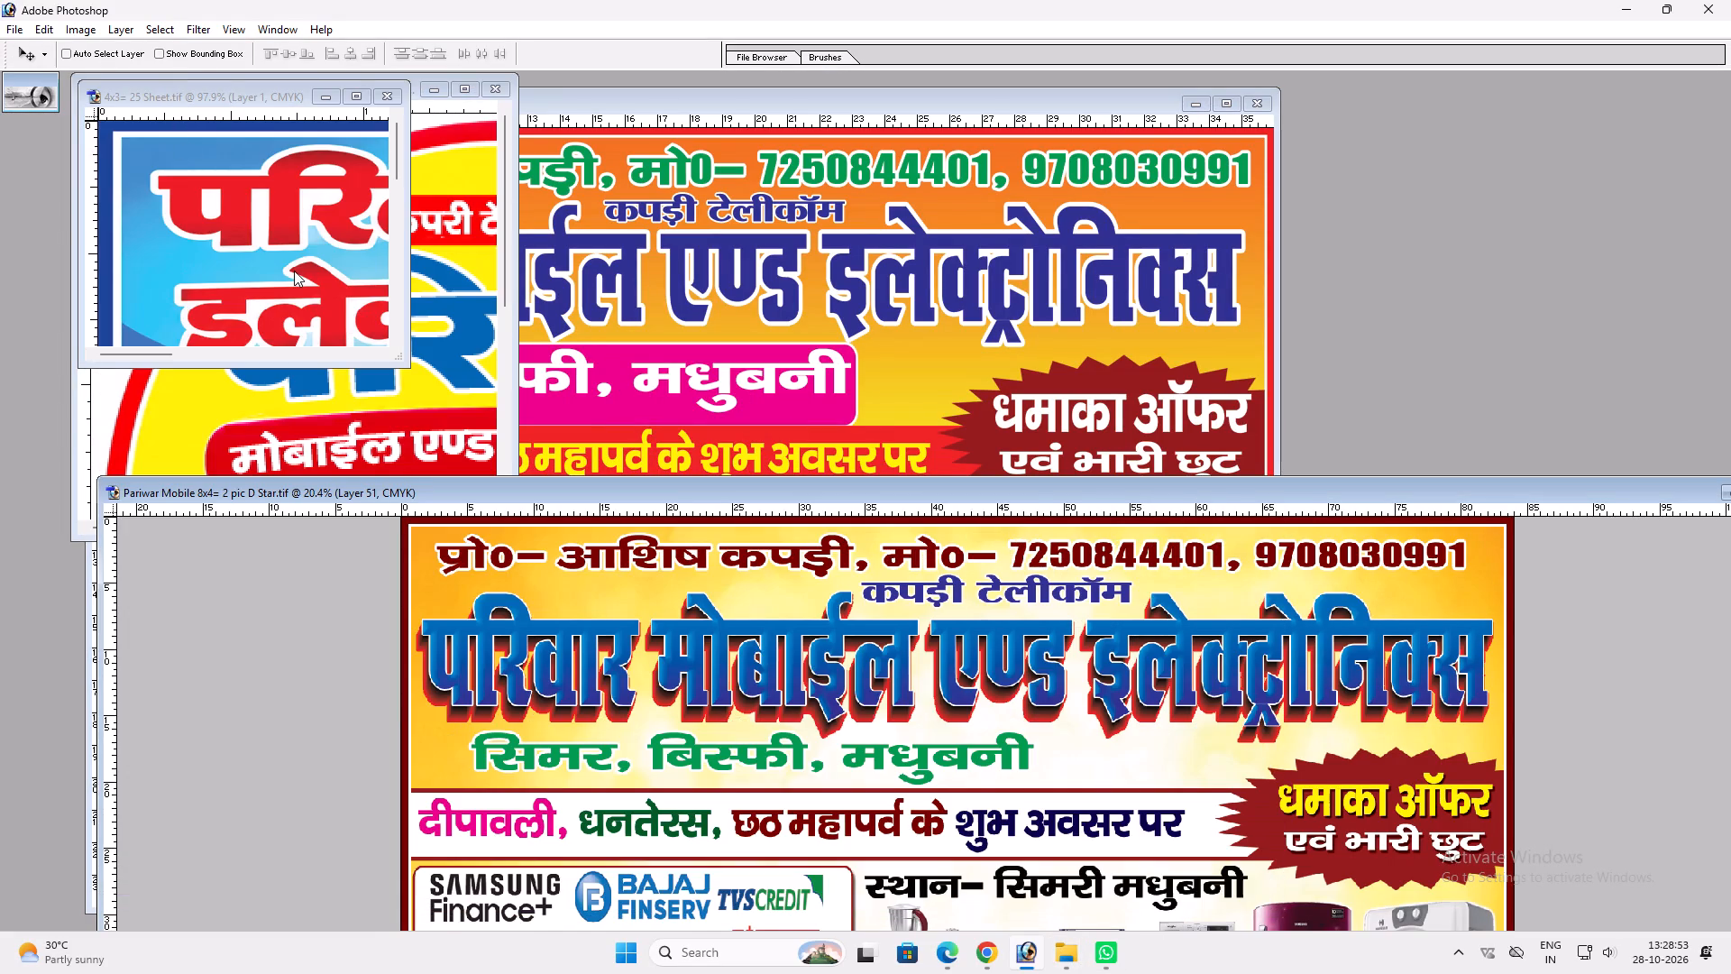
{"action": "left_click", "coordinate": [1057, 950]}
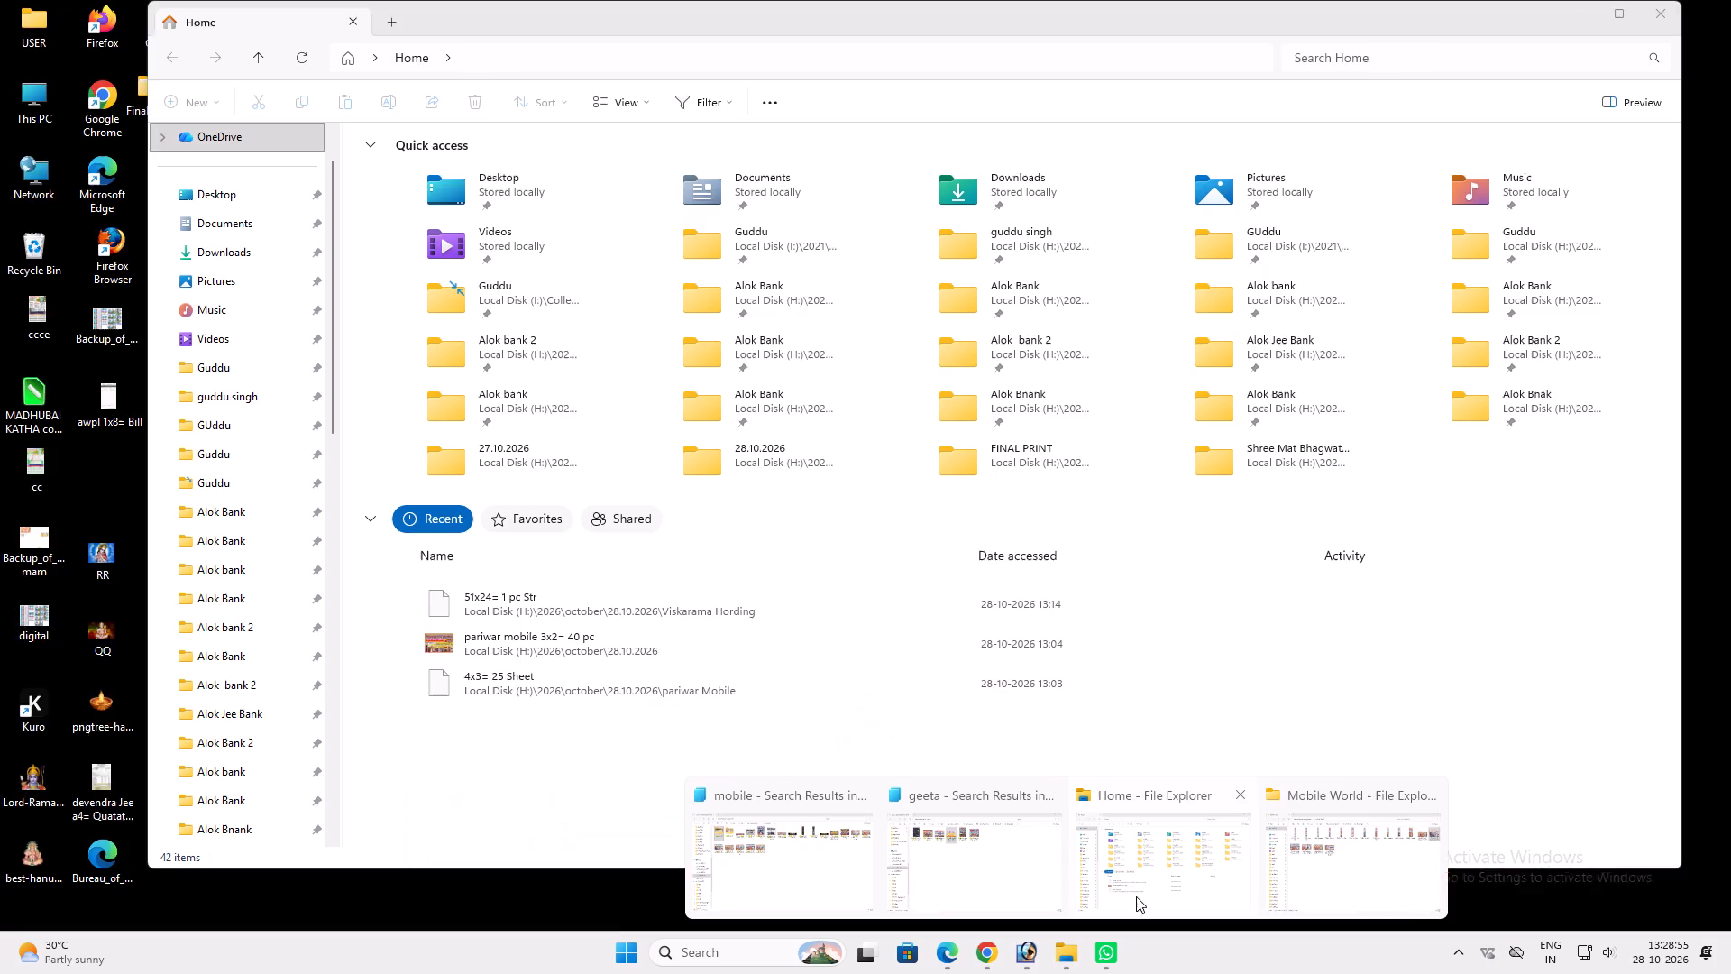
{"action": "left_click", "coordinate": [1311, 861]}
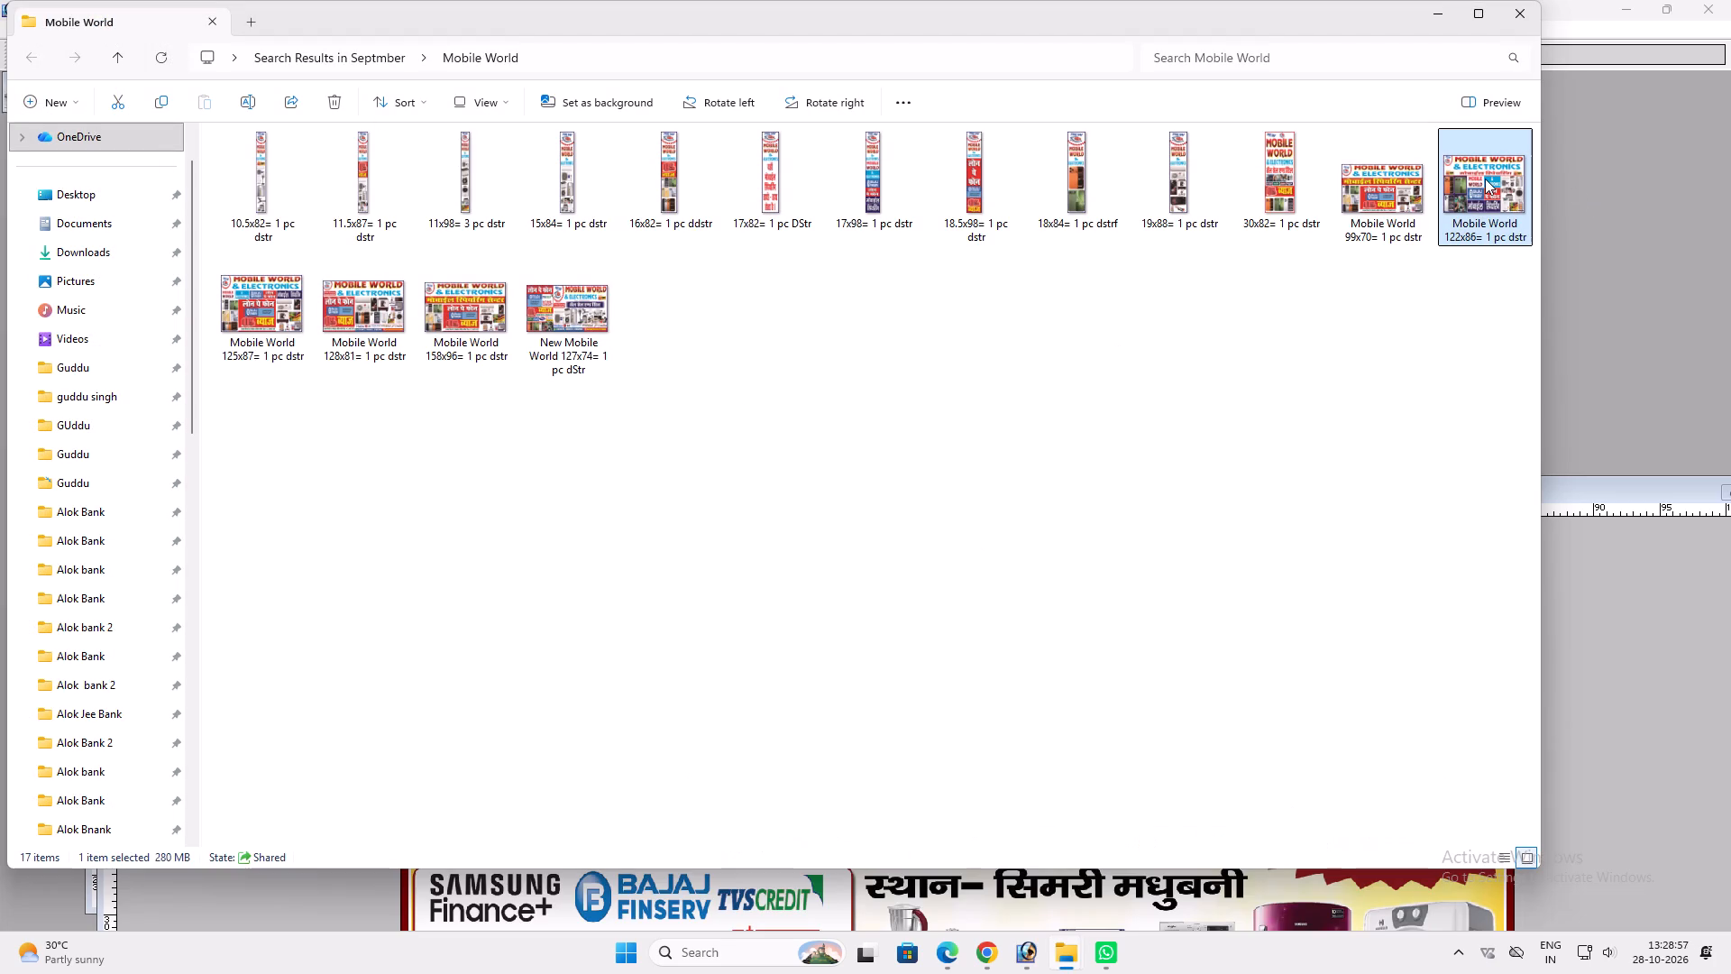
{"action": "left_click_drag", "start_coordinate": [1485, 179], "coordinate": [999, 776]}
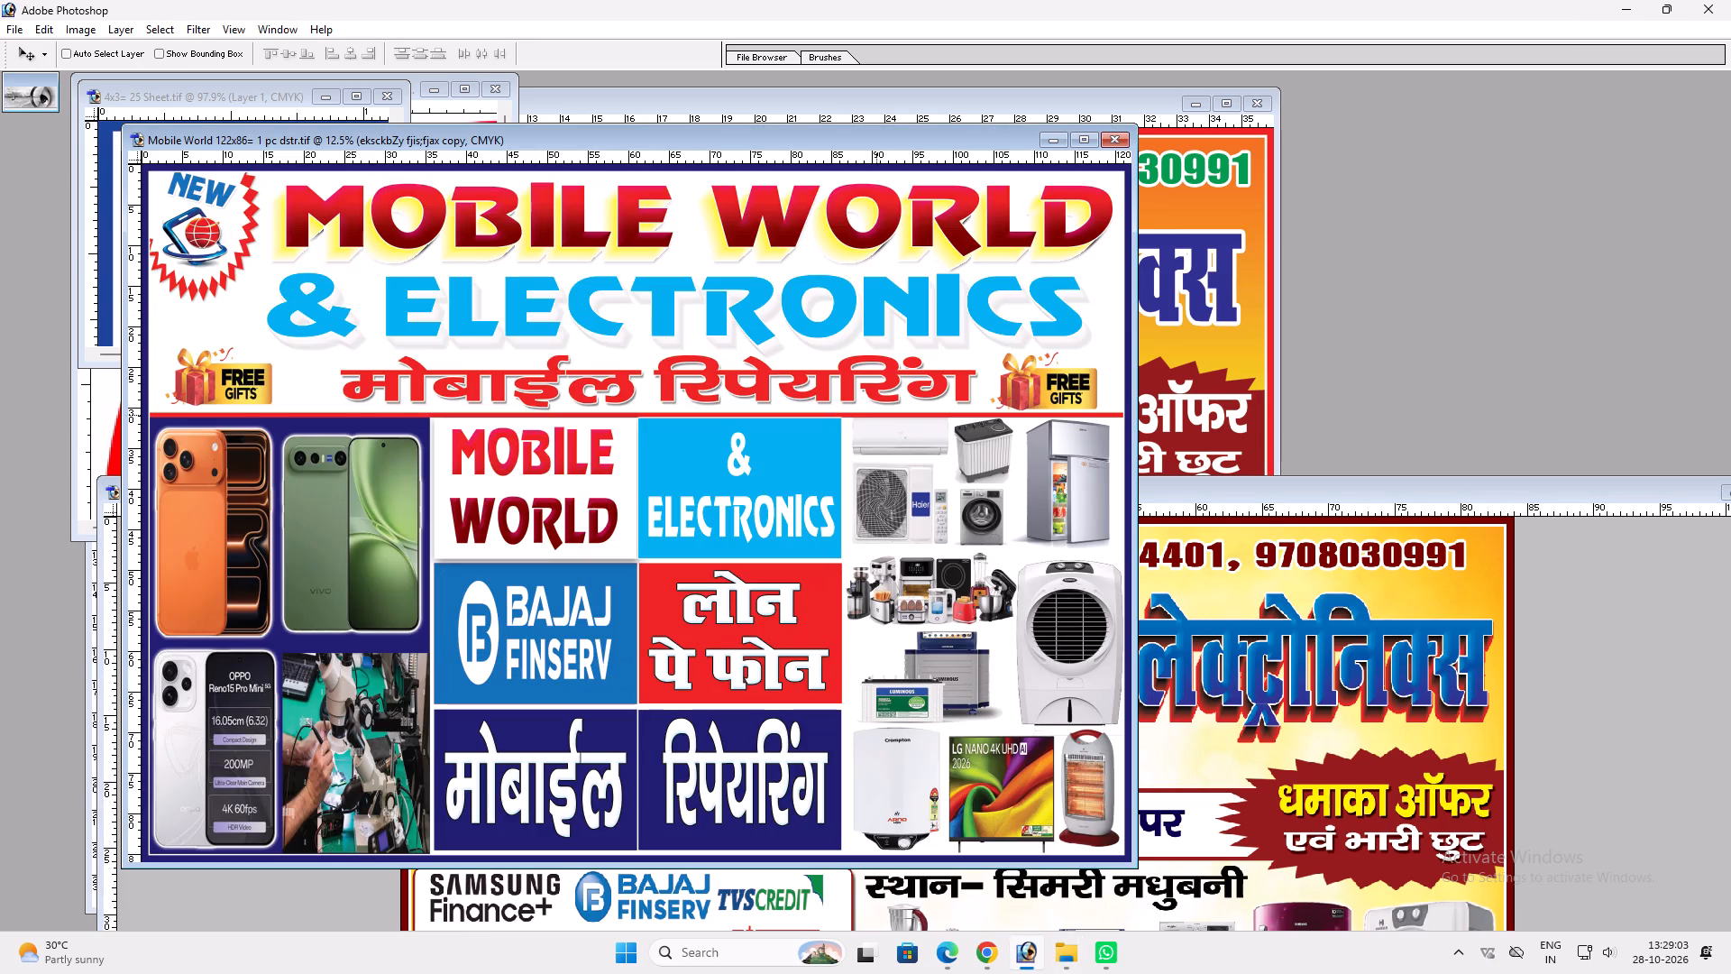
Copy the room heater picture from the Mobile World banner into the Pariwar banner, between the TV and the Oppo phones.
{"action": "left_click", "coordinate": [1094, 761], "text": "ctrl"}
{"action": "left_click_drag", "start_coordinate": [1094, 761], "coordinate": [1140, 769]}
{"action": "key", "text": "ctrl+z"}
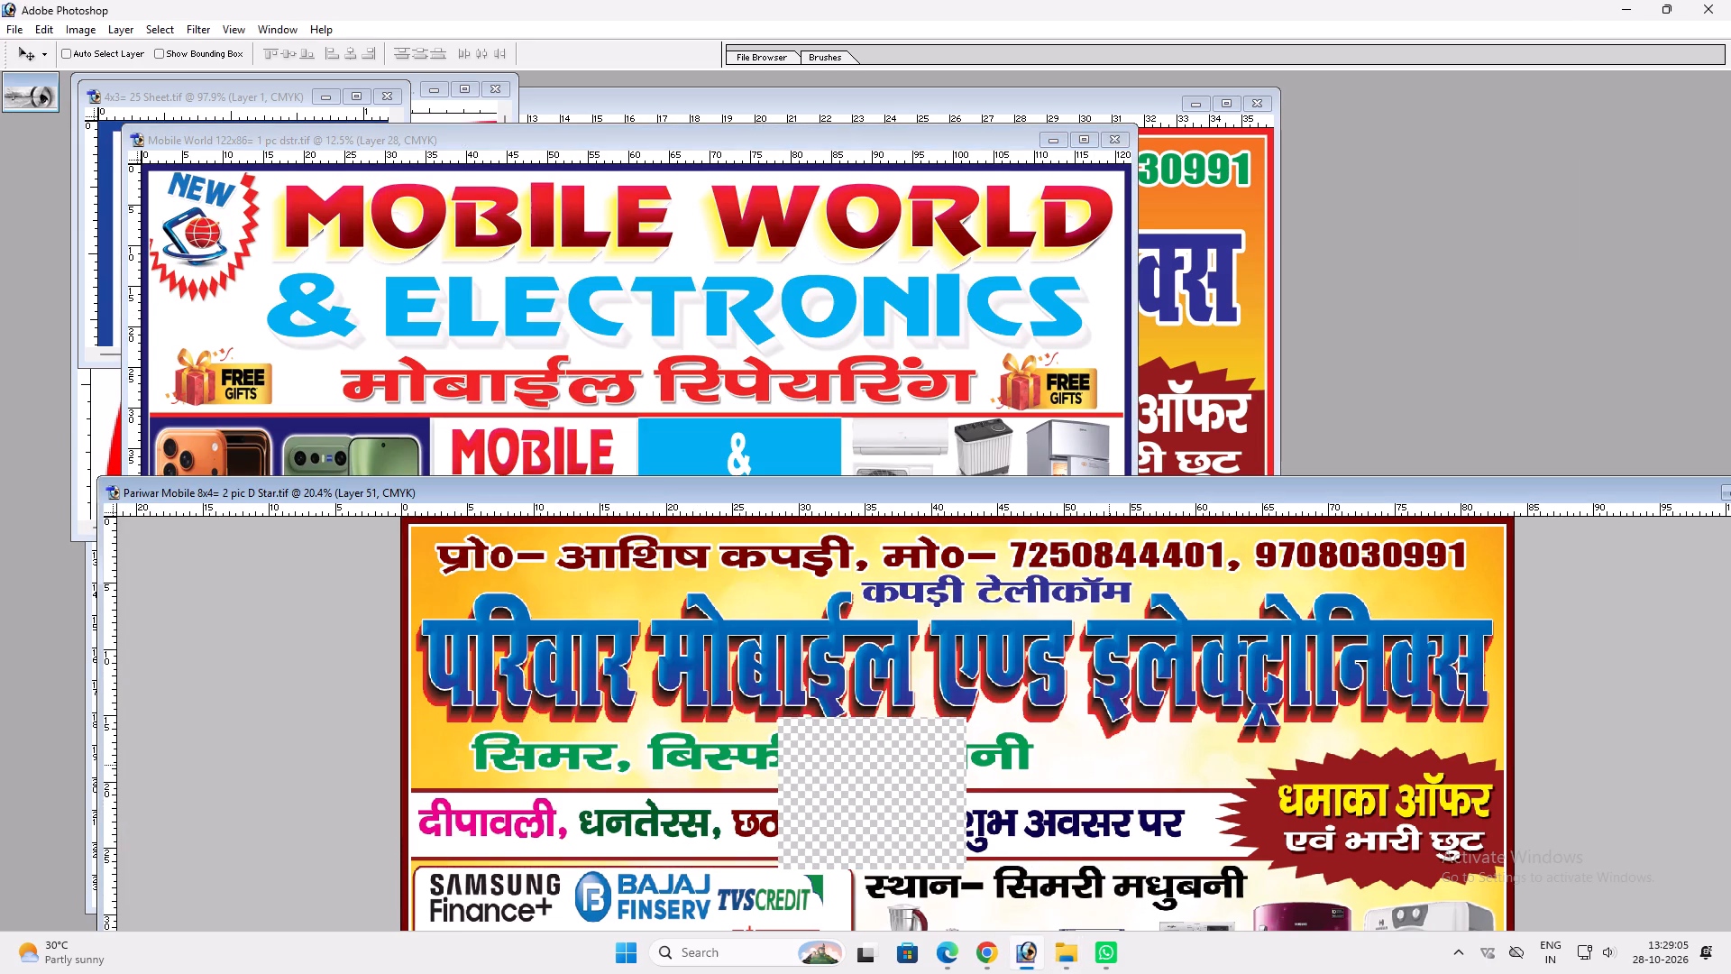
{"action": "left_click", "coordinate": [956, 433]}
{"action": "left_click_drag", "start_coordinate": [1077, 789], "coordinate": [1192, 814]}
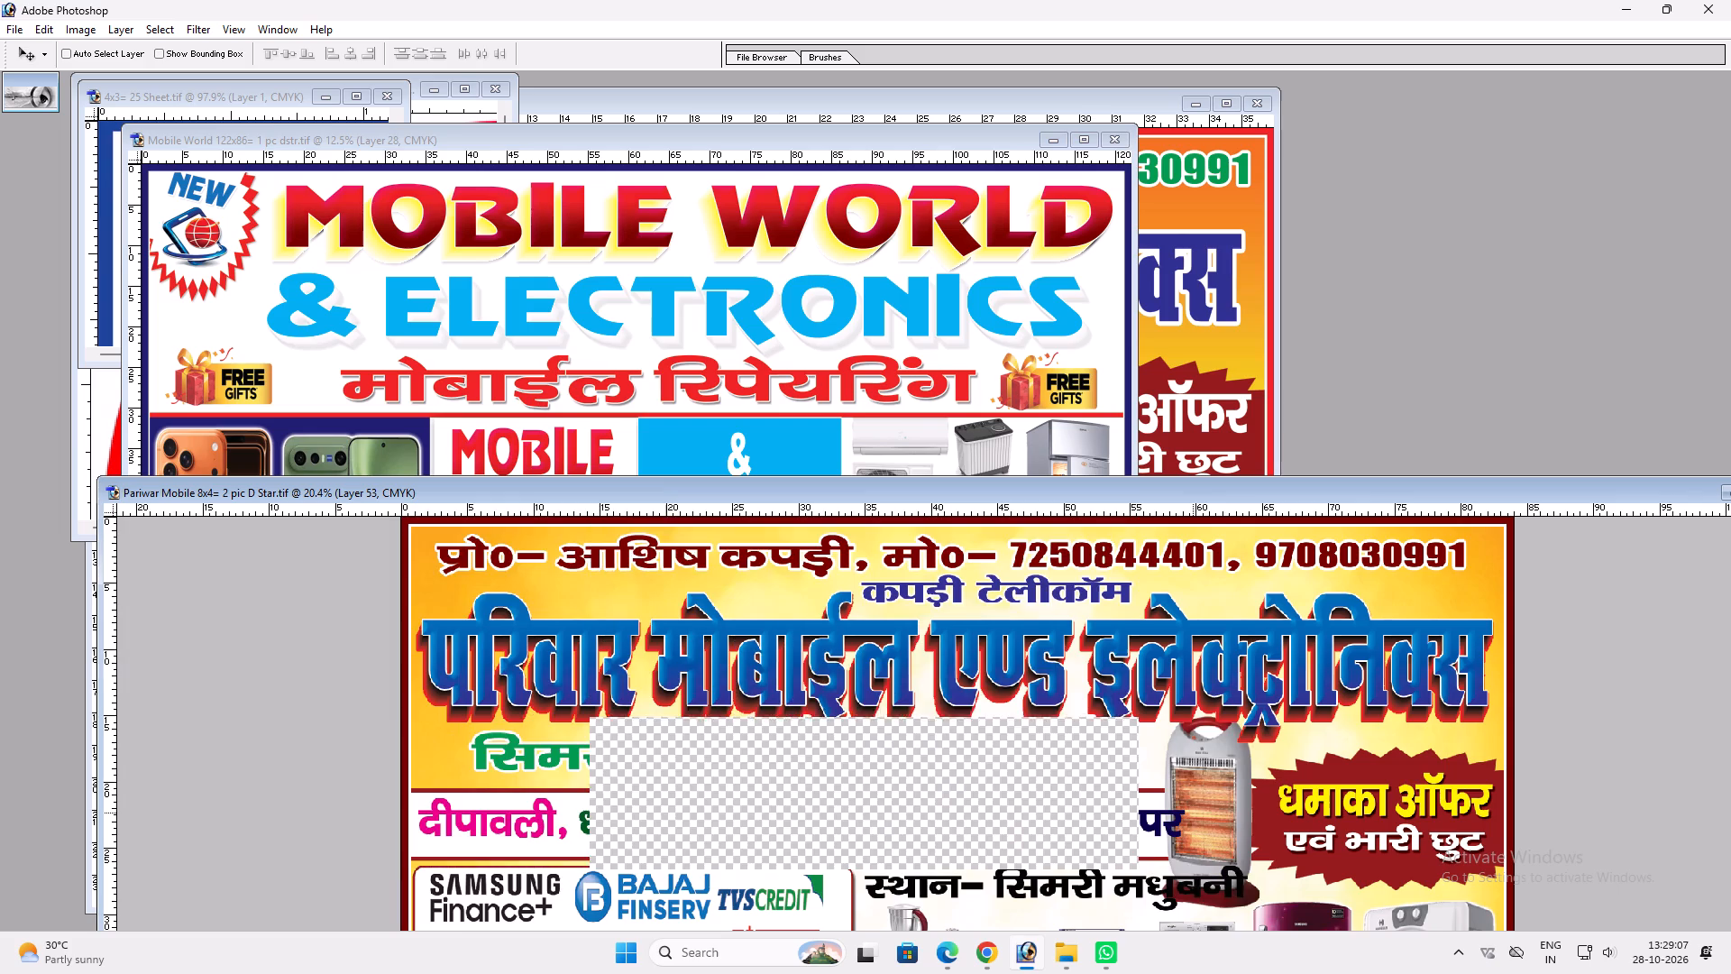
{"action": "double_click", "coordinate": [1141, 499]}
{"action": "key", "text": "v"}
{"action": "key", "text": "v"}
{"action": "left_click_drag", "start_coordinate": [1116, 439], "coordinate": [716, 708]}
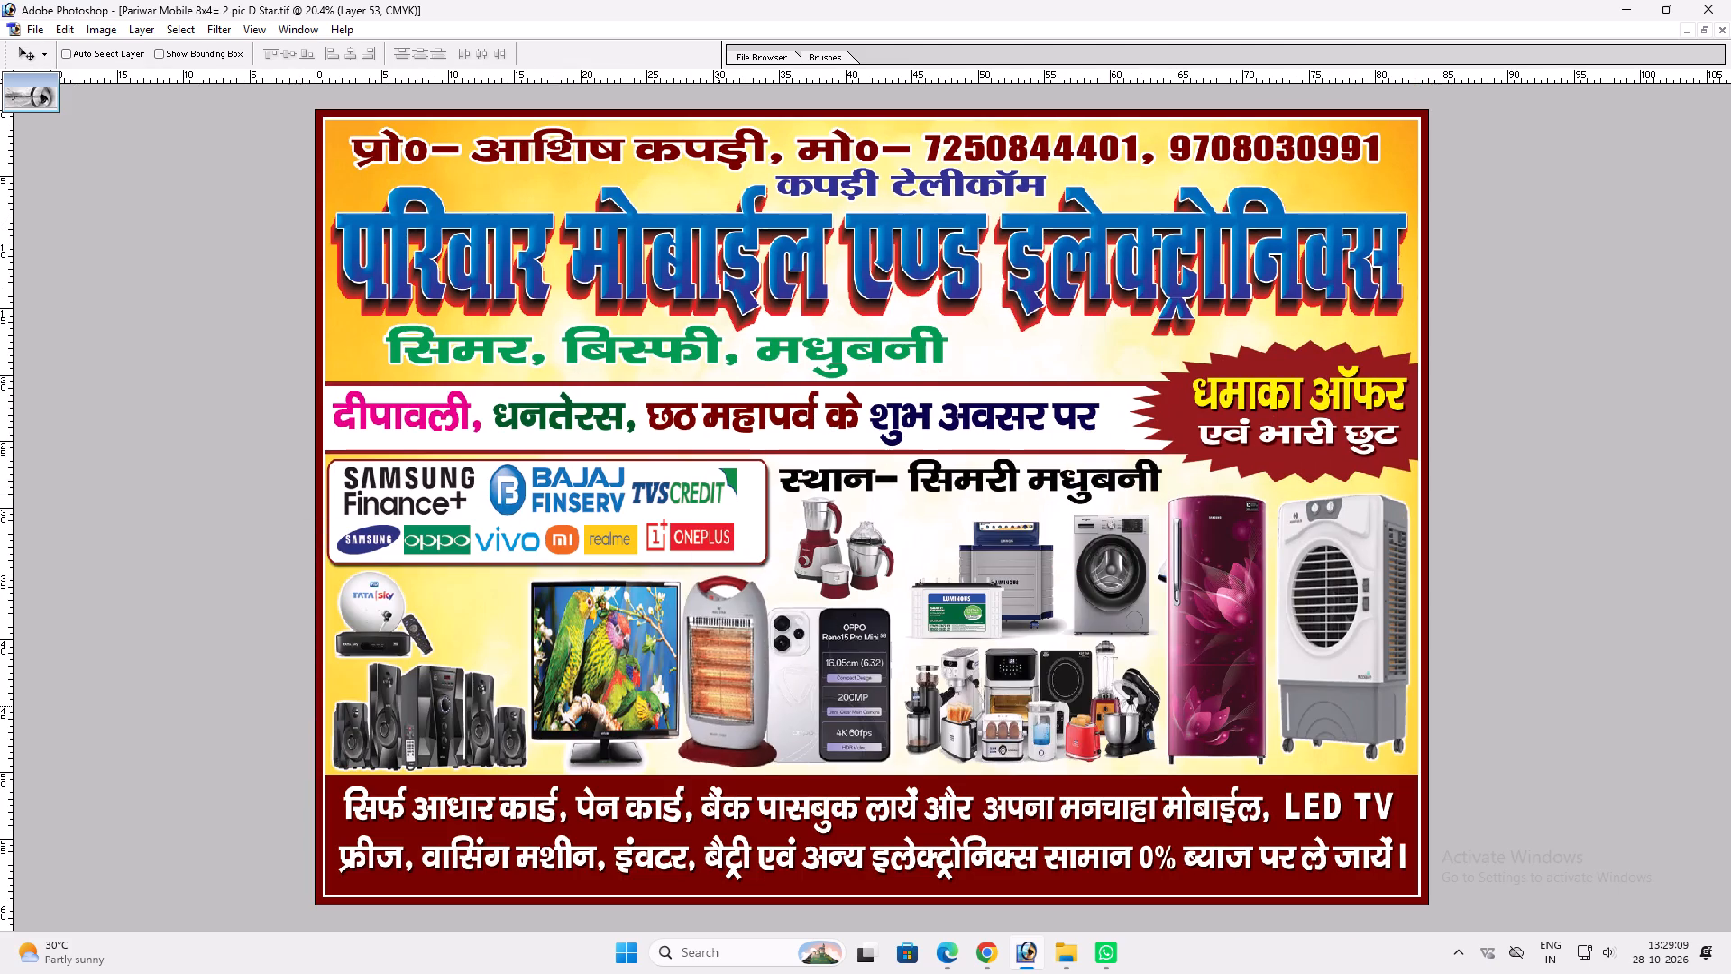
{"action": "left_click_drag", "start_coordinate": [716, 708], "coordinate": [715, 701]}
Scale the room heater picture down and shorten it further from its top.
{"action": "key", "text": "ctrl+t"}
{"action": "left_click_drag", "start_coordinate": [768, 573], "coordinate": [746, 605], "text": "shift"}
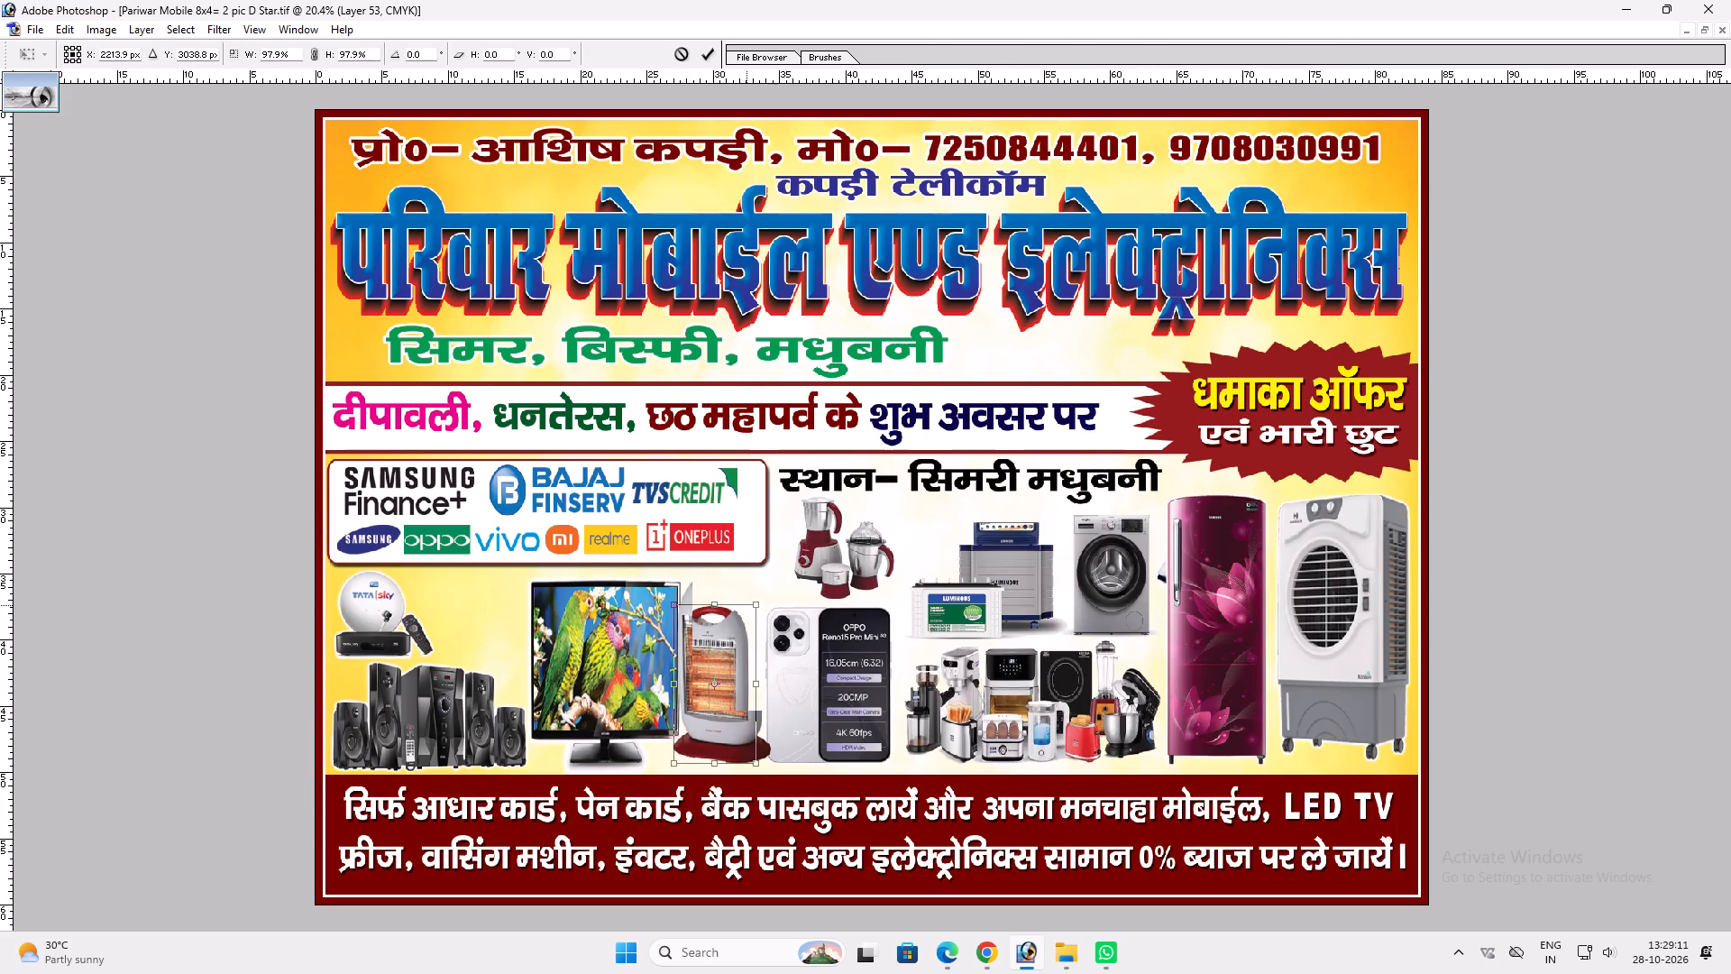
{"action": "left_click_drag", "start_coordinate": [733, 604], "coordinate": [725, 624], "text": "shift"}
{"action": "key", "text": "shift+Return"}
{"action": "key", "text": "v"}
Move the room heater beside the Tata Sky dish, shorten it to about 84% height, and scale it to fit below the logo box.
{"action": "left_click_drag", "start_coordinate": [722, 652], "coordinate": [641, 647]}
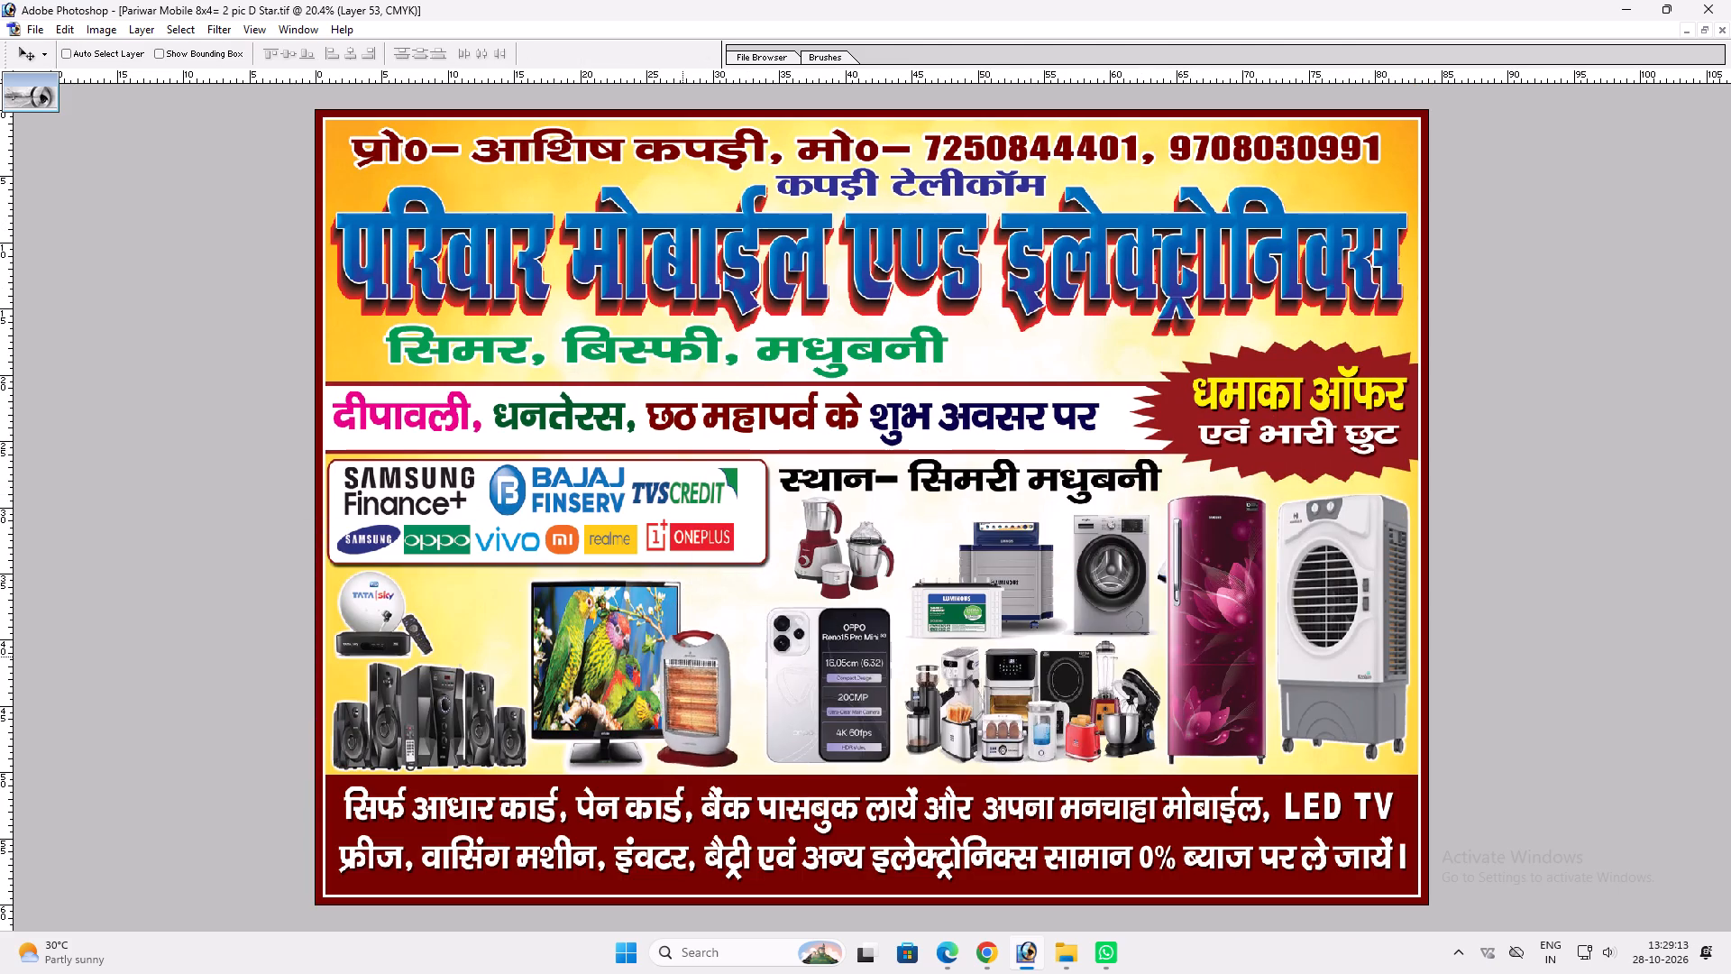
{"action": "left_click_drag", "start_coordinate": [641, 647], "coordinate": [481, 548]}
{"action": "key", "text": "ctrl+t"}
{"action": "left_click_drag", "start_coordinate": [490, 520], "coordinate": [490, 542], "text": "shift"}
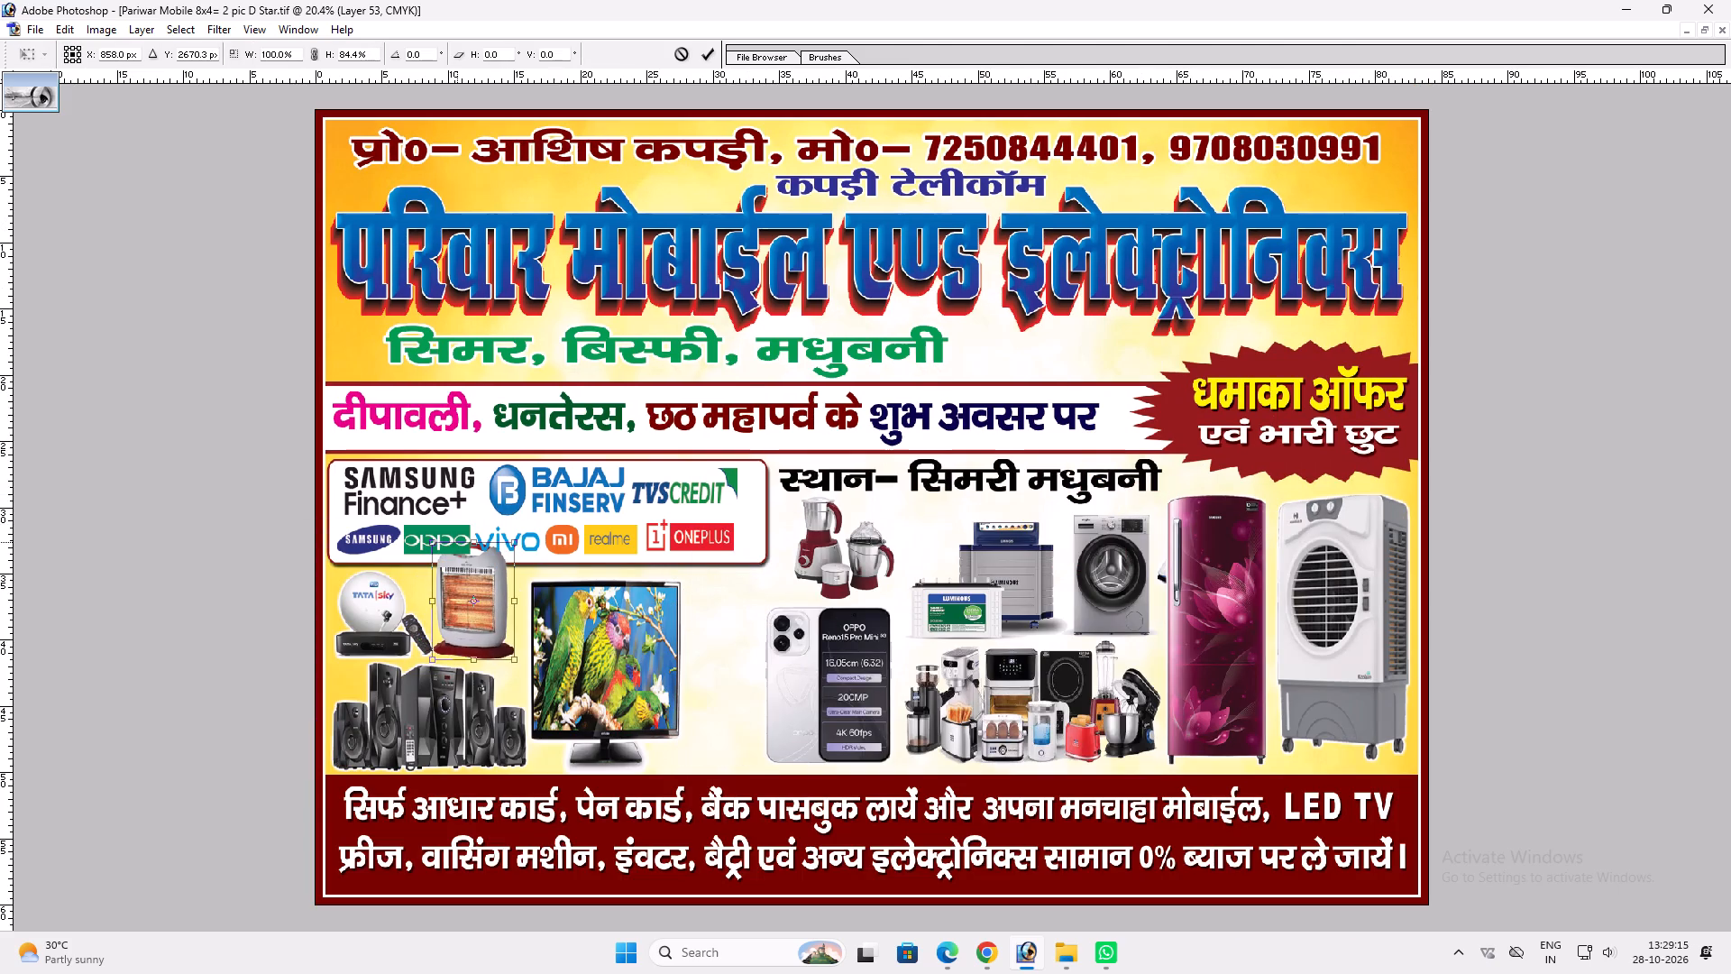
{"action": "left_click_drag", "start_coordinate": [435, 541], "coordinate": [453, 568], "text": "shift"}
{"action": "key", "text": "shift+Return"}
{"action": "key", "text": "v"}
{"action": "left_click", "coordinate": [469, 587]}
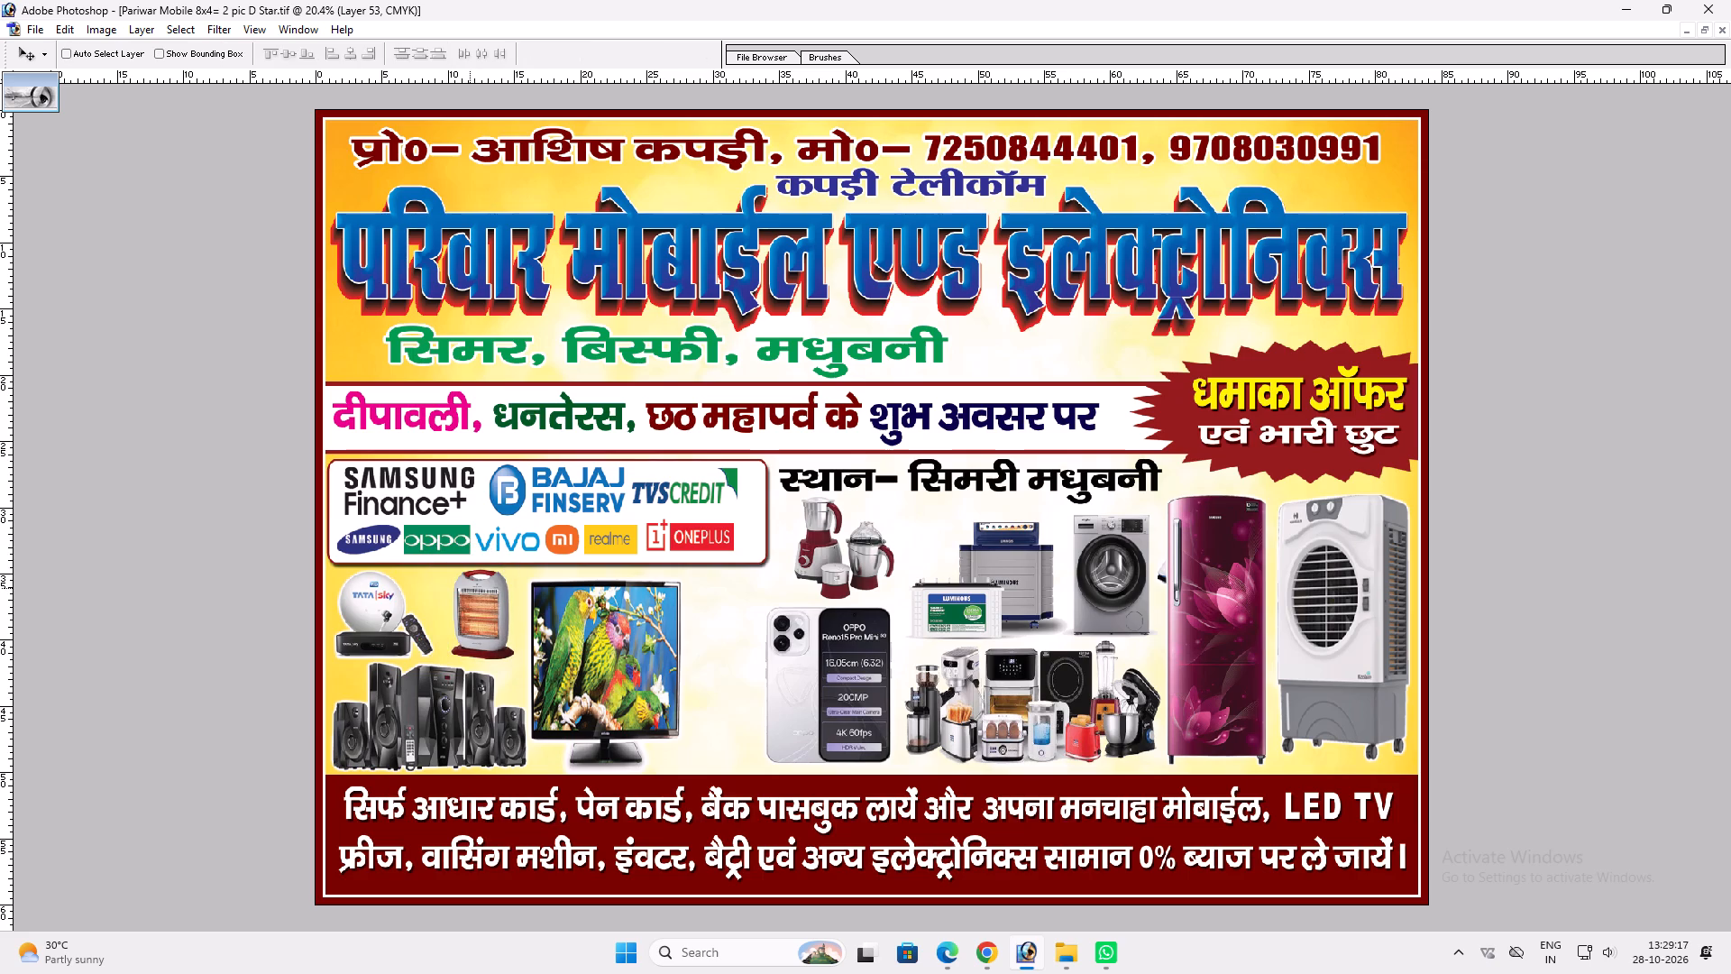
{"action": "key", "text": "ctrl+t"}
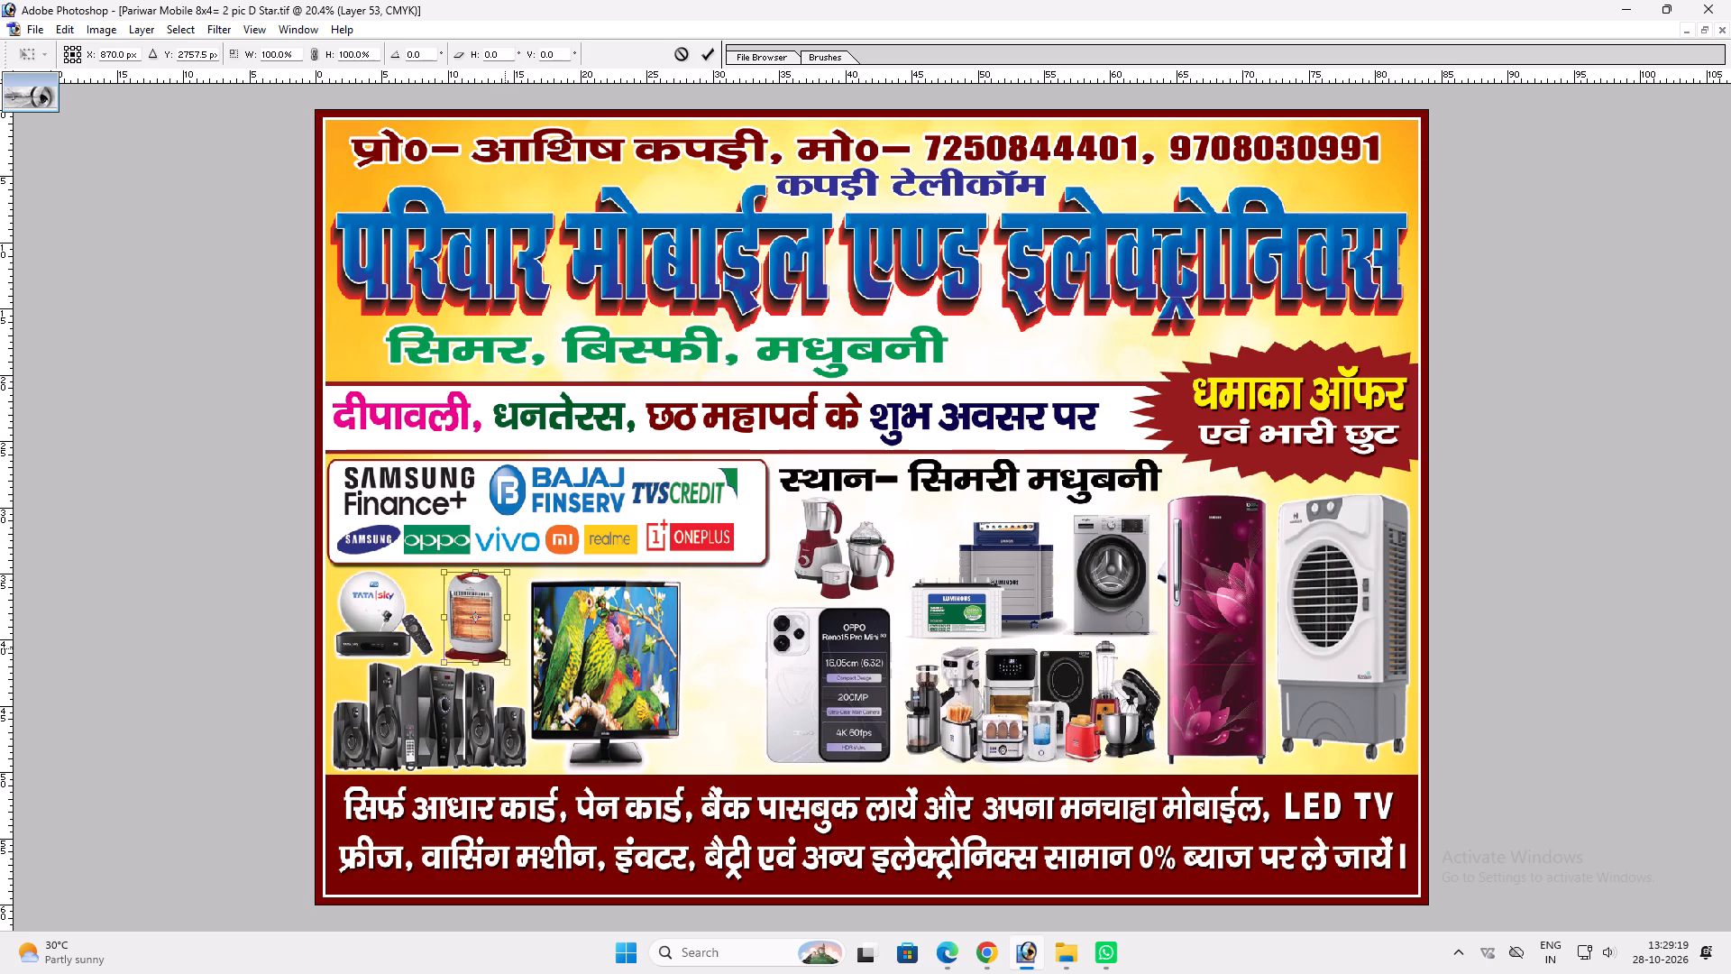
{"action": "left_click", "coordinate": [506, 662], "text": "shift"}
{"action": "left_click", "coordinate": [508, 639], "text": "shift"}
{"action": "key", "text": "shift+Return"}
{"action": "key", "text": "v"}
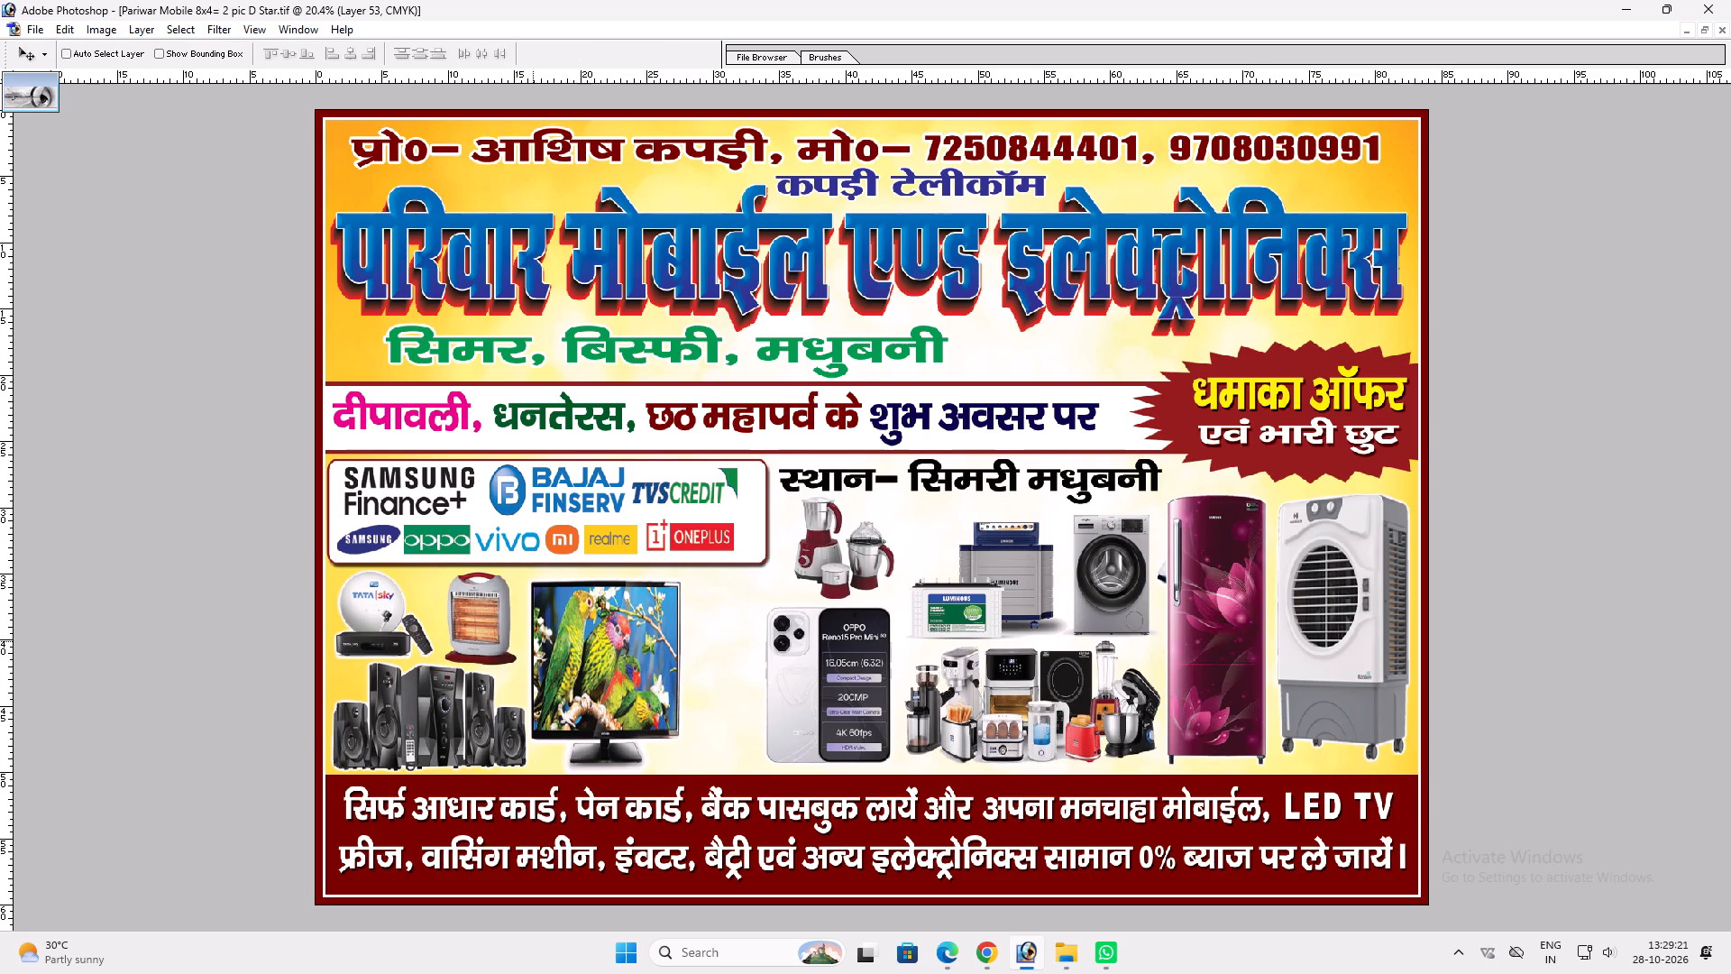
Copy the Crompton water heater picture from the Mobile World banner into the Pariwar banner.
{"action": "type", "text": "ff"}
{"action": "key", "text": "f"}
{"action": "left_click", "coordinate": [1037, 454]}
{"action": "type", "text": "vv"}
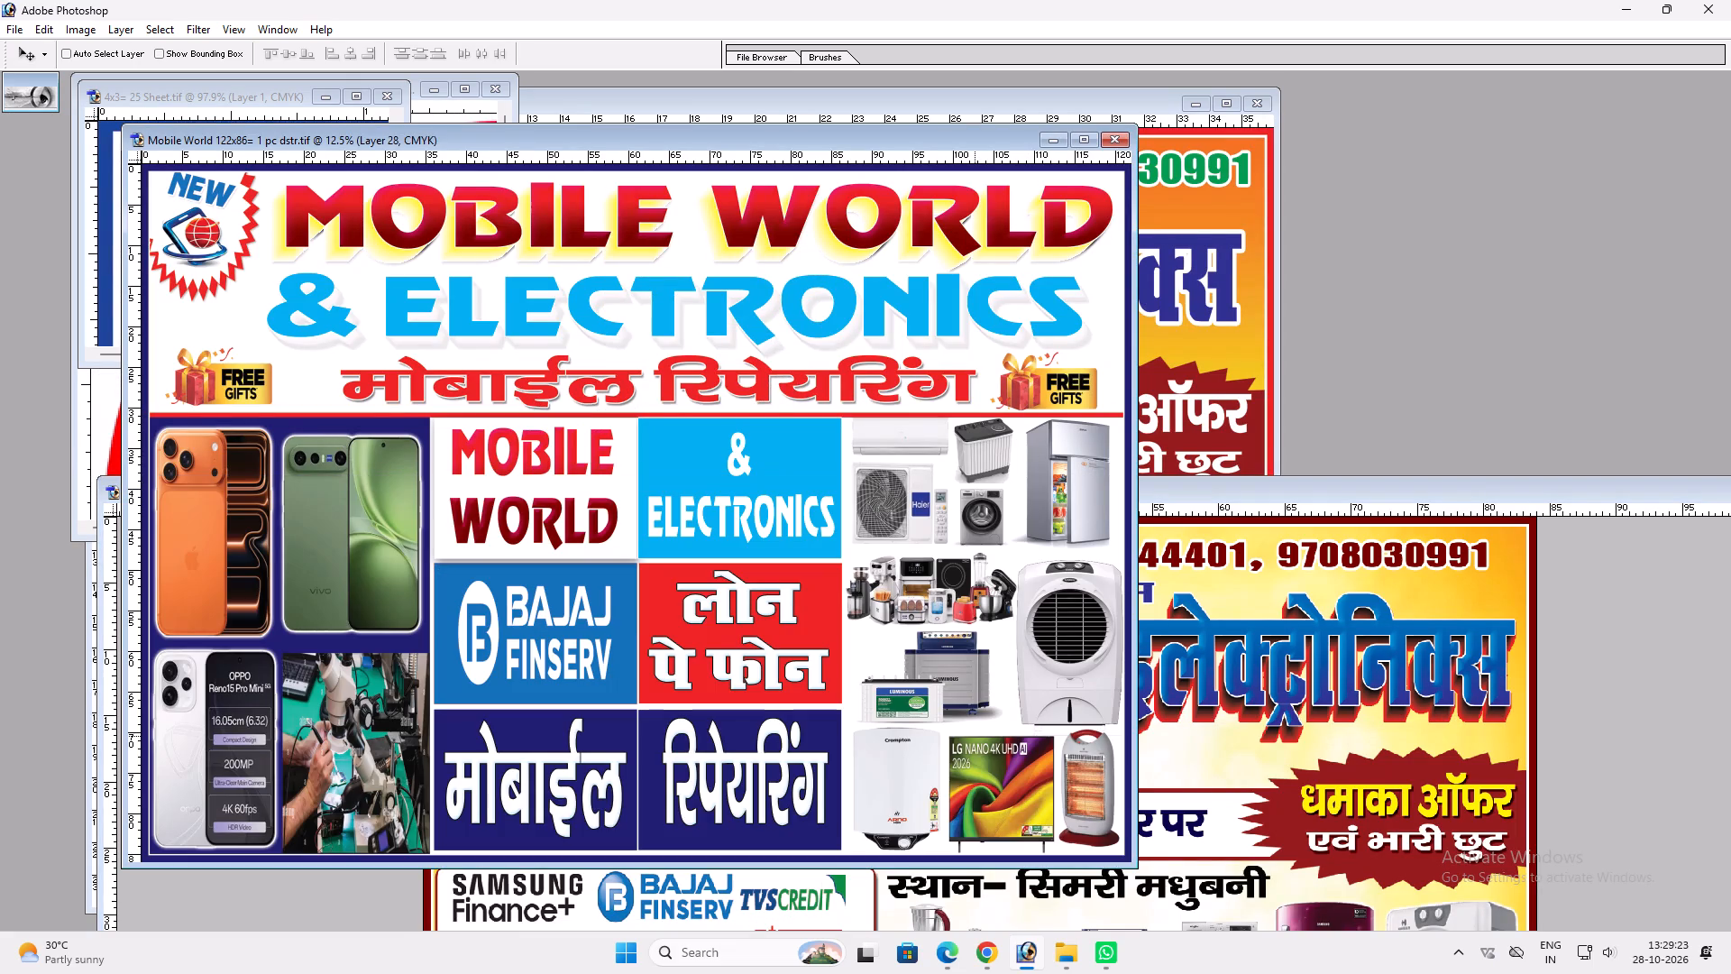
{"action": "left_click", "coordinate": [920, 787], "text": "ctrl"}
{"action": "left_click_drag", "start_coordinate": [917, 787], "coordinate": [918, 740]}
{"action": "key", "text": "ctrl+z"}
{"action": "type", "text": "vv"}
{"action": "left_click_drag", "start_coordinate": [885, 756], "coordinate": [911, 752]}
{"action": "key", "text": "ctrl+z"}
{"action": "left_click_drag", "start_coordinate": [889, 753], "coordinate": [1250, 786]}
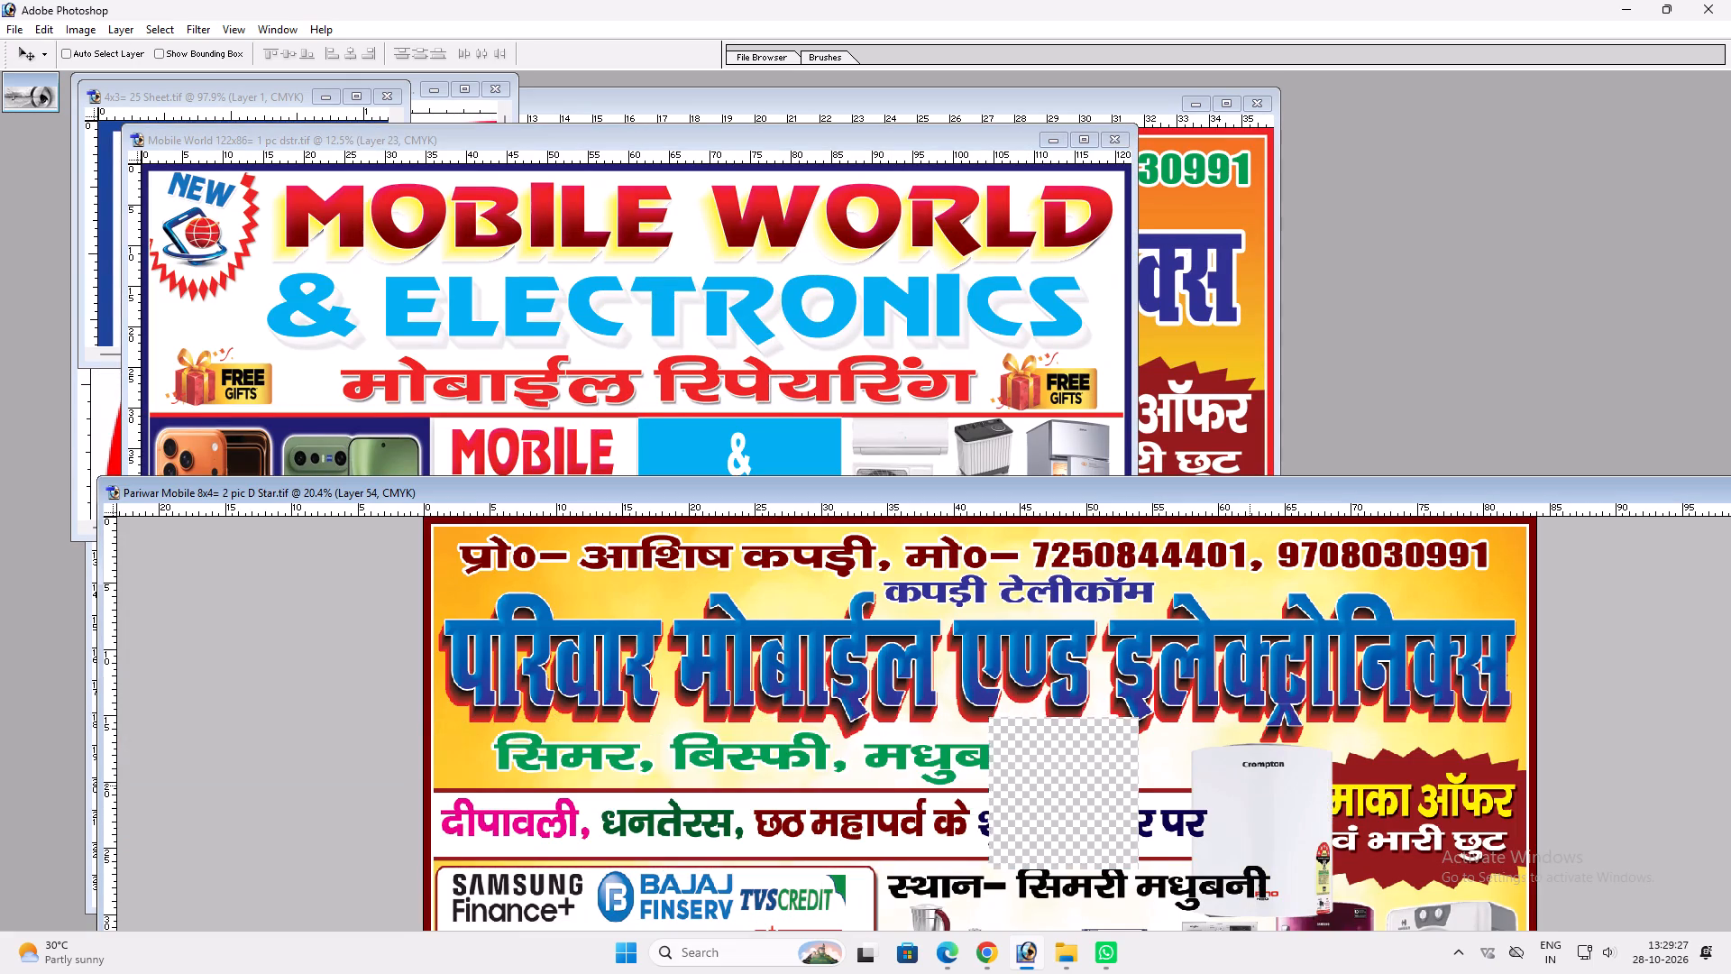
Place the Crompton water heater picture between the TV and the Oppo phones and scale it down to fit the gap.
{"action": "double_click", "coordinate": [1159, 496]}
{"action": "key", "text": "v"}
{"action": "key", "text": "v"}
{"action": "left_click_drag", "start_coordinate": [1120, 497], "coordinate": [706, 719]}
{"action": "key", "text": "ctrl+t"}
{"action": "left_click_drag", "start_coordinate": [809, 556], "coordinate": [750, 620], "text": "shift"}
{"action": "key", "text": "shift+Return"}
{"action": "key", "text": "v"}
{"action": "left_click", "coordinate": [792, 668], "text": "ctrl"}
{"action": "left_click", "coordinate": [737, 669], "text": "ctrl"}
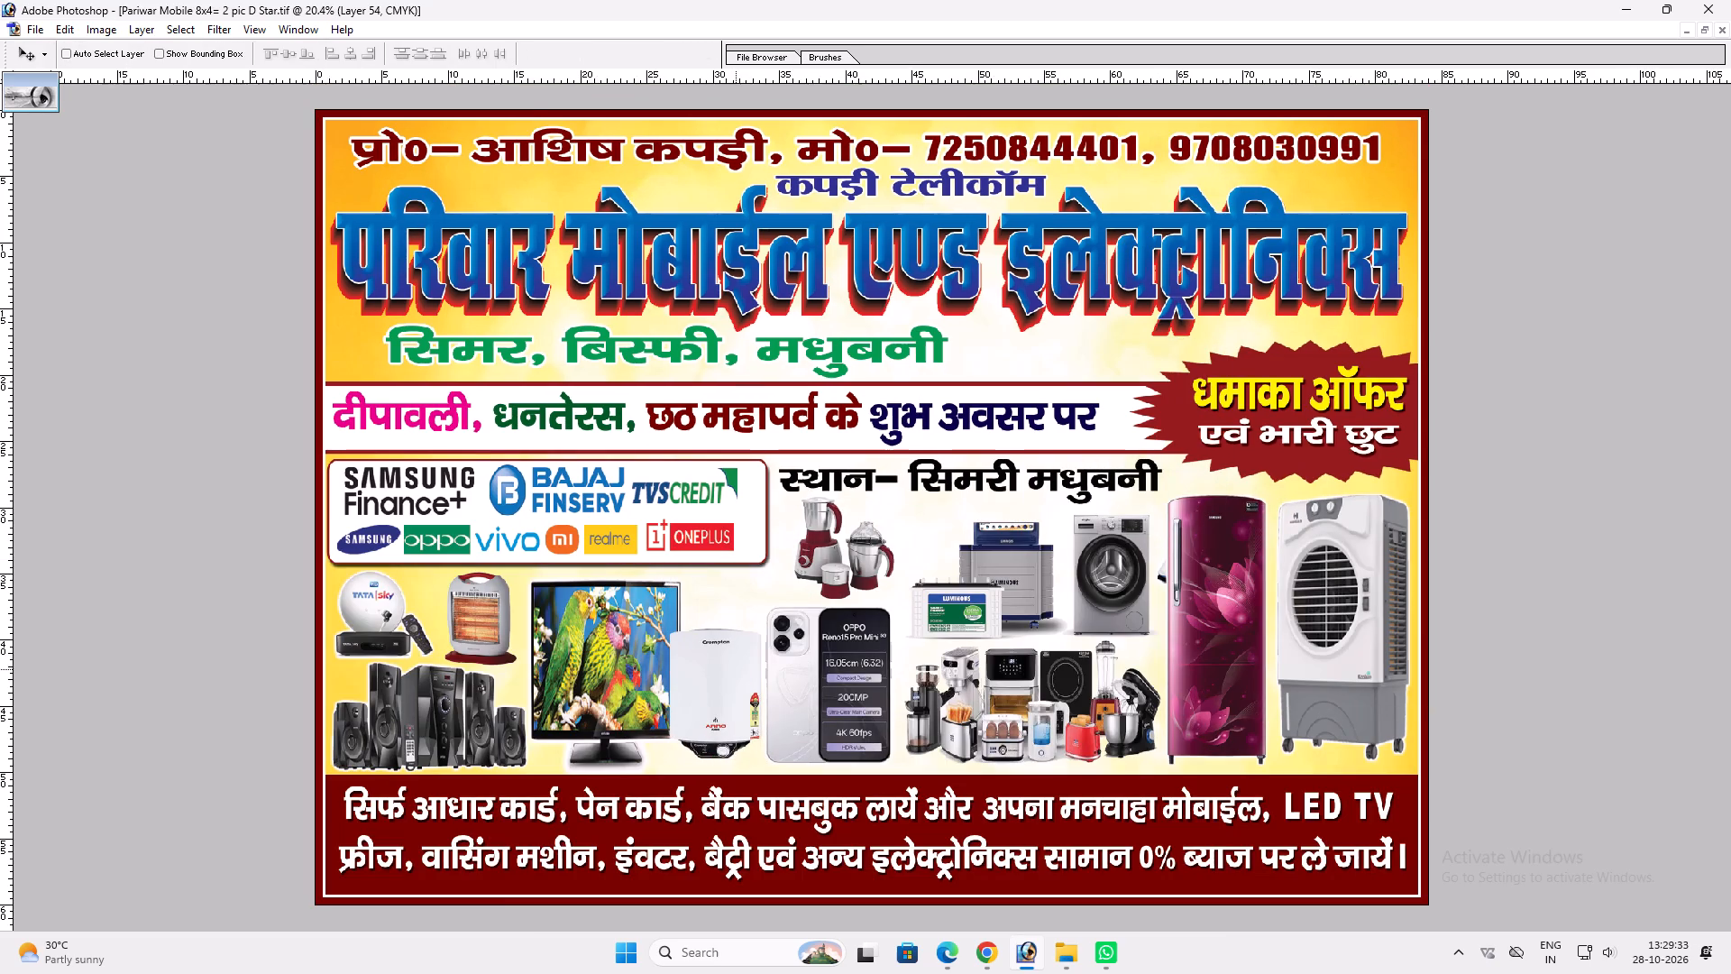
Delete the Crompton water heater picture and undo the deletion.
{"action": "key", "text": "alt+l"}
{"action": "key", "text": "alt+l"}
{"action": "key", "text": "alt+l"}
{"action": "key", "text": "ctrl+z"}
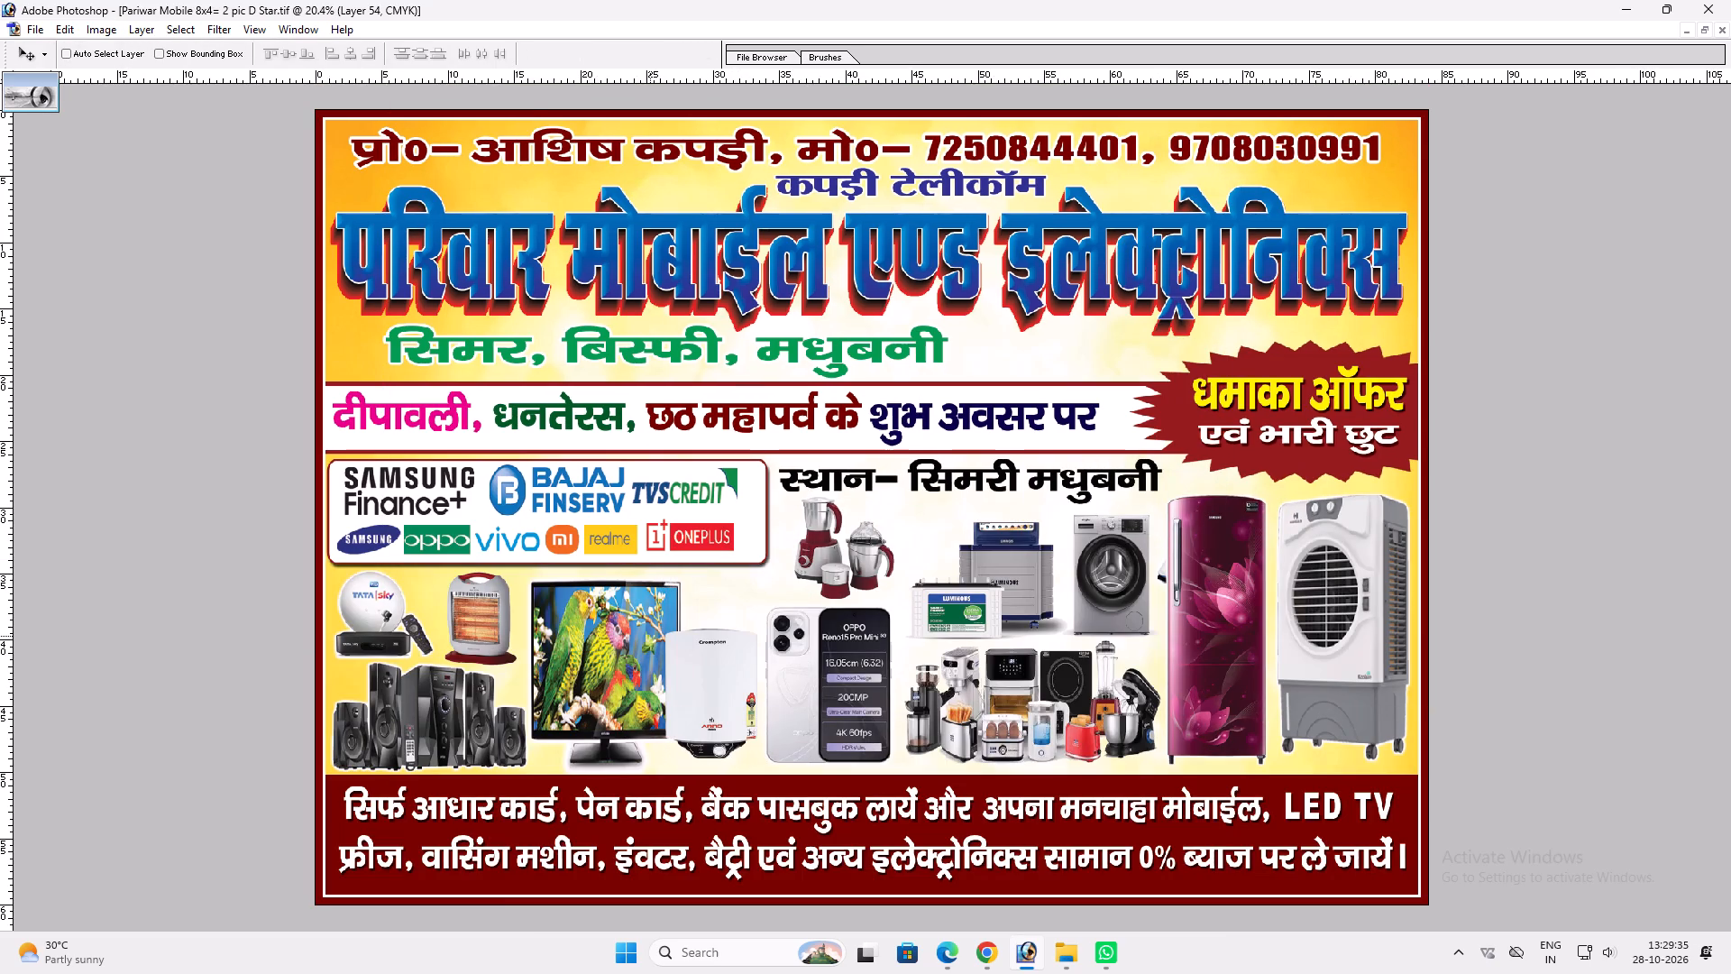
Shorten the TV picture from its top in two passes, to about 73% and again to about 94% height.
{"action": "left_click", "coordinate": [650, 636], "text": "ctrl"}
{"action": "key", "text": "ctrl+t"}
{"action": "left_click_drag", "start_coordinate": [615, 581], "coordinate": [603, 633], "text": "shift"}
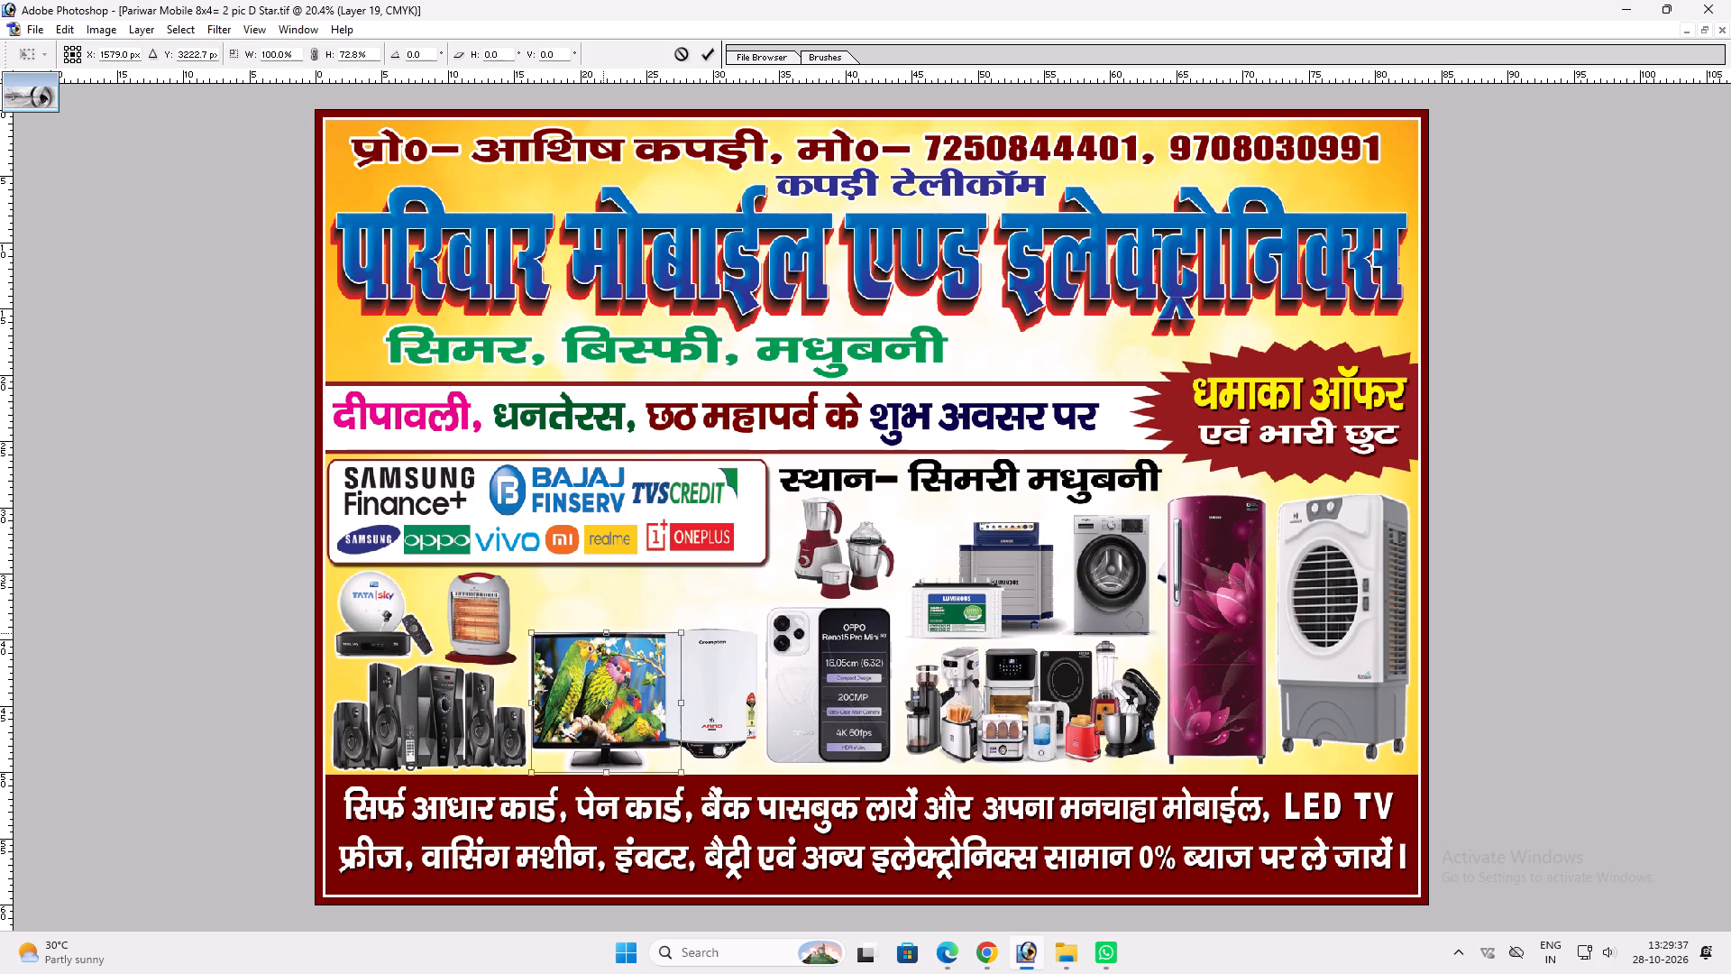
{"action": "key", "text": "shift+Return"}
{"action": "key", "text": "v"}
{"action": "key", "text": "ctrl+t"}
{"action": "left_click_drag", "start_coordinate": [607, 629], "coordinate": [599, 637], "text": "shift"}
{"action": "key", "text": "shift+Return"}
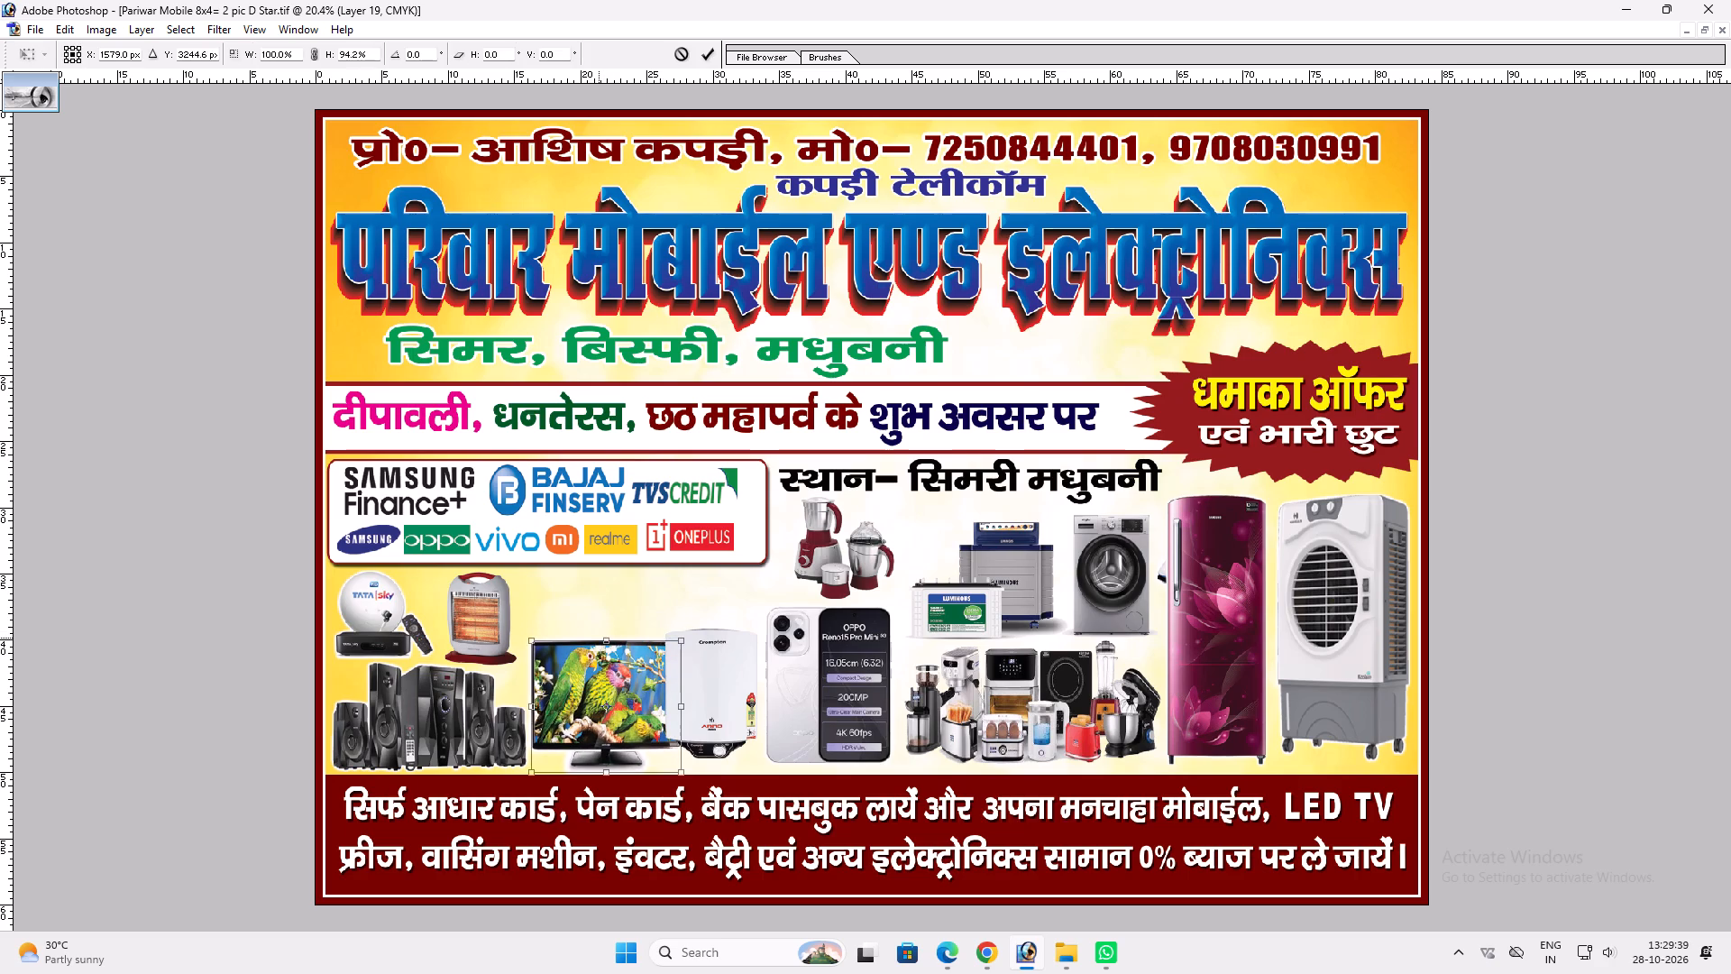
{"action": "key", "text": "v"}
{"action": "left_click", "coordinate": [595, 655]}
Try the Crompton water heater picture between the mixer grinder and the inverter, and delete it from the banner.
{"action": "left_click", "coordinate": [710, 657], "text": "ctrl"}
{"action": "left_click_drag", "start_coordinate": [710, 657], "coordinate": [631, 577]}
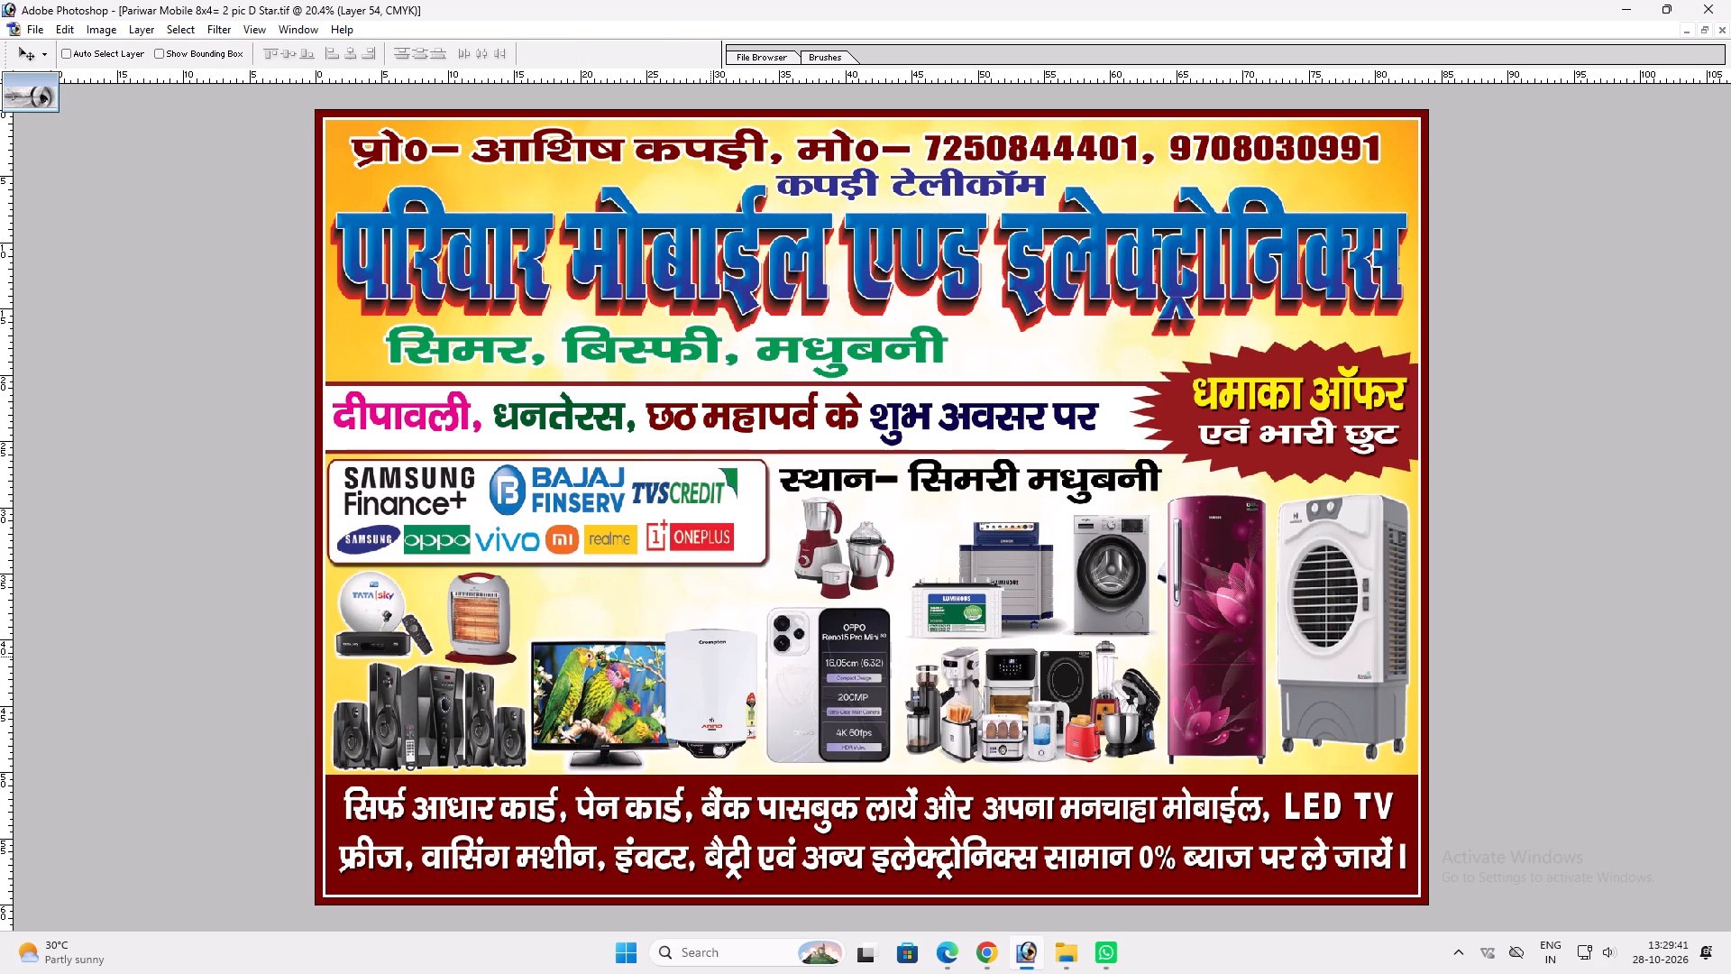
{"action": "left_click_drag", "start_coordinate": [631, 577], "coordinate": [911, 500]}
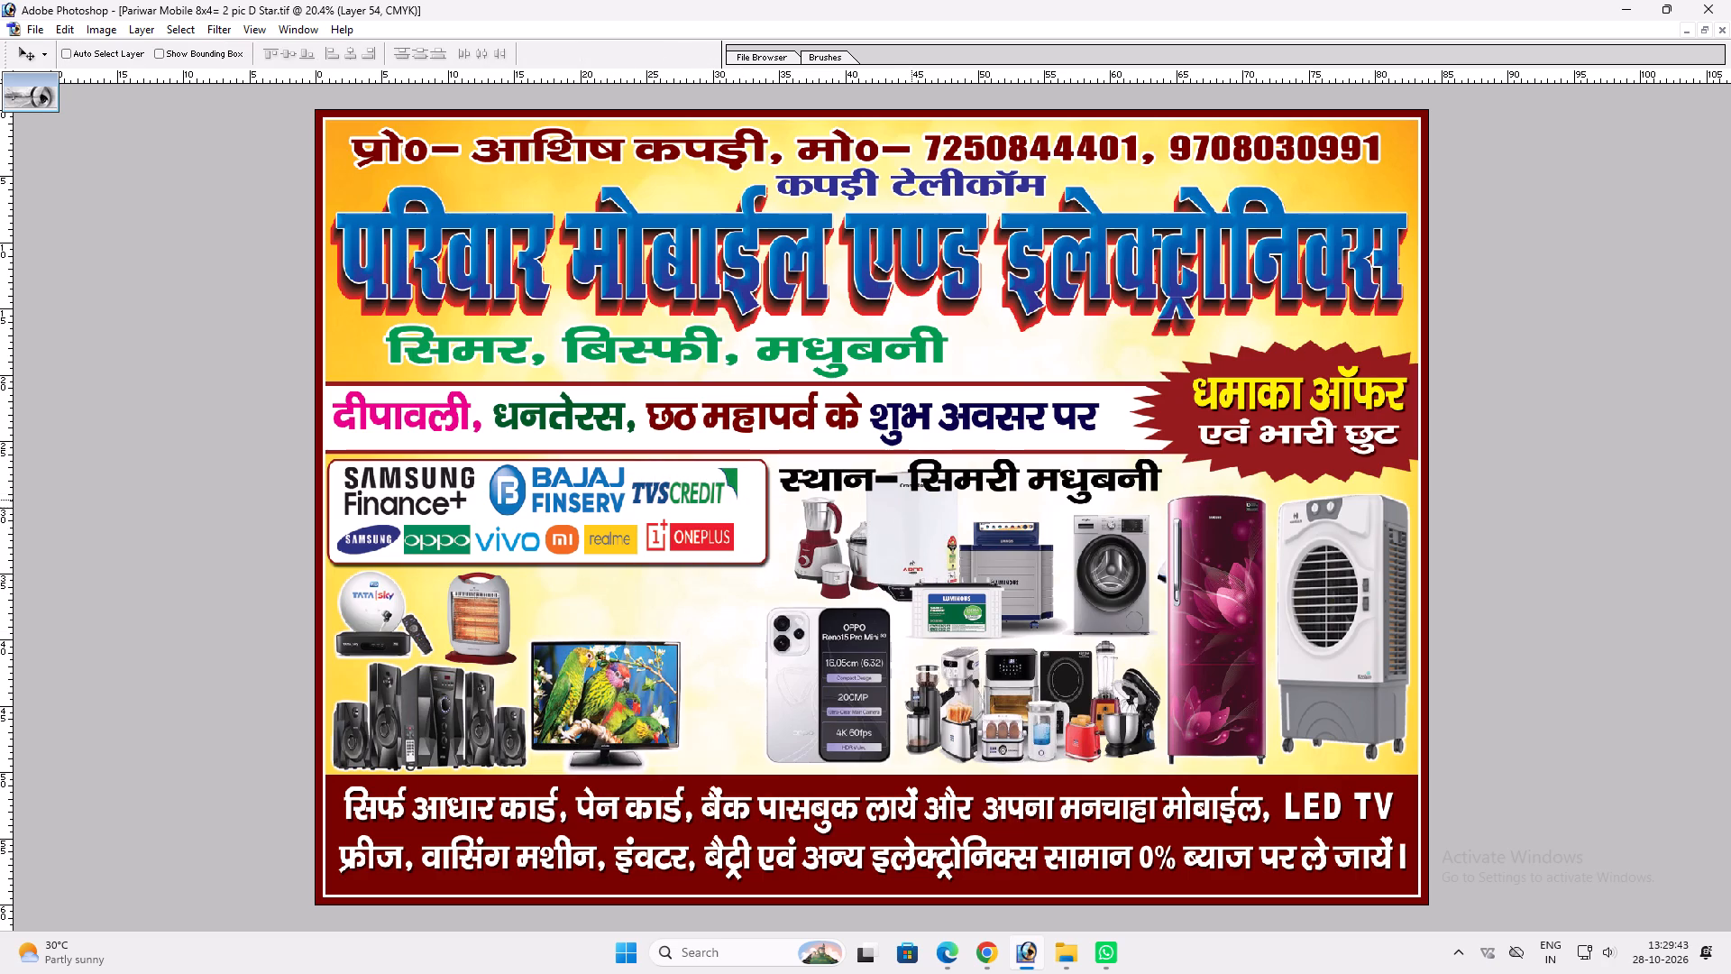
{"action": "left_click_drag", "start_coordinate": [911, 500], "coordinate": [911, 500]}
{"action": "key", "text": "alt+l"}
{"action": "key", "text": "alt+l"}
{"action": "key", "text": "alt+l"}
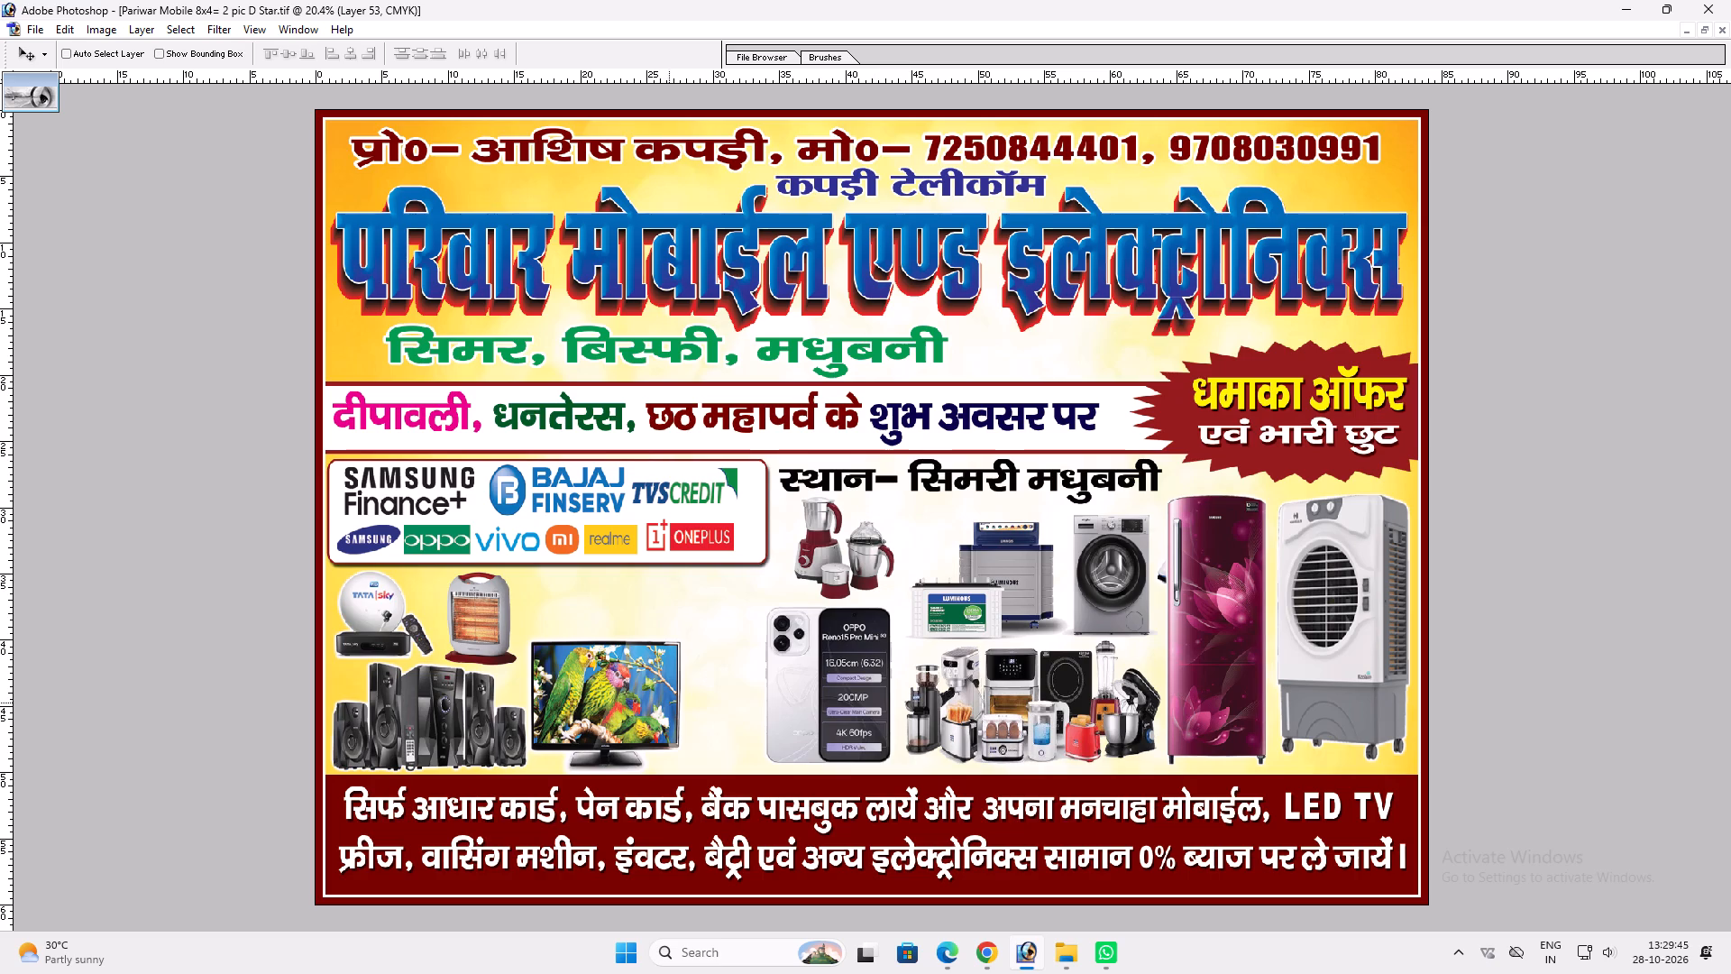
Copy the green Vivo phones picture from the Mobile World banner into the Pariwar banner and bring it to the front.
{"action": "type", "text": "fff"}
{"action": "left_click", "coordinate": [535, 375]}
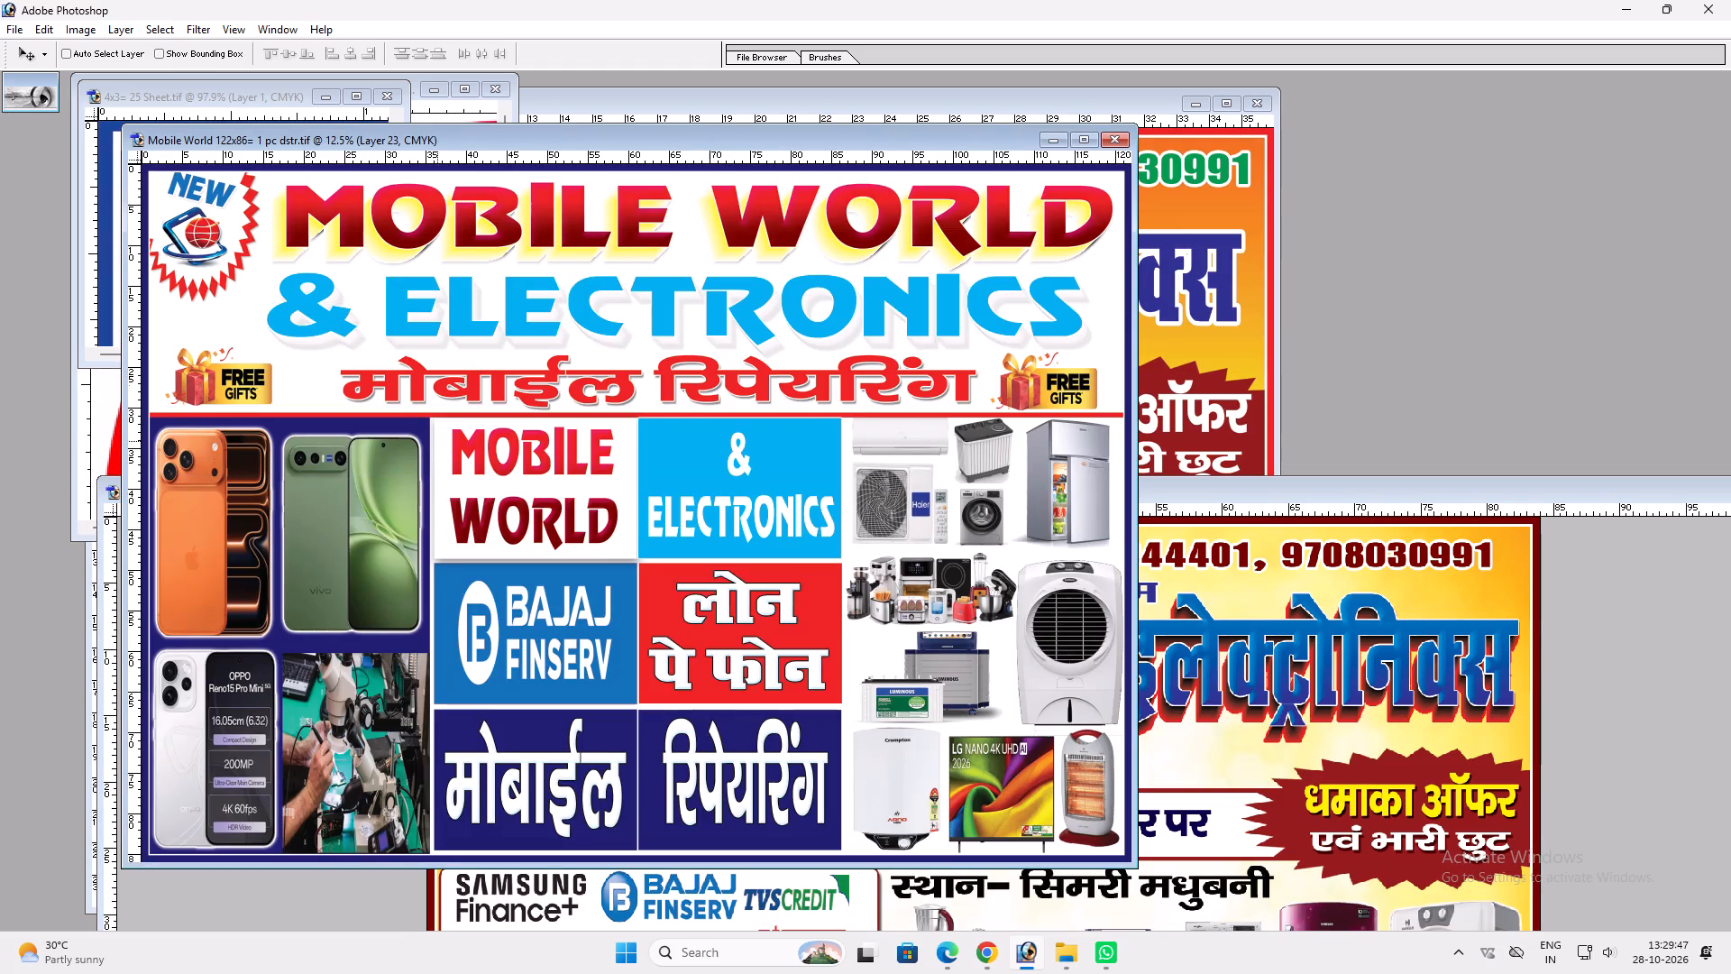
{"action": "key", "text": "v"}
{"action": "right_click", "coordinate": [353, 501]}
{"action": "left_click", "coordinate": [377, 510]}
{"action": "left_click_drag", "start_coordinate": [359, 501], "coordinate": [1217, 648]}
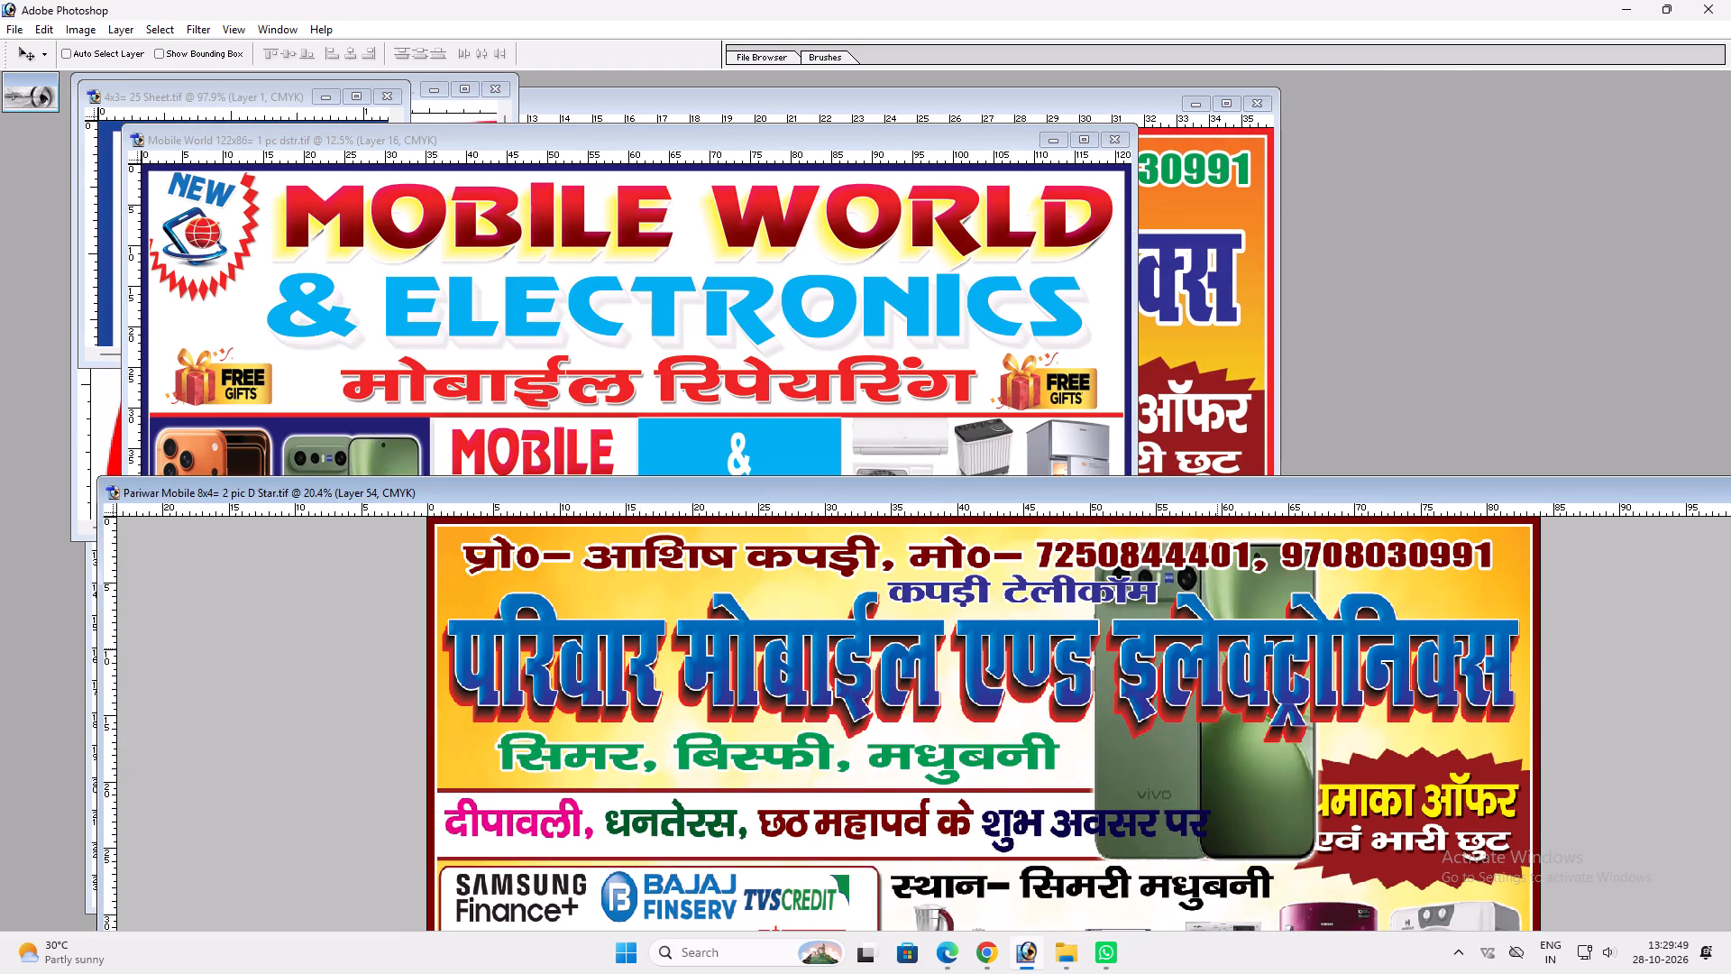
{"action": "double_click", "coordinate": [1146, 501]}
{"action": "key", "text": "ctrl+shift+bracketright"}
{"action": "type", "text": "vv"}
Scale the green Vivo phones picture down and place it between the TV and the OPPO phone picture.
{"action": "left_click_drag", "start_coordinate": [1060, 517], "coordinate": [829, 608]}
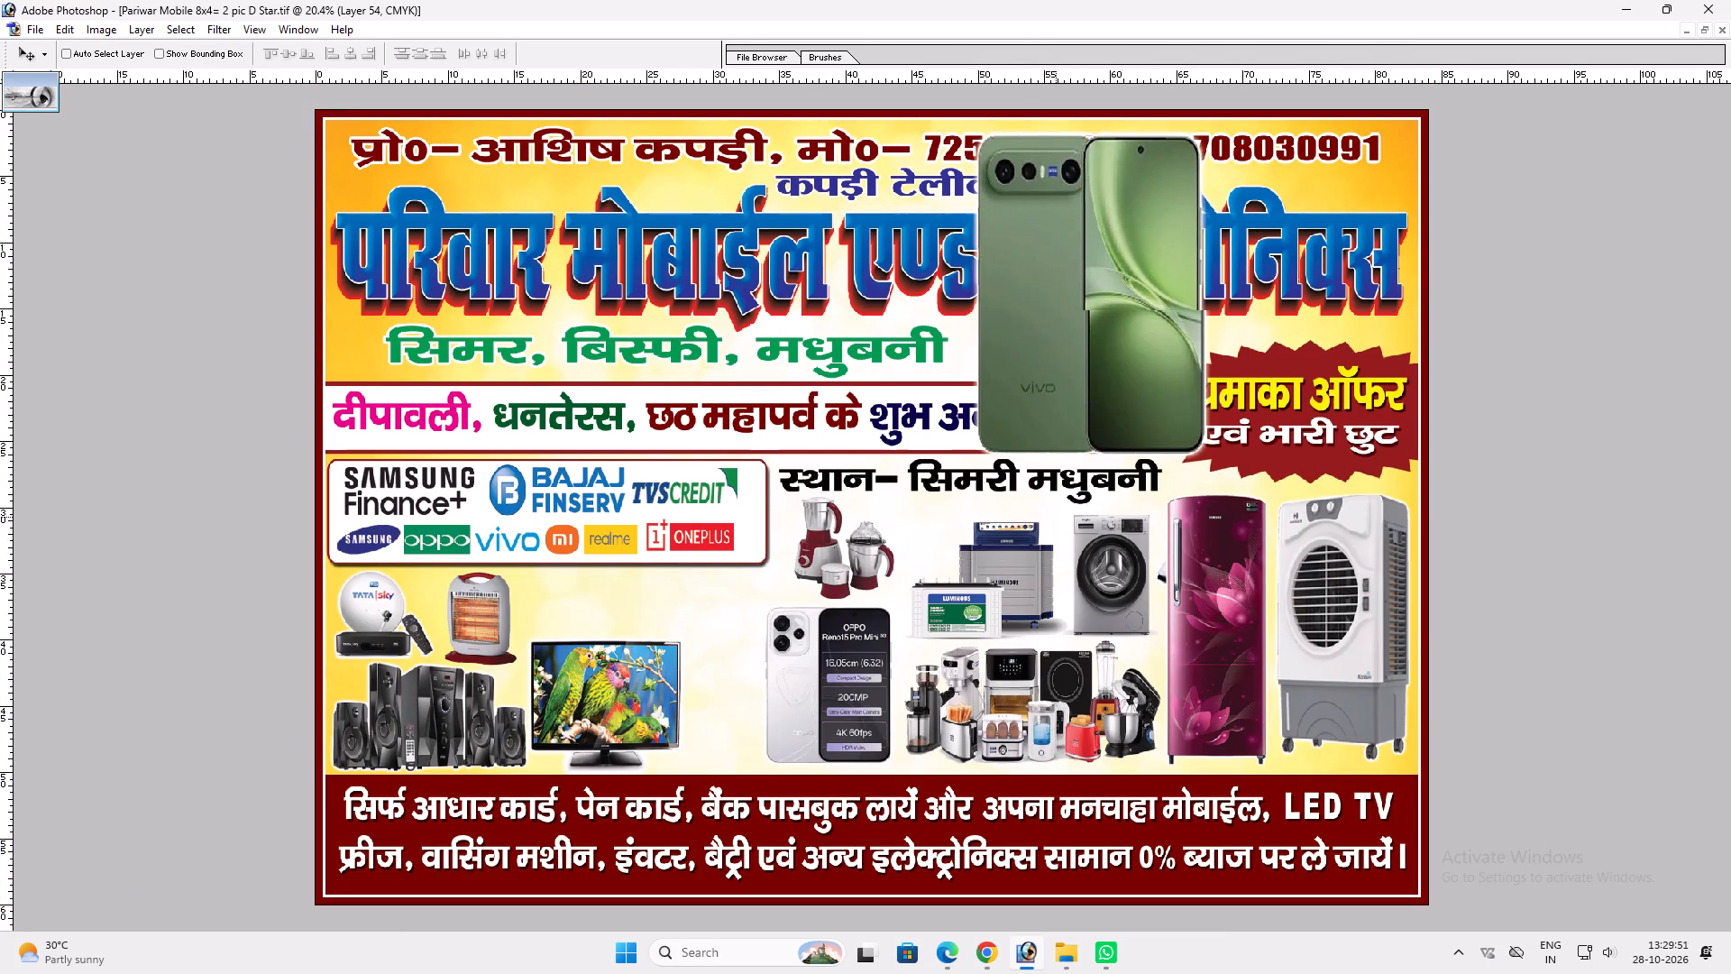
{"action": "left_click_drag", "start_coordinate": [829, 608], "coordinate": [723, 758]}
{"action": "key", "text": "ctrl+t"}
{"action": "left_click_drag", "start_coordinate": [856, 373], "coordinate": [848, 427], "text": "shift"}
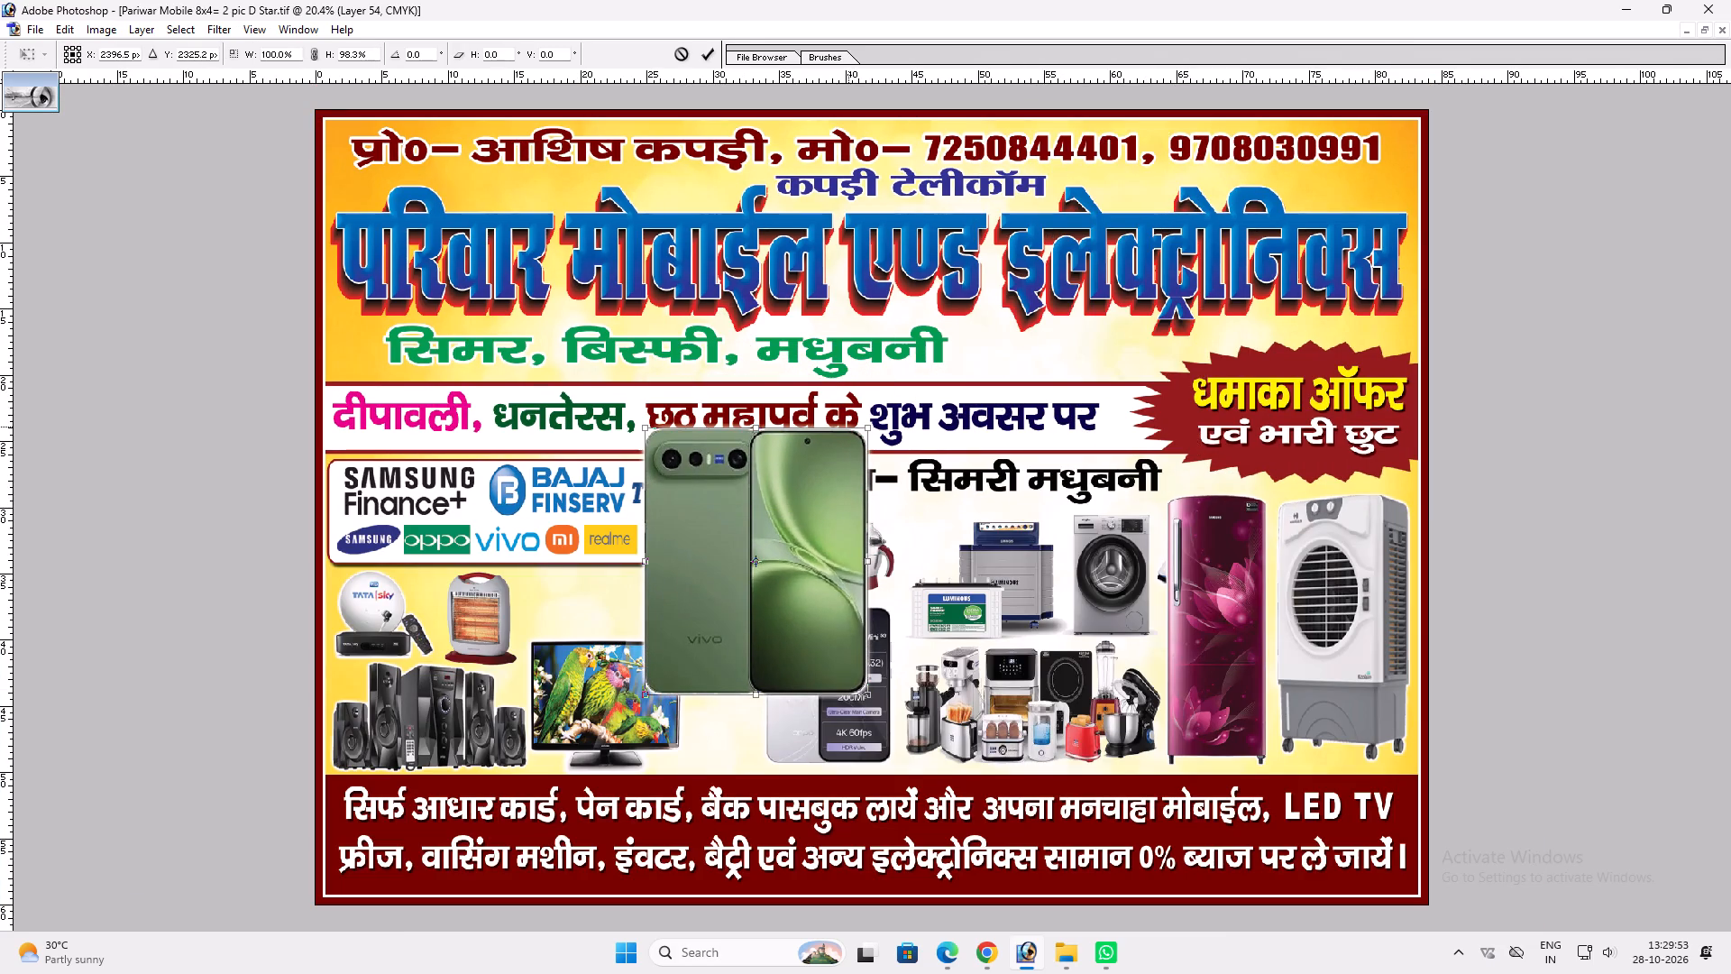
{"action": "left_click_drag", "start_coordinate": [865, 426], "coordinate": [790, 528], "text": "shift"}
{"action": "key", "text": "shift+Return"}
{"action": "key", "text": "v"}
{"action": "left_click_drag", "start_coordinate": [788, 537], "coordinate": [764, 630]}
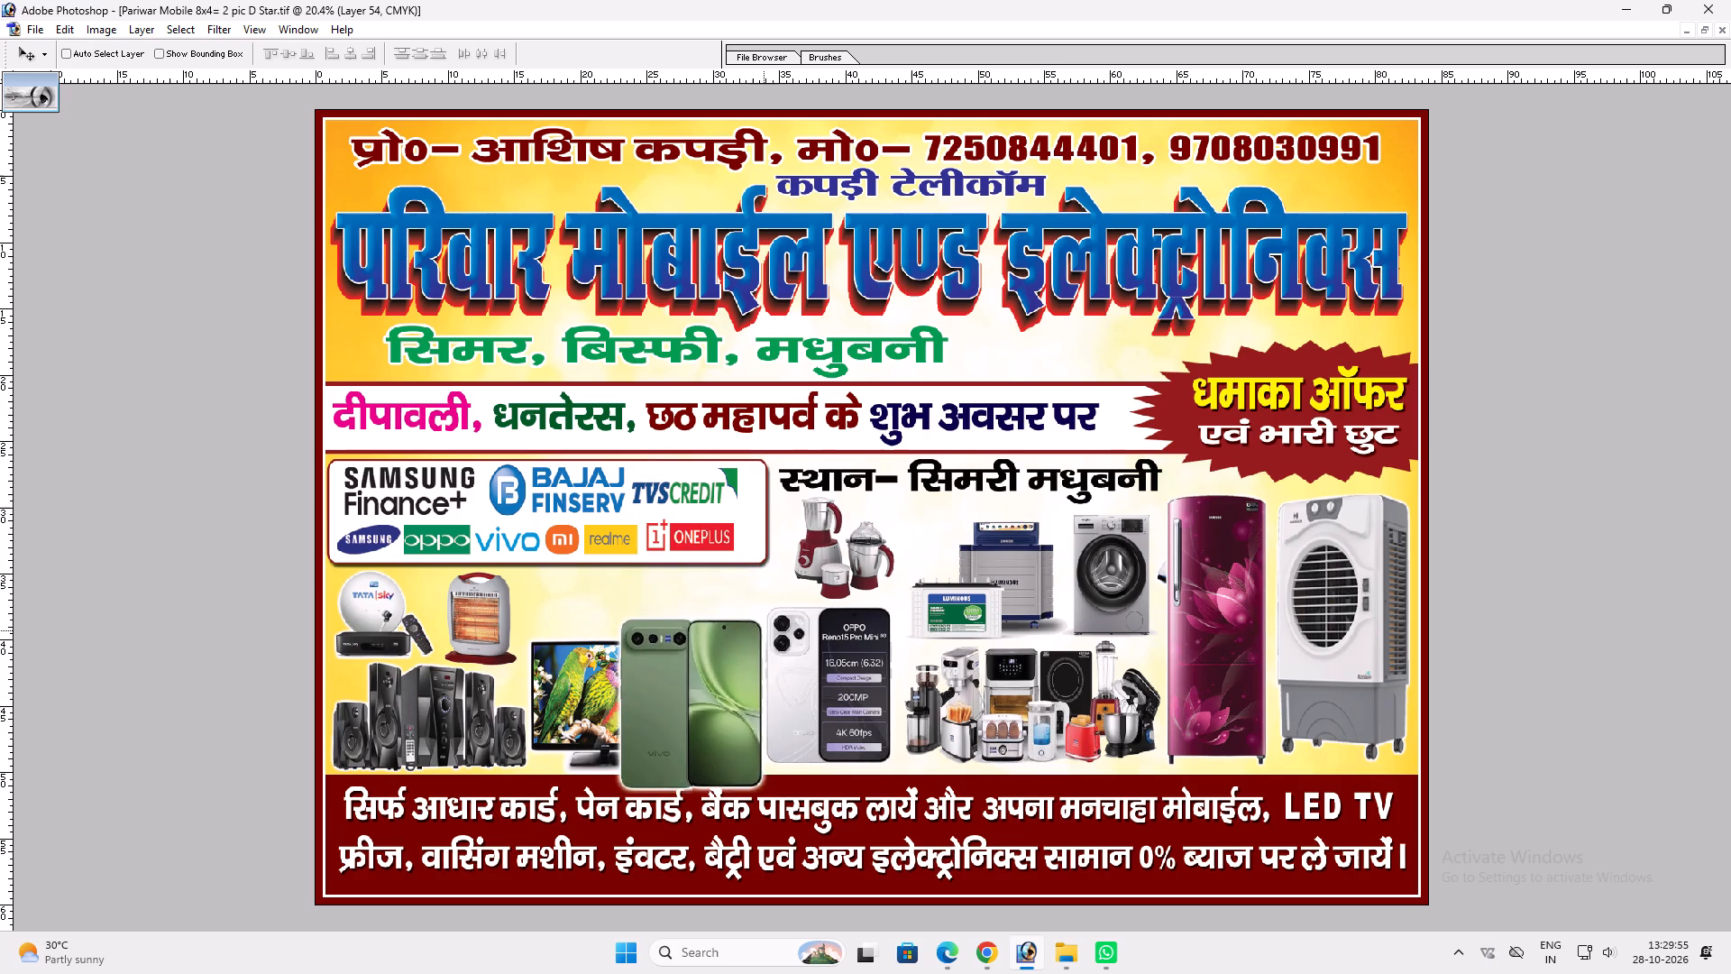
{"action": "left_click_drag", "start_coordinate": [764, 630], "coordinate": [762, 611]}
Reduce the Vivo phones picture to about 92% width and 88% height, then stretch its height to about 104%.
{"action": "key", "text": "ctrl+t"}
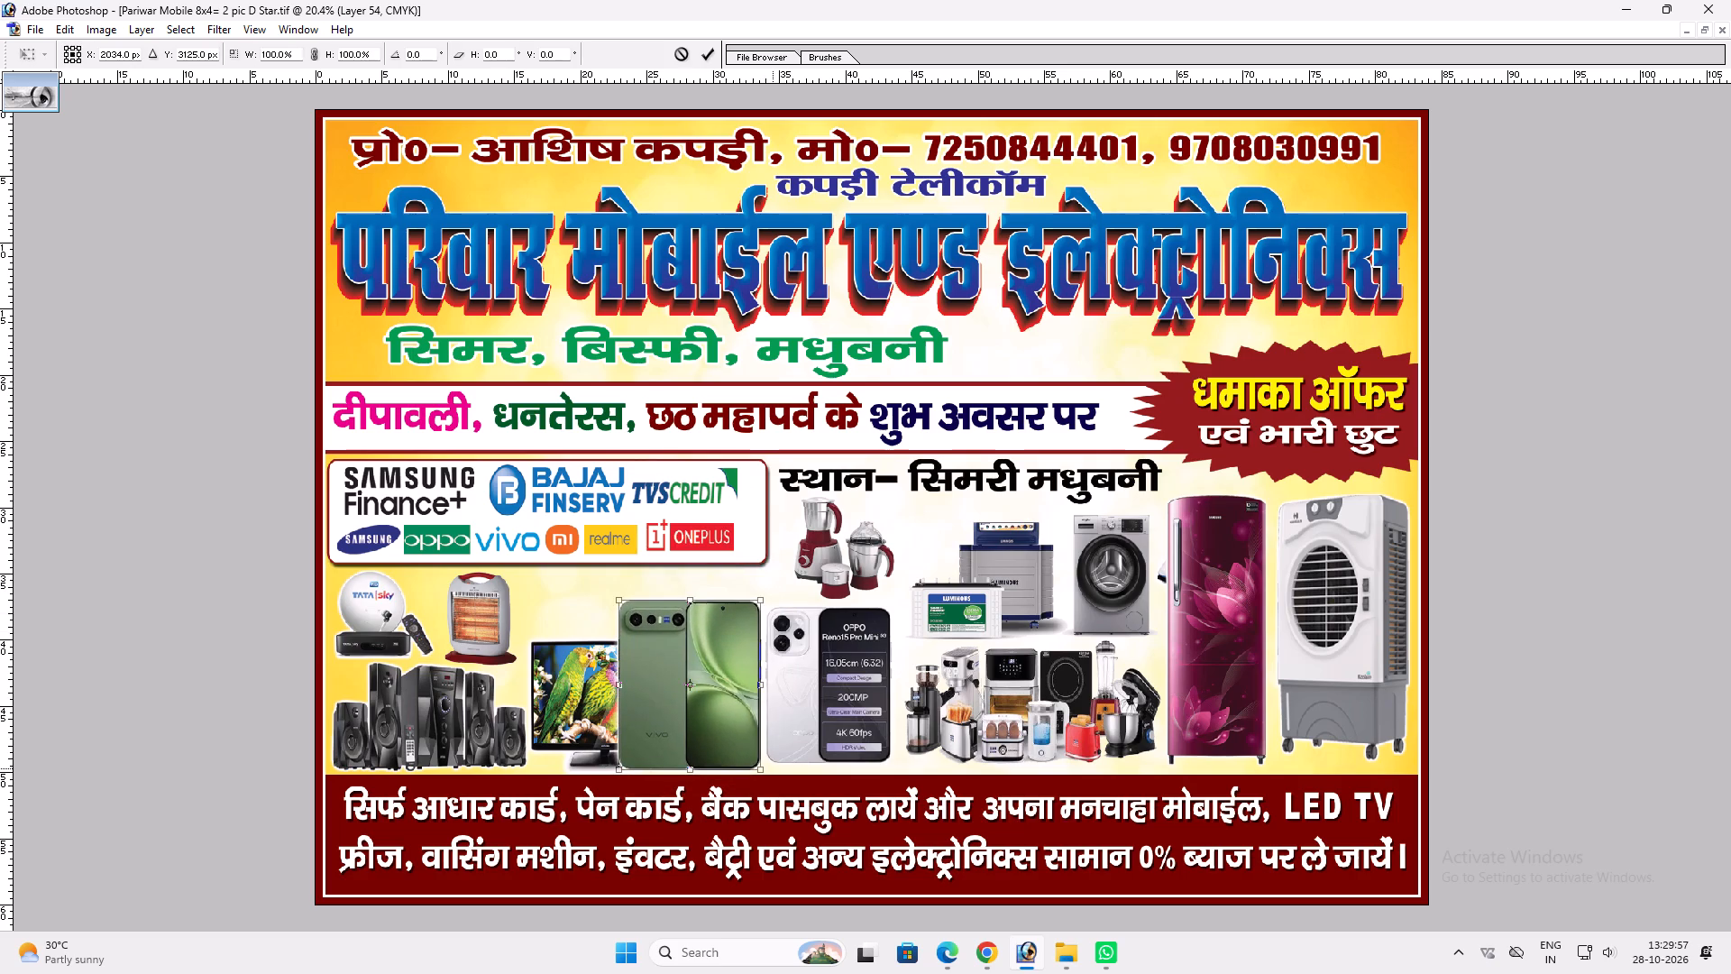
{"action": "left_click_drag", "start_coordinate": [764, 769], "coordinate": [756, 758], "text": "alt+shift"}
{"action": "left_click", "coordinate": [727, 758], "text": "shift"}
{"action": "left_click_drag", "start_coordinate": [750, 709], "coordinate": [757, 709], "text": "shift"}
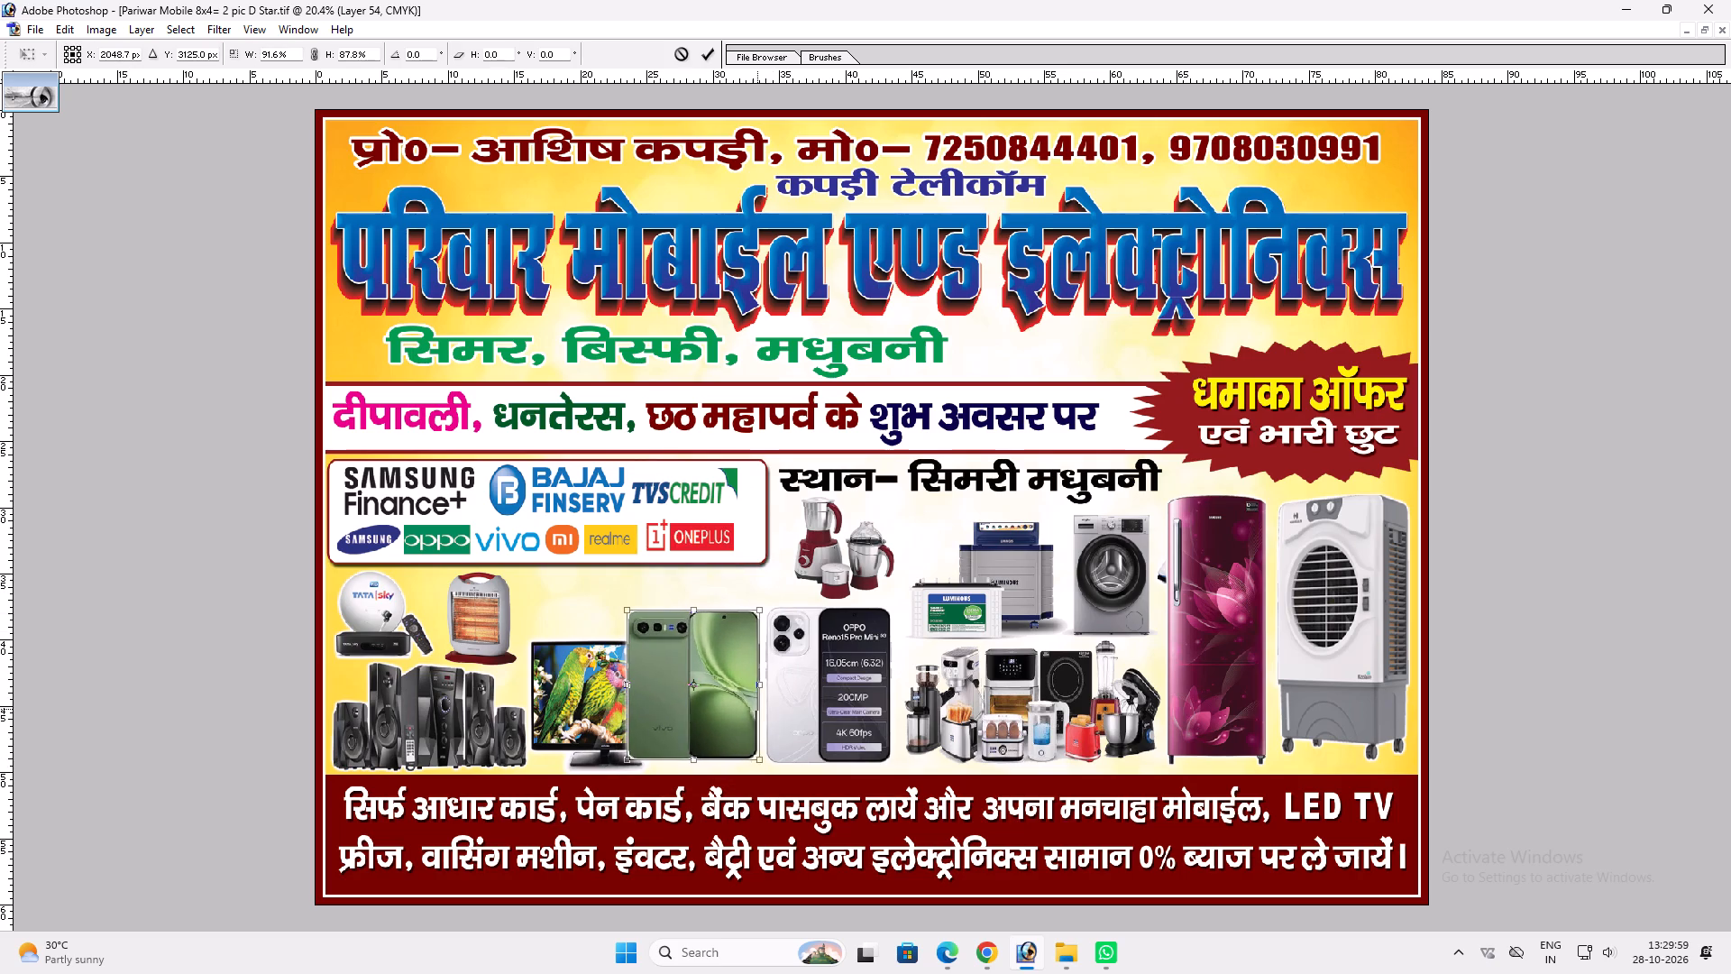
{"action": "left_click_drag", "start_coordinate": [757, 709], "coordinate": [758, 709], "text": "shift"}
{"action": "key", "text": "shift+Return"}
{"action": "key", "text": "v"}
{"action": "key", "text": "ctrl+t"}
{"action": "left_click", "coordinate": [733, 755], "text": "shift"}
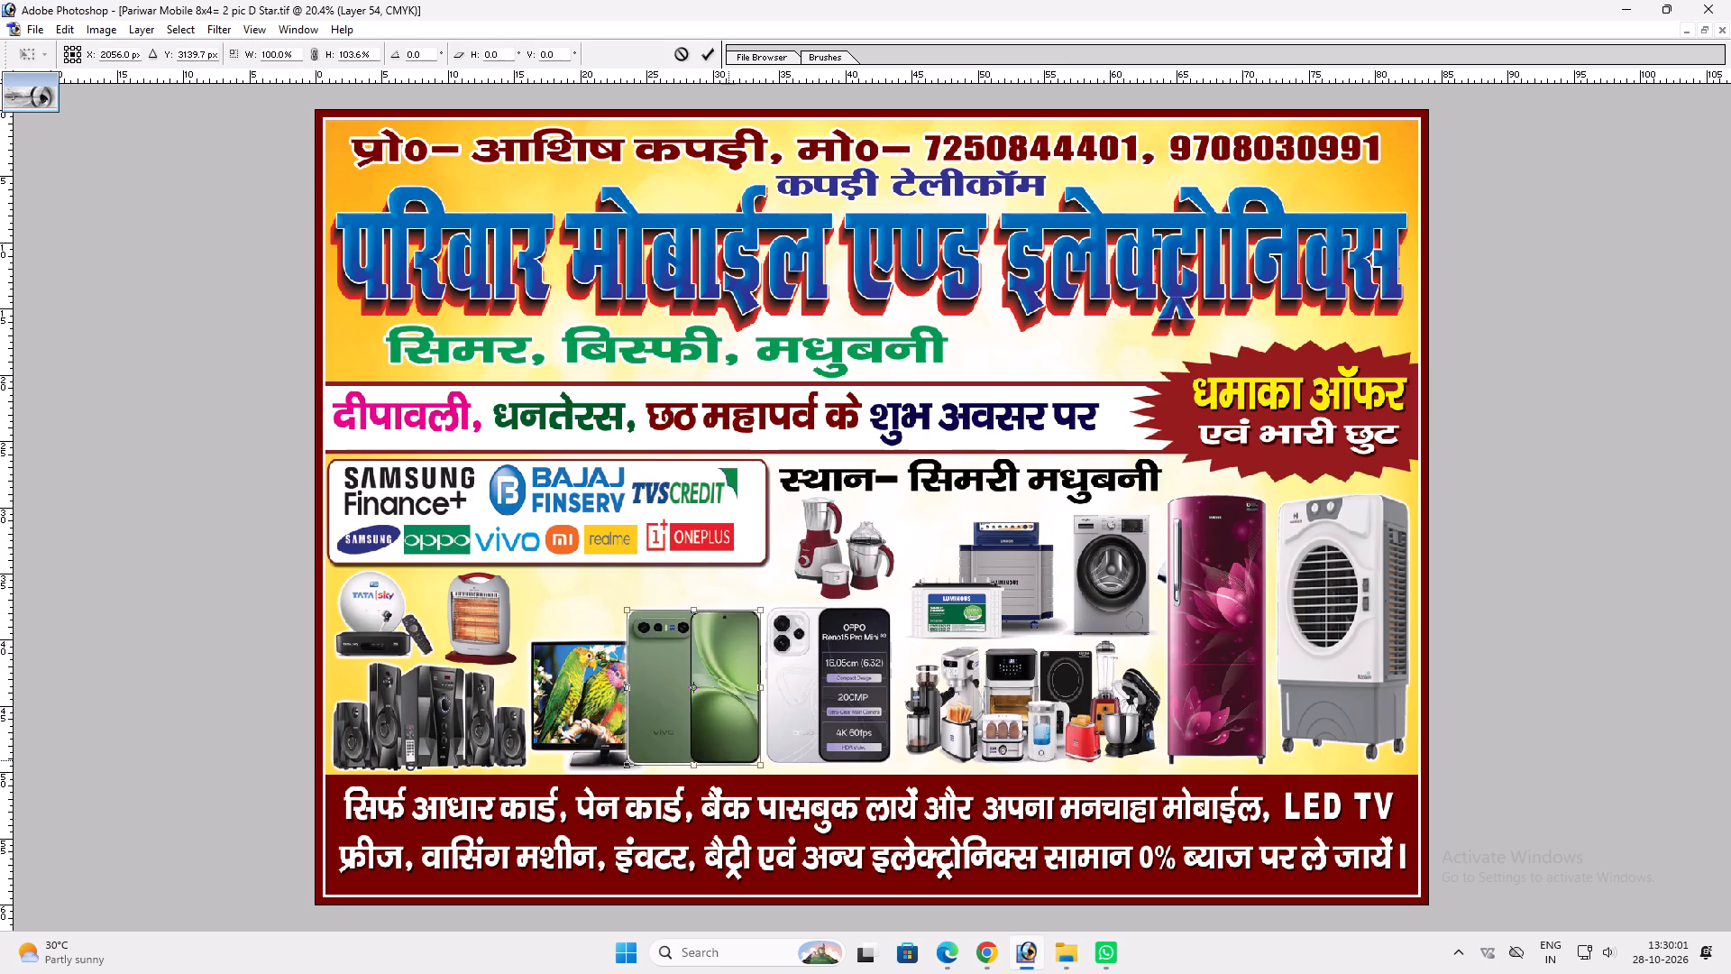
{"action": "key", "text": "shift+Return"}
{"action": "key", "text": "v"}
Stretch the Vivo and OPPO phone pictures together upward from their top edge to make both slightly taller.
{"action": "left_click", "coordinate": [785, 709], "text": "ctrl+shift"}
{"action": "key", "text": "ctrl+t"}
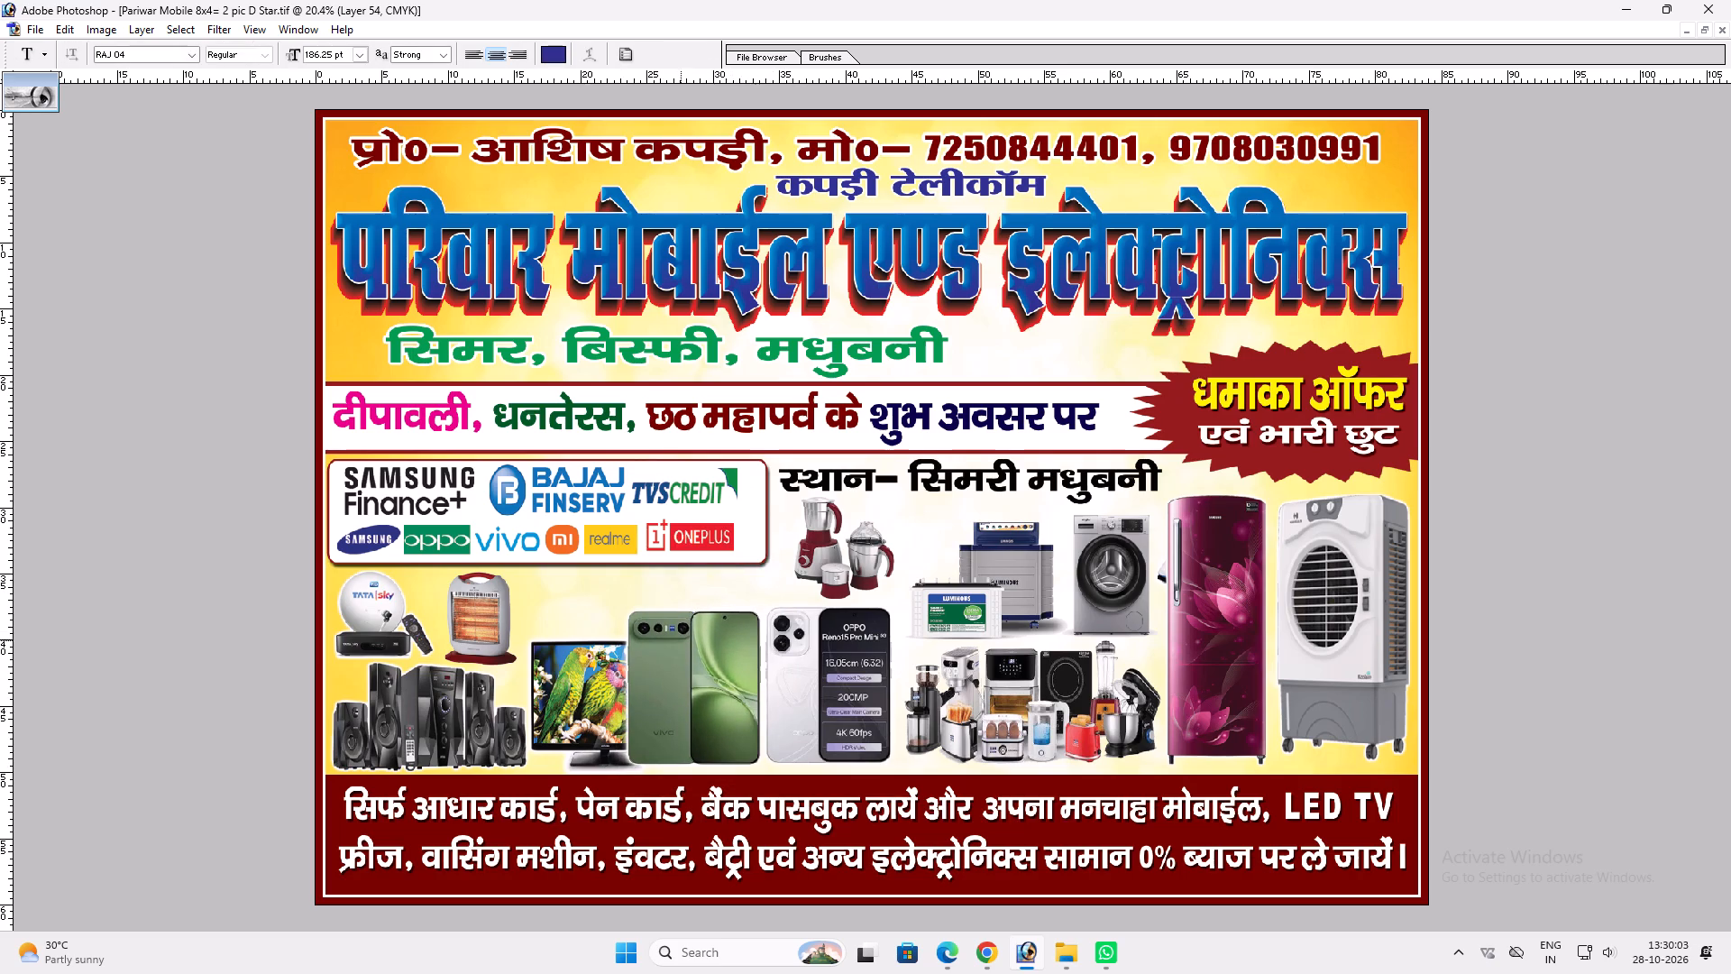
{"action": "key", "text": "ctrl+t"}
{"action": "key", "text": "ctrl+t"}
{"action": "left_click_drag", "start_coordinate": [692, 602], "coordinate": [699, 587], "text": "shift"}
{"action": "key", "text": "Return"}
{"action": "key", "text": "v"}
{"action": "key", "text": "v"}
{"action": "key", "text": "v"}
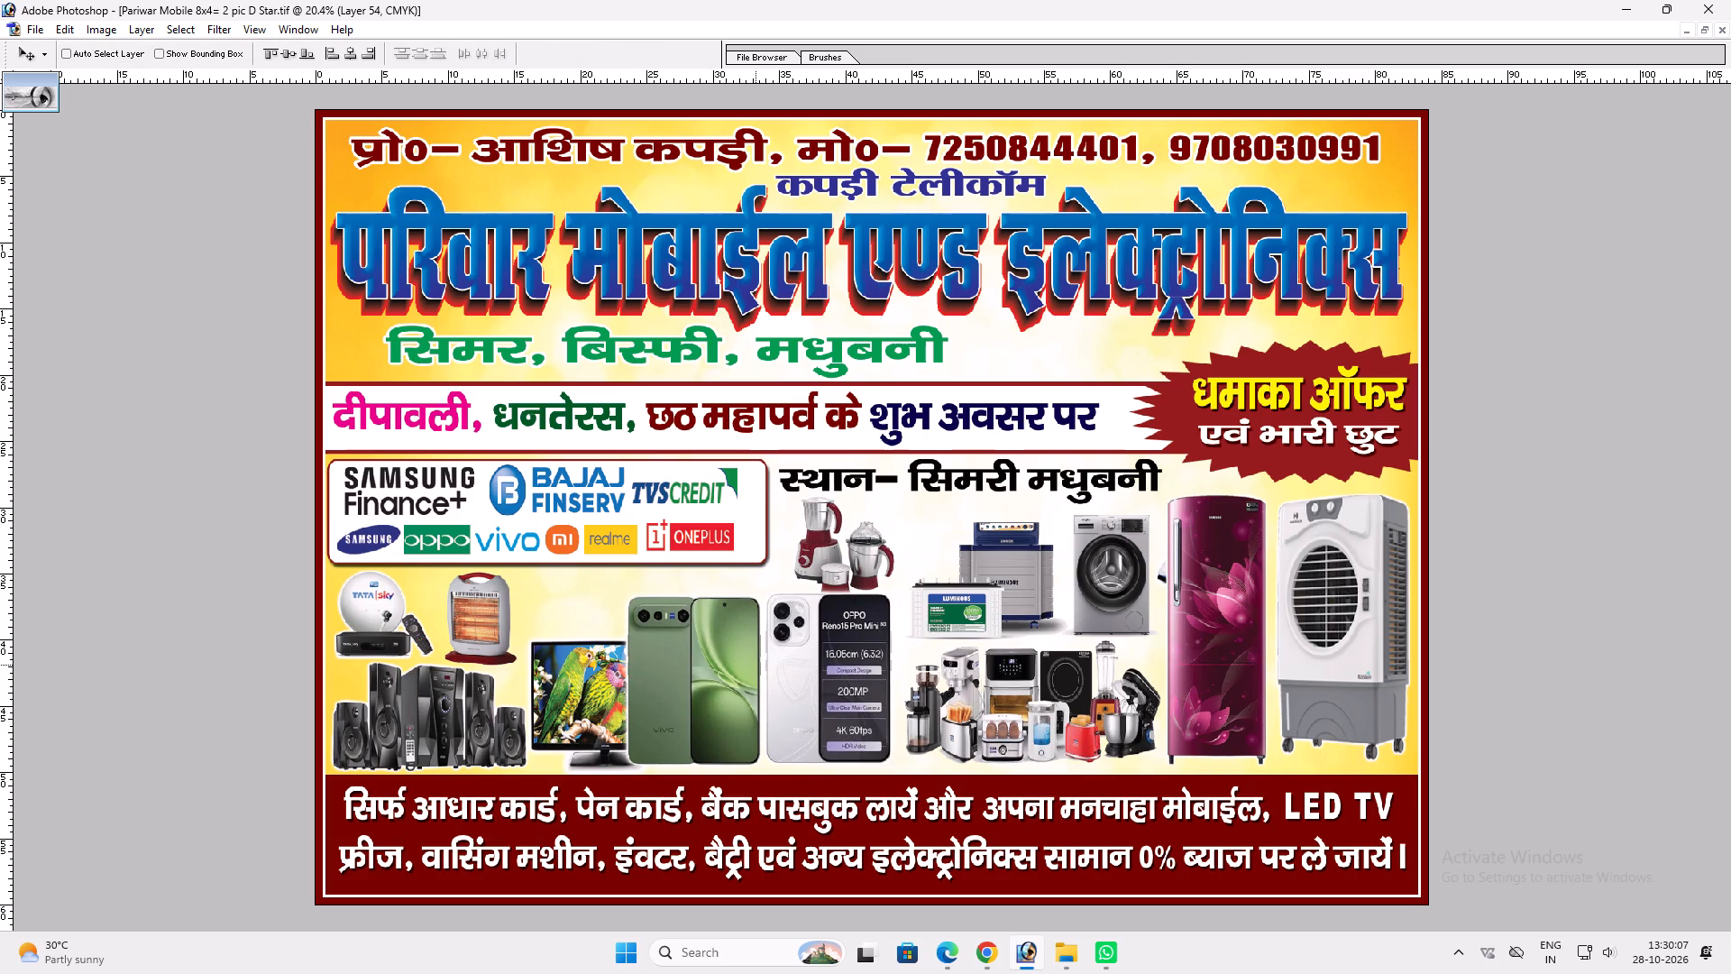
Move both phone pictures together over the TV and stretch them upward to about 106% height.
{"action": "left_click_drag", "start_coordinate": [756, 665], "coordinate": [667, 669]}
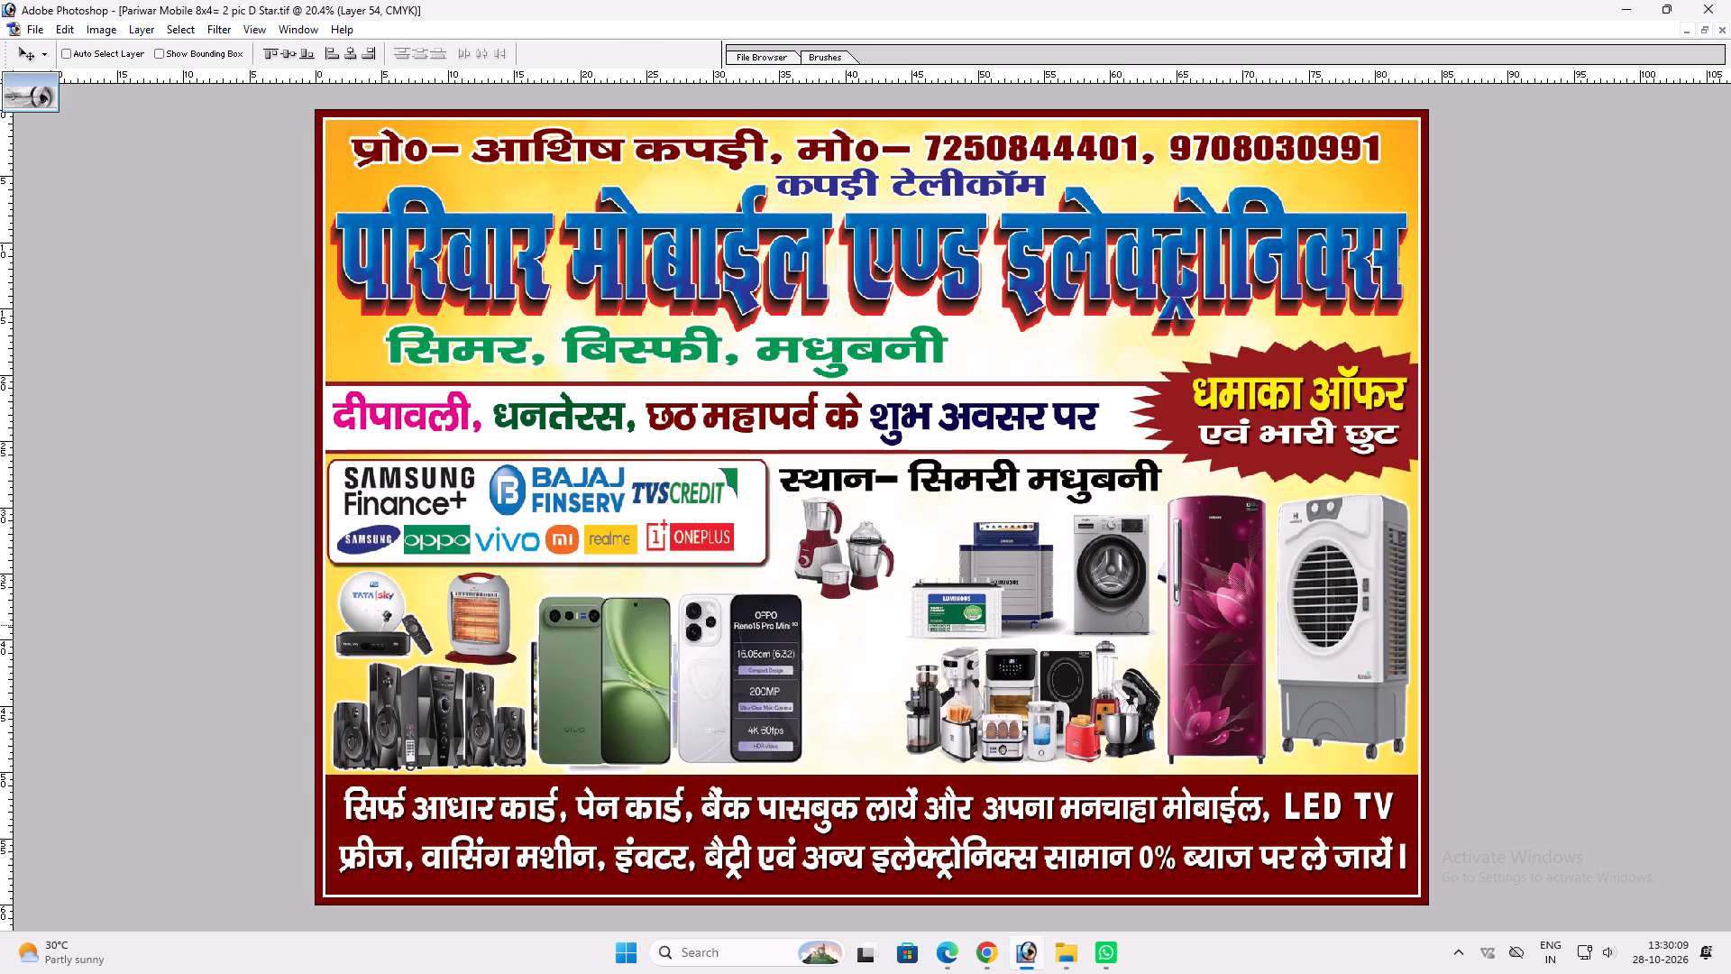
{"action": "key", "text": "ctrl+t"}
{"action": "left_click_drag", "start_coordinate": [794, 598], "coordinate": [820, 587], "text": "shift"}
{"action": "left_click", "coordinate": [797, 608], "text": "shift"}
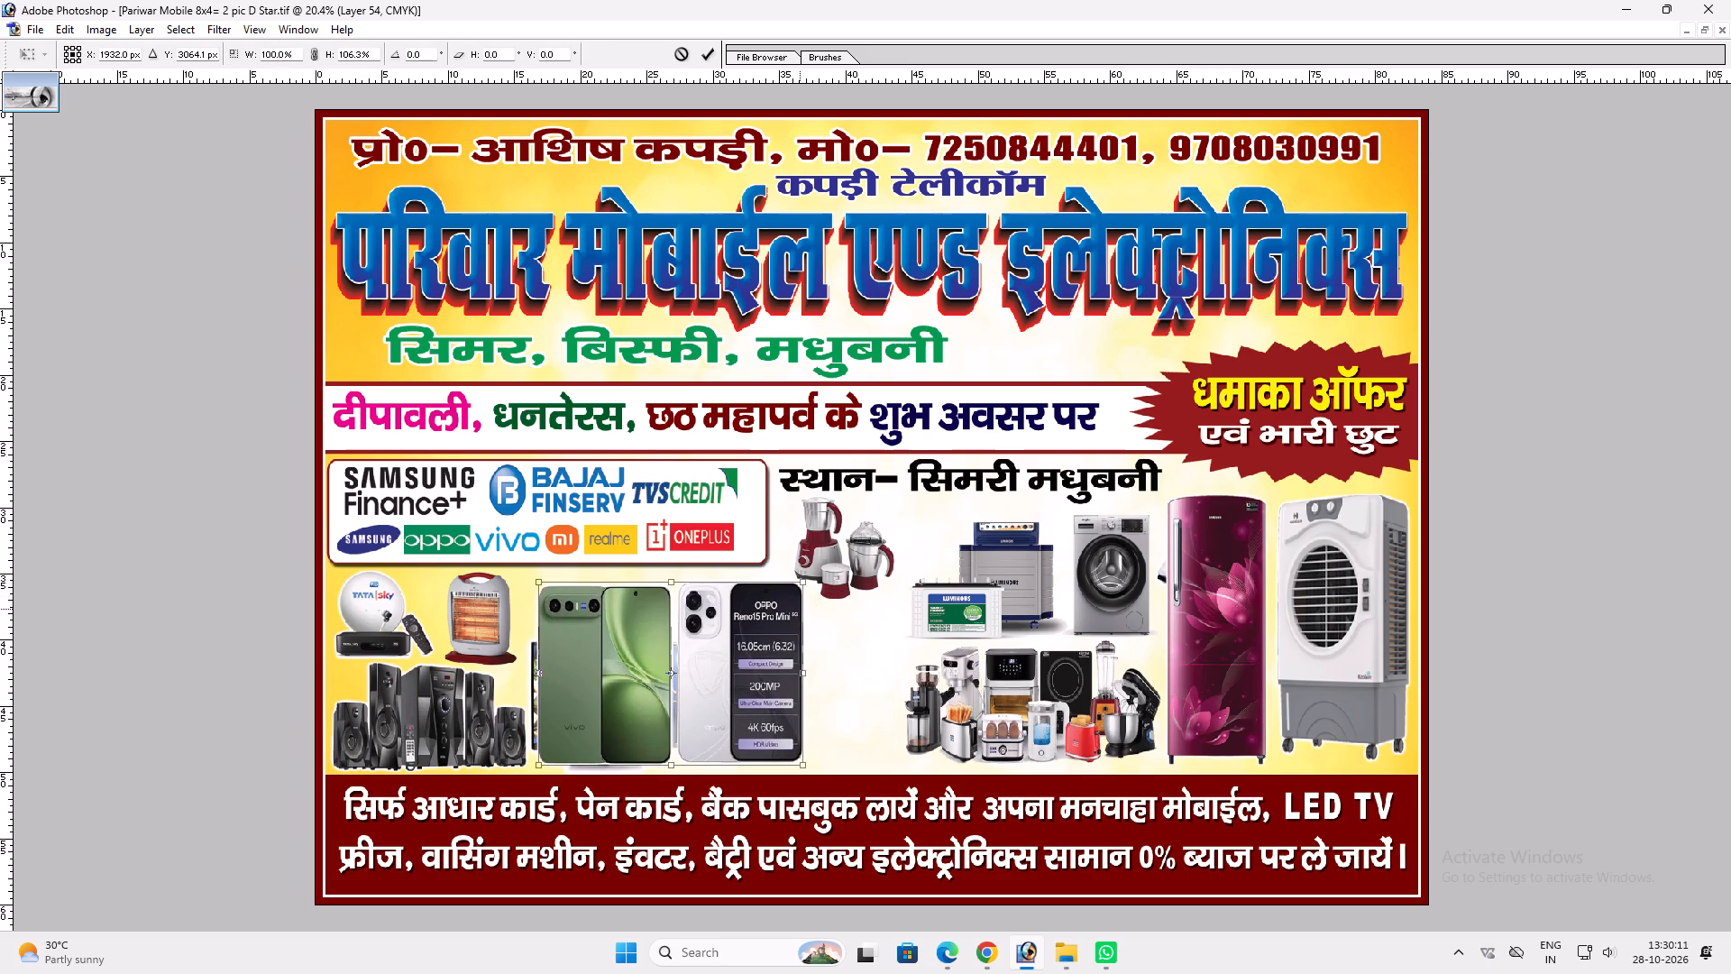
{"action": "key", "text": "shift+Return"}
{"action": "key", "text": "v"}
Widen the mixer grinder picture slightly toward the inverter.
{"action": "left_click", "coordinate": [876, 545], "text": "ctrl"}
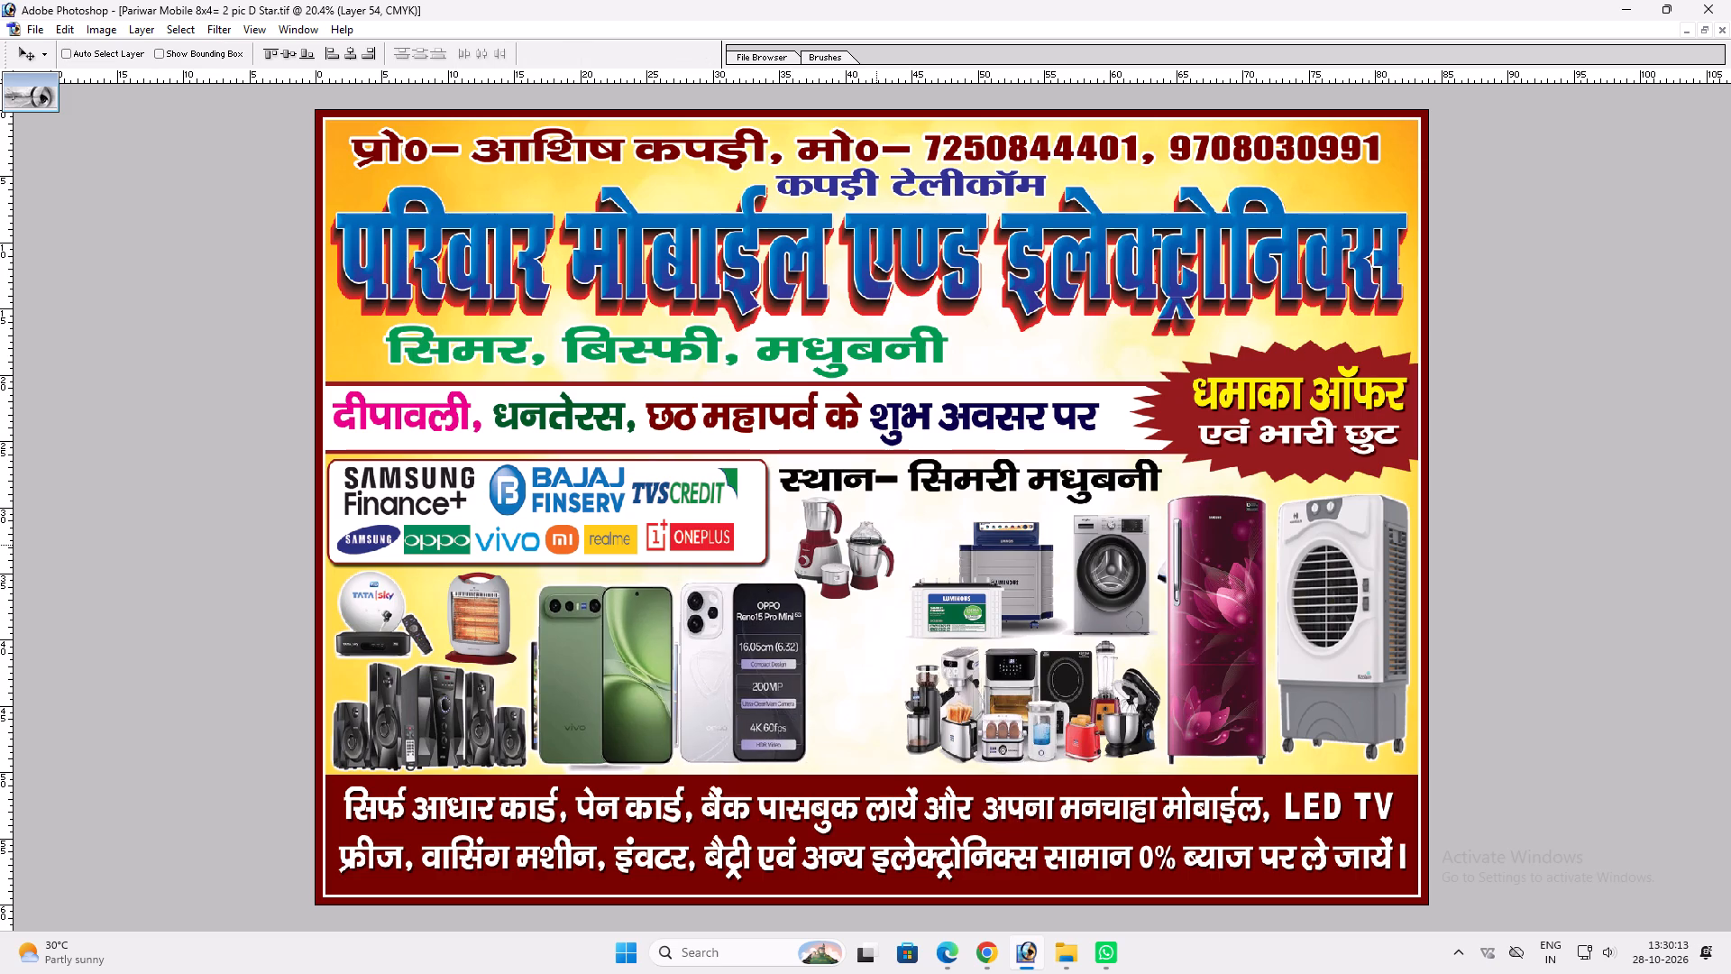
{"action": "key", "text": "ctrl+t"}
{"action": "left_click_drag", "start_coordinate": [894, 519], "coordinate": [905, 519], "text": "shift"}
{"action": "key", "text": "shift+Return"}
{"action": "key", "text": "v"}
{"action": "left_click", "coordinate": [879, 525]}
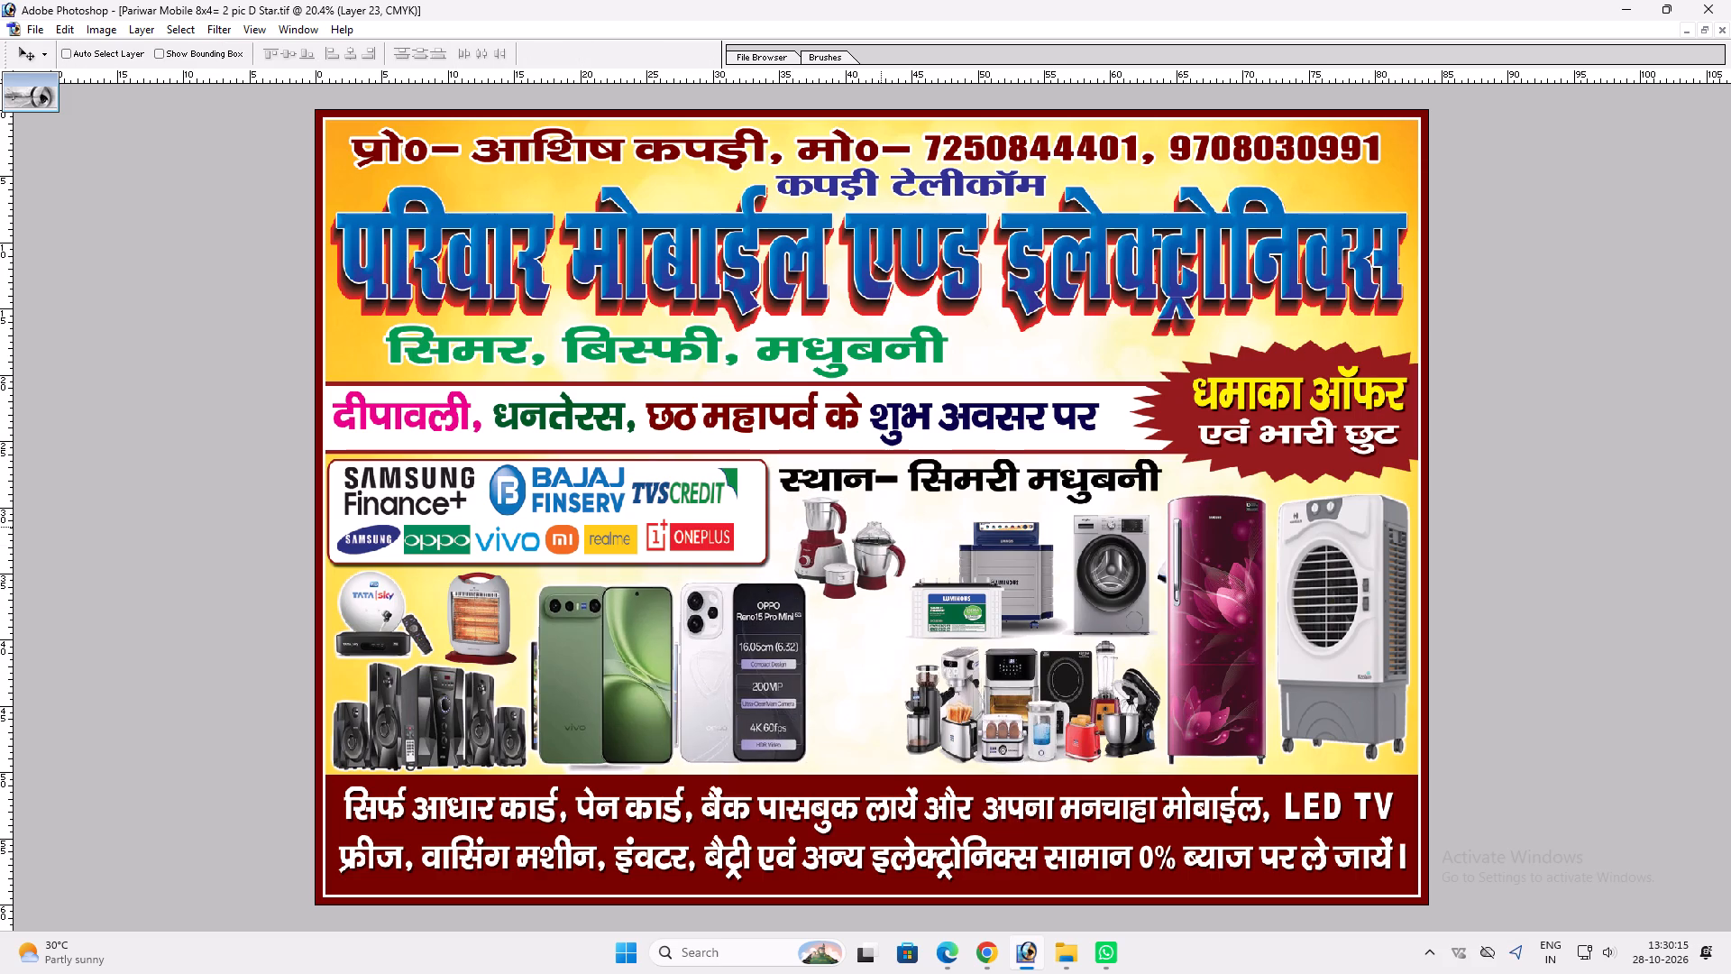
Delete the green Vivo phones picture from the Pariwar banner.
{"action": "left_click", "coordinate": [788, 648], "text": "ctrl"}
{"action": "left_click", "coordinate": [591, 676], "text": "ctrl"}
{"action": "key", "text": "alt+l"}
{"action": "key", "text": "alt+l"}
{"action": "key", "text": "alt+l"}
{"action": "key", "text": "v"}
Move the OPPO phone picture toward the kitchen appliances, lower its top edge, and enlarge it slightly to fill the gap beside them.
{"action": "left_click", "coordinate": [681, 692], "text": "ctrl"}
{"action": "left_click", "coordinate": [705, 687], "text": "ctrl"}
{"action": "left_click_drag", "start_coordinate": [705, 675], "coordinate": [738, 679]}
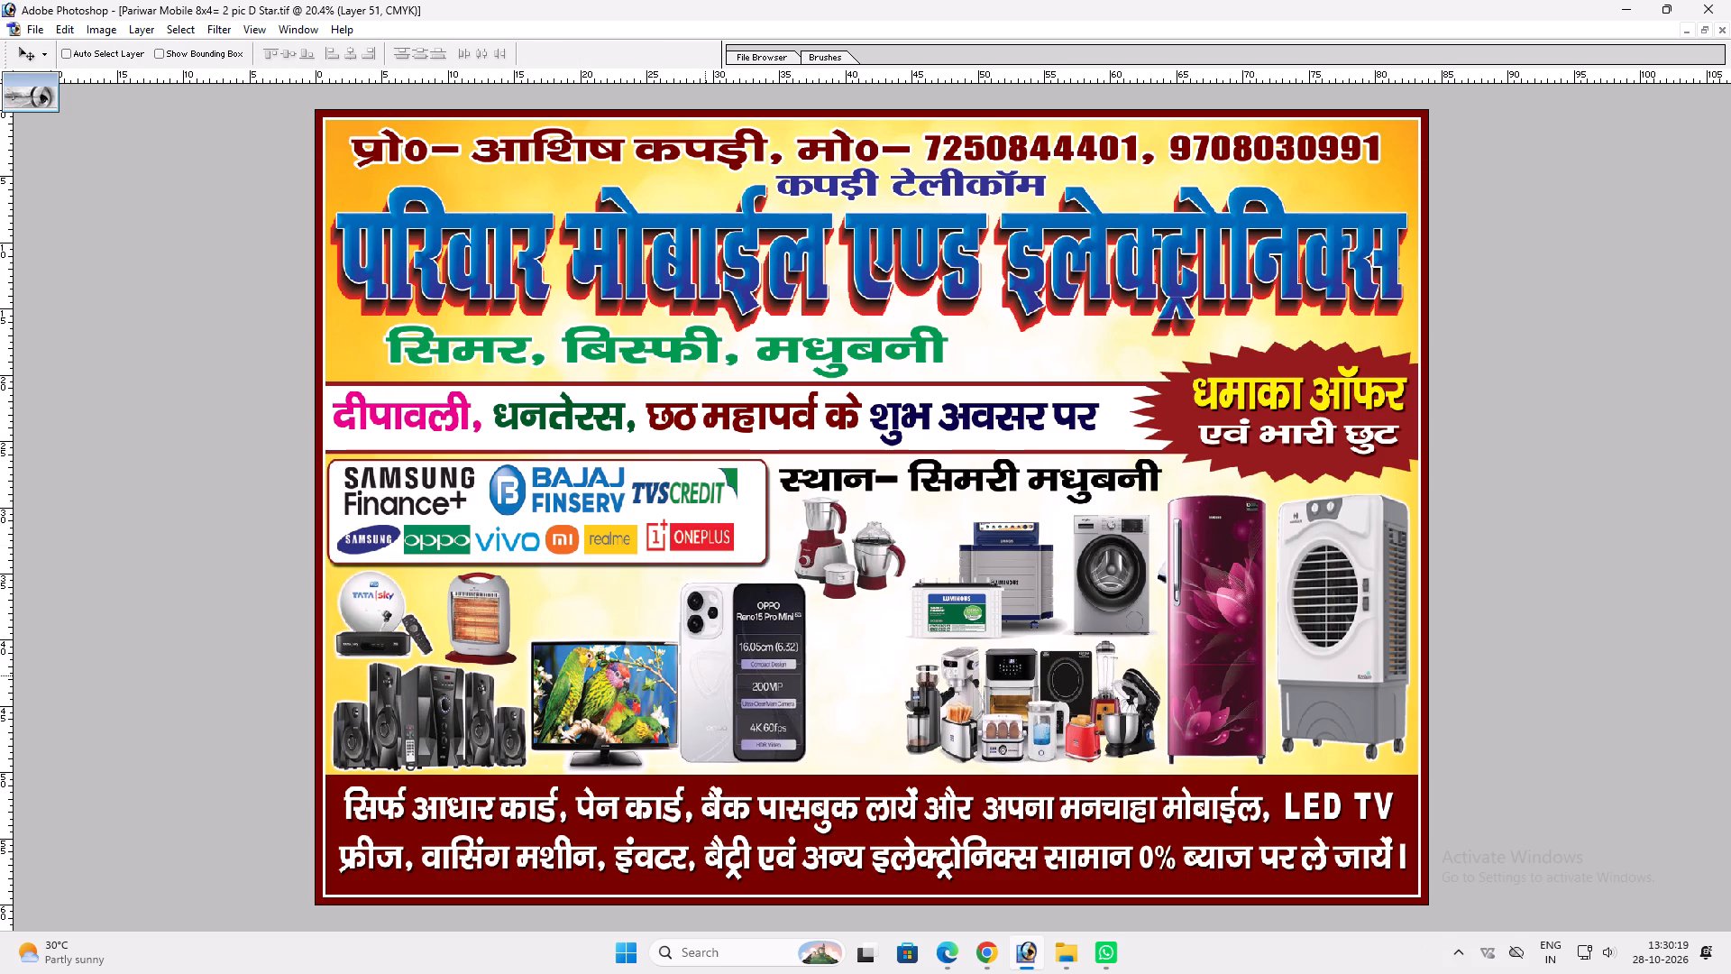
{"action": "left_click_drag", "start_coordinate": [738, 679], "coordinate": [774, 681]}
{"action": "key", "text": "ctrl+t"}
{"action": "left_click_drag", "start_coordinate": [829, 583], "coordinate": [828, 608]}
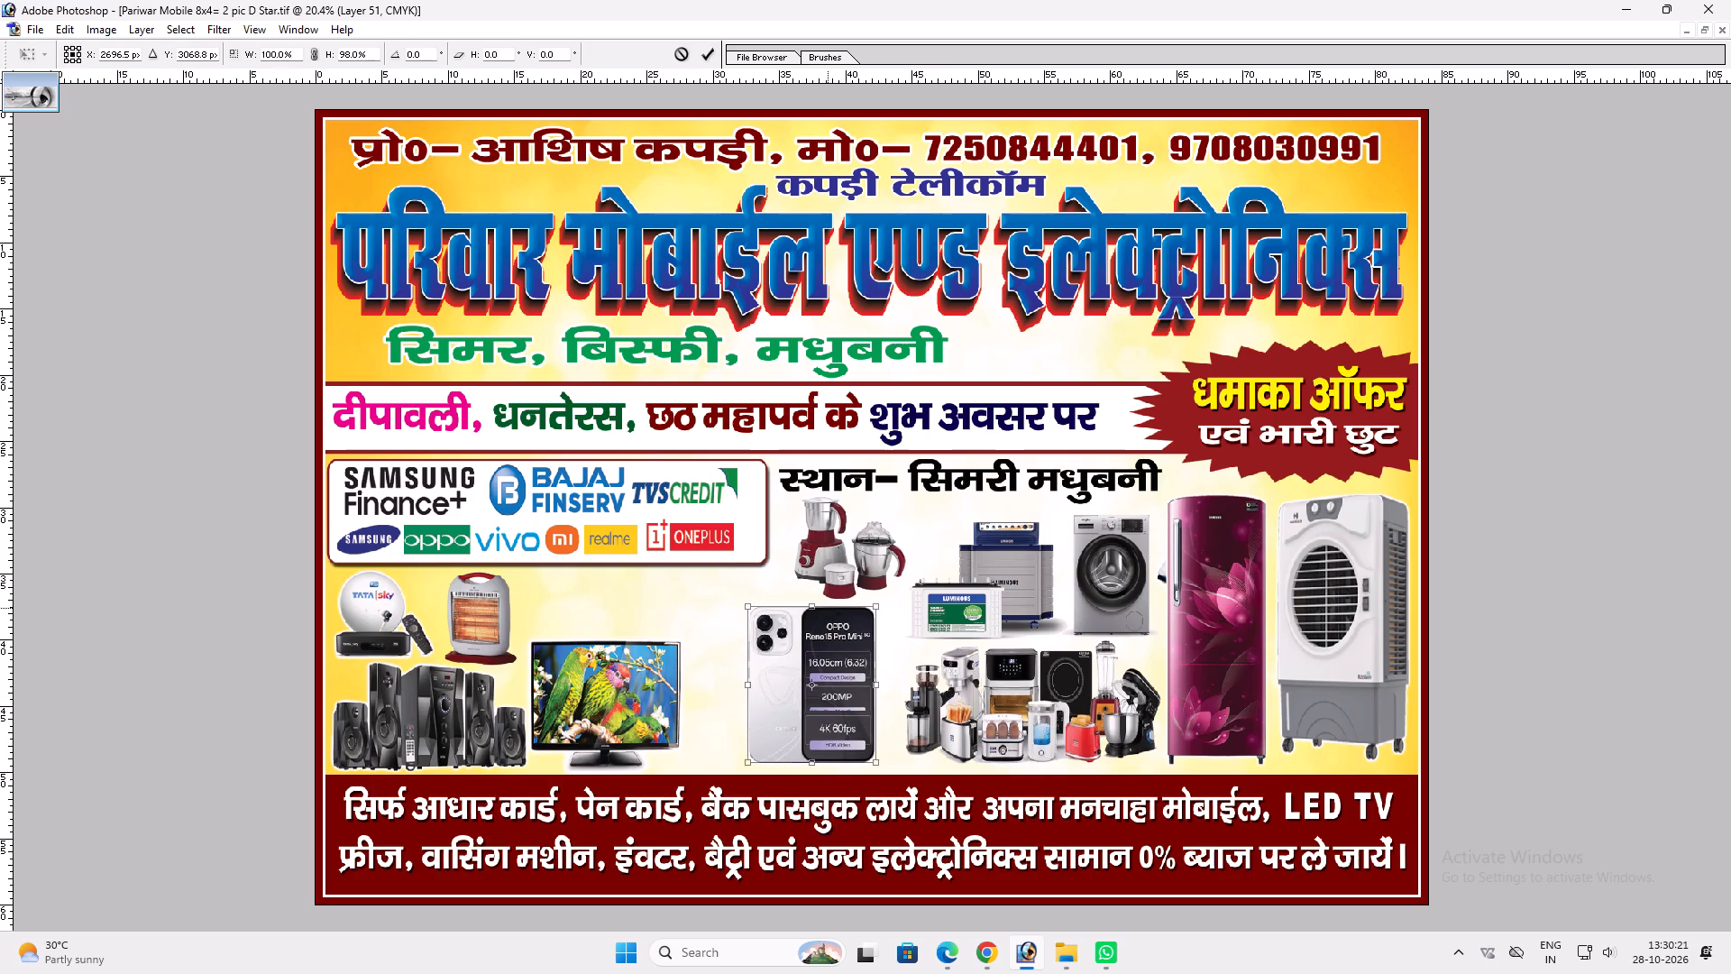
{"action": "left_click", "coordinate": [877, 759], "text": "shift"}
{"action": "left_click_drag", "start_coordinate": [882, 743], "coordinate": [893, 741], "text": "shift"}
{"action": "key", "text": "shift+Return"}
{"action": "key", "text": "v"}
Enlarge the TV picture up and across so that it fills the space between the speakers and the OPPO phone.
{"action": "left_click", "coordinate": [665, 667], "text": "ctrl"}
{"action": "key", "text": "ctrl+t"}
{"action": "left_click_drag", "start_coordinate": [682, 635], "coordinate": [710, 603], "text": "shift"}
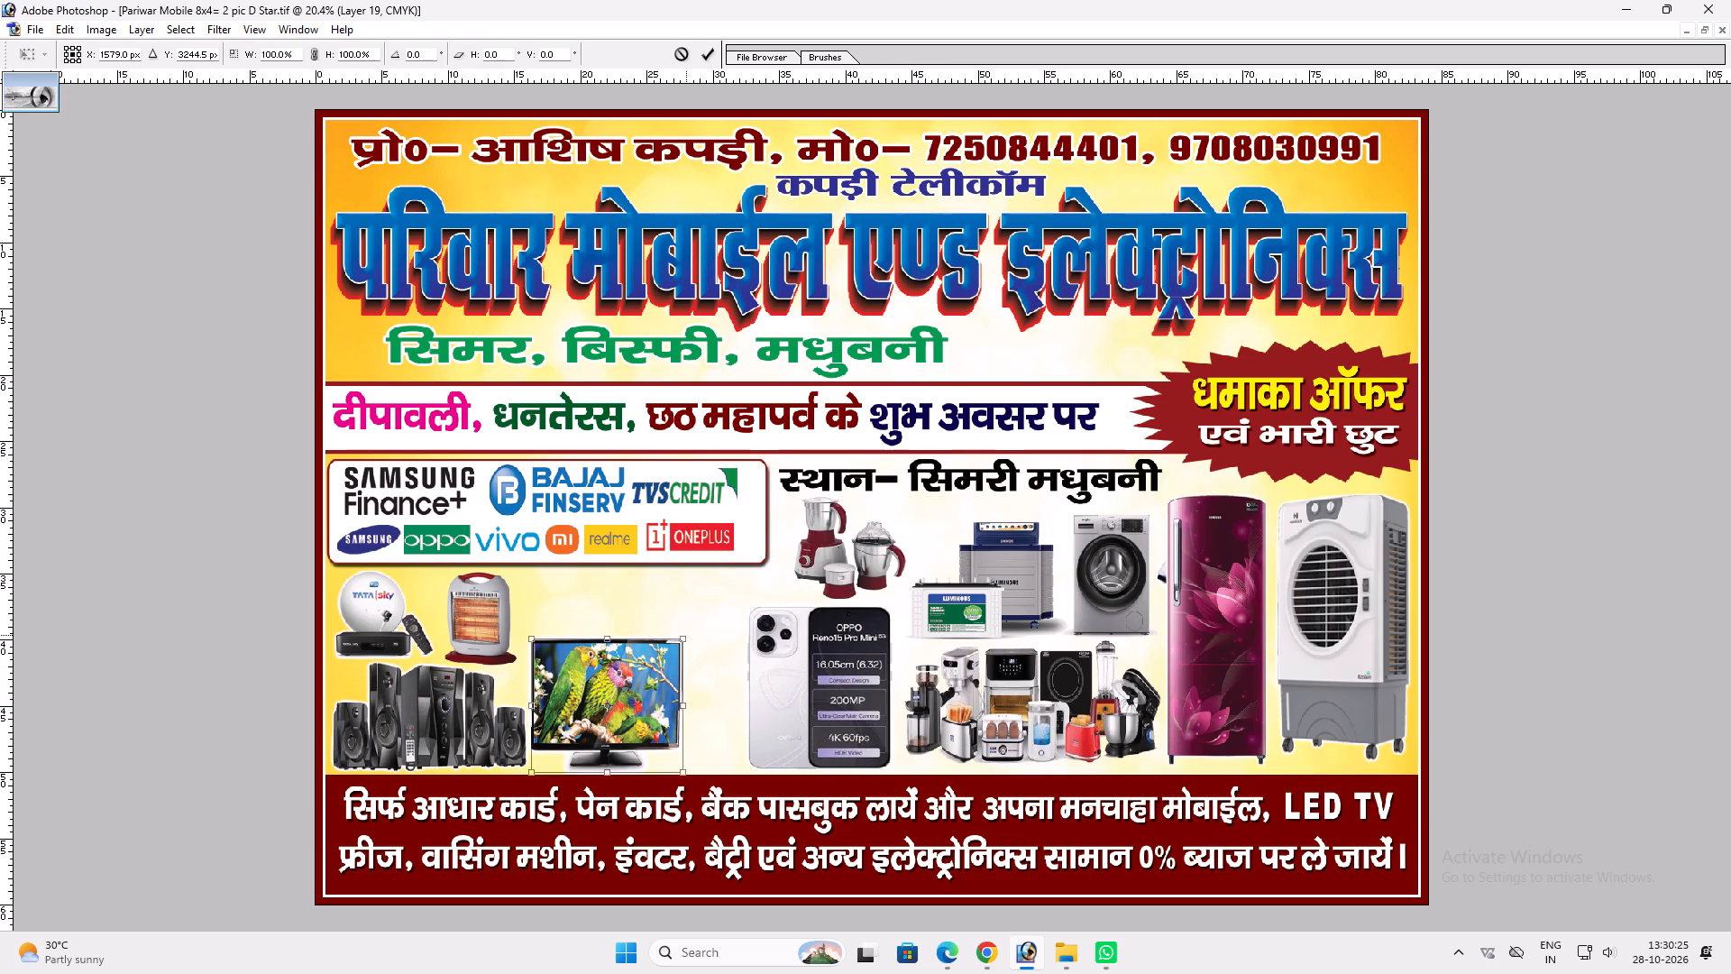
{"action": "left_click_drag", "start_coordinate": [710, 603], "coordinate": [729, 578], "text": "shift"}
{"action": "key", "text": "shift+Return"}
{"action": "key", "text": "ctrl+t"}
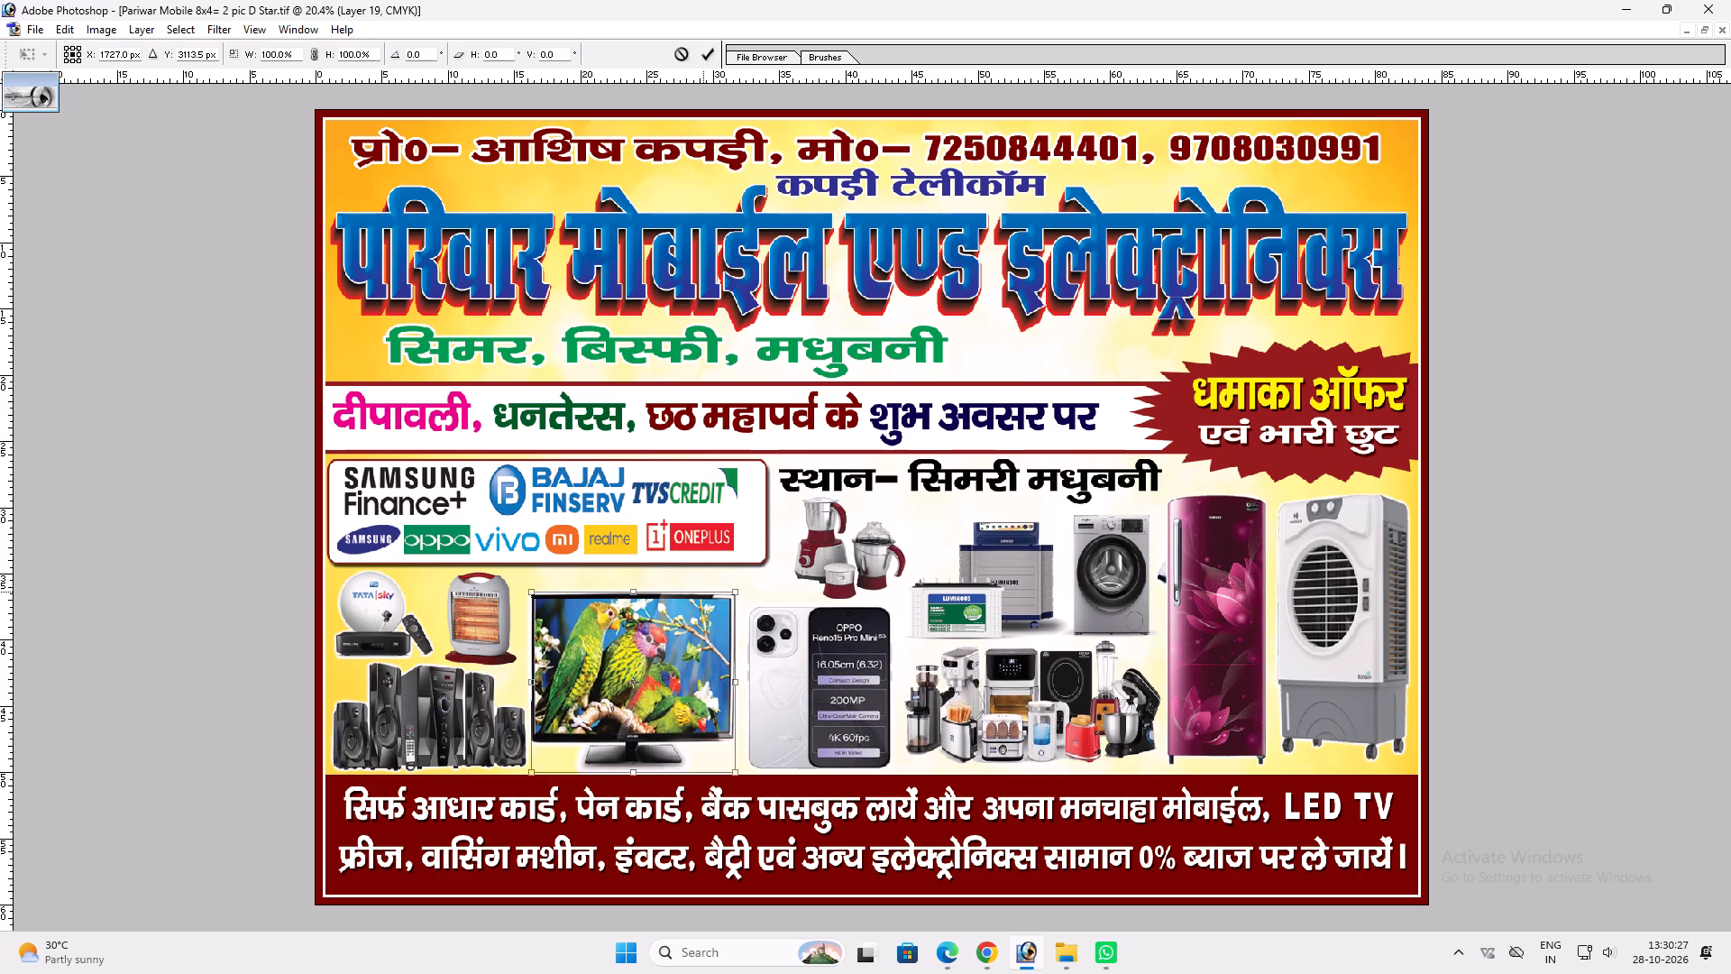
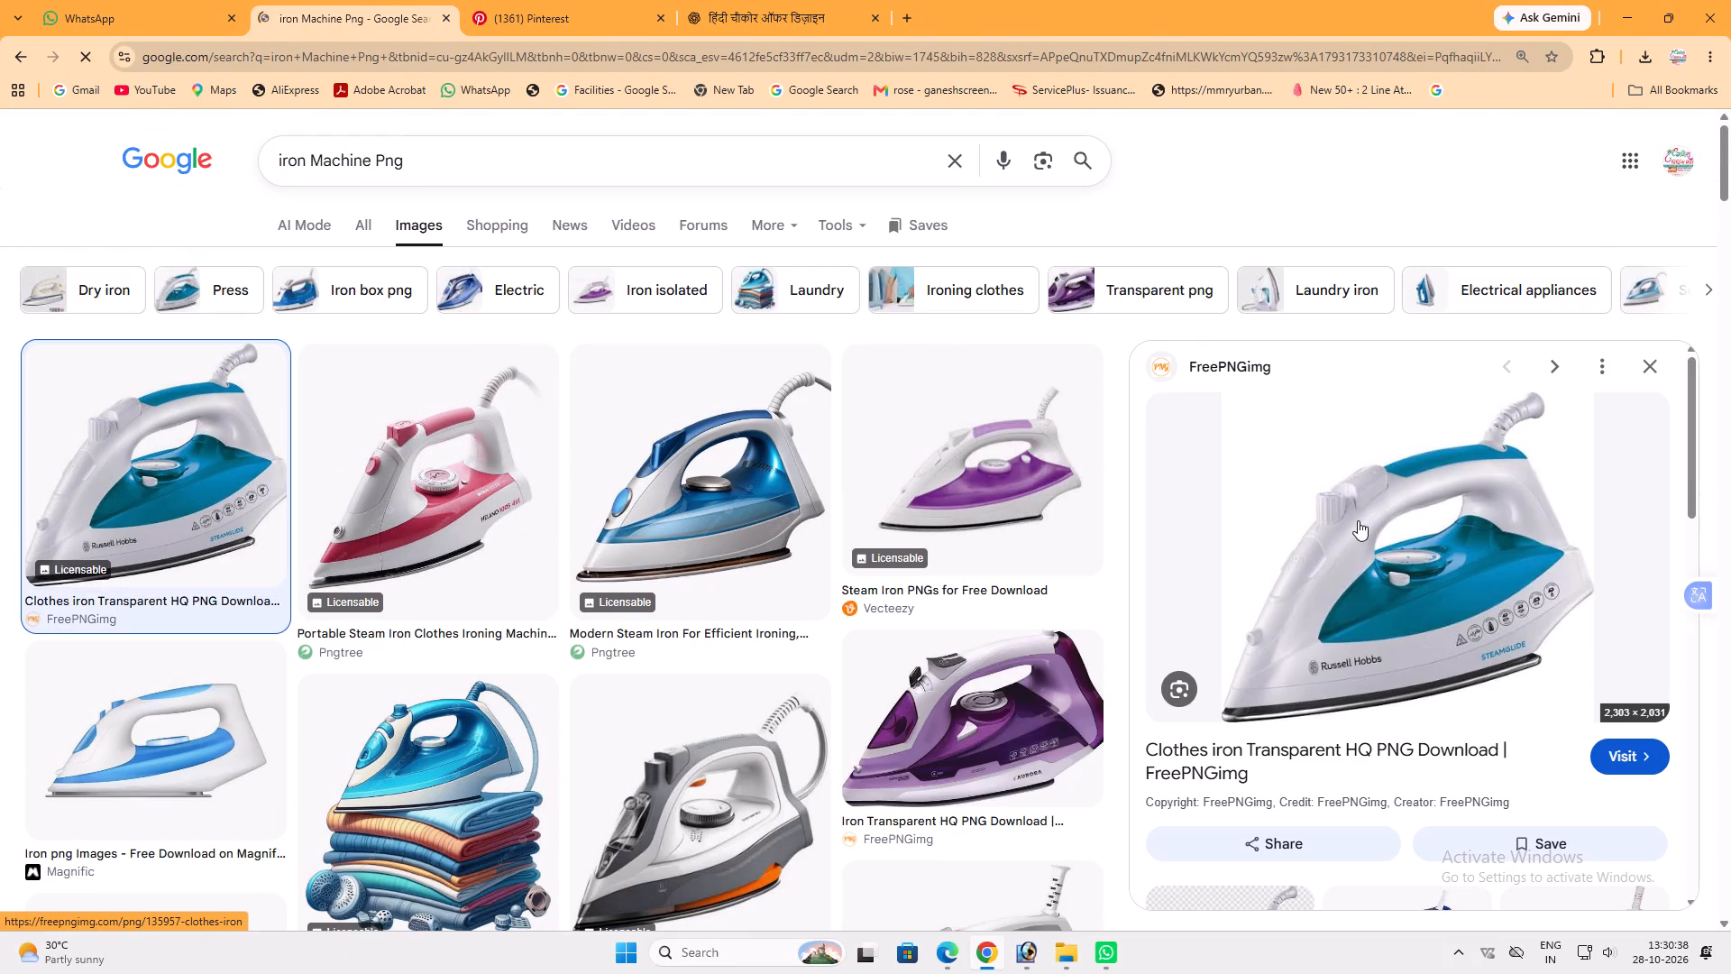
Copy the teal and white clothes iron from the FreePNGimg image result, paste it into the Pariwar banner, and bring its layer to the front.
{"action": "left_click", "coordinate": [1443, 348]}
{"action": "left_click", "coordinate": [1035, 955]}
{"action": "key", "text": "ctrl+v"}
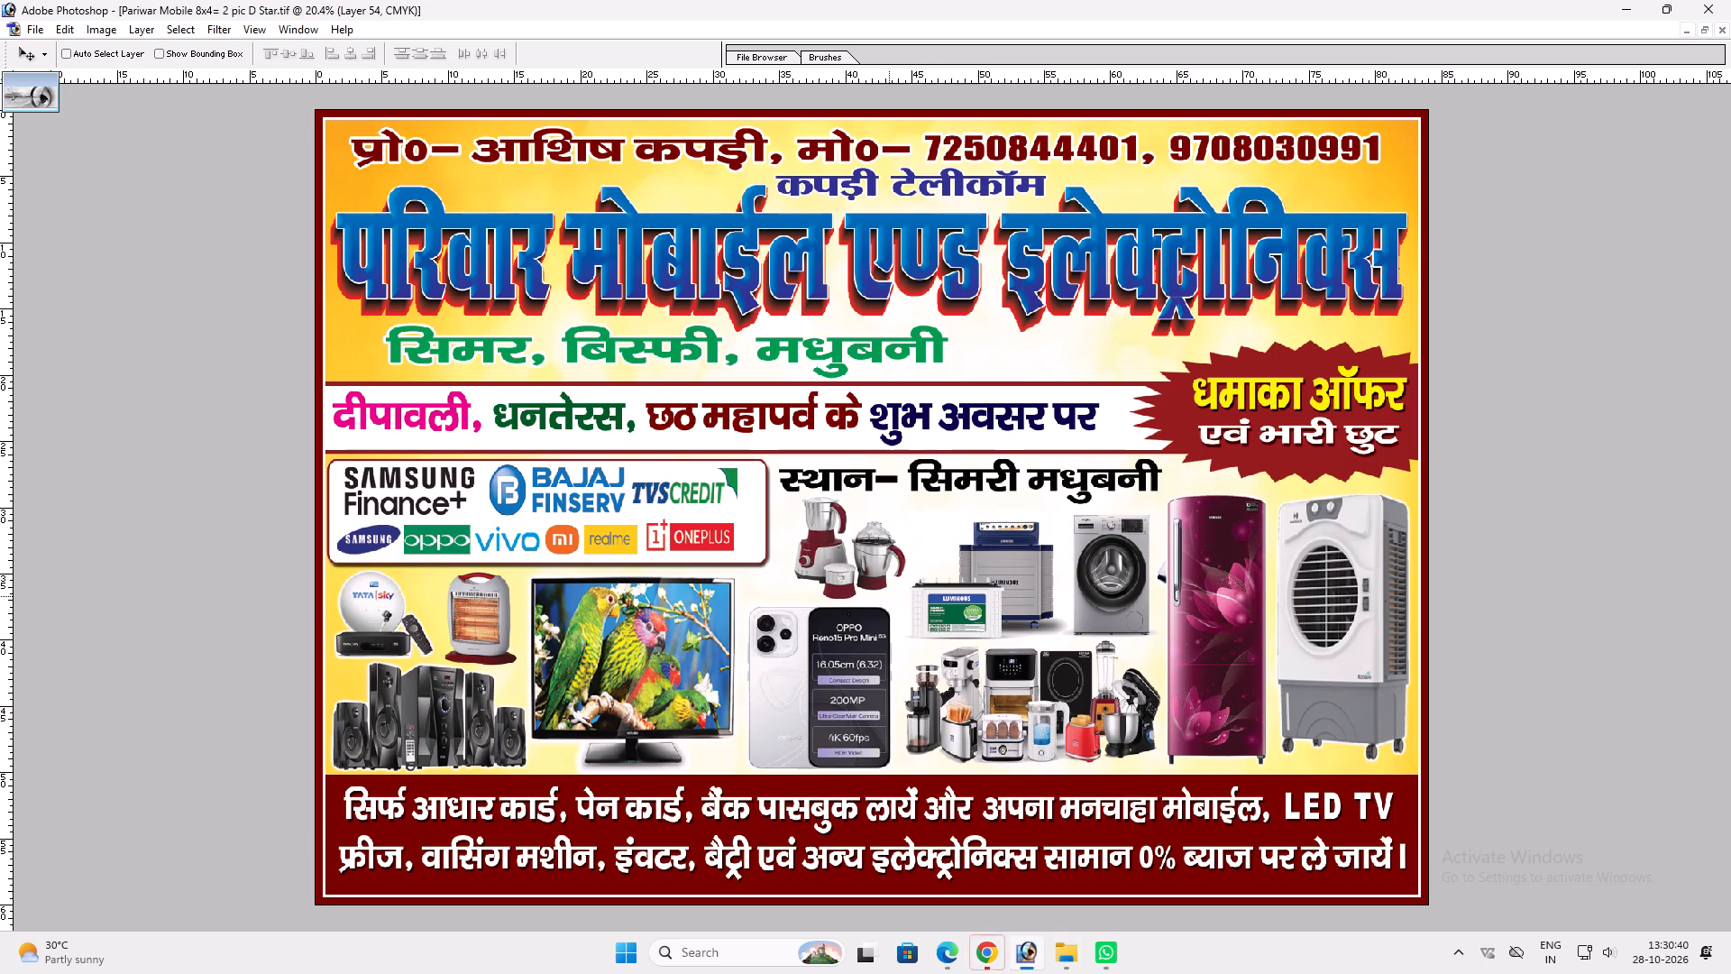
{"action": "left_click", "coordinate": [879, 576]}
{"action": "key", "text": "ctrl+v"}
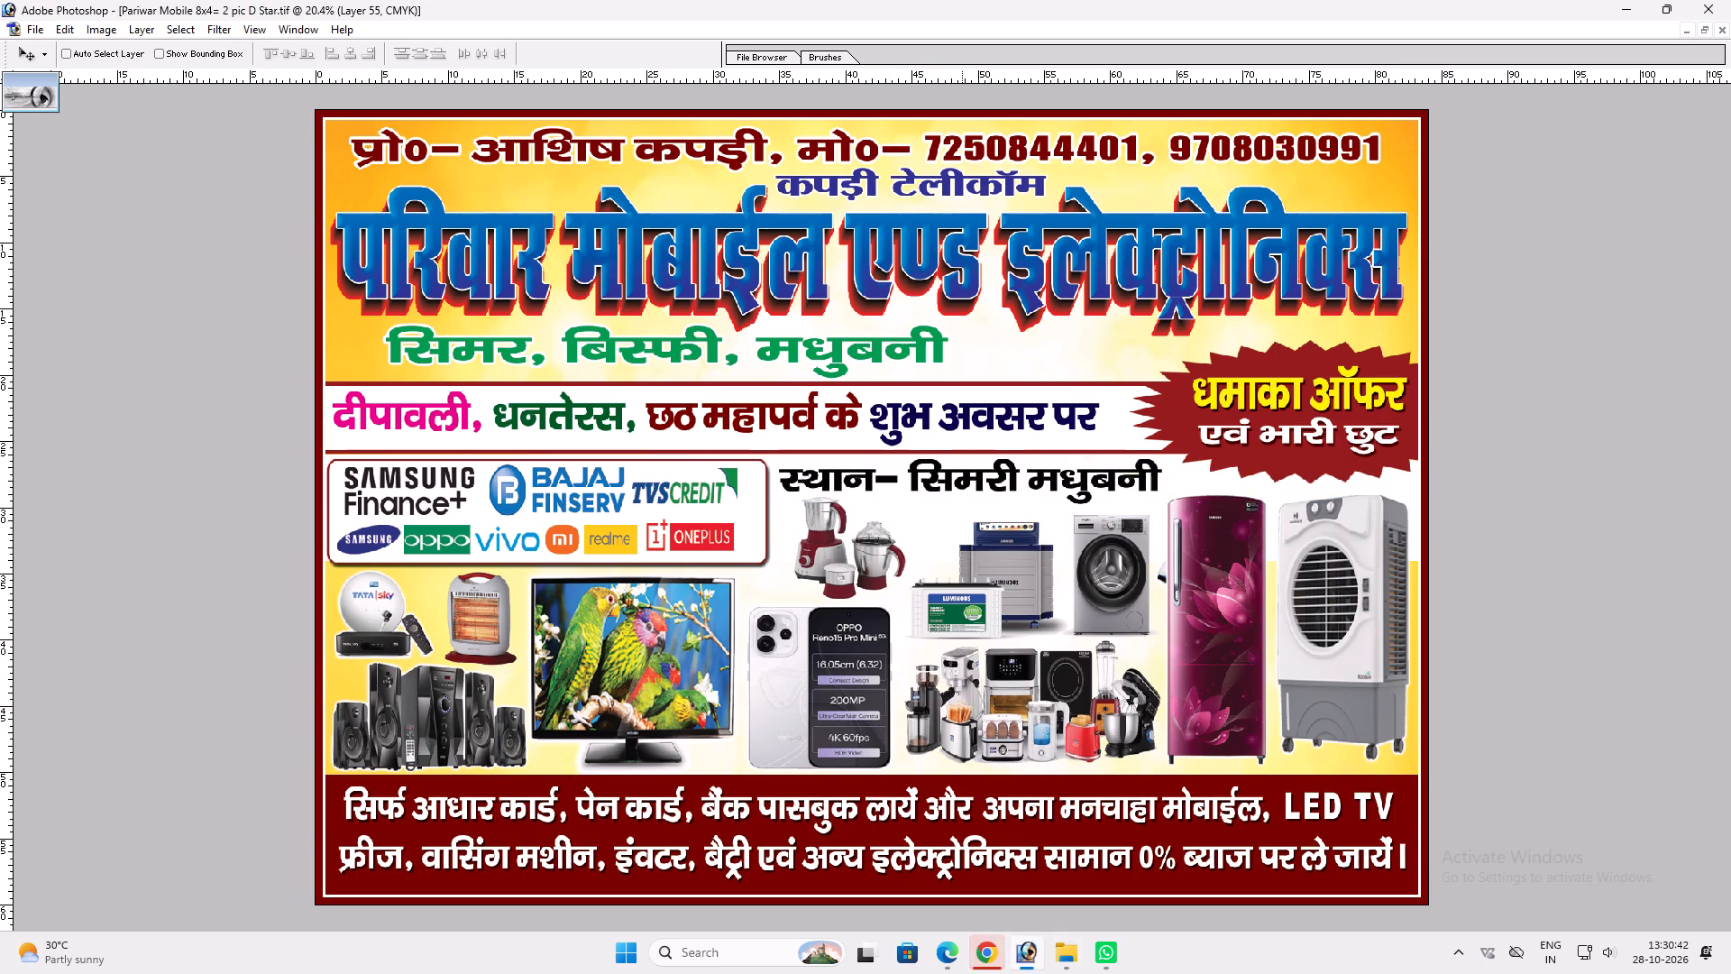
{"action": "left_click", "coordinate": [982, 941]}
{"action": "left_click", "coordinate": [1730, 1]}
{"action": "right_click", "coordinate": [1330, 473]}
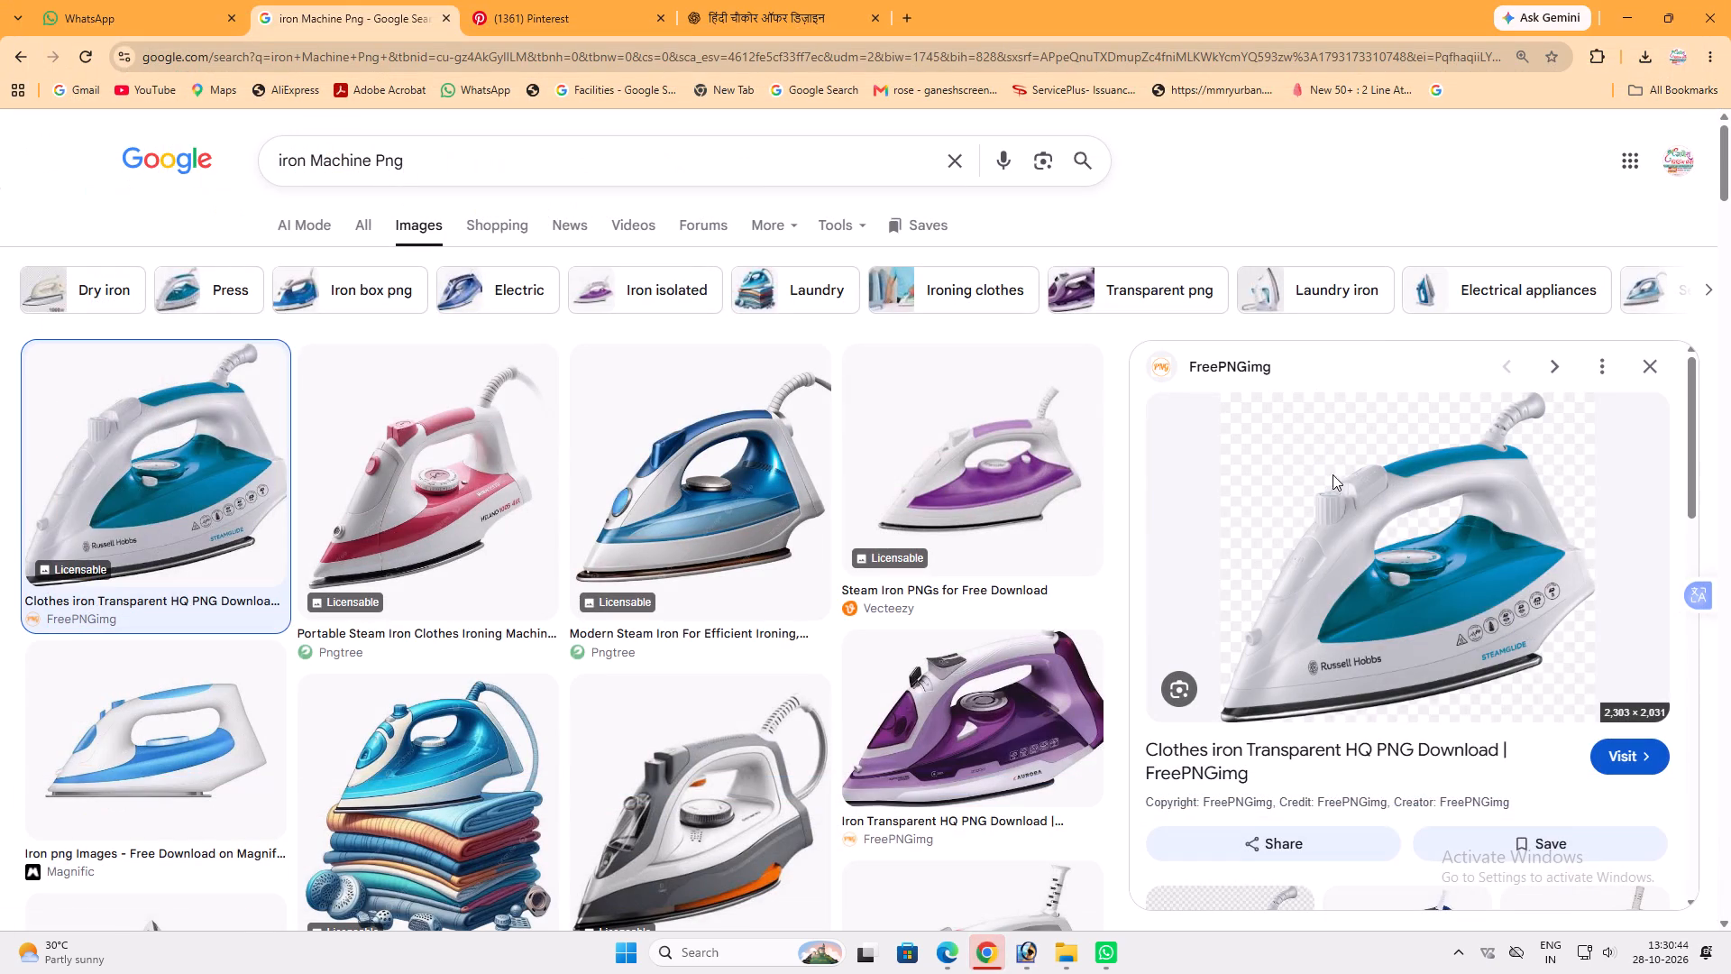
{"action": "left_click", "coordinate": [1429, 754]}
{"action": "left_click", "coordinate": [1031, 917], "text": "ctrl"}
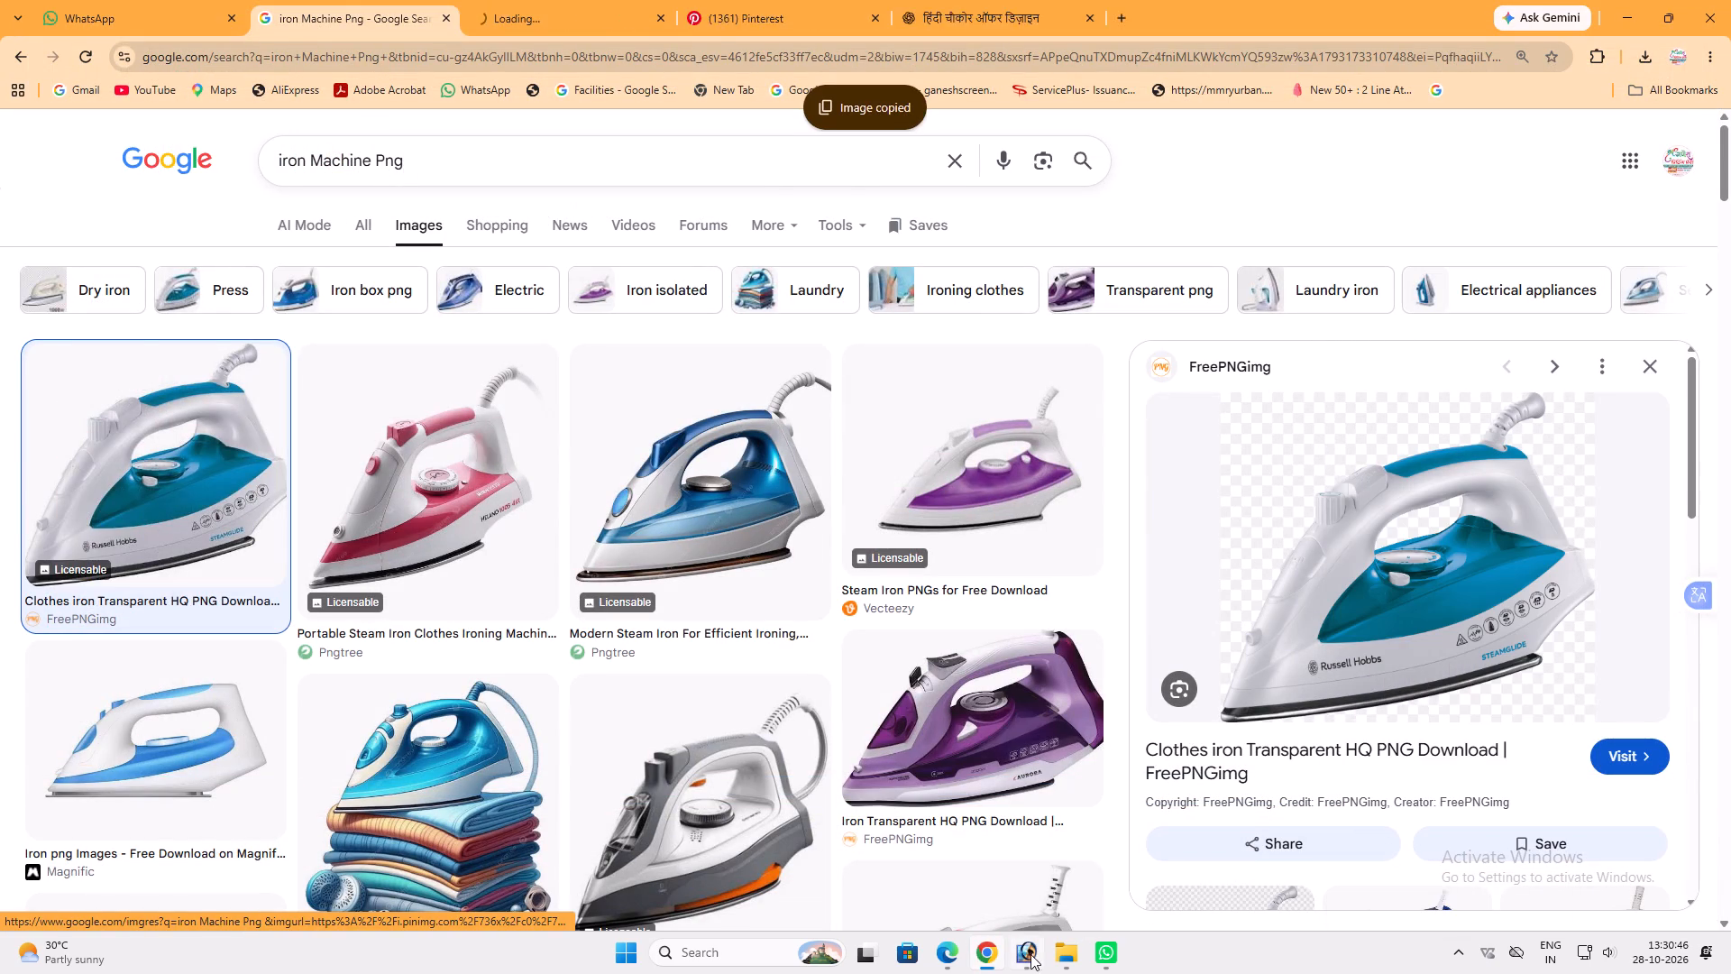
{"action": "left_click", "coordinate": [1030, 954]}
{"action": "key", "text": "ctrl+v"}
{"action": "key", "text": "ctrl+shift+bracketright"}
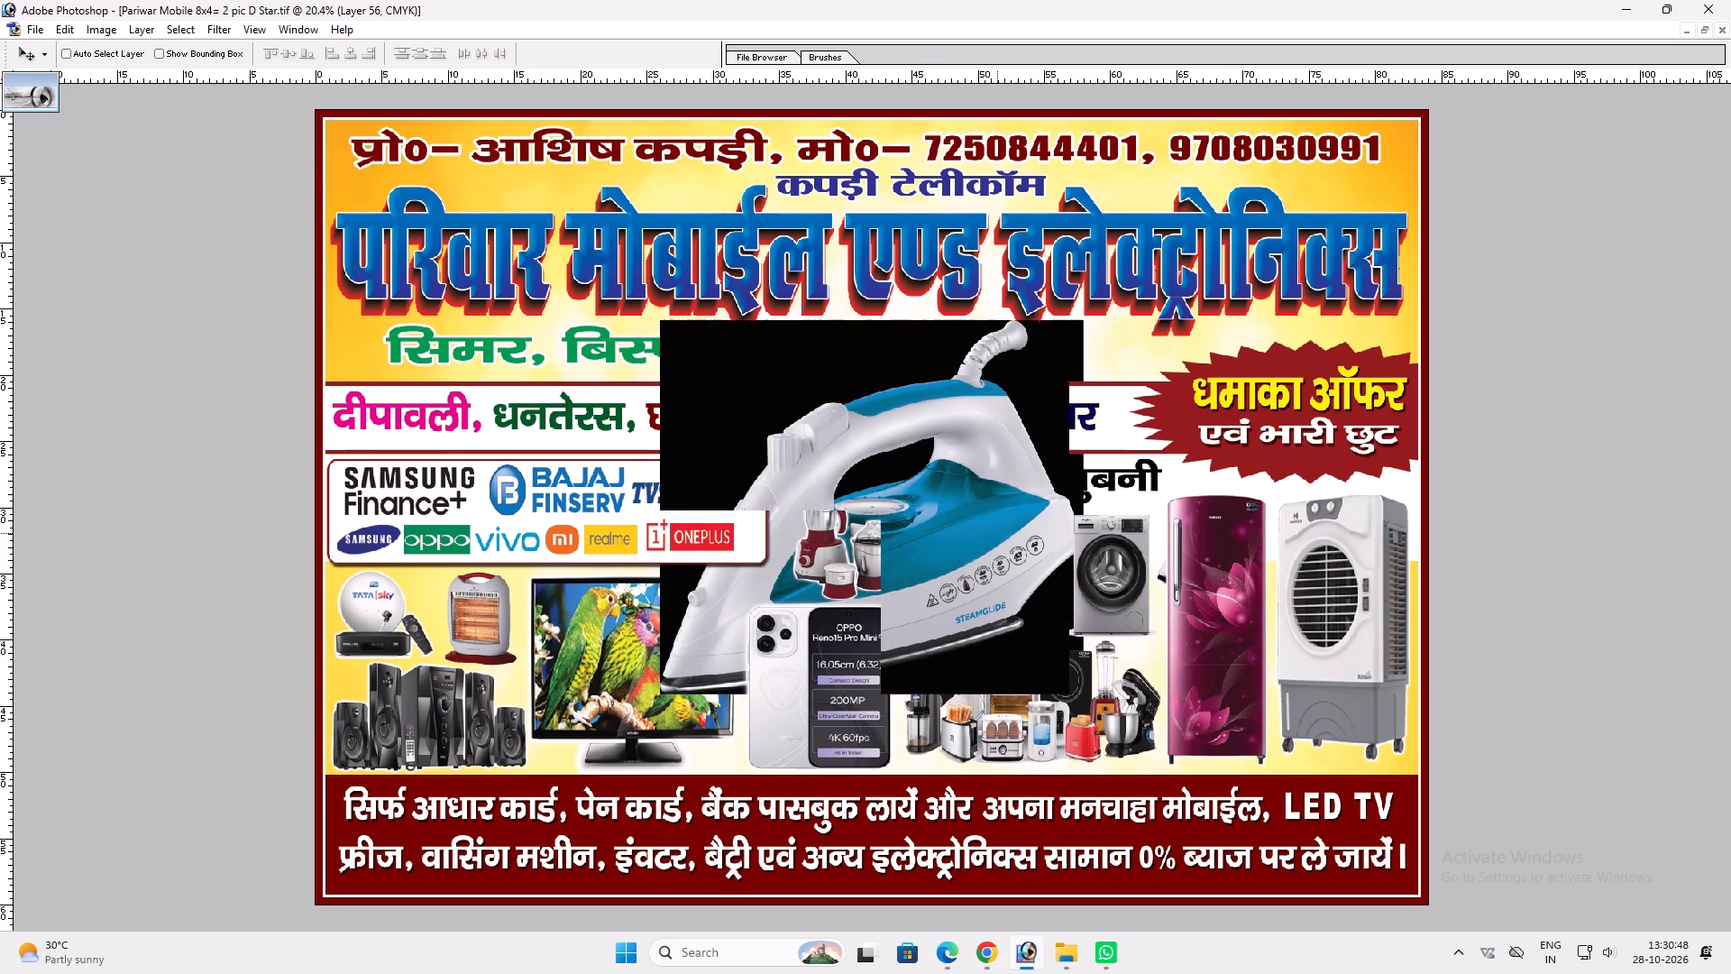
Select and delete the black background areas around the pasted iron with the Magic Wand, and clear the selection.
{"action": "key", "text": "w"}
{"action": "left_click", "coordinate": [912, 473]}
{"action": "left_click", "coordinate": [889, 349], "text": "shift"}
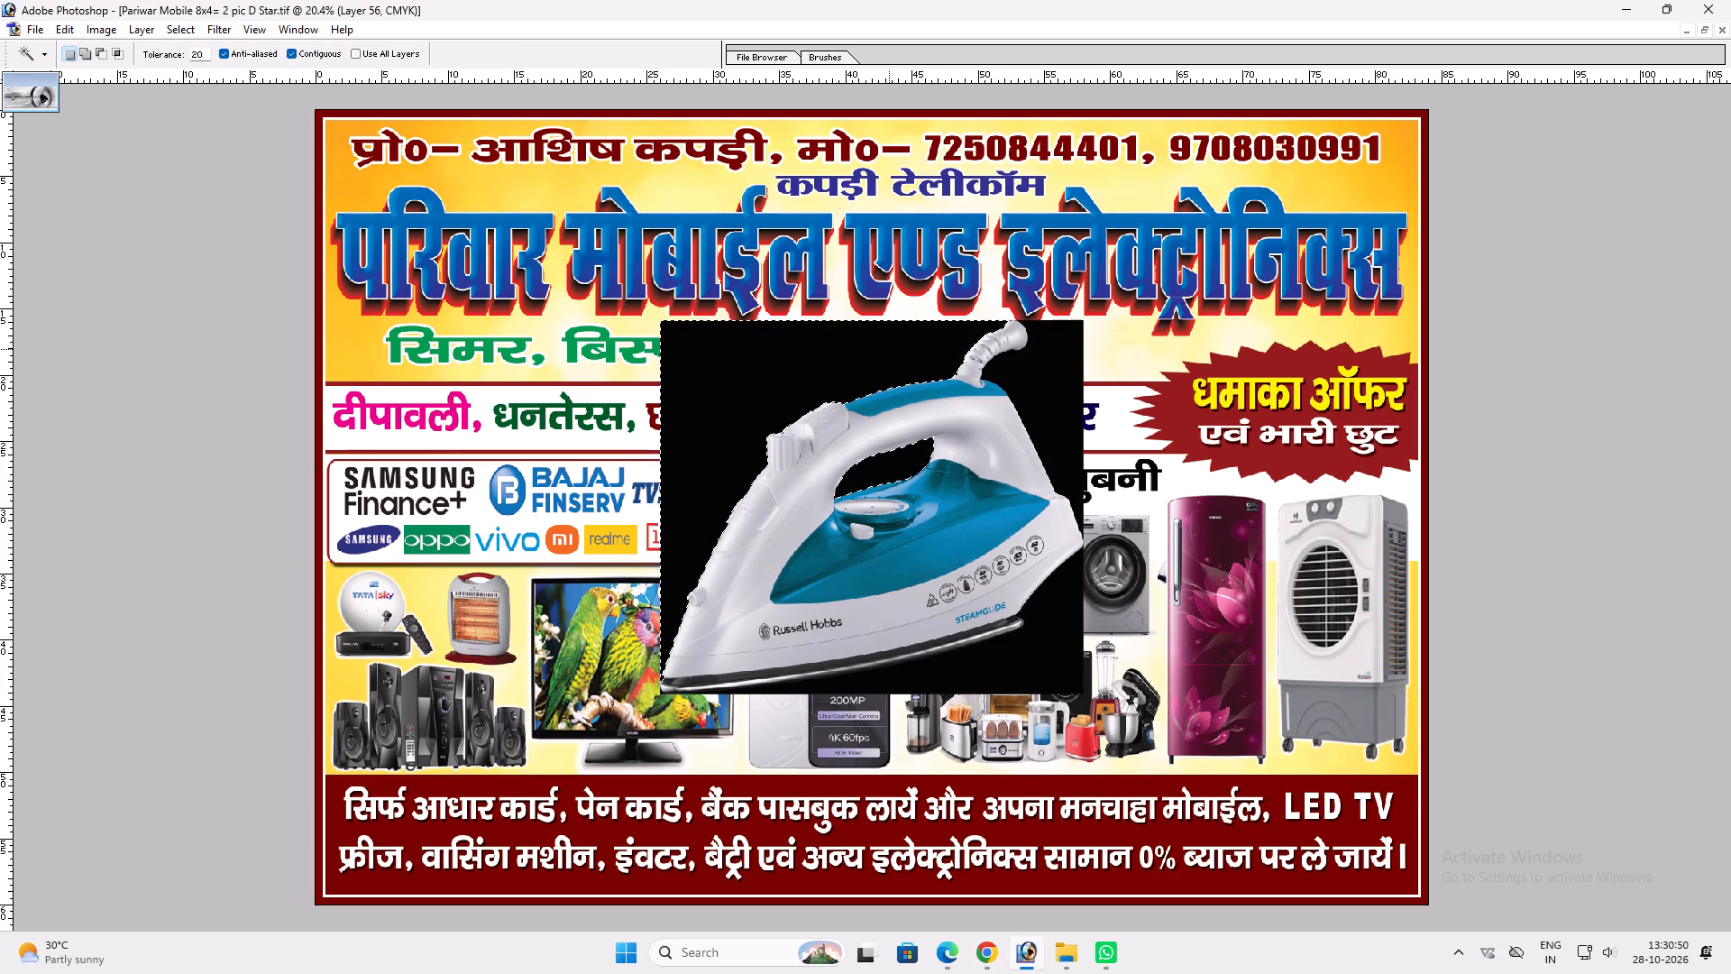
{"action": "key", "text": "Delete"}
{"action": "left_click", "coordinate": [1030, 406]}
{"action": "key", "text": "Delete"}
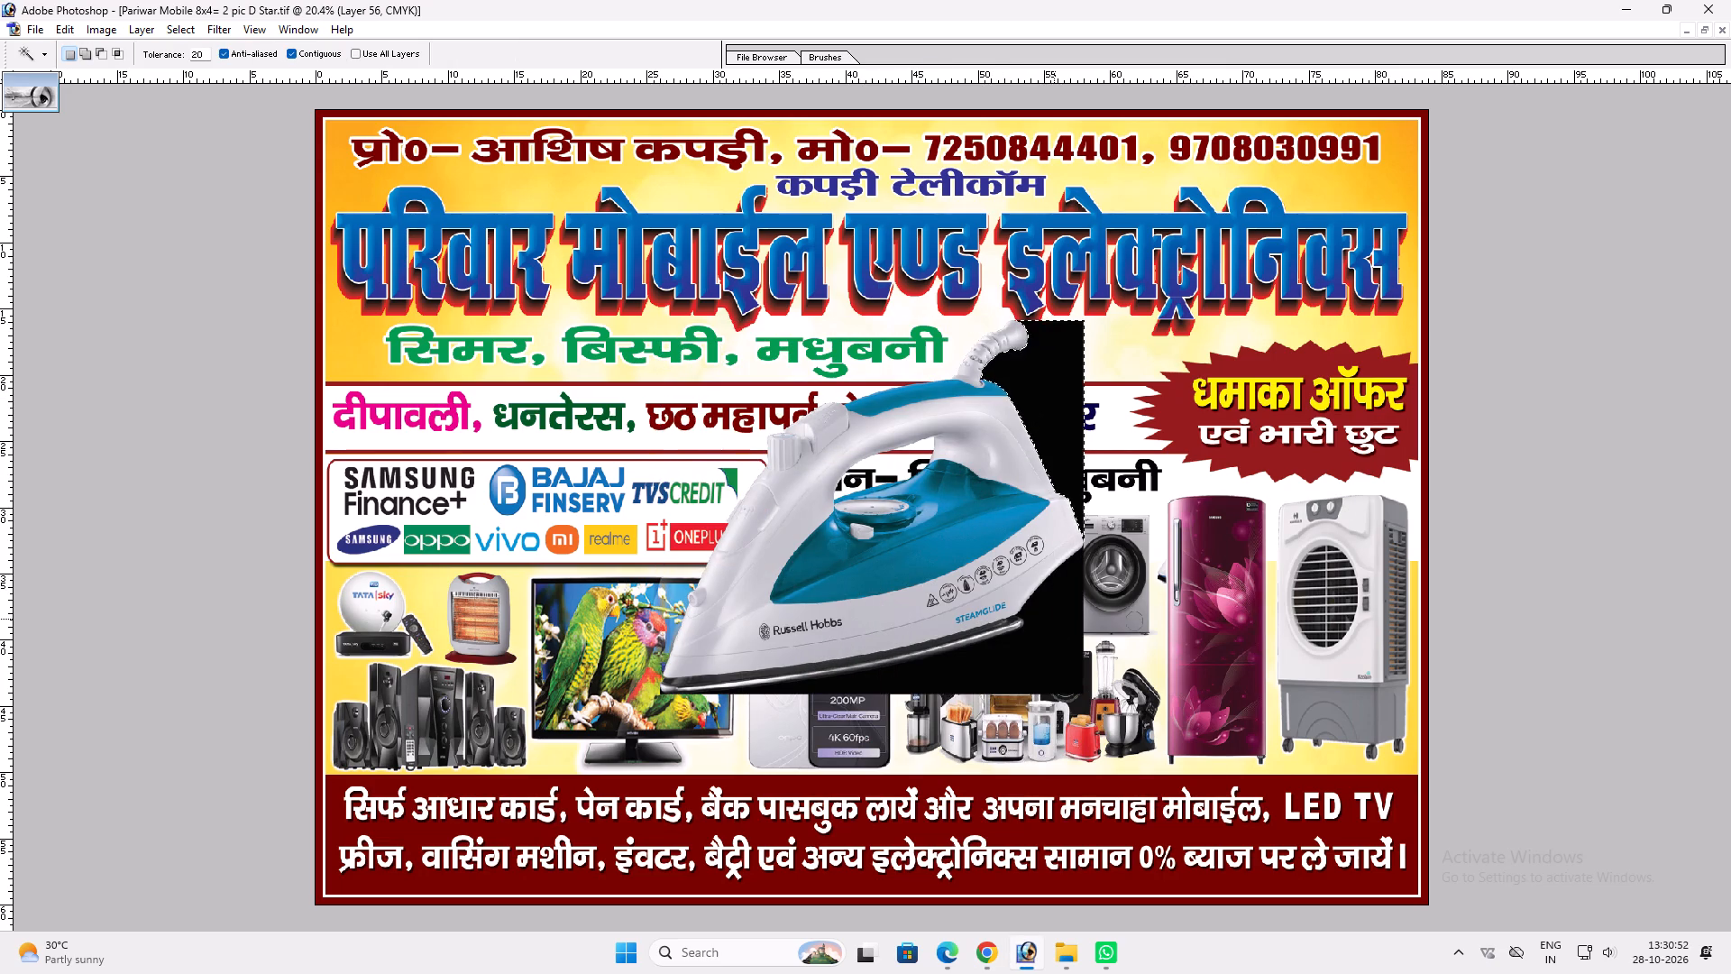
{"action": "left_click", "coordinate": [1049, 662]}
{"action": "key", "text": "Delete"}
{"action": "key", "text": "ctrl+d"}
Scale the iron picture down to a small size and place it between the mixer grinder and the inverter.
{"action": "key", "text": "ctrl+t"}
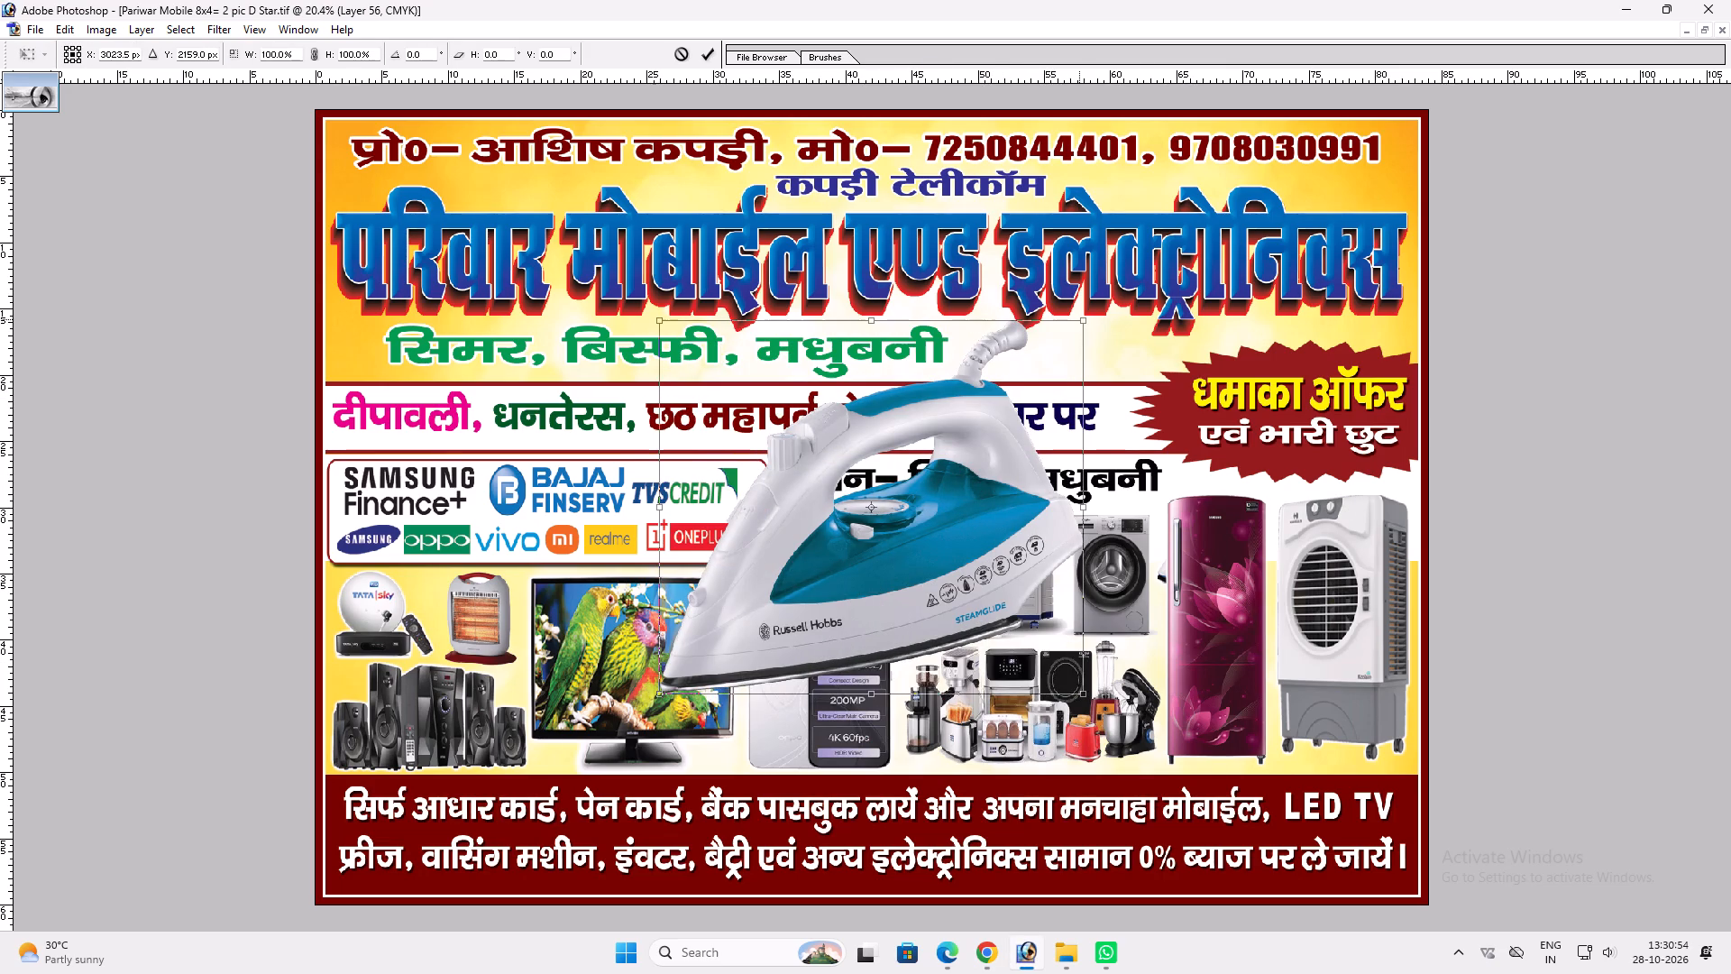
{"action": "left_click_drag", "start_coordinate": [1079, 319], "coordinate": [932, 471], "text": "shift"}
{"action": "key", "text": "shift+Return"}
{"action": "key", "text": "v"}
{"action": "left_click_drag", "start_coordinate": [925, 518], "coordinate": [1009, 522]}
{"action": "key", "text": "ctrl+t"}
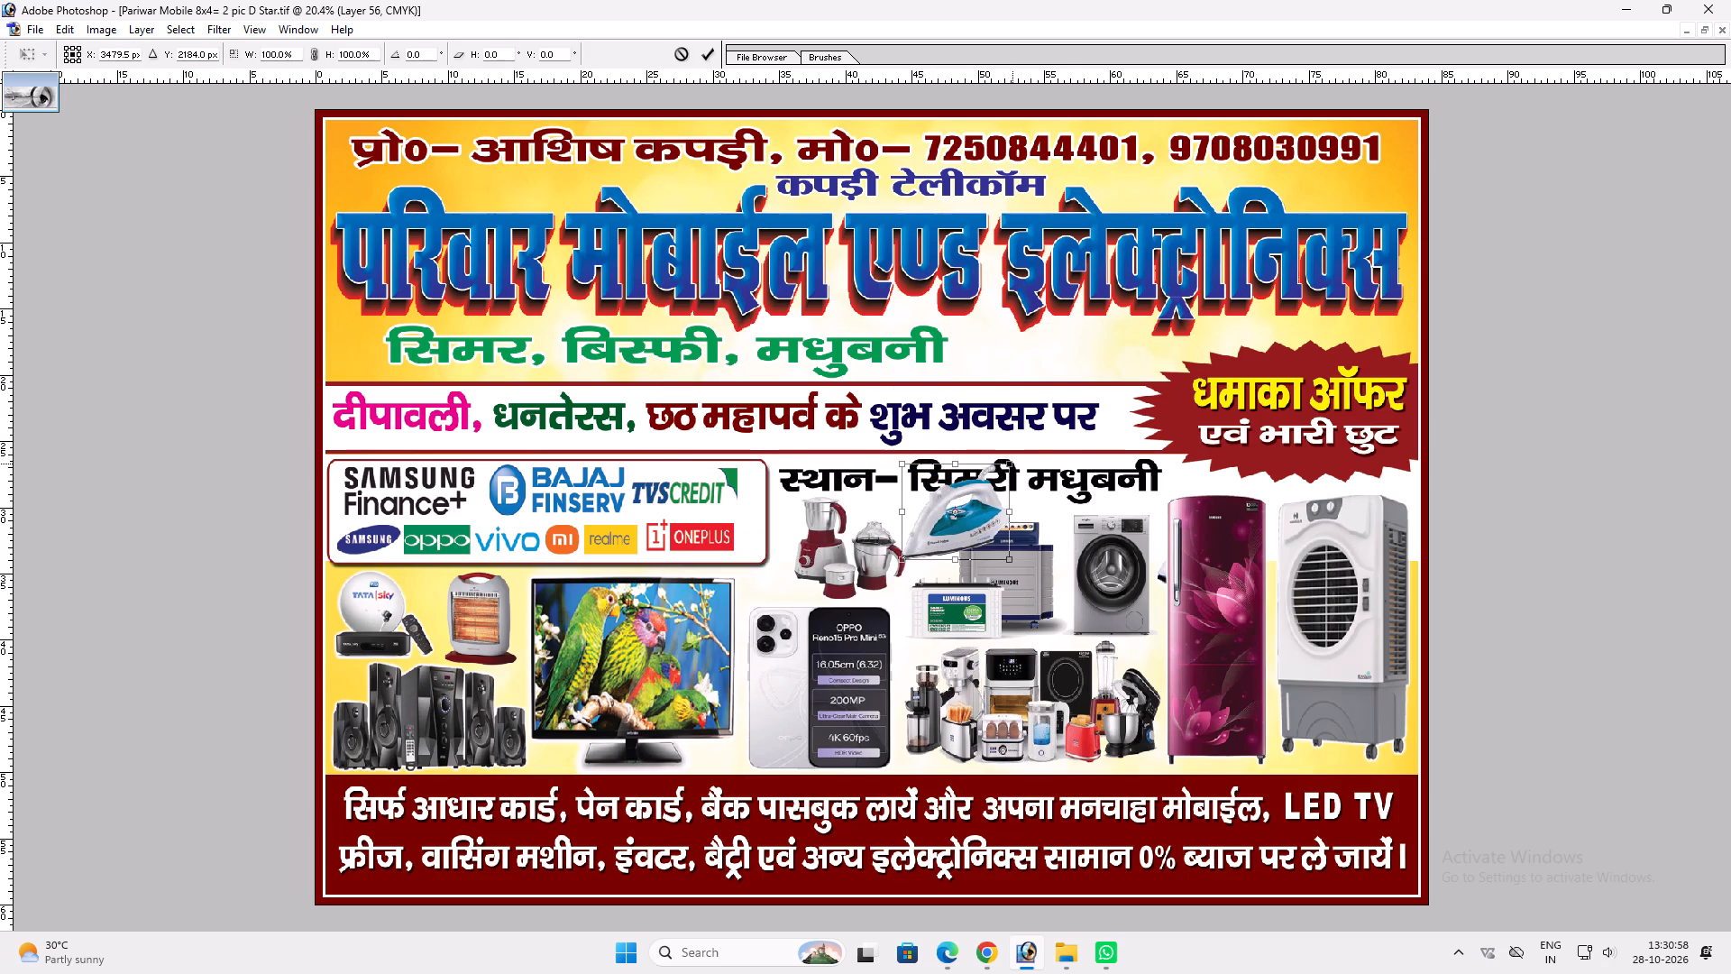
{"action": "left_click_drag", "start_coordinate": [1011, 469], "coordinate": [957, 491], "text": "shift"}
{"action": "key", "text": "shift+Return"}
{"action": "key", "text": "v"}
Shrink the mixer grinder picture, shift it away from the iron, and stretch its top edge up slightly.
{"action": "left_click", "coordinate": [884, 552], "text": "ctrl"}
{"action": "key", "text": "ctrl+t"}
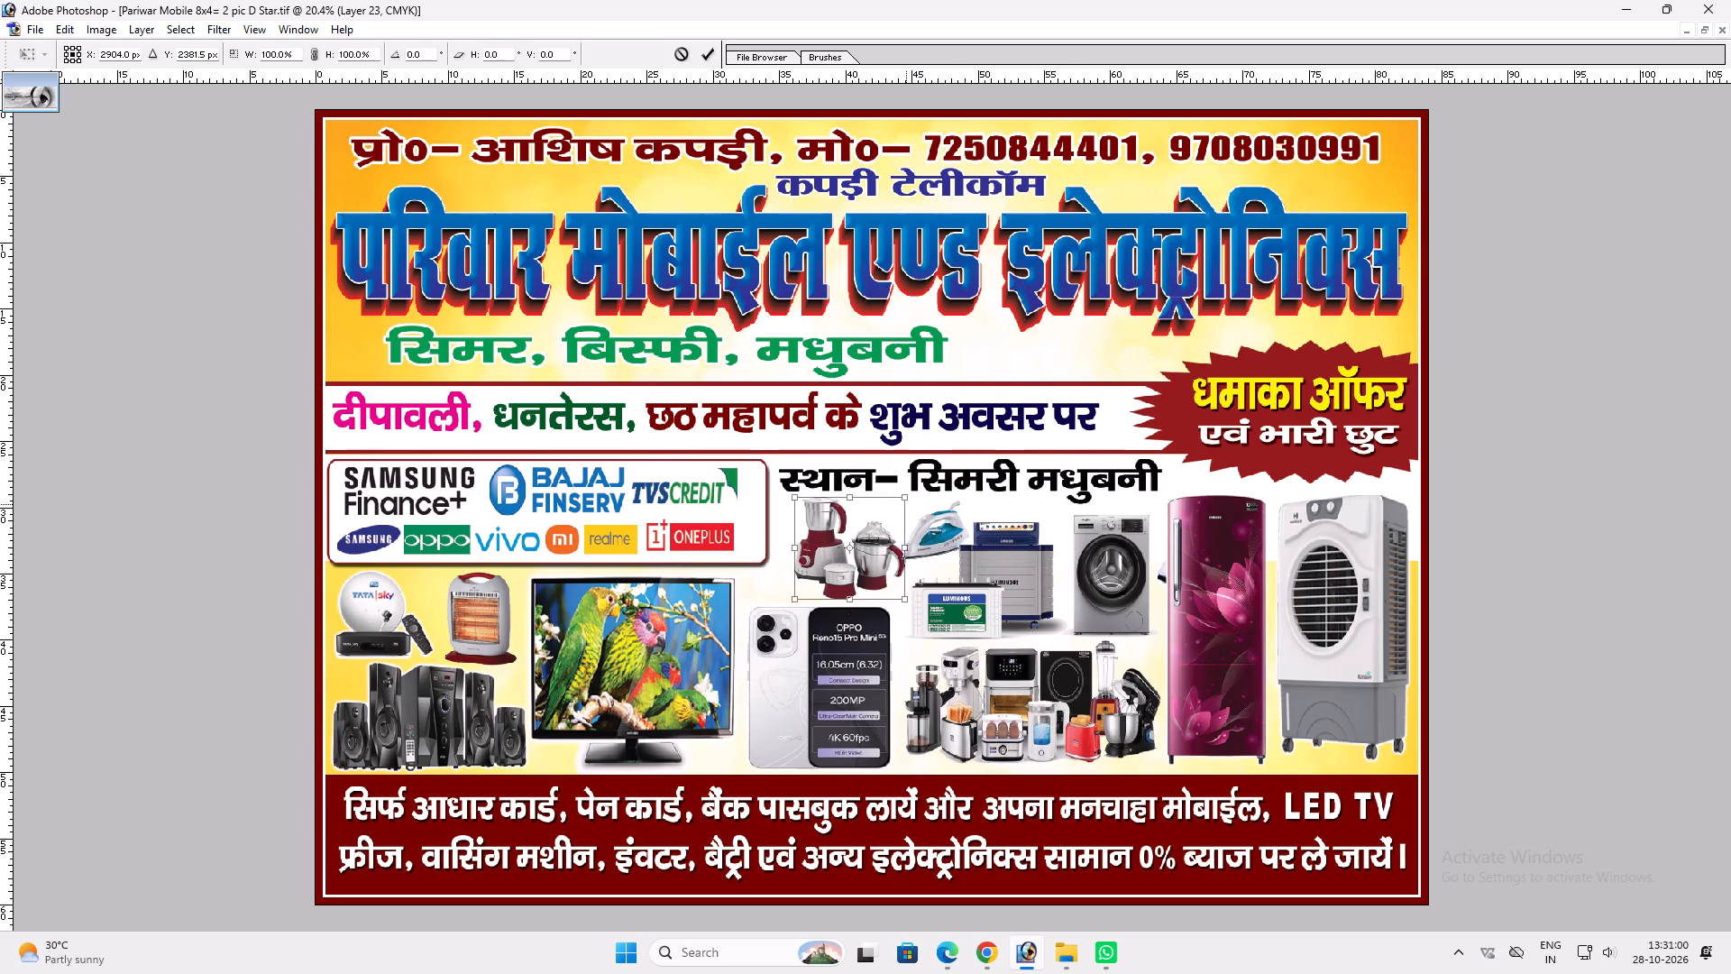
{"action": "left_click_drag", "start_coordinate": [911, 497], "coordinate": [879, 510], "text": "shift"}
{"action": "key", "text": "shift+Return"}
{"action": "key", "text": "v"}
{"action": "left_click_drag", "start_coordinate": [856, 578], "coordinate": [843, 580]}
{"action": "key", "text": "ctrl+t"}
{"action": "left_click_drag", "start_coordinate": [820, 523], "coordinate": [815, 502], "text": "shift"}
{"action": "key", "text": "shift+Return"}
{"action": "key", "text": "v"}
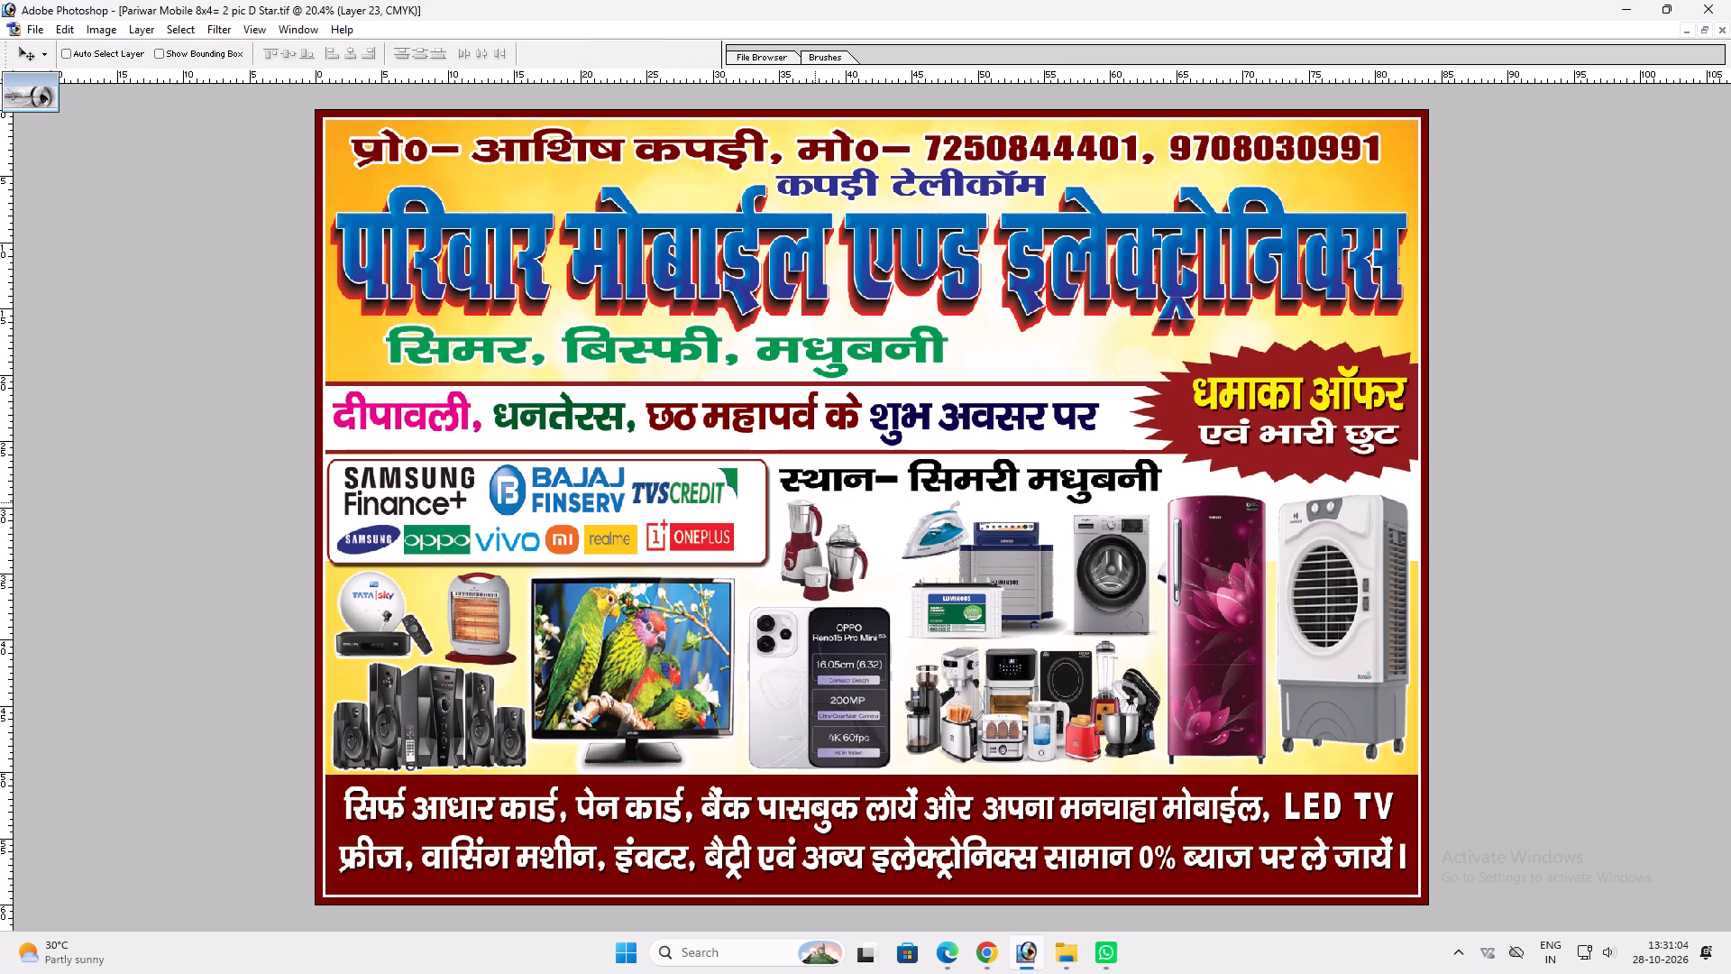
Move the iron closer to the mixer grinder and tilt it slightly to fit the gap before the inverter.
{"action": "left_click", "coordinate": [918, 541], "text": "ctrl"}
{"action": "left_click_drag", "start_coordinate": [918, 538], "coordinate": [886, 529]}
{"action": "key", "text": "ctrl+t"}
{"action": "left_click_drag", "start_coordinate": [919, 548], "coordinate": [919, 549], "text": "shift"}
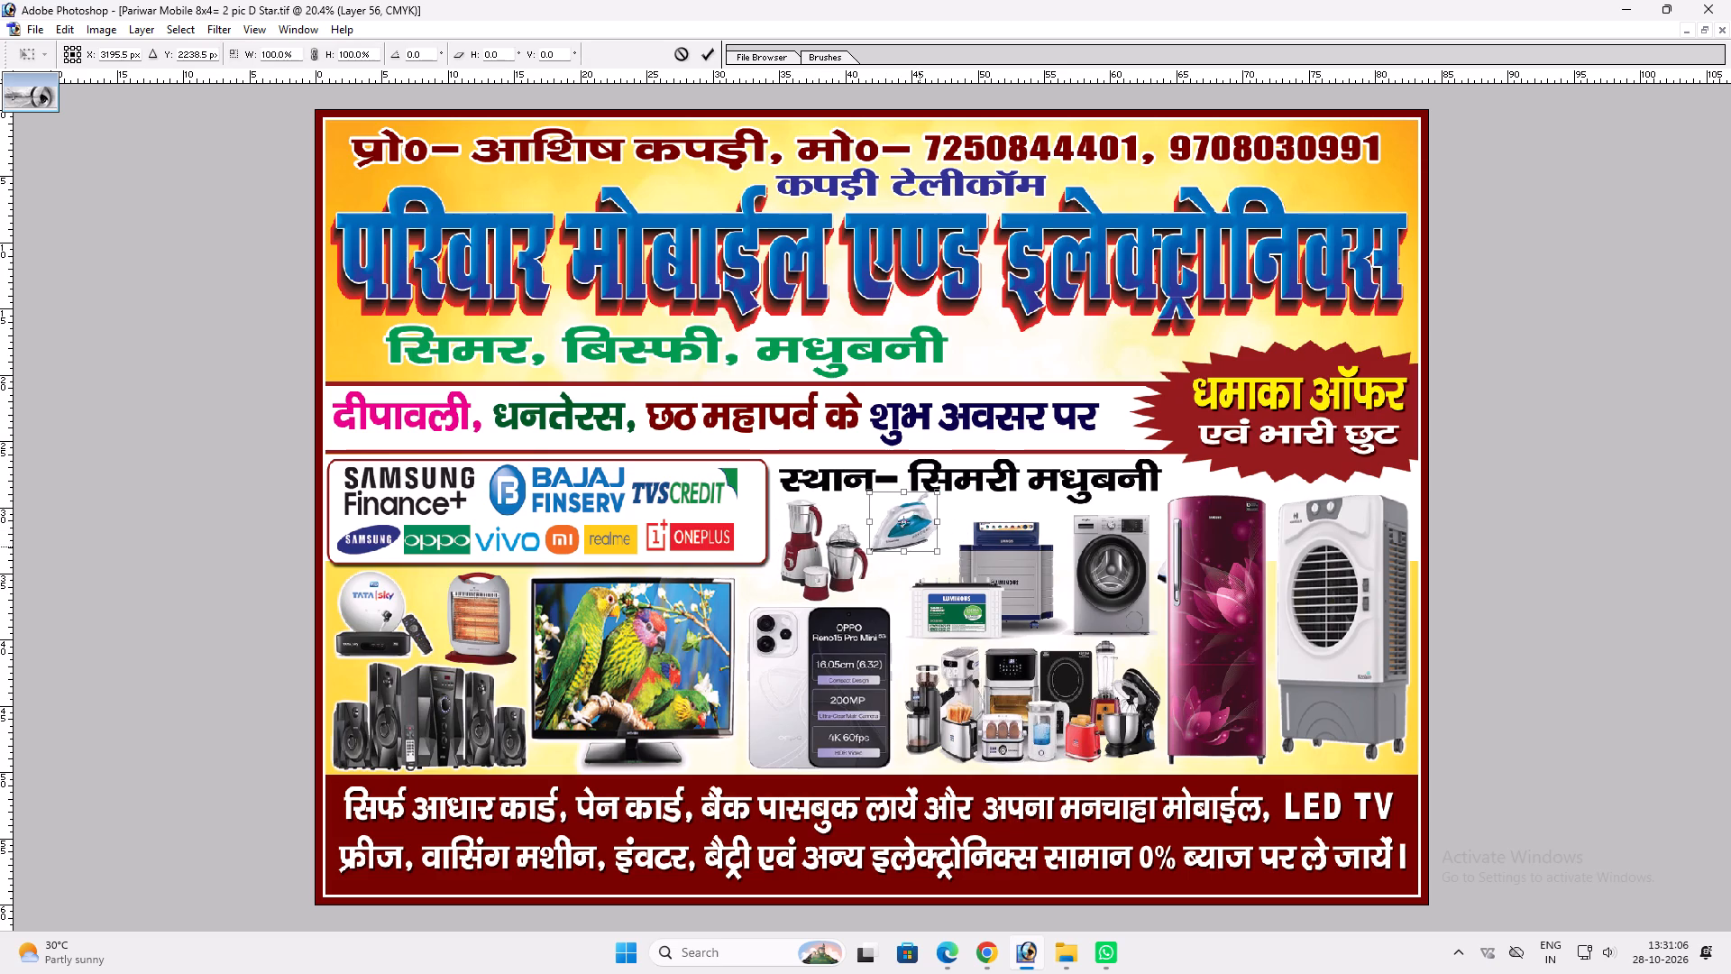
{"action": "left_click_drag", "start_coordinate": [919, 549], "coordinate": [919, 556], "text": "shift"}
{"action": "key", "text": "shift+Return"}
{"action": "key", "text": "v"}
{"action": "left_click", "coordinate": [907, 559]}
{"action": "key", "text": "v"}
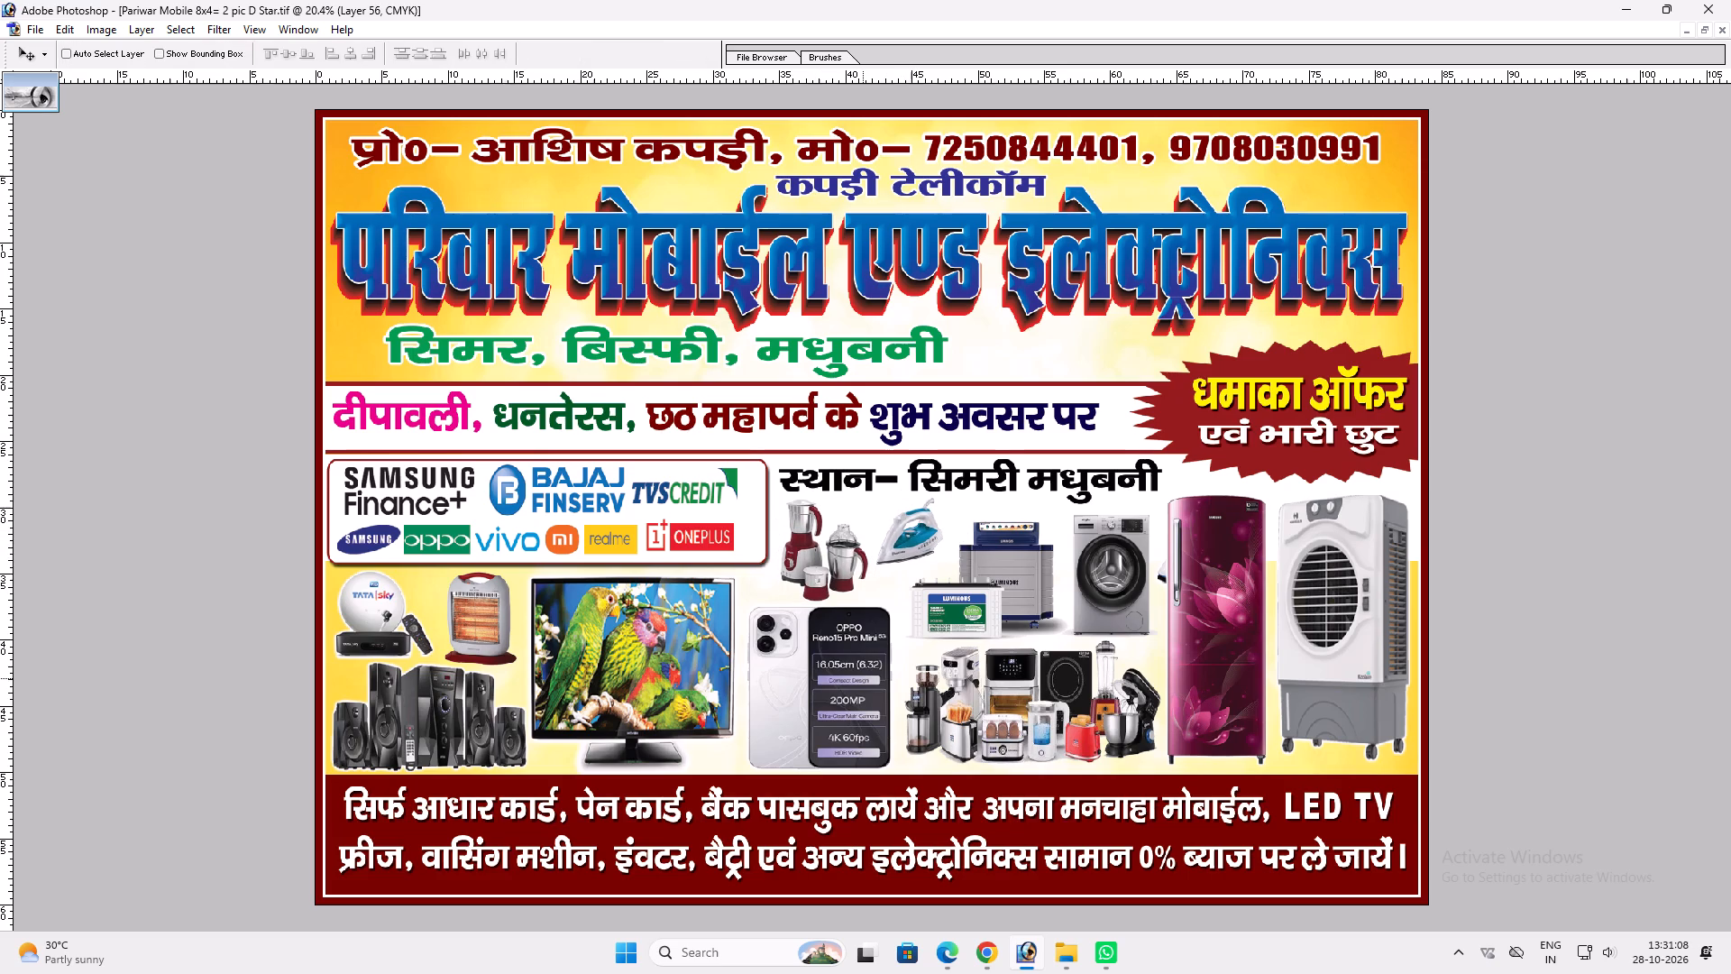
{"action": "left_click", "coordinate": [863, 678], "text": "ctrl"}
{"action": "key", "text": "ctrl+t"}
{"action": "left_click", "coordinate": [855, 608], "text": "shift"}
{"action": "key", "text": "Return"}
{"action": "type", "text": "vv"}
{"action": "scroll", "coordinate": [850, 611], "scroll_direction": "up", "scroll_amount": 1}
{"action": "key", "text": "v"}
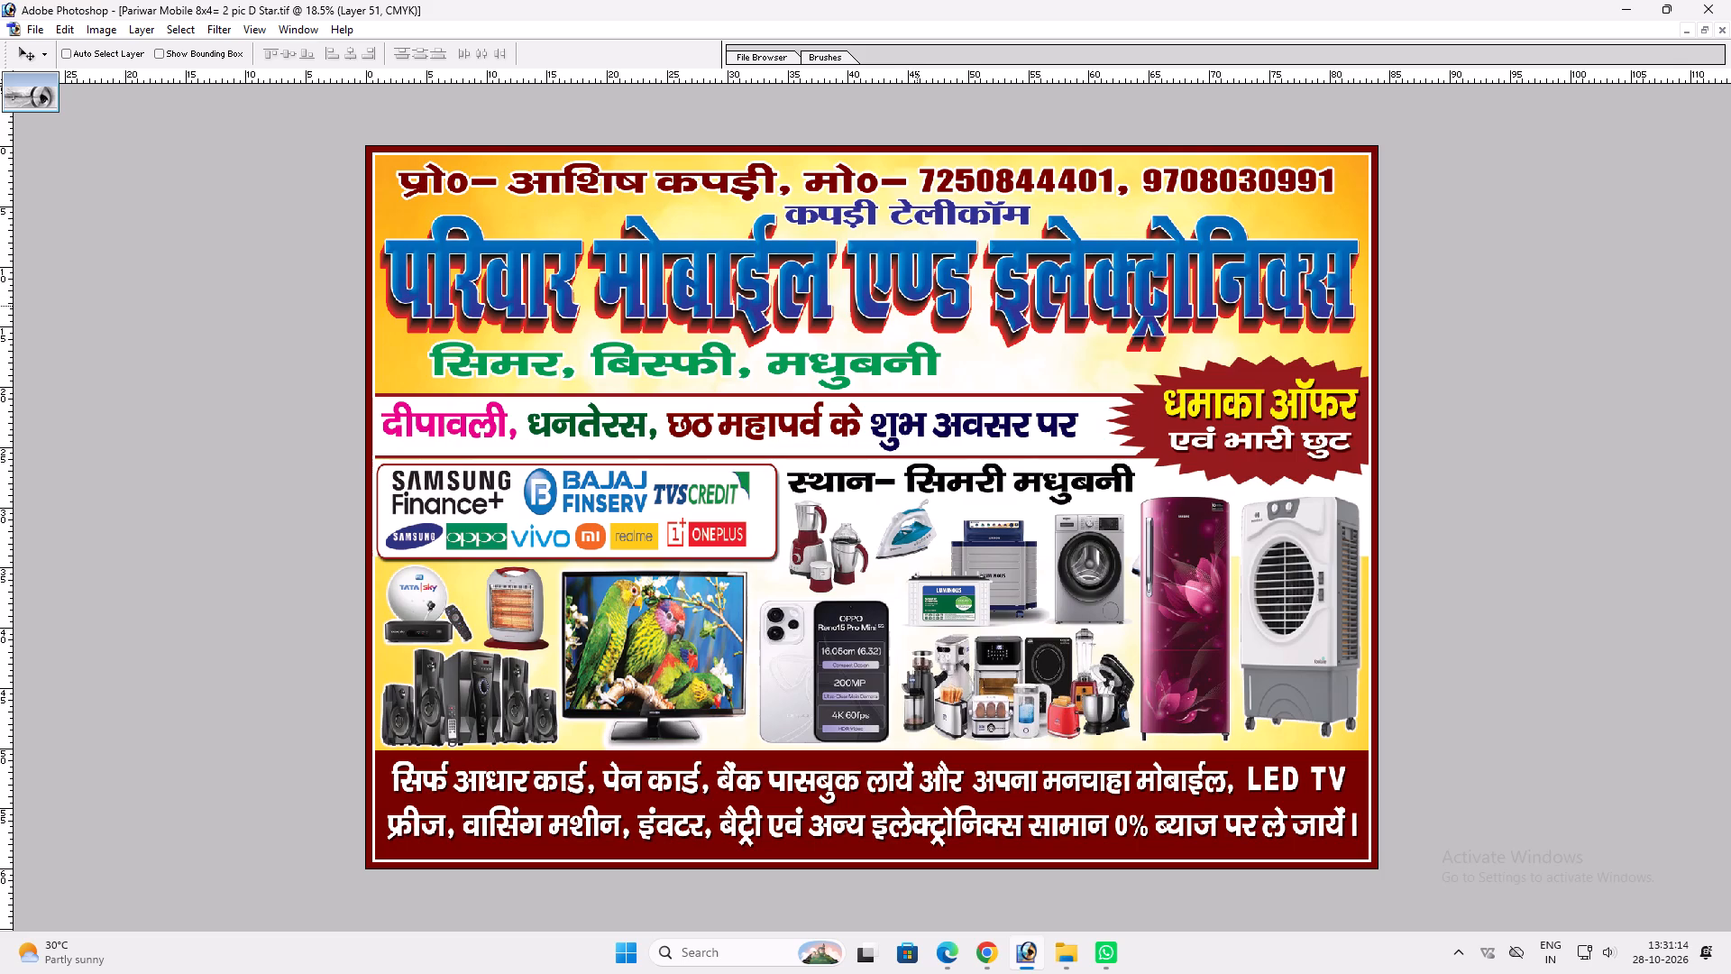
Start saving the banner as a new file, choosing the pariwar Mobile folder inside october, 28.10.2026 on Local Disk (H:).
{"action": "key", "text": "ctrl+shift+s"}
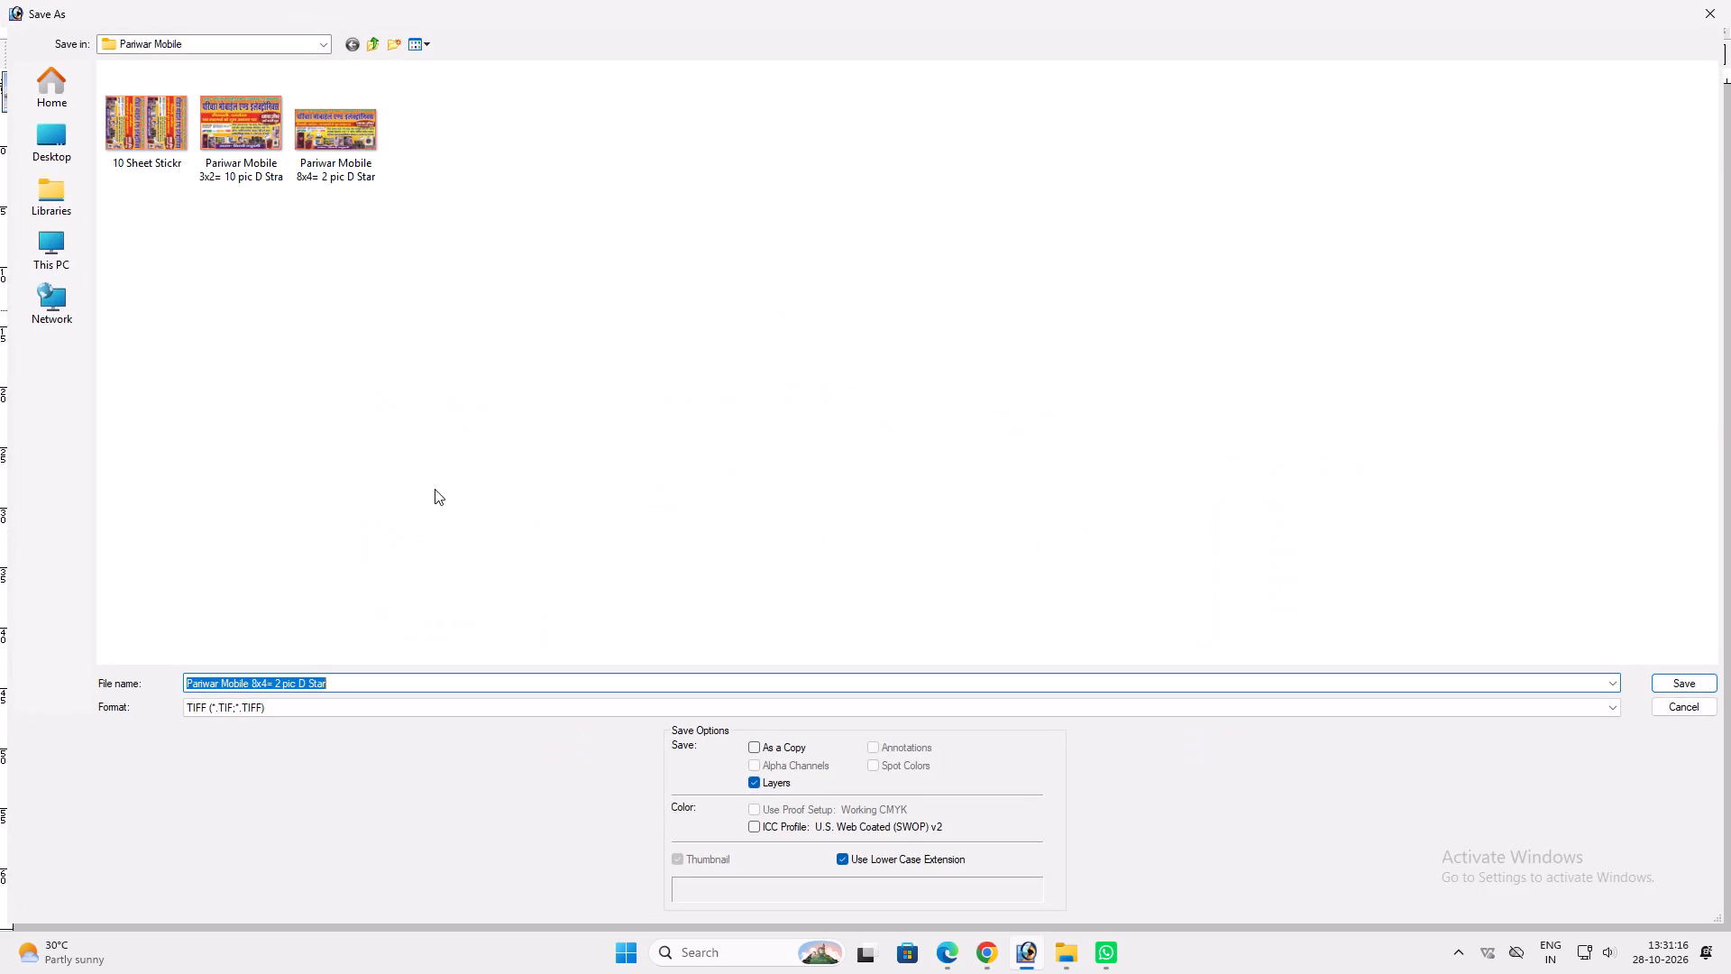
{"action": "double_click", "coordinate": [370, 45]}
{"action": "left_click", "coordinate": [370, 51]}
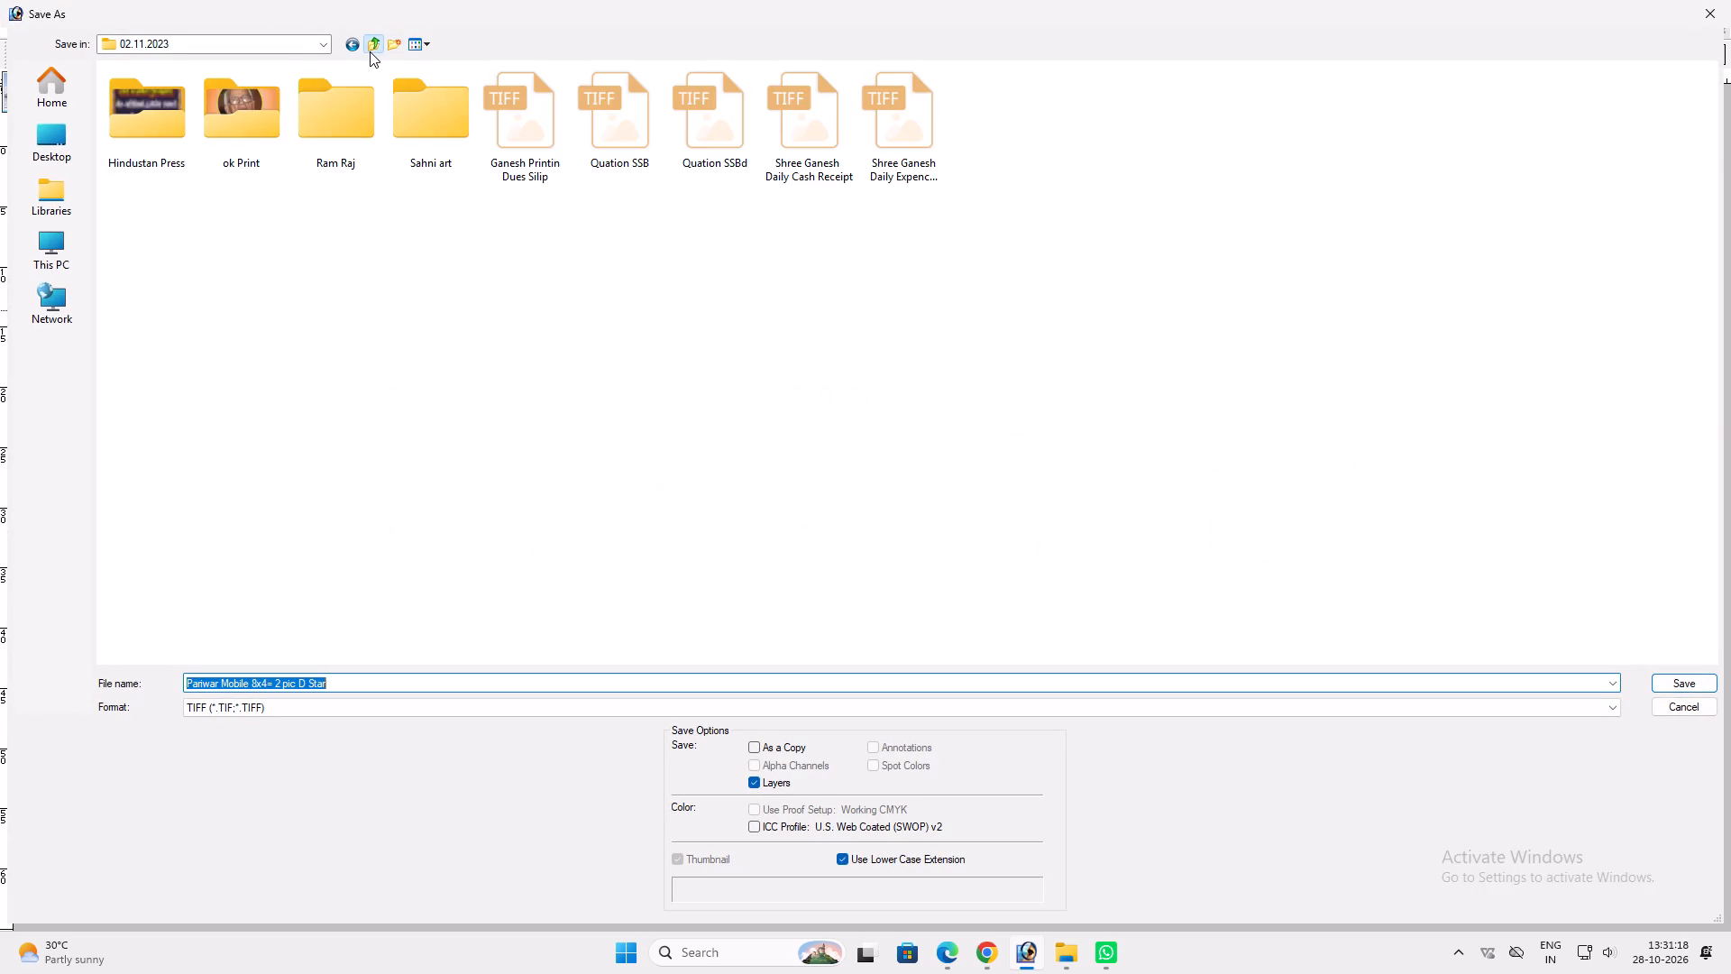
{"action": "left_click", "coordinate": [67, 236]}
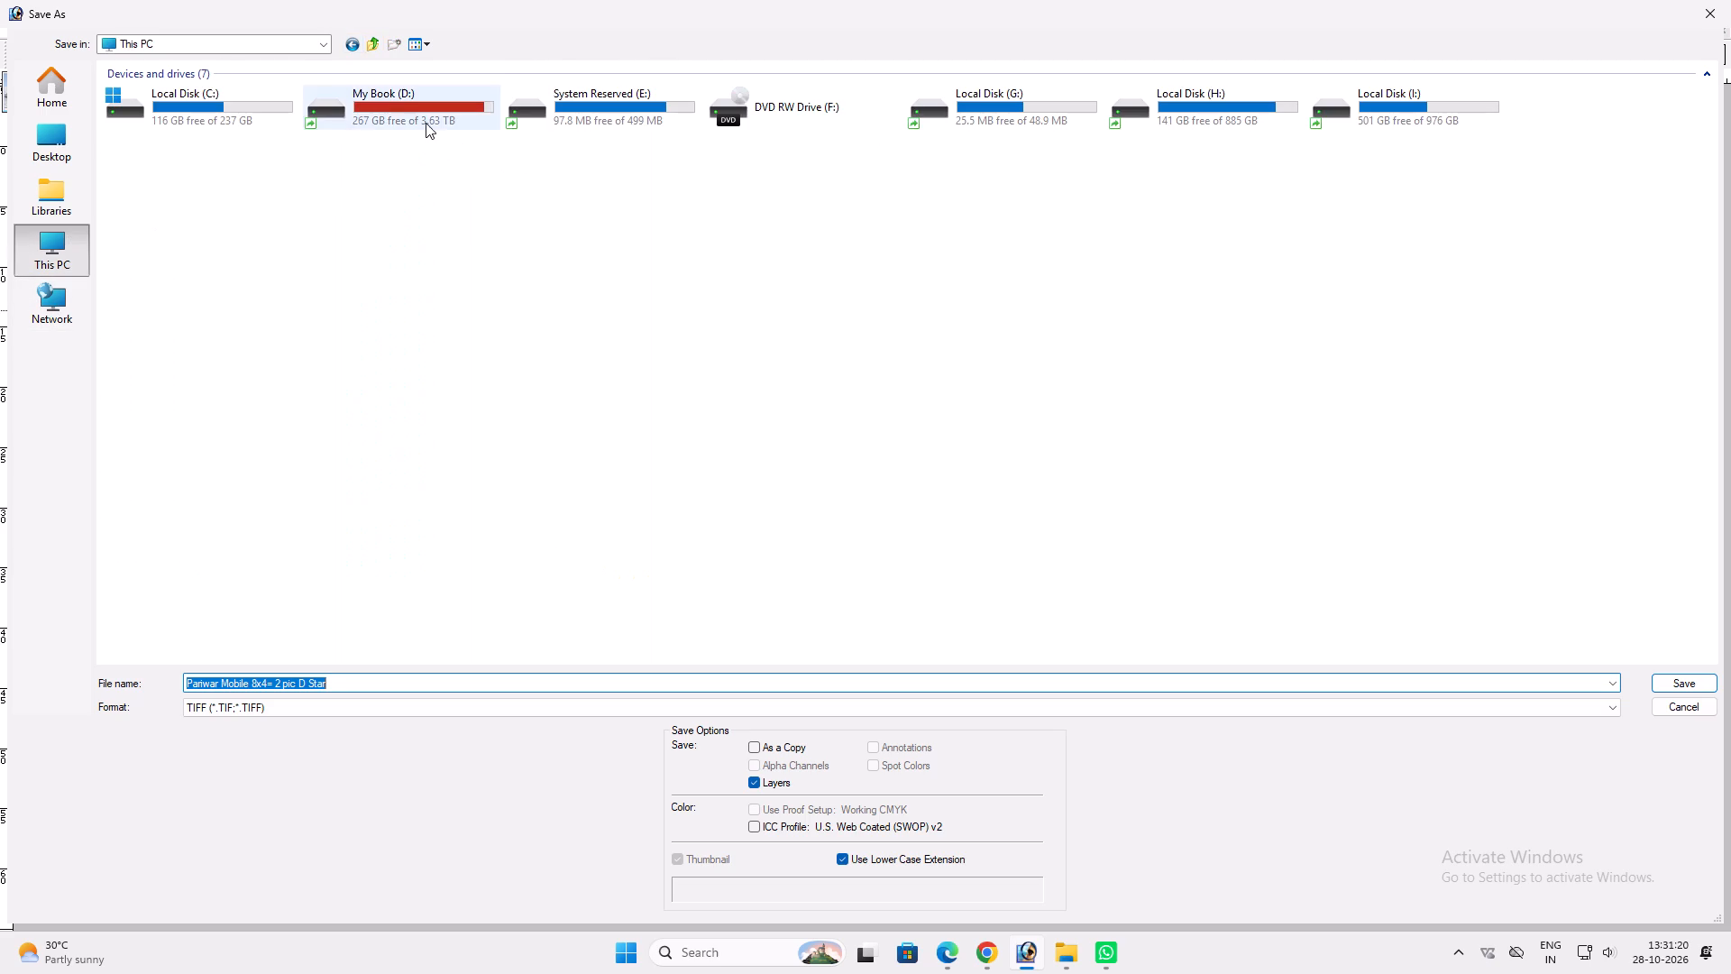
{"action": "left_click", "coordinate": [426, 123]}
{"action": "double_click", "coordinate": [1252, 115]}
{"action": "double_click", "coordinate": [204, 149]}
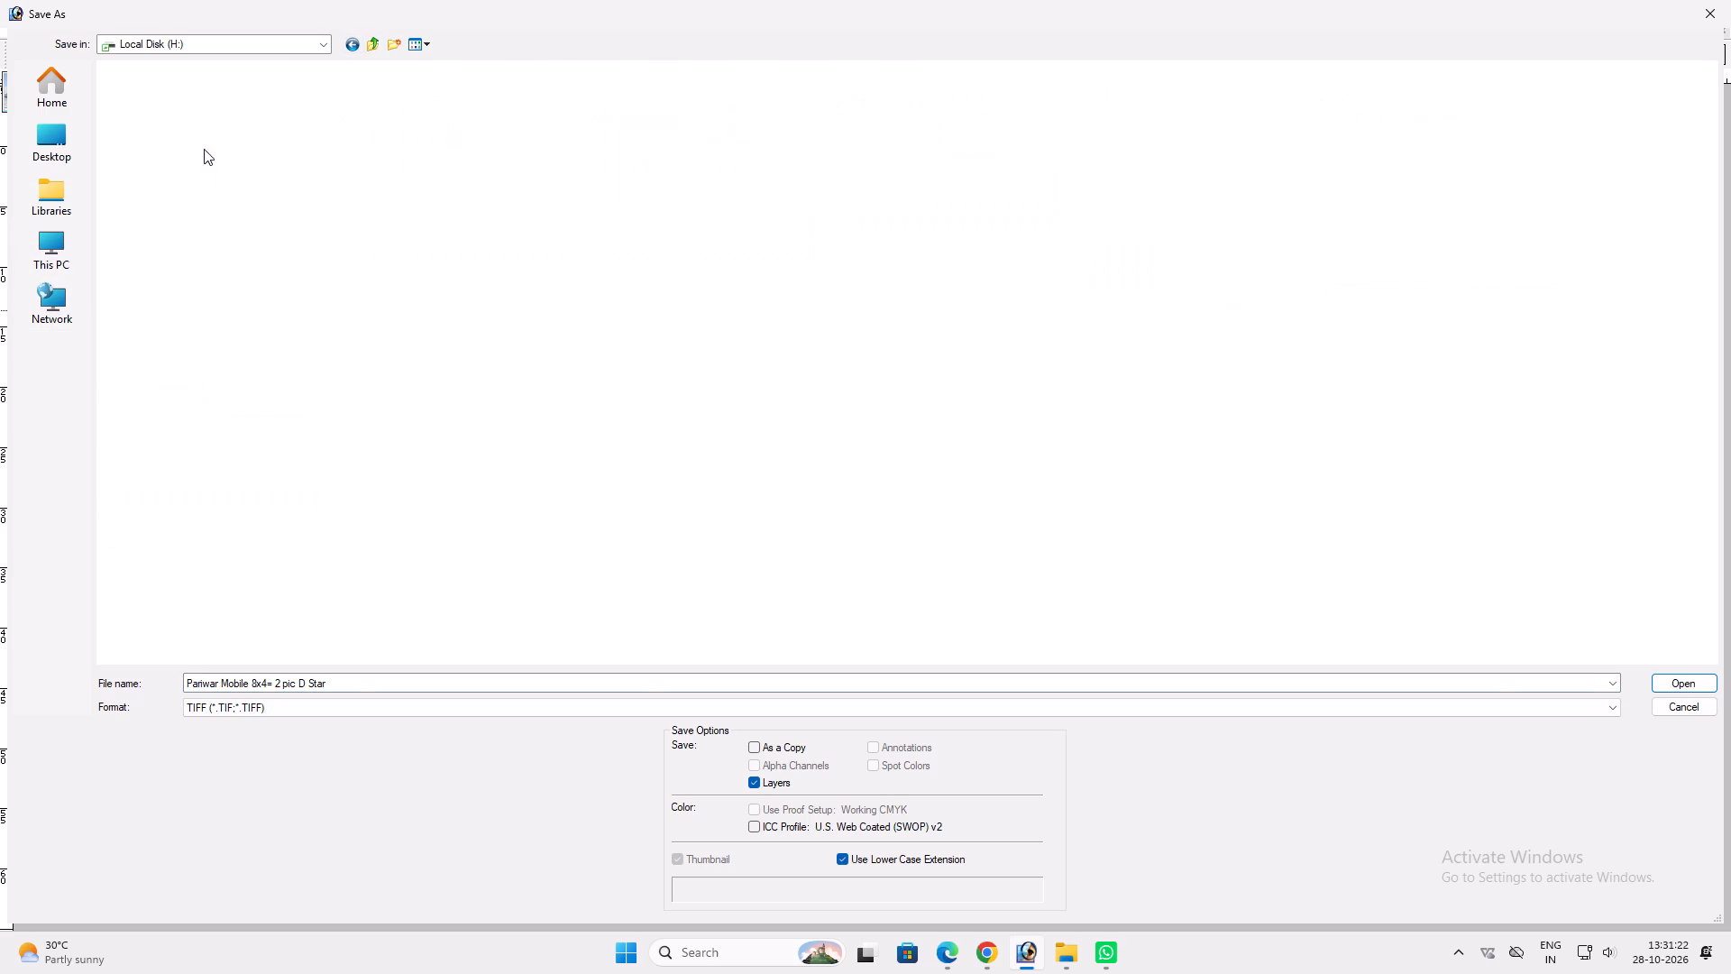
{"action": "left_click", "coordinate": [232, 152]}
{"action": "double_click", "coordinate": [1040, 141]}
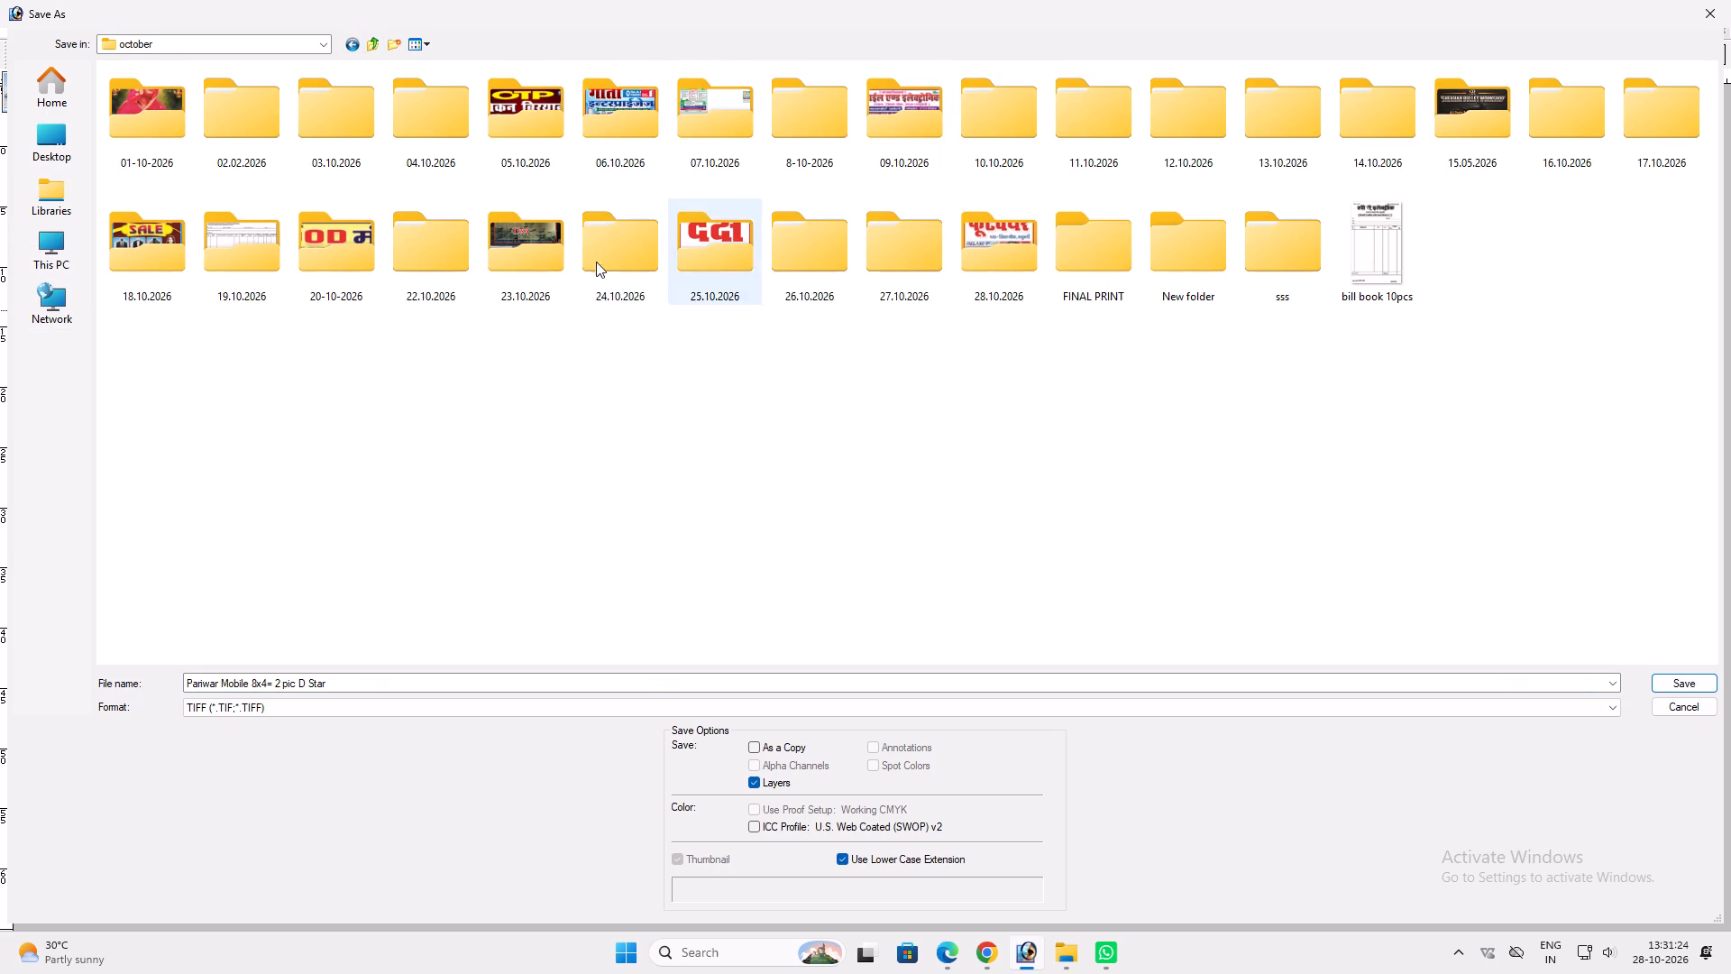
{"action": "double_click", "coordinate": [1006, 228]}
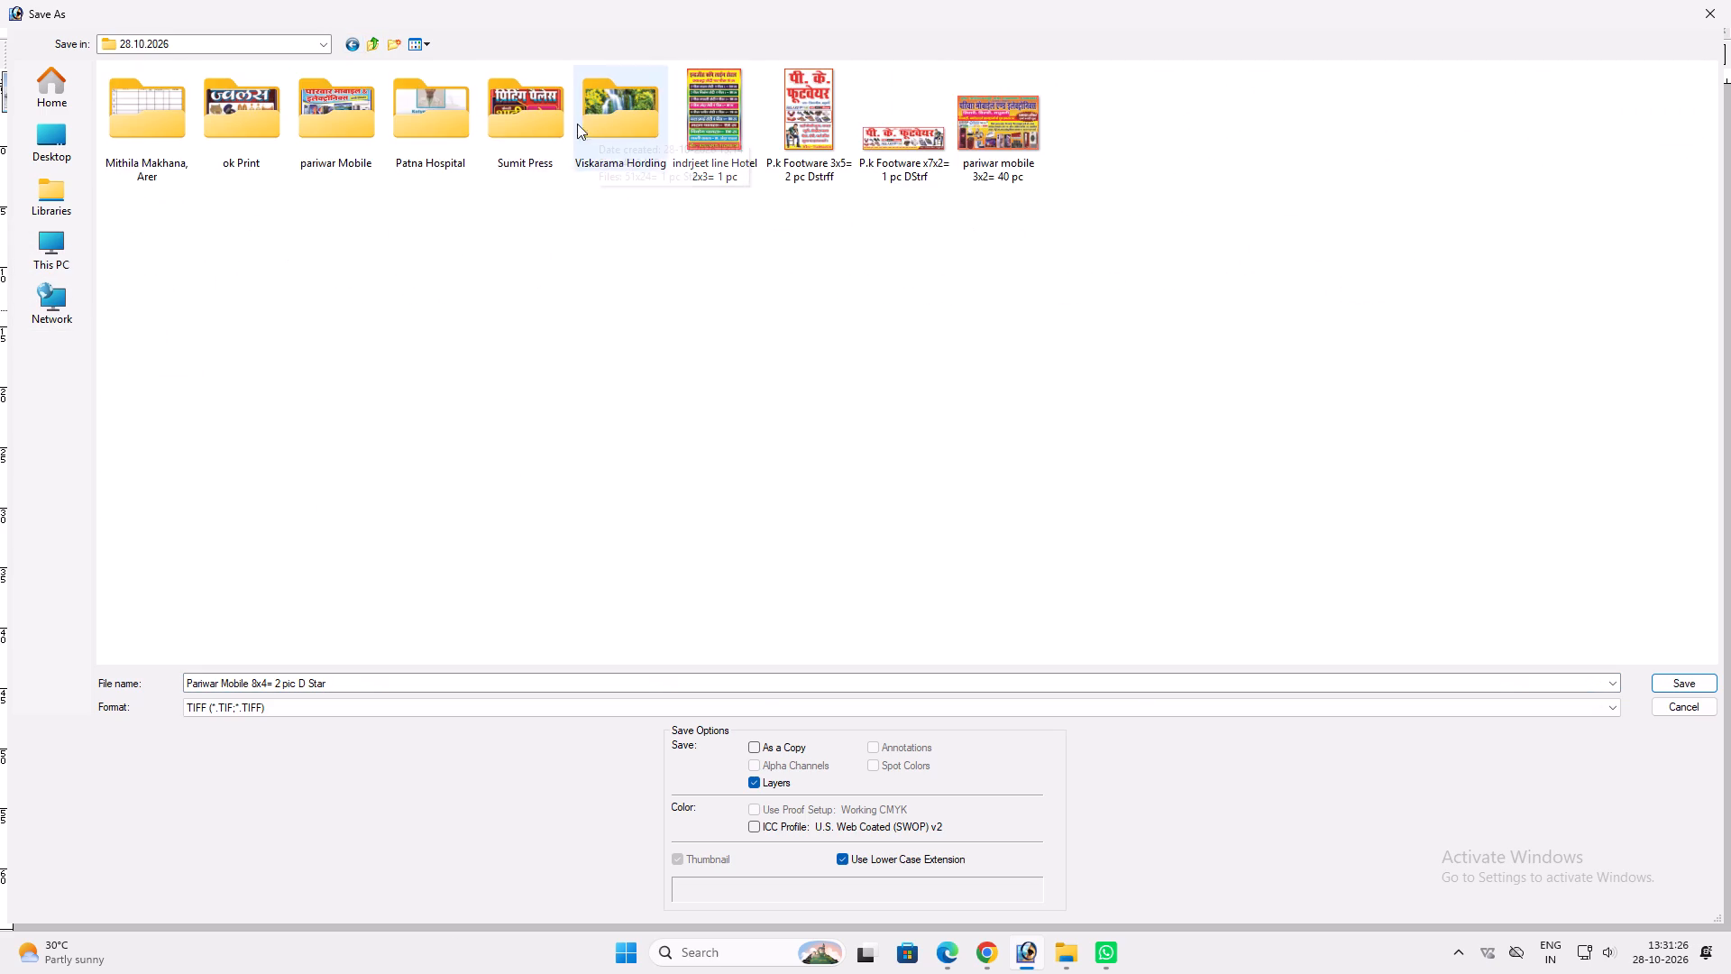
{"action": "double_click", "coordinate": [377, 120]}
Name the file "Pariwar Mobile 7x5= 2 pic D Star" and save it as a TIFF with layers.
{"action": "double_click", "coordinate": [350, 672]}
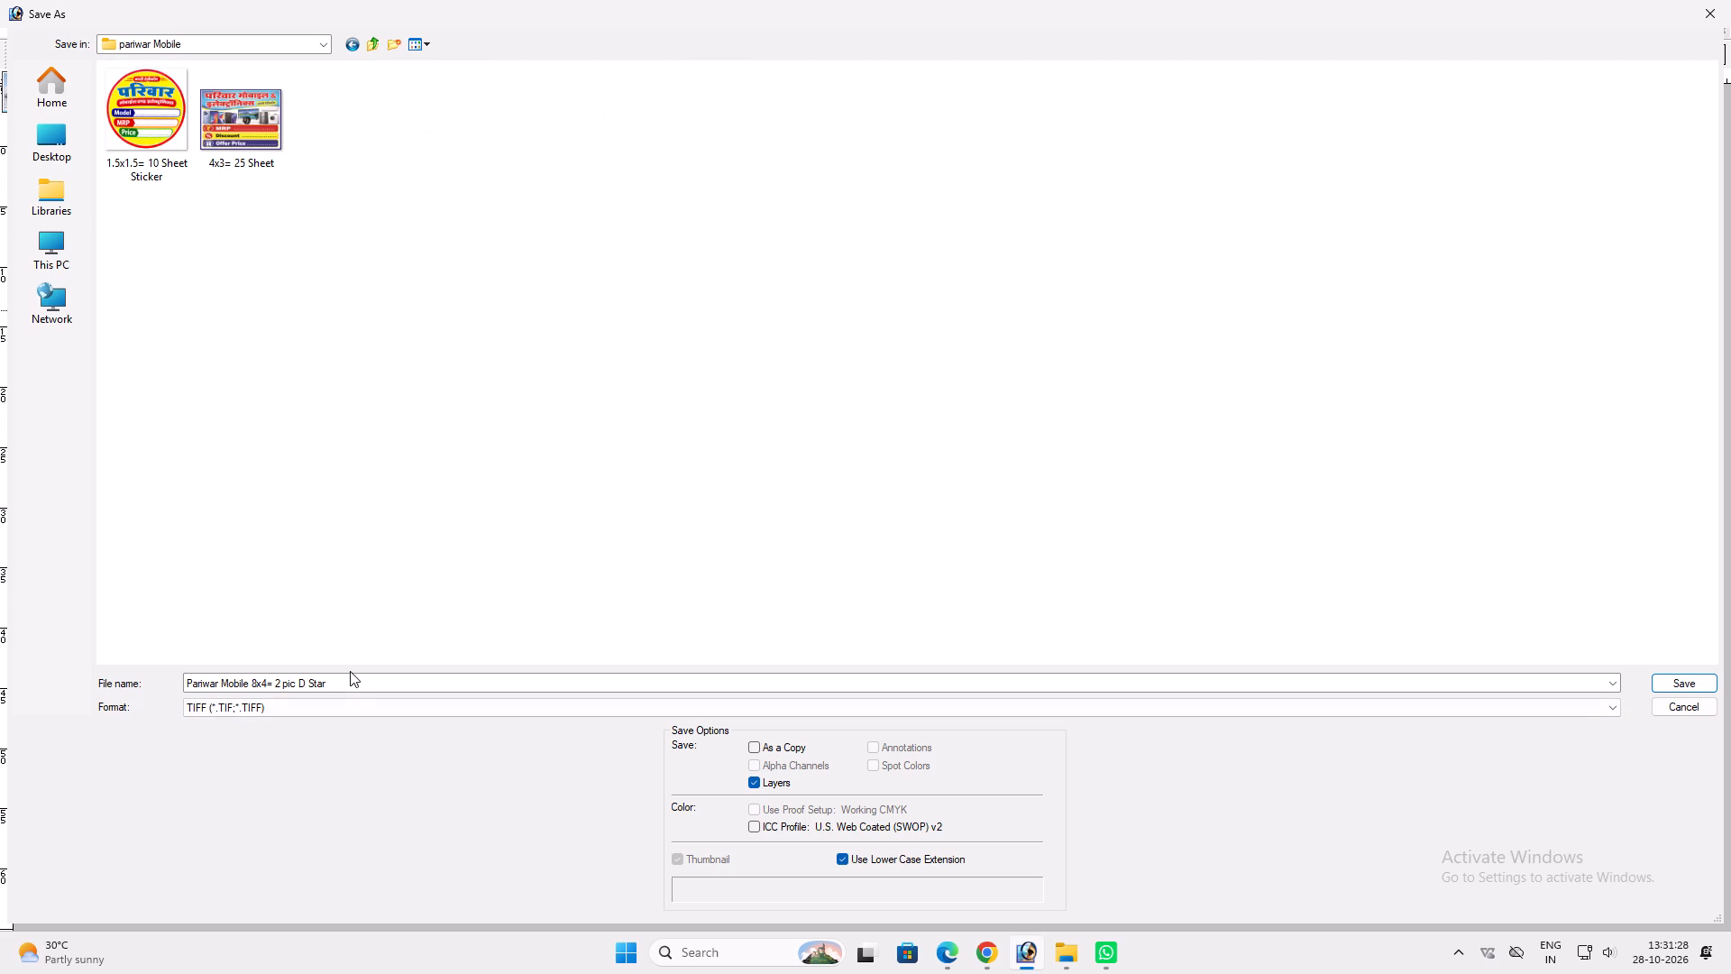
{"action": "left_click_drag", "start_coordinate": [339, 677], "coordinate": [259, 683]}
{"action": "left_click_drag", "start_coordinate": [252, 678], "coordinate": [268, 681]}
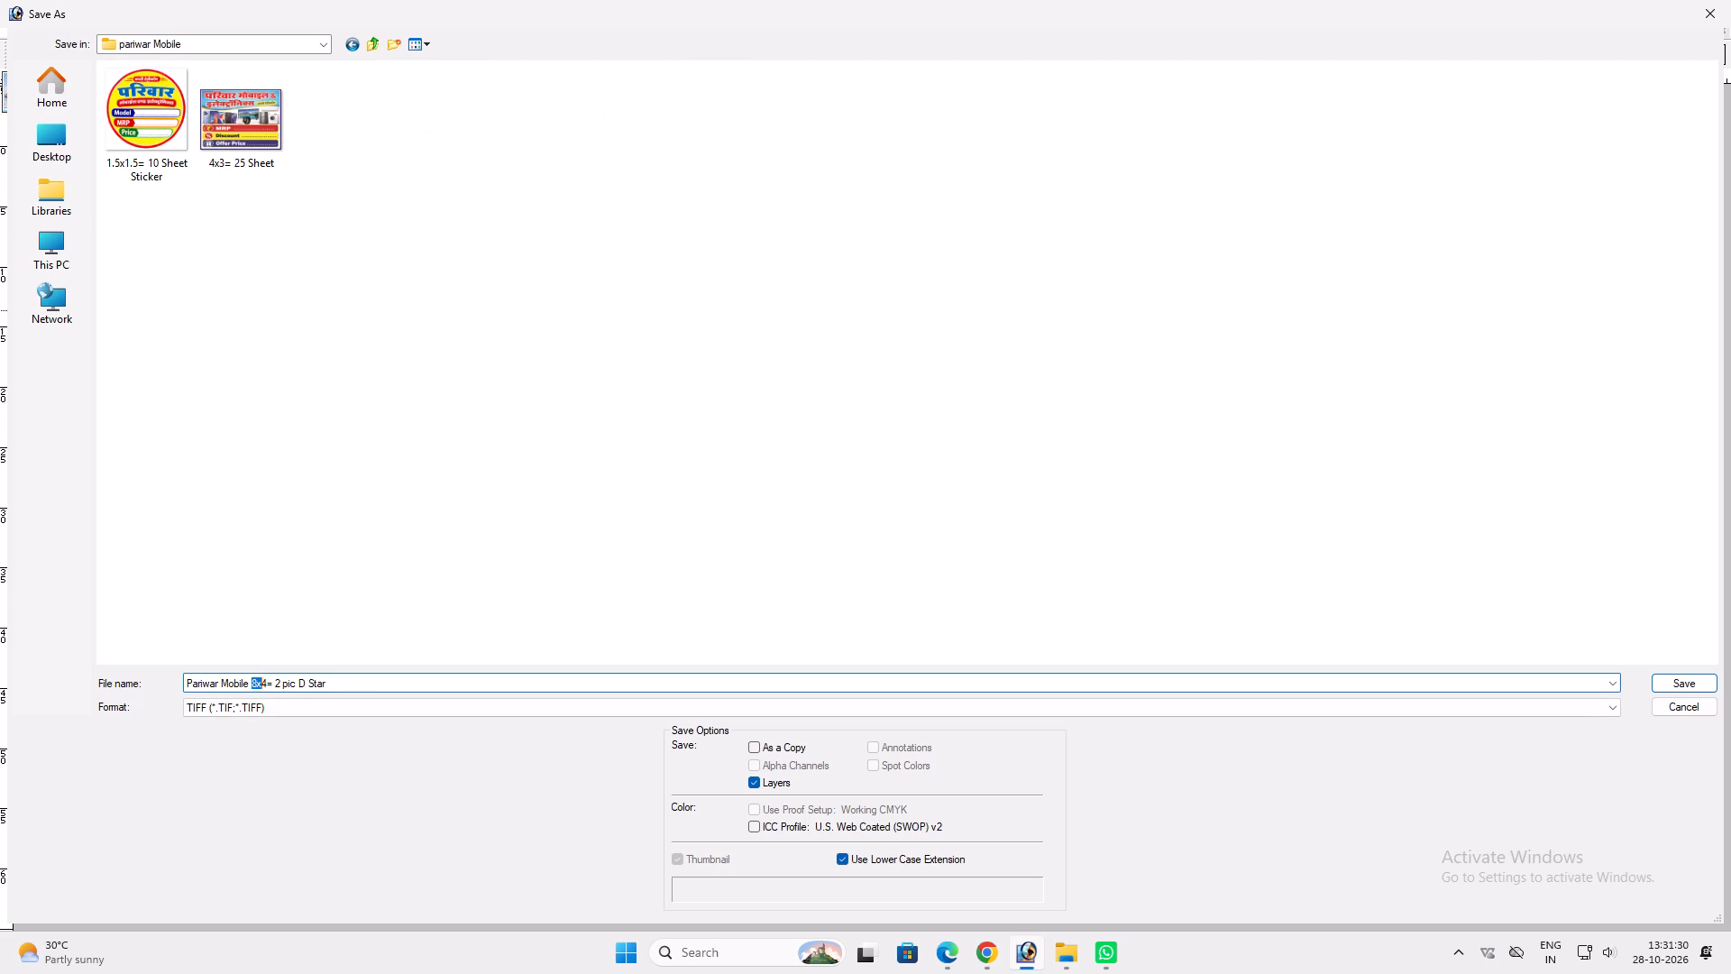
{"action": "left_click_drag", "start_coordinate": [268, 681], "coordinate": [269, 681]}
{"action": "type", "text": "7x5"}
{"action": "left_click", "coordinate": [281, 685]}
{"action": "left_click", "coordinate": [985, 945]}
{"action": "left_click", "coordinate": [1026, 951]}
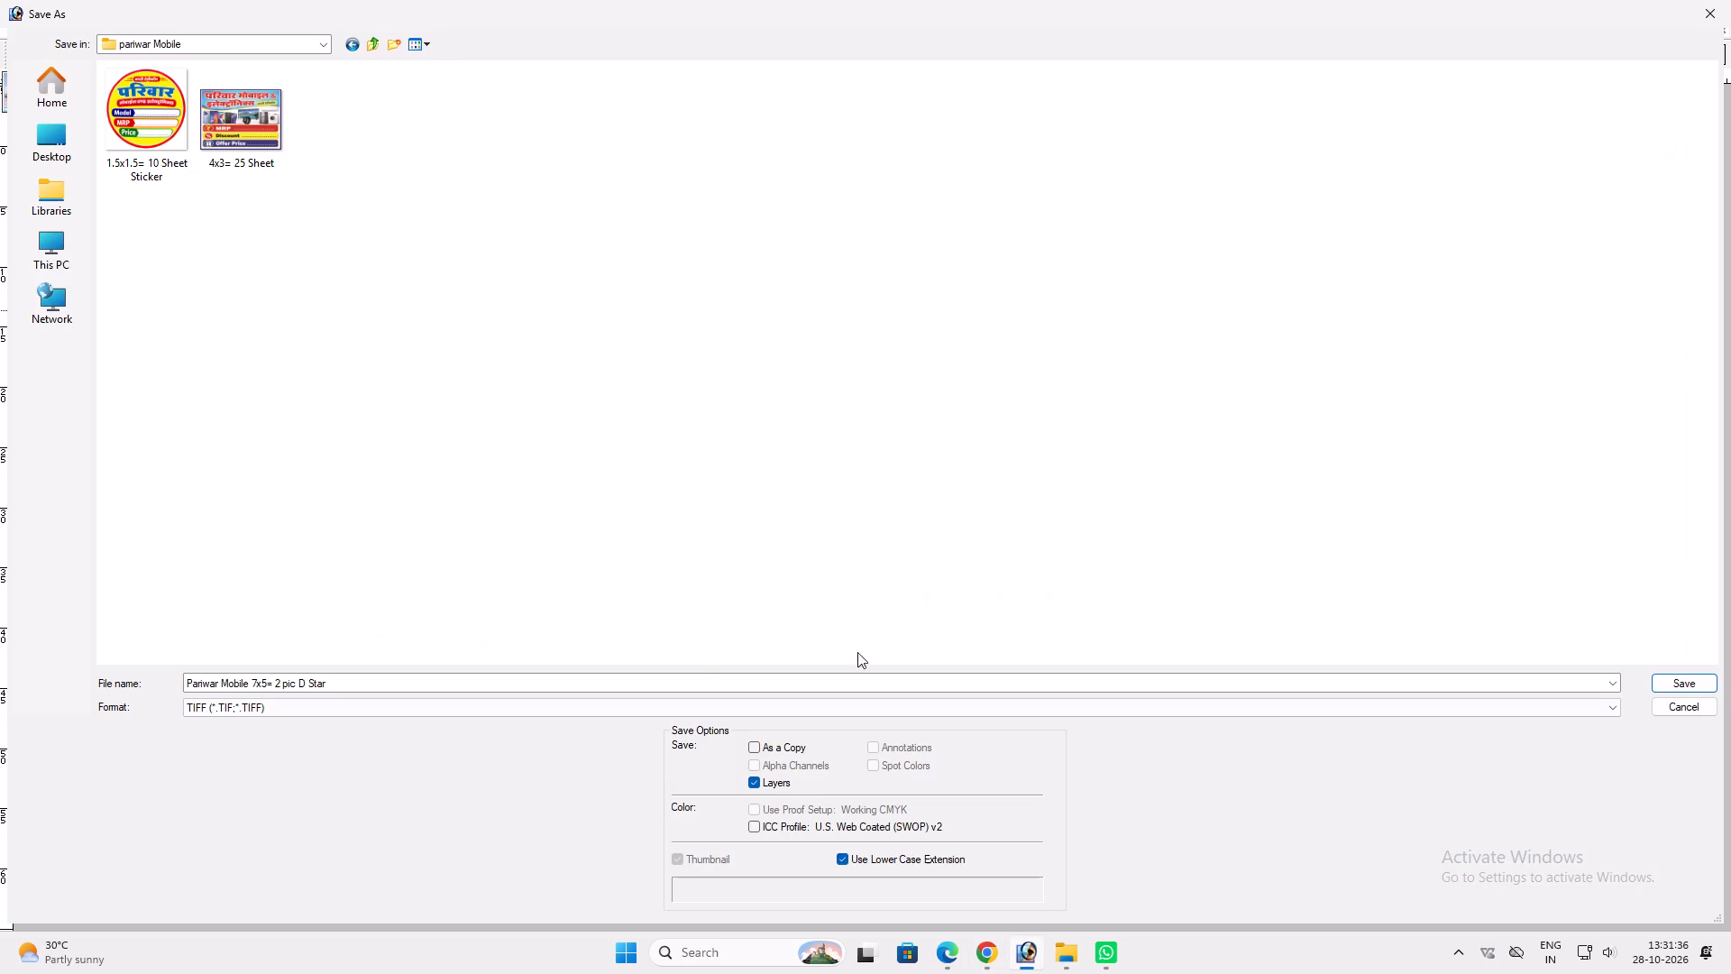
{"action": "left_click", "coordinate": [469, 683]}
{"action": "key", "text": "Return"}
{"action": "key", "text": "Return"}
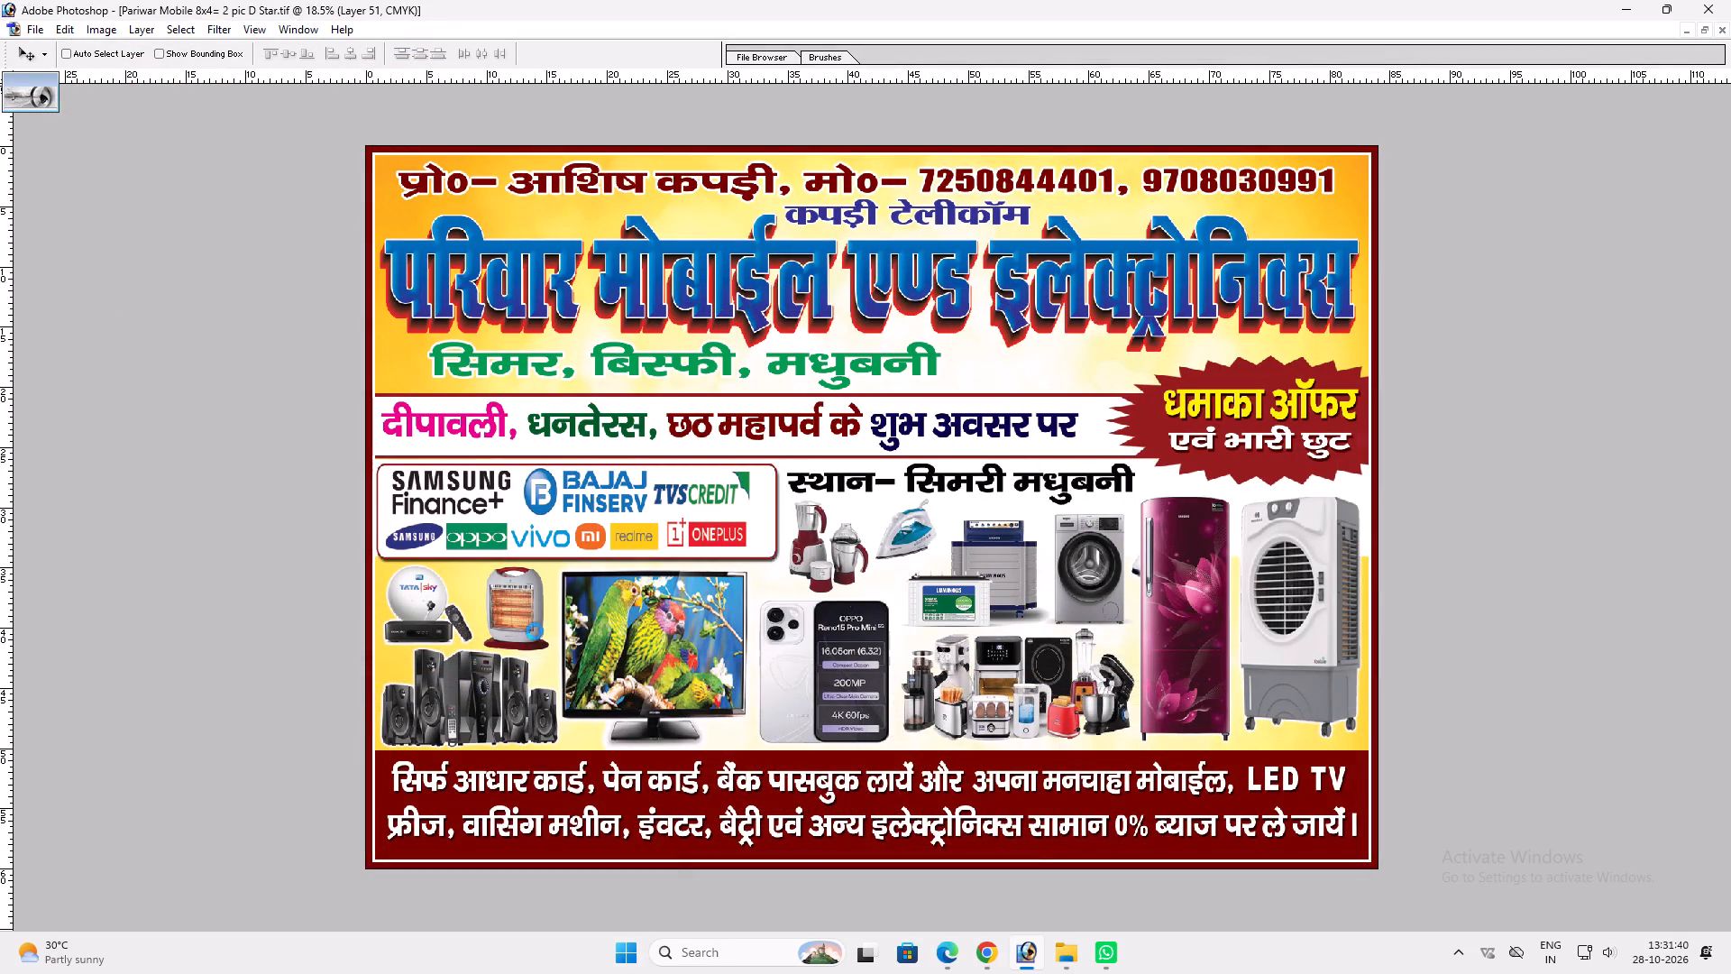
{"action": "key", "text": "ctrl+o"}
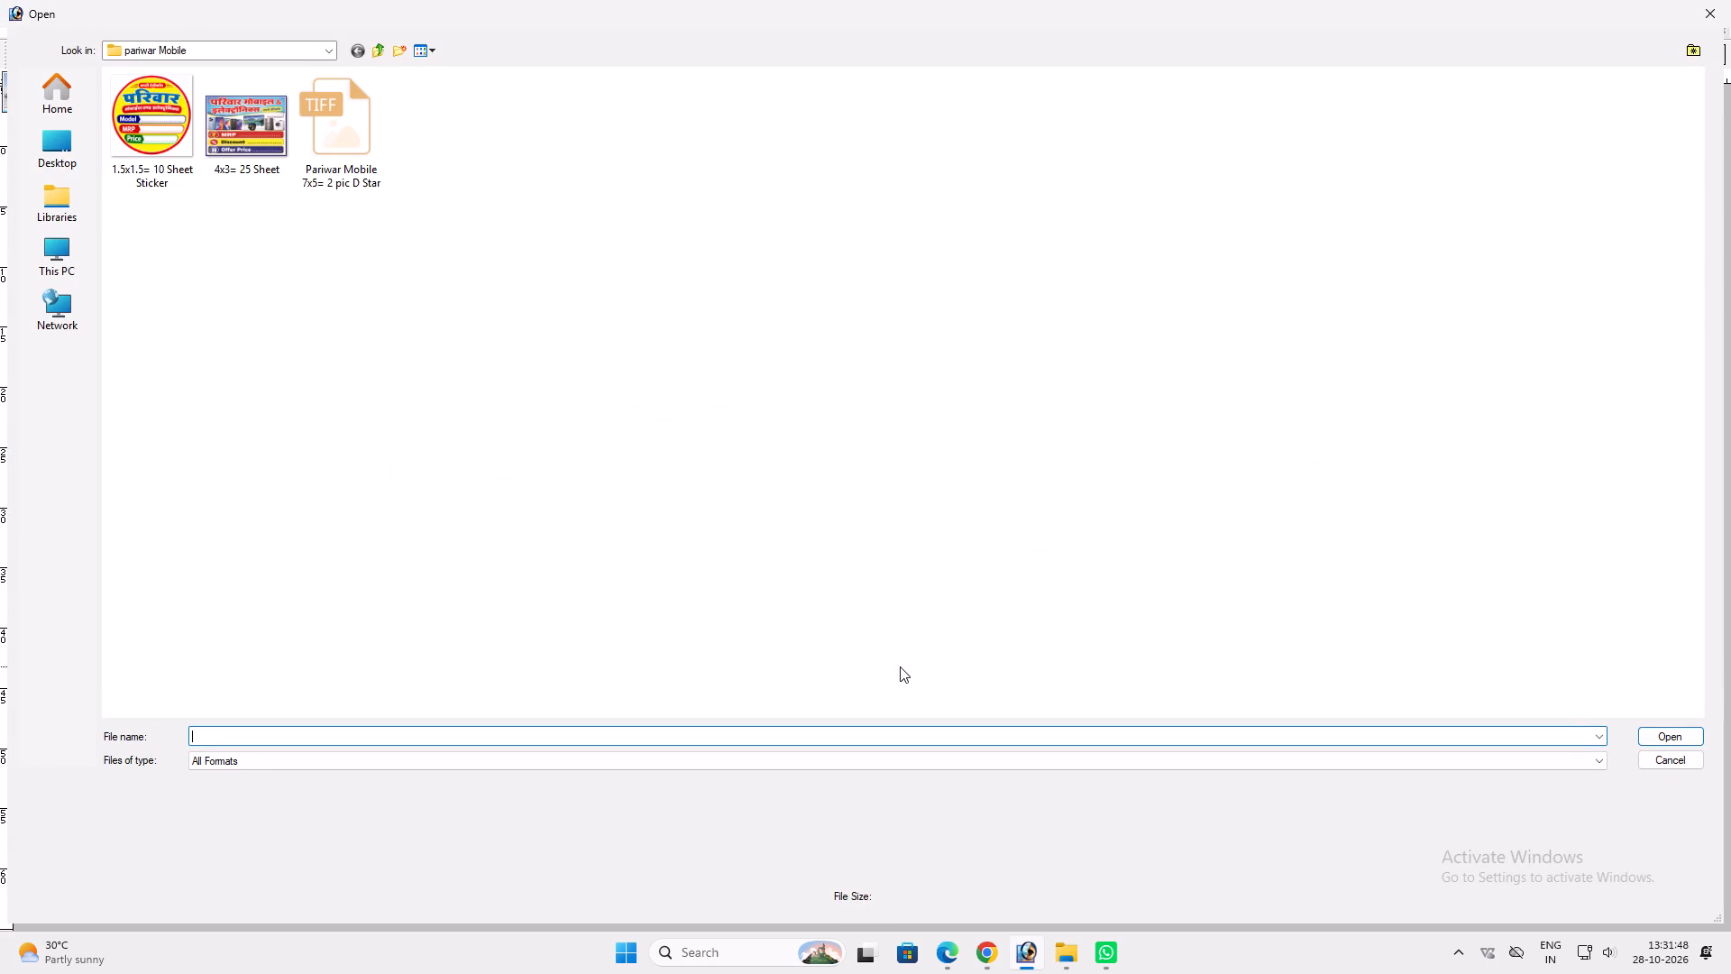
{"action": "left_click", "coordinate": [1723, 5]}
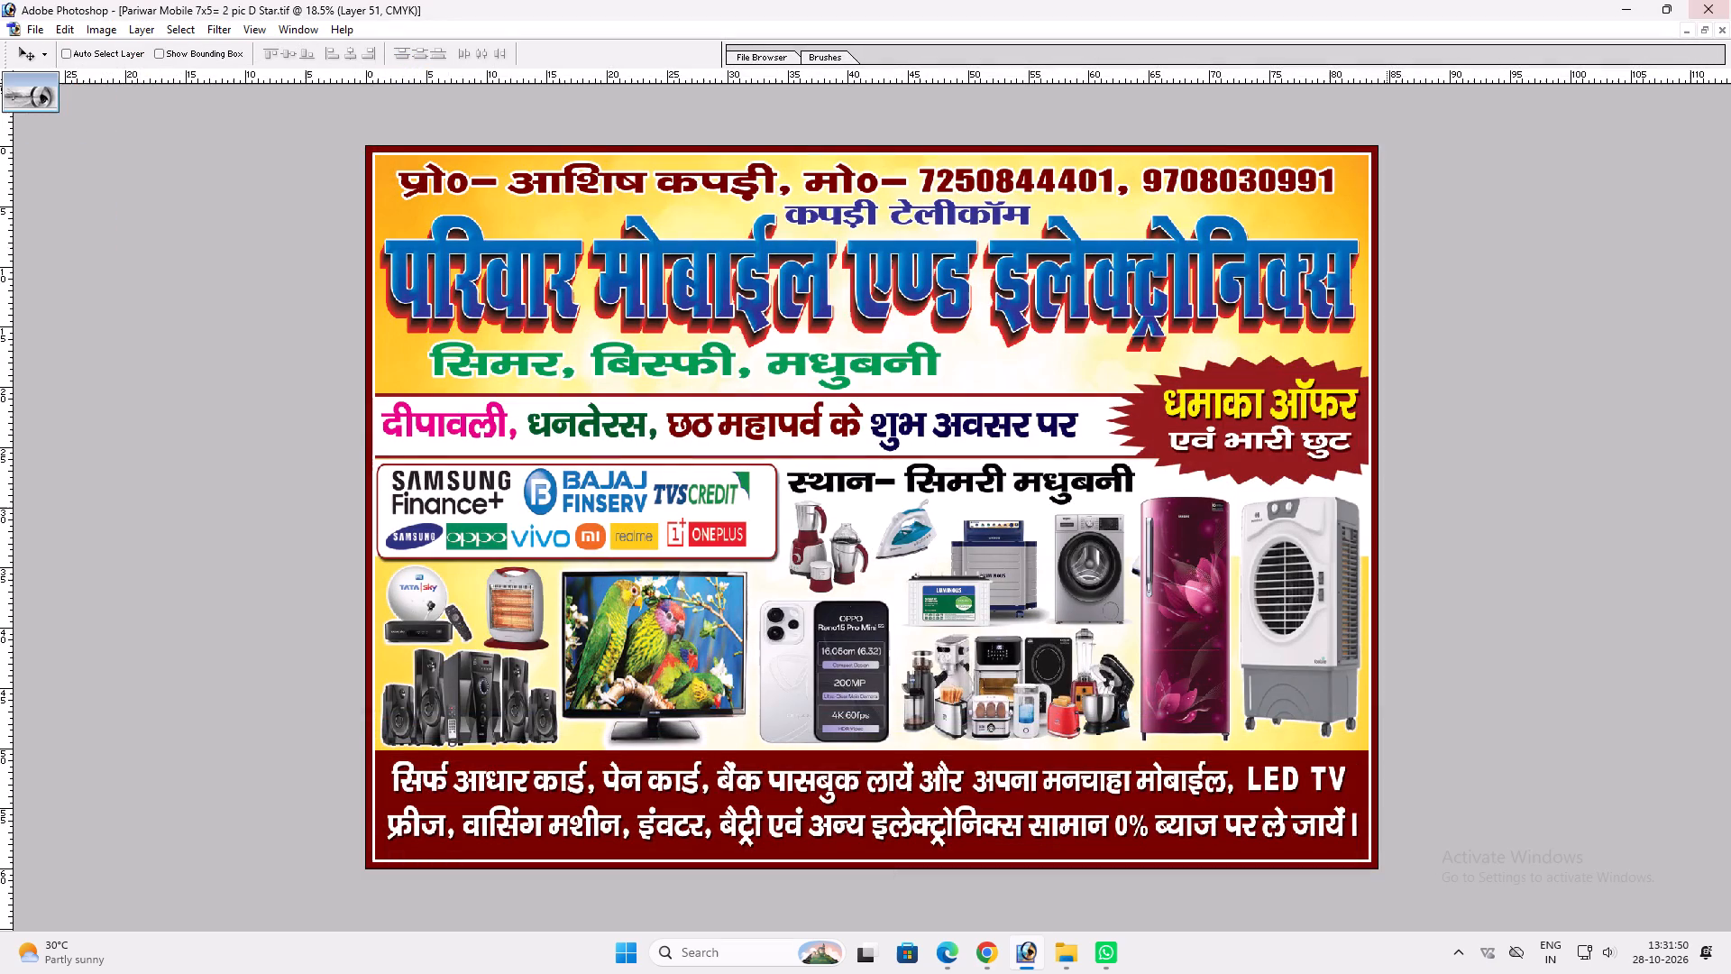
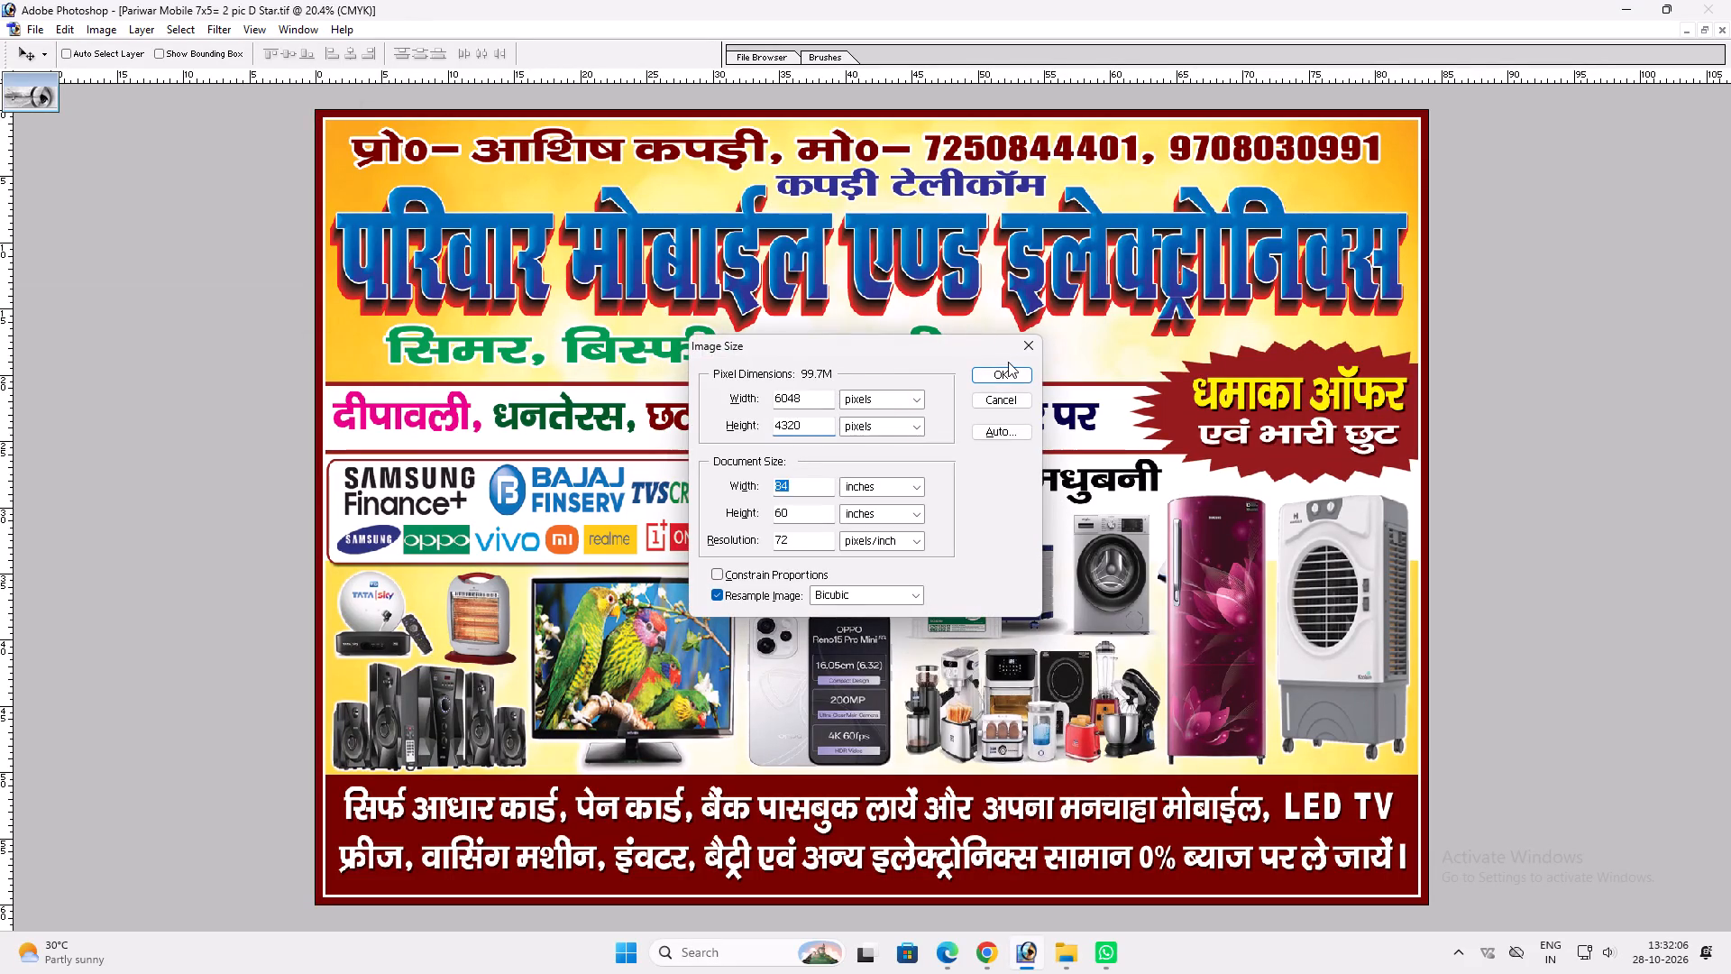
Resize the banner image to a document size of 36 inches wide by 24 inches high.
{"action": "key", "text": "3"}
{"action": "key", "text": "6"}
{"action": "key", "text": "Tab"}
{"action": "key", "text": "Tab"}
{"action": "key", "text": "2"}
{"action": "key", "text": "4"}
{"action": "key", "text": "Return"}
{"action": "key", "text": "ctrl+0"}
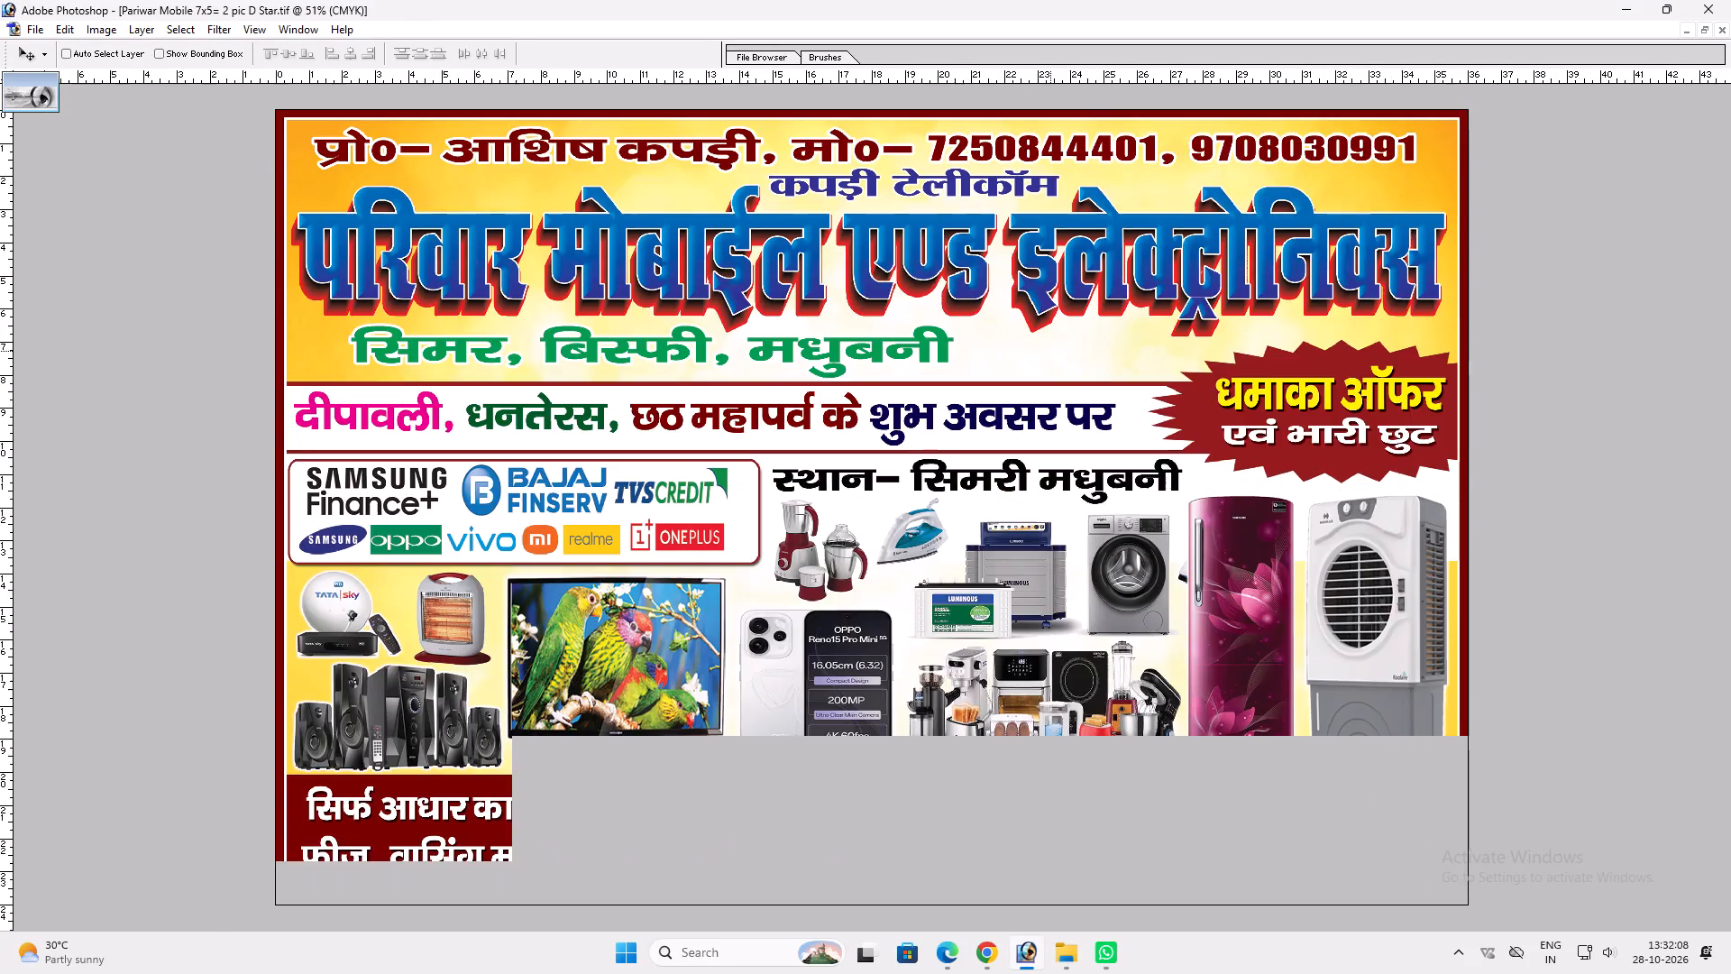
Start saving the resized banner as a new TIFF in the pariwar Mobile folder, with the file name "Pariwar Mobile 3x2= 50 pc".
{"action": "key", "text": "ctrl+shift+s"}
{"action": "left_click", "coordinate": [341, 674]}
{"action": "left_click_drag", "start_coordinate": [342, 677], "coordinate": [342, 678]}
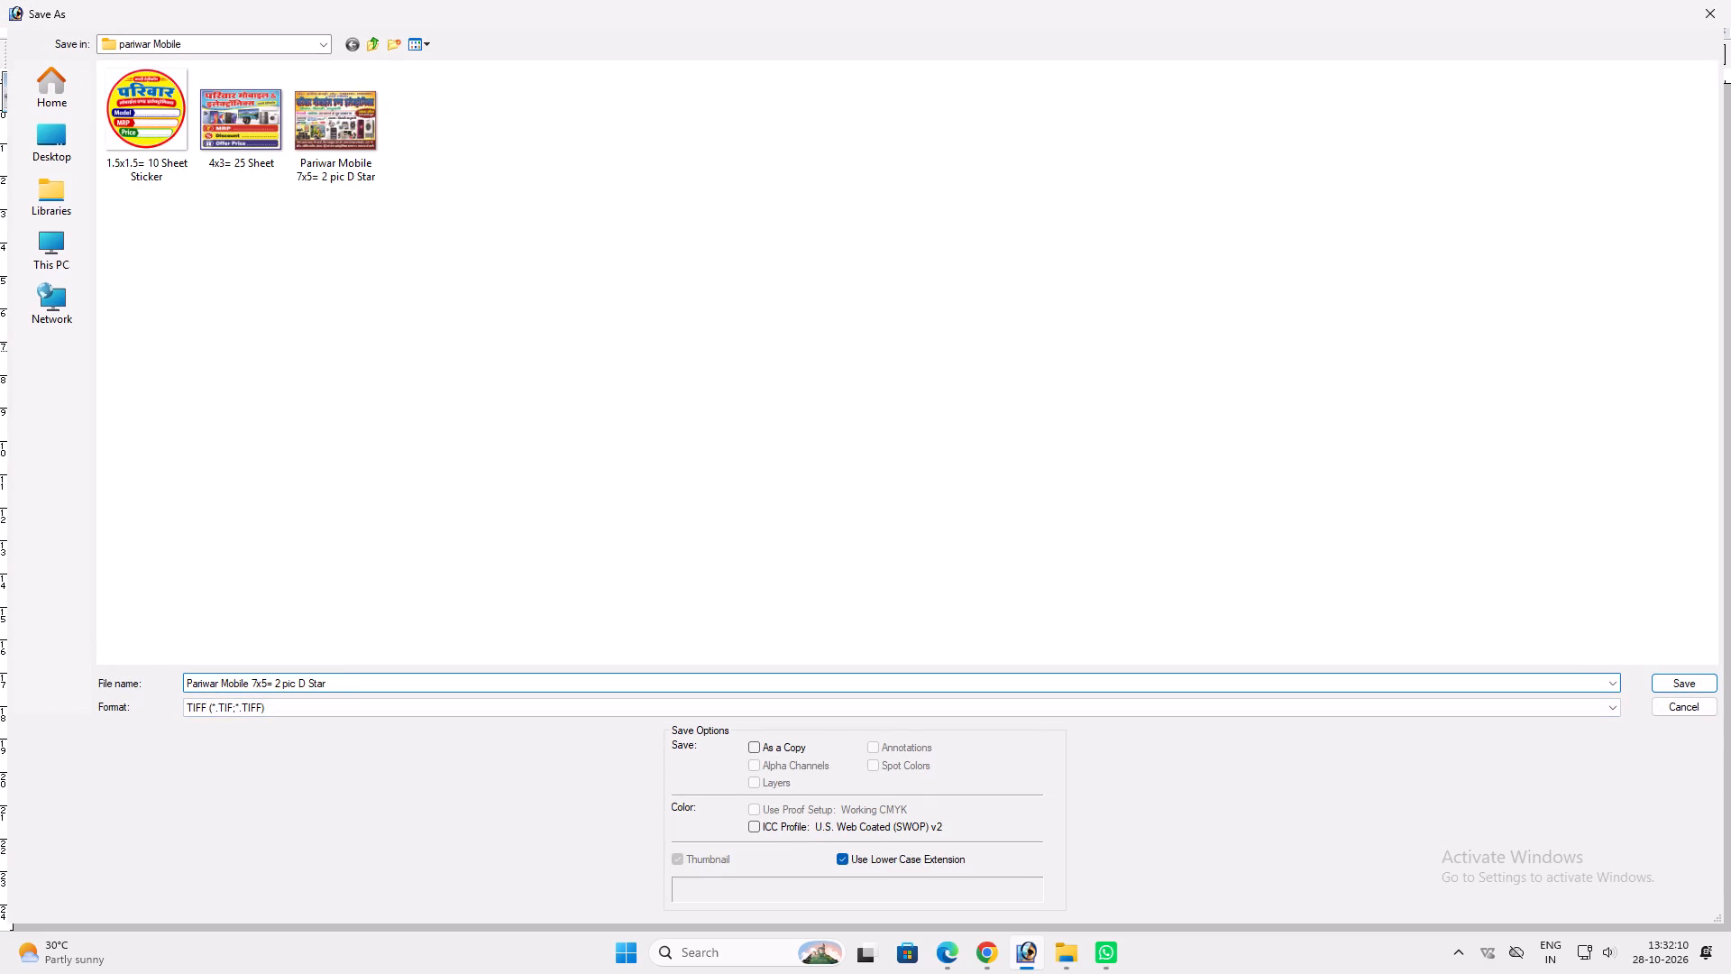
{"action": "left_click_drag", "start_coordinate": [342, 678], "coordinate": [249, 695]}
{"action": "type", "text": "3x2"}
{"action": "key", "text": "BackSpace"}
{"action": "key", "text": "BackSpace"}
{"action": "key", "text": "BackSpace"}
{"action": "key", "text": "space"}
{"action": "type", "text": "3x2"}
{"action": "type", "text": "= 50 pc"}
{"action": "key", "text": "space"}
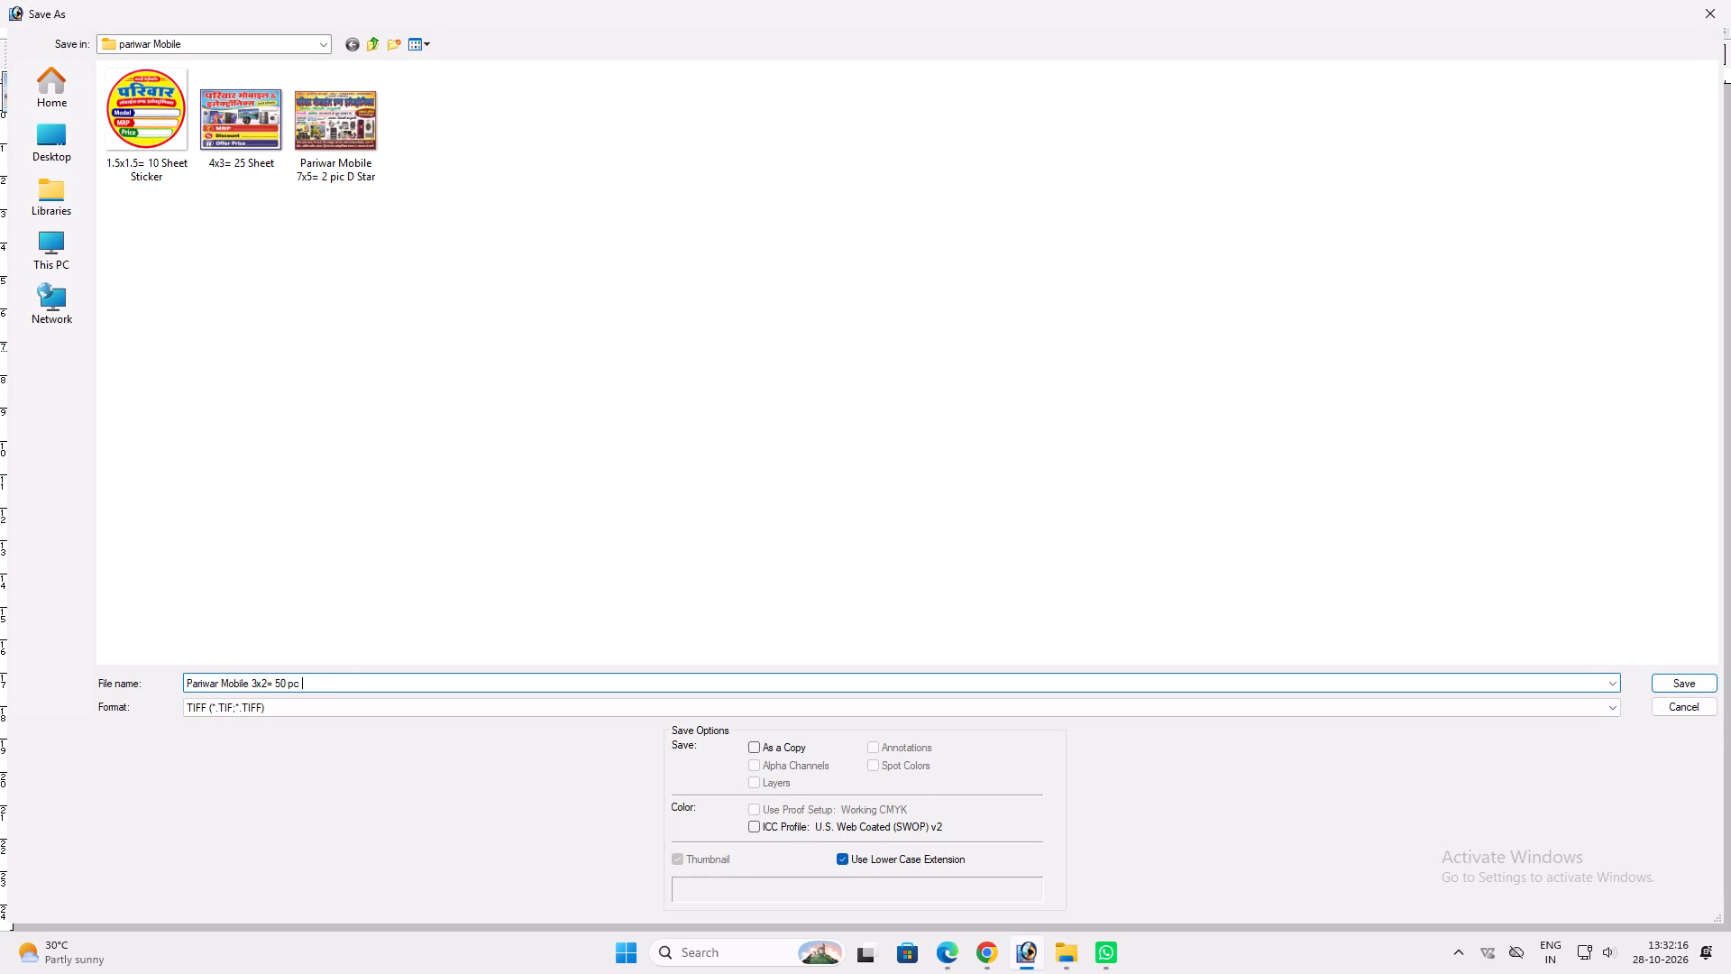
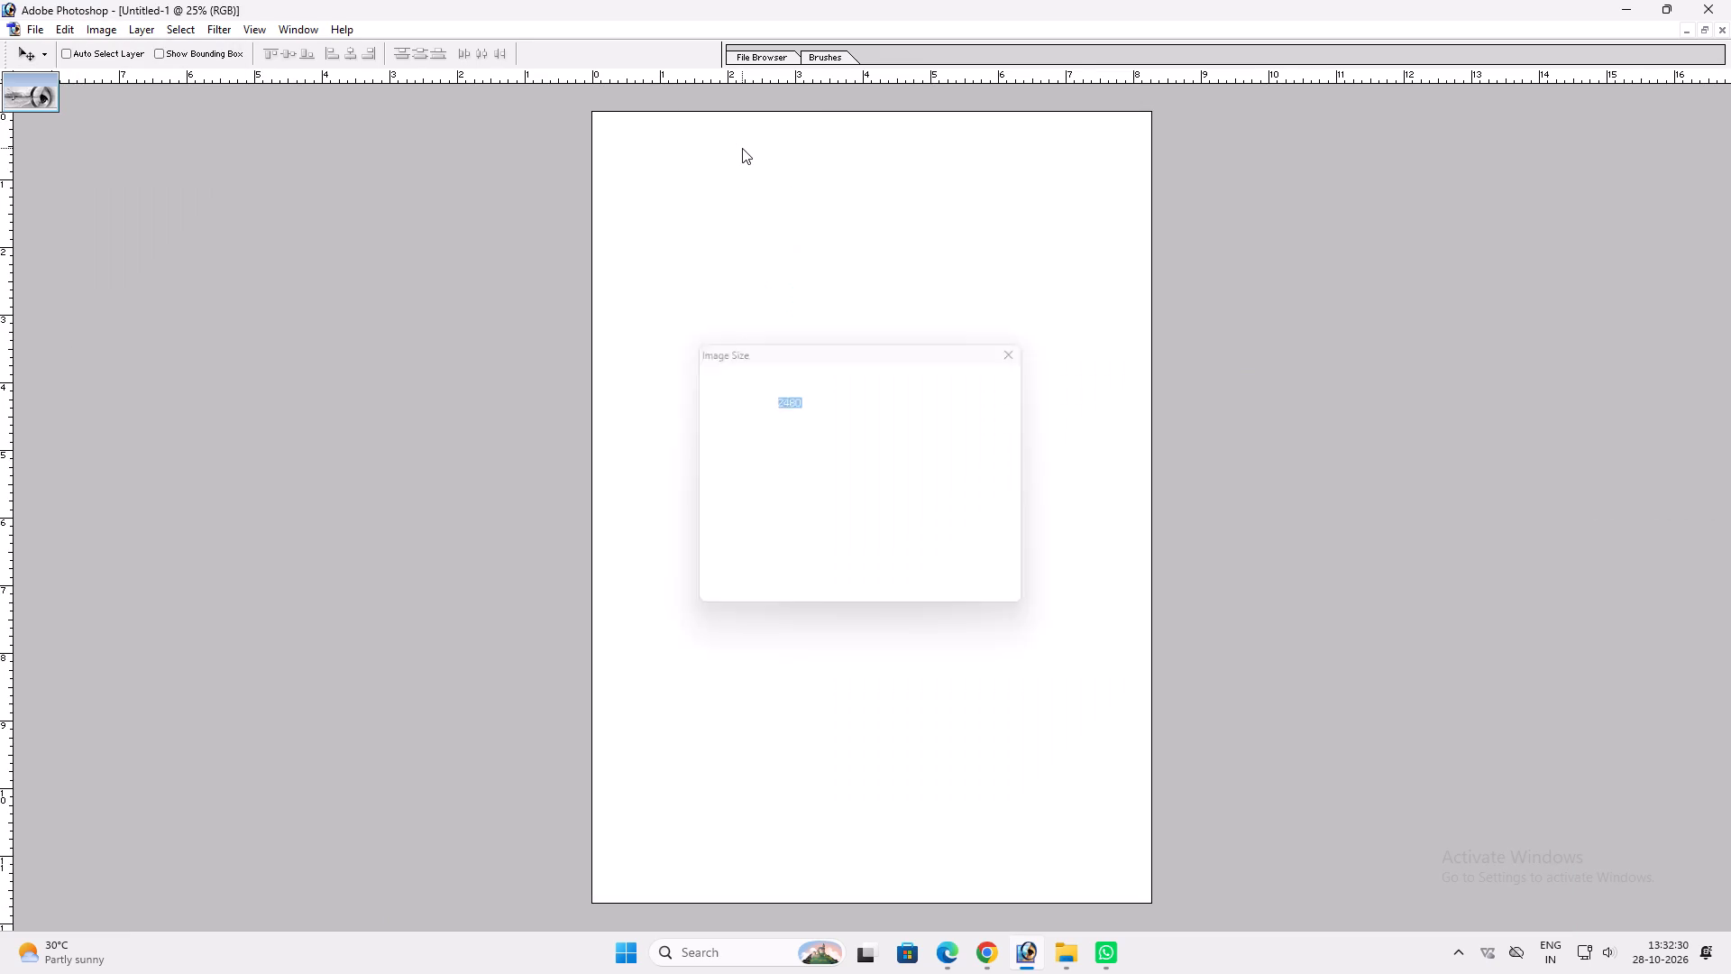
Rotate the blank page's canvas from portrait to landscape orientation.
{"action": "left_click", "coordinate": [1018, 404]}
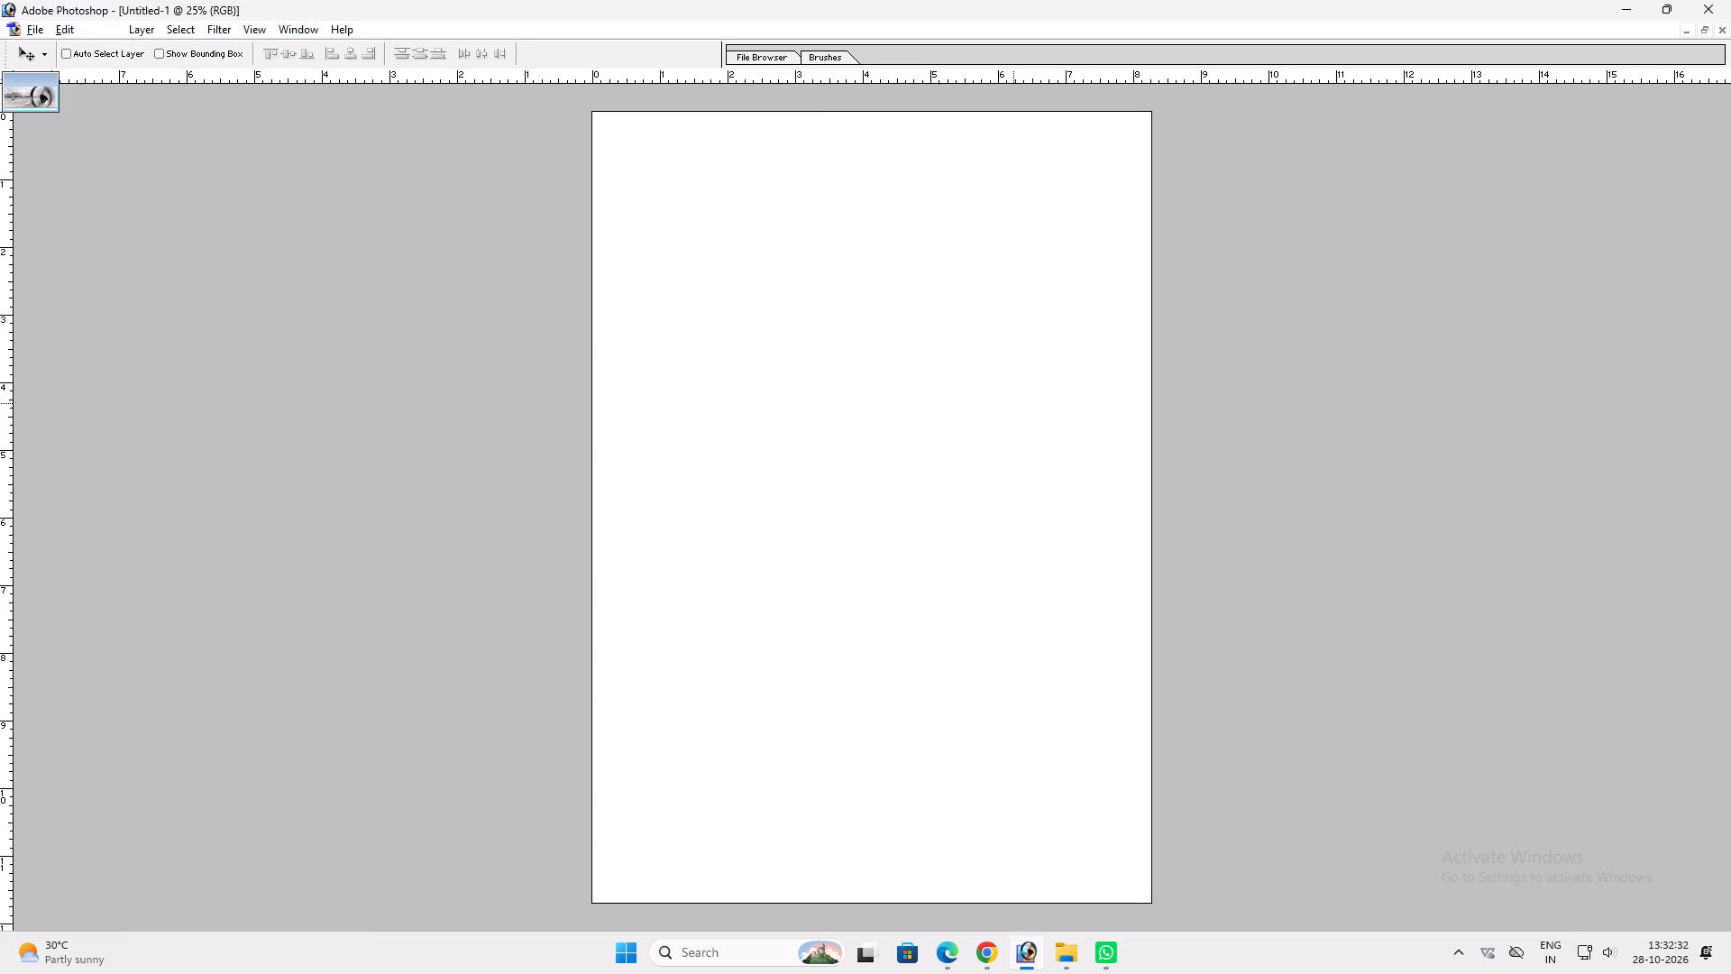
{"action": "key", "text": "alt+i"}
{"action": "key", "text": "alt+e"}
{"action": "left_click", "coordinate": [347, 245]}
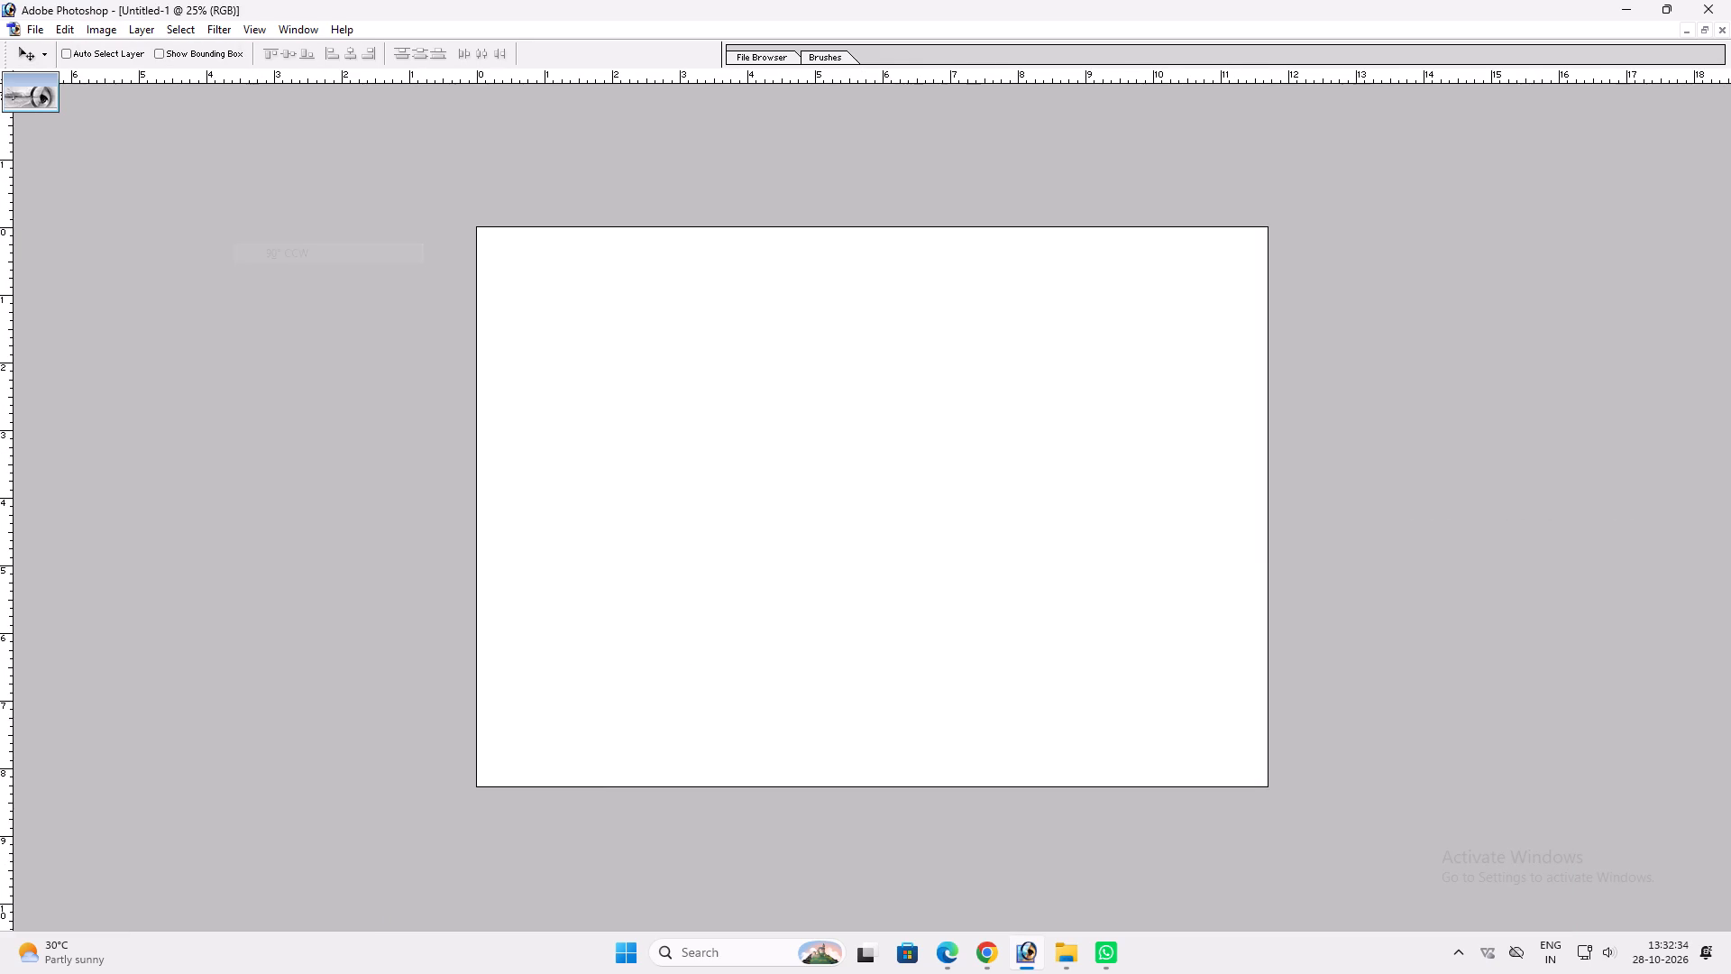
Copy the Pariwar Mobile banner into the blank landscape page and align it with the page's top-left corner.
{"action": "key", "text": "ctrl+0"}
{"action": "type", "text": "ff"}
{"action": "key", "text": "f"}
{"action": "left_click", "coordinate": [960, 542]}
{"action": "left_click_drag", "start_coordinate": [915, 615], "coordinate": [519, 300]}
{"action": "left_click", "coordinate": [690, 91]}
{"action": "left_click_drag", "start_coordinate": [875, 454], "coordinate": [877, 369]}
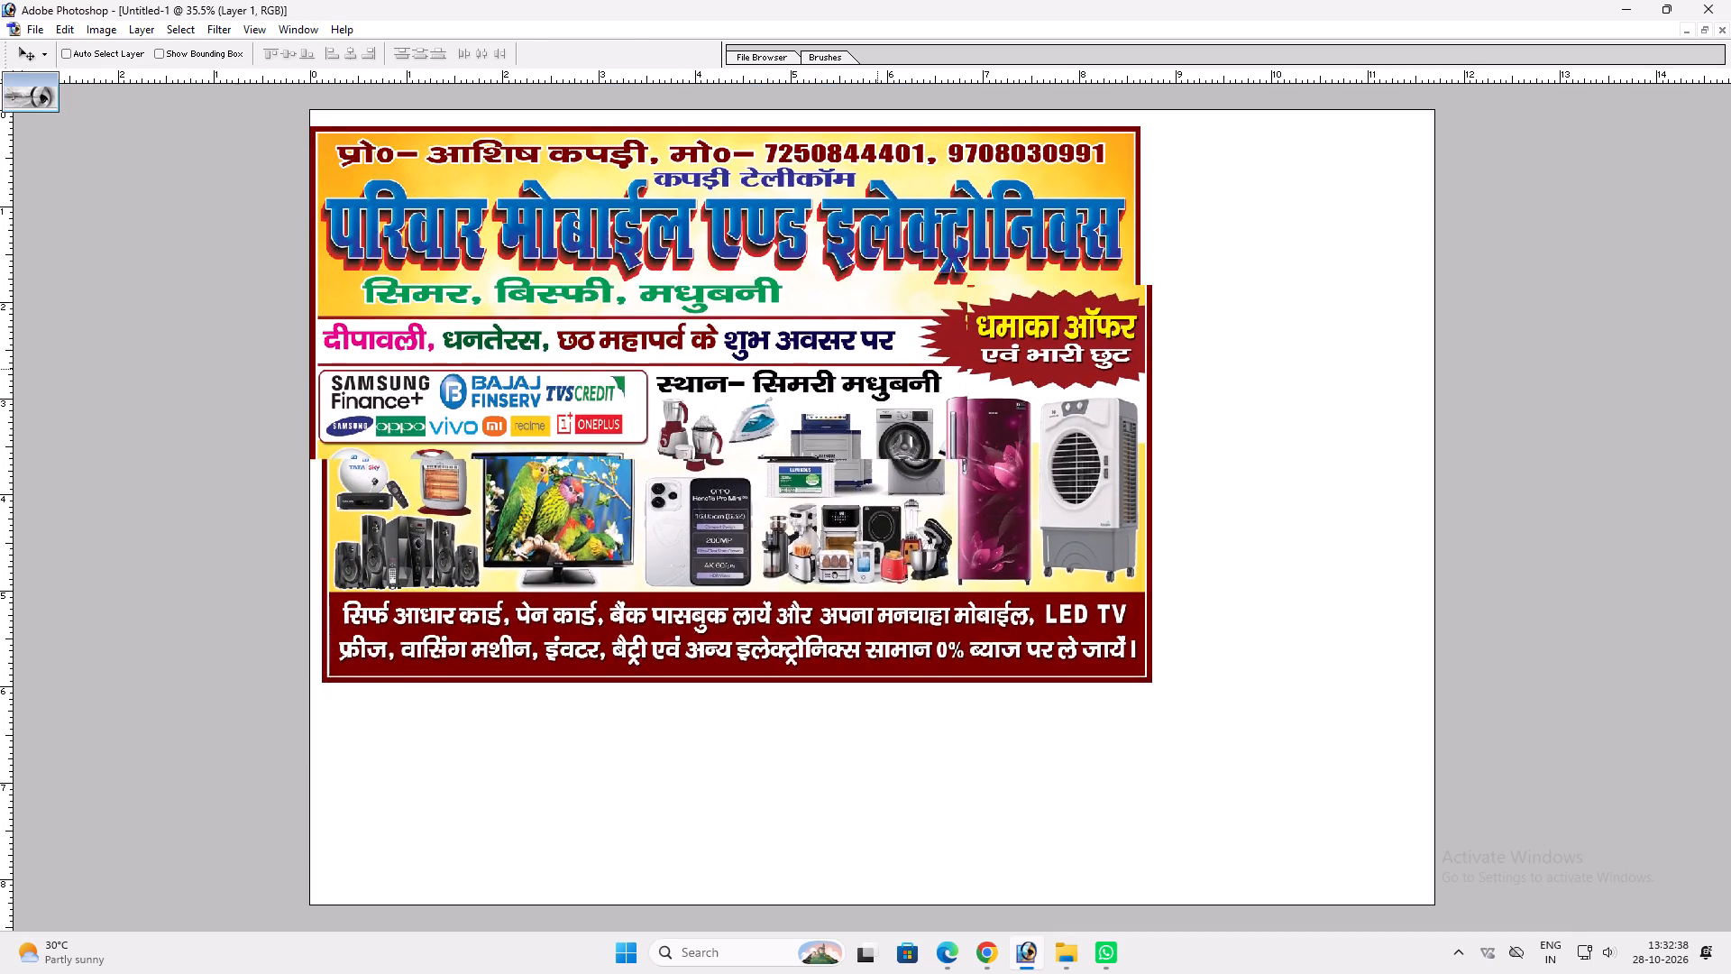
{"action": "left_click_drag", "start_coordinate": [877, 369], "coordinate": [875, 355]}
Free-transform the placed banner to fill the whole landscape page, scaling its width to about 135% and stretching its height to the bottom edge.
{"action": "scroll", "coordinate": [880, 404], "scroll_direction": "up", "scroll_amount": 1}
{"action": "key", "text": "ctrl+t"}
{"action": "left_click_drag", "start_coordinate": [1121, 648], "coordinate": [1221, 696], "text": "shift"}
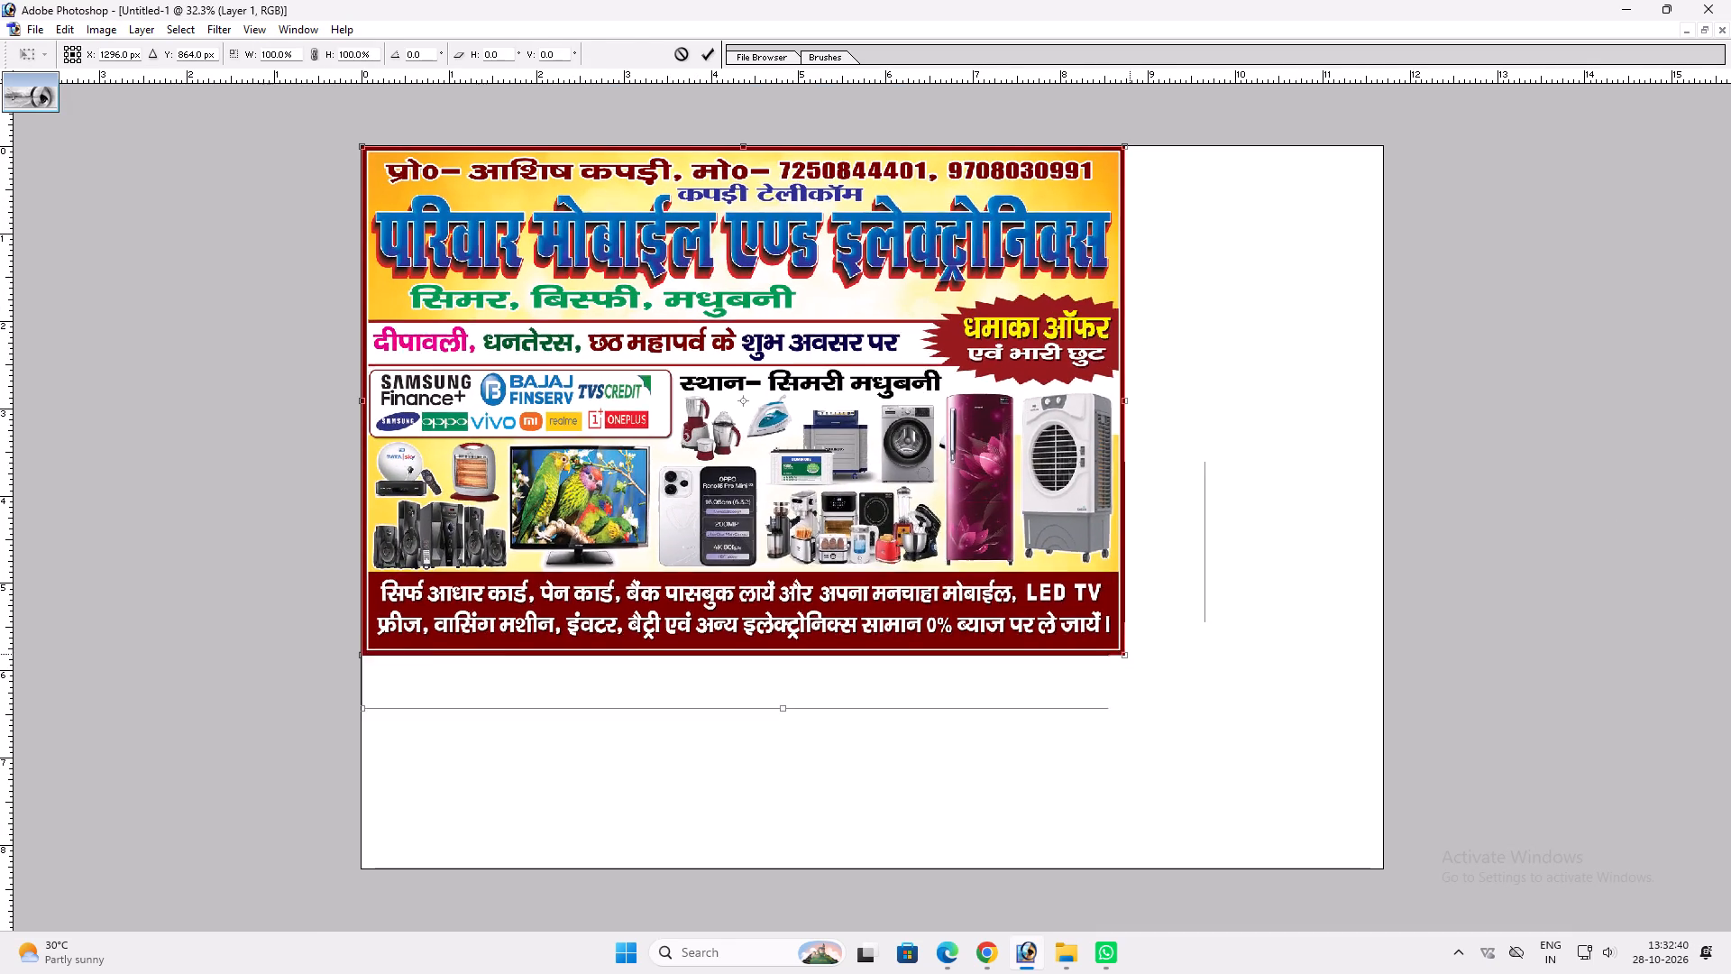
{"action": "left_click_drag", "start_coordinate": [1221, 696], "coordinate": [1409, 804], "text": "shift"}
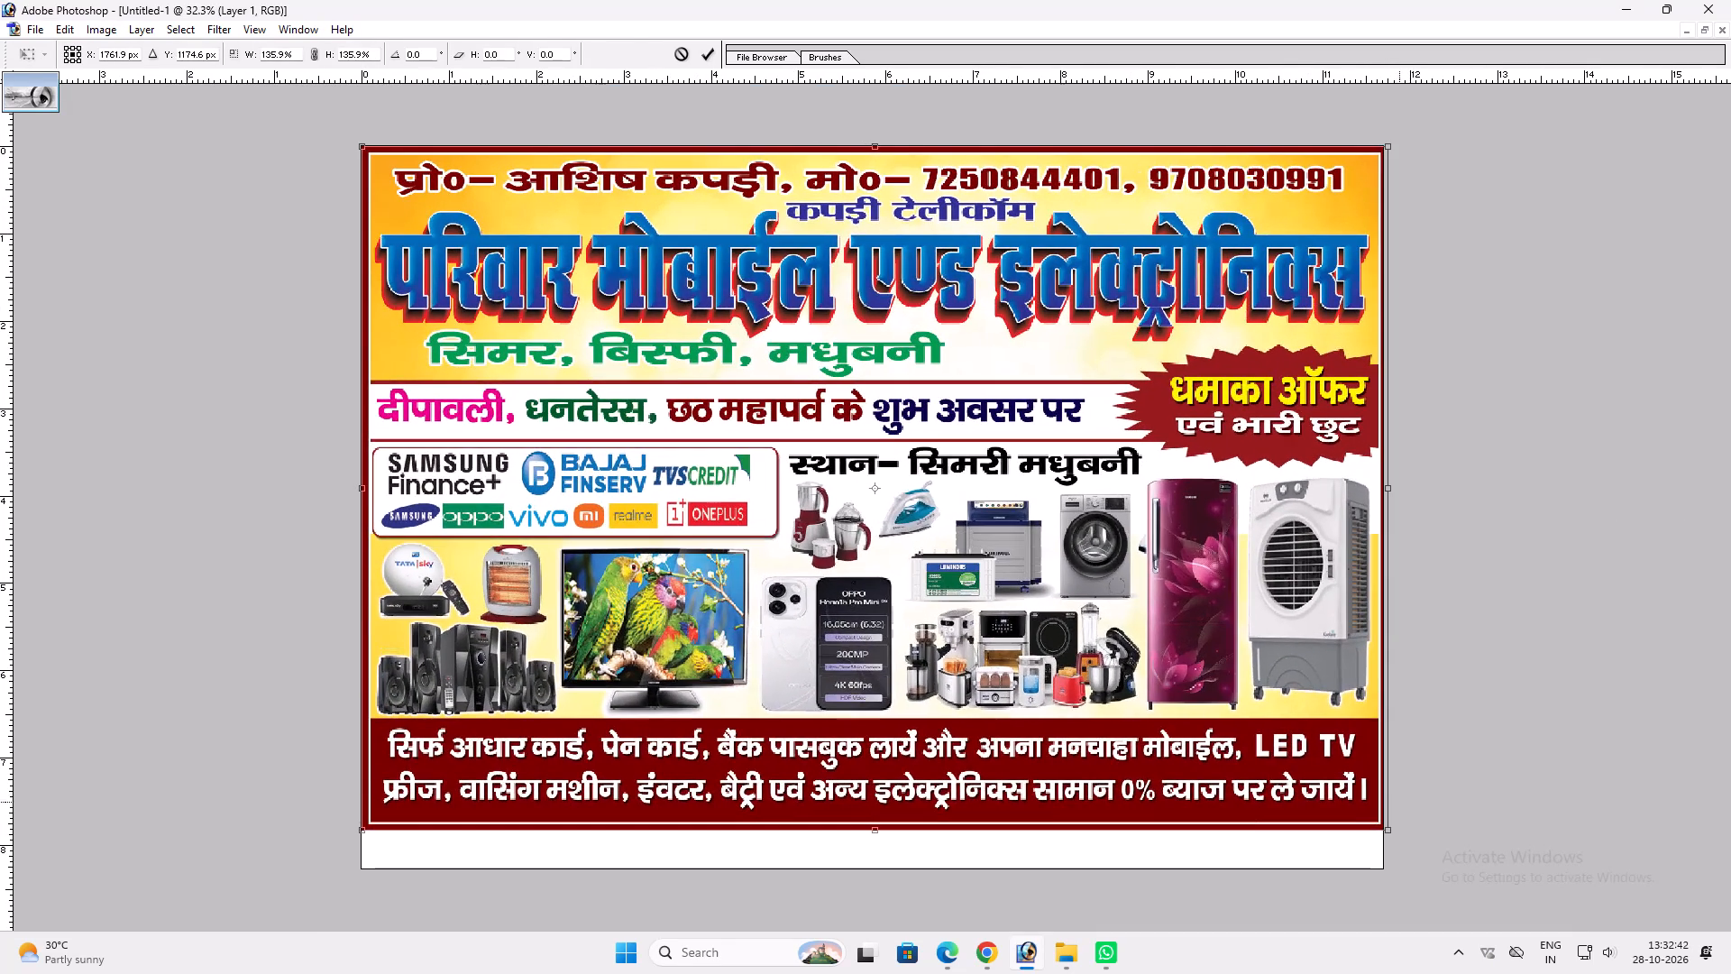
{"action": "left_click_drag", "start_coordinate": [1400, 802], "coordinate": [1388, 804], "text": "shift"}
{"action": "left_click", "coordinate": [1388, 804]}
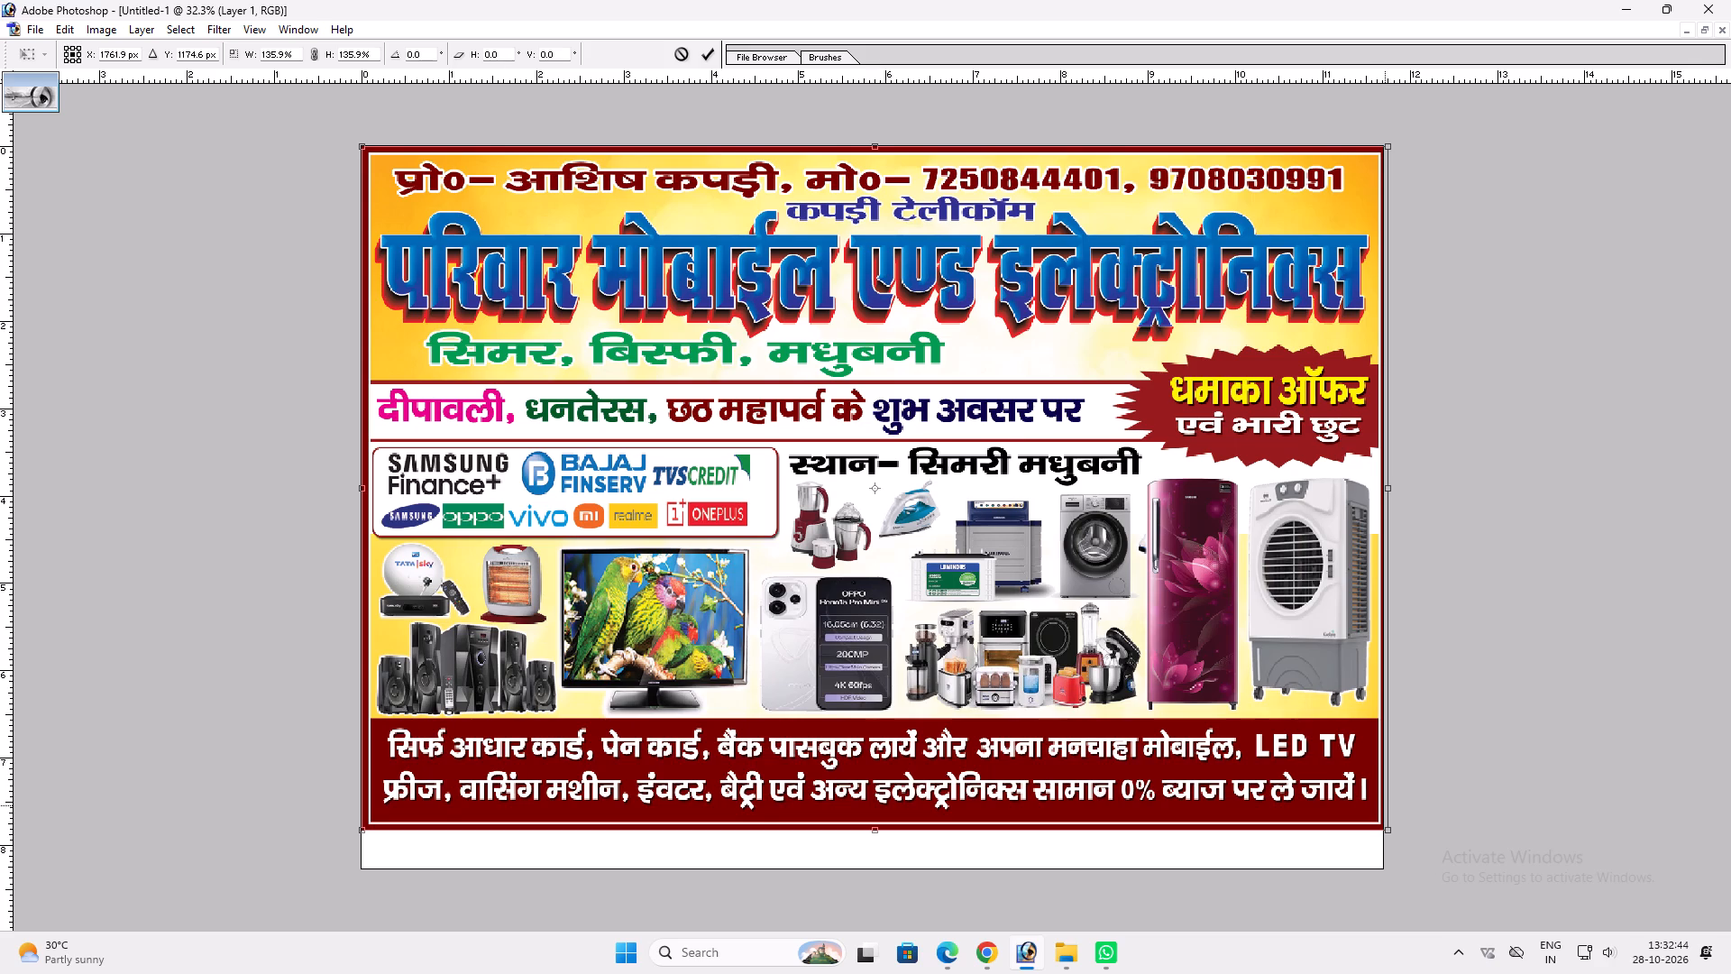
{"action": "left_click_drag", "start_coordinate": [1355, 828], "coordinate": [1350, 877], "text": "shift"}
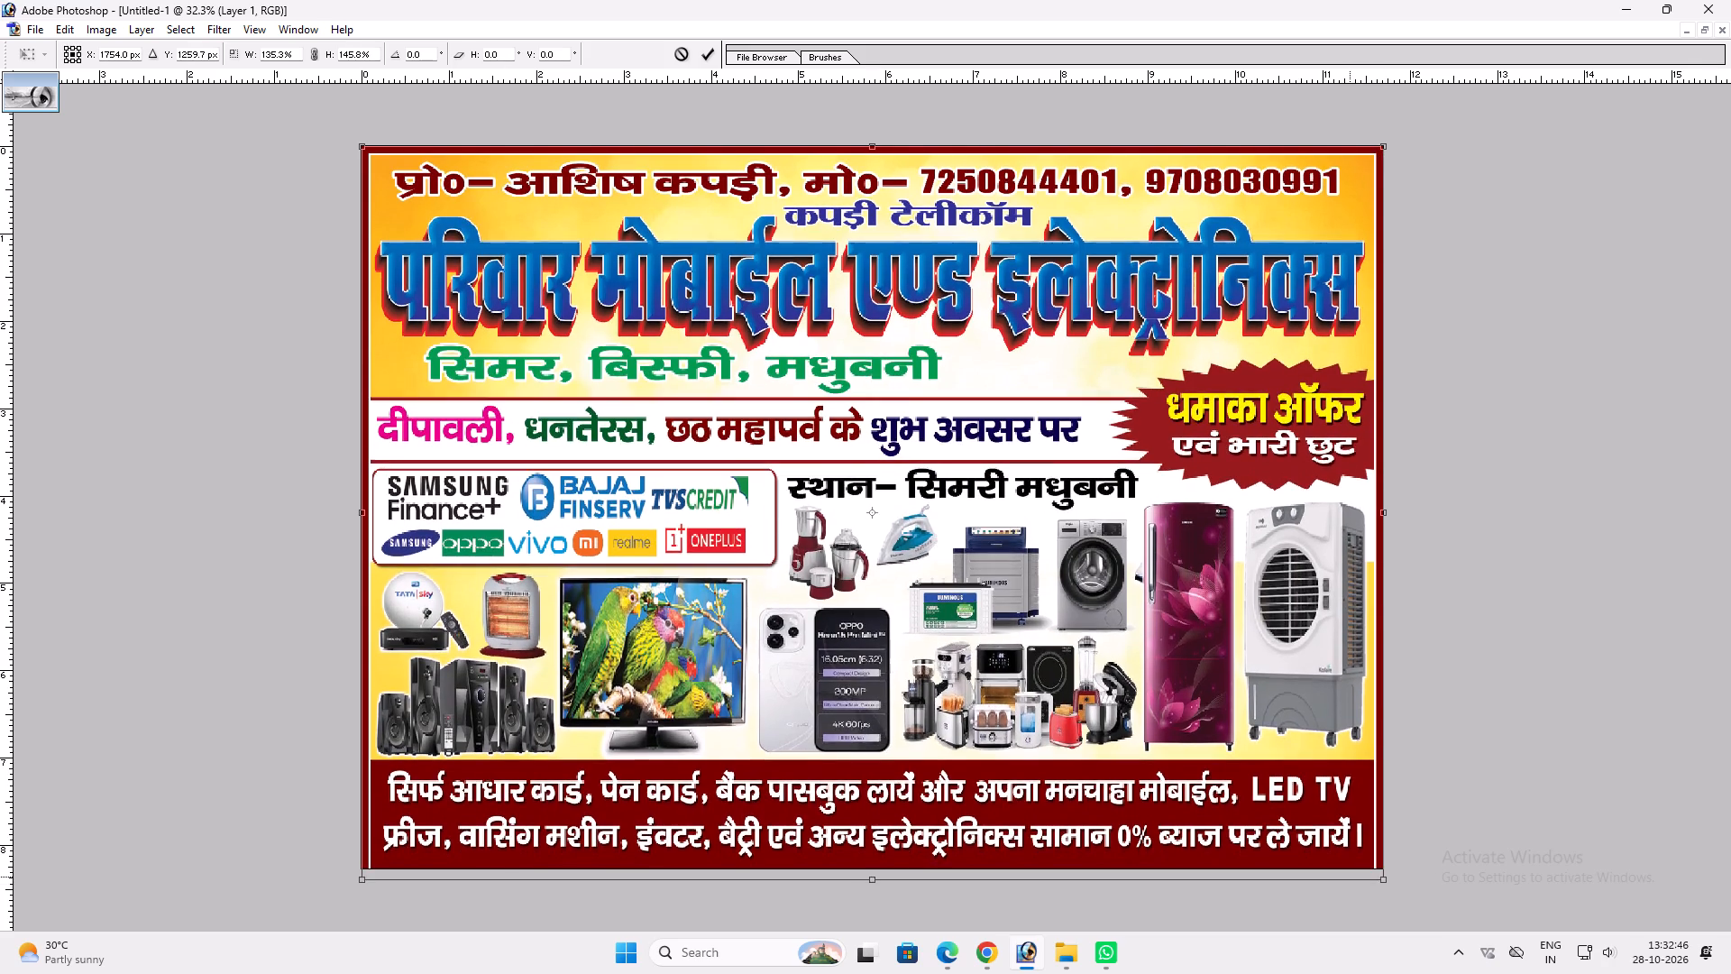
{"action": "left_click_drag", "start_coordinate": [1350, 877], "coordinate": [1354, 872], "text": "shift"}
{"action": "key", "text": "shift+Return"}
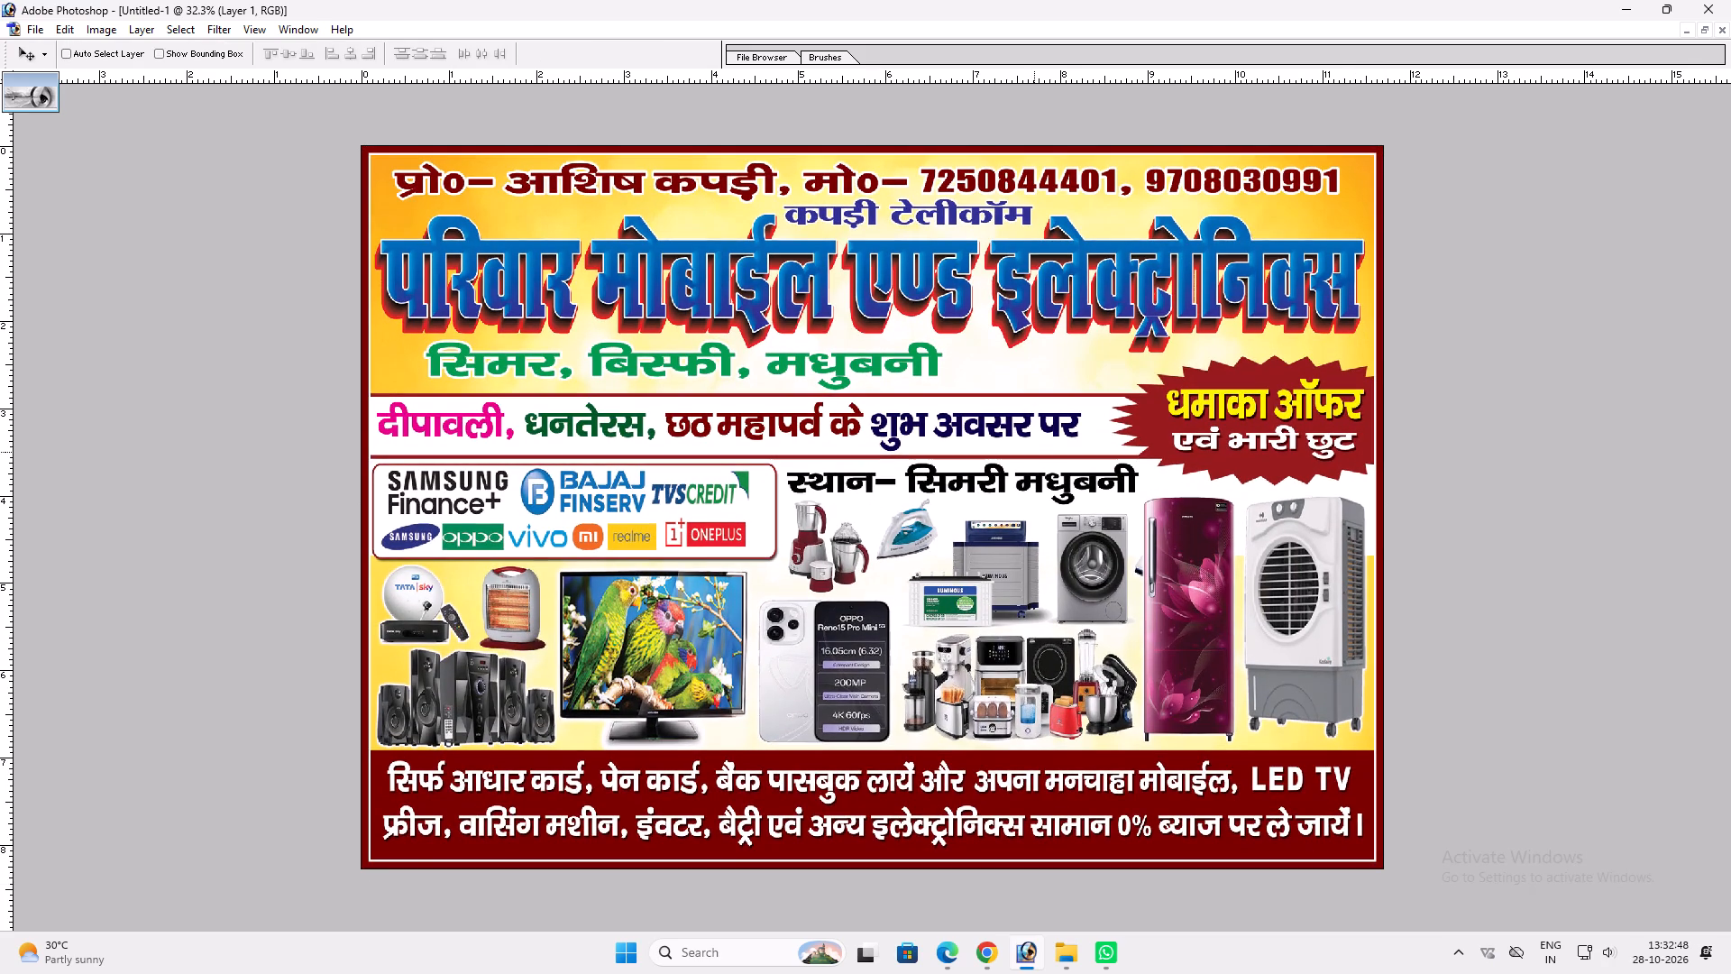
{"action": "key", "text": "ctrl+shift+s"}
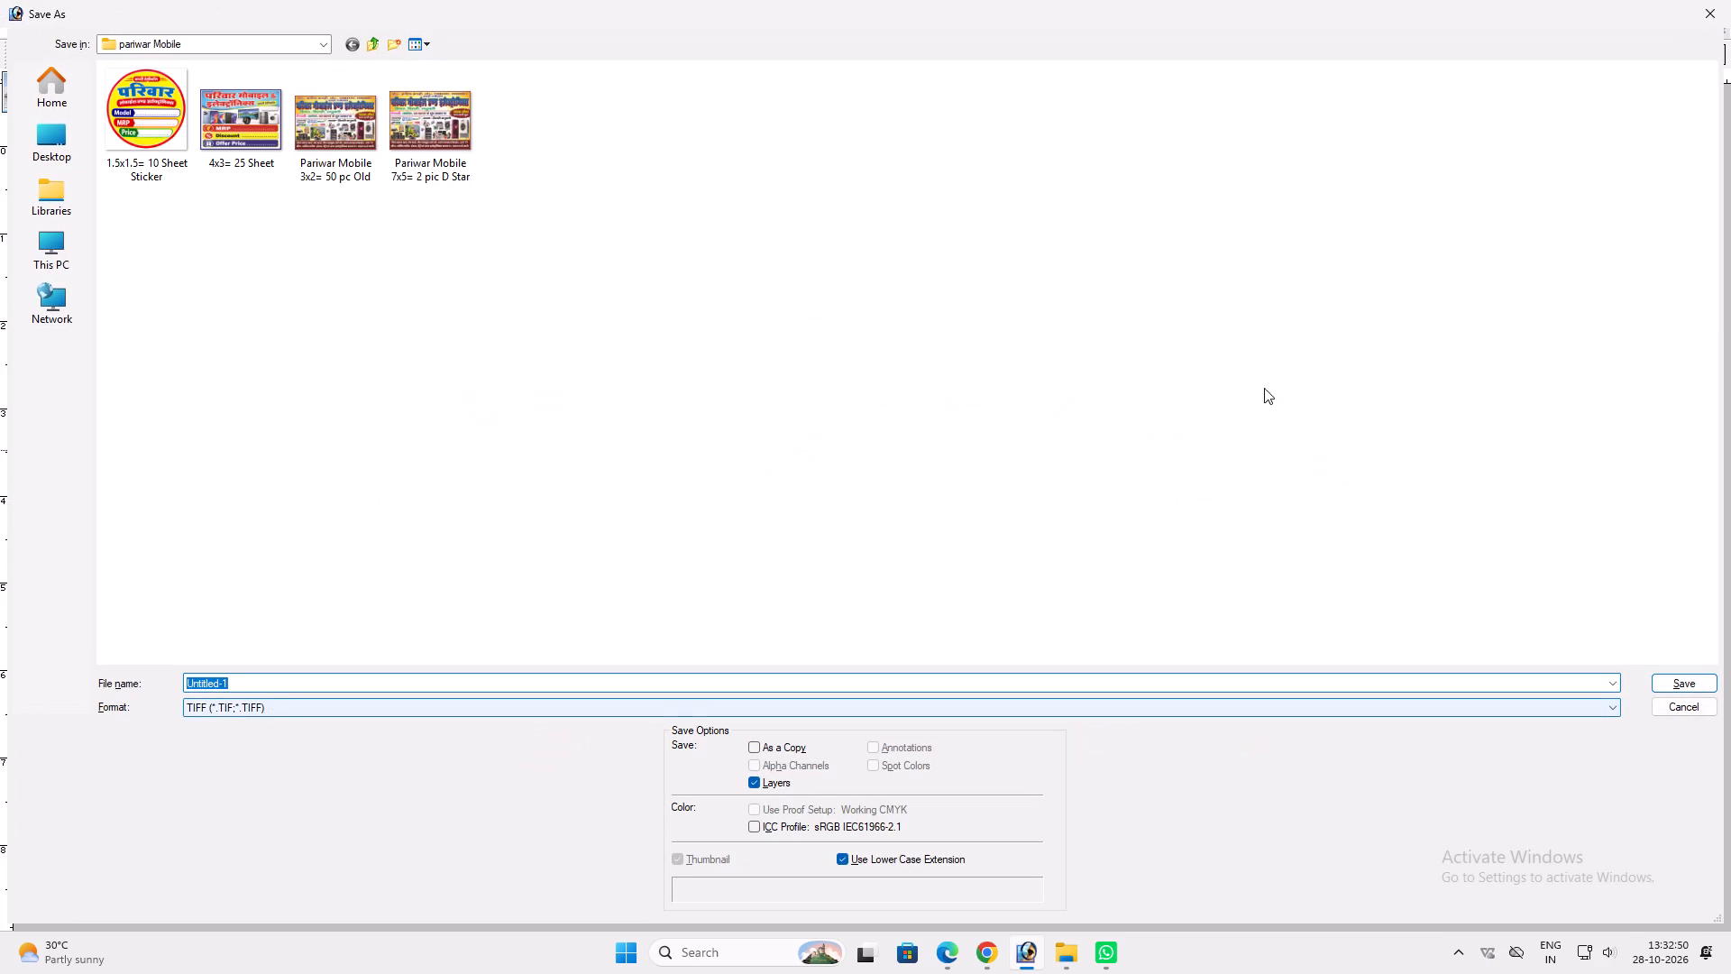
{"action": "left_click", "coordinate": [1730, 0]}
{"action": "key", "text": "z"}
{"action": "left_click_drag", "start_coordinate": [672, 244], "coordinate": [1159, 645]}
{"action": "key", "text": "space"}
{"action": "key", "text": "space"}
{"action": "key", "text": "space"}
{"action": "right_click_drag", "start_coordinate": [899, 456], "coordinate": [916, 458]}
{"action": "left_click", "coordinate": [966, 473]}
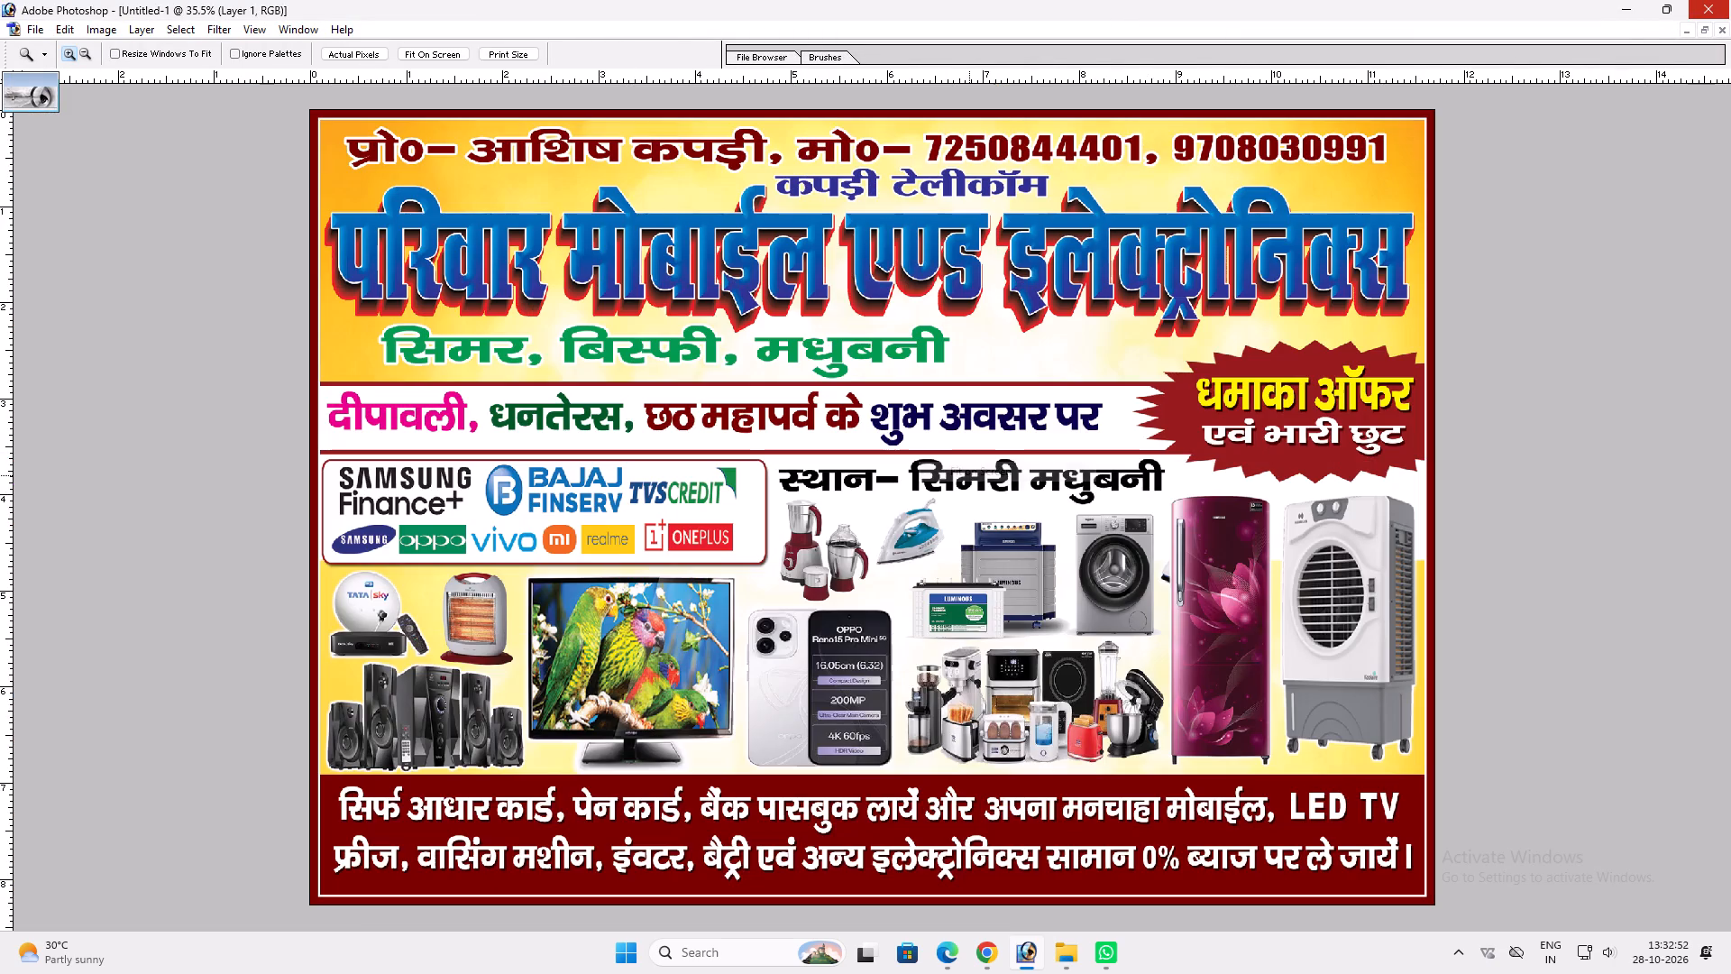
Save the landscape page as a TIFF with layers in the pariwar Mobile folder under the name "a4 = 400 pc".
{"action": "key", "text": "ctrl+shift+s"}
{"action": "key", "text": "a"}
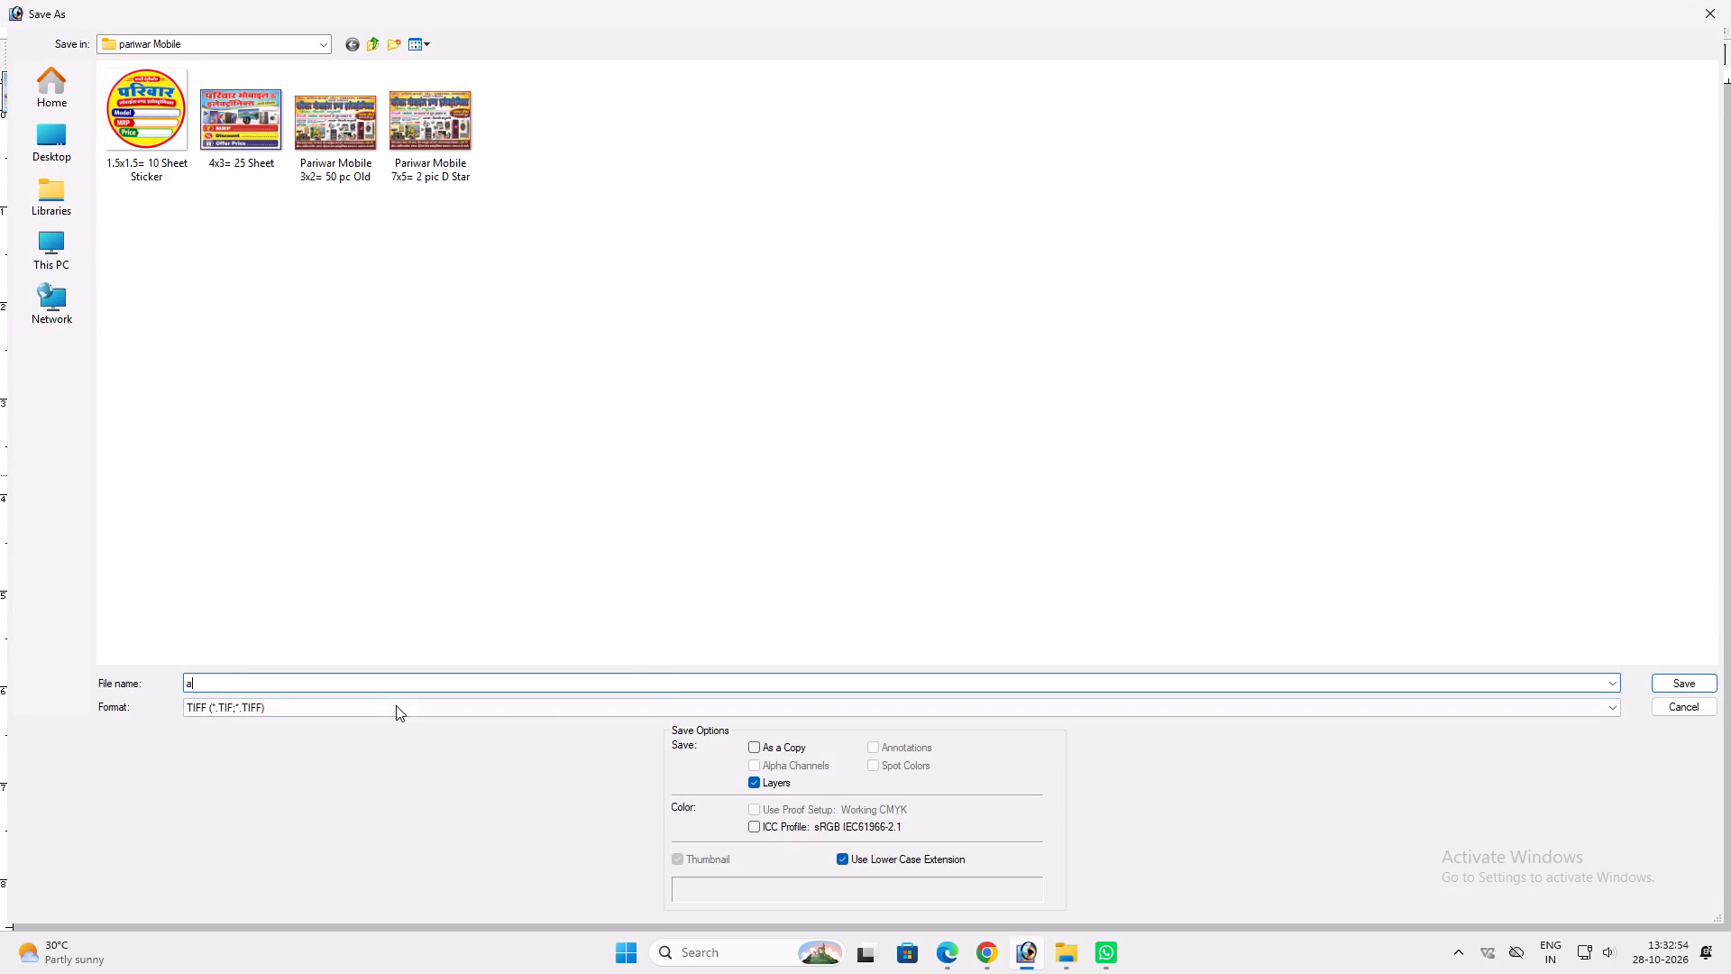
{"action": "type", "text": "4 ="}
{"action": "key", "text": "space"}
{"action": "type", "text": "400 pc"}
{"action": "key", "text": "space"}
{"action": "key", "text": "Return"}
{"action": "key", "text": "Return"}
{"action": "key", "text": "Return"}
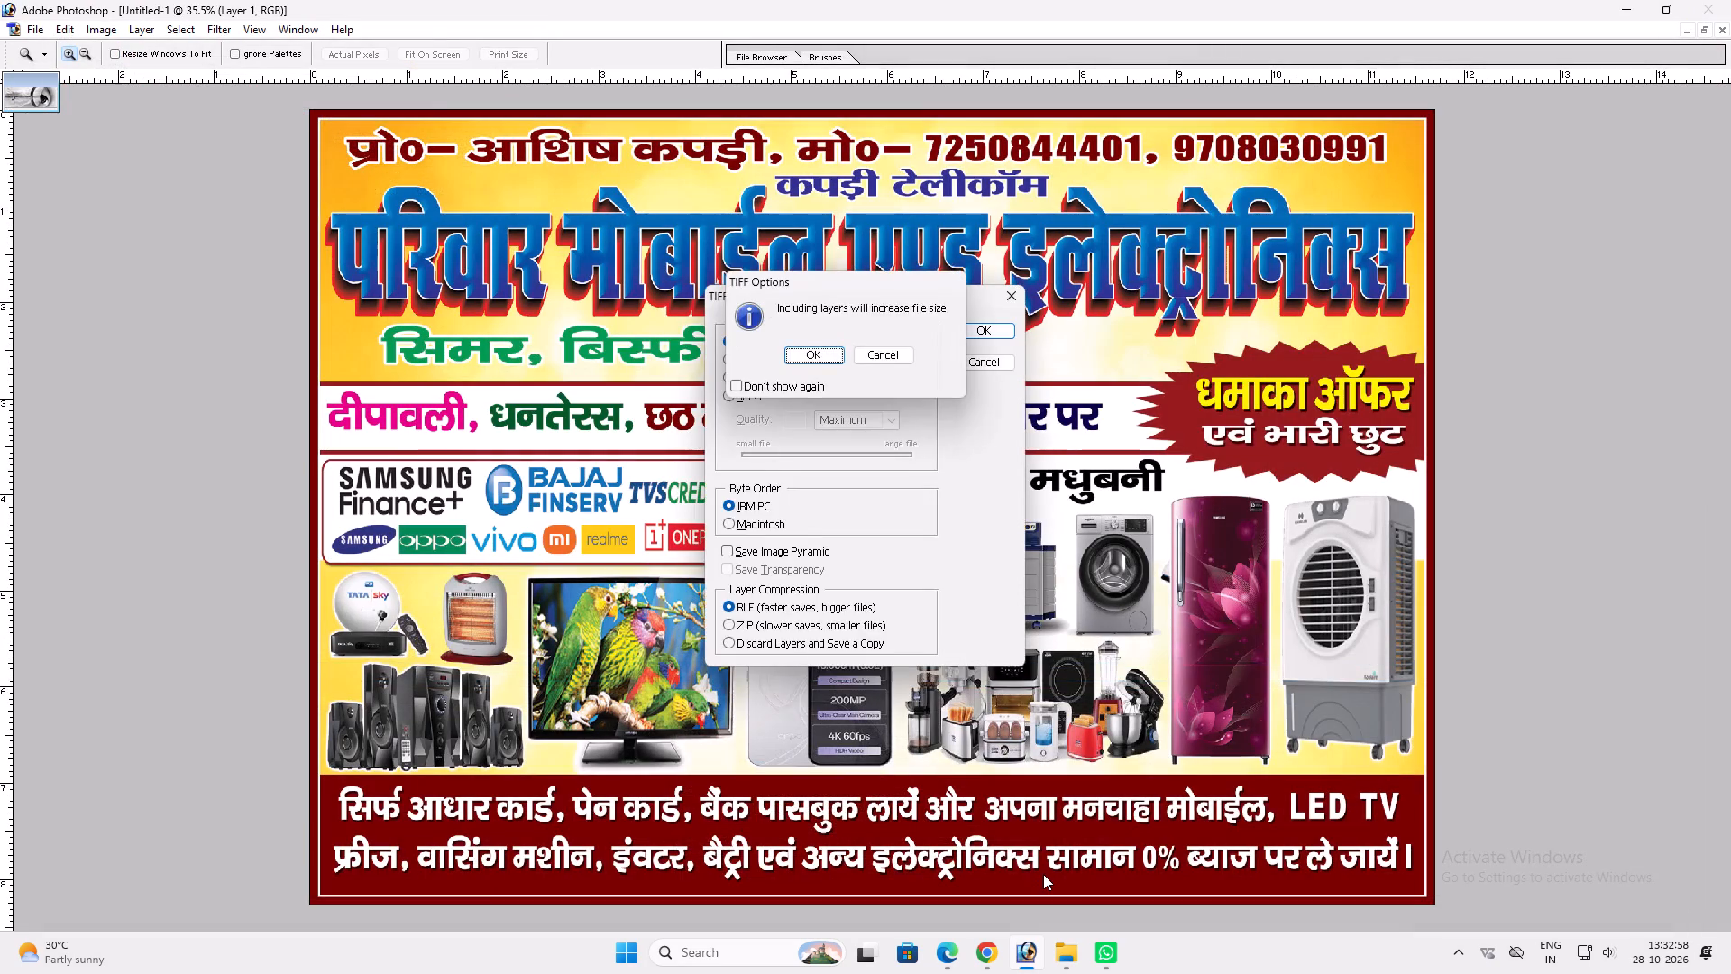
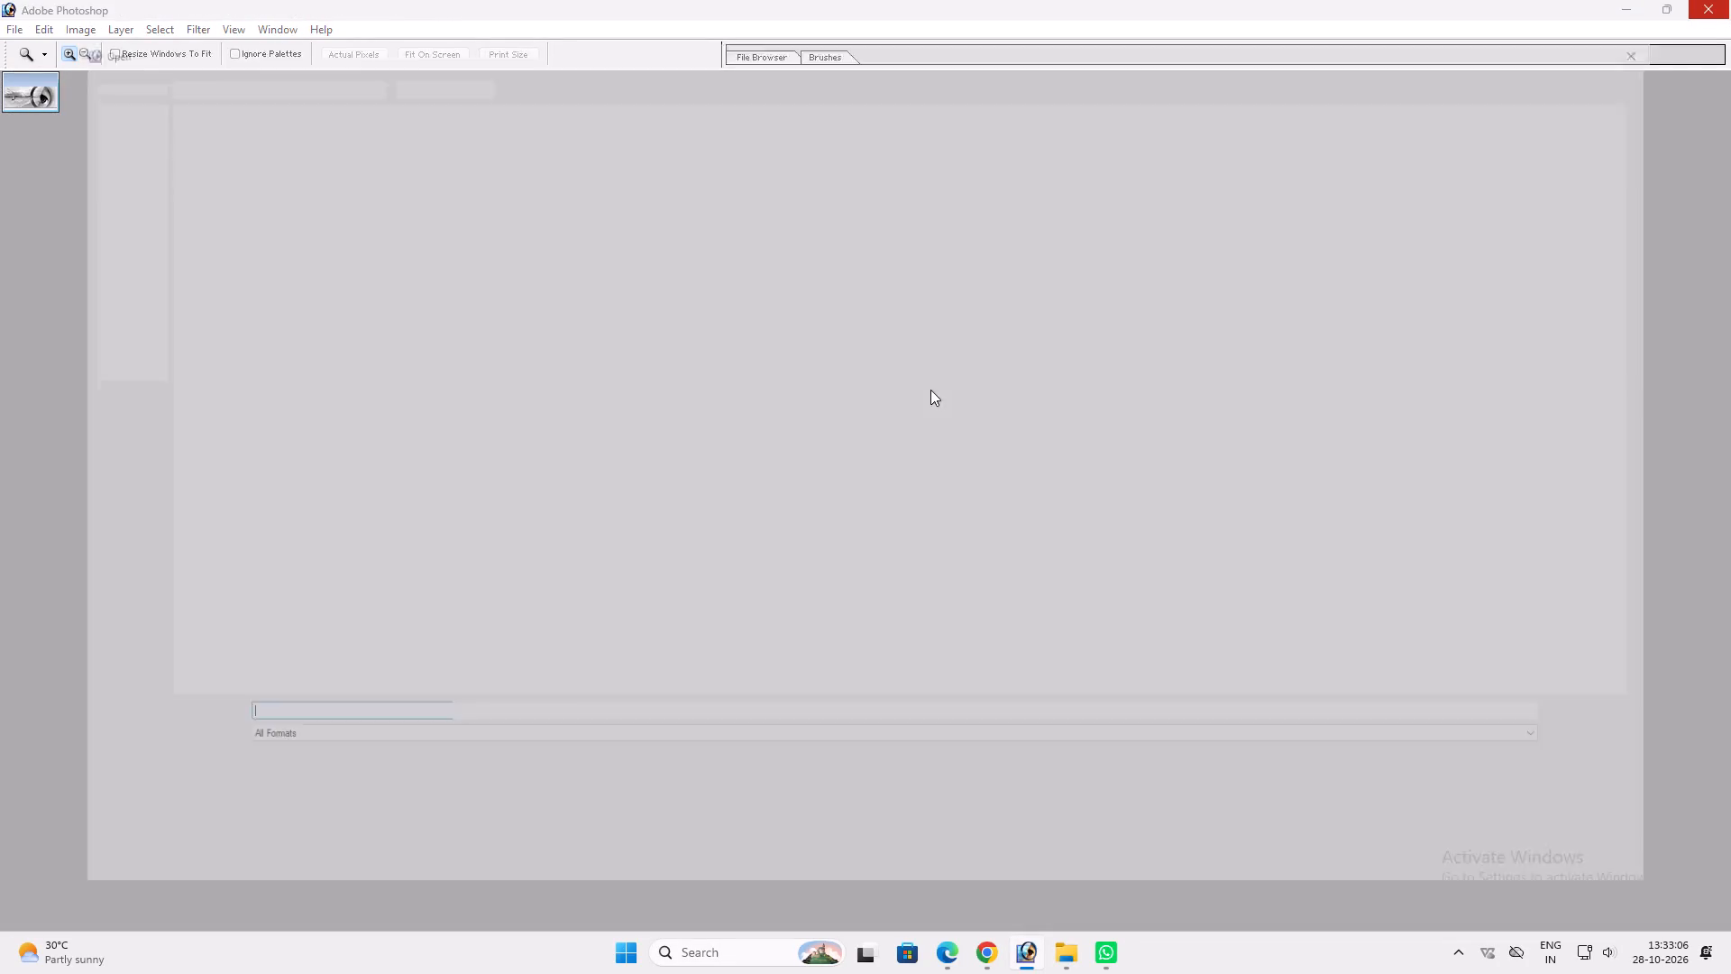
Open the "Pariwar Mobile 7x5= 2 pic D Star" banner from the pariwar Mobile folder.
{"action": "left_click", "coordinate": [482, 151]}
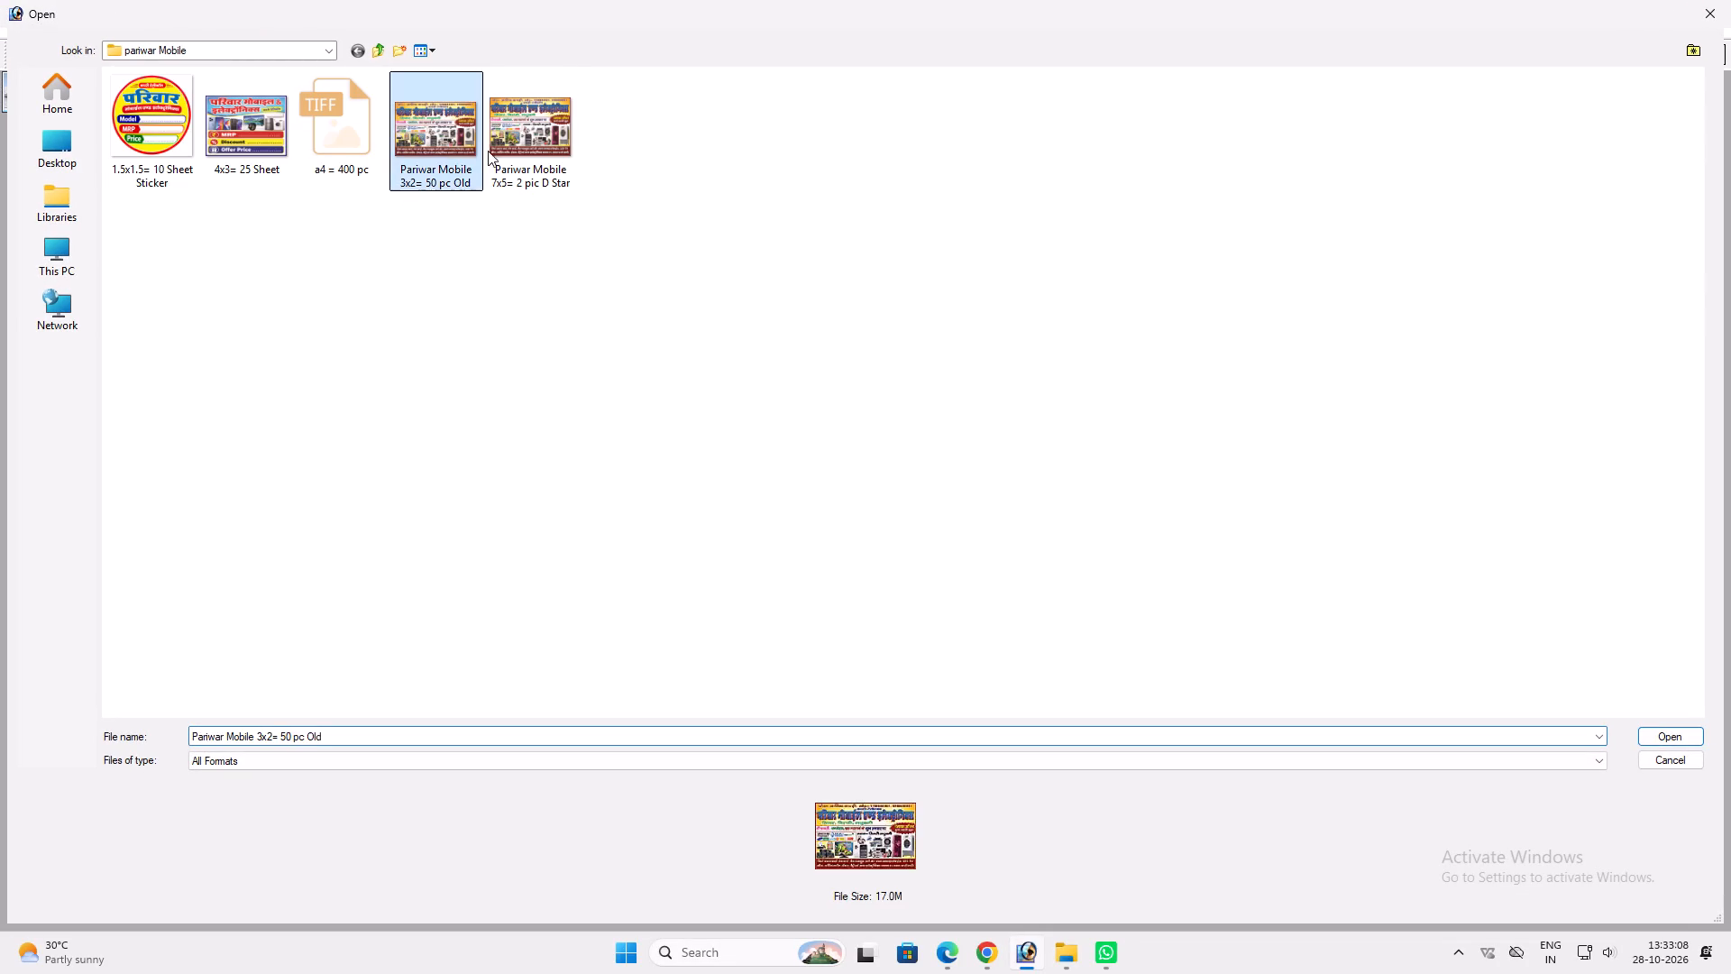
{"action": "left_click", "coordinate": [504, 145]}
{"action": "key", "text": "Return"}
{"action": "key", "text": "v"}
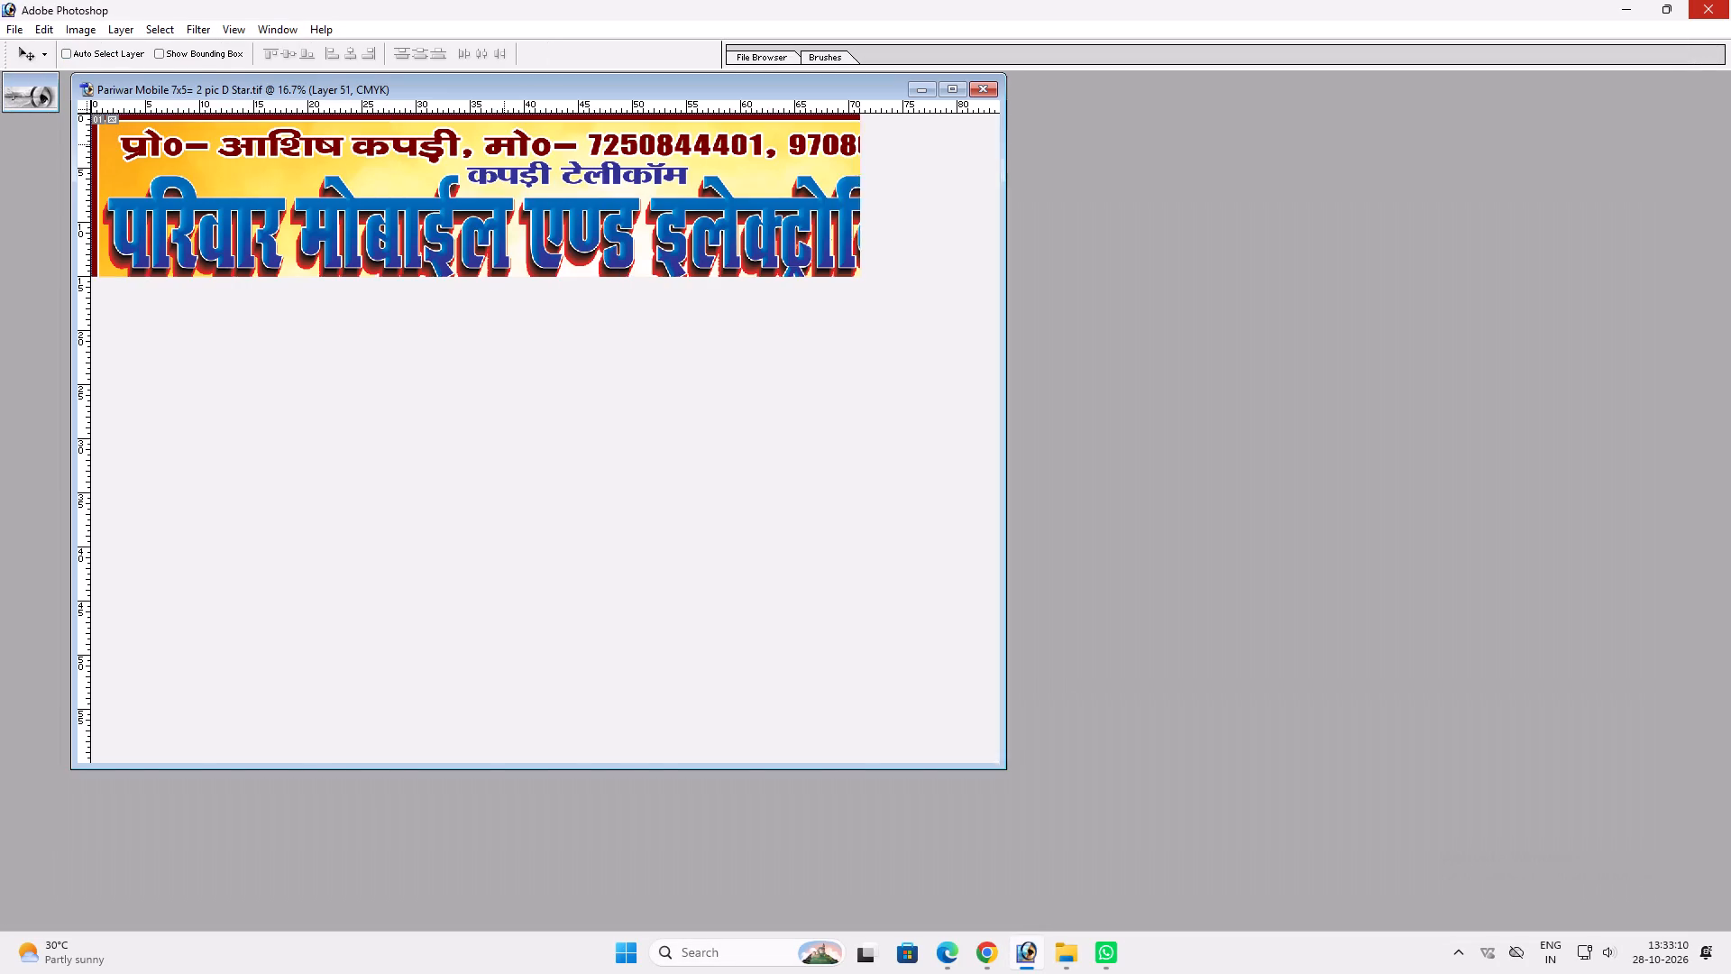
Create a blank white CMYK document 18 inches wide and 12 inches high at 300 pixels/inch.
{"action": "key", "text": "ctrl+n"}
{"action": "key", "text": "Tab"}
{"action": "key", "text": "Tab"}
{"action": "key", "text": "1"}
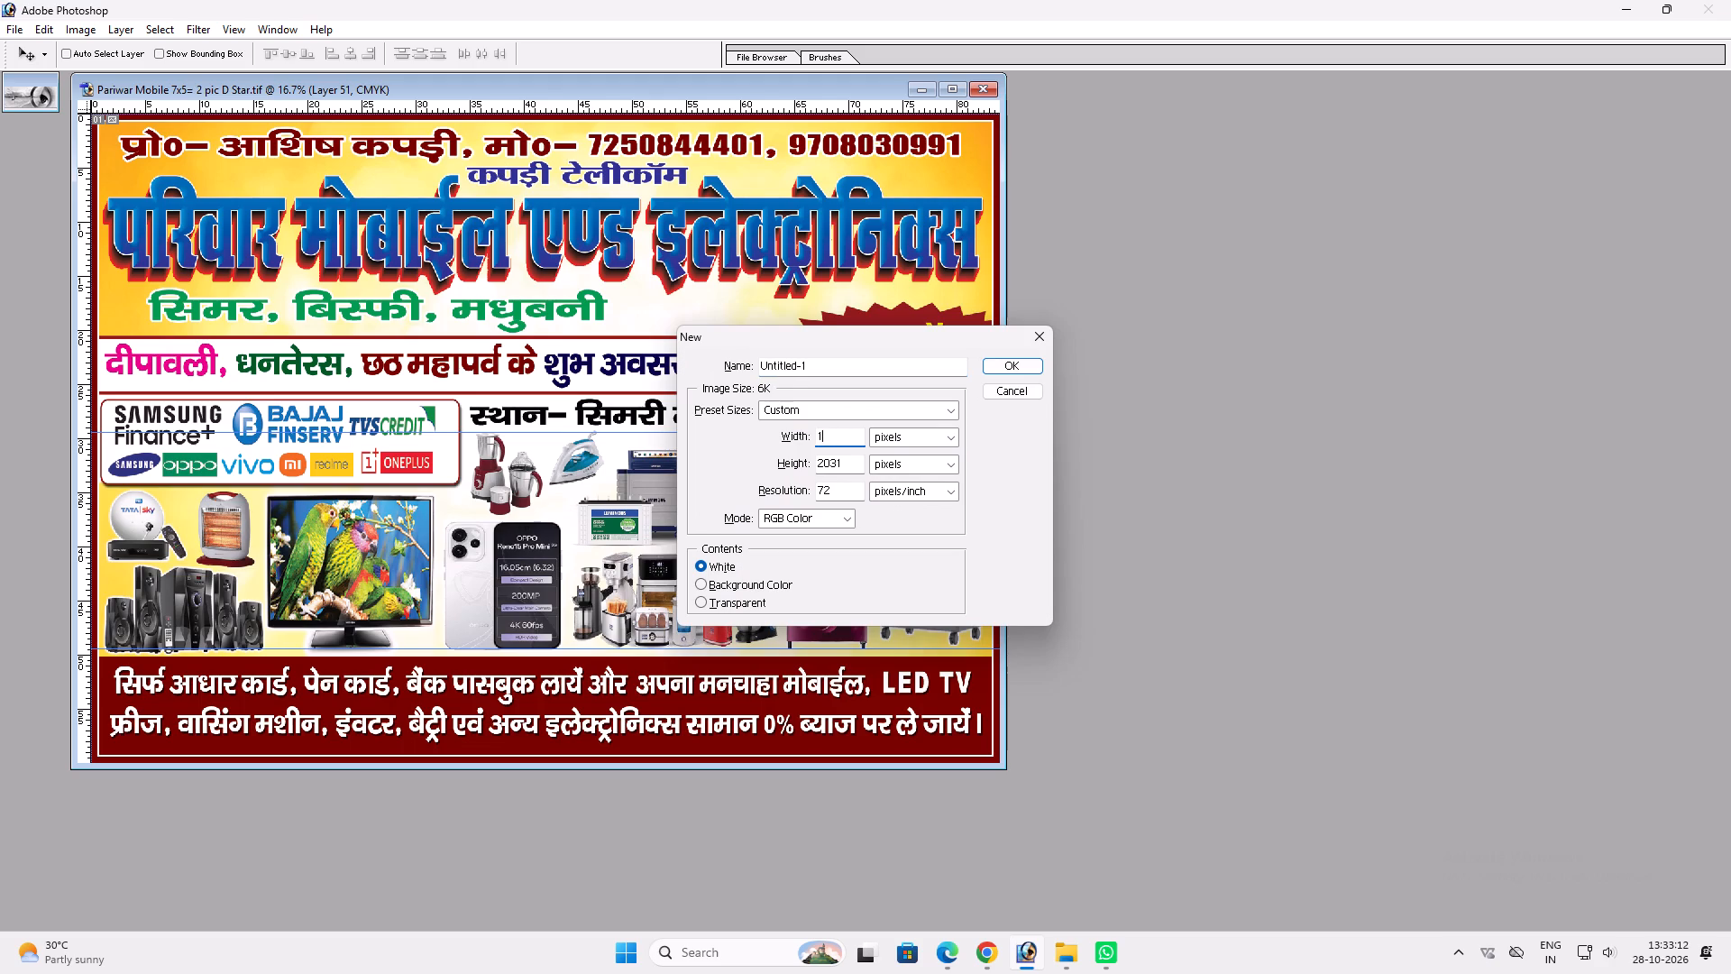
{"action": "key", "text": "8"}
{"action": "key", "text": "Tab"}
{"action": "key", "text": "Down"}
{"action": "key", "text": "Tab"}
{"action": "type", "text": "12"}
{"action": "key", "text": "Tab"}
{"action": "key", "text": "Down"}
{"action": "key", "text": "Tab"}
{"action": "type", "text": "300"}
{"action": "key", "text": "Tab"}
{"action": "key", "text": "Tab"}
{"action": "key", "text": "Right"}
{"action": "key", "text": "Return"}
Merge the 7x5 banner's visible layers and copy the merged banner into the blank 18 × 12 inch page.
{"action": "key", "text": "v"}
{"action": "left_click_drag", "start_coordinate": [572, 90], "coordinate": [1228, 179]}
{"action": "left_click", "coordinate": [497, 268]}
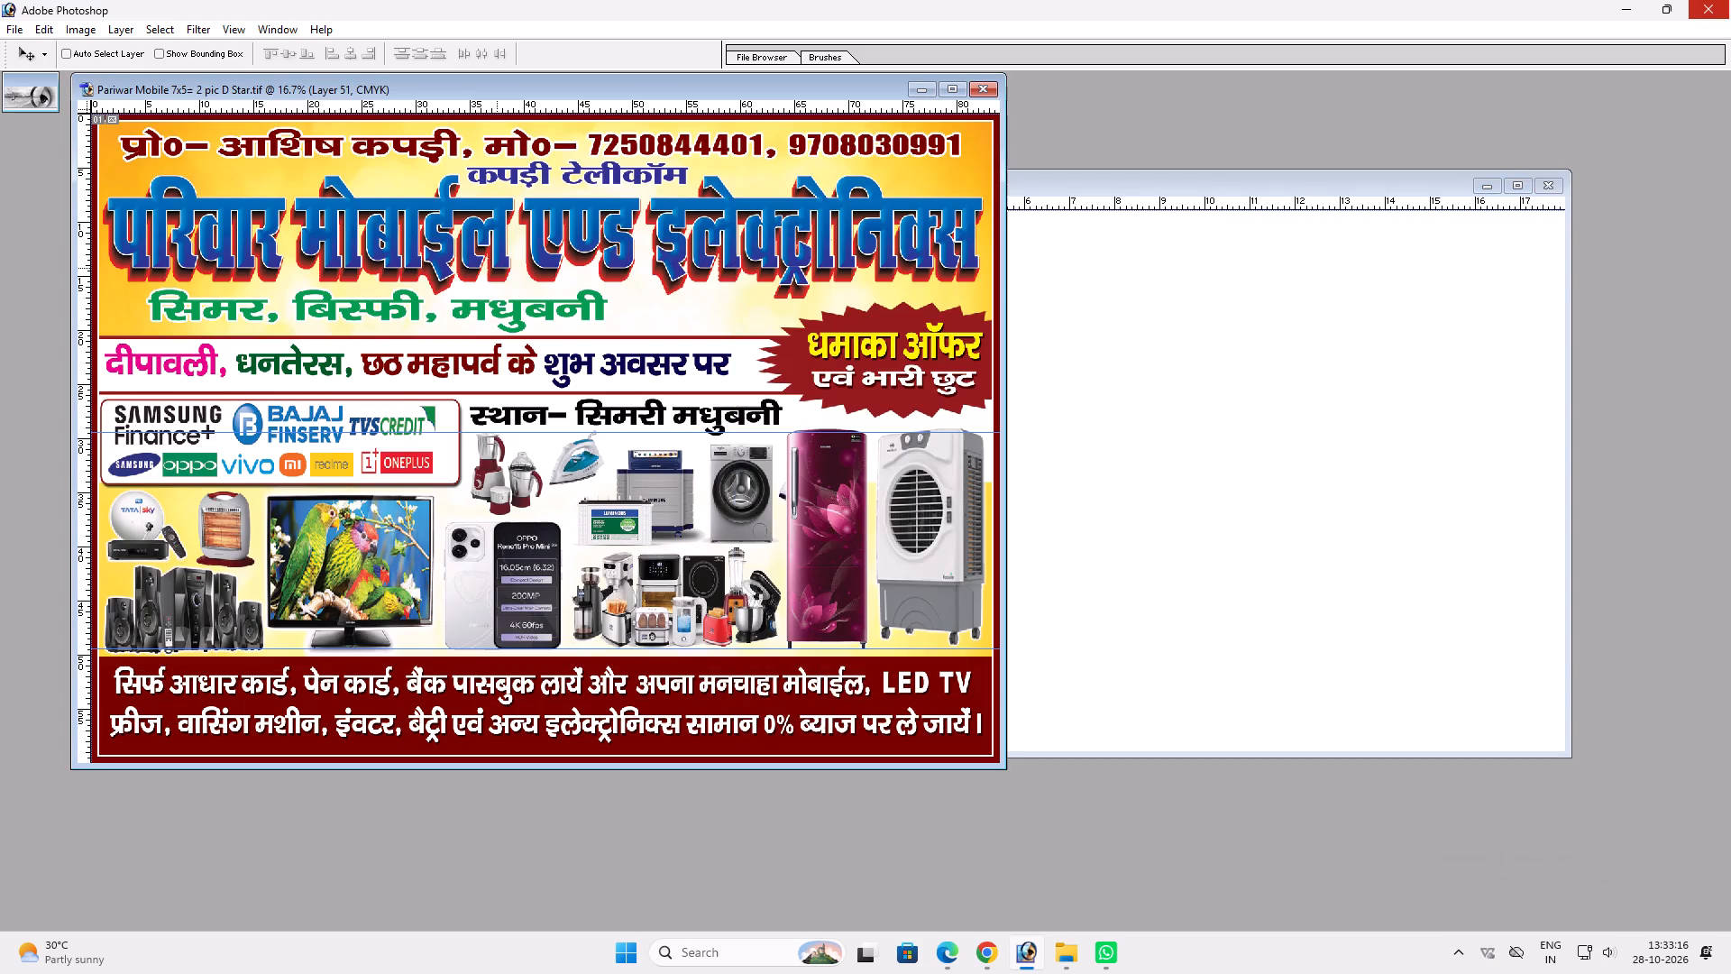
{"action": "key", "text": "ctrl+shift+e"}
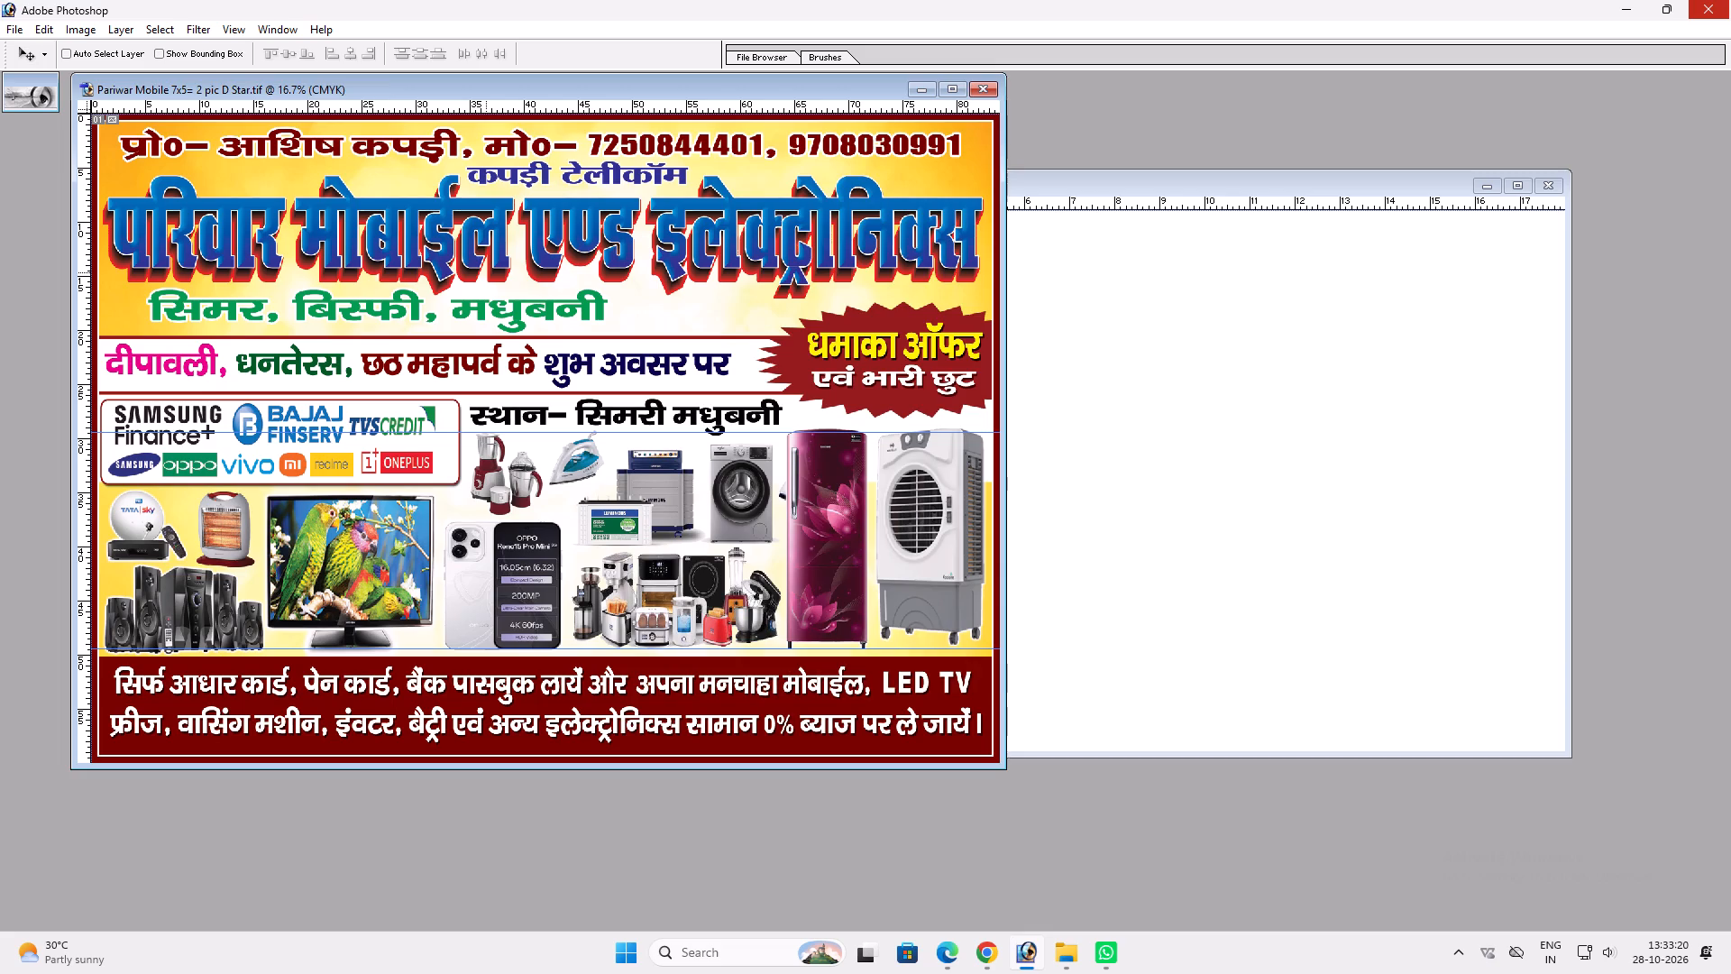
{"action": "left_click_drag", "start_coordinate": [486, 272], "coordinate": [1117, 321]}
Maximize the 18 × 12 inch page and align the placed banner with its top-left corner.
{"action": "key", "text": "v"}
{"action": "double_click", "coordinate": [975, 184]}
{"action": "left_click_drag", "start_coordinate": [783, 339], "coordinate": [838, 358]}
{"action": "key", "text": "ctrl+a"}
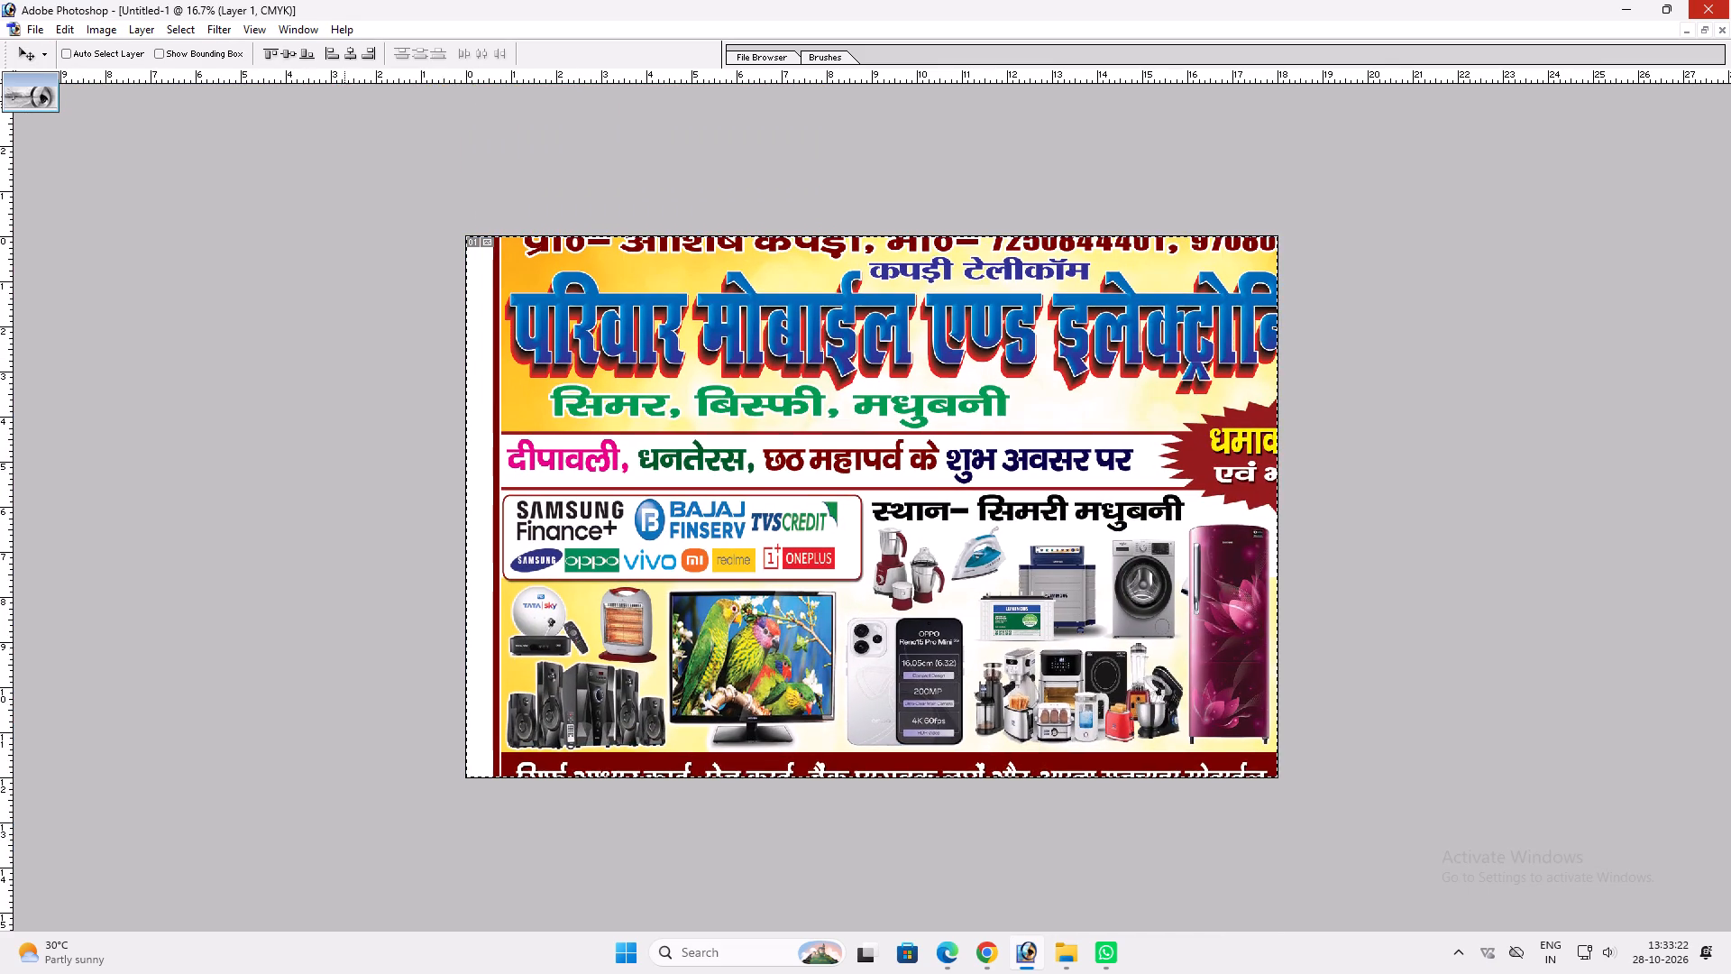
{"action": "left_click", "coordinate": [334, 52]}
{"action": "left_click", "coordinate": [267, 49]}
{"action": "scroll", "coordinate": [356, 144], "scroll_direction": "up", "scroll_amount": 2}
{"action": "key", "text": "ctrl+d"}
Free-transform the placed banner, shrinking its width and height to fit the full 18 × 12 inch page.
{"action": "scroll", "coordinate": [998, 510], "scroll_direction": "up", "scroll_amount": 5, "text": "ctrl"}
{"action": "key", "text": "ctrl+t"}
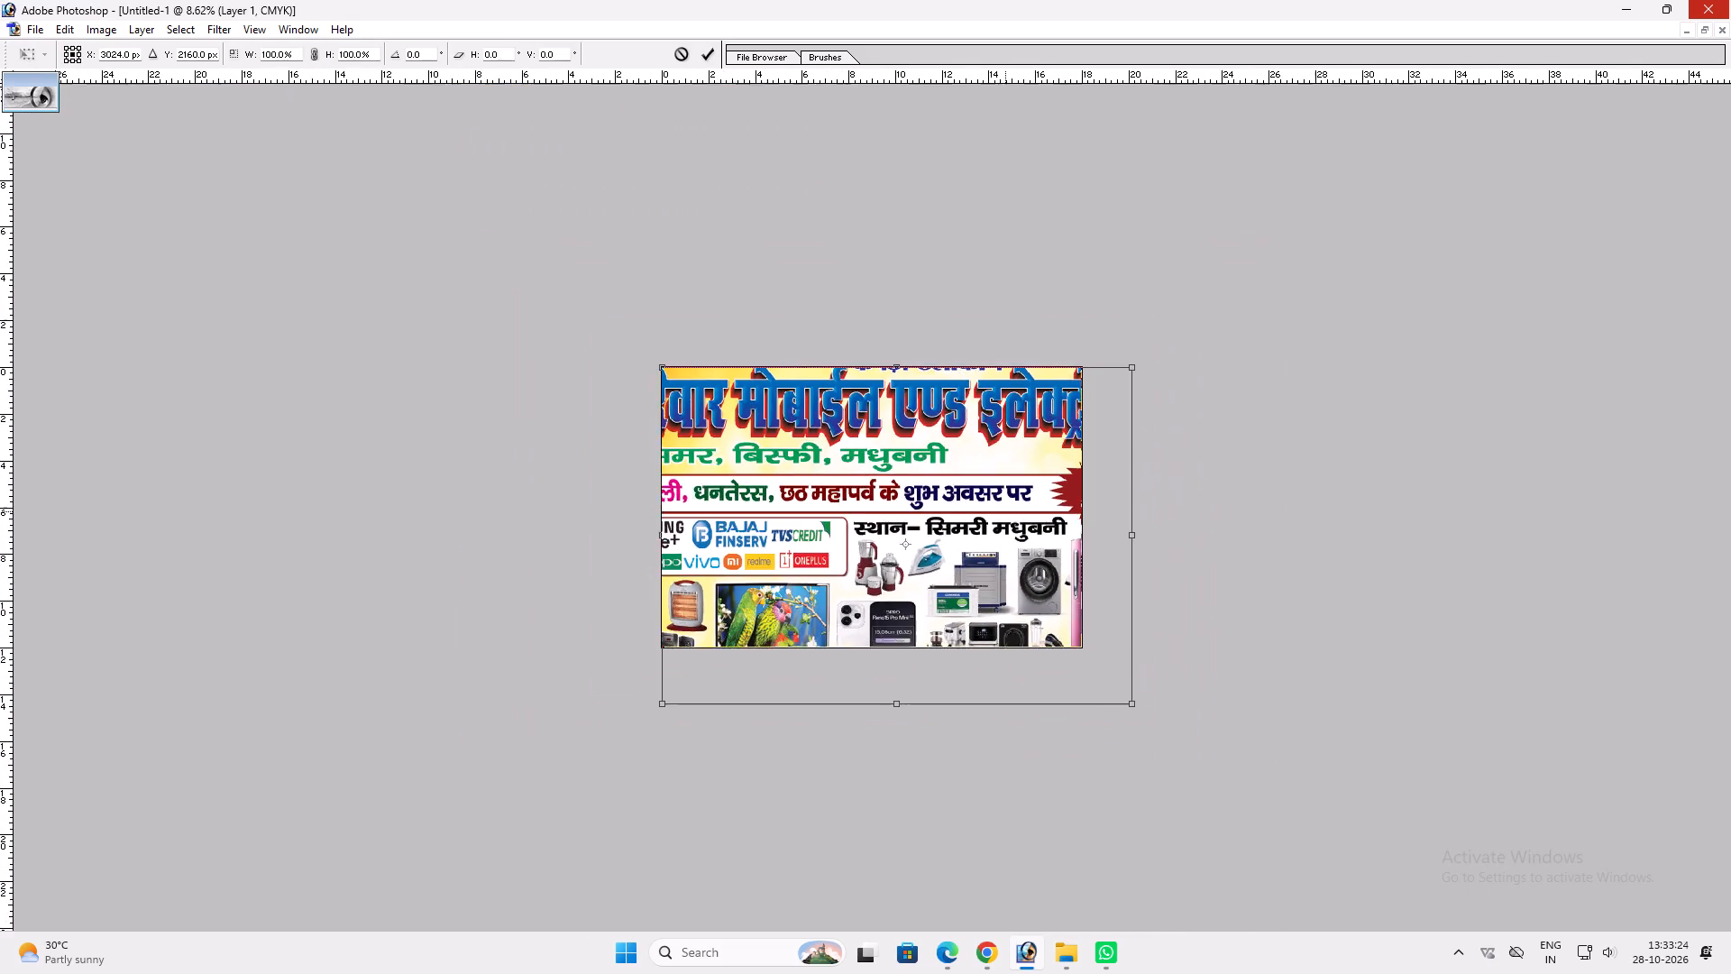
{"action": "key", "text": "ctrl+t"}
{"action": "left_click_drag", "start_coordinate": [1131, 707], "coordinate": [1085, 678], "text": "shift"}
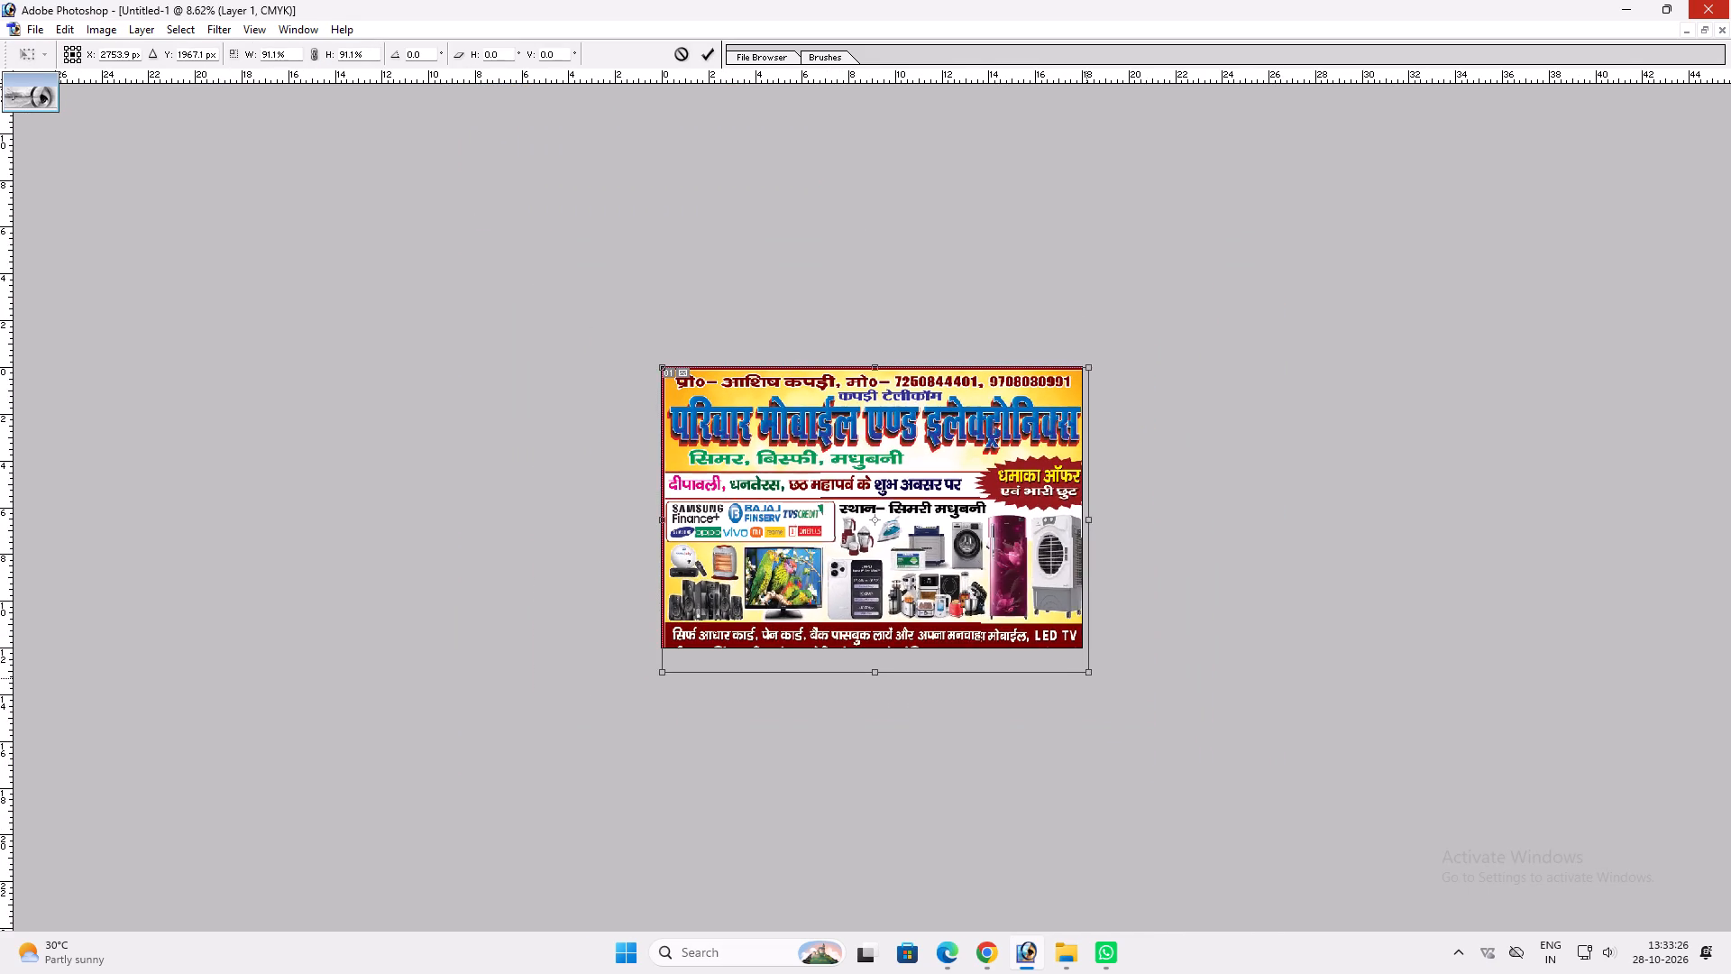
{"action": "left_click_drag", "start_coordinate": [1085, 678], "coordinate": [1078, 675], "text": "shift"}
{"action": "left_click_drag", "start_coordinate": [1060, 668], "coordinate": [1072, 654], "text": "shift"}
{"action": "key", "text": "shift+Return"}
{"action": "key", "text": "ctrl+0"}
{"action": "key", "text": "v"}
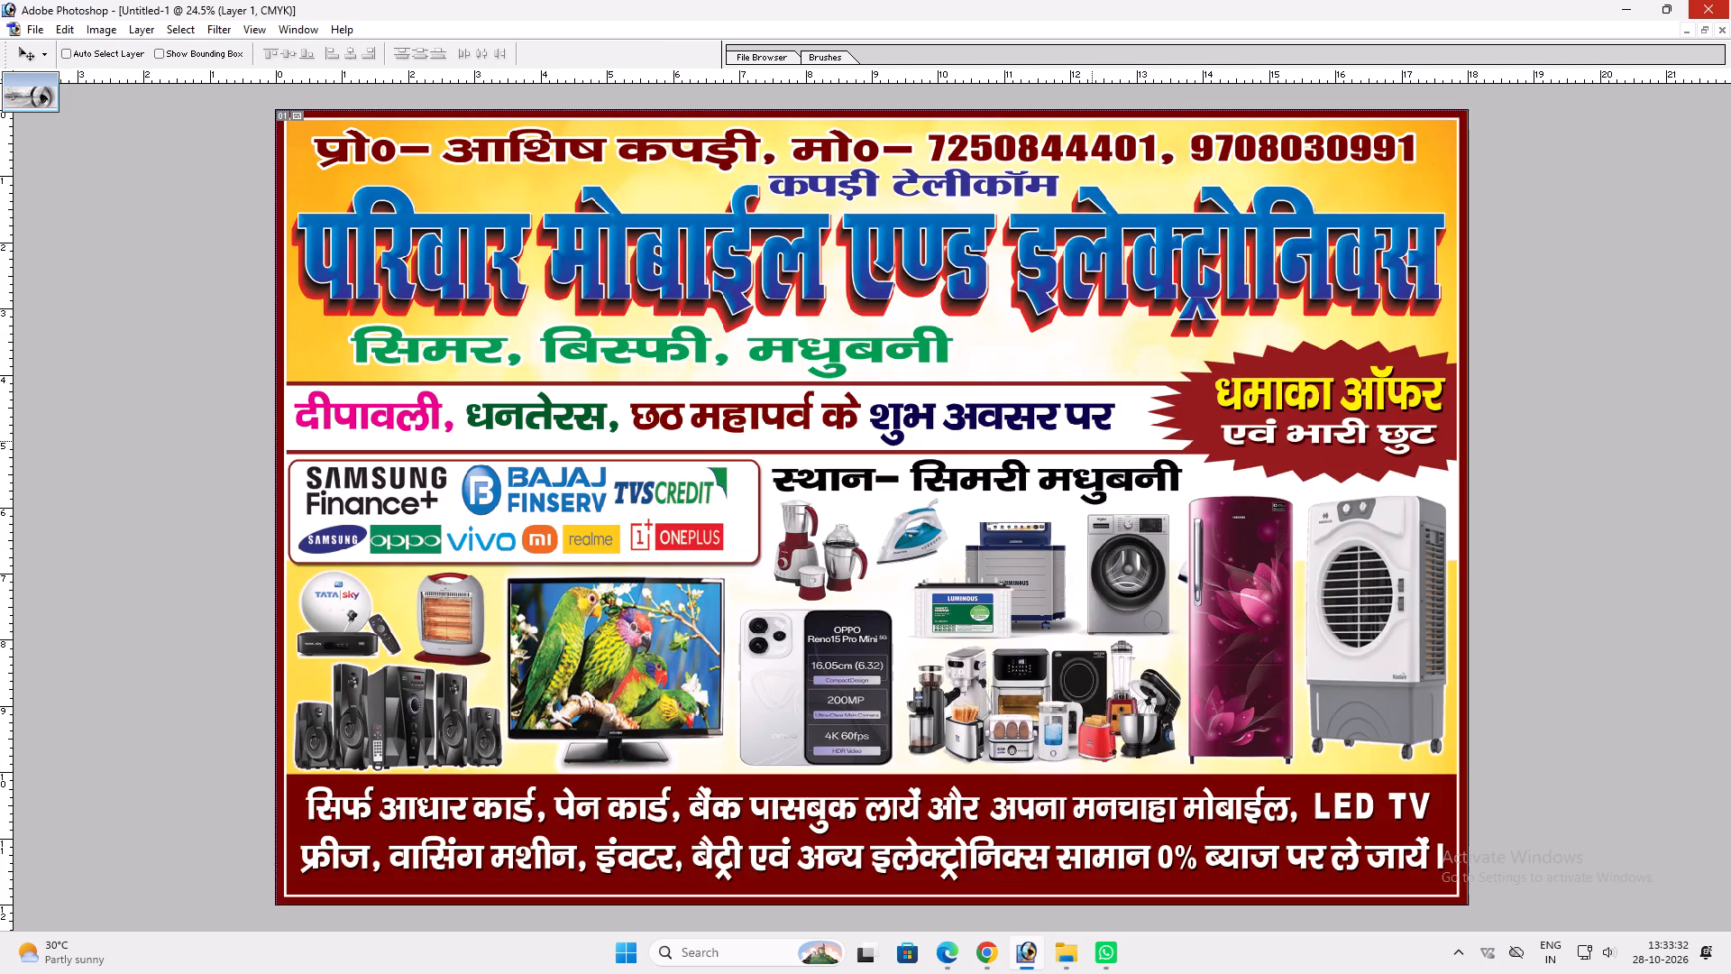
Save the 18 × 12 inch page as a TIFF with layers in the pariwar Mobile folder, starting its name with "18x12= 100".
{"action": "key", "text": "ctrl+shift+s"}
{"action": "left_click_drag", "start_coordinate": [253, 675], "coordinate": [0, 706]}
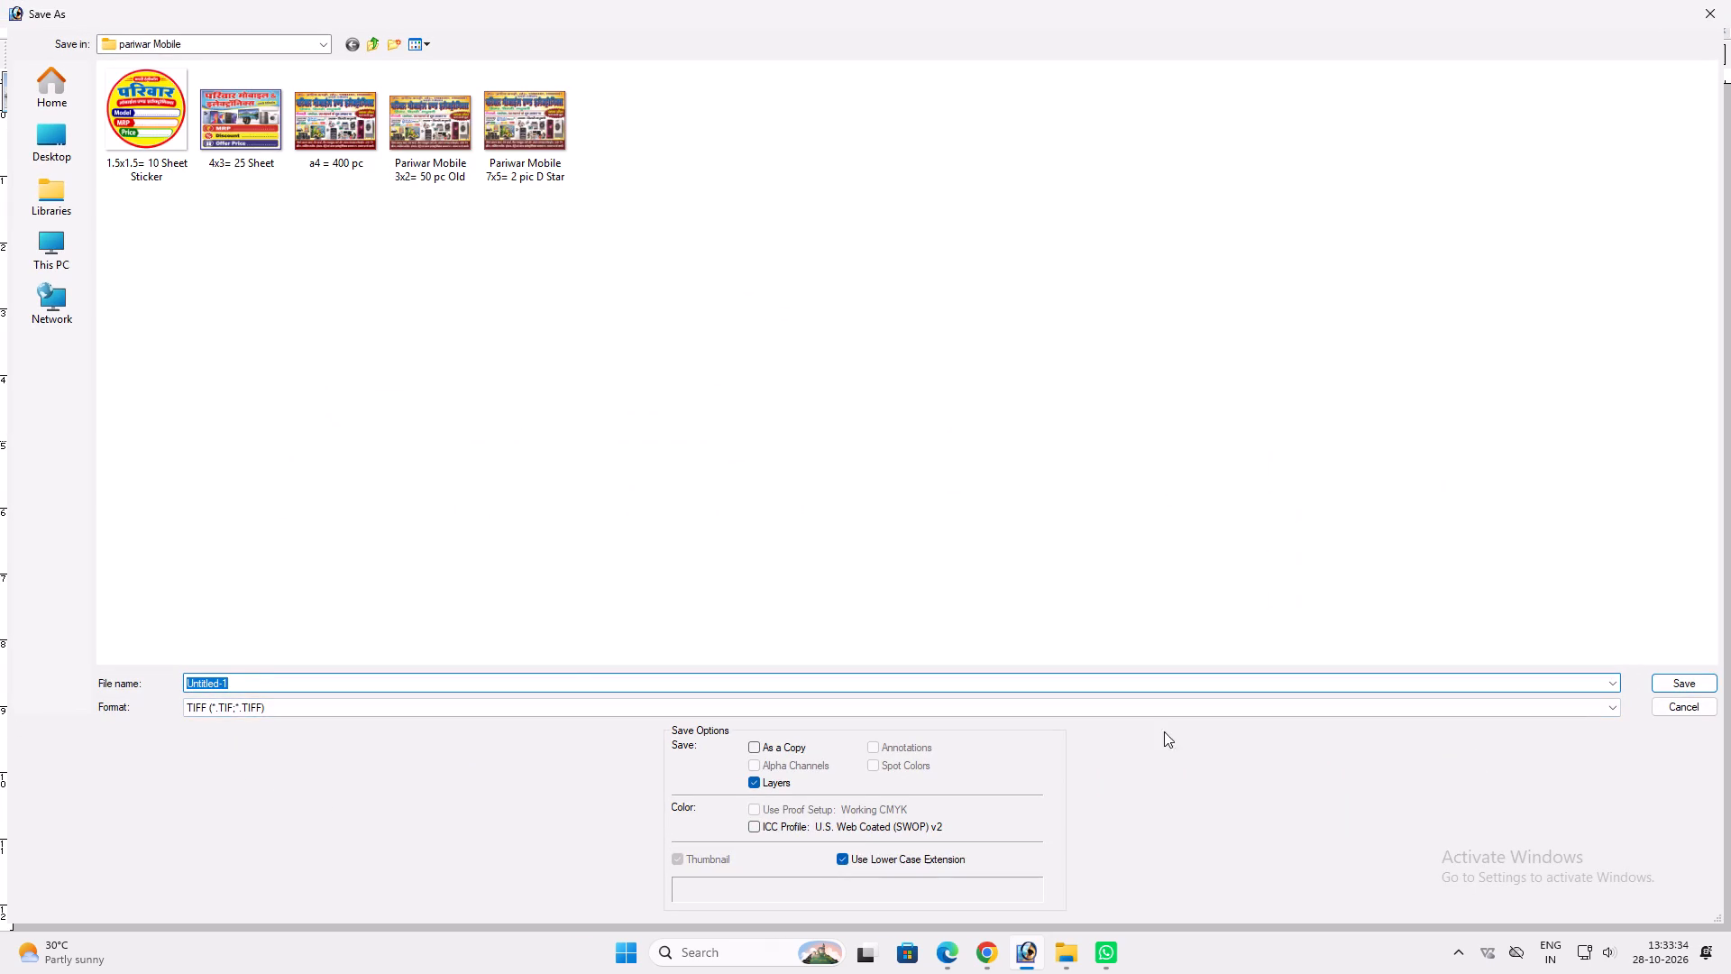
{"action": "key", "text": "1"}
{"action": "type", "text": "8x12= 100 pc"}
{"action": "key", "text": "space"}
{"action": "key", "text": "BackSpace"}
{"action": "key", "text": "BackSpace"}
{"action": "key", "text": "BackSpace"}
{"action": "key", "text": "BackSpace"}
{"action": "key", "text": "BackSpace"}
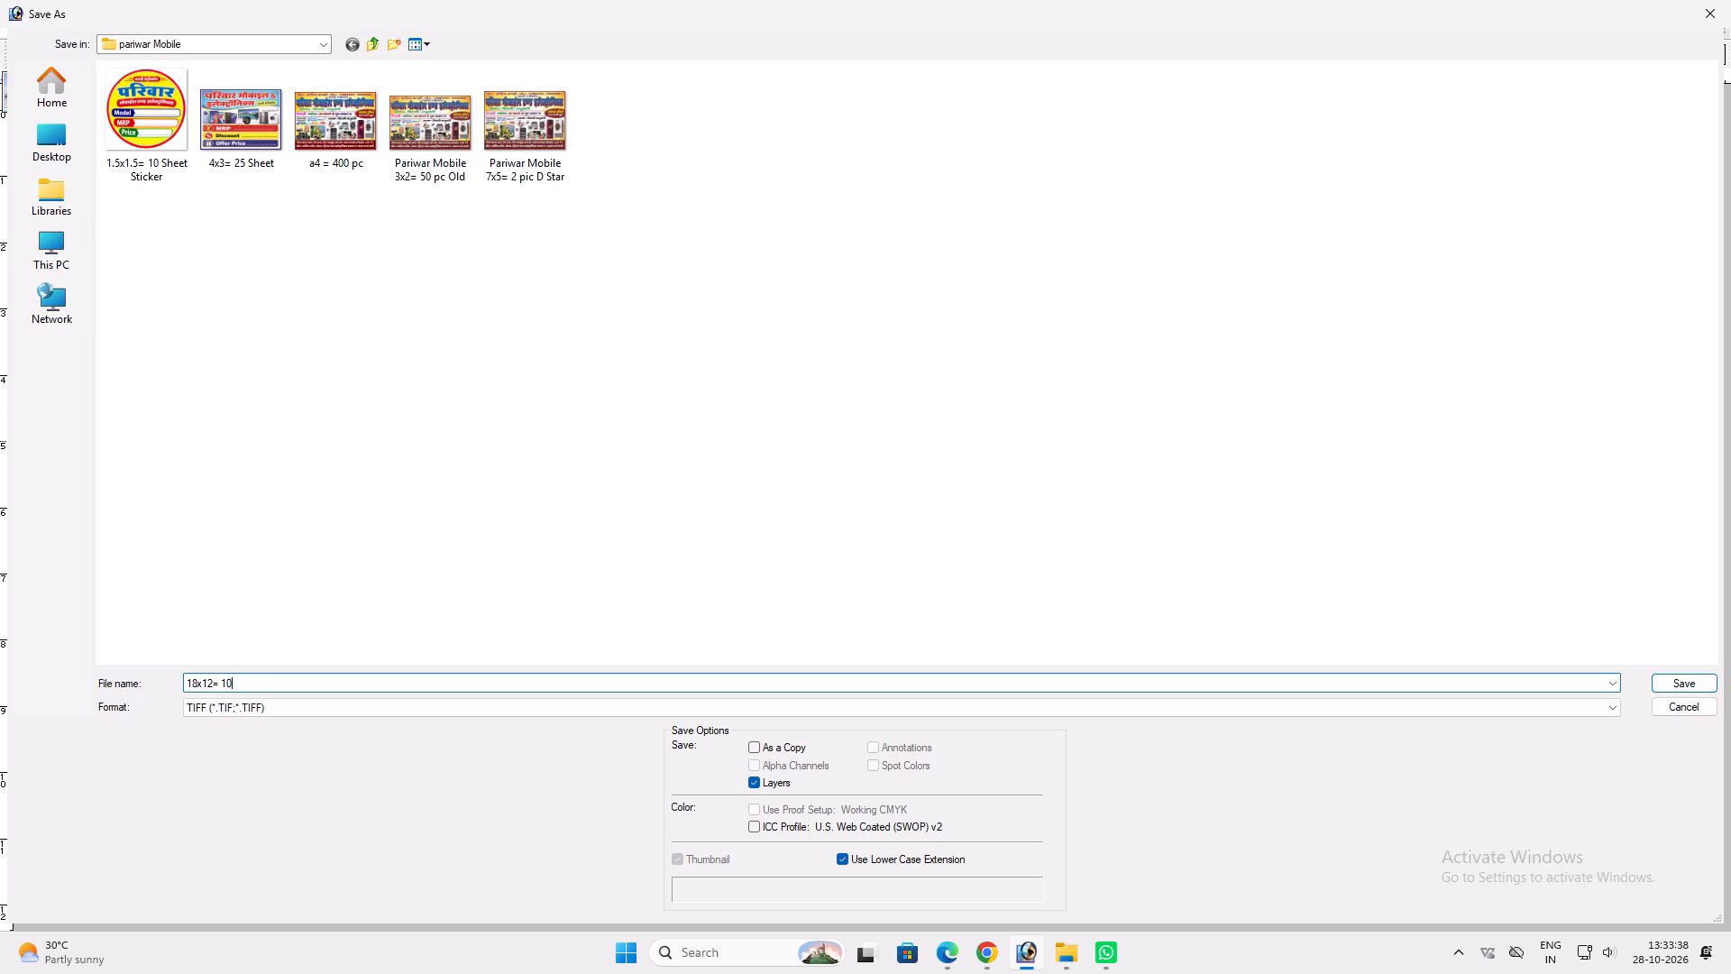
{"action": "key", "text": "BackSpace"}
{"action": "key", "text": "BackSpace"}
{"action": "type", "text": "100"}
{"action": "key", "text": "space"}
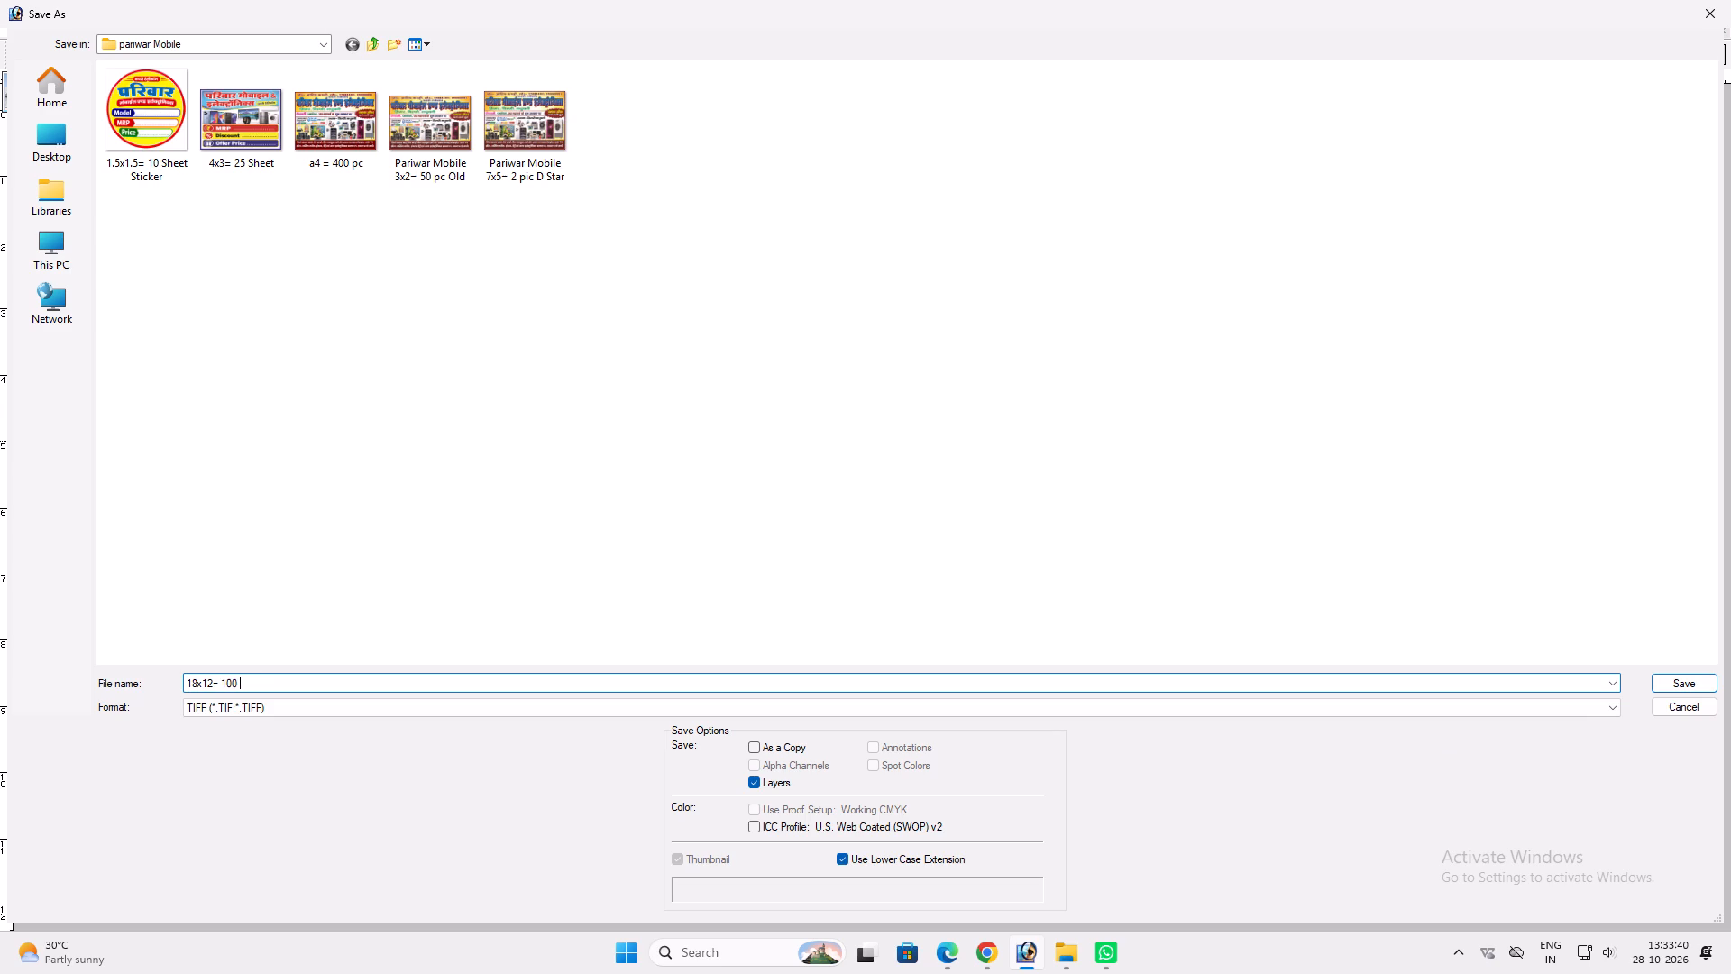
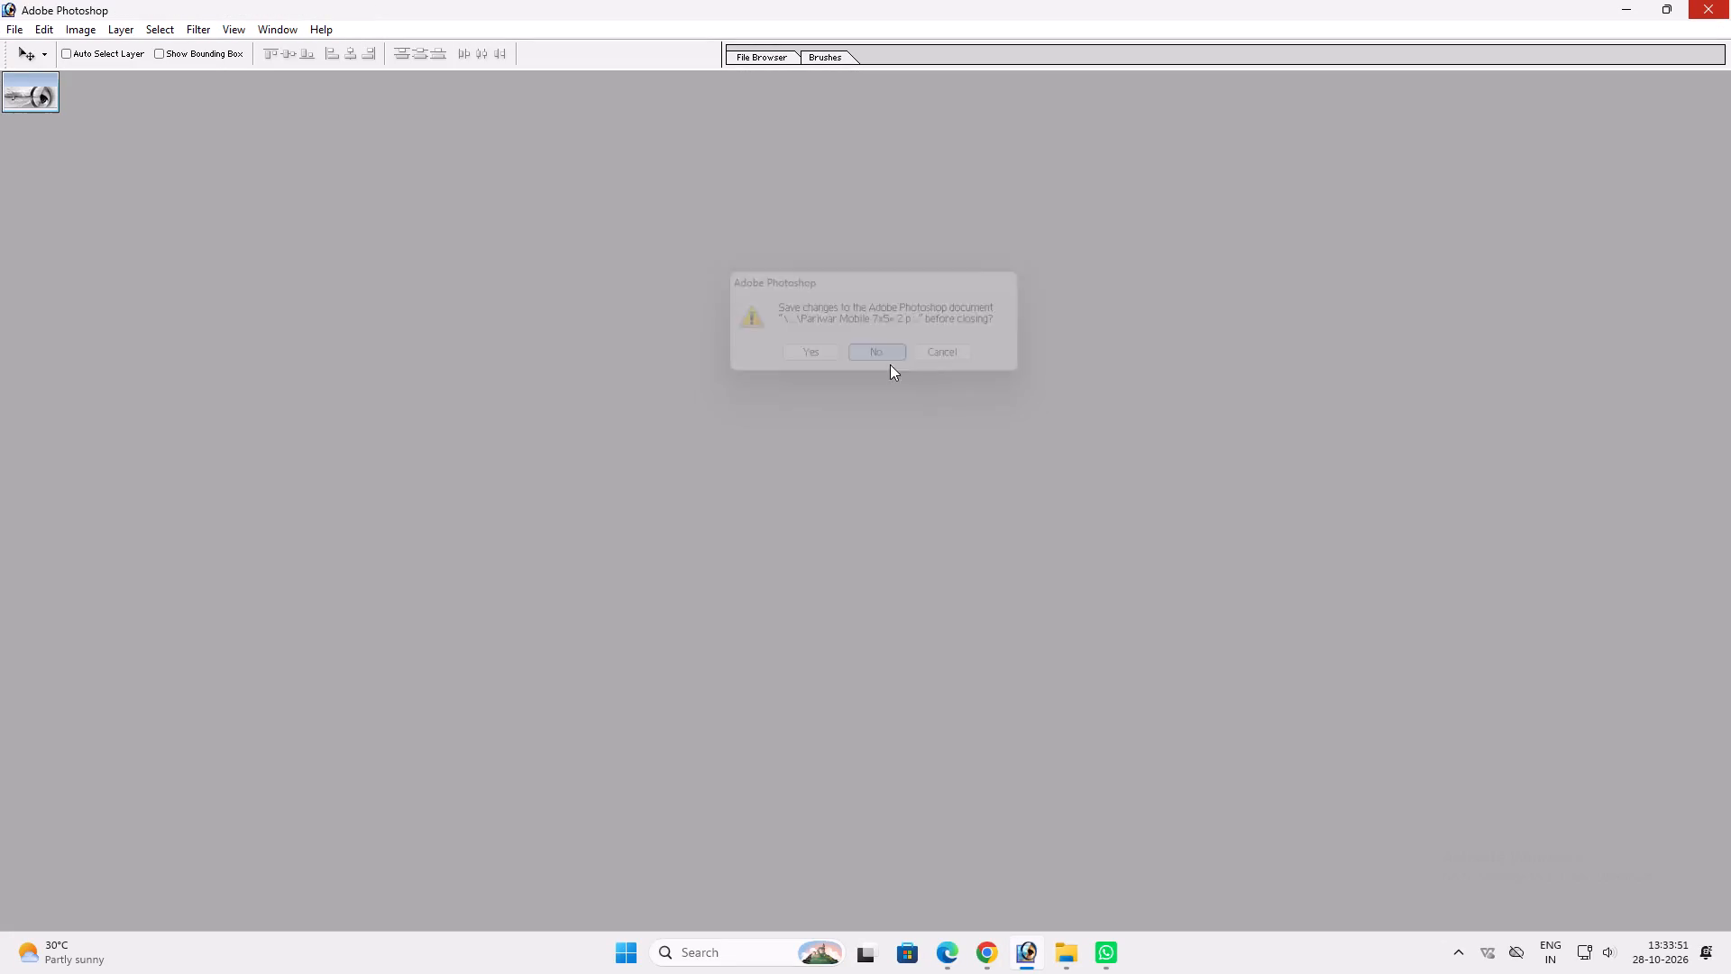
Switch to File Explorer and open the 2026 folder on Local Disk (H:).
{"action": "left_click", "coordinate": [1048, 933]}
{"action": "left_click", "coordinate": [1323, 871]}
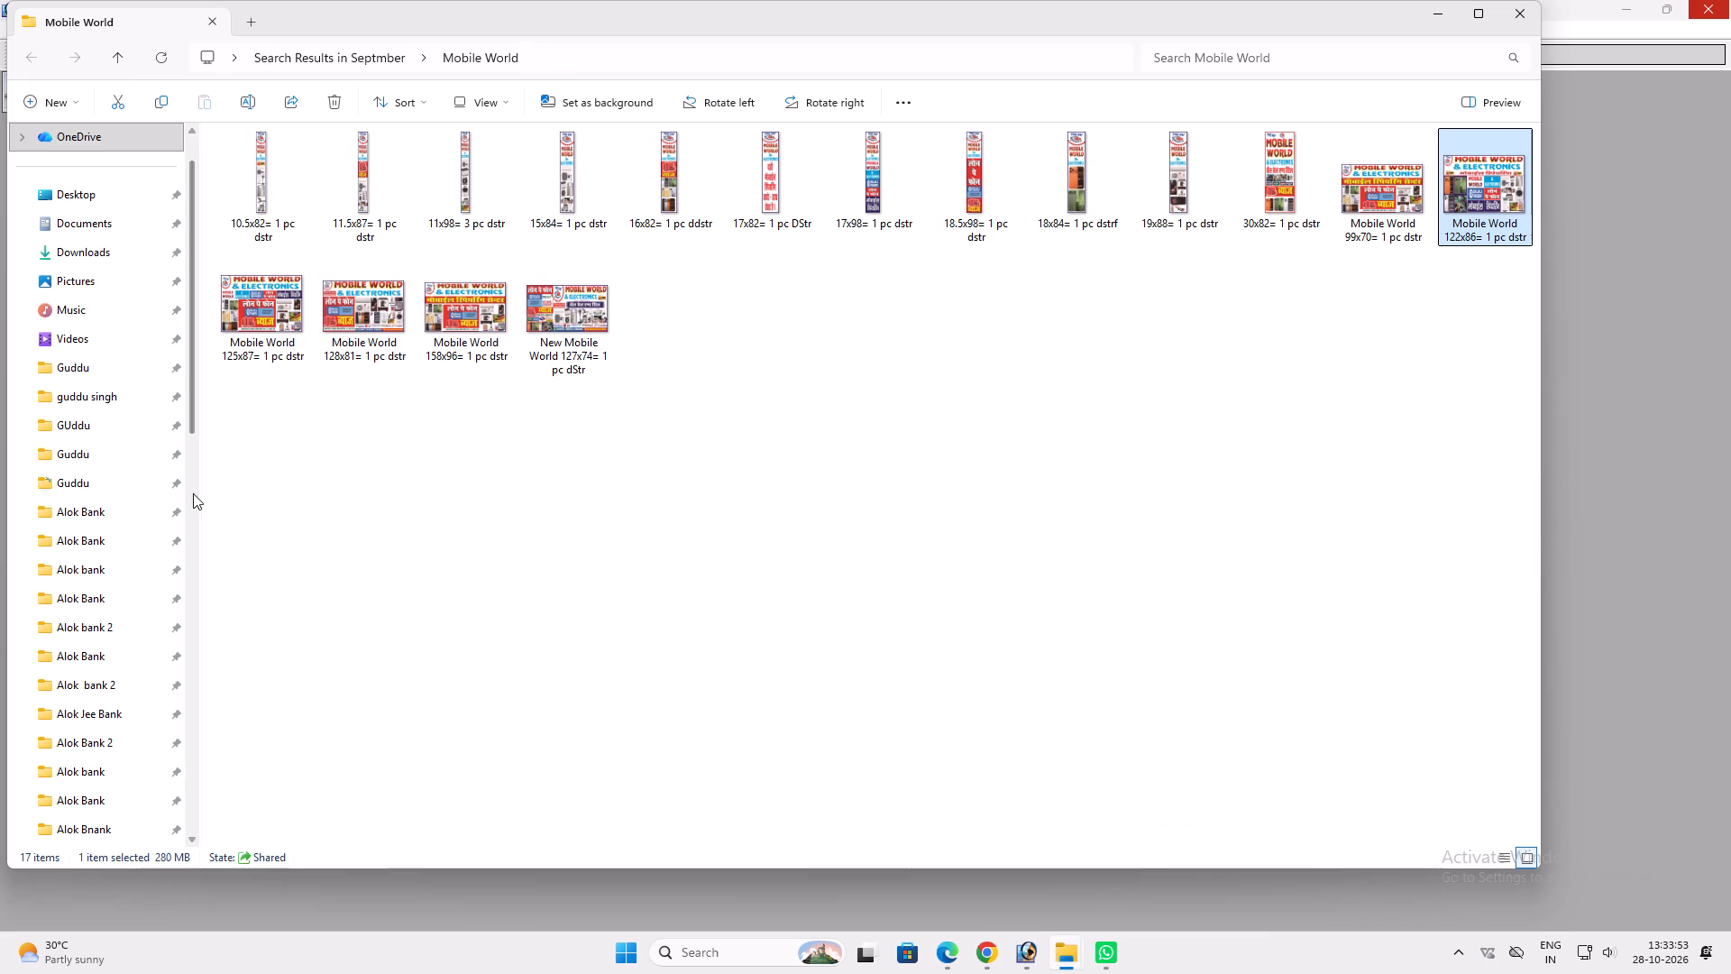
{"action": "scroll", "coordinate": [137, 698], "scroll_direction": "down", "scroll_amount": 5}
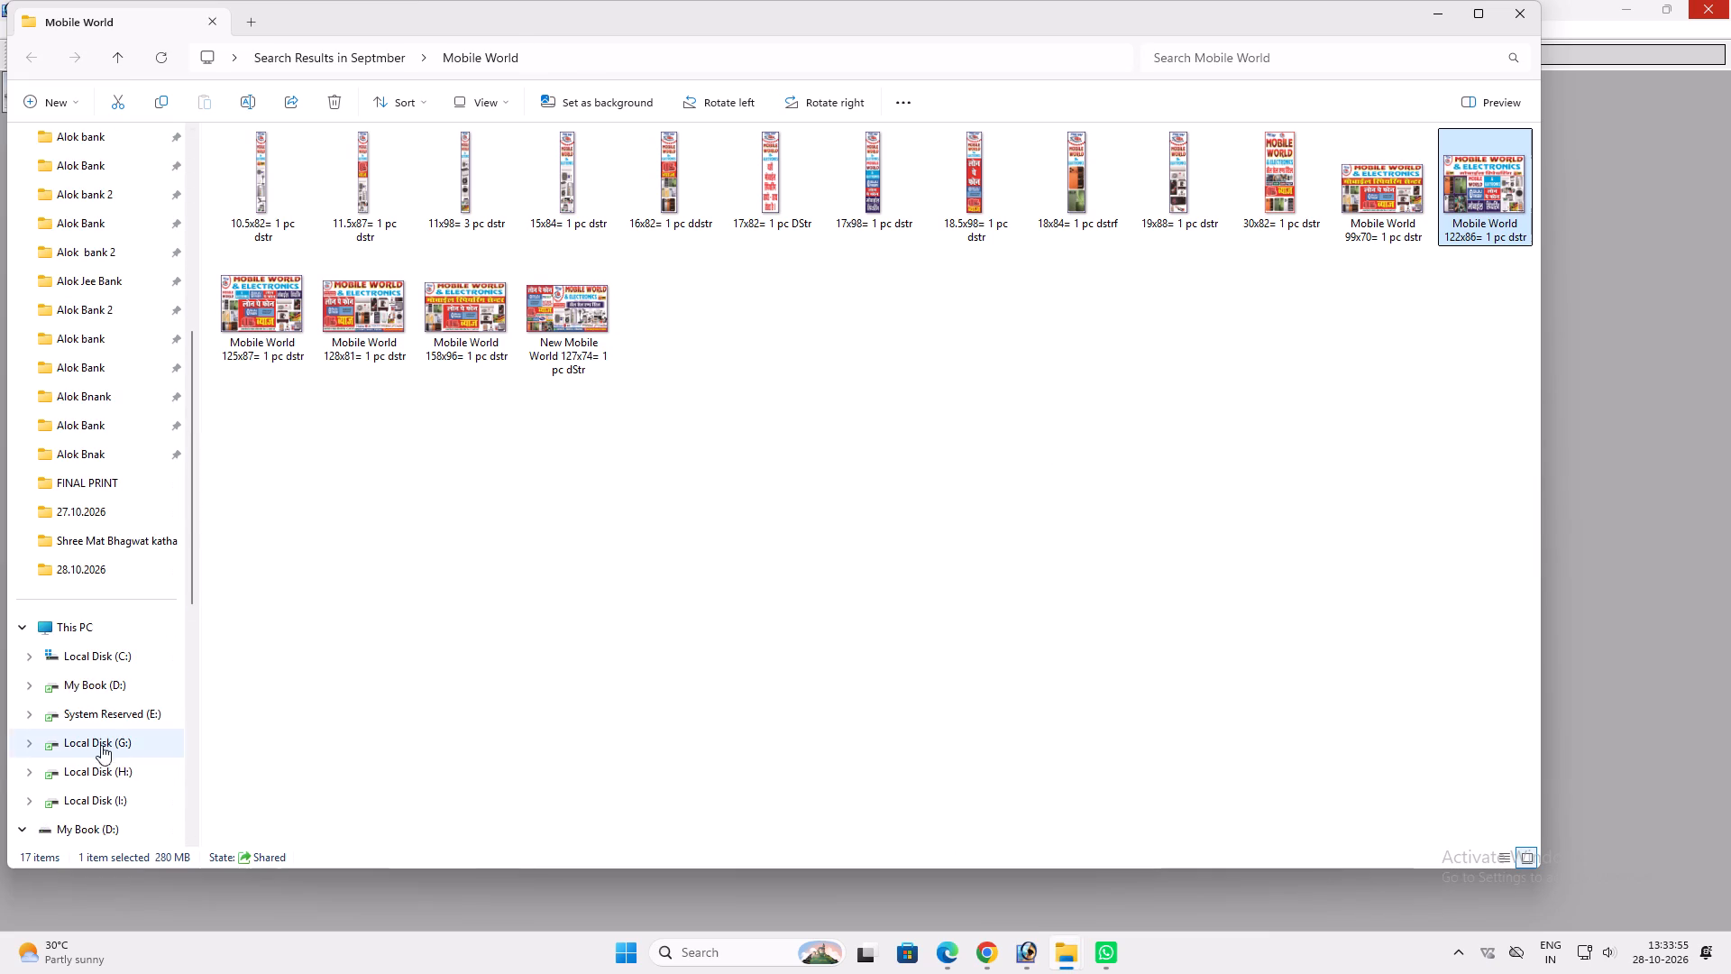
{"action": "left_click", "coordinate": [105, 777]}
{"action": "double_click", "coordinate": [269, 187]}
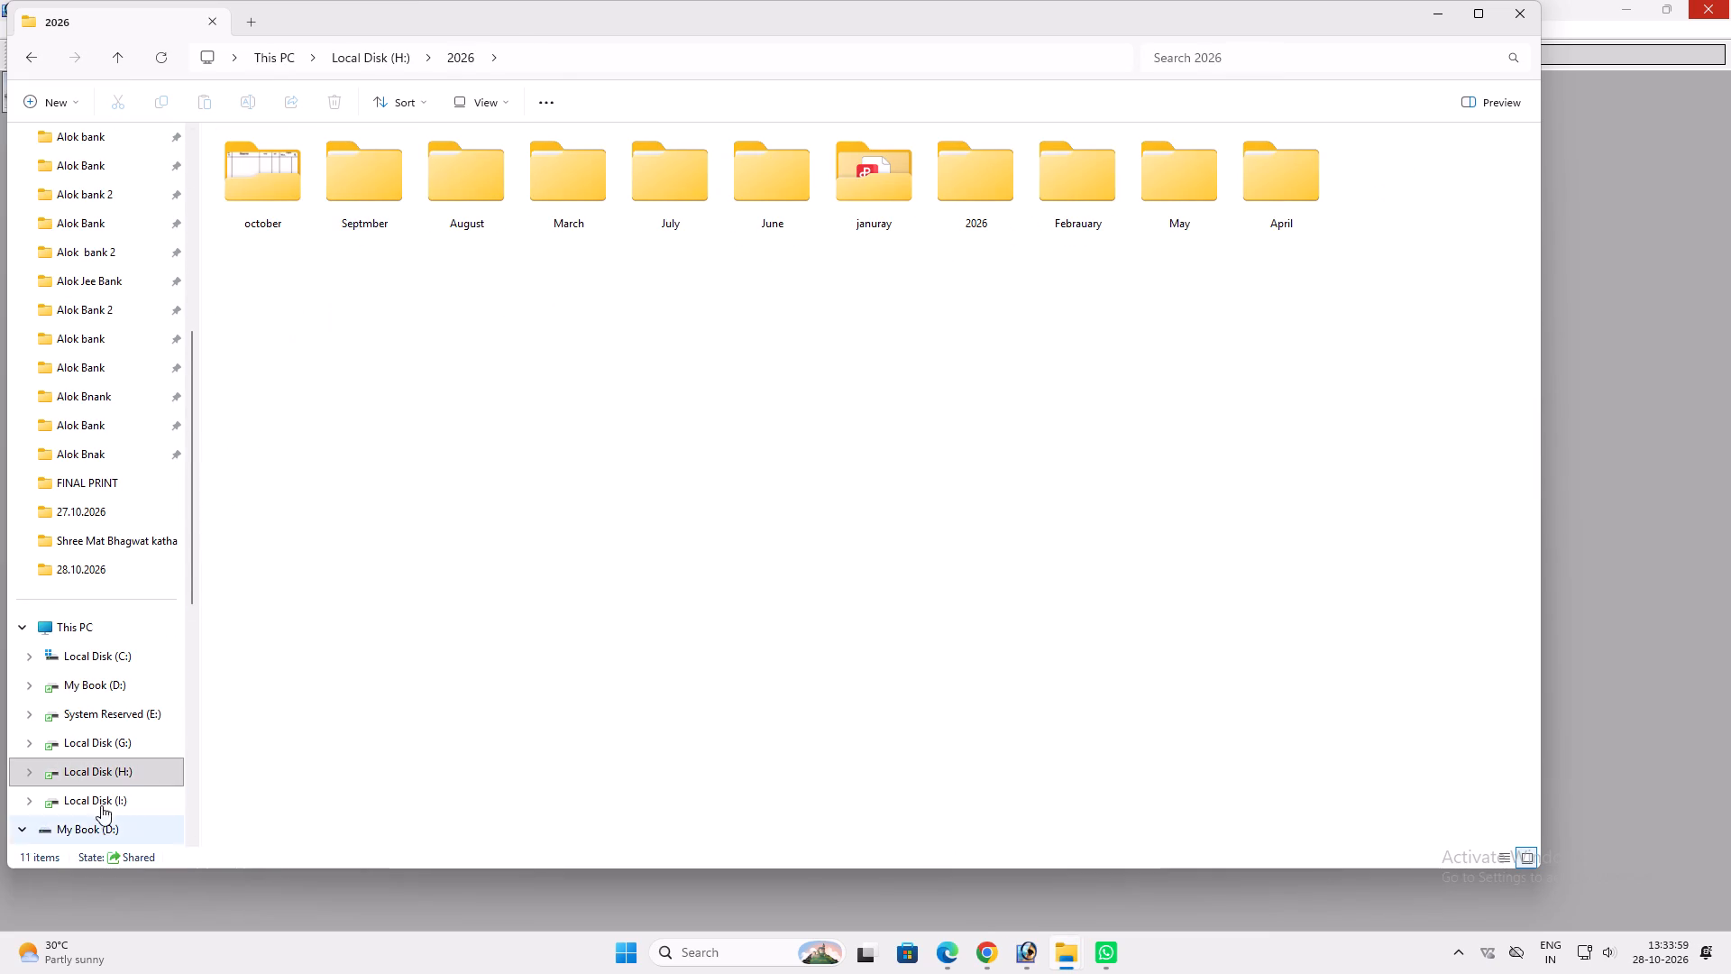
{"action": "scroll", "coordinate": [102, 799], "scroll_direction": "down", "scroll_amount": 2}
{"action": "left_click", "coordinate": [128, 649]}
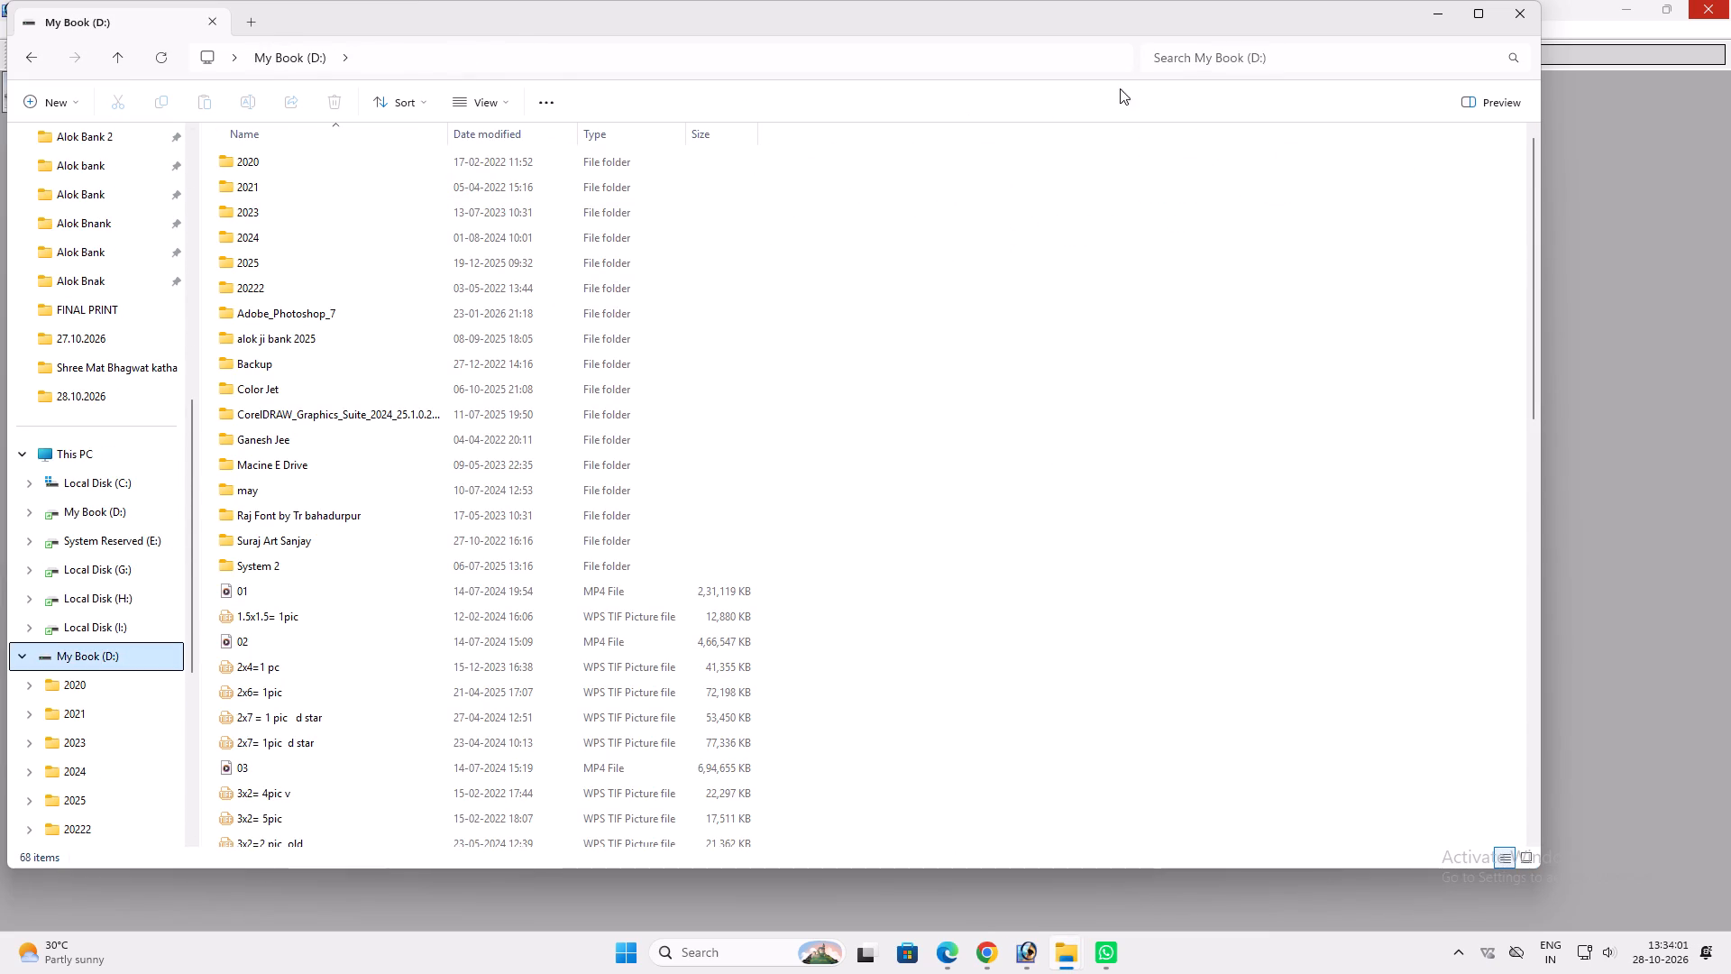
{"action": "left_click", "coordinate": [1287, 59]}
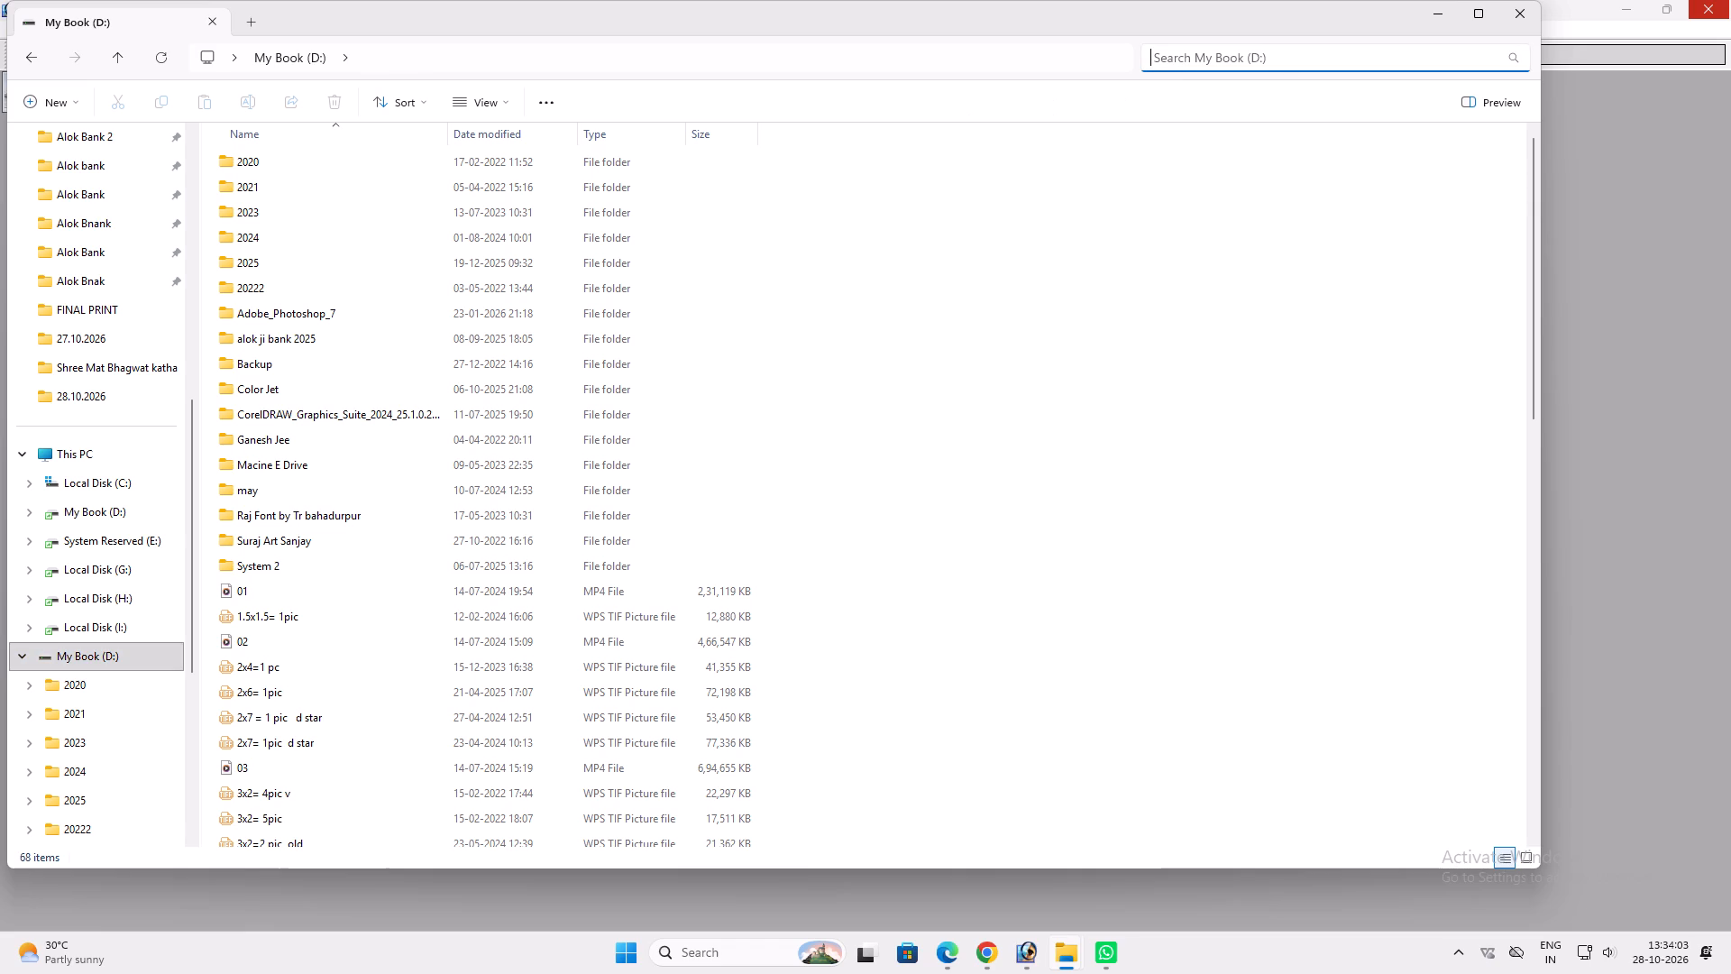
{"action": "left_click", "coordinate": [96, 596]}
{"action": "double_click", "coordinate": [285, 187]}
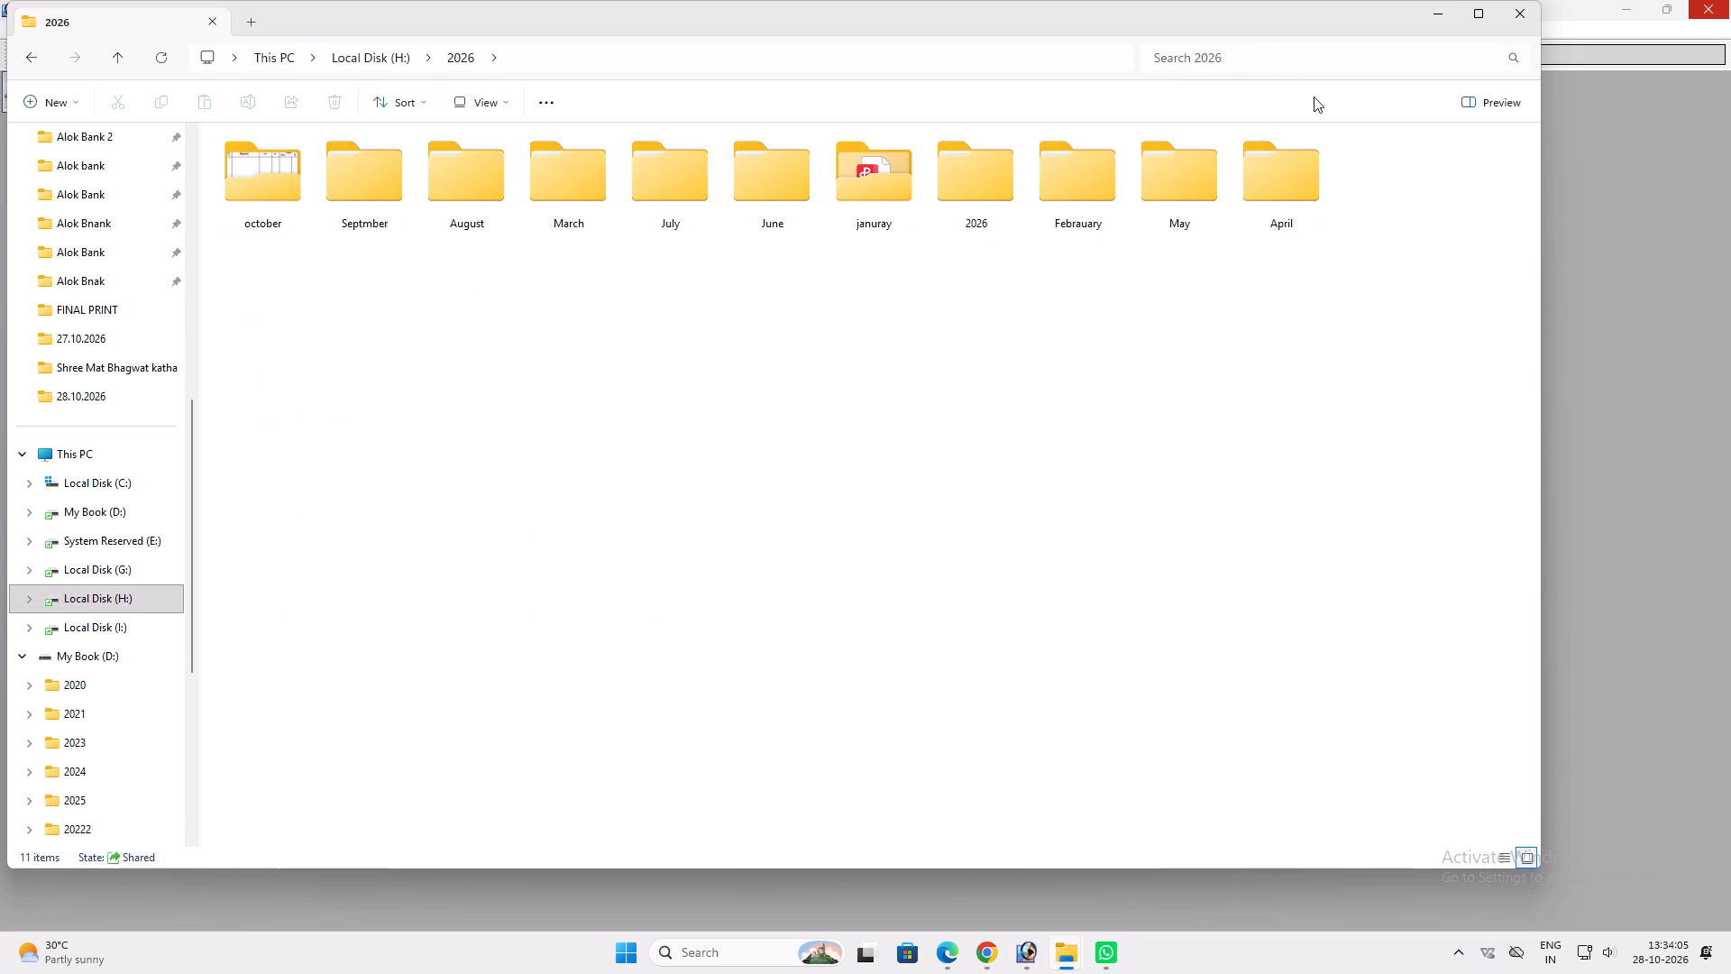
Search the 2026 folder for "pari" and display the matching files as large icons.
{"action": "left_click", "coordinate": [1264, 58]}
{"action": "type", "text": "pari"}
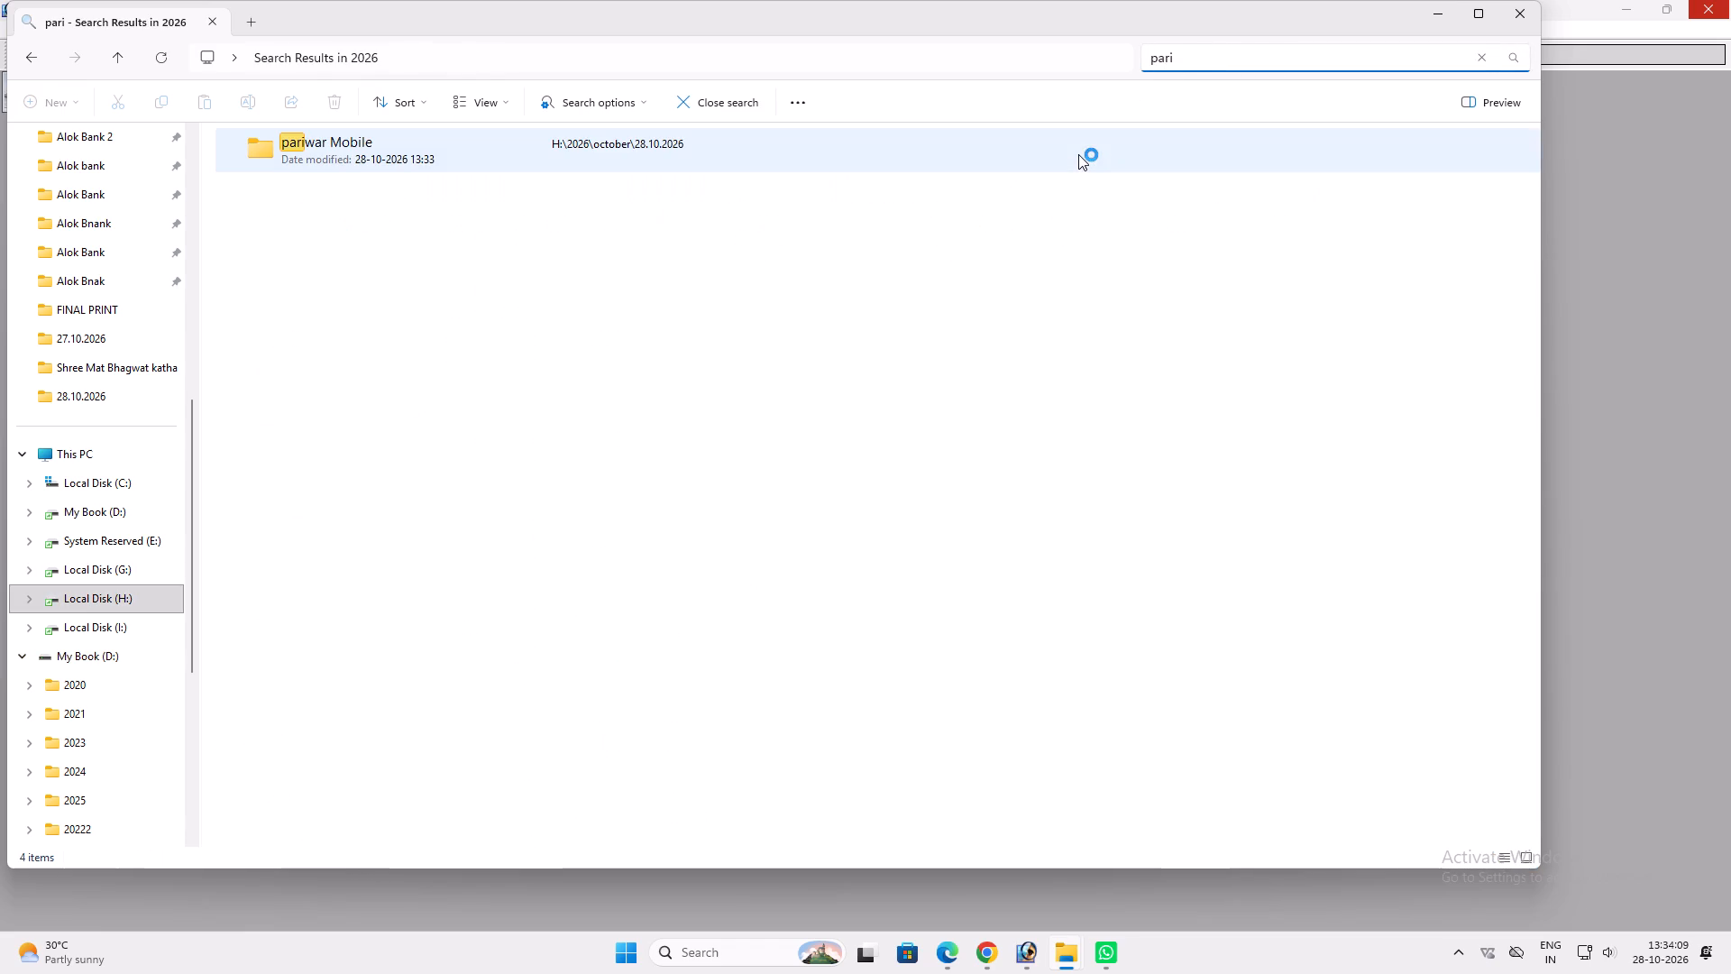
{"action": "left_click", "coordinate": [427, 104]}
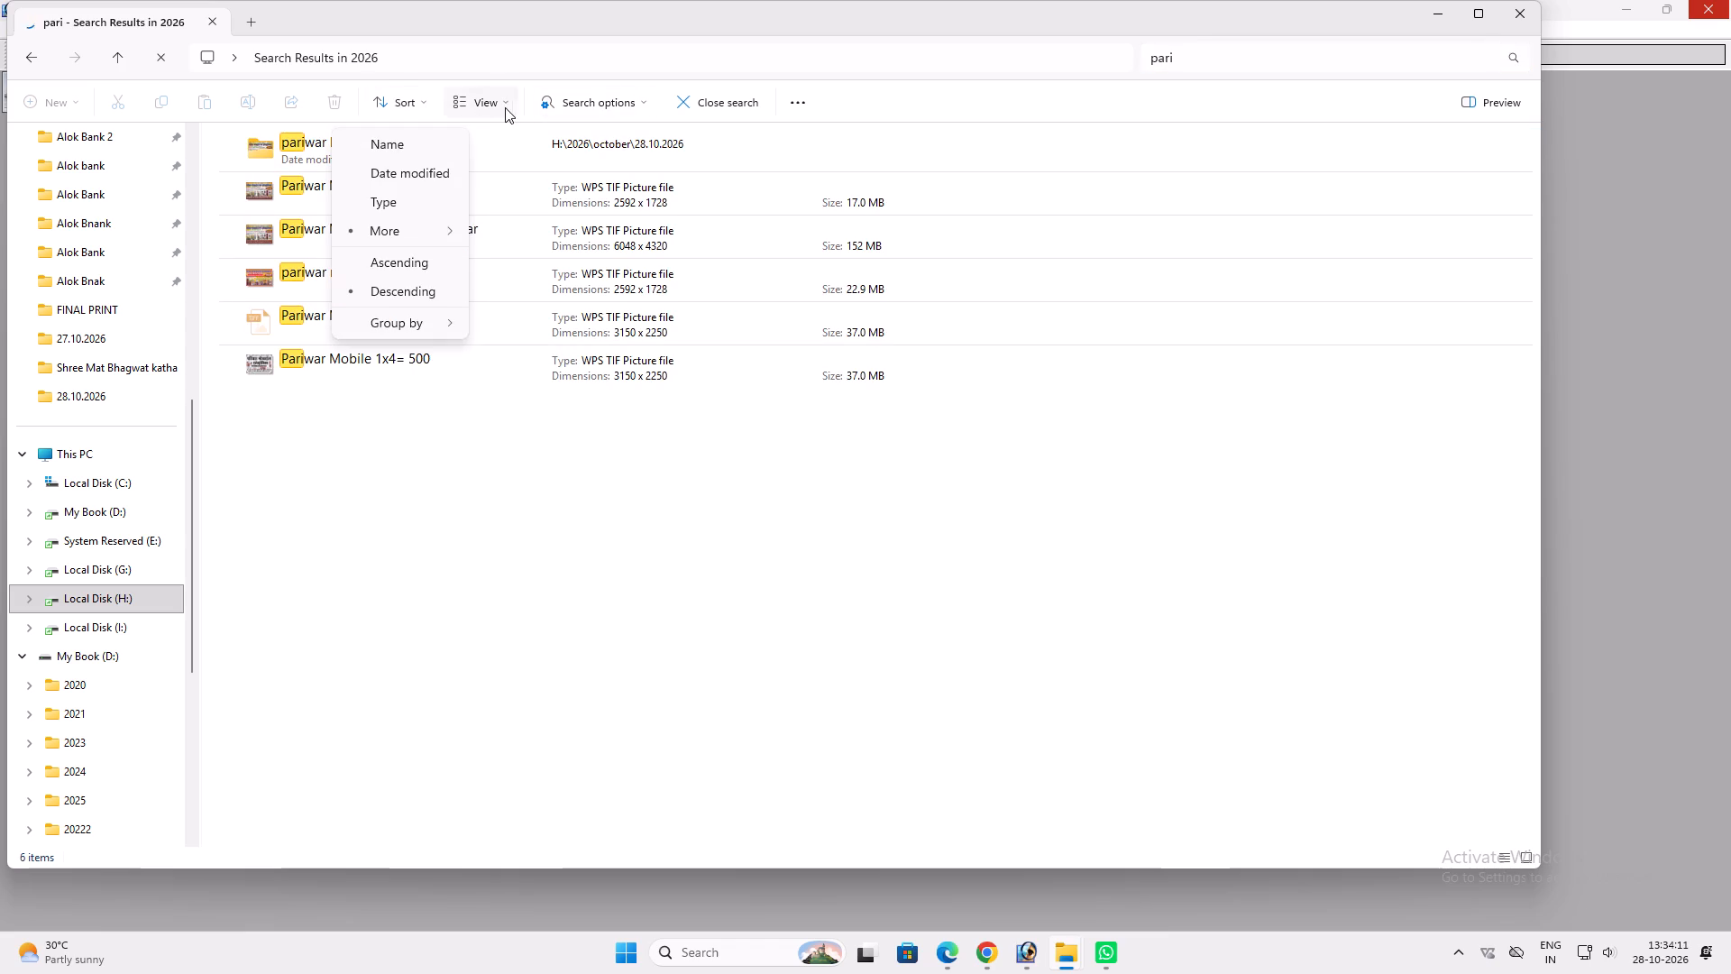
{"action": "left_click", "coordinate": [505, 107]}
{"action": "left_click", "coordinate": [509, 183]}
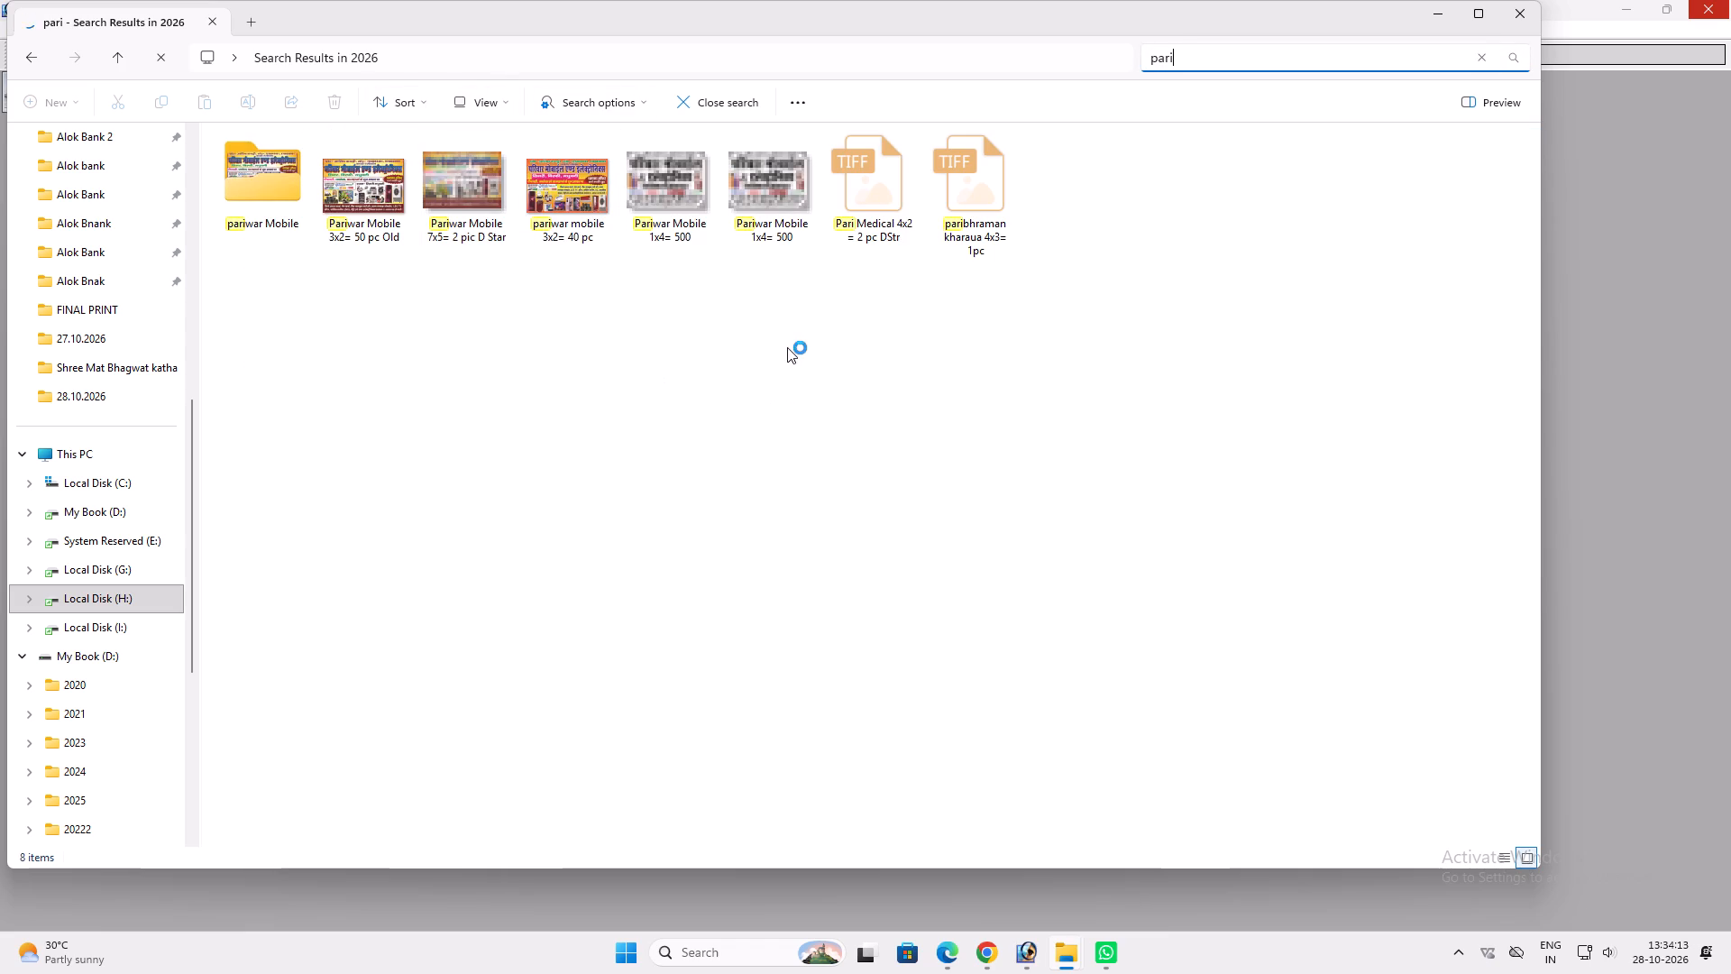
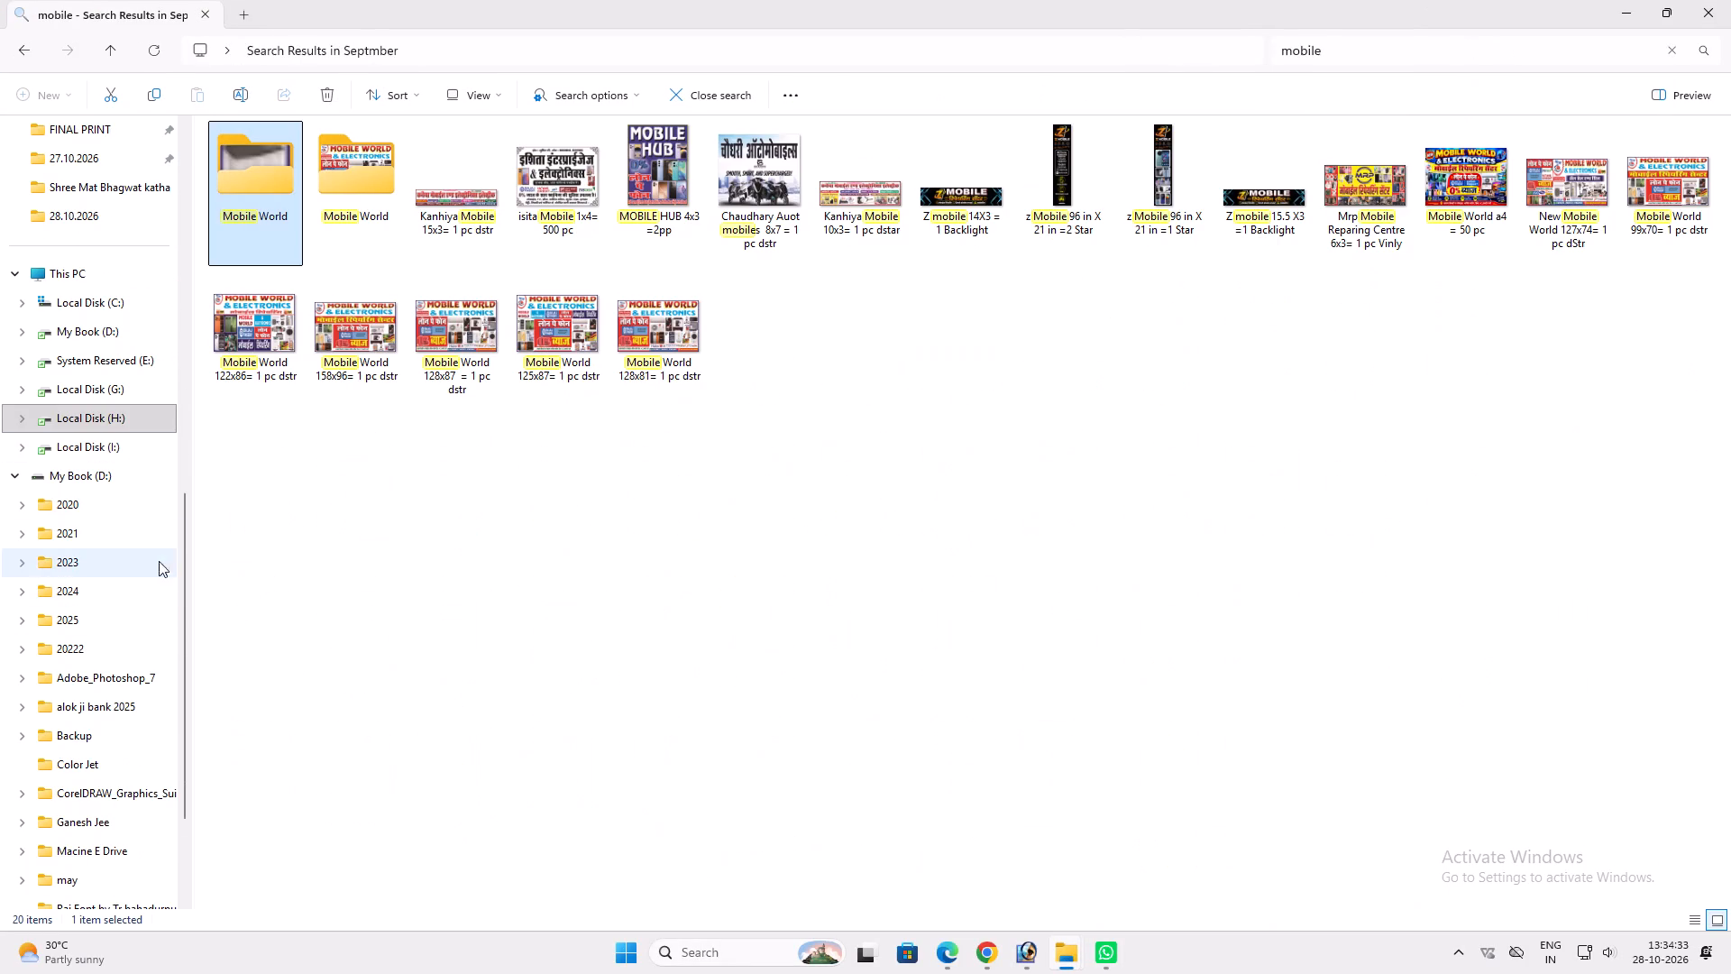
Search My Book (D:) for "pariw" and display the matching files as large icons.
{"action": "left_click", "coordinate": [86, 482]}
{"action": "left_click", "coordinate": [1396, 54]}
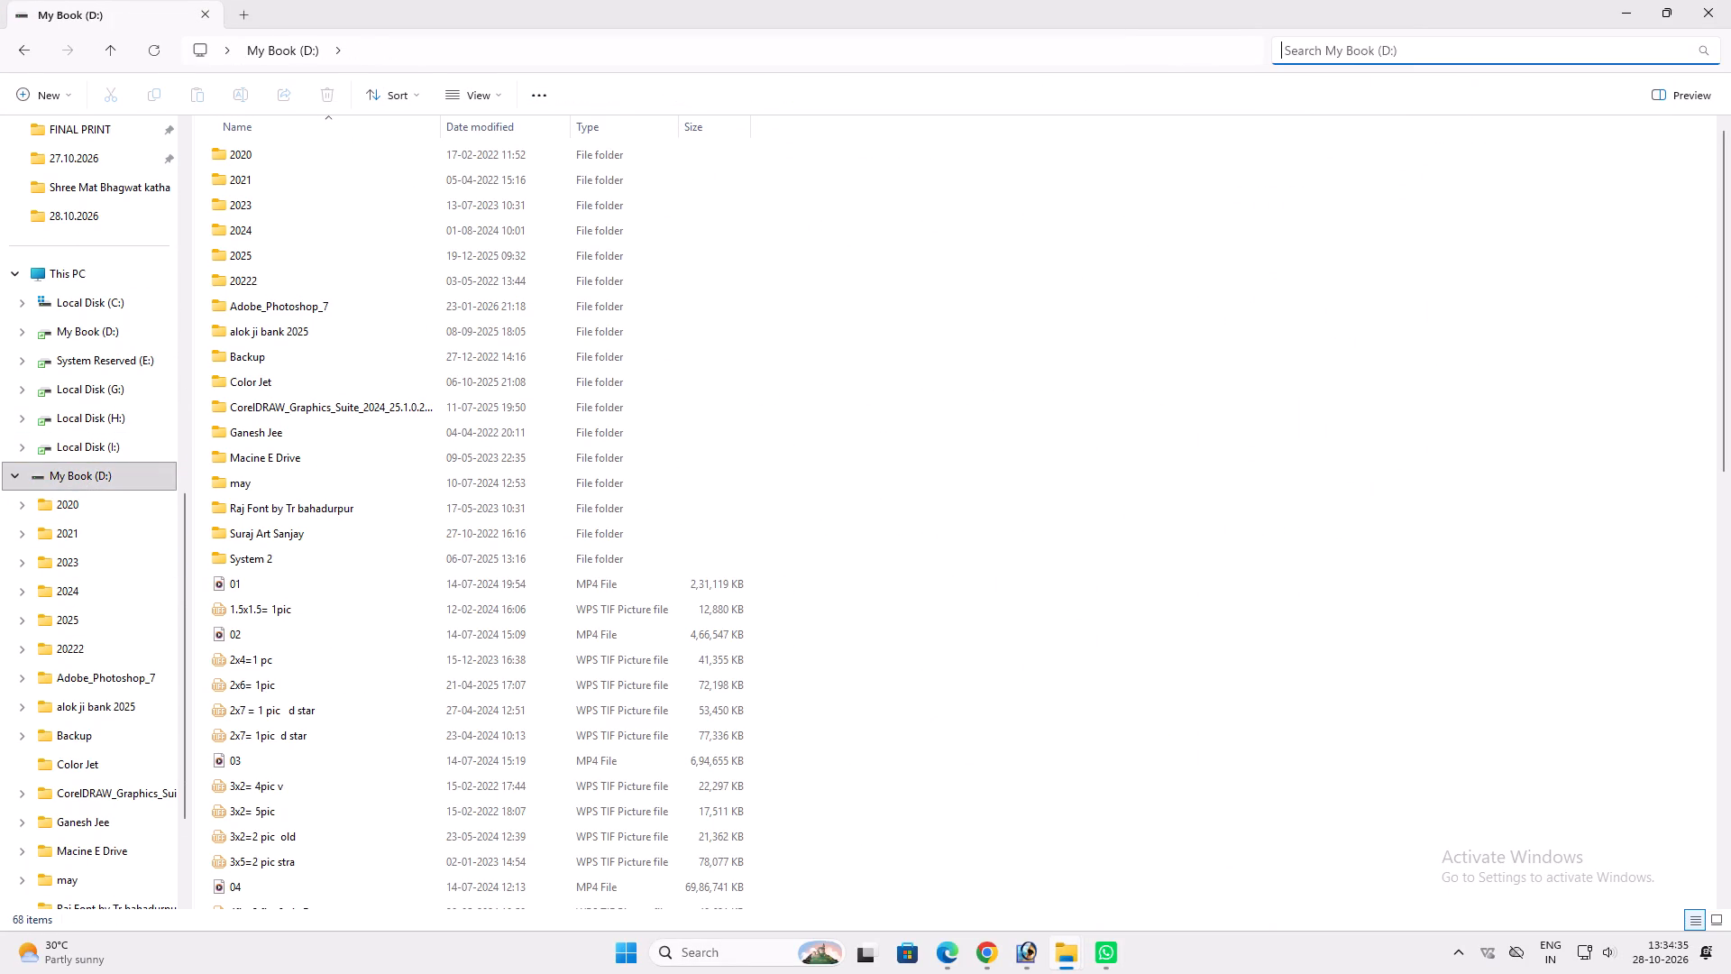
{"action": "type", "text": "pariw"}
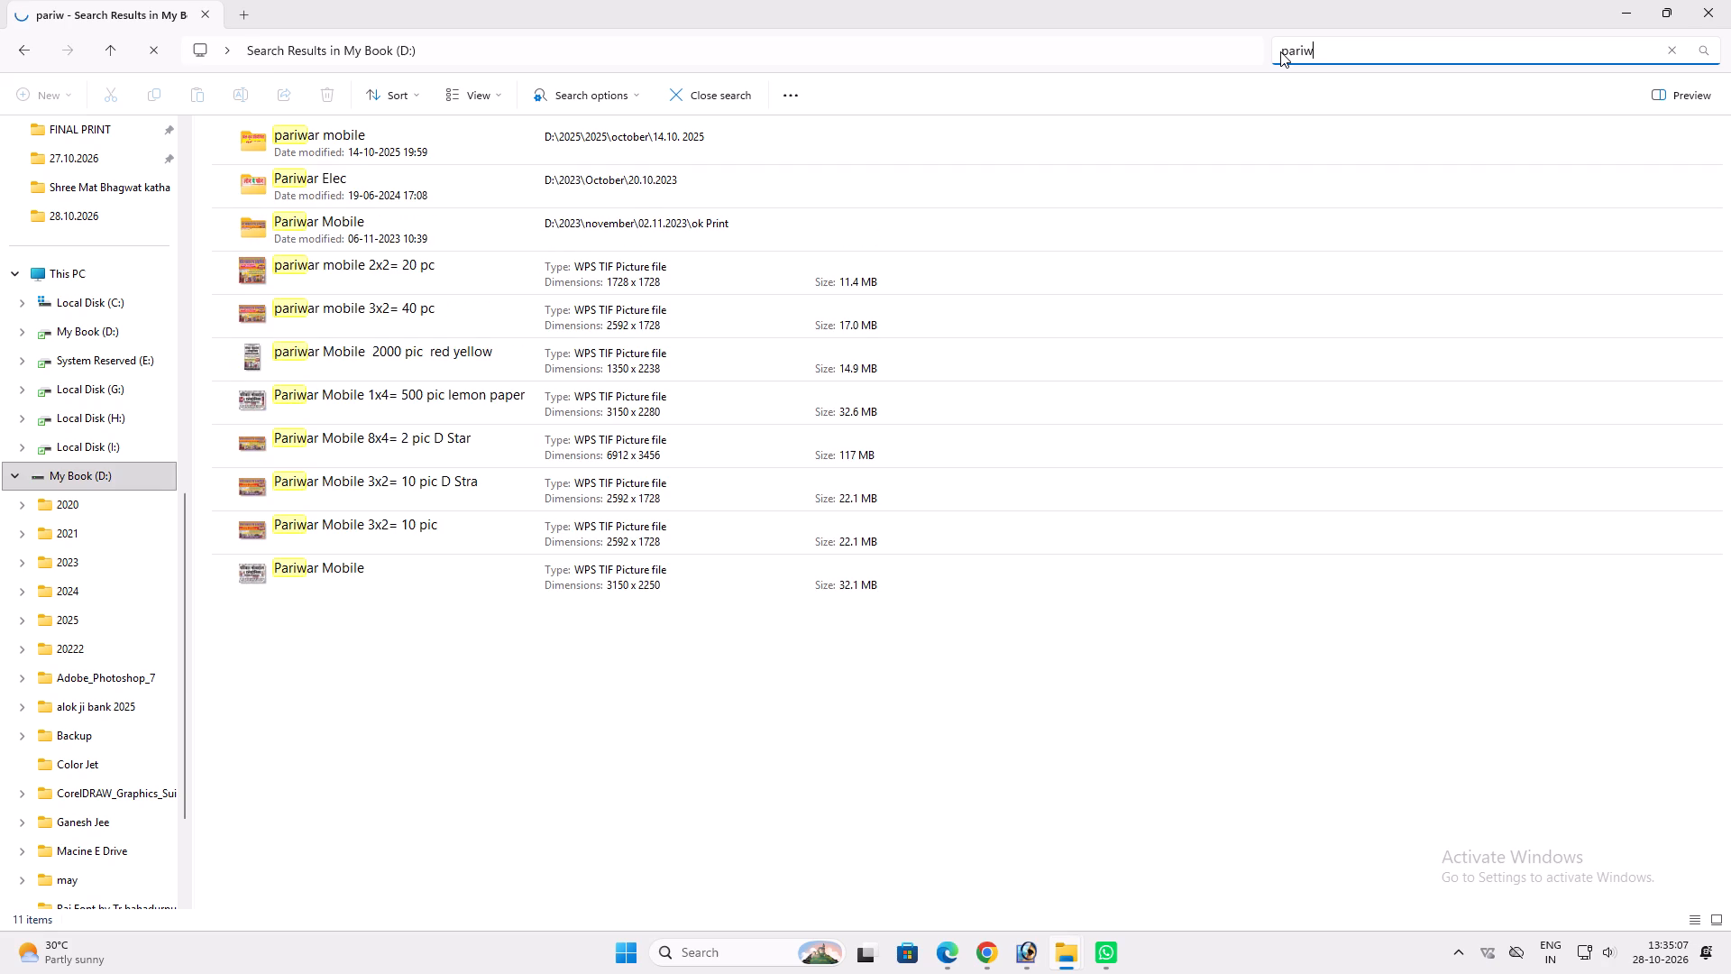
{"action": "left_click", "coordinate": [507, 94]}
{"action": "left_click", "coordinate": [506, 163]}
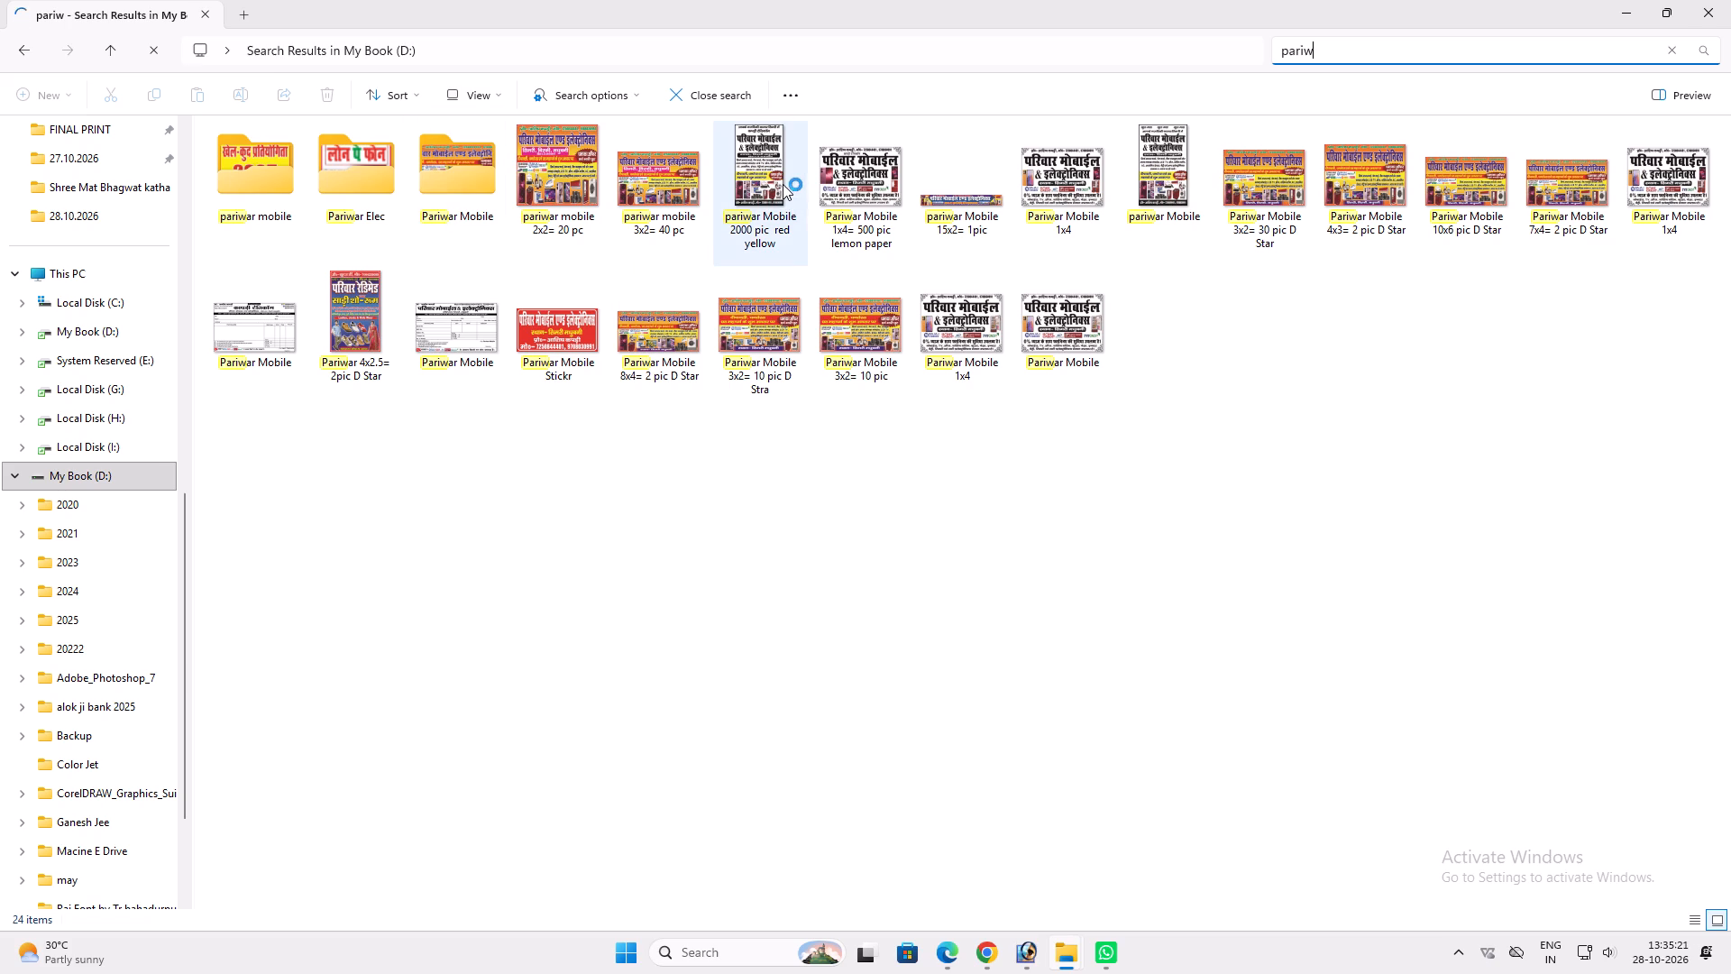
Open "pariwar Mobile 2000 pic red yellow" in Photoshop without updating its text layers, and fit it in a maximized window.
{"action": "left_click_drag", "start_coordinate": [767, 172], "coordinate": [940, 705]}
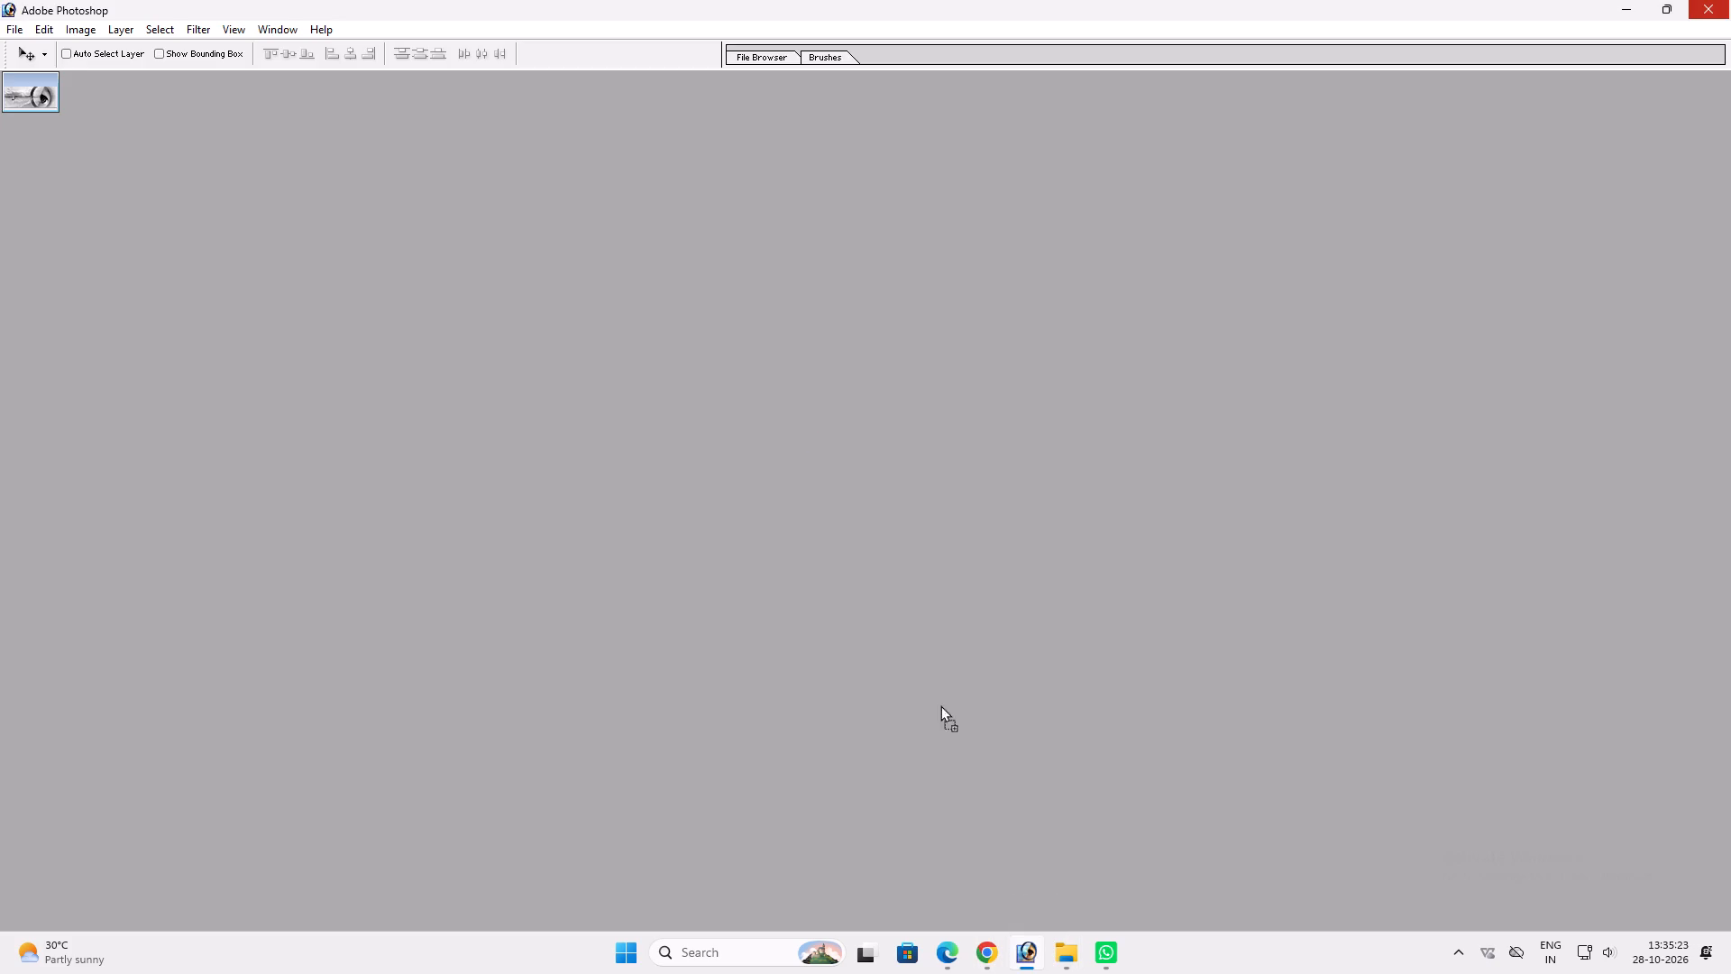
{"action": "left_click_drag", "start_coordinate": [940, 705], "coordinate": [901, 614]}
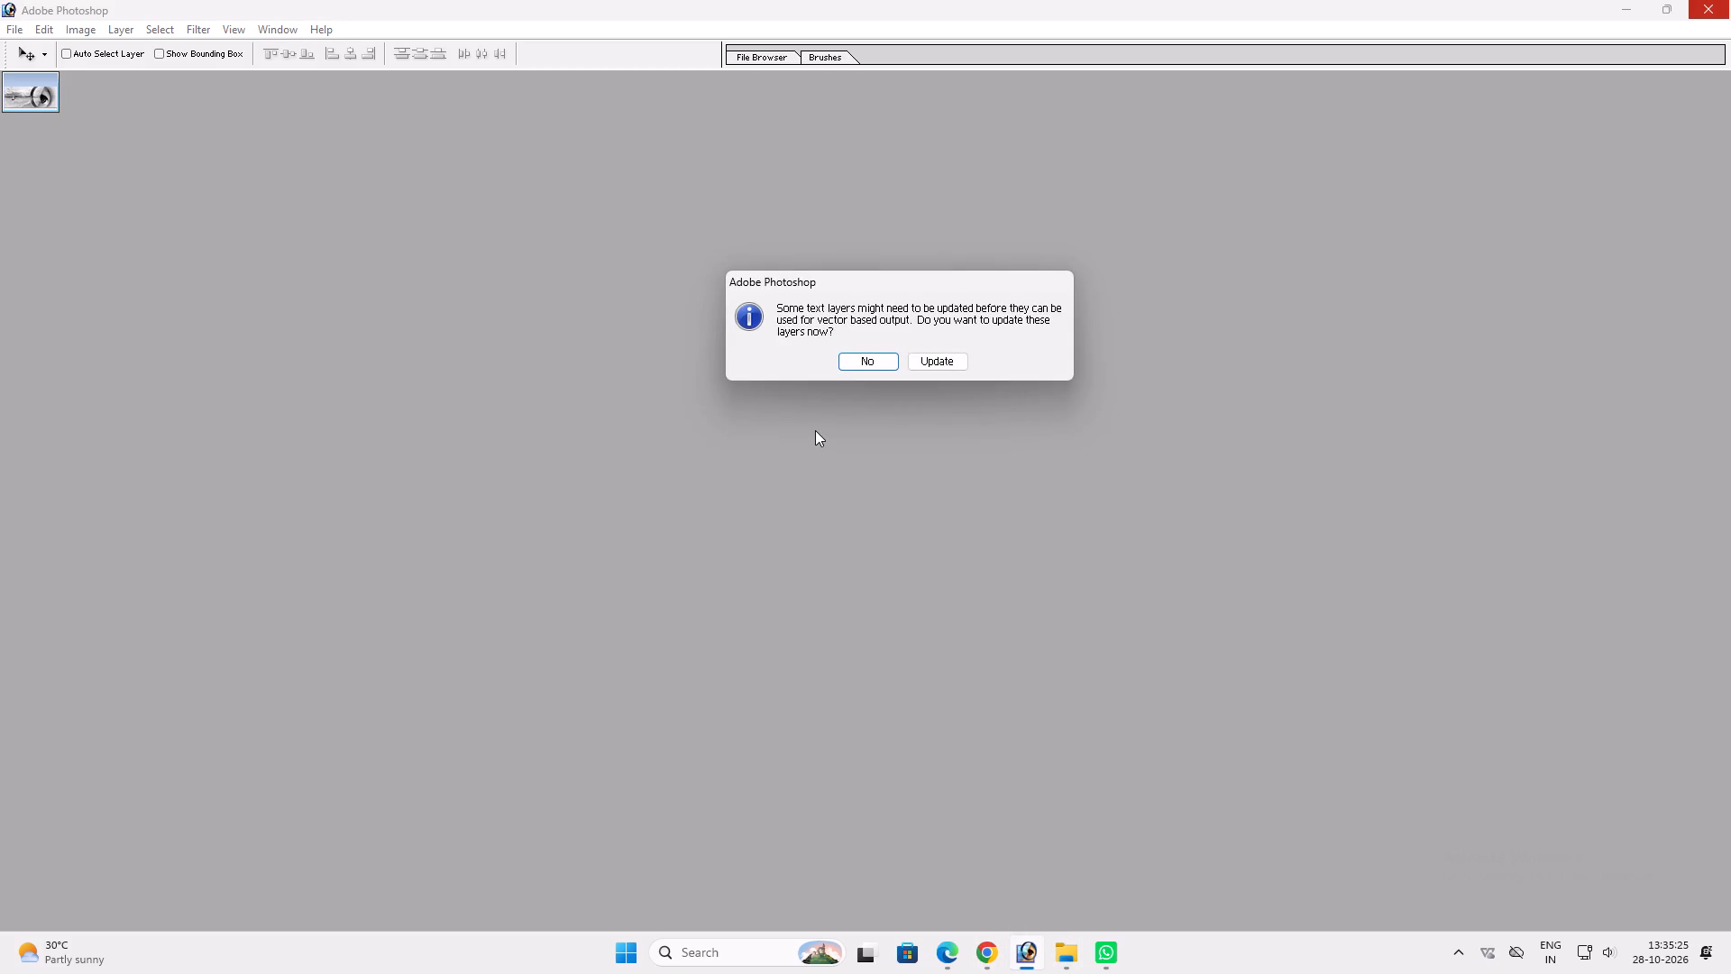
{"action": "key", "text": "Return"}
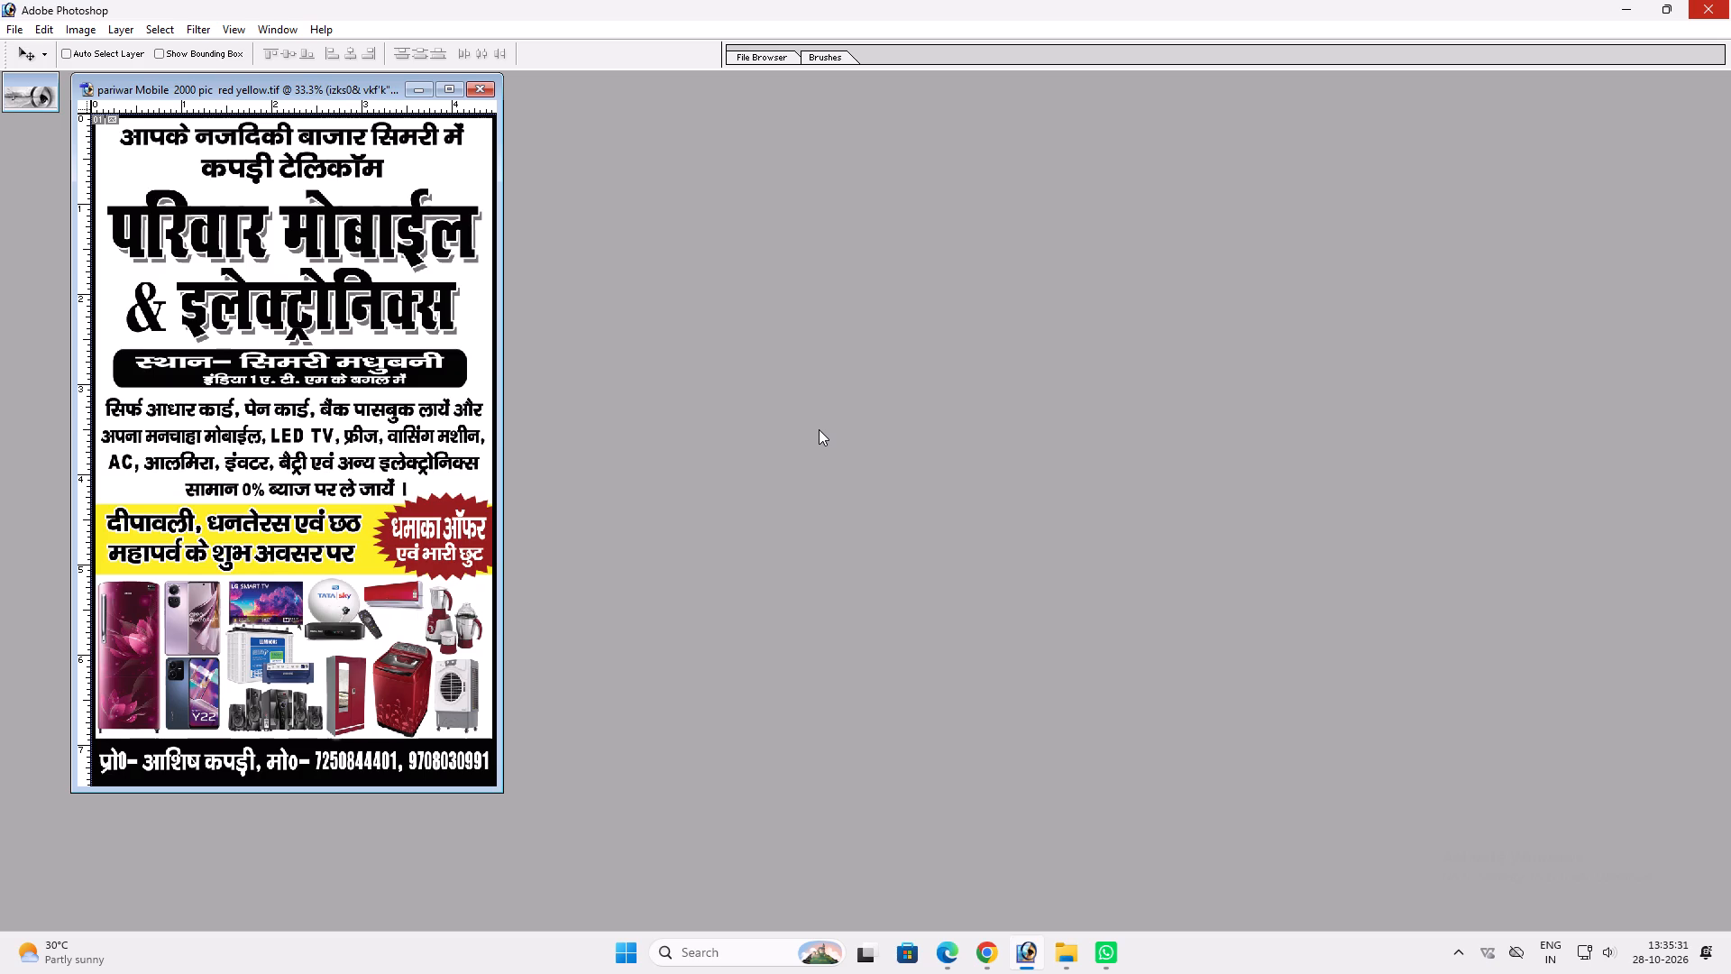
{"action": "left_click", "coordinate": [444, 85]}
{"action": "key", "text": "ctrl+0"}
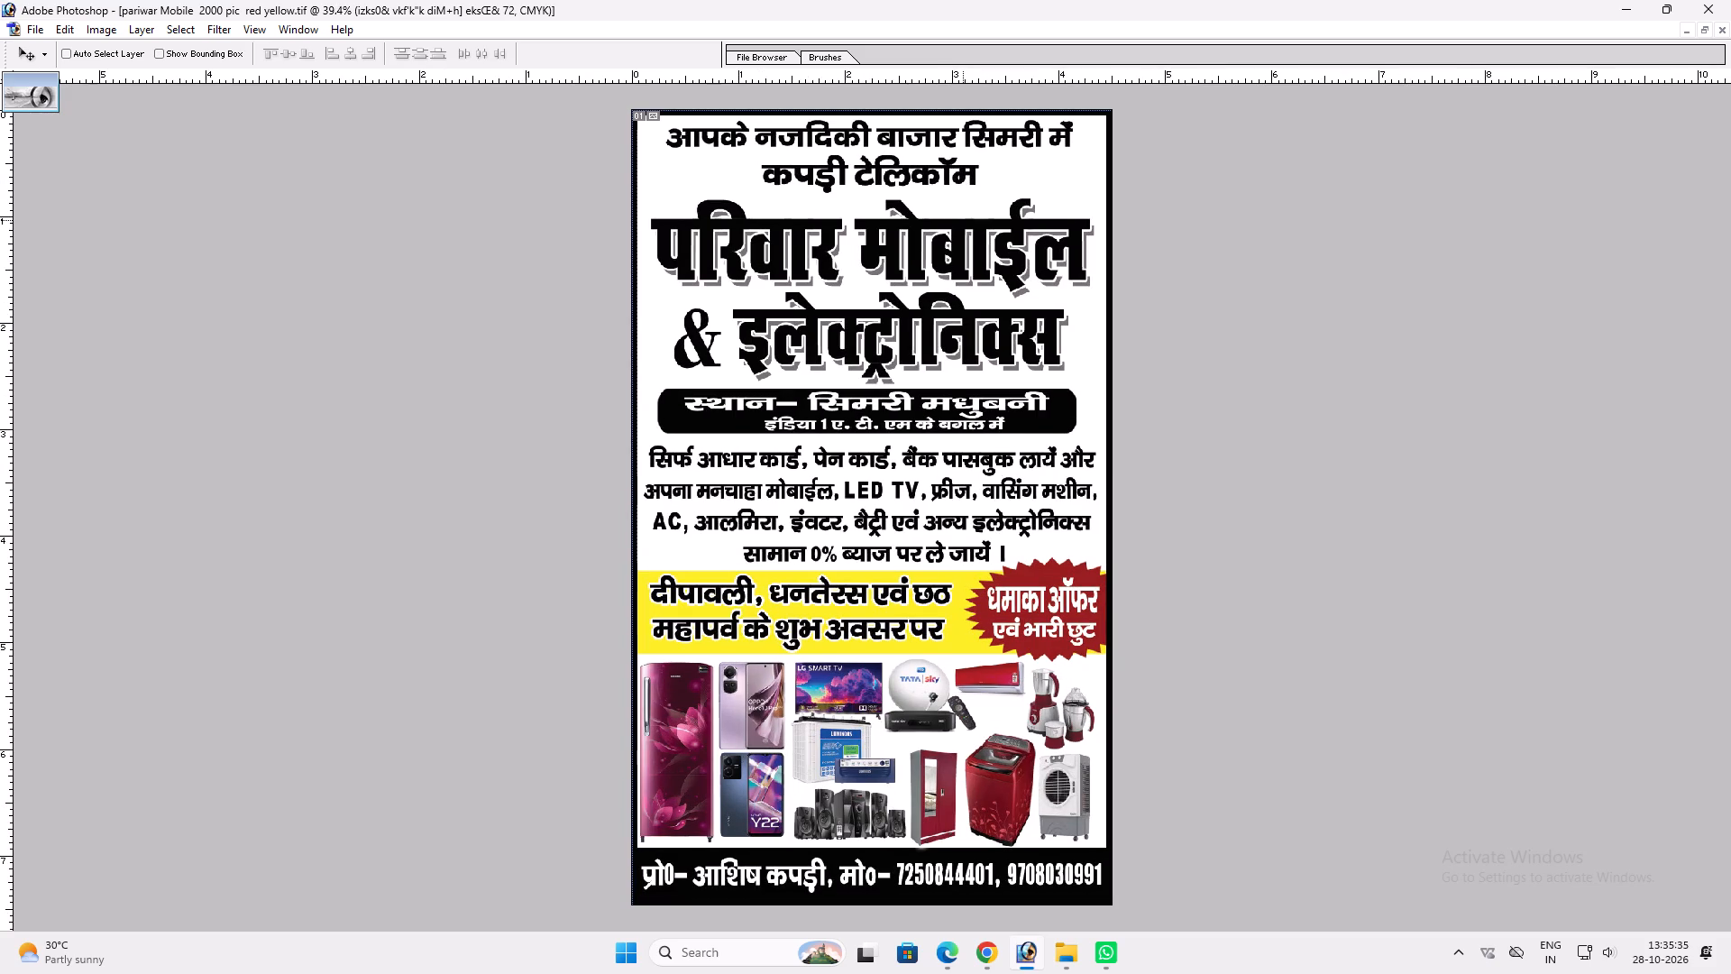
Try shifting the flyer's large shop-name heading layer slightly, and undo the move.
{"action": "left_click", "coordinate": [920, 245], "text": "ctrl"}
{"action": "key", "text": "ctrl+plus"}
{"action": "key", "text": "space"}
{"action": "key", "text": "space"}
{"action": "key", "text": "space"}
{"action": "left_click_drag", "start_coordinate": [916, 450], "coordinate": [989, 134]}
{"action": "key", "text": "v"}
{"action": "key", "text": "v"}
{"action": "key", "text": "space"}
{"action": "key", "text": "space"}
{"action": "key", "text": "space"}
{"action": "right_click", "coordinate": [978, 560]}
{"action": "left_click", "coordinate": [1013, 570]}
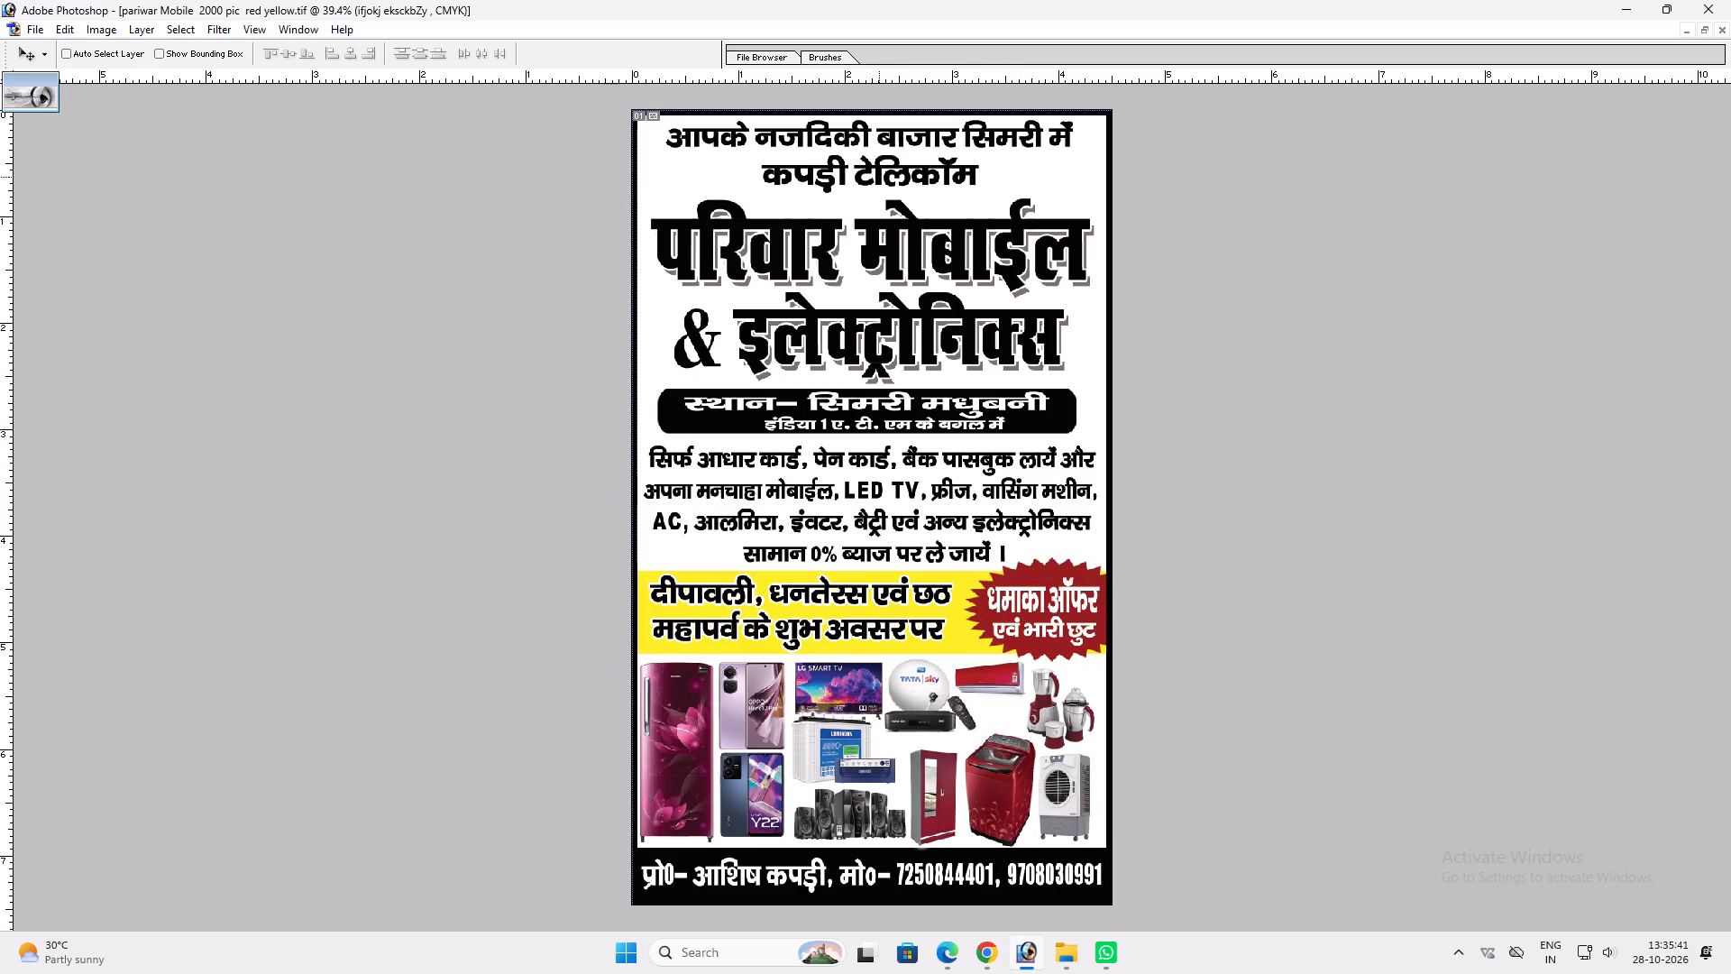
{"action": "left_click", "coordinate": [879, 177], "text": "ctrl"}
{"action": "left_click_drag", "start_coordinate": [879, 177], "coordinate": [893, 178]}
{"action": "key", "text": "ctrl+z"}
Save the flyer as TIFF "pariwar Mobile 1x8= 1000 pc" in the pariwar Mobile folder under H:, 2026, october, 28.10.2026.
{"action": "key", "text": "ctrl+shift+s"}
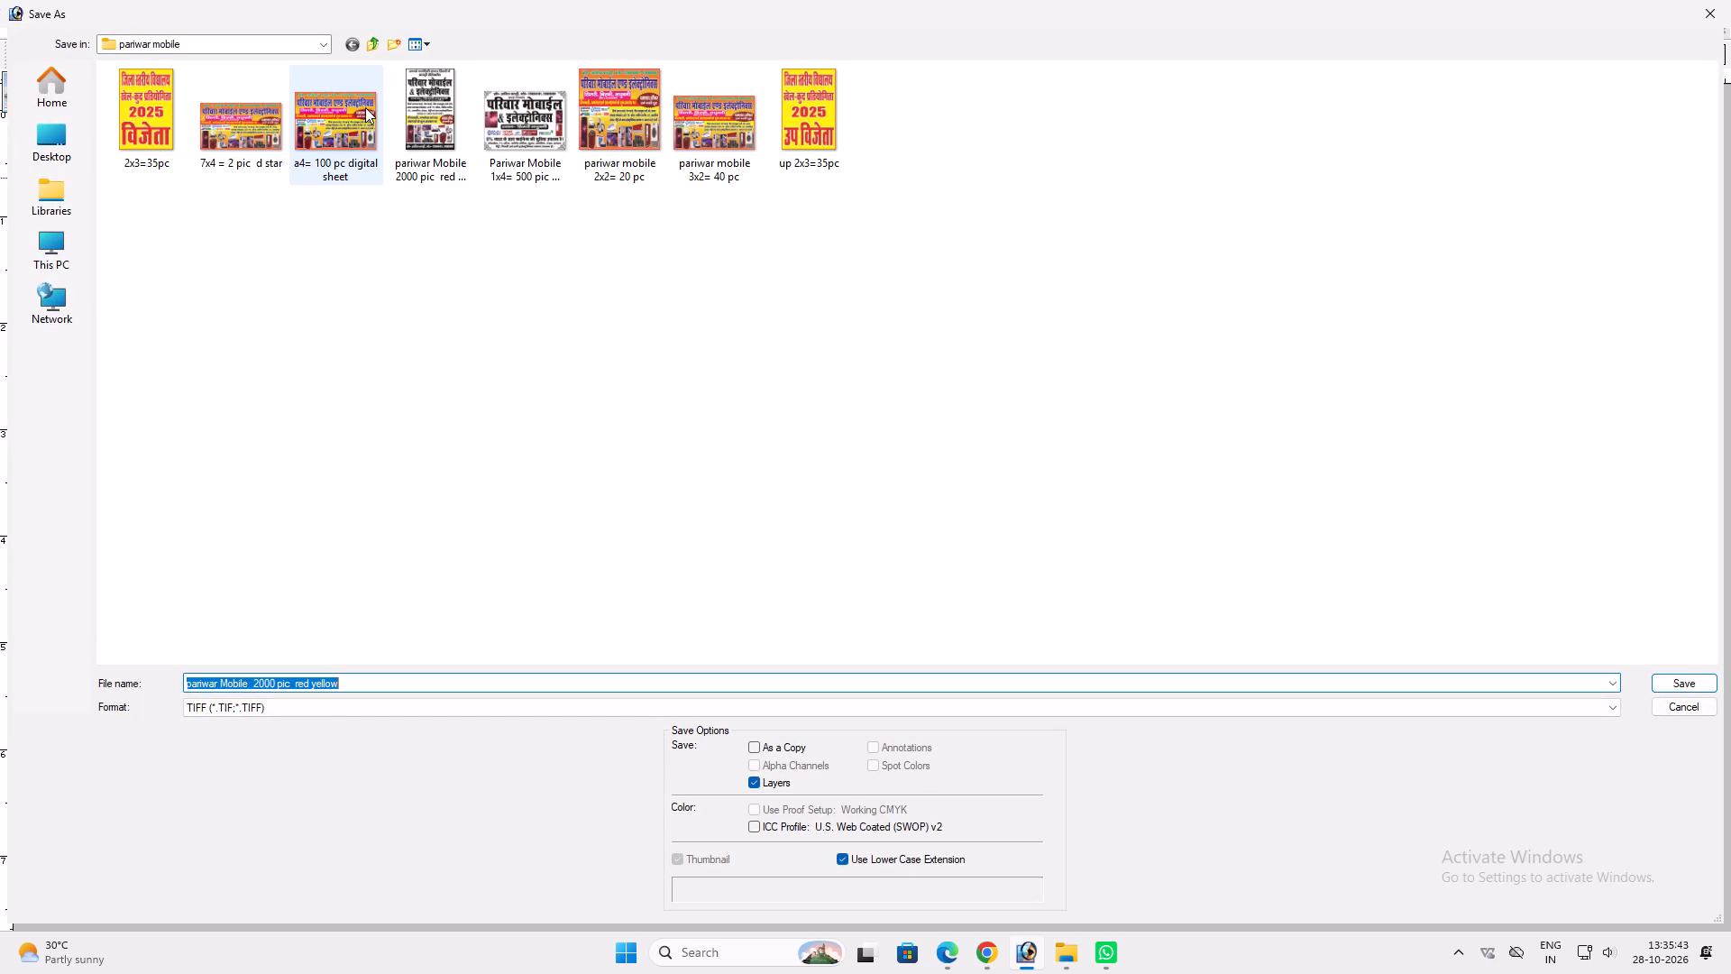
{"action": "double_click", "coordinate": [370, 42]}
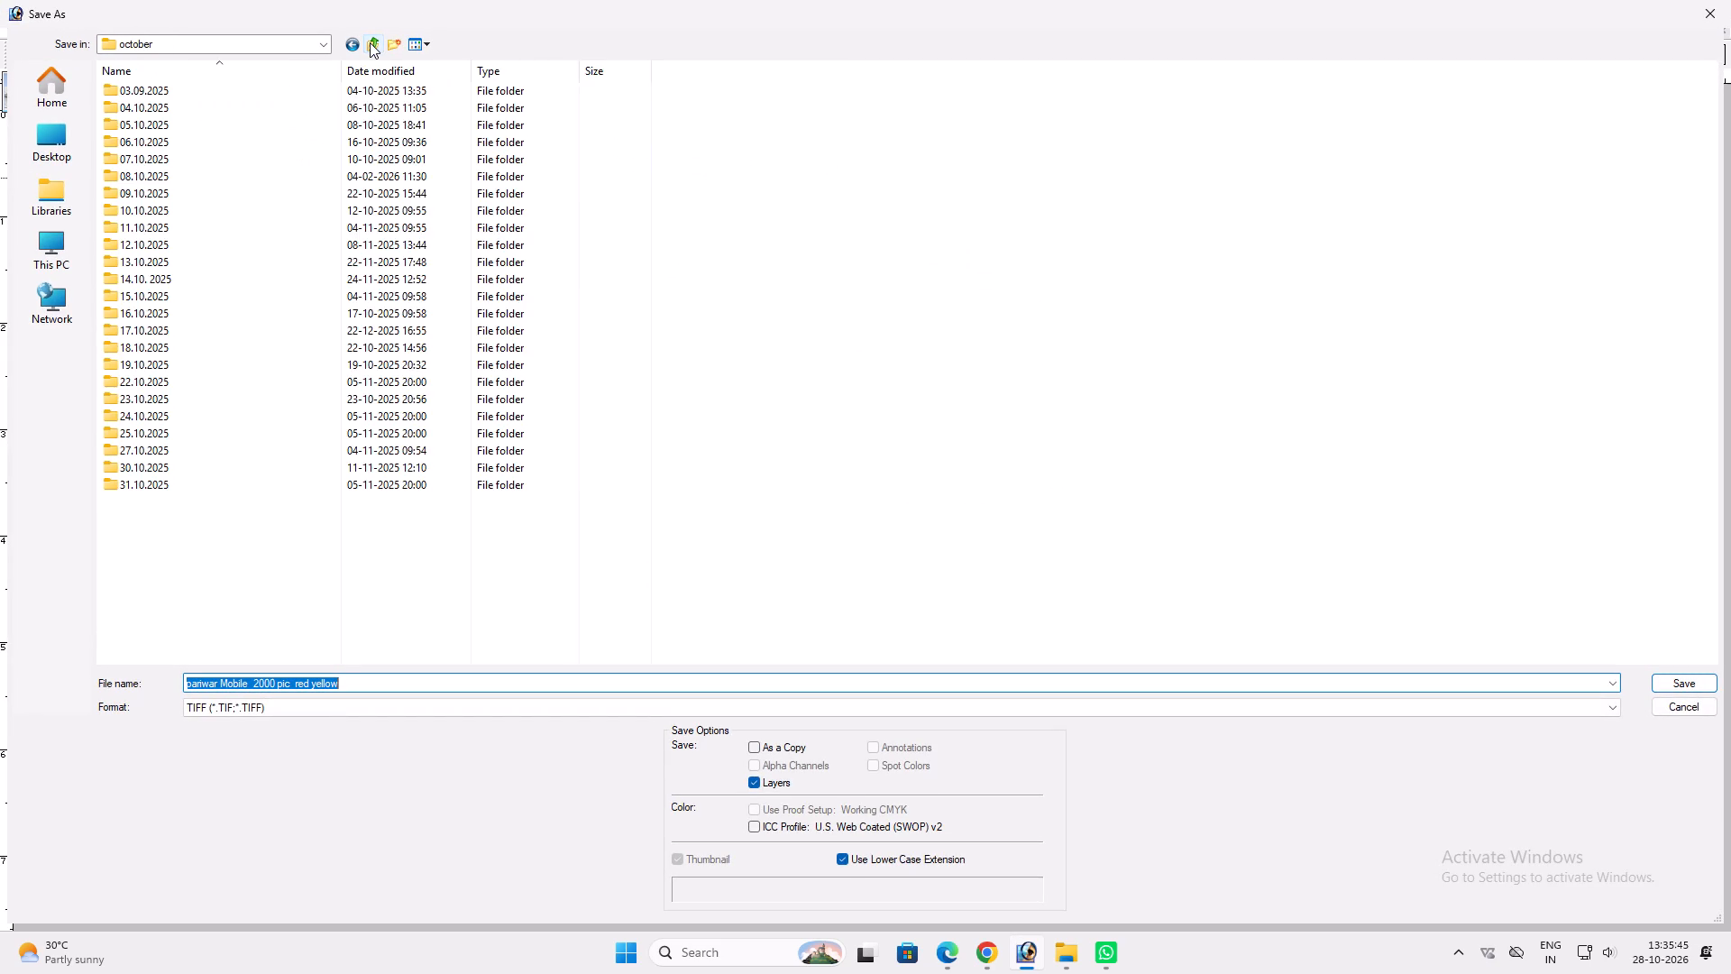
{"action": "left_click", "coordinate": [370, 42]}
{"action": "left_click", "coordinate": [58, 243]}
{"action": "double_click", "coordinate": [1195, 116]}
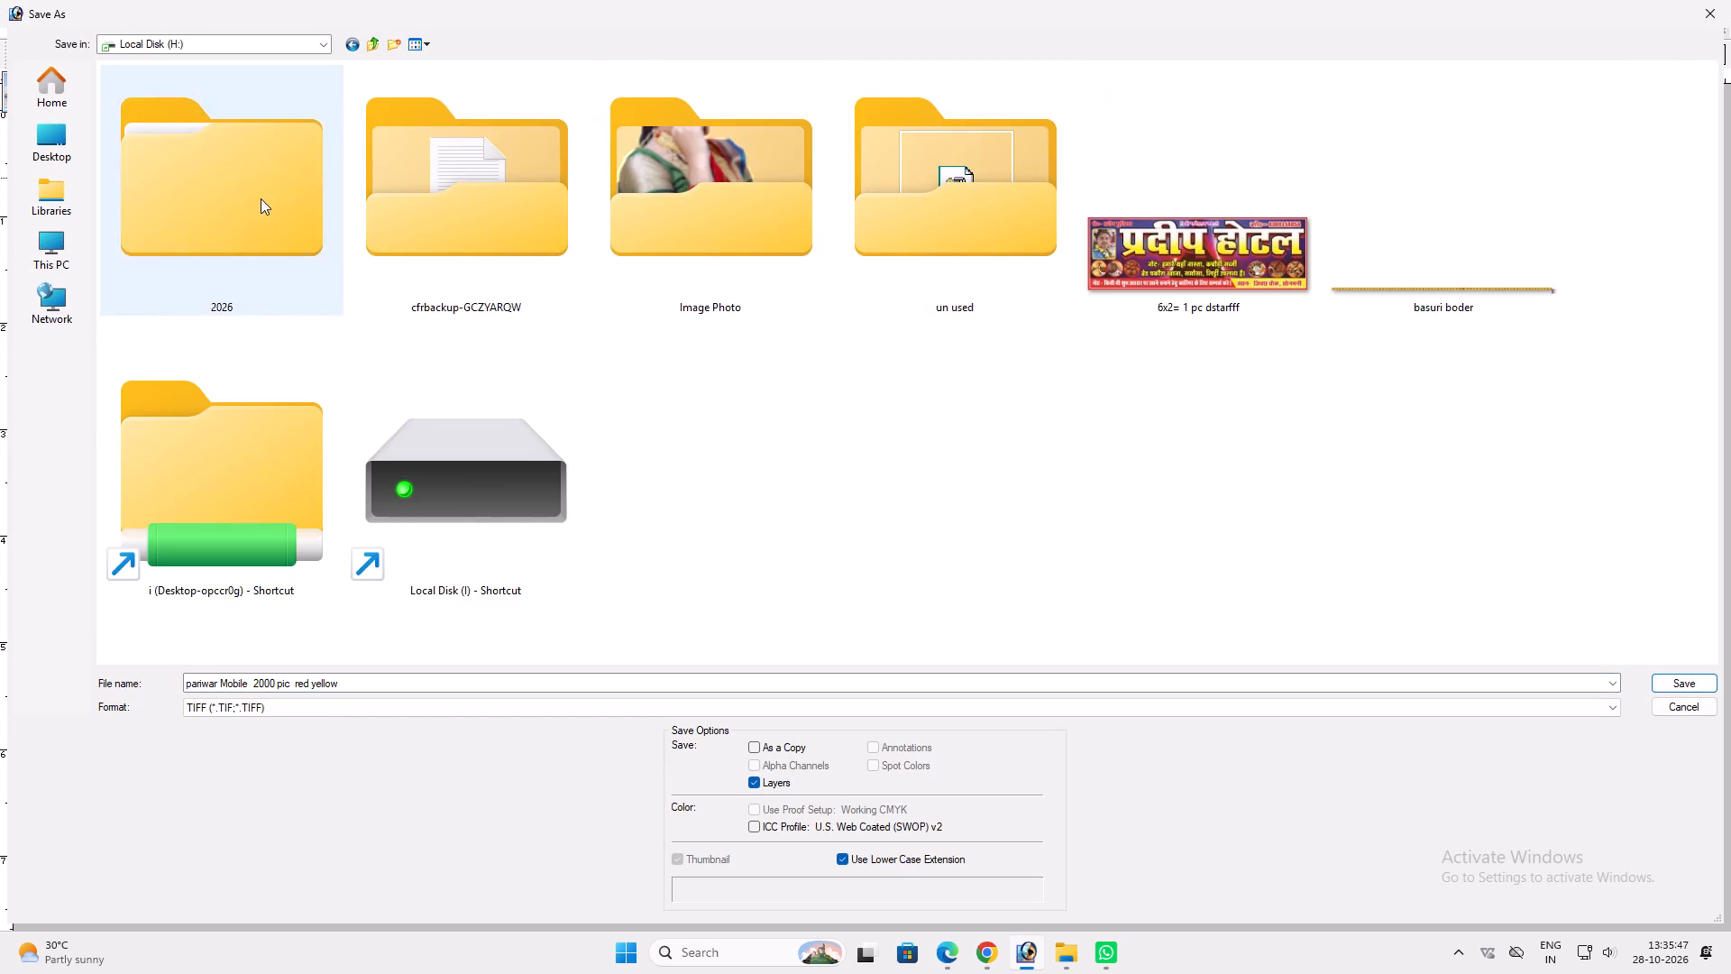
{"action": "double_click", "coordinate": [258, 194]}
{"action": "double_click", "coordinate": [1008, 128]}
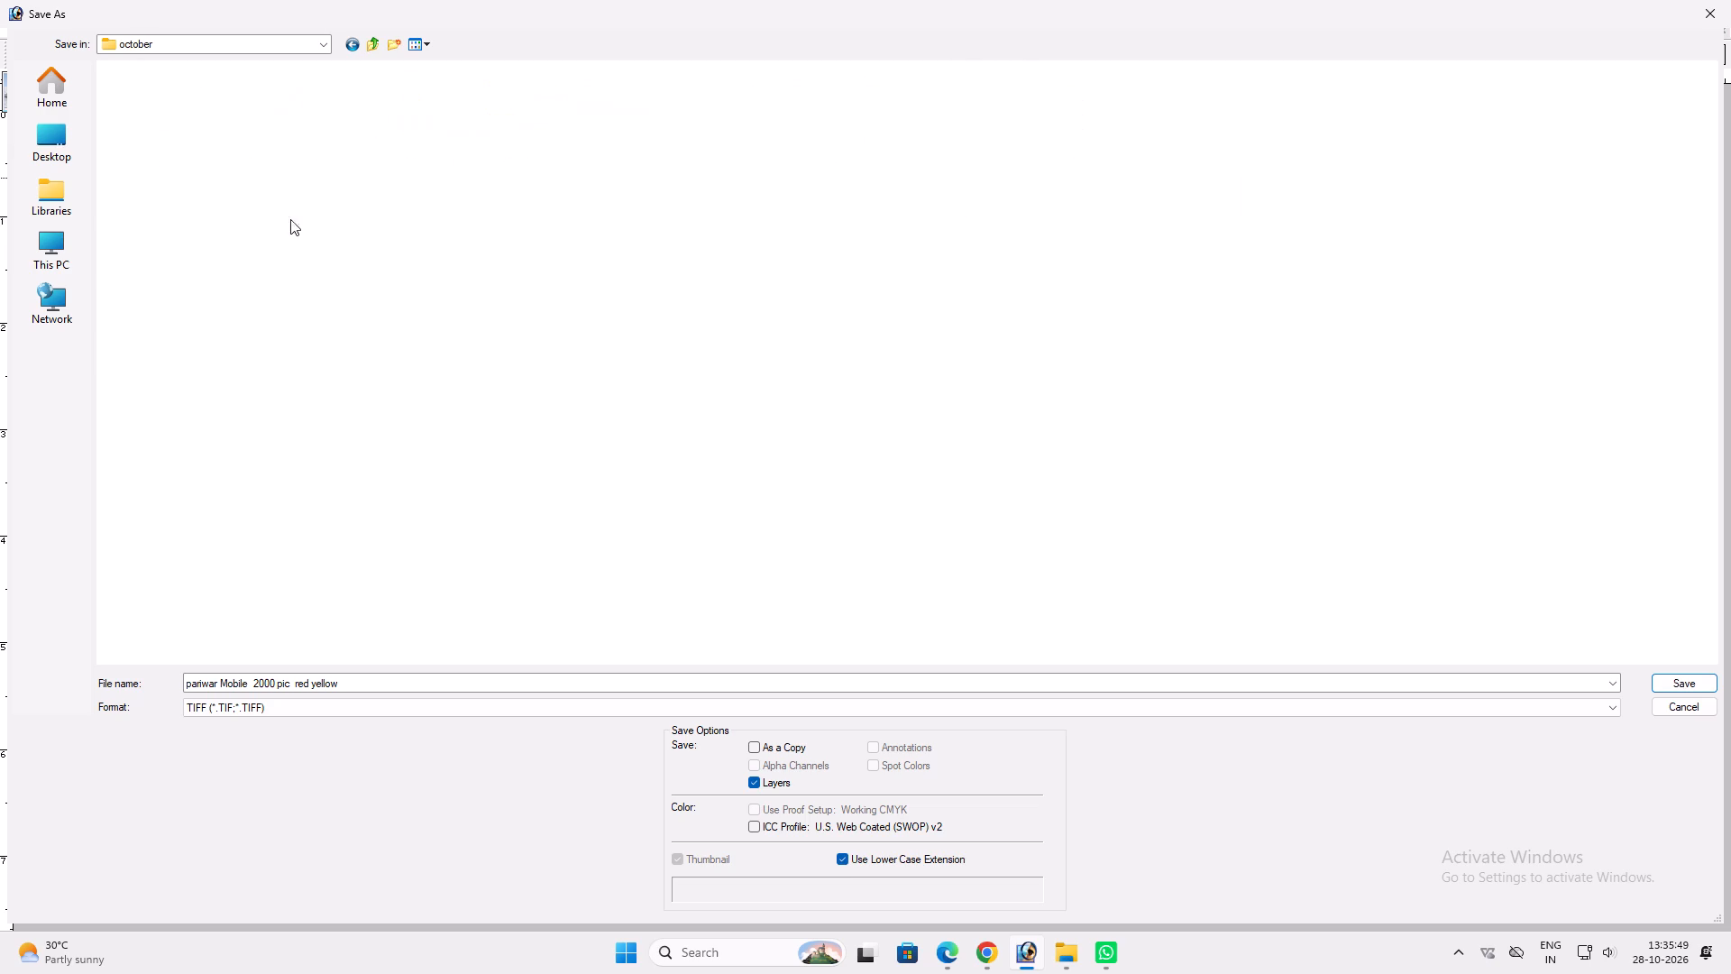
{"action": "left_click", "coordinate": [1081, 249]}
{"action": "double_click", "coordinate": [990, 249]}
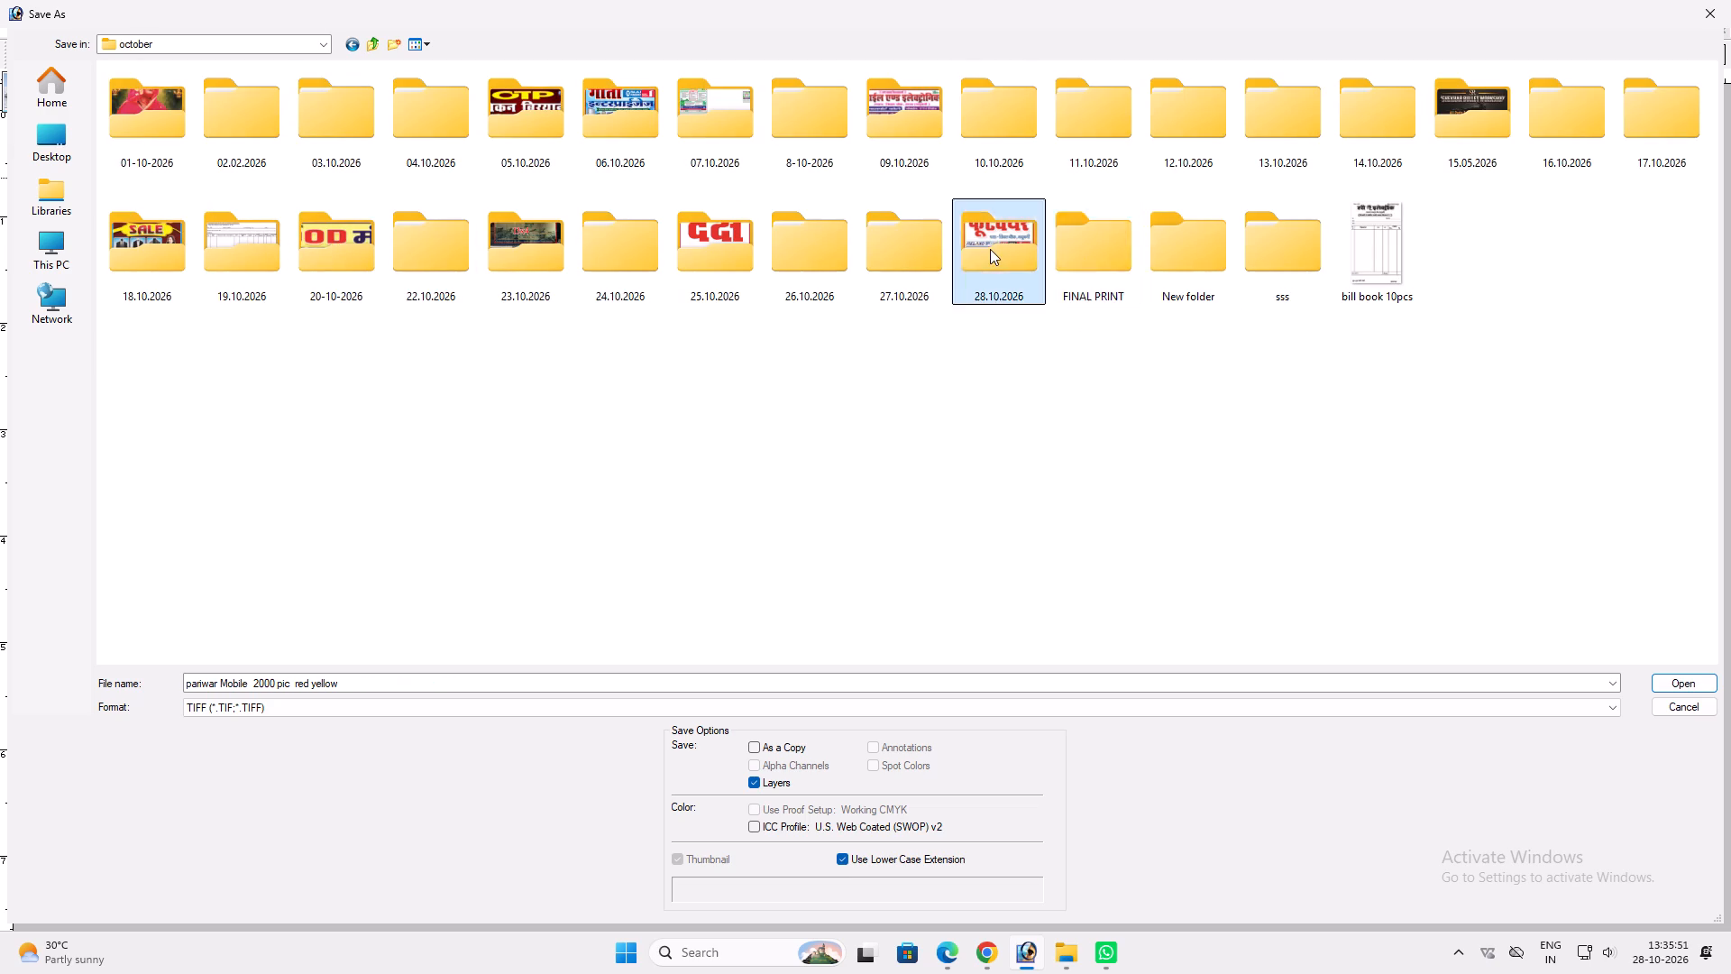
{"action": "double_click", "coordinate": [350, 116]}
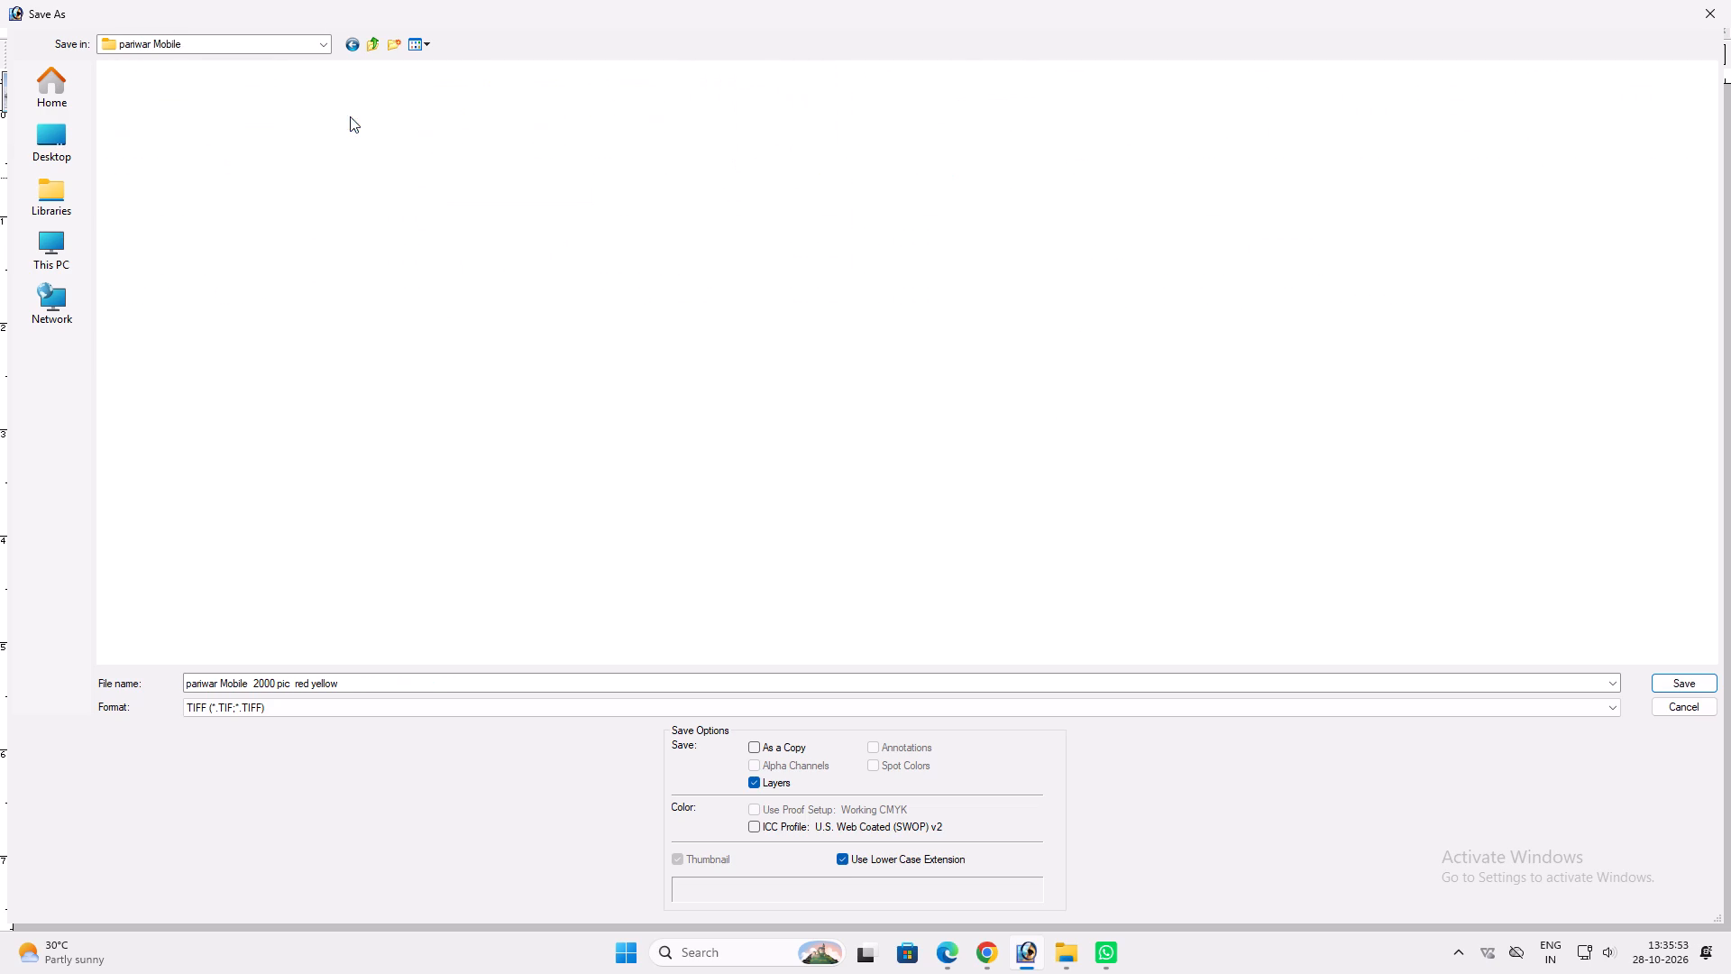
{"action": "left_click", "coordinate": [362, 685]}
{"action": "left_click_drag", "start_coordinate": [359, 686], "coordinate": [252, 685]}
{"action": "type", "text": "1x8= 100"}
{"action": "type", "text": "0 pc"}
{"action": "key", "text": "space"}
{"action": "key", "text": "Return"}
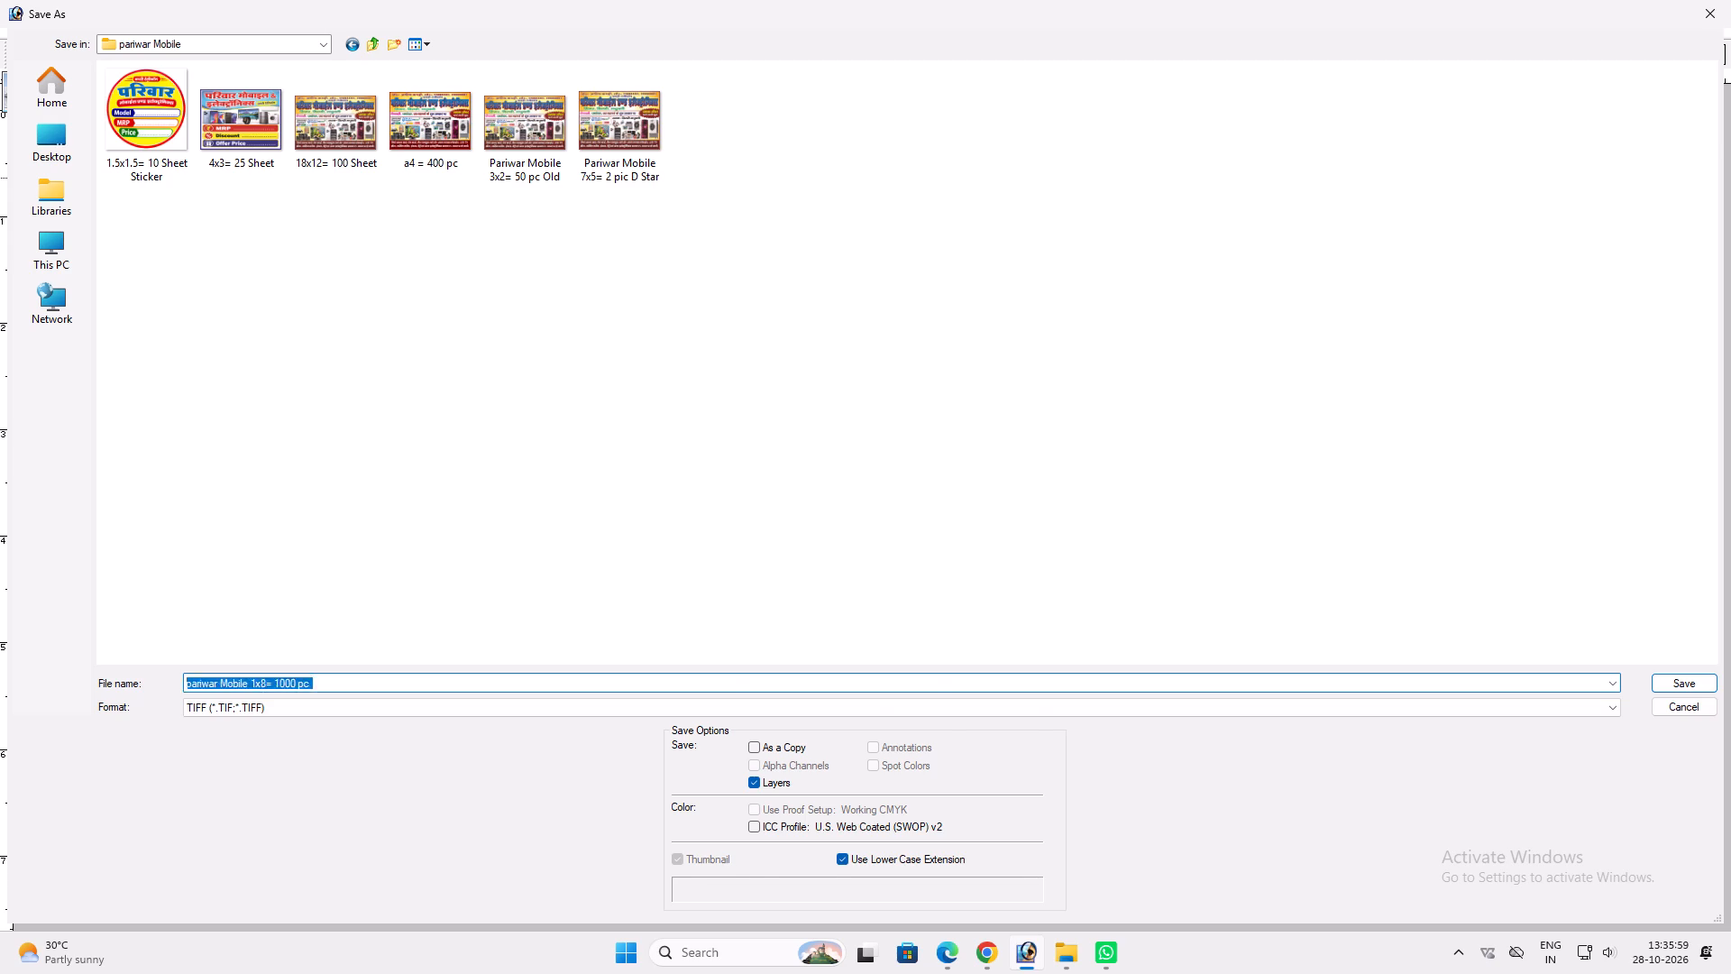
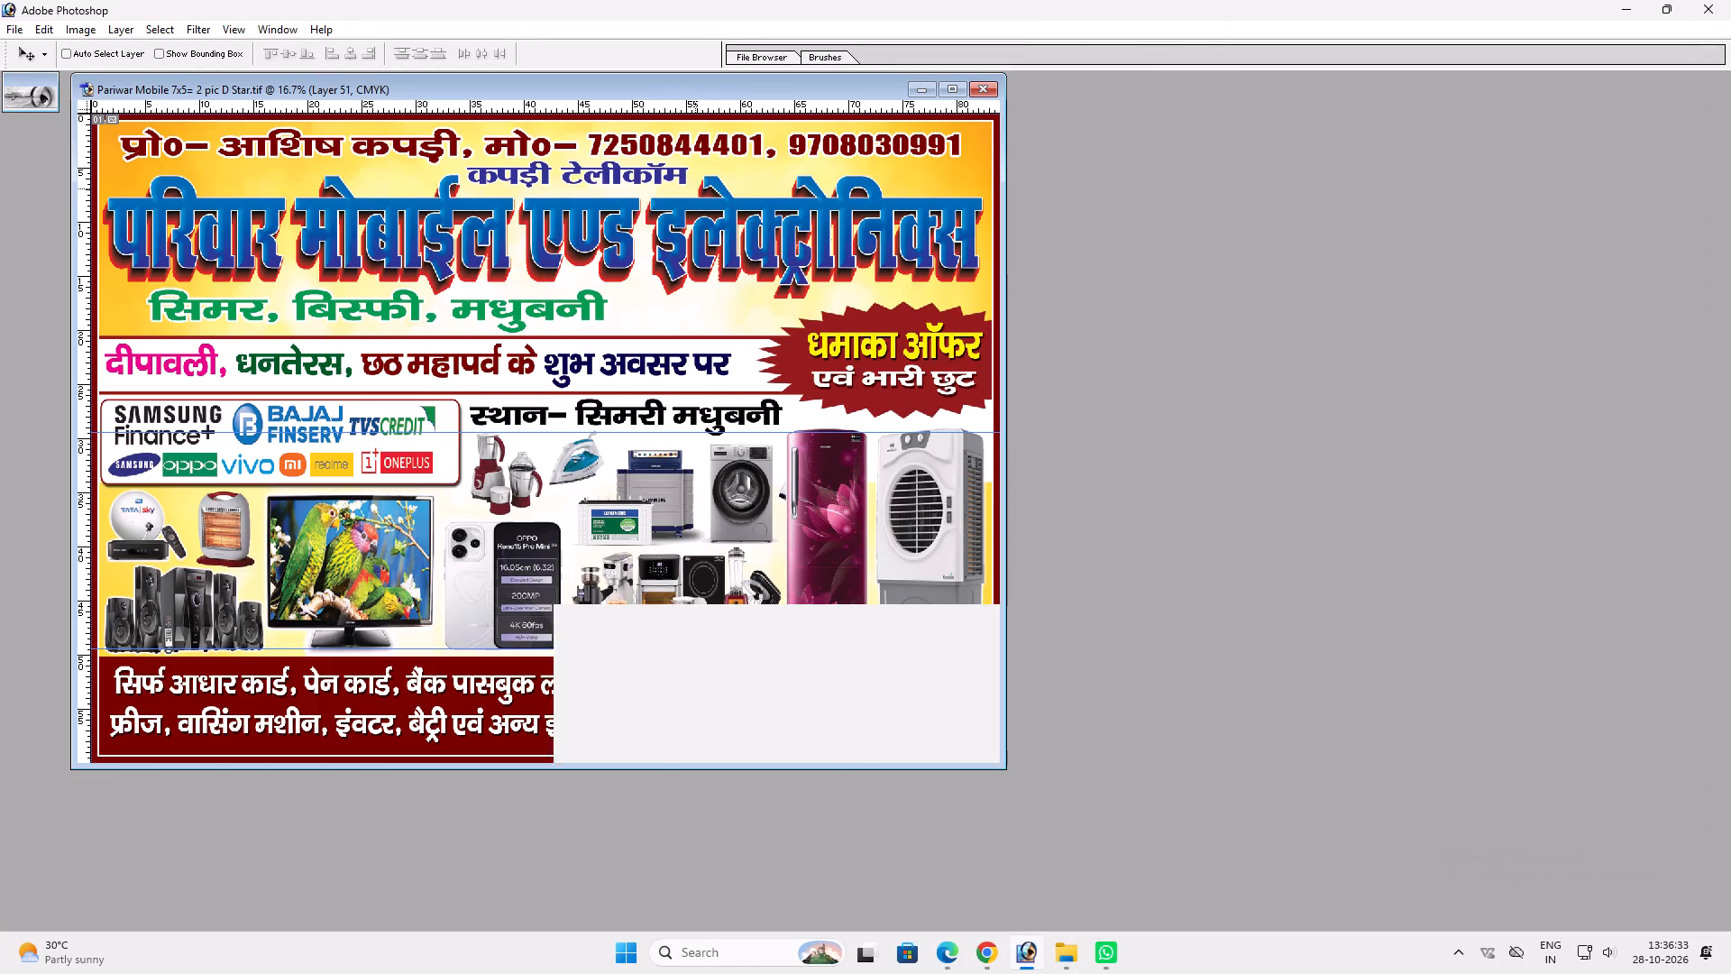
Maximize the Pariwar Mobile 7x5 banner's window and fit the whole design in view.
{"action": "double_click", "coordinate": [657, 96]}
{"action": "key", "text": "ctrl+0"}
{"action": "type", "text": "vv"}
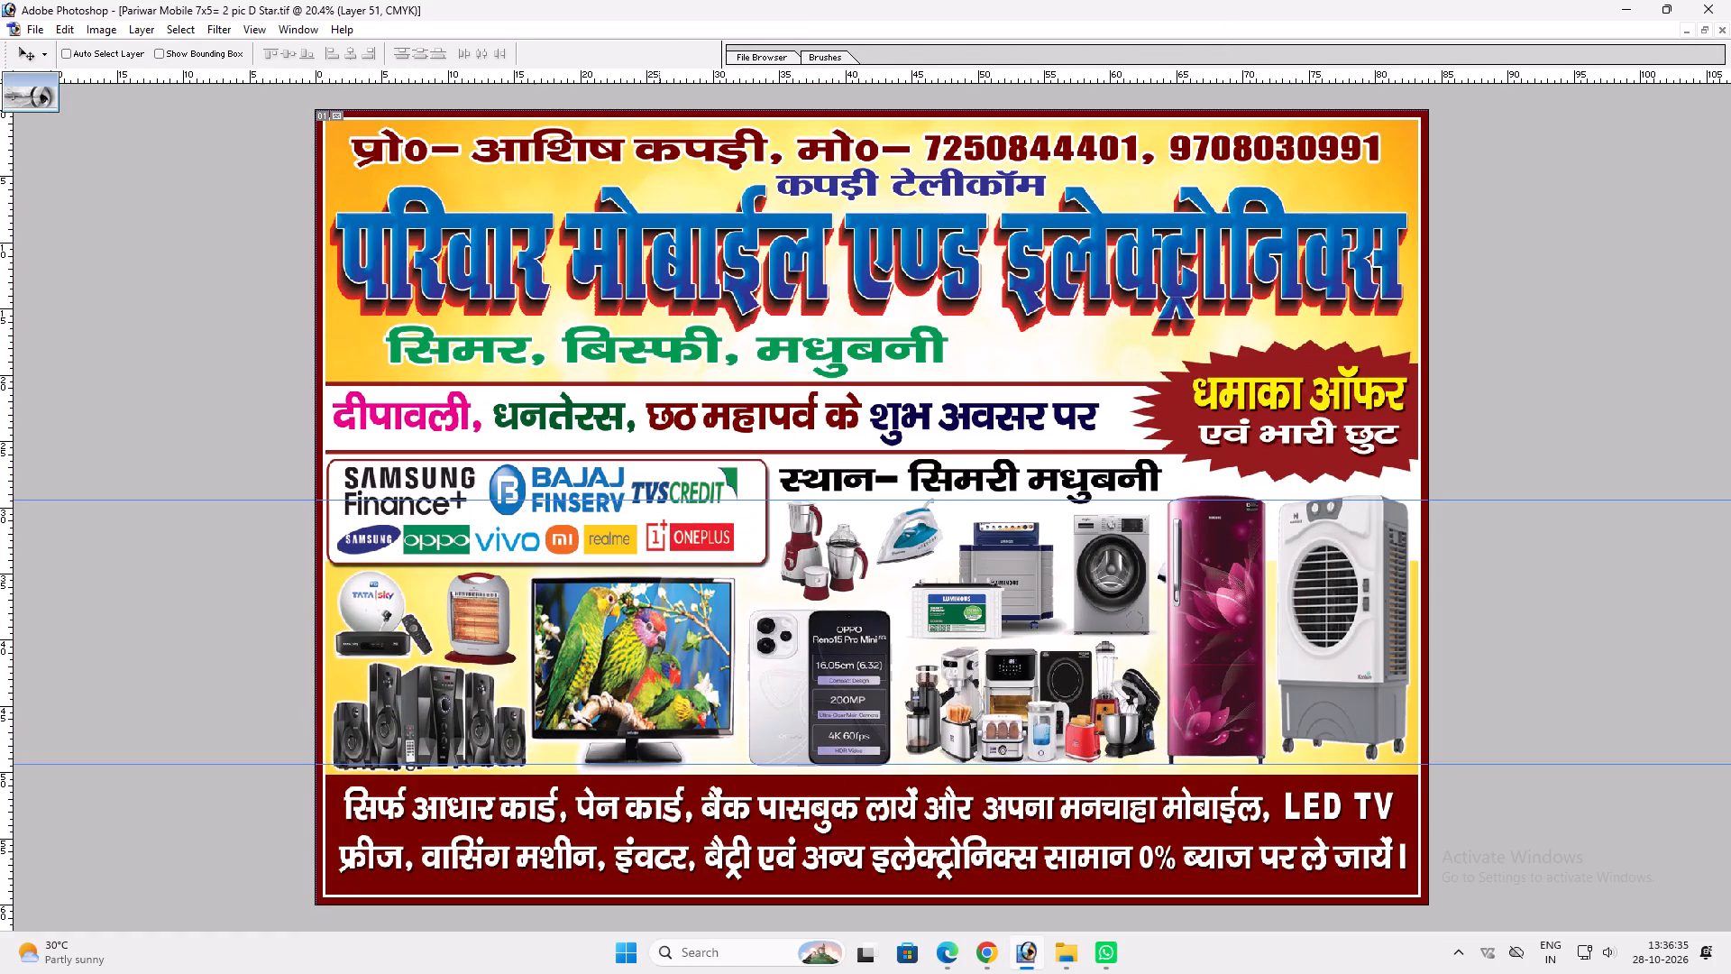
Start a new document and work out 40 × 12 in Calculator for its width.
{"action": "key", "text": "ctrl+n"}
{"action": "key", "text": "Tab"}
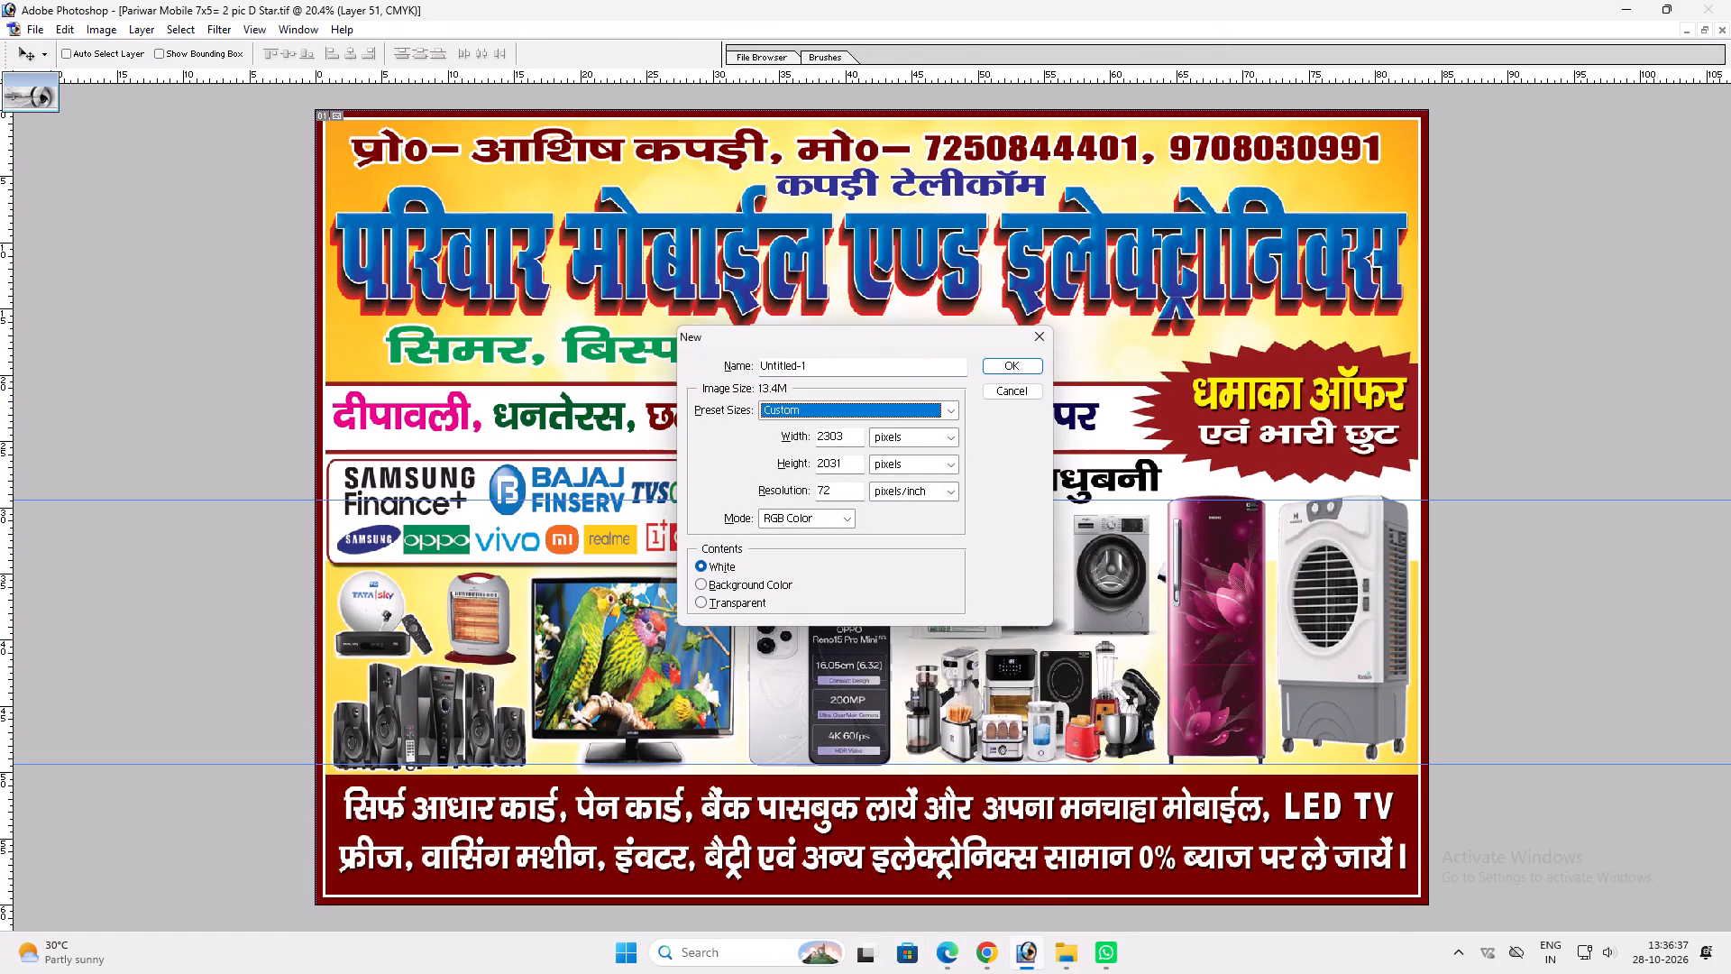
{"action": "left_click", "coordinate": [754, 952]}
{"action": "type", "text": "ca"}
{"action": "key", "text": "Return"}
{"action": "type", "text": "40*12"}
{"action": "key", "text": "Return"}
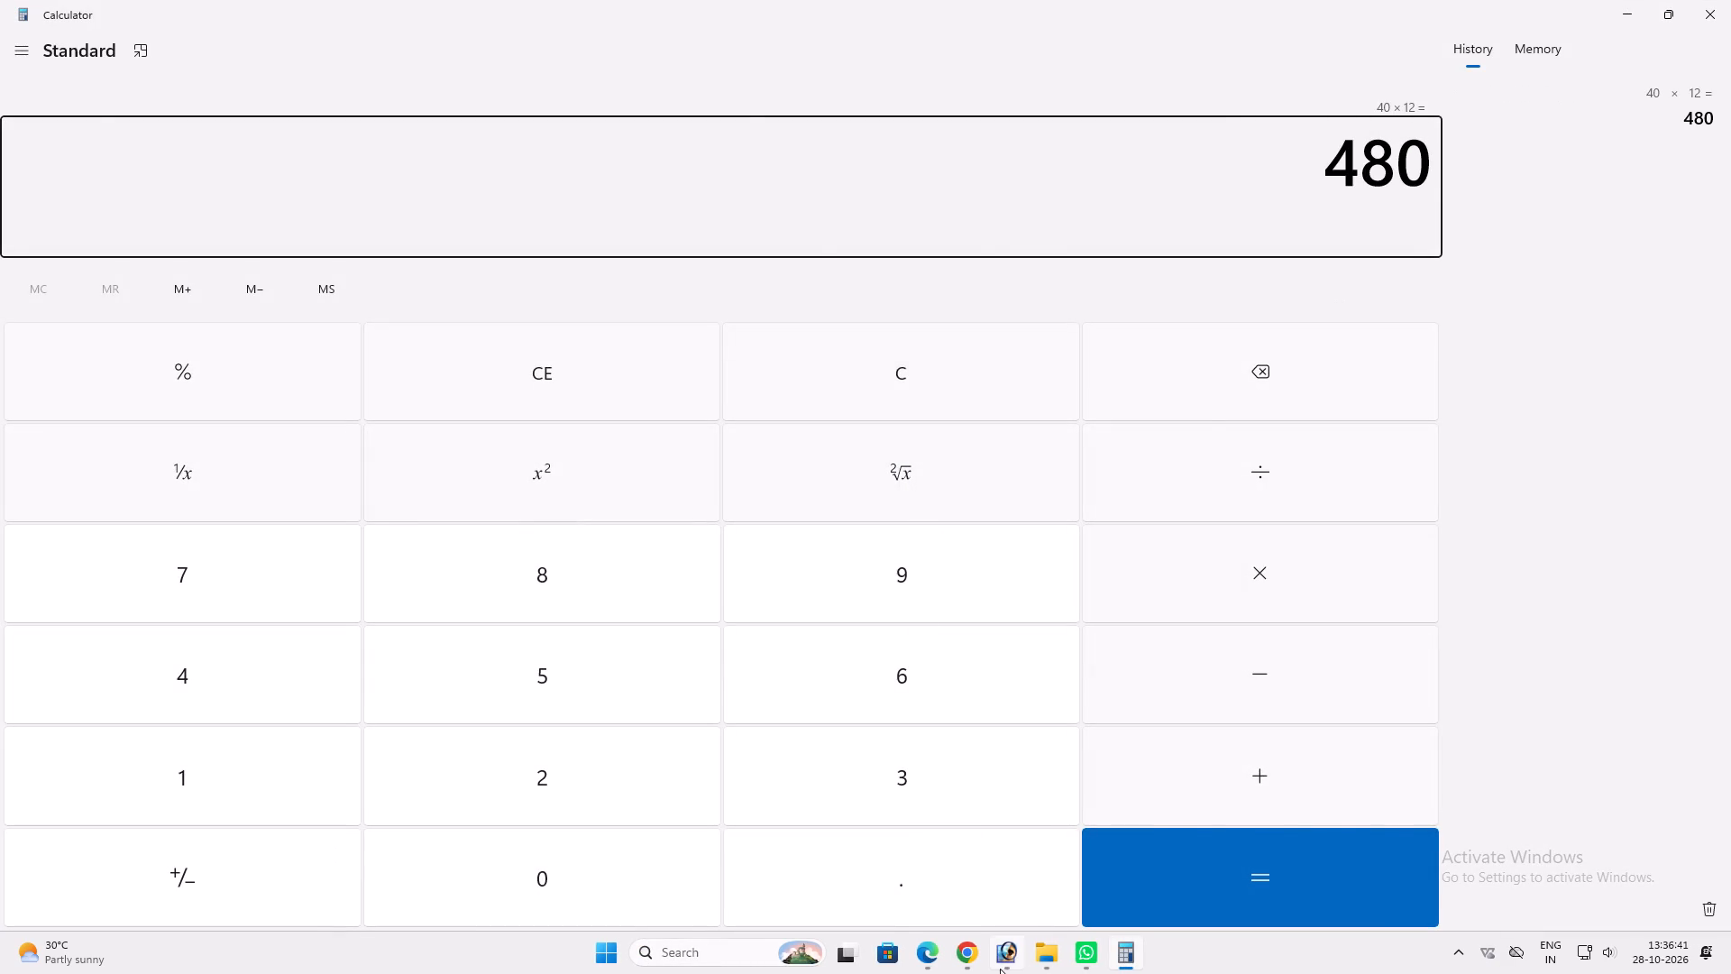
Return to Photoshop and set the new document's width to 480 inches and resolution to 60 pixels/inch.
{"action": "left_click", "coordinate": [1002, 954]}
{"action": "left_click_drag", "start_coordinate": [853, 439], "coordinate": [33, 400]}
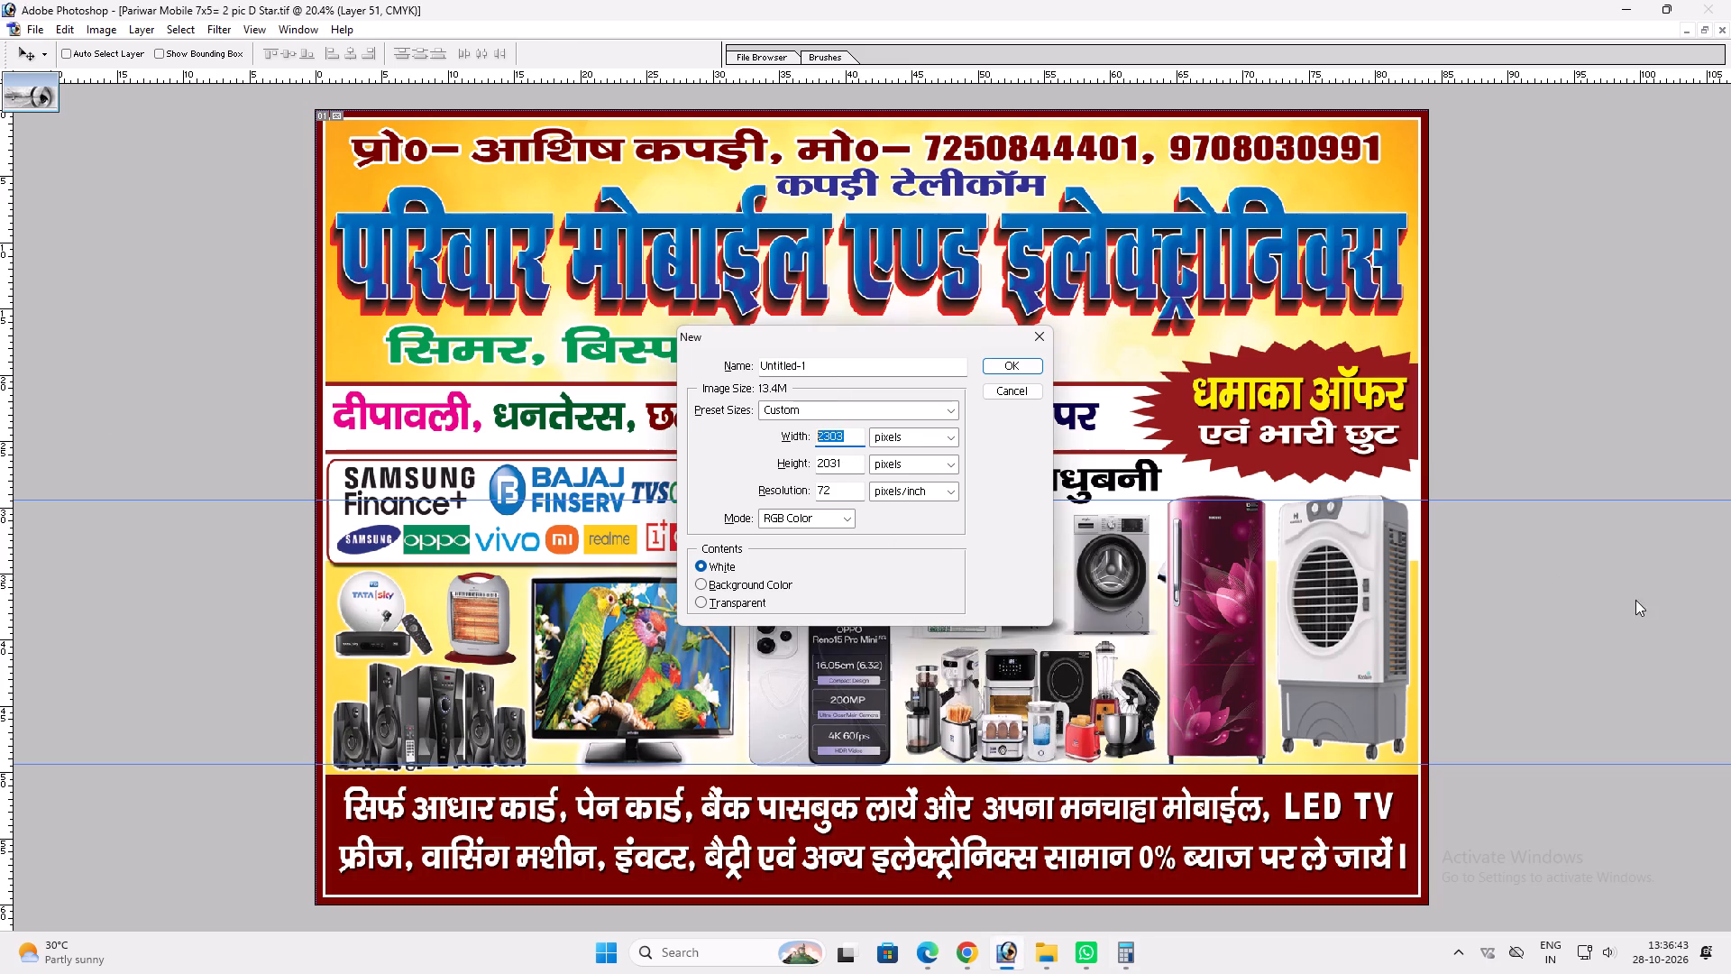
{"action": "type", "text": "48"}
{"action": "key", "text": "0"}
{"action": "key", "text": "Tab"}
{"action": "key", "text": "Tab"}
{"action": "key", "text": "shift+Tab"}
{"action": "key", "text": "shift+Tab"}
{"action": "type", "text": "480"}
{"action": "key", "text": "Tab"}
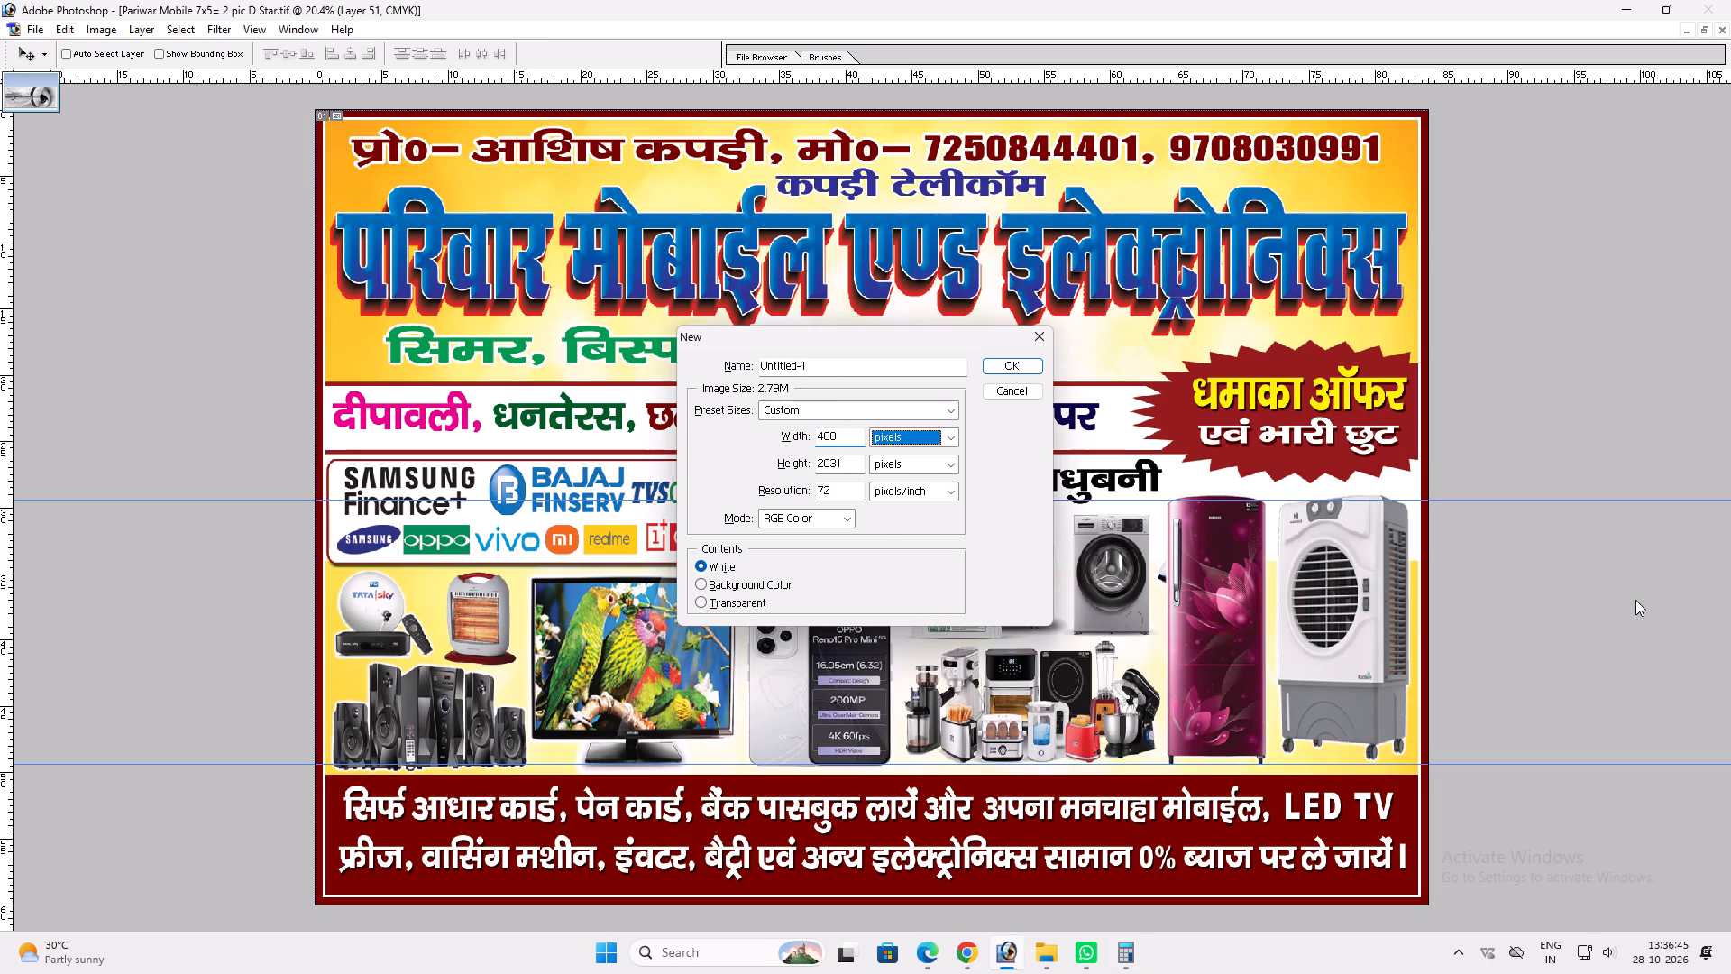
{"action": "key", "text": "Down"}
{"action": "key", "text": "Tab"}
{"action": "key", "text": "Return"}
{"action": "key", "text": "Tab"}
{"action": "key", "text": "Tab"}
{"action": "key", "text": "Tab"}
{"action": "key", "text": "Tab"}
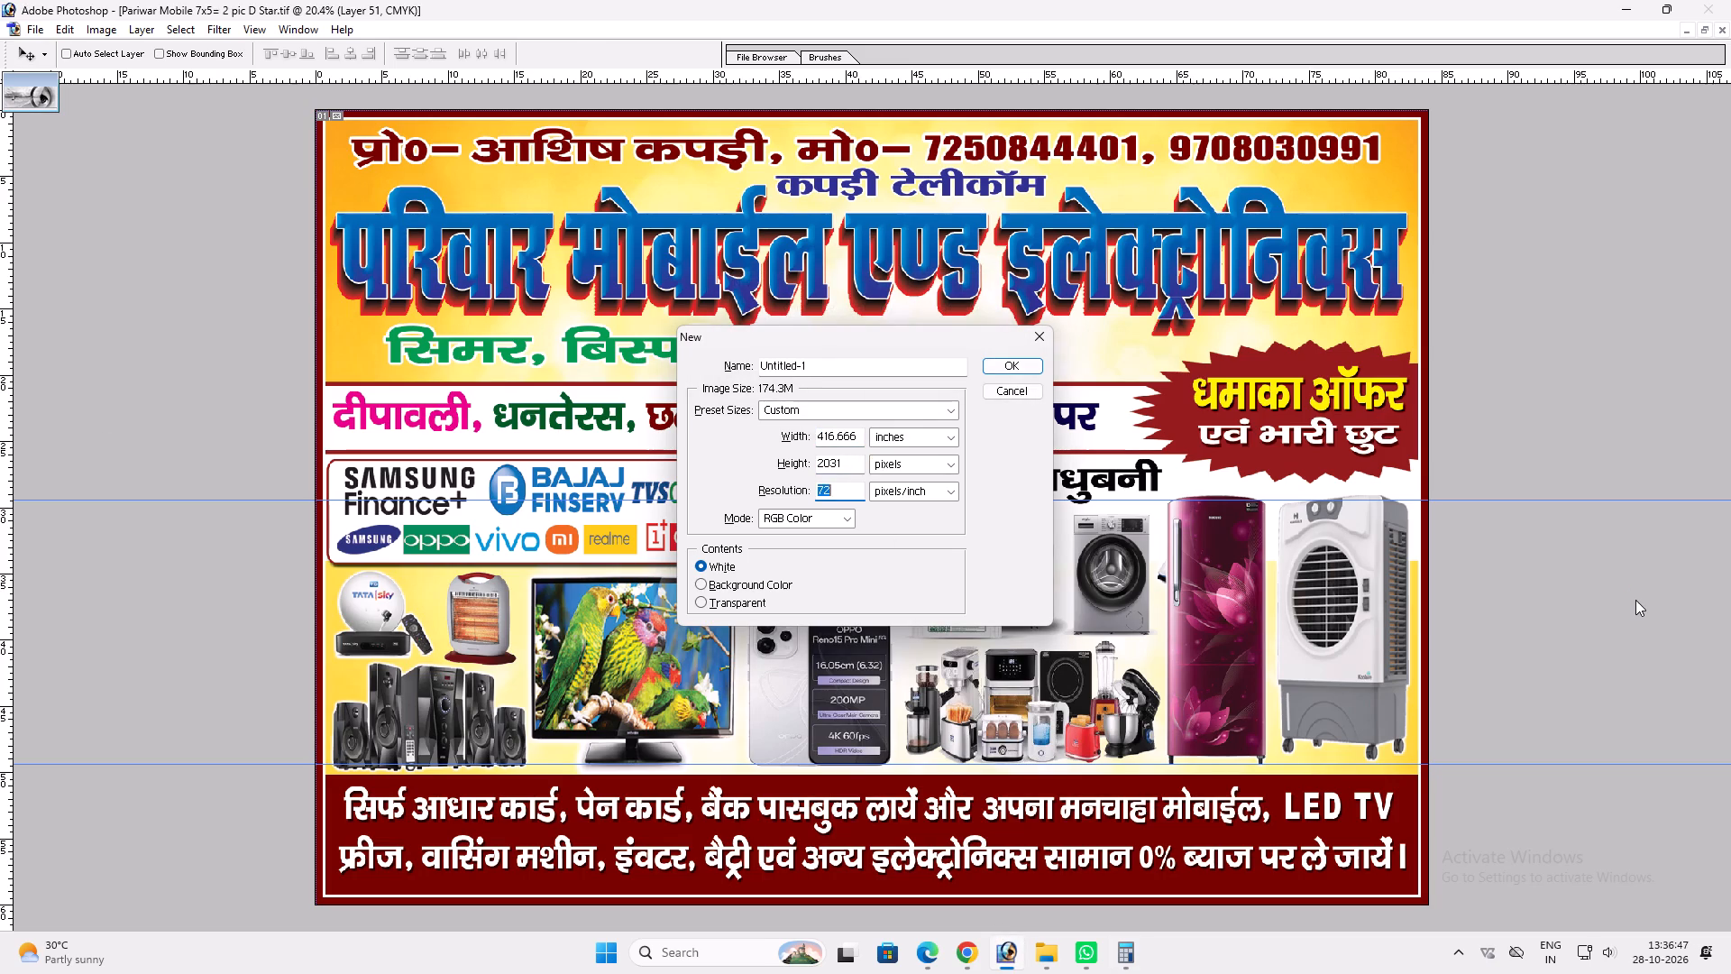
{"action": "type", "text": "60"}
{"action": "key", "text": "shift+Tab"}
{"action": "key", "text": "shift+Tab"}
{"action": "key", "text": "shift+Tab"}
{"action": "key", "text": "shift+Tab"}
{"action": "type", "text": "48"}
{"action": "key", "text": "0"}
{"action": "key", "text": "Tab"}
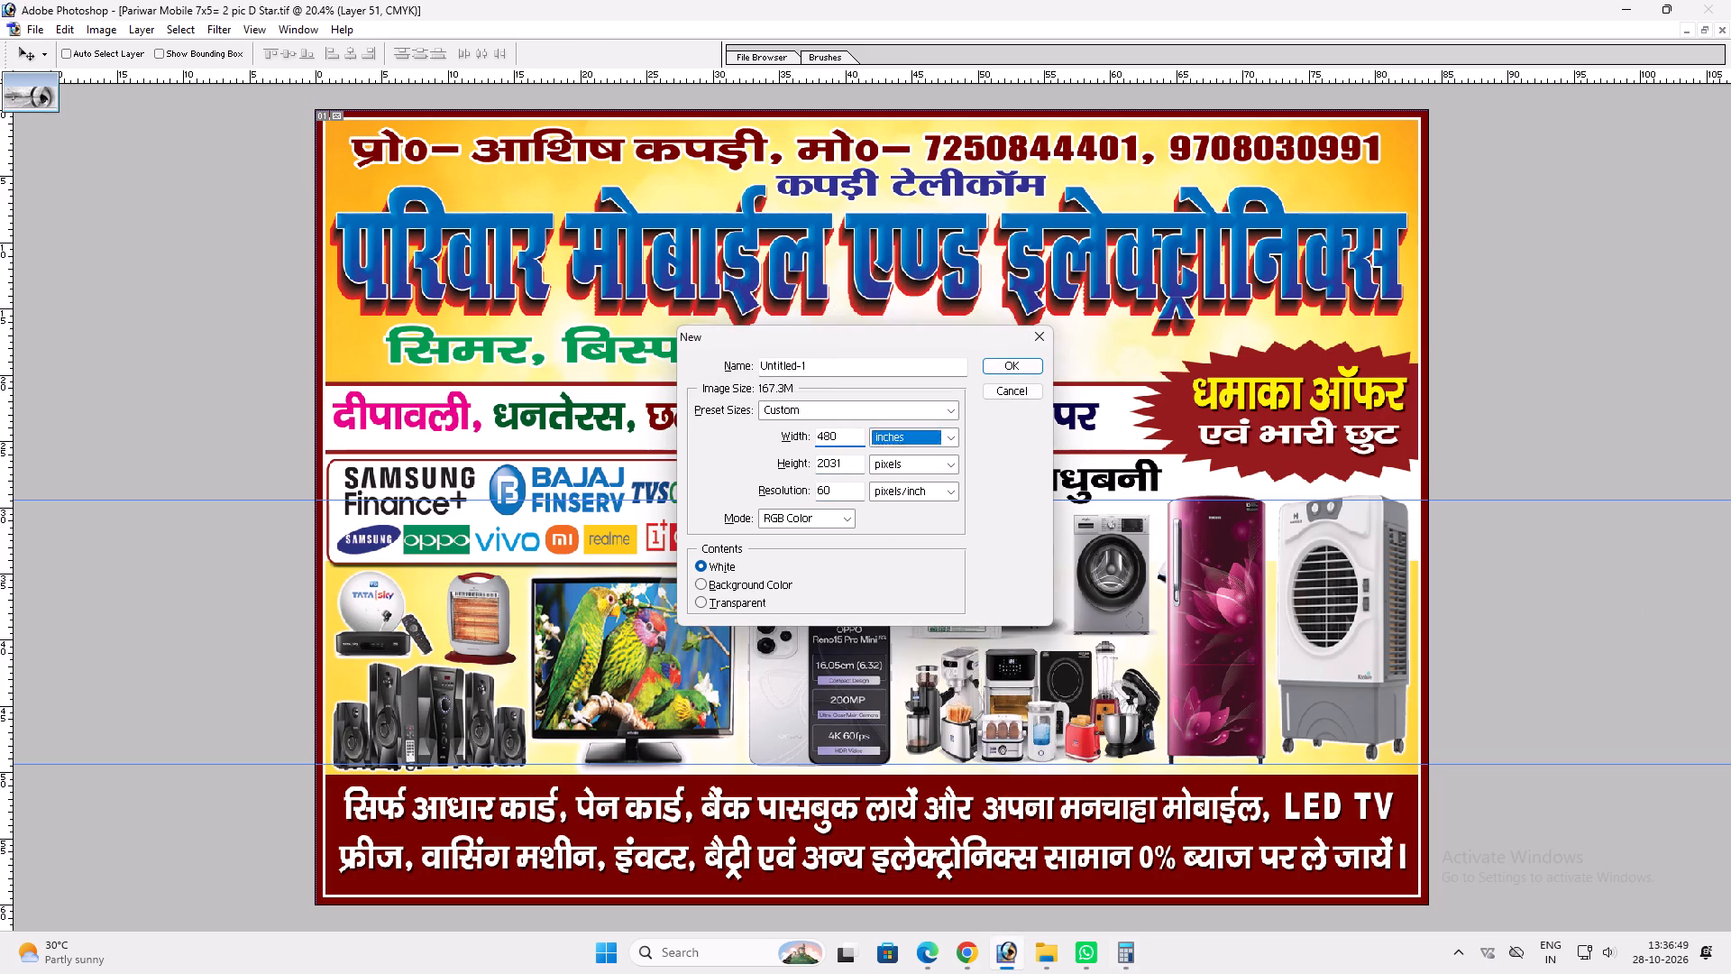
Set the new document's height to 48 pixels and its mode to CMYK, and create it.
{"action": "key", "text": "Tab"}
{"action": "key", "text": "3"}
{"action": "key", "text": "shift+Tab"}
{"action": "key", "text": "Tab"}
{"action": "type", "text": "48"}
{"action": "key", "text": "Tab"}
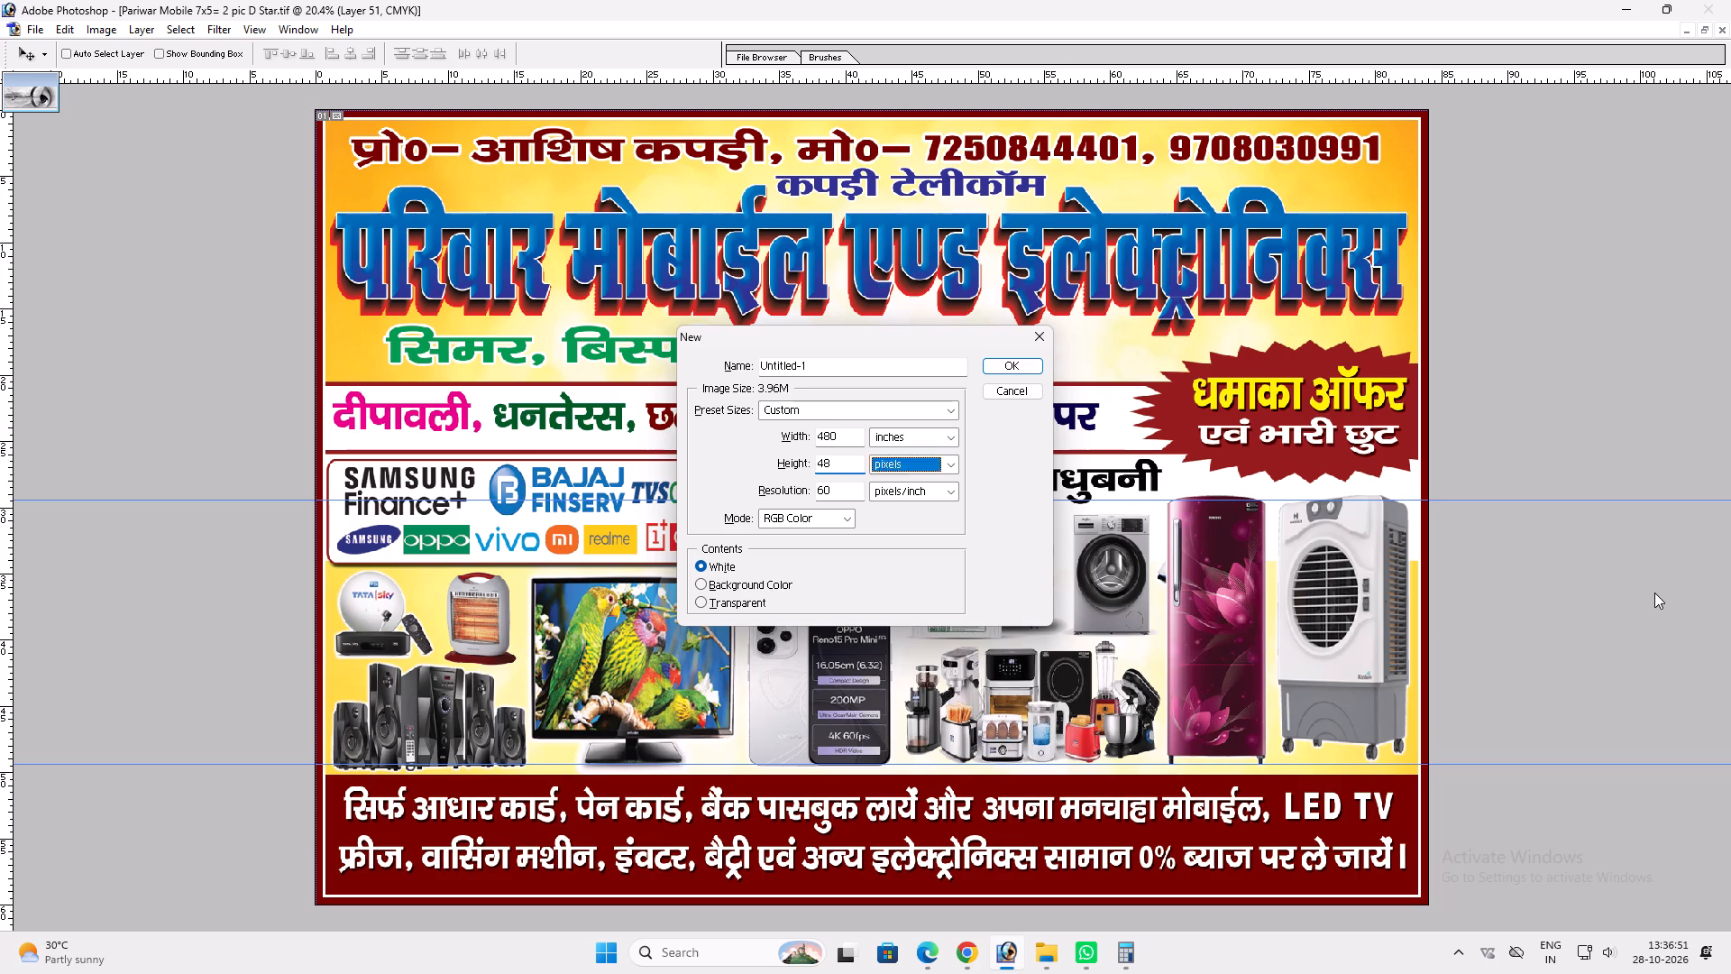
{"action": "key", "text": "Tab"}
{"action": "key", "text": "Tab"}
{"action": "key", "text": "Tab"}
{"action": "key", "text": "0"}
{"action": "key", "text": "Right"}
{"action": "key", "text": "Return"}
{"action": "key", "text": "v"}
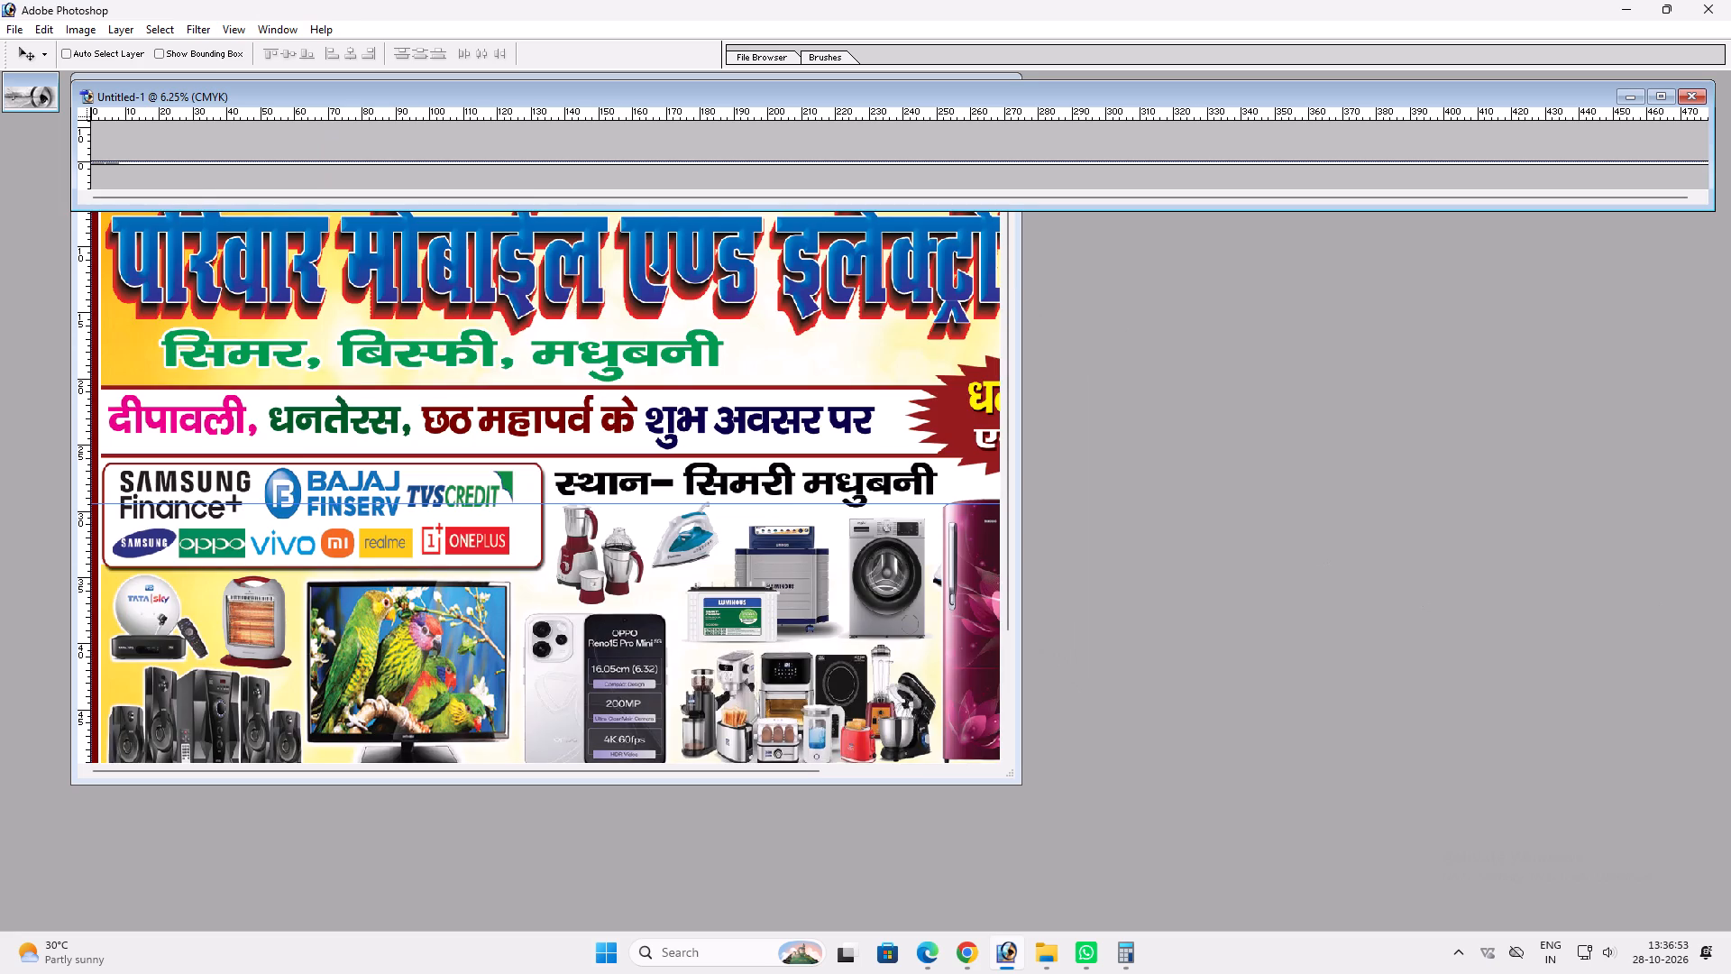
Resize the new document's height to 48 inches, keeping the 480-inch width.
{"action": "key", "text": "alt+i"}
{"action": "key", "text": "alt+i"}
{"action": "key", "text": "Tab"}
{"action": "key", "text": "Tab"}
{"action": "key", "text": "Tab"}
{"action": "key", "text": "Tab"}
{"action": "key", "text": "Tab"}
{"action": "key", "text": "Tab"}
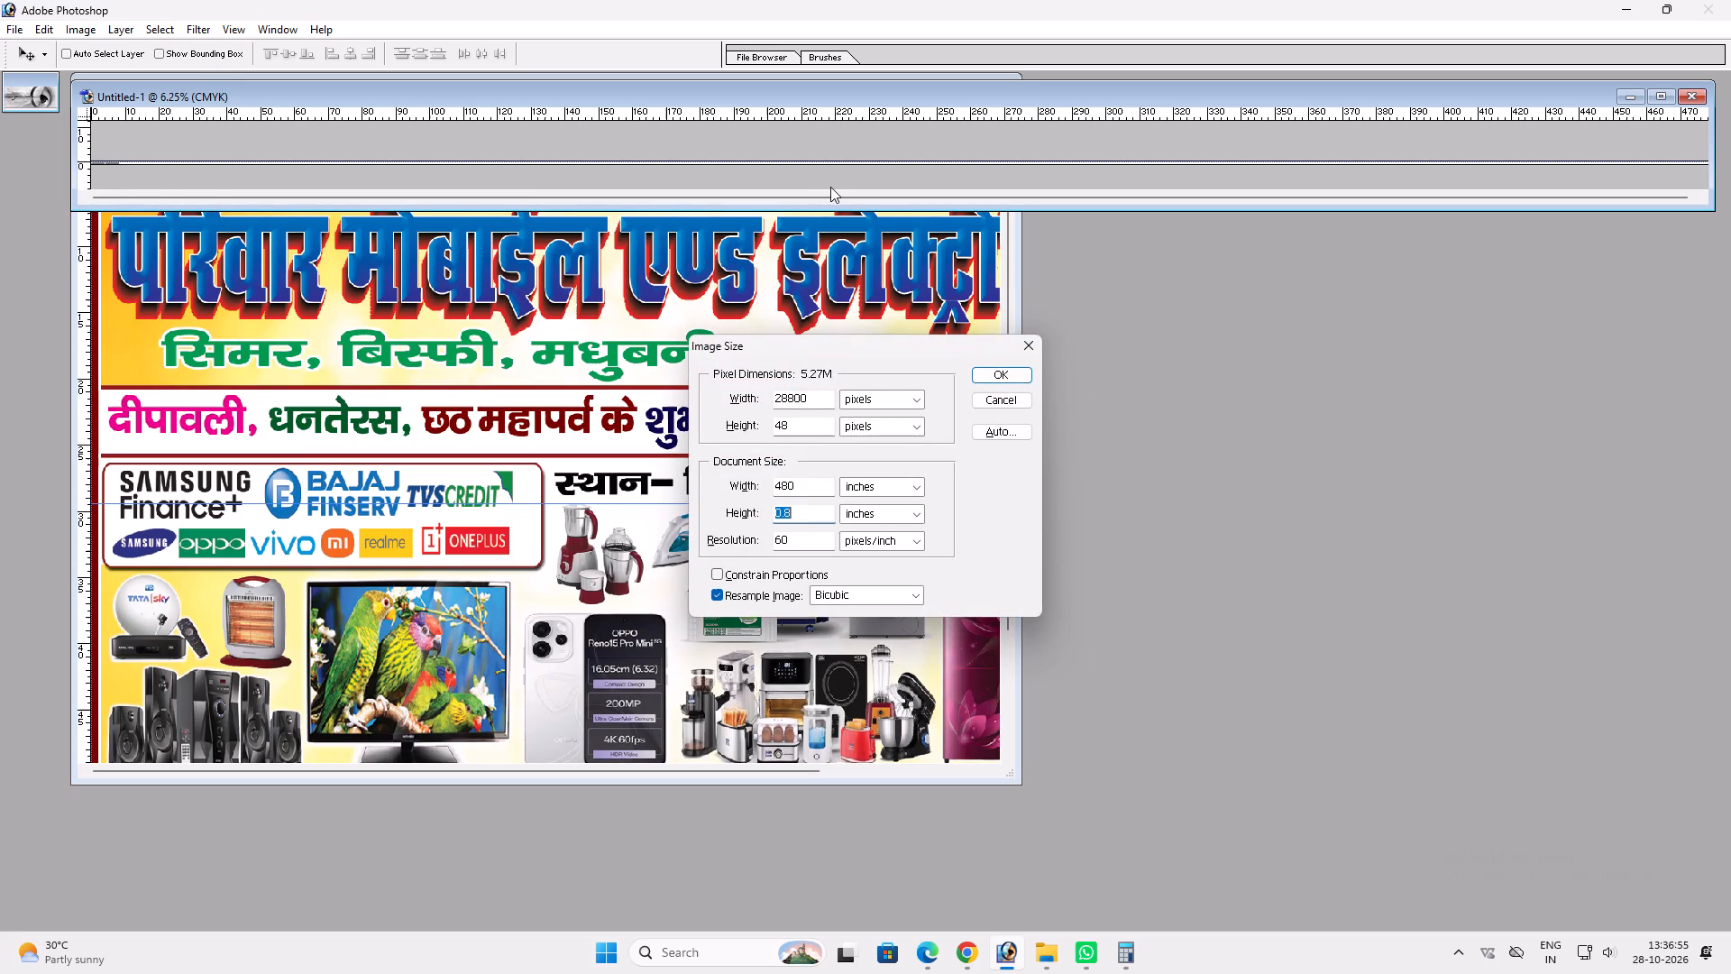
{"action": "key", "text": "4"}
{"action": "key", "text": "8"}
{"action": "key", "text": "Return"}
{"action": "key", "text": "v"}
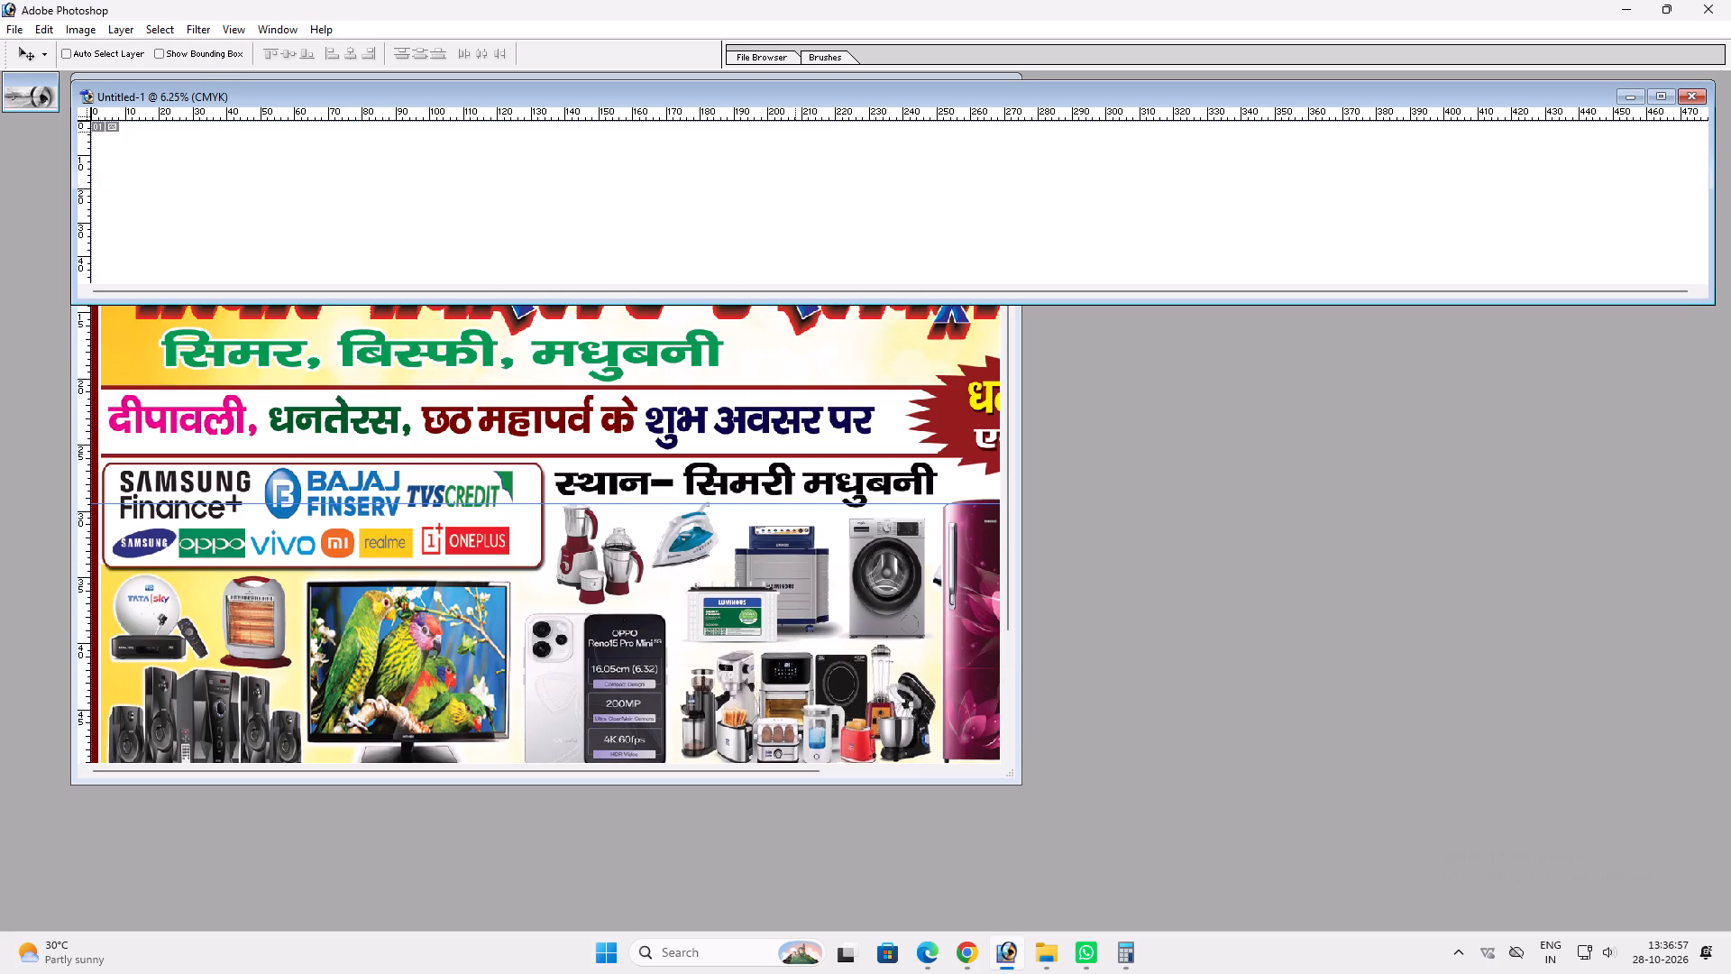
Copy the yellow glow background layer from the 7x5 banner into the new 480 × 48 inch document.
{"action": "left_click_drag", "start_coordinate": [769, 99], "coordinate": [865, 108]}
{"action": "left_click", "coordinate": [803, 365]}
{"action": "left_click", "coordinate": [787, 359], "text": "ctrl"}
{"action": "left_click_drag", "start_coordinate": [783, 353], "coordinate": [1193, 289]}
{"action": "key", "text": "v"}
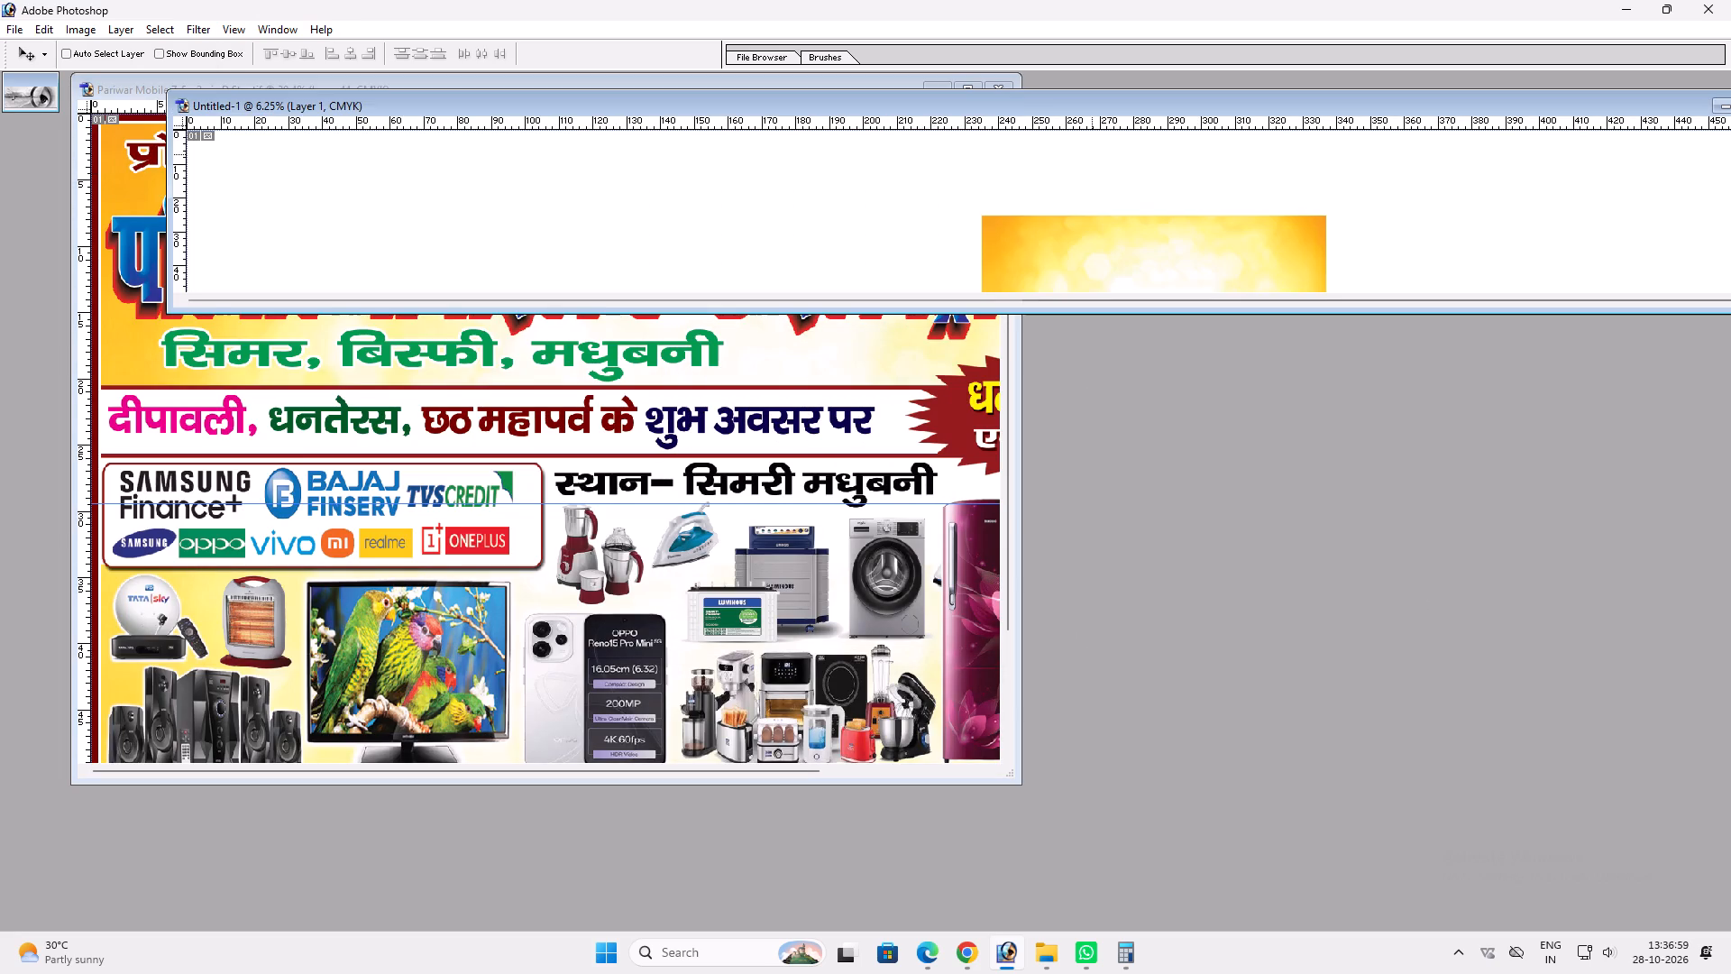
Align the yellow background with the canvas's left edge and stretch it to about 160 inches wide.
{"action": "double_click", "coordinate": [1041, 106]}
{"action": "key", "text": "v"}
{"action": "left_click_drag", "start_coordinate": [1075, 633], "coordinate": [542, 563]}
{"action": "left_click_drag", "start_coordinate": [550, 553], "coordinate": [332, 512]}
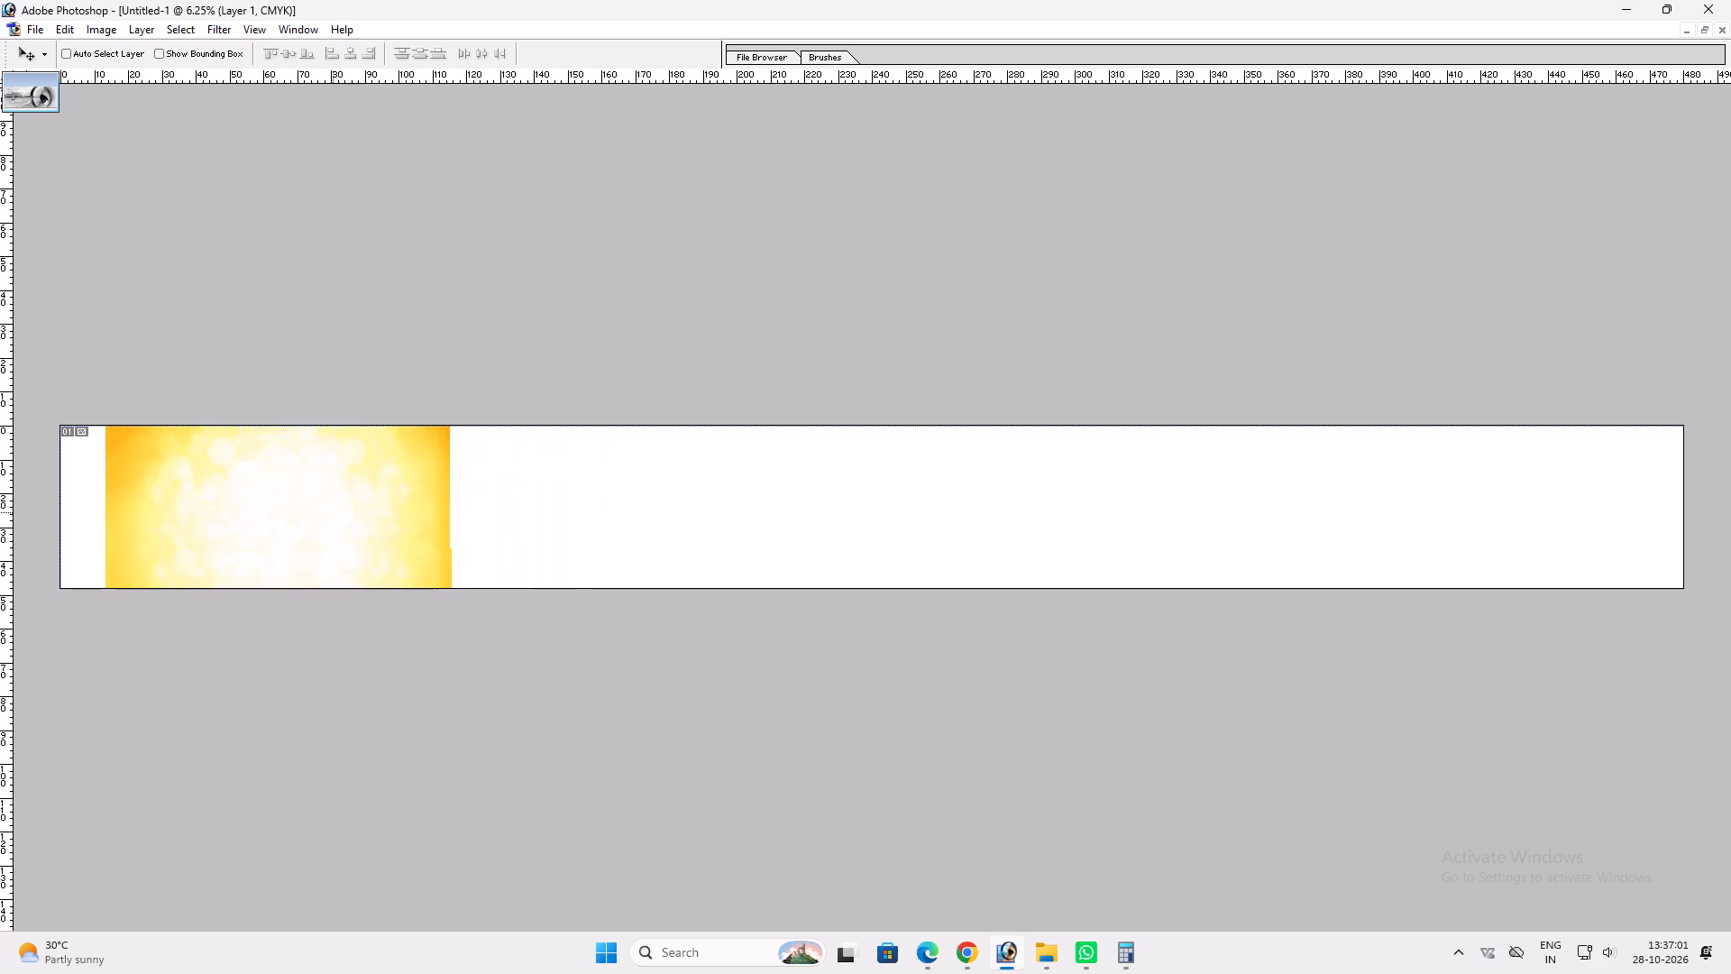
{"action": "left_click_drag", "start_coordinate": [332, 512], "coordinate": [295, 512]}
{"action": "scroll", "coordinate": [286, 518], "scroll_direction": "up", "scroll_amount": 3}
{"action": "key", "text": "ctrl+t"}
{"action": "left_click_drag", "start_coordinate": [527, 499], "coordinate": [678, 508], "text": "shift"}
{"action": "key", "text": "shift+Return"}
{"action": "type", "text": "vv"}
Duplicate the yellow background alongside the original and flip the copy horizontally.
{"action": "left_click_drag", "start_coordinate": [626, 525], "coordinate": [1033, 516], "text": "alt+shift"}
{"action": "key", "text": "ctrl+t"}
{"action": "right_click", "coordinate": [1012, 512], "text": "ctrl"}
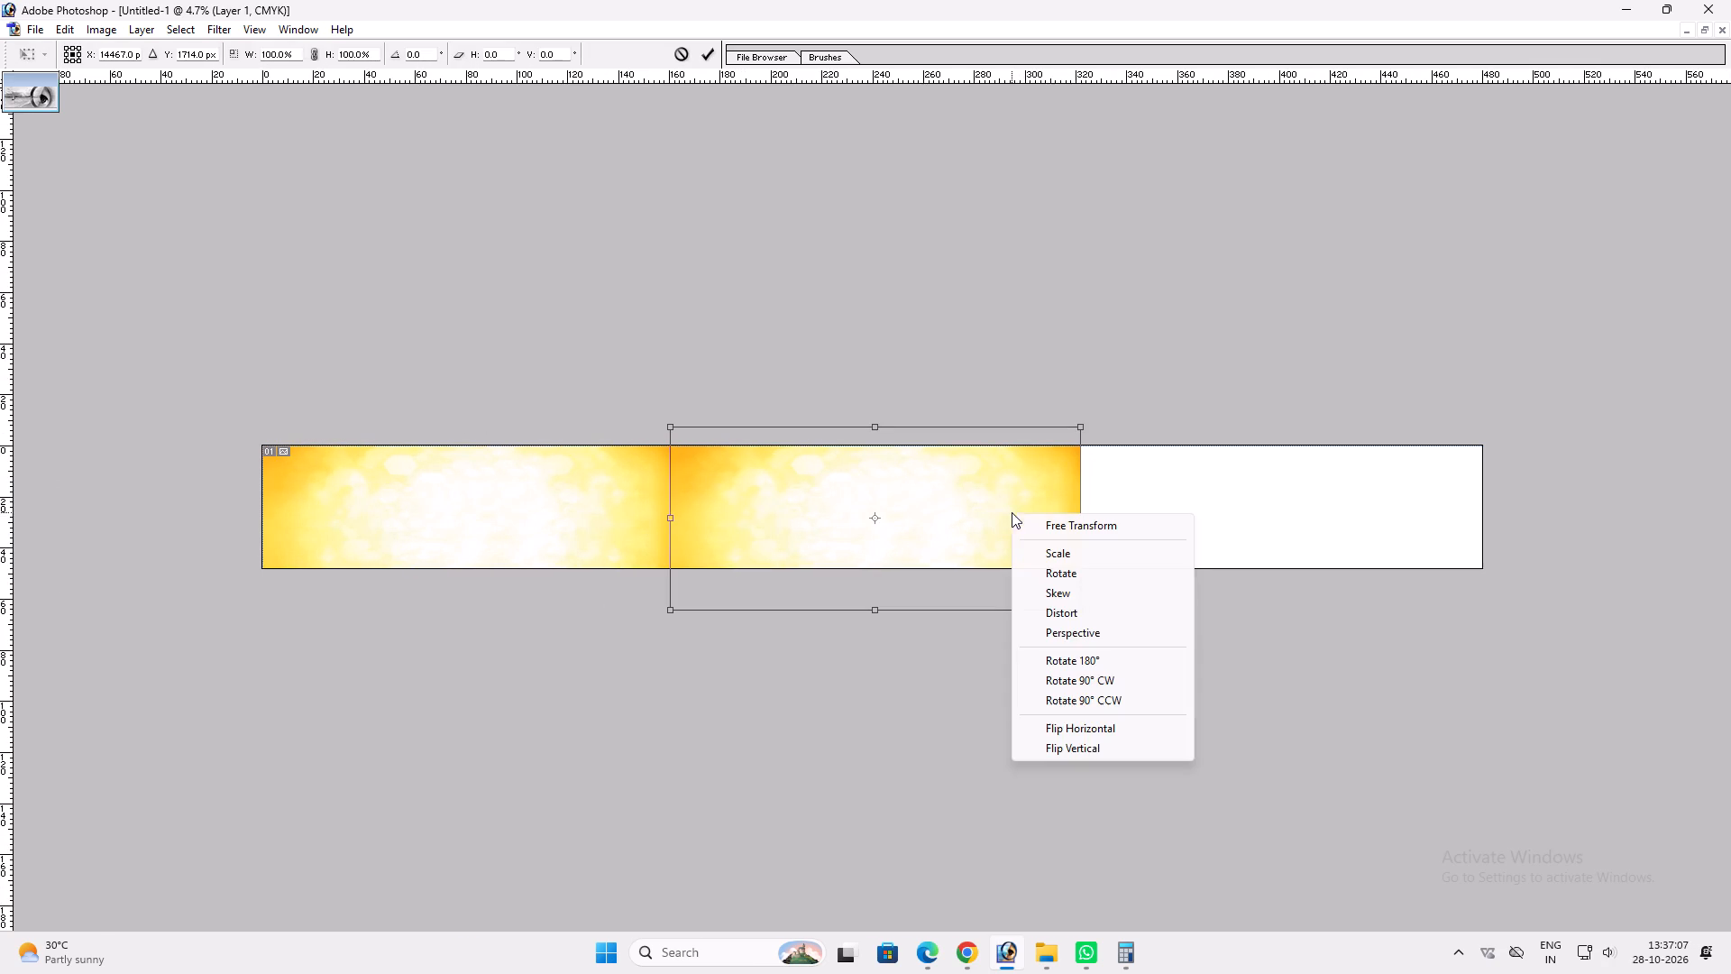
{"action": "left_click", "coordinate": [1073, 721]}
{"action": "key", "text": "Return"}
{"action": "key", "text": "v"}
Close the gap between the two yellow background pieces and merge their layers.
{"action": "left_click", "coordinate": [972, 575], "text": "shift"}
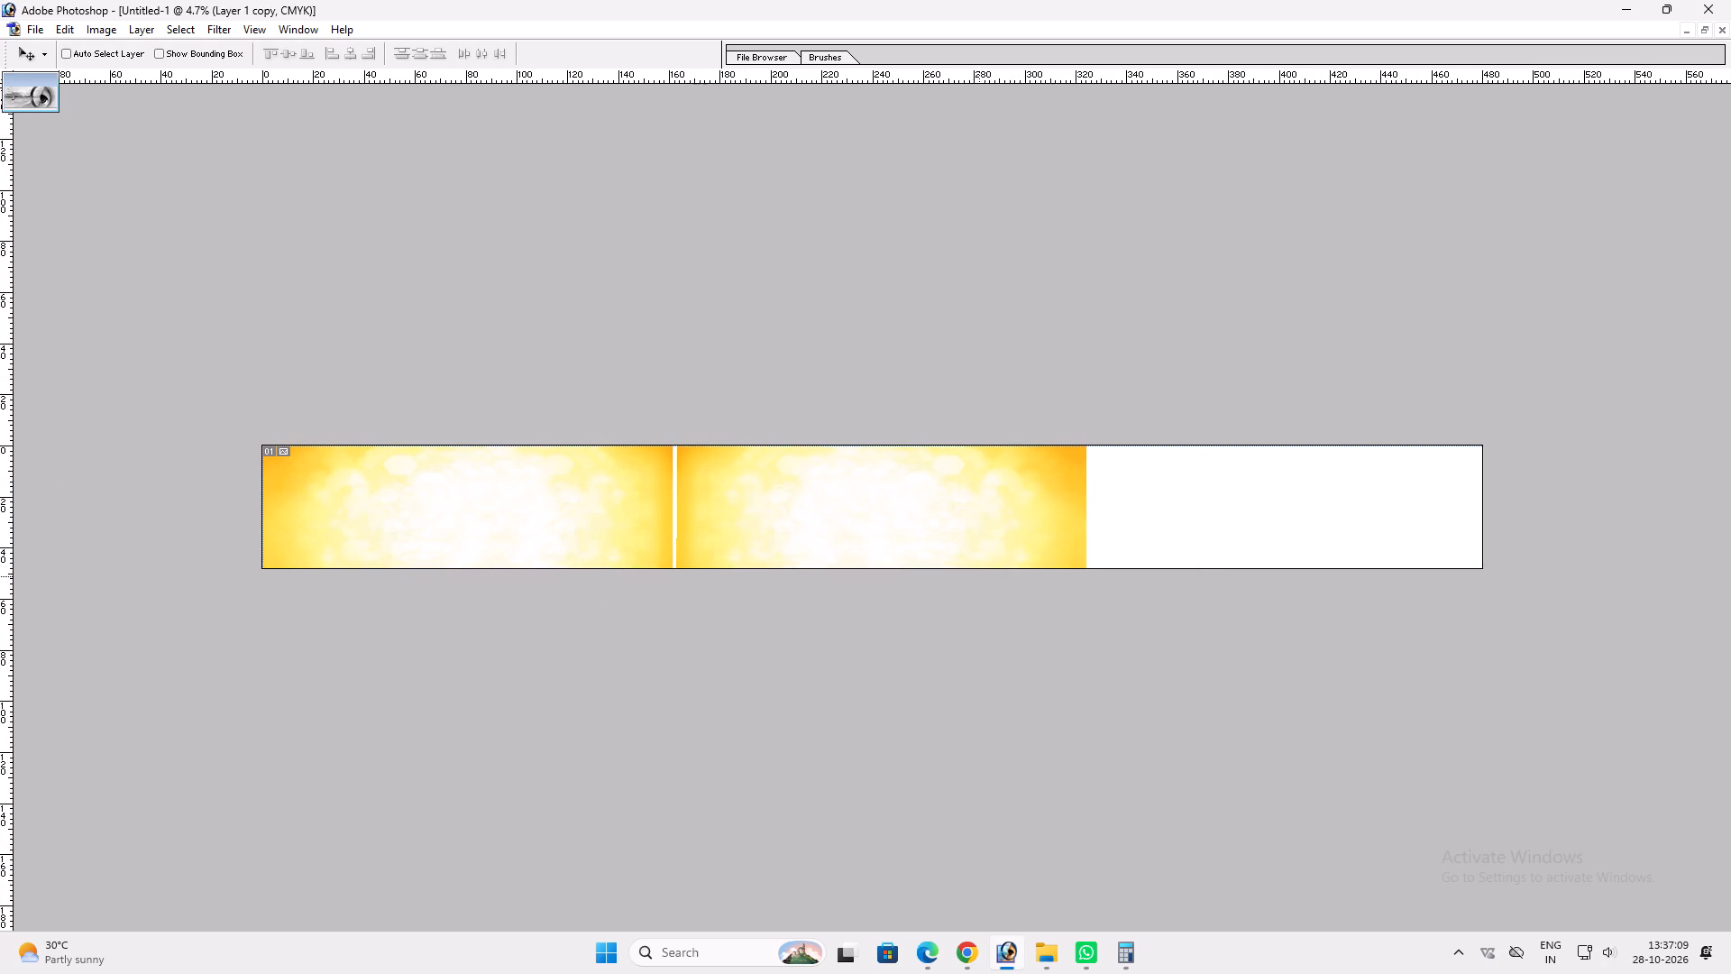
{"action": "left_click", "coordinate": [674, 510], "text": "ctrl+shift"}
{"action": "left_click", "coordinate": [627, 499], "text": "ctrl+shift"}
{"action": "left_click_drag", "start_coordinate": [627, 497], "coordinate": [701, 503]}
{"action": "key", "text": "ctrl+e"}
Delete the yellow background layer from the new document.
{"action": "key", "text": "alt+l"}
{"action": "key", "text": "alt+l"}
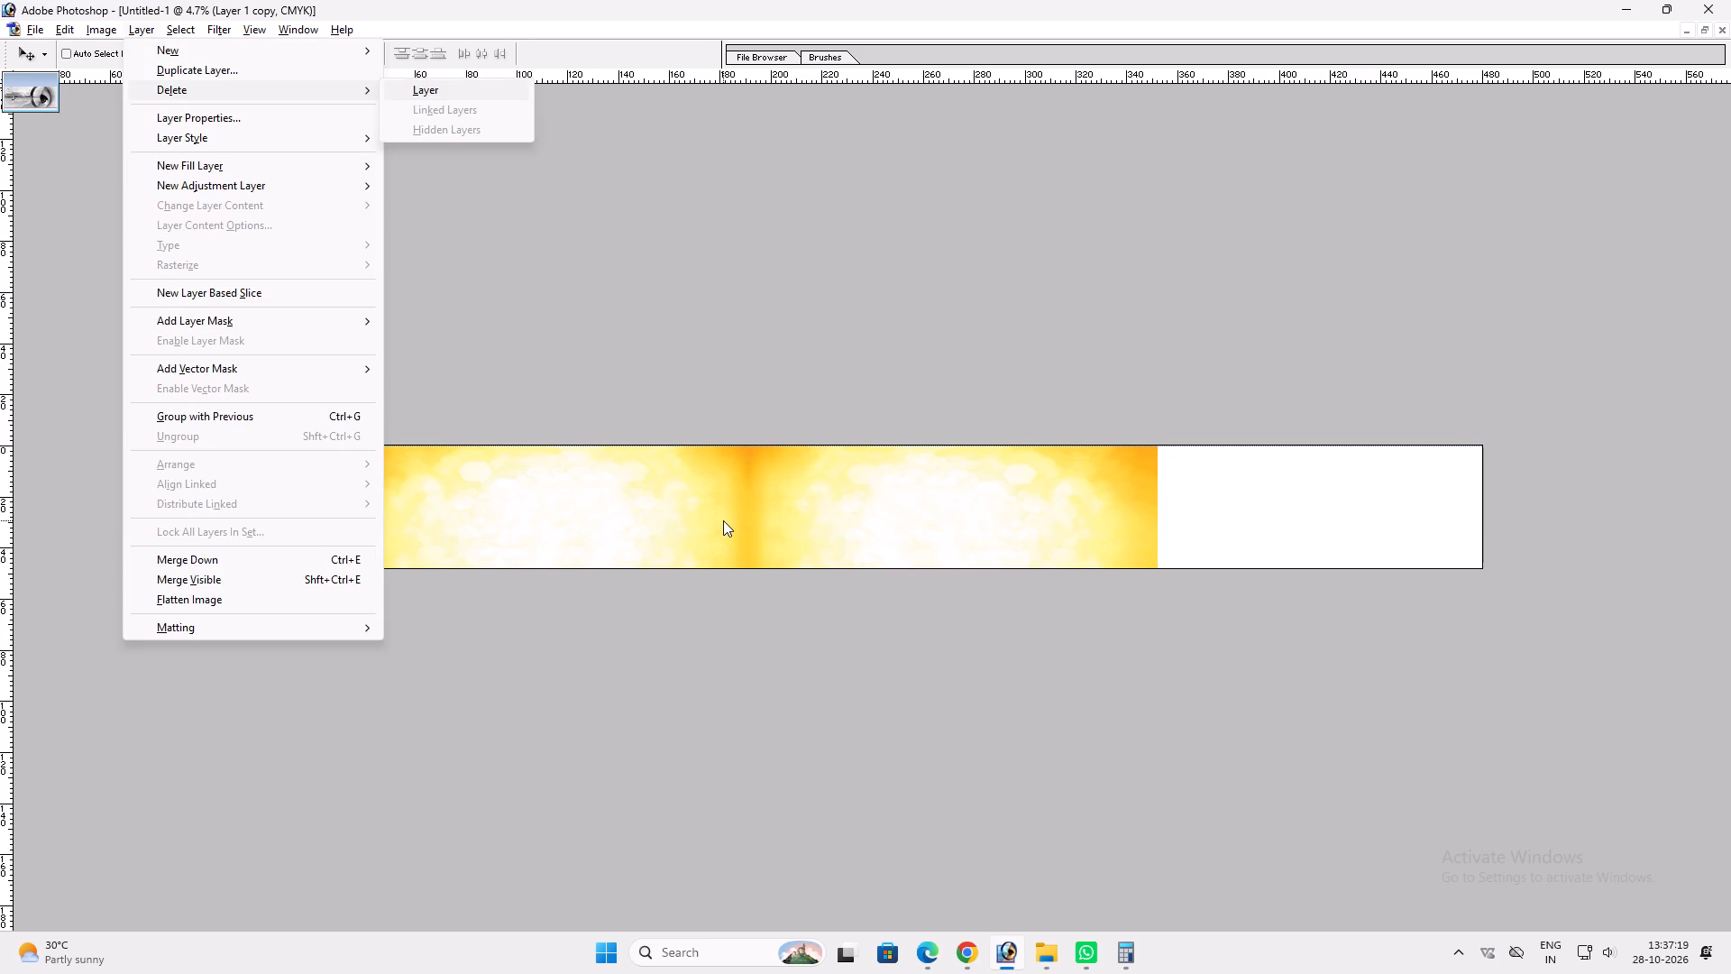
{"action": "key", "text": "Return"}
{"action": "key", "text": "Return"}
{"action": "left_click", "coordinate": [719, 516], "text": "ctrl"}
Cut the entire white canvas and paste it back as a separate layer.
{"action": "key", "text": "ctrl+a"}
{"action": "key", "text": "ctrl+x"}
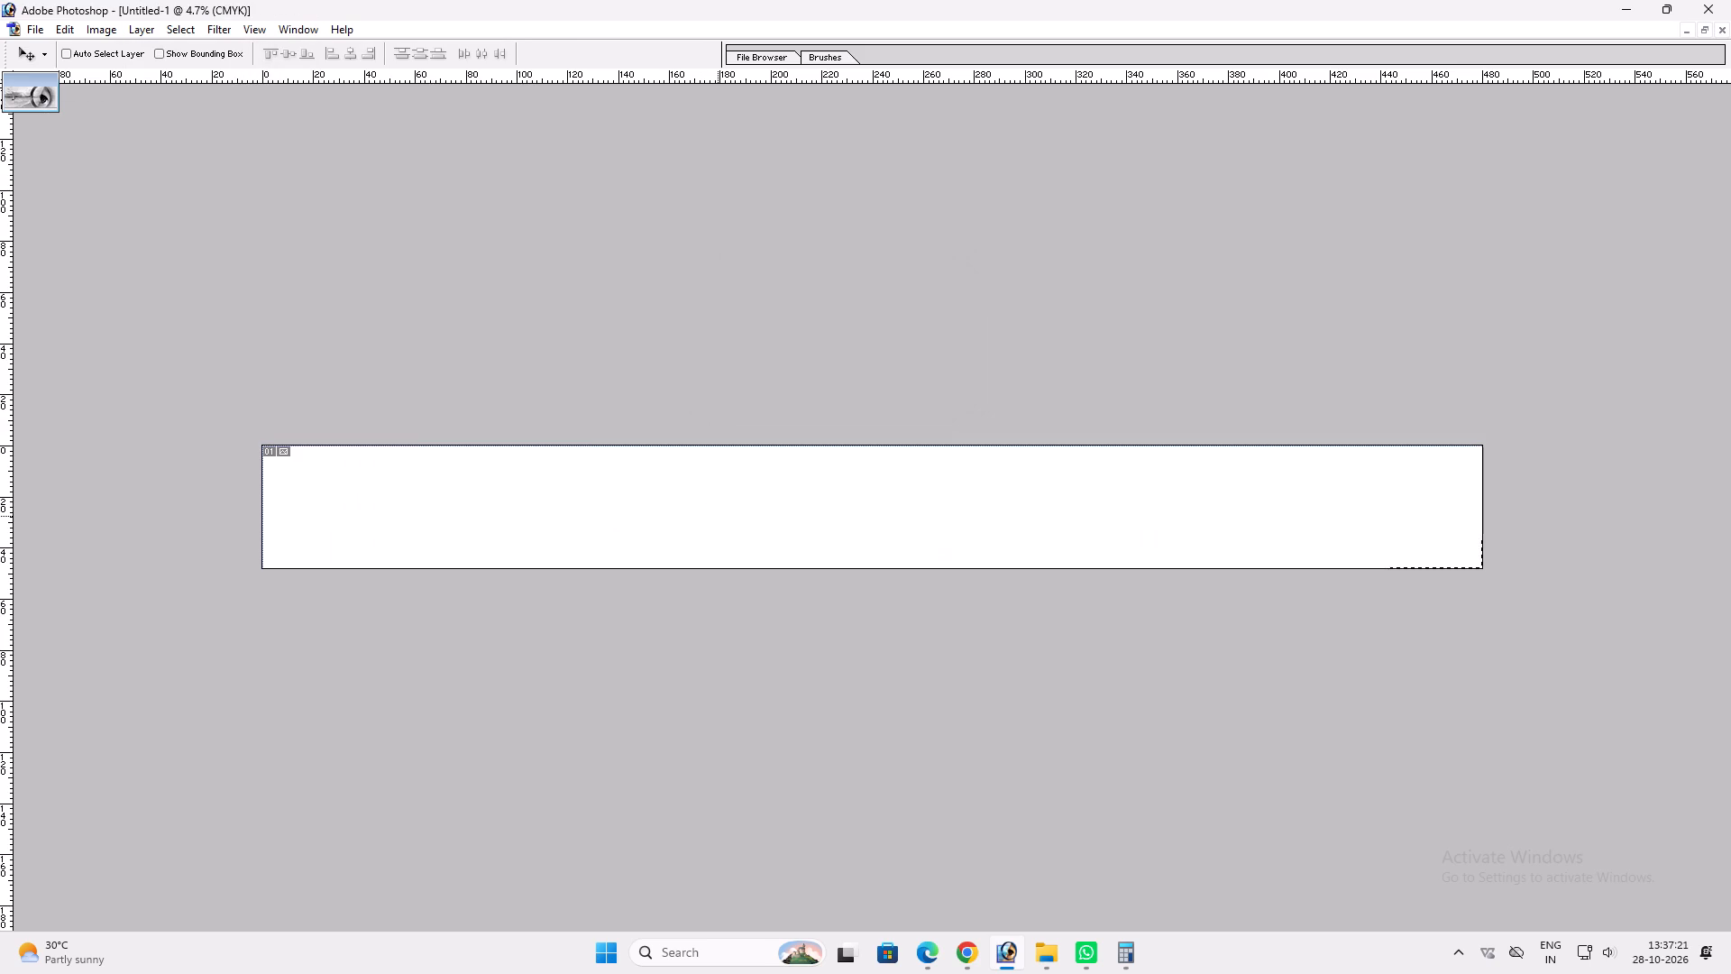
{"action": "key", "text": "ctrl+v"}
Apply a dark blue Color Overlay to the pasted layer with C 100, M 100, Y 0 and K 60.
{"action": "key", "text": "alt+l"}
{"action": "key", "text": "alt+y"}
{"action": "key", "text": "n"}
{"action": "left_click", "coordinate": [987, 404]}
{"action": "left_click", "coordinate": [1212, 247]}
{"action": "left_click", "coordinate": [1221, 249]}
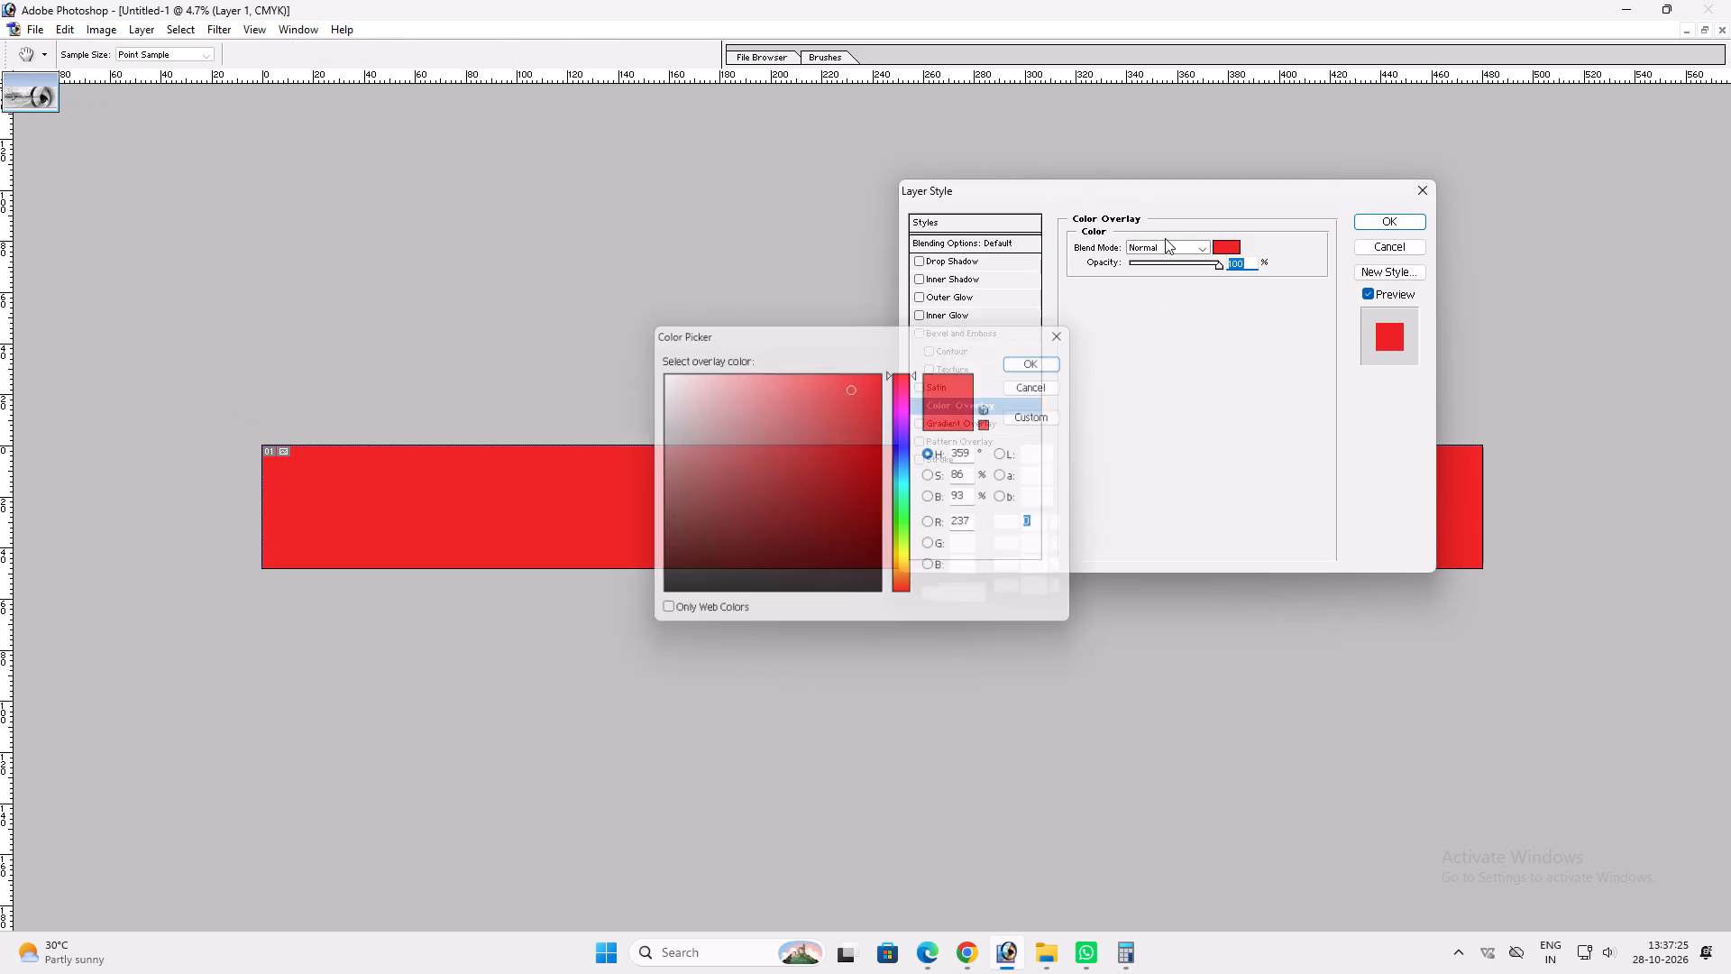
{"action": "type", "text": "100"}
{"action": "key", "text": "Tab"}
{"action": "type", "text": "100"}
{"action": "key", "text": "Tab"}
{"action": "key", "text": "6"}
{"action": "key", "text": "0"}
{"action": "key", "text": "Tab"}
{"action": "key", "text": "0"}
{"action": "key", "text": "shift+Tab"}
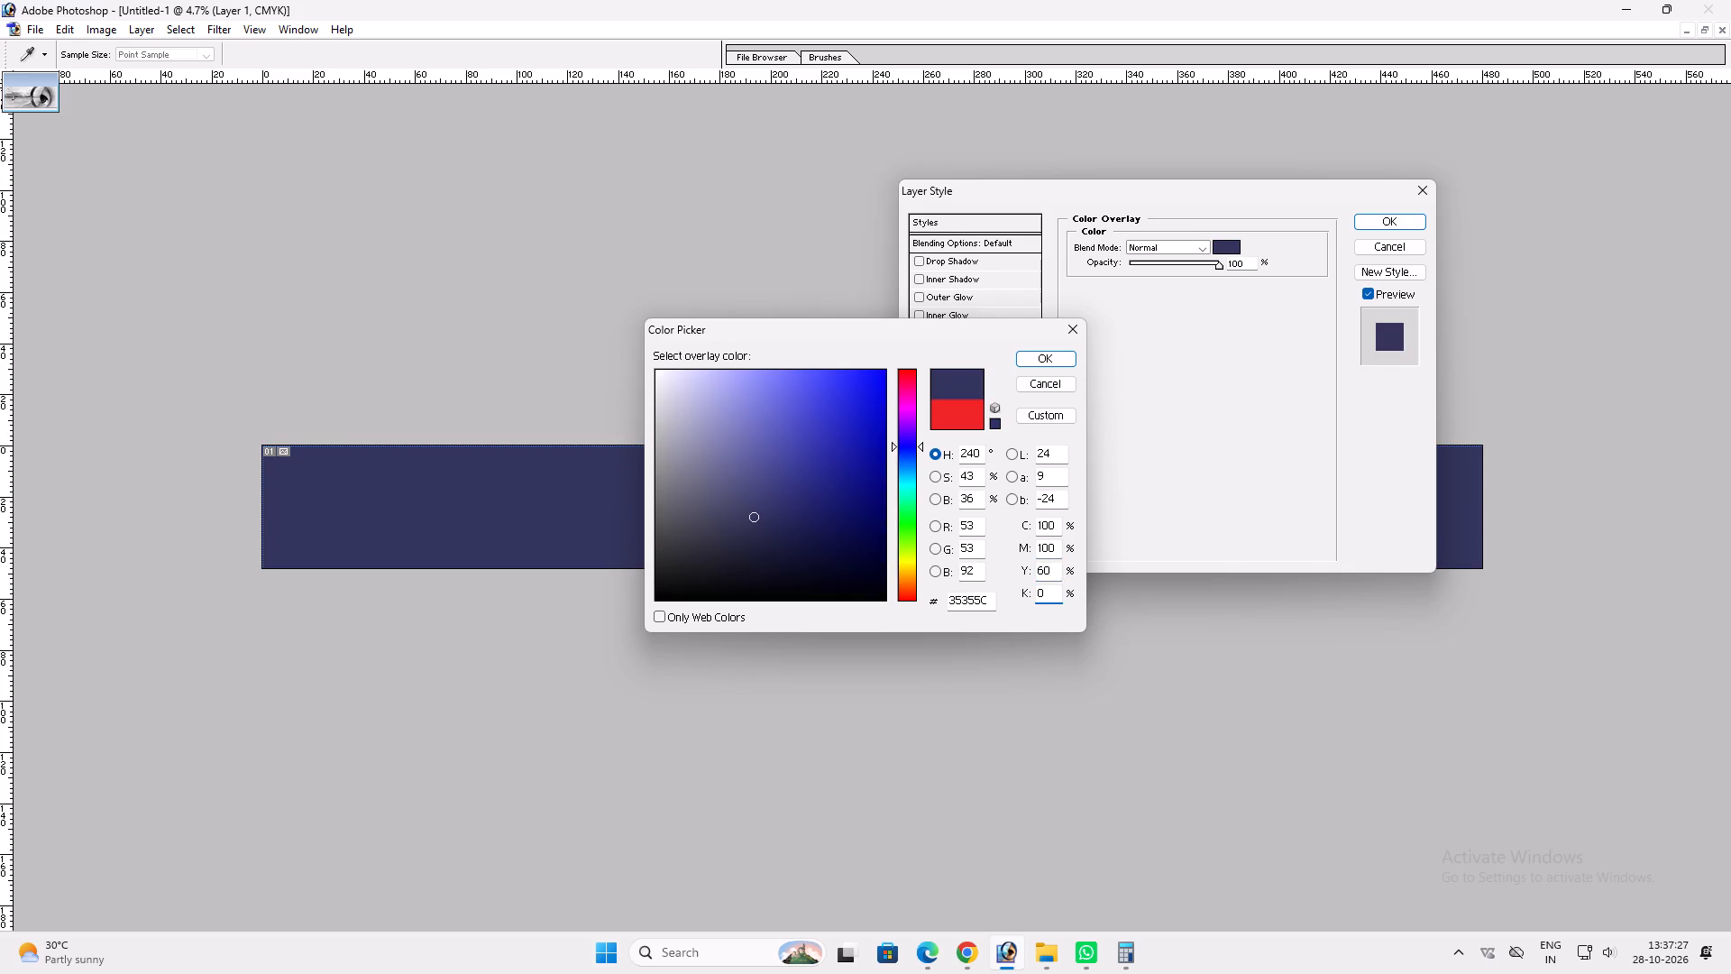
{"action": "key", "text": "shift+Tab"}
{"action": "key", "text": "Tab"}
{"action": "key", "text": "0"}
{"action": "key", "text": "Tab"}
{"action": "type", "text": "60"}
{"action": "key", "text": "Return"}
{"action": "key", "text": "Return"}
{"action": "key", "text": "ctrl+0"}
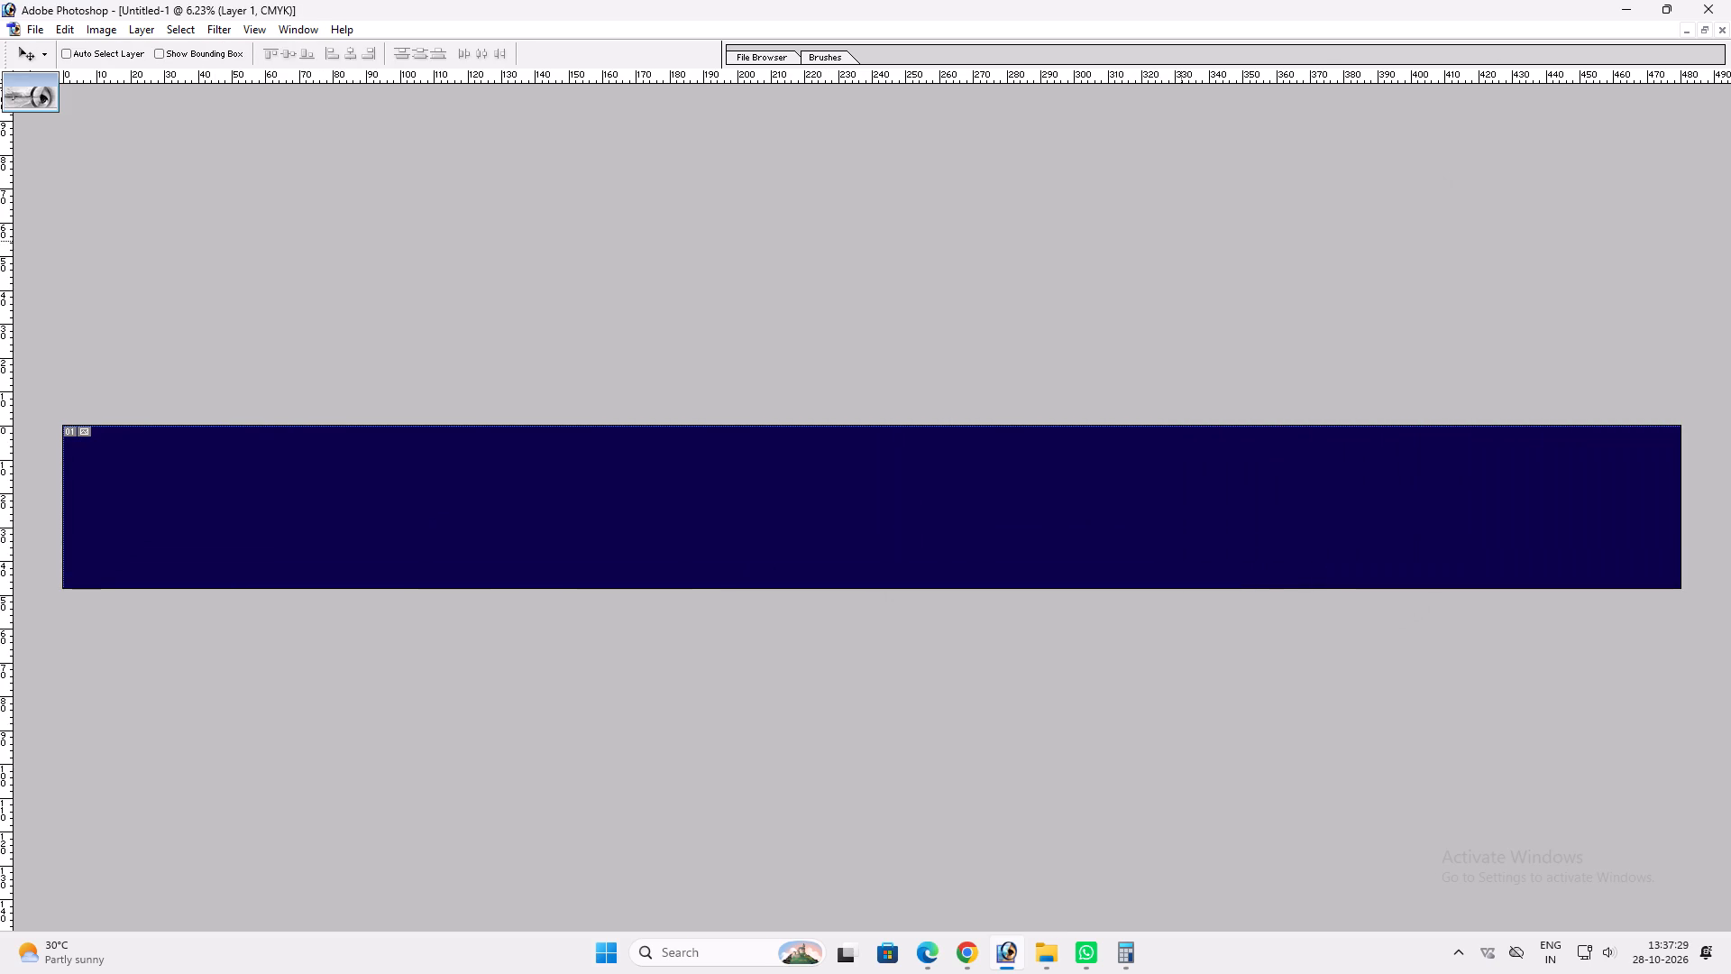
Lighten the layer's Color Overlay by setting its K value to 40%.
{"action": "key", "text": "alt+l"}
{"action": "key", "text": "alt+y"}
{"action": "key", "text": "n"}
{"action": "left_click", "coordinate": [984, 405]}
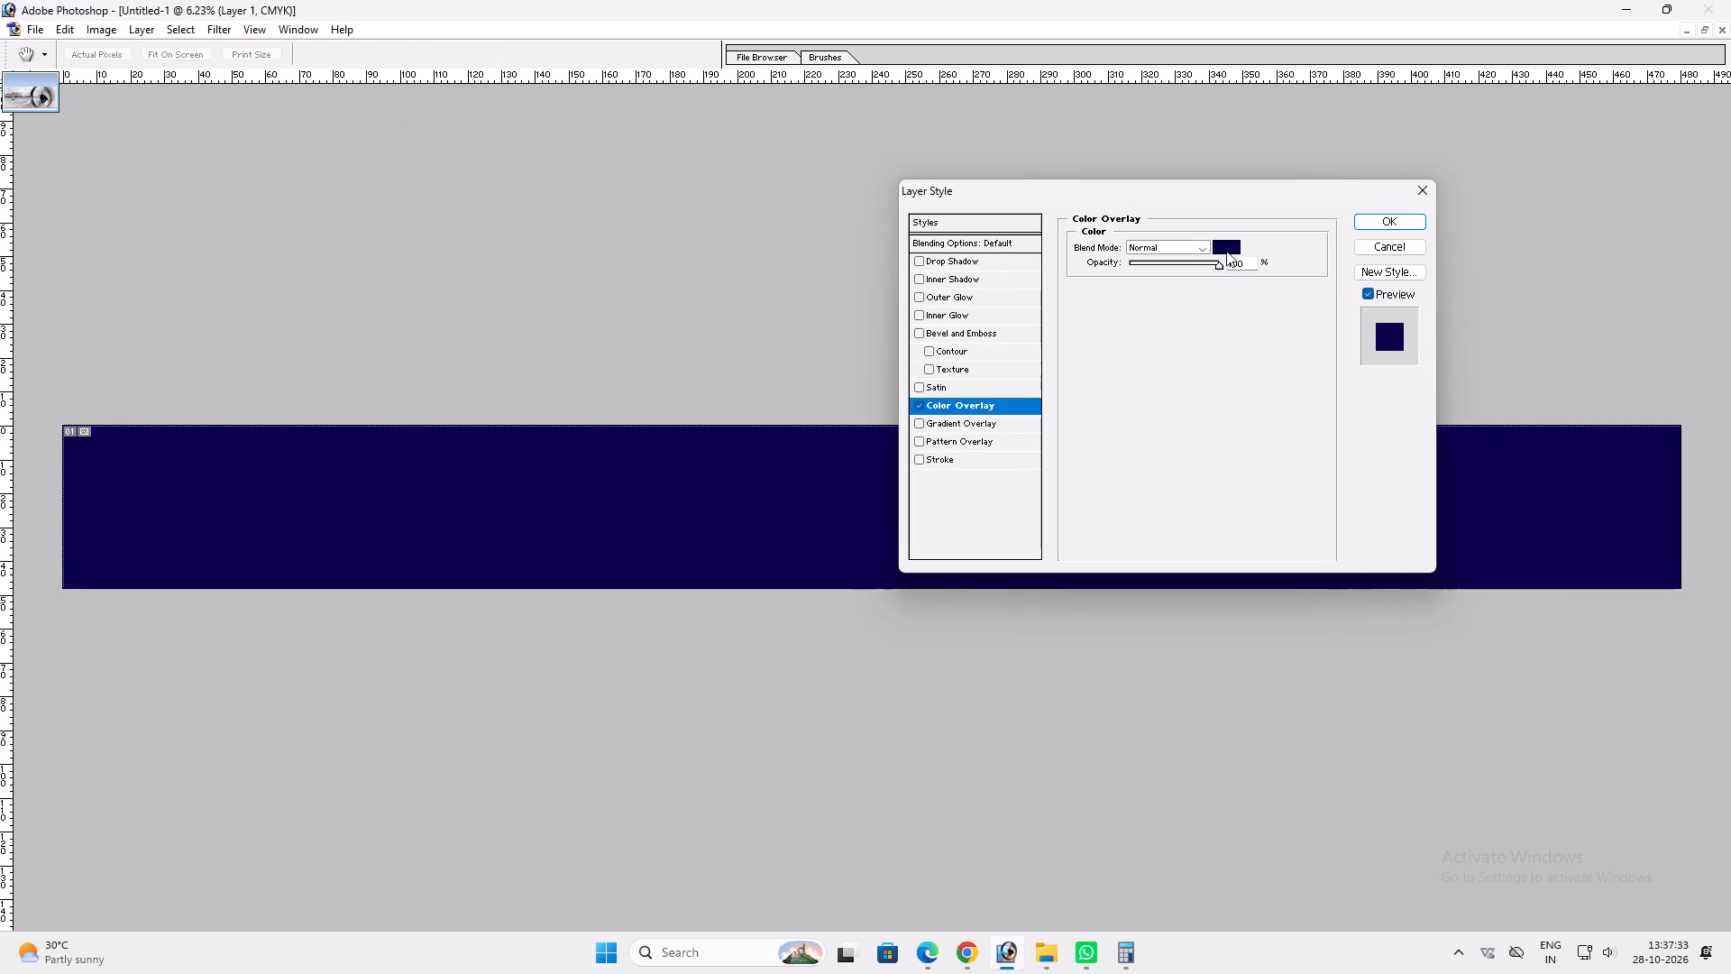
{"action": "left_click", "coordinate": [1226, 251]}
{"action": "key", "text": "Tab"}
{"action": "key", "text": "Tab"}
{"action": "key", "text": "Tab"}
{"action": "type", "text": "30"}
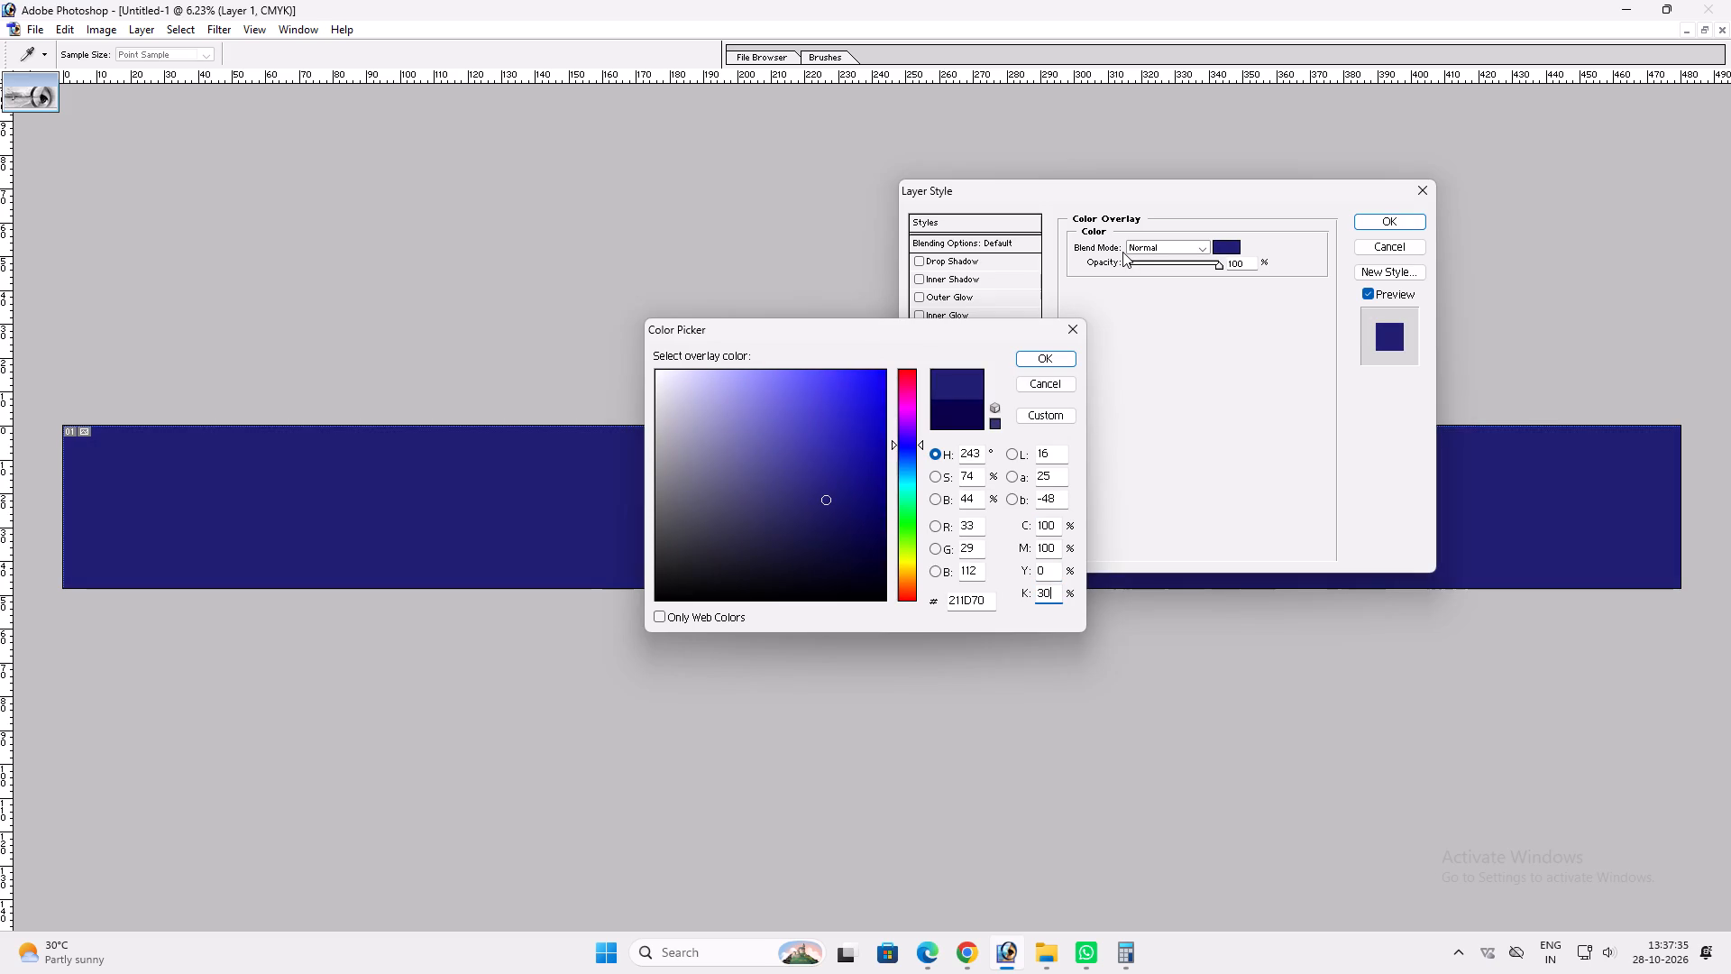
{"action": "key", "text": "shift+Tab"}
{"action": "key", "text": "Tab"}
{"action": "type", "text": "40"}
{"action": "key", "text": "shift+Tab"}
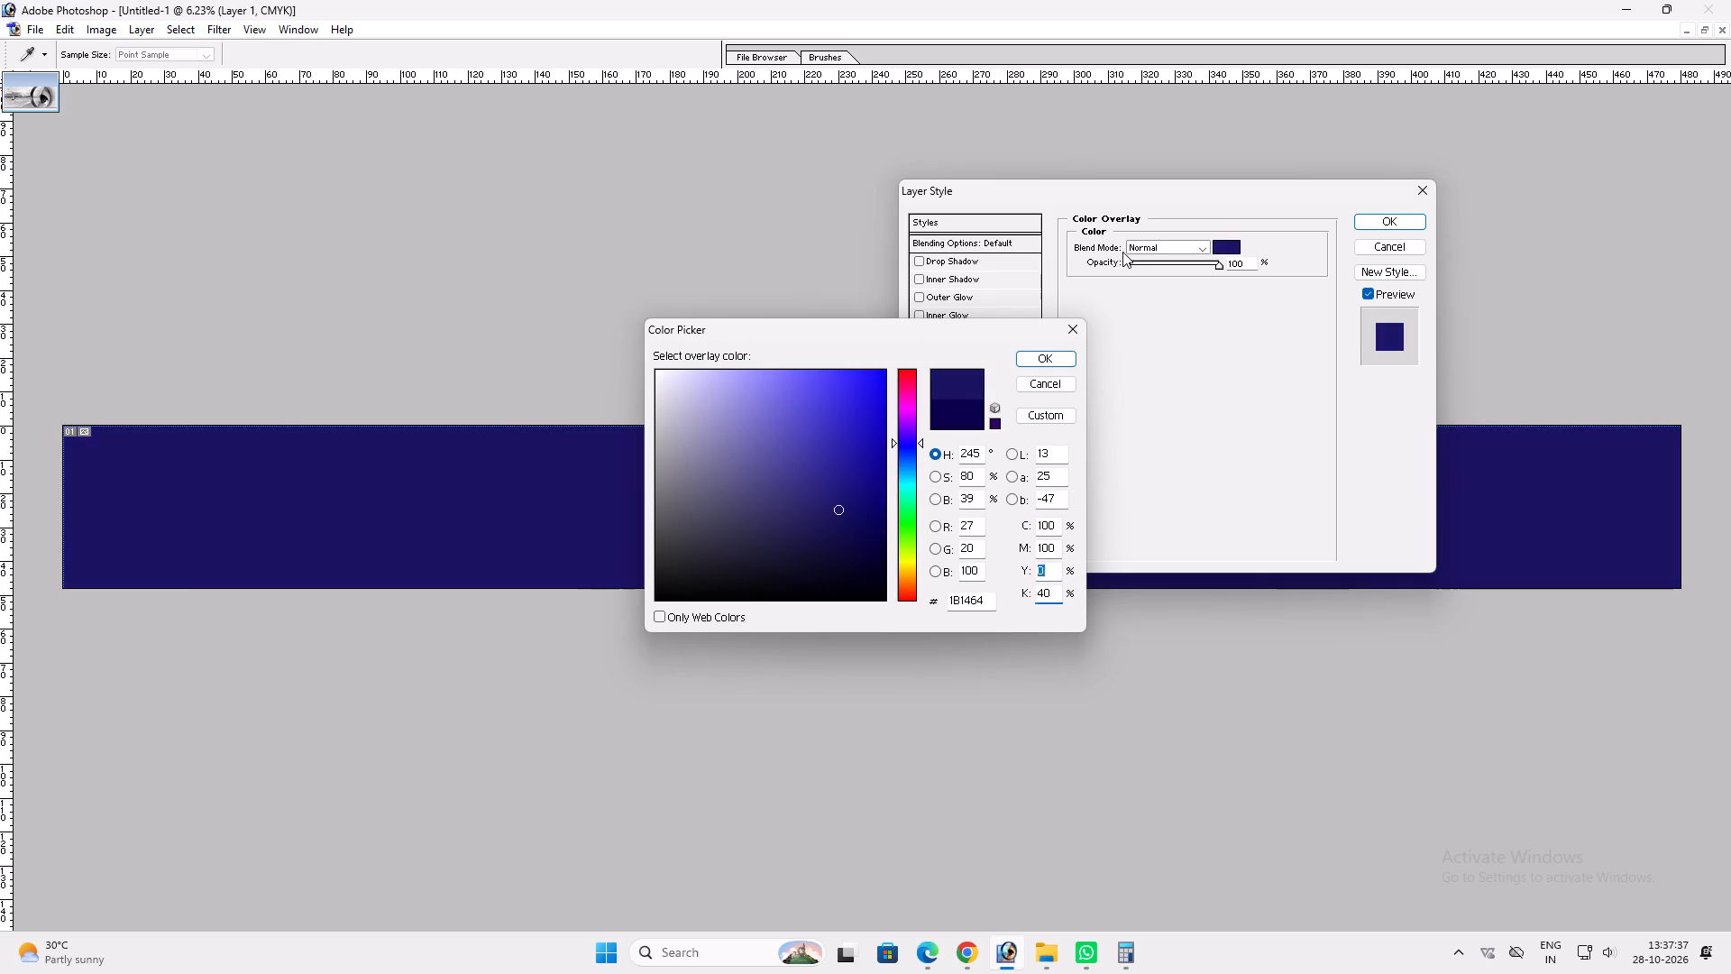
Apply the dark blue Color Overlay with C 100, M 100, Y 0 and K 40 to the layer.
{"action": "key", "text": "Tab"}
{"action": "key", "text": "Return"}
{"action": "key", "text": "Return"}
Select the entire canvas and add a new empty layer above the dark blue layer.
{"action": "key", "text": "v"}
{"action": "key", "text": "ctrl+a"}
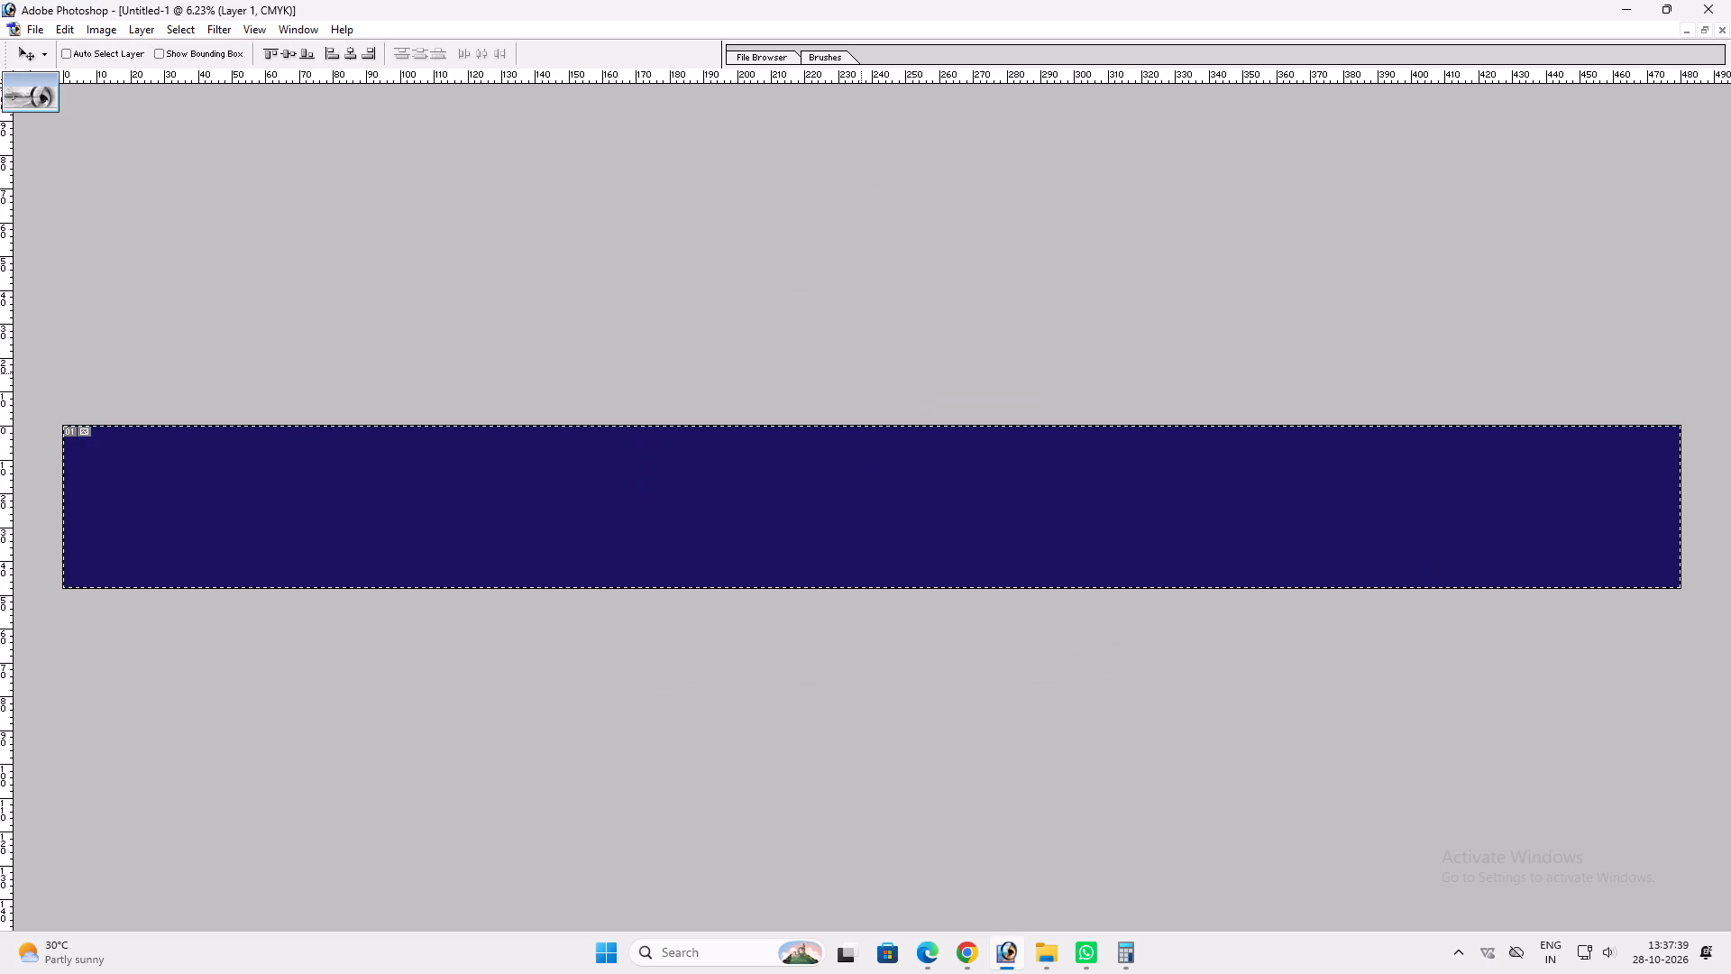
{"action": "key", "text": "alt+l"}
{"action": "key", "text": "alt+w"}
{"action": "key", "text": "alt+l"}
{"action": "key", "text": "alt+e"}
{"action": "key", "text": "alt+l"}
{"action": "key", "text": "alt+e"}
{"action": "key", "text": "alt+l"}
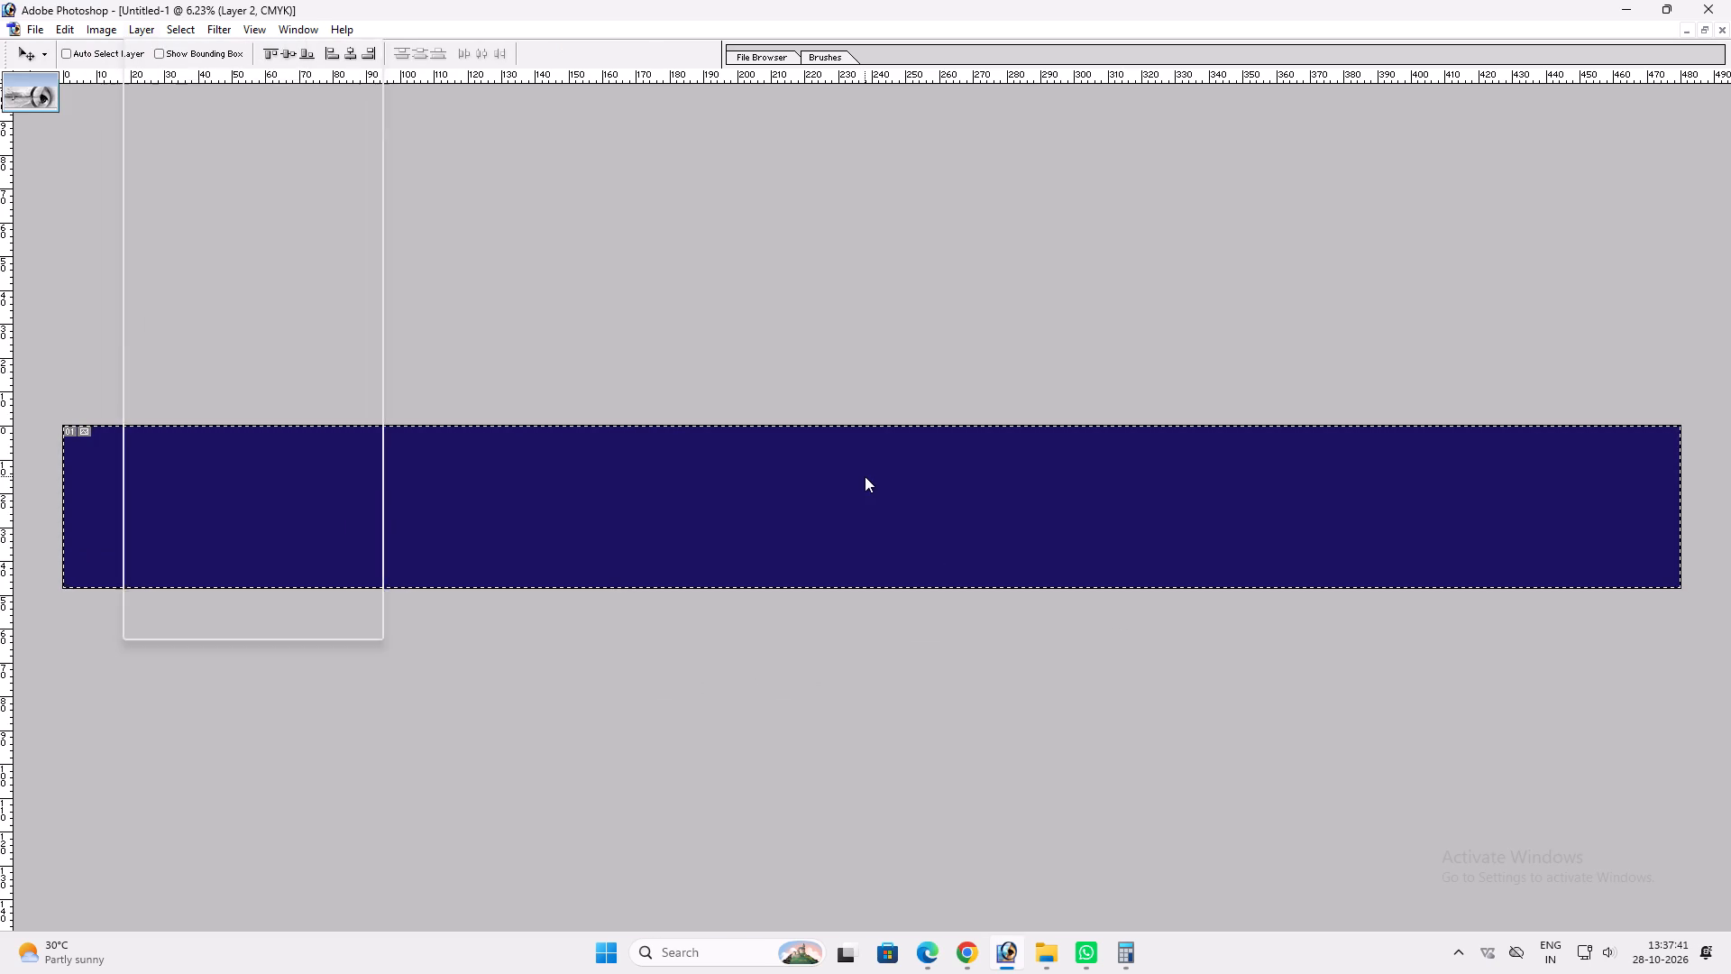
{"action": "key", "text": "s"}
Add another empty layer and open the Stroke settings for the full-canvas selection.
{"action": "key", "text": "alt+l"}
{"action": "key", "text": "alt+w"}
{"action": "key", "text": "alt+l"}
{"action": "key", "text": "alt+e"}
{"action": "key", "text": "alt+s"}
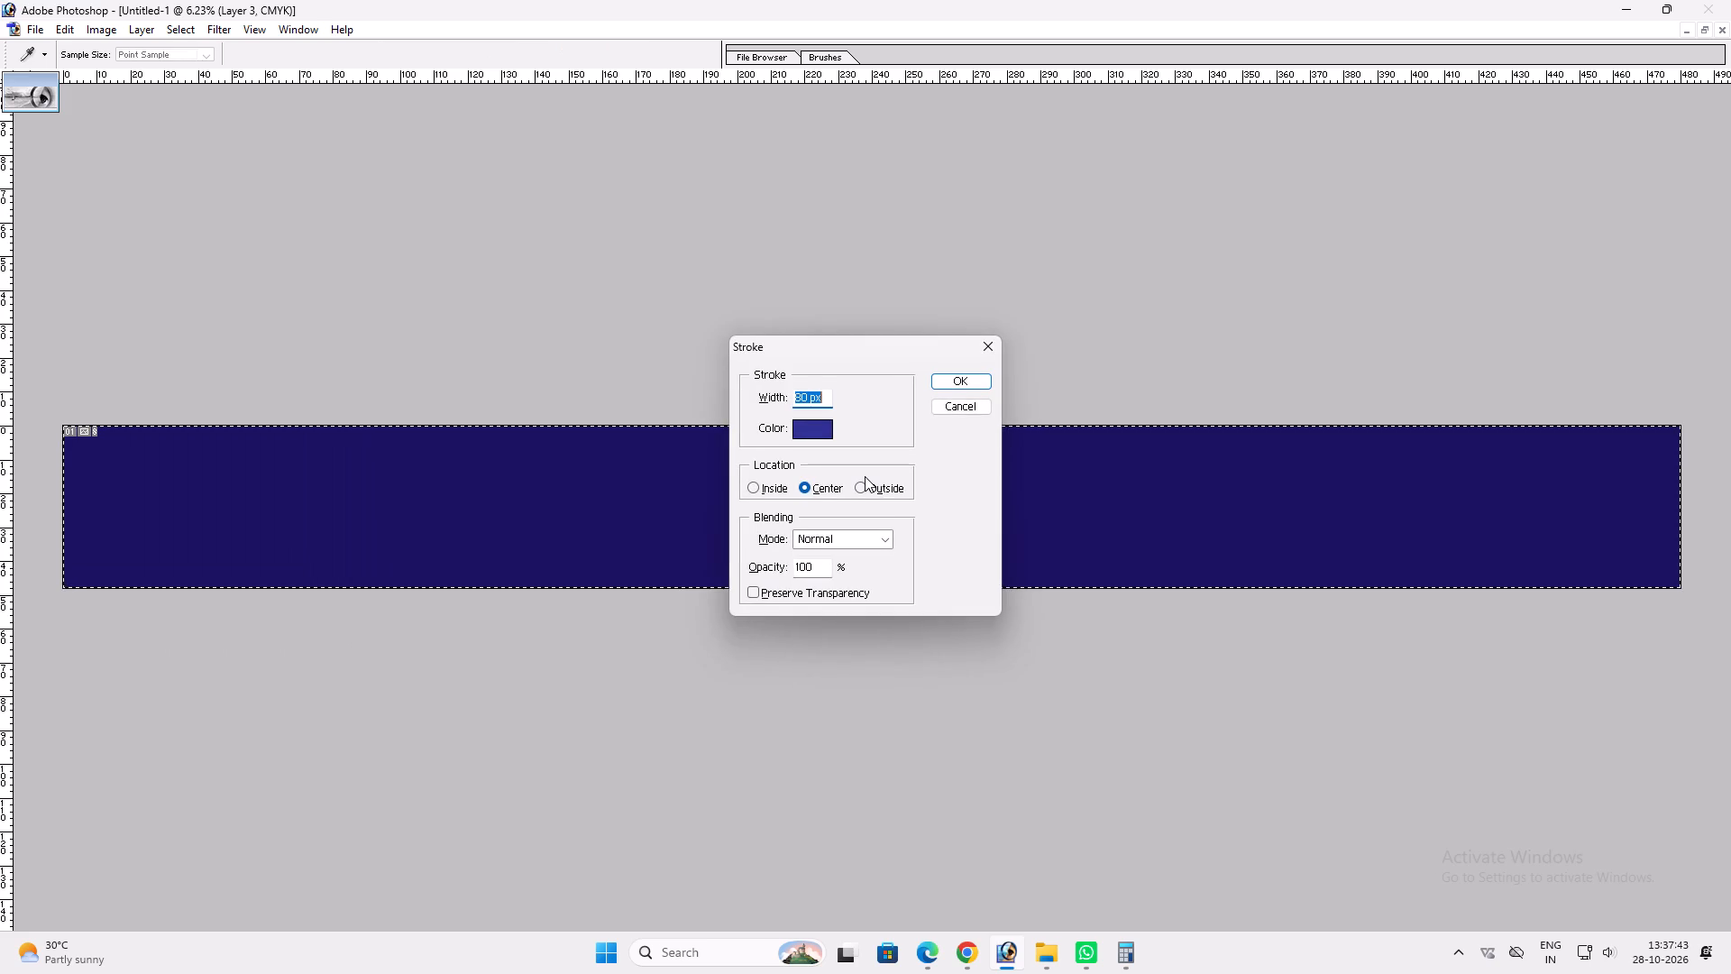
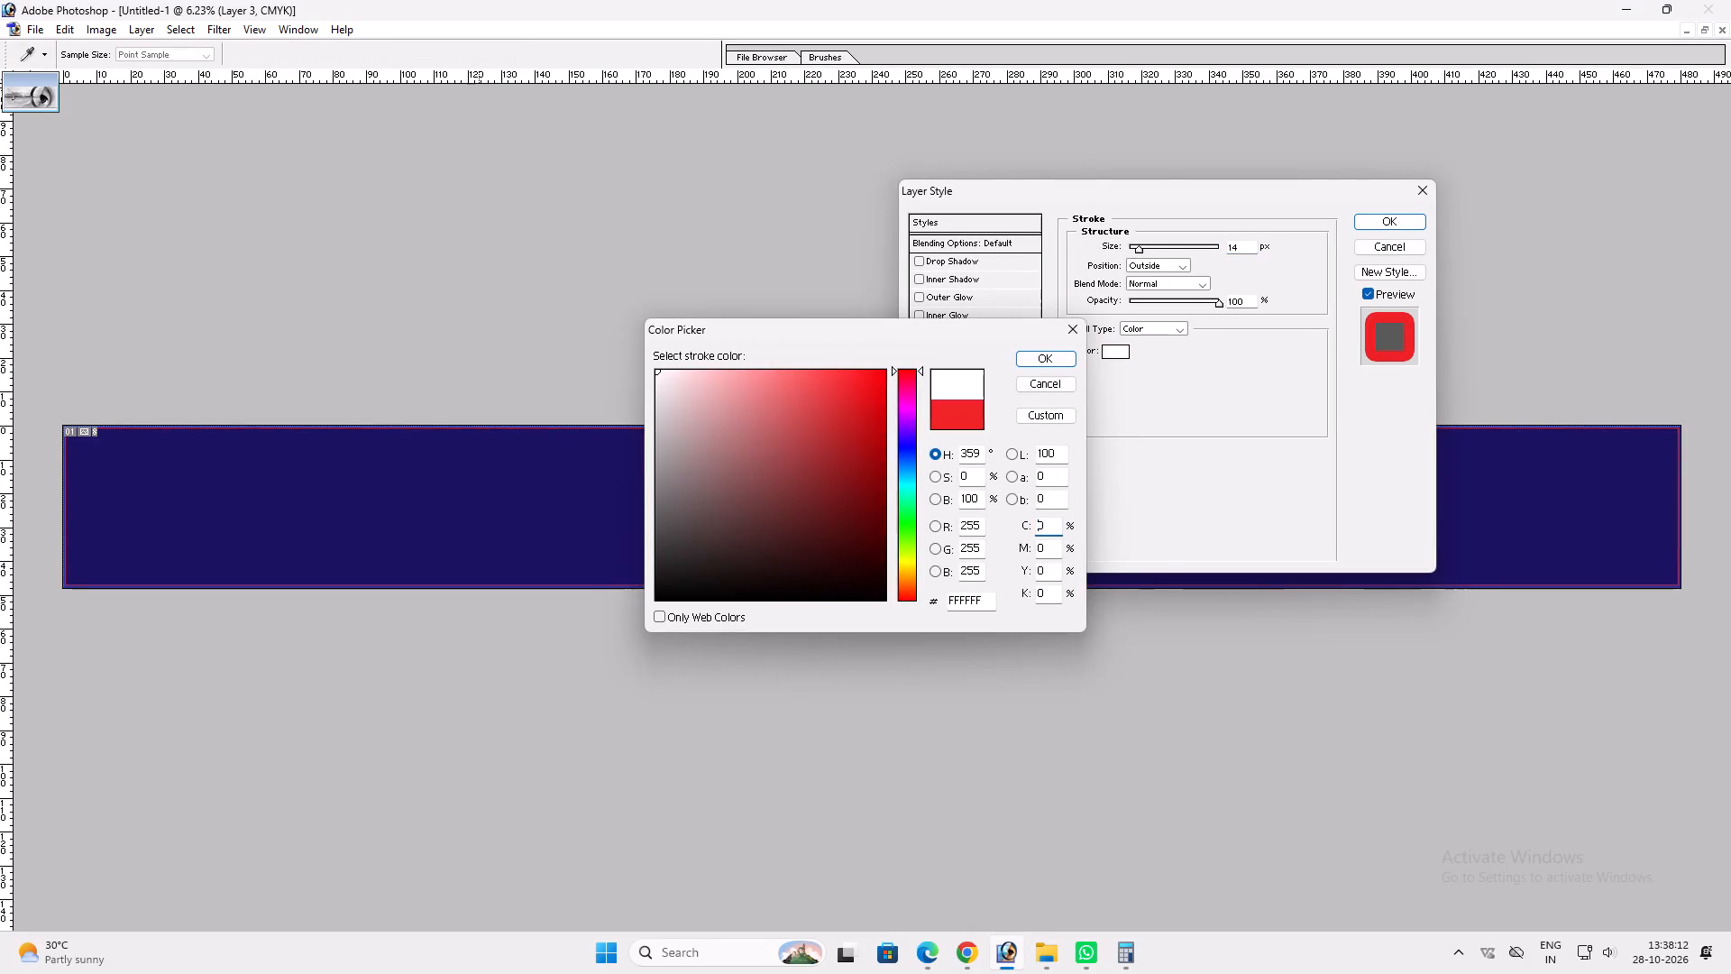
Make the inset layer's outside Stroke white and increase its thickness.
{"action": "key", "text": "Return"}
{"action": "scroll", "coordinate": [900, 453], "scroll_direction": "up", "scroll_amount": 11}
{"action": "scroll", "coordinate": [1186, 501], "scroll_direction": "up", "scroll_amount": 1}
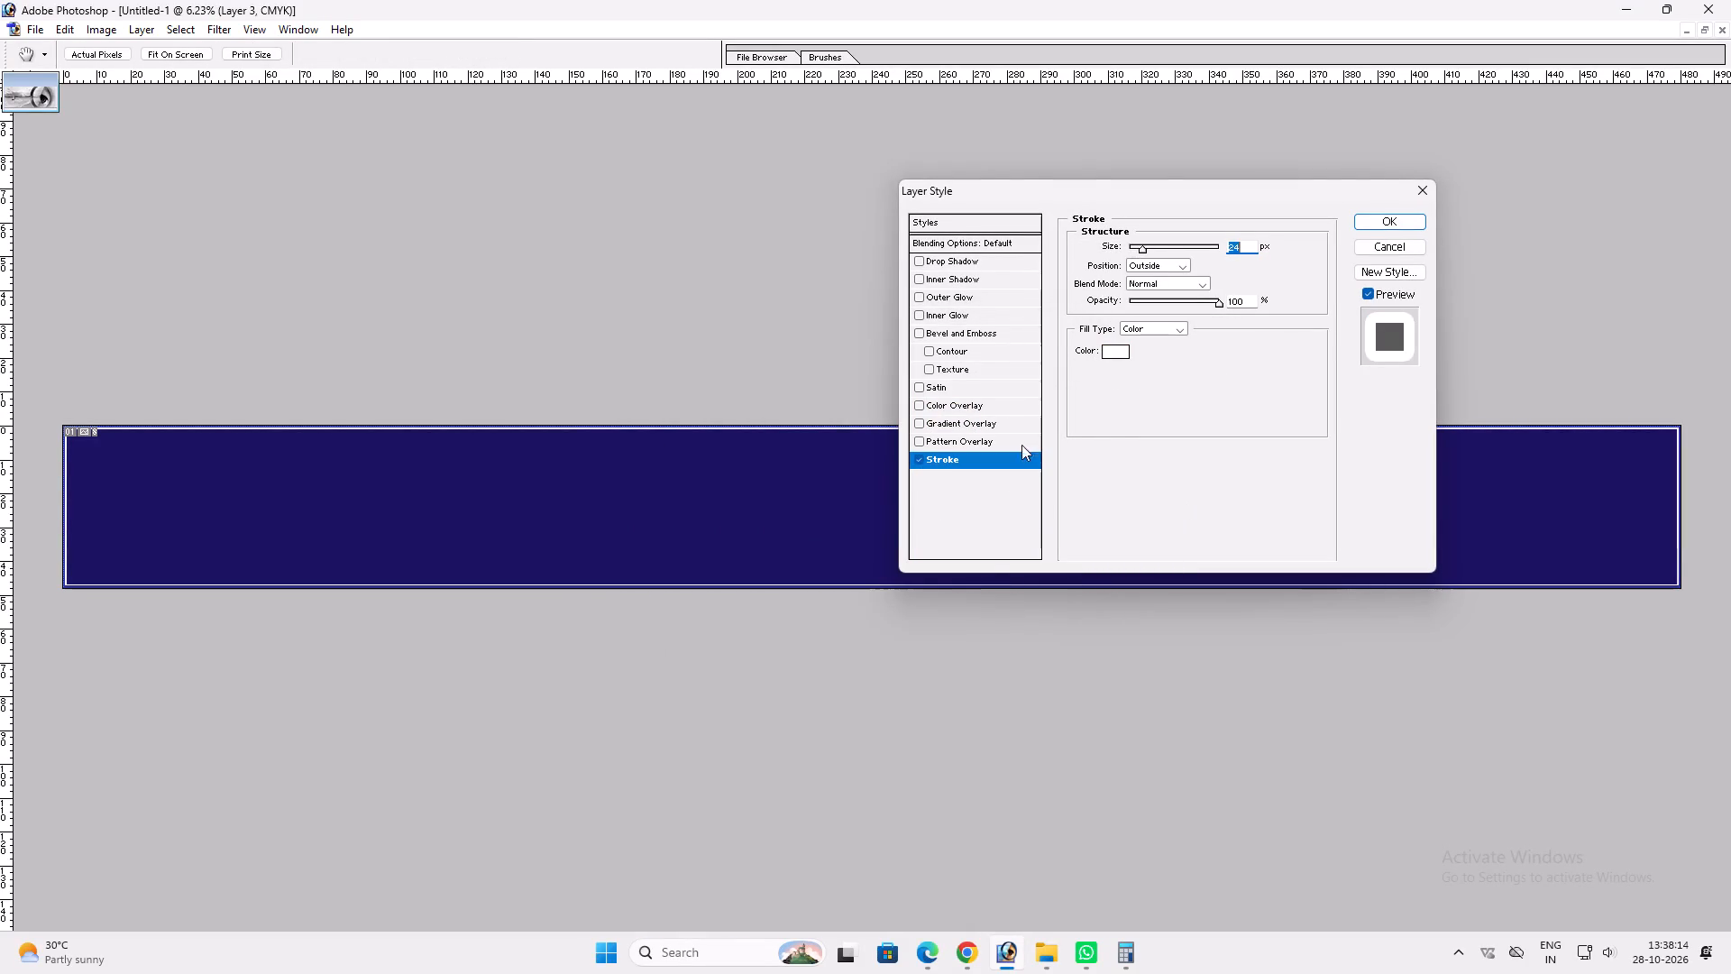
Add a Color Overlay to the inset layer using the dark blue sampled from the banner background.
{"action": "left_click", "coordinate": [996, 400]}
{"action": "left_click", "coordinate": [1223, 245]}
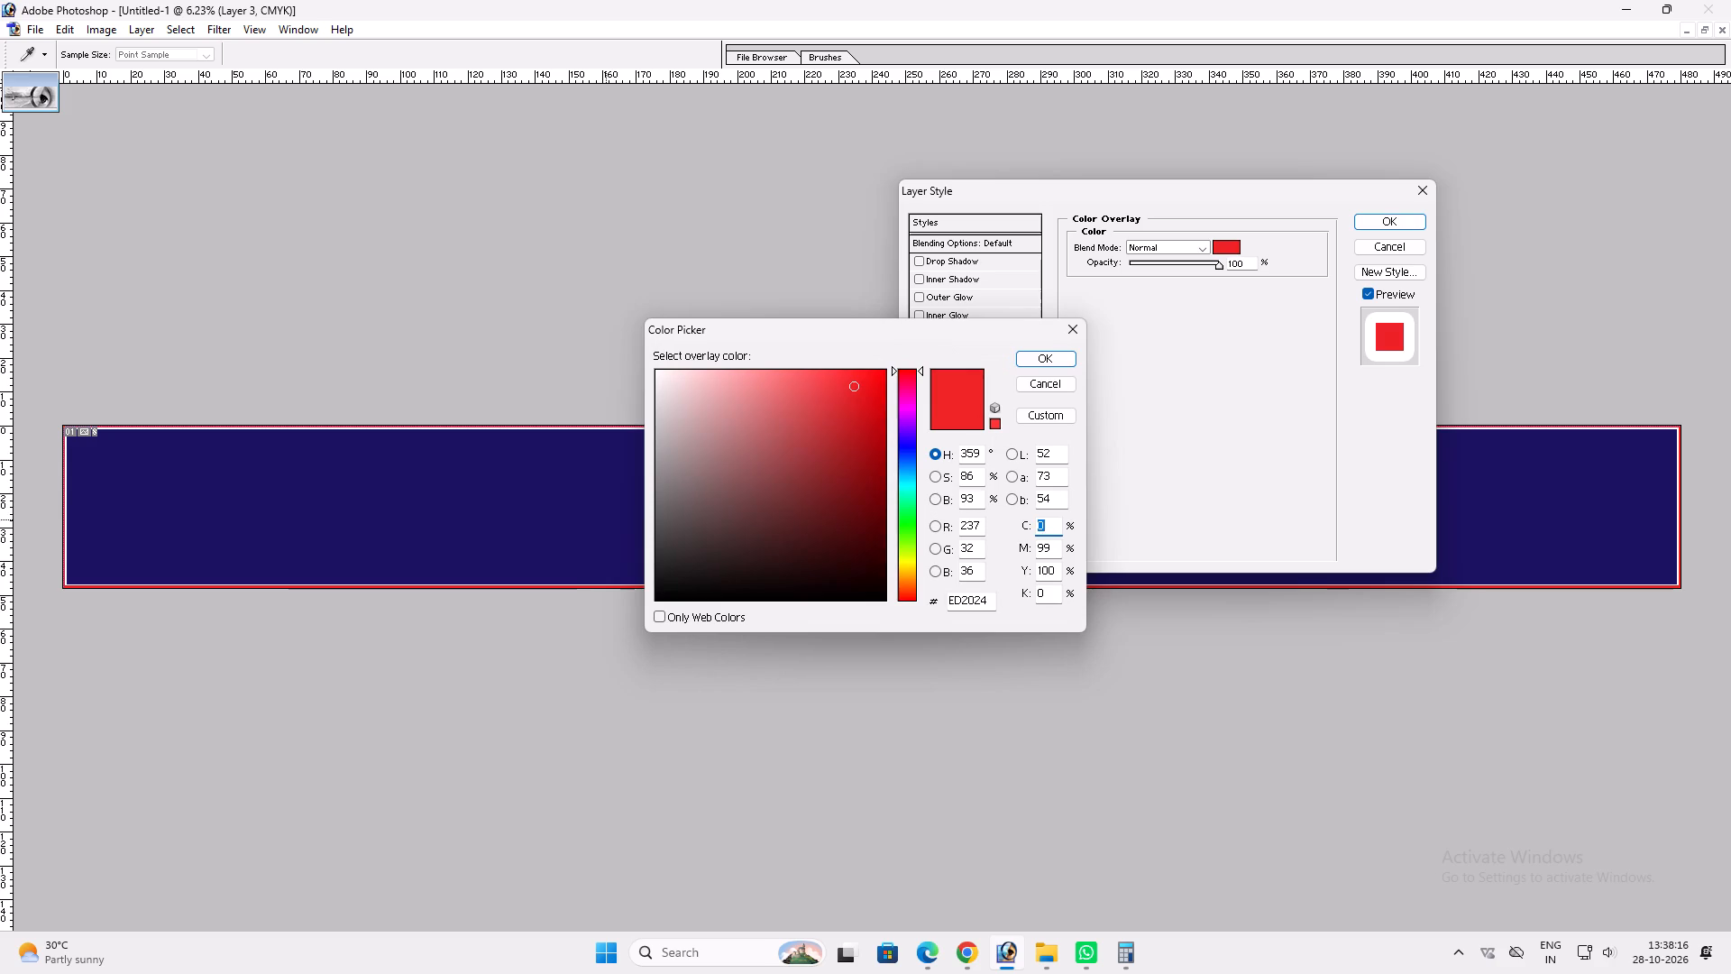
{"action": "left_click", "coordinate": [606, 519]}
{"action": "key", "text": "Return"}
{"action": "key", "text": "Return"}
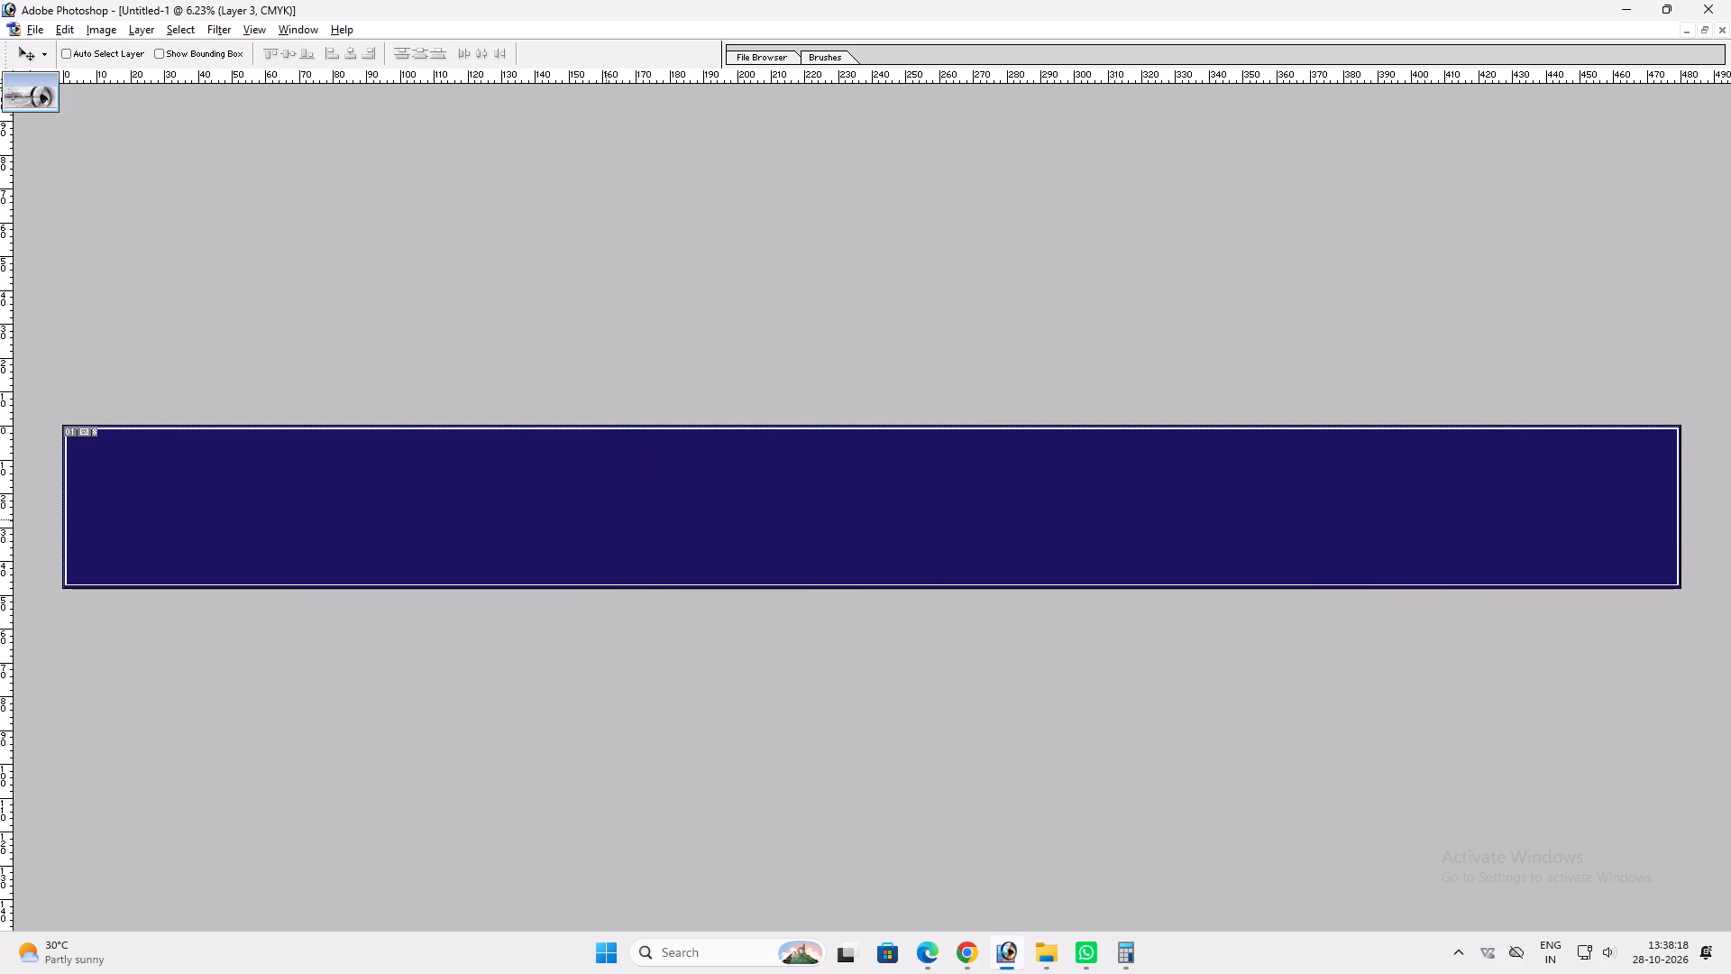
Delete the white-outlined inset layer and select the entire banner canvas.
{"action": "key", "text": "alt+l"}
{"action": "key", "text": "alt+l"}
{"action": "key", "text": "alt+l"}
{"action": "key", "text": "ctrl+a"}
{"action": "key", "text": "alt+l"}
{"action": "key", "text": "alt+w"}
{"action": "key", "text": "alt+l"}
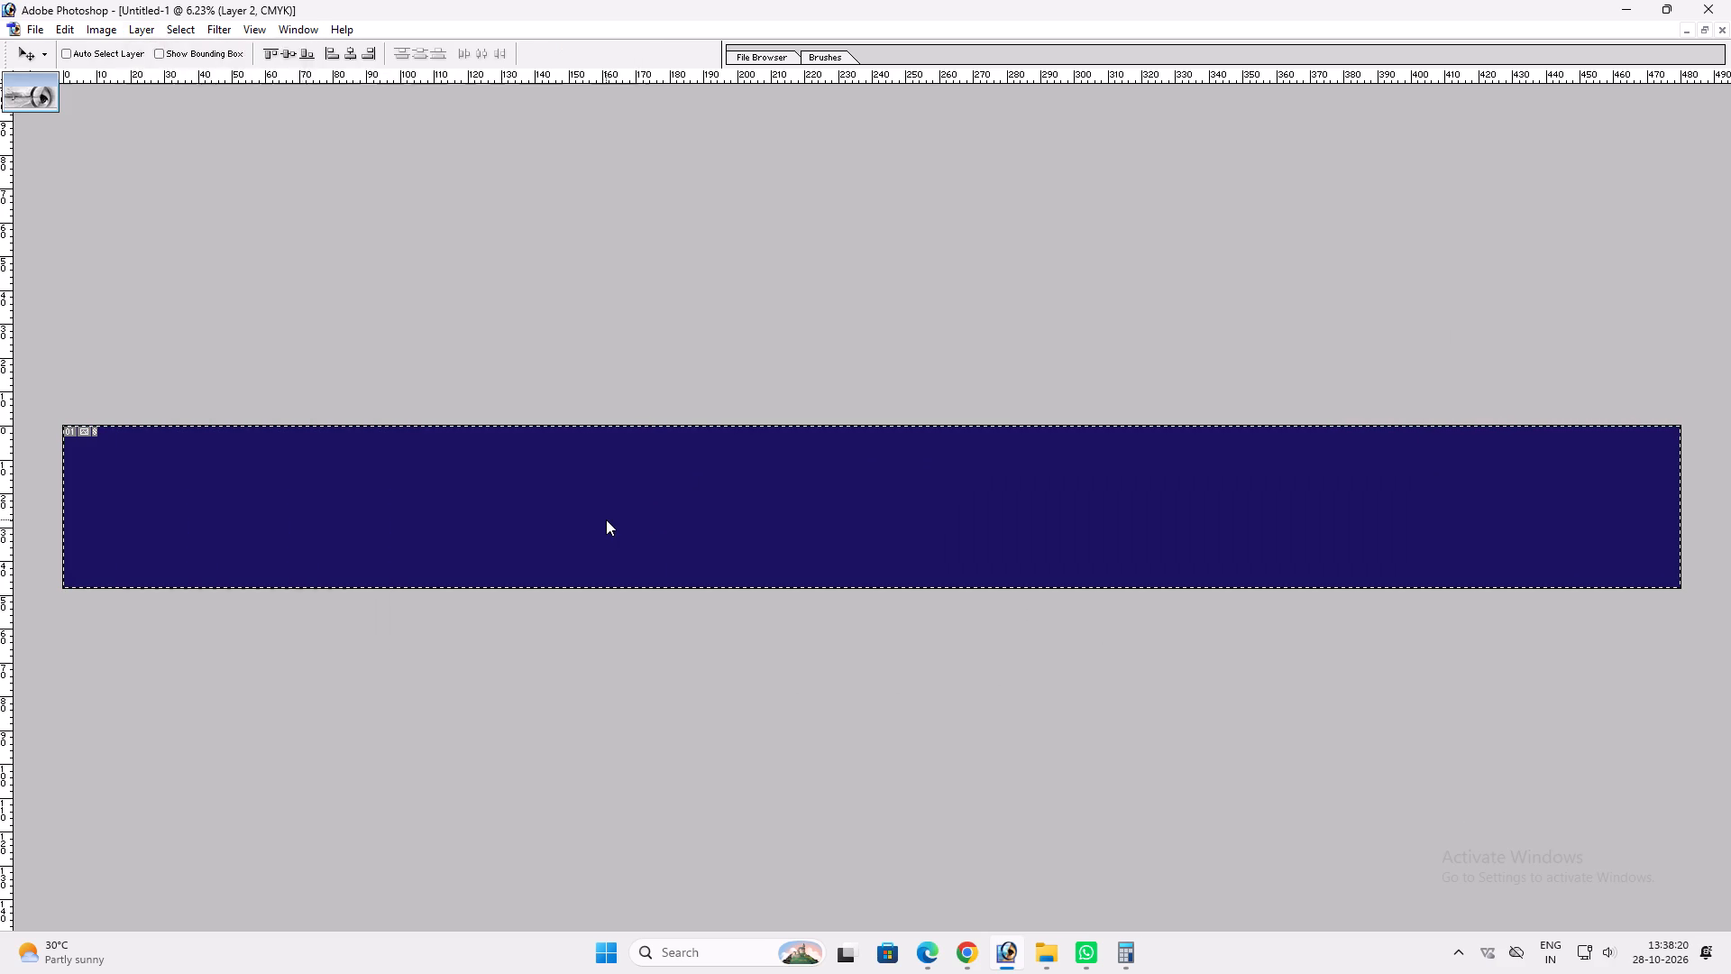
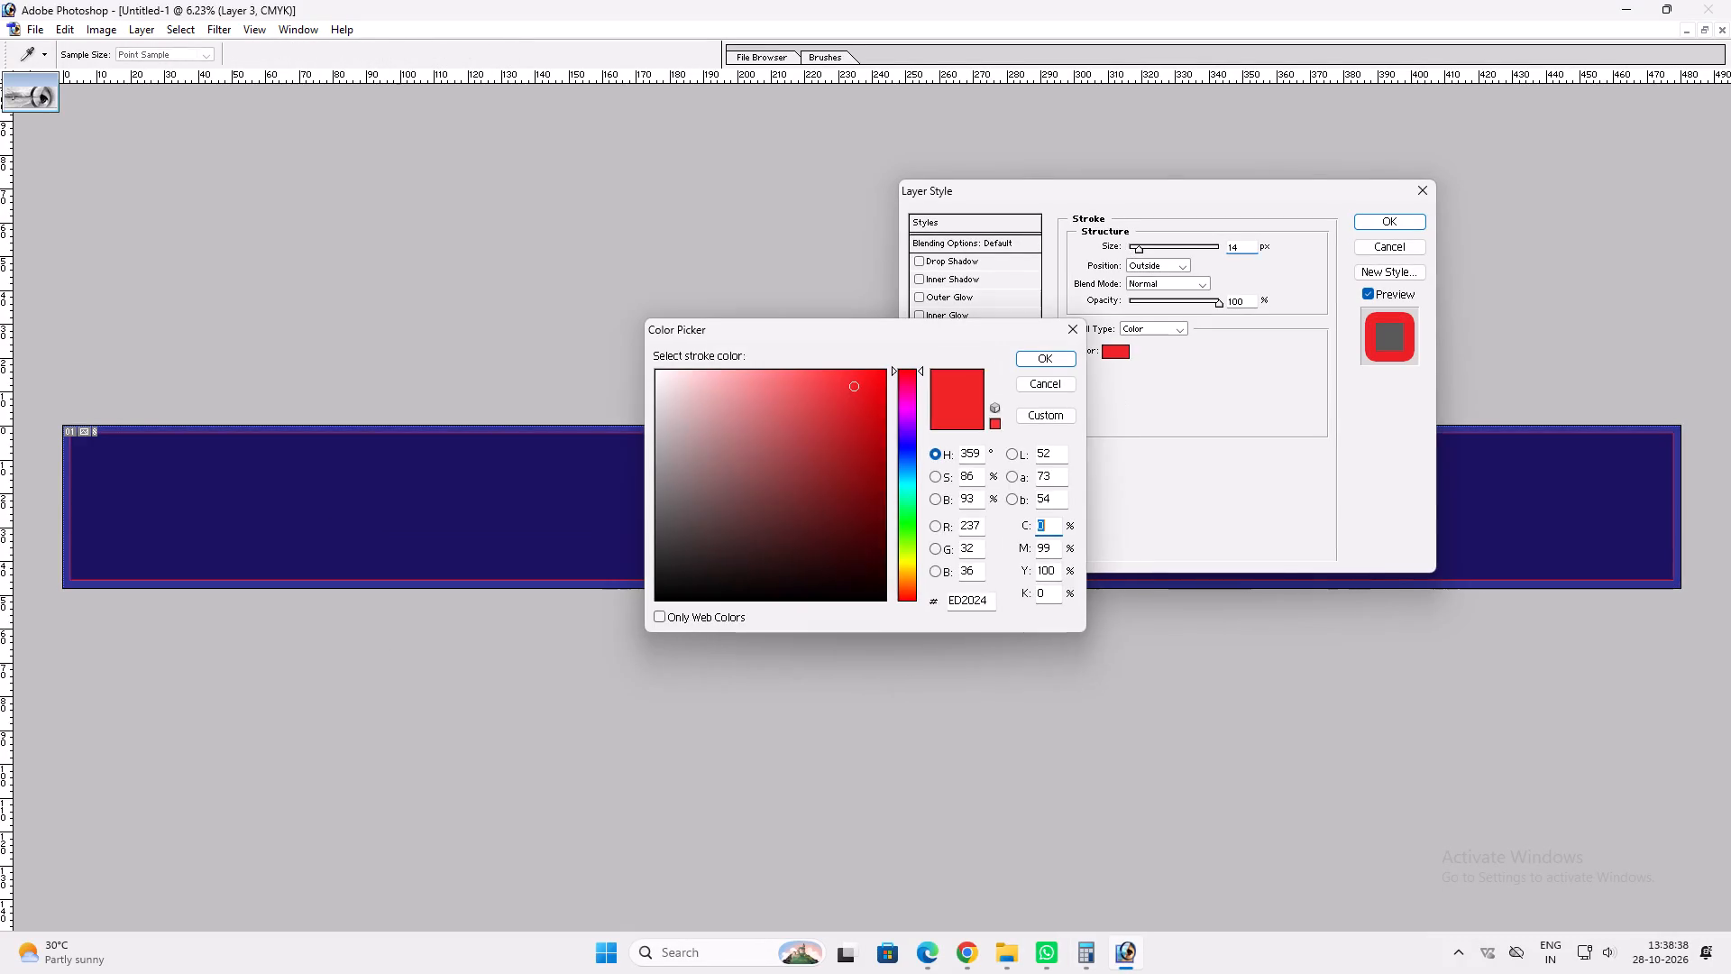
Make the border layer's outside Stroke white and increase its size to 39 px.
{"action": "left_click_drag", "start_coordinate": [764, 428], "coordinate": [502, 173]}
{"action": "key", "text": "Return"}
{"action": "scroll", "coordinate": [891, 344], "scroll_direction": "up", "scroll_amount": 20}
{"action": "scroll", "coordinate": [891, 344], "scroll_direction": "up", "scroll_amount": 1}
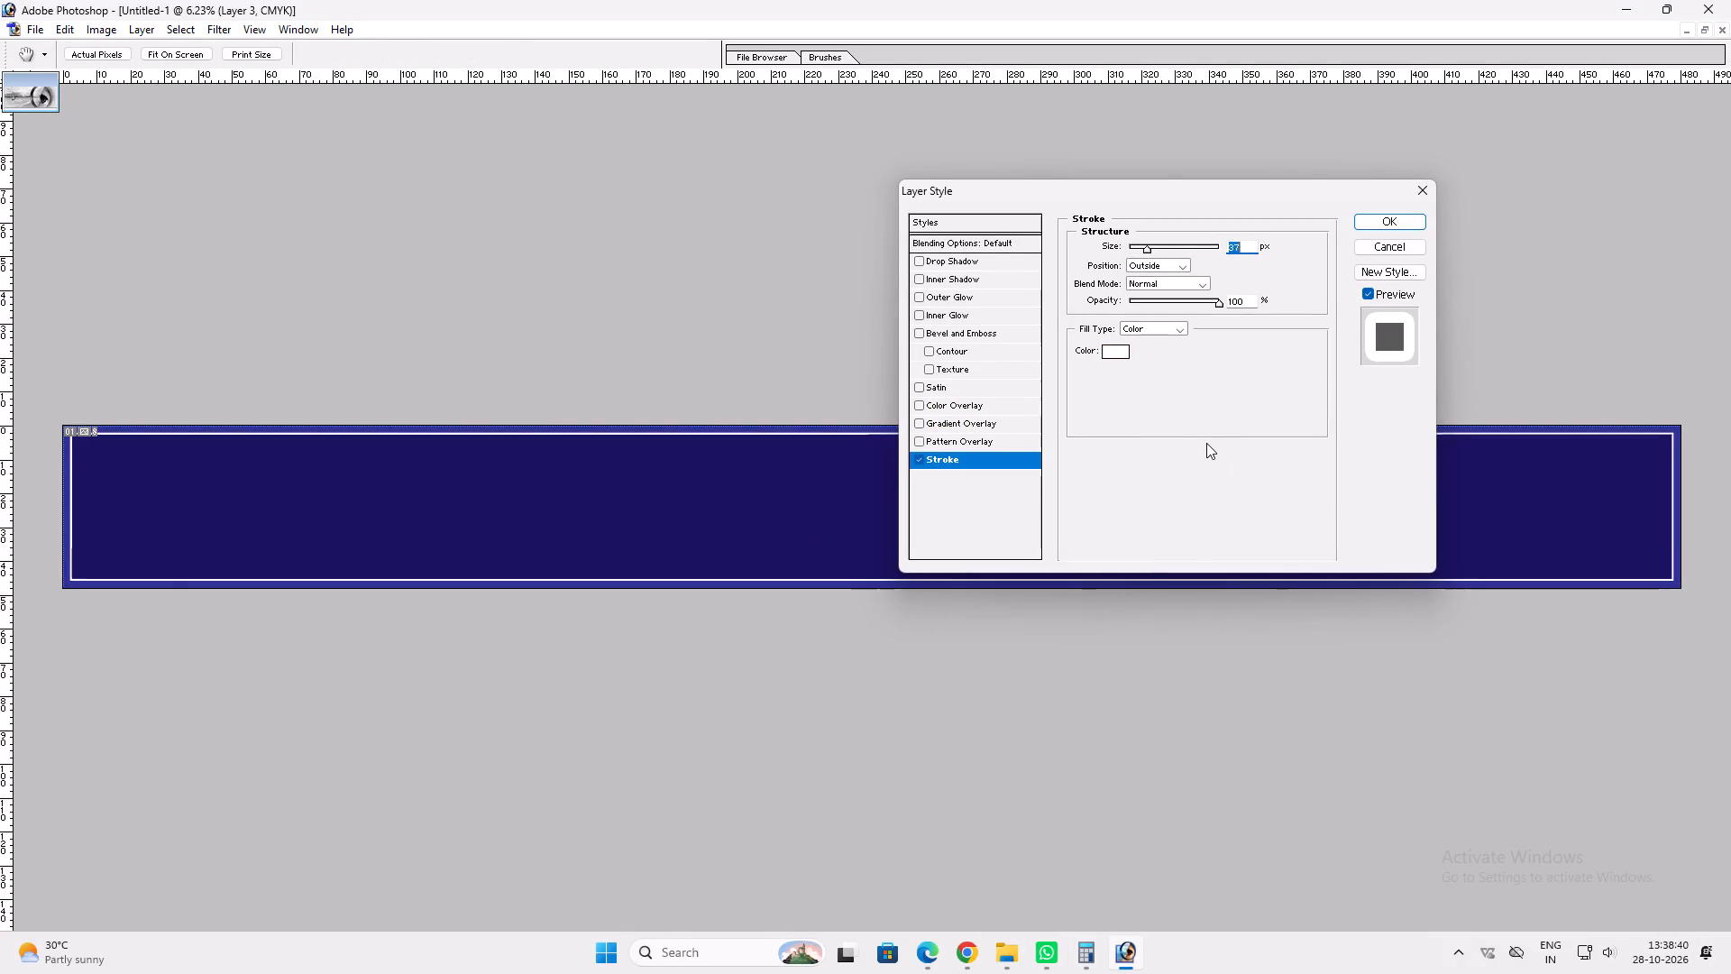
{"action": "scroll", "coordinate": [1206, 443], "scroll_direction": "up", "scroll_amount": 5}
{"action": "key", "text": "Return"}
Add a red Color Overlay at 100% opacity to the banner's border layer.
{"action": "key", "text": "ctrl+0"}
{"action": "key", "text": "ctrl+plus"}
{"action": "key", "text": "ctrl+plus"}
{"action": "key", "text": "ctrl+plus"}
{"action": "key", "text": "space"}
{"action": "key", "text": "space"}
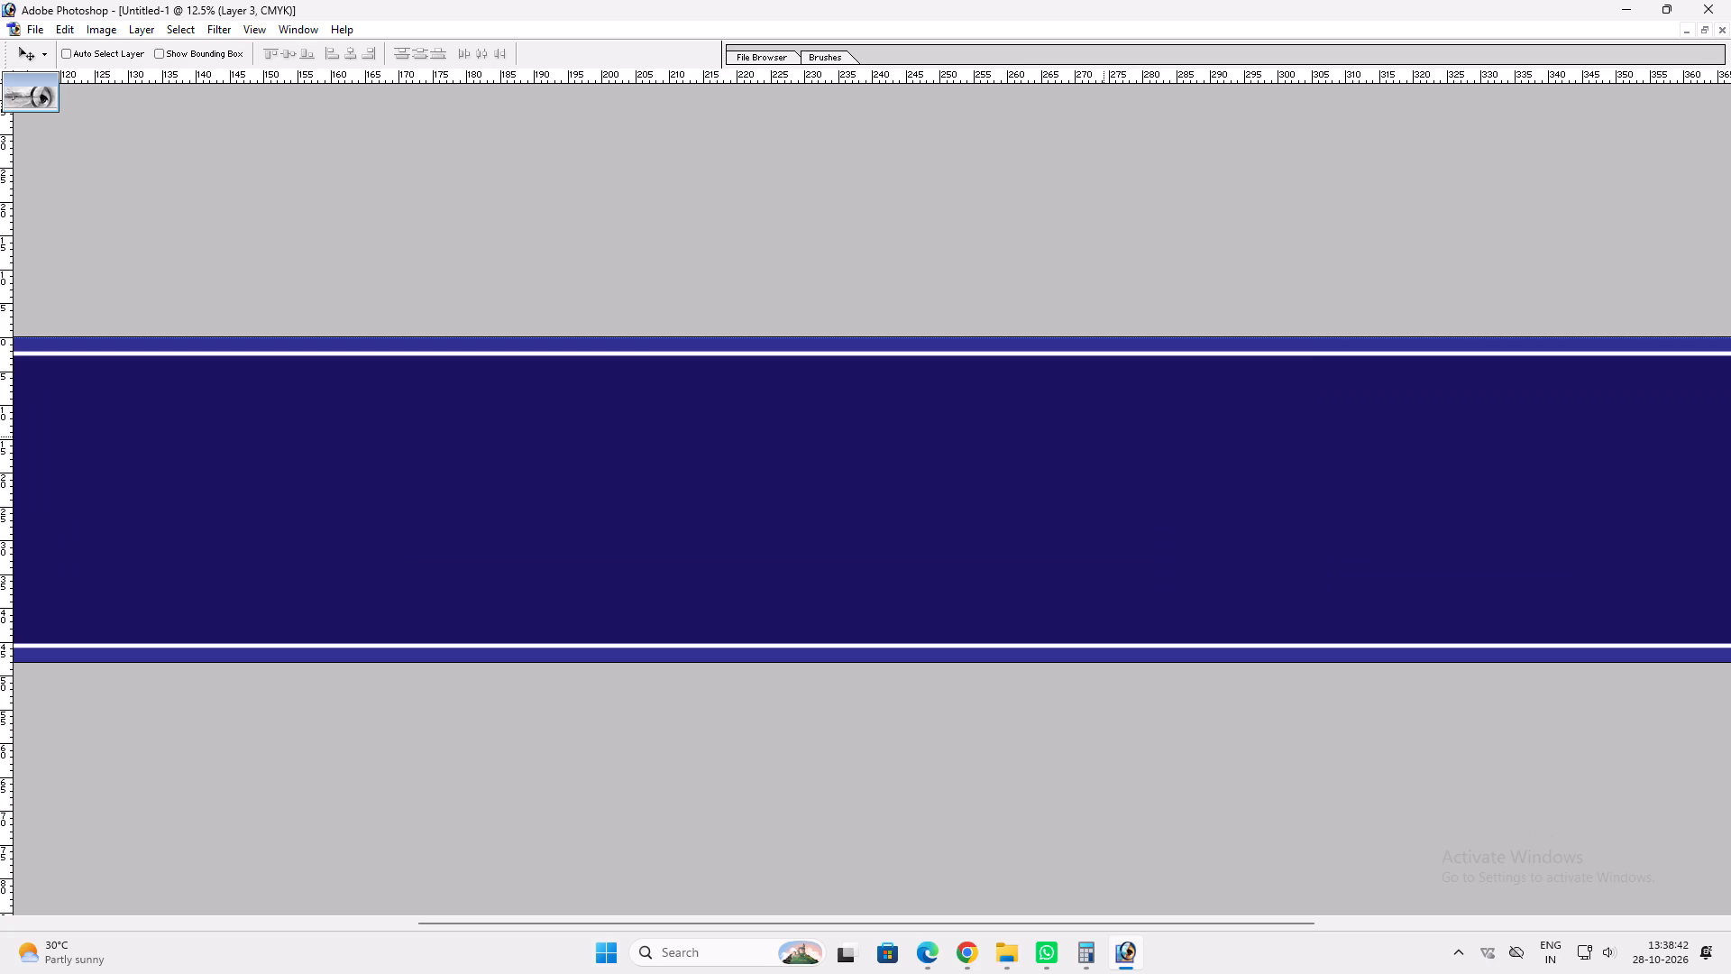
{"action": "key", "text": "alt+l"}
{"action": "key", "text": "alt+y"}
{"action": "key", "text": "n"}
{"action": "left_click", "coordinate": [987, 413]}
{"action": "left_click", "coordinate": [986, 406]}
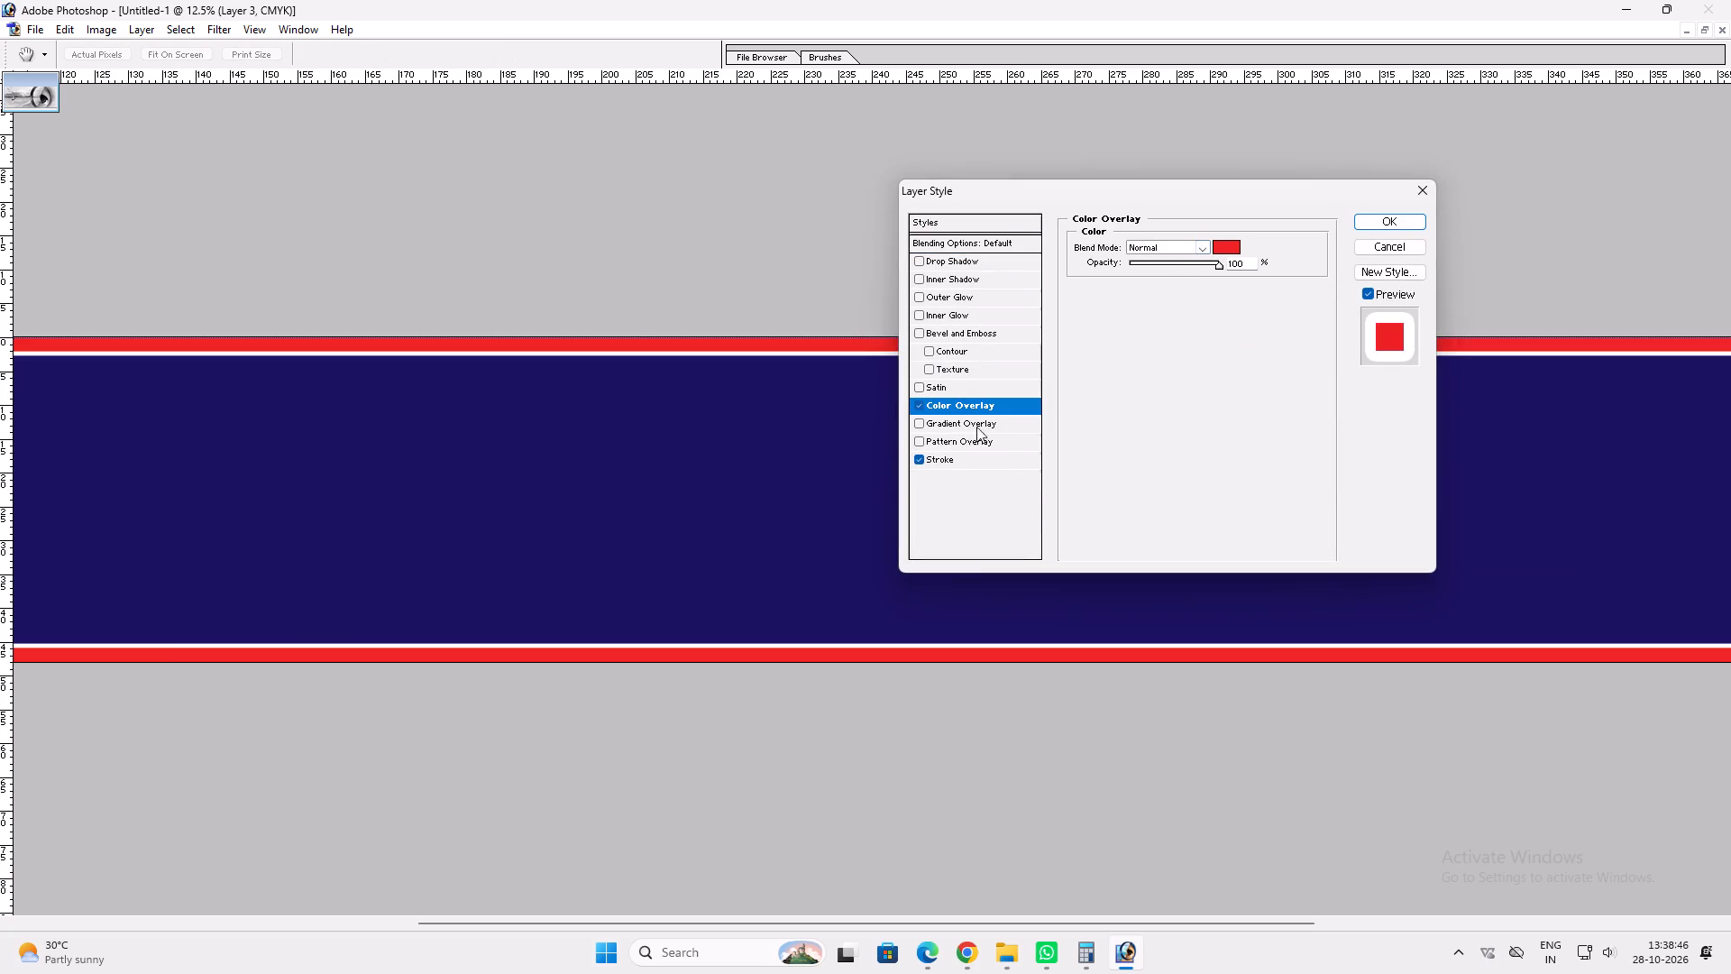
Change the border layer's Stroke colour to yellow with Y 100%, apply the layer style and fit the whole banner in view.
{"action": "left_click", "coordinate": [944, 460]}
{"action": "left_click", "coordinate": [1120, 353]}
{"action": "key", "text": "Tab"}
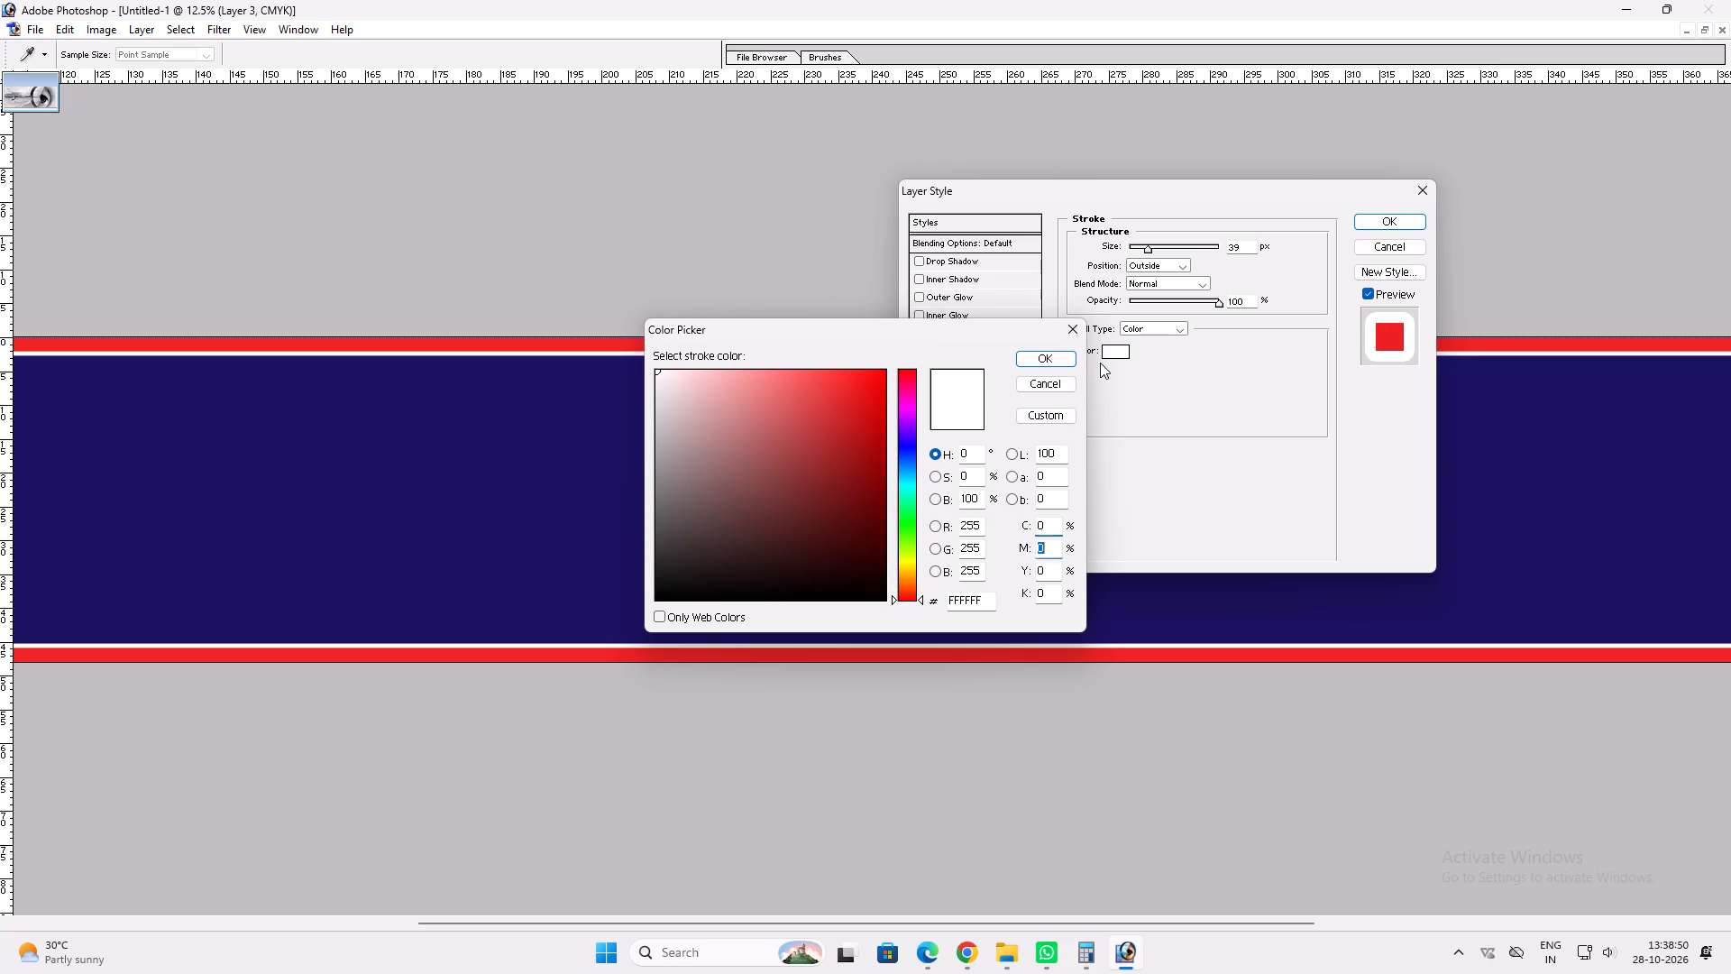
{"action": "key", "text": "Tab"}
{"action": "key", "text": "1"}
{"action": "type", "text": "00"}
{"action": "key", "text": "Return"}
{"action": "key", "text": "Return"}
{"action": "key", "text": "space"}
{"action": "key", "text": "space"}
{"action": "key", "text": "space"}
{"action": "key", "text": "space"}
{"action": "key", "text": "space"}
{"action": "key", "text": "space"}
{"action": "key", "text": "space"}
{"action": "key", "text": "space"}
{"action": "key", "text": "space"}
{"action": "key", "text": "space"}
{"action": "key", "text": "space"}
{"action": "key", "text": "space"}
{"action": "key", "text": "space"}
{"action": "key", "text": "space"}
{"action": "key", "text": "space"}
{"action": "right_click", "coordinate": [1032, 469]}
{"action": "left_click", "coordinate": [1071, 478]}
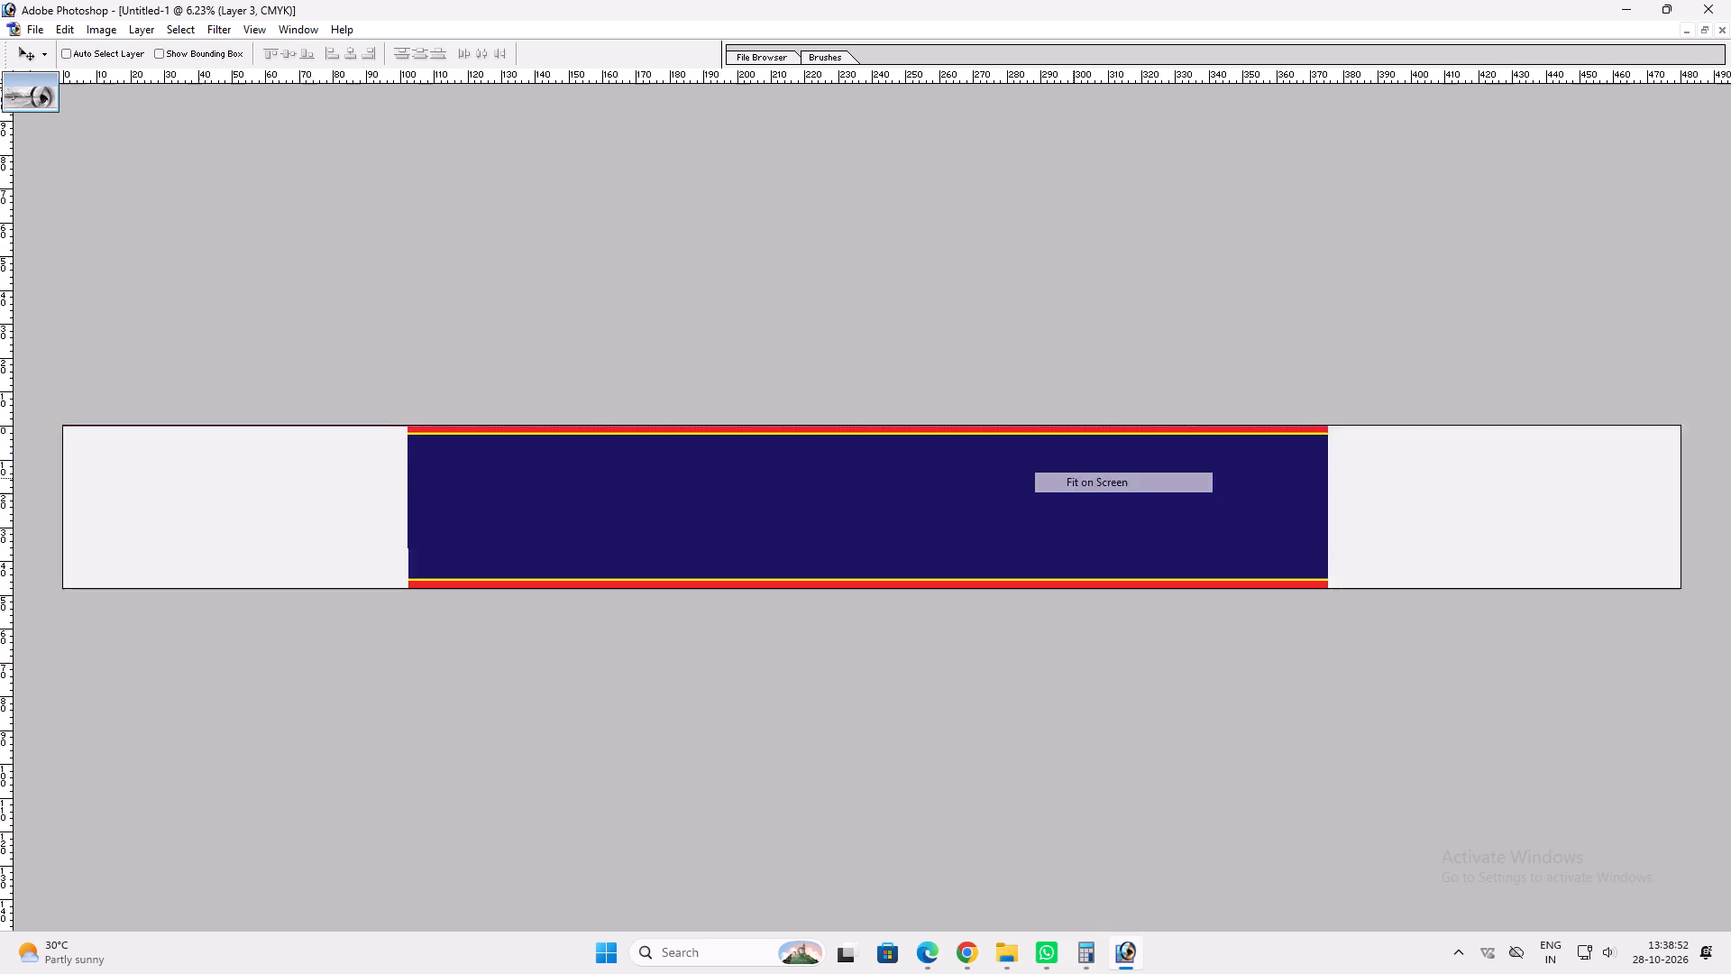
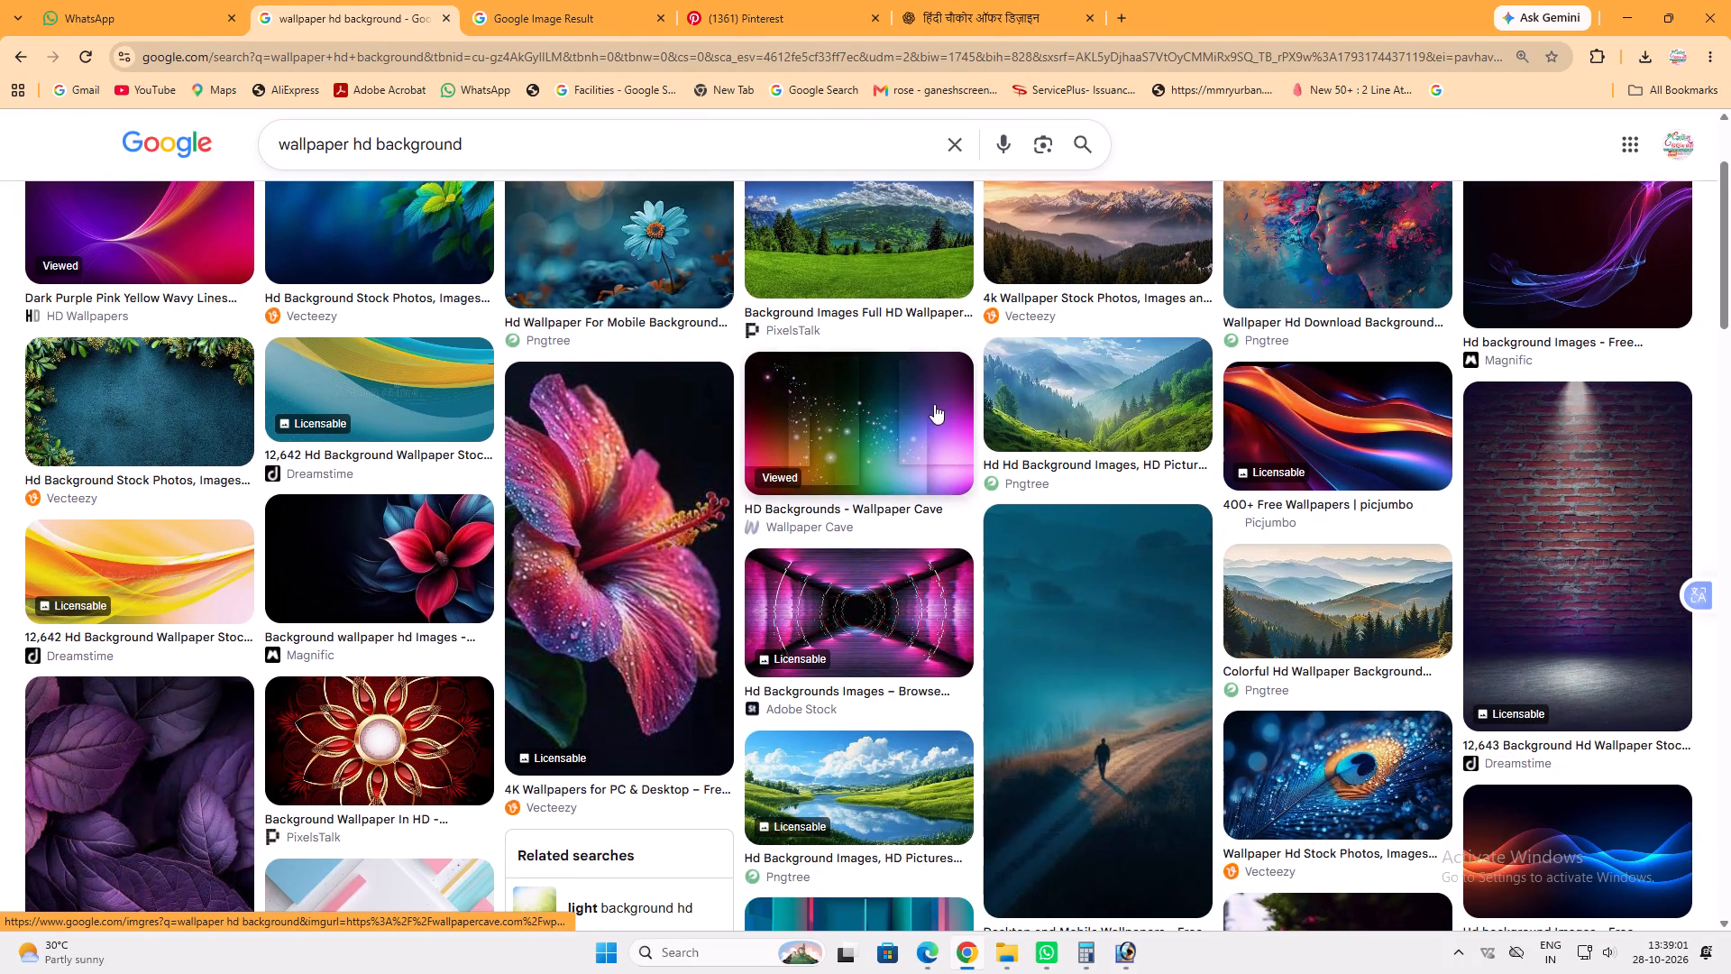
Look through the images related to the purple wave wallpaper result.
{"action": "left_click", "coordinate": [1479, 278]}
{"action": "scroll", "coordinate": [1299, 464], "scroll_direction": "down", "scroll_amount": 5}
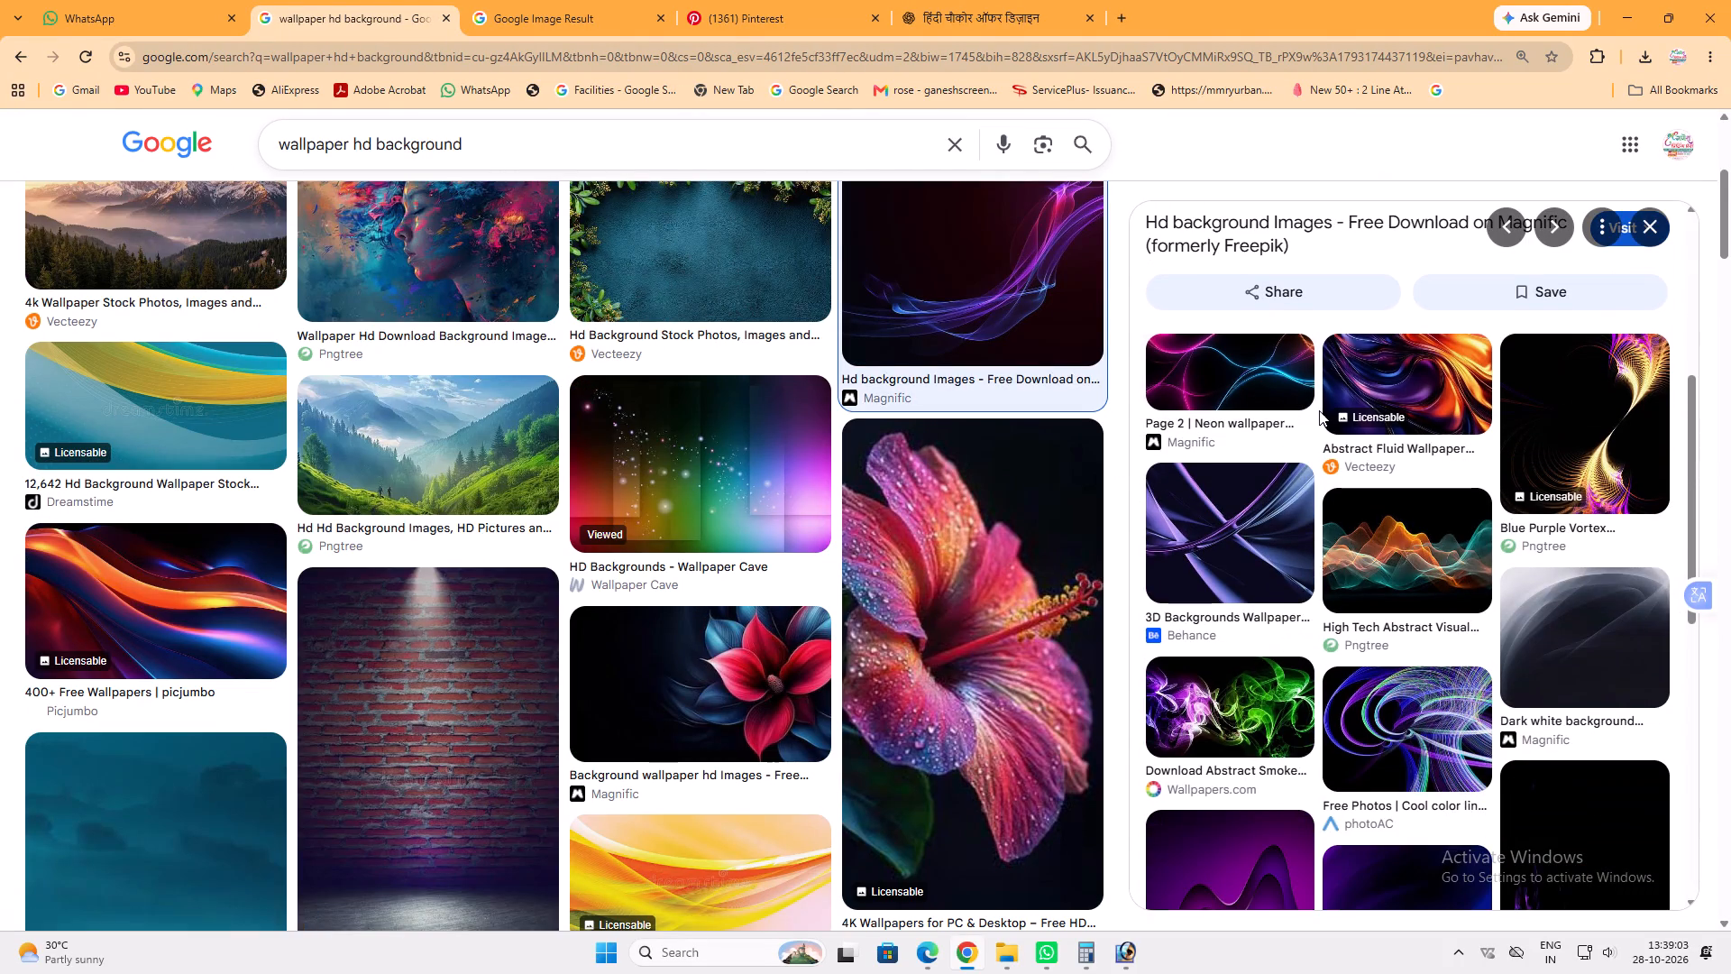
Switch to Photoshop and replace the dark blue background layer's Color Overlay with a Gradient Overlay.
{"action": "left_click", "coordinate": [1137, 953]}
{"action": "key", "text": "v"}
{"action": "left_click", "coordinate": [915, 557], "text": "ctrl"}
{"action": "key", "text": "alt+l"}
{"action": "type", "text": "yg"}
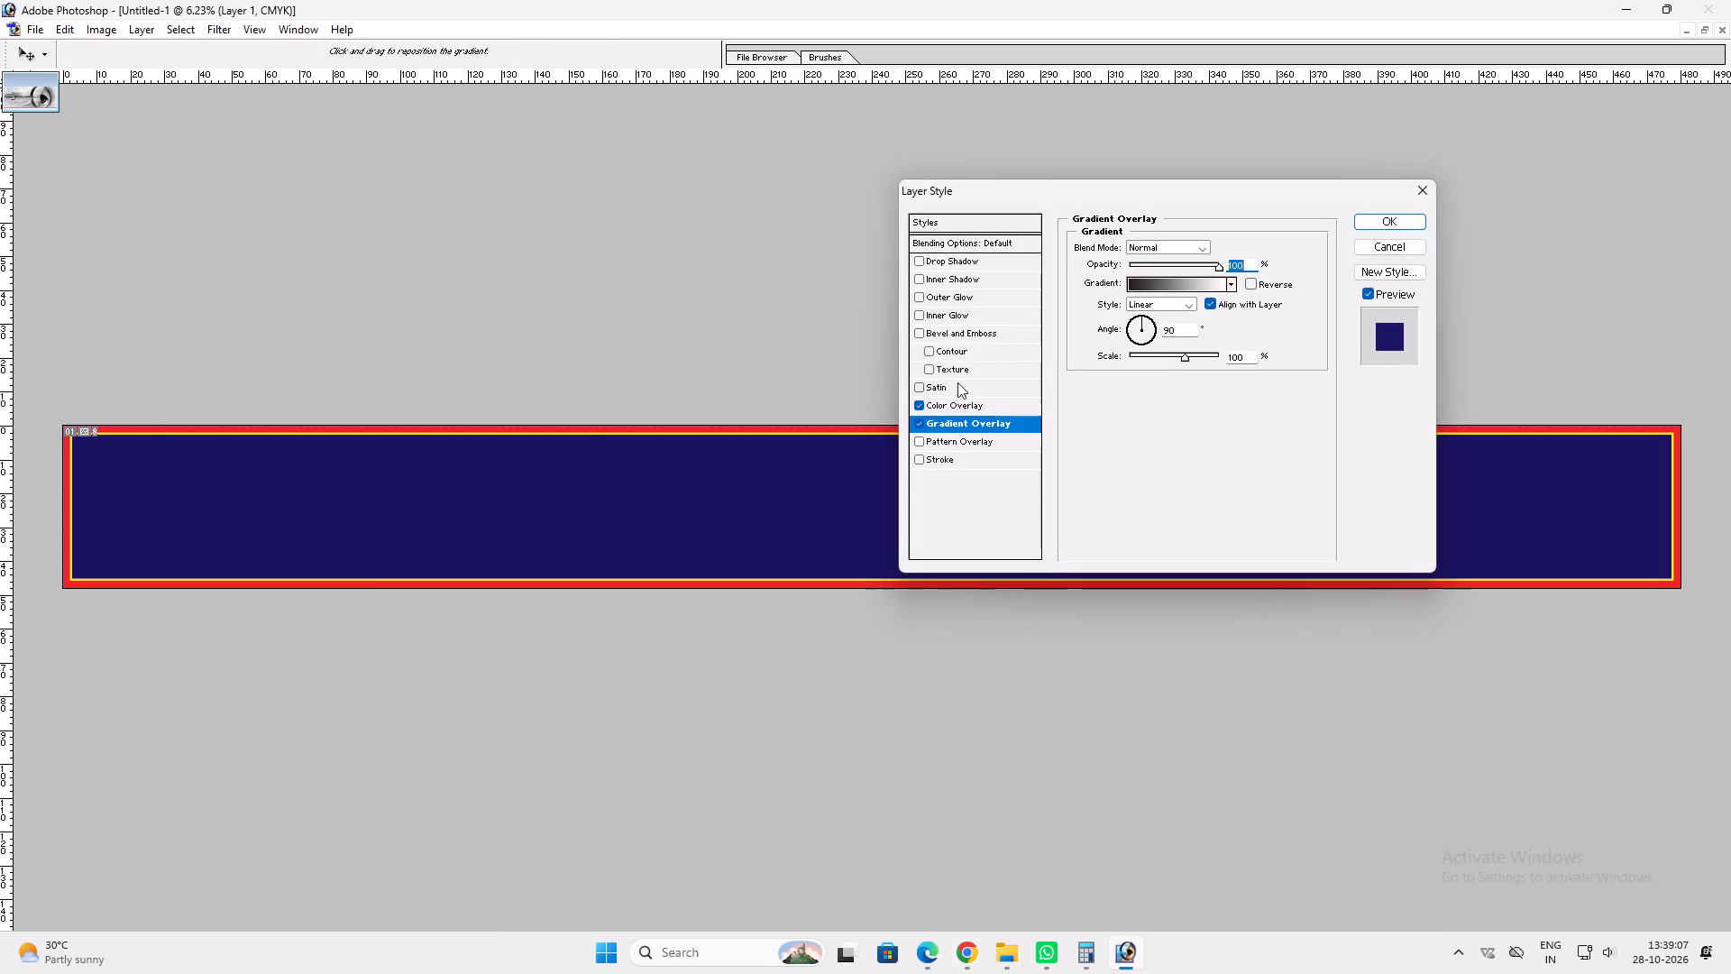
{"action": "left_click", "coordinate": [922, 400]}
Set the background gradient's dark stop to C 100, M 100, Y 0, K 30 at 11% location.
{"action": "left_click", "coordinate": [1155, 292]}
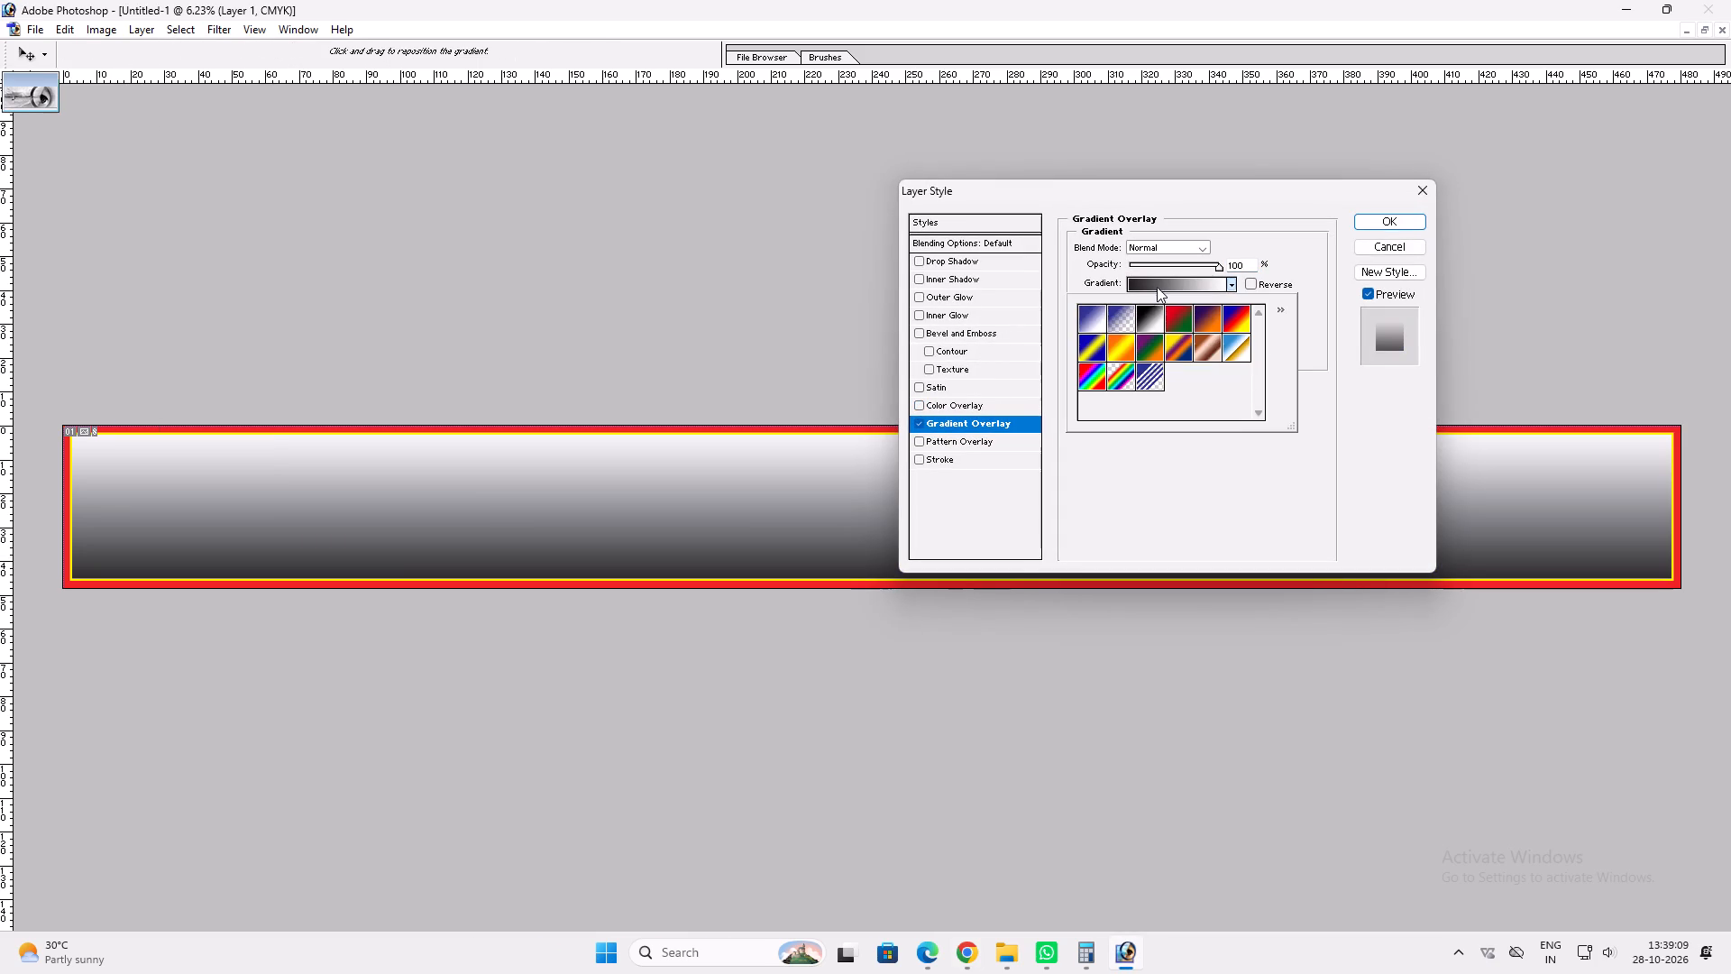
{"action": "double_click", "coordinate": [1157, 287]}
{"action": "left_click_drag", "start_coordinate": [709, 572], "coordinate": [741, 572]}
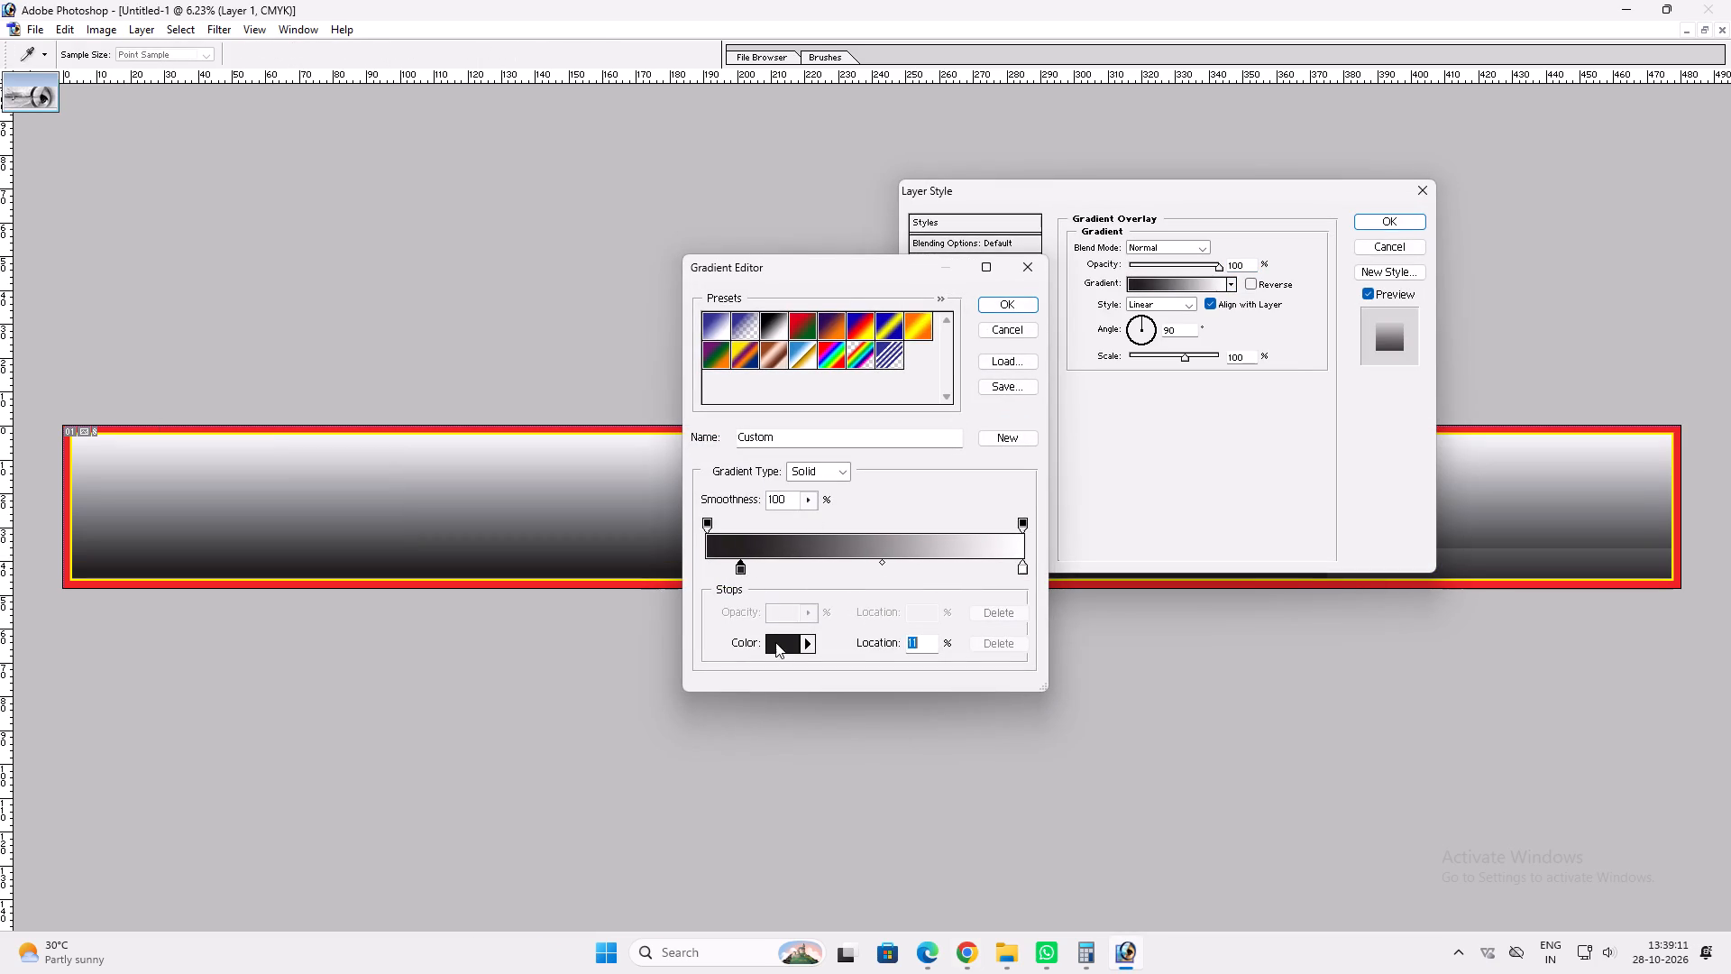
{"action": "left_click", "coordinate": [775, 642]}
{"action": "type", "text": "100"}
{"action": "key", "text": "Tab"}
{"action": "type", "text": "100"}
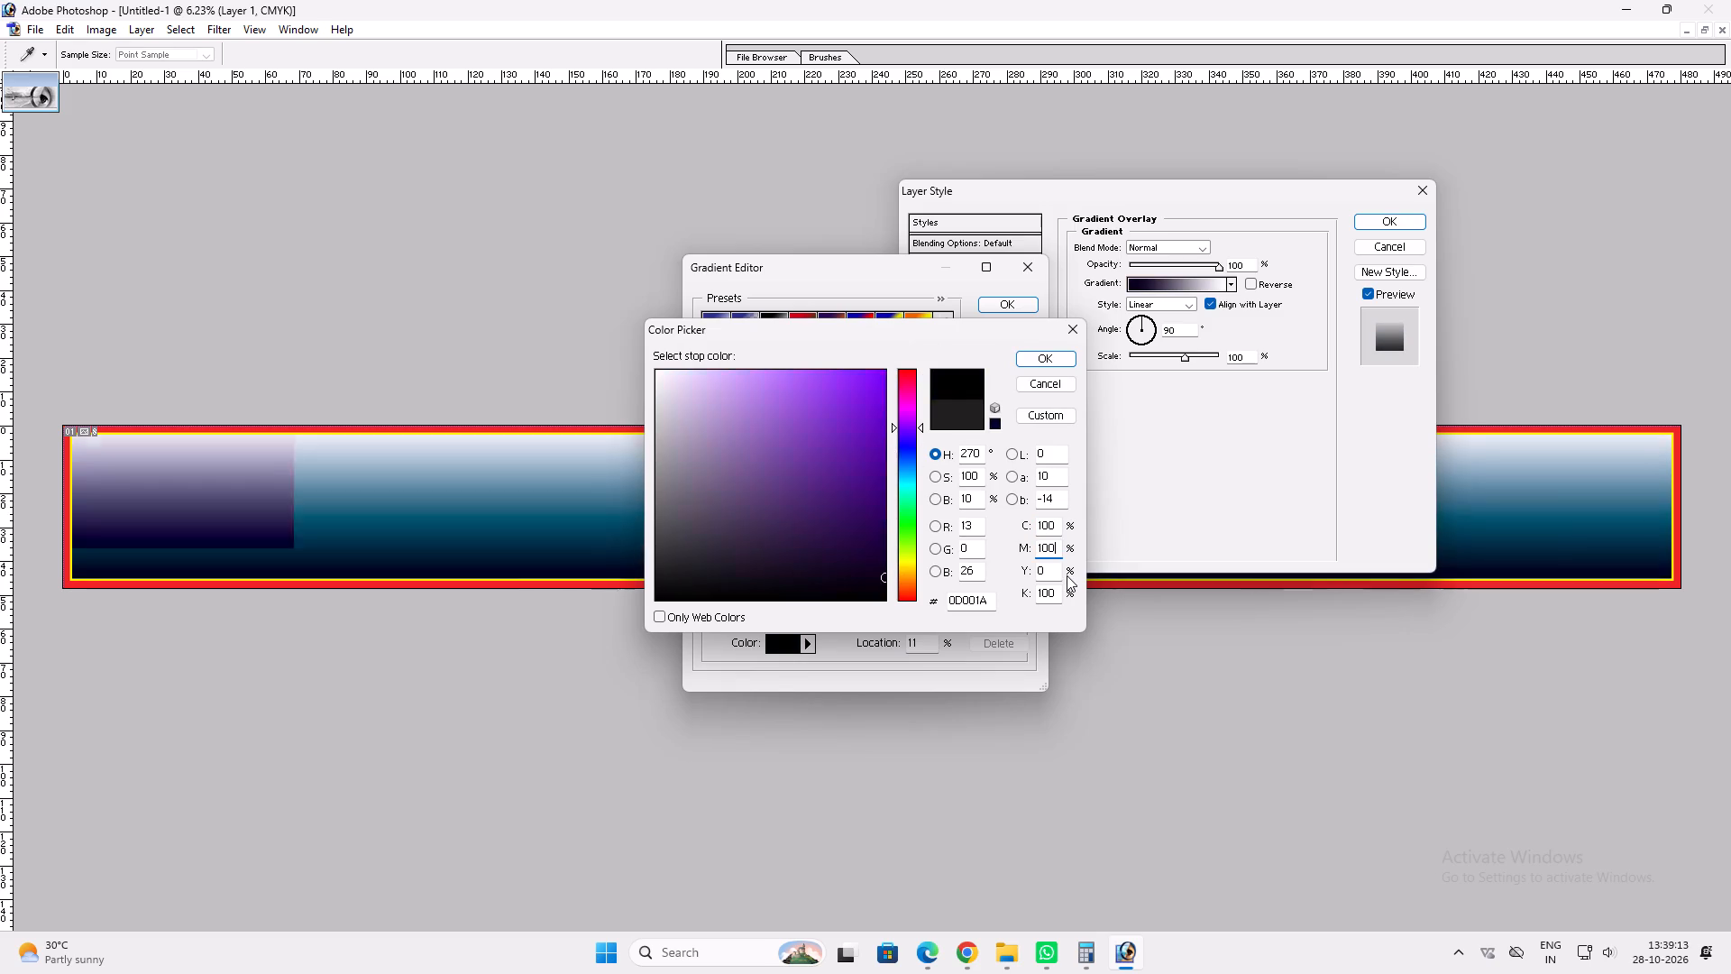
{"action": "key", "text": "Tab"}
{"action": "key", "text": "Tab"}
{"action": "type", "text": "30"}
{"action": "key", "text": "Return"}
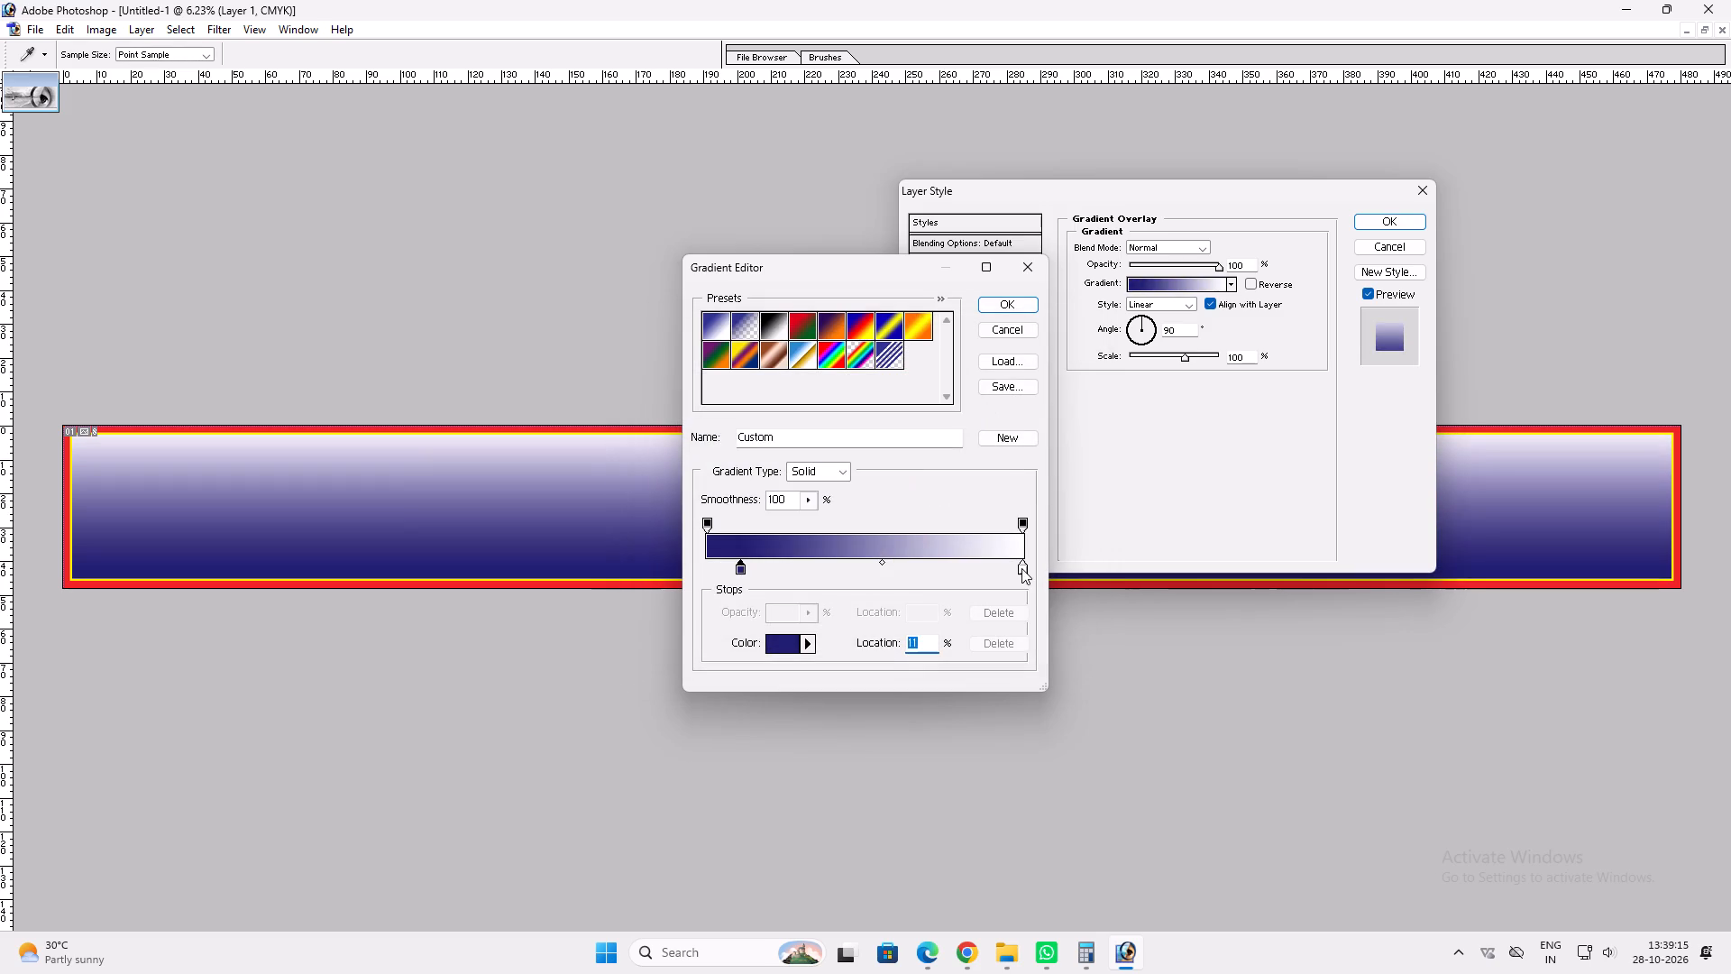
Move the background gradient's white stop to 68%, colour it M 100, K 30, and apply the layer style.
{"action": "left_click_drag", "start_coordinate": [1021, 568], "coordinate": [922, 573]}
{"action": "left_click", "coordinate": [769, 646]}
{"action": "key", "text": "Tab"}
{"action": "type", "text": "100"}
{"action": "key", "text": "Tab"}
{"action": "key", "text": "Tab"}
{"action": "type", "text": "30"}
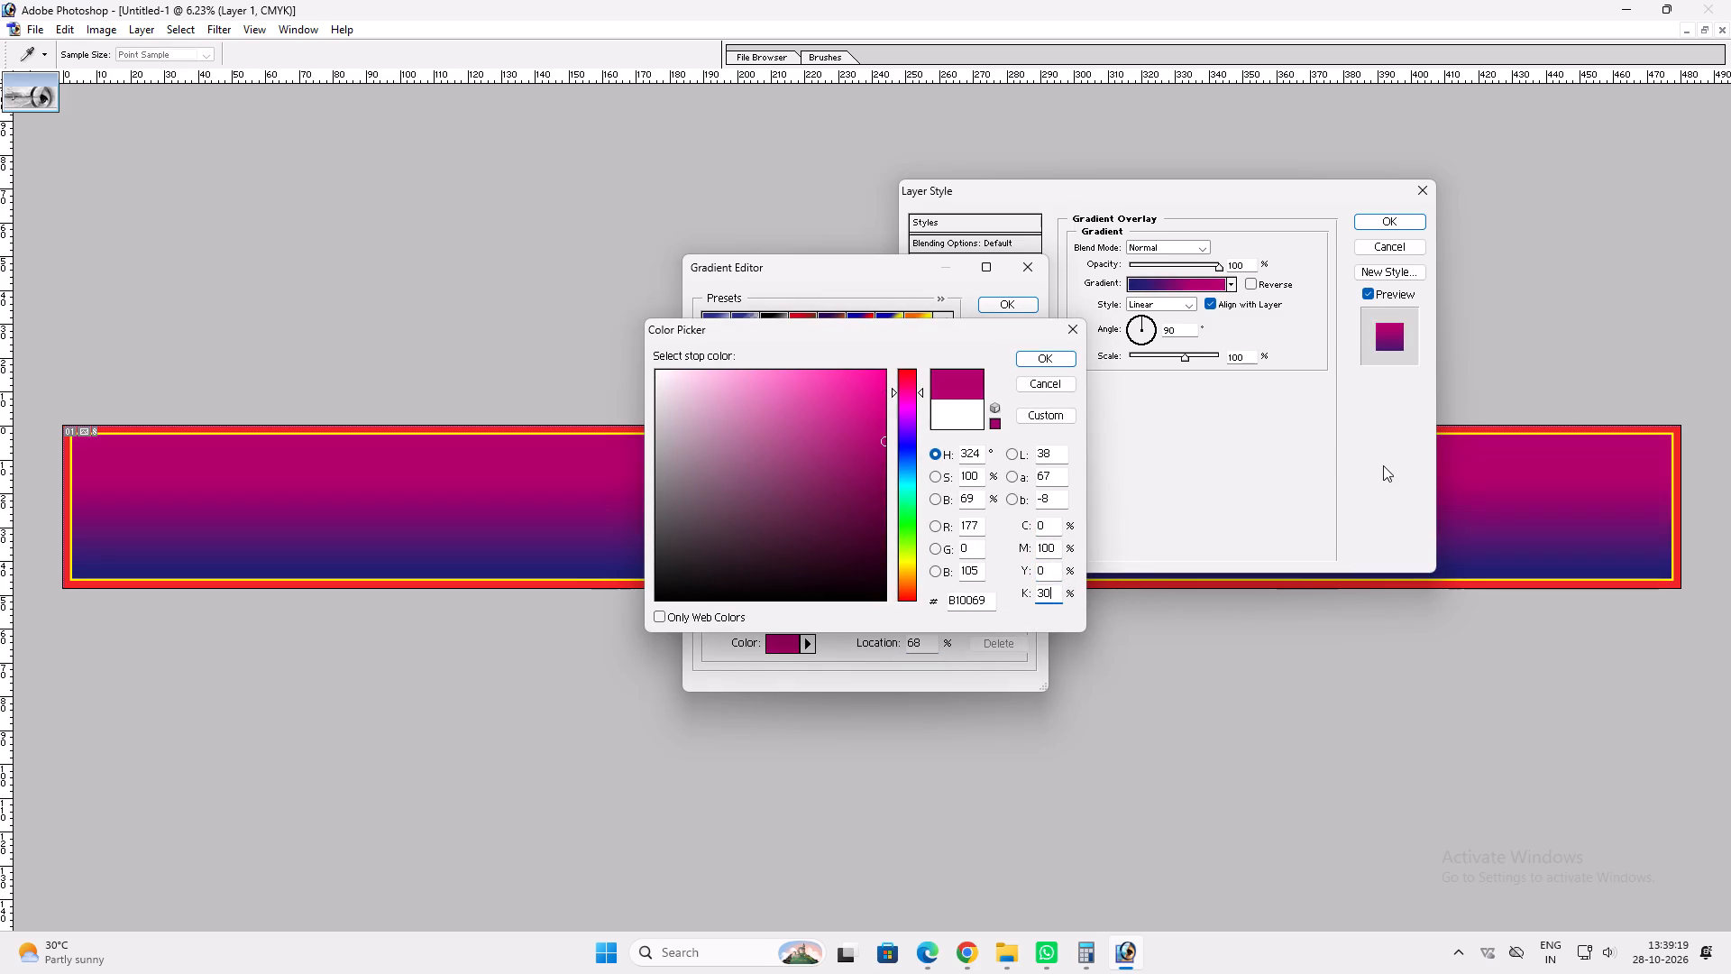
{"action": "key", "text": "Return"}
{"action": "key", "text": "Return"}
{"action": "key", "text": "Return"}
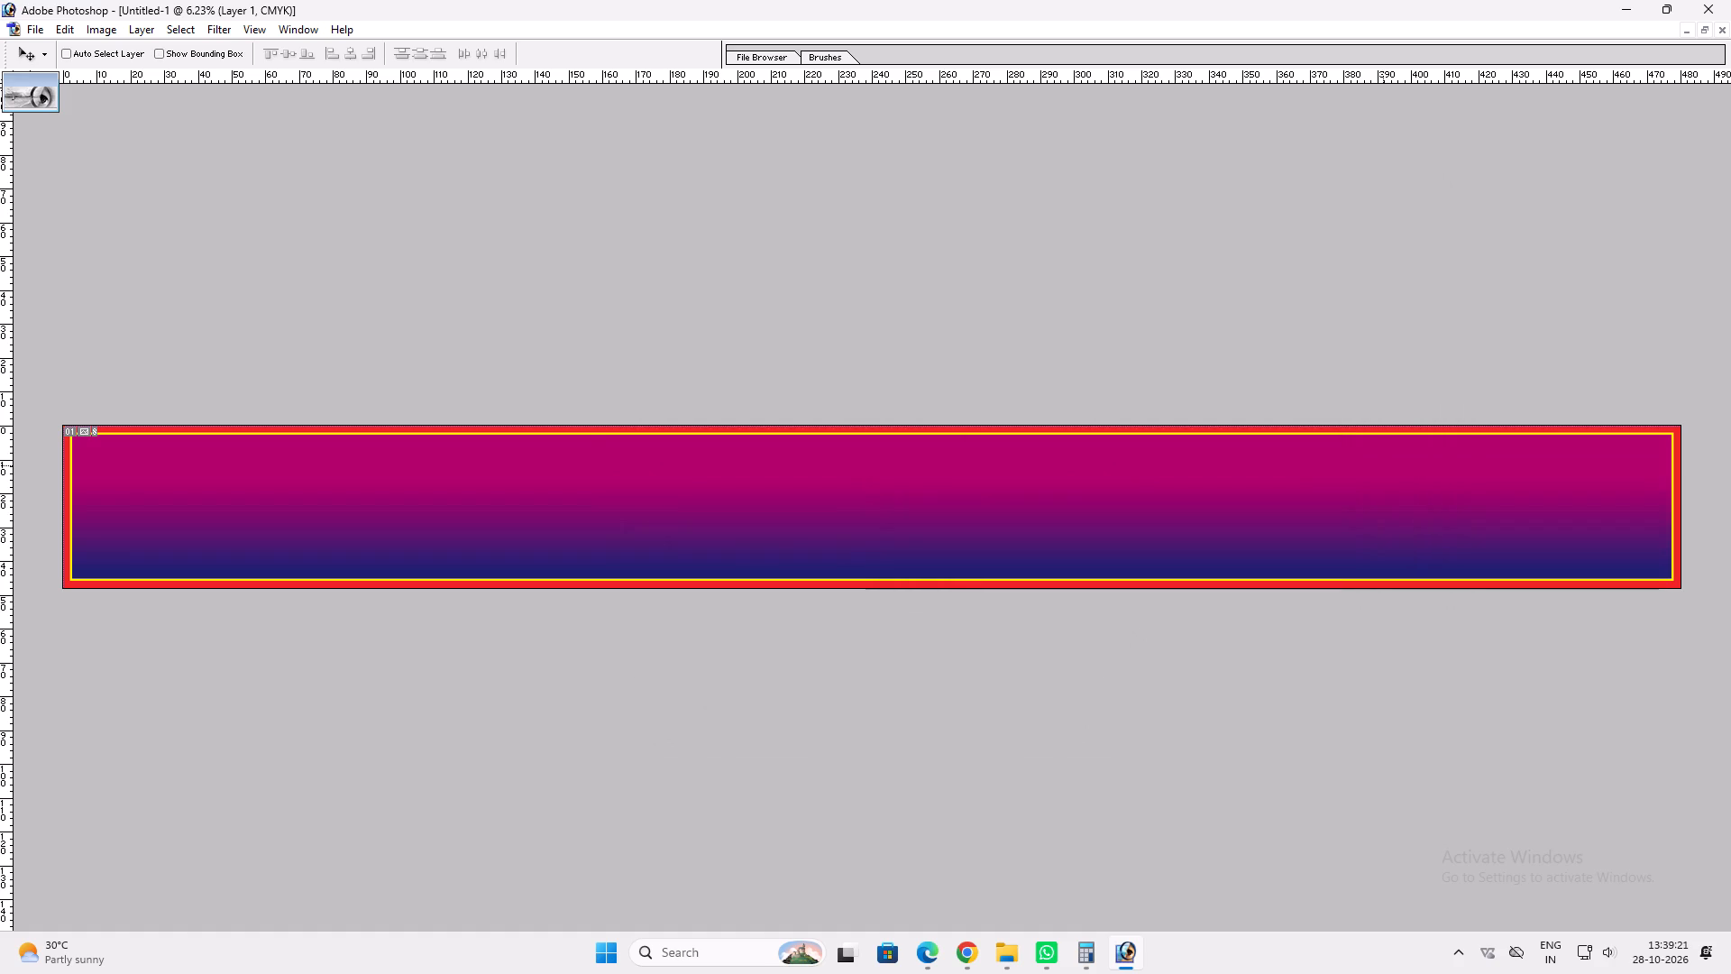
Add an Inner Bevel to the background layer with the Chisel Hard technique and a size of 65 px.
{"action": "key", "text": "alt+l"}
{"action": "key", "text": "alt+y"}
{"action": "key", "text": "b"}
{"action": "left_click", "coordinate": [1168, 267]}
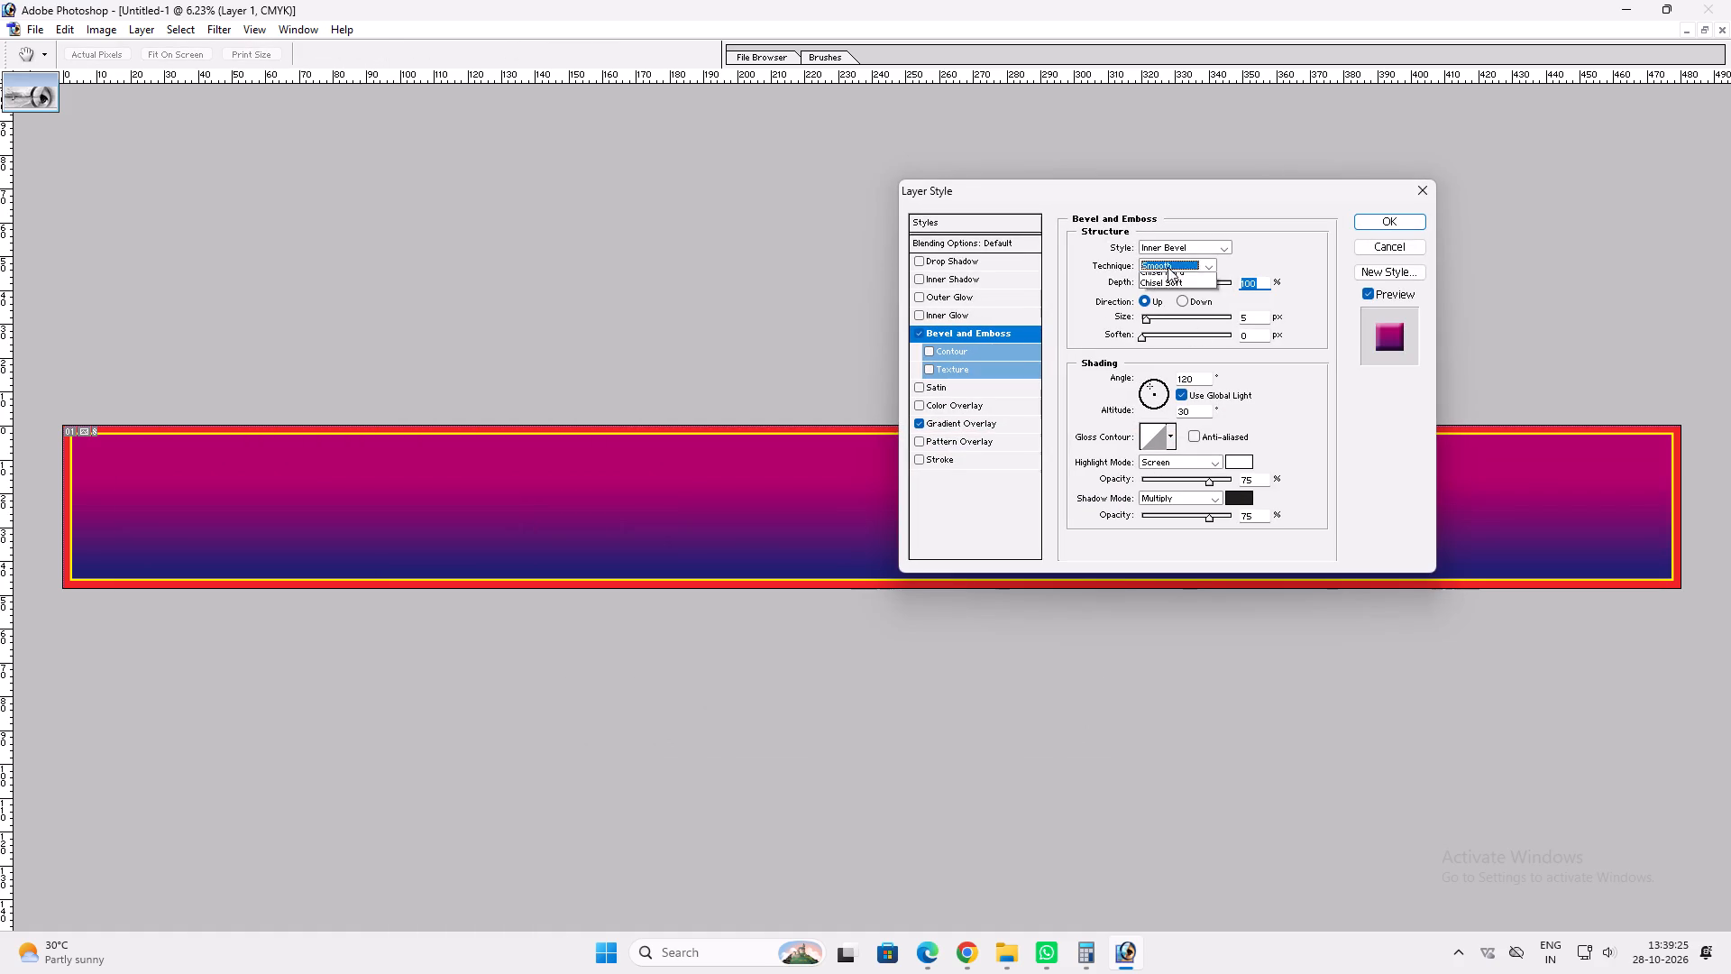
{"action": "left_click", "coordinate": [1165, 286]}
{"action": "left_click_drag", "start_coordinate": [1155, 317], "coordinate": [1158, 317]}
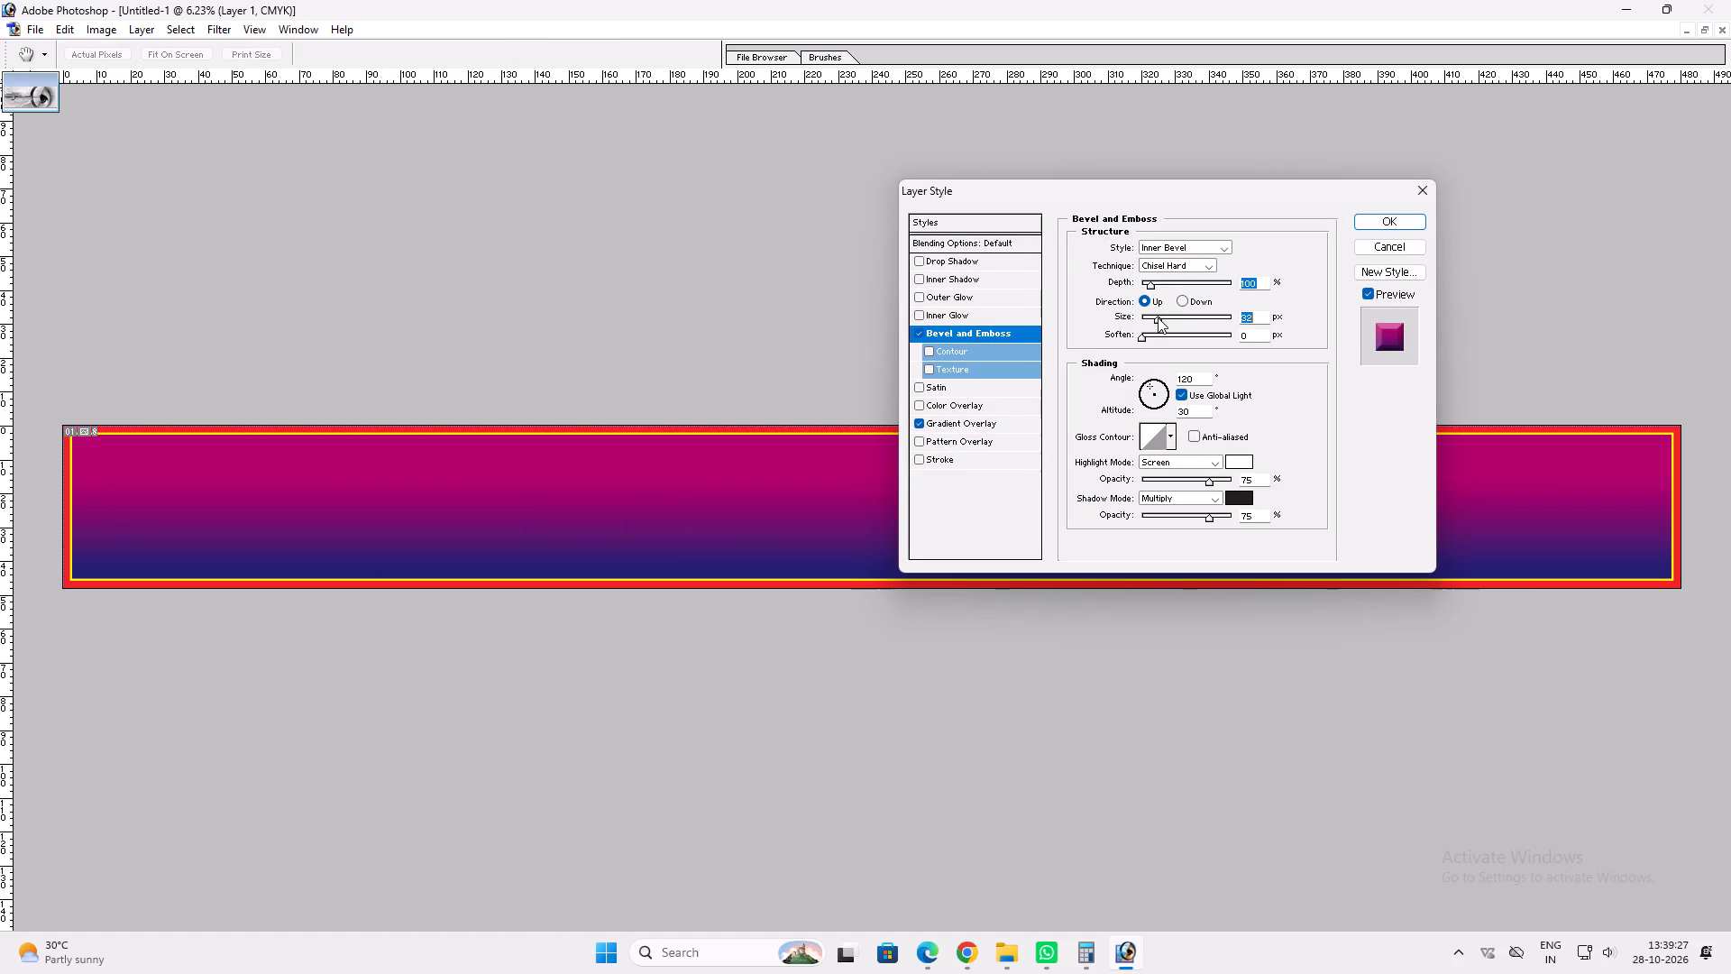
{"action": "left_click_drag", "start_coordinate": [1158, 317], "coordinate": [1170, 315]}
{"action": "left_click_drag", "start_coordinate": [1170, 315], "coordinate": [1168, 316]}
Enable Texture and Contour for the background layer's bevel.
{"action": "left_click", "coordinate": [963, 369]}
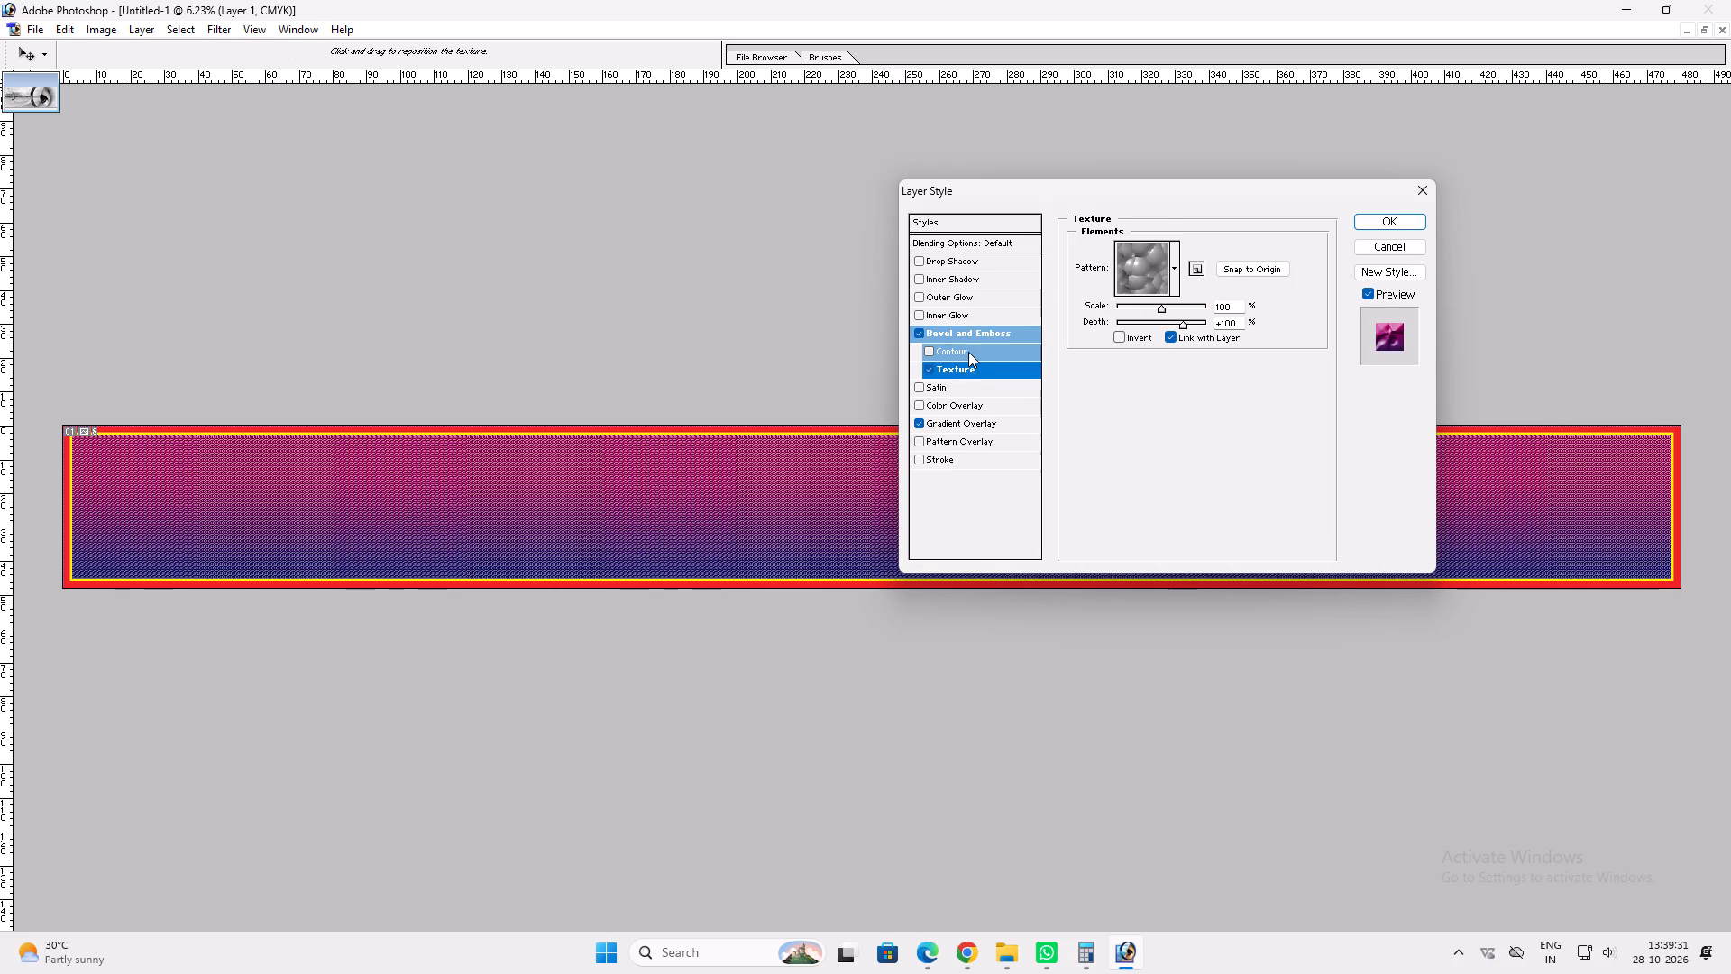
{"action": "left_click", "coordinate": [968, 351]}
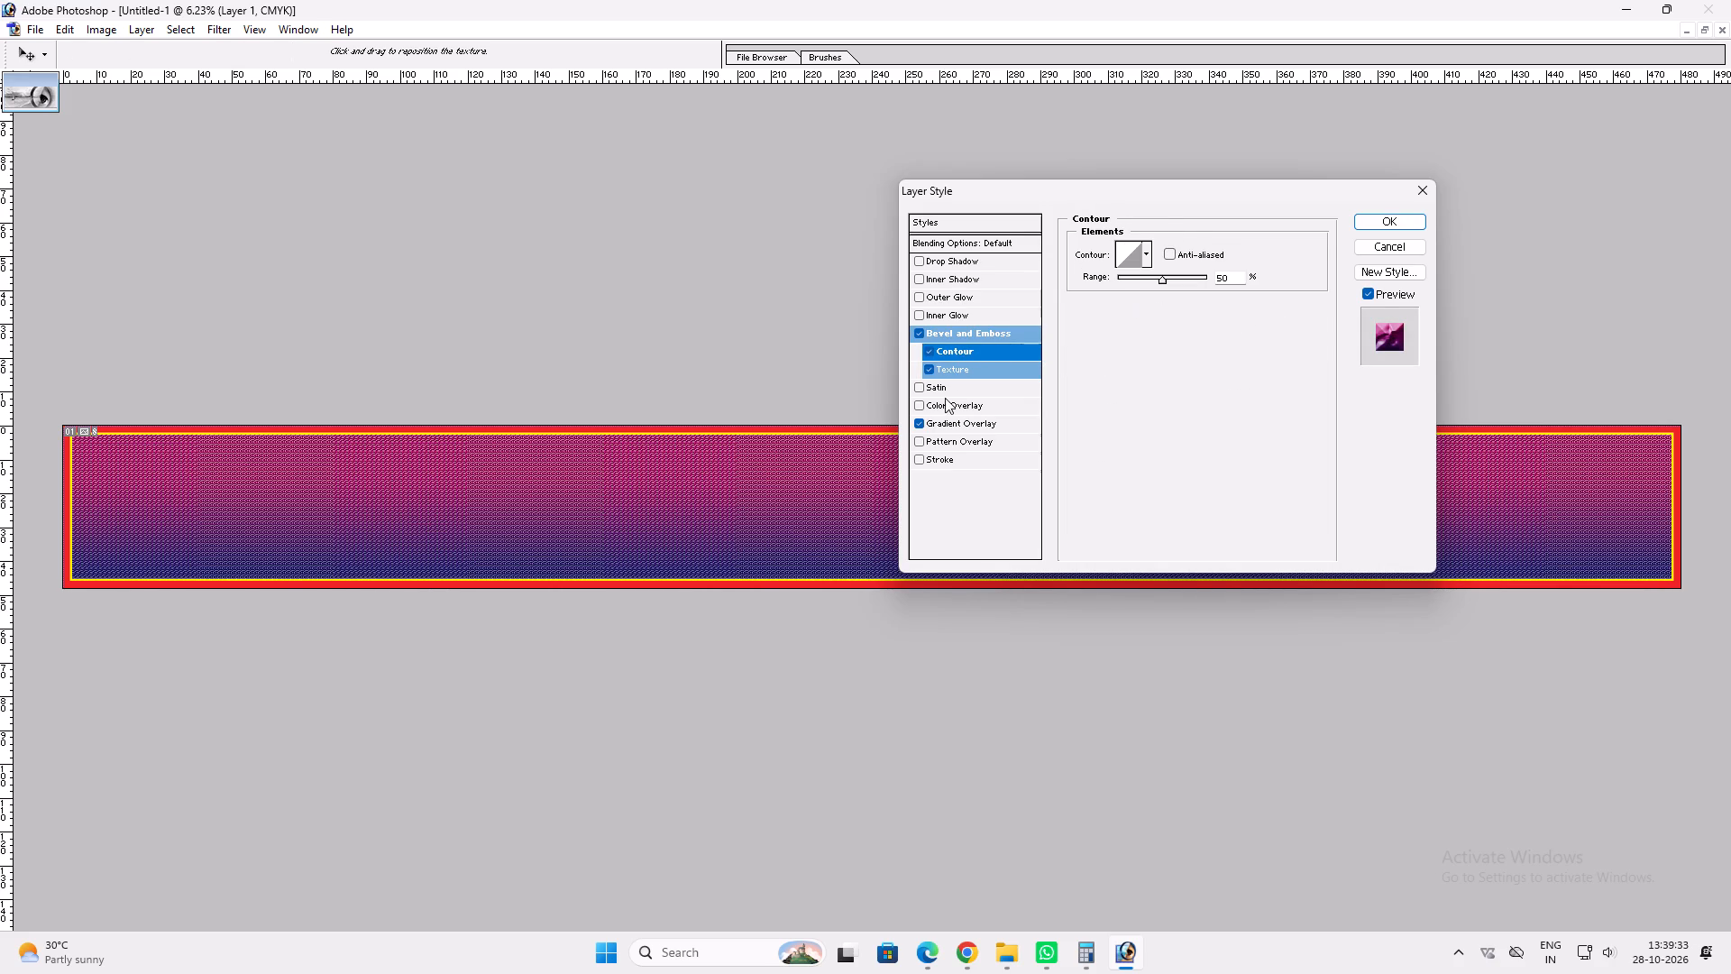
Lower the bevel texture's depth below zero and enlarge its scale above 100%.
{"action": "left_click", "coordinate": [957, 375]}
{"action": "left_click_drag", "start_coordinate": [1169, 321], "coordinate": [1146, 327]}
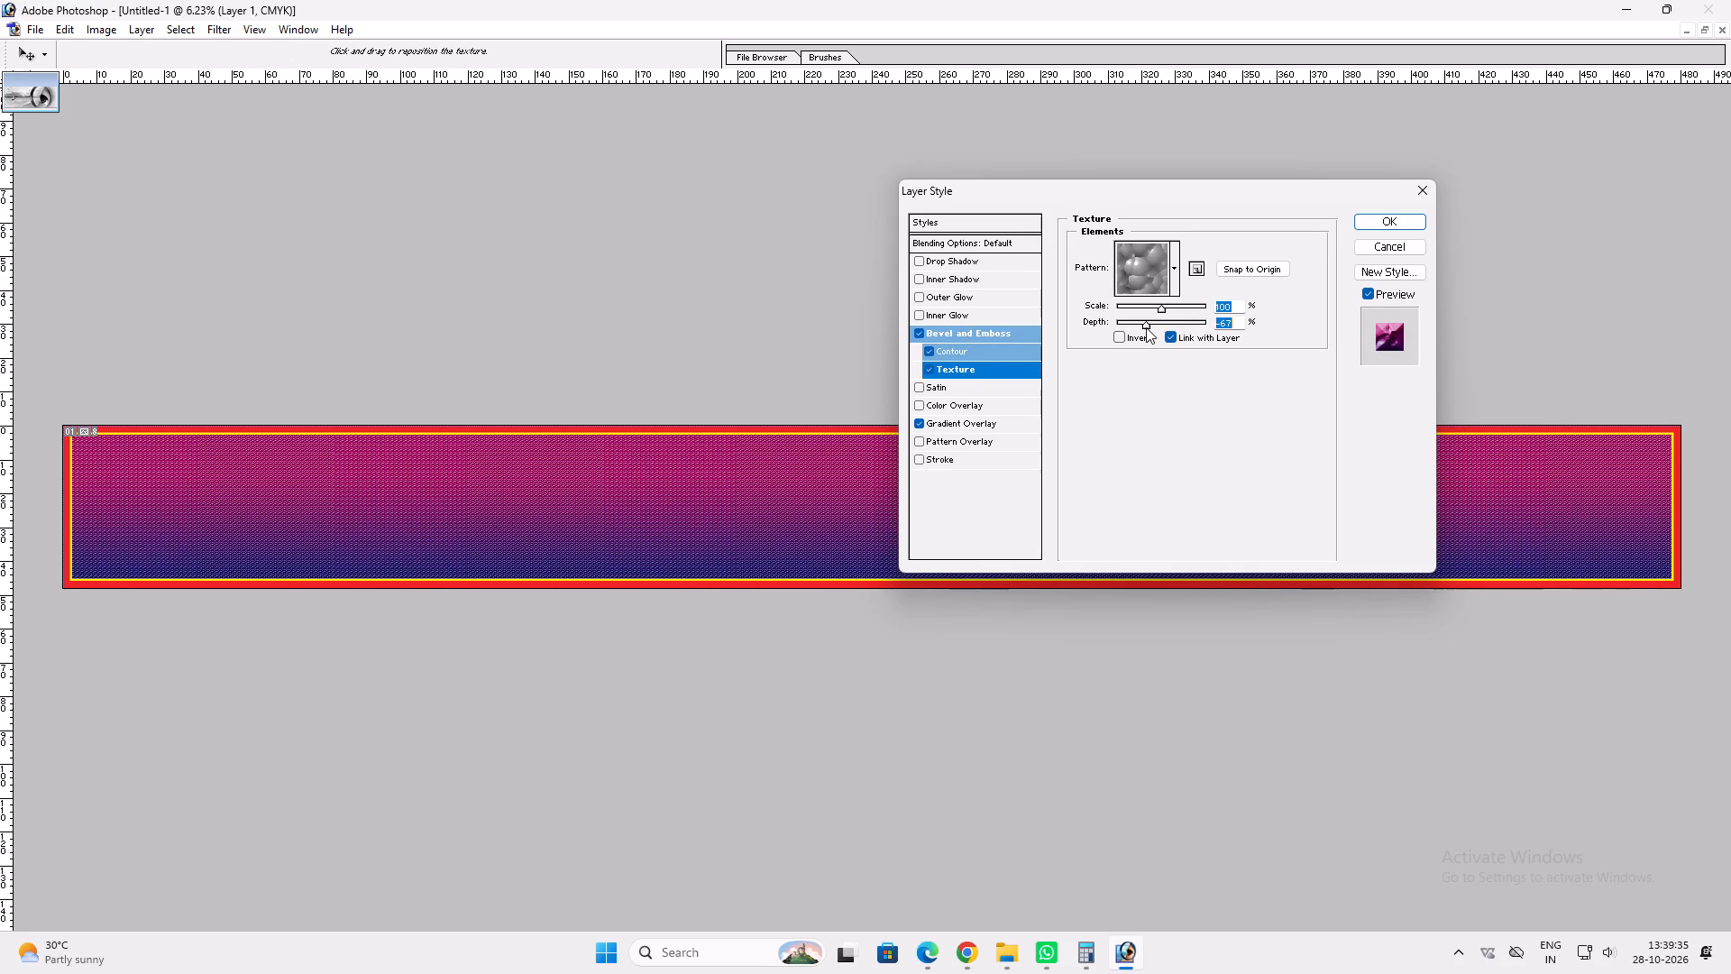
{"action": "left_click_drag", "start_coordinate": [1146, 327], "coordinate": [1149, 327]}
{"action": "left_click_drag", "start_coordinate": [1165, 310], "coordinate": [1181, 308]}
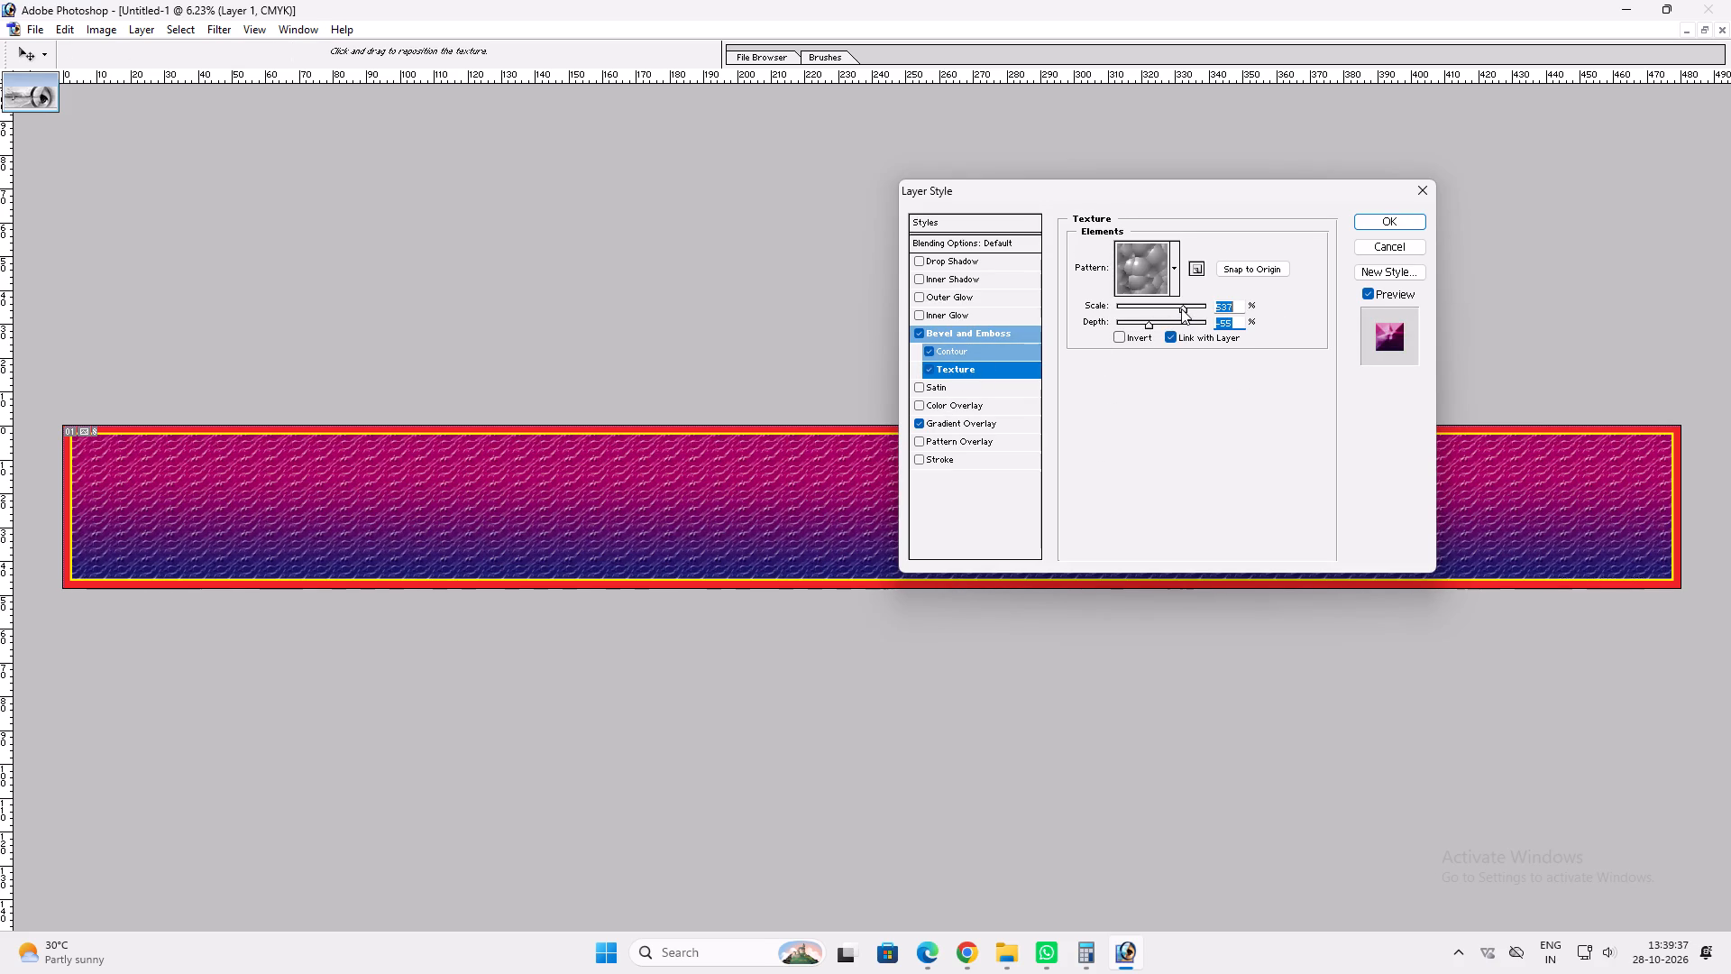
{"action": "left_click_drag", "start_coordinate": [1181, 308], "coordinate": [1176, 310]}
Move the bevel's global light nearly overhead, at an altitude of 84°.
{"action": "left_click", "coordinate": [981, 334]}
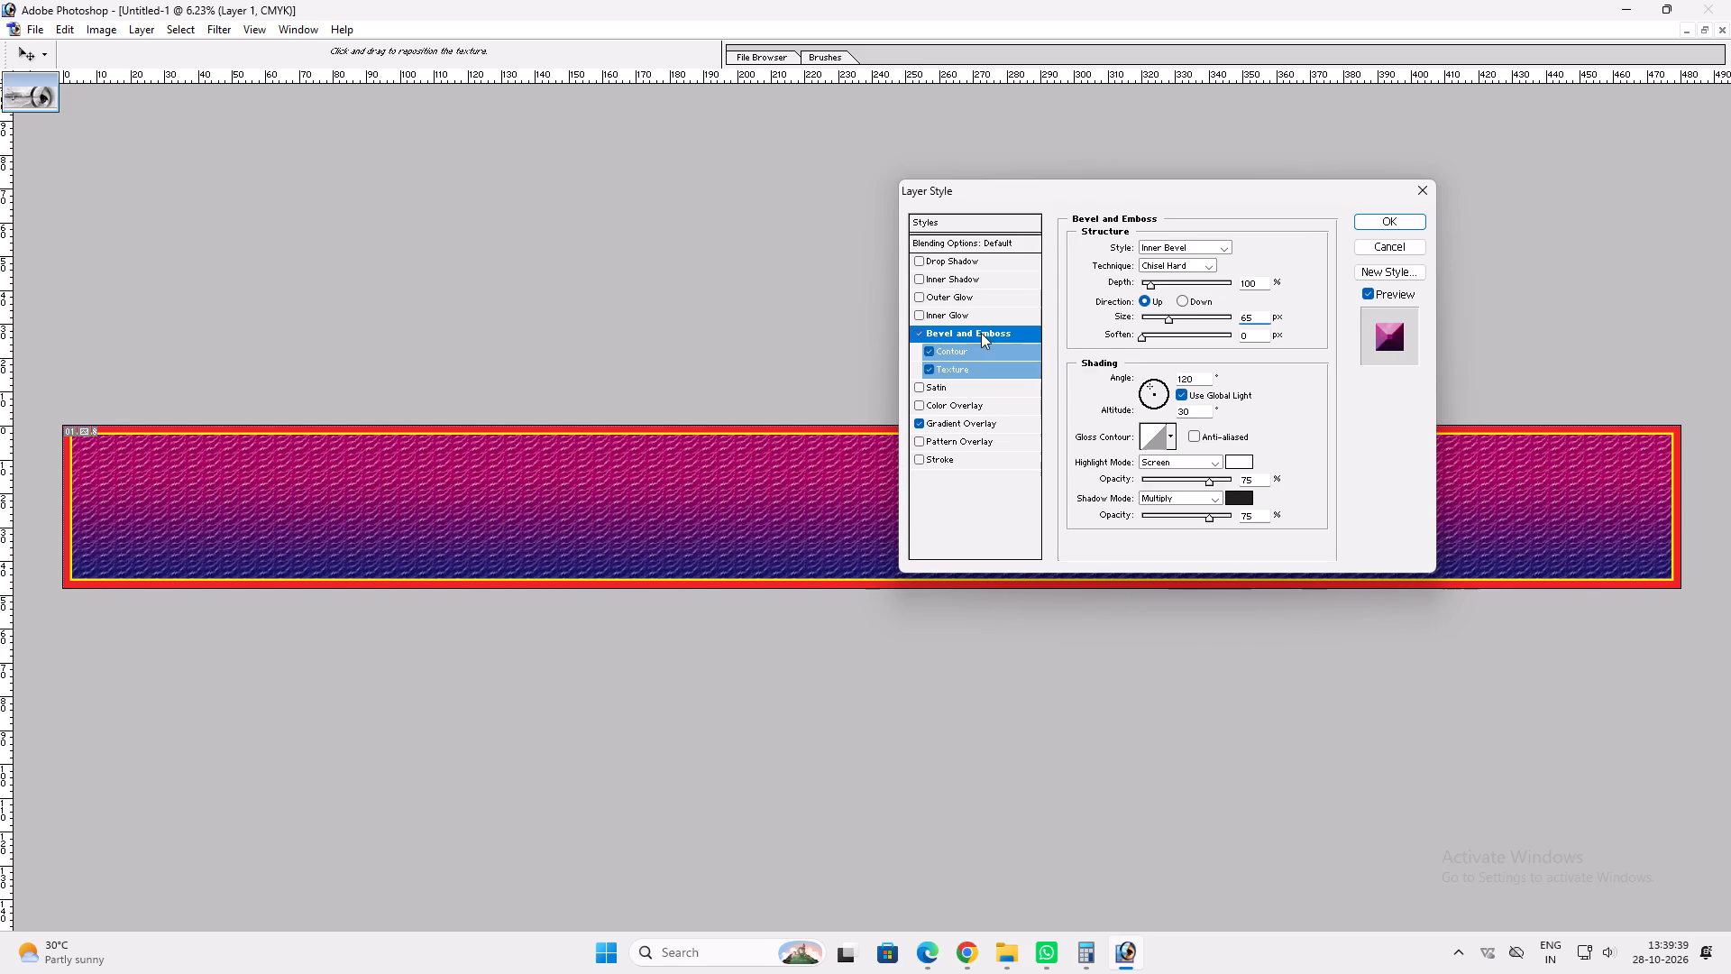
{"action": "left_click", "coordinate": [1150, 388]}
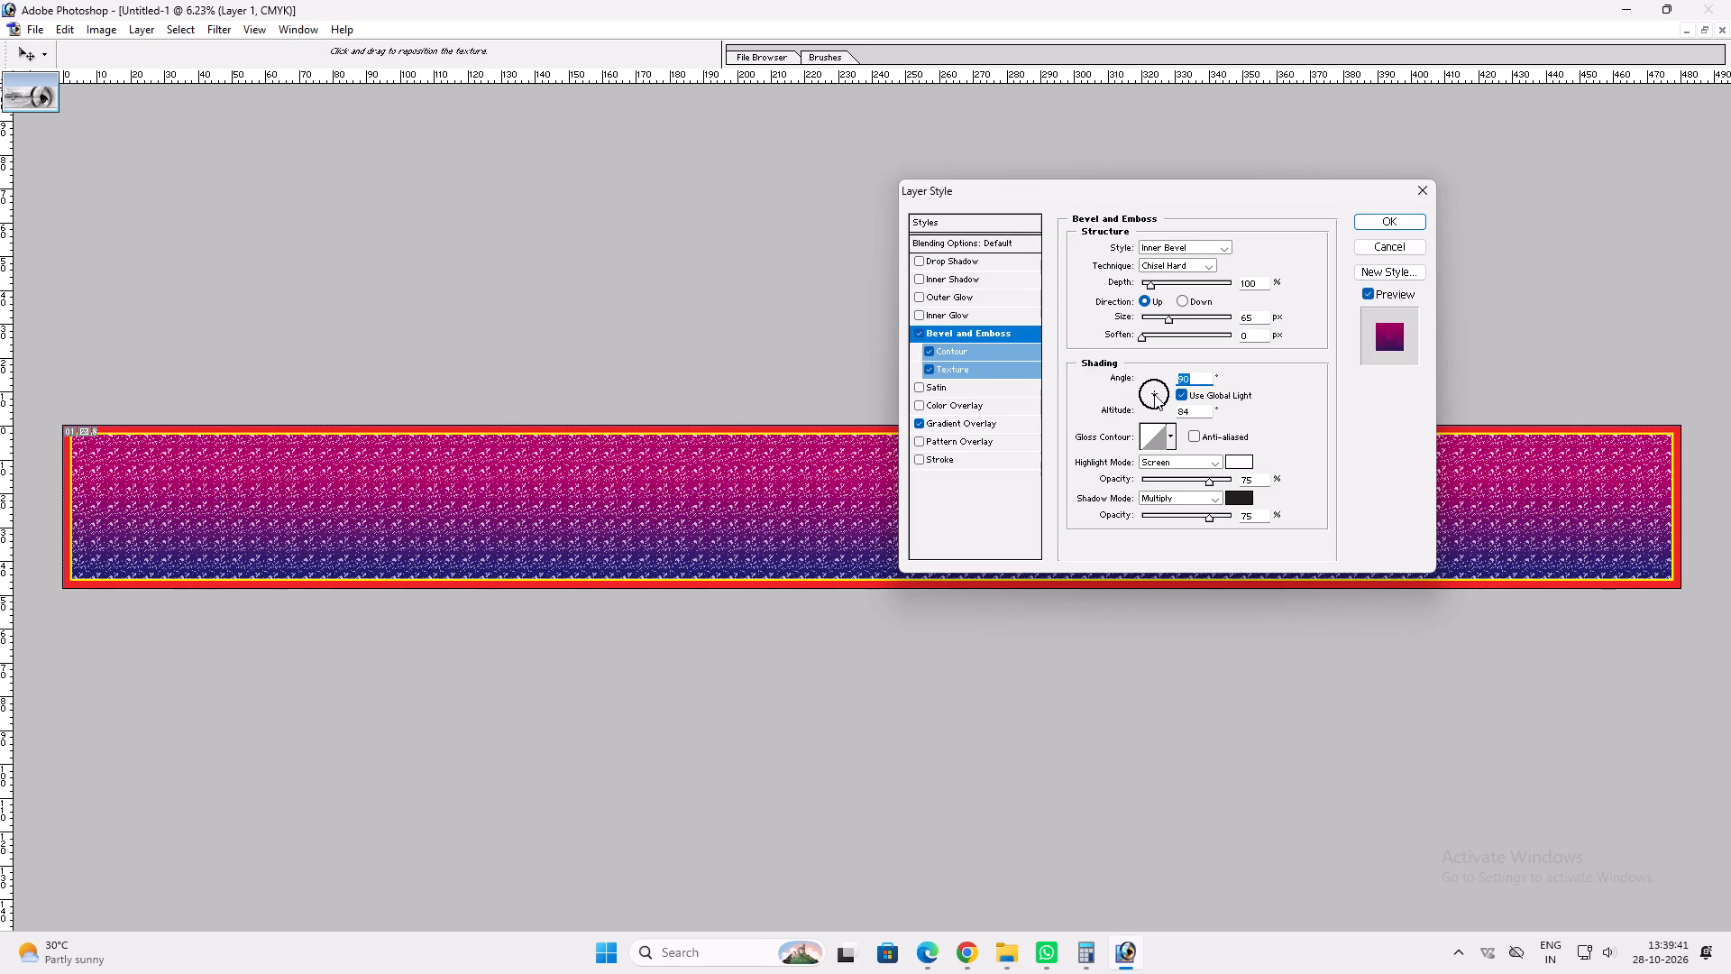
{"action": "left_click", "coordinate": [1154, 394]}
{"action": "left_click", "coordinate": [1152, 395]}
{"action": "left_click", "coordinate": [1152, 395]}
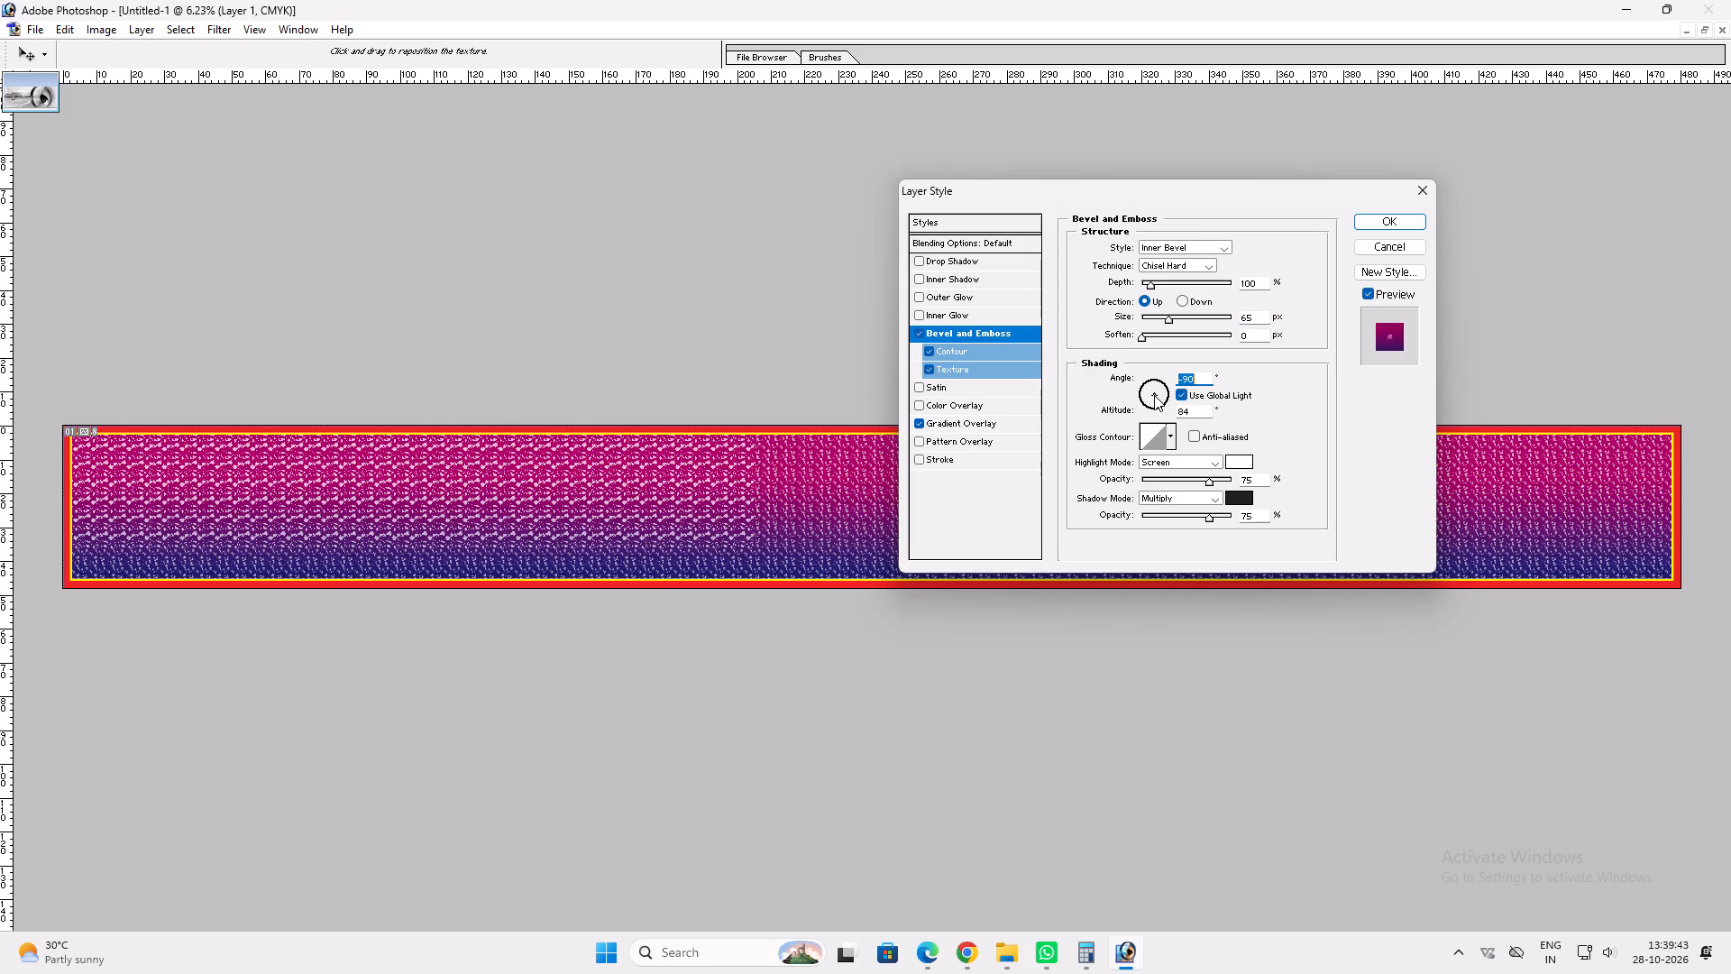
{"action": "left_click", "coordinate": [1154, 395]}
Turn off the background bevel's Texture and apply the layer style.
{"action": "left_click", "coordinate": [930, 366]}
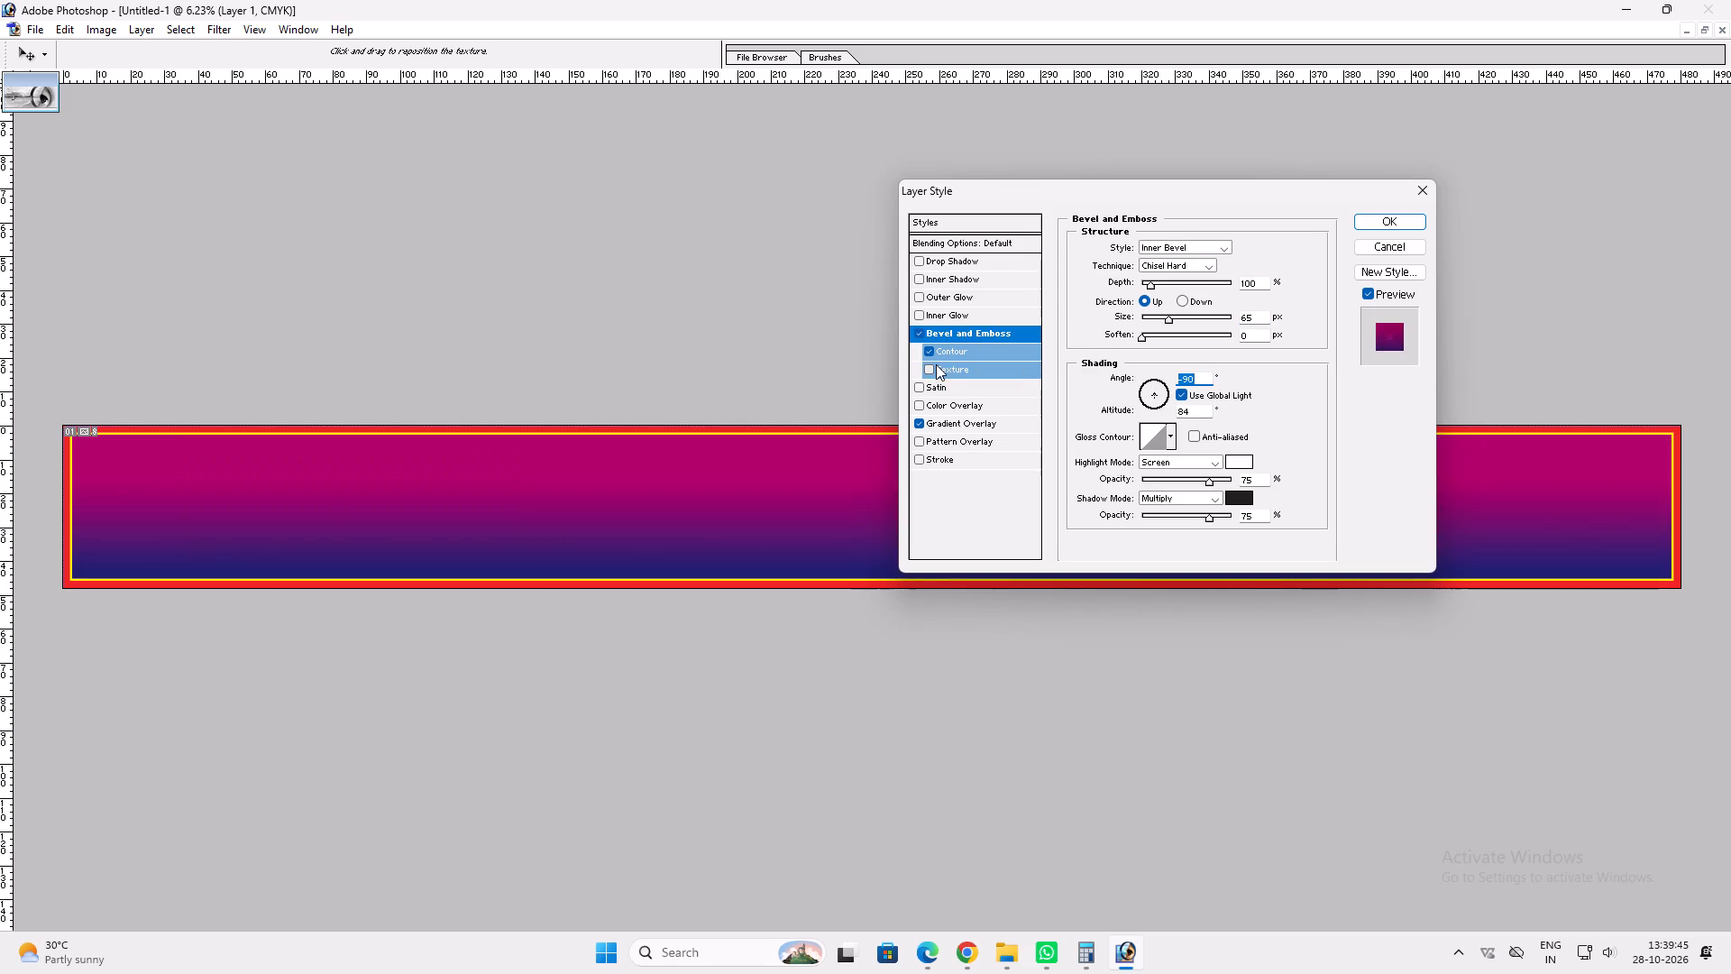
{"action": "key", "text": "Return"}
{"action": "key", "text": "Return"}
Examine the banner's new gradient background up close and as a whole.
{"action": "key", "text": "z"}
{"action": "left_click_drag", "start_coordinate": [899, 411], "coordinate": [1381, 624]}
{"action": "key", "text": "v"}
{"action": "key", "text": "space"}
{"action": "key", "text": "space"}
{"action": "right_click_drag", "start_coordinate": [1127, 496], "coordinate": [1140, 499]}
{"action": "left_click_drag", "start_coordinate": [1158, 504], "coordinate": [1177, 510]}
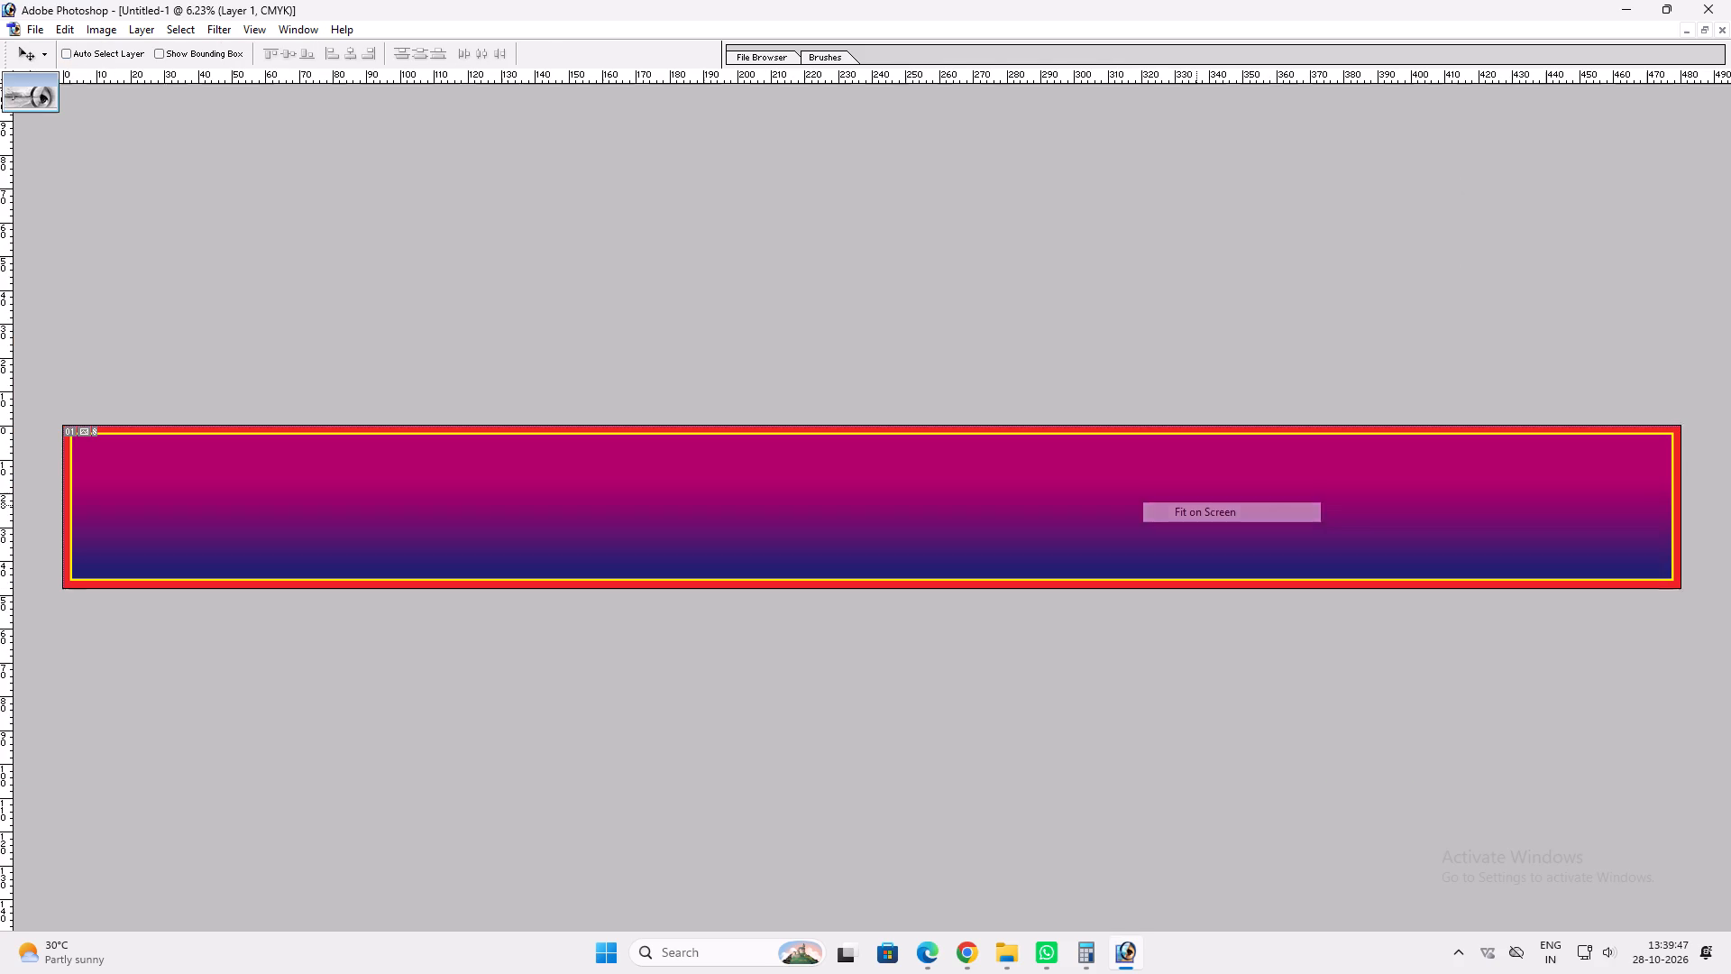
{"action": "key", "text": "v"}
{"action": "key", "text": "ctrl+plus"}
{"action": "key", "text": "ctrl+plus"}
{"action": "key", "text": "ctrl+plus"}
{"action": "key", "text": "space"}
{"action": "key", "text": "space"}
{"action": "key", "text": "space"}
{"action": "key", "text": "space"}
{"action": "key", "text": "space"}
{"action": "key", "text": "space"}
{"action": "key", "text": "space"}
{"action": "key", "text": "space"}
{"action": "right_click_drag", "start_coordinate": [1123, 501], "coordinate": [1135, 503]}
{"action": "right_click_drag", "start_coordinate": [1159, 505], "coordinate": [1173, 509]}
{"action": "left_click_drag", "start_coordinate": [1181, 510], "coordinate": [1193, 512]}
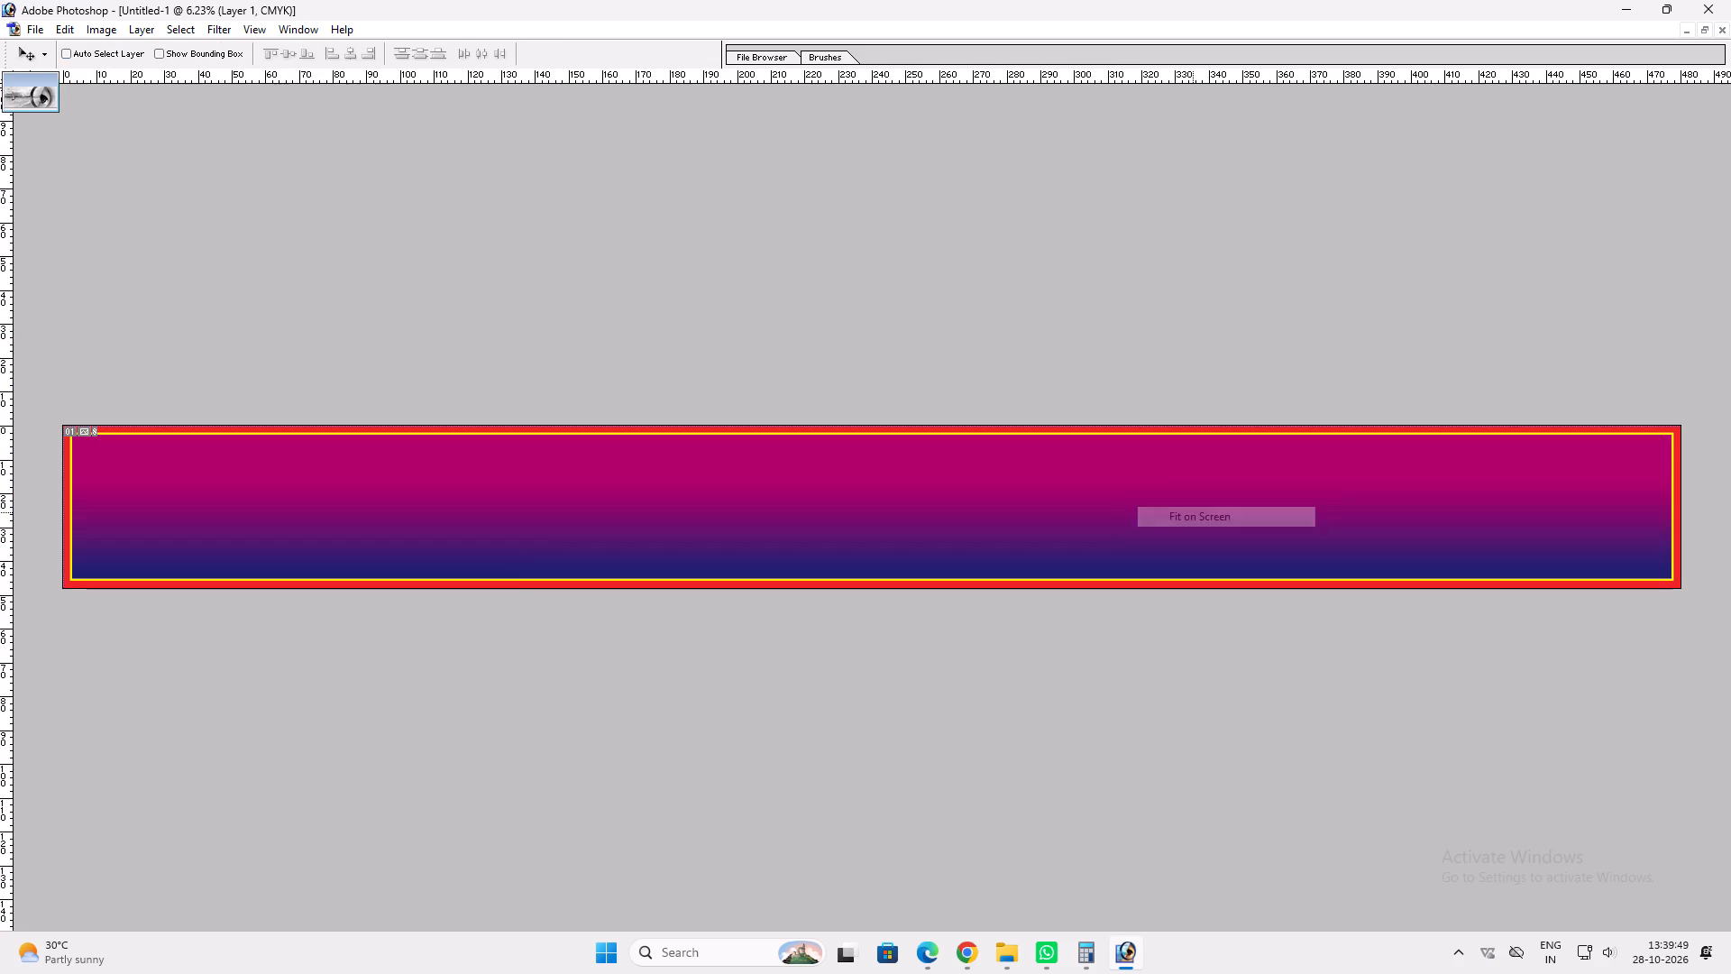
Copy the blue title परिवार मोबाईल एण्ड इलेक्ट्रोनिक्स from Pariwar Mobile 7x5= 2 pic D Star.tif into the long banner and maximise the banner.
{"action": "type", "text": "fff"}
{"action": "left_click", "coordinate": [736, 462]}
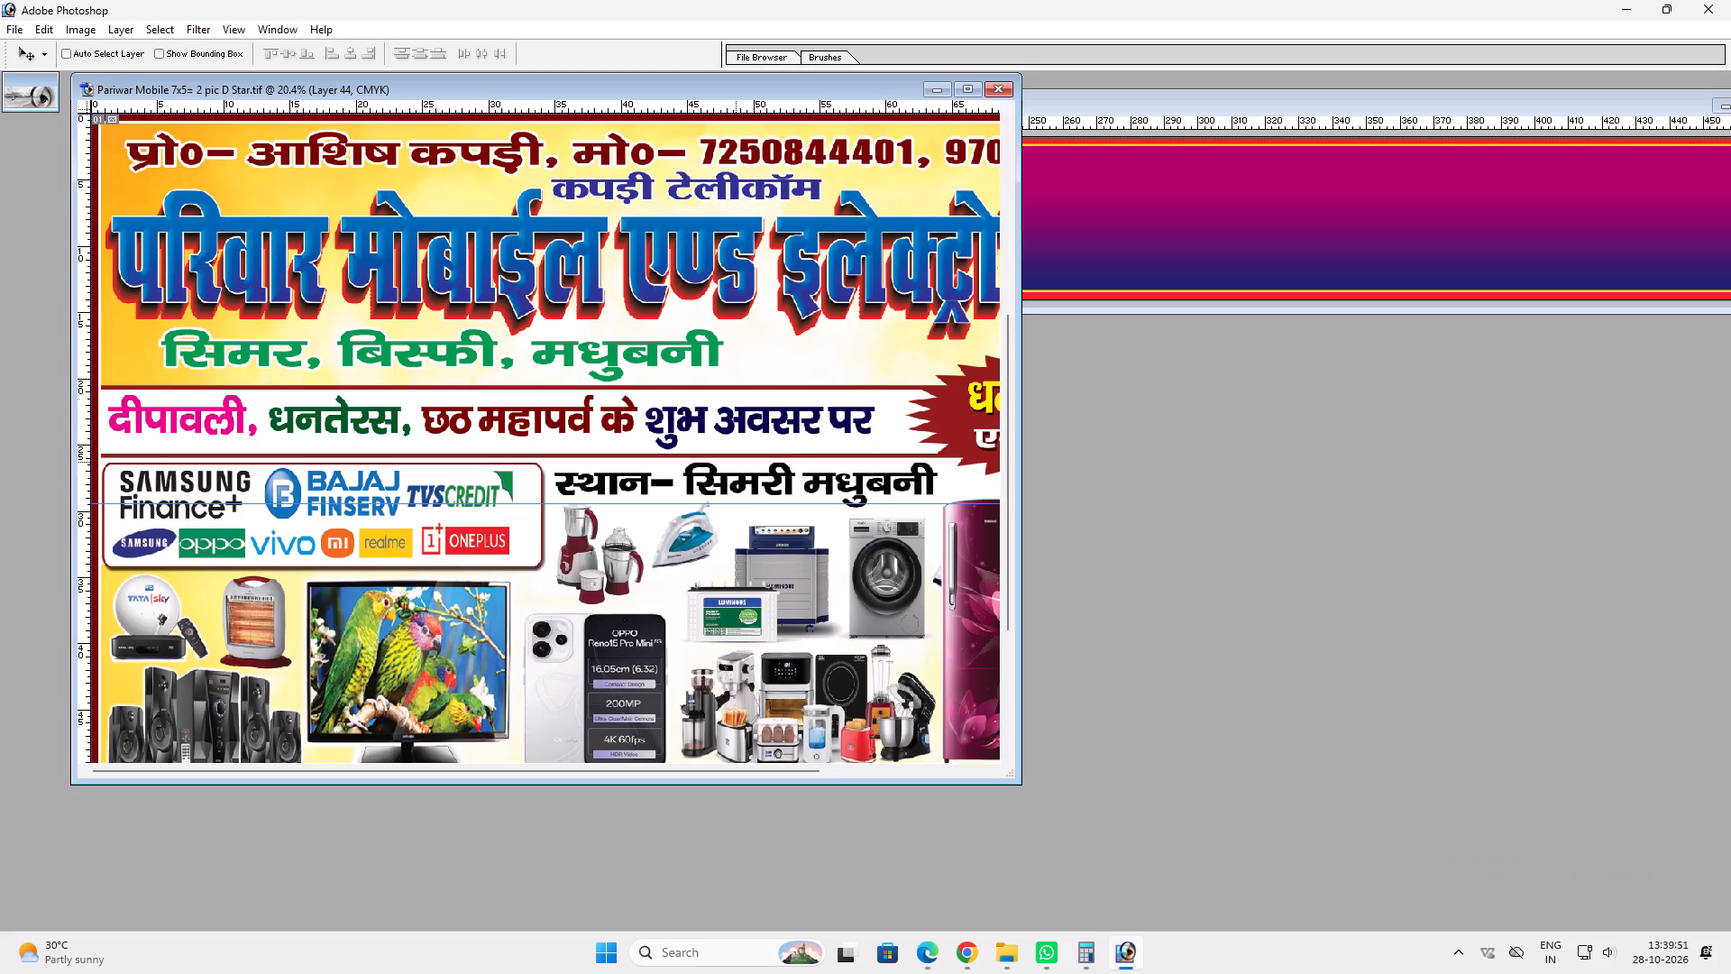
{"action": "key", "text": "v"}
{"action": "key", "text": "v"}
{"action": "right_click", "coordinate": [733, 296]}
{"action": "left_click", "coordinate": [756, 299]}
{"action": "right_click", "coordinate": [736, 294], "text": "ctrl+shift"}
{"action": "left_click", "coordinate": [754, 299], "text": "ctrl+shift"}
{"action": "left_click_drag", "start_coordinate": [729, 299], "coordinate": [867, 303]}
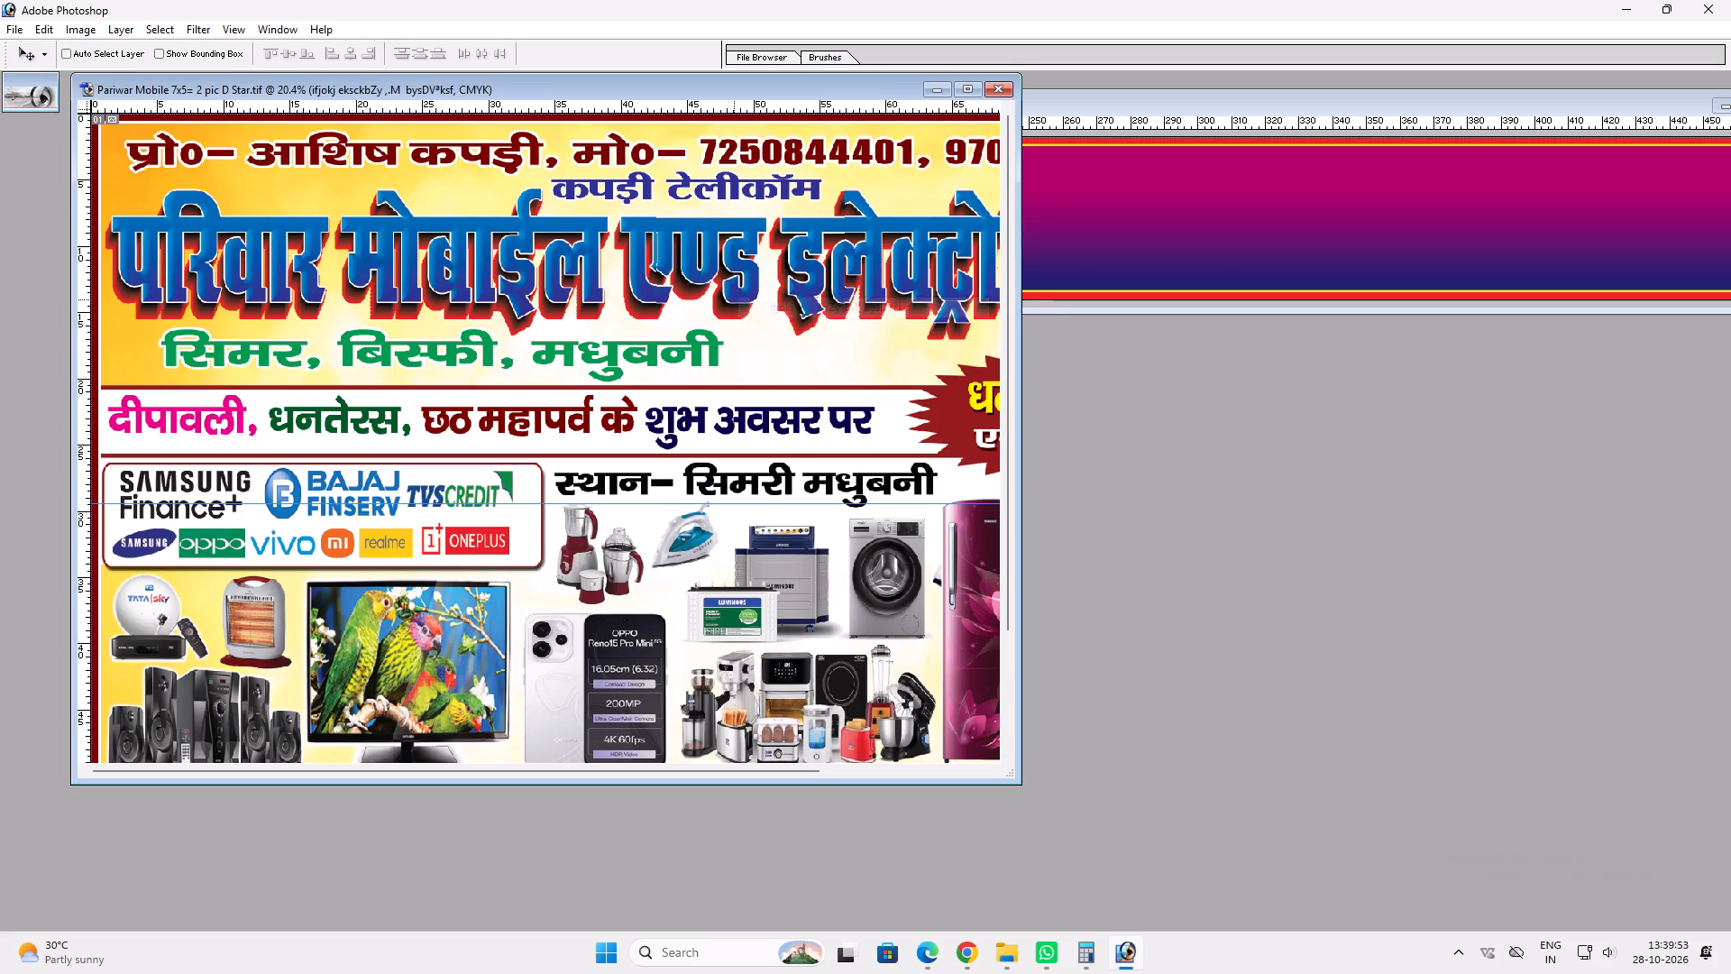
{"action": "left_click_drag", "start_coordinate": [867, 303], "coordinate": [1124, 265]}
{"action": "key", "text": "v"}
{"action": "key", "text": "v"}
{"action": "double_click", "coordinate": [1045, 109]}
{"action": "key", "text": "v"}
{"action": "key", "text": "v"}
Enlarge the title to about 255 inches wide and place it in the upper middle of the banner.
{"action": "left_click_drag", "start_coordinate": [1079, 559], "coordinate": [1076, 562]}
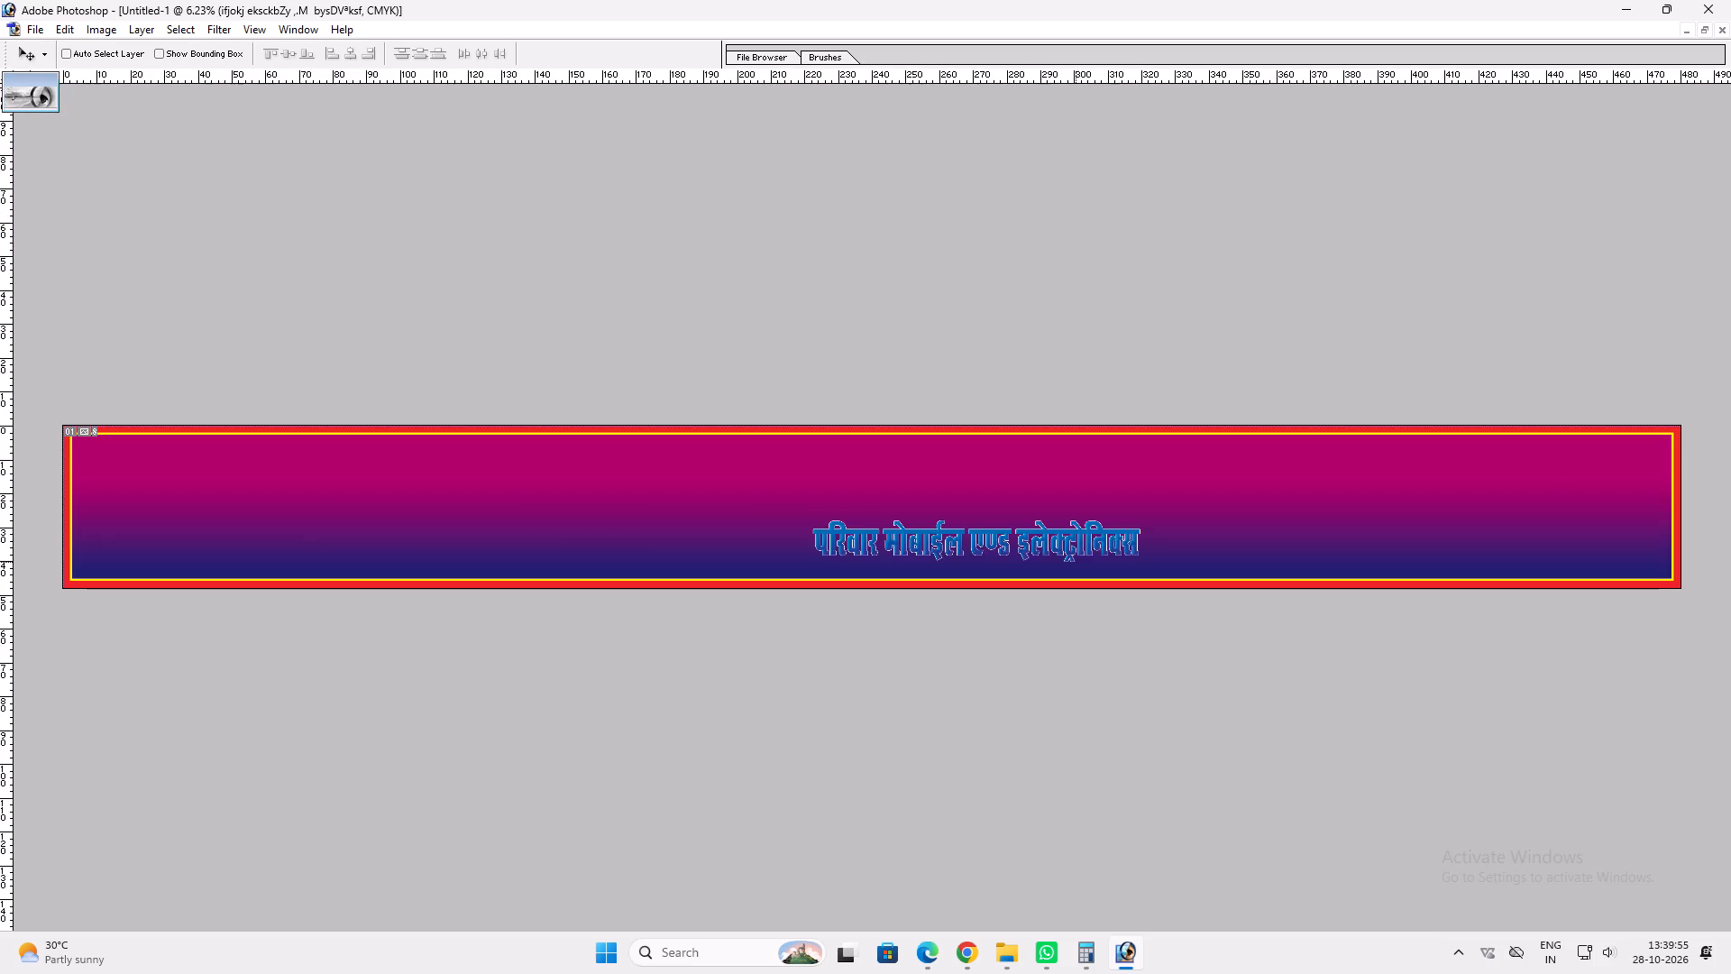
{"action": "left_click_drag", "start_coordinate": [1076, 562], "coordinate": [547, 498]}
{"action": "key", "text": "ctrl+t"}
{"action": "left_click_drag", "start_coordinate": [602, 489], "coordinate": [886, 516], "text": "shift"}
{"action": "left_click_drag", "start_coordinate": [885, 502], "coordinate": [1131, 501], "text": "shift"}
{"action": "key", "text": "shift+Return"}
{"action": "key", "text": "v"}
{"action": "left_click_drag", "start_coordinate": [1003, 528], "coordinate": [1136, 517]}
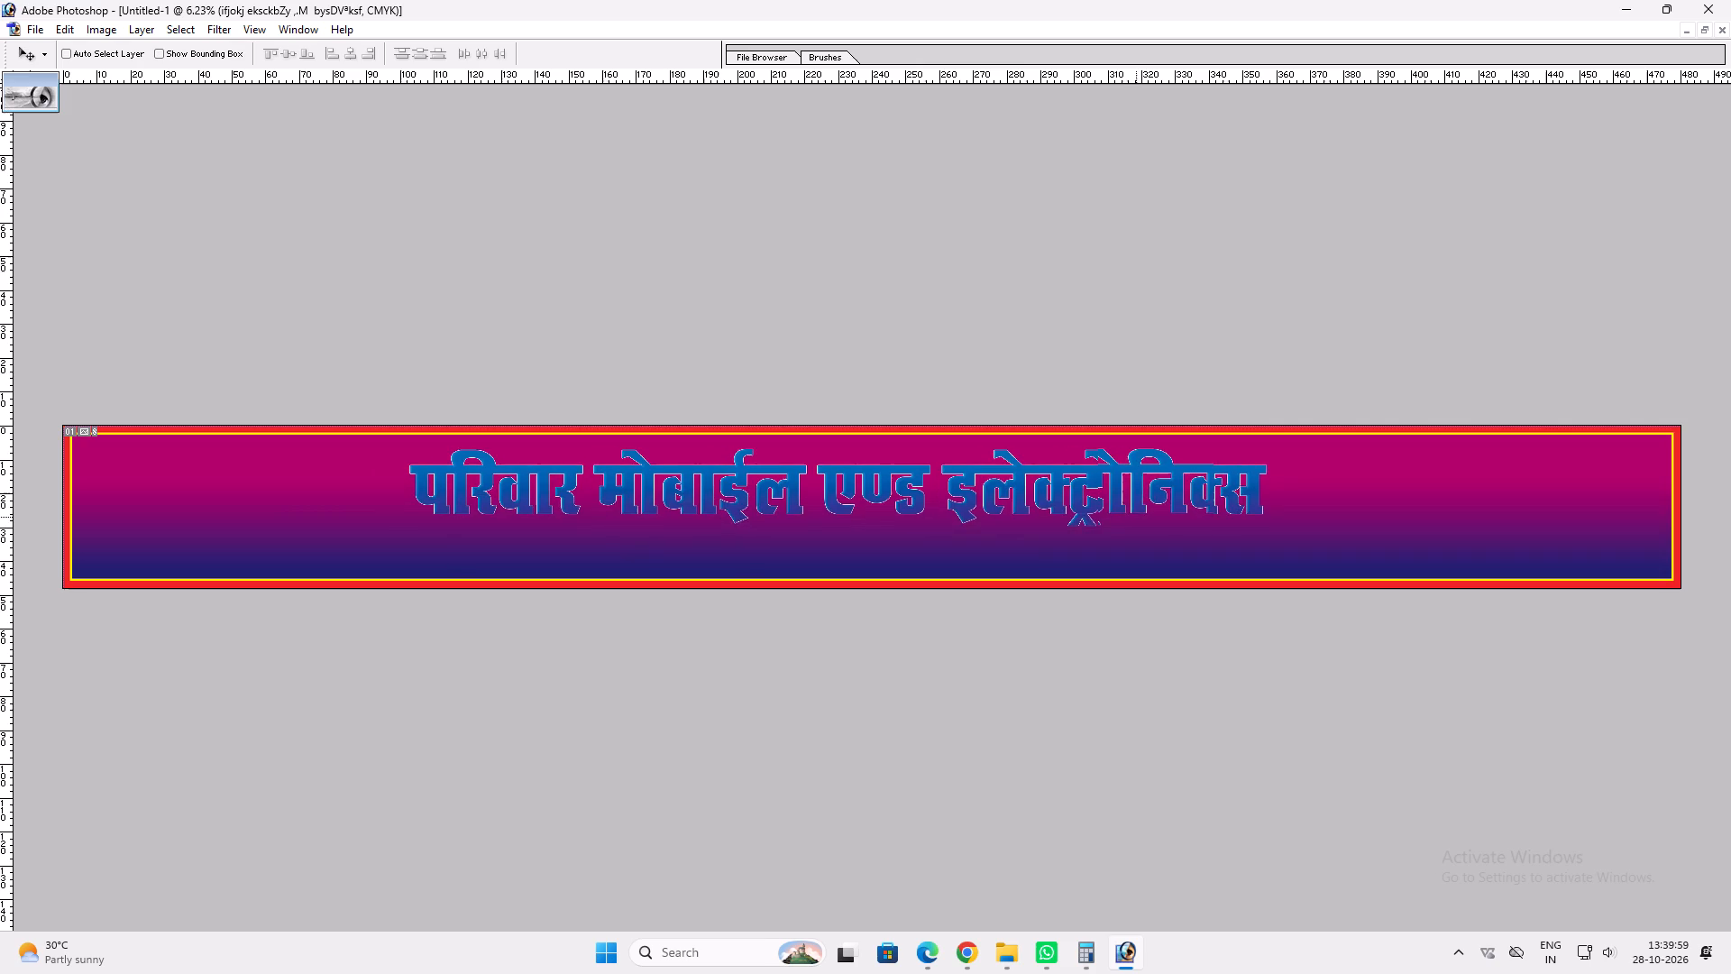
{"action": "left_click_drag", "start_coordinate": [1136, 517], "coordinate": [1141, 517]}
{"action": "scroll", "coordinate": [1130, 522], "scroll_direction": "up", "scroll_amount": 1}
{"action": "left_click_drag", "start_coordinate": [1060, 506], "coordinate": [1043, 502]}
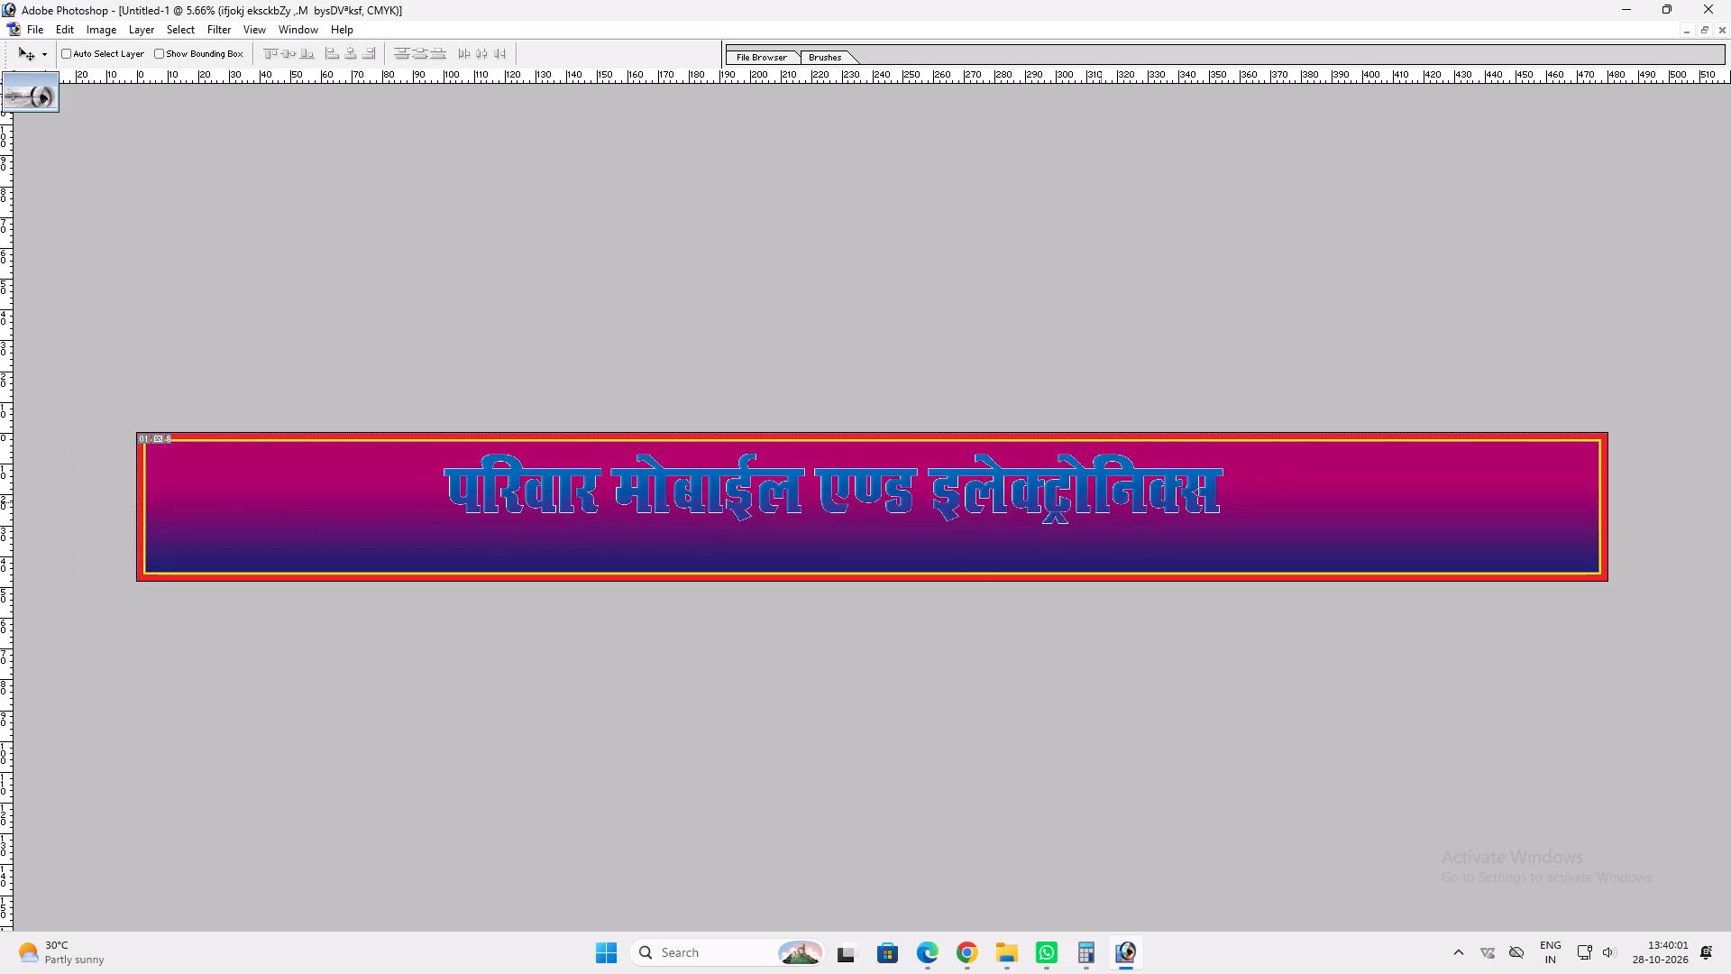
Narrow the title horizontally to about 240 inches, keeping its height.
{"action": "key", "text": "ctrl+t"}
{"action": "left_click_drag", "start_coordinate": [1225, 482], "coordinate": [1185, 487], "text": "shift"}
{"action": "key", "text": "shift+Return"}
{"action": "type", "text": "vv"}
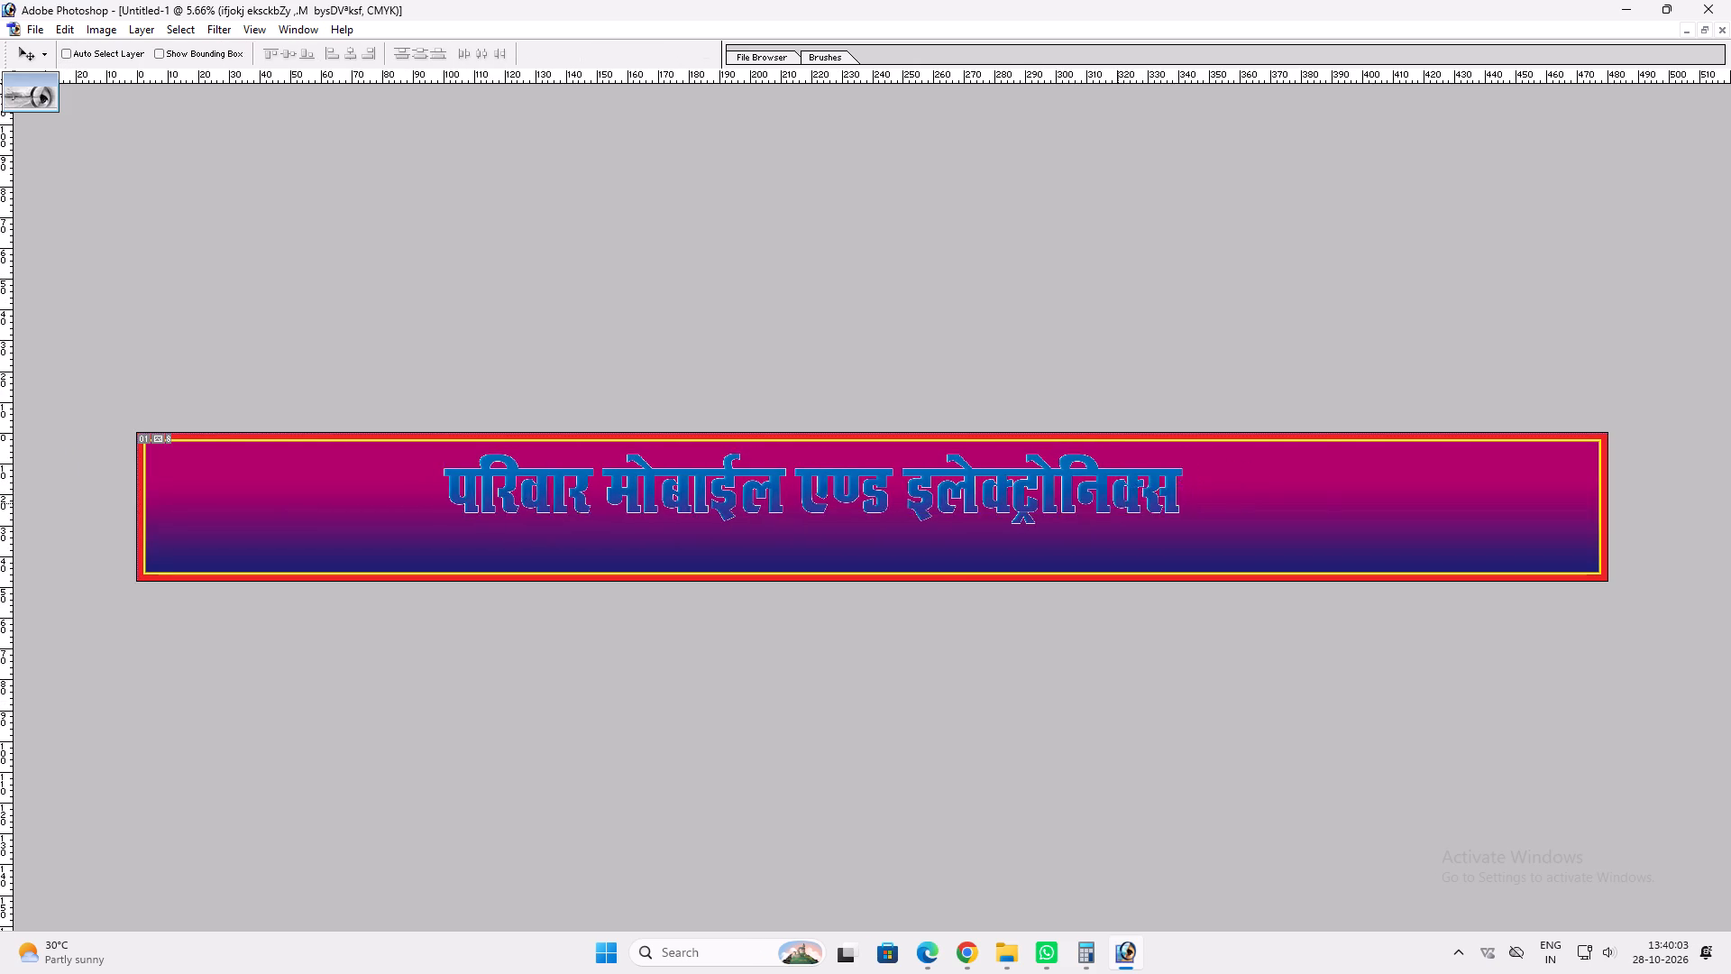
Change the dark blue stop of the title's Gradient Overlay to yellow with C 0, M 0, Y 100.
{"action": "key", "text": "ctrl+plus"}
{"action": "key", "text": "ctrl+plus"}
{"action": "key", "text": "alt+l"}
{"action": "key", "text": "alt+k"}
{"action": "key", "text": "alt+y"}
{"action": "key", "text": "alt+l"}
{"action": "key", "text": "alt+y"}
{"action": "key", "text": "n"}
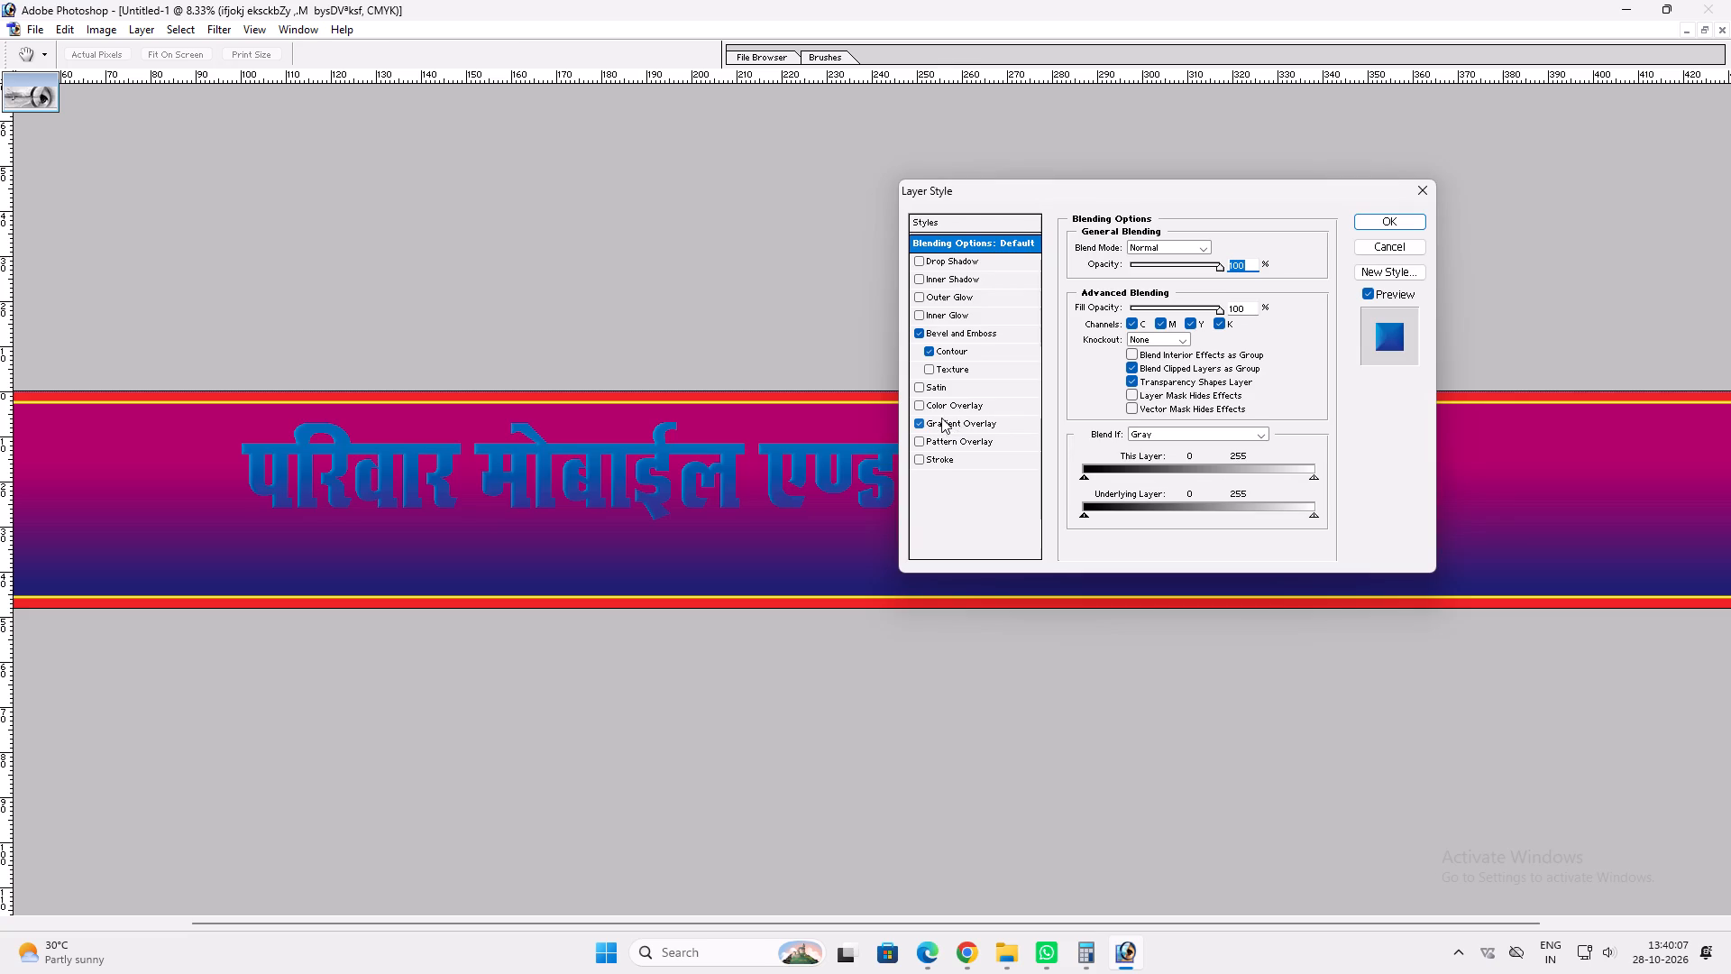
{"action": "left_click", "coordinate": [954, 420]}
{"action": "left_click", "coordinate": [1162, 280]}
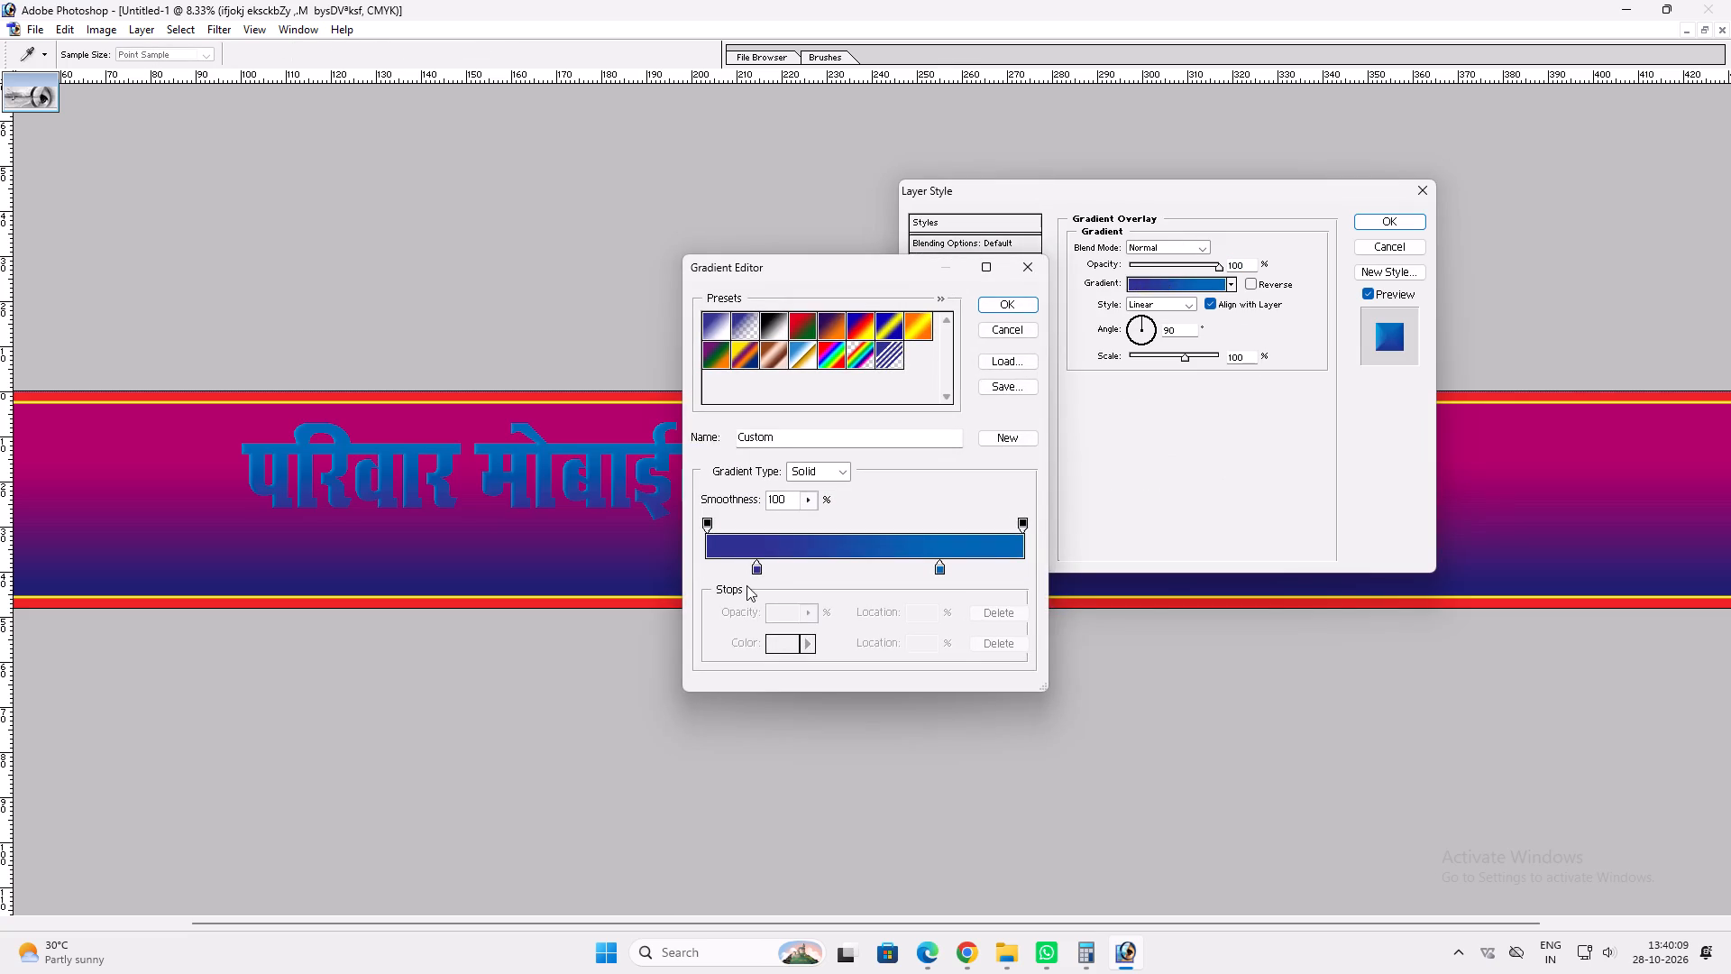
{"action": "left_click", "coordinate": [758, 571]}
{"action": "left_click", "coordinate": [781, 643]}
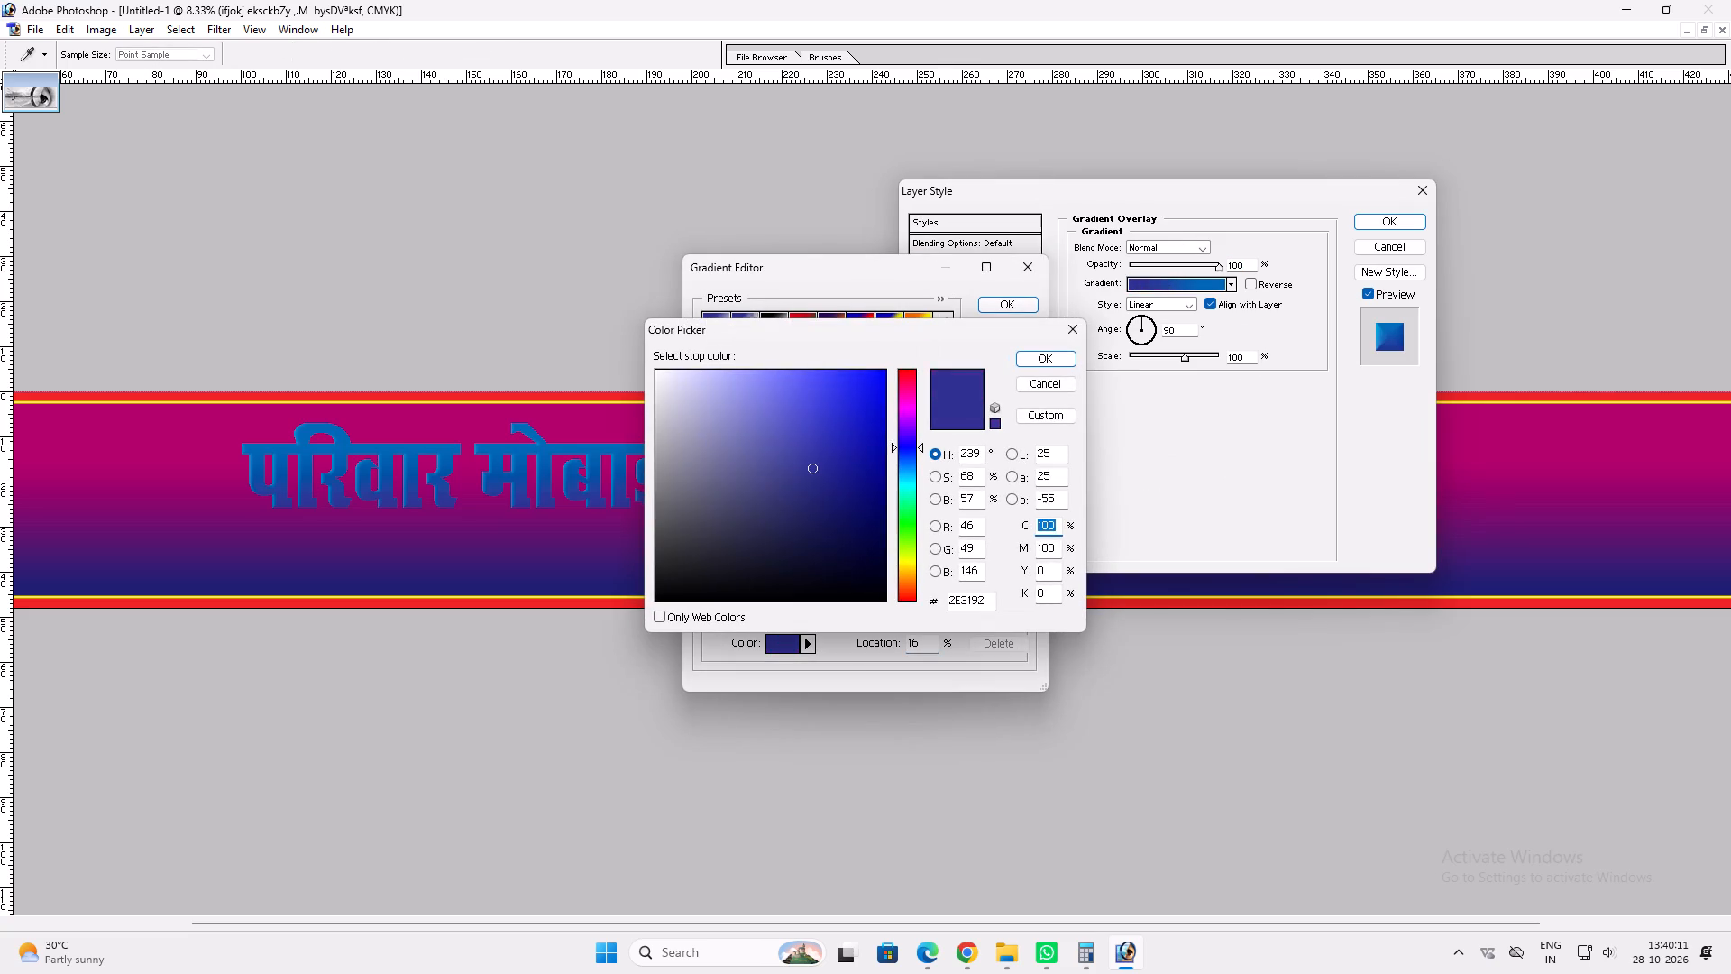
{"action": "key", "text": "0"}
{"action": "key", "text": "Tab"}
{"action": "key", "text": "0"}
{"action": "key", "text": "Tab"}
{"action": "type", "text": "100"}
{"action": "key", "text": "Return"}
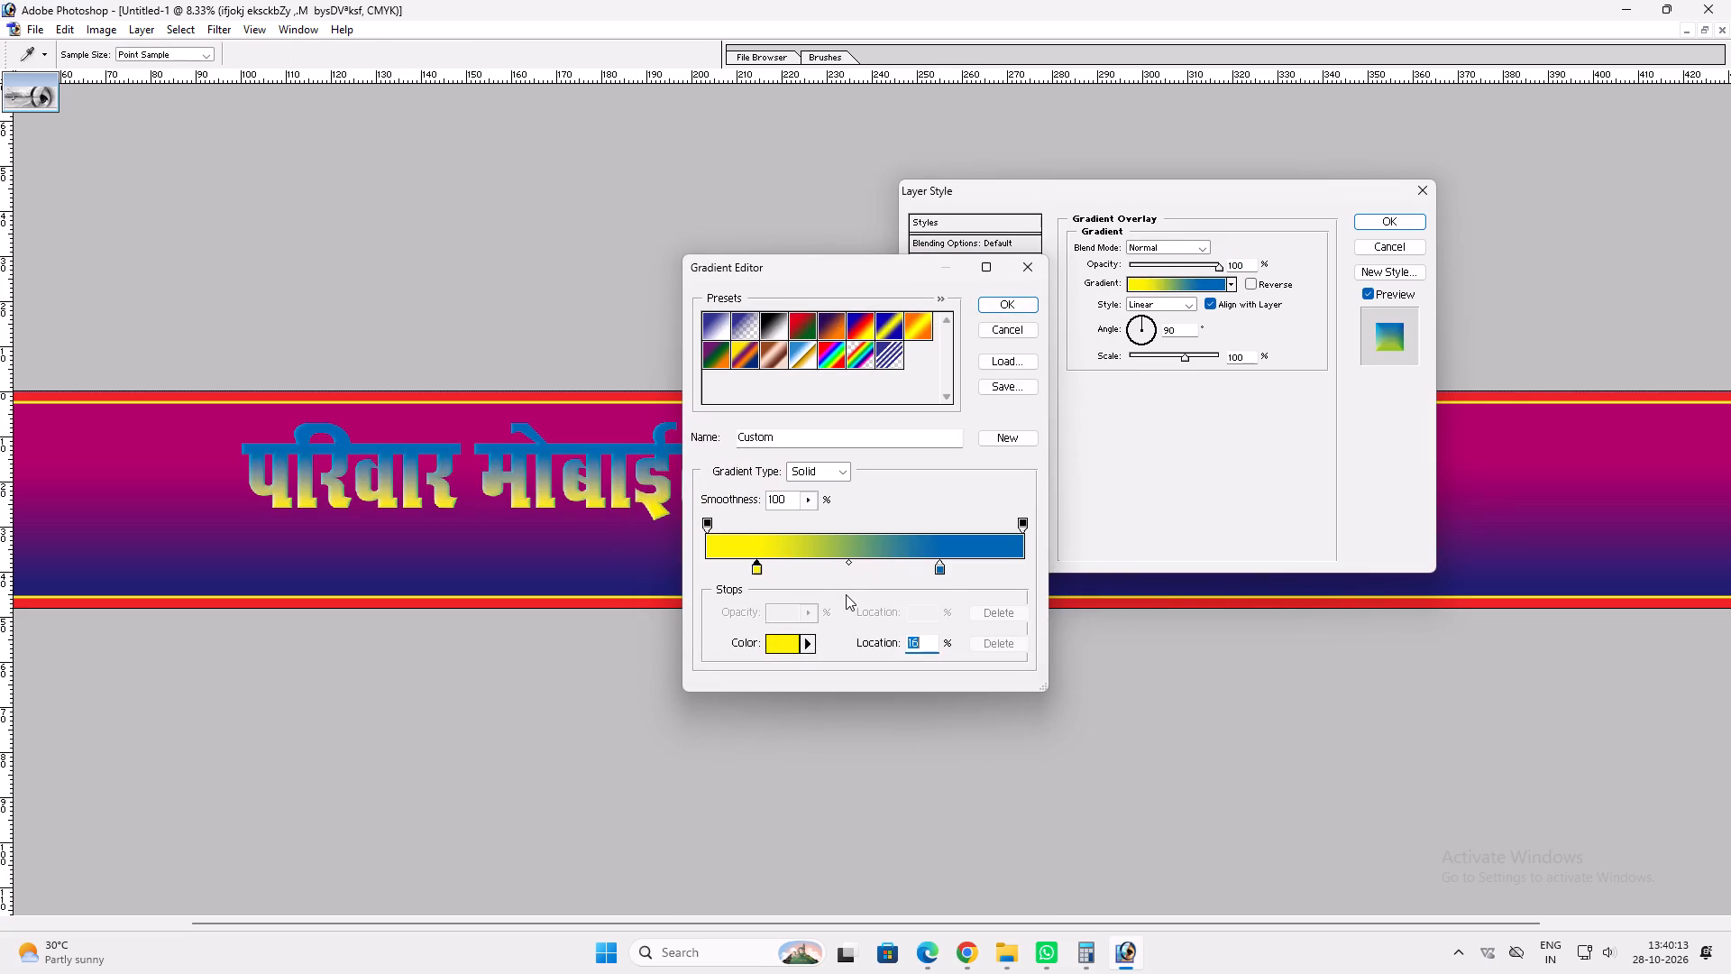
Change the blue stop of the title's gradient to white and move the yellow stop to about 24%.
{"action": "left_click_drag", "start_coordinate": [933, 568], "coordinate": [913, 524]}
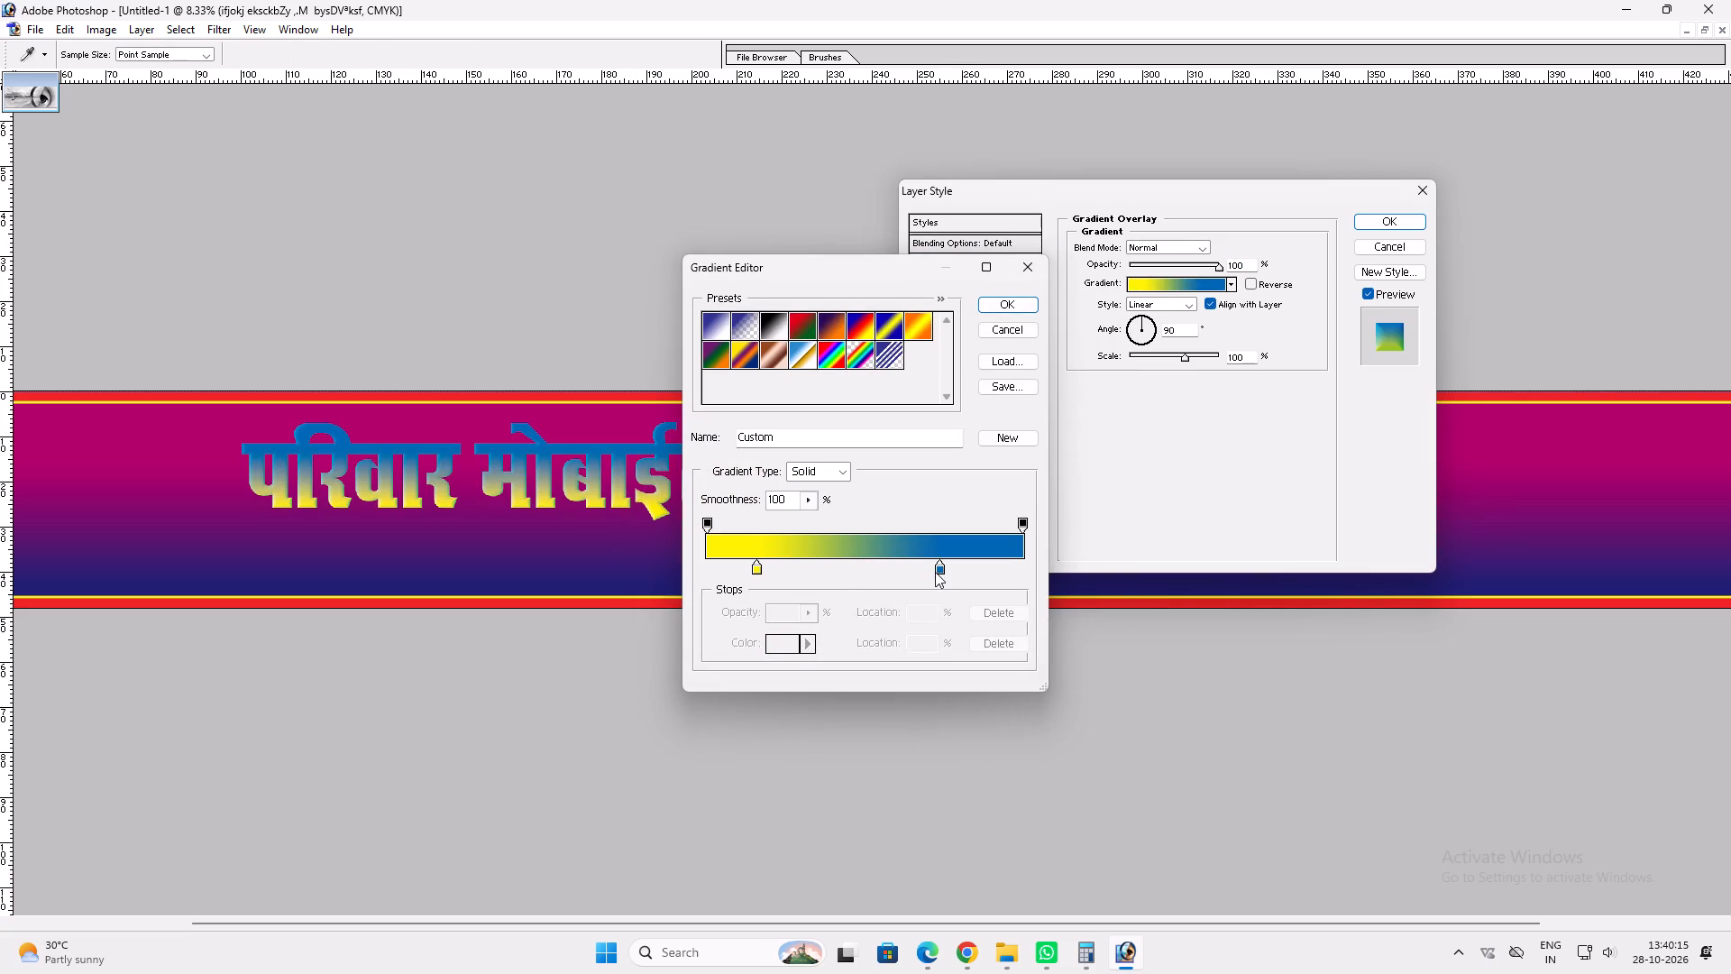
{"action": "left_click_drag", "start_coordinate": [938, 566], "coordinate": [829, 569]}
{"action": "left_click", "coordinate": [779, 641]}
{"action": "left_click_drag", "start_coordinate": [741, 511], "coordinate": [647, 404]}
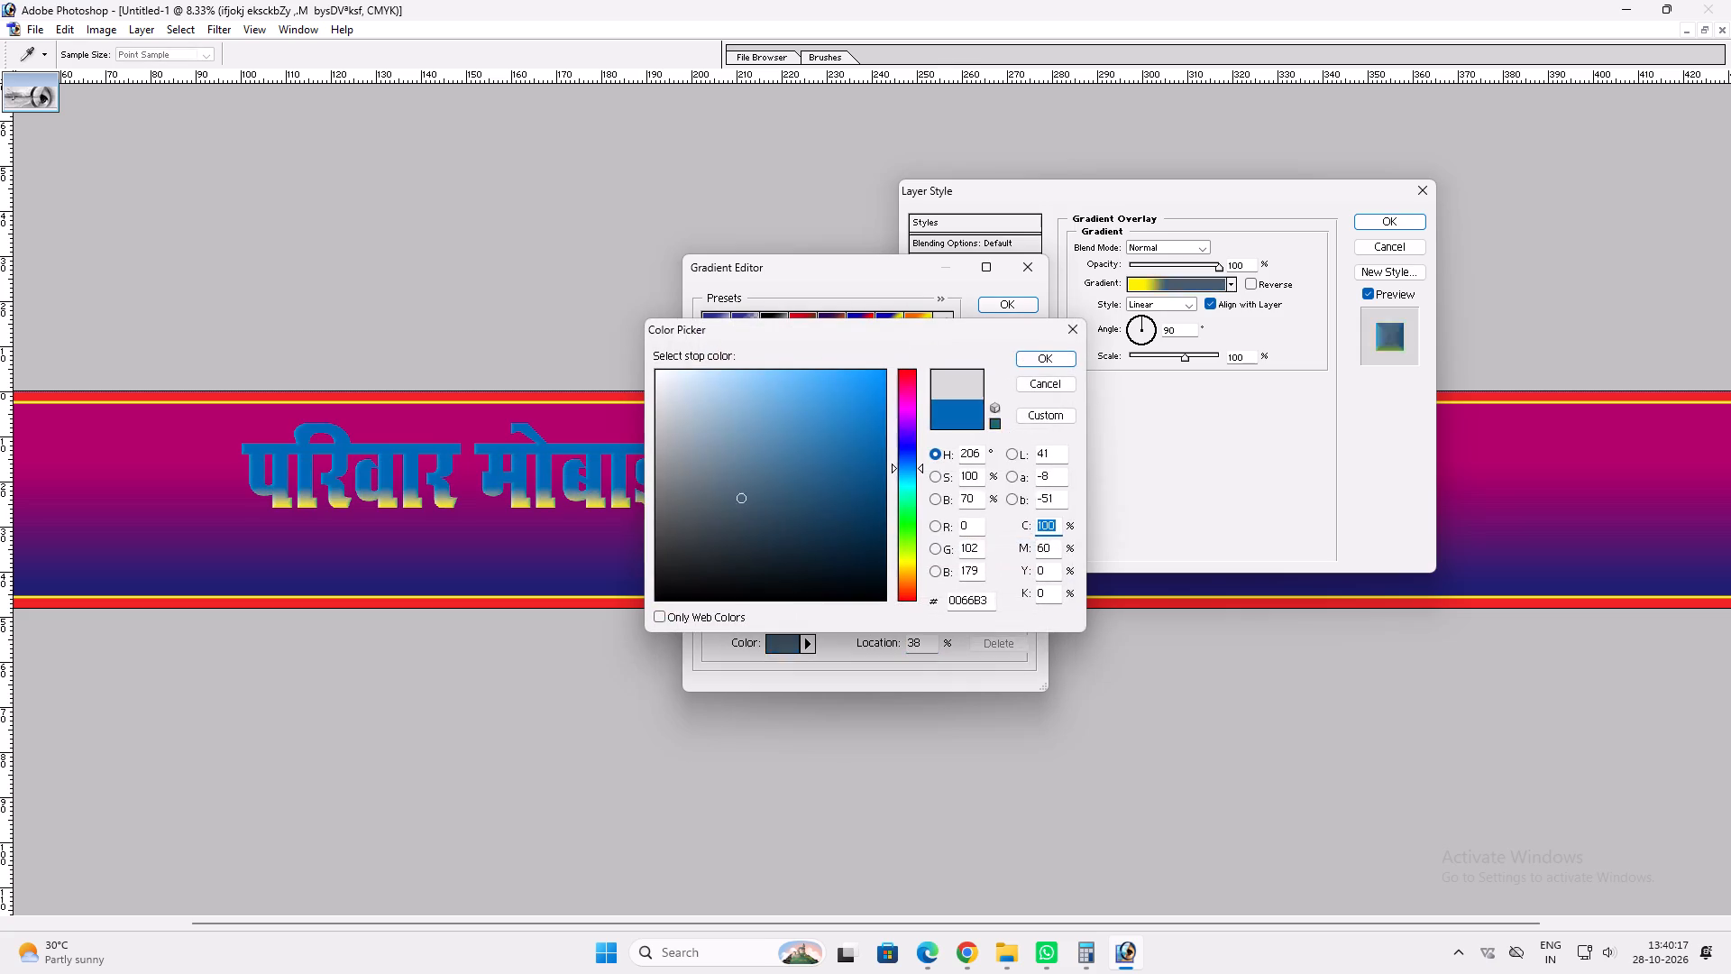
{"action": "left_click_drag", "start_coordinate": [647, 404], "coordinate": [343, 182]}
{"action": "key", "text": "Return"}
{"action": "left_click_drag", "start_coordinate": [829, 565], "coordinate": [853, 565]}
{"action": "left_click_drag", "start_coordinate": [854, 564], "coordinate": [875, 558]}
{"action": "left_click_drag", "start_coordinate": [756, 565], "coordinate": [786, 567]}
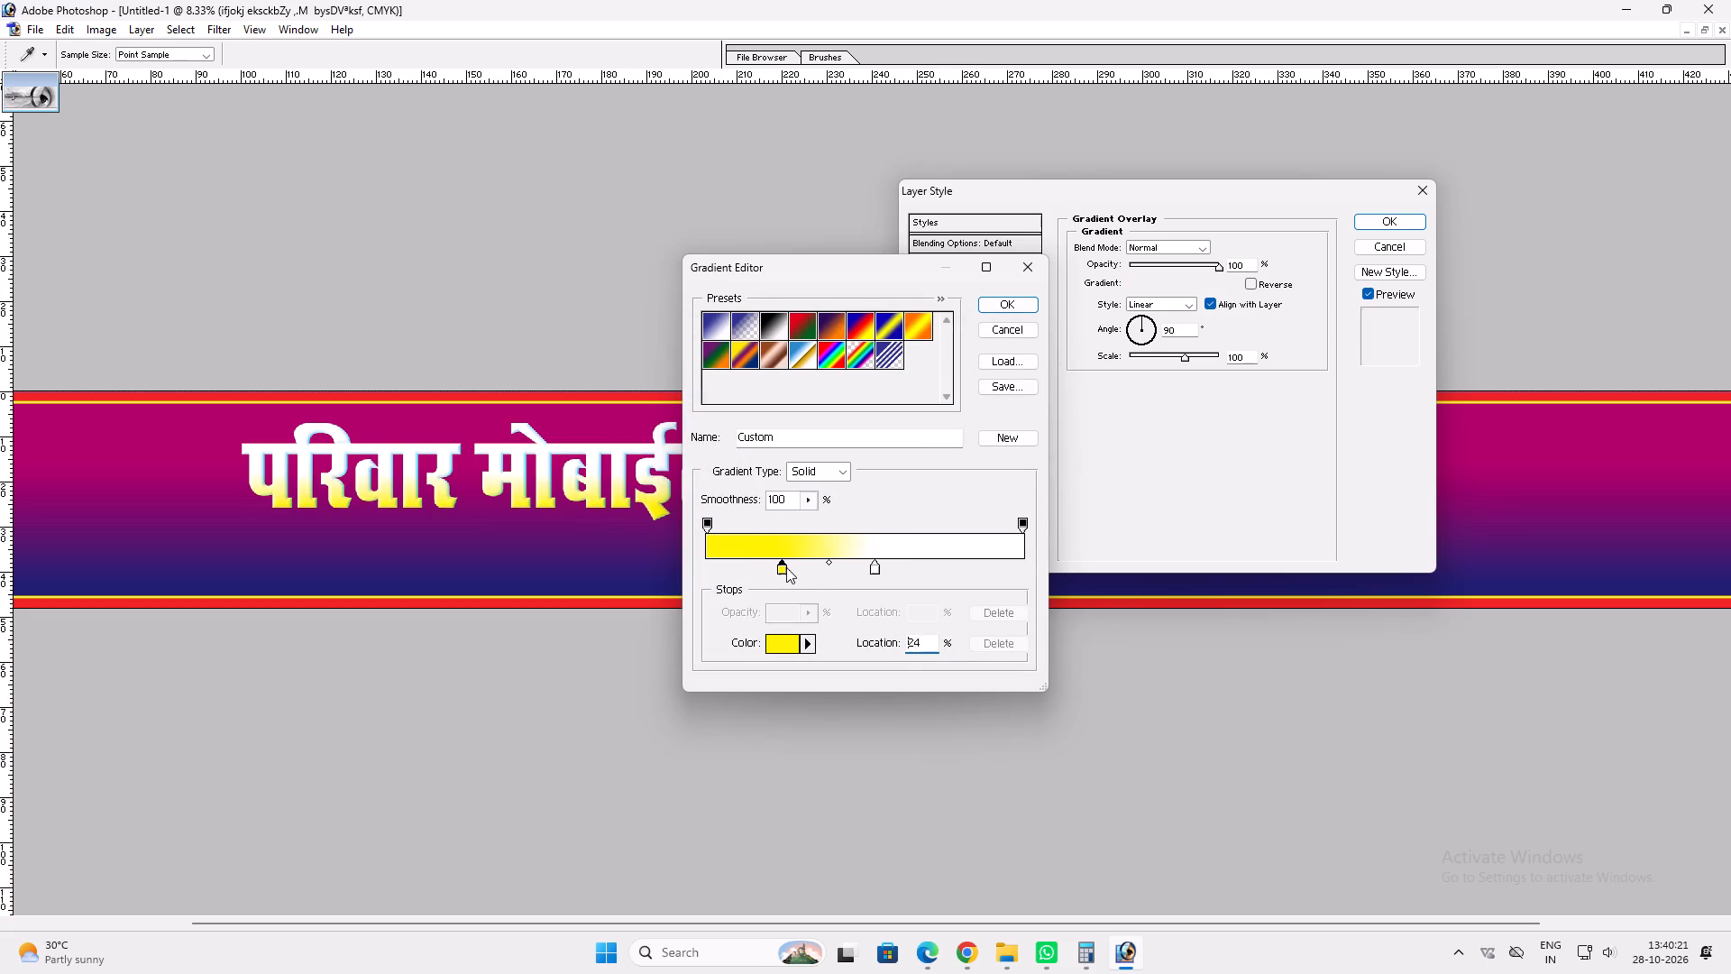
{"action": "left_click_drag", "start_coordinate": [786, 567], "coordinate": [788, 567]}
{"action": "key", "text": "Return"}
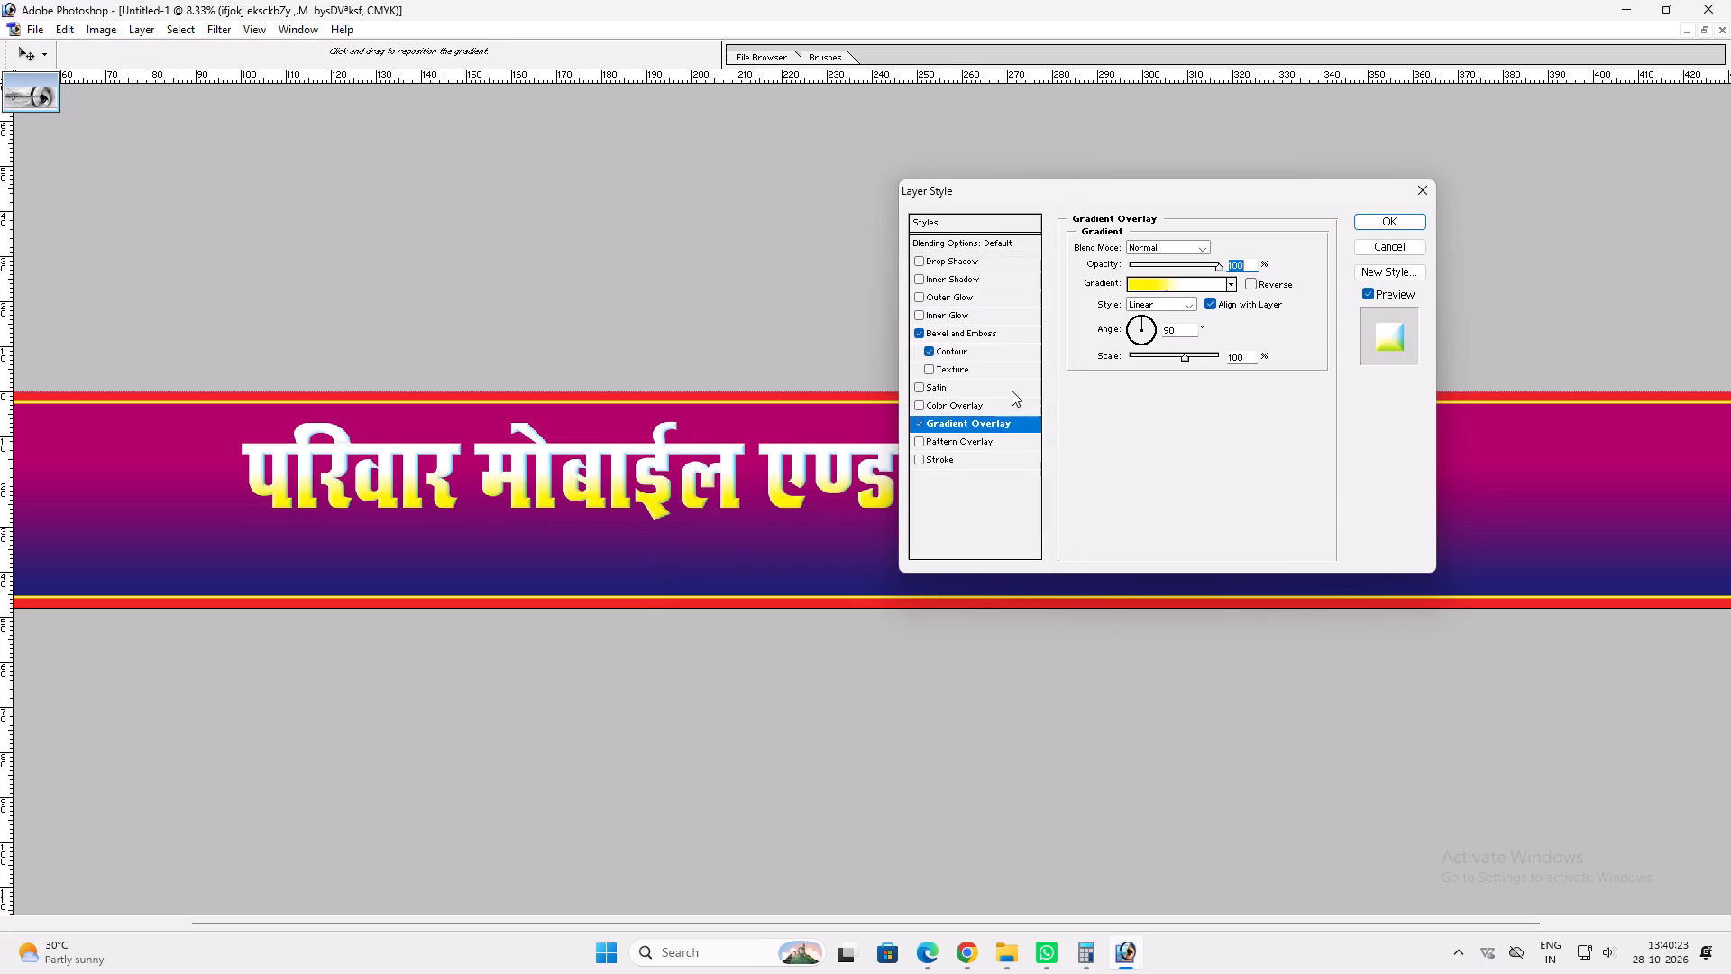
Lower the shadow opacity in the title's Bevel and Emboss effect and apply the layer style.
{"action": "left_click", "coordinate": [985, 334]}
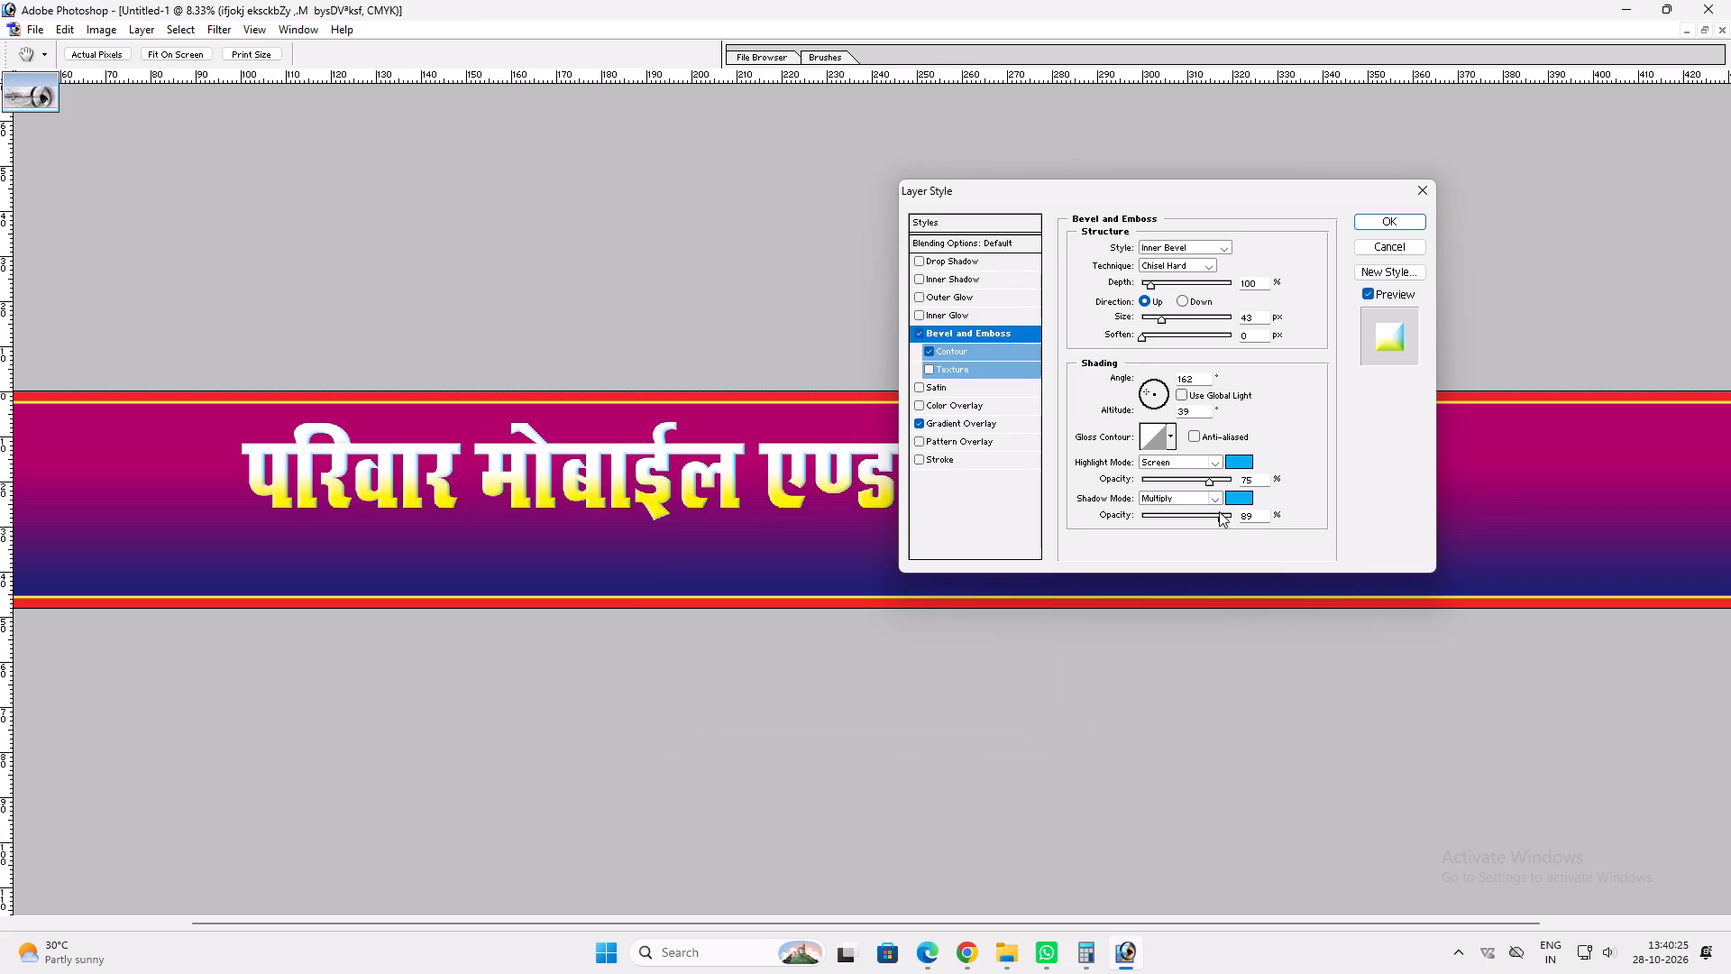
{"action": "left_click", "coordinate": [1217, 513]}
{"action": "left_click_drag", "start_coordinate": [1207, 515], "coordinate": [1196, 519]}
{"action": "key", "text": "Return"}
Enlarge the title slightly to about 250 inches wide.
{"action": "key", "text": "ctrl+t"}
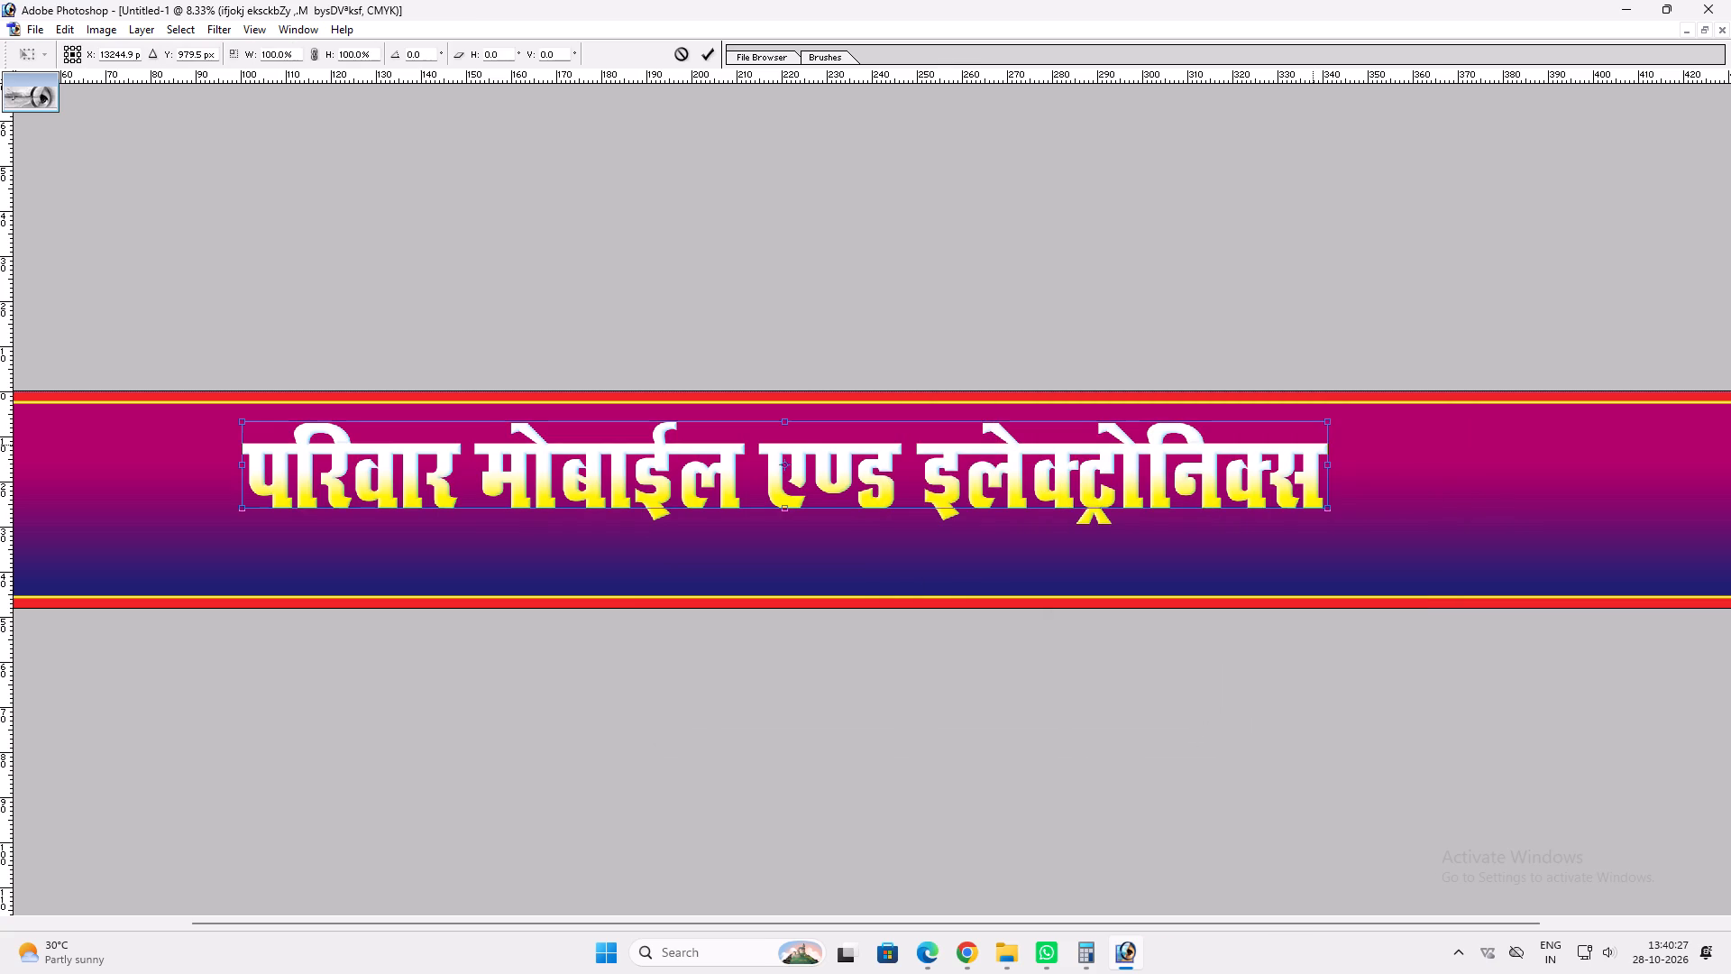
{"action": "left_click_drag", "start_coordinate": [1332, 425], "coordinate": [1369, 428], "text": "shift"}
{"action": "key", "text": "shift+Return"}
Add a thickened black outside Stroke effect around the title lettering.
{"action": "key", "text": "alt+l"}
{"action": "key", "text": "alt+y"}
{"action": "key", "text": "k"}
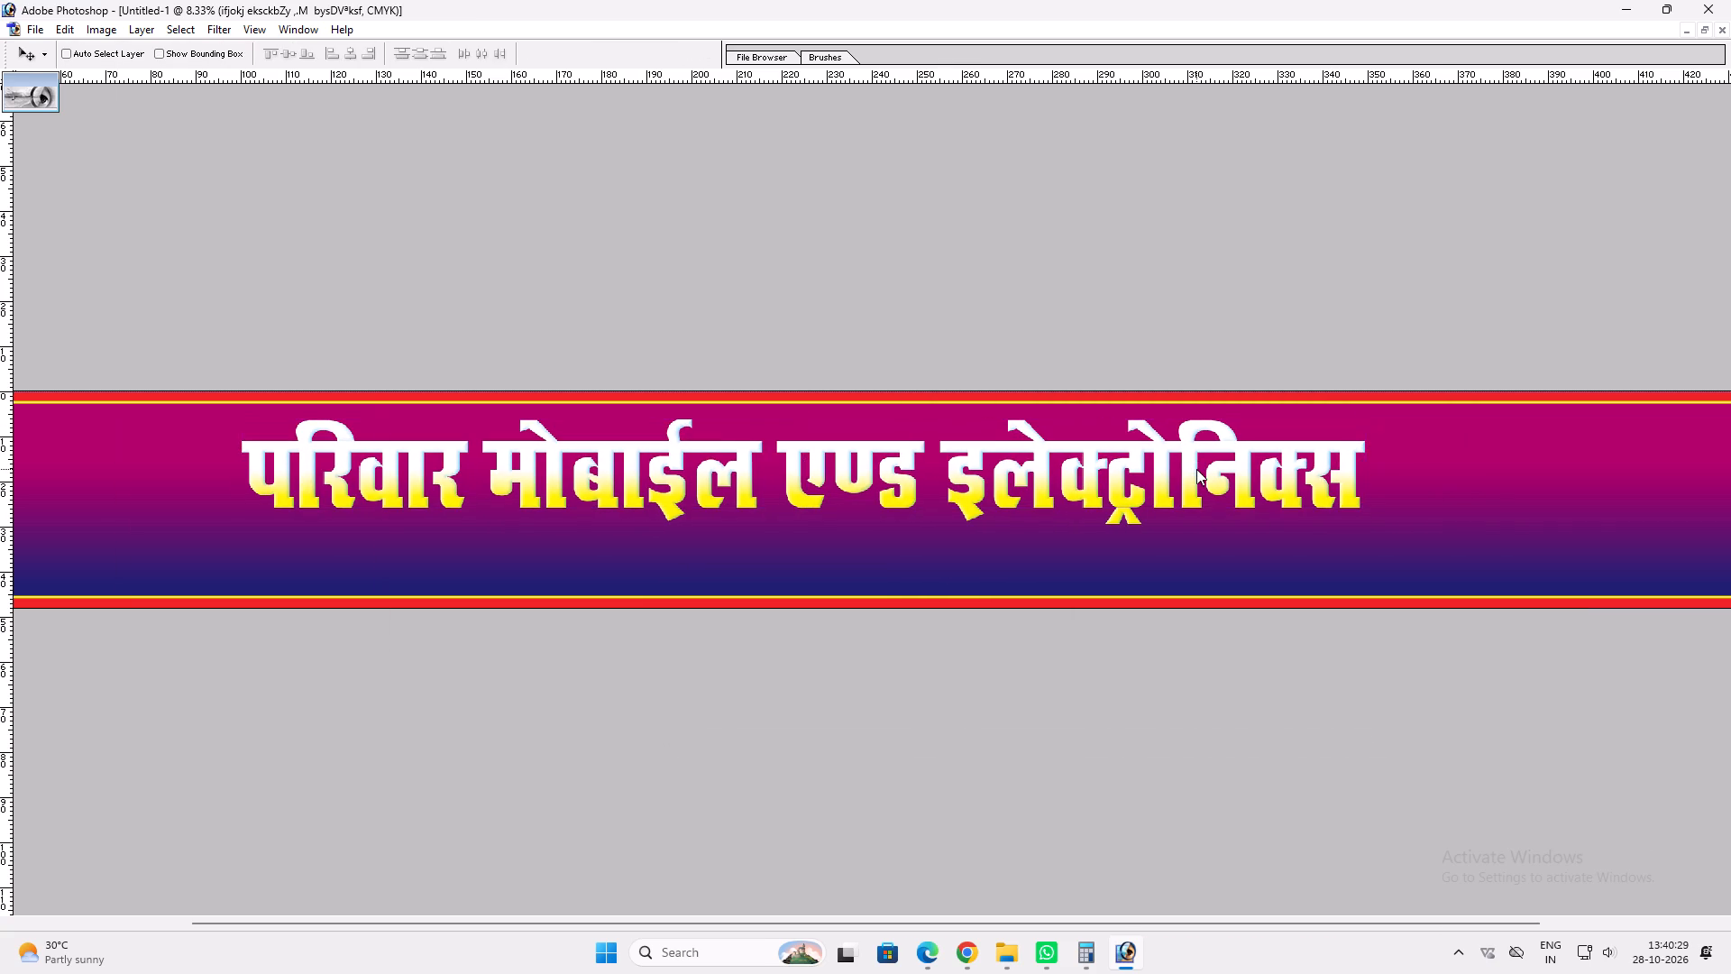
{"action": "scroll", "coordinate": [1110, 482], "scroll_direction": "up", "scroll_amount": 5}
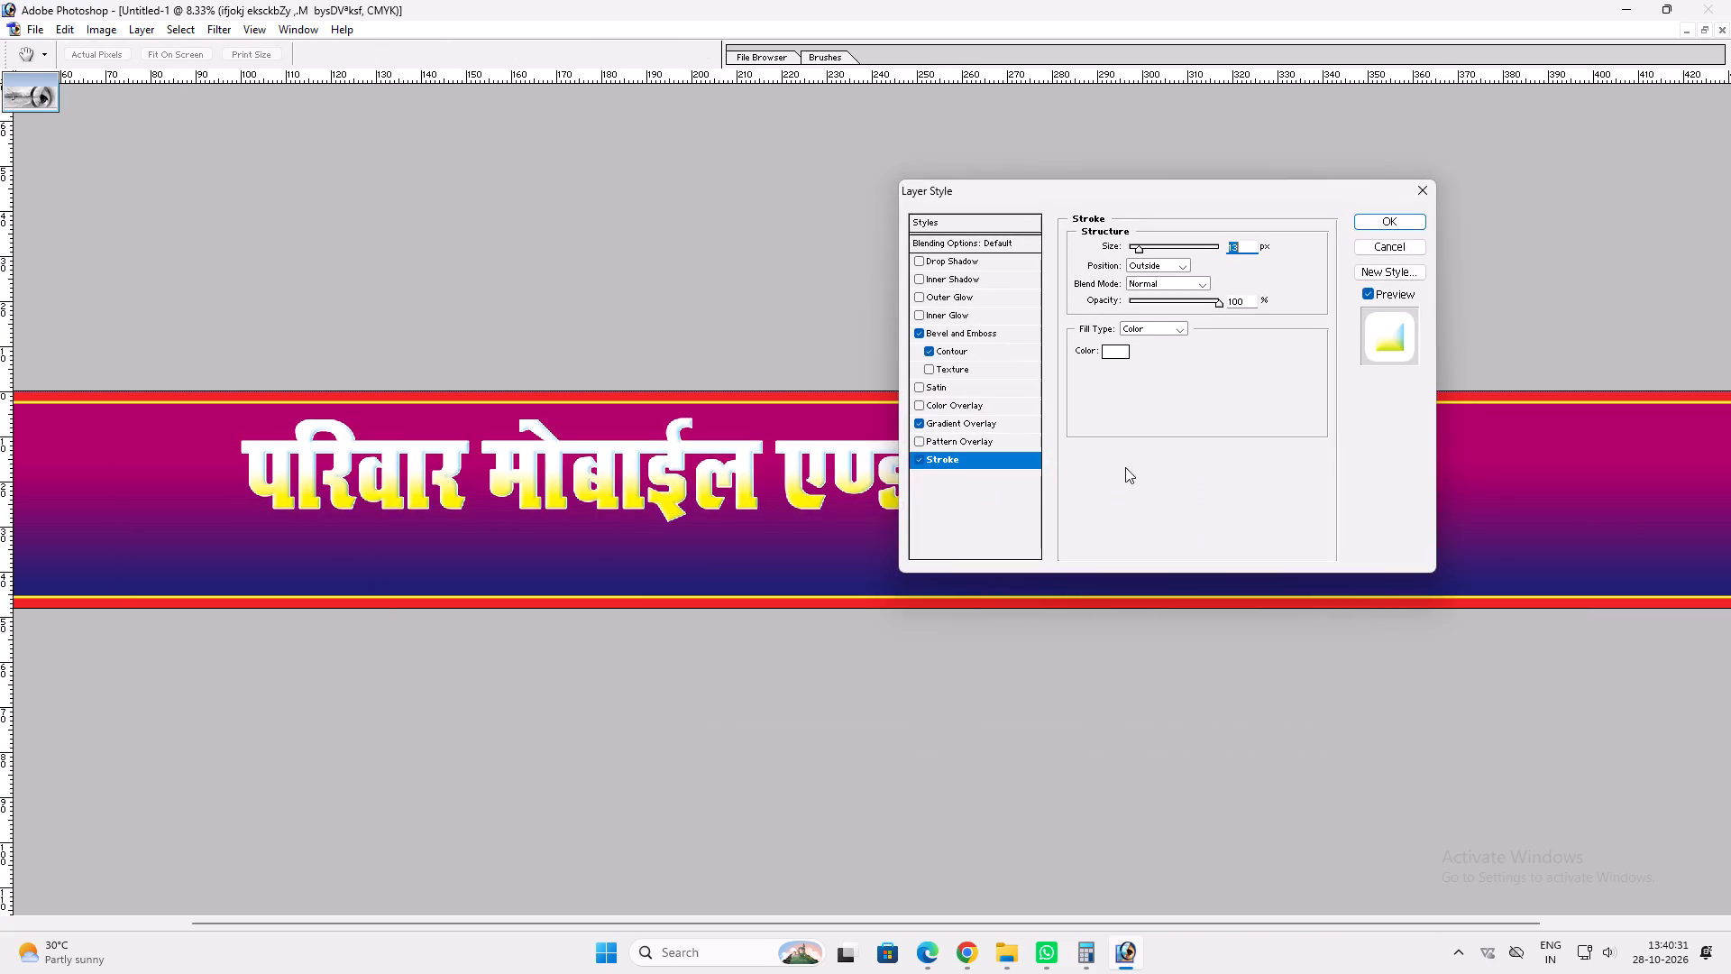
{"action": "left_click", "coordinate": [1125, 349]}
{"action": "left_click_drag", "start_coordinate": [799, 501], "coordinate": [1047, 755]}
{"action": "key", "text": "Return"}
{"action": "scroll", "coordinate": [1181, 598], "scroll_direction": "up", "scroll_amount": 3}
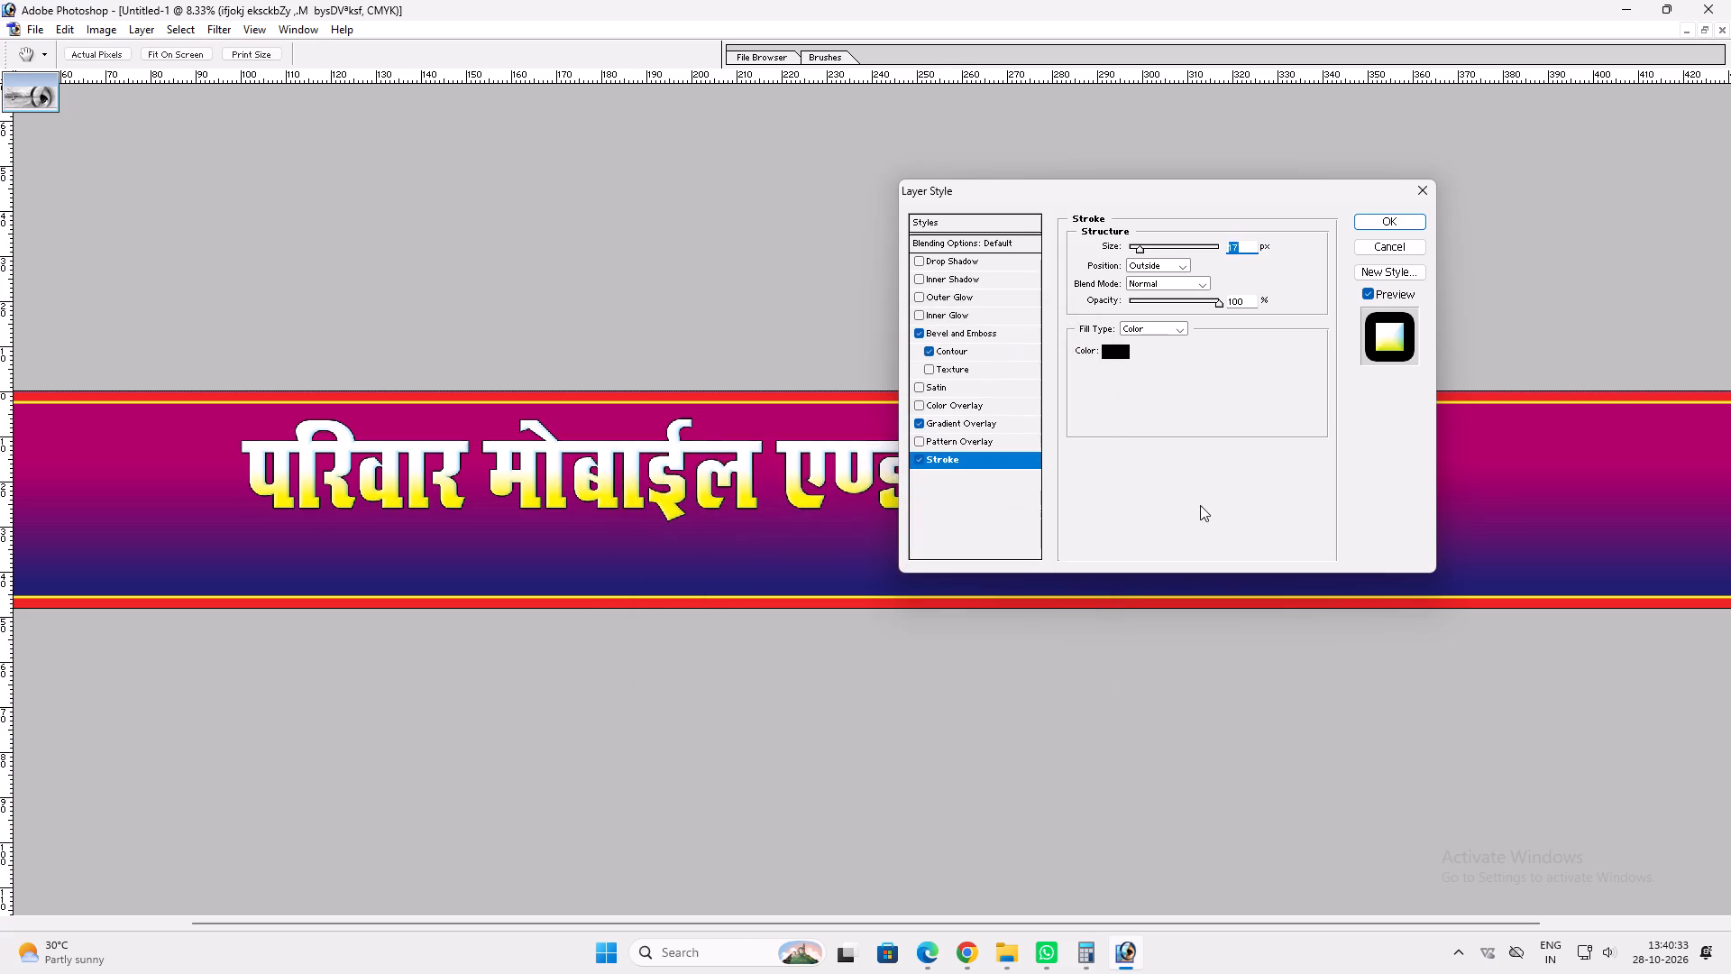
{"action": "scroll", "coordinate": [1200, 505], "scroll_direction": "up", "scroll_amount": 16}
{"action": "key", "text": "Return"}
Stretch the title horizontally to about 280 inches wide, keeping its height and extending it towards both ends of the banner.
{"action": "key", "text": "ctrl+t"}
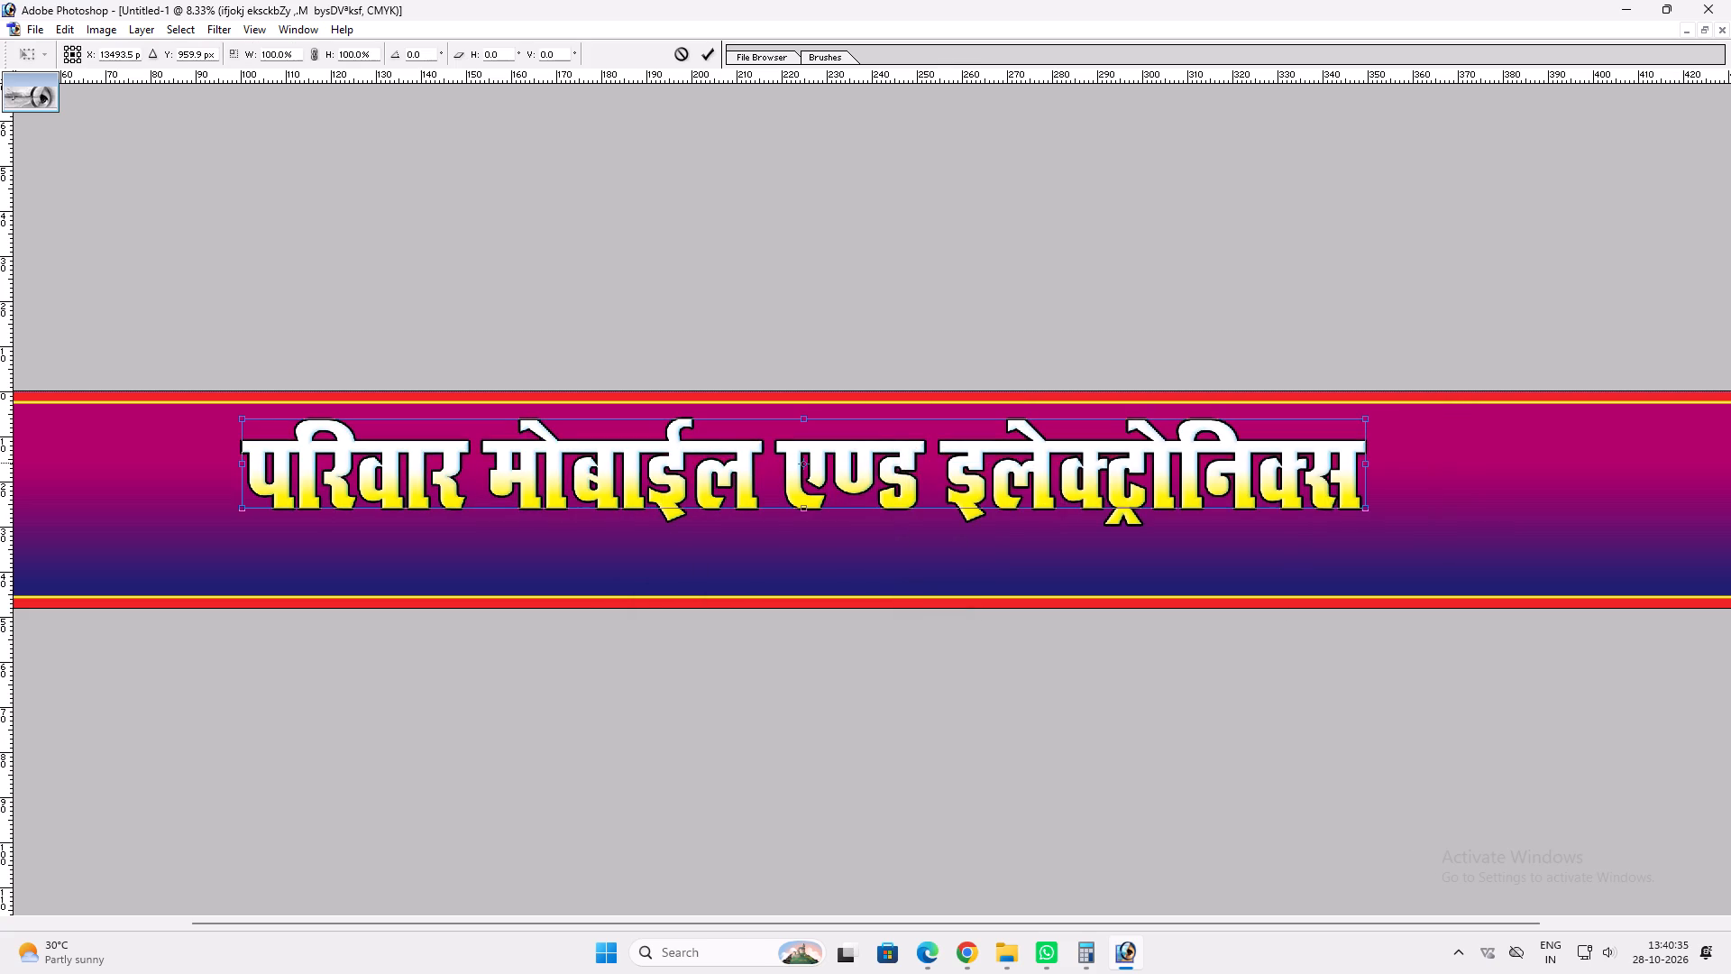
{"action": "left_click_drag", "start_coordinate": [1361, 445], "coordinate": [1445, 441], "text": "shift"}
{"action": "key", "text": "shift+Return"}
{"action": "key", "text": "v"}
{"action": "key", "text": "space"}
{"action": "key", "text": "space"}
{"action": "key", "text": "space"}
{"action": "key", "text": "space"}
{"action": "key", "text": "space"}
{"action": "key", "text": "space"}
{"action": "key", "text": "space"}
{"action": "key", "text": "space"}
{"action": "key", "text": "space"}
{"action": "key", "text": "space"}
{"action": "key", "text": "space"}
{"action": "key", "text": "space"}
{"action": "key", "text": "space"}
{"action": "key", "text": "space"}
{"action": "key", "text": "space"}
{"action": "key", "text": "space"}
{"action": "key", "text": "space"}
{"action": "key", "text": "space"}
{"action": "key", "text": "space"}
{"action": "key", "text": "space"}
{"action": "right_click", "coordinate": [1253, 473]}
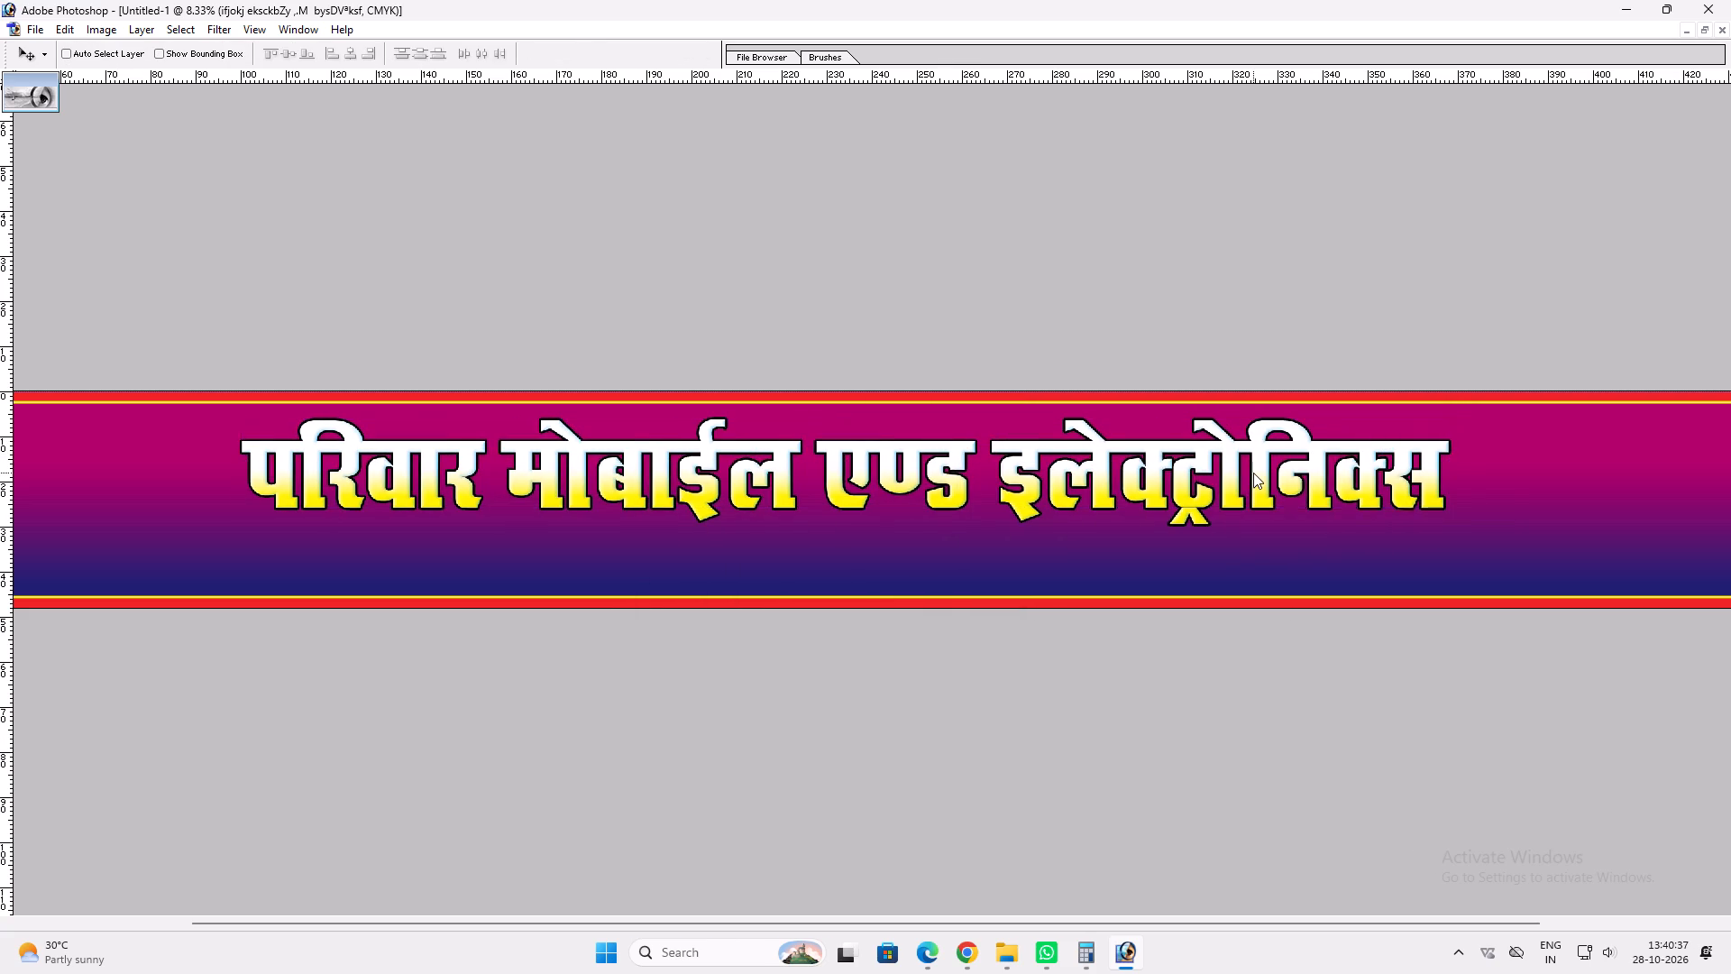
{"action": "left_click", "coordinate": [1276, 480]}
{"action": "key", "text": "ctrl+t"}
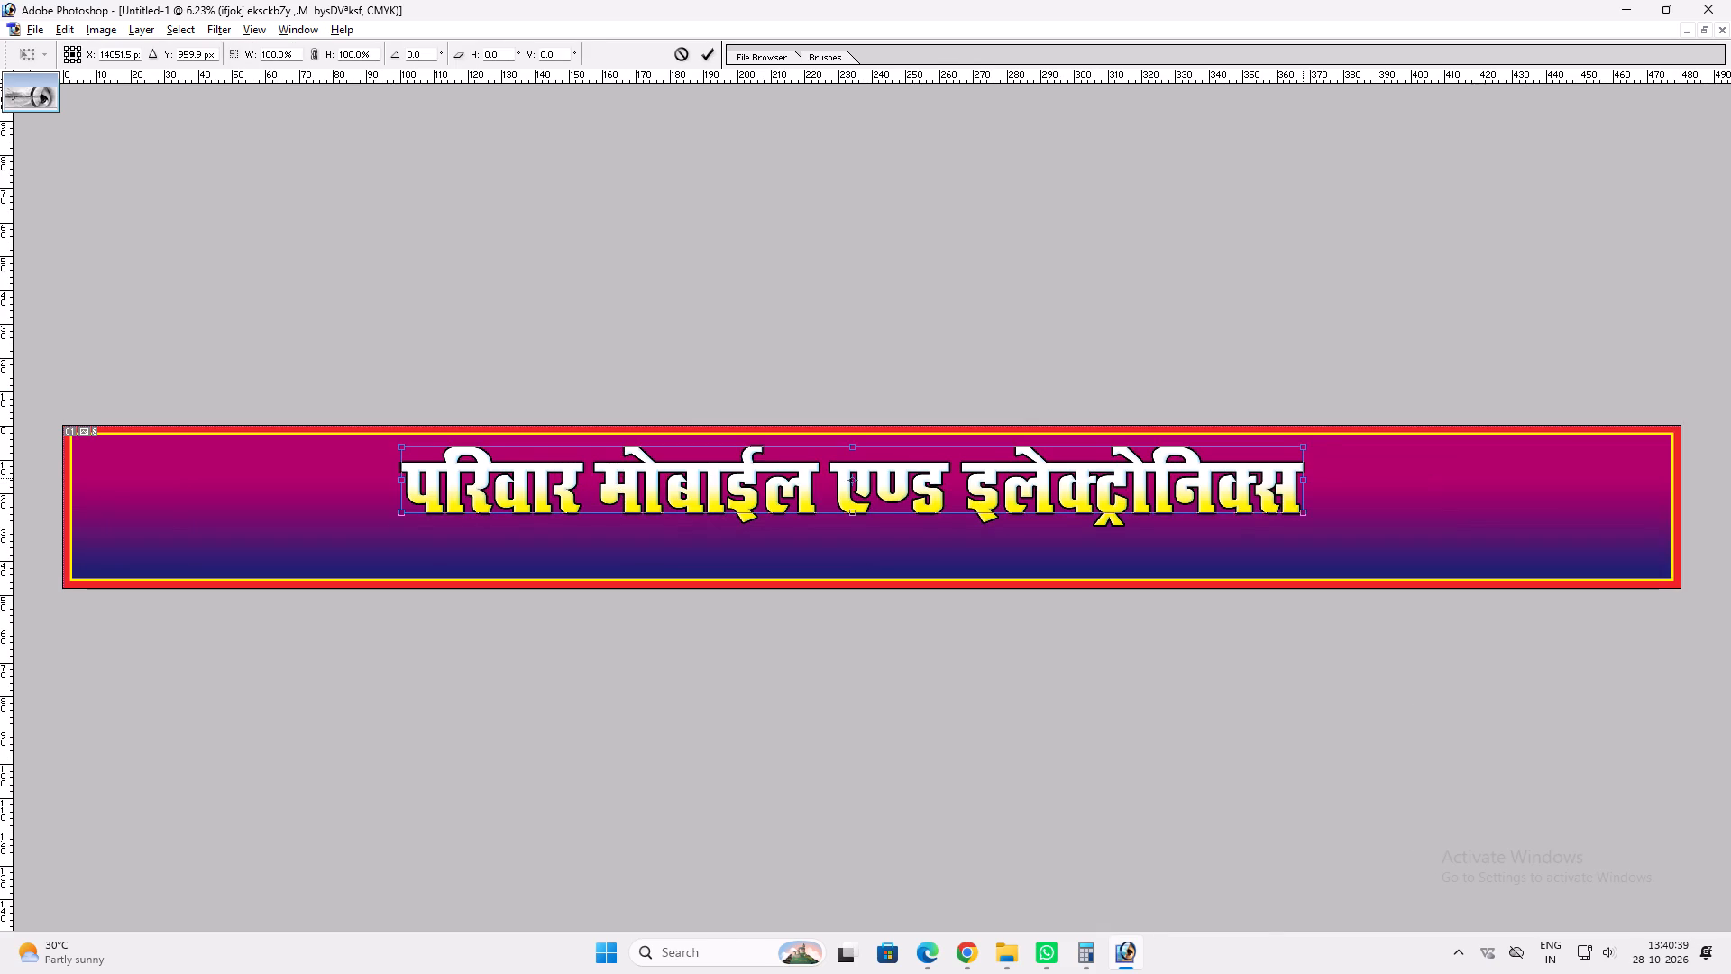
{"action": "left_click_drag", "start_coordinate": [1303, 478], "coordinate": [1323, 474], "text": "alt+shift"}
{"action": "key", "text": "Return"}
{"action": "key", "text": "v"}
Copy the कपड़ी टेलीकॉम line from Pariwar Mobile 7x5= 2 pic D Star.tif into the banner above the title.
{"action": "type", "text": "fff"}
{"action": "left_click", "coordinate": [692, 582]}
{"action": "key", "text": "v"}
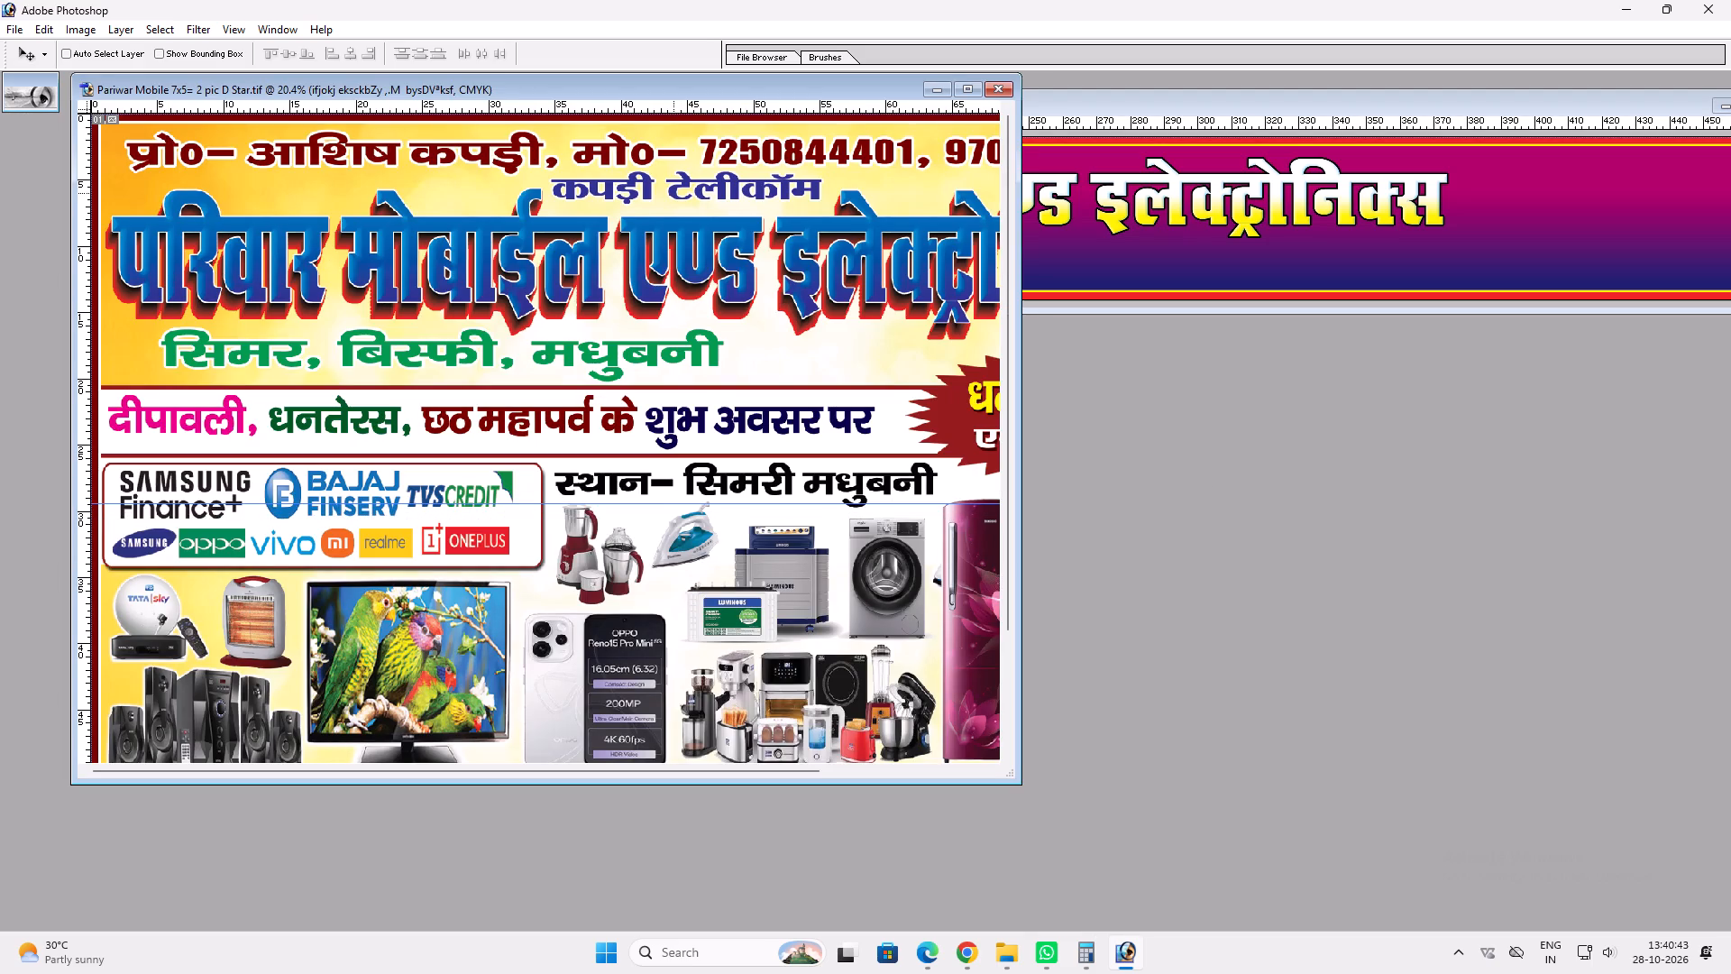
{"action": "left_click", "coordinate": [673, 193], "text": "ctrl"}
{"action": "left_click_drag", "start_coordinate": [673, 192], "coordinate": [1197, 191]}
{"action": "left_click_drag", "start_coordinate": [1203, 198], "coordinate": [944, 164]}
Enlarge the कपड़ी टेलीकॉम line to about 65 inches wide within the gap above the title.
{"action": "key", "text": "ctrl+t"}
{"action": "left_click_drag", "start_coordinate": [984, 161], "coordinate": [1037, 161], "text": "shift"}
{"action": "left_click_drag", "start_coordinate": [1033, 158], "coordinate": [1069, 157], "text": "shift"}
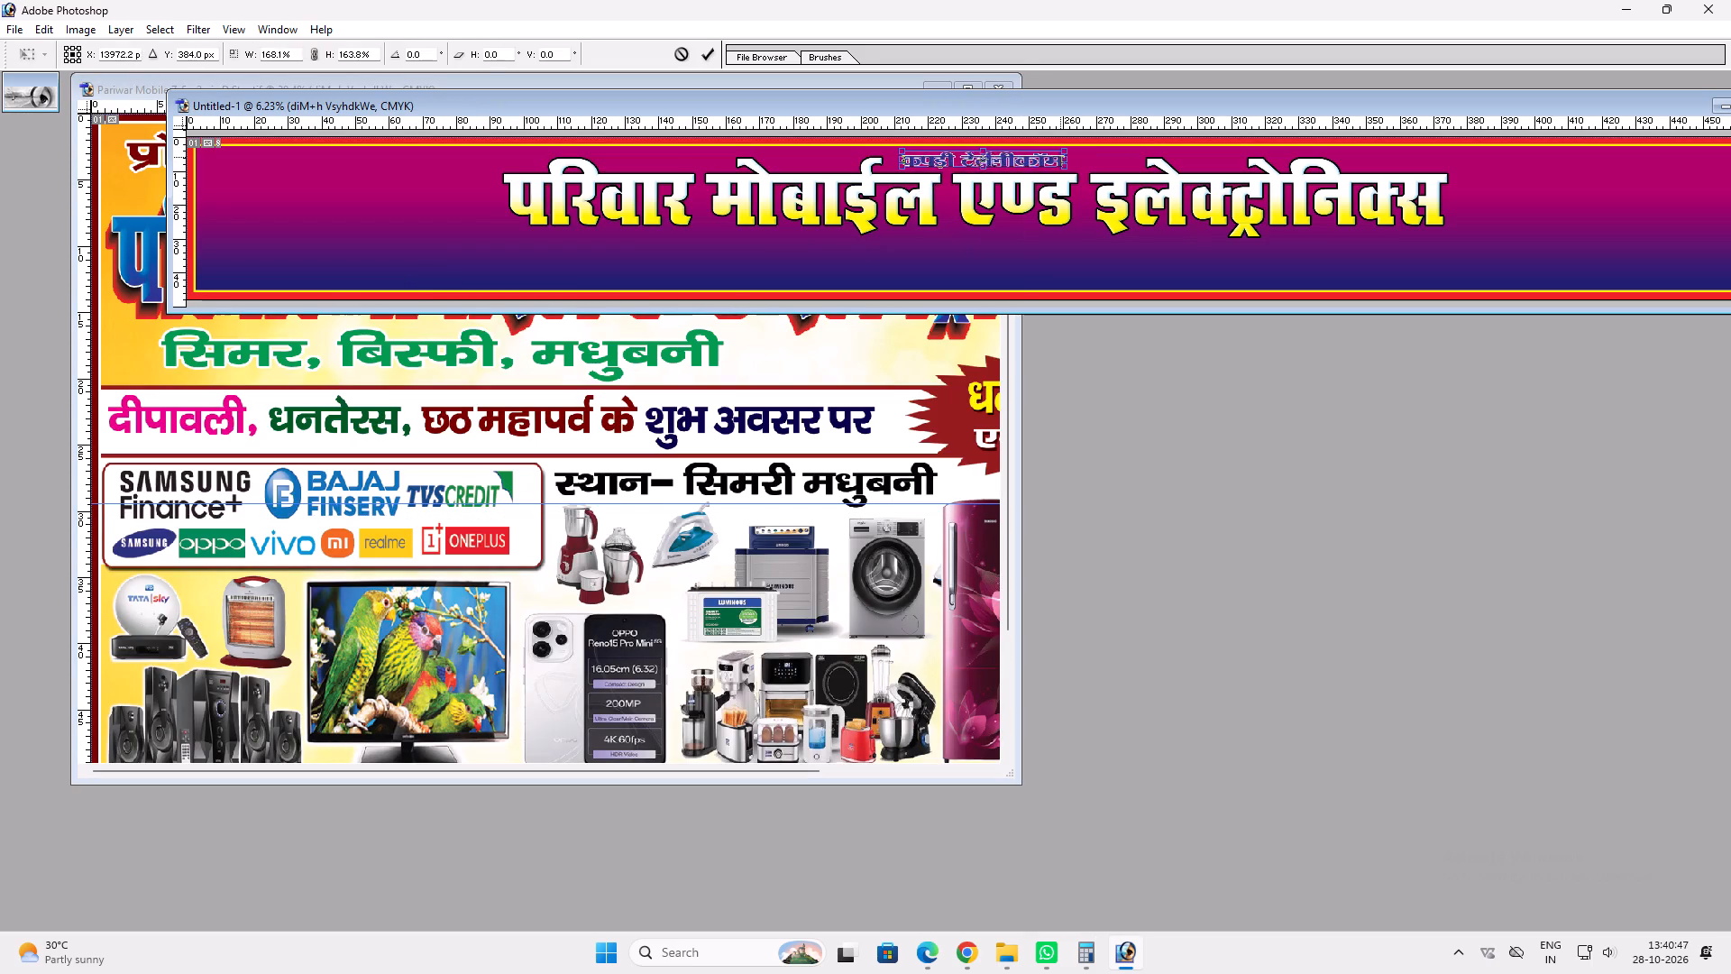
{"action": "left_click_drag", "start_coordinate": [1069, 157], "coordinate": [1083, 157], "text": "shift"}
{"action": "key", "text": "shift+Return"}
{"action": "key", "text": "v"}
{"action": "key", "text": "ctrl+t"}
{"action": "left_click_drag", "start_coordinate": [1089, 149], "coordinate": [1113, 147], "text": "shift"}
{"action": "key", "text": "shift+Return"}
{"action": "key", "text": "v"}
{"action": "double_click", "coordinate": [1027, 104]}
{"action": "key", "text": "ctrl+plus"}
{"action": "key", "text": "ctrl+plus"}
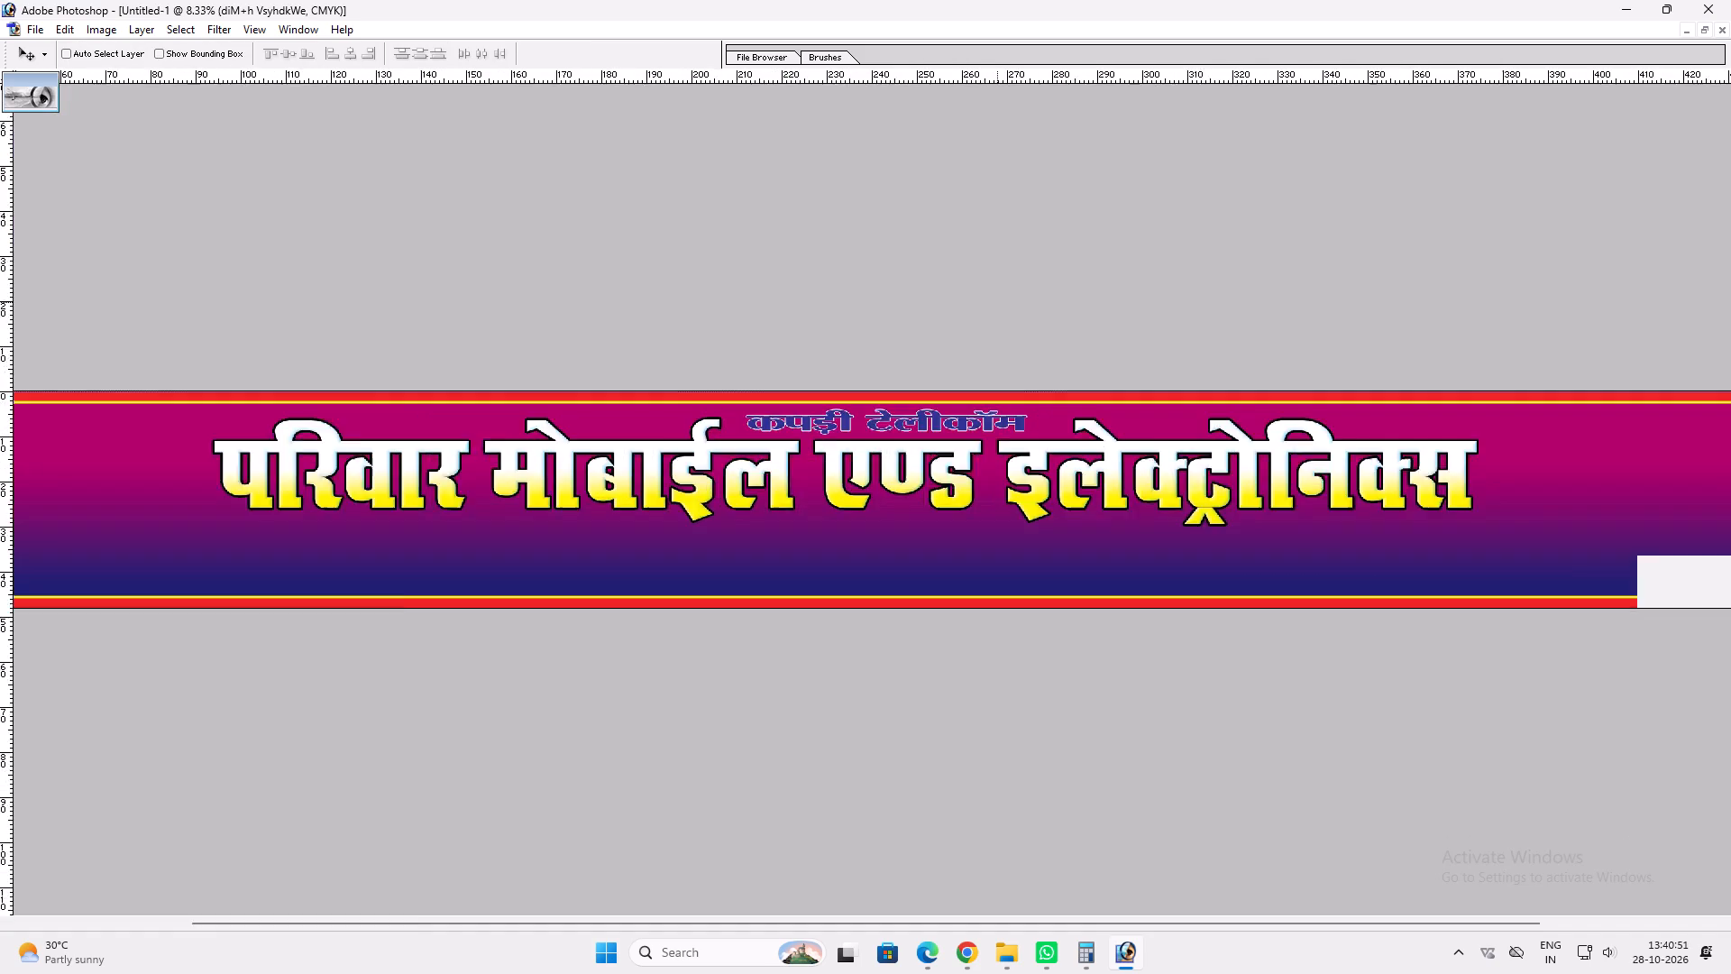
{"action": "key", "text": "ctrl+plus"}
{"action": "key", "text": "space"}
{"action": "key", "text": "space"}
{"action": "key", "text": "space"}
{"action": "key", "text": "space"}
{"action": "left_click_drag", "start_coordinate": [953, 381], "coordinate": [952, 458]}
{"action": "key", "text": "ctrl+t"}
{"action": "left_click_drag", "start_coordinate": [1100, 363], "coordinate": [1121, 358], "text": "shift"}
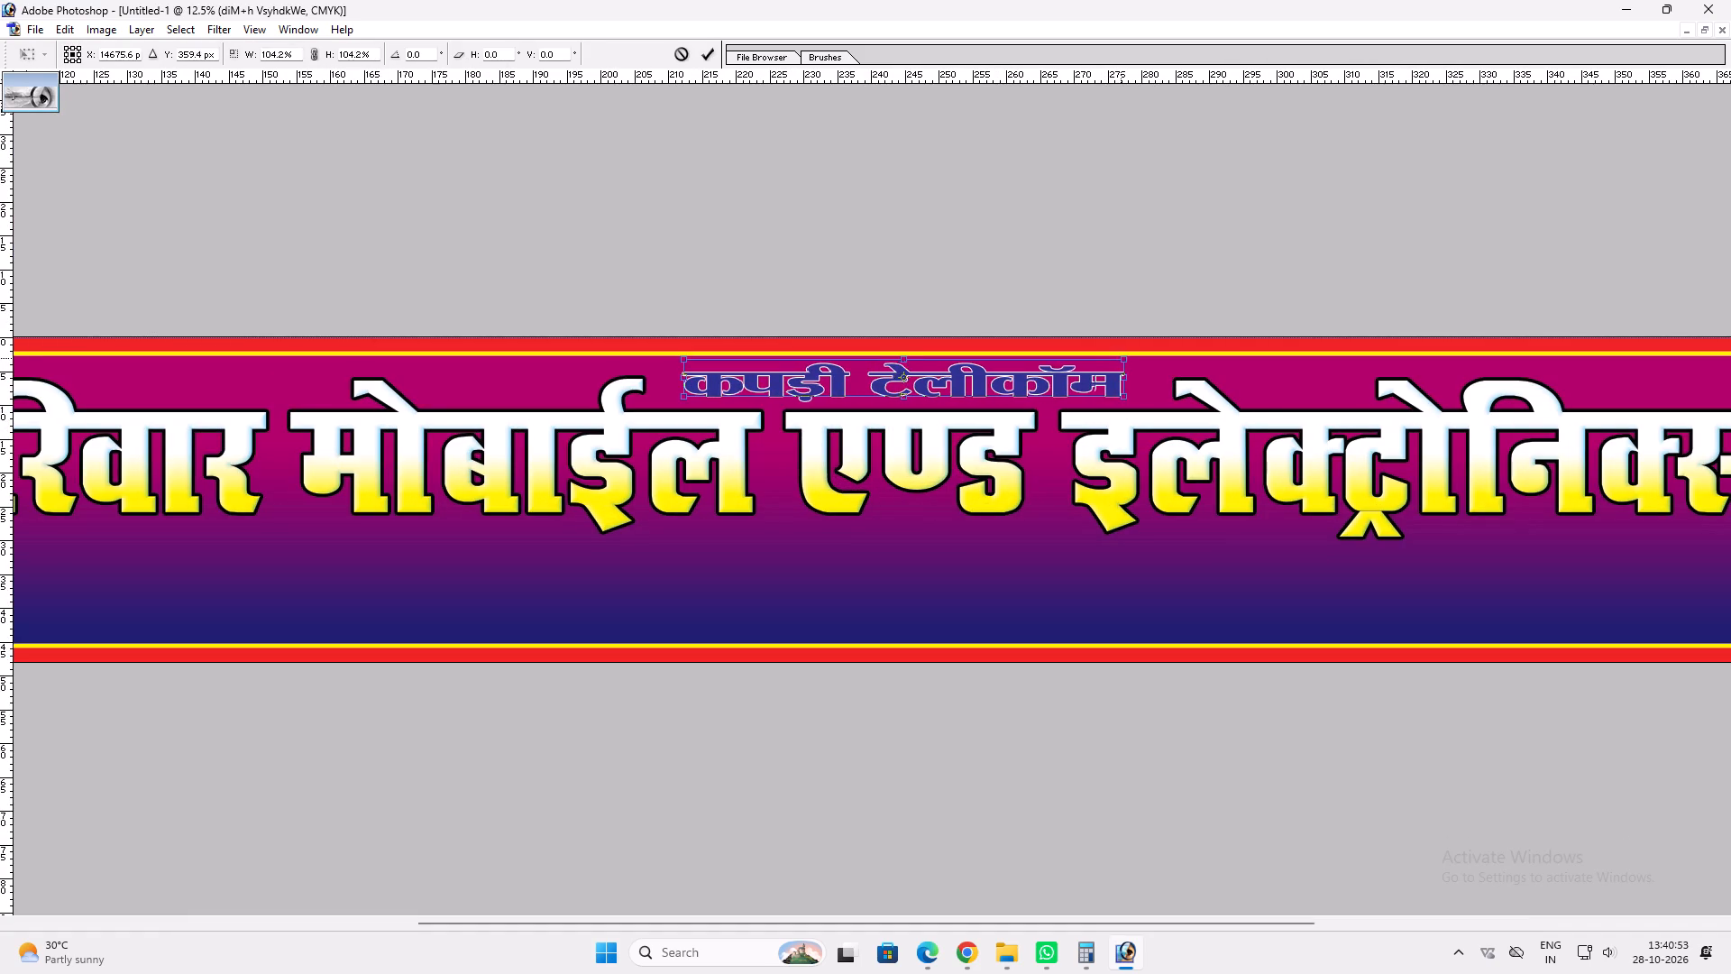
{"action": "left_click_drag", "start_coordinate": [1121, 358], "coordinate": [1122, 356], "text": "shift"}
{"action": "key", "text": "shift+Return"}
Return the banner to a floating window and bring Pariwar Mobile 7x5= 2 pic D Star.tif to the front.
{"action": "key", "text": "space"}
{"action": "key", "text": "space"}
{"action": "key", "text": "space"}
{"action": "right_click", "coordinate": [863, 478]}
{"action": "left_click_drag", "start_coordinate": [873, 479], "coordinate": [891, 483]}
{"action": "key", "text": "v"}
{"action": "key", "text": "f"}
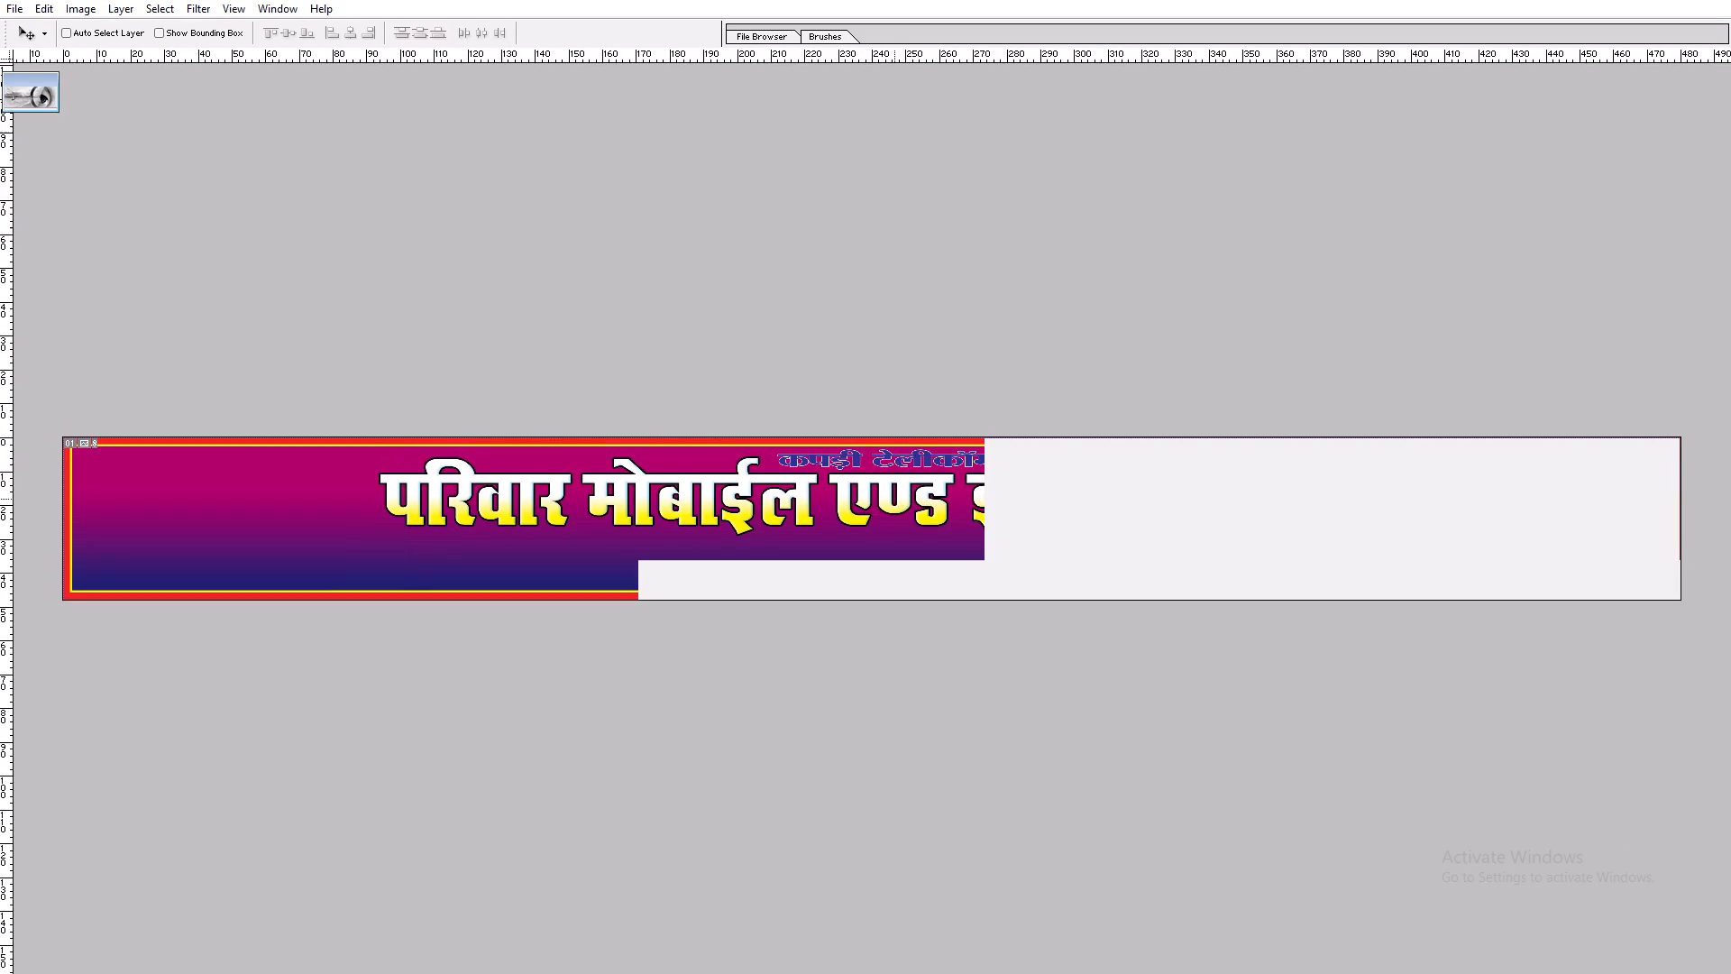
{"action": "key", "text": "f"}
{"action": "type", "text": "ff"}
{"action": "type", "text": "ff"}
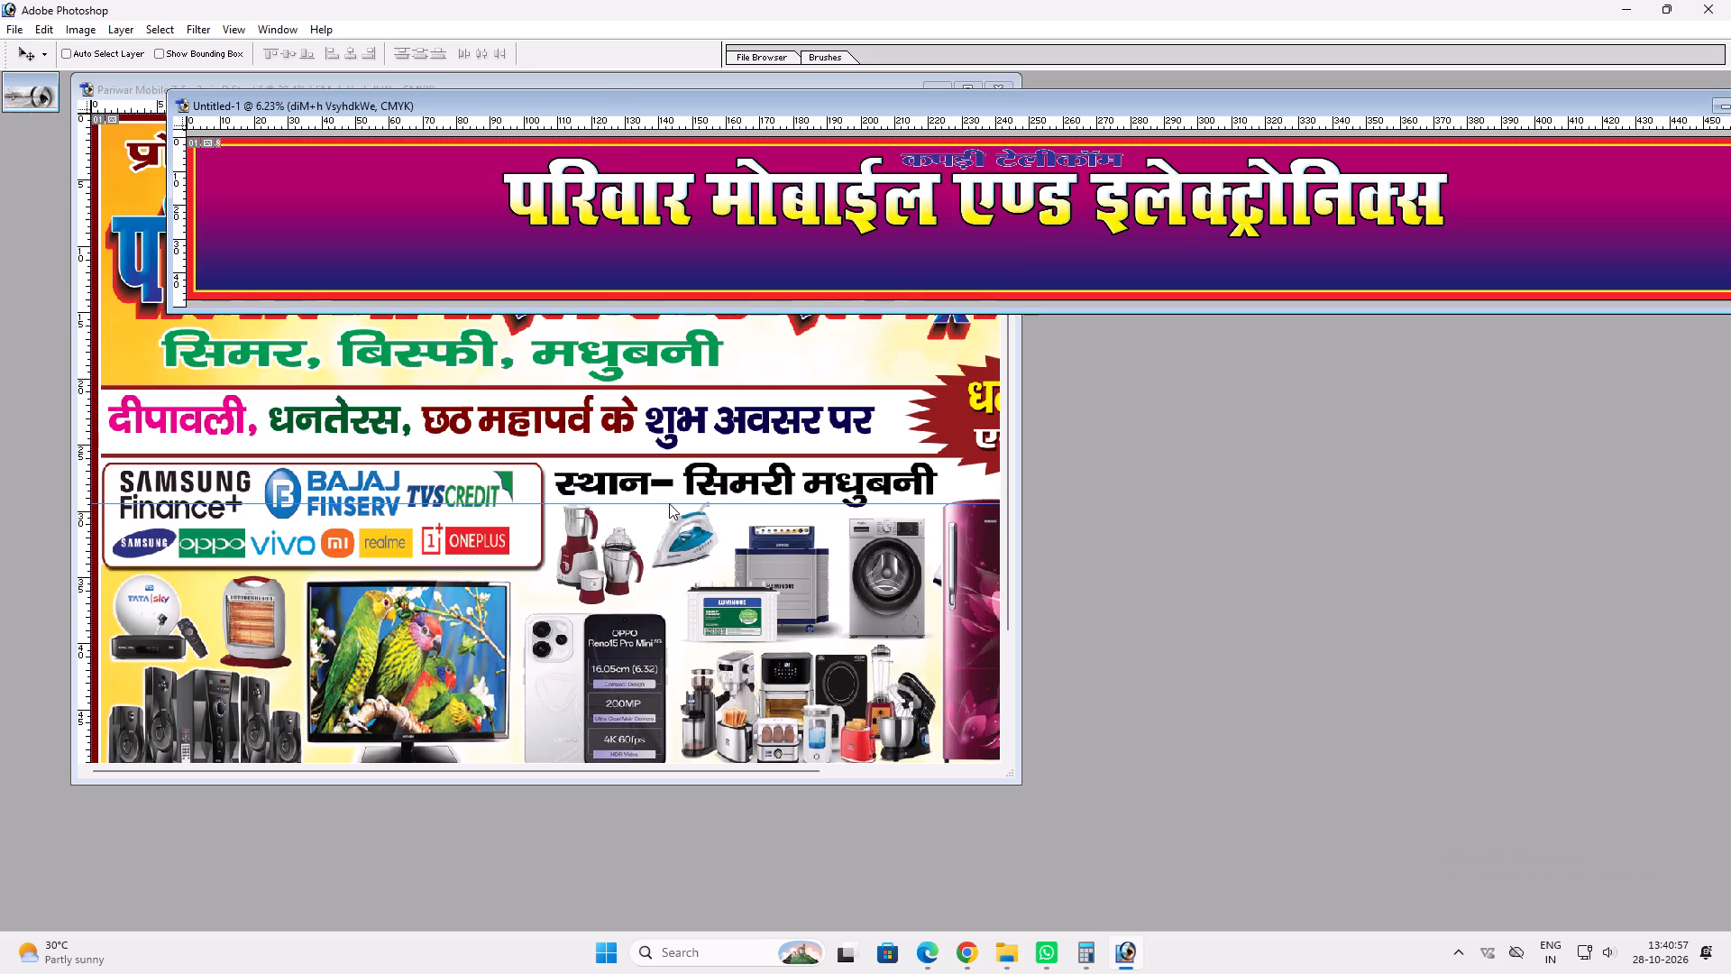
{"action": "left_click", "coordinate": [671, 509]}
{"action": "key", "text": "v"}
{"action": "key", "text": "v"}
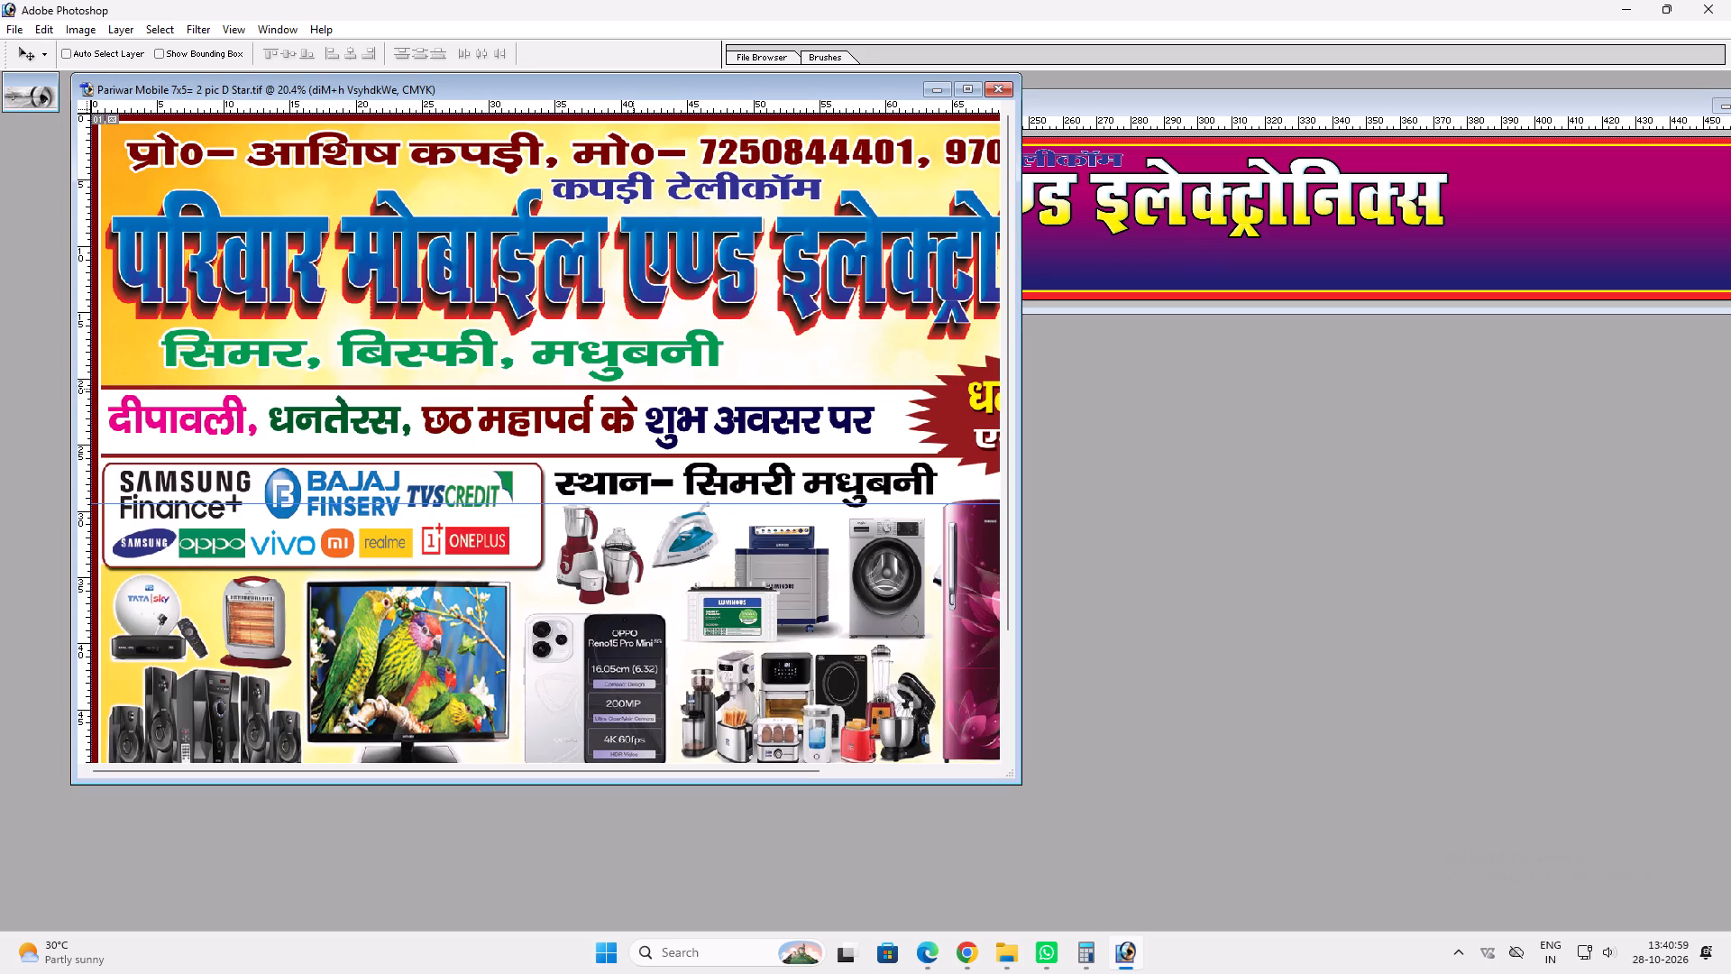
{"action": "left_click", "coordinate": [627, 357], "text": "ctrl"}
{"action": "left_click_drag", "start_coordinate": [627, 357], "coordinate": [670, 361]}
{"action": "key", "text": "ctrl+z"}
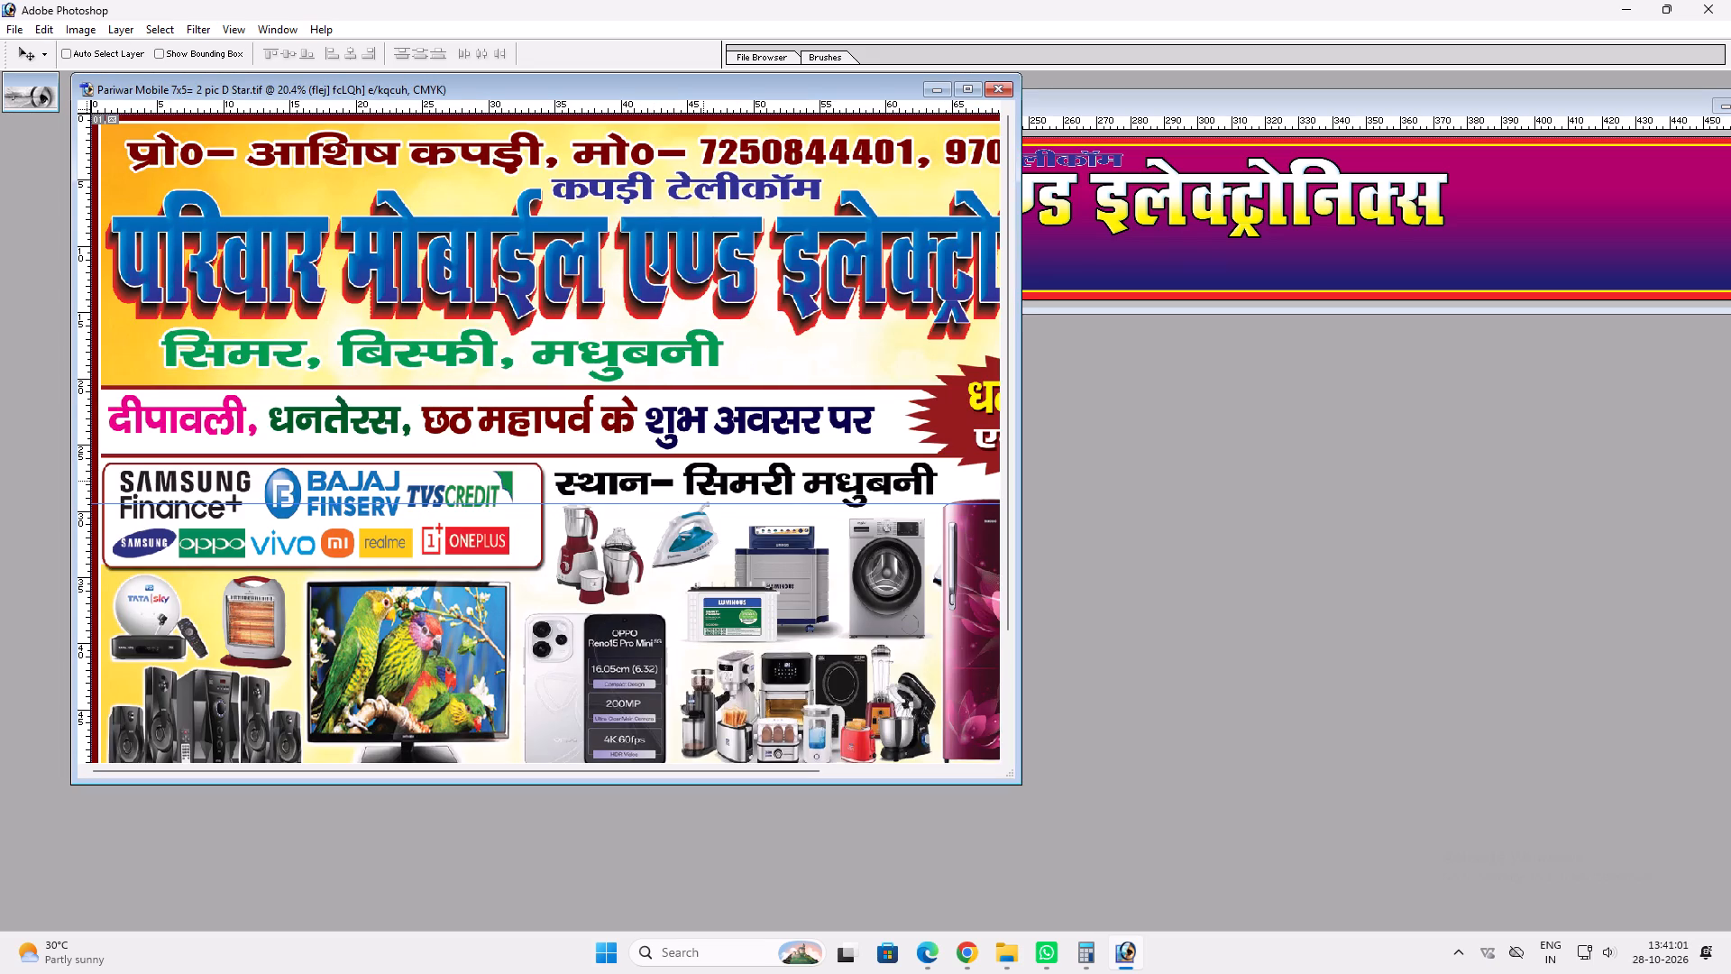
Copy the line स्थान– सिमरी मधुबनी into the banner beneath the title and enlarge it to about 52 inches wide.
{"action": "left_click", "coordinate": [704, 488], "text": "ctrl"}
{"action": "left_click_drag", "start_coordinate": [703, 489], "coordinate": [1188, 246]}
{"action": "left_click_drag", "start_coordinate": [1188, 246], "coordinate": [974, 238]}
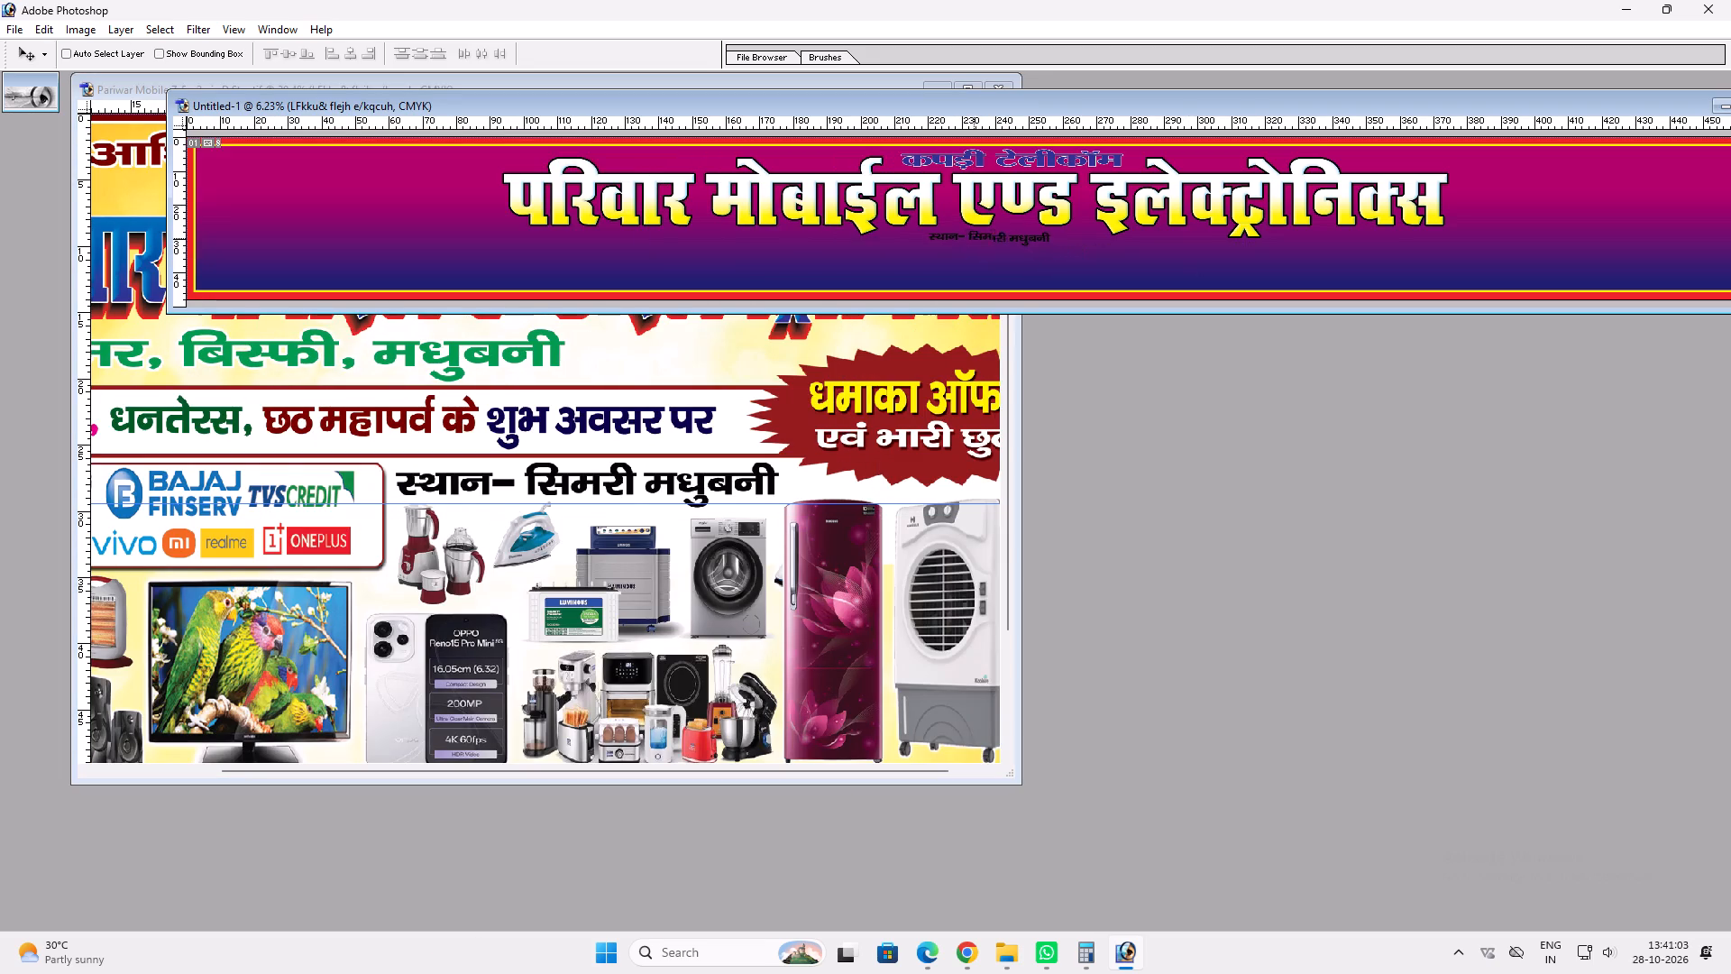
{"action": "left_click_drag", "start_coordinate": [974, 238], "coordinate": [961, 236]}
{"action": "key", "text": "ctrl+t"}
{"action": "left_click_drag", "start_coordinate": [1037, 238], "coordinate": [1095, 244], "text": "shift"}
{"action": "key", "text": "shift+Return"}
{"action": "key", "text": "v"}
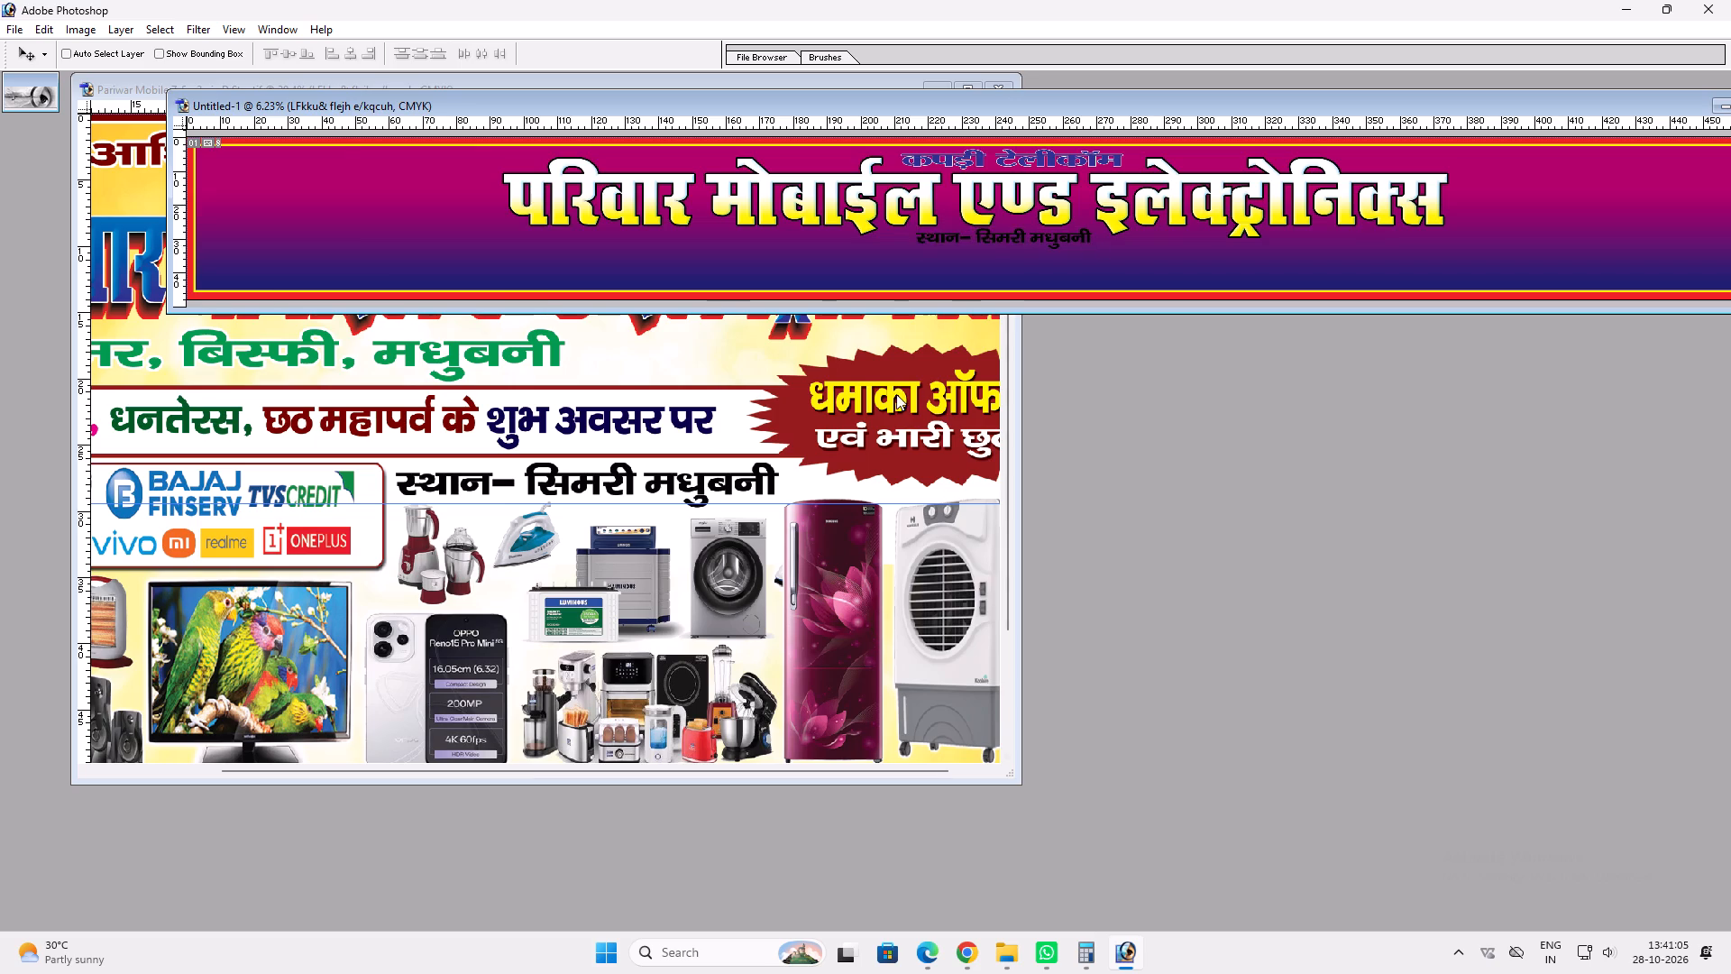
Maximise Pariwar Mobile 7x5= 2 pic D Star.tif and select the brand logo group with OnePlus, undoing a test move.
{"action": "left_click", "coordinate": [896, 394]}
{"action": "key", "text": "v"}
{"action": "key", "text": "v"}
{"action": "left_click", "coordinate": [972, 87]}
{"action": "key", "text": "space"}
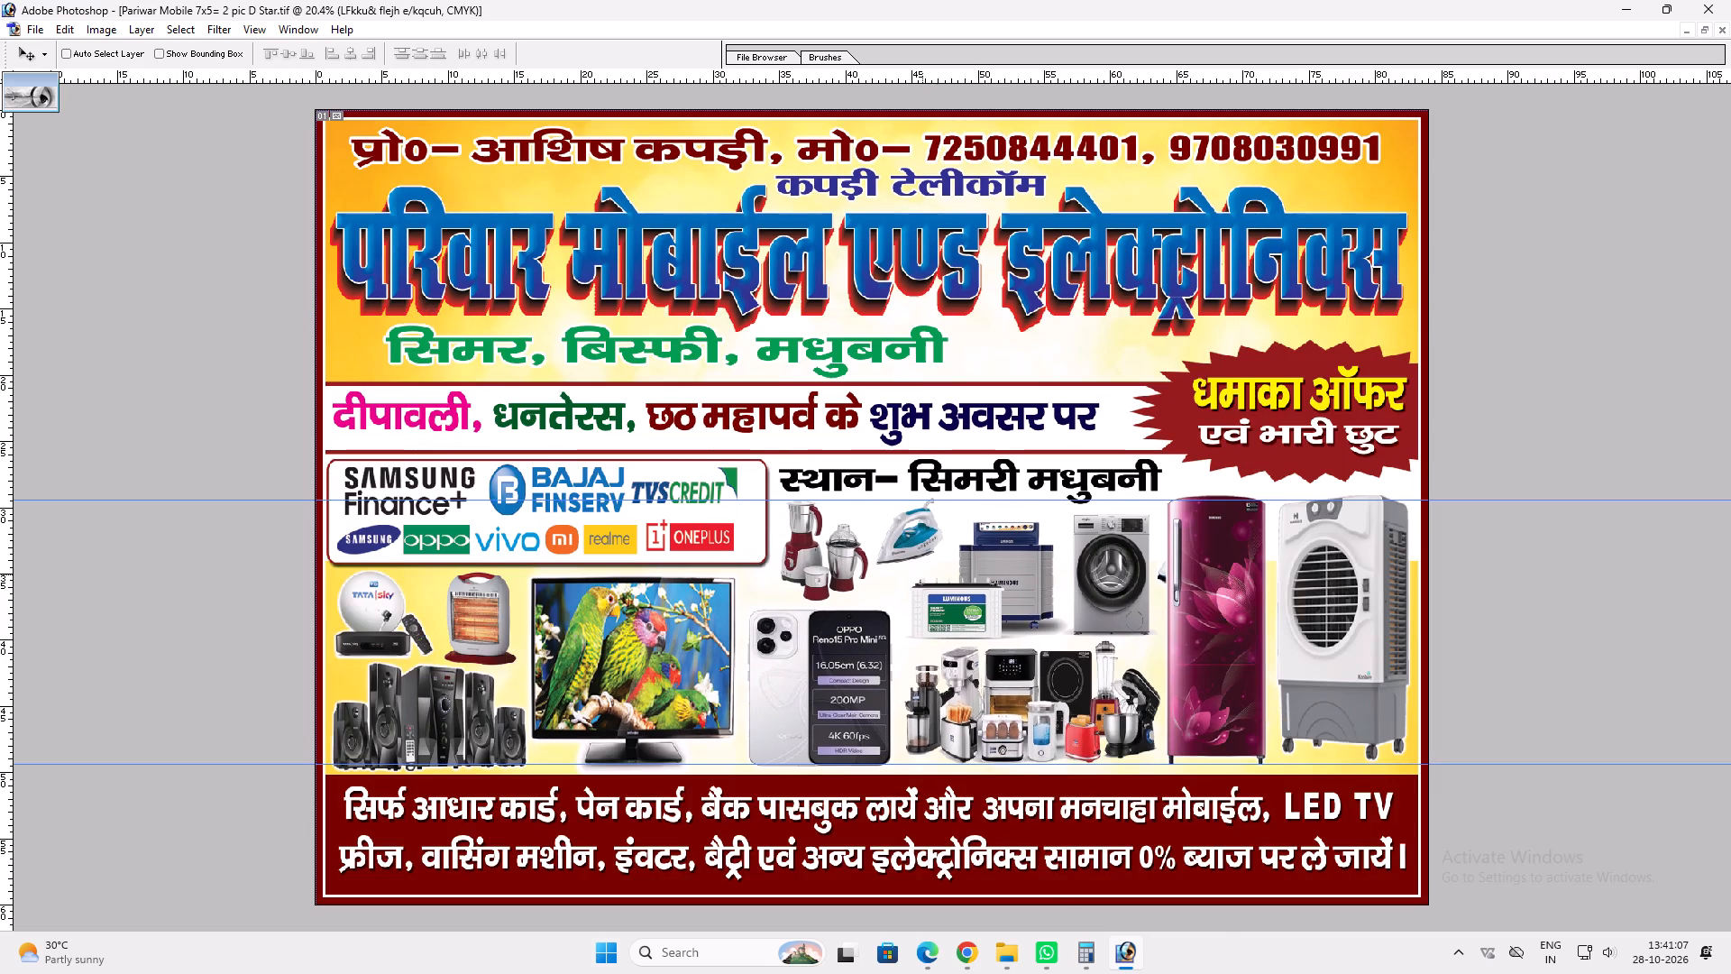
{"action": "key", "text": "v"}
{"action": "key", "text": "v"}
{"action": "right_click", "coordinate": [676, 527]}
{"action": "left_click", "coordinate": [712, 537]}
{"action": "left_click_drag", "start_coordinate": [695, 521], "coordinate": [755, 534]}
{"action": "key", "text": "ctrl+z"}
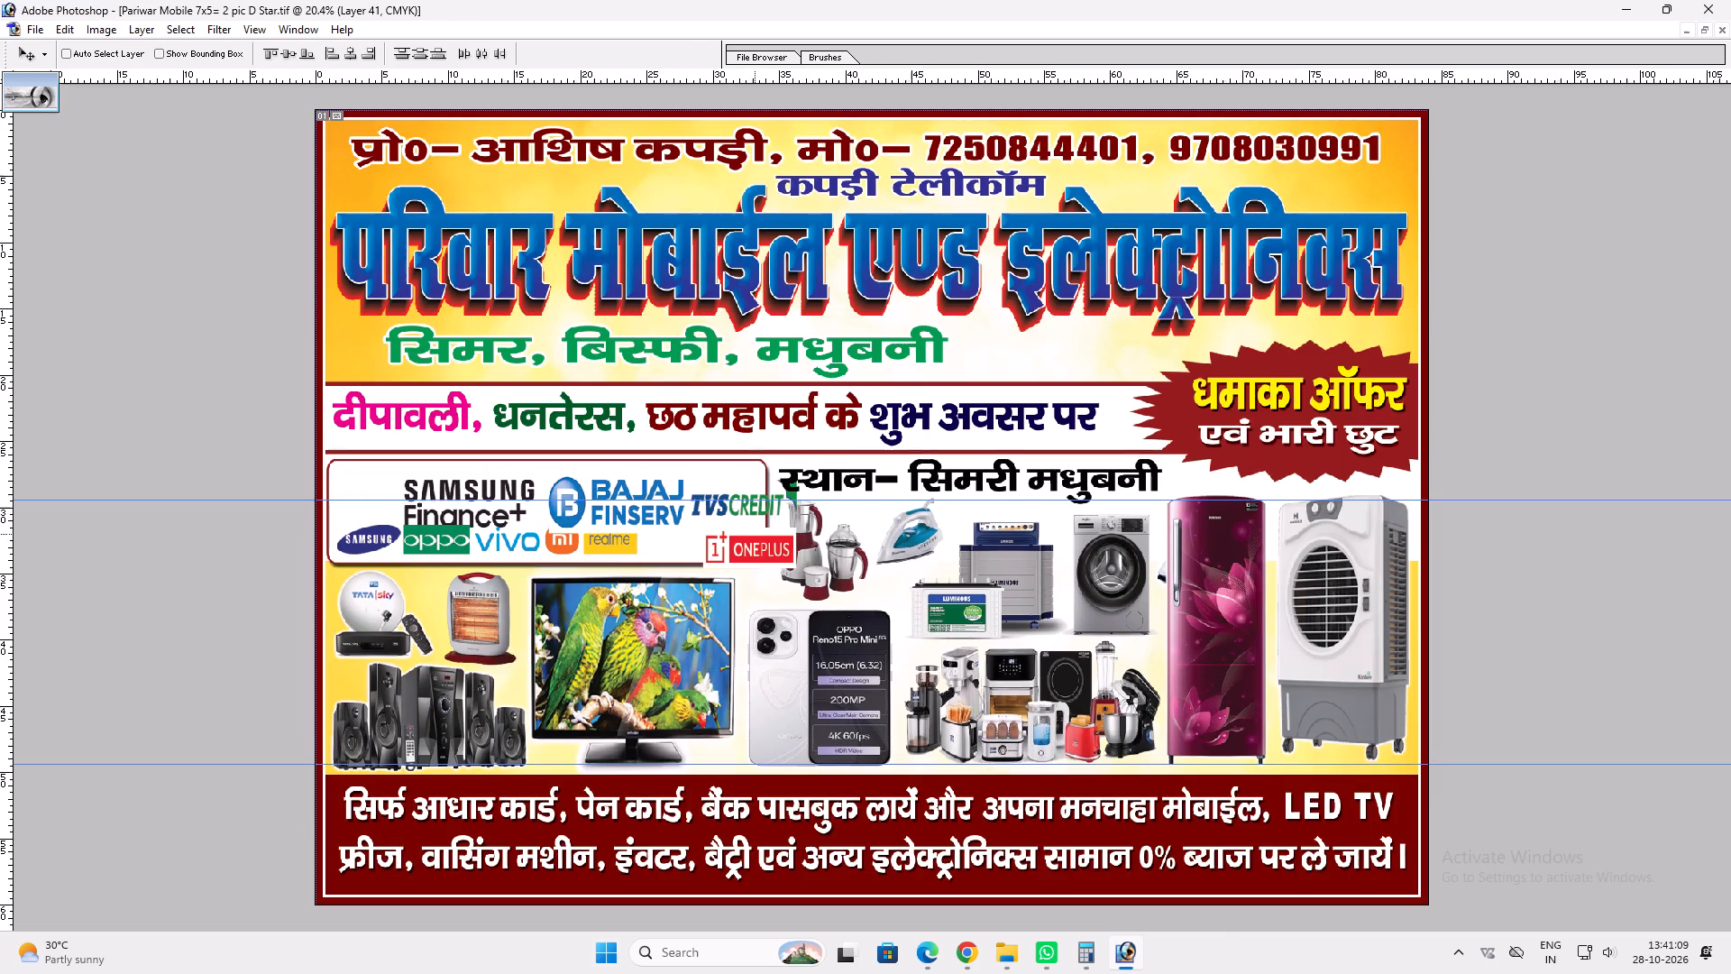
Link the realme, Mi, vivo, OPPO and Samsung logos to the selected logo group, undoing each test move.
{"action": "left_click", "coordinate": [620, 538], "text": "ctrl+shift"}
{"action": "left_click_drag", "start_coordinate": [618, 538], "coordinate": [674, 552]}
{"action": "key", "text": "ctrl+z"}
{"action": "left_click", "coordinate": [559, 538], "text": "ctrl+shift"}
{"action": "left_click_drag", "start_coordinate": [559, 538], "coordinate": [614, 566], "text": "shift"}
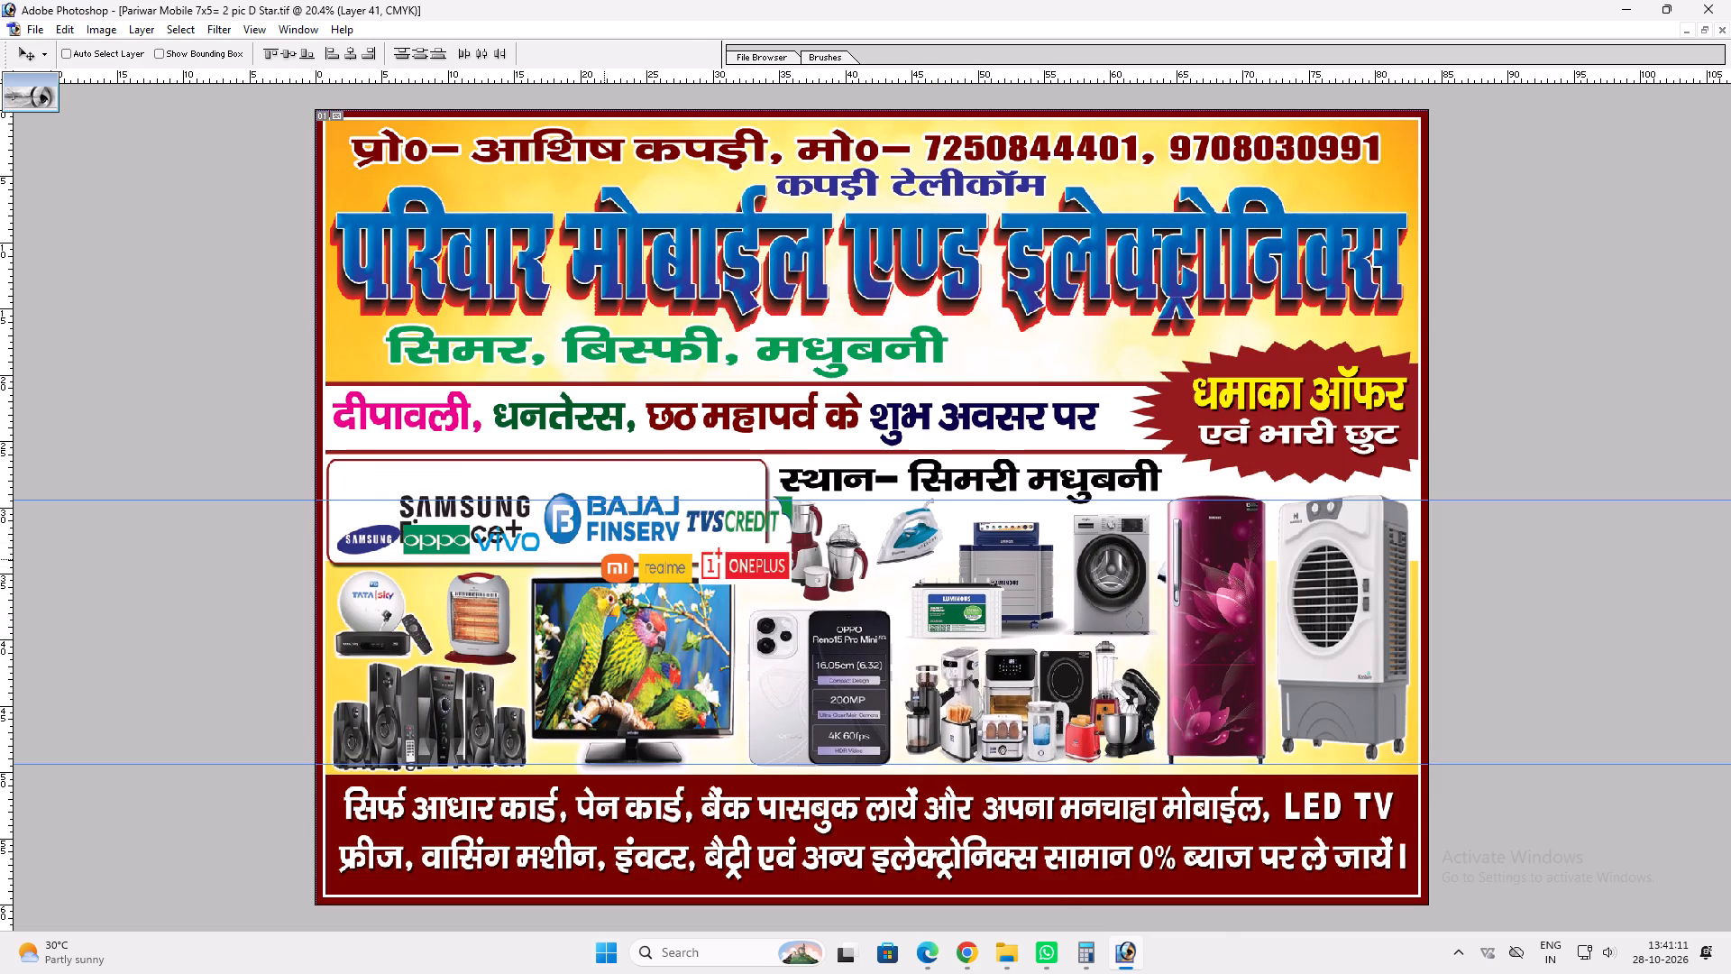
{"action": "key", "text": "ctrl+z"}
{"action": "left_click", "coordinate": [527, 537], "text": "ctrl+shift"}
{"action": "left_click_drag", "start_coordinate": [527, 537], "coordinate": [577, 565]}
{"action": "key", "text": "ctrl+z"}
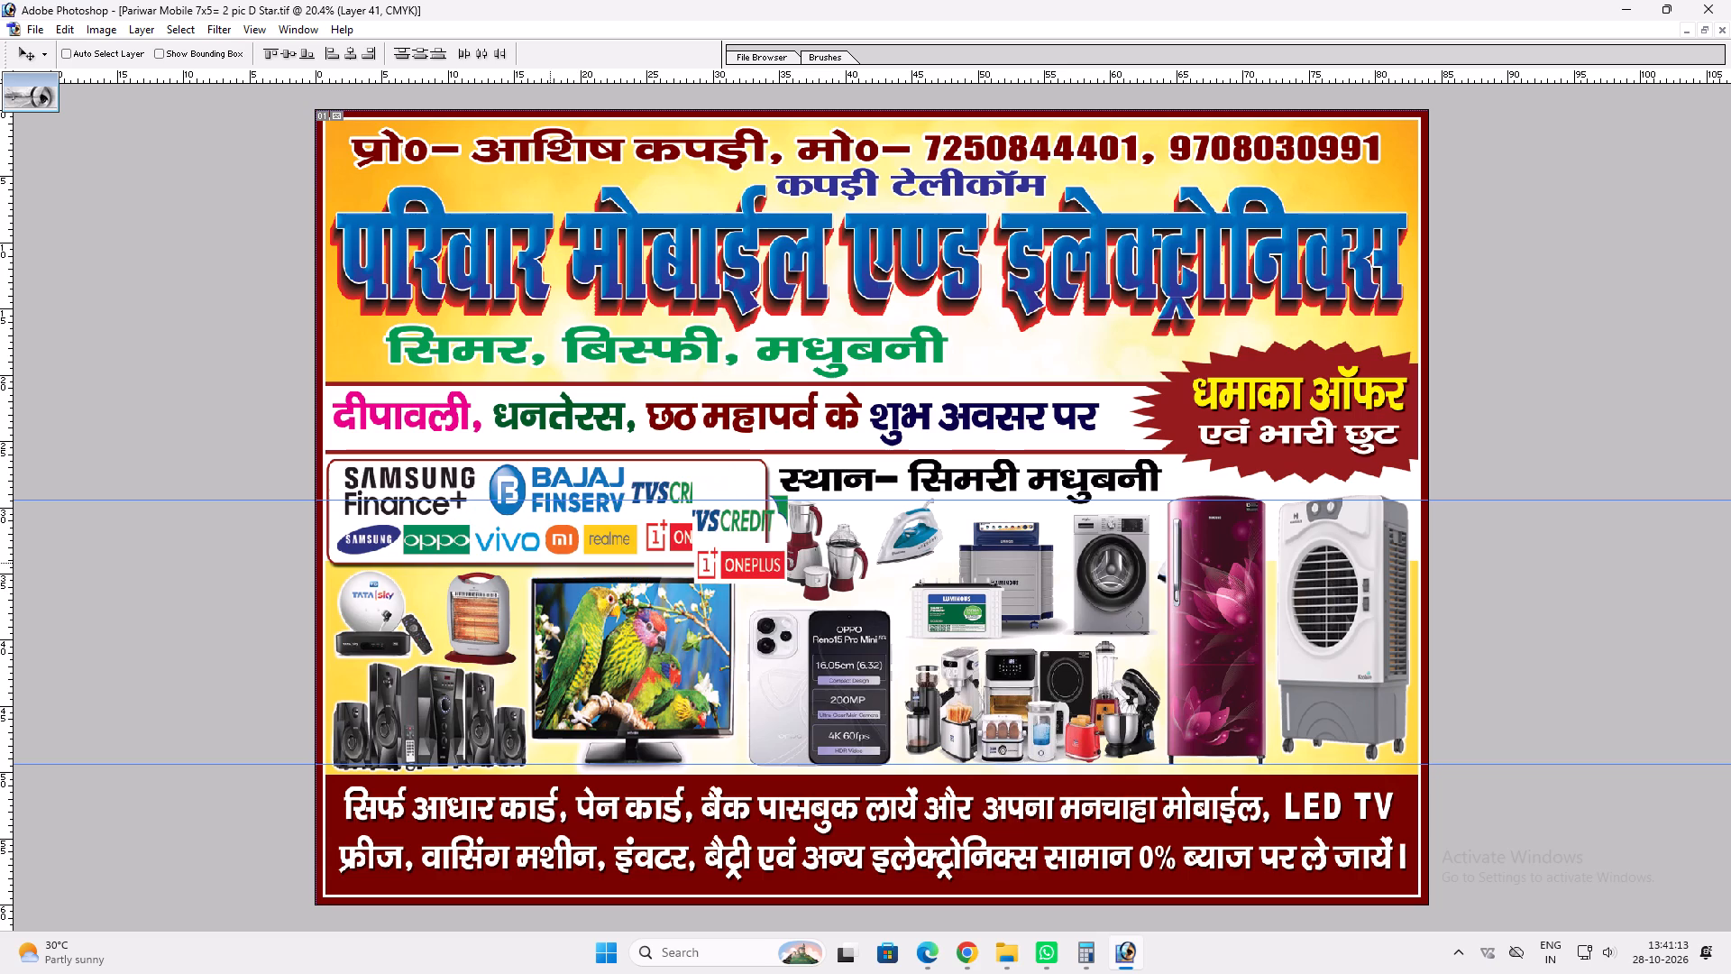
{"action": "left_click", "coordinate": [439, 541], "text": "ctrl+shift"}
{"action": "left_click_drag", "start_coordinate": [439, 541], "coordinate": [482, 571]}
{"action": "key", "text": "ctrl+z"}
{"action": "left_click", "coordinate": [357, 544], "text": "ctrl+shift"}
{"action": "left_click_drag", "start_coordinate": [358, 544], "coordinate": [417, 566]}
{"action": "key", "text": "ctrl+z"}
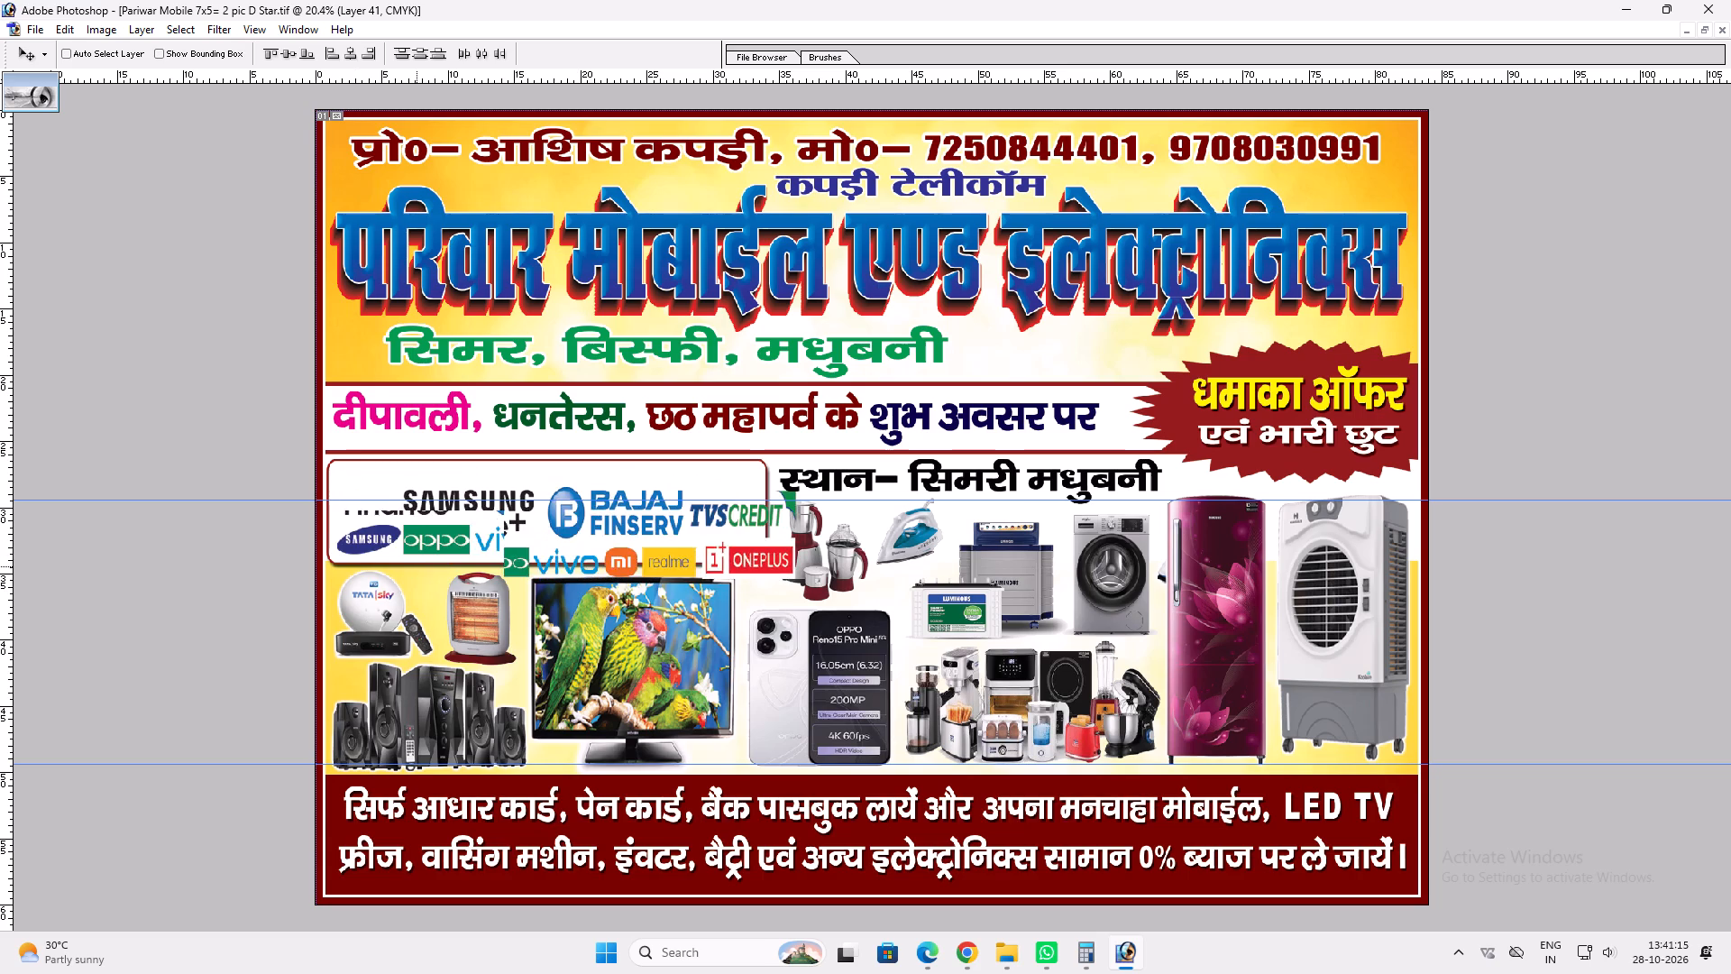
Copy the linked brand logos into the long banner below the first half of the title, and maximise the banner.
{"action": "type", "text": "fff"}
{"action": "left_click_drag", "start_coordinate": [465, 481], "coordinate": [1259, 249]}
{"action": "left_click_drag", "start_coordinate": [1264, 253], "coordinate": [831, 253]}
{"action": "left_click", "coordinate": [663, 583]}
{"action": "key", "text": "v"}
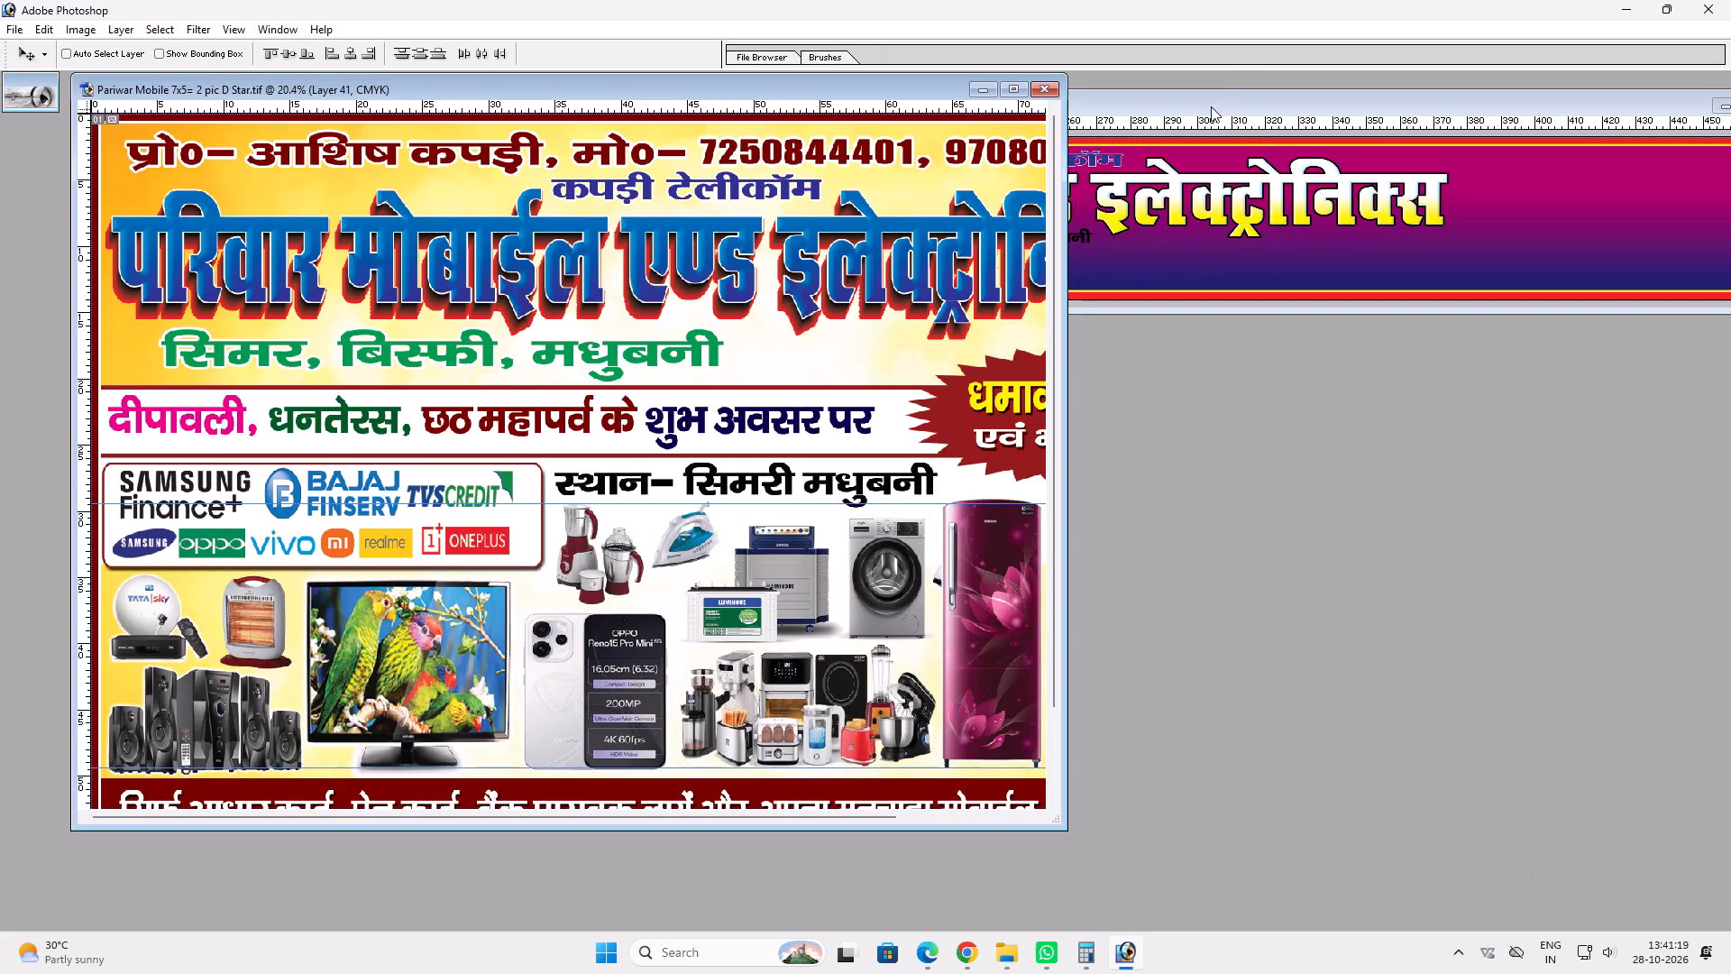
{"action": "triple_click", "coordinate": [1207, 106]}
{"action": "key", "text": "ctrl+0"}
{"action": "key", "text": "v"}
{"action": "key", "text": "ctrl+plus"}
{"action": "key", "text": "ctrl+plus"}
{"action": "key", "text": "space"}
{"action": "key", "text": "space"}
{"action": "key", "text": "space"}
{"action": "key", "text": "space"}
{"action": "key", "text": "space"}
{"action": "key", "text": "space"}
{"action": "key", "text": "space"}
{"action": "key", "text": "space"}
{"action": "key", "text": "space"}
{"action": "key", "text": "space"}
{"action": "key", "text": "space"}
{"action": "key", "text": "space"}
{"action": "key", "text": "space"}
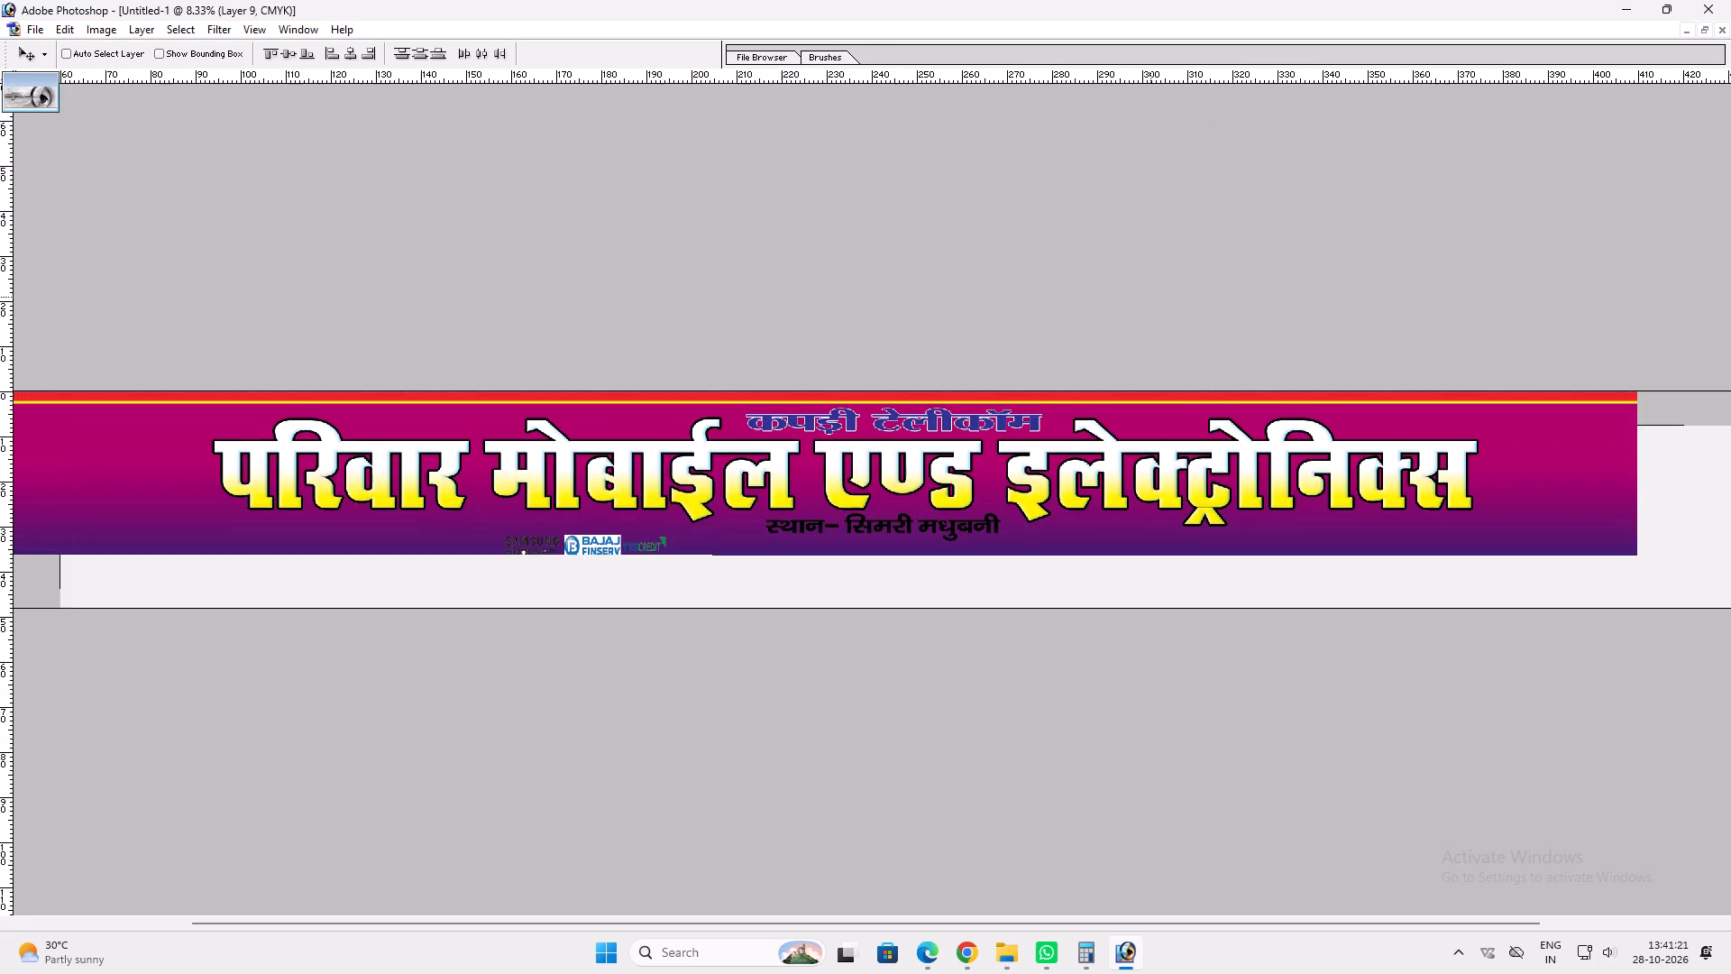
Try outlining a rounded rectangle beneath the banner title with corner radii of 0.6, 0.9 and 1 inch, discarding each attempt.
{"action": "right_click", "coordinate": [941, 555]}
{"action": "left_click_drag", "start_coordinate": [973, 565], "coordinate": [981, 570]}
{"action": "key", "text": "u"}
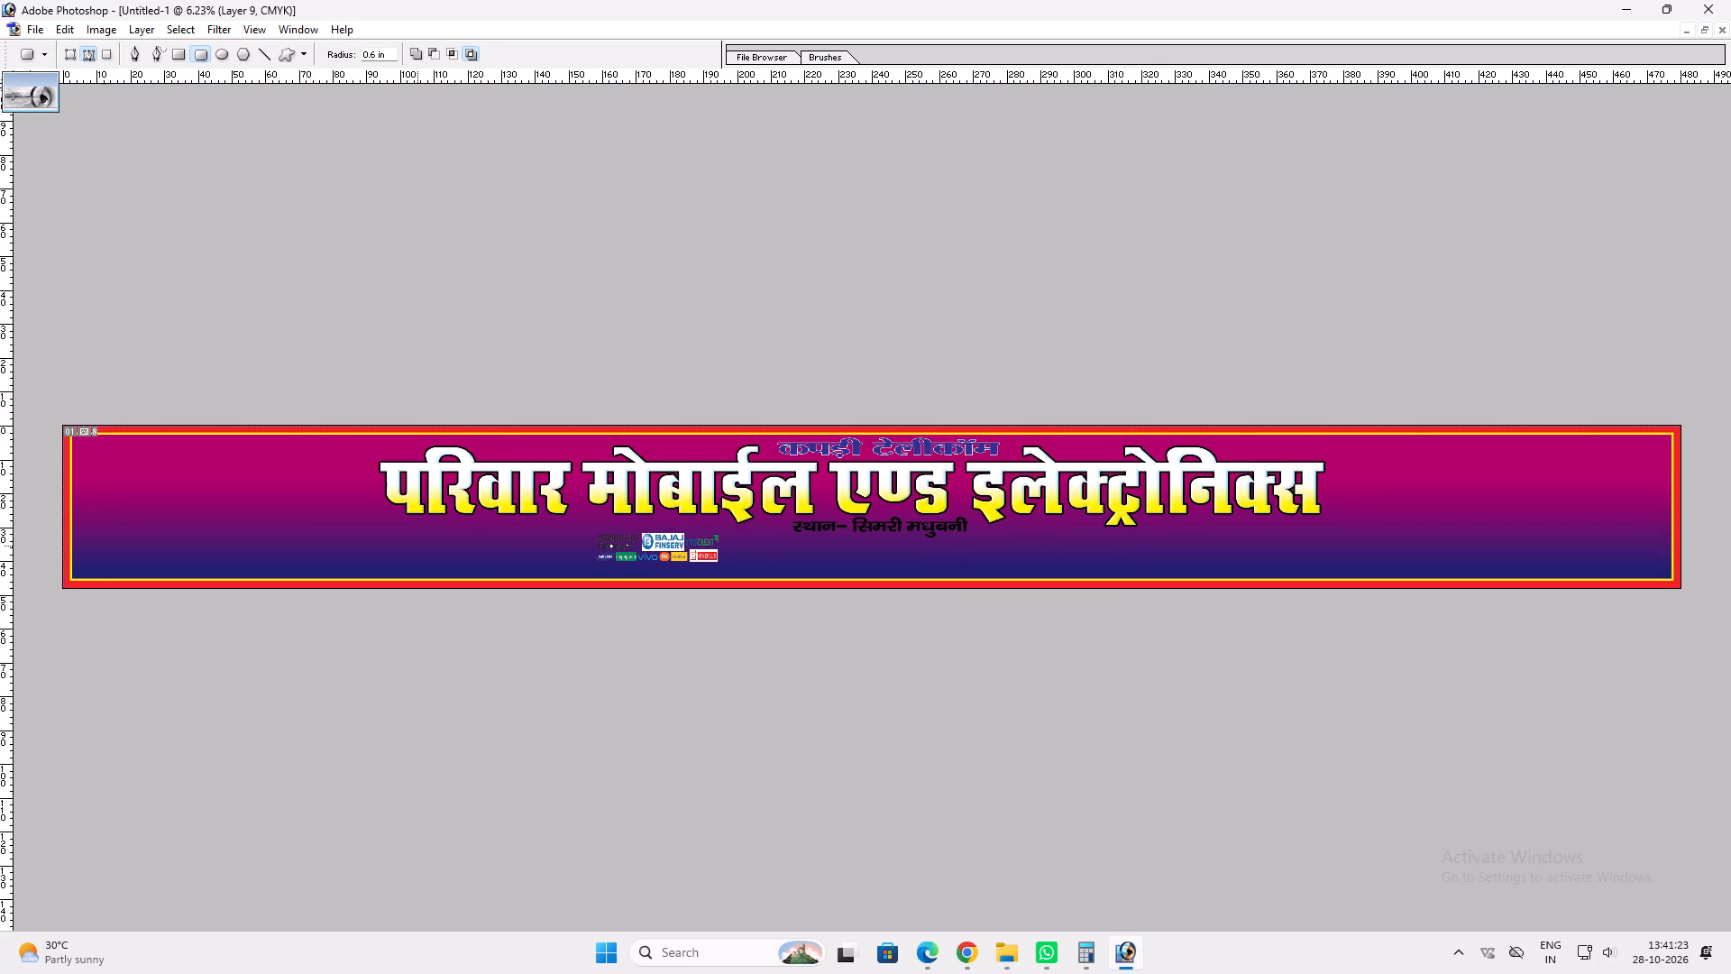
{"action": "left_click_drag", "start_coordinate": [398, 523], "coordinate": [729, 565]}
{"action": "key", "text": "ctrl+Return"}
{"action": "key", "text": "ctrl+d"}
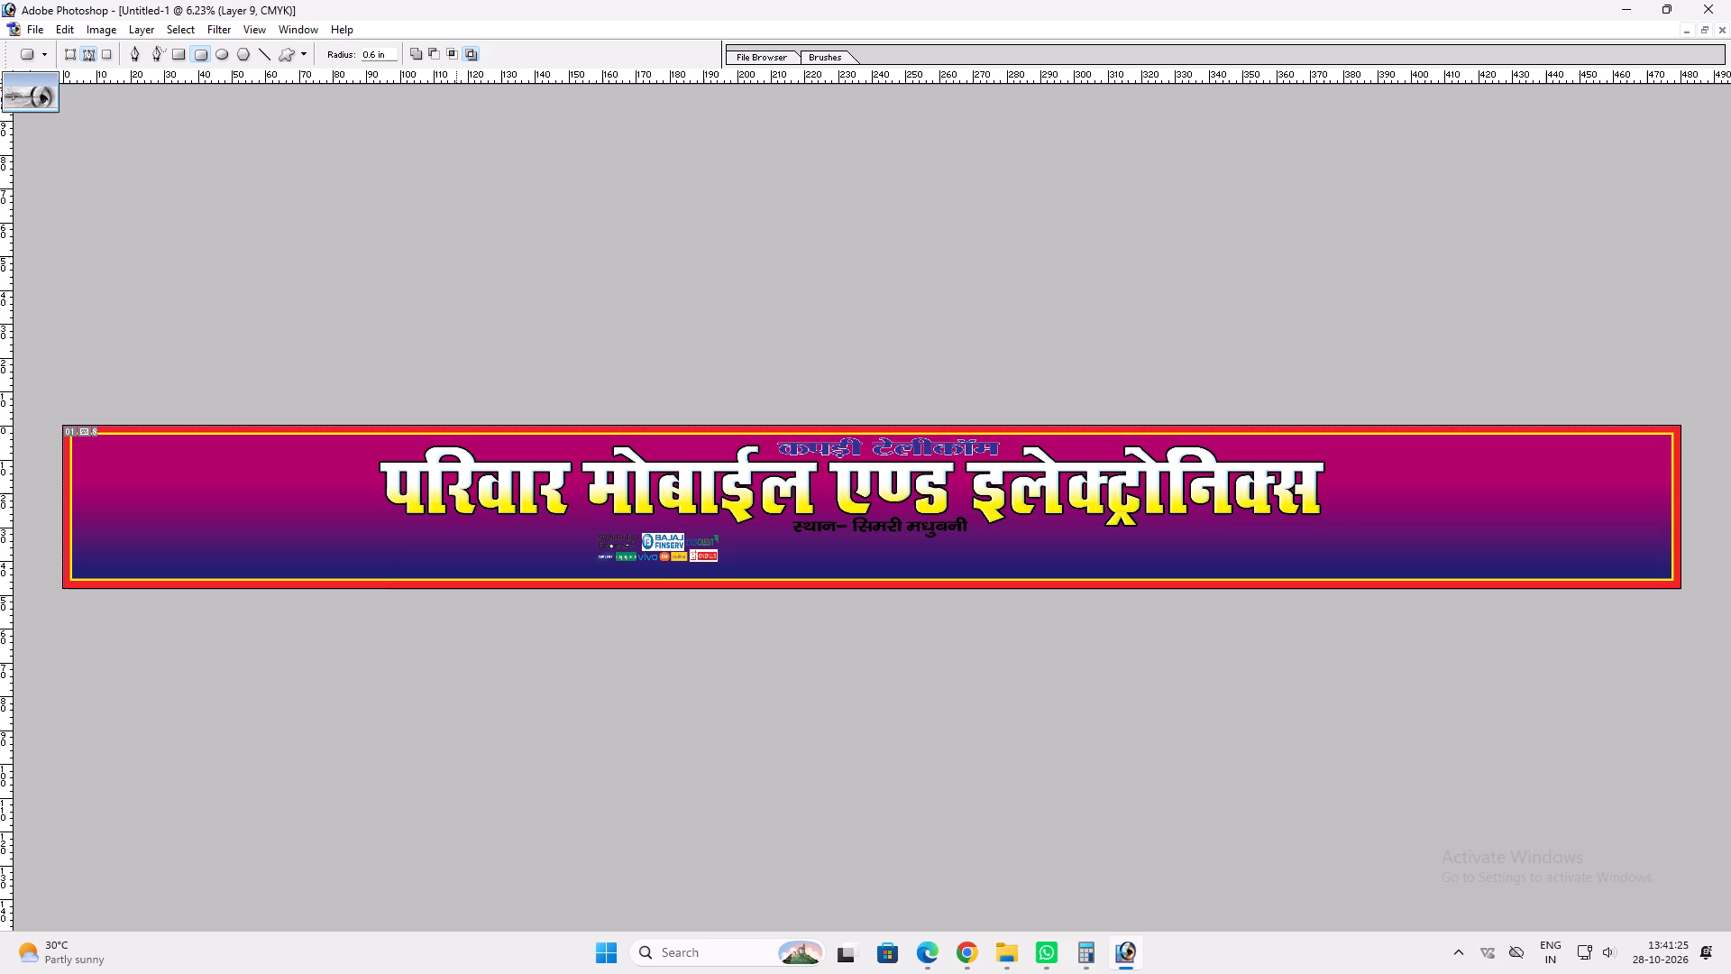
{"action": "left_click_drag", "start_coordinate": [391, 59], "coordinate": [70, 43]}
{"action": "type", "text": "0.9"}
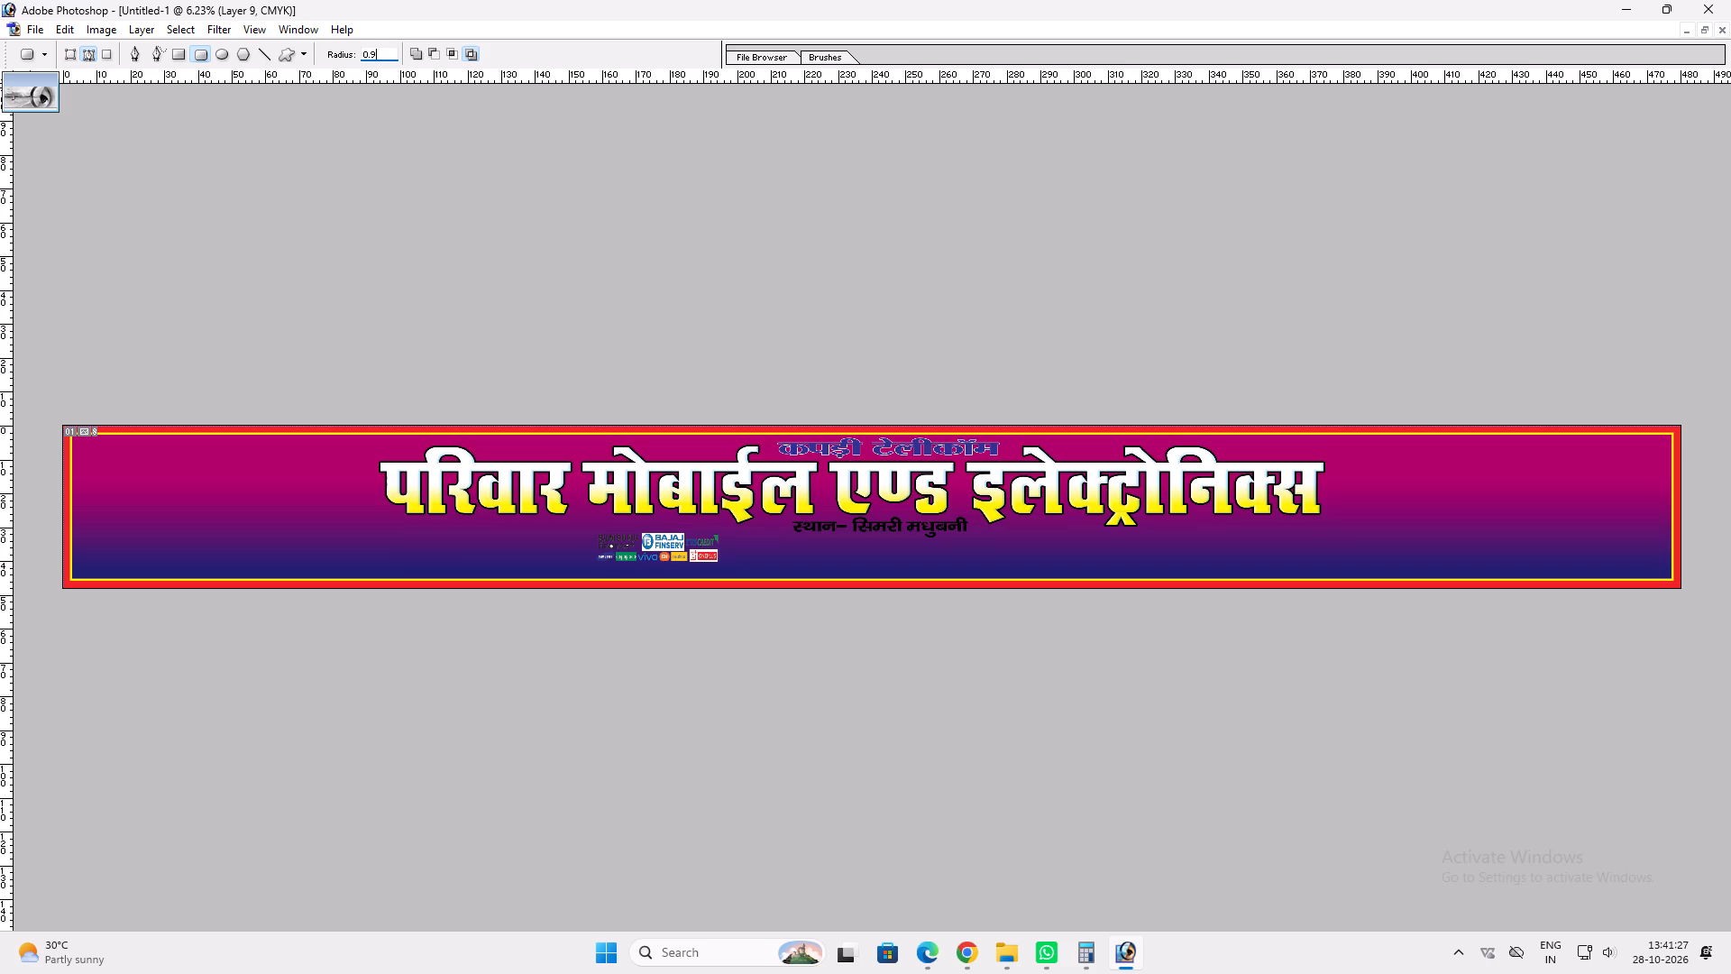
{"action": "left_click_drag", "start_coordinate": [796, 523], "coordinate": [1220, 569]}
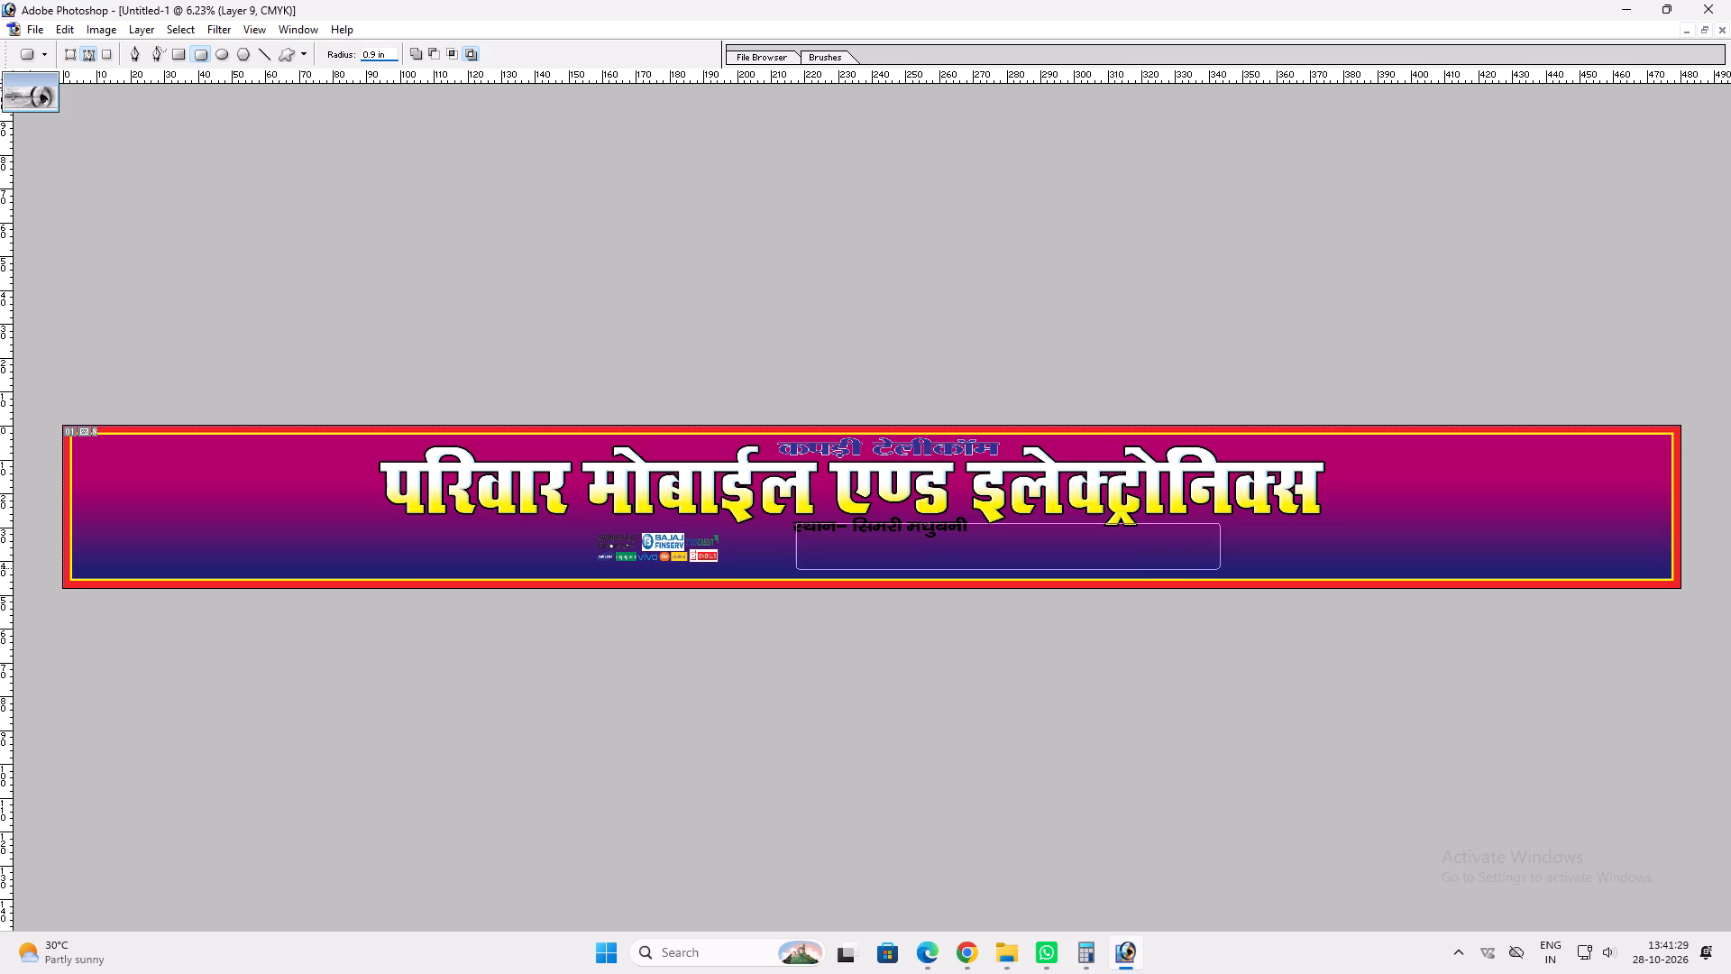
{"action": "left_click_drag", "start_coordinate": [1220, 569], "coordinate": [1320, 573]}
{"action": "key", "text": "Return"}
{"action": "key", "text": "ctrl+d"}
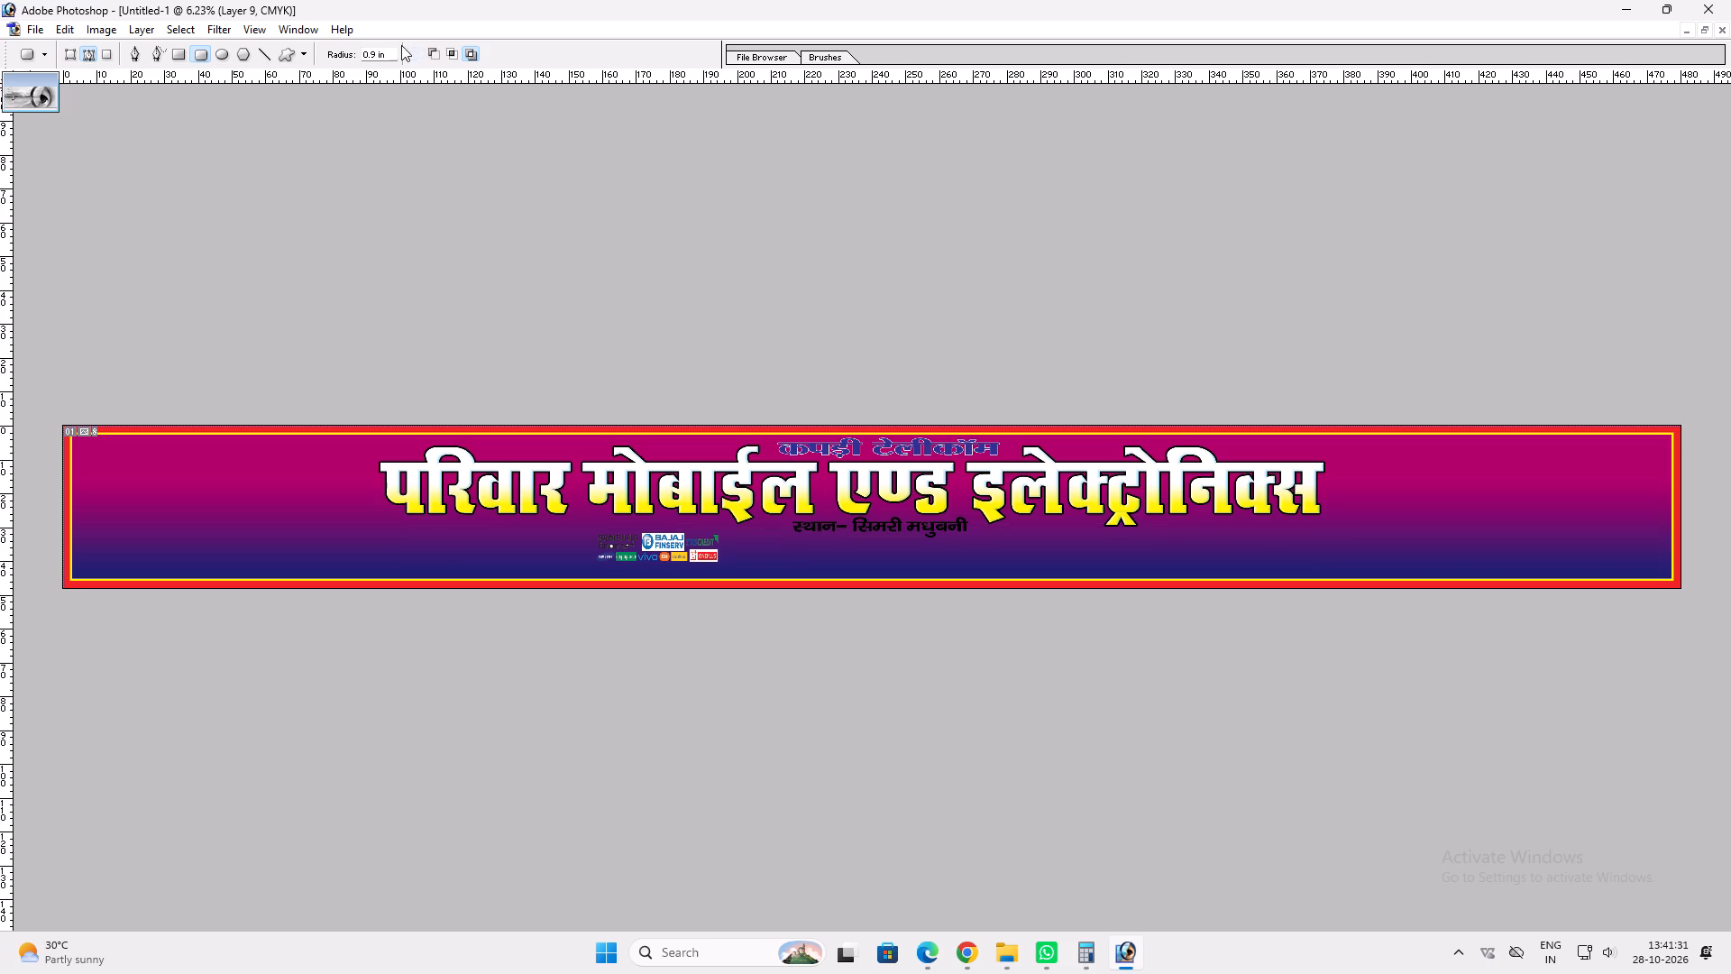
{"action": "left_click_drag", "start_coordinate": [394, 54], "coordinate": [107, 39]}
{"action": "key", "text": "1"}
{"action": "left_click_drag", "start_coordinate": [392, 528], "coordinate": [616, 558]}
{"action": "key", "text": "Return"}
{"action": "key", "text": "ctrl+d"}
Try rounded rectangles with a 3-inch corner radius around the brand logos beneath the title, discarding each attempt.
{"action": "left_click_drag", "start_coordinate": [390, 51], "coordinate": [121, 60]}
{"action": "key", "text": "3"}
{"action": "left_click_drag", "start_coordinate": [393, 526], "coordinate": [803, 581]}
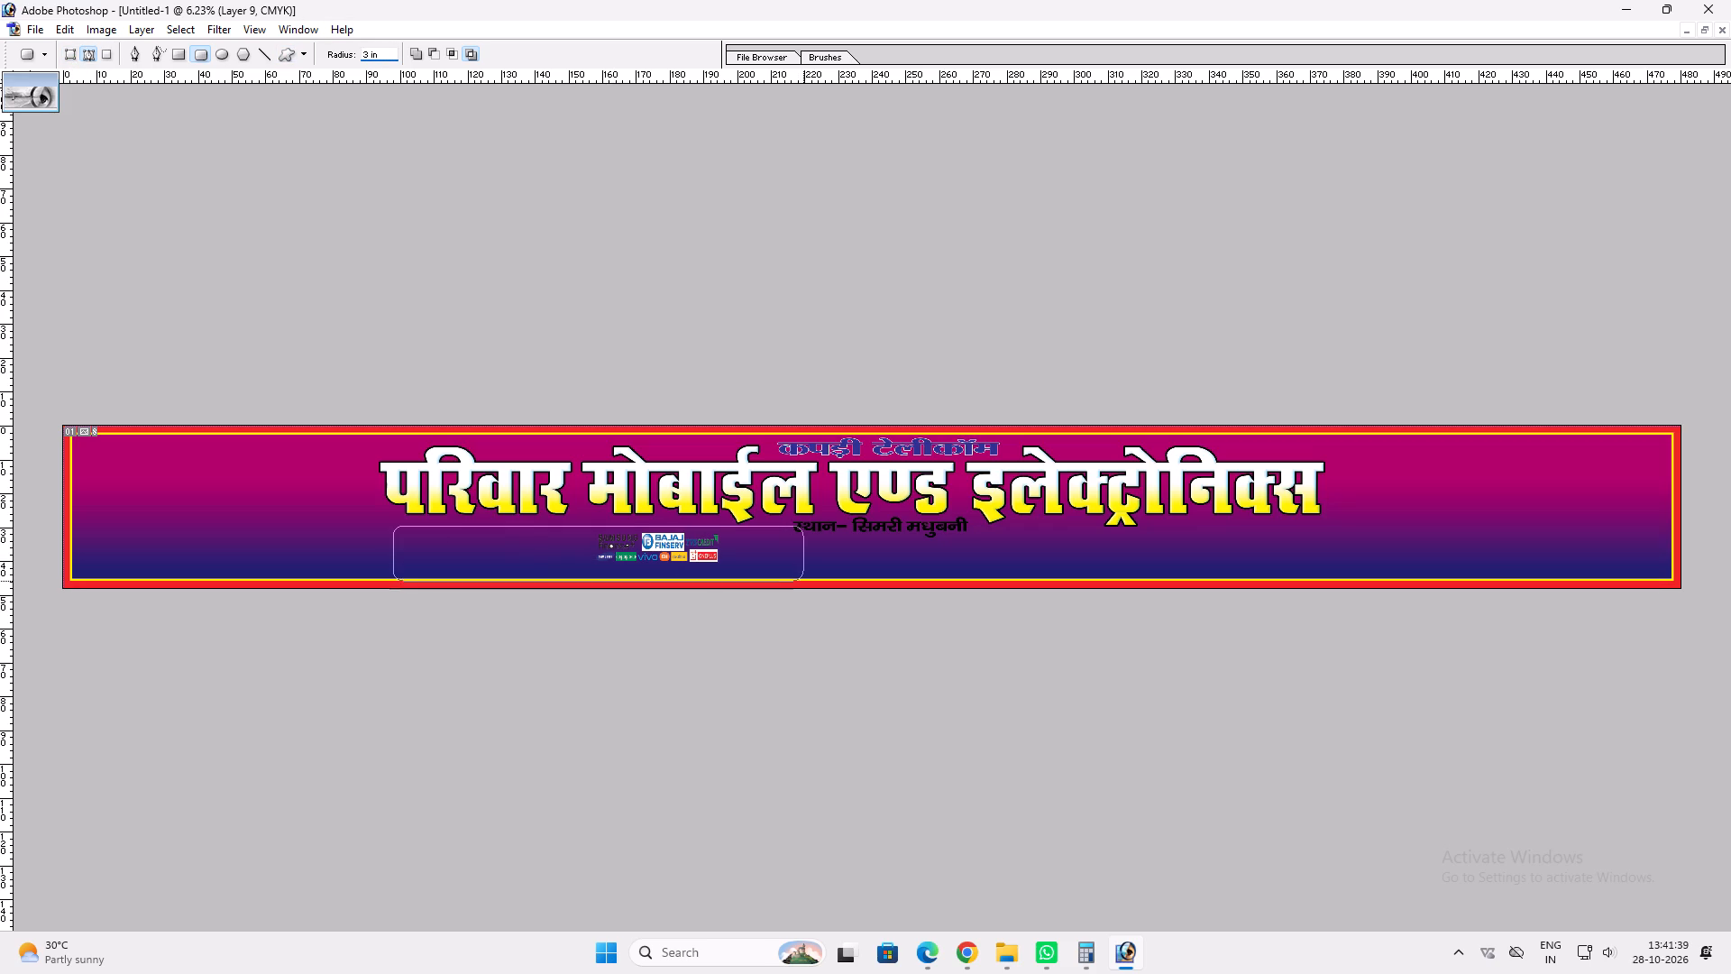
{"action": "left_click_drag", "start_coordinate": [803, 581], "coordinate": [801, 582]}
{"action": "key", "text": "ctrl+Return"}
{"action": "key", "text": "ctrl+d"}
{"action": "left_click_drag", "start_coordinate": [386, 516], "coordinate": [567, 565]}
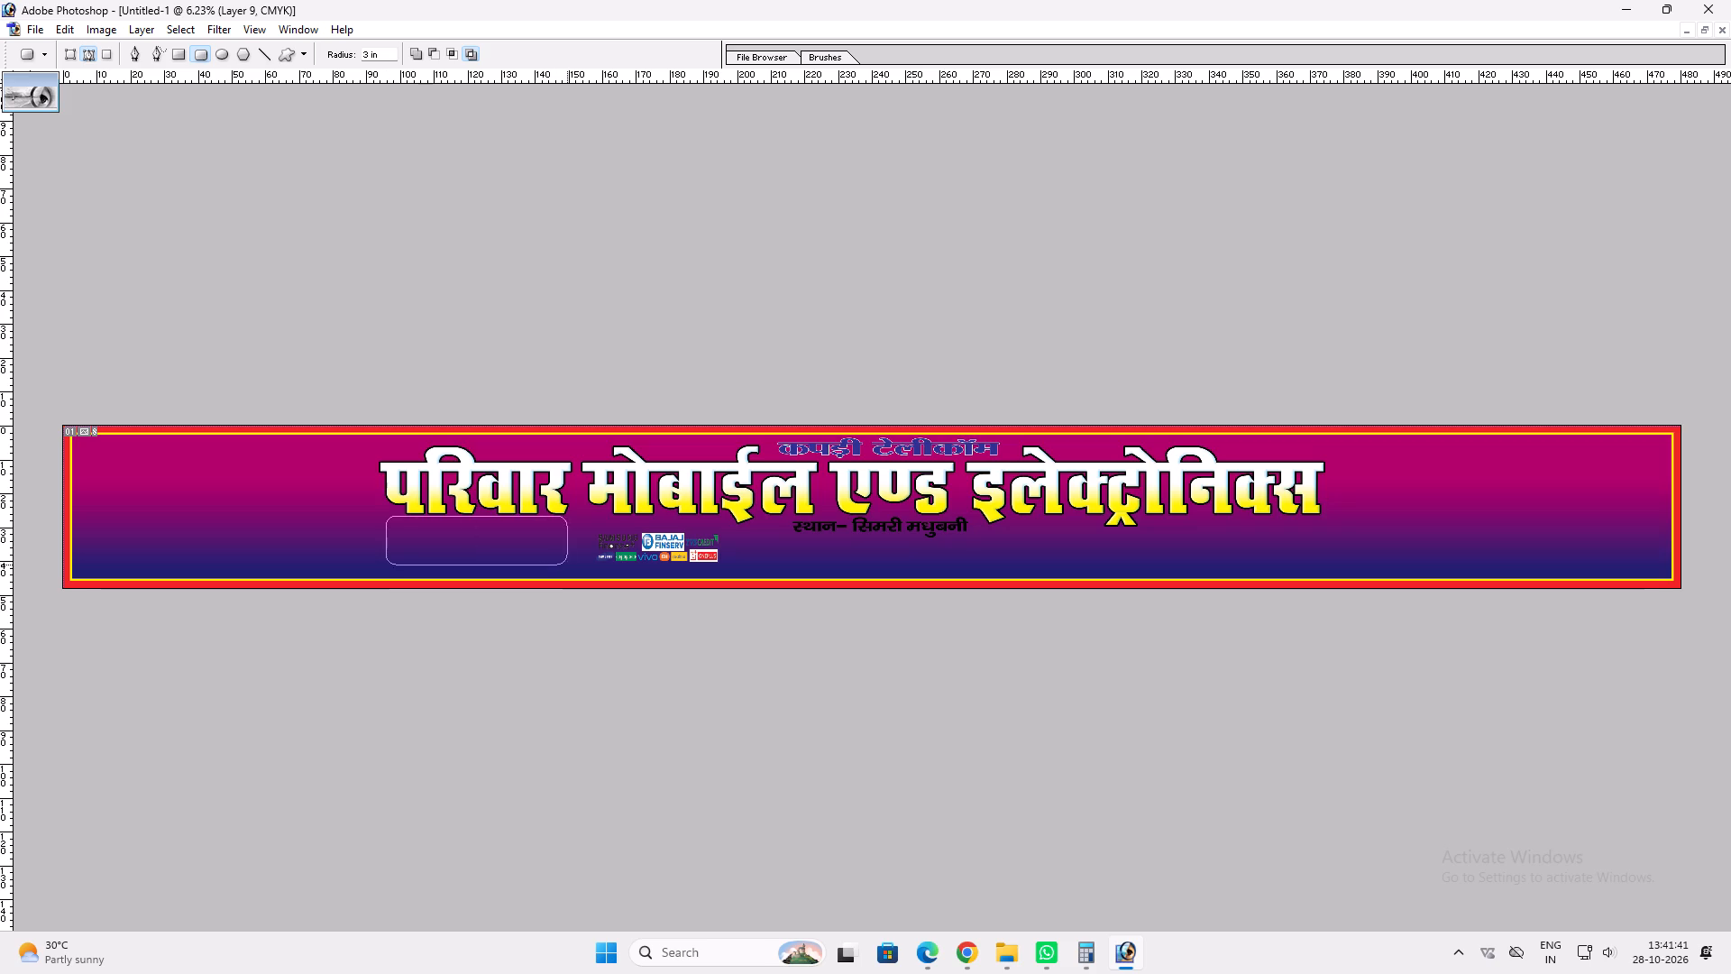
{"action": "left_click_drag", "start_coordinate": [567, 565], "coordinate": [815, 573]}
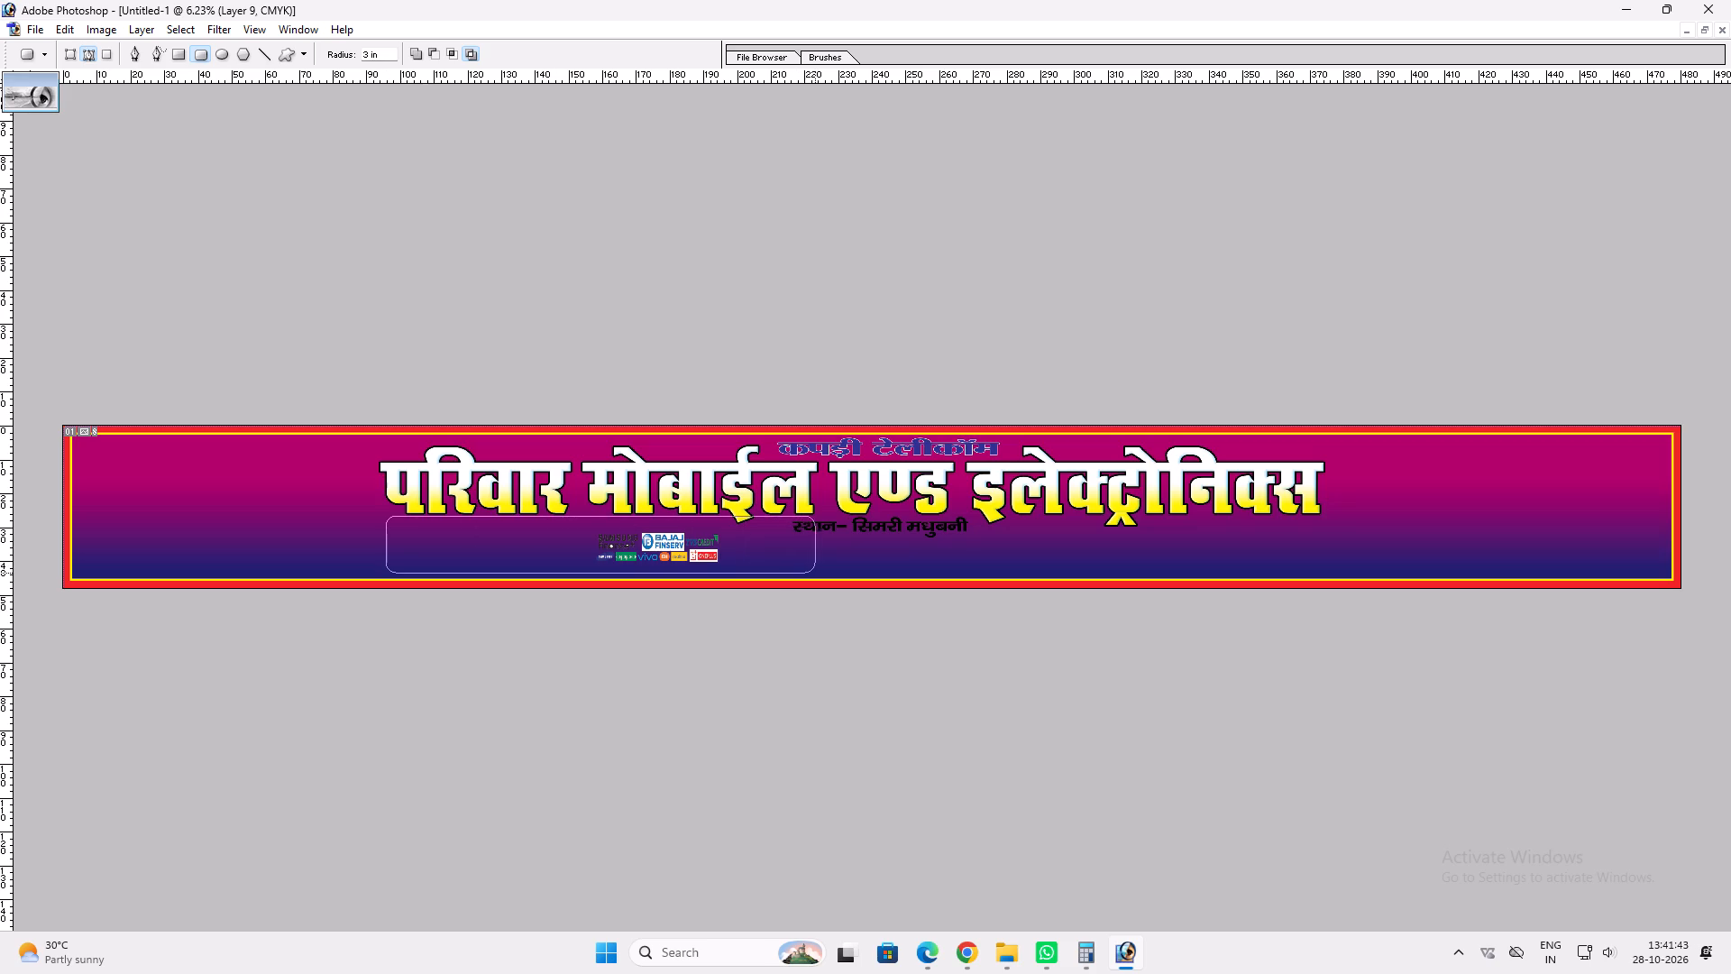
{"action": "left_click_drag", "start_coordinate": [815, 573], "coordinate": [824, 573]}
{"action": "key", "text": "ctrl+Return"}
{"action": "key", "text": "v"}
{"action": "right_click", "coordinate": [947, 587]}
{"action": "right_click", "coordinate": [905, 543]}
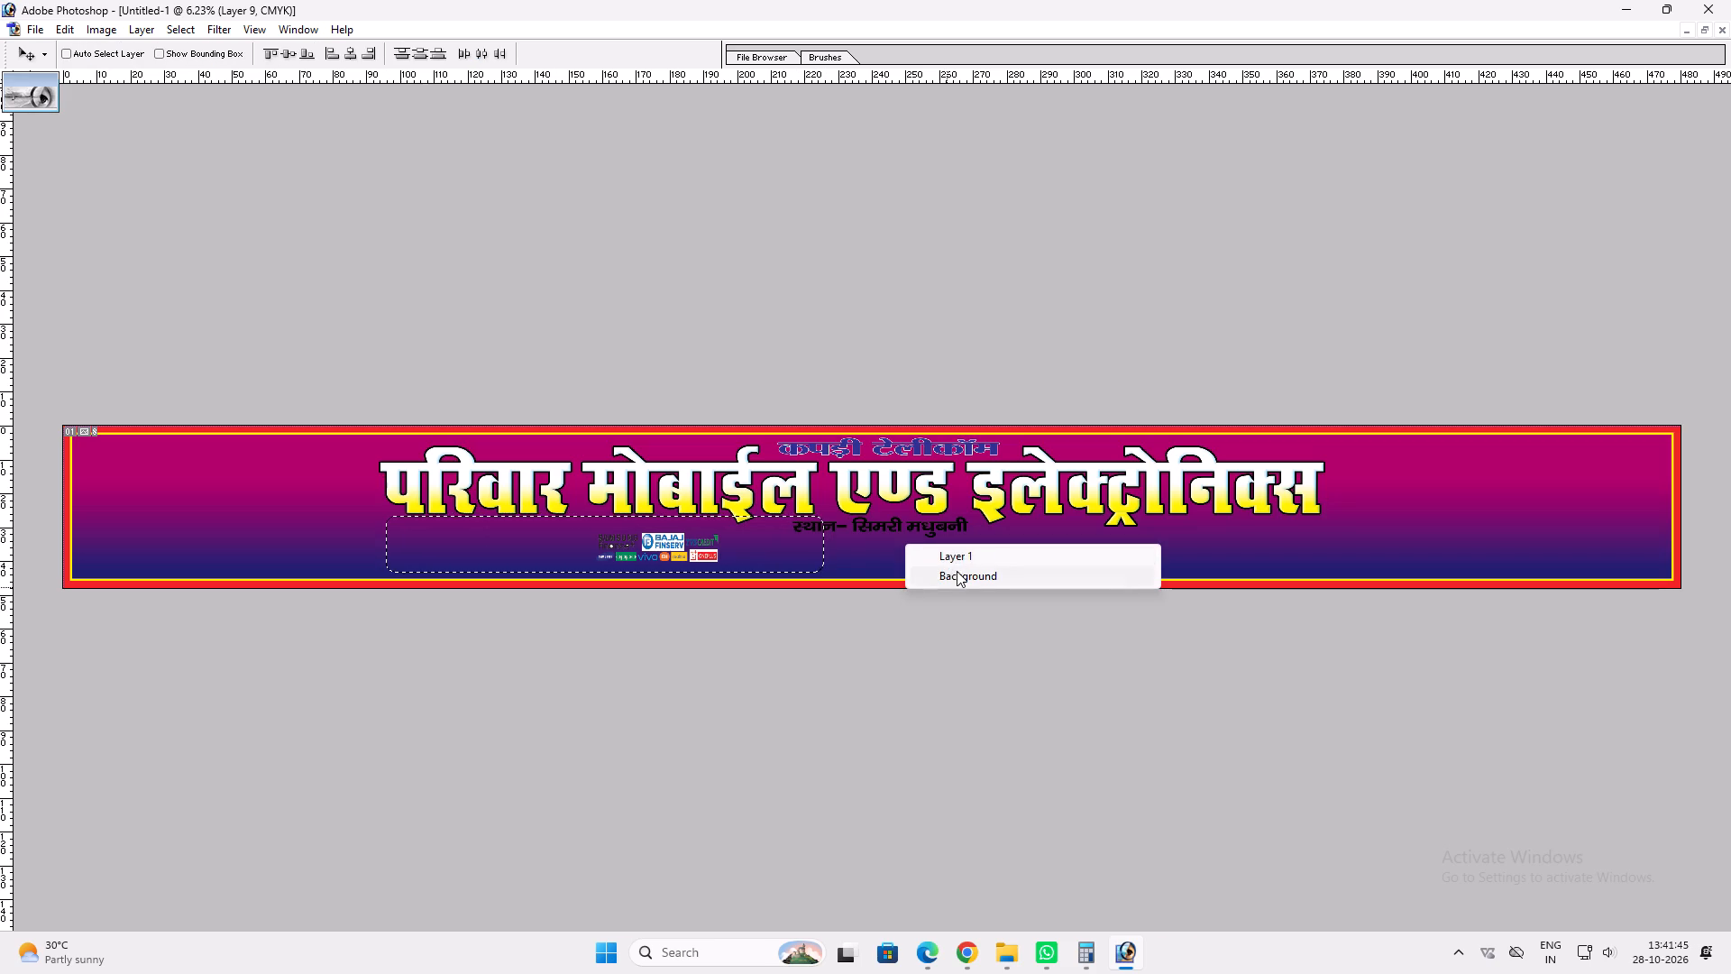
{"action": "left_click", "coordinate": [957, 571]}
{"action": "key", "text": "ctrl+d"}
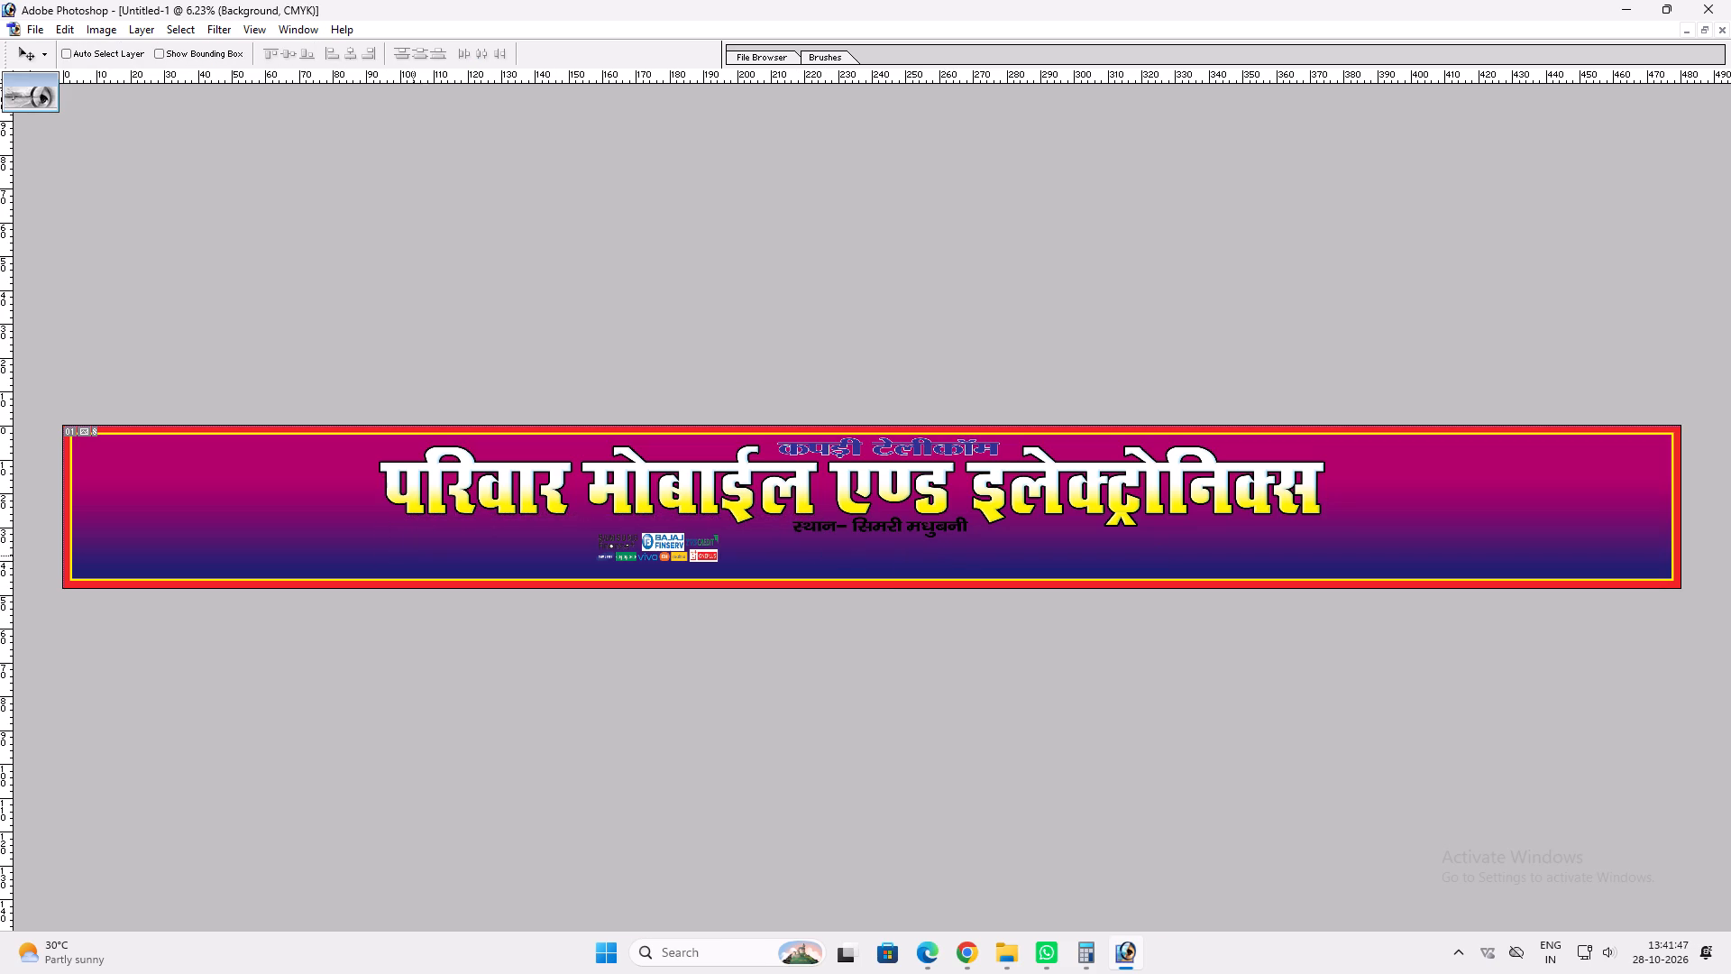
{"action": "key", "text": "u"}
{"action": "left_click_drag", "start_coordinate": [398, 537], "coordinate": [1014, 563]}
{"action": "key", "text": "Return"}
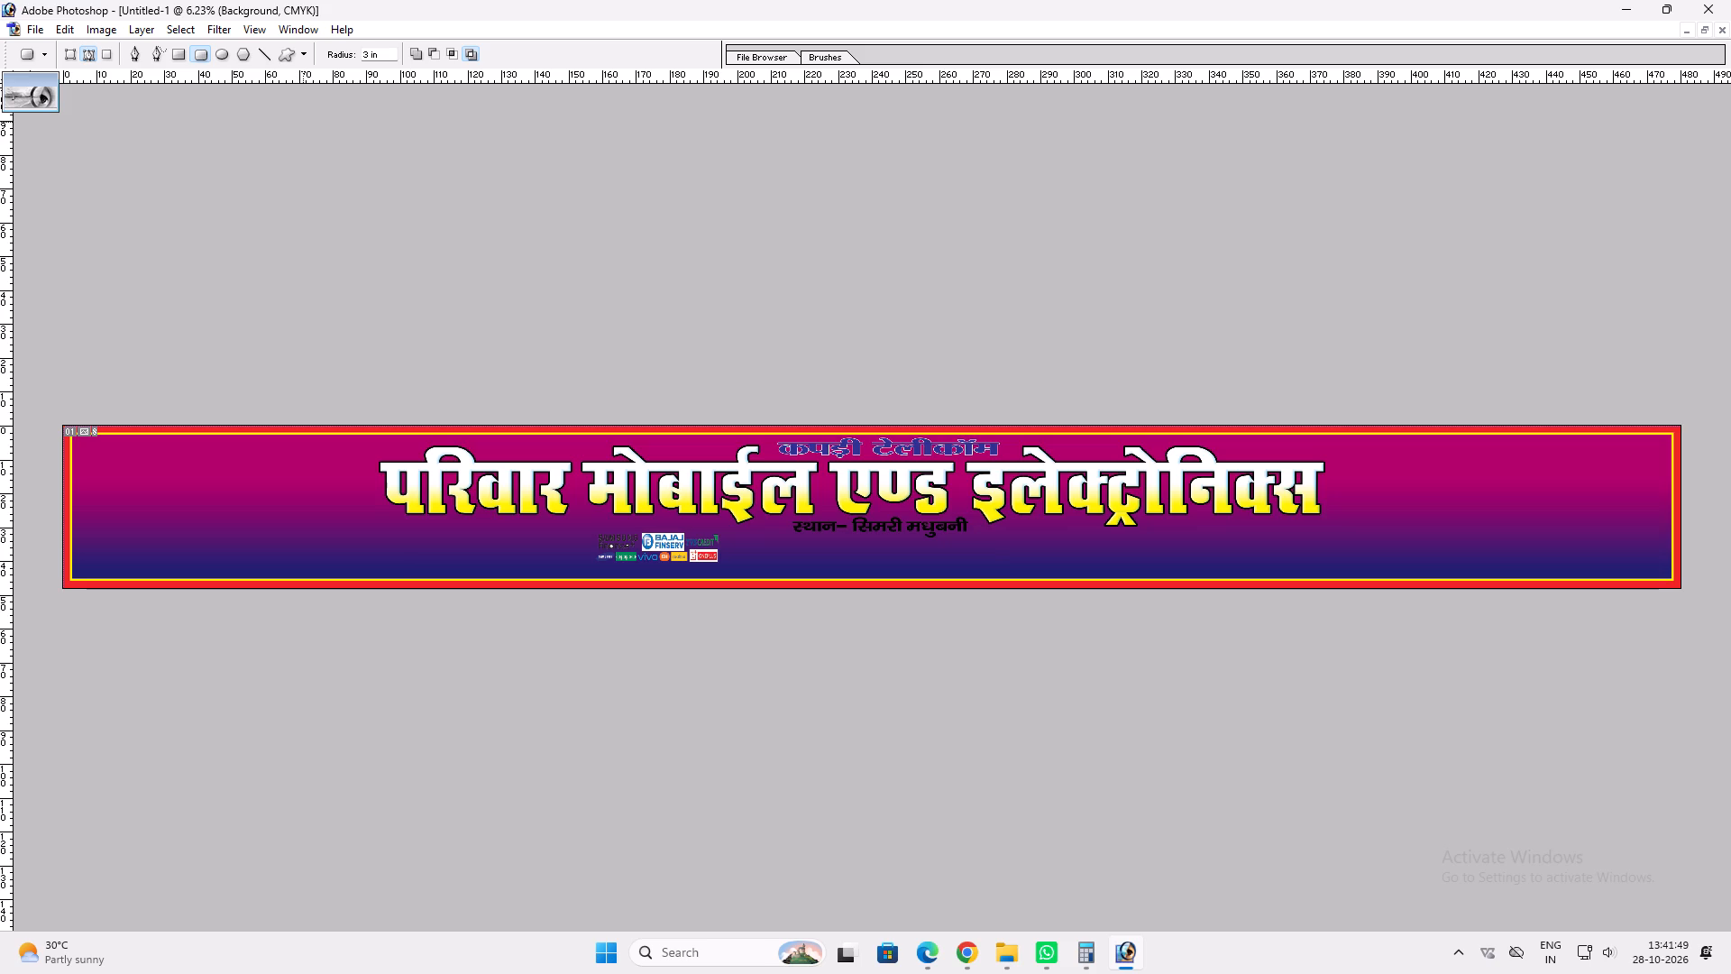
Outline a 2-inch-radius rounded rectangle about 256 × 10 inches beneath the title and copy that Background area to the top as a white panel.
{"action": "left_click_drag", "start_coordinate": [385, 51], "coordinate": [134, 50]}
{"action": "key", "text": "2"}
{"action": "left_click_drag", "start_coordinate": [446, 539], "coordinate": [1273, 565]}
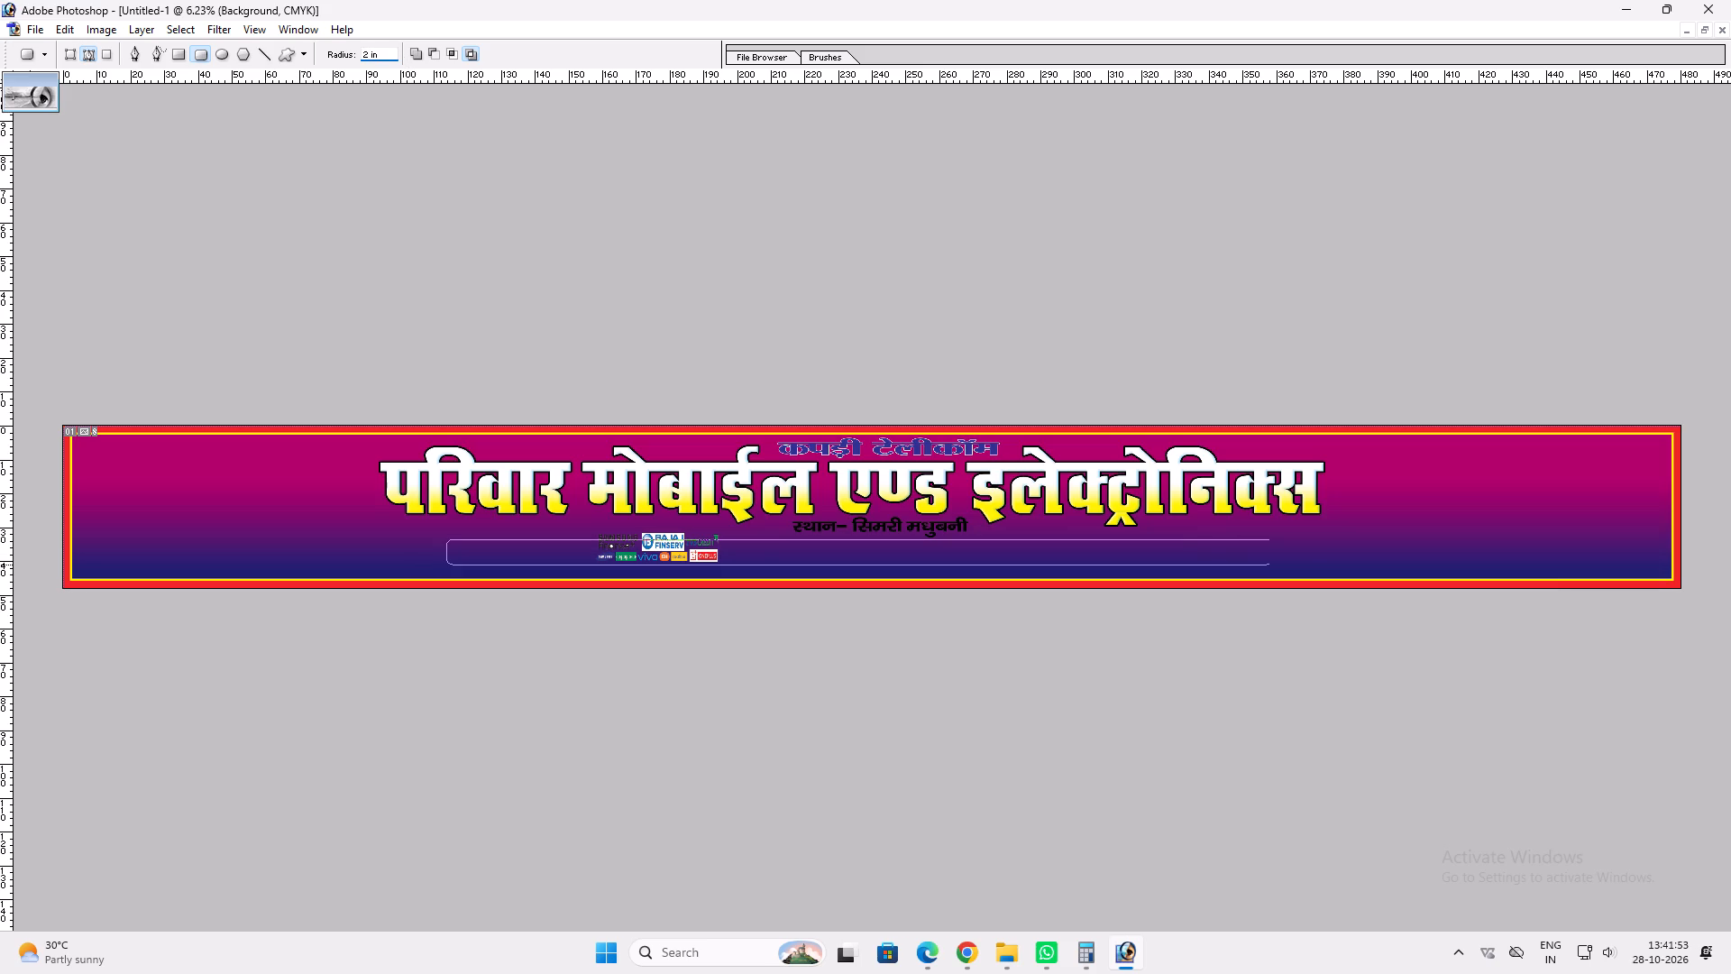
{"action": "left_click_drag", "start_coordinate": [1273, 565], "coordinate": [1310, 573]}
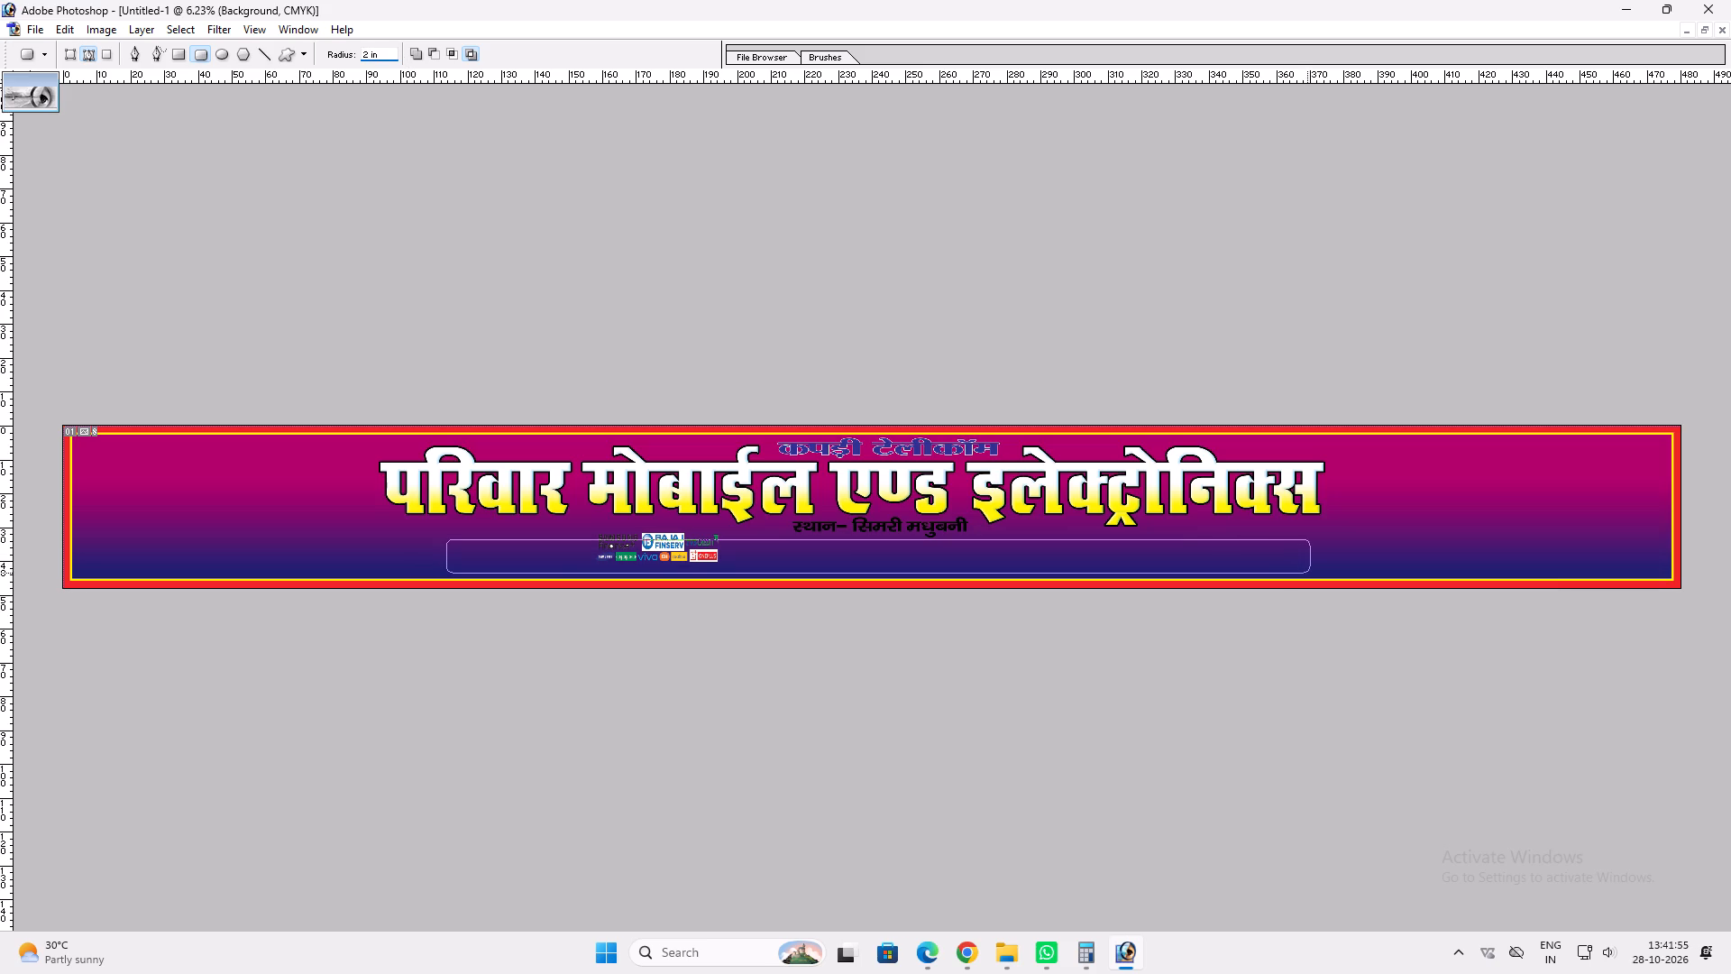
{"action": "key", "text": "ctrl+Return"}
{"action": "key", "text": "v"}
{"action": "key", "text": "v"}
{"action": "right_click", "coordinate": [1395, 544]}
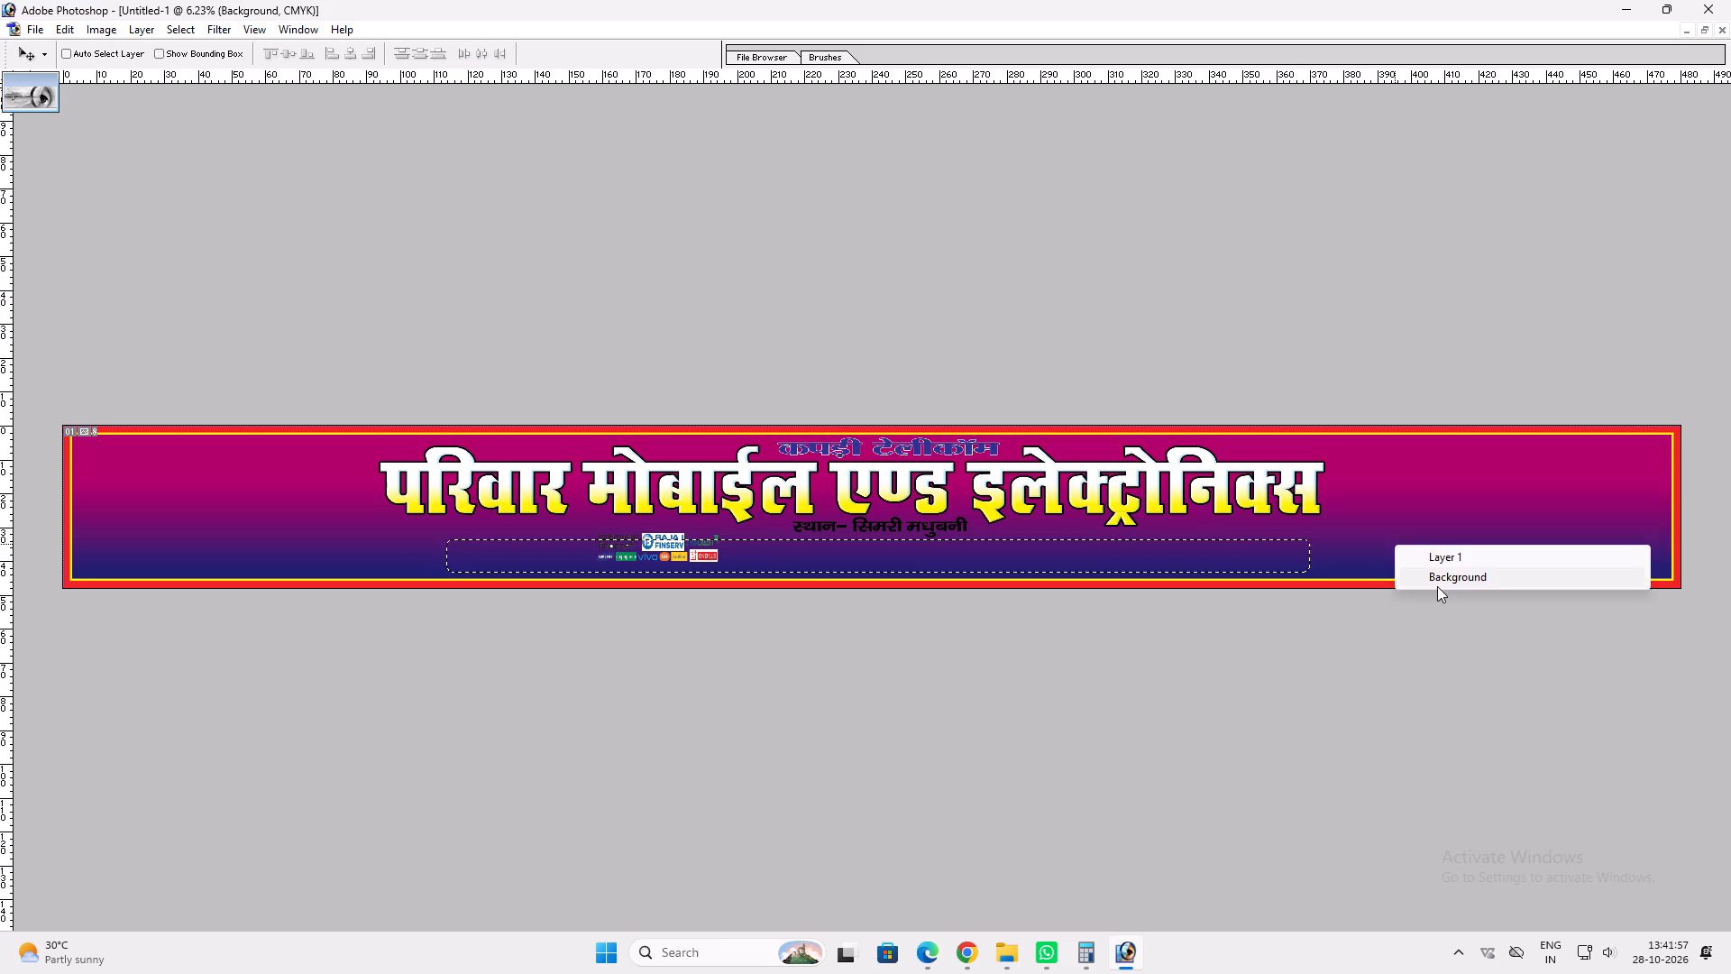
{"action": "left_click", "coordinate": [1437, 586]}
{"action": "key", "text": "ctrl+c"}
{"action": "key", "text": "ctrl+v"}
{"action": "key", "text": "ctrl+bracketright"}
{"action": "key", "text": "ctrl+shift+bracketright"}
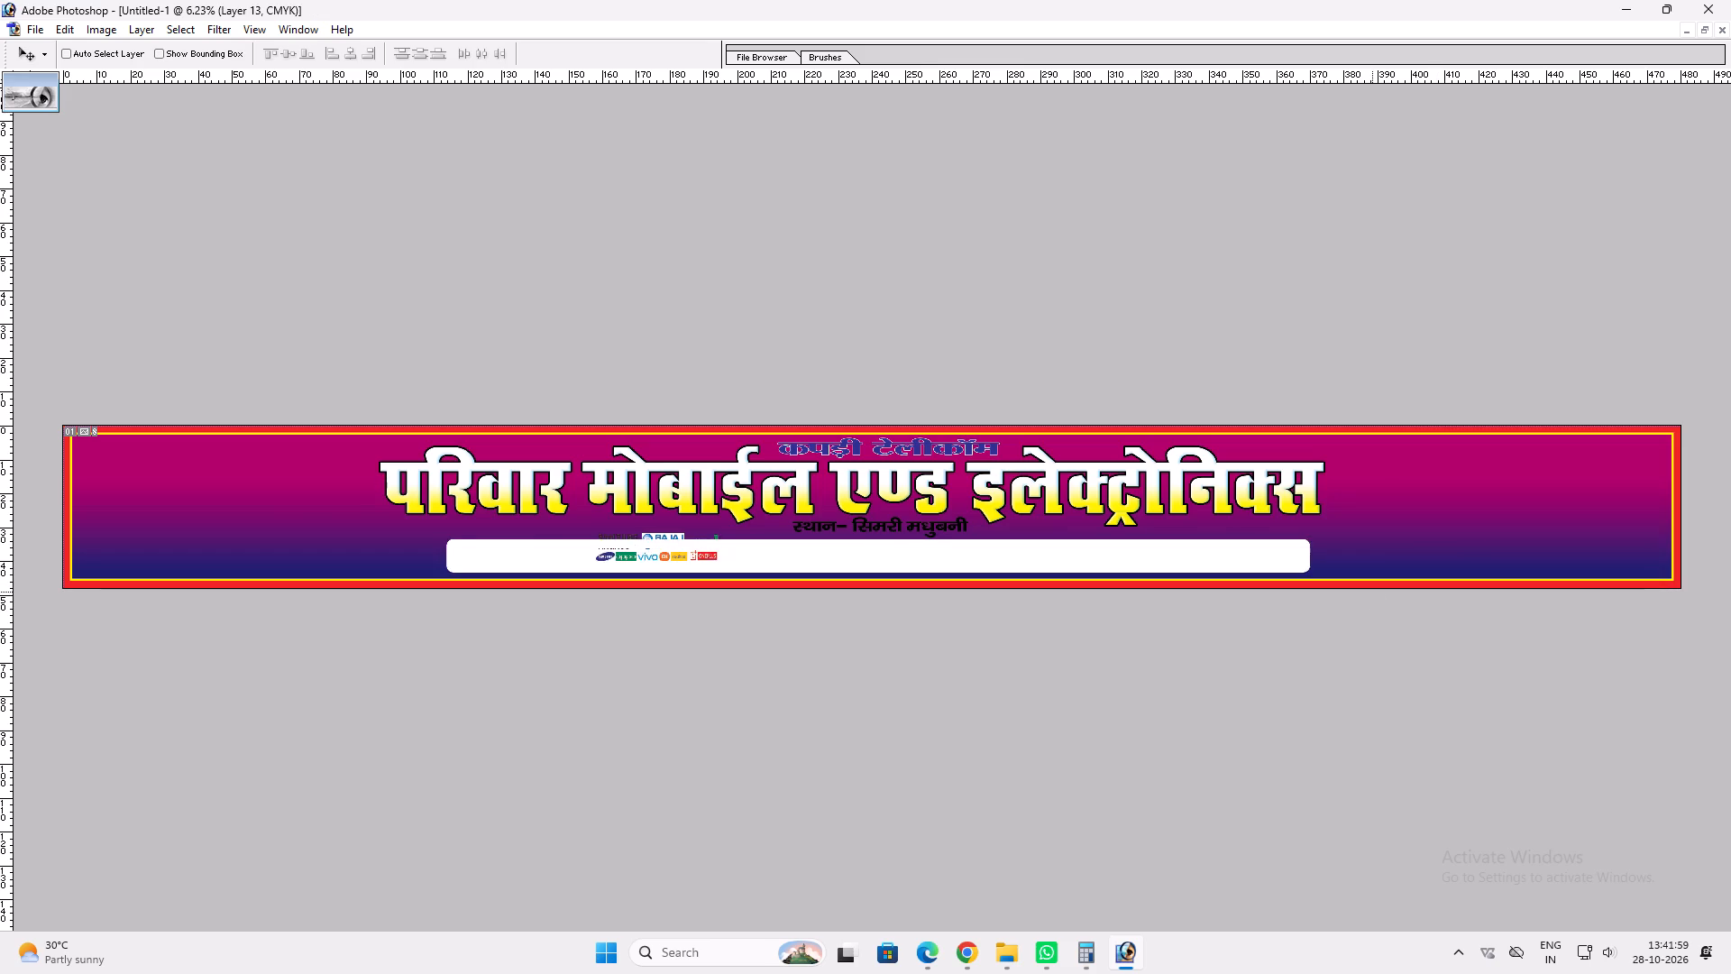
Shift the white panel about 21 inches left to start level with the title, and stack it behind the logos, just above the gradient.
{"action": "key", "text": "ctrl+plus"}
{"action": "key", "text": "ctrl+plus"}
{"action": "key", "text": "space"}
{"action": "key", "text": "ctrl+plus"}
{"action": "key", "text": "space"}
{"action": "key", "text": "space"}
{"action": "key", "text": "space"}
{"action": "key", "text": "space"}
{"action": "key", "text": "space"}
{"action": "left_click_drag", "start_coordinate": [763, 620], "coordinate": [1208, 554]}
{"action": "left_click_drag", "start_coordinate": [1208, 568], "coordinate": [1104, 574], "text": "shift"}
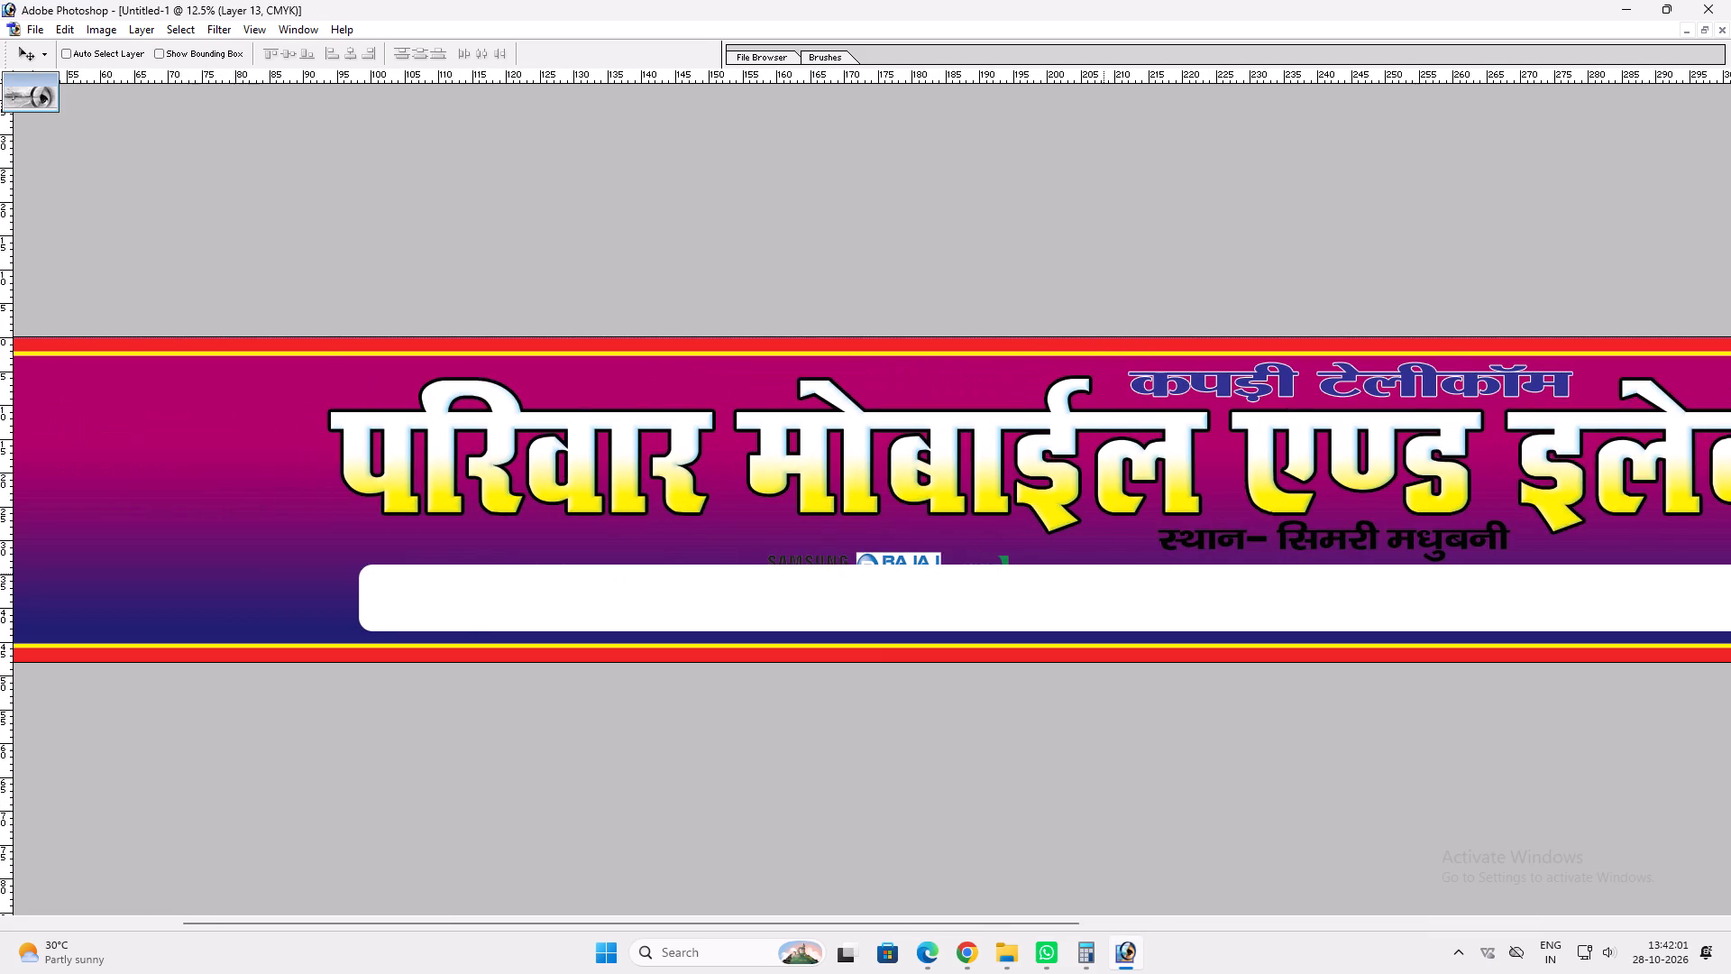
{"action": "left_click_drag", "start_coordinate": [1104, 574], "coordinate": [1066, 574], "text": "shift"}
{"action": "key", "text": "space"}
{"action": "left_click_drag", "start_coordinate": [1006, 565], "coordinate": [747, 554]}
{"action": "key", "text": "ctrl+shift+bracketleft"}
{"action": "key", "text": "ctrl+bracketright"}
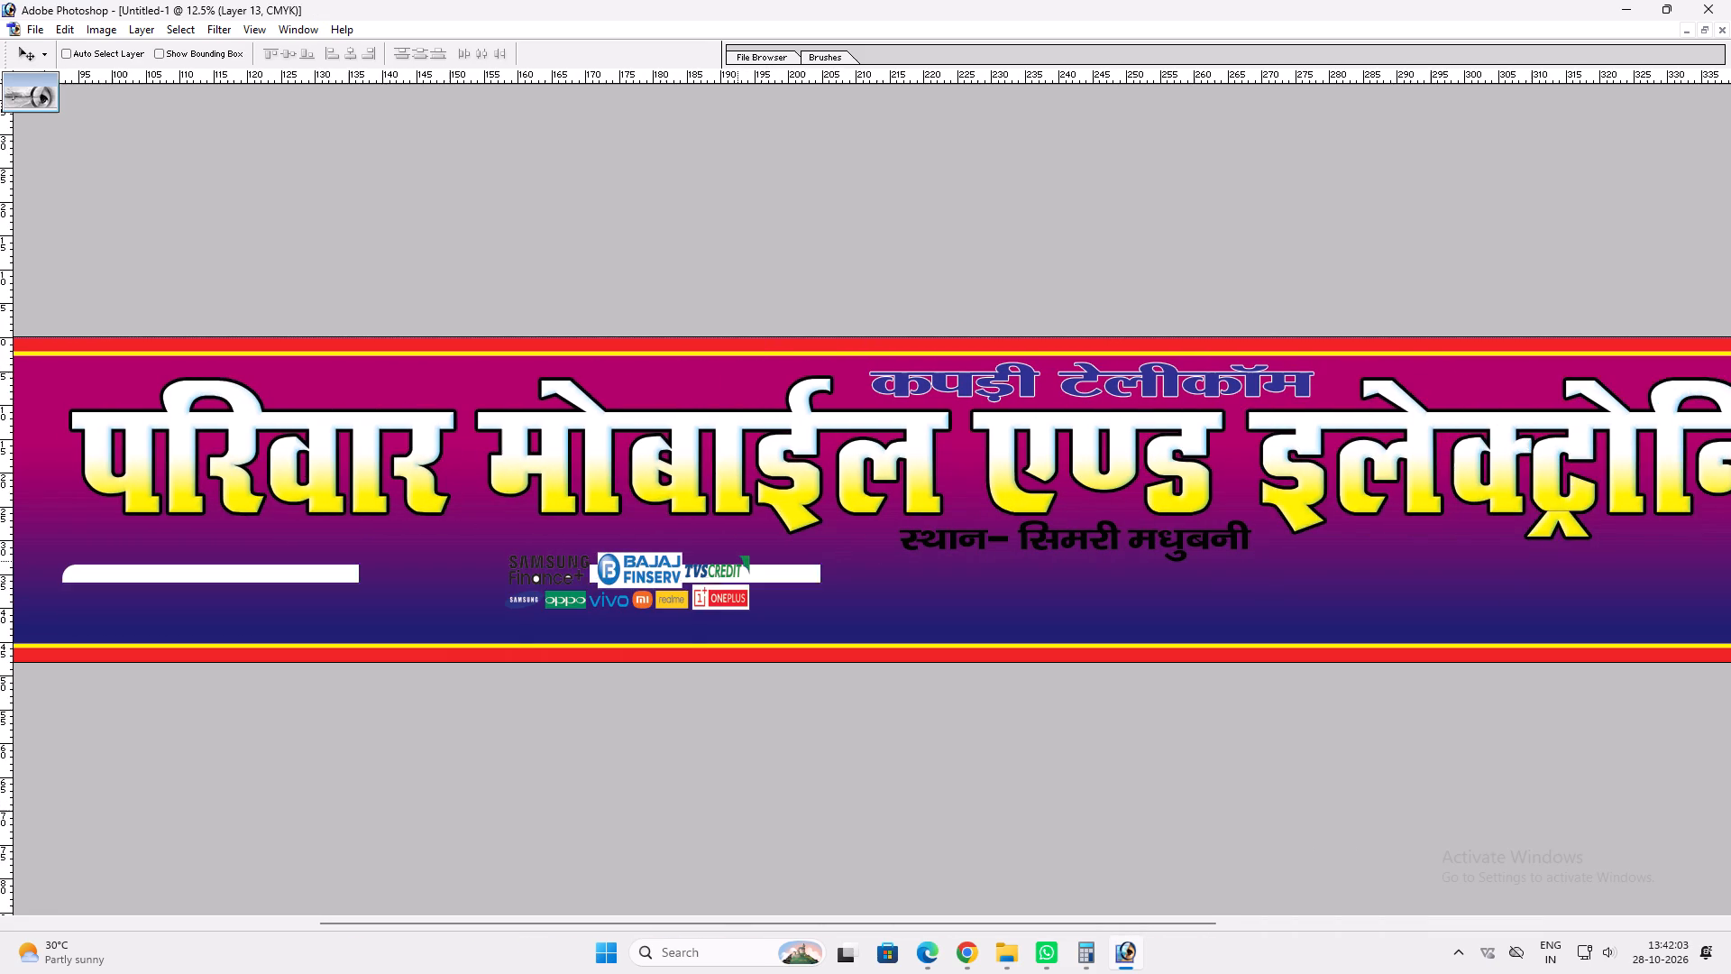
Examine the white panel's placement along the banner, then view the whole banner.
{"action": "key", "text": "space"}
{"action": "key", "text": "space"}
{"action": "key", "text": "space"}
{"action": "key", "text": "space"}
{"action": "key", "text": "space"}
{"action": "key", "text": "space"}
{"action": "key", "text": "space"}
{"action": "key", "text": "space"}
{"action": "key", "text": "space"}
{"action": "key", "text": "space"}
{"action": "key", "text": "space"}
{"action": "key", "text": "space"}
{"action": "key", "text": "space"}
{"action": "key", "text": "space"}
{"action": "key", "text": "space"}
{"action": "key", "text": "space"}
{"action": "key", "text": "space"}
{"action": "key", "text": "space"}
{"action": "key", "text": "space"}
{"action": "key", "text": "space"}
{"action": "left_click_drag", "start_coordinate": [728, 561], "coordinate": [1111, 569]}
{"action": "left_click_drag", "start_coordinate": [1140, 611], "coordinate": [408, 614]}
{"action": "left_click_drag", "start_coordinate": [1097, 659], "coordinate": [885, 642]}
{"action": "left_click_drag", "start_coordinate": [971, 596], "coordinate": [1304, 598]}
{"action": "right_click_drag", "start_coordinate": [1204, 588], "coordinate": [1218, 591]}
{"action": "left_click", "coordinate": [1233, 598]}
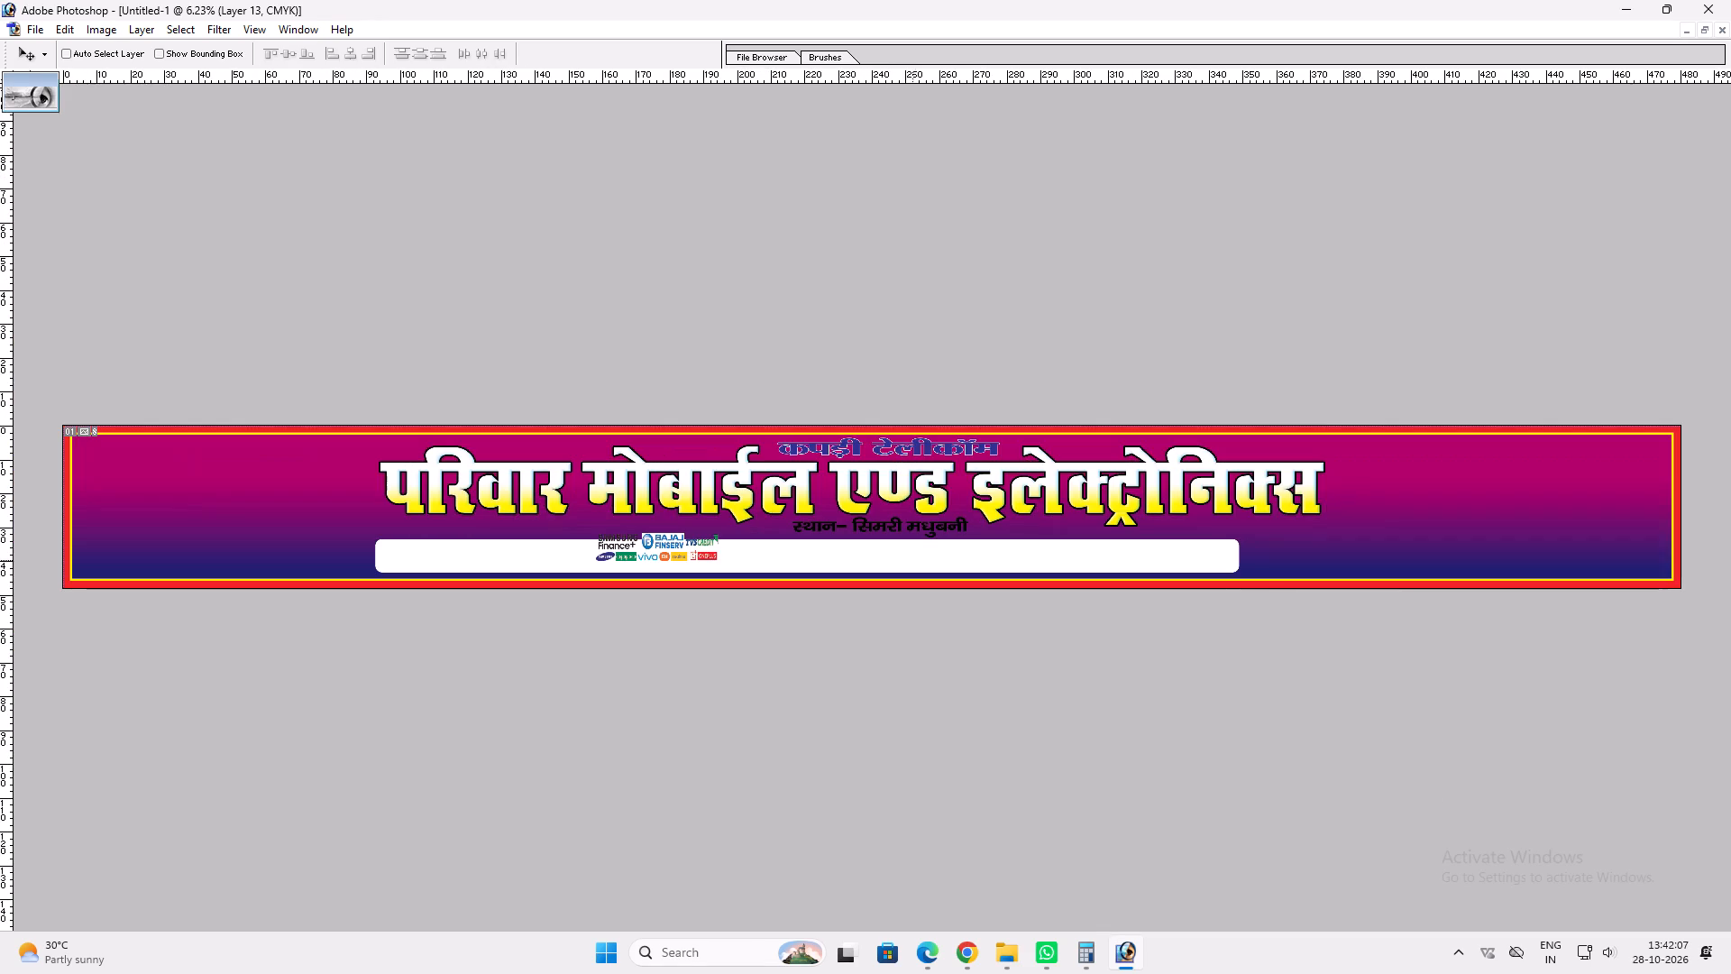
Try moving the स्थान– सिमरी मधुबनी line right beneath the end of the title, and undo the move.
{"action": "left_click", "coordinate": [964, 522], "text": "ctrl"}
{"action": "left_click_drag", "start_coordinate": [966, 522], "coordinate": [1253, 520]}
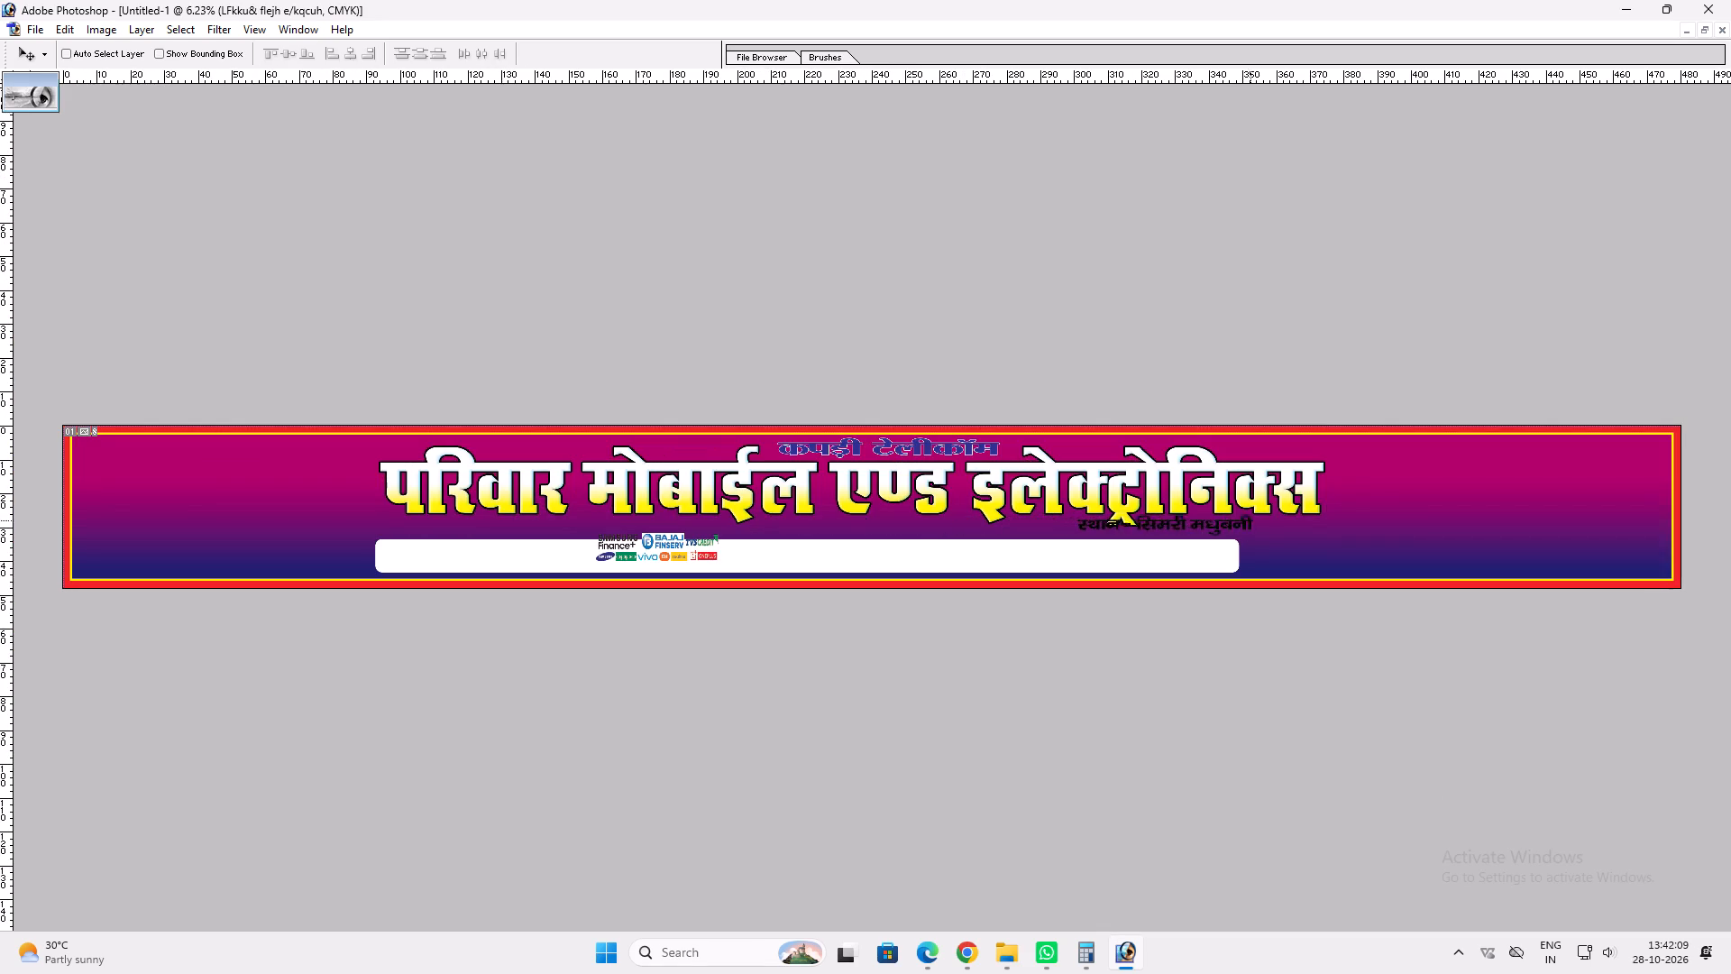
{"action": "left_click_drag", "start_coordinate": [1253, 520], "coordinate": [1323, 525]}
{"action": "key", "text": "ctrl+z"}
Check the brand logo panel in the Pariwar Mobile 7x5 design and return to the maximised banner.
{"action": "key", "text": "f"}
{"action": "key", "text": "f"}
{"action": "key", "text": "f"}
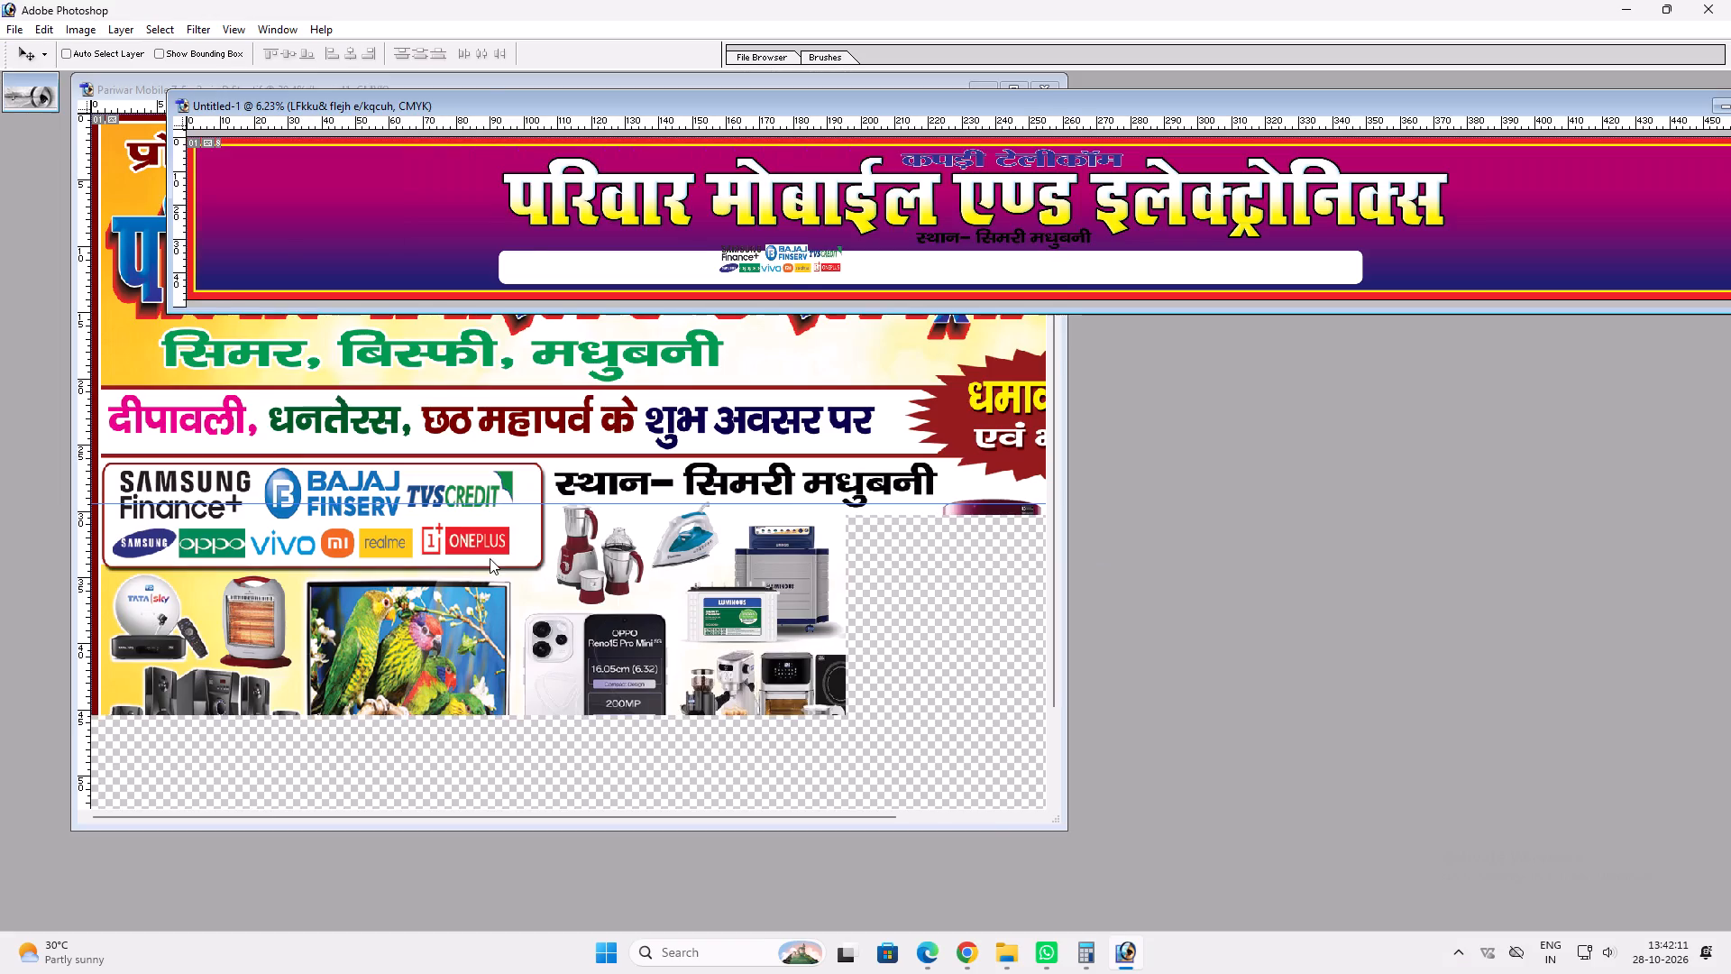
{"action": "left_click", "coordinate": [490, 558]}
{"action": "left_click", "coordinate": [1285, 240]}
{"action": "double_click", "coordinate": [1152, 104]}
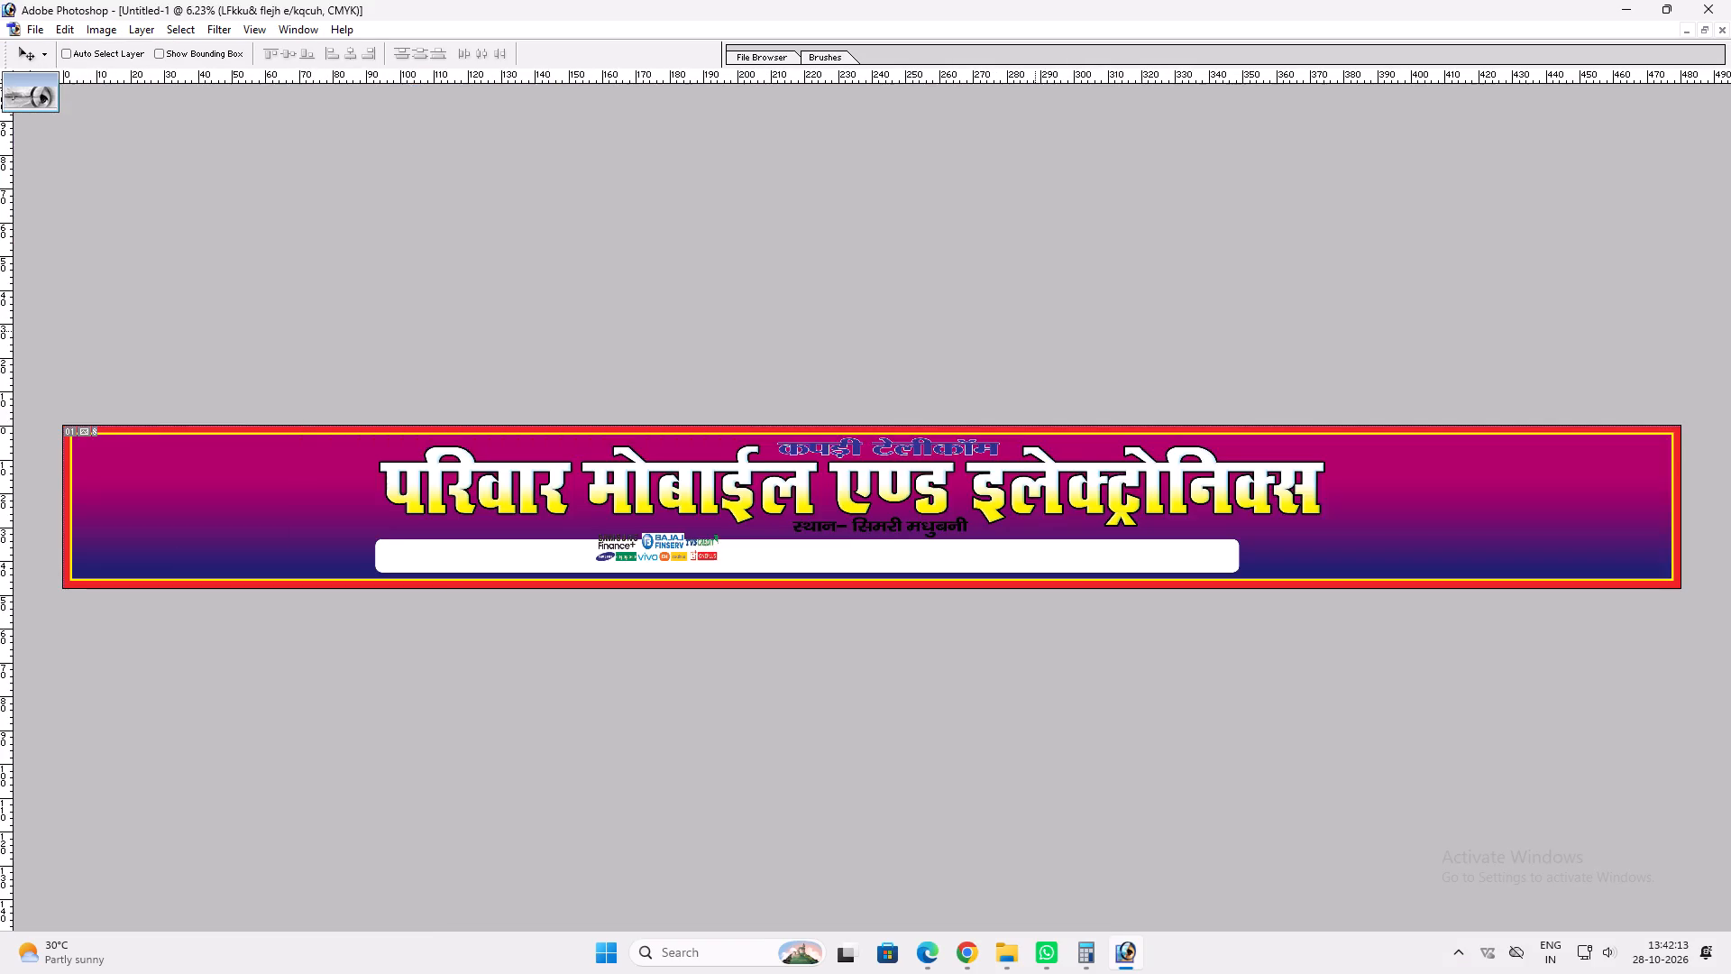
Select the white panel beneath the title and add a 29 px outside stroke in dark red.
{"action": "key", "text": "ctrl+plus"}
{"action": "key", "text": "ctrl+plus"}
{"action": "key", "text": "space"}
{"action": "key", "text": "space"}
{"action": "key", "text": "space"}
{"action": "key", "text": "space"}
{"action": "left_click_drag", "start_coordinate": [813, 538], "coordinate": [1291, 523]}
{"action": "left_click", "coordinate": [1278, 556], "text": "ctrl"}
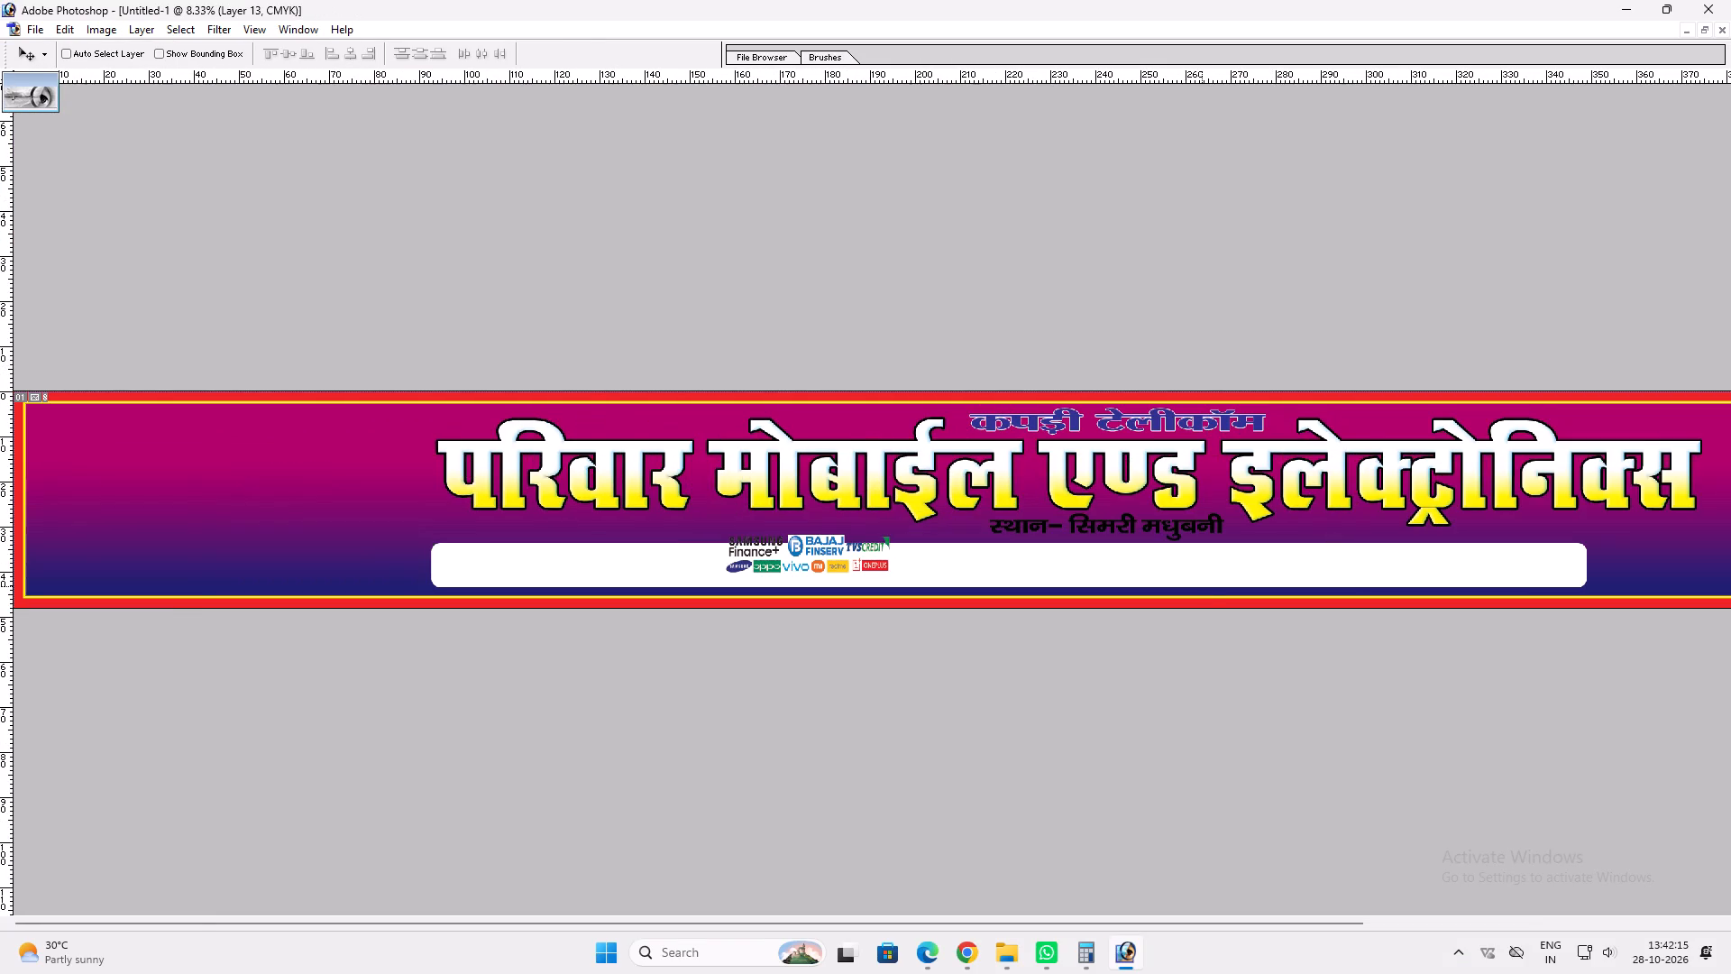
{"action": "key", "text": "alt+l"}
{"action": "key", "text": "alt+y"}
{"action": "key", "text": "k"}
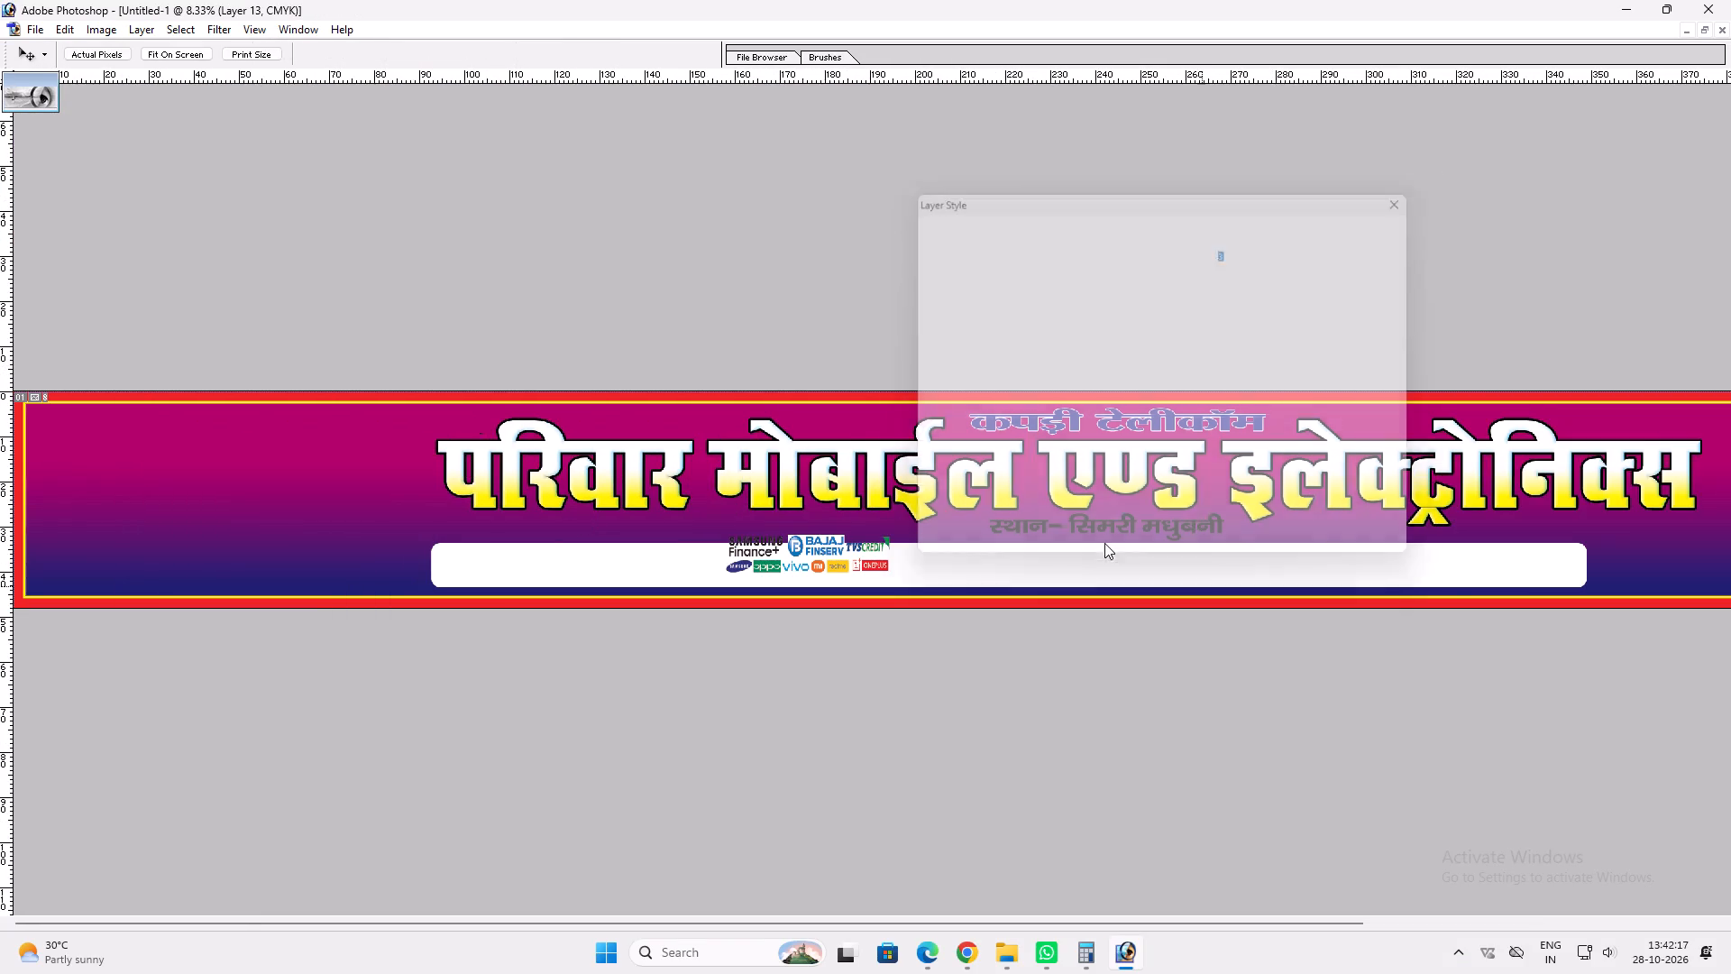
{"action": "scroll", "coordinate": [1104, 543], "scroll_direction": "up", "scroll_amount": 20}
{"action": "left_click", "coordinate": [1113, 354]}
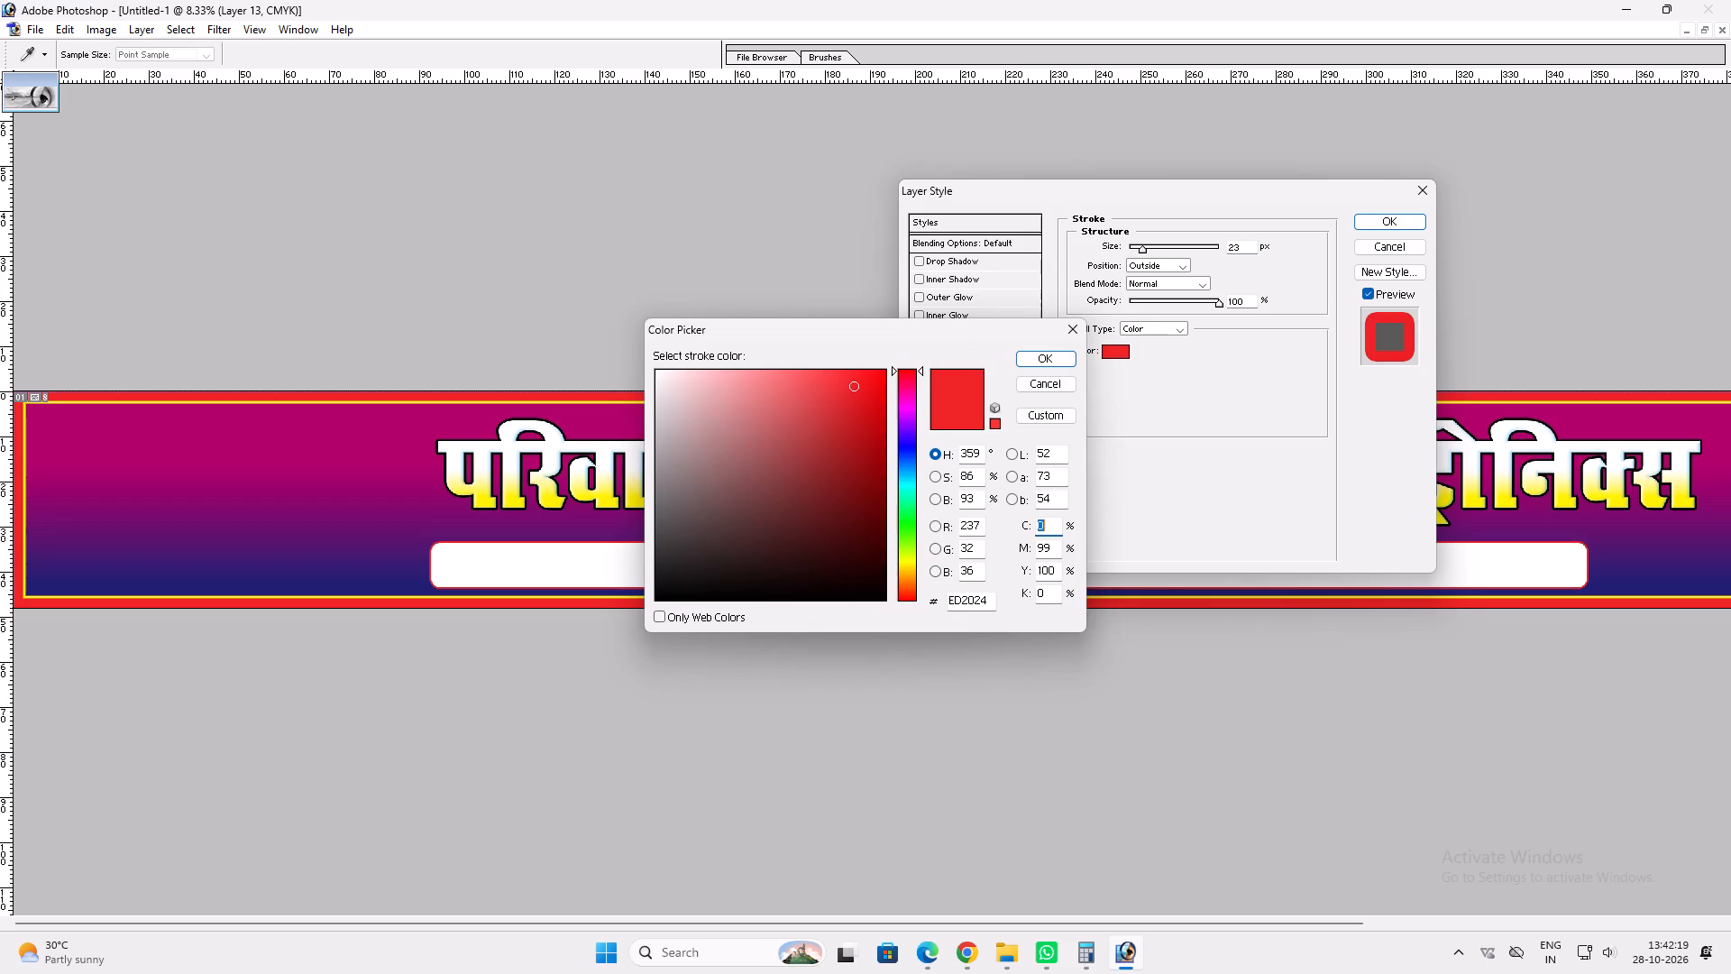
{"action": "left_click_drag", "start_coordinate": [870, 501], "coordinate": [910, 527]}
{"action": "key", "text": "Return"}
{"action": "scroll", "coordinate": [1249, 375], "scroll_direction": "up", "scroll_amount": 6}
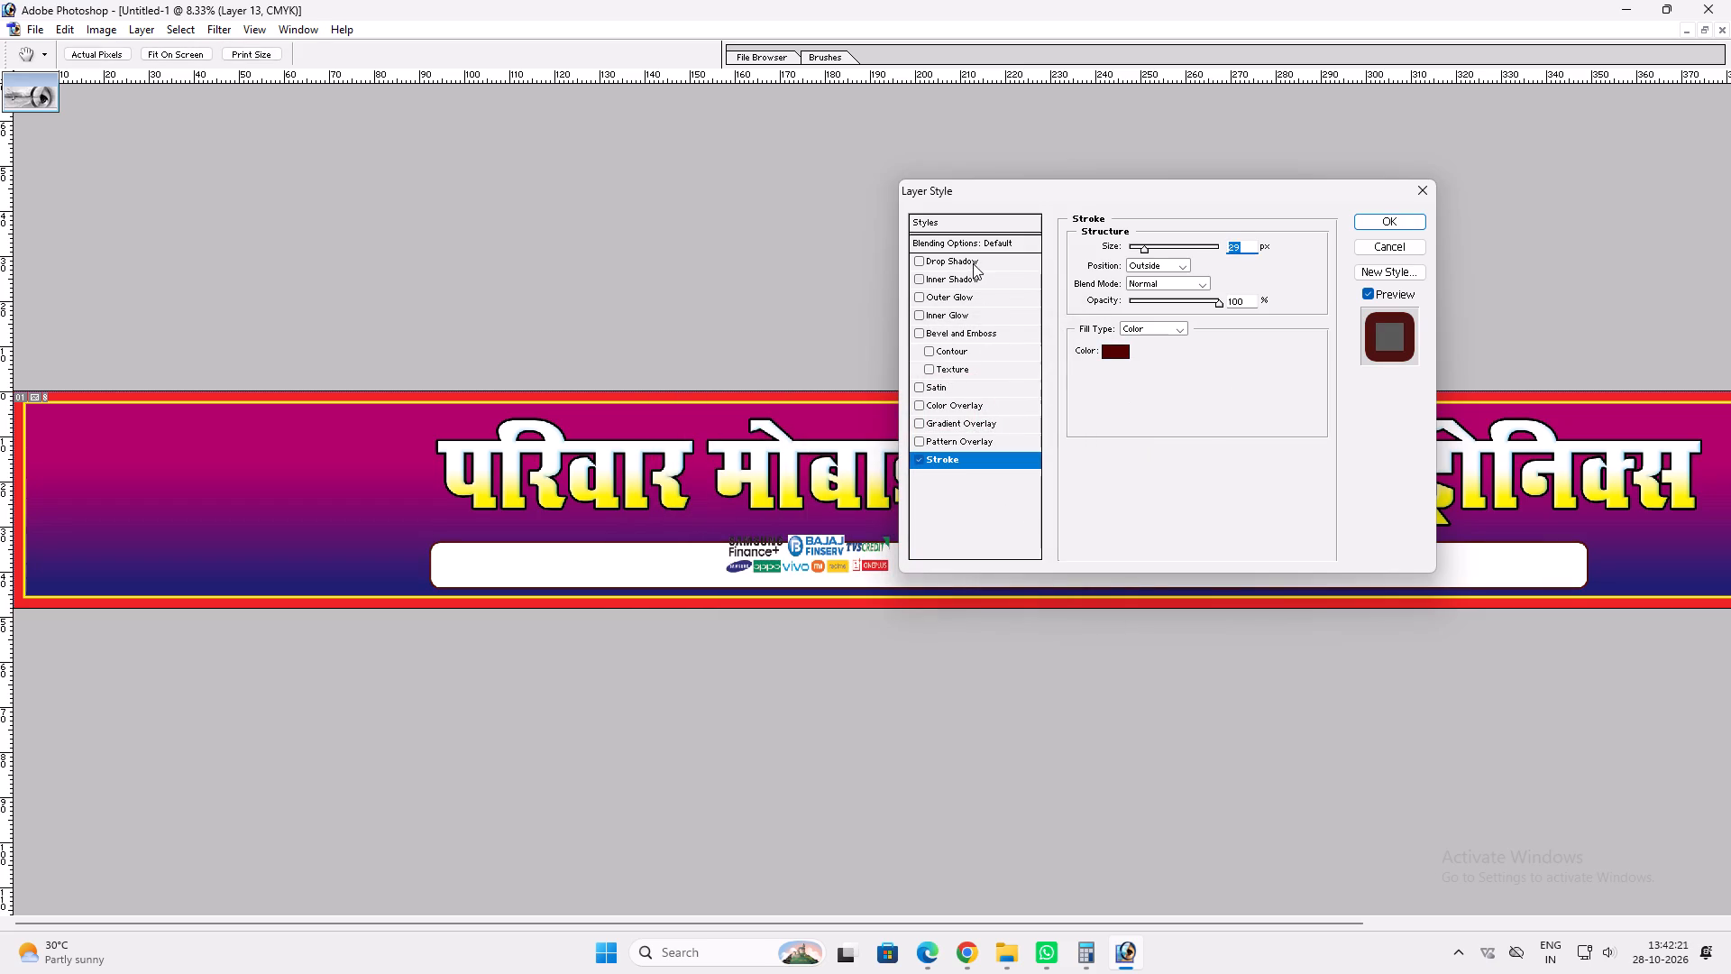
Add a white drop shadow to the panel with distance 15 px, spread 7% and size 35 px.
{"action": "left_click", "coordinate": [971, 263]}
{"action": "left_click", "coordinate": [1140, 354]}
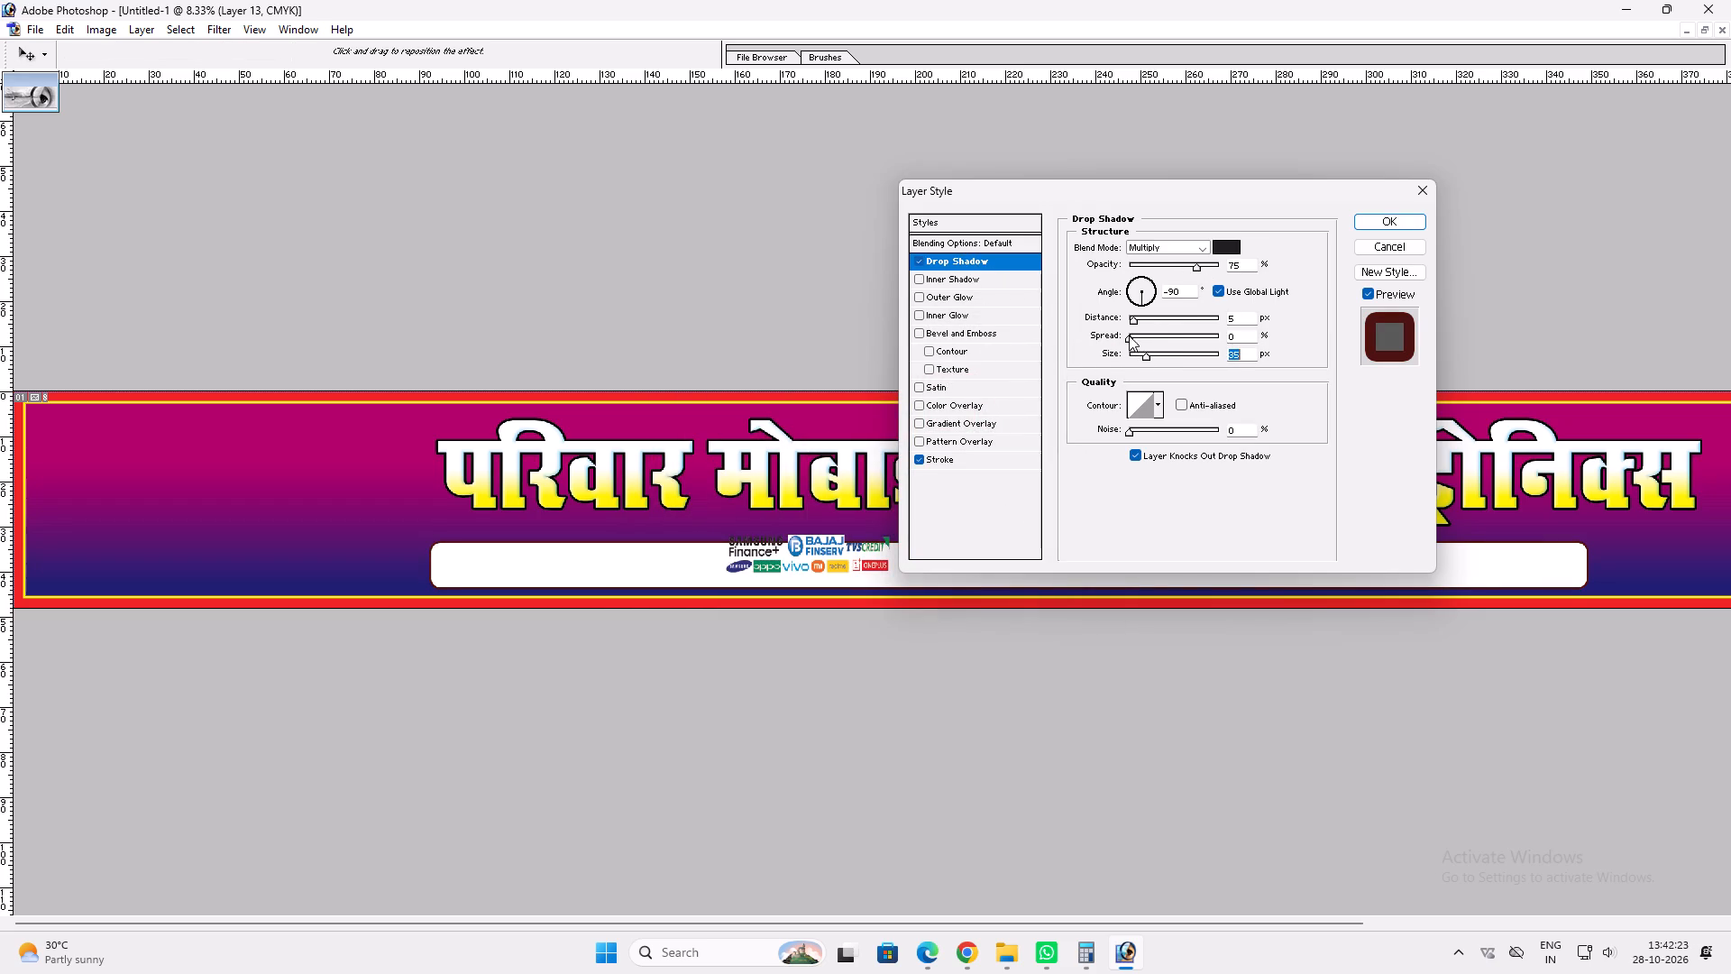
{"action": "left_click", "coordinate": [1130, 335]}
{"action": "left_click", "coordinate": [1141, 323]}
{"action": "left_click", "coordinate": [1233, 239]}
{"action": "left_click", "coordinate": [1231, 245]}
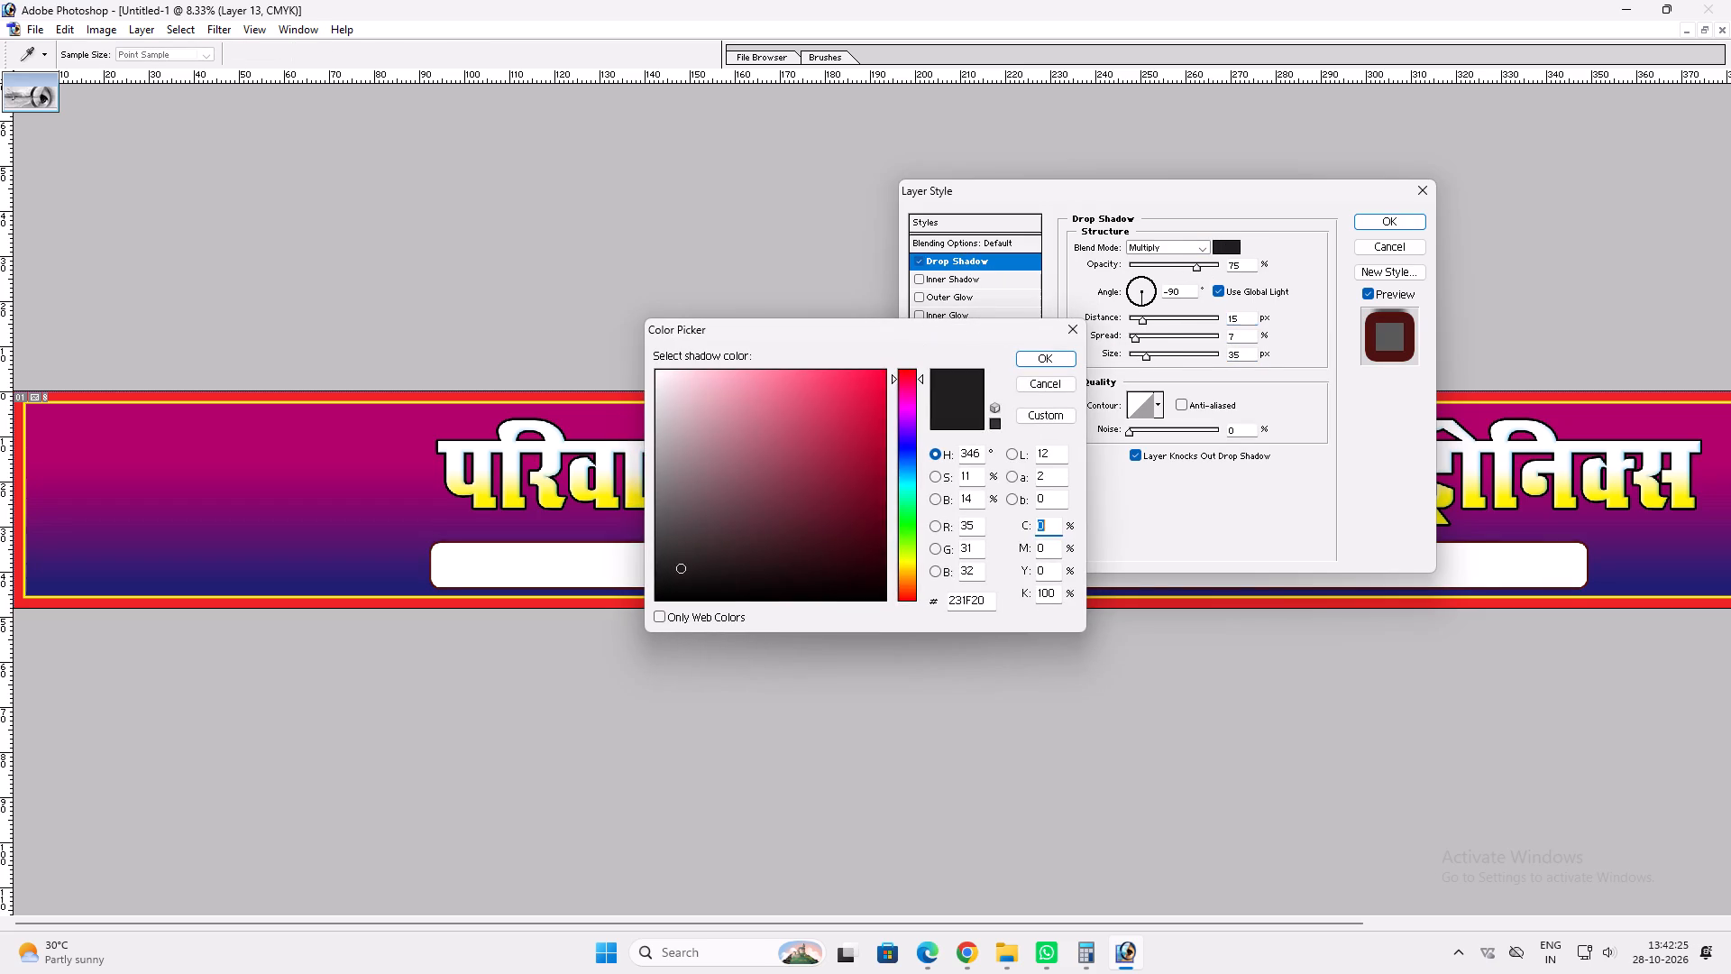
{"action": "left_click_drag", "start_coordinate": [772, 420], "coordinate": [409, 241]}
{"action": "key", "text": "Return"}
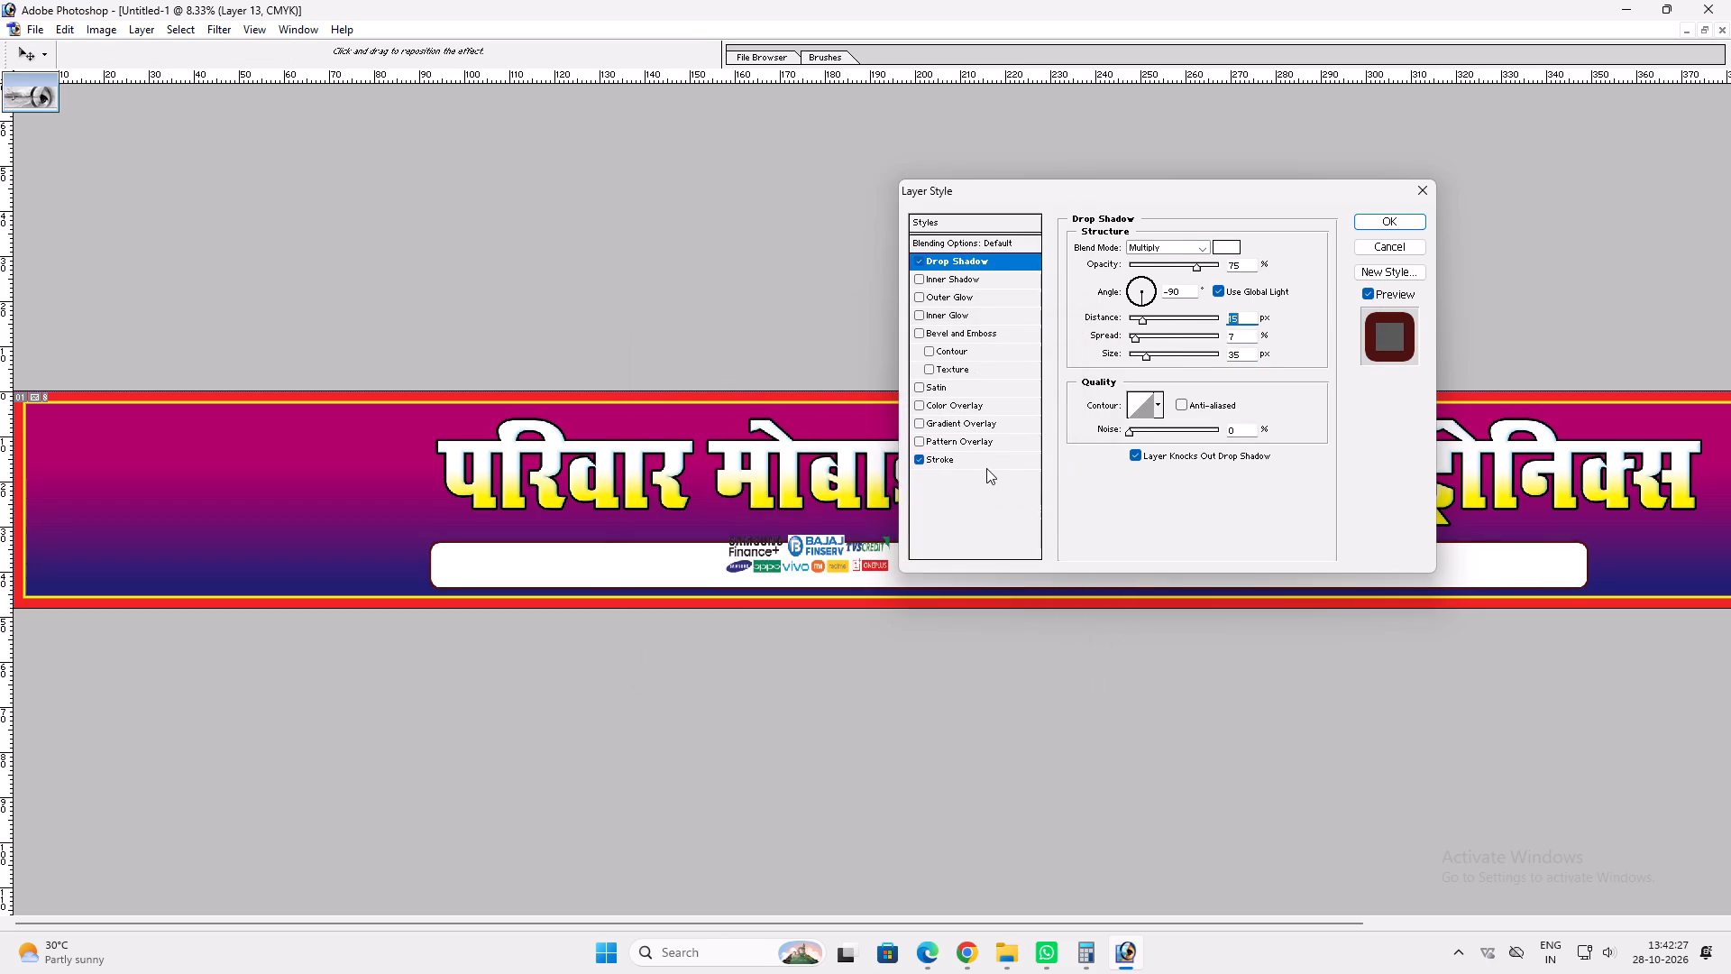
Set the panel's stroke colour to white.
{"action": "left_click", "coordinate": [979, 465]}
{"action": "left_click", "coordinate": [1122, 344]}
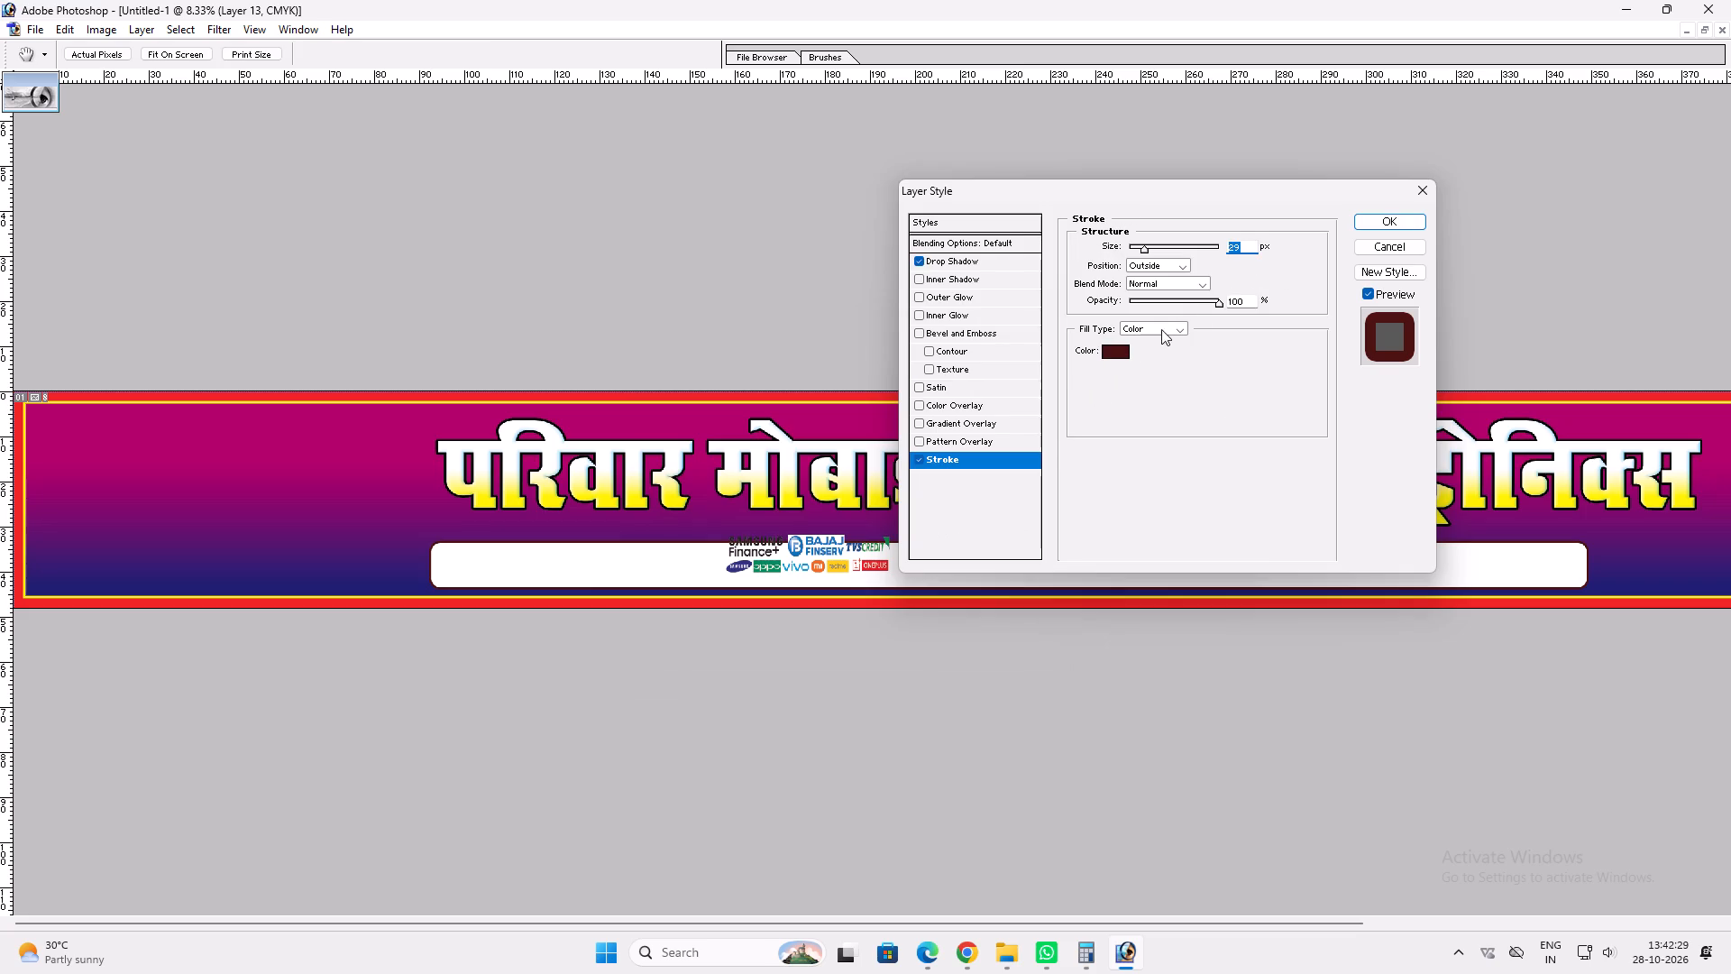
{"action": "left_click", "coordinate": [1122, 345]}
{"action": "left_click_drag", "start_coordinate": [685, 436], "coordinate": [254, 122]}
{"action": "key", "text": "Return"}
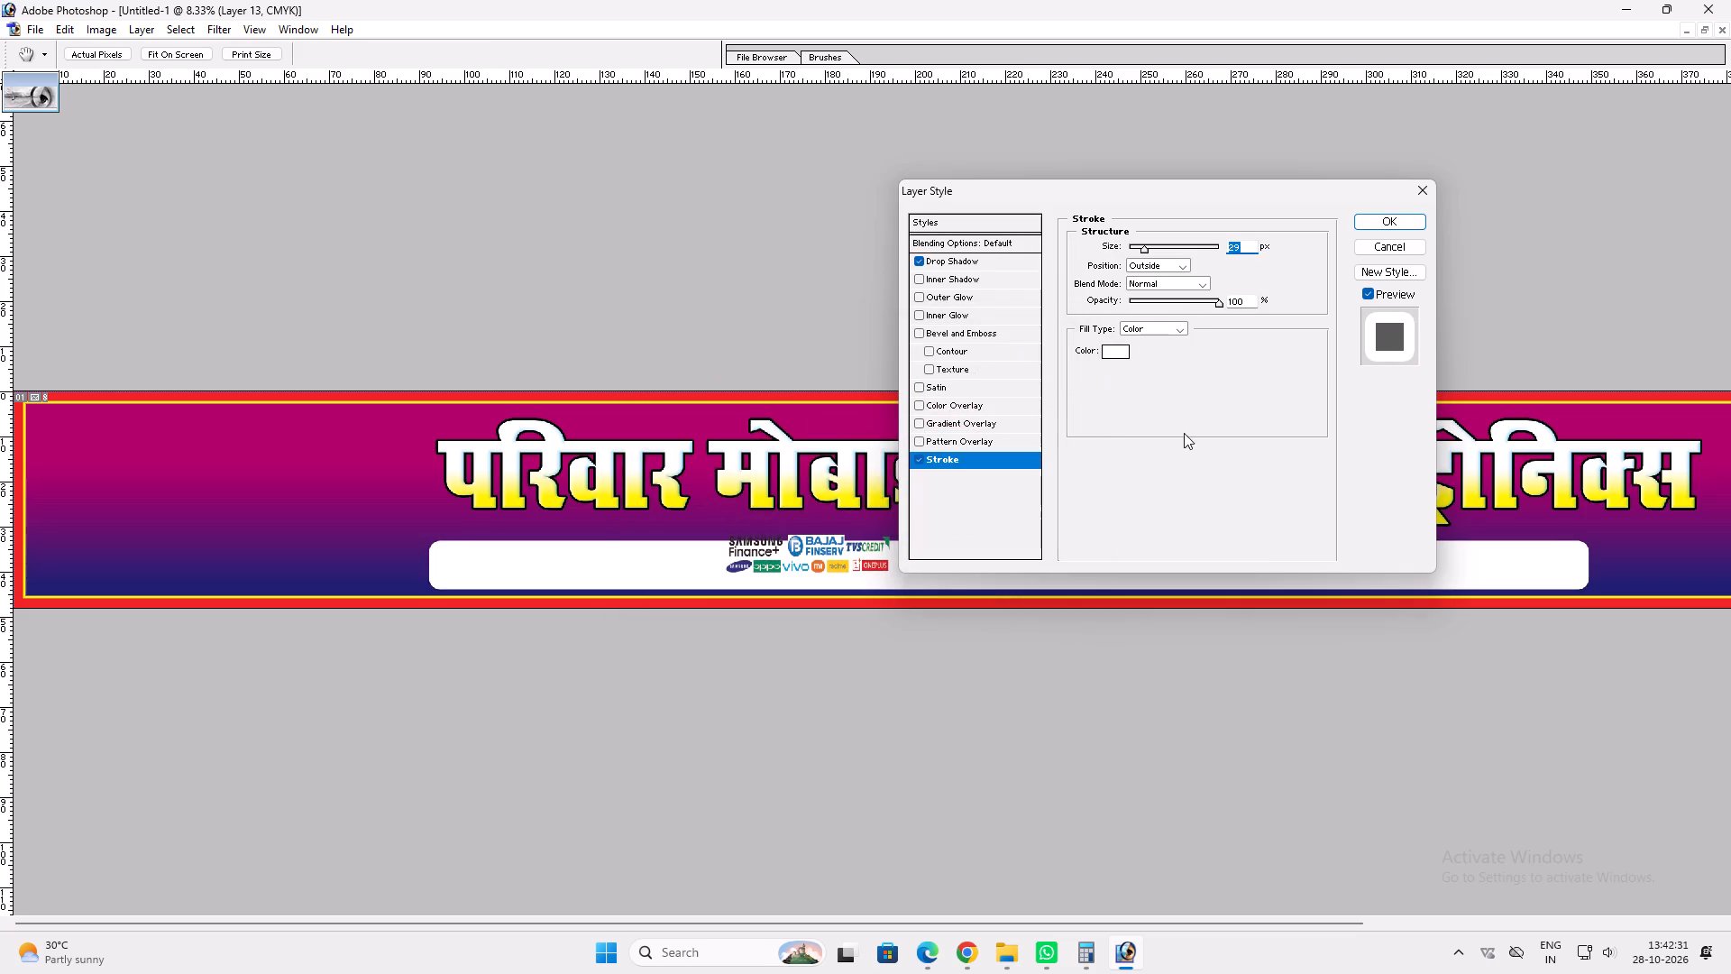
Change the white panel's stroke colour to green with C 100, M 0, Y 100, K 0 and apply the layer style.
{"action": "left_click", "coordinate": [1120, 350]}
{"action": "key", "text": "Tab"}
{"action": "key", "text": "Tab"}
{"action": "type", "text": "100"}
{"action": "key", "text": "shift+Tab"}
{"action": "key", "text": "Tab"}
{"action": "key", "text": "shift+Tab"}
{"action": "key", "text": "shift+Tab"}
{"action": "type", "text": "100"}
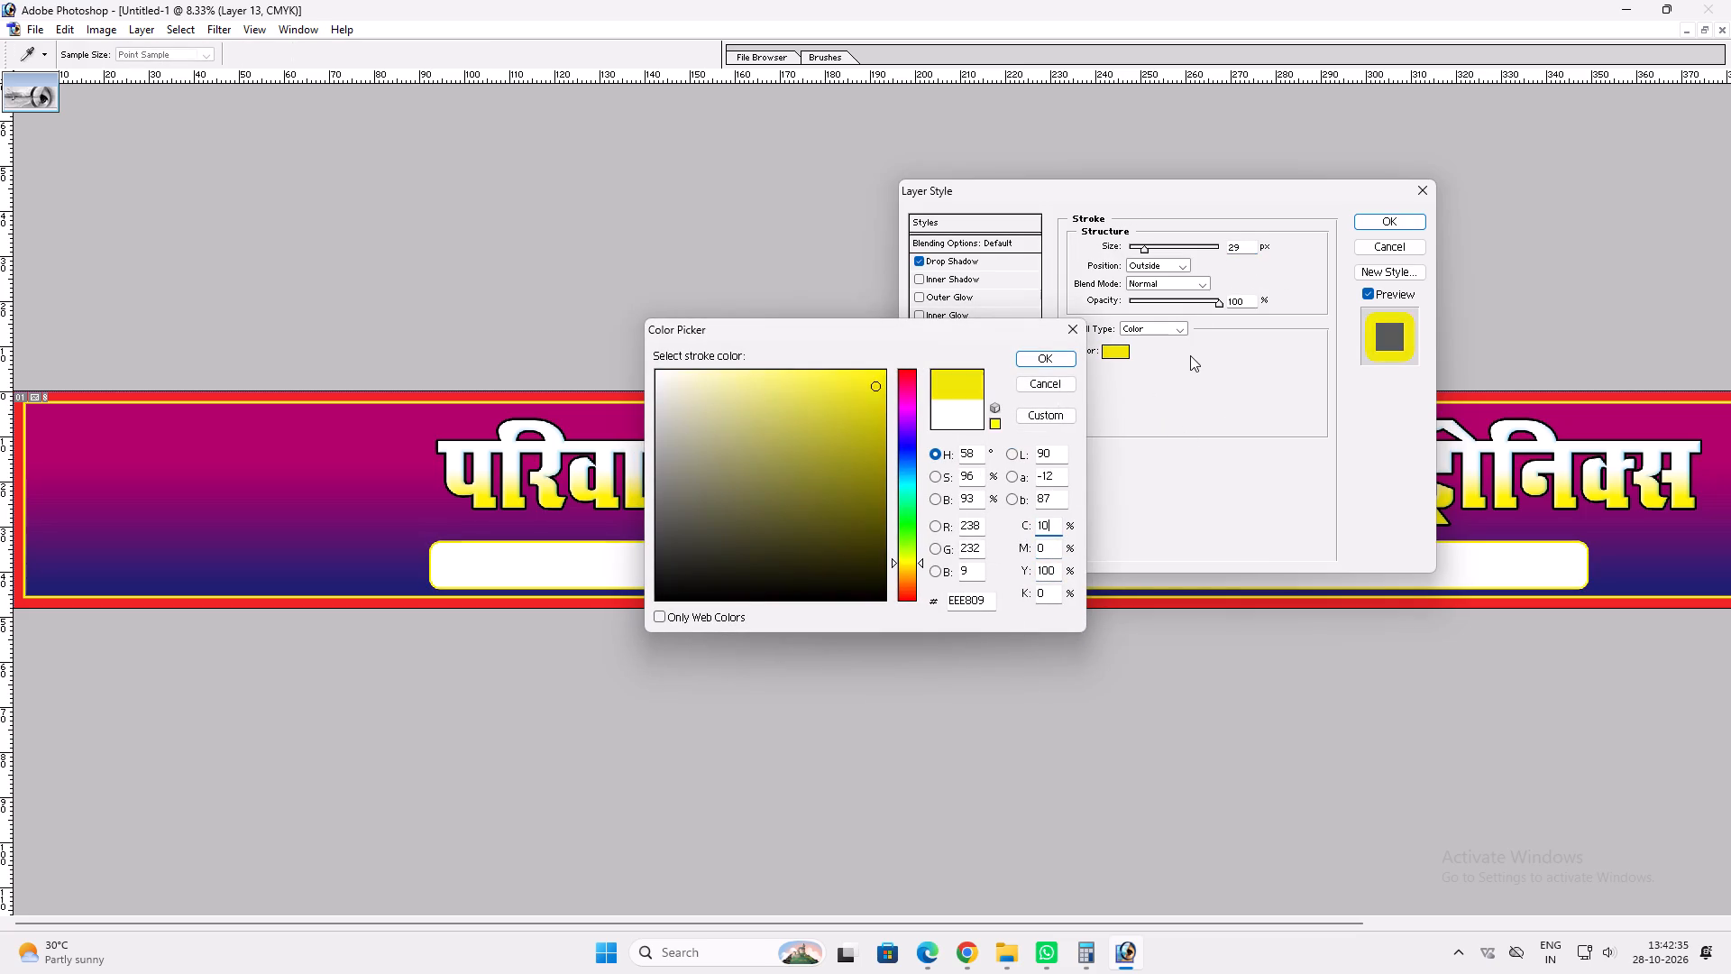
{"action": "key", "text": "Tab"}
{"action": "key", "text": "Tab"}
{"action": "key", "text": "Return"}
{"action": "key", "text": "Return"}
{"action": "key", "text": "v"}
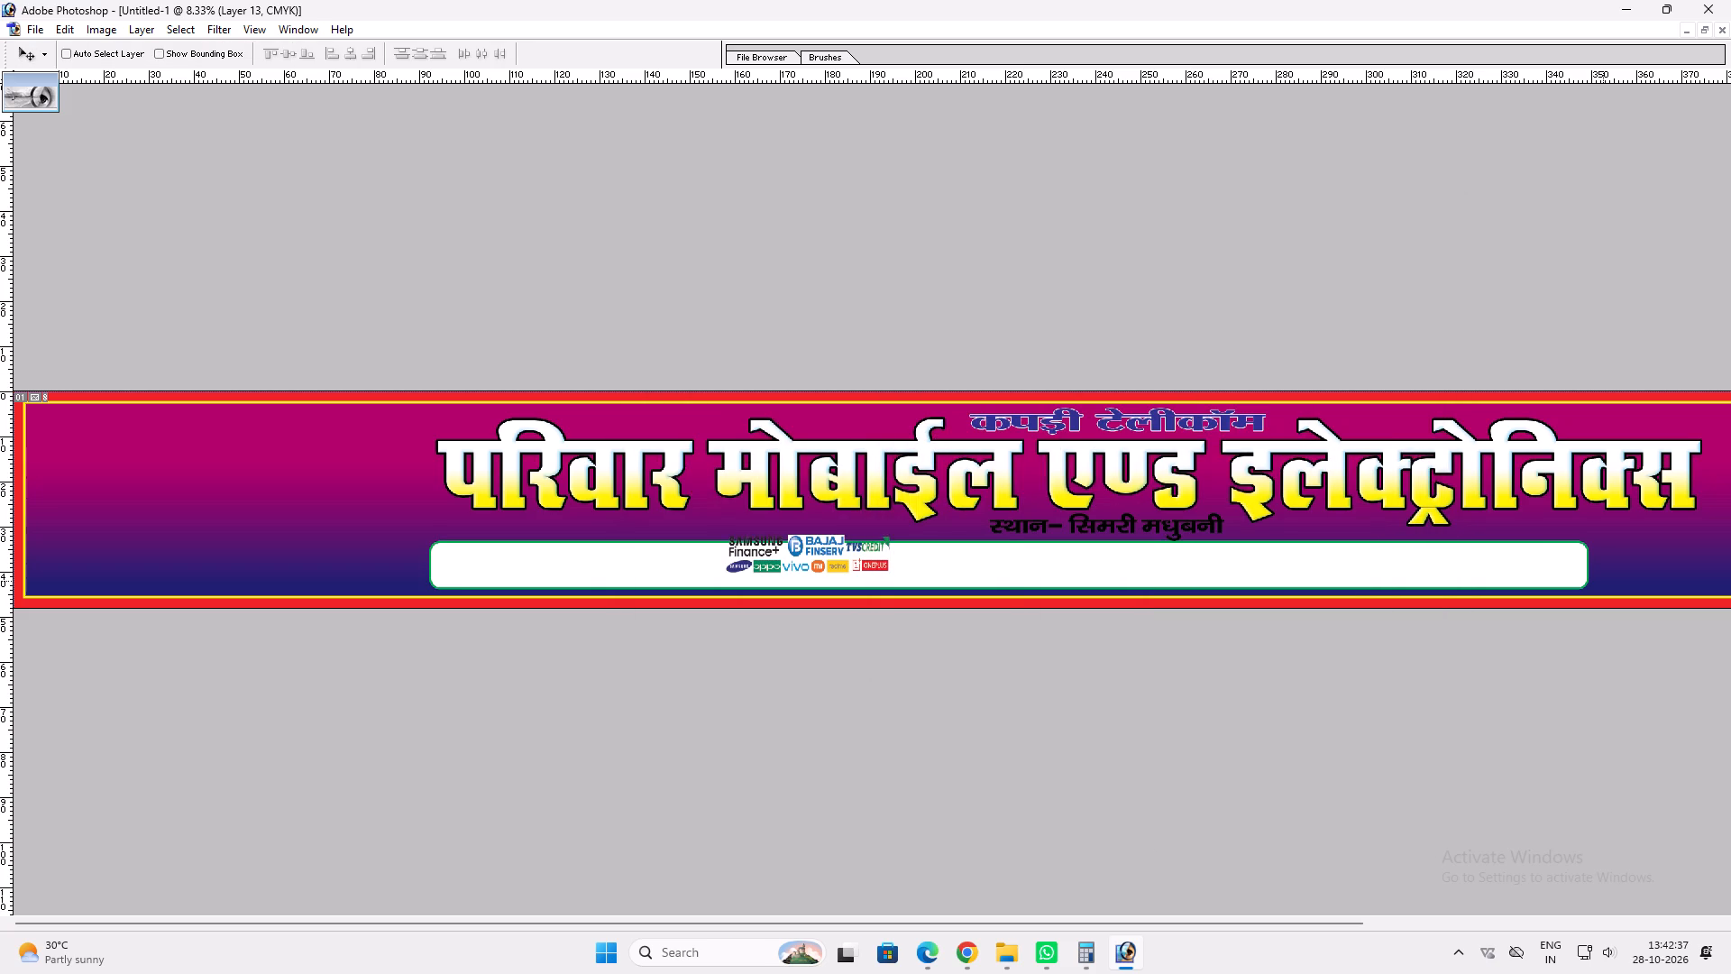
Widen the white panel horizontally so it spans most of the title's width.
{"action": "key", "text": "ctrl+t"}
{"action": "left_click_drag", "start_coordinate": [1589, 566], "coordinate": [1670, 558], "text": "shift"}
{"action": "key", "text": "shift+Return"}
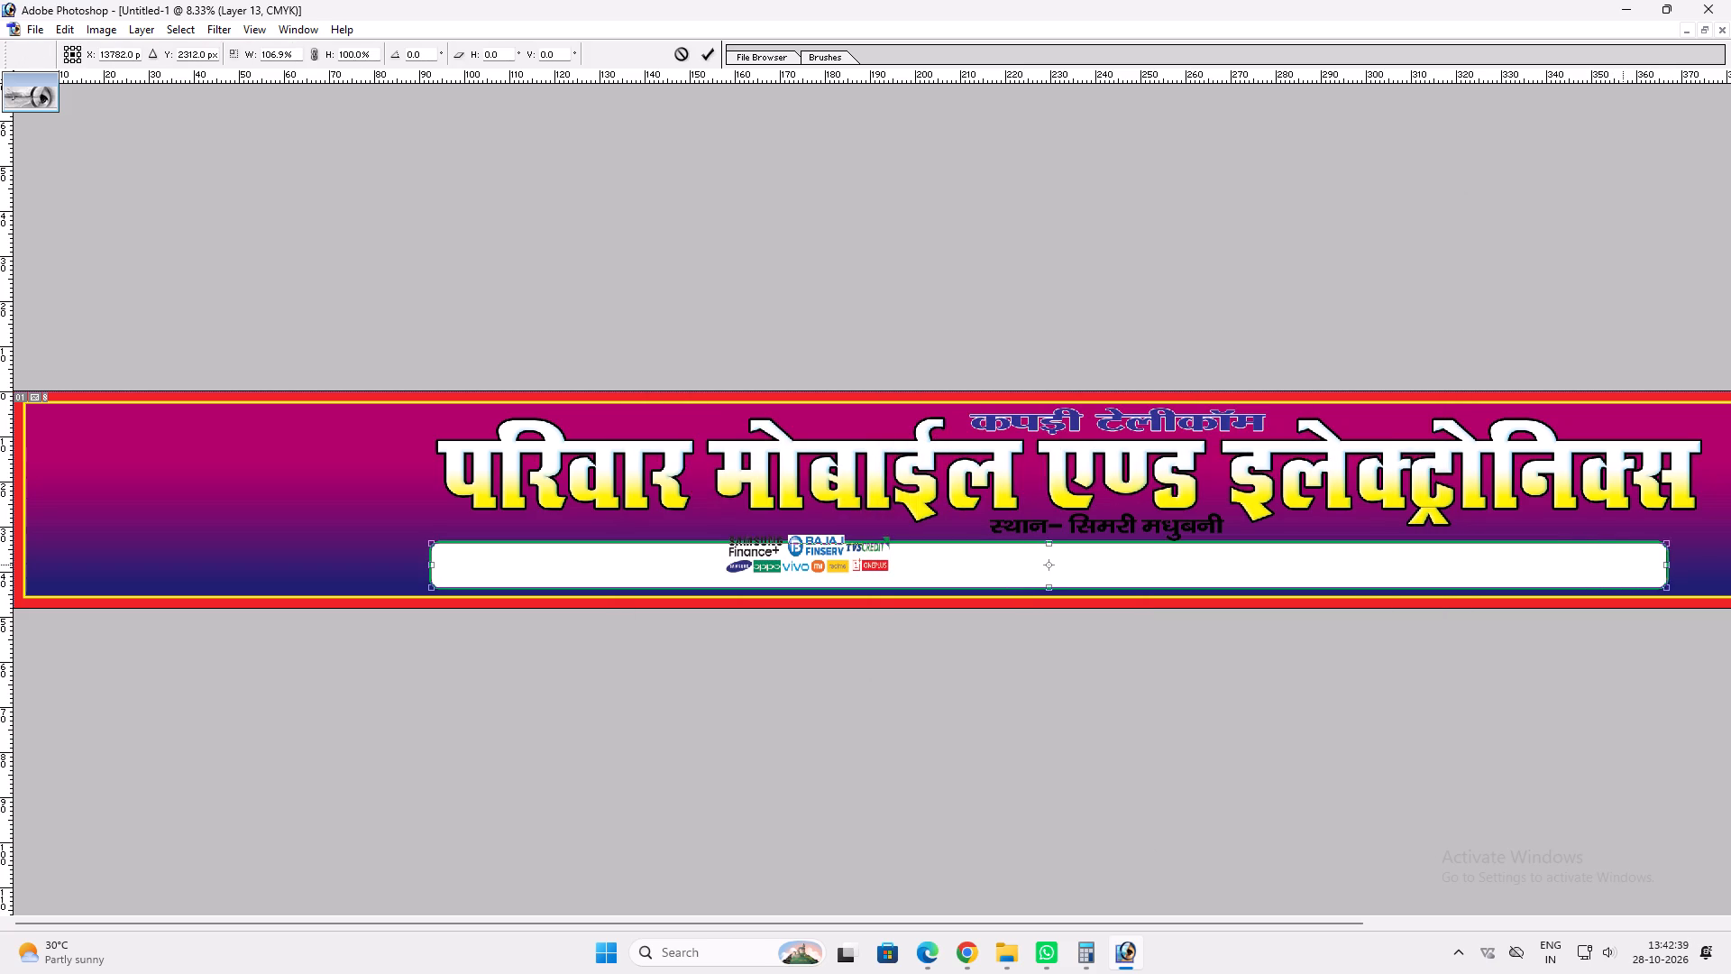
{"action": "left_click_drag", "start_coordinate": [1586, 580], "coordinate": [1626, 578], "text": "shift"}
{"action": "key", "text": "ctrl+t"}
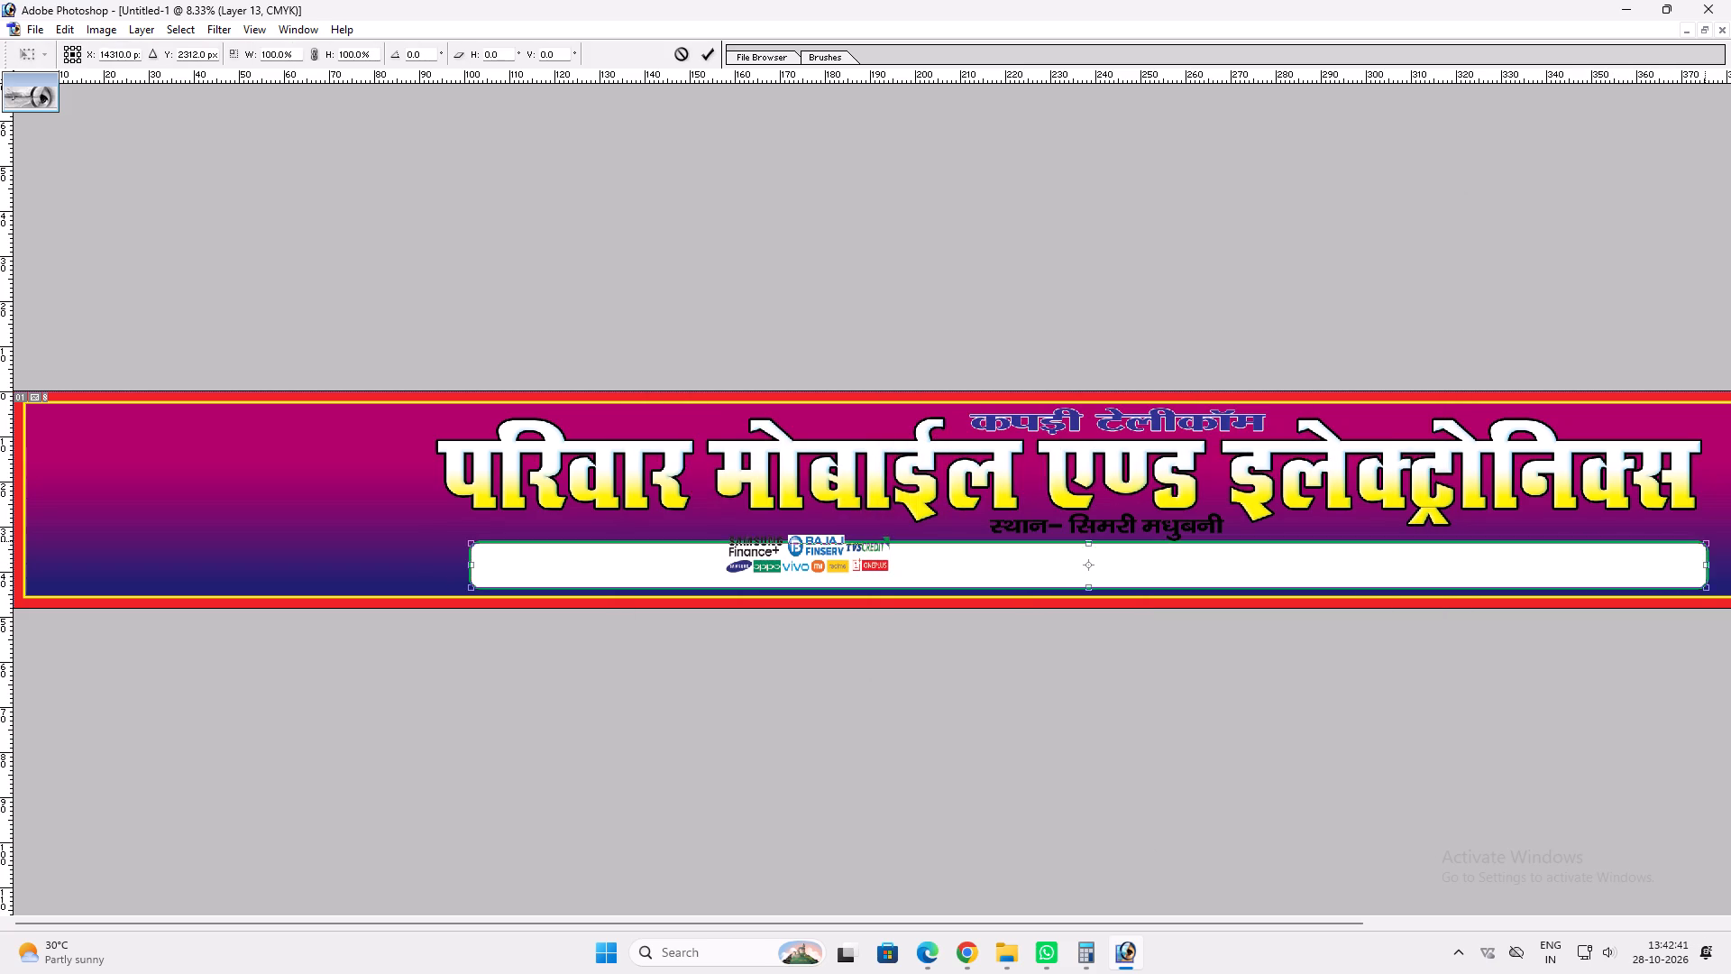
{"action": "left_click_drag", "start_coordinate": [1705, 541], "coordinate": [1667, 542], "text": "shift"}
{"action": "key", "text": "shift+Return"}
Centre the white panel horizontally on the banner, using the whole canvas as the alignment reference, and clear the selection.
{"action": "key", "text": "ctrl+a"}
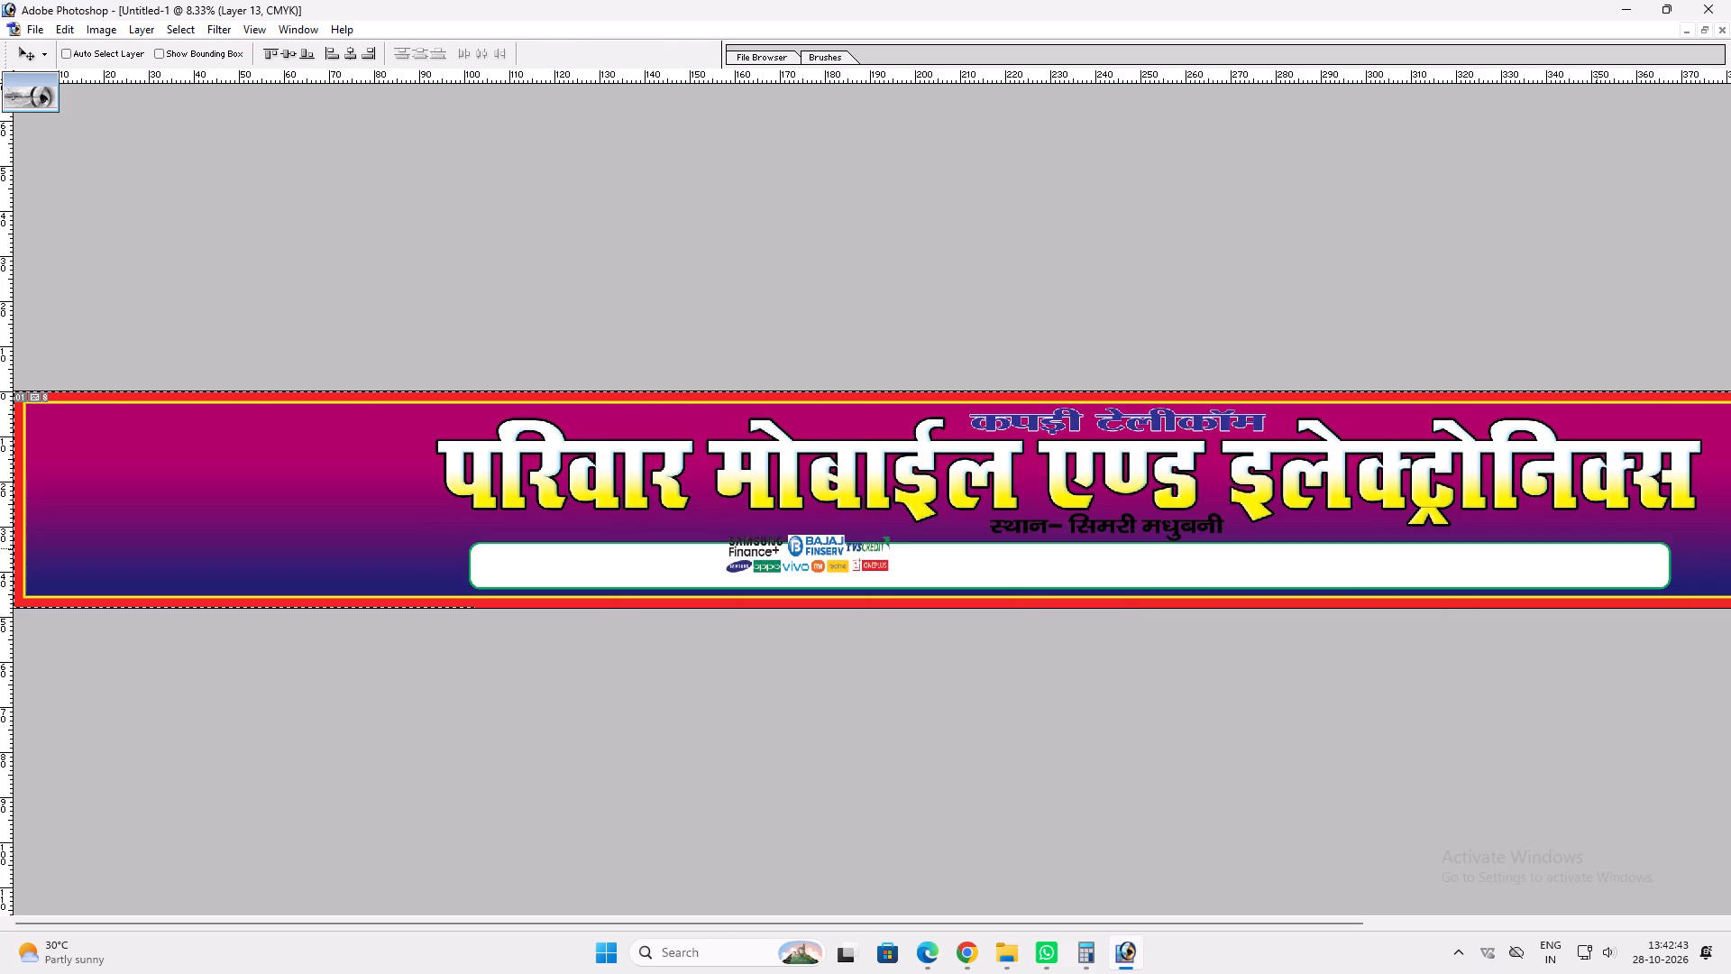
{"action": "key", "text": "alt+l"}
{"action": "key", "text": "alt+i"}
{"action": "key", "text": "alt+h"}
{"action": "key", "text": "ctrl+d"}
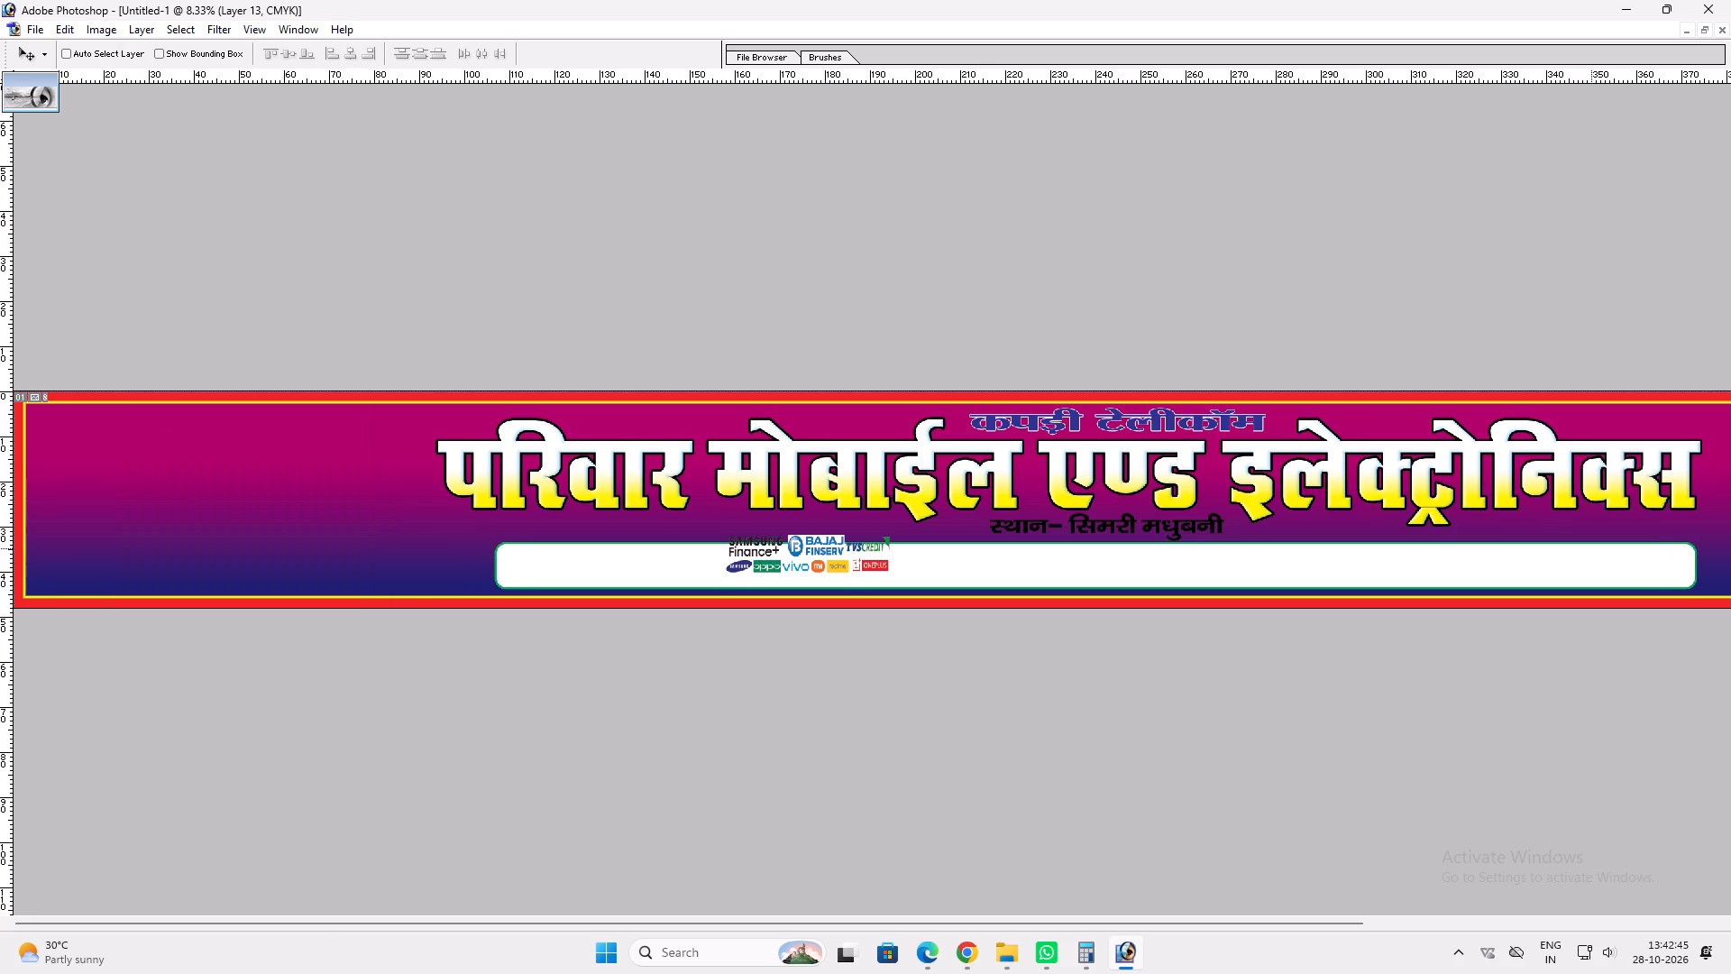
{"action": "key", "text": "v"}
Trim the white panel's top edge down slightly, away from the address line, at 16.7% view.
{"action": "key", "text": "ctrl+plus"}
{"action": "key", "text": "space"}
{"action": "key", "text": "ctrl+plus"}
{"action": "key", "text": "space"}
{"action": "key", "text": "ctrl+t"}
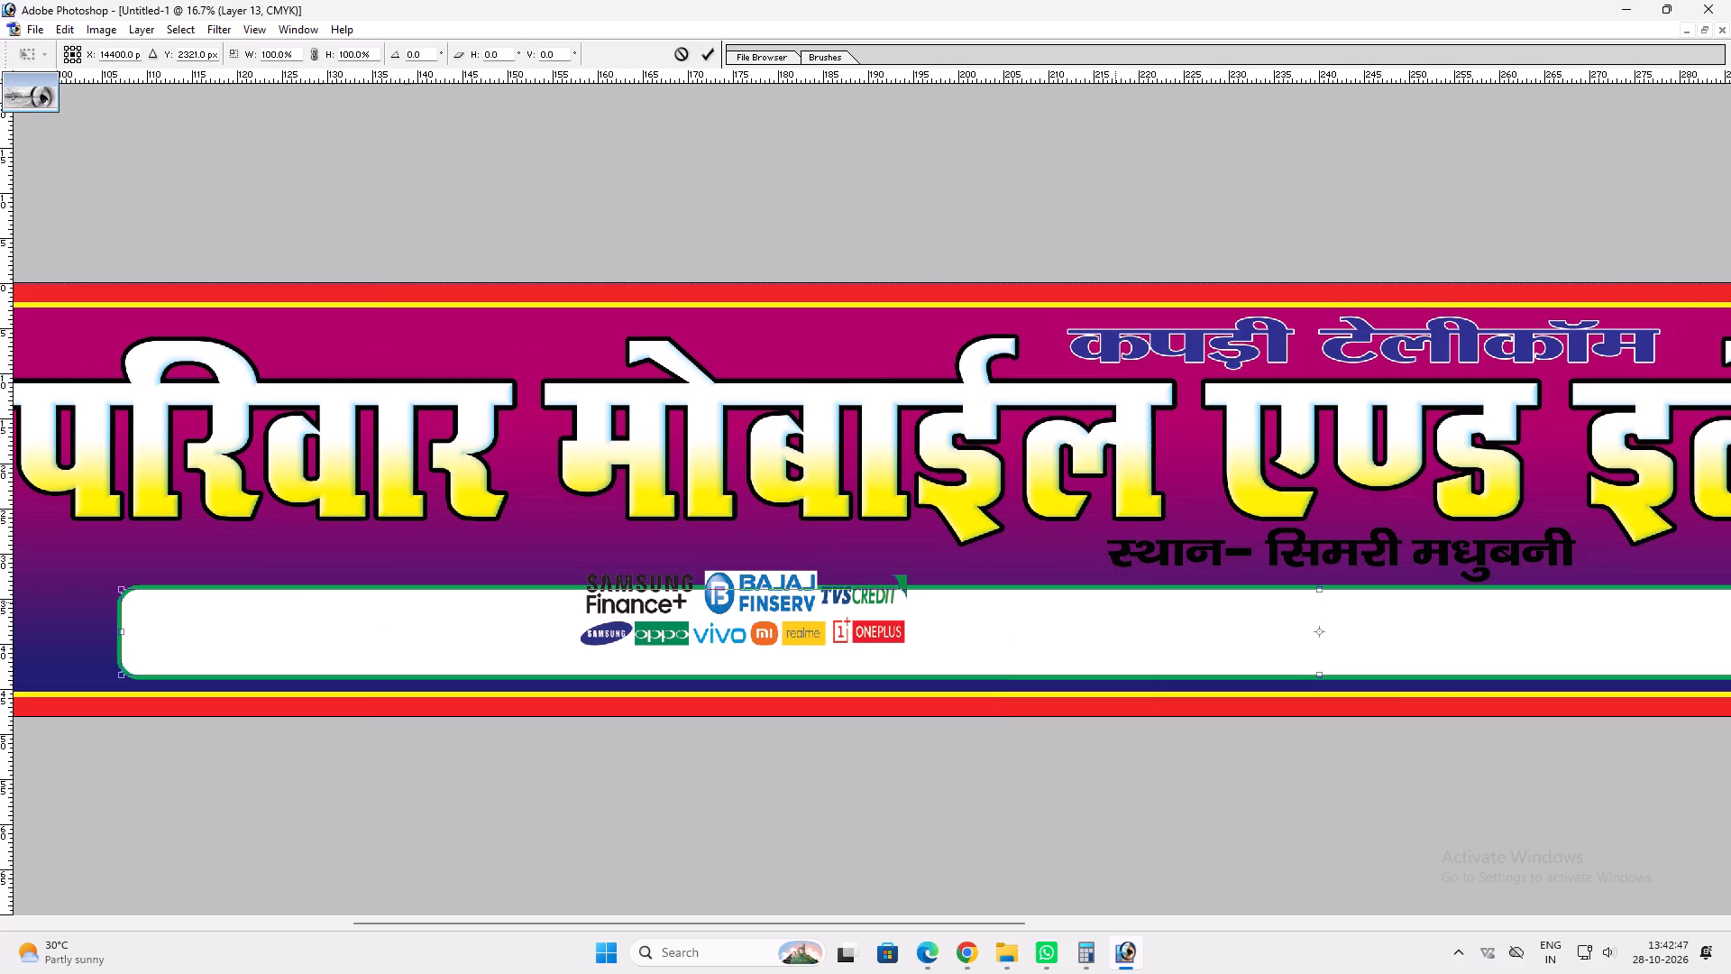
{"action": "left_click", "coordinate": [1112, 595], "text": "shift"}
{"action": "key", "text": "shift+Return"}
{"action": "key", "text": "v"}
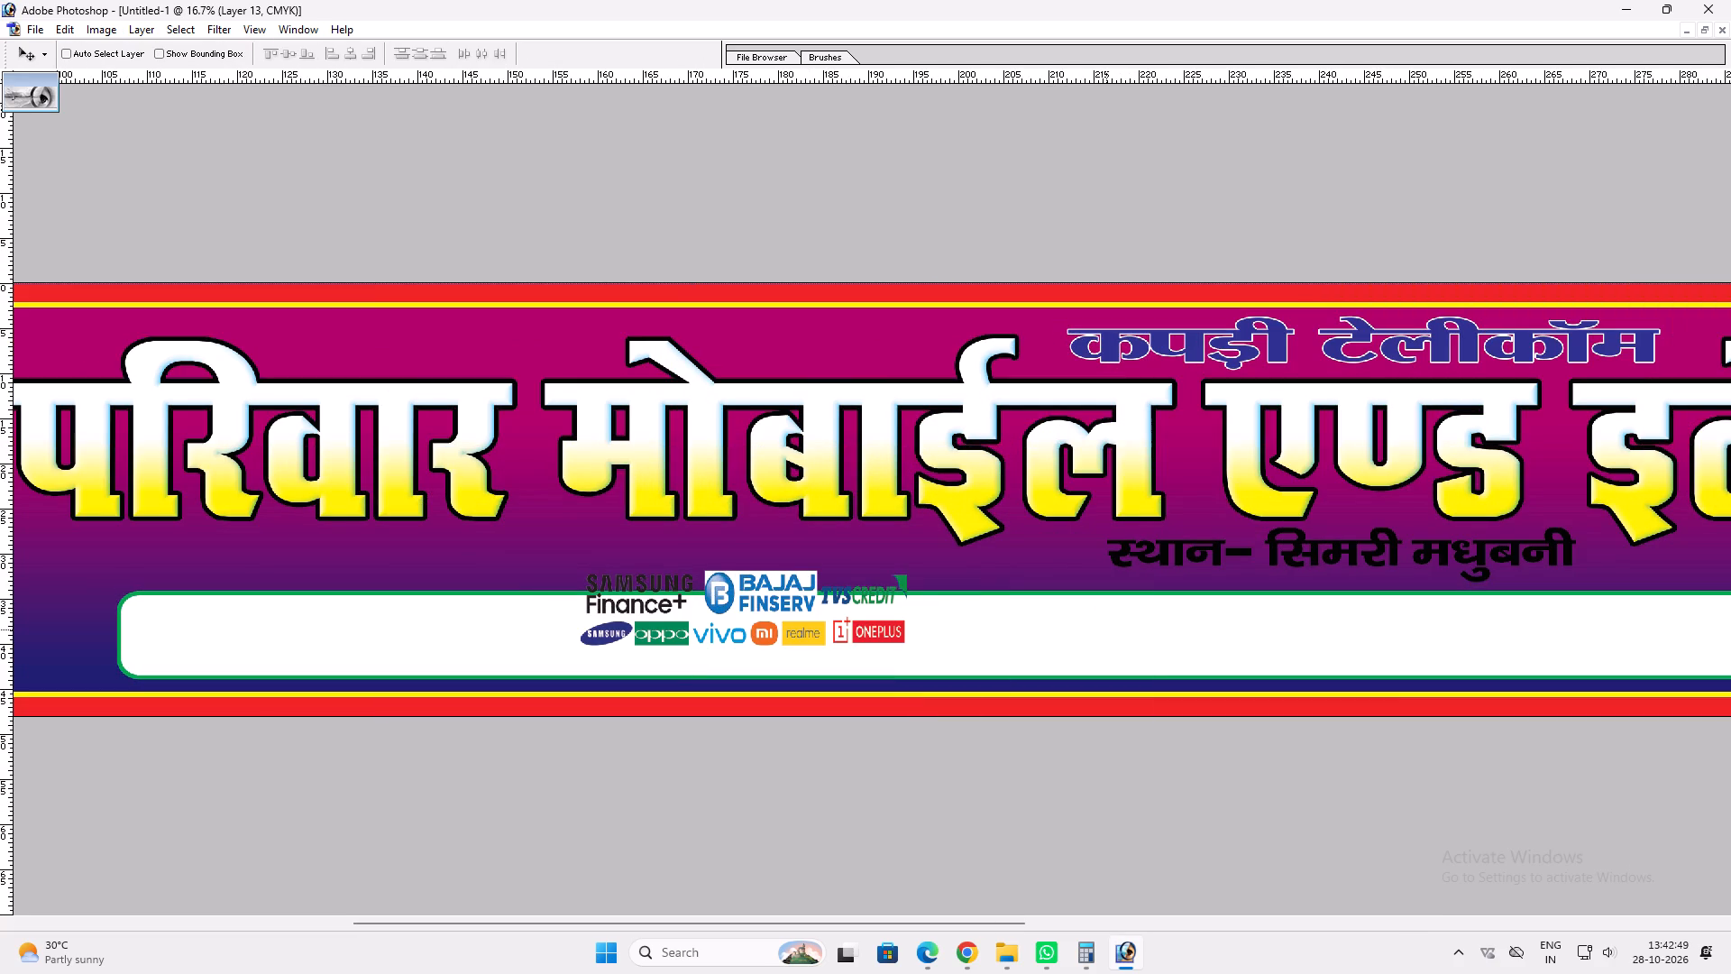
{"action": "left_click", "coordinate": [1106, 629], "text": "shift"}
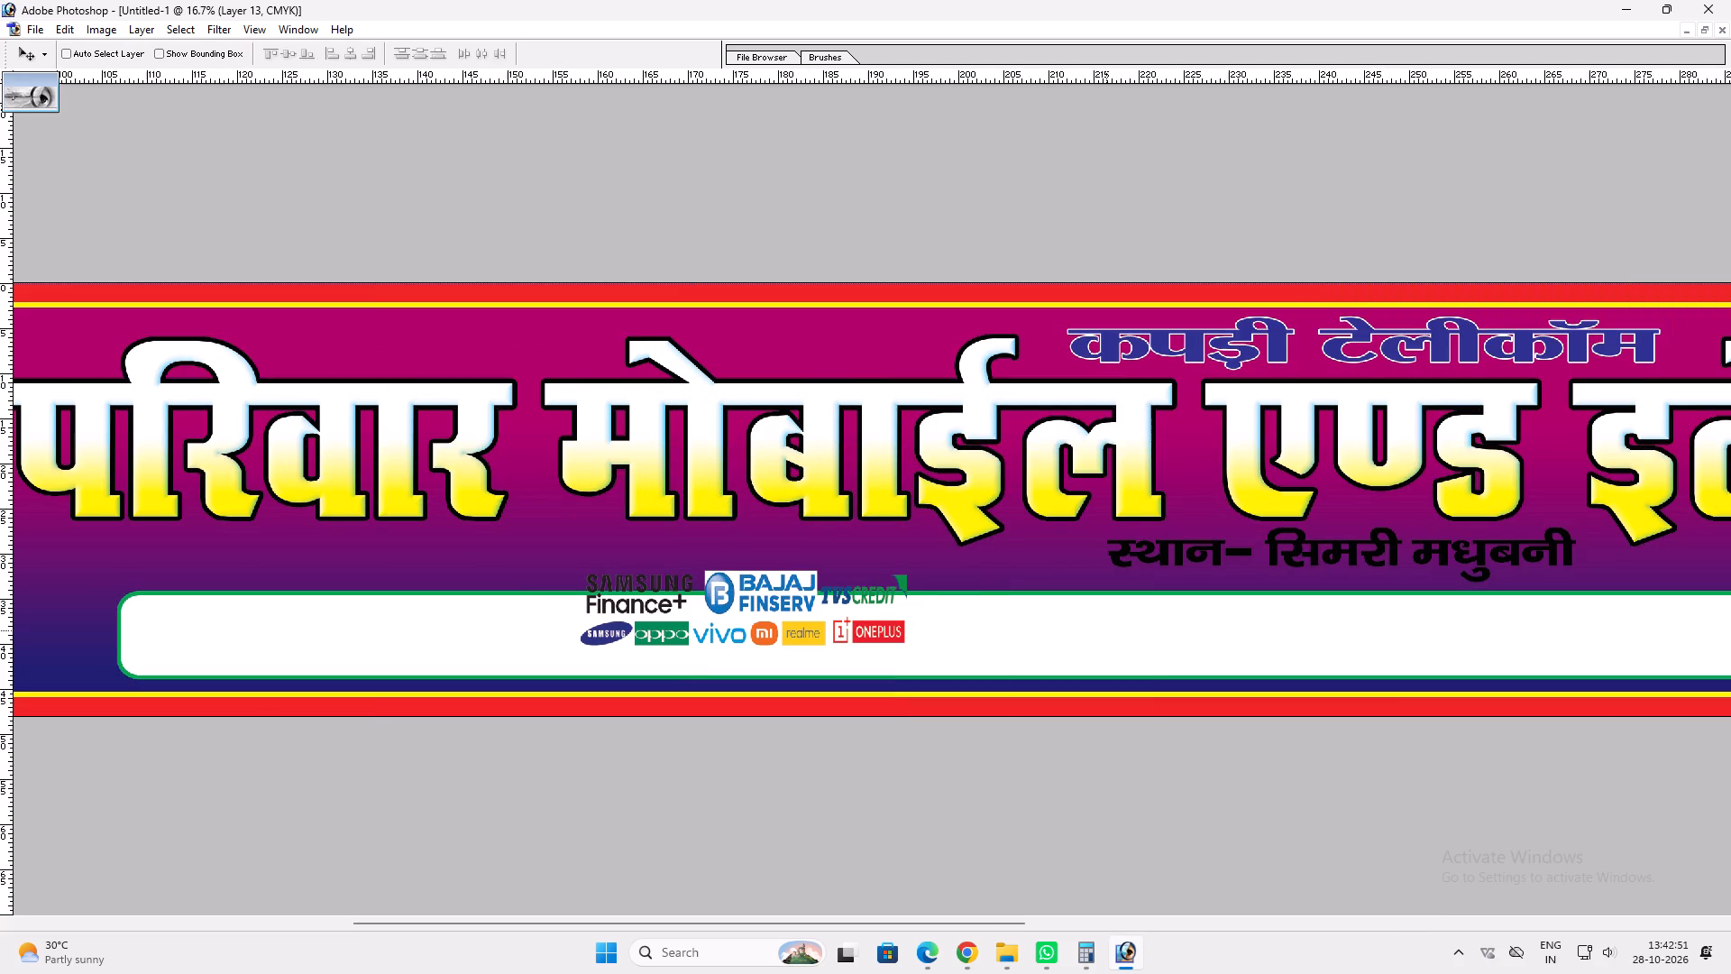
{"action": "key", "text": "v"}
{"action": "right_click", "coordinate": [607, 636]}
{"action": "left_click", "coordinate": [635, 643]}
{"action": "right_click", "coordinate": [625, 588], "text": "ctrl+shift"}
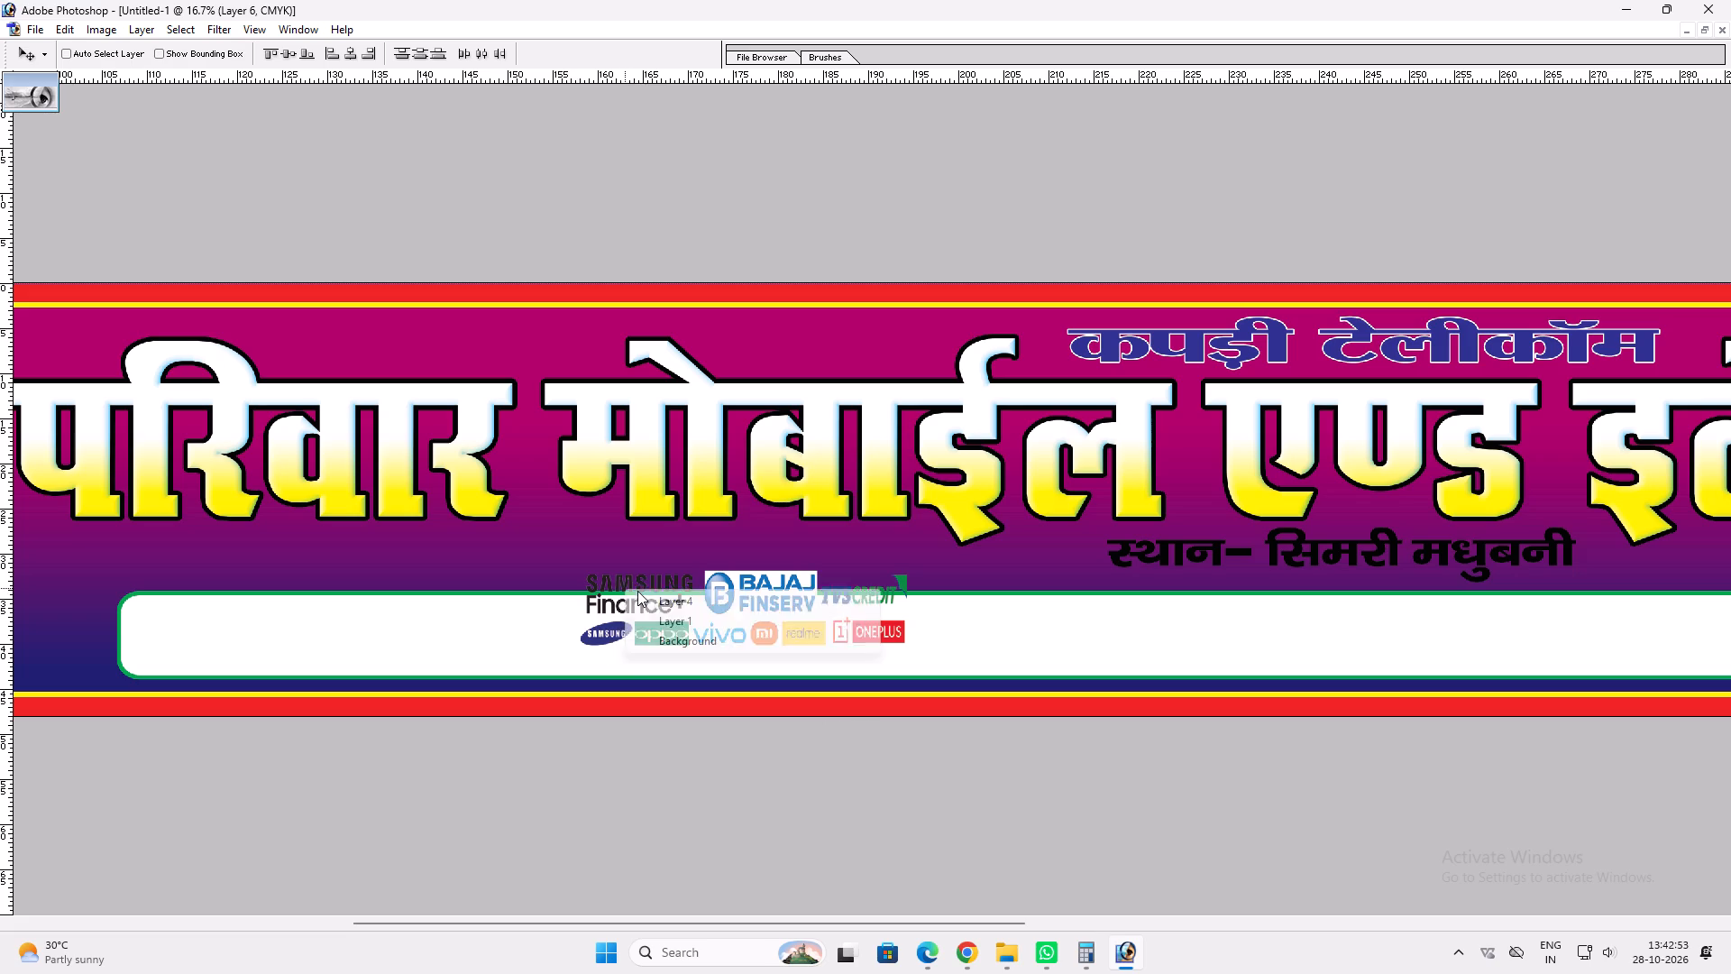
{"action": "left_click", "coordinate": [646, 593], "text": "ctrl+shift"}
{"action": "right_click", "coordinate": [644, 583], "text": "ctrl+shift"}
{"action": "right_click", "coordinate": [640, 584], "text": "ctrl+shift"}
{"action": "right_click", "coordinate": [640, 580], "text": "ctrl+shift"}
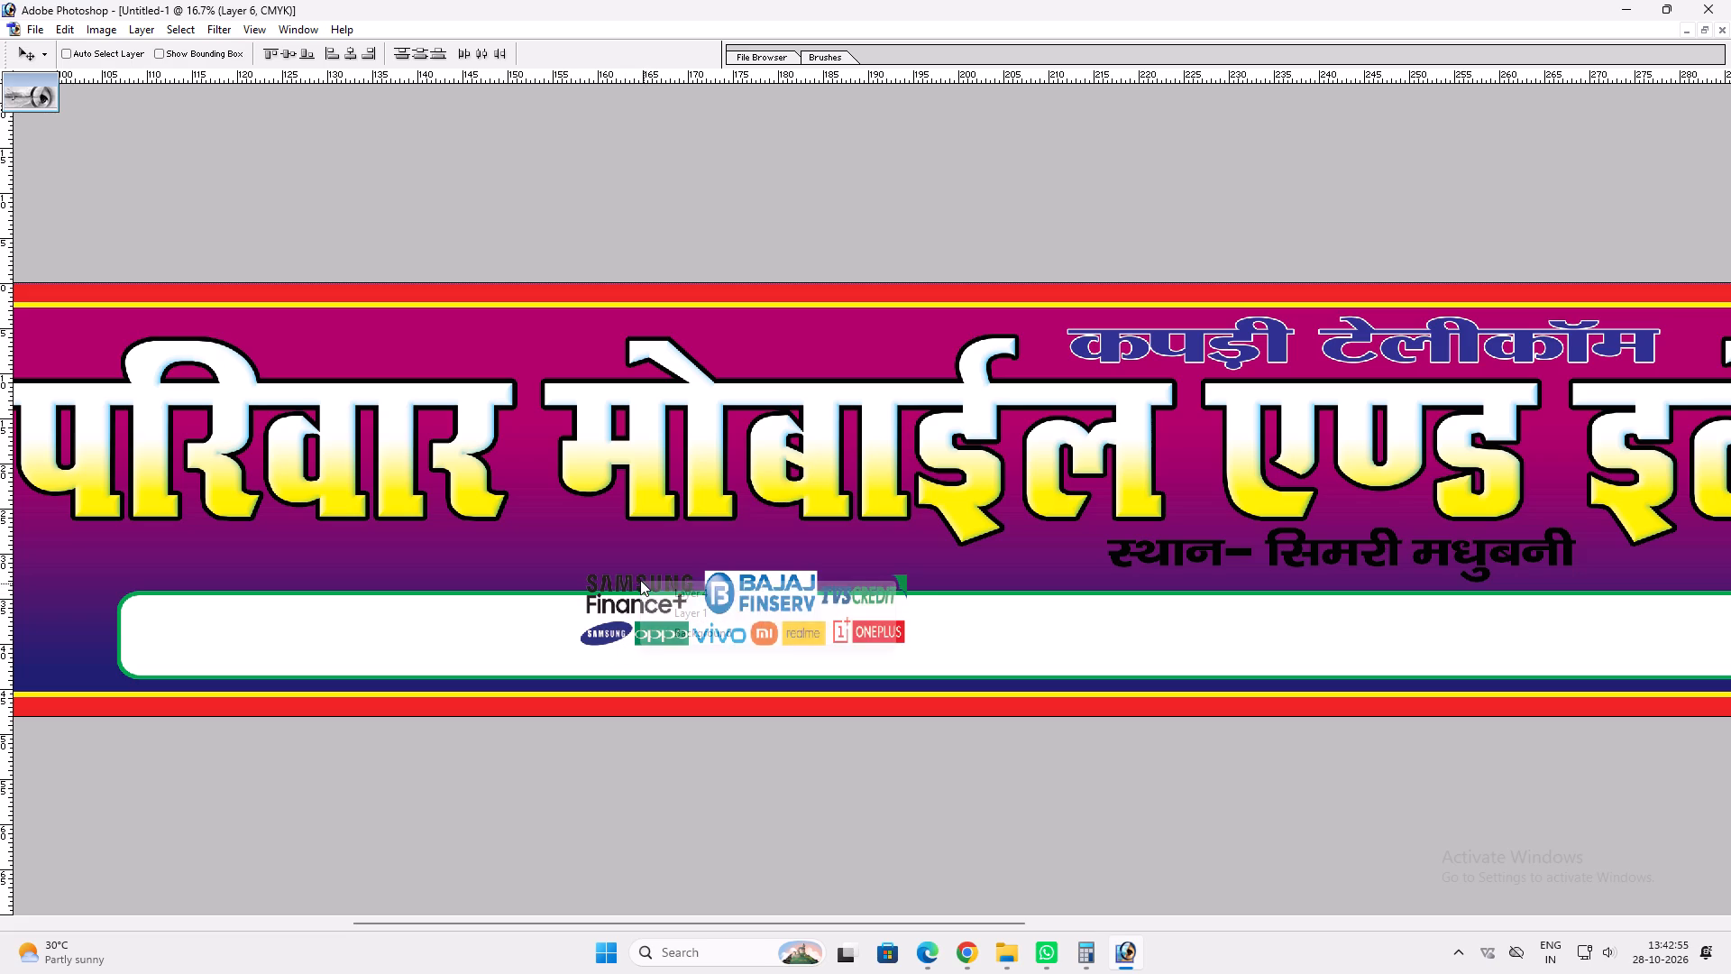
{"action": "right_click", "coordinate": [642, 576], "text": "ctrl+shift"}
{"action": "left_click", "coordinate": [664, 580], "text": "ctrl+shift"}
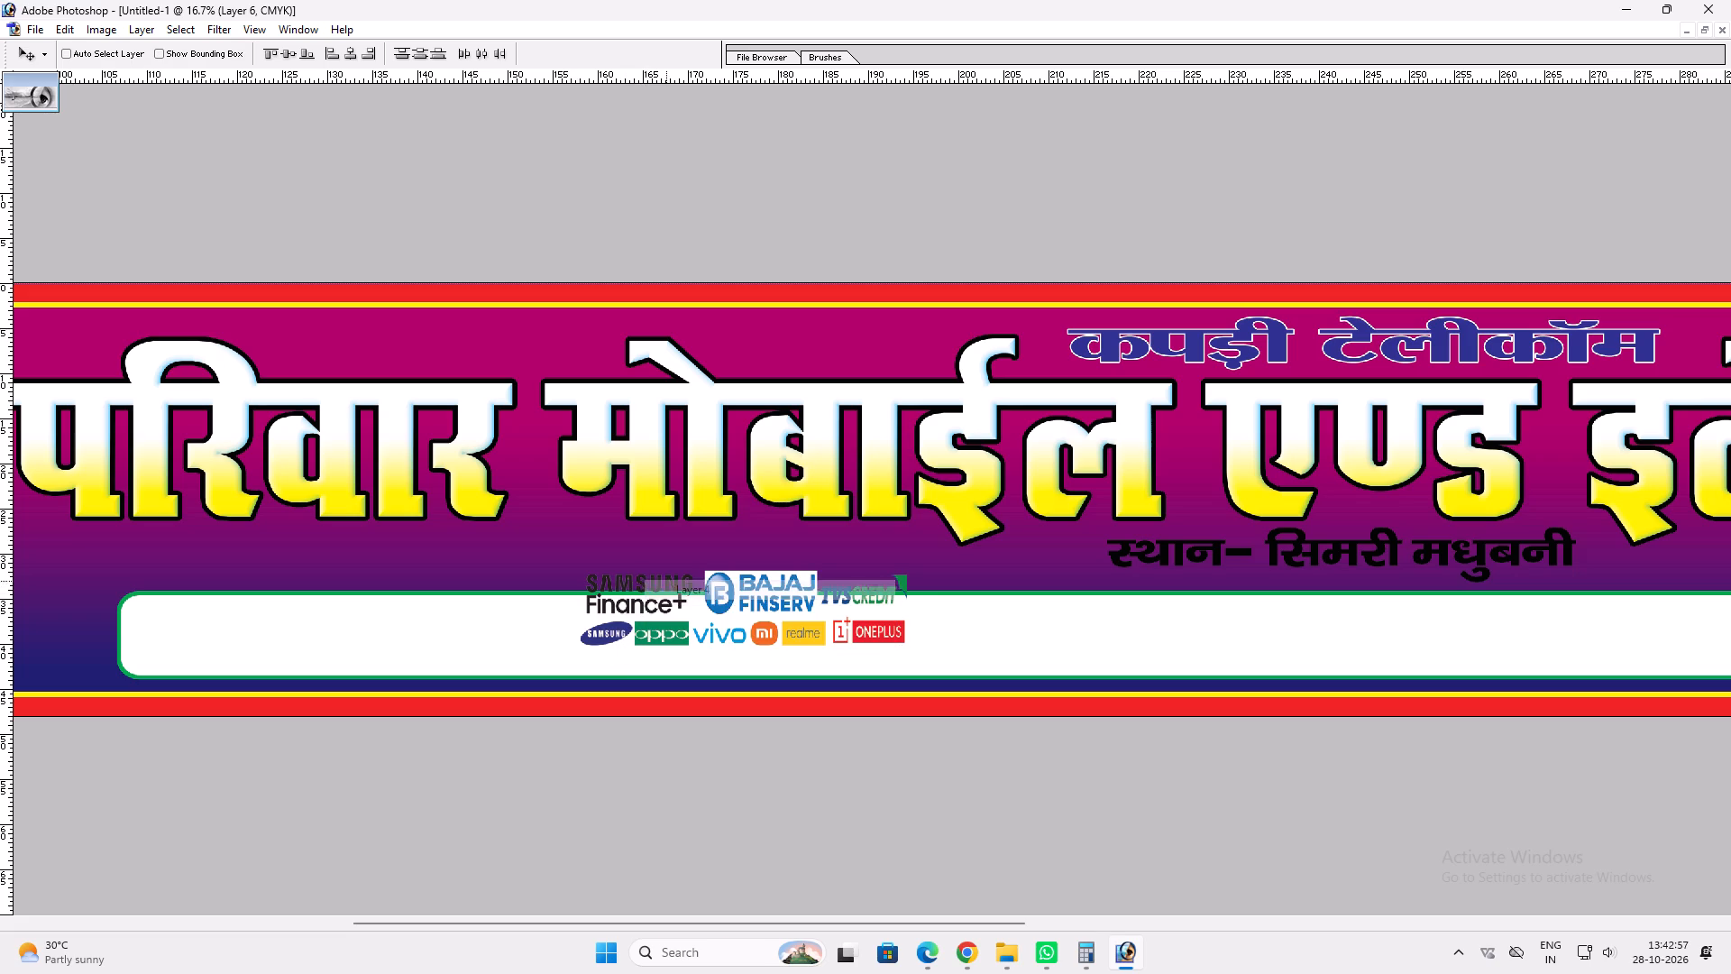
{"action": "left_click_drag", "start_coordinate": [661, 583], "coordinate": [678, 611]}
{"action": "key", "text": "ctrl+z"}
Shift the other brand logos together clear of the Samsung Finance+ logo.
{"action": "right_click", "coordinate": [635, 601], "text": "ctrl+shift"}
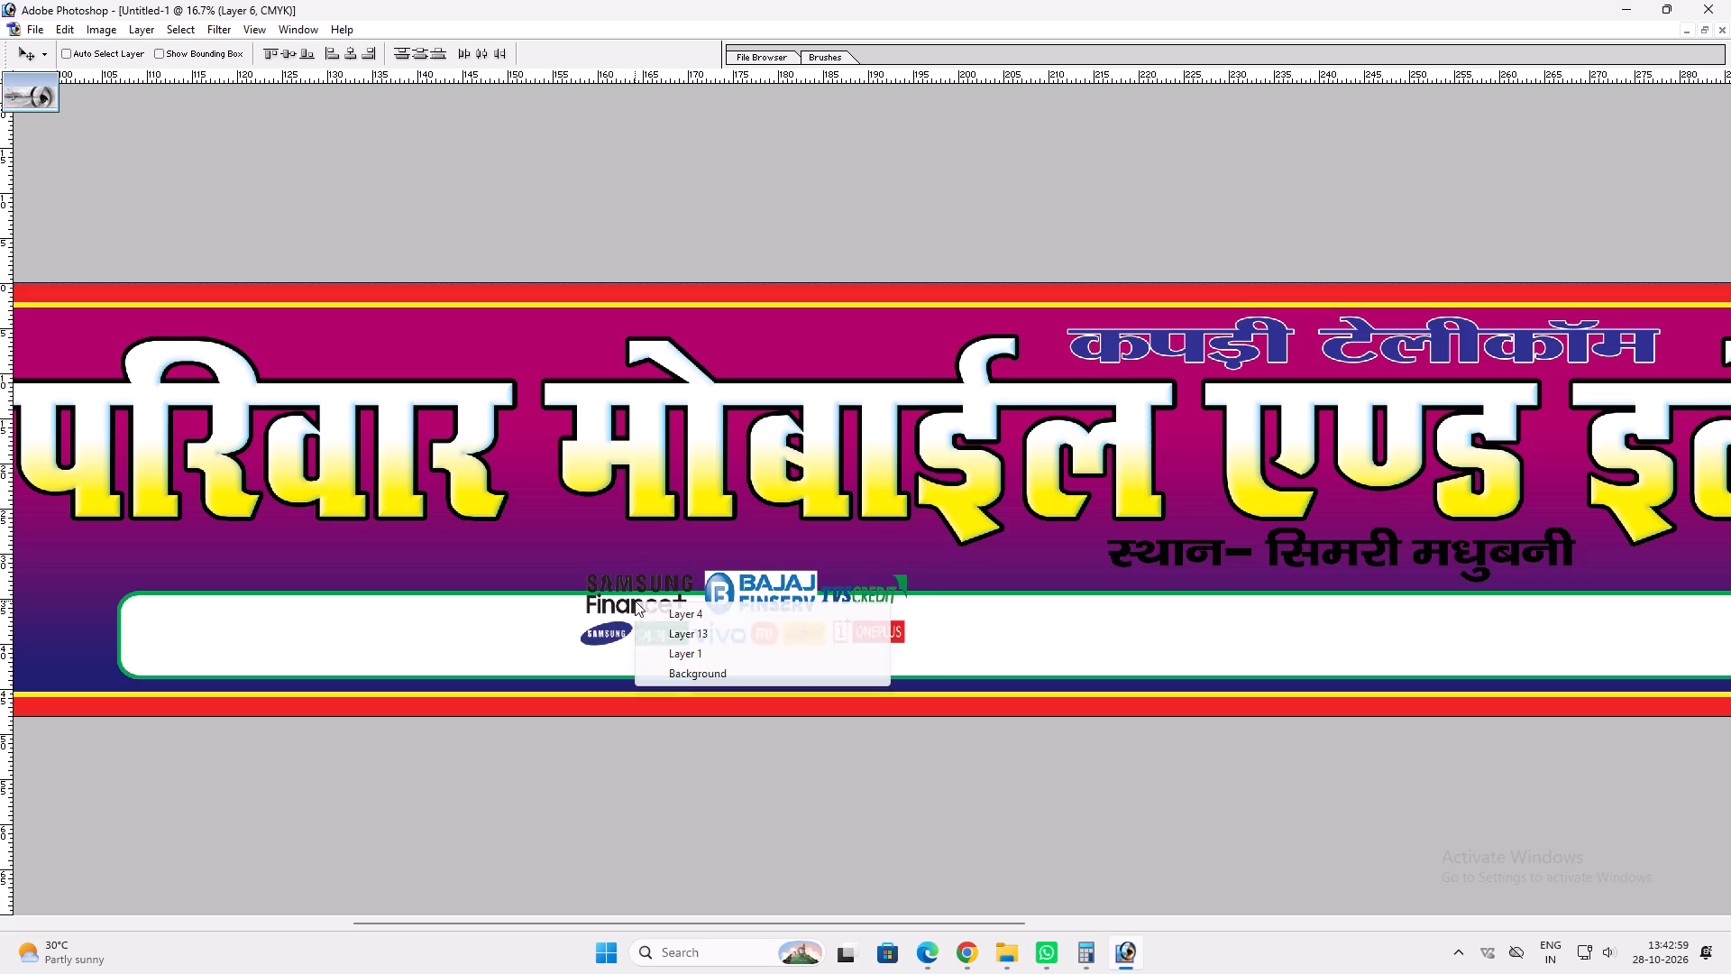
{"action": "left_click", "coordinate": [662, 608], "text": "ctrl+shift"}
{"action": "left_click_drag", "start_coordinate": [703, 604], "coordinate": [799, 586]}
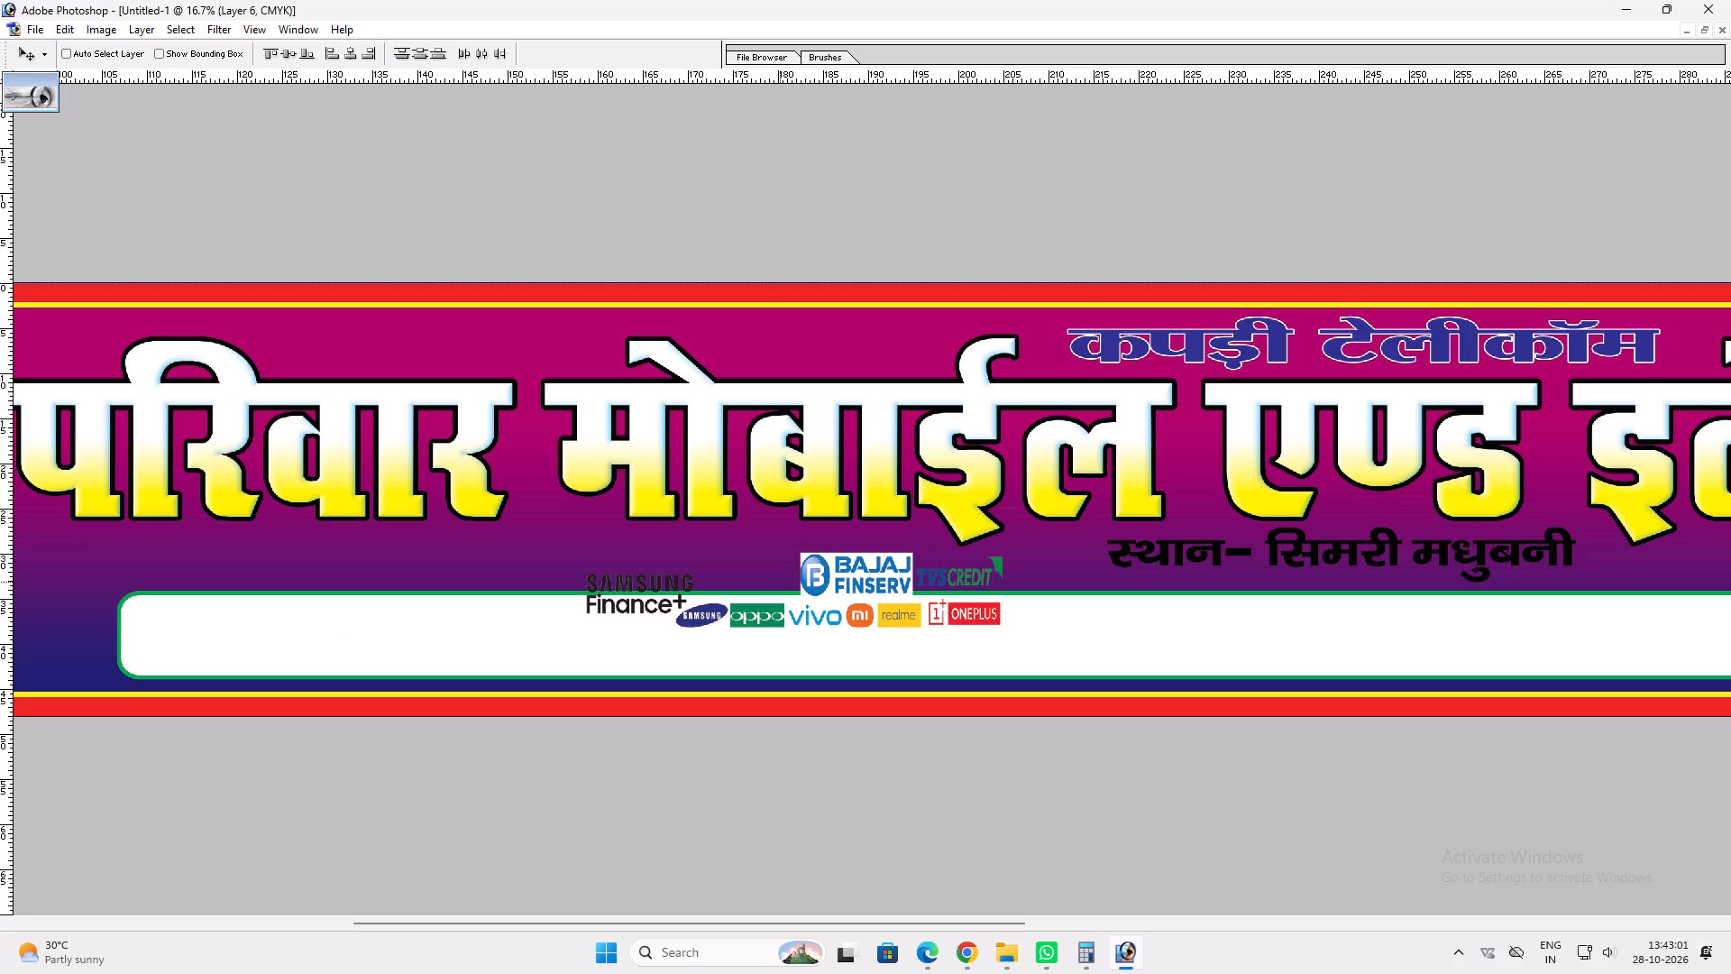
Move the Samsung Finance+ logo to the left end of the white panel and scale it to about 166%.
{"action": "left_click", "coordinate": [612, 602], "text": "ctrl"}
{"action": "left_click_drag", "start_coordinate": [618, 608], "coordinate": [305, 623]}
{"action": "left_click_drag", "start_coordinate": [411, 636], "coordinate": [305, 648]}
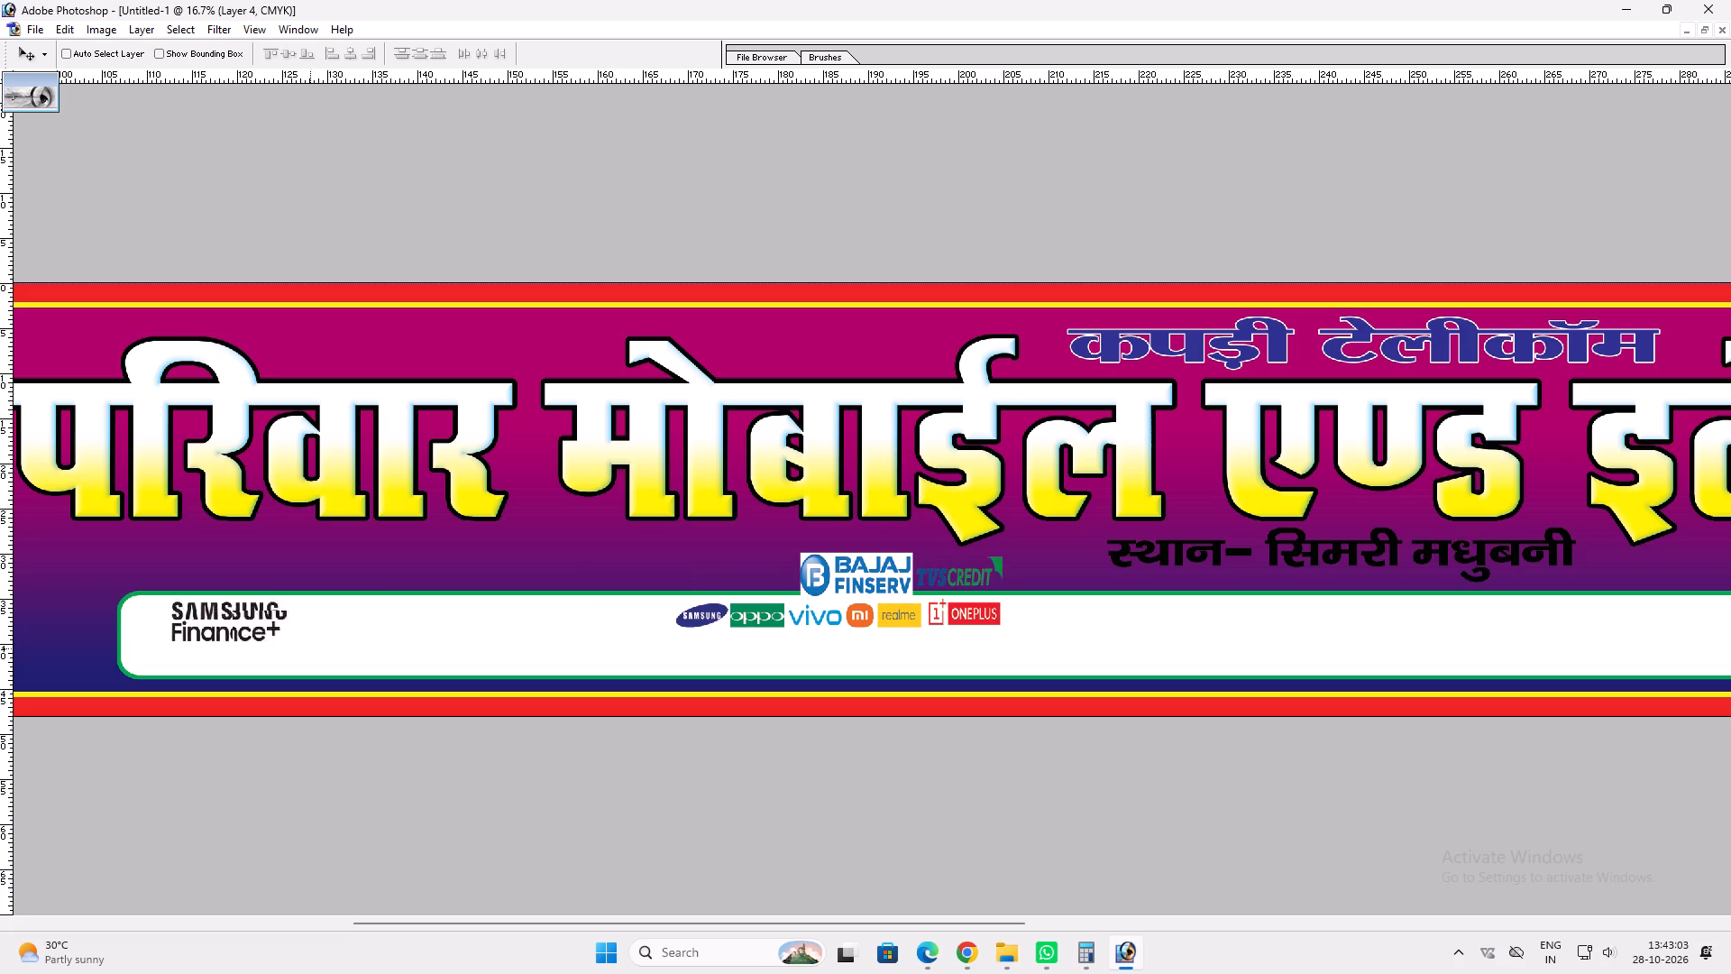
{"action": "left_click_drag", "start_coordinate": [305, 648], "coordinate": [278, 648]}
{"action": "key", "text": "ctrl+t"}
{"action": "left_click_drag", "start_coordinate": [249, 642], "coordinate": [322, 663], "text": "shift"}
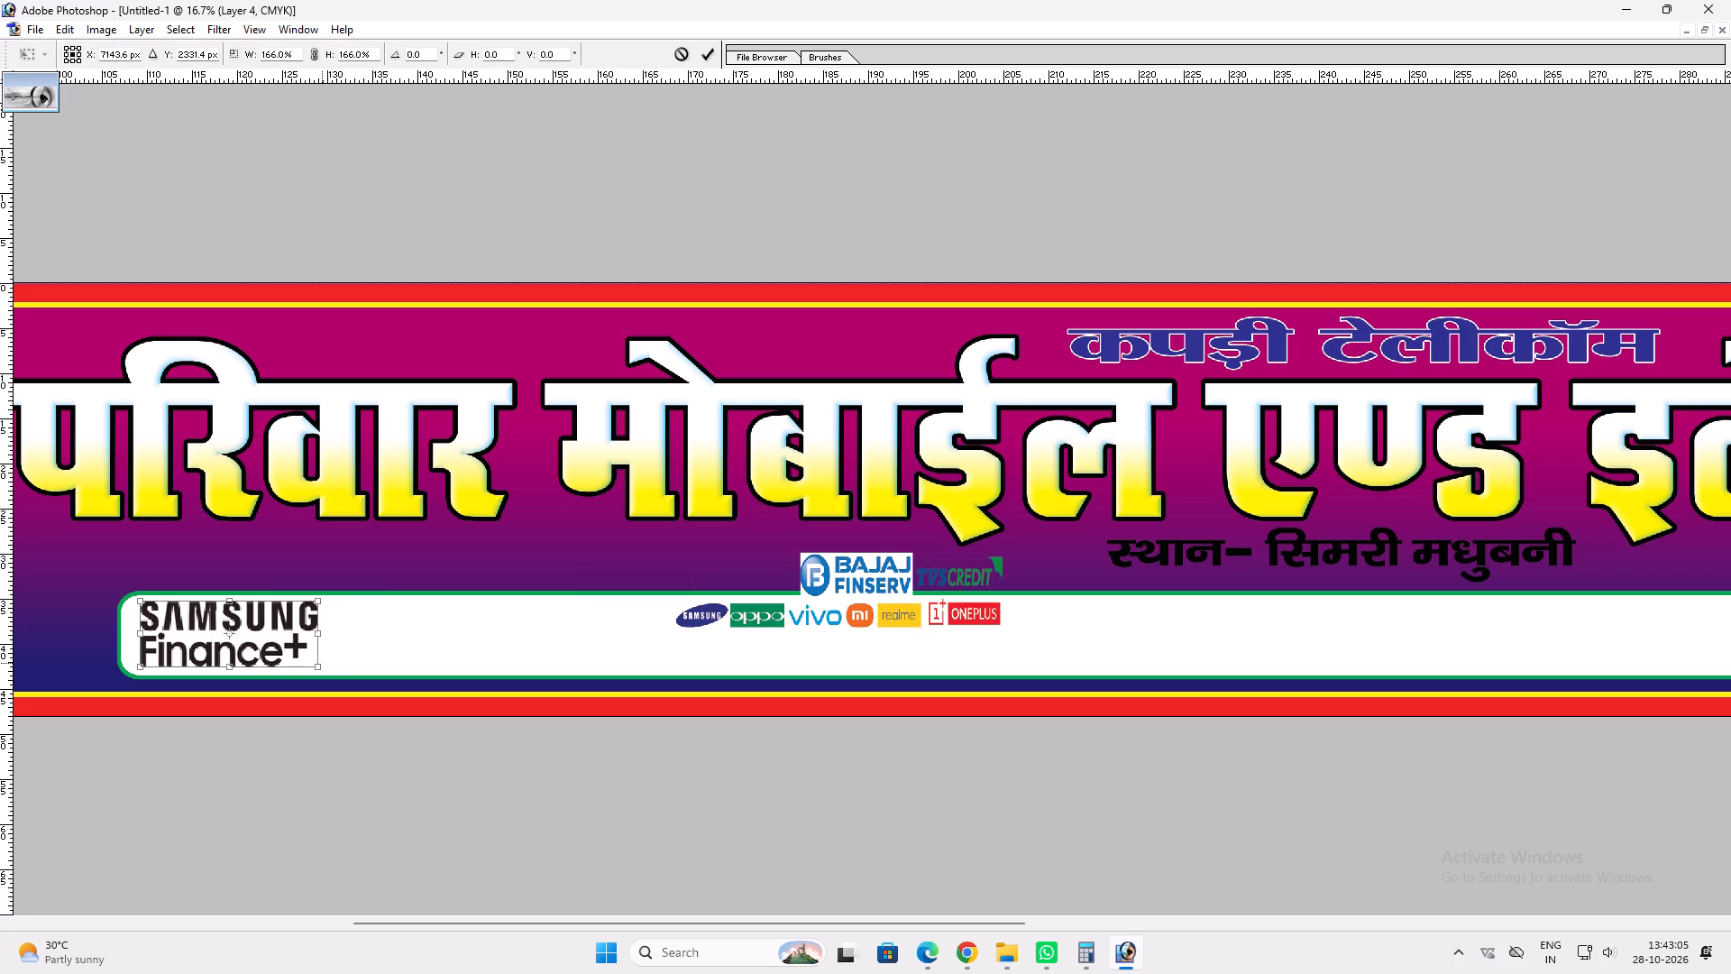
{"action": "key", "text": "shift+Return"}
{"action": "key", "text": "v"}
{"action": "left_click", "coordinate": [319, 663]}
{"action": "left_click", "coordinate": [314, 666]}
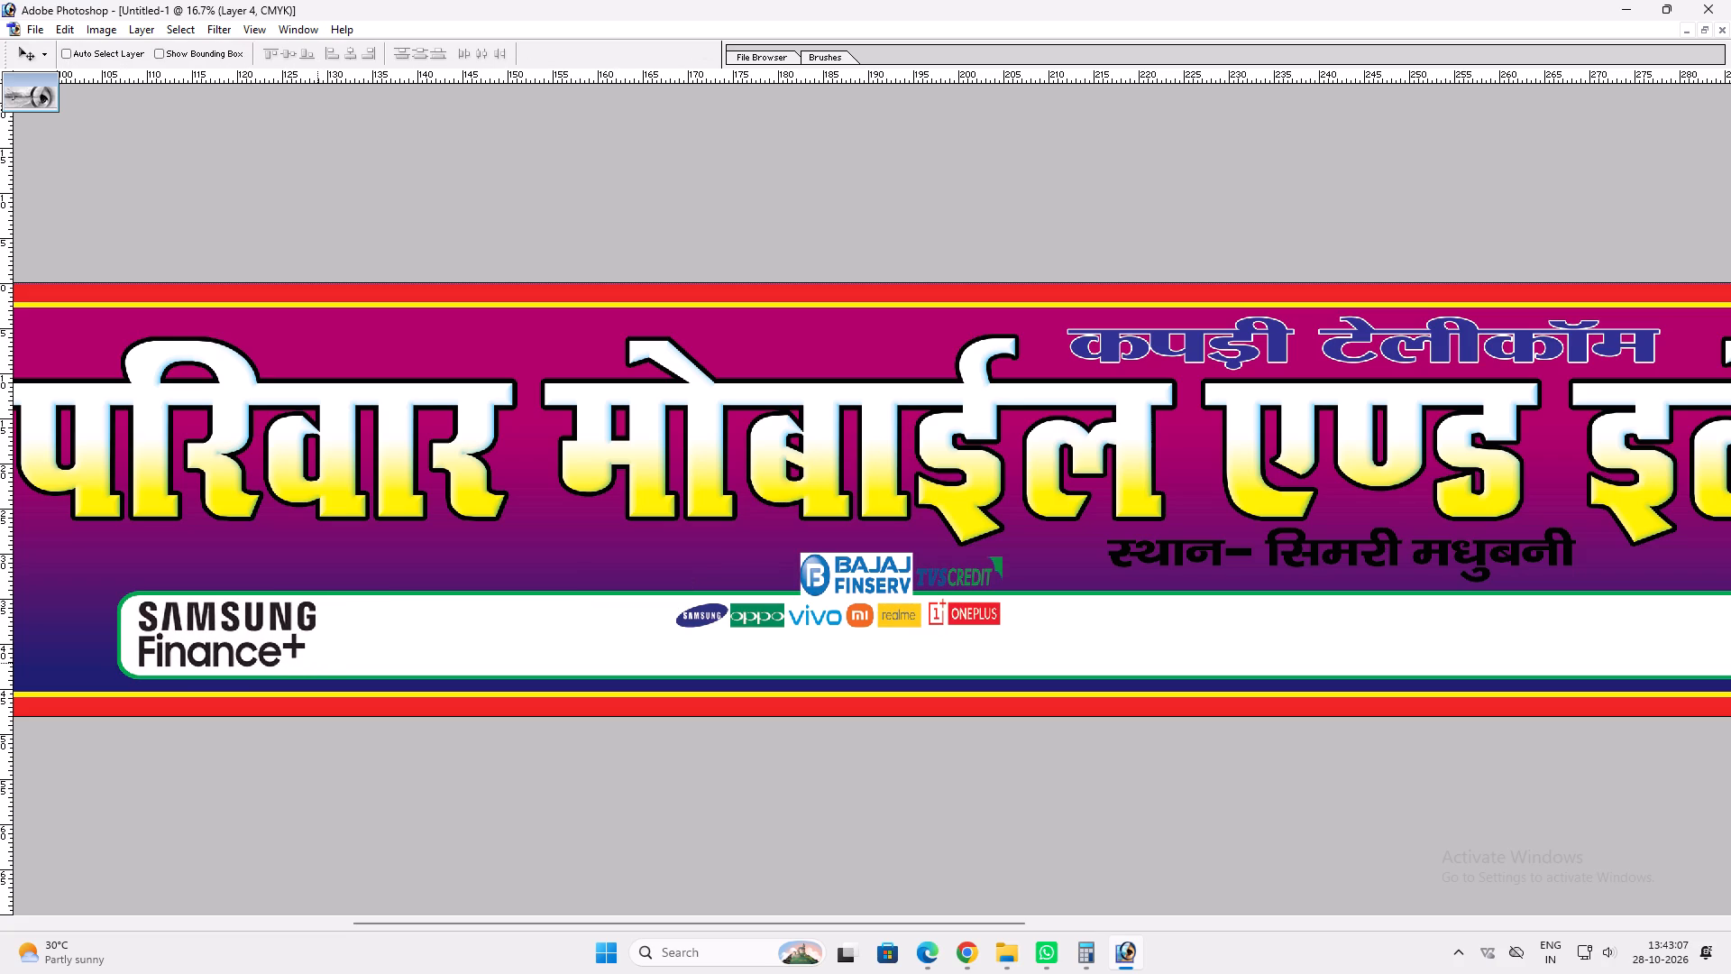
Place the oval Samsung logo beside Samsung Finance+ and enlarge it to nearly fill the panel's height.
{"action": "key", "text": "v"}
{"action": "right_click", "coordinate": [714, 614]}
{"action": "left_click", "coordinate": [735, 624]}
{"action": "right_click", "coordinate": [708, 611], "text": "ctrl+shift"}
{"action": "left_click", "coordinate": [734, 620], "text": "ctrl+shift"}
{"action": "left_click_drag", "start_coordinate": [736, 620], "coordinate": [485, 626]}
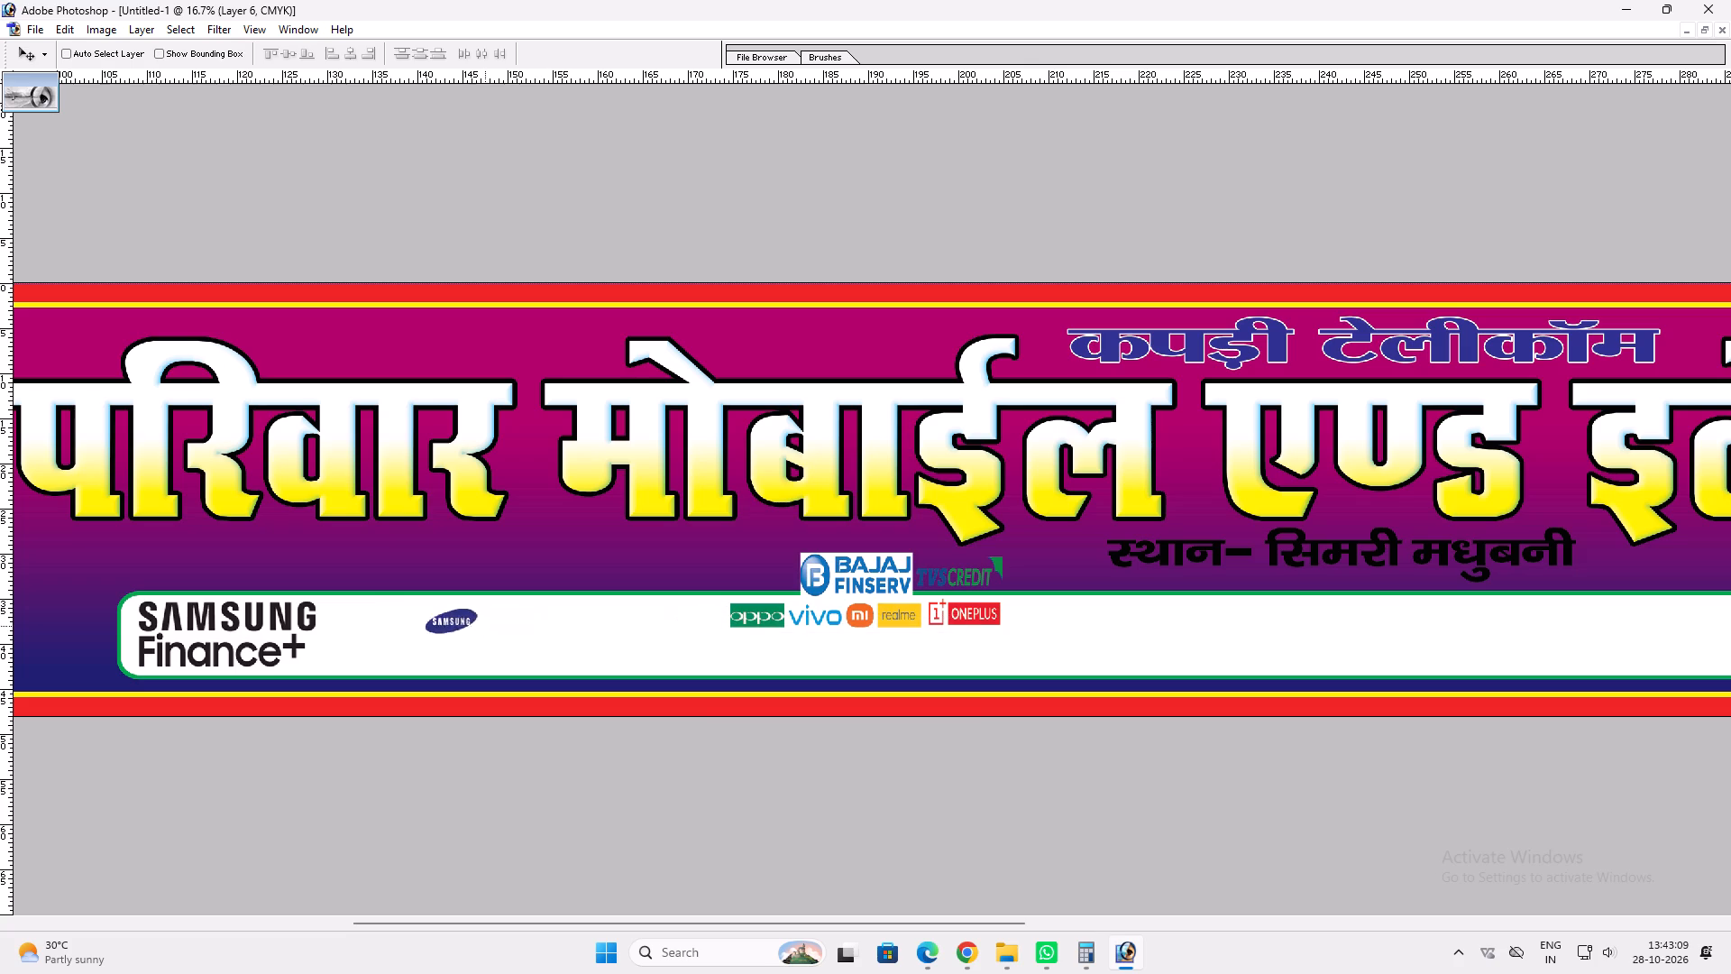
{"action": "left_click_drag", "start_coordinate": [485, 626], "coordinate": [405, 623]}
{"action": "key", "text": "ctrl+t"}
{"action": "left_click_drag", "start_coordinate": [398, 636], "coordinate": [496, 656], "text": "shift"}
{"action": "left_click_drag", "start_coordinate": [573, 637], "coordinate": [573, 651]}
{"action": "key", "text": "Return"}
{"action": "key", "text": "v"}
{"action": "left_click_drag", "start_coordinate": [556, 651], "coordinate": [536, 652]}
{"action": "key", "text": "ctrl+t"}
{"action": "left_click_drag", "start_coordinate": [467, 607], "coordinate": [478, 603], "text": "shift"}
{"action": "key", "text": "shift+Return"}
{"action": "key", "text": "v"}
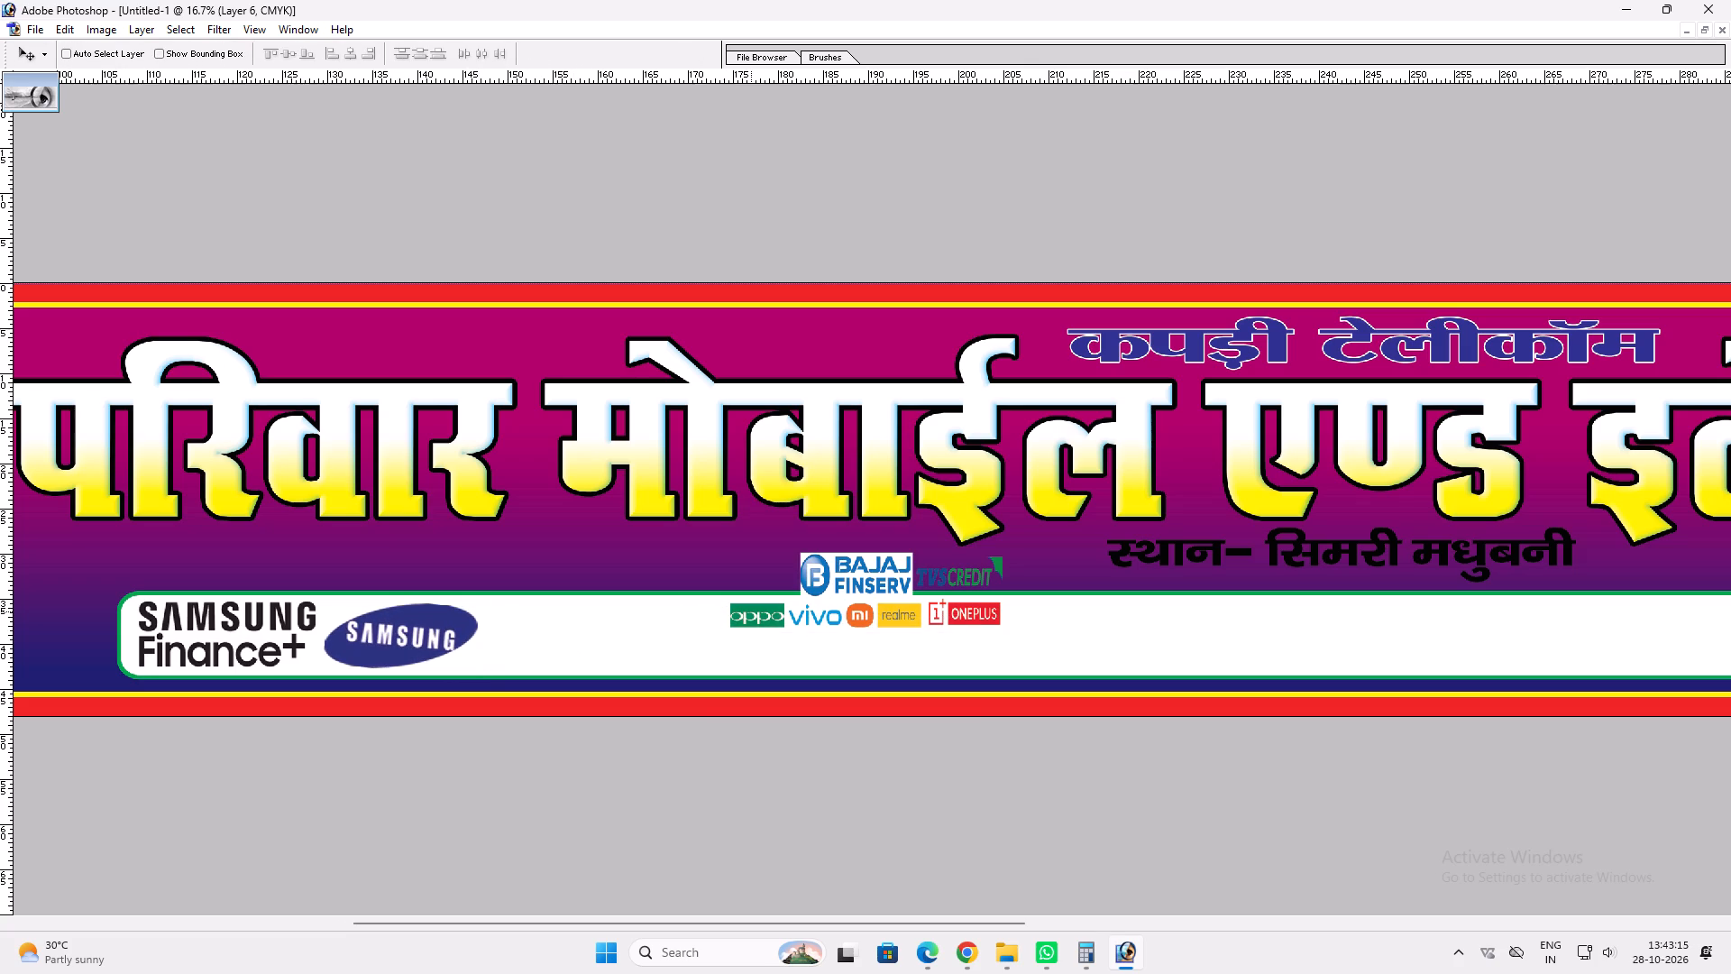
Place the Oppo logo beside the oval Samsung logo and scale it to about 318%.
{"action": "right_click", "coordinate": [751, 611]}
{"action": "left_click", "coordinate": [776, 621]}
{"action": "right_click", "coordinate": [757, 612], "text": "ctrl+shift"}
{"action": "left_click_drag", "start_coordinate": [765, 615], "coordinate": [773, 617], "text": "ctrl+shift"}
{"action": "left_click_drag", "start_coordinate": [773, 618], "coordinate": [655, 628]}
{"action": "left_click_drag", "start_coordinate": [760, 618], "coordinate": [644, 629]}
{"action": "key", "text": "ctrl+z"}
{"action": "right_click", "coordinate": [739, 617], "text": "ctrl+shift"}
{"action": "left_click", "coordinate": [774, 633], "text": "ctrl+shift"}
{"action": "left_click_drag", "start_coordinate": [771, 632], "coordinate": [524, 637]}
{"action": "key", "text": "ctrl+t"}
{"action": "left_click_drag", "start_coordinate": [535, 629], "coordinate": [664, 657], "text": "shift"}
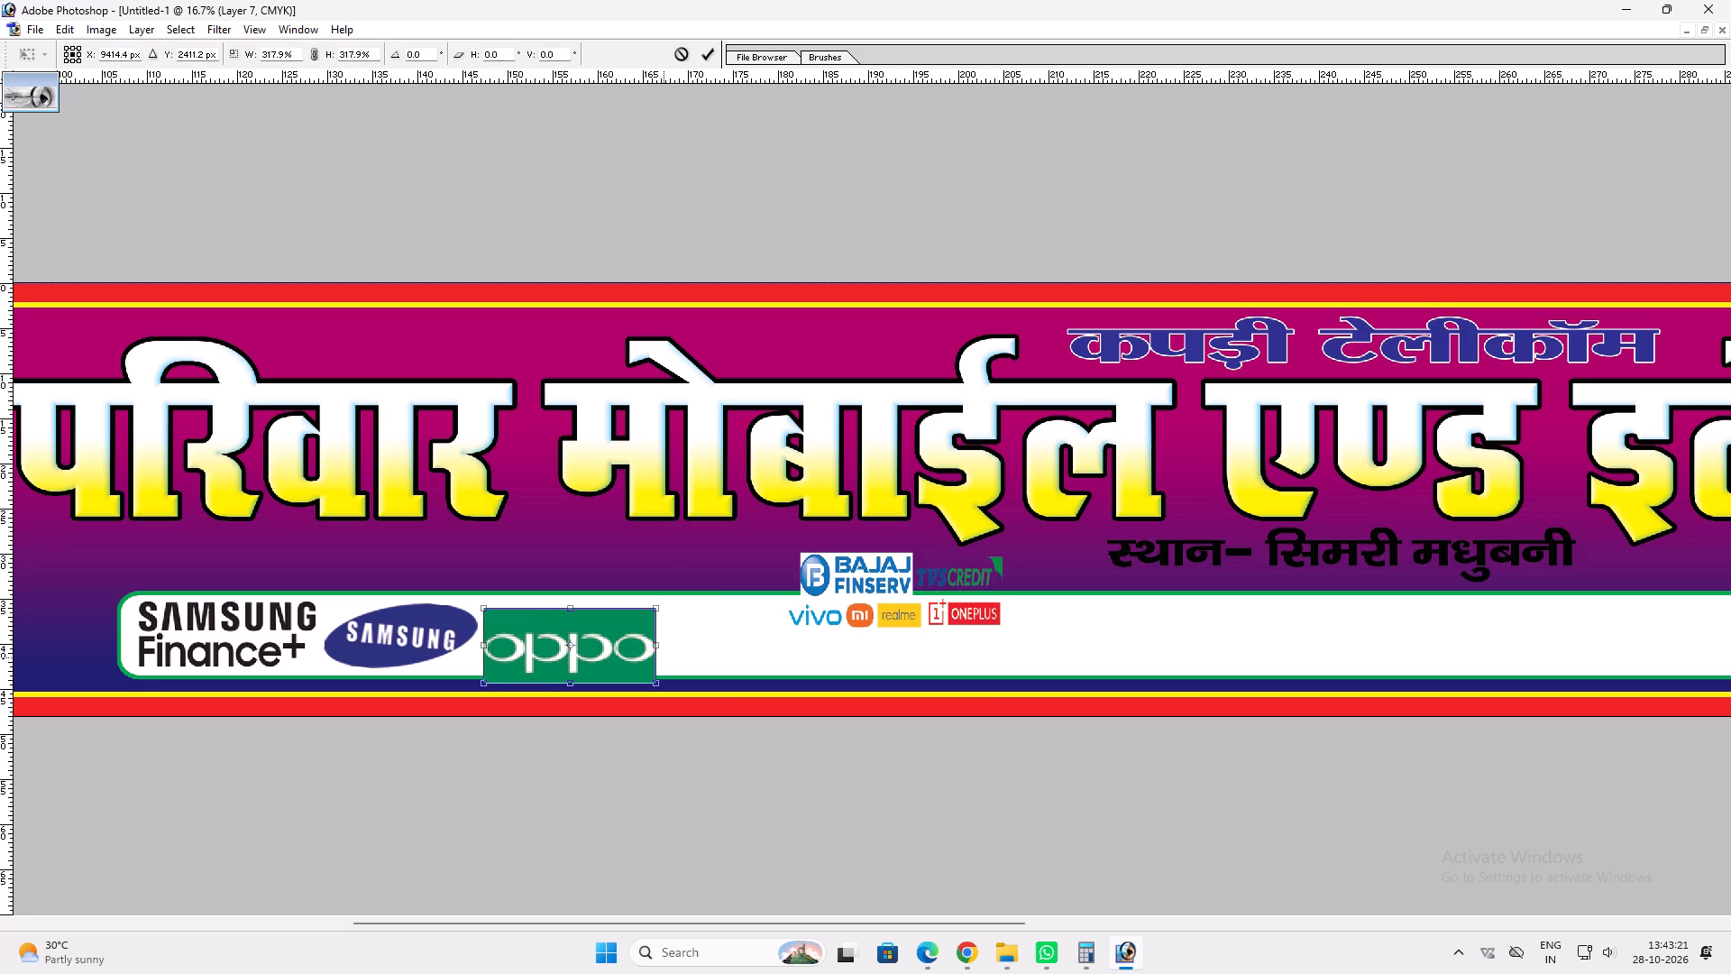
{"action": "key", "text": "shift+Return"}
{"action": "key", "text": "v"}
{"action": "left_click_drag", "start_coordinate": [664, 658], "coordinate": [665, 647]}
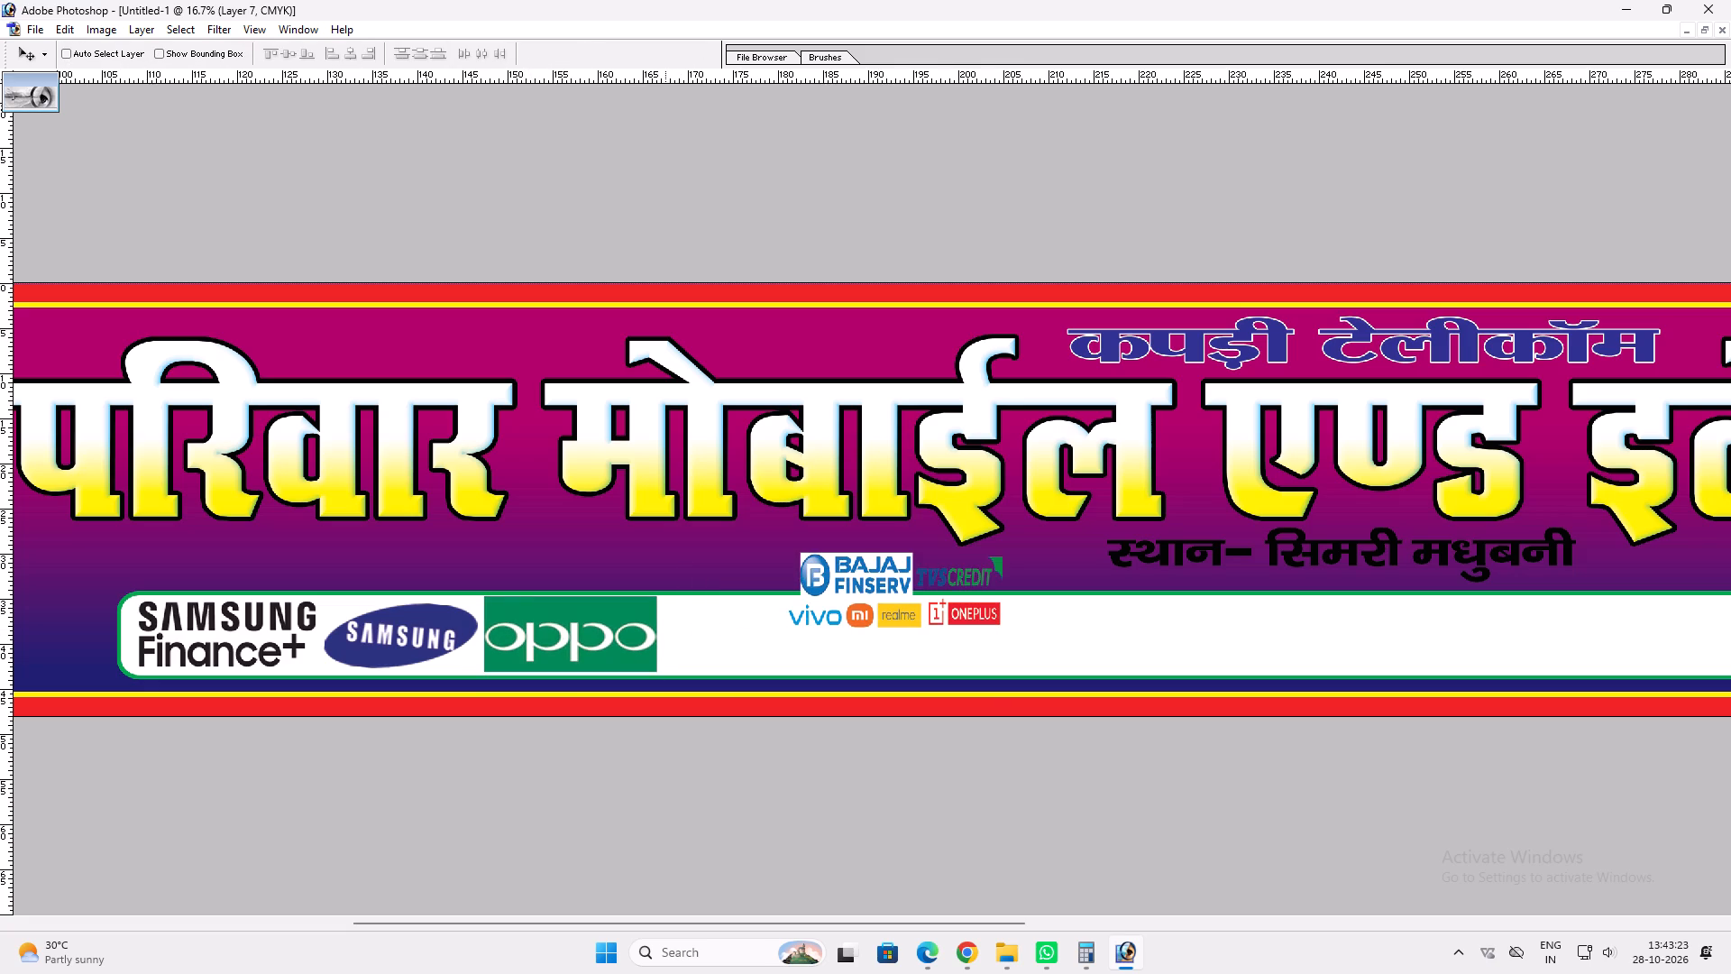
Stretch the Oppo logo's height to about 106% to fill the panel and nudge it up slightly.
{"action": "key", "text": "ctrl+t"}
{"action": "left_click_drag", "start_coordinate": [632, 669], "coordinate": [624, 674]}
{"action": "left_click_drag", "start_coordinate": [610, 602], "coordinate": [617, 602]}
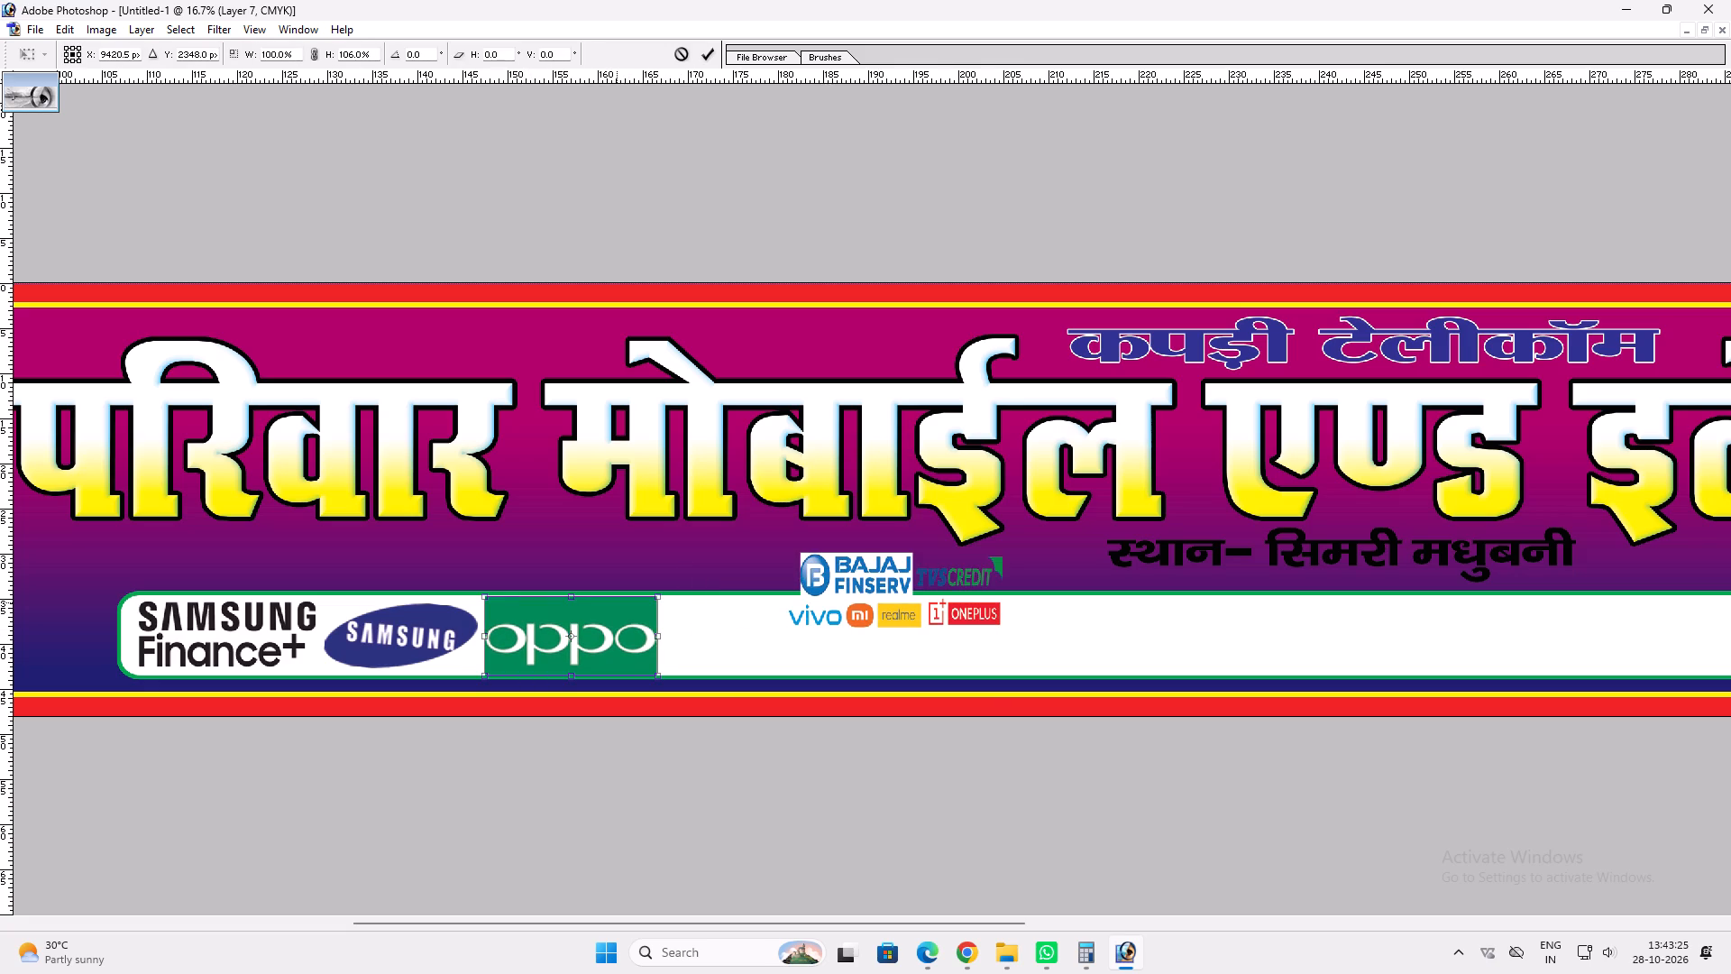
{"action": "left_click_drag", "start_coordinate": [617, 602], "coordinate": [625, 602]}
{"action": "key", "text": "Return"}
{"action": "key", "text": "v"}
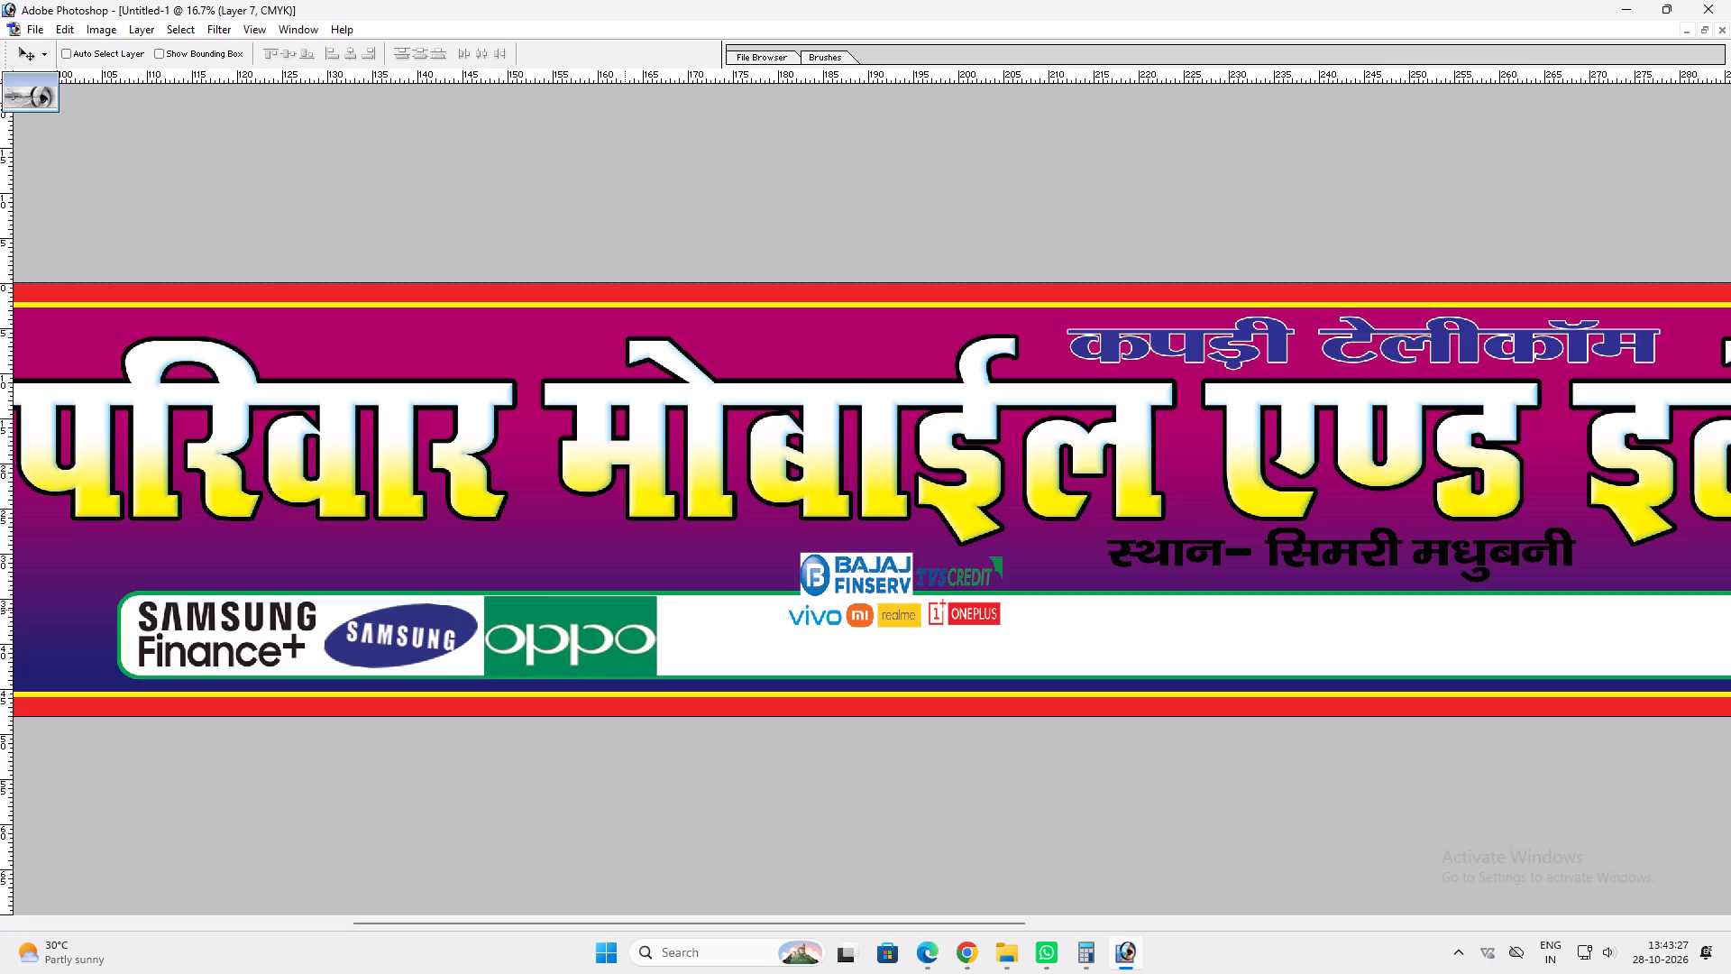
{"action": "key", "text": "Up"}
Place the Bajaj Finserv logo beside the Oppo logo and enlarge it to fit the panel's height.
{"action": "left_click", "coordinate": [829, 569], "text": "ctrl"}
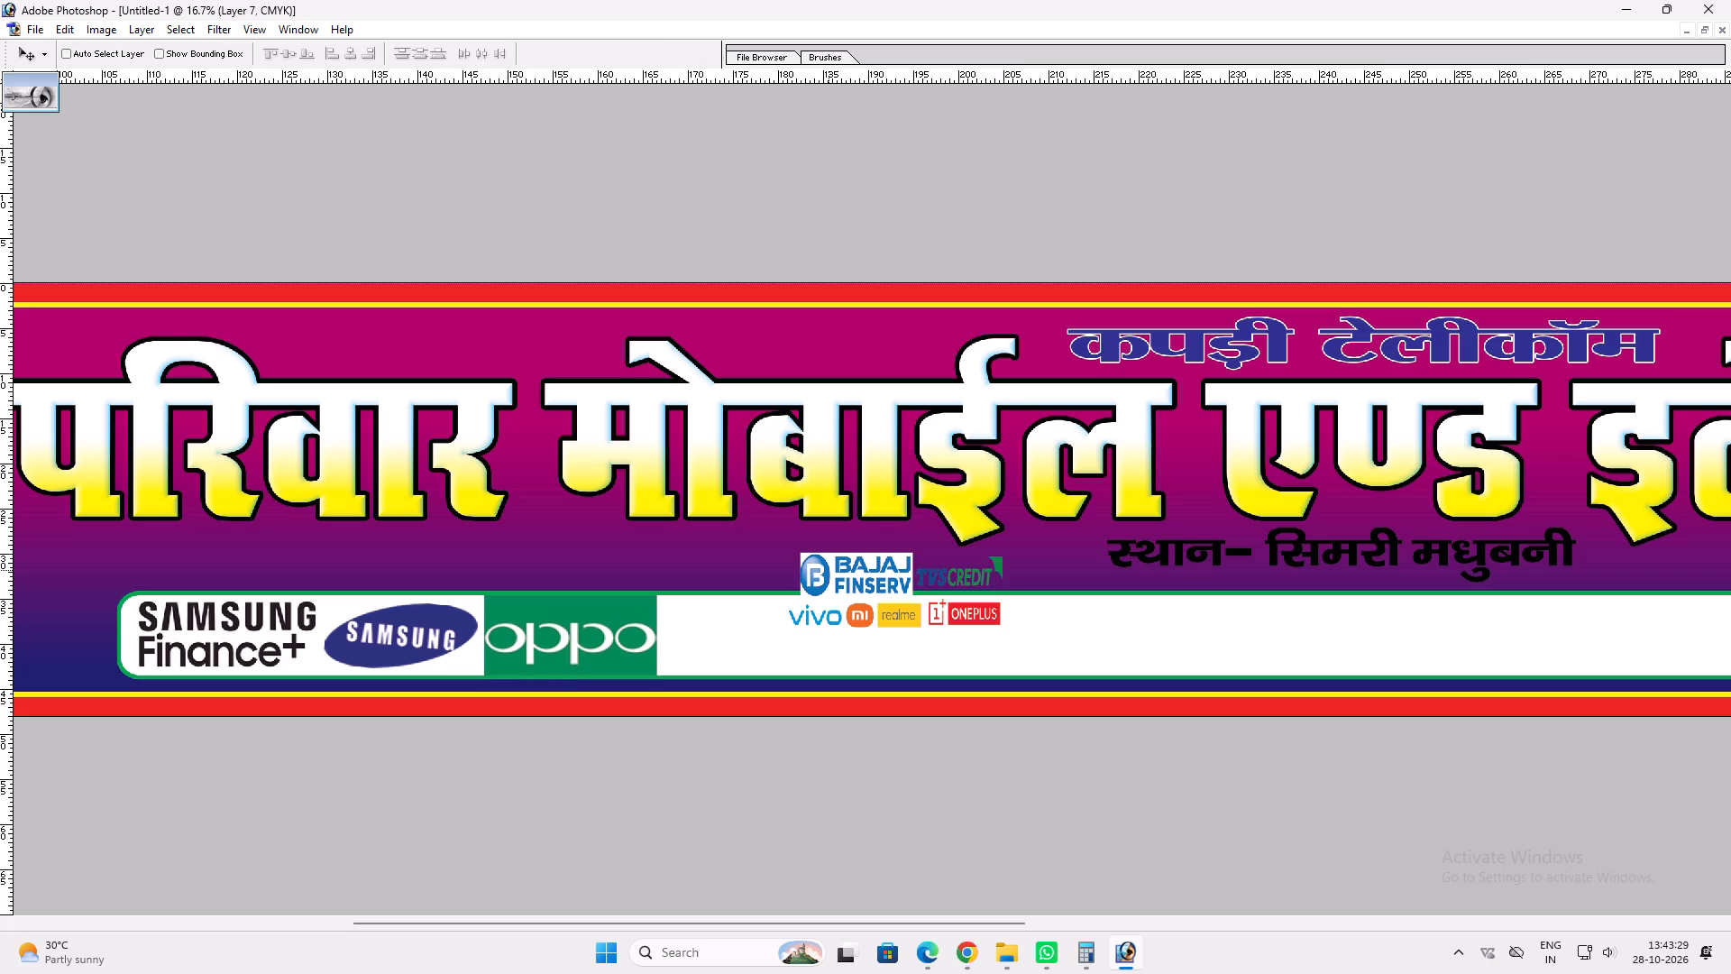
{"action": "left_click_drag", "start_coordinate": [828, 570], "coordinate": [693, 621]}
{"action": "key", "text": "ctrl+z"}
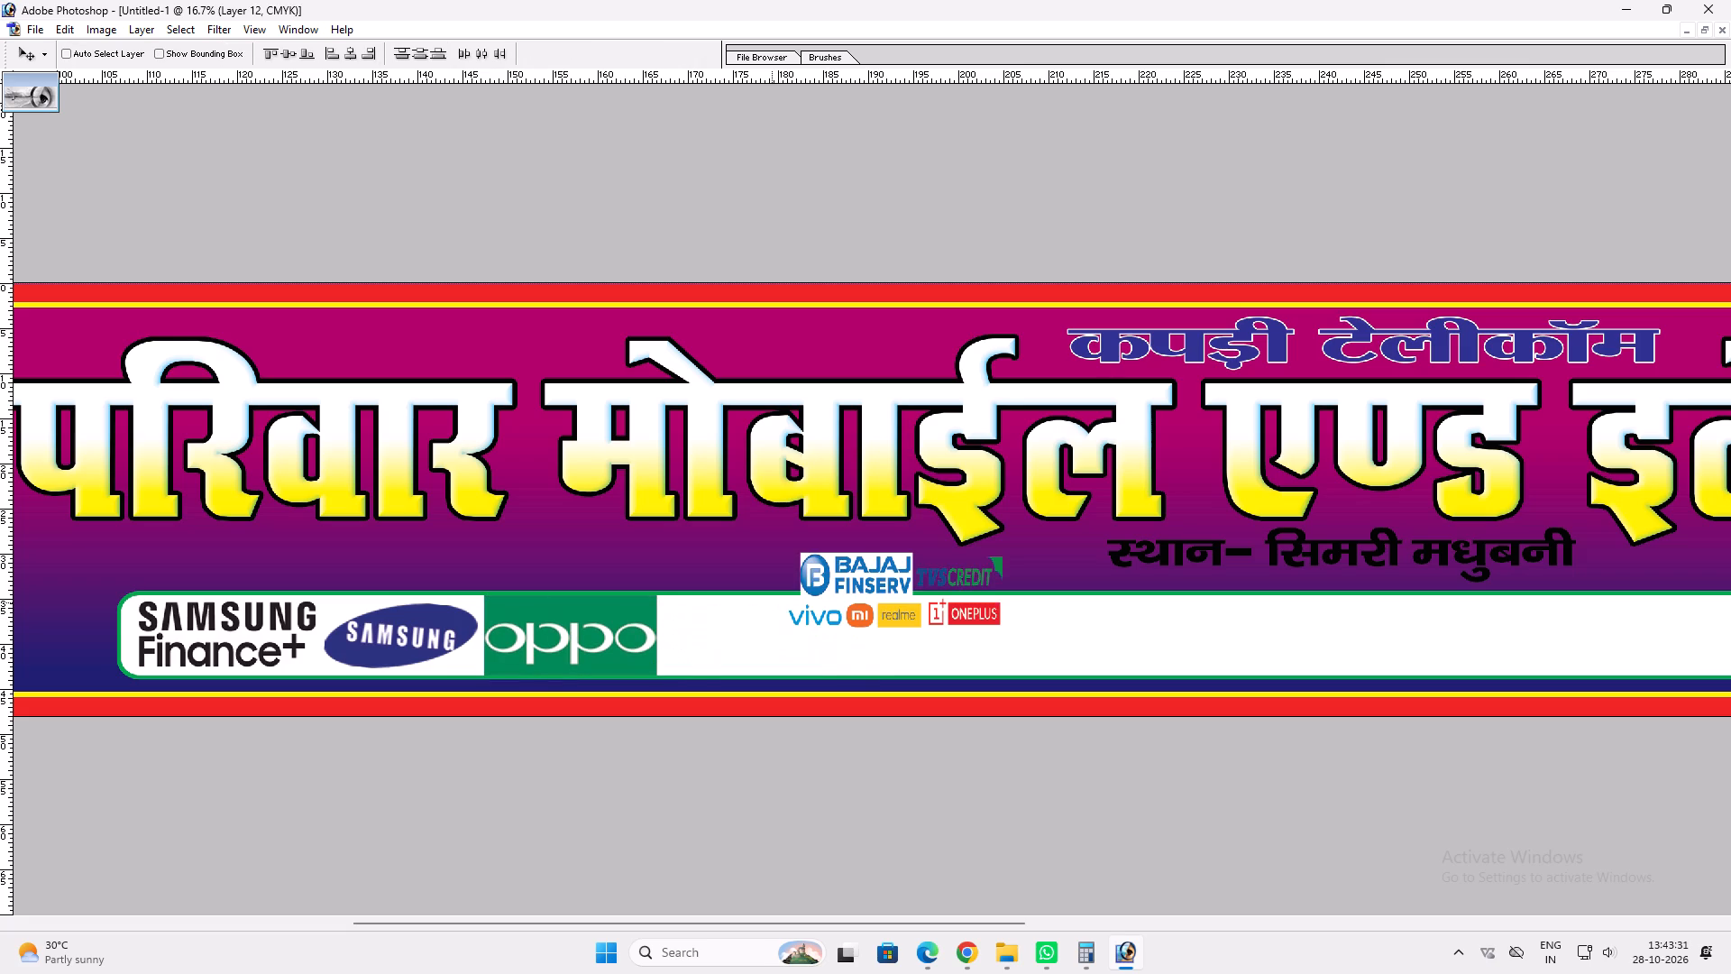
{"action": "right_click", "coordinate": [815, 573], "text": "ctrl+shift"}
{"action": "left_click", "coordinate": [841, 584], "text": "ctrl+shift"}
{"action": "left_click_drag", "start_coordinate": [851, 586], "coordinate": [718, 636]}
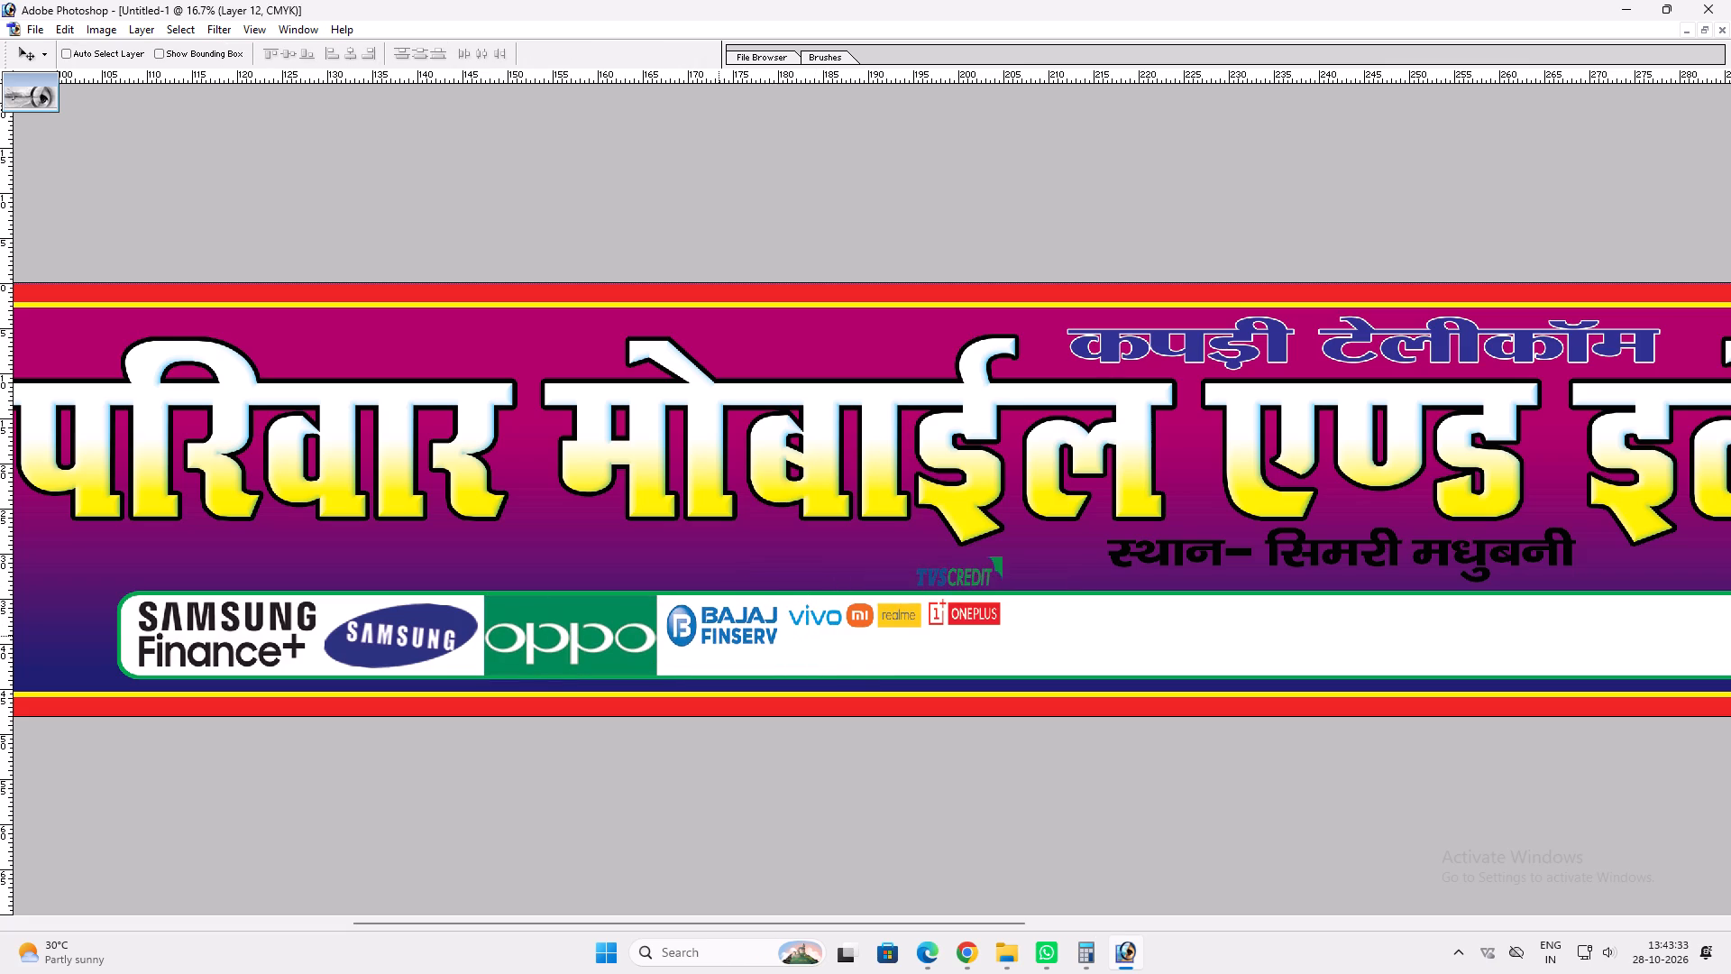
{"action": "key", "text": "ctrl+t"}
{"action": "left_click_drag", "start_coordinate": [774, 648], "coordinate": [829, 652], "text": "shift"}
{"action": "left_click_drag", "start_coordinate": [820, 639], "coordinate": [902, 634], "text": "shift"}
{"action": "key", "text": "shift+Return"}
{"action": "key", "text": "v"}
{"action": "key", "text": "ctrl+t"}
{"action": "left_click_drag", "start_coordinate": [843, 608], "coordinate": [858, 605], "text": "shift"}
{"action": "key", "text": "shift+Return"}
{"action": "key", "text": "v"}
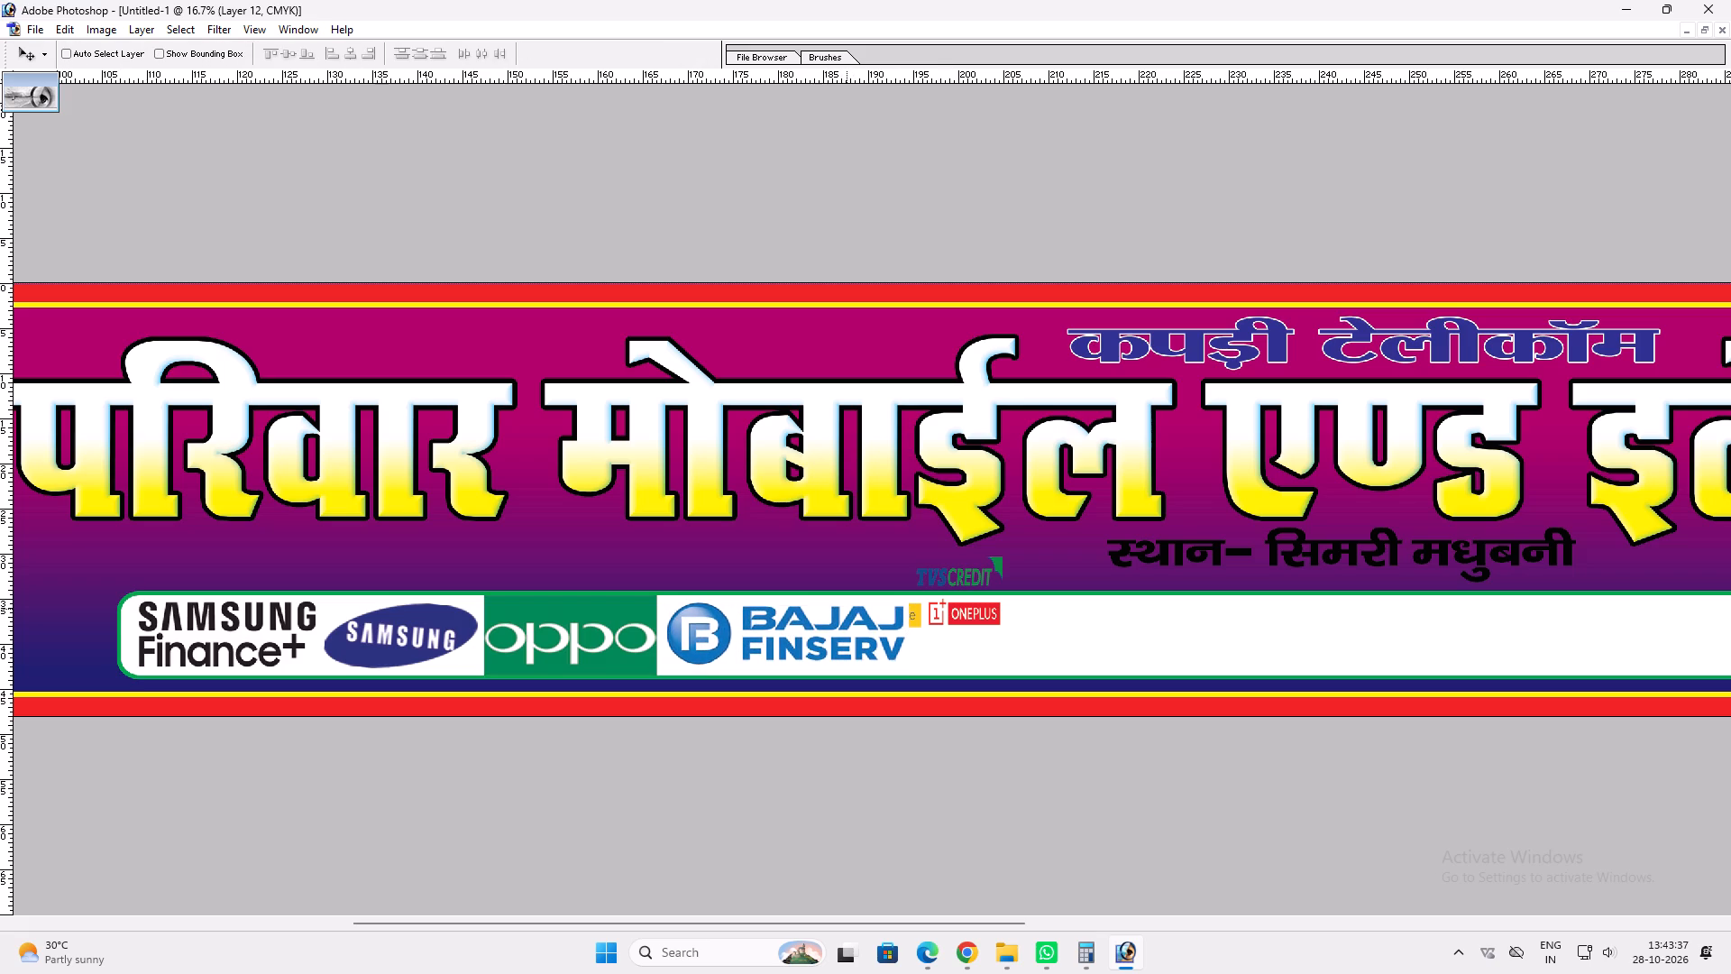
Select the realme logo, enlarge it and place it beside the Bajaj Finserv logo.
{"action": "right_click", "coordinate": [907, 611]}
{"action": "right_click", "coordinate": [914, 610]}
{"action": "left_click", "coordinate": [925, 611]}
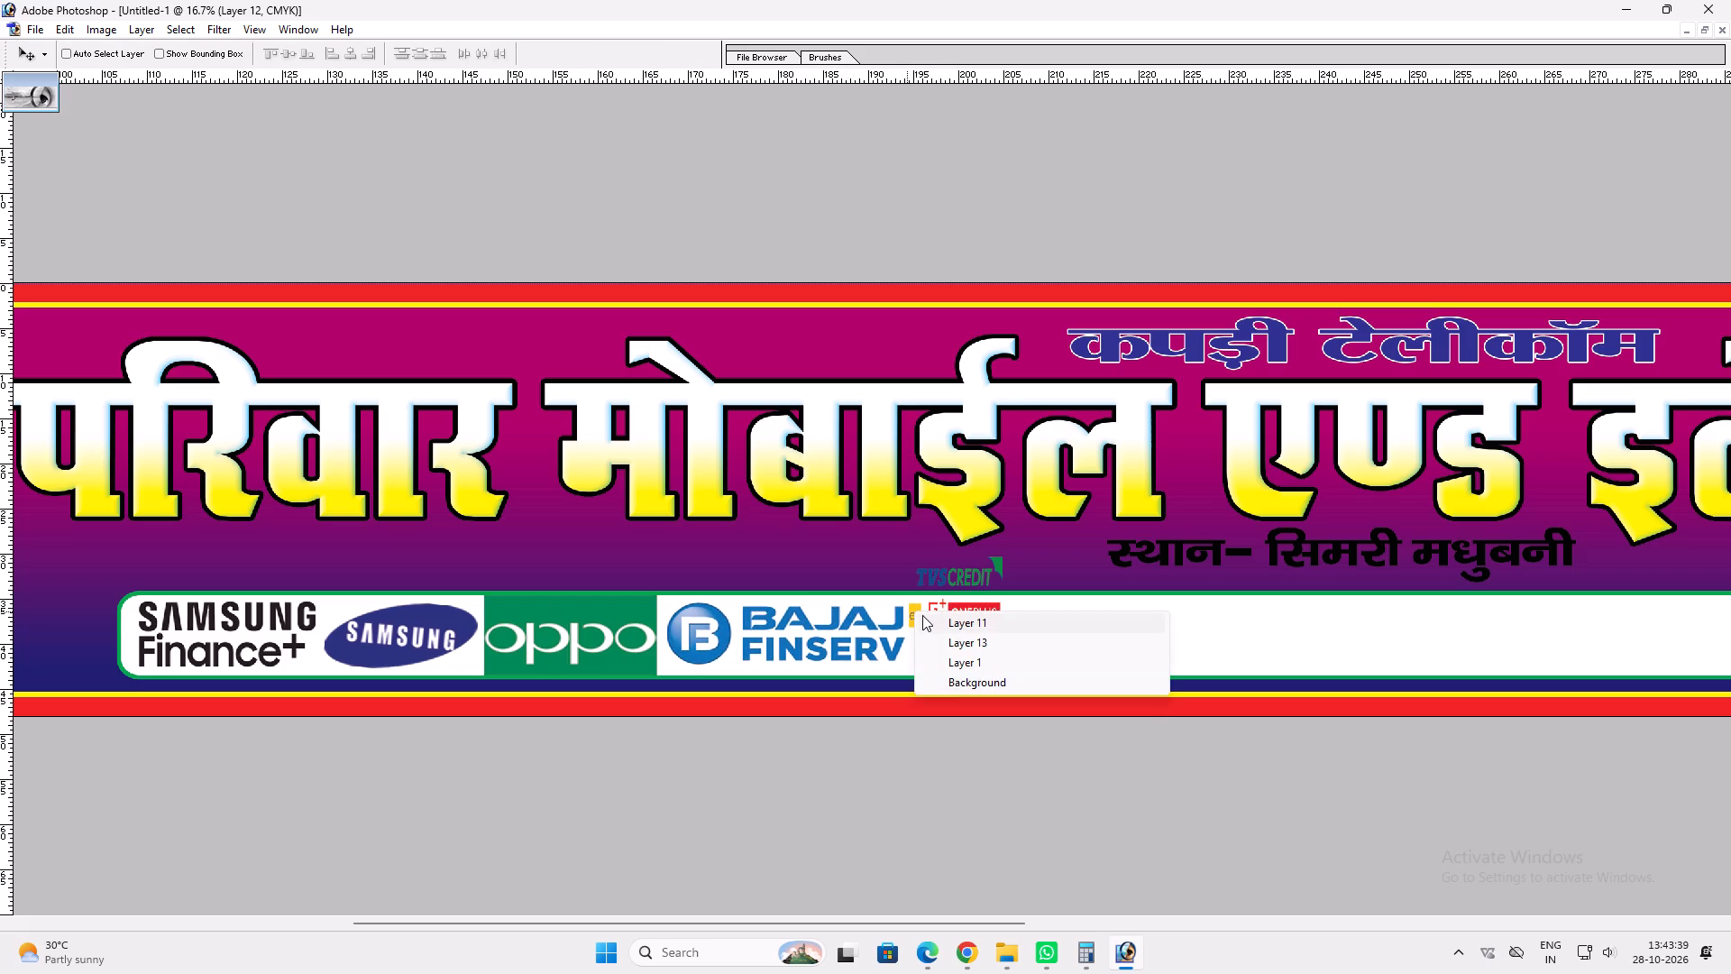
{"action": "left_click", "coordinate": [923, 615], "text": "ctrl+shift"}
{"action": "right_click", "coordinate": [913, 615], "text": "ctrl+shift"}
{"action": "left_click", "coordinate": [930, 623], "text": "ctrl+shift"}
{"action": "key", "text": "ctrl+t"}
{"action": "left_click_drag", "start_coordinate": [921, 625], "coordinate": [974, 630], "text": "shift"}
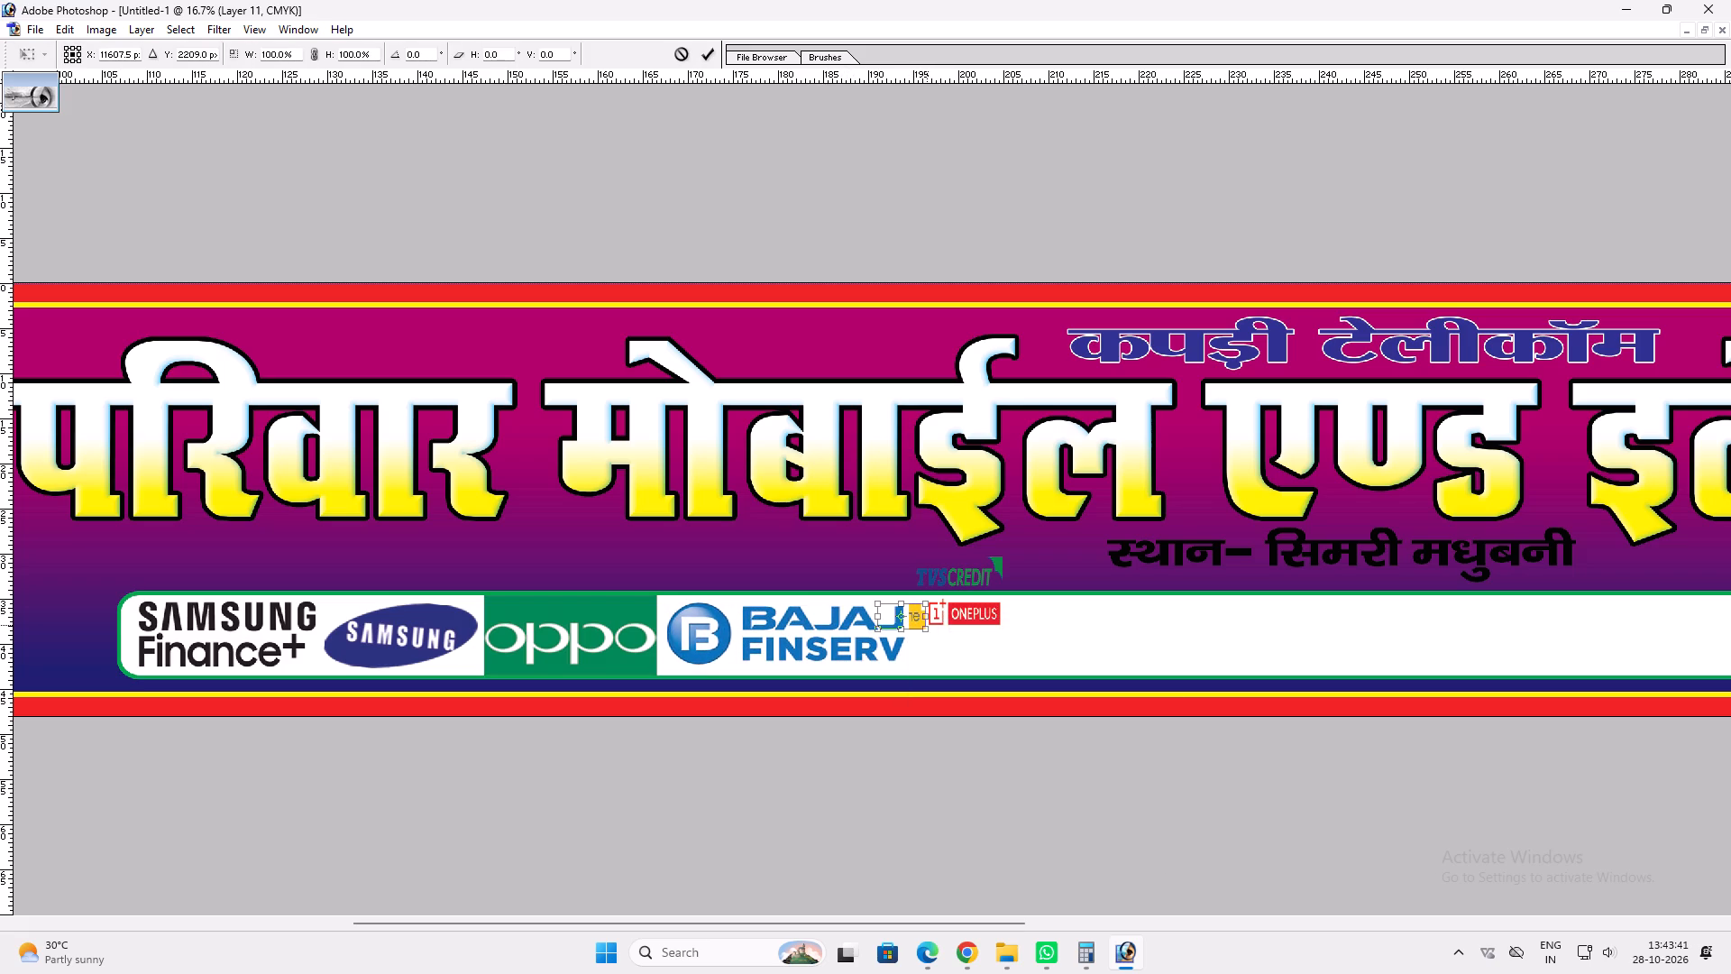
{"action": "left_click_drag", "start_coordinate": [974, 630], "coordinate": [994, 633], "text": "shift"}
{"action": "key", "text": "shift+Return"}
{"action": "key", "text": "v"}
{"action": "left_click_drag", "start_coordinate": [956, 628], "coordinate": [1063, 615]}
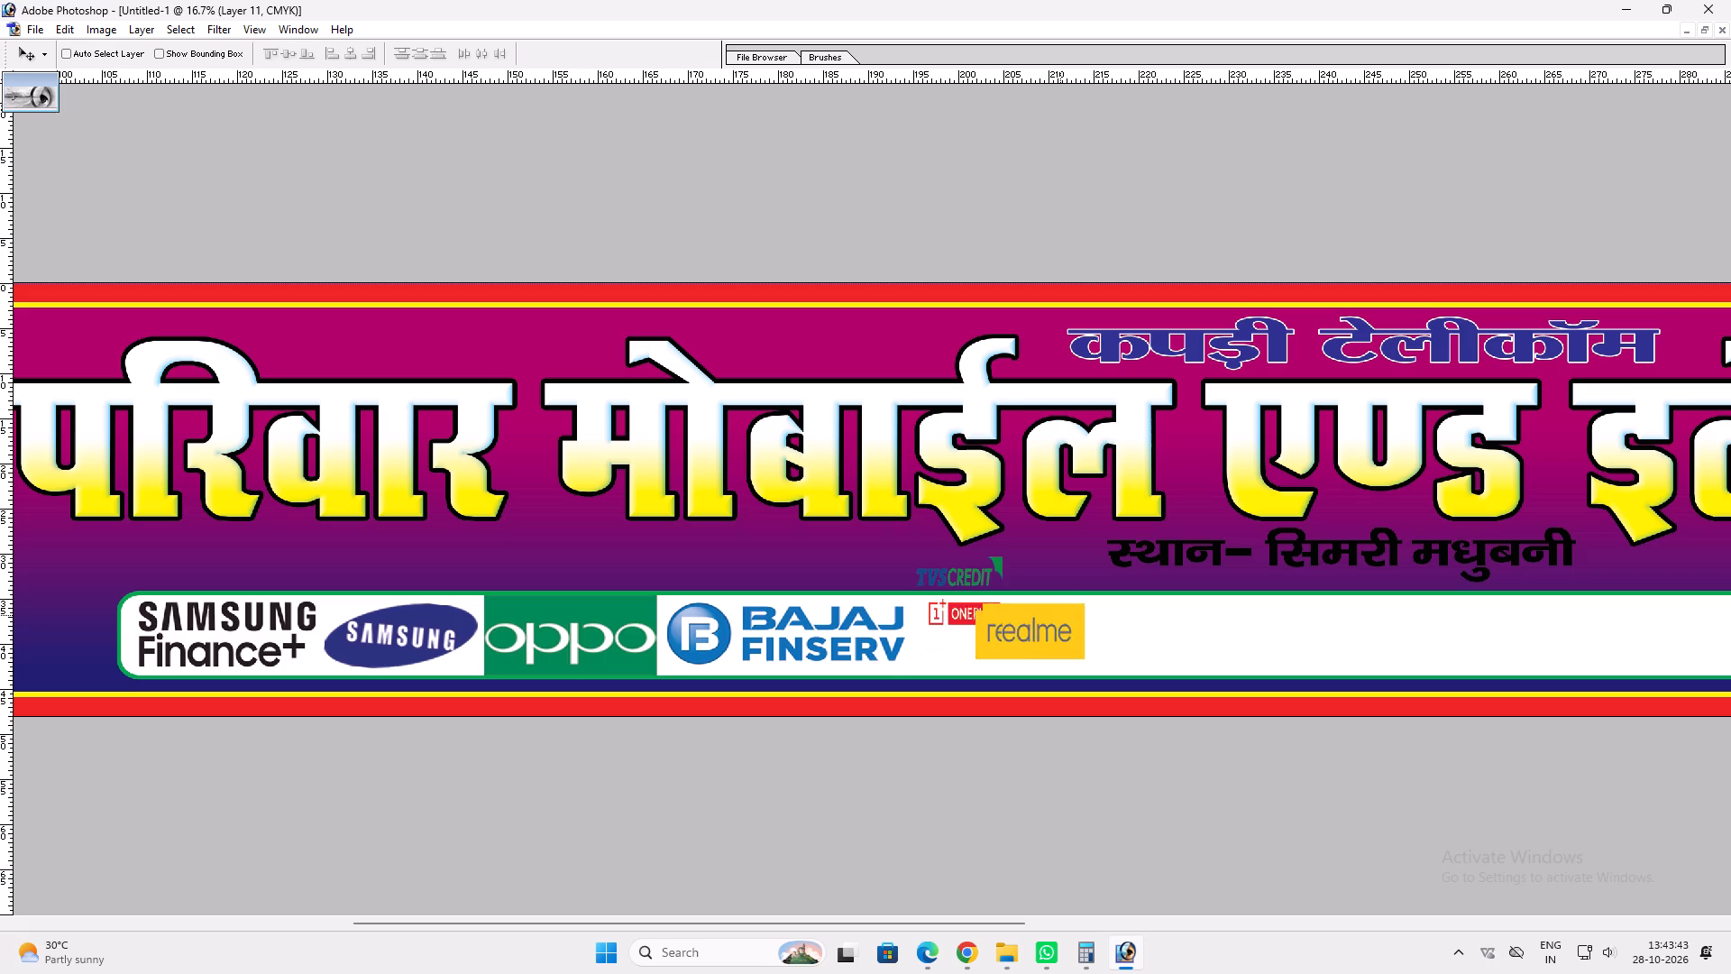
{"action": "left_click_drag", "start_coordinate": [1063, 615], "coordinate": [994, 610]}
Enlarge the realme logo to nearly the panel's height and stretch it wider.
{"action": "key", "text": "ctrl+t"}
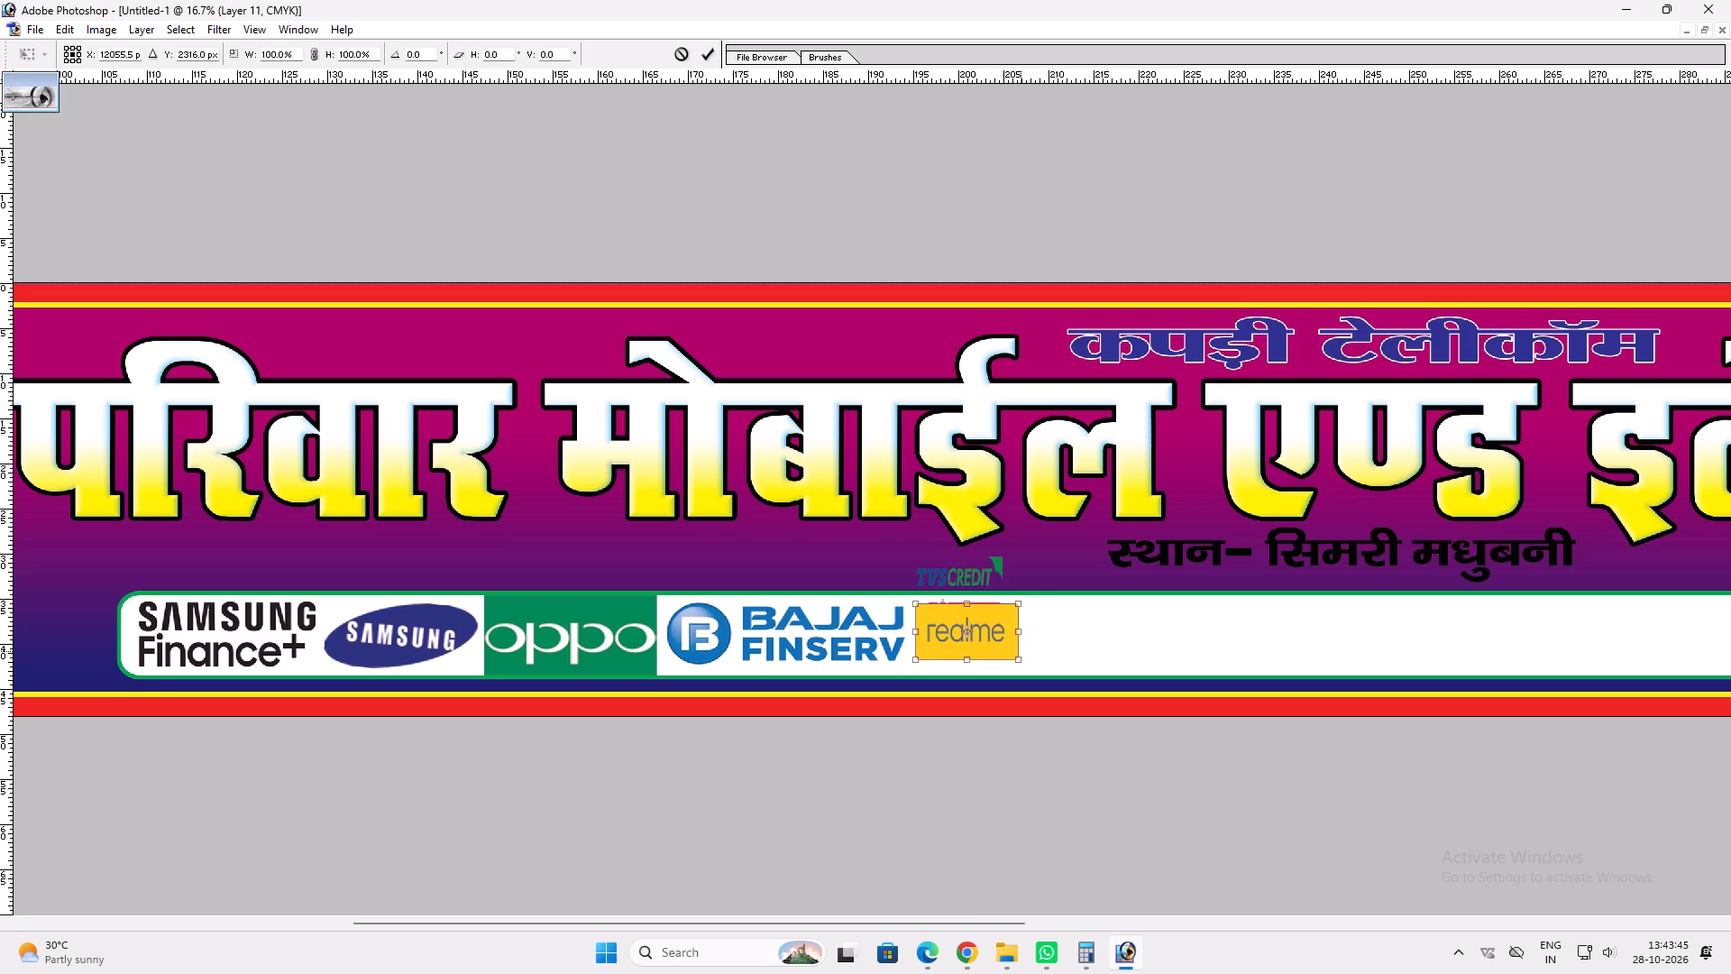
{"action": "left_click_drag", "start_coordinate": [1019, 652], "coordinate": [1034, 656], "text": "shift"}
{"action": "left_click_drag", "start_coordinate": [1030, 645], "coordinate": [1110, 645], "text": "shift"}
{"action": "left_click_drag", "start_coordinate": [1113, 609], "coordinate": [1134, 611], "text": "shift"}
{"action": "left_click_drag", "start_coordinate": [1126, 663], "coordinate": [1147, 665], "text": "shift"}
{"action": "left_click_drag", "start_coordinate": [1144, 651], "coordinate": [1172, 651], "text": "shift"}
{"action": "key", "text": "shift+Return"}
{"action": "key", "text": "v"}
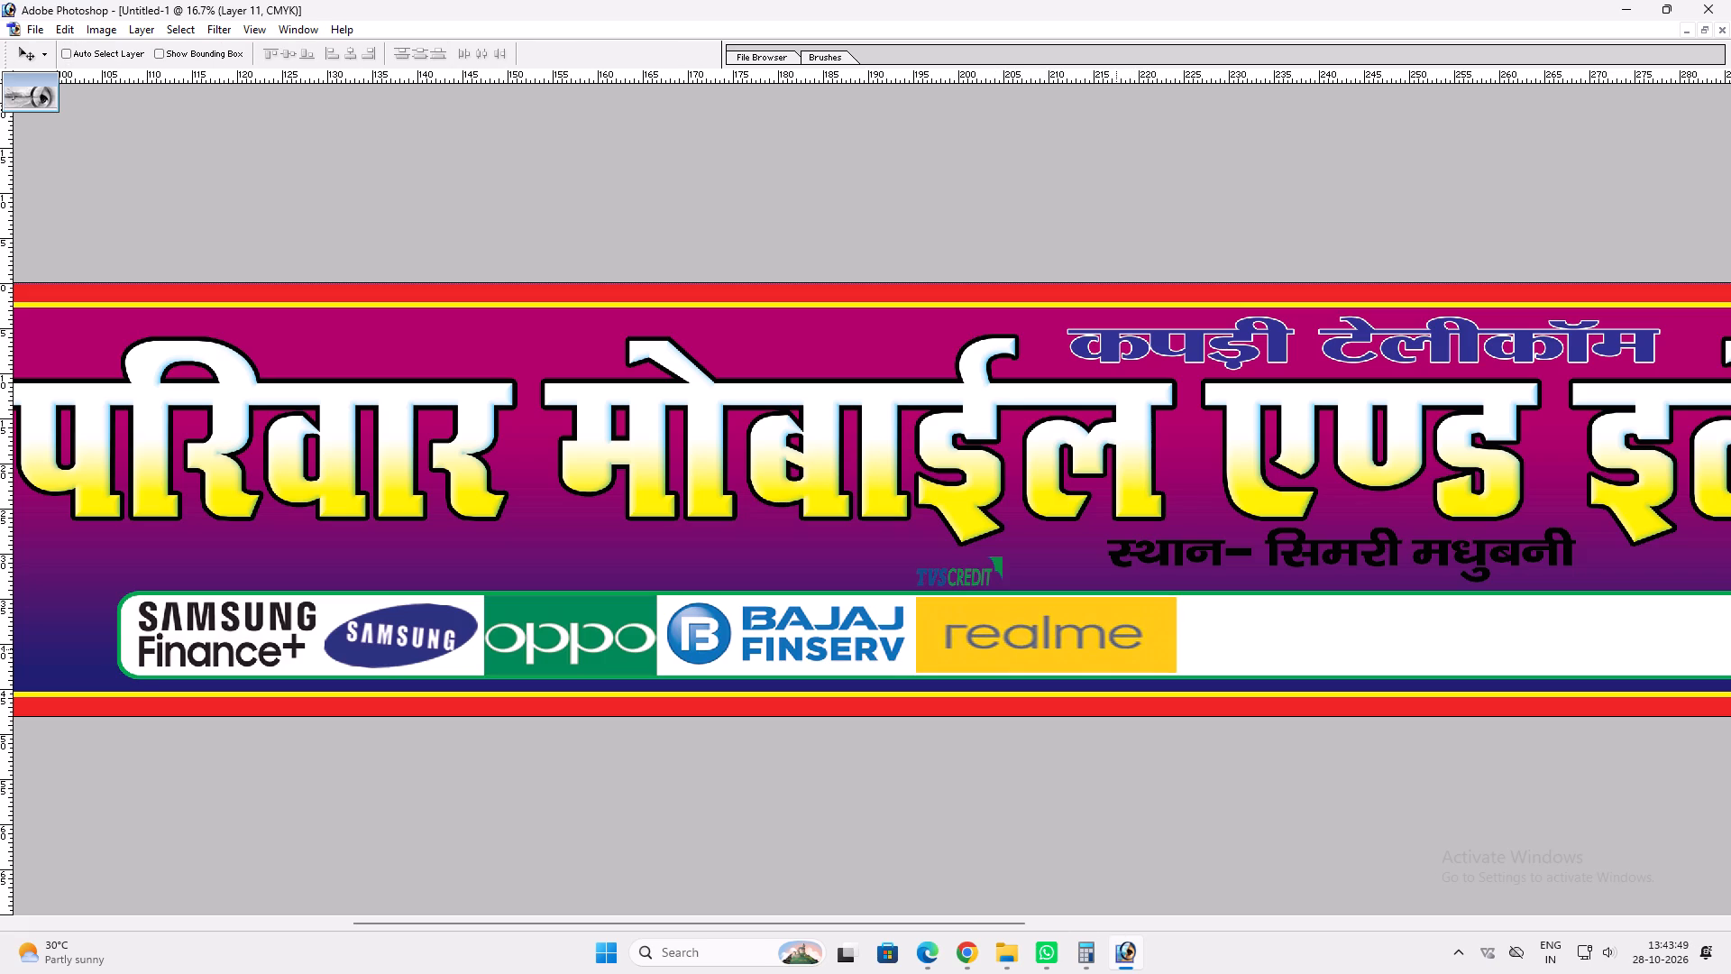
Move the TVS Credit logo, together with the OnePlus logo, onto the panel just past the realme logo.
{"action": "key", "text": "space"}
{"action": "key", "text": "space"}
{"action": "key", "text": "space"}
{"action": "key", "text": "space"}
{"action": "key", "text": "space"}
{"action": "key", "text": "space"}
{"action": "key", "text": "space"}
{"action": "key", "text": "space"}
{"action": "key", "text": "space"}
{"action": "key", "text": "space"}
{"action": "key", "text": "space"}
{"action": "left_click_drag", "start_coordinate": [1058, 642], "coordinate": [762, 583]}
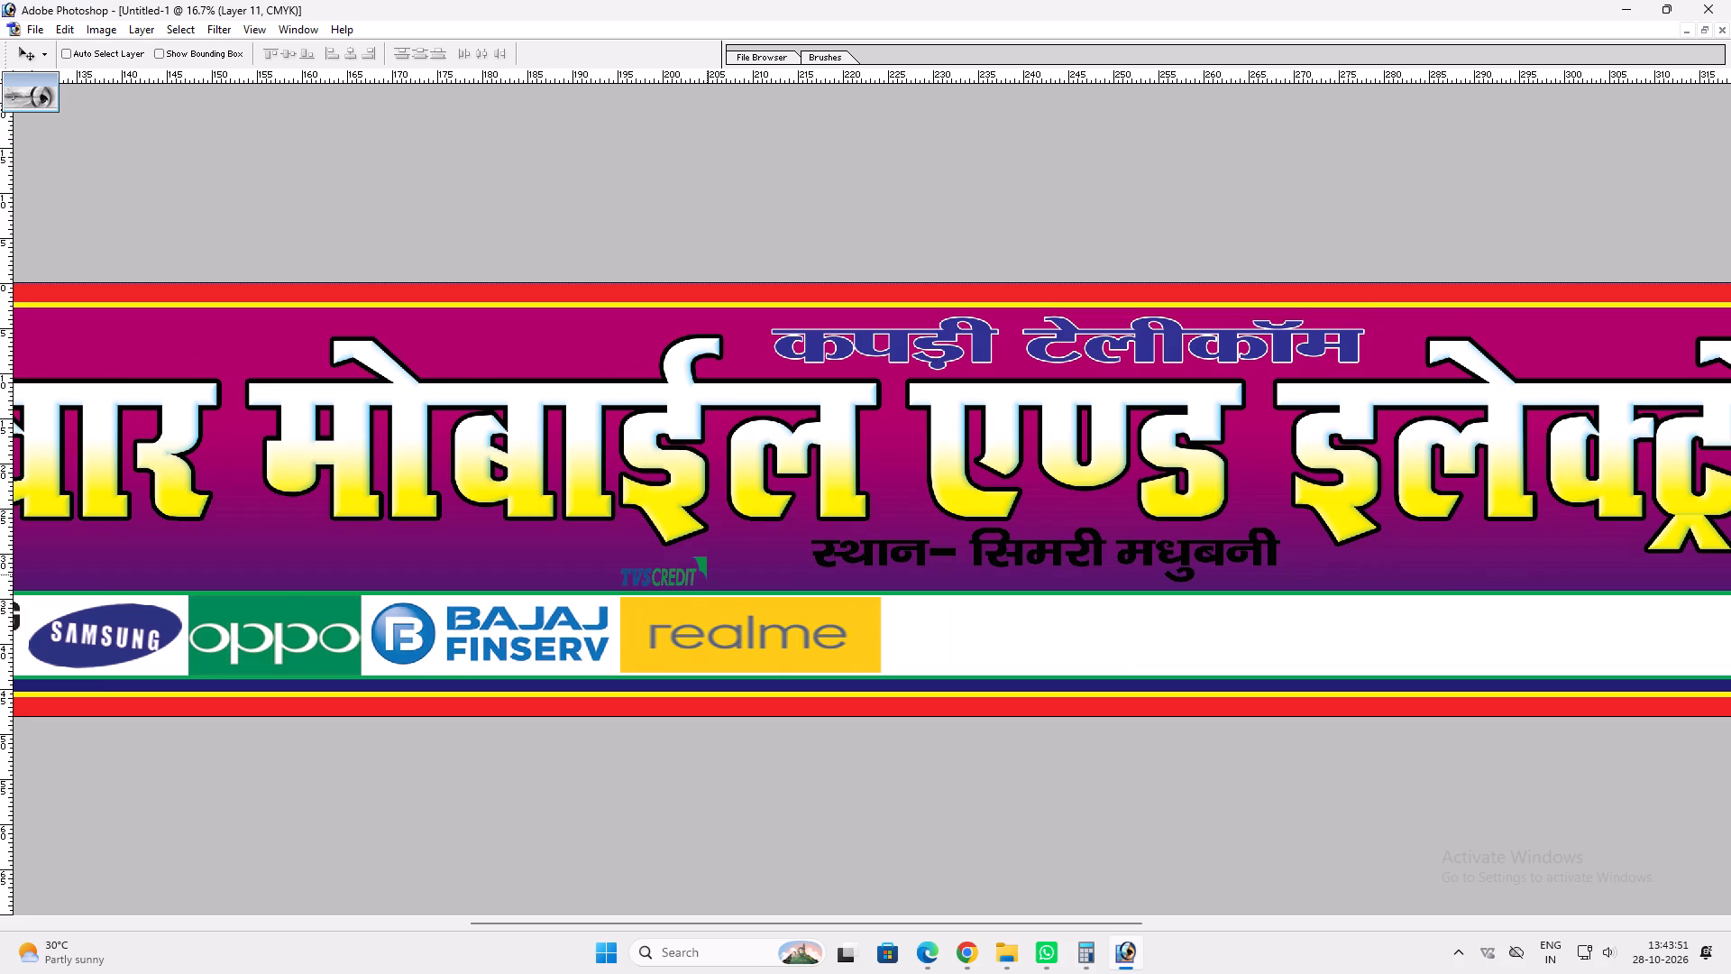
{"action": "left_click", "coordinate": [703, 562], "text": "ctrl"}
{"action": "left_click_drag", "start_coordinate": [703, 562], "coordinate": [980, 593]}
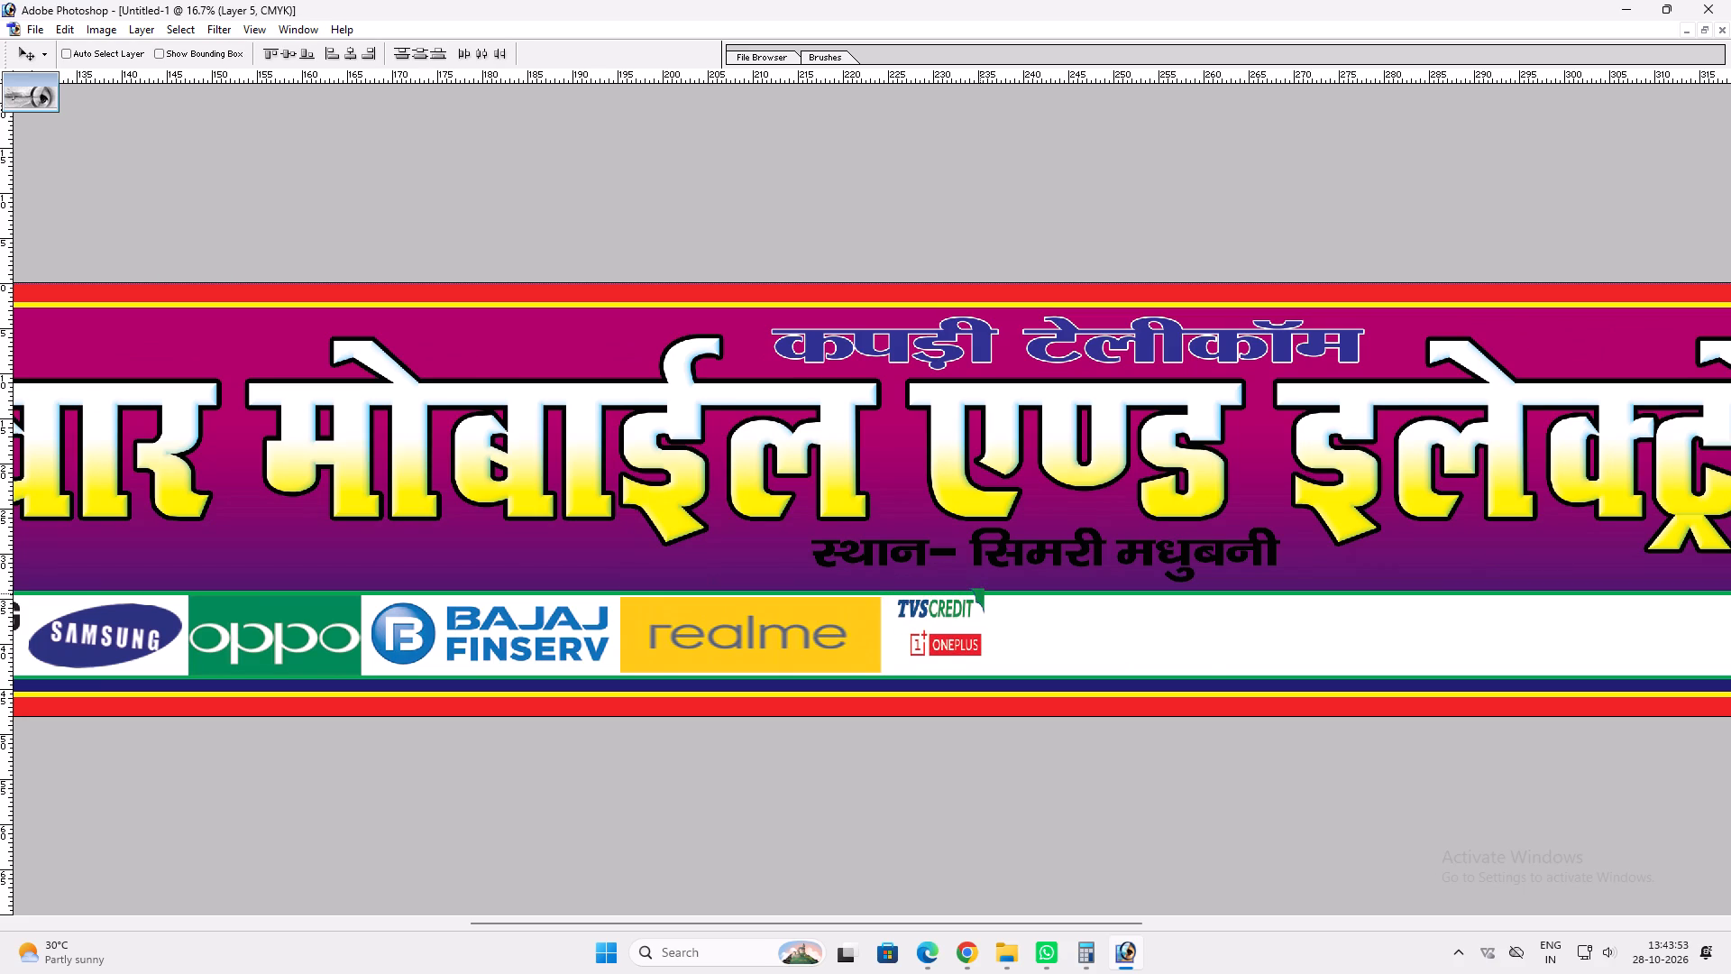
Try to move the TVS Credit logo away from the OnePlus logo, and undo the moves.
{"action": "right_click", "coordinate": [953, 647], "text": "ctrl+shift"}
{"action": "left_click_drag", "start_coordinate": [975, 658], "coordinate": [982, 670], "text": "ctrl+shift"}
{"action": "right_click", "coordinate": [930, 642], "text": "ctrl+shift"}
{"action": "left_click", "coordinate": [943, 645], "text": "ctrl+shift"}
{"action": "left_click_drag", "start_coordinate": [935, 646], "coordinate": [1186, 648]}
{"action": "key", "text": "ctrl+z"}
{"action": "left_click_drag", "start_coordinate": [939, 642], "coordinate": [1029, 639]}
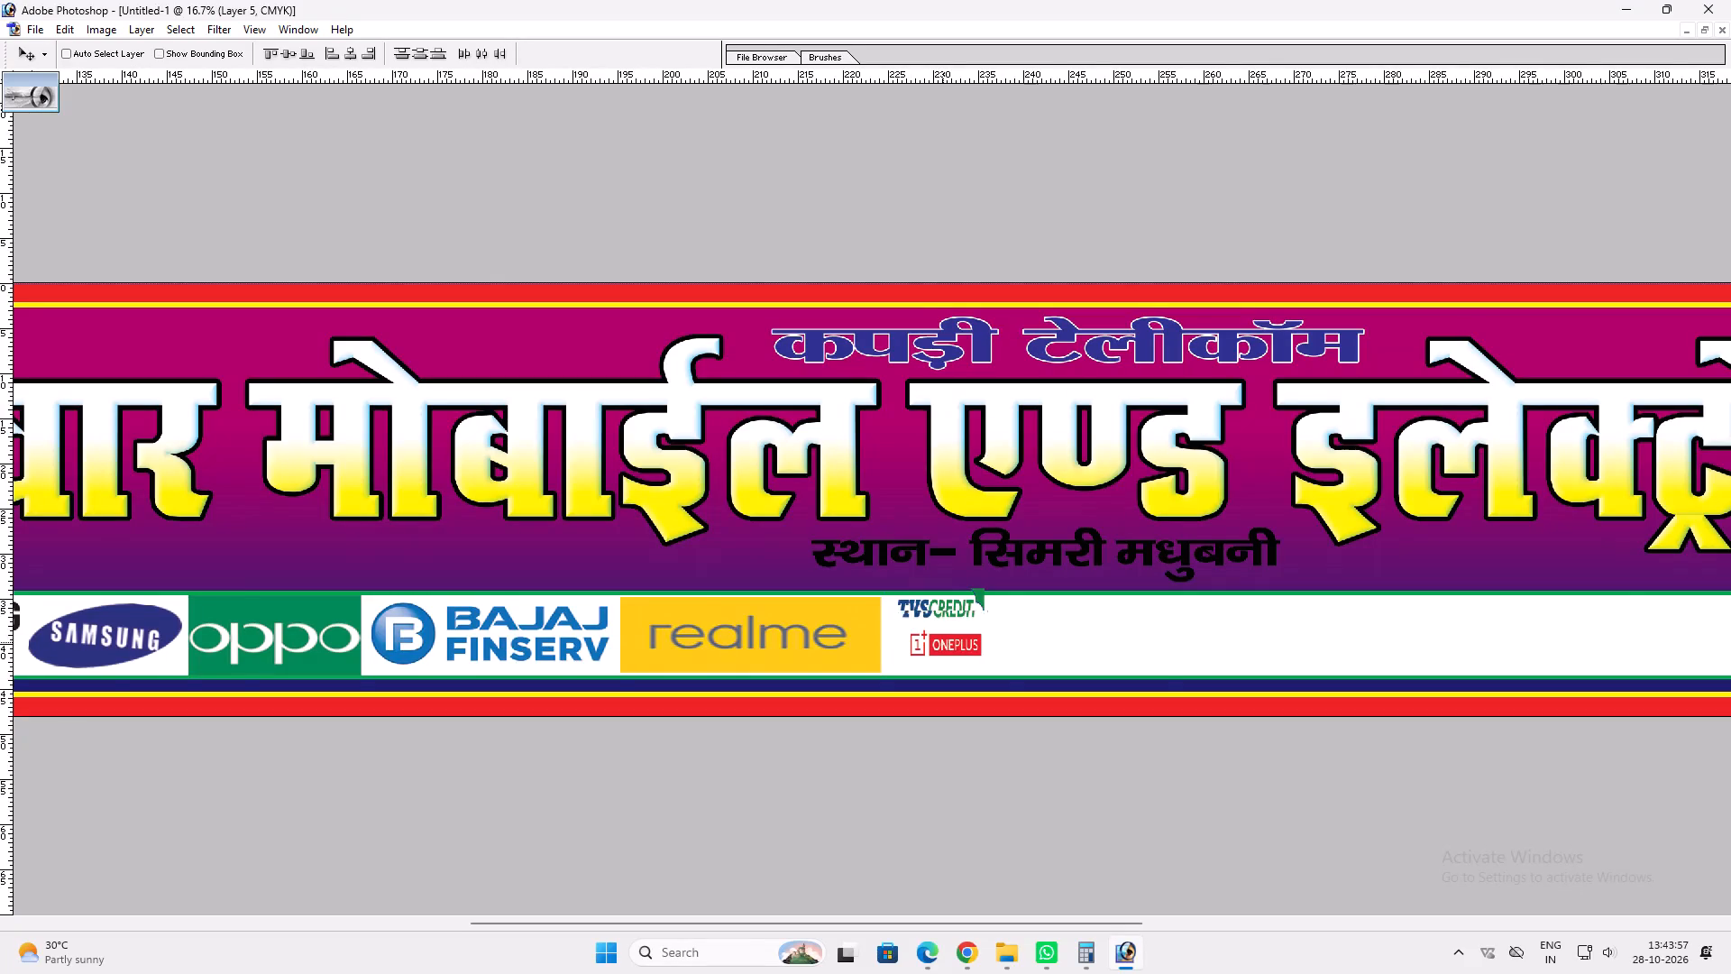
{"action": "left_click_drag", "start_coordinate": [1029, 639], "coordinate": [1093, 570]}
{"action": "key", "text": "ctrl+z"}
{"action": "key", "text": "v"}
Move the realme logo up off the panel to uncover the vivo and Mi logos behind it.
{"action": "right_click", "coordinate": [861, 644]}
{"action": "left_click_drag", "start_coordinate": [884, 650], "coordinate": [895, 654]}
{"action": "left_click_drag", "start_coordinate": [868, 649], "coordinate": [873, 581]}
Move the linked vivo, Mi and TVS Credit logos along the white panel, past the OnePlus logo.
{"action": "right_click", "coordinate": [839, 642]}
{"action": "left_click", "coordinate": [857, 652]}
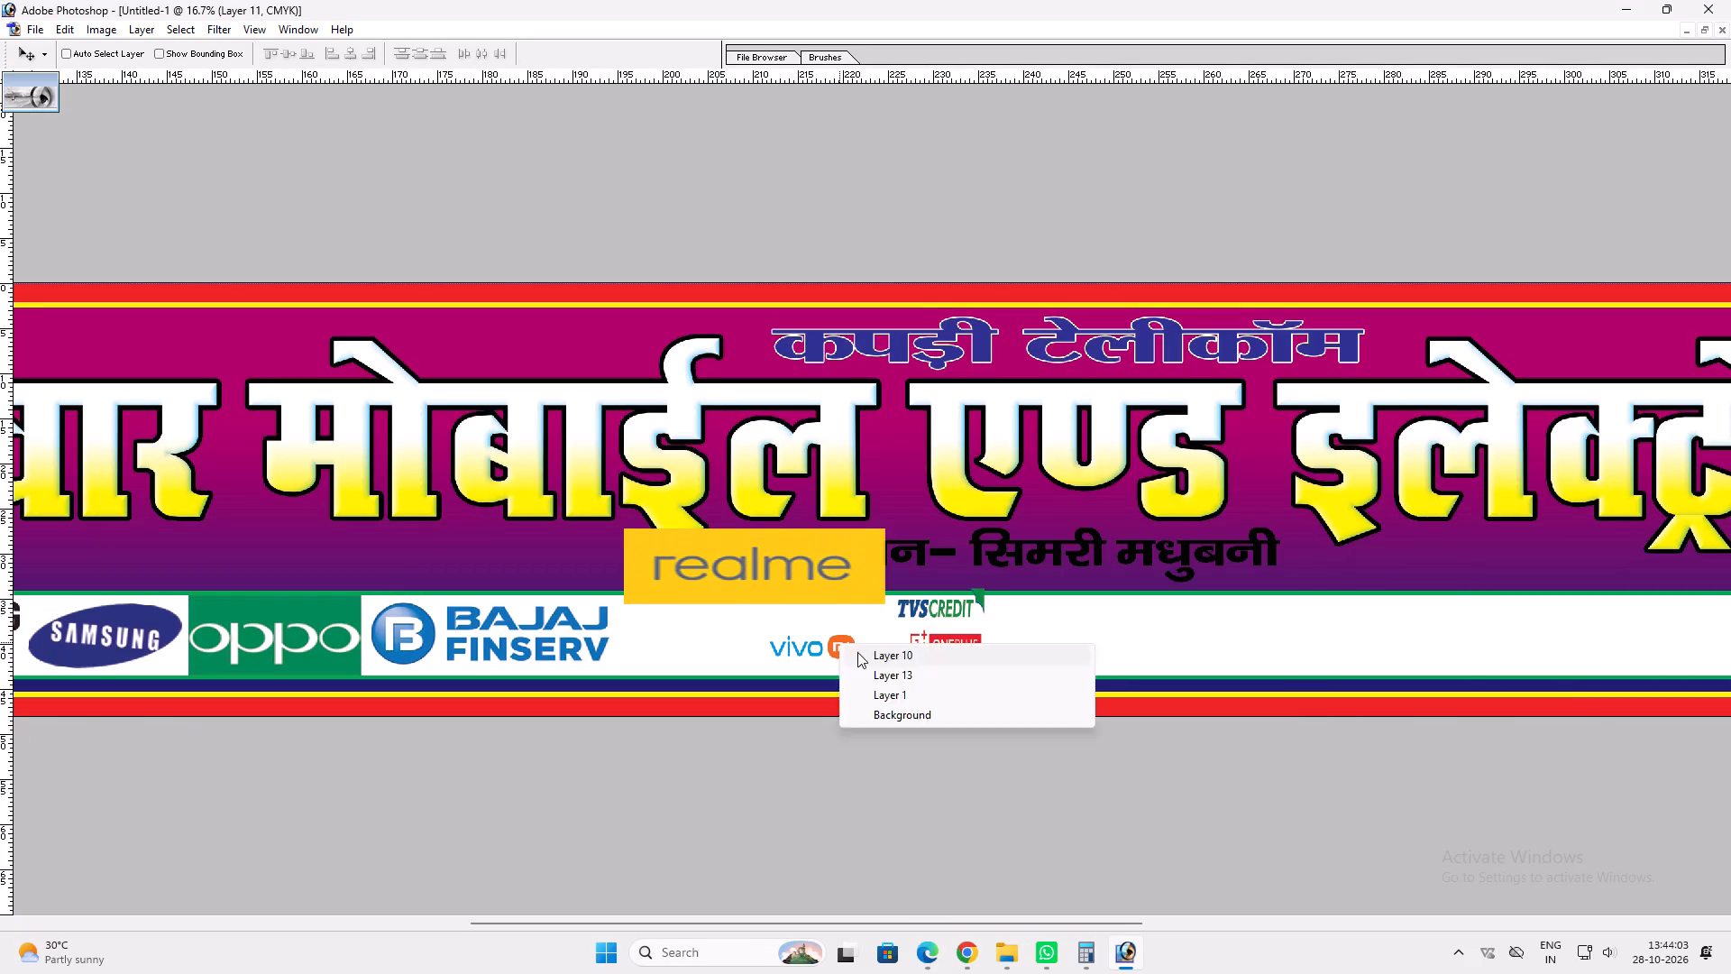
{"action": "left_click_drag", "start_coordinate": [843, 649], "coordinate": [936, 623]}
{"action": "key", "text": "ctrl+z"}
{"action": "key", "text": "v"}
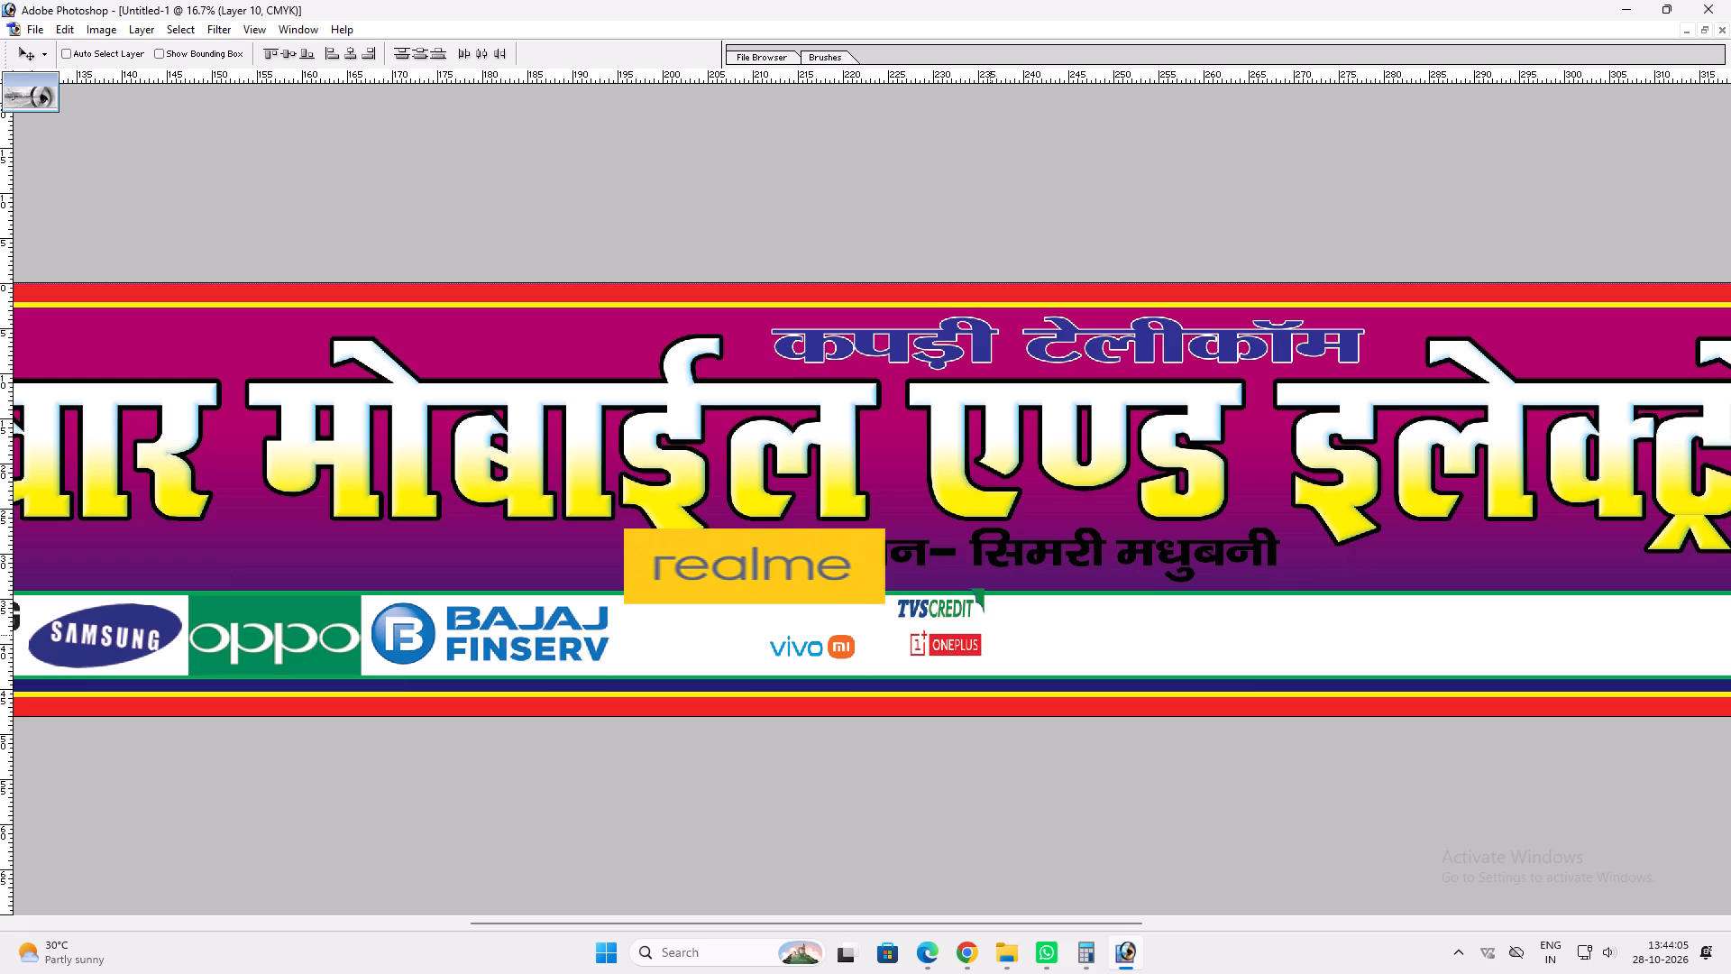
{"action": "right_click", "coordinate": [994, 635]}
{"action": "left_click_drag", "start_coordinate": [1014, 644], "coordinate": [1023, 648]}
{"action": "right_click", "coordinate": [1016, 635], "text": "ctrl+shift"}
{"action": "left_click_drag", "start_coordinate": [1023, 638], "coordinate": [1038, 644], "text": "ctrl+shift"}
{"action": "left_click", "coordinate": [855, 649], "text": "ctrl"}
{"action": "left_click", "coordinate": [837, 650], "text": "ctrl"}
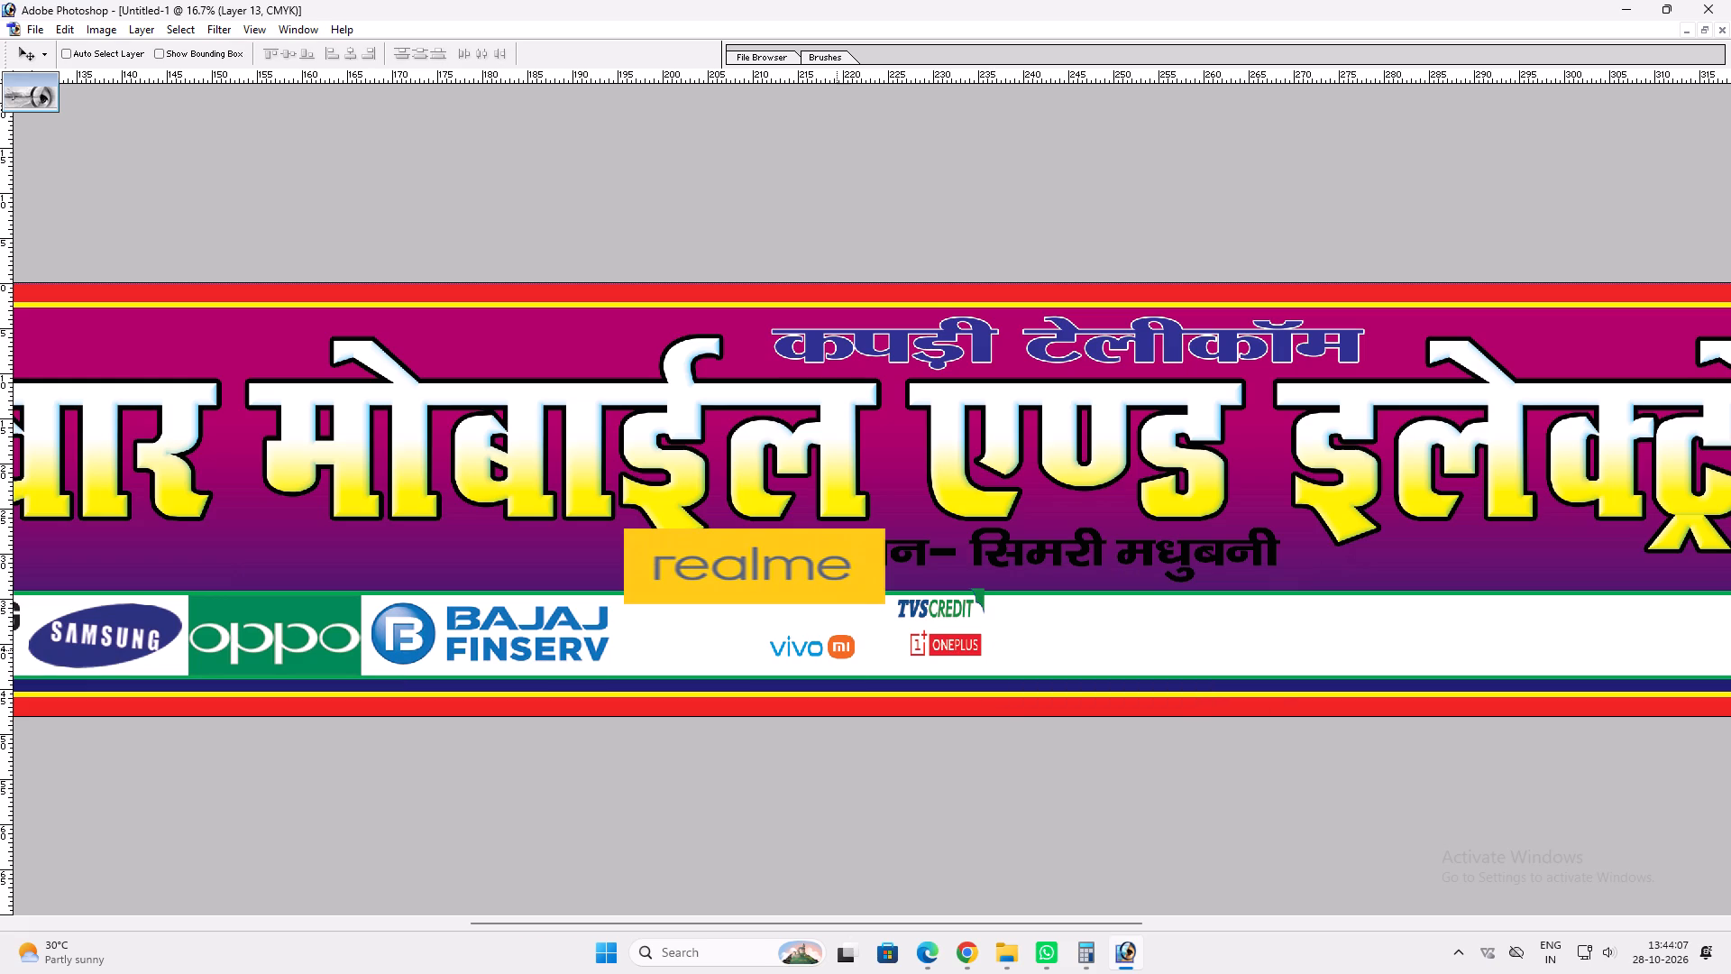
{"action": "left_click_drag", "start_coordinate": [836, 650], "coordinate": [1150, 645]}
Put the realme logo back on the panel beside the Bajaj Finserv logo.
{"action": "left_click", "coordinate": [815, 581], "text": "ctrl"}
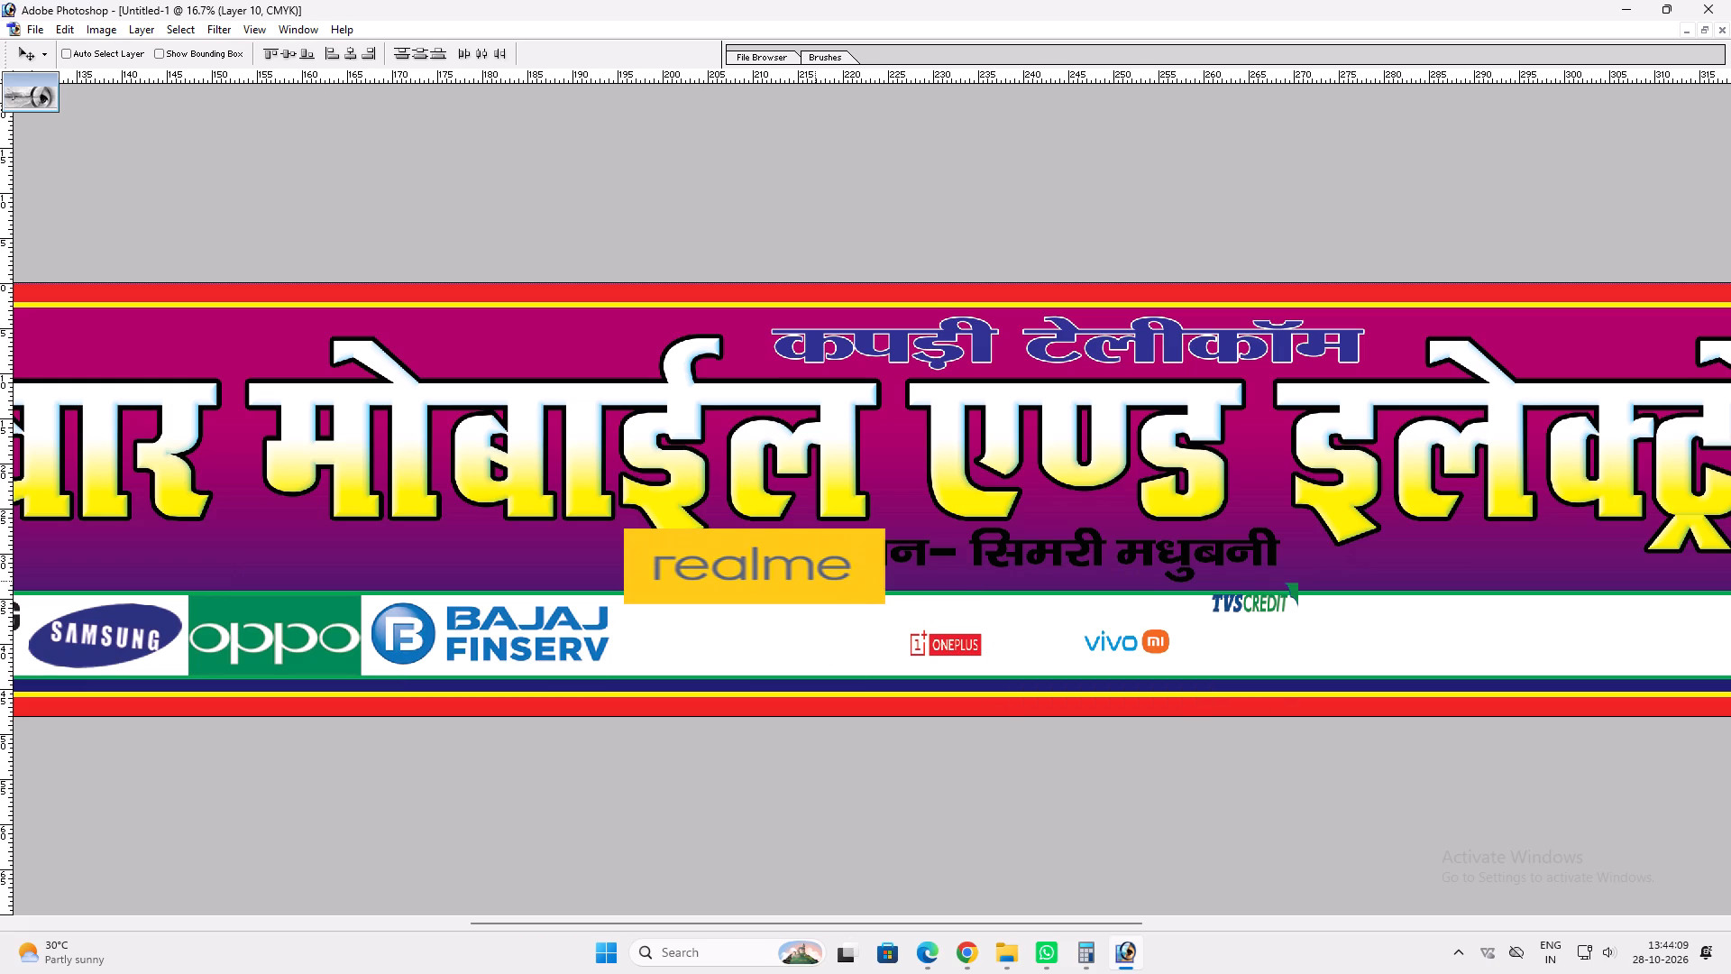
{"action": "left_click_drag", "start_coordinate": [814, 575], "coordinate": [811, 643]}
Place the OnePlus logo beside the realme logo and enlarge it to the panel's height.
{"action": "key", "text": "space"}
{"action": "key", "text": "space"}
{"action": "key", "text": "space"}
{"action": "left_click_drag", "start_coordinate": [981, 661], "coordinate": [691, 668]}
{"action": "right_click", "coordinate": [669, 648]}
{"action": "left_click", "coordinate": [699, 656]}
{"action": "right_click", "coordinate": [673, 640], "text": "ctrl+shift"}
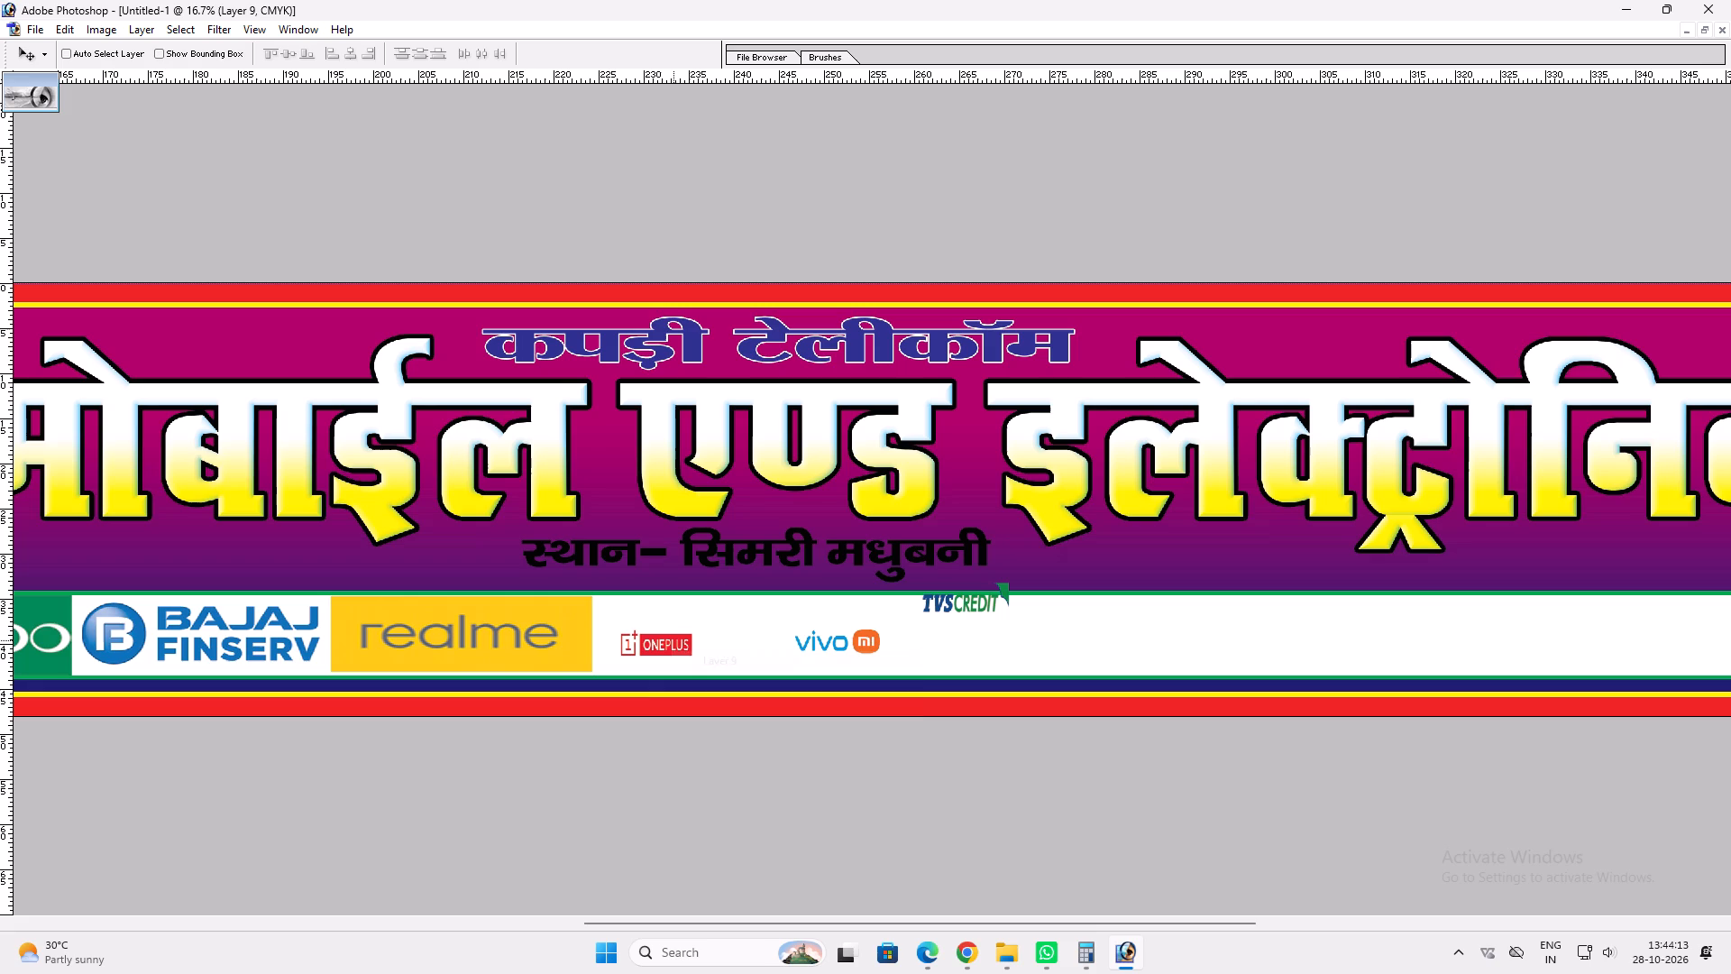
{"action": "left_click", "coordinate": [701, 650], "text": "ctrl+shift"}
{"action": "left_click_drag", "start_coordinate": [682, 661], "coordinate": [668, 632]}
{"action": "key", "text": "ctrl+t"}
{"action": "left_click_drag", "start_coordinate": [679, 631], "coordinate": [688, 631], "text": "shift"}
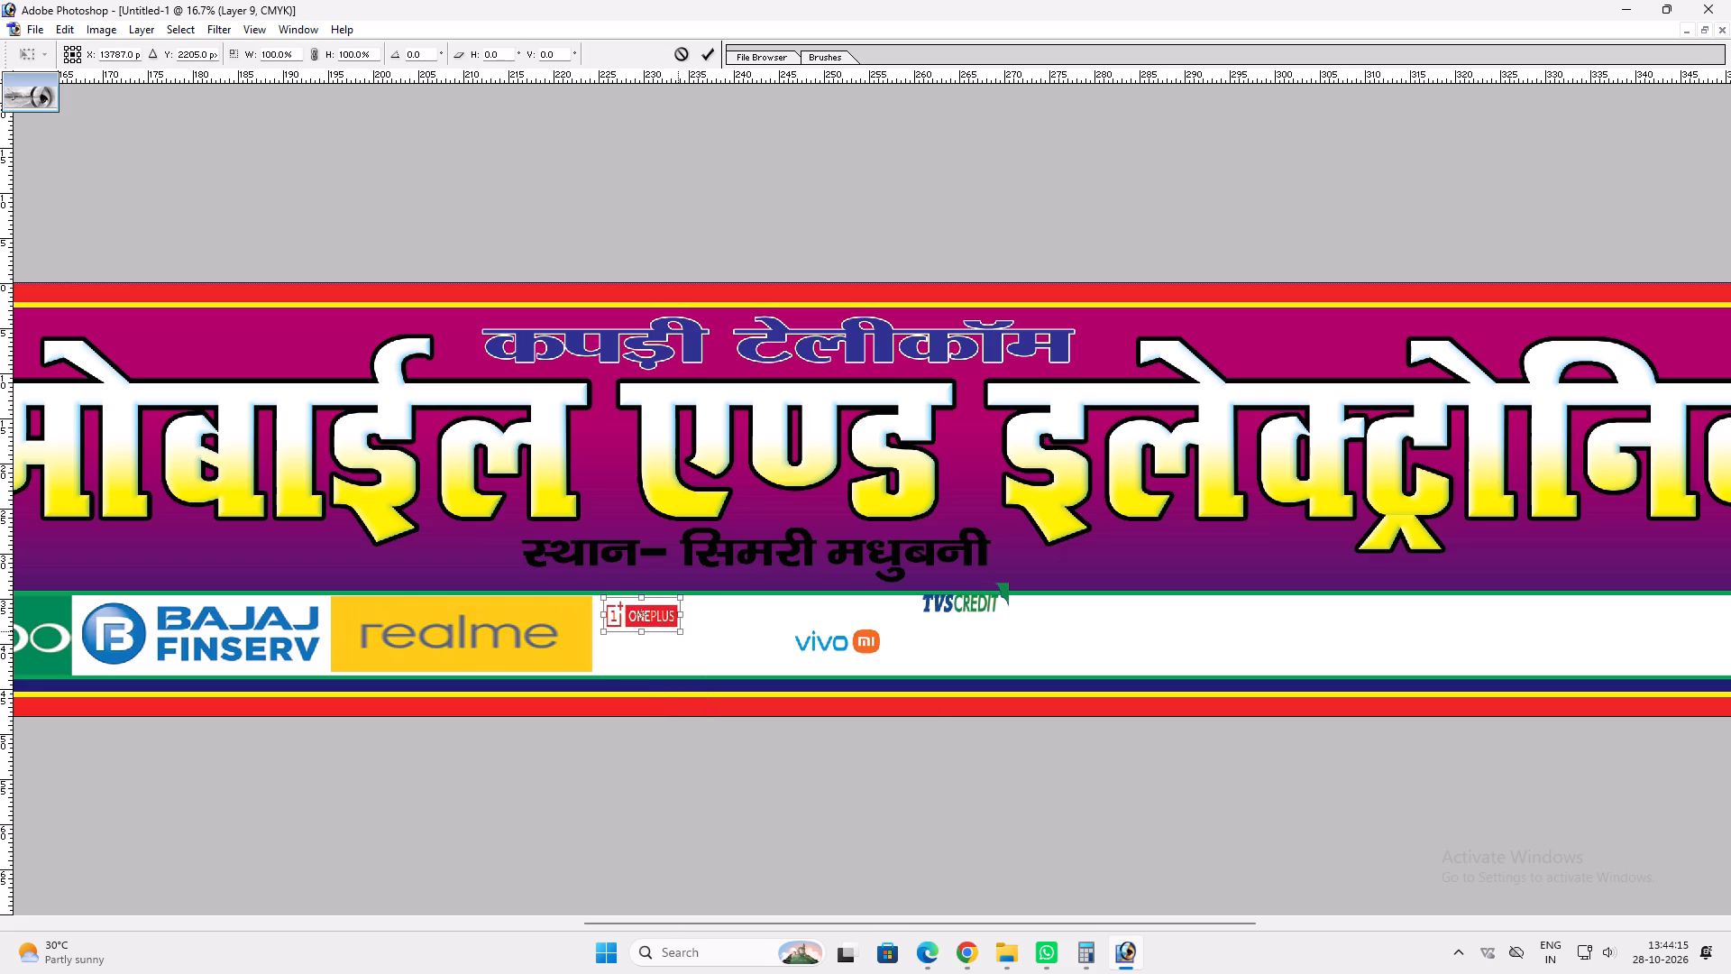
{"action": "left_click_drag", "start_coordinate": [688, 631], "coordinate": [817, 650], "text": "shift"}
{"action": "left_click_drag", "start_coordinate": [797, 638], "coordinate": [875, 630], "text": "shift"}
{"action": "key", "text": "shift+Return"}
{"action": "key", "text": "v"}
Remove the white background around the OnePlus logo with the Magic Wand and deselect.
{"action": "left_click", "coordinate": [799, 639]}
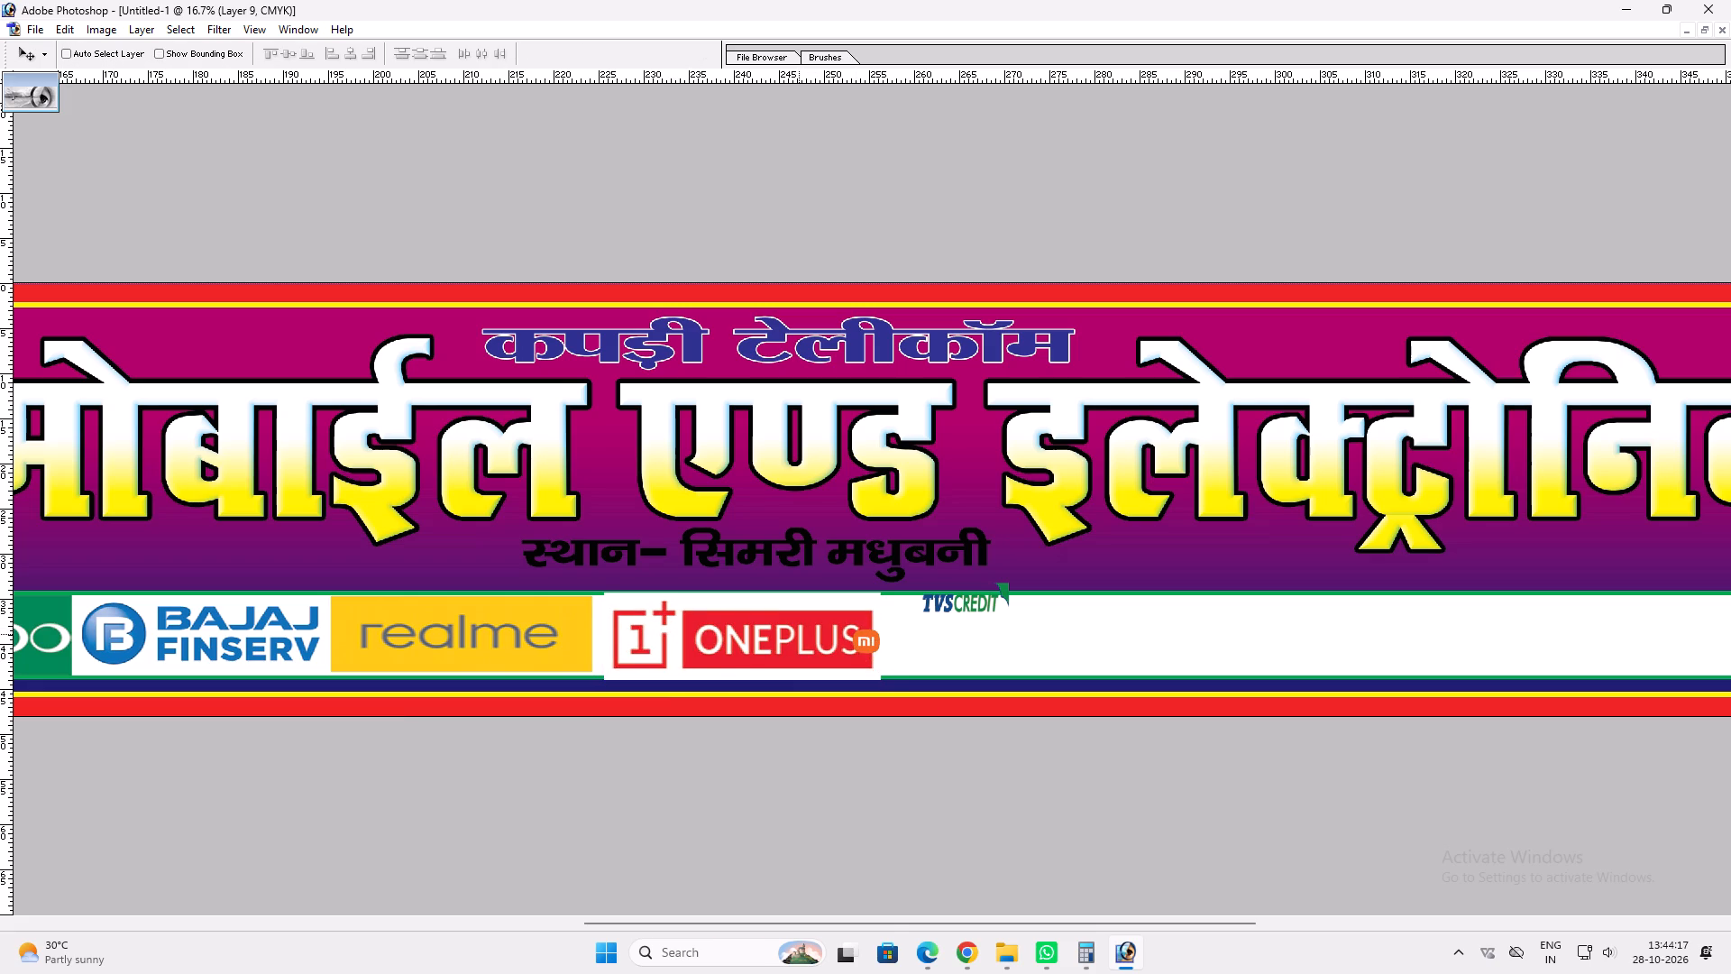
{"action": "key", "text": "w"}
{"action": "left_click", "coordinate": [787, 671]}
{"action": "key", "text": "Delete"}
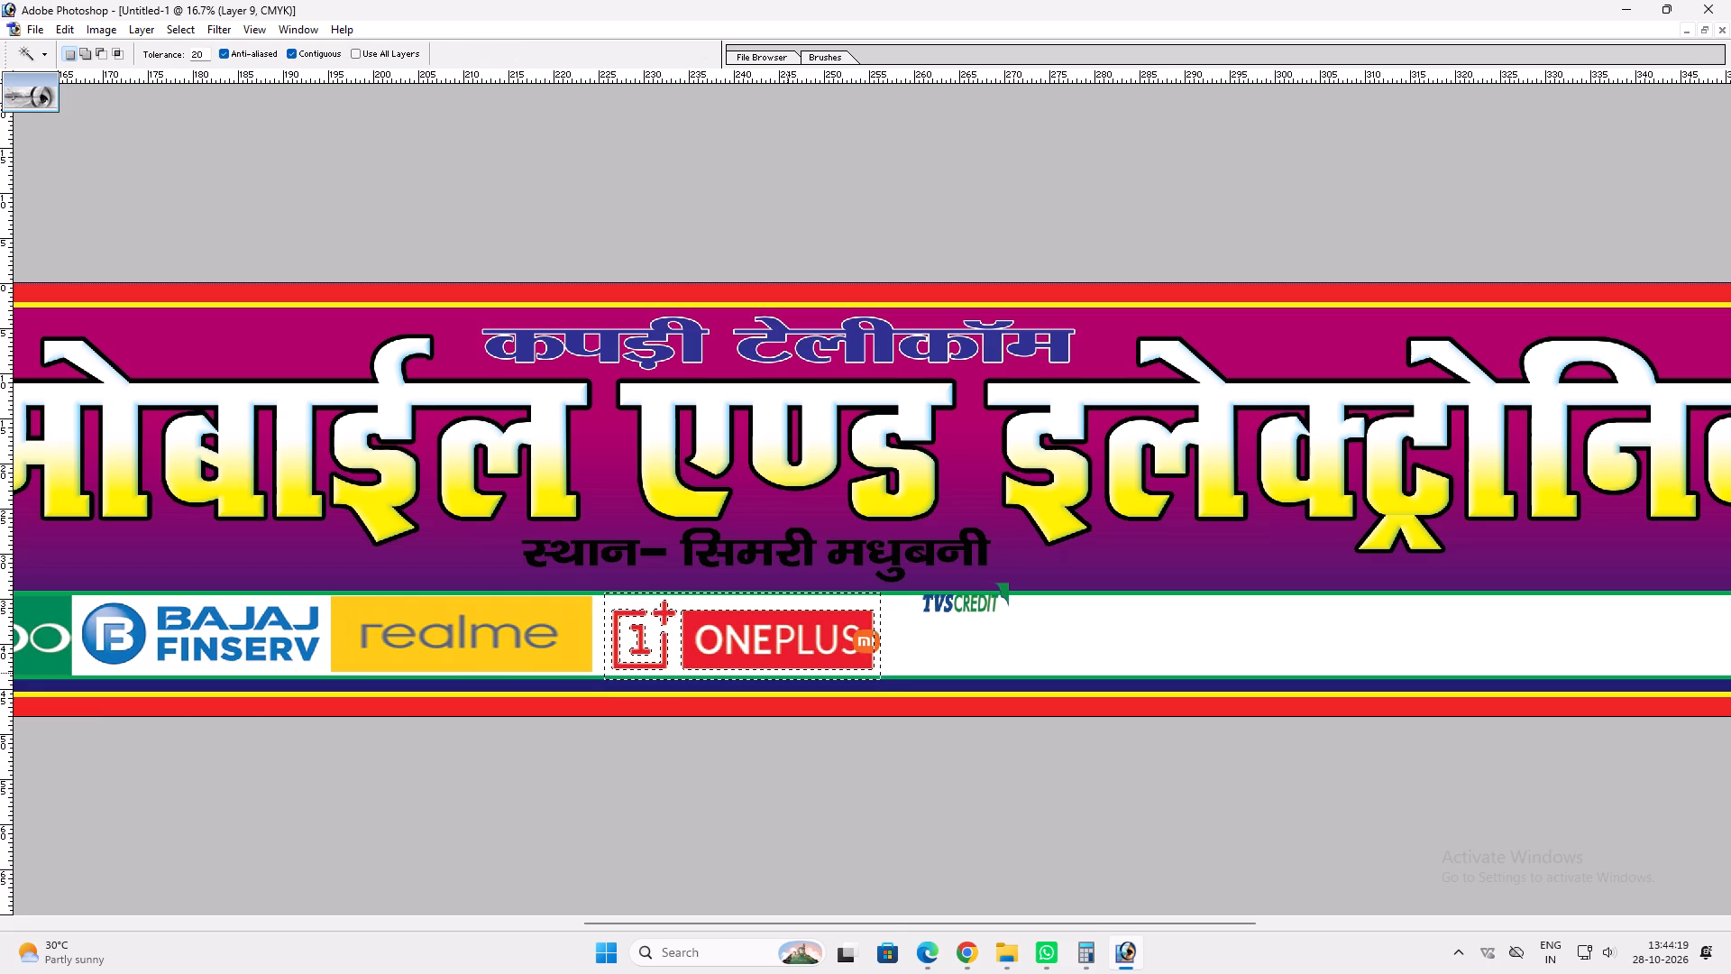
{"action": "key", "text": "ctrl+d"}
Nudge the OnePlus logo closer to the realme logo and stretch it slightly wider.
{"action": "key", "text": "v"}
{"action": "left_click", "coordinate": [783, 673]}
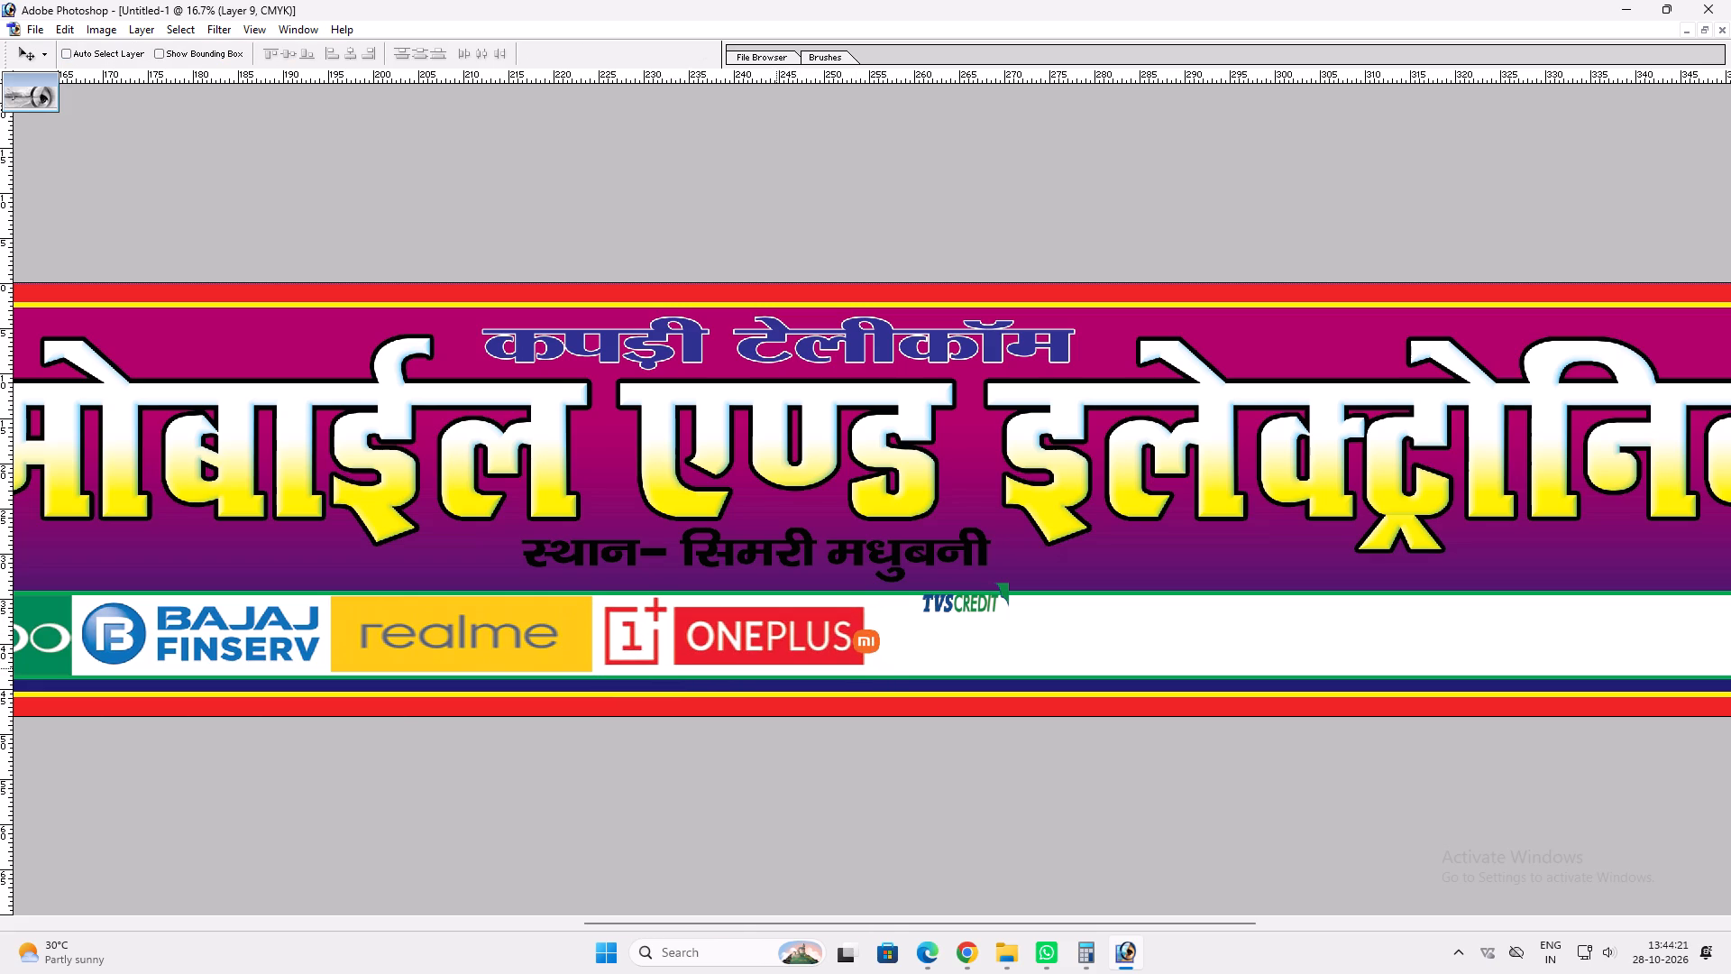
{"action": "key", "text": "ctrl+t"}
{"action": "left_click_drag", "start_coordinate": [865, 622], "coordinate": [884, 619], "text": "shift"}
{"action": "key", "text": "shift+Return"}
{"action": "key", "text": "v"}
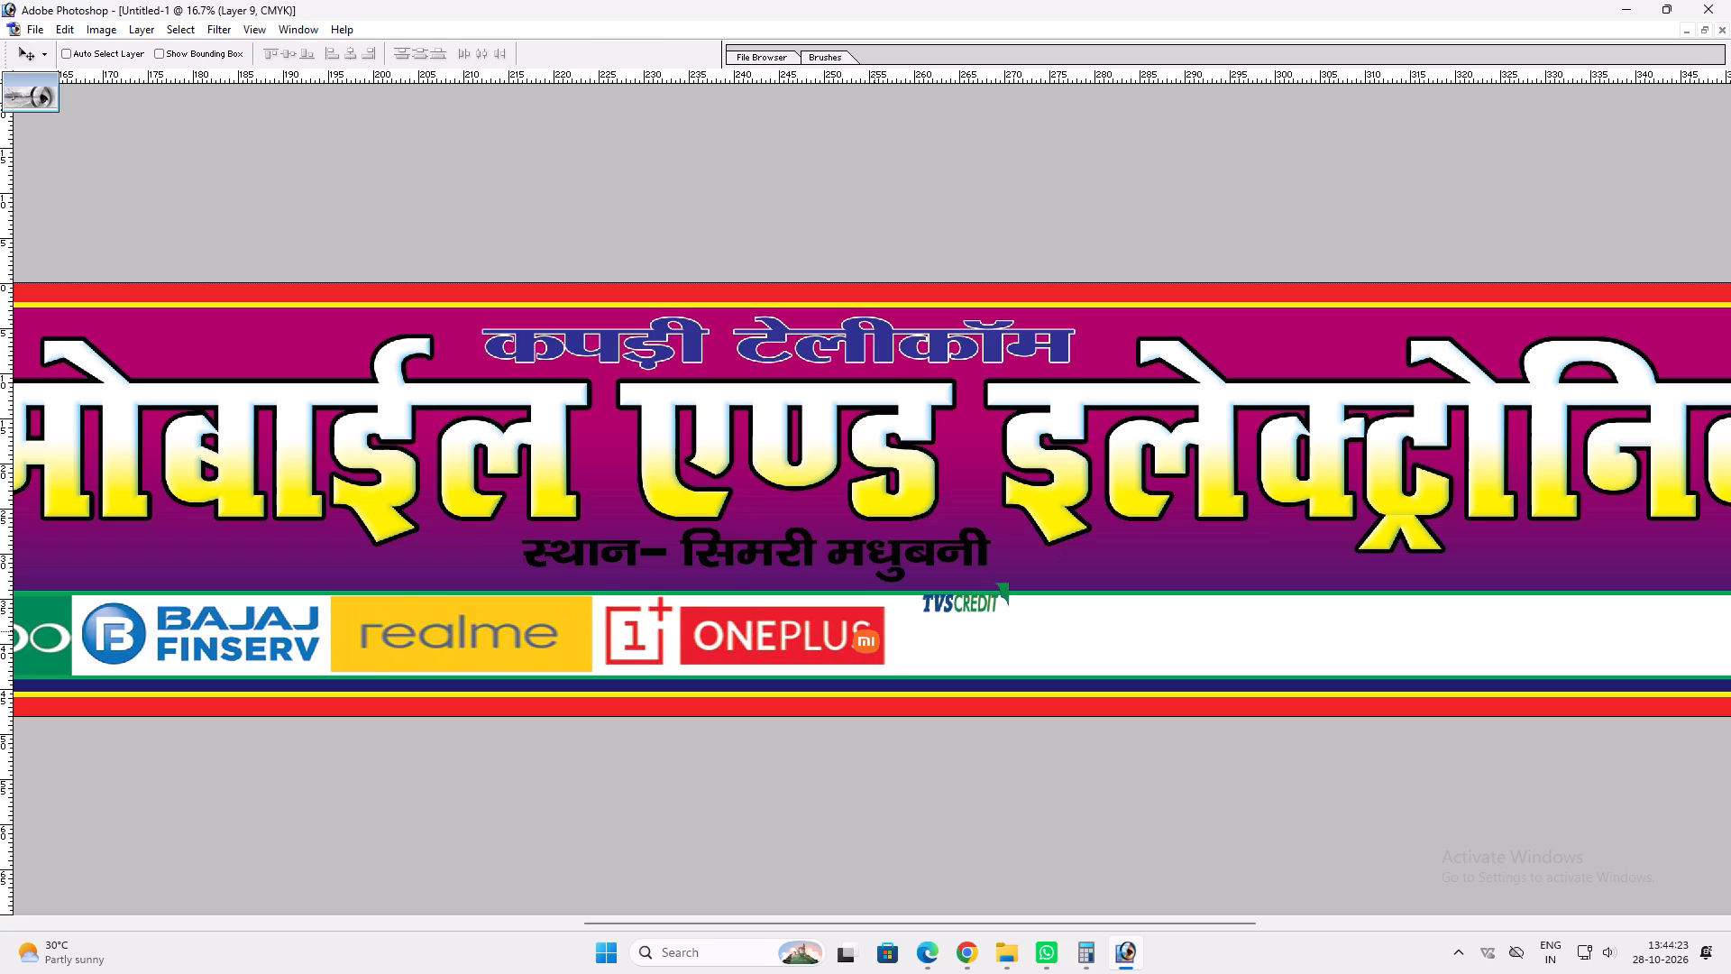
Shift the vivo, Mi and TVS Credit logos farther along, clear of the OnePlus logo.
{"action": "left_click", "coordinate": [862, 639], "text": "ctrl"}
{"action": "left_click_drag", "start_coordinate": [859, 640], "coordinate": [949, 629]}
{"action": "left_click_drag", "start_coordinate": [949, 629], "coordinate": [1024, 623]}
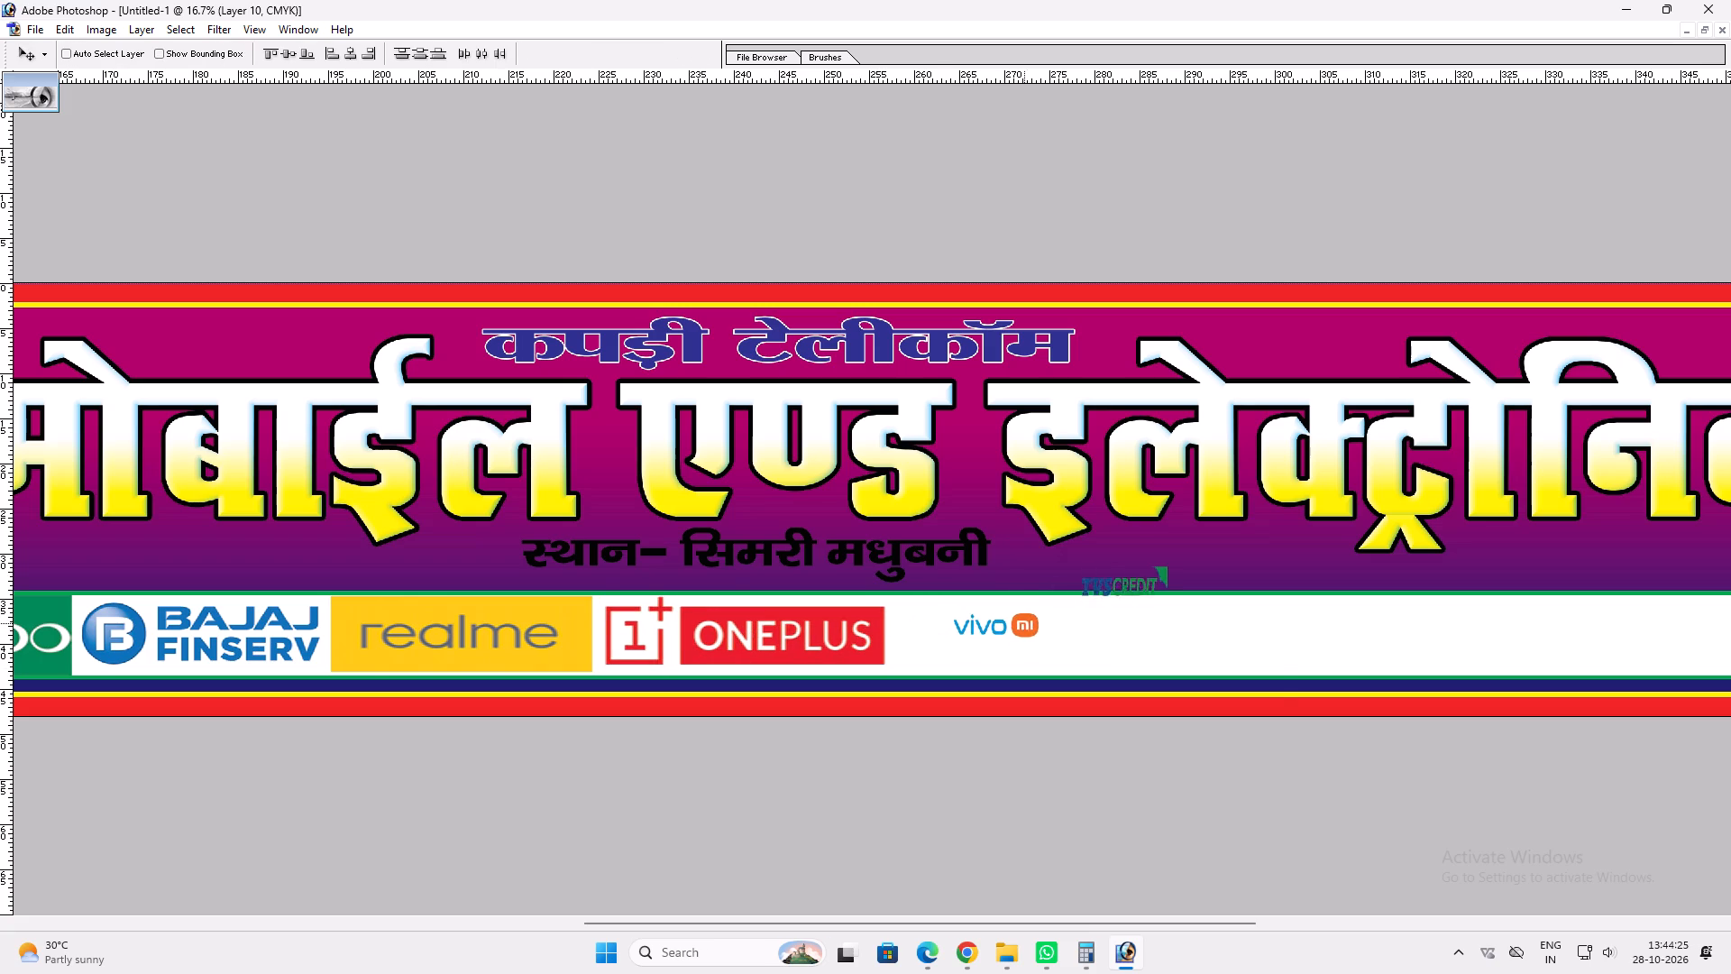
{"action": "left_click_drag", "start_coordinate": [1024, 623], "coordinate": [1027, 623]}
Place the Mi logo beside the OnePlus logo, enlarge it to about 332%, and reduce its height slightly to fit the panel.
{"action": "right_click", "coordinate": [1028, 623], "text": "ctrl+shift"}
{"action": "left_click", "coordinate": [1037, 625], "text": "ctrl+shift"}
{"action": "right_click", "coordinate": [1038, 618], "text": "ctrl+shift"}
{"action": "left_click", "coordinate": [1047, 623], "text": "ctrl+shift"}
{"action": "left_click_drag", "start_coordinate": [1051, 632], "coordinate": [937, 620]}
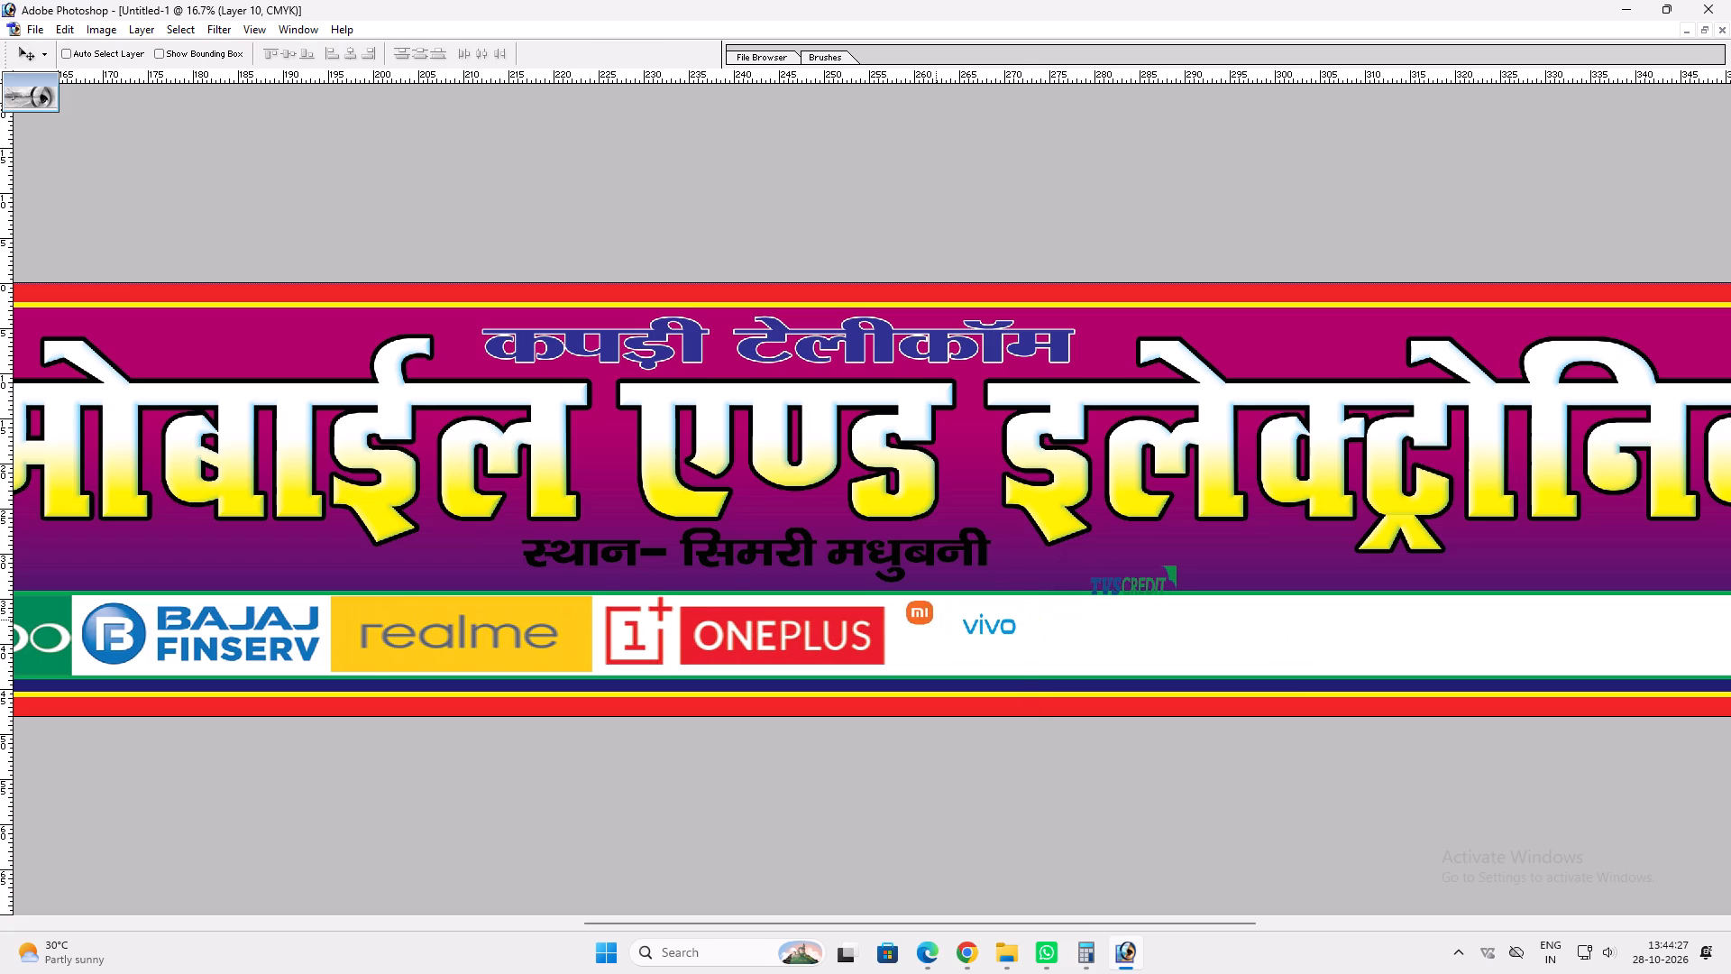
{"action": "key", "text": "ctrl+t"}
{"action": "left_click_drag", "start_coordinate": [932, 623], "coordinate": [1016, 655], "text": "shift"}
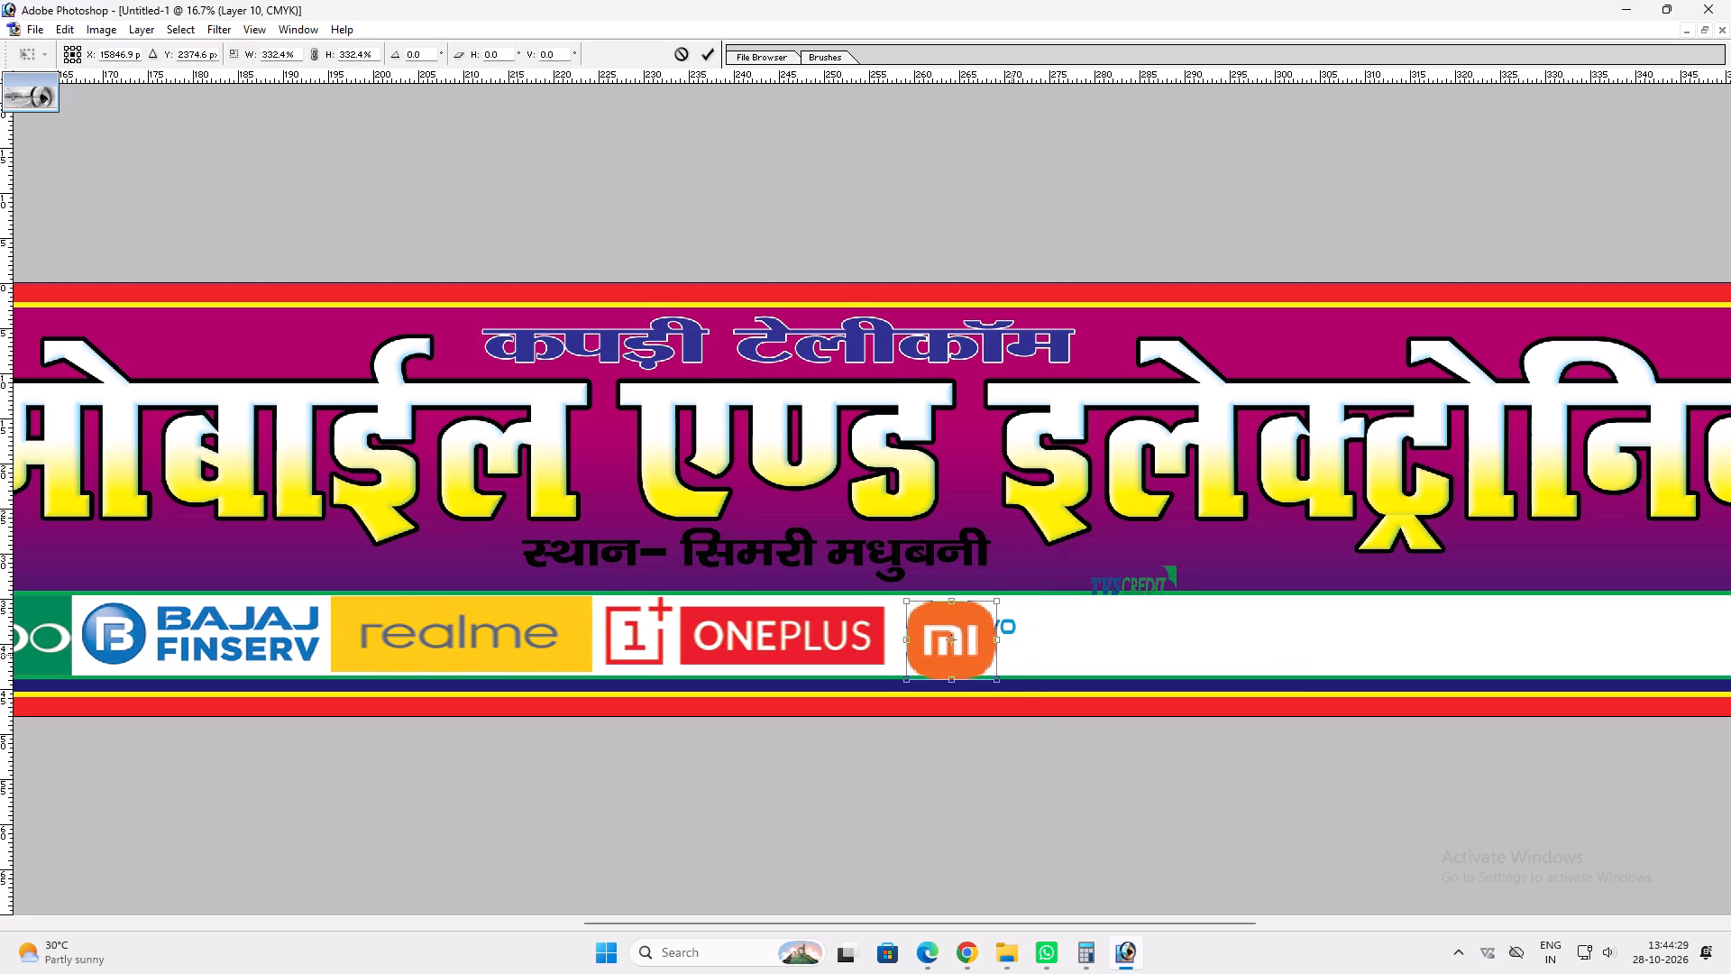
{"action": "key", "text": "shift+Return"}
{"action": "key", "text": "v"}
{"action": "left_click", "coordinate": [987, 648]}
{"action": "key", "text": "ctrl+t"}
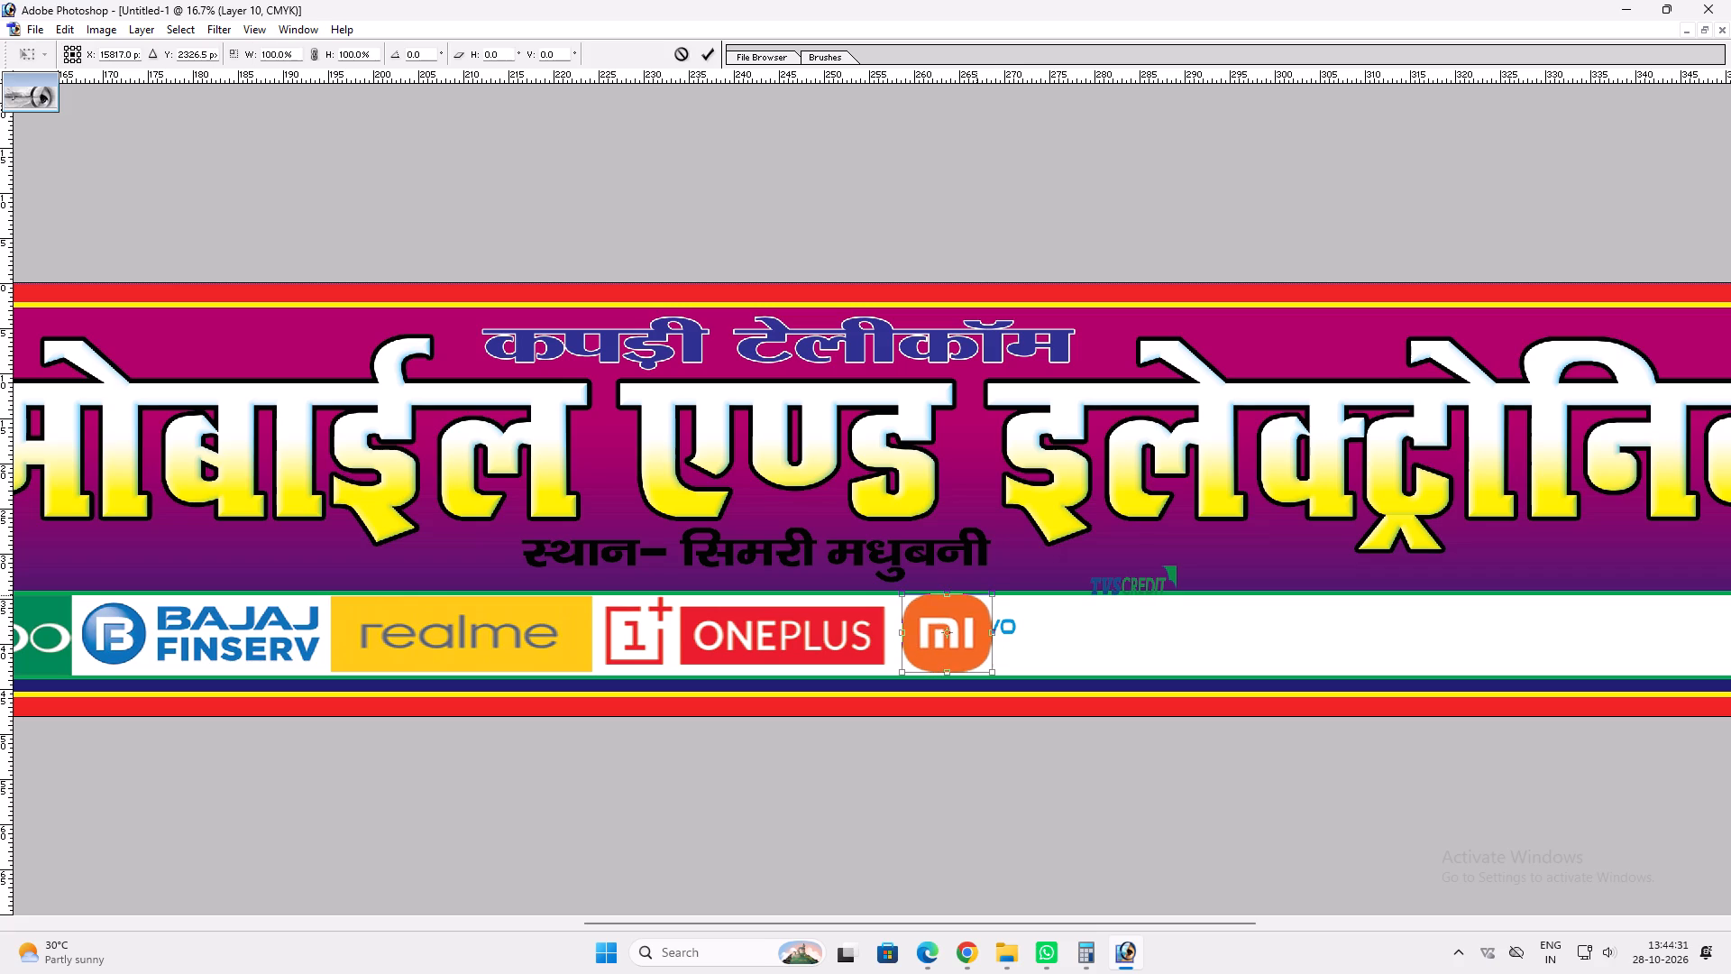
{"action": "left_click_drag", "start_coordinate": [973, 594], "coordinate": [969, 602], "text": "shift"}
{"action": "key", "text": "Return"}
{"action": "key", "text": "v"}
Move the vivo logo out from behind the Mi logo and place it just past it on the panel.
{"action": "left_click", "coordinate": [1003, 629], "text": "ctrl"}
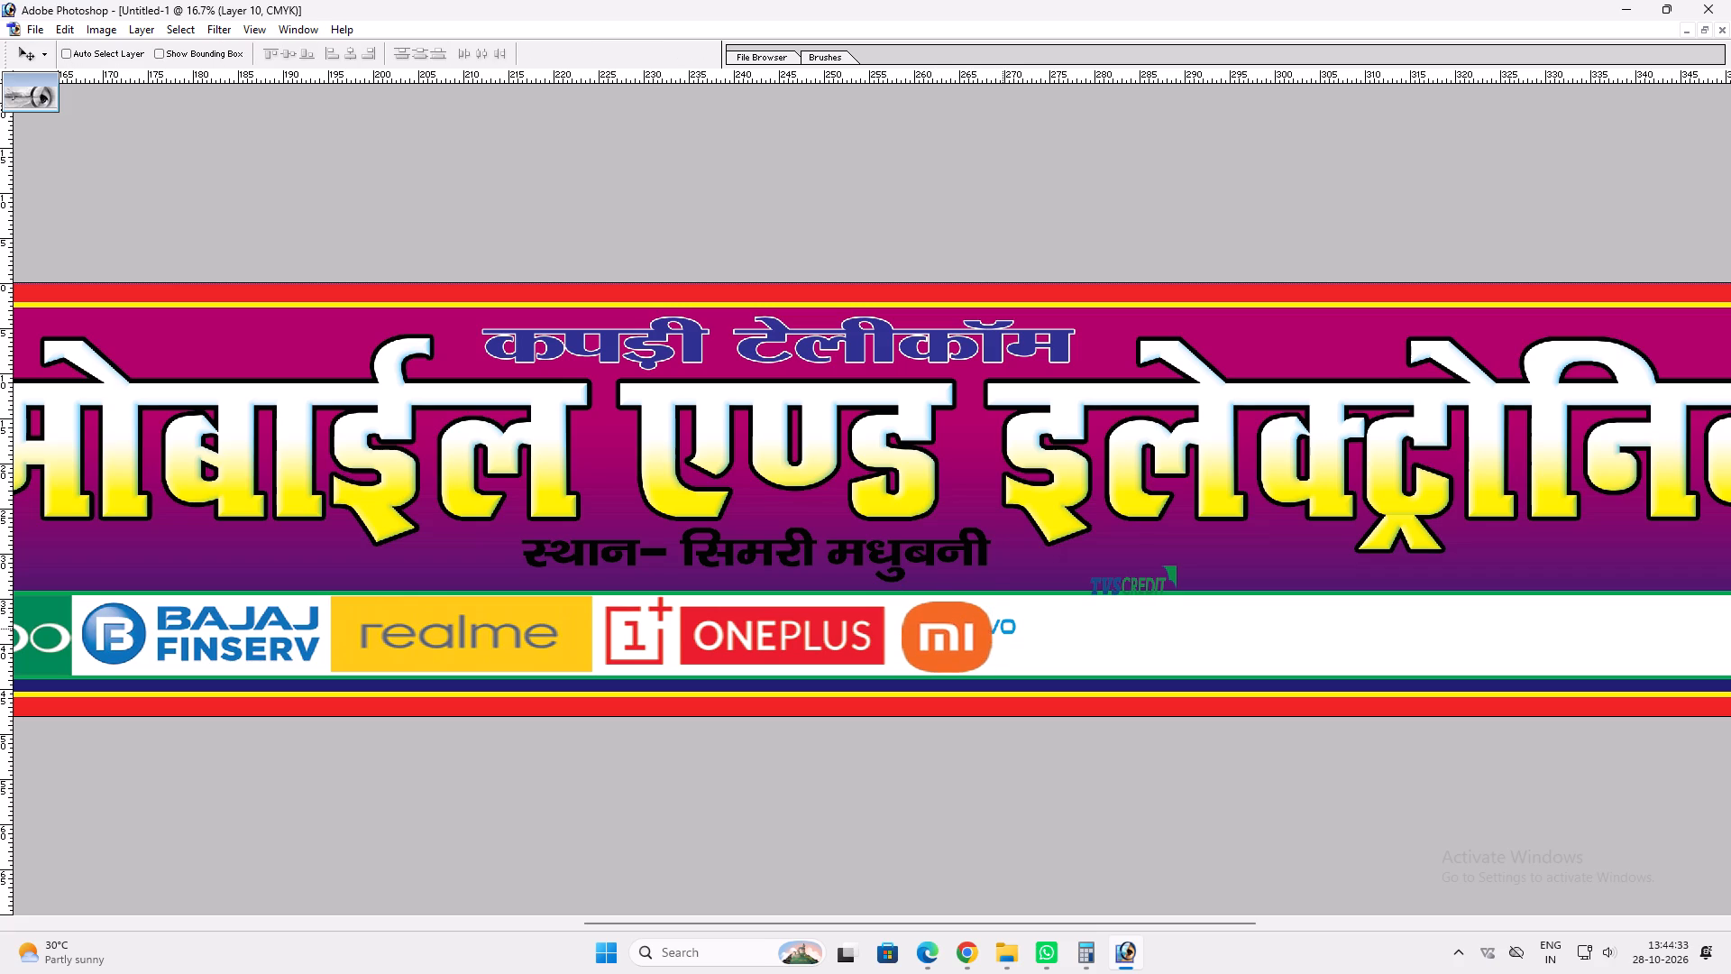
{"action": "left_click_drag", "start_coordinate": [1003, 629], "coordinate": [1115, 625]}
{"action": "key", "text": "space"}
{"action": "key", "text": "space"}
{"action": "key", "text": "space"}
{"action": "key", "text": "space"}
{"action": "key", "text": "space"}
{"action": "left_click_drag", "start_coordinate": [1122, 652], "coordinate": [699, 629]}
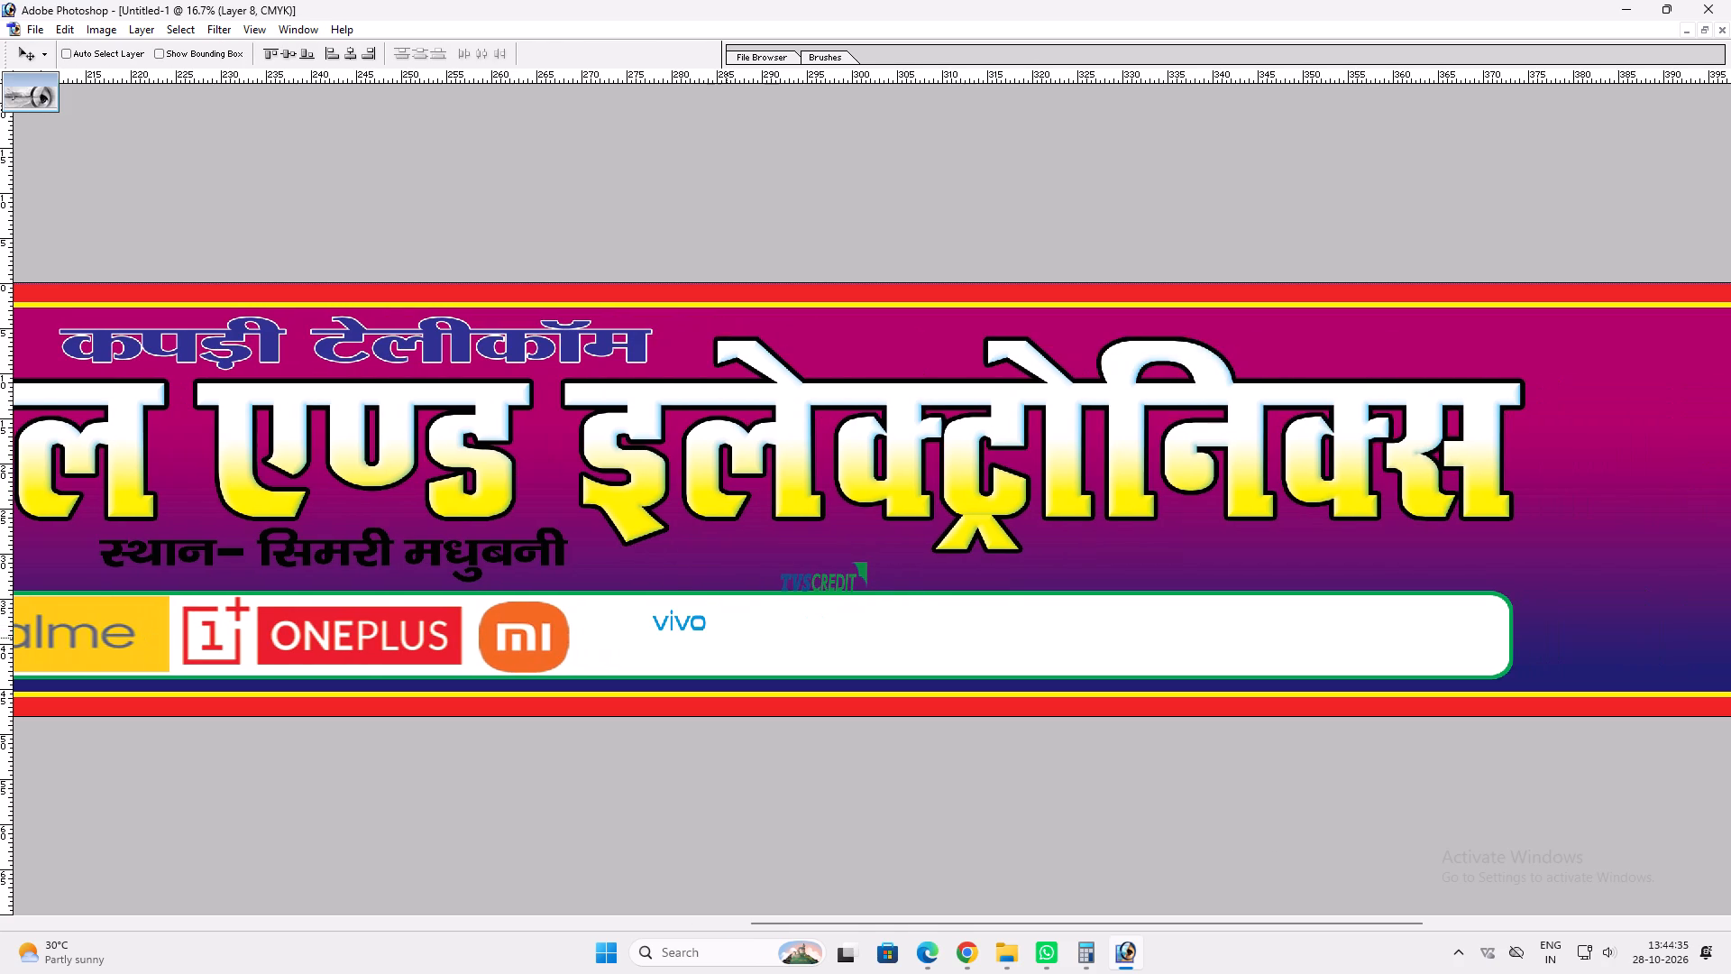
{"action": "right_click", "coordinate": [692, 624], "text": "ctrl+shift"}
{"action": "left_click", "coordinate": [720, 631], "text": "ctrl+shift"}
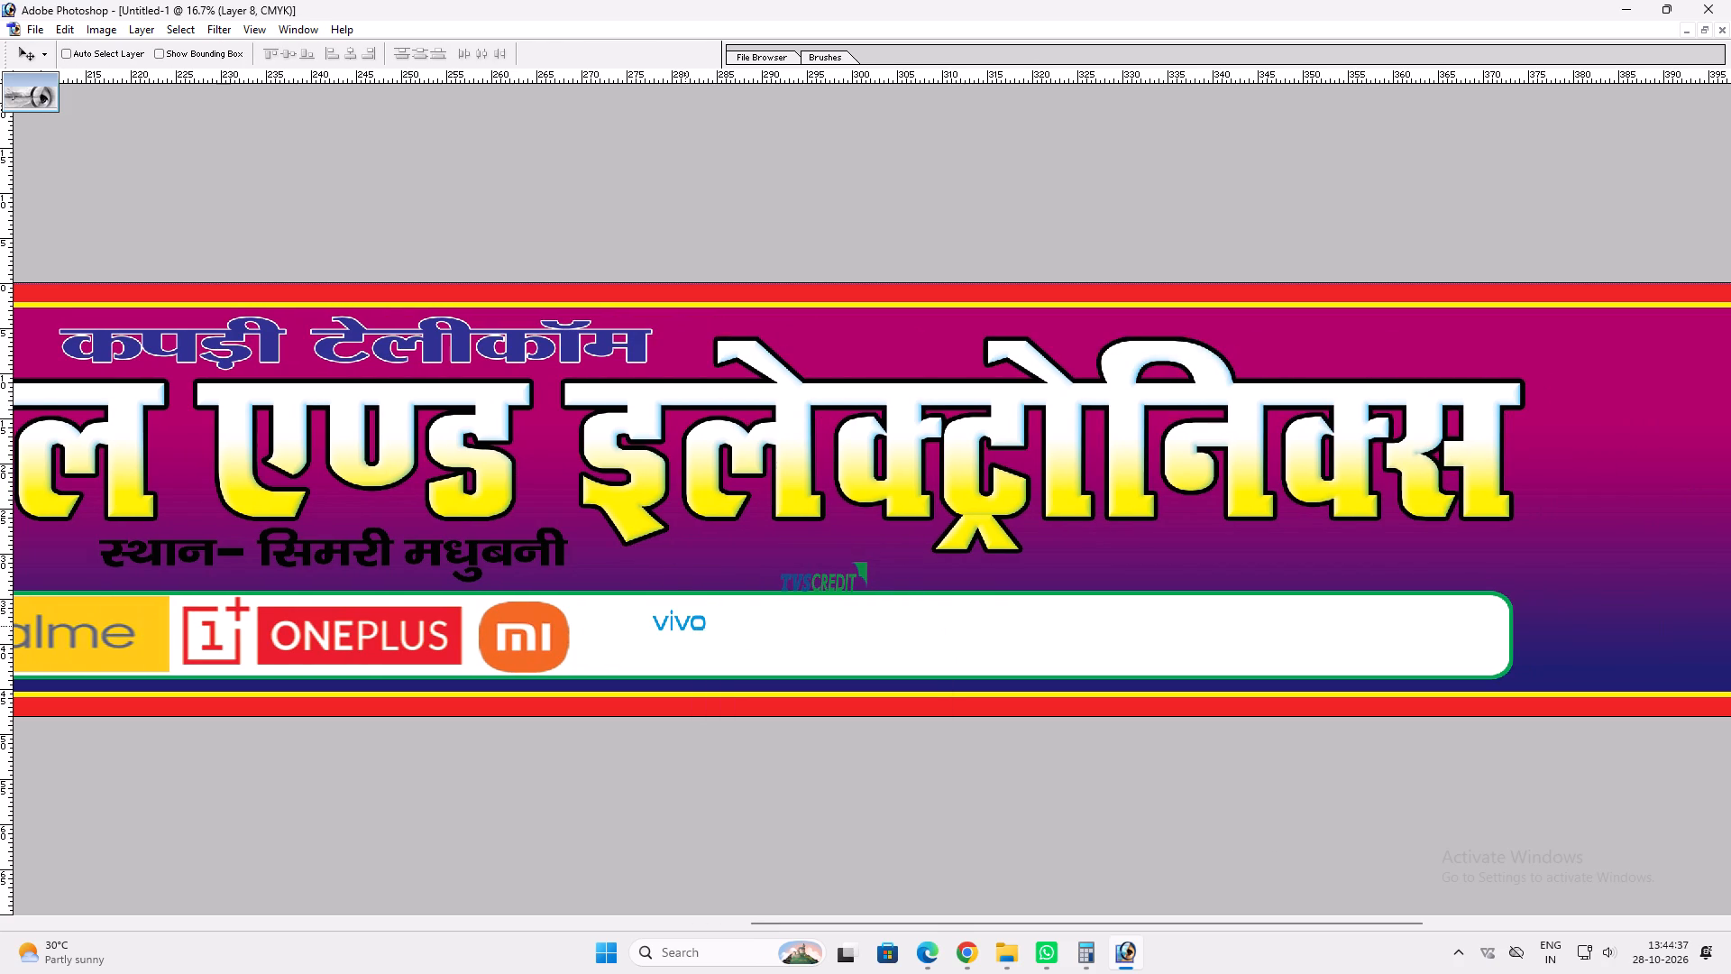
{"action": "right_click", "coordinate": [693, 625], "text": "ctrl+shift"}
{"action": "left_click", "coordinate": [712, 633], "text": "ctrl+shift"}
{"action": "left_click_drag", "start_coordinate": [704, 631], "coordinate": [644, 618]}
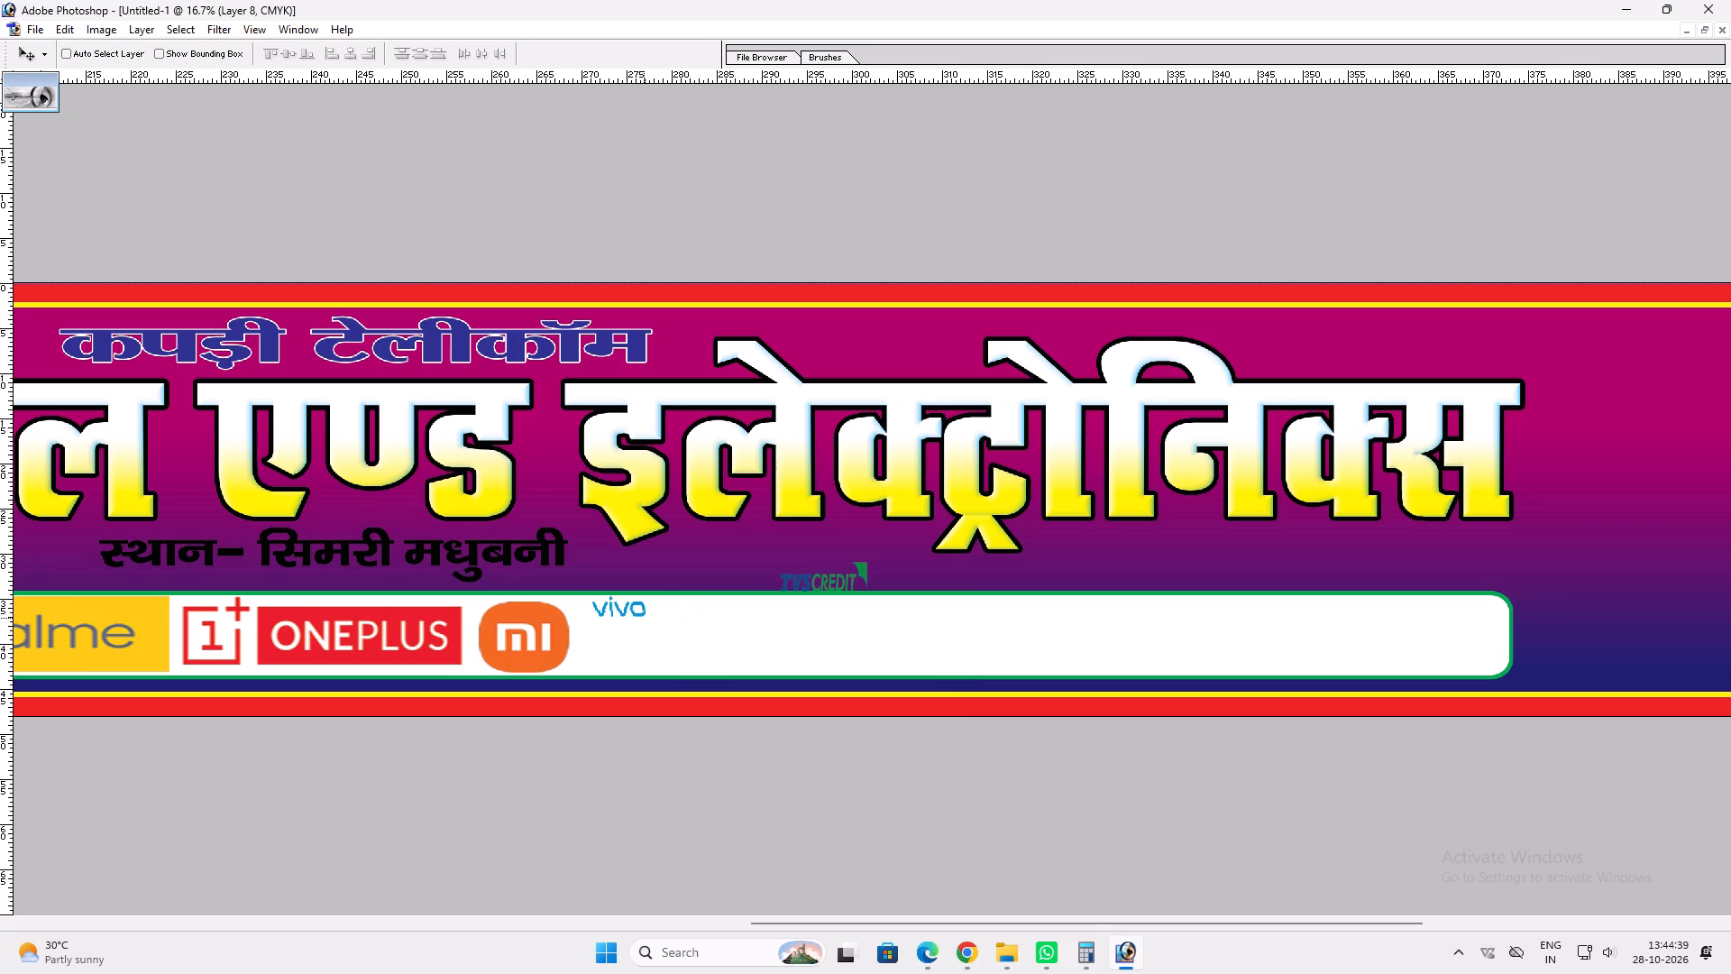
{"action": "left_click_drag", "start_coordinate": [644, 618], "coordinate": [642, 618]}
Enlarge the vivo logo to nearly the panel's height and settle it beside the Mi logo.
{"action": "key", "text": "ctrl+t"}
{"action": "left_click_drag", "start_coordinate": [643, 617], "coordinate": [771, 633], "text": "shift"}
{"action": "left_click_drag", "start_coordinate": [760, 629], "coordinate": [780, 629], "text": "shift"}
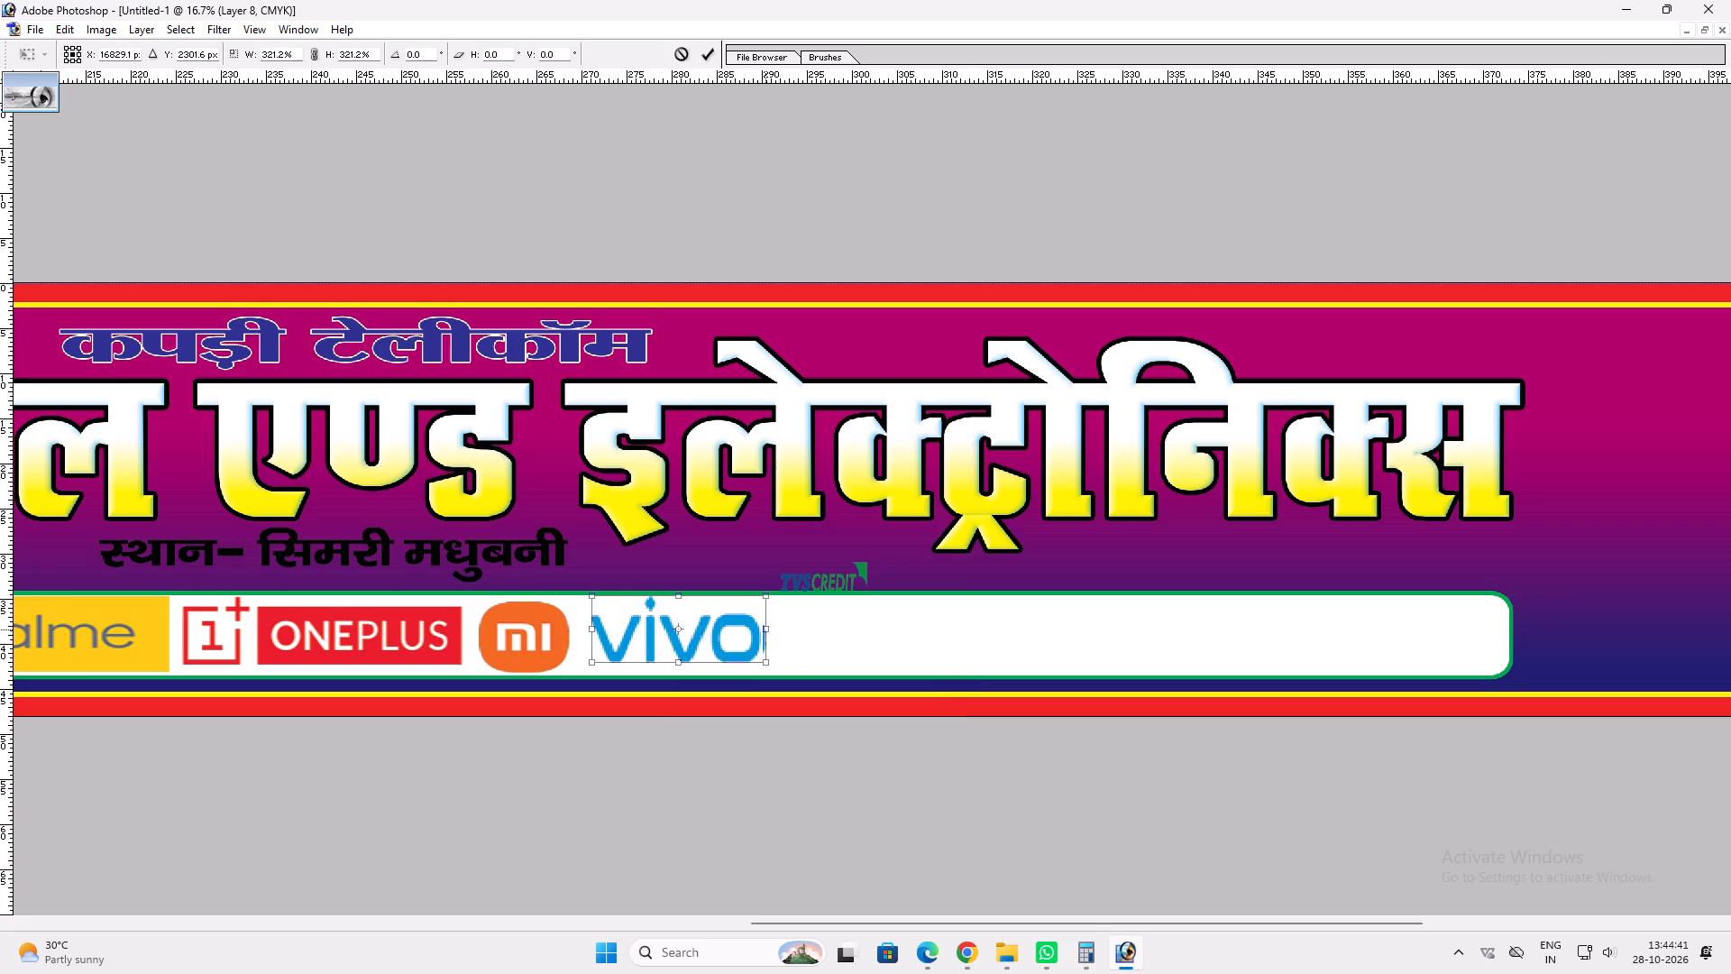
{"action": "left_click_drag", "start_coordinate": [780, 629], "coordinate": [794, 629], "text": "shift"}
{"action": "key", "text": "shift+Return"}
{"action": "type", "text": "vv"}
{"action": "left_click_drag", "start_coordinate": [782, 633], "coordinate": [774, 636]}
{"action": "key", "text": "ctrl+t"}
{"action": "left_click", "coordinate": [760, 599], "text": "ctrl"}
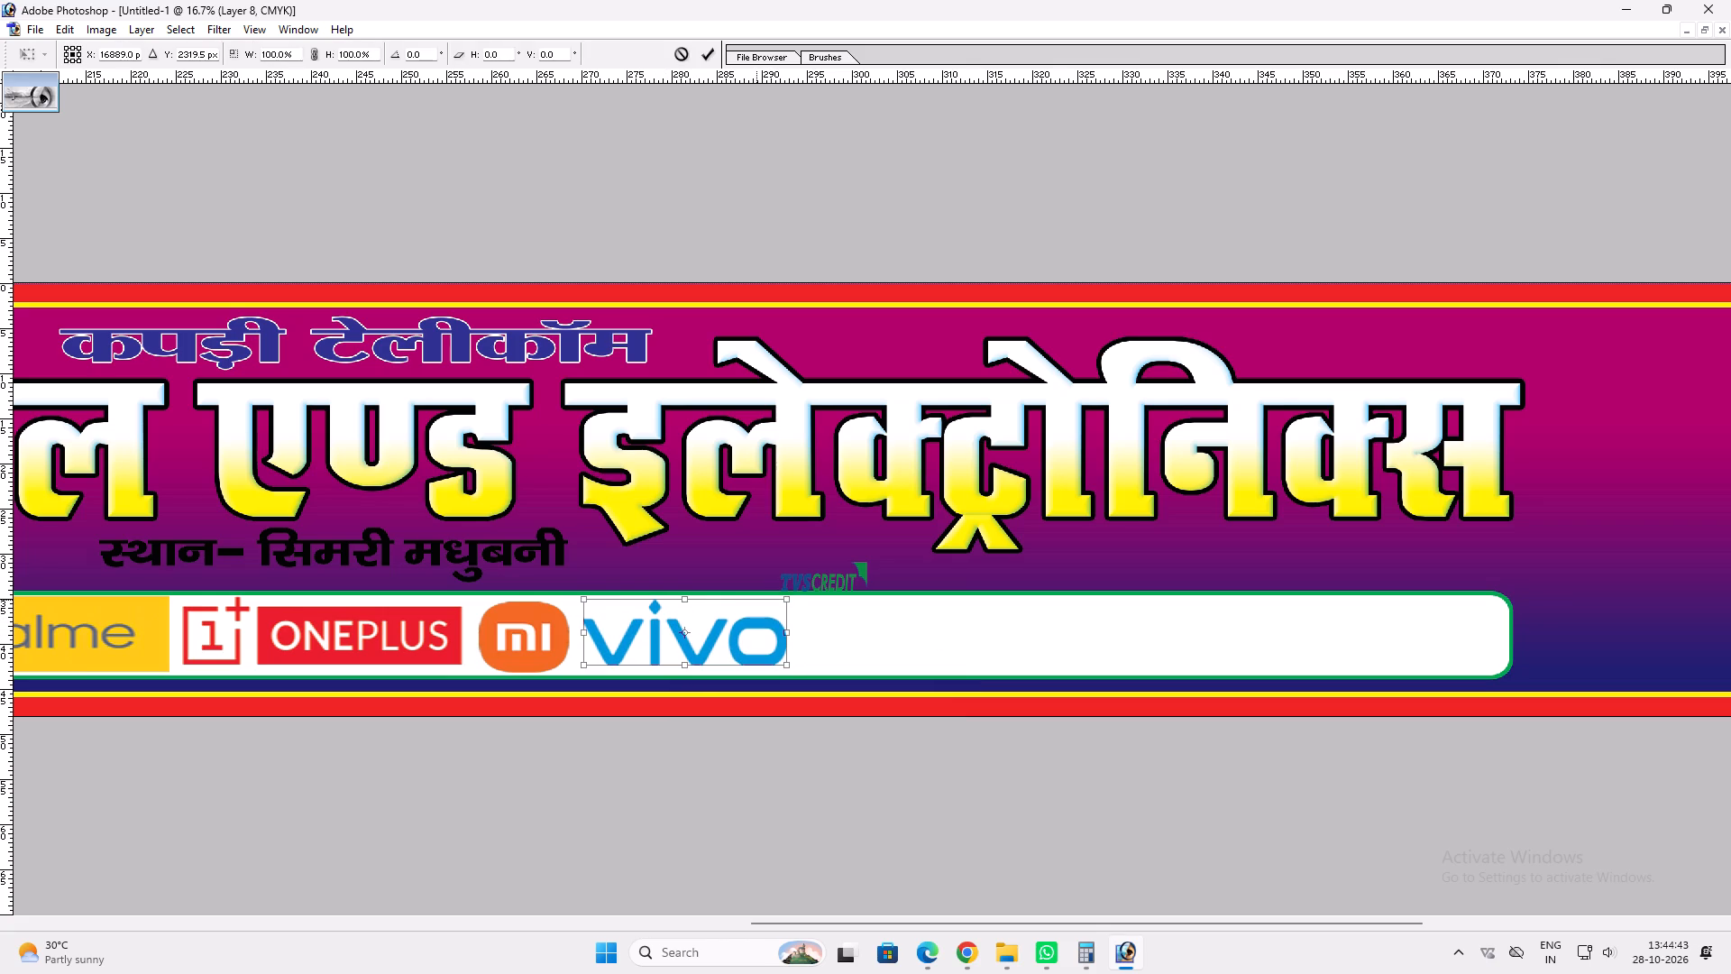
{"action": "key", "text": "shift+Return"}
Place the TVS Credit logo beside the vivo logo and enlarge it to fit the panel's height.
{"action": "key", "text": "v"}
{"action": "left_click", "coordinate": [859, 571], "text": "ctrl"}
{"action": "left_click_drag", "start_coordinate": [859, 571], "coordinate": [863, 605]}
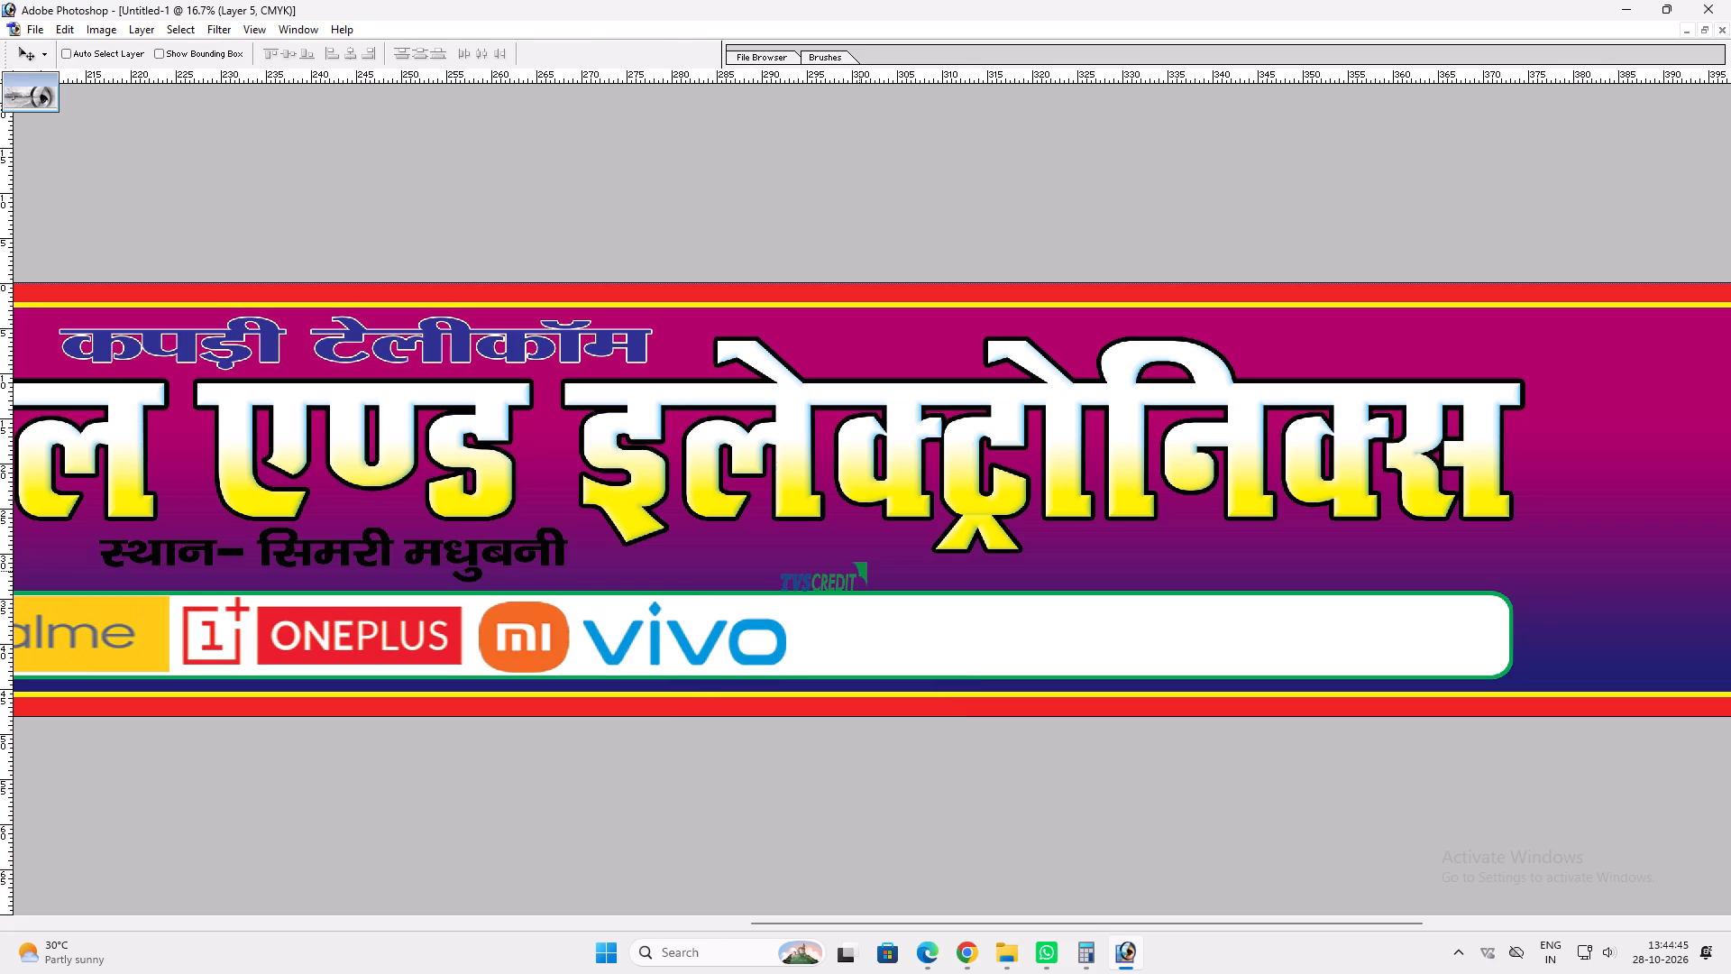
{"action": "left_click_drag", "start_coordinate": [863, 605], "coordinate": [883, 616]}
{"action": "key", "text": "ctrl+t"}
{"action": "left_click_drag", "start_coordinate": [892, 639], "coordinate": [967, 652], "text": "shift"}
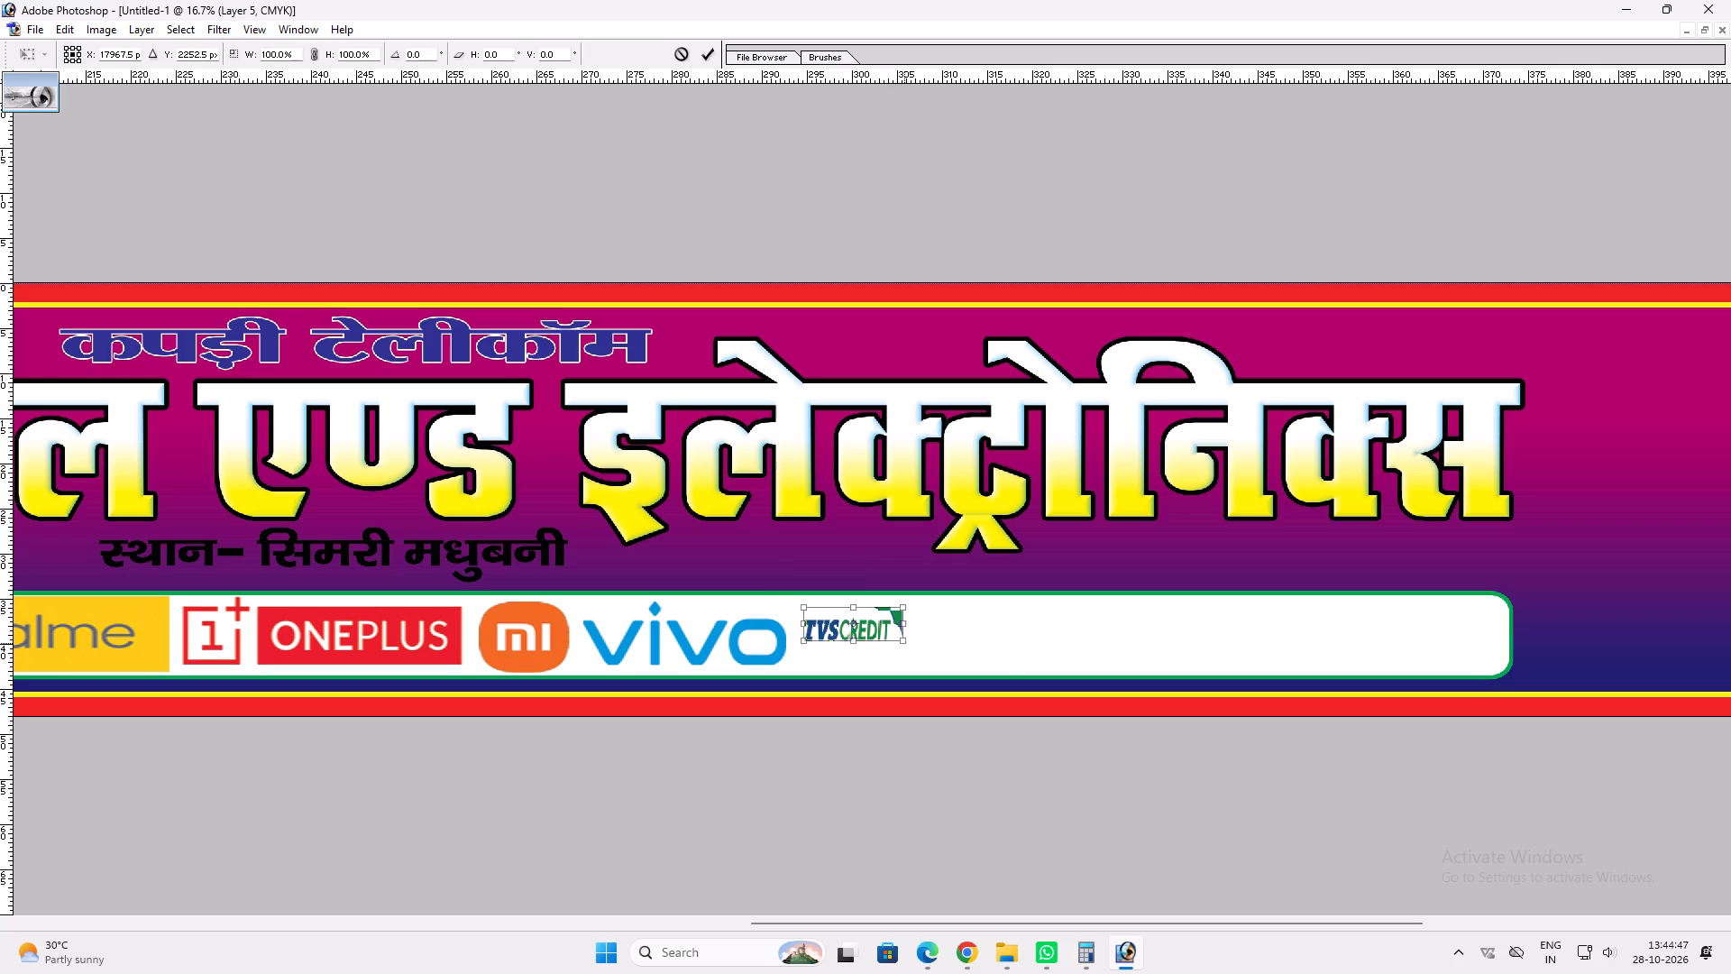
{"action": "left_click_drag", "start_coordinate": [967, 652], "coordinate": [1024, 652], "text": "shift"}
{"action": "key", "text": "shift+Return"}
{"action": "key", "text": "v"}
{"action": "left_click_drag", "start_coordinate": [925, 653], "coordinate": [927, 639]}
{"action": "key", "text": "ctrl+t"}
{"action": "left_click_drag", "start_coordinate": [986, 592], "coordinate": [981, 595], "text": "ctrl"}
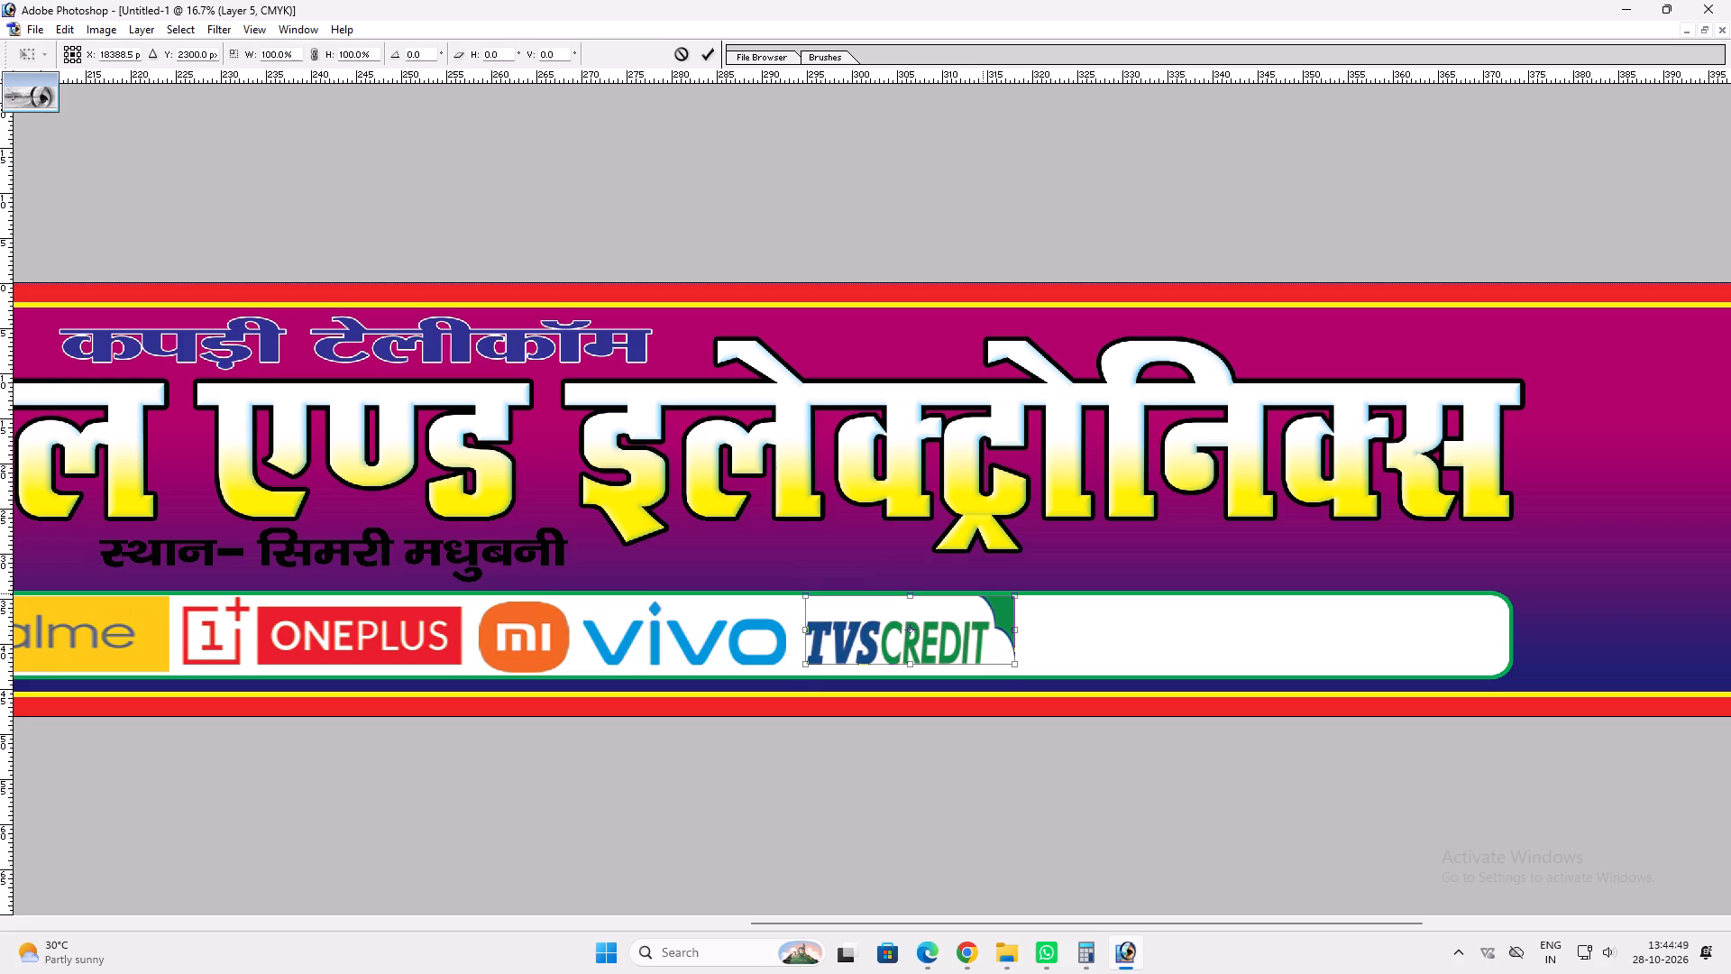
{"action": "left_click_drag", "start_coordinate": [981, 595], "coordinate": [978, 599], "text": "ctrl"}
{"action": "key", "text": "shift+Return"}
{"action": "type", "text": "vv"}
Select the white panel behind the logos and copy its layer style.
{"action": "key", "text": "space"}
{"action": "key", "text": "space"}
{"action": "key", "text": "space"}
{"action": "key", "text": "space"}
{"action": "key", "text": "space"}
{"action": "right_click", "coordinate": [879, 617]}
{"action": "left_click", "coordinate": [902, 624]}
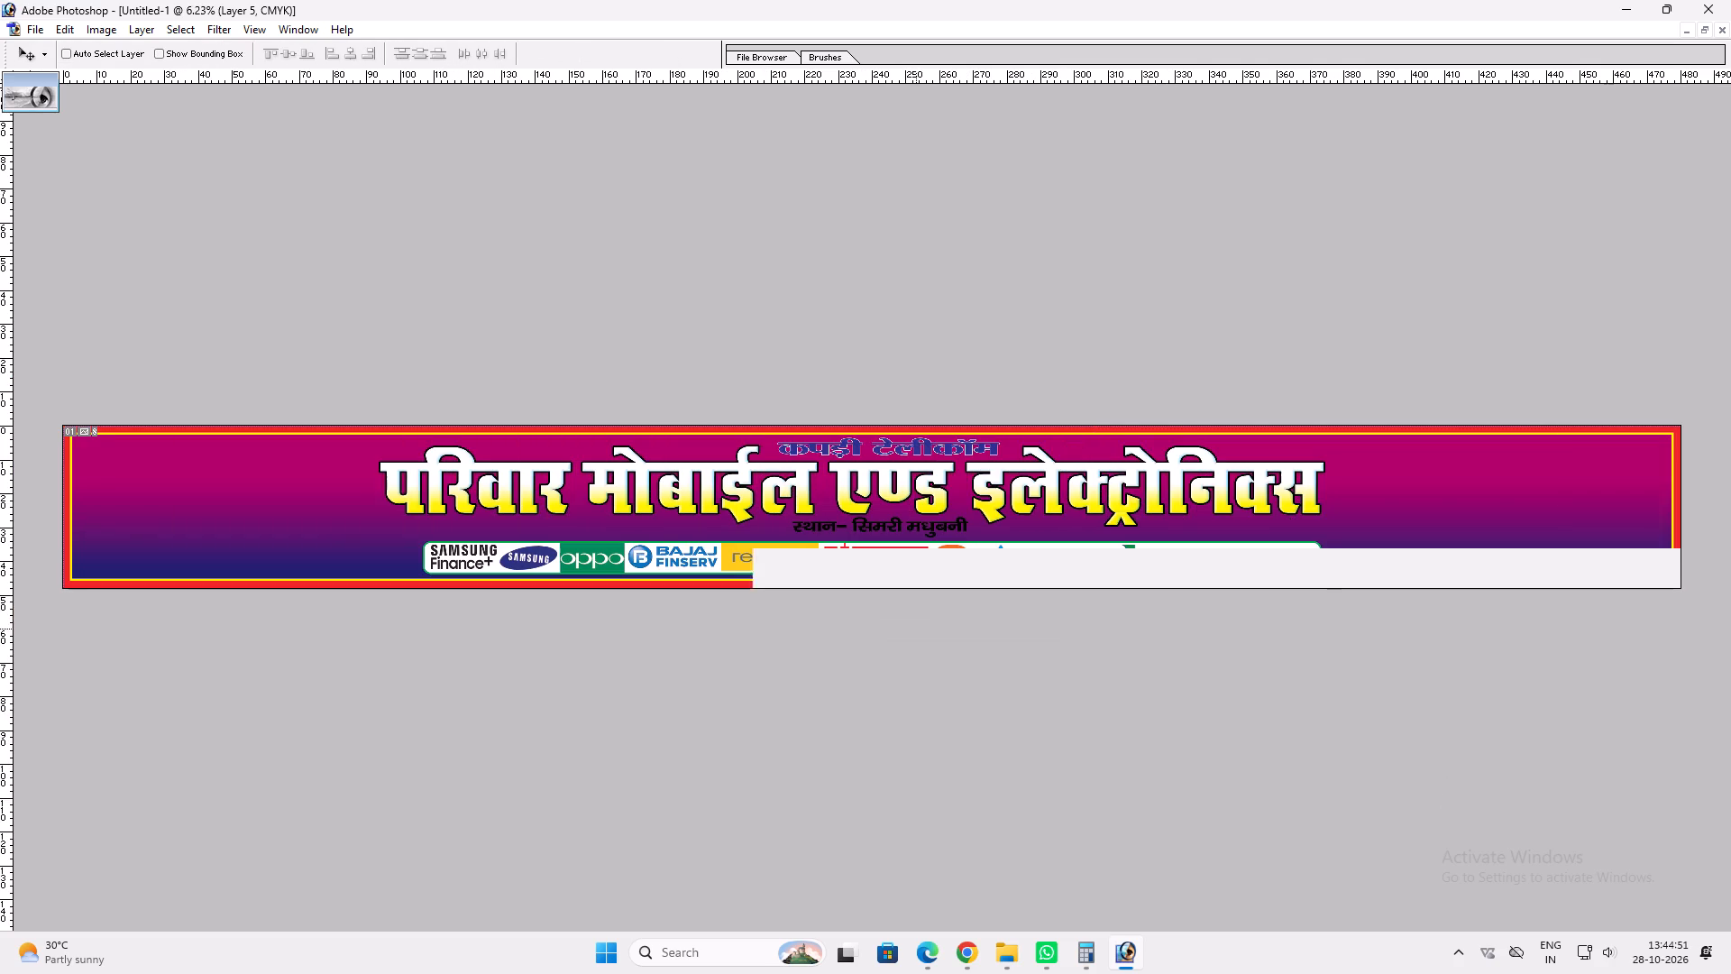
{"action": "key", "text": "v"}
{"action": "left_click_drag", "start_coordinate": [1233, 553], "coordinate": [1224, 551], "text": "ctrl"}
{"action": "key", "text": "alt+l"}
{"action": "key", "text": "alt+y"}
{"action": "key", "text": "alt+c"}
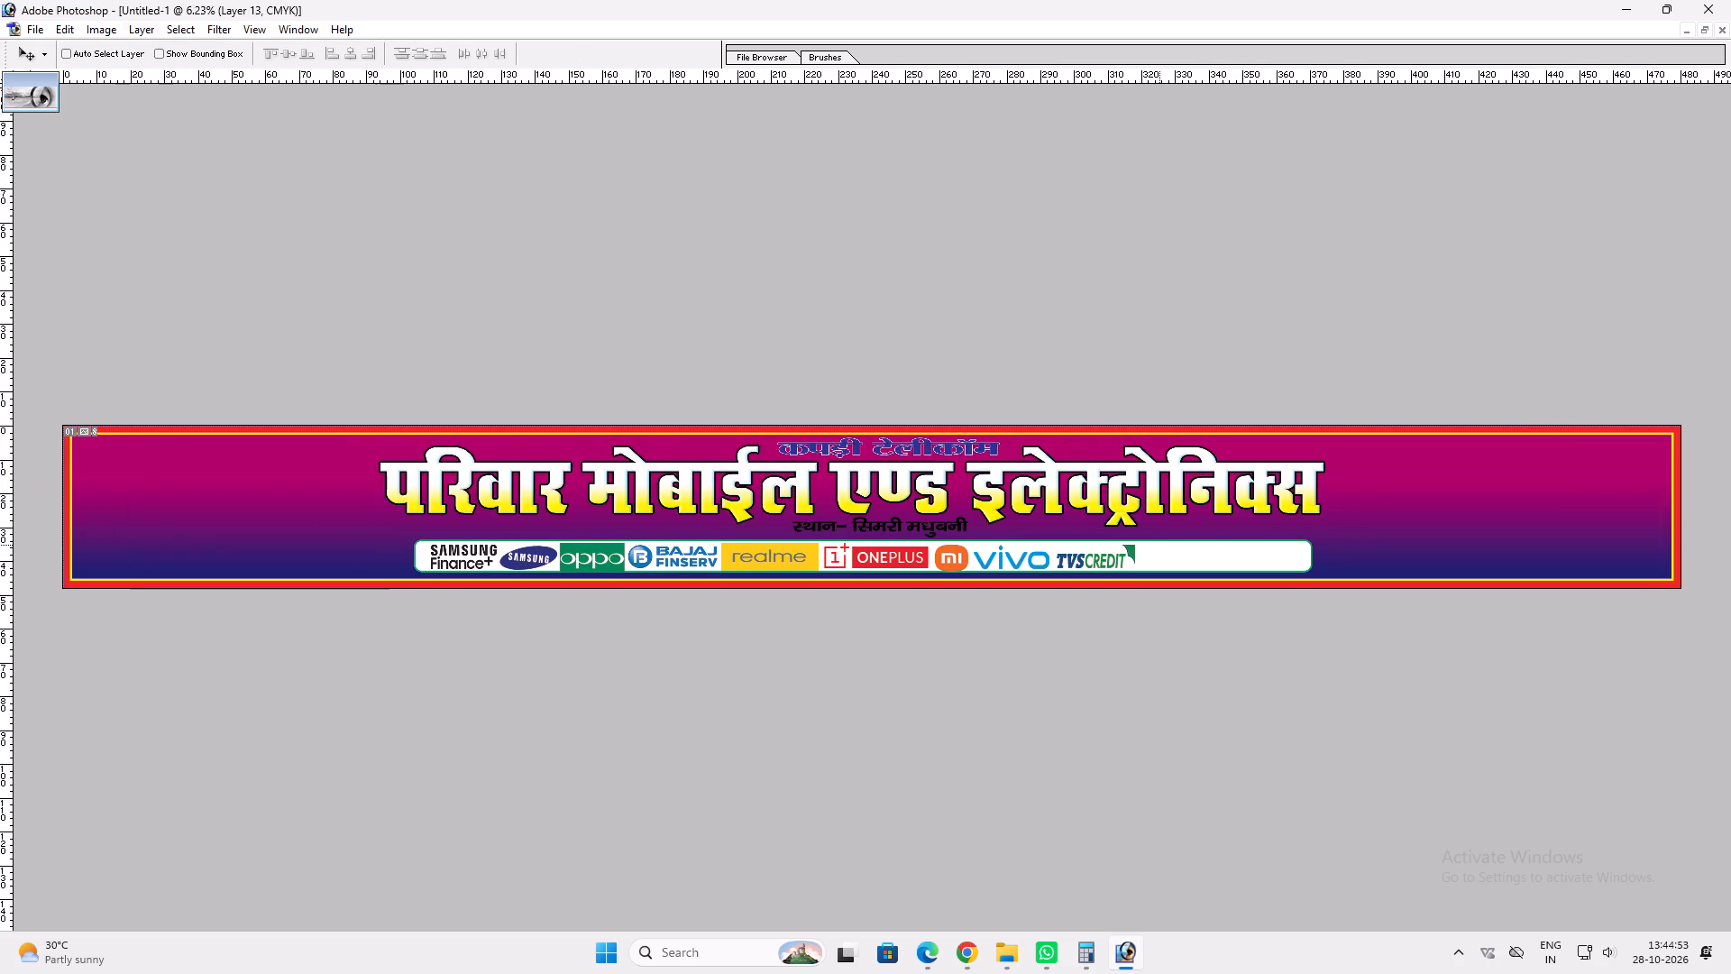
Delete the old white panel layer behind the logo row.
{"action": "key", "text": "alt+l"}
{"action": "key", "text": "alt+l"}
{"action": "key", "text": "alt+l"}
{"action": "key", "text": "ctrl+z"}
{"action": "key", "text": "alt+l"}
{"action": "key", "text": "alt+l"}
{"action": "key", "text": "alt+l"}
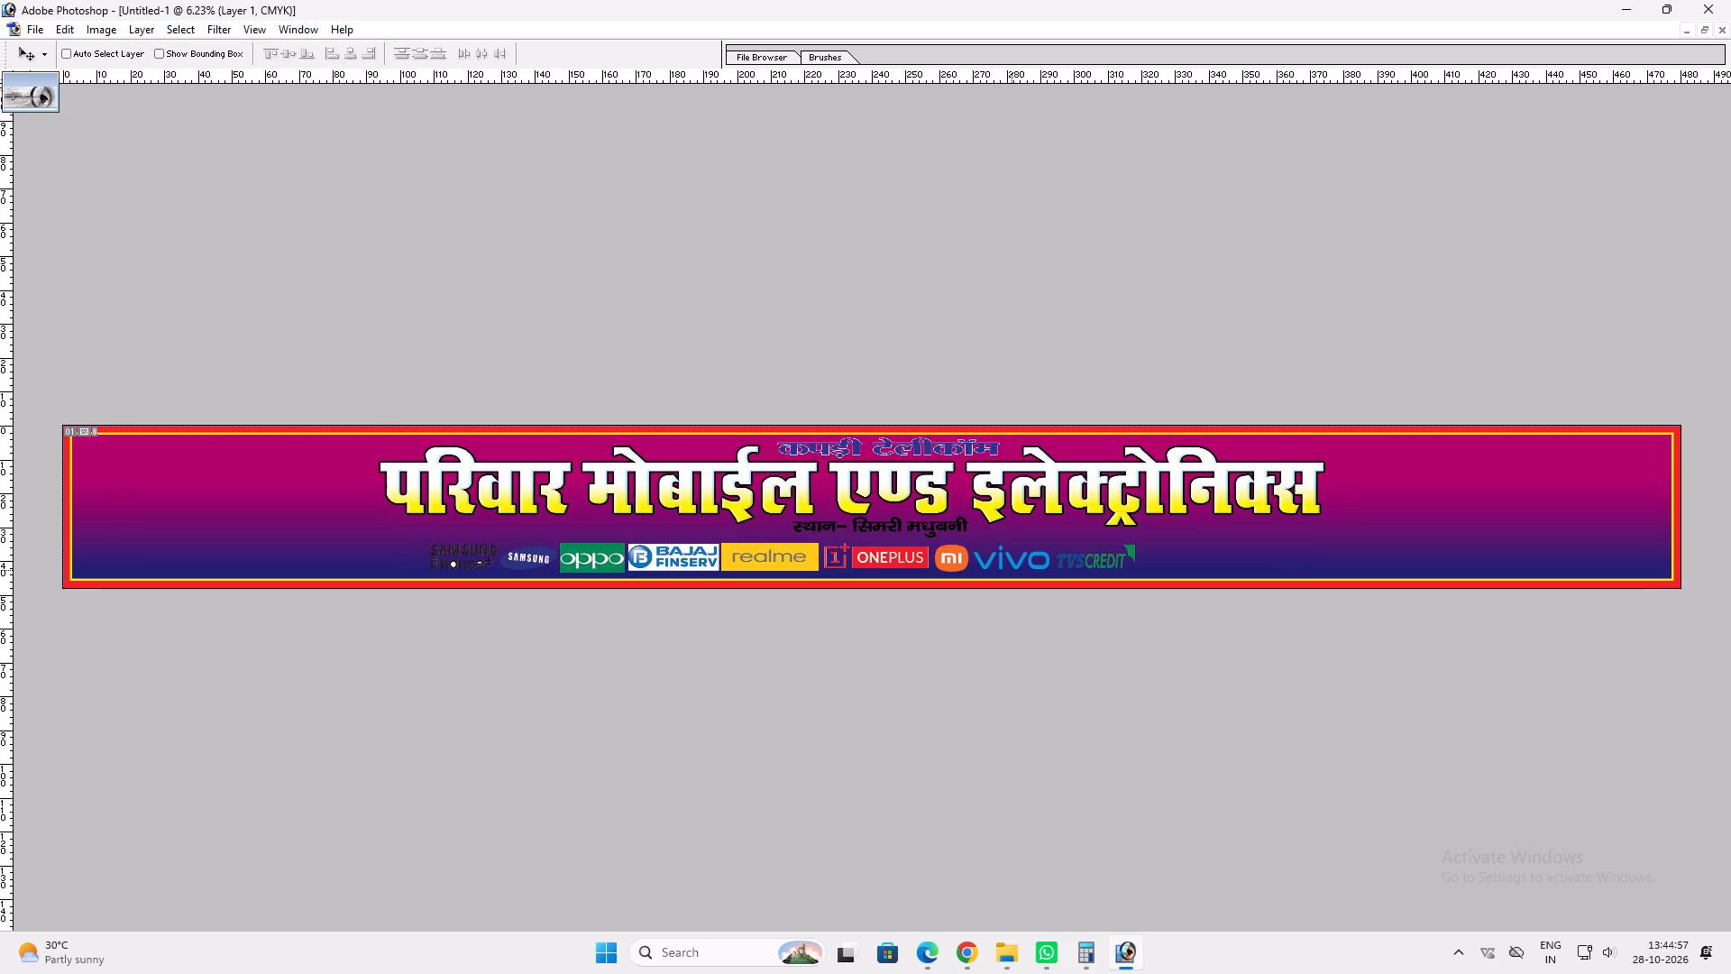
Draw a rounded rectangle path with a 2 in radius around the whole logo row and convert it to a selection.
{"action": "key", "text": "u"}
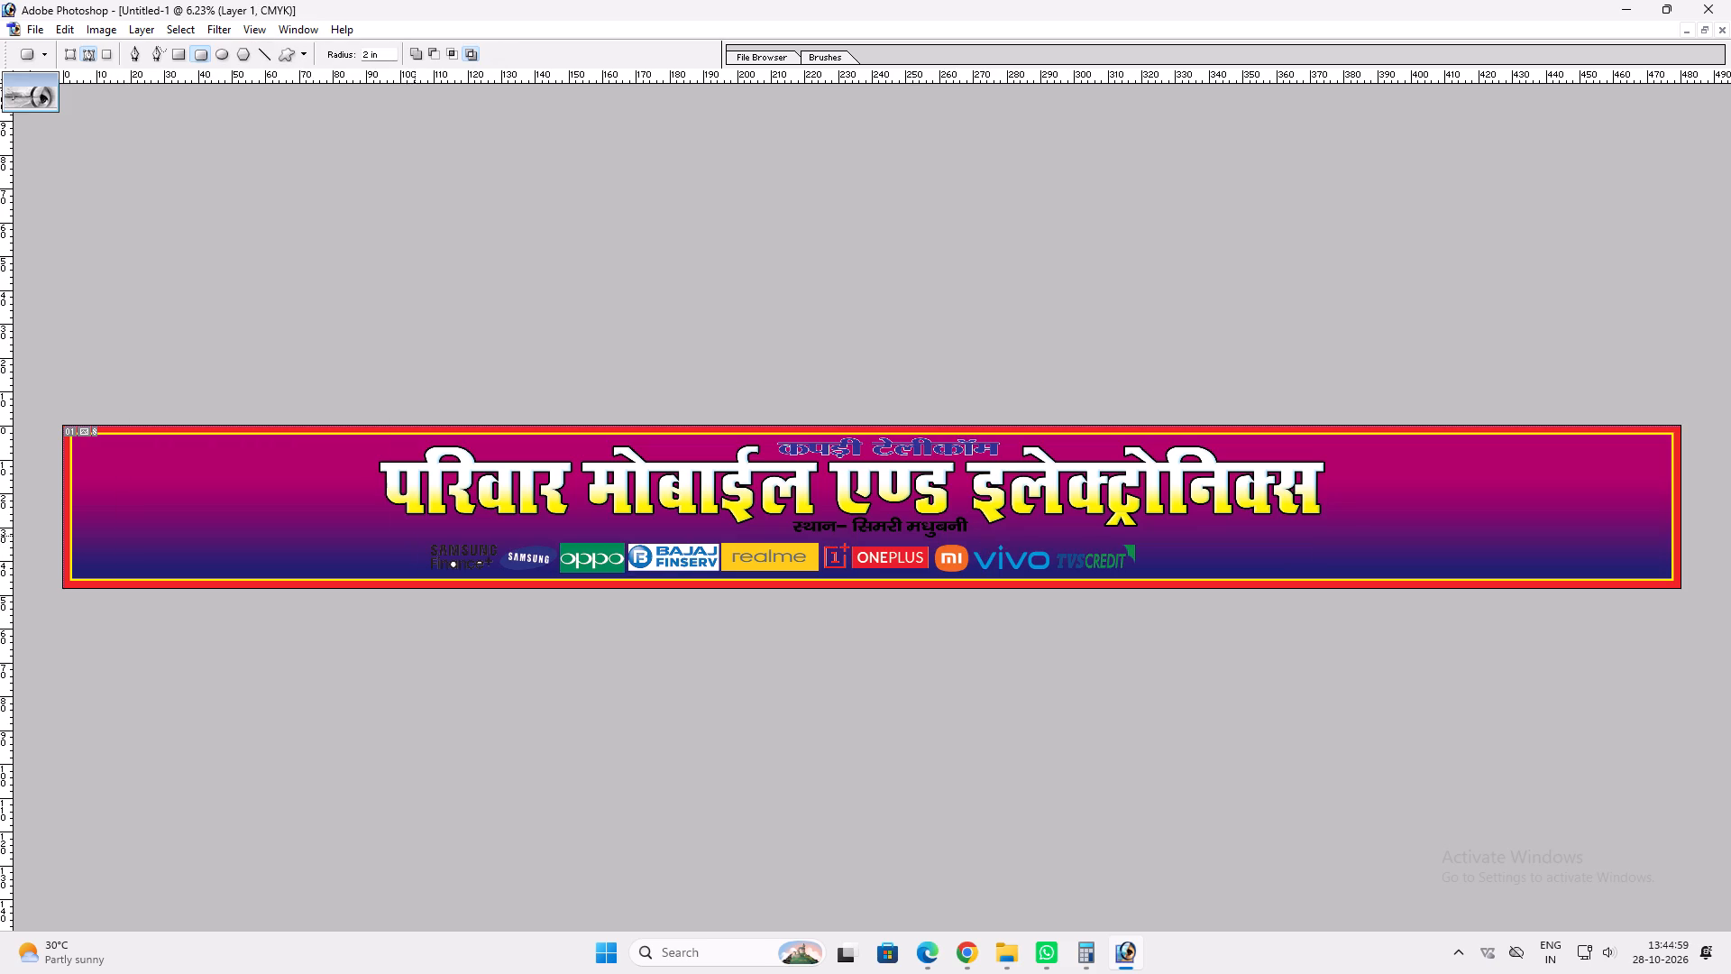
{"action": "left_click_drag", "start_coordinate": [421, 536], "coordinate": [1149, 581]}
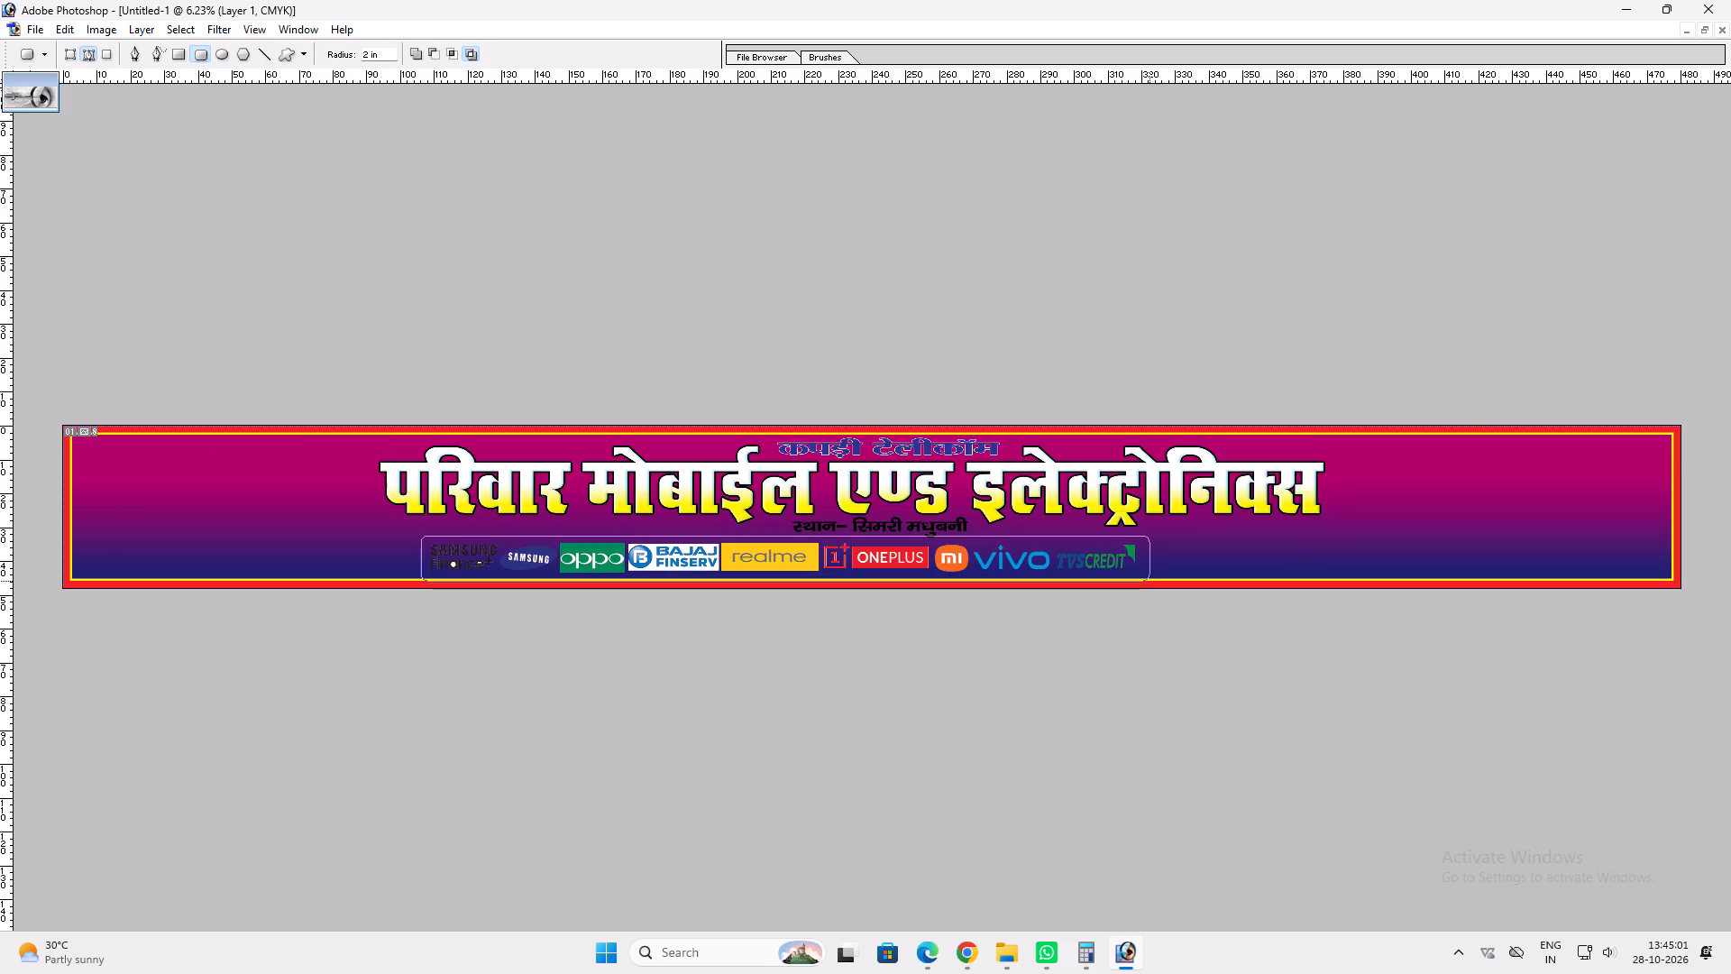
{"action": "left_click_drag", "start_coordinate": [1149, 581], "coordinate": [1149, 574]}
{"action": "key", "text": "ctrl+Return"}
Copy the selected area of the white Background layer, paste it as a new panel, and bring it forward behind the logos.
{"action": "key", "text": "v"}
{"action": "key", "text": "v"}
{"action": "right_click", "coordinate": [1193, 554]}
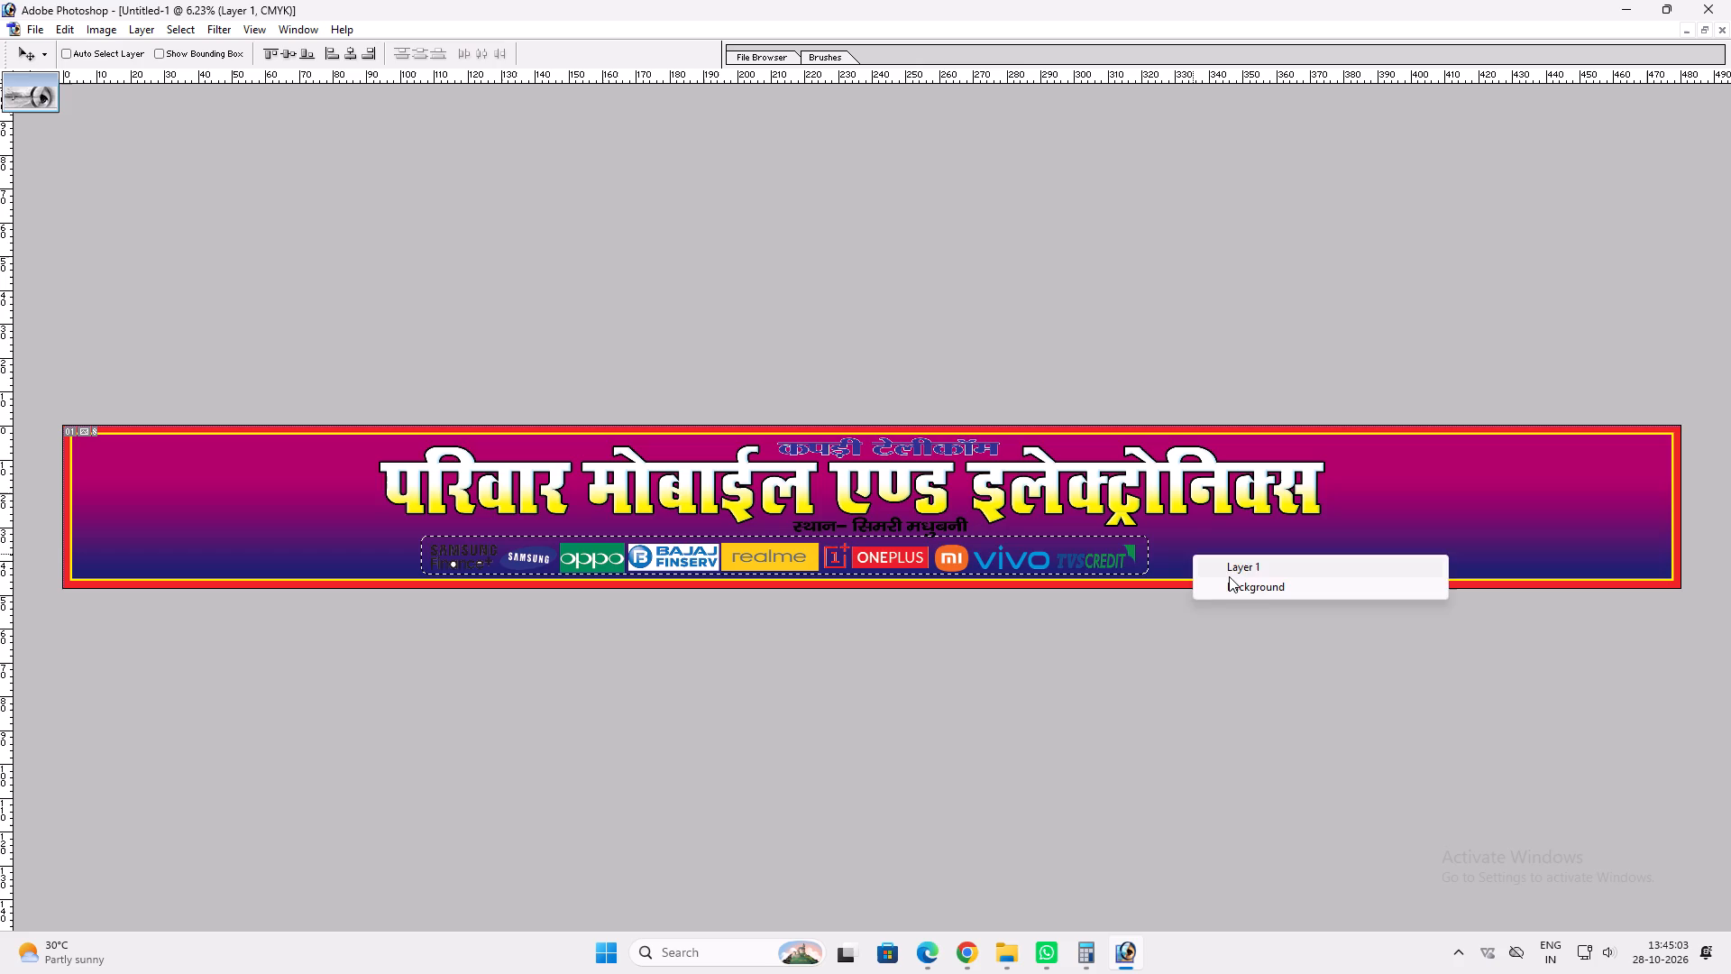
{"action": "left_click", "coordinate": [1230, 576]}
{"action": "key", "text": "ctrl+c"}
{"action": "key", "text": "ctrl+v"}
{"action": "key", "text": "ctrl+bracketright"}
Paste the copied layer style with the green outline onto the new white panel.
{"action": "key", "text": "alt+l"}
{"action": "key", "text": "alt+y"}
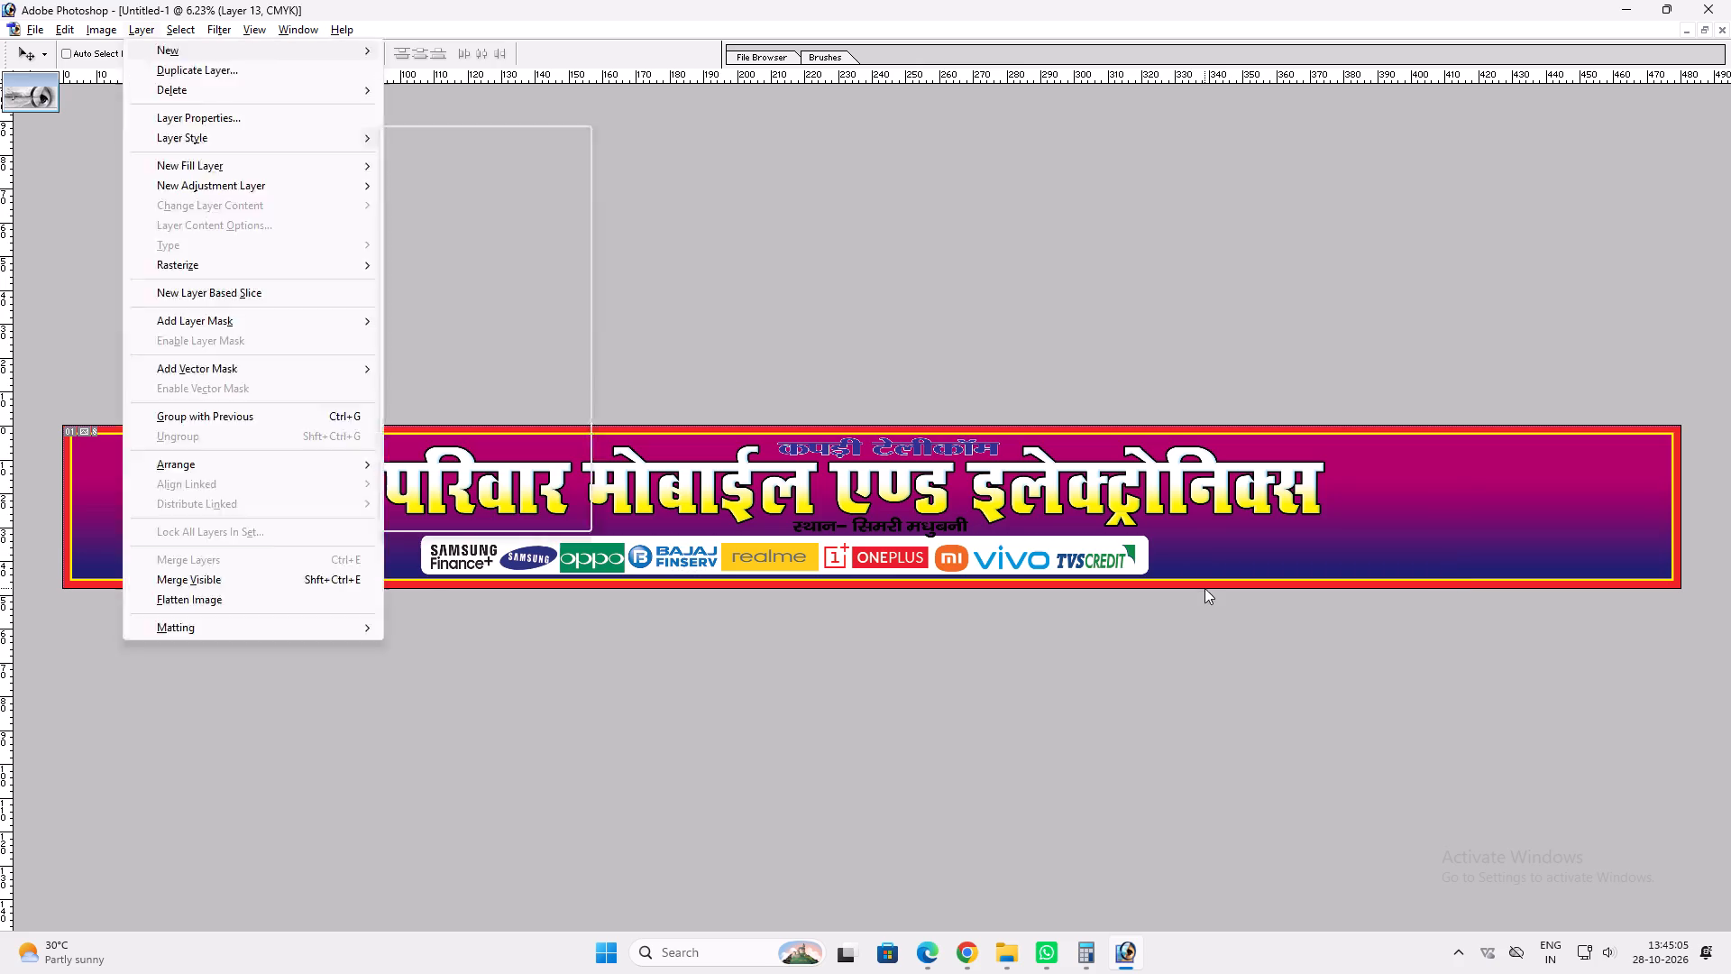
{"action": "key", "text": "p"}
Lower the new panel's top edge slightly so it clears the address line above.
{"action": "key", "text": "ctrl+plus"}
{"action": "key", "text": "ctrl+plus"}
{"action": "key", "text": "ctrl+plus"}
{"action": "key", "text": "space"}
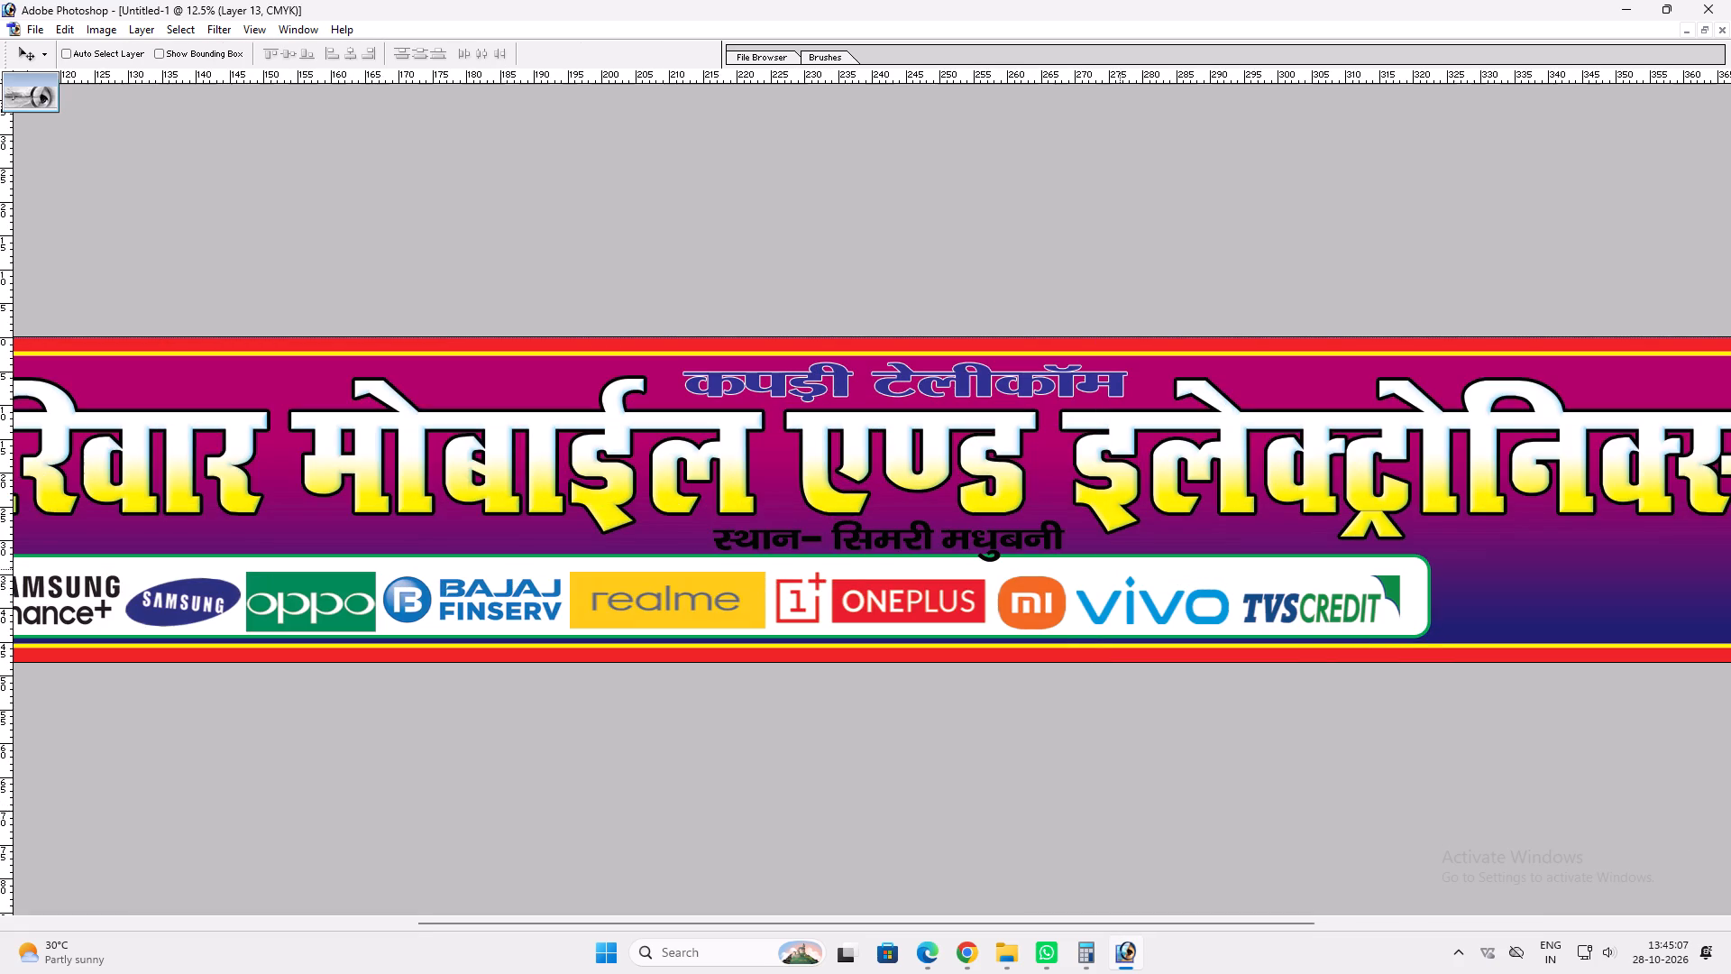
{"action": "key", "text": "ctrl+t"}
{"action": "left_click_drag", "start_coordinate": [1093, 554], "coordinate": [1079, 559], "text": "shift"}
{"action": "key", "text": "shift+Return"}
Stretch the address line below the title wider and slightly flatter so it fits between the title and logo panel.
{"action": "key", "text": "v"}
{"action": "left_click", "coordinate": [1046, 541], "text": "ctrl"}
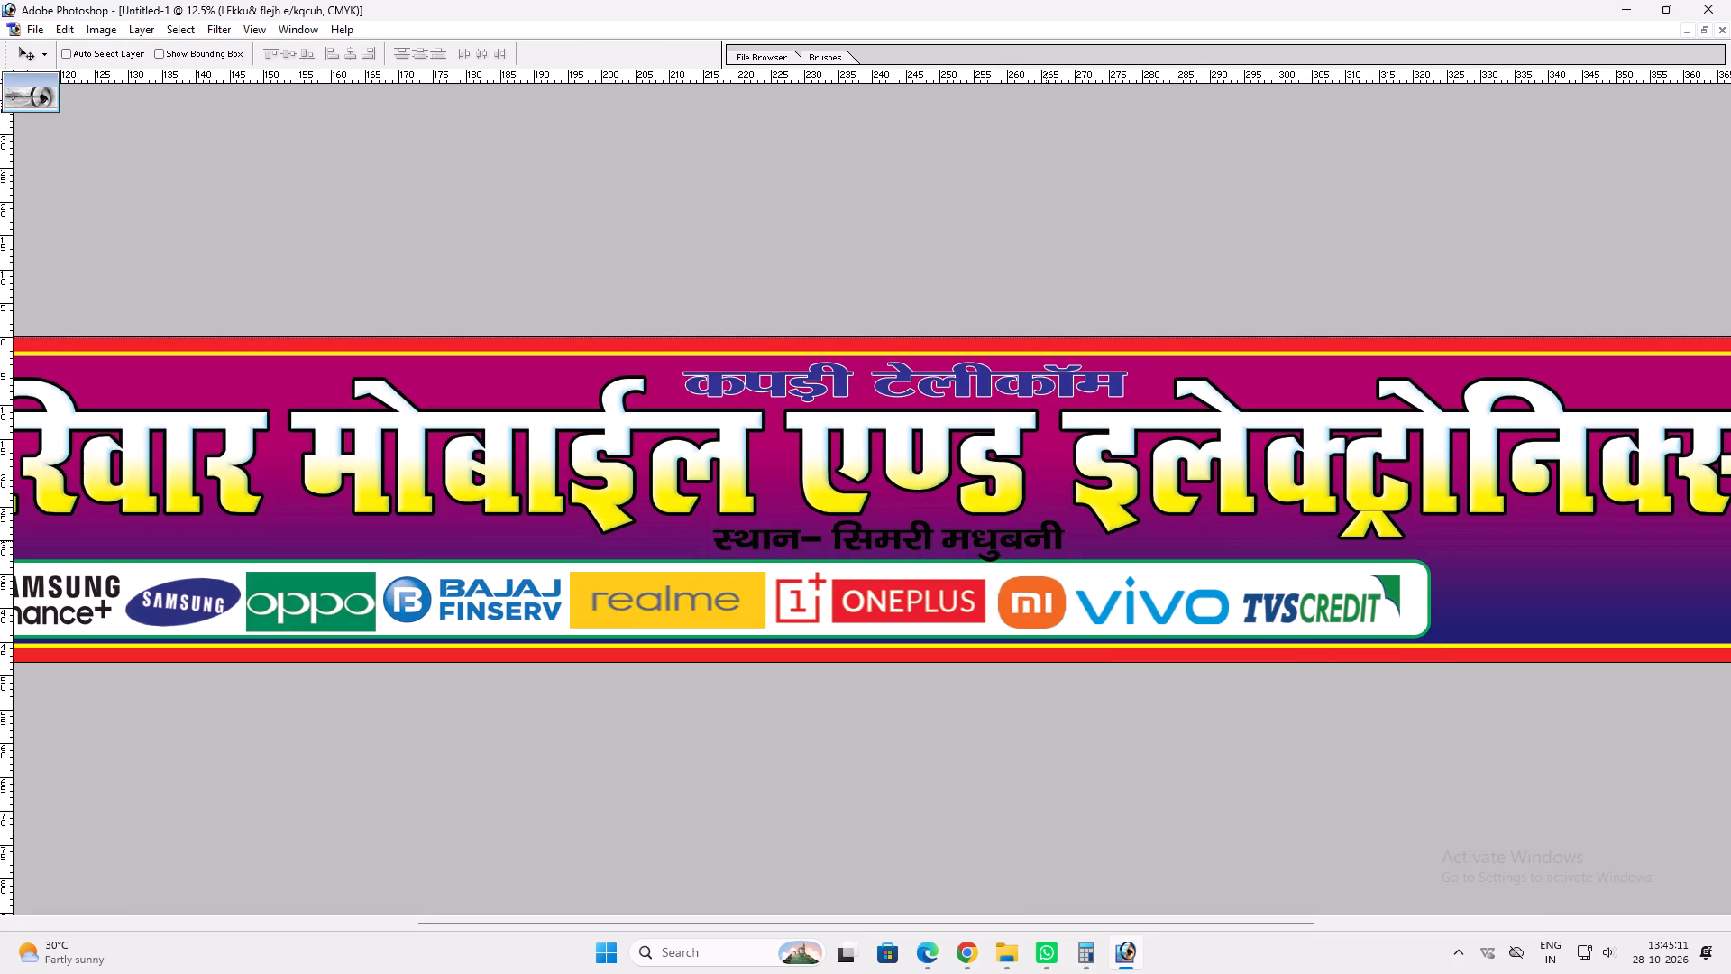
{"action": "key", "text": "ctrl+t"}
{"action": "left_click_drag", "start_coordinate": [719, 539], "coordinate": [639, 536], "text": "shift"}
{"action": "left_click_drag", "start_coordinate": [870, 556], "coordinate": [892, 551], "text": "shift"}
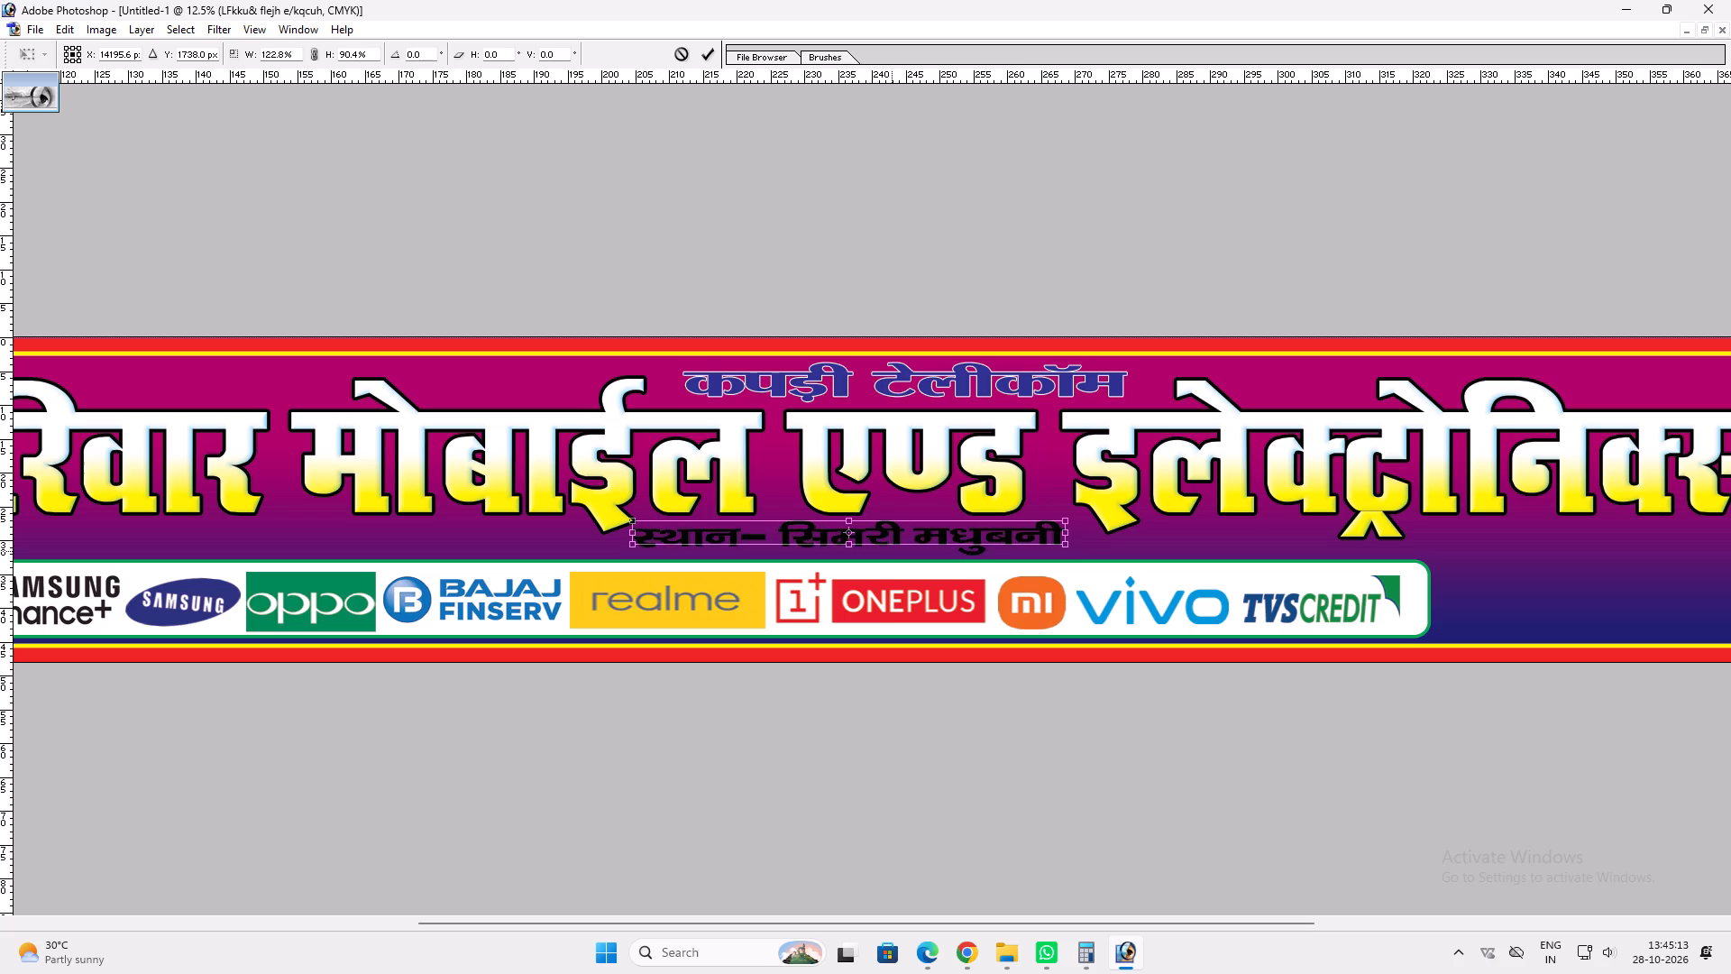
{"action": "left_click_drag", "start_coordinate": [892, 551], "coordinate": [893, 551], "text": "shift"}
{"action": "key", "text": "Return"}
{"action": "key", "text": "v"}
{"action": "key", "text": "ctrl+t"}
{"action": "left_click_drag", "start_coordinate": [1071, 540], "coordinate": [1060, 538], "text": "alt+shift"}
{"action": "key", "text": "Return"}
{"action": "key", "text": "v"}
Recolour the address line with a white Color Overlay in Normal mode at 100% opacity.
{"action": "key", "text": "ctrl+shift+BackSpace"}
{"action": "key", "text": "ctrl+shift+BackSpace"}
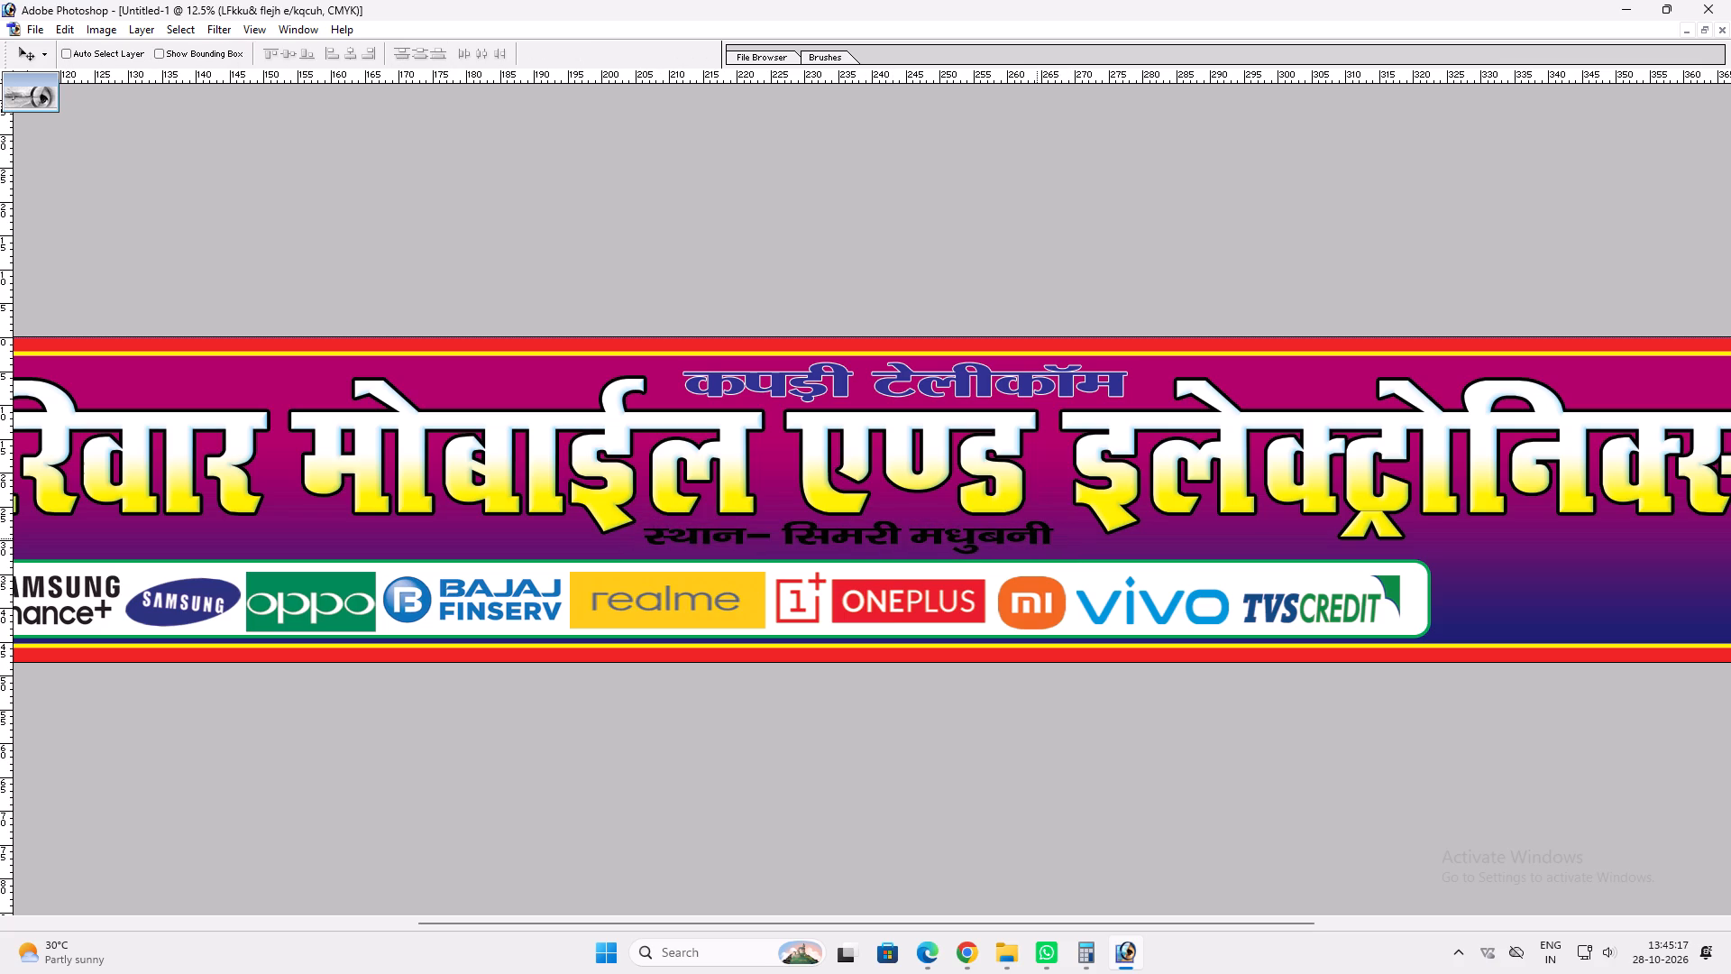
{"action": "key", "text": "alt+l"}
{"action": "key", "text": "alt+y"}
{"action": "key", "text": "n"}
{"action": "left_click", "coordinate": [962, 402]}
{"action": "left_click", "coordinate": [1227, 247]}
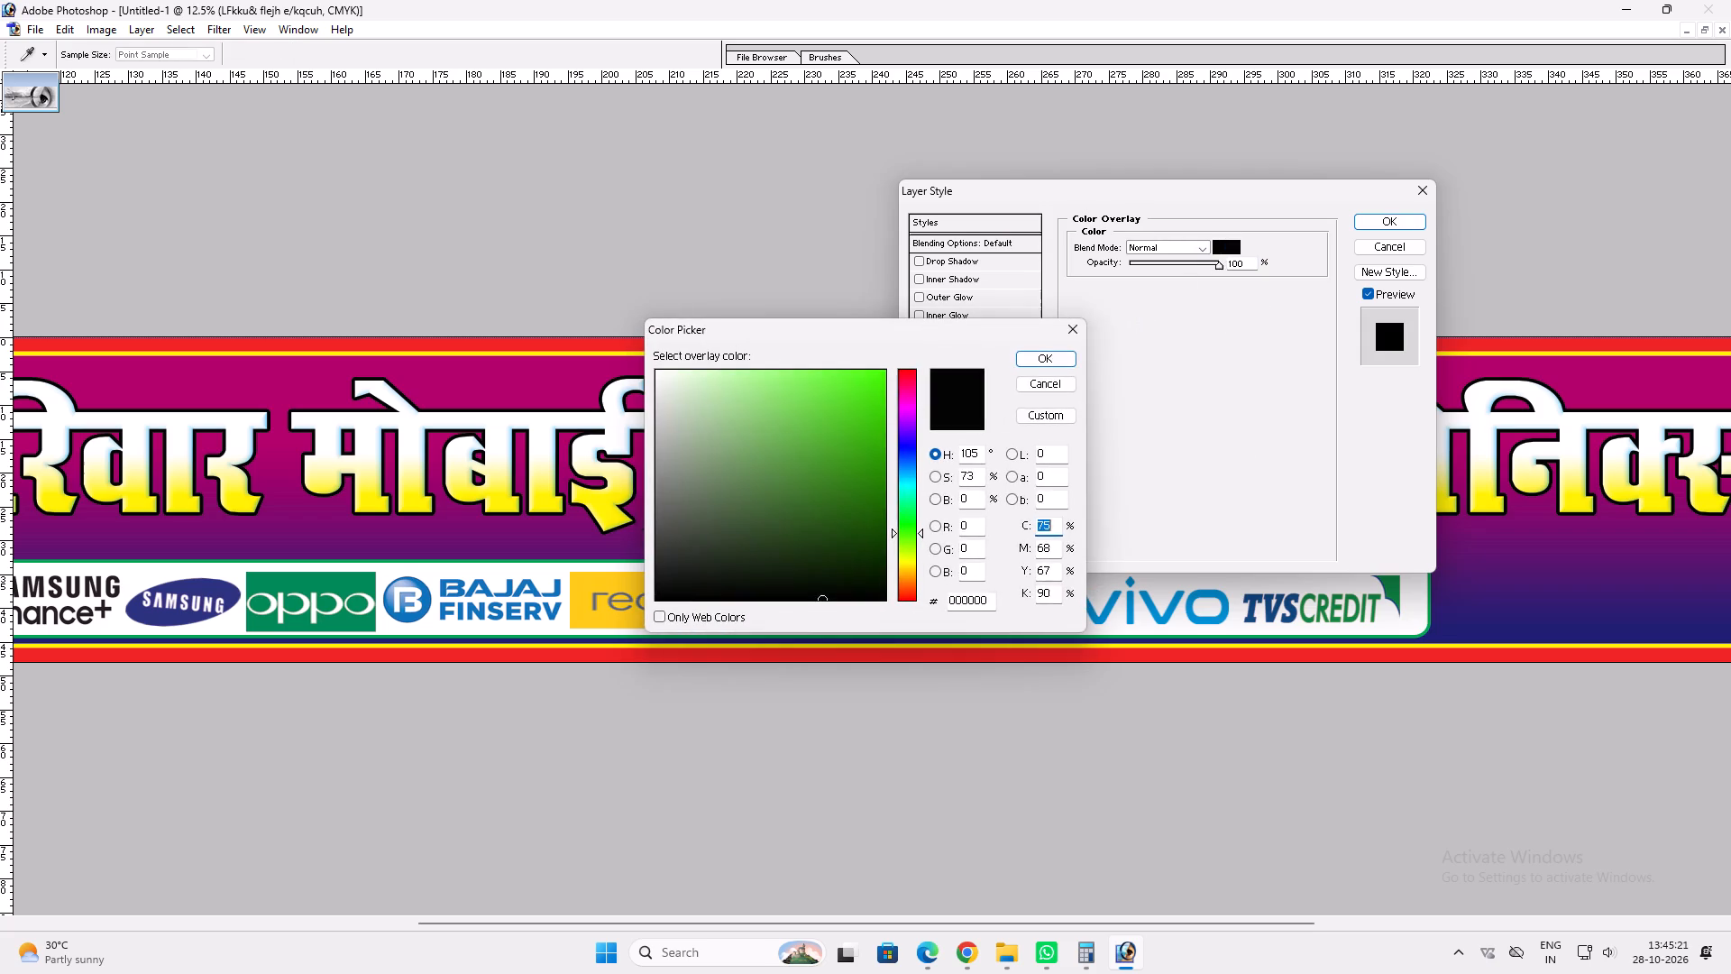
{"action": "left_click_drag", "start_coordinate": [811, 435], "coordinate": [545, 201]}
{"action": "key", "text": "Return"}
{"action": "key", "text": "Return"}
{"action": "key", "text": "Return"}
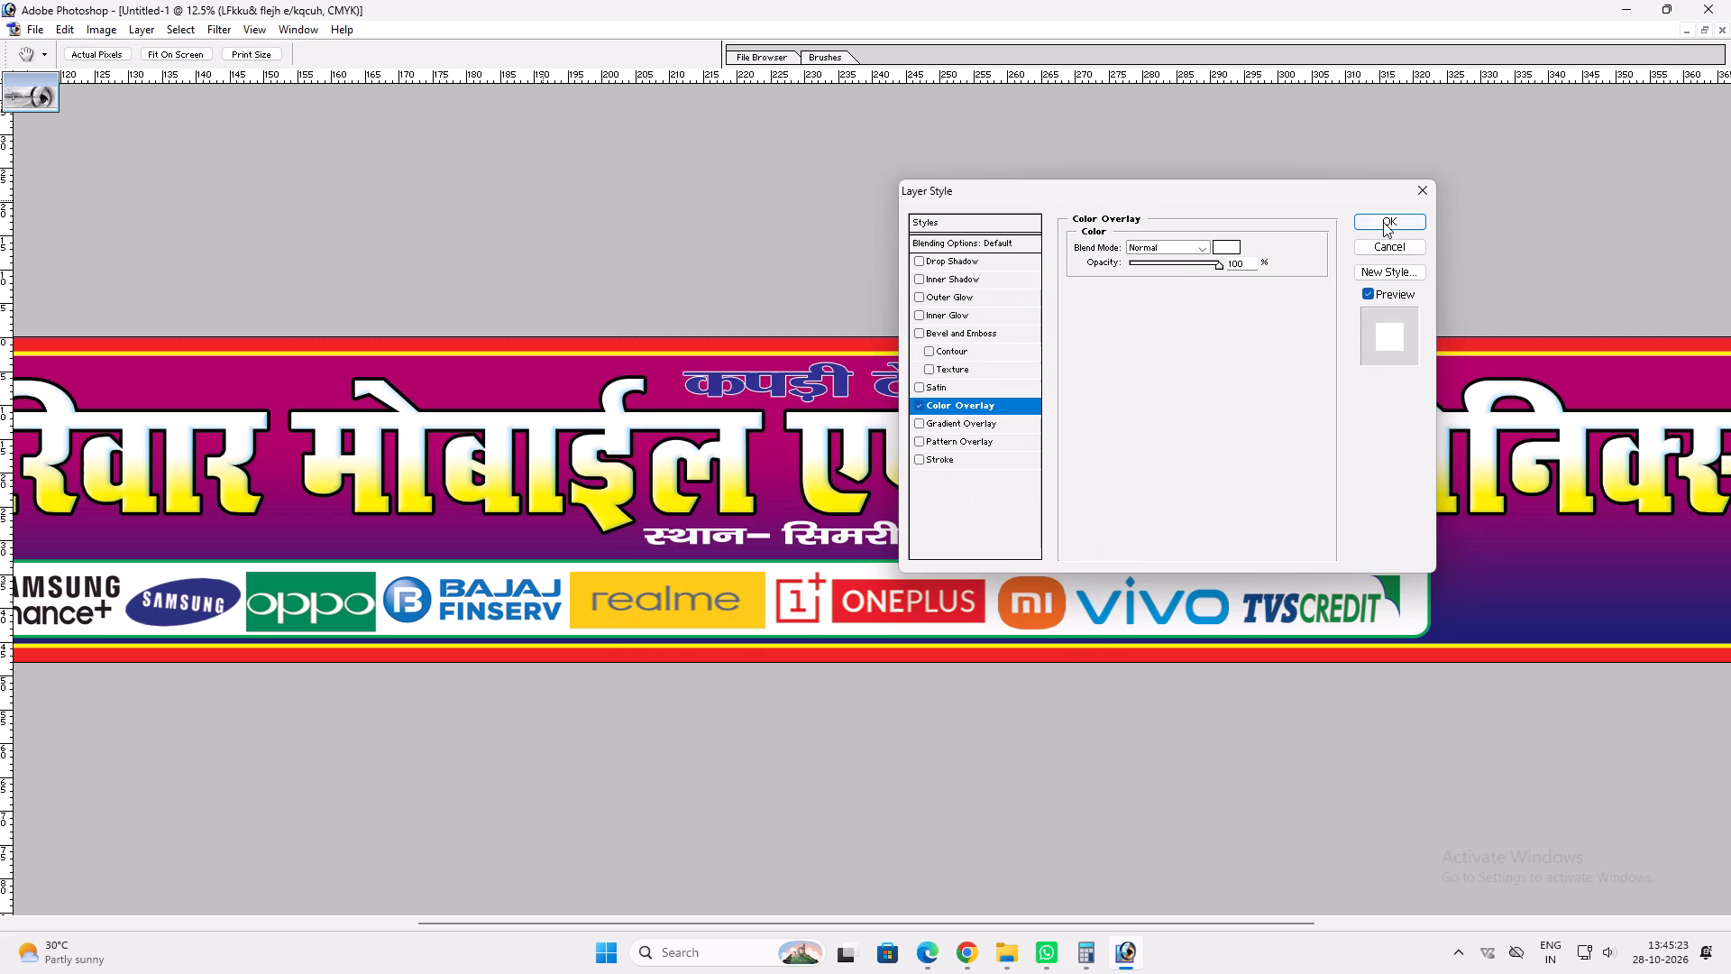
{"action": "left_click", "coordinate": [1383, 222]}
Raise the top edge of the white address line slightly toward the main title.
{"action": "key", "text": "ctrl+t"}
{"action": "left_click_drag", "start_coordinate": [1013, 515], "coordinate": [1022, 512], "text": "shift"}
{"action": "key", "text": "shift+Return"}
{"action": "key", "text": "v"}
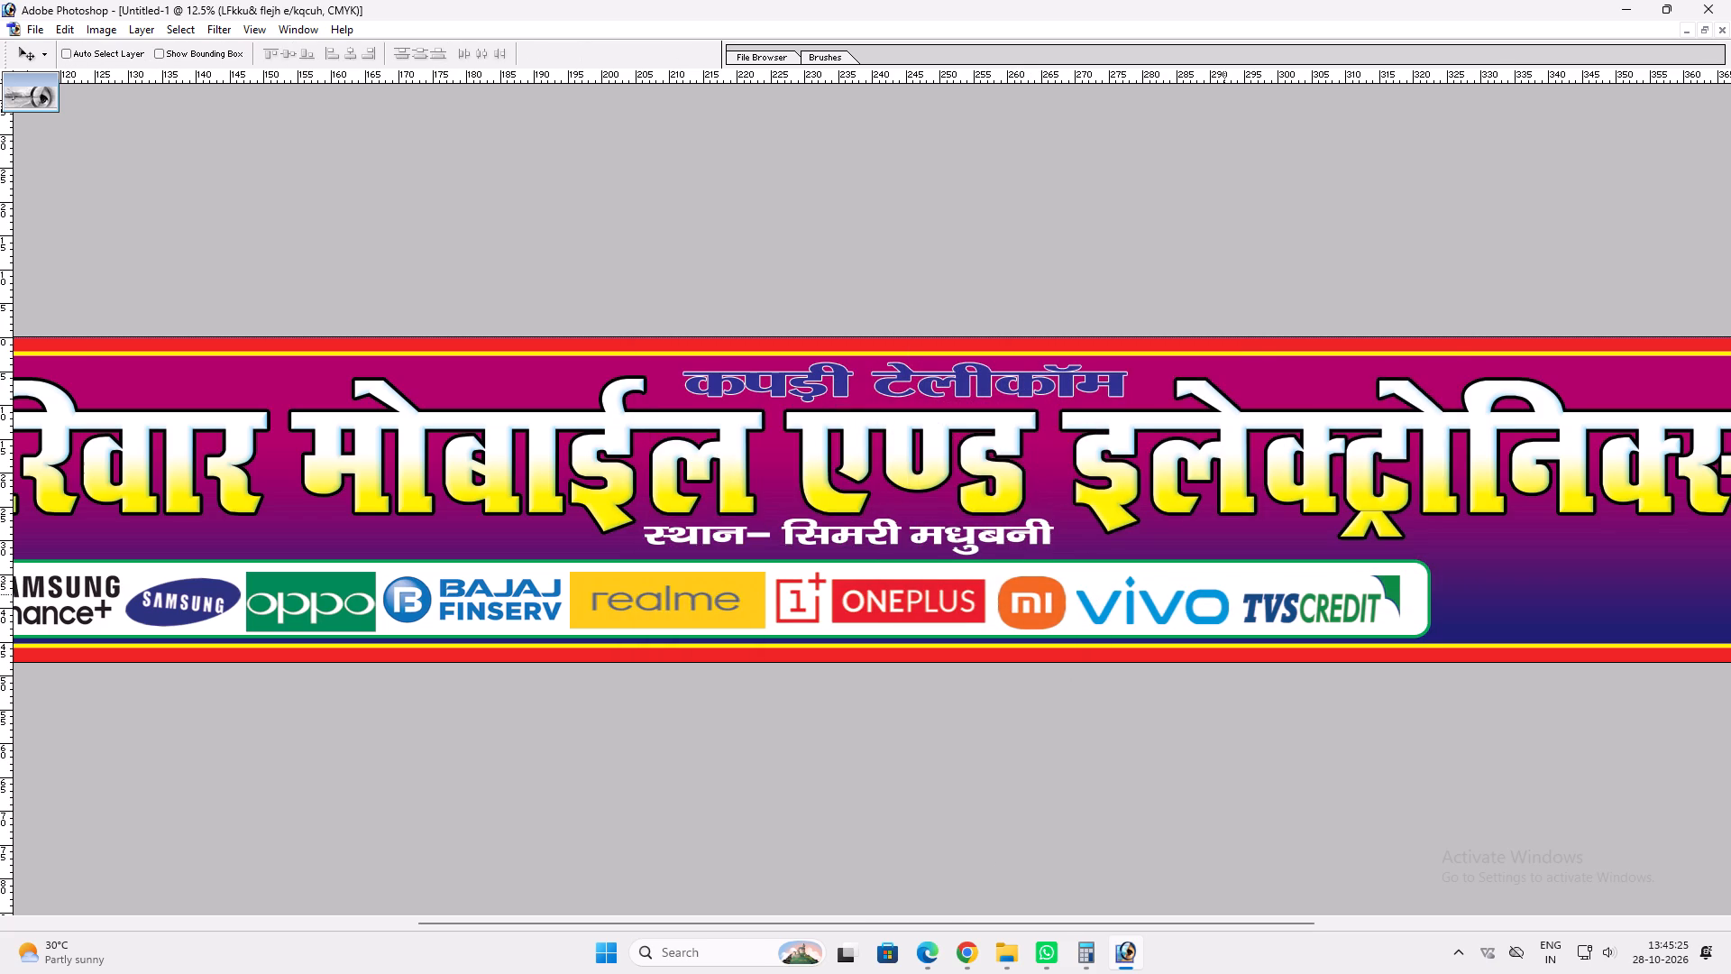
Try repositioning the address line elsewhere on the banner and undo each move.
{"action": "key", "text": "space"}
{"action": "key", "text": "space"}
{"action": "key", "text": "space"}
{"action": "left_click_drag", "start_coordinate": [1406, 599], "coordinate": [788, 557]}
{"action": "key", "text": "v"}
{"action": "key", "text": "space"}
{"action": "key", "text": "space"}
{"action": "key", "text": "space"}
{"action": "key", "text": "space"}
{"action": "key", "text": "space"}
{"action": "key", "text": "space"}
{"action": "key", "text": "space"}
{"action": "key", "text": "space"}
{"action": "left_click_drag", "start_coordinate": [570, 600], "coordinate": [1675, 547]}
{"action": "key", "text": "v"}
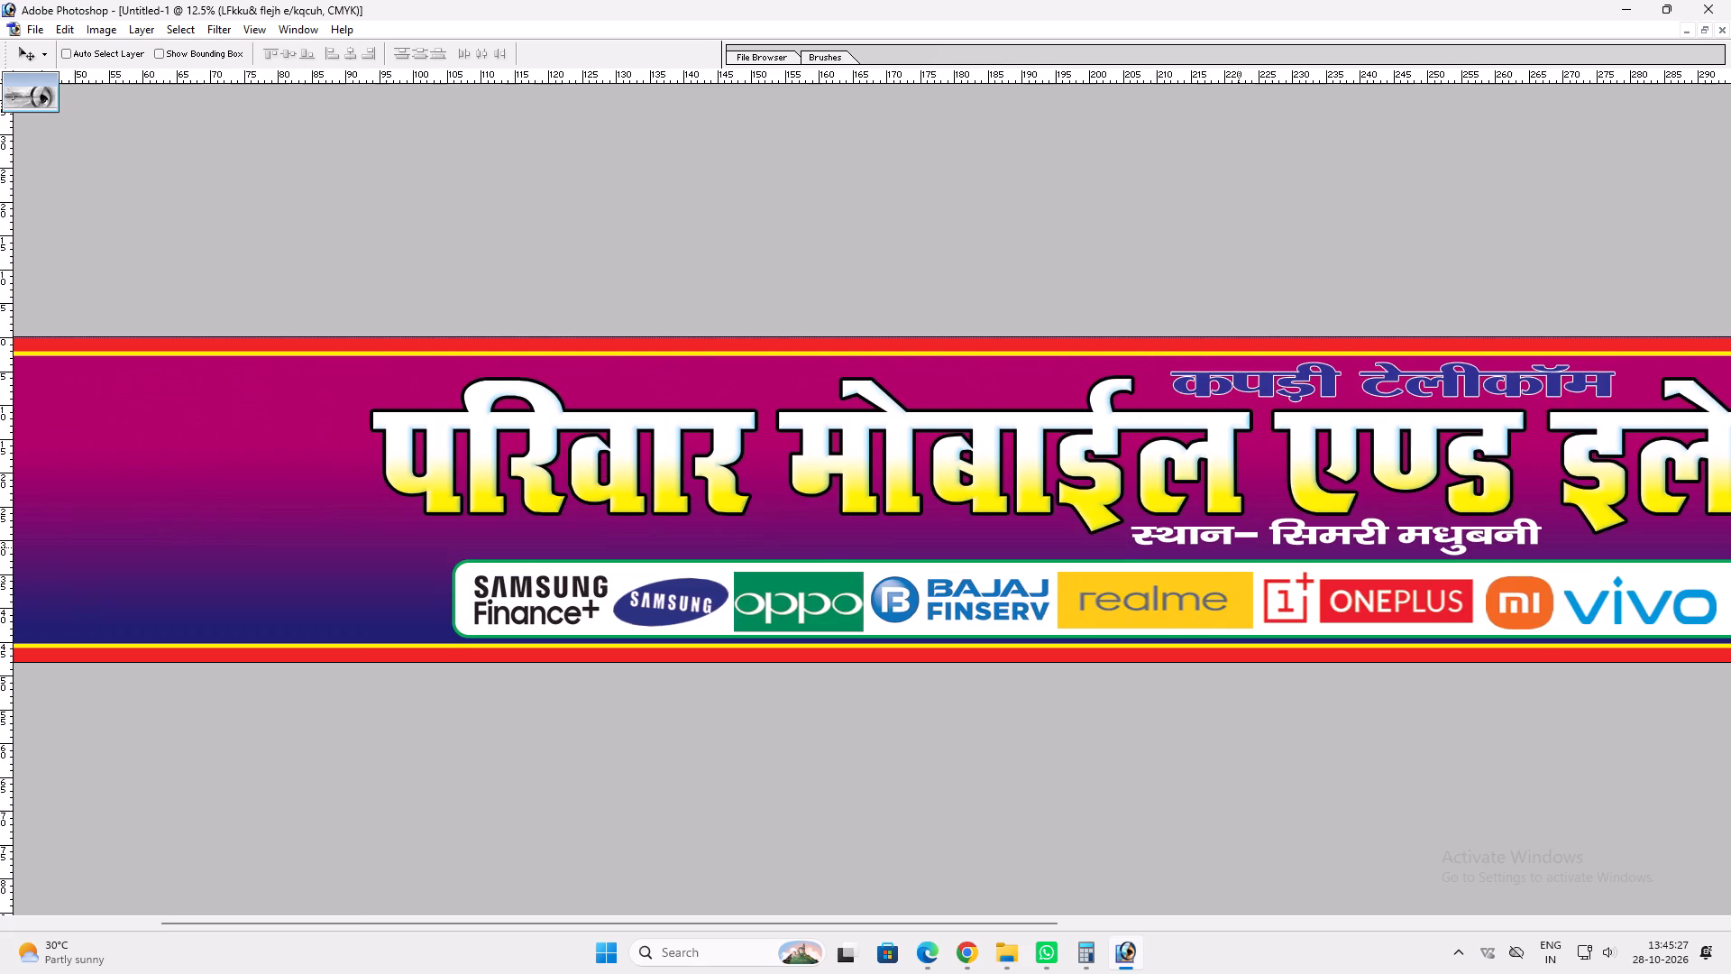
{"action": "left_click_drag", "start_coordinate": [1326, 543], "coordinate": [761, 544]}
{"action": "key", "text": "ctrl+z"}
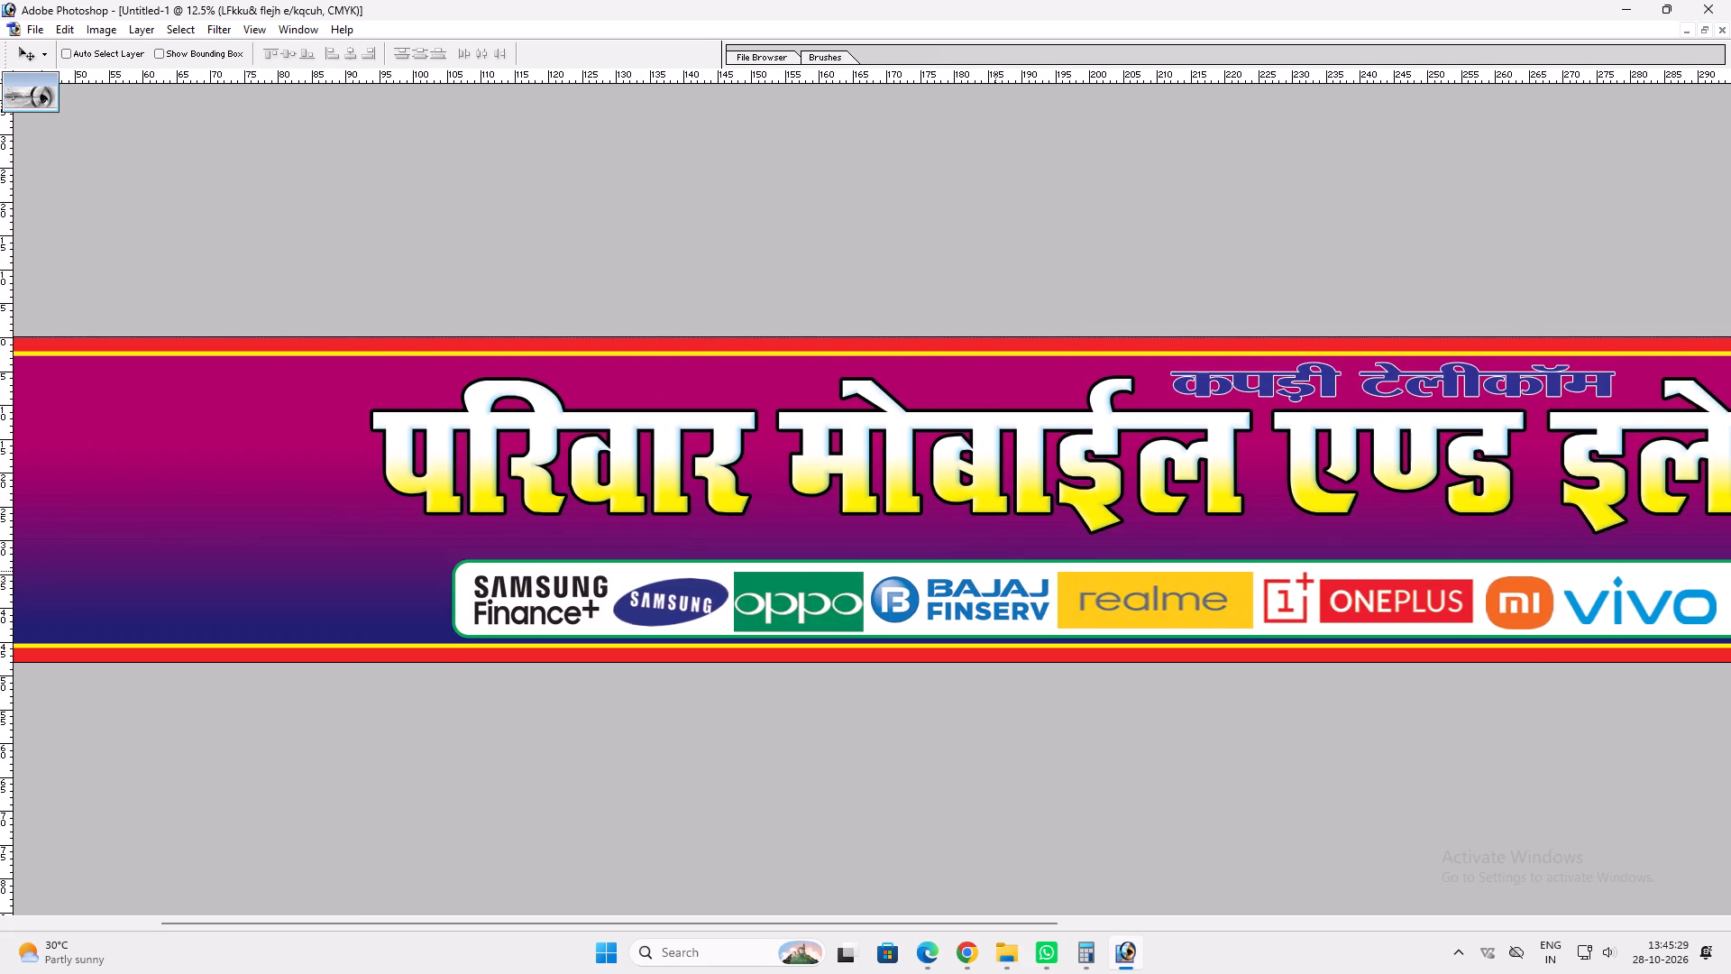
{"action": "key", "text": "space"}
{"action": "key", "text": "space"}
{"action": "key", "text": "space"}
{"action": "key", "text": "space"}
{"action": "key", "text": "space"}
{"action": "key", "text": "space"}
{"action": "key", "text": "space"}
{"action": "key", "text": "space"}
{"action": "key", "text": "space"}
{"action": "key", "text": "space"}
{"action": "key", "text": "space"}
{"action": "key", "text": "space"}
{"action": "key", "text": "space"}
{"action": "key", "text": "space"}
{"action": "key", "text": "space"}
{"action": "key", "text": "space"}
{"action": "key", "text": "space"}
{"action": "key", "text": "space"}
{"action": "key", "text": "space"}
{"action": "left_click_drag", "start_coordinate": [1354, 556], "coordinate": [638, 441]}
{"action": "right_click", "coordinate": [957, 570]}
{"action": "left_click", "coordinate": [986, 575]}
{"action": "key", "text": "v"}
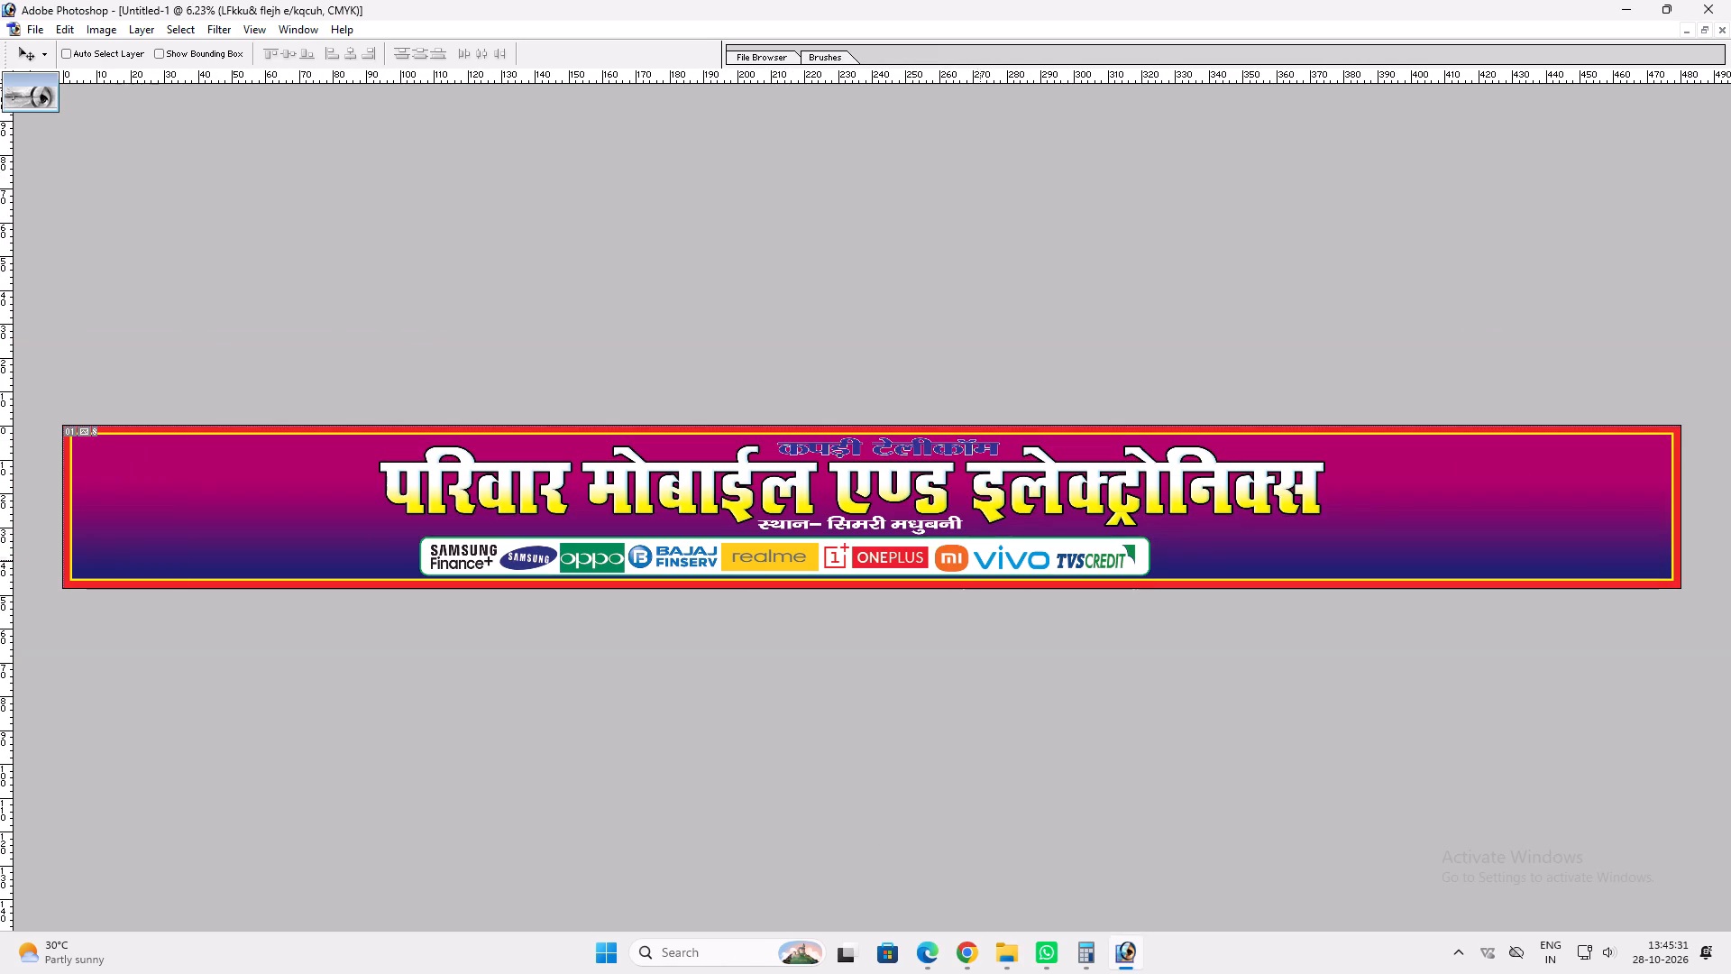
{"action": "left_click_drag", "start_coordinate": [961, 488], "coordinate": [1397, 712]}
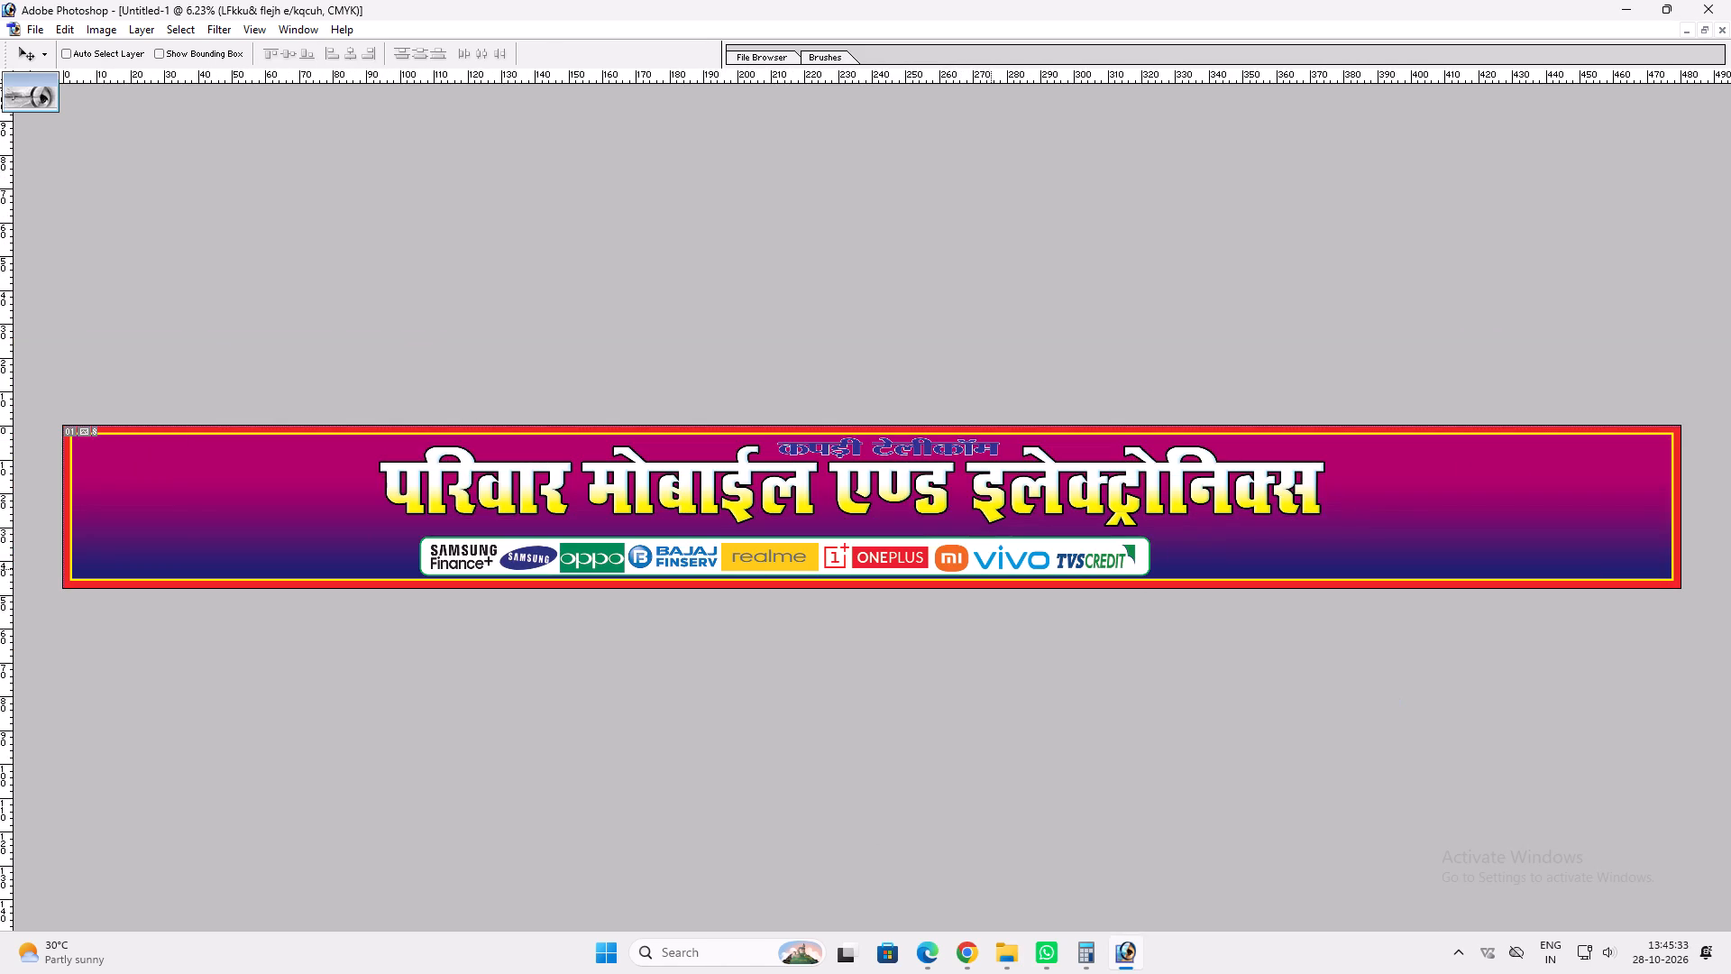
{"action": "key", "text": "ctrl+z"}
Thin the black outside stroke around the large main title lettering.
{"action": "key", "text": "z"}
{"action": "left_click_drag", "start_coordinate": [960, 548], "coordinate": [1322, 664]}
{"action": "key", "text": "v"}
{"action": "key", "text": "space"}
{"action": "key", "text": "space"}
{"action": "key", "text": "space"}
{"action": "key", "text": "space"}
{"action": "key", "text": "space"}
{"action": "key", "text": "space"}
{"action": "key", "text": "space"}
{"action": "key", "text": "space"}
{"action": "key", "text": "space"}
{"action": "key", "text": "space"}
{"action": "key", "text": "space"}
{"action": "key", "text": "space"}
{"action": "key", "text": "space"}
{"action": "key", "text": "space"}
{"action": "key", "text": "space"}
{"action": "key", "text": "space"}
{"action": "key", "text": "space"}
{"action": "key", "text": "space"}
{"action": "key", "text": "space"}
{"action": "key", "text": "space"}
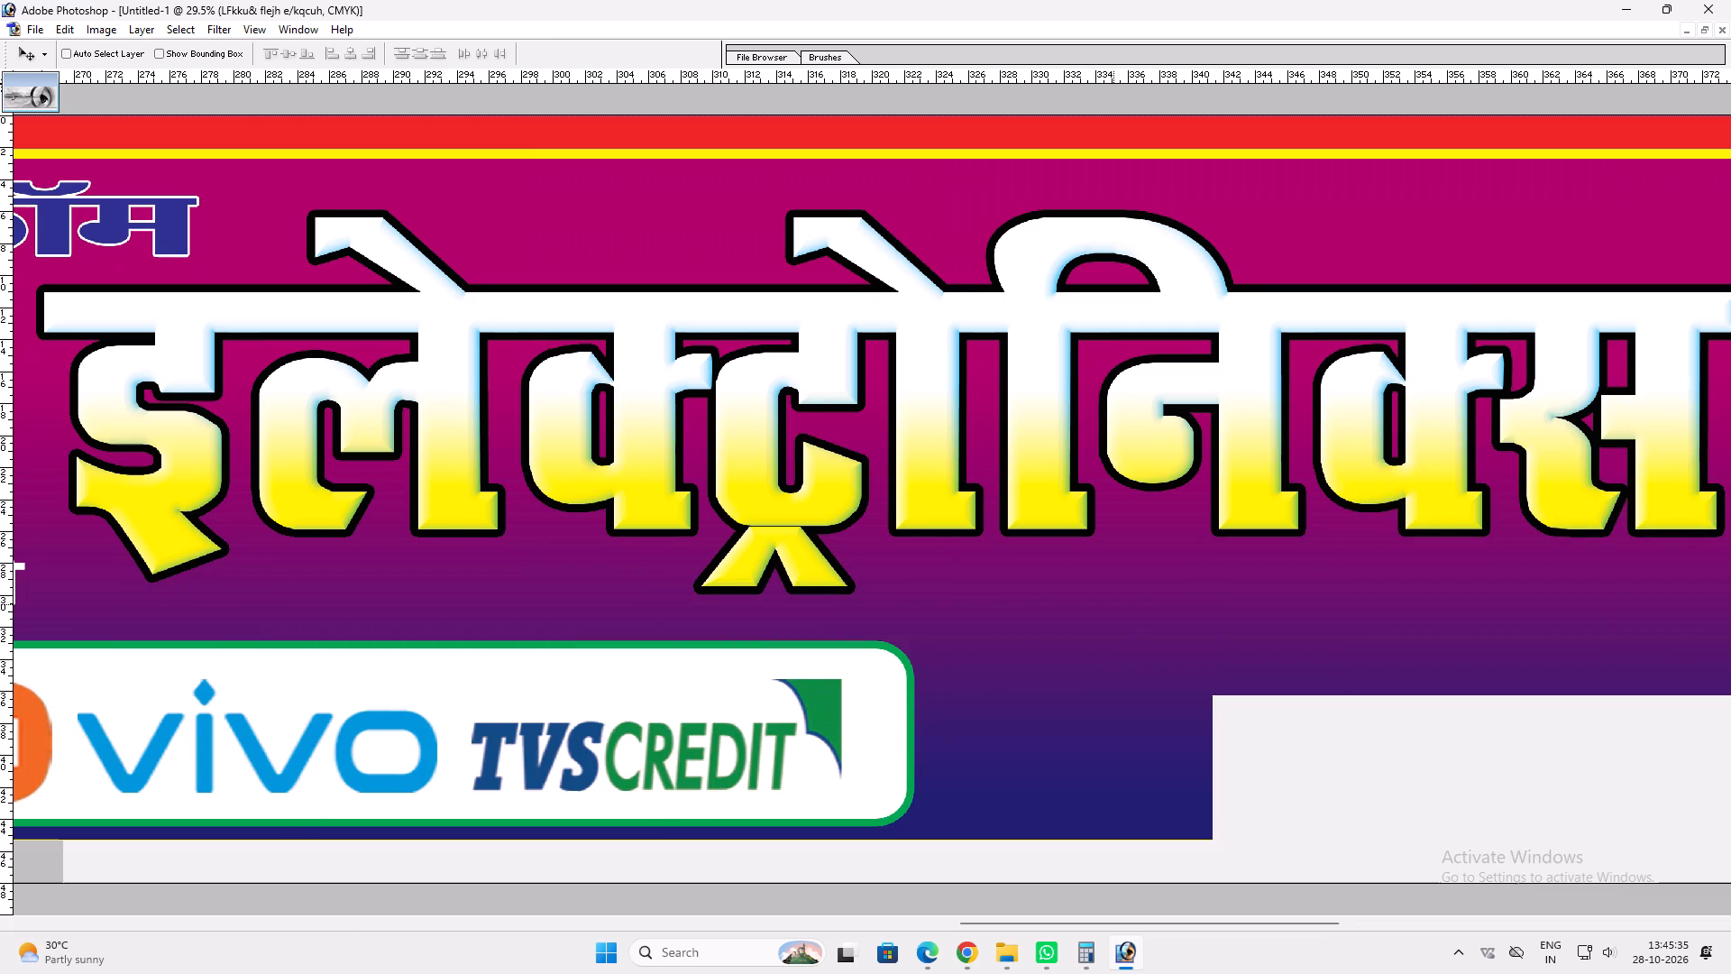
{"action": "left_click_drag", "start_coordinate": [996, 603], "coordinate": [1022, 526]}
{"action": "right_click", "coordinate": [855, 478]}
{"action": "left_click", "coordinate": [876, 482]}
{"action": "key", "text": "alt+l"}
{"action": "key", "text": "alt+y"}
{"action": "key", "text": "k"}
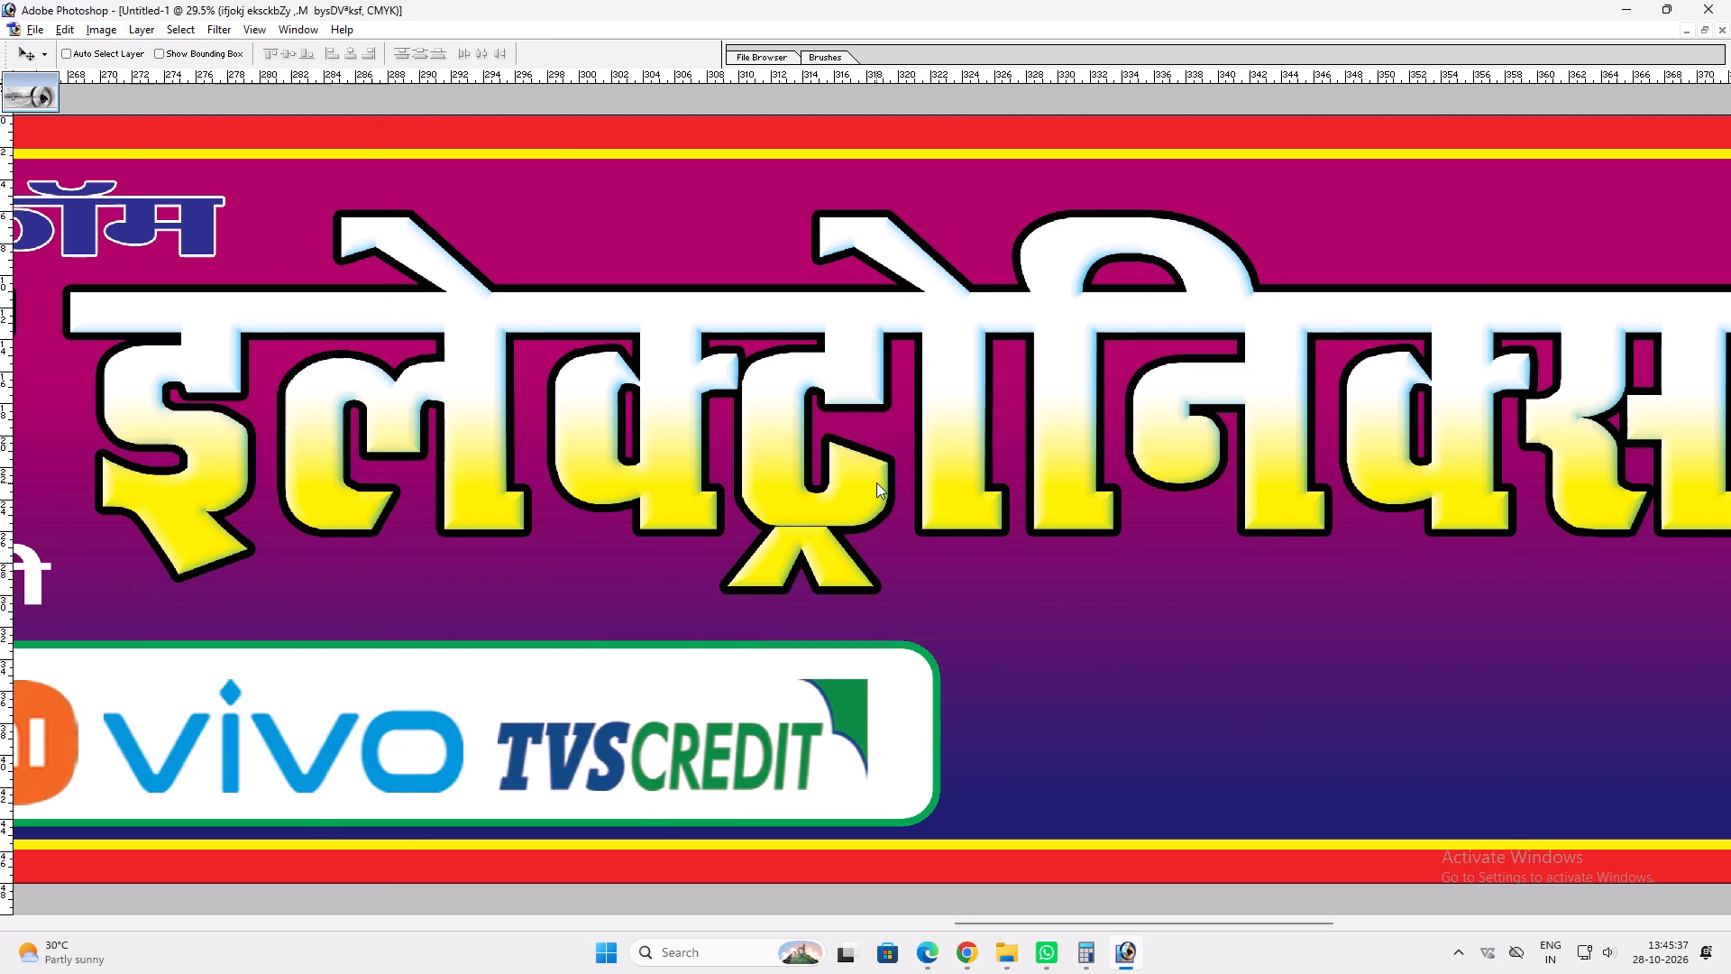
{"action": "scroll", "coordinate": [1113, 513], "scroll_direction": "down", "scroll_amount": 5}
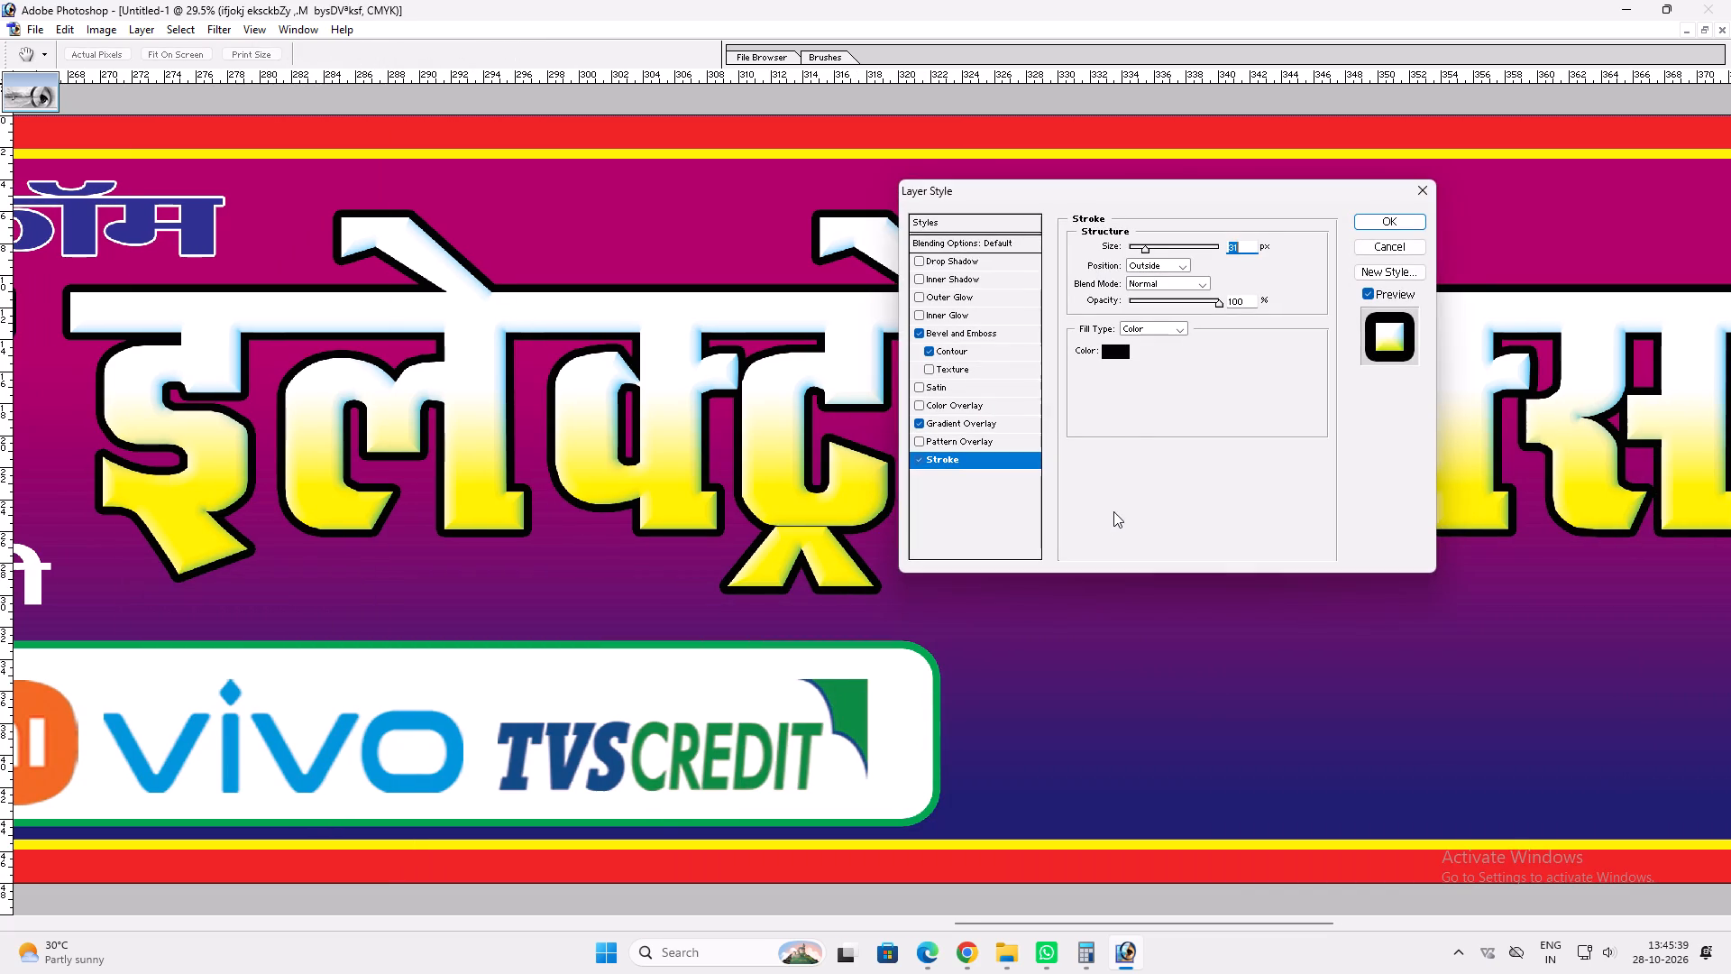
{"action": "scroll", "coordinate": [1131, 434], "scroll_direction": "down", "scroll_amount": 4}
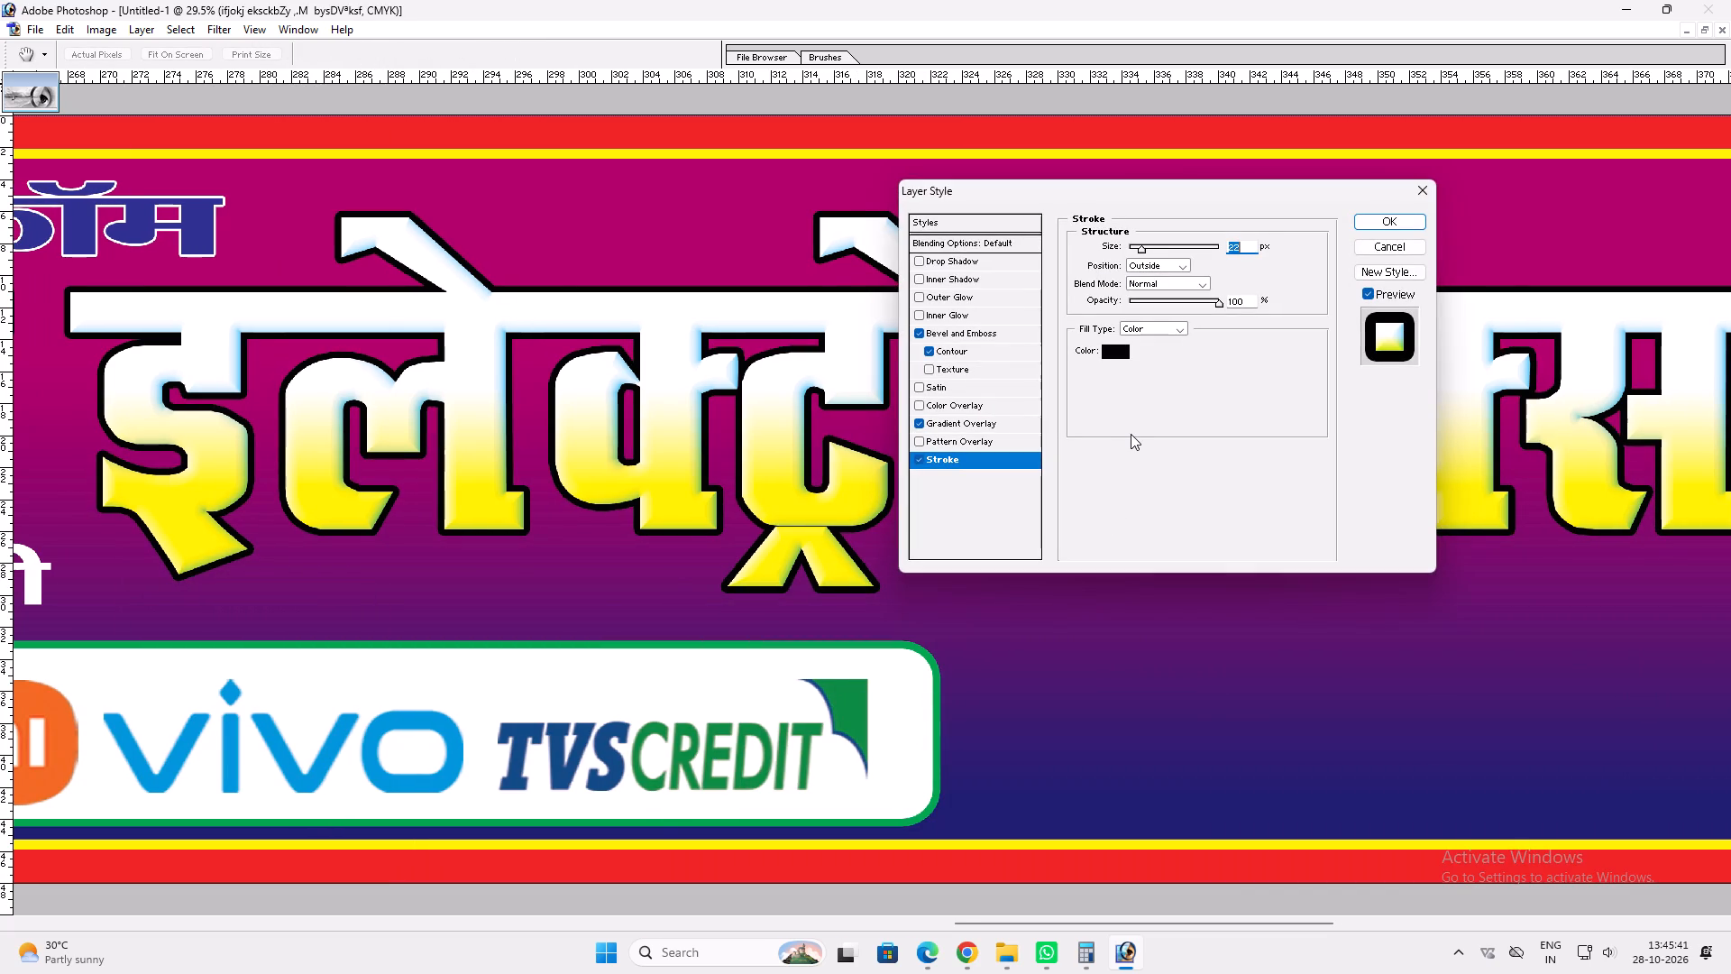
{"action": "scroll", "coordinate": [1131, 434], "scroll_direction": "down", "scroll_amount": 1}
{"action": "key", "text": "Return"}
{"action": "key", "text": "v"}
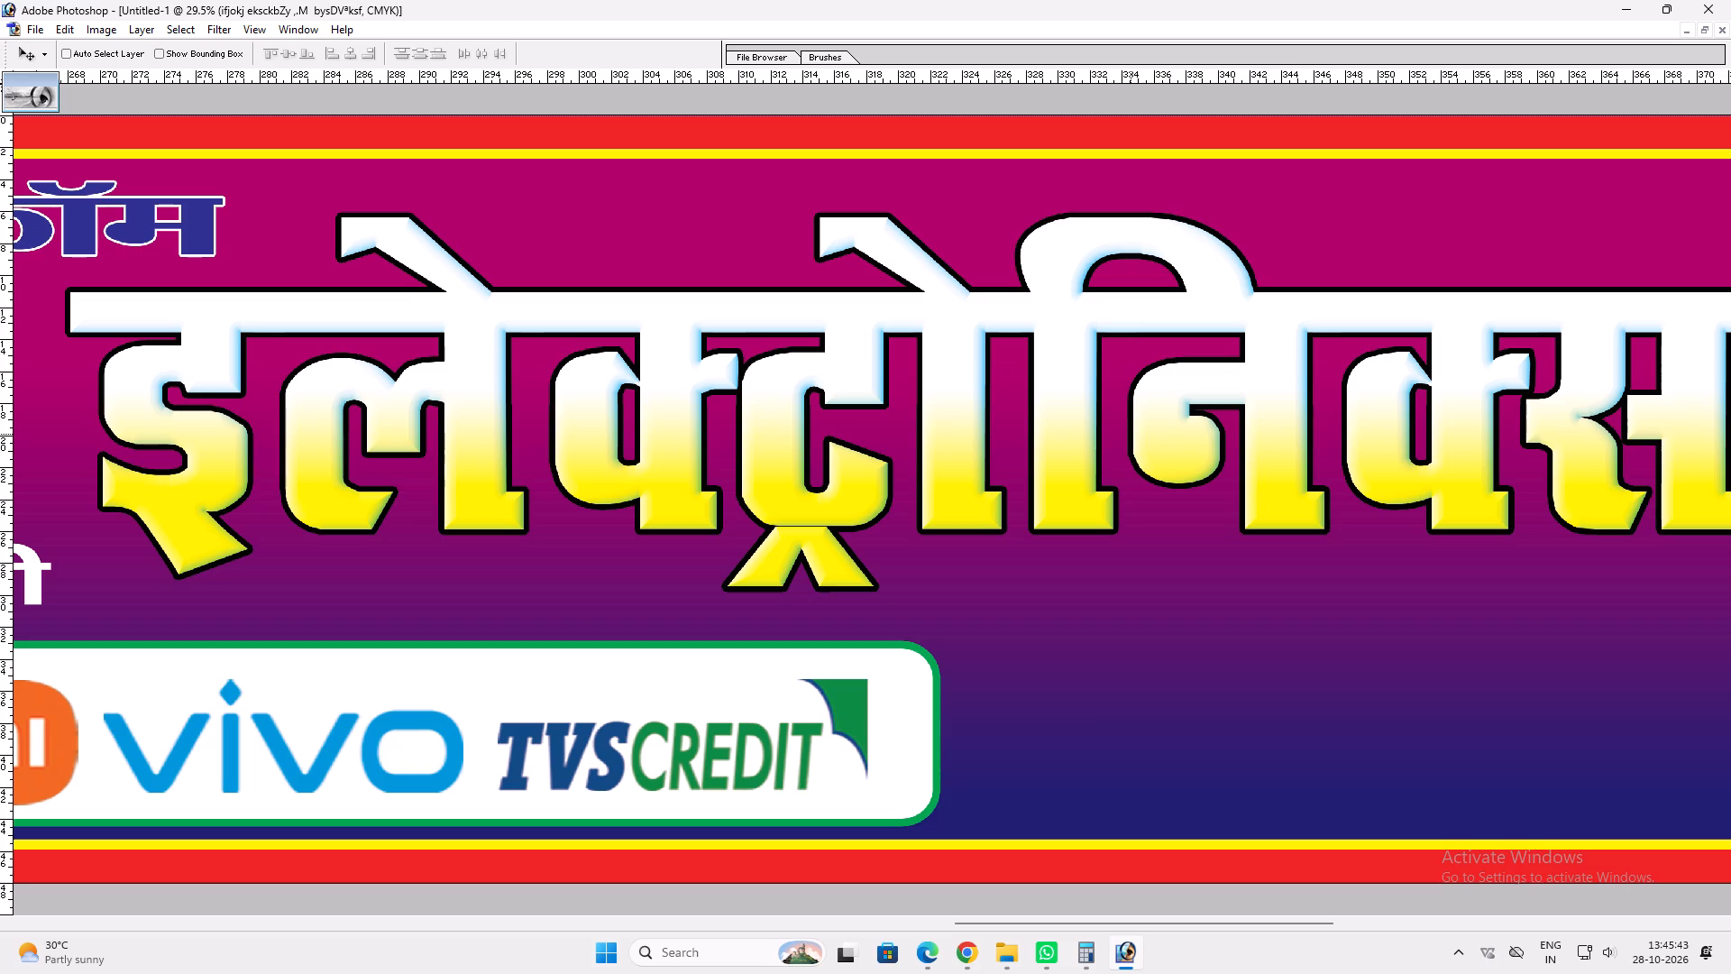
Select the TVS Credit logo layer and nudge it with its linked logos up by four small increments inside the white panel.
{"action": "right_click", "coordinate": [838, 683]}
{"action": "left_click", "coordinate": [865, 694]}
{"action": "left_click_drag", "start_coordinate": [824, 692], "coordinate": [864, 698]}
{"action": "key", "text": "ctrl+z"}
{"action": "key", "text": "space"}
{"action": "key", "text": "space"}
{"action": "key", "text": "space"}
{"action": "key", "text": "space"}
{"action": "key", "text": "space"}
{"action": "key", "text": "space"}
{"action": "key", "text": "space"}
{"action": "key", "text": "space"}
{"action": "key", "text": "space"}
{"action": "key", "text": "space"}
{"action": "key", "text": "space"}
{"action": "key", "text": "space"}
{"action": "key", "text": "space"}
{"action": "key", "text": "space"}
{"action": "key", "text": "space"}
{"action": "key", "text": "space"}
{"action": "key", "text": "space"}
{"action": "key", "text": "space"}
{"action": "key", "text": "space"}
{"action": "key", "text": "space"}
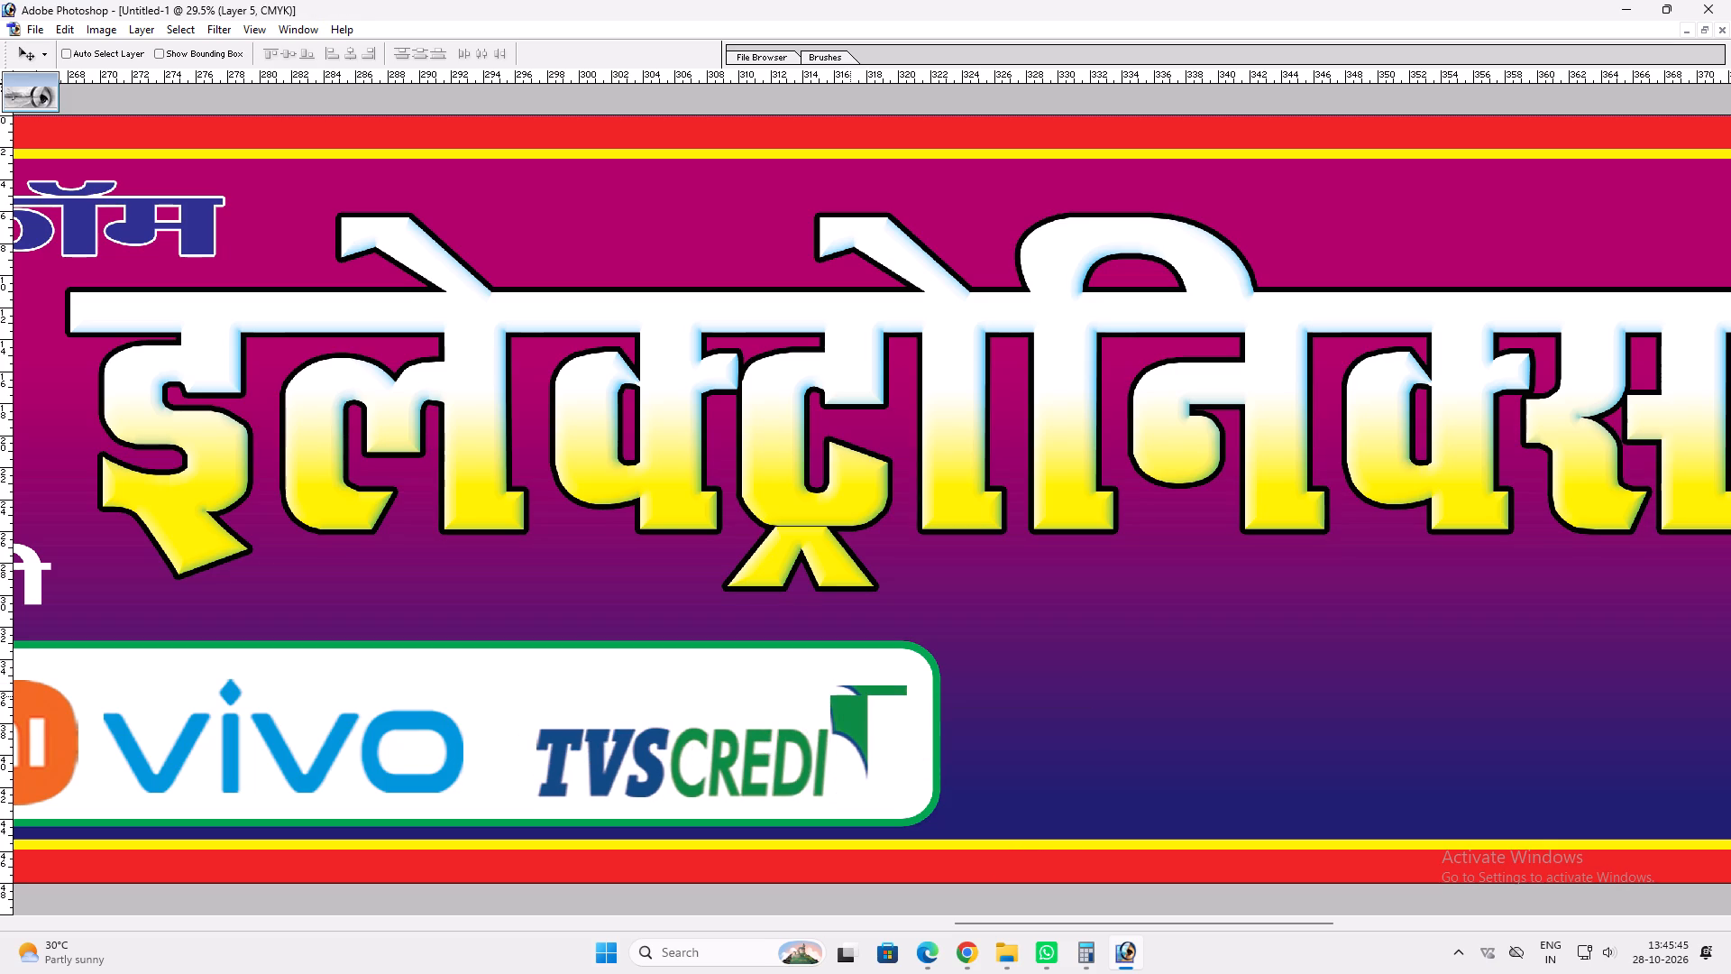
{"action": "right_click", "coordinate": [848, 696]}
{"action": "left_click", "coordinate": [880, 712]}
{"action": "key", "text": "v"}
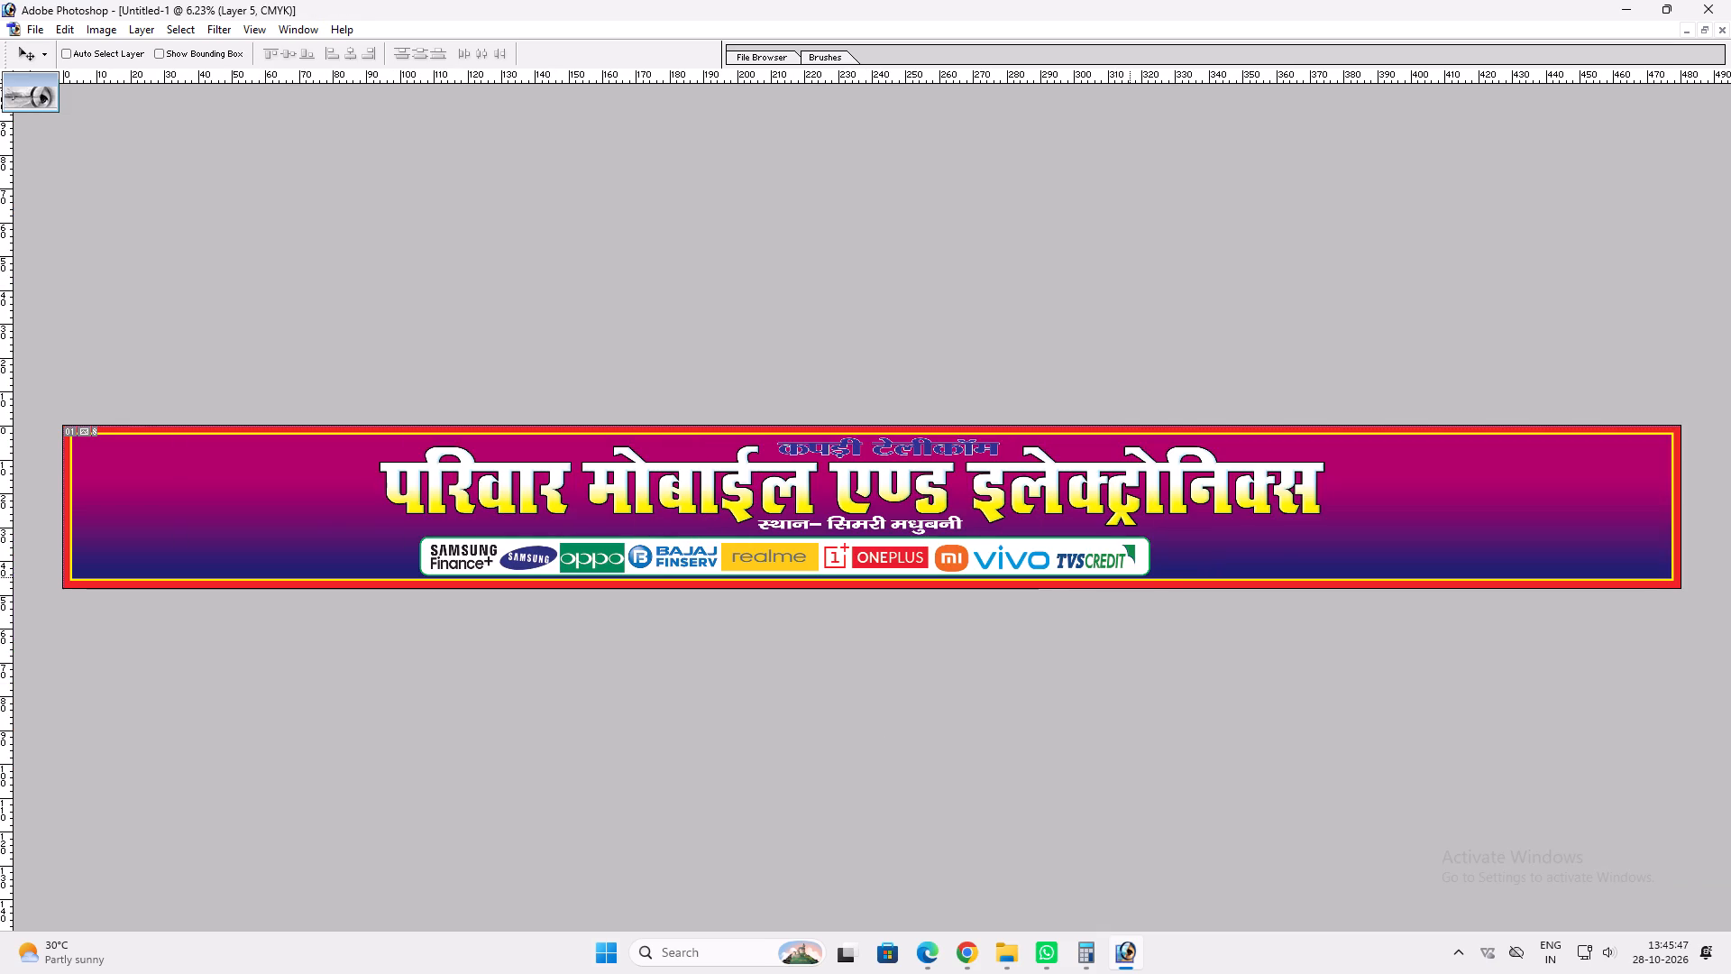
{"action": "key", "text": "Up"}
{"action": "key", "text": "Up"}
{"action": "key", "text": "Up"}
{"action": "key", "text": "Up"}
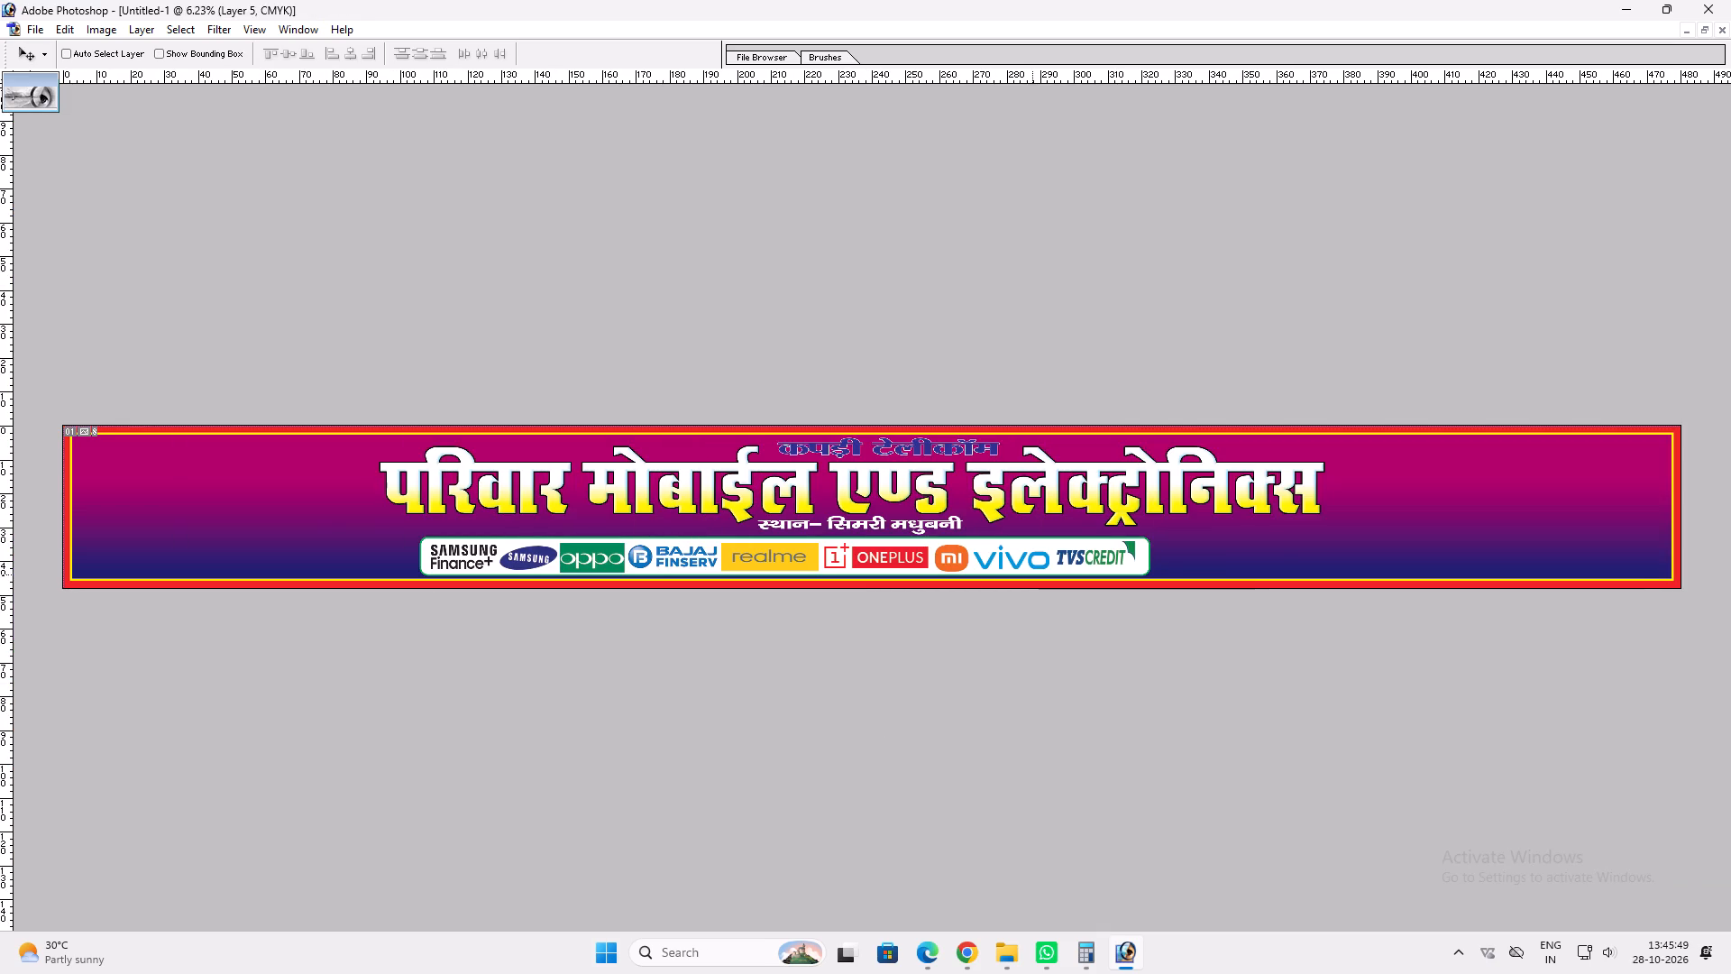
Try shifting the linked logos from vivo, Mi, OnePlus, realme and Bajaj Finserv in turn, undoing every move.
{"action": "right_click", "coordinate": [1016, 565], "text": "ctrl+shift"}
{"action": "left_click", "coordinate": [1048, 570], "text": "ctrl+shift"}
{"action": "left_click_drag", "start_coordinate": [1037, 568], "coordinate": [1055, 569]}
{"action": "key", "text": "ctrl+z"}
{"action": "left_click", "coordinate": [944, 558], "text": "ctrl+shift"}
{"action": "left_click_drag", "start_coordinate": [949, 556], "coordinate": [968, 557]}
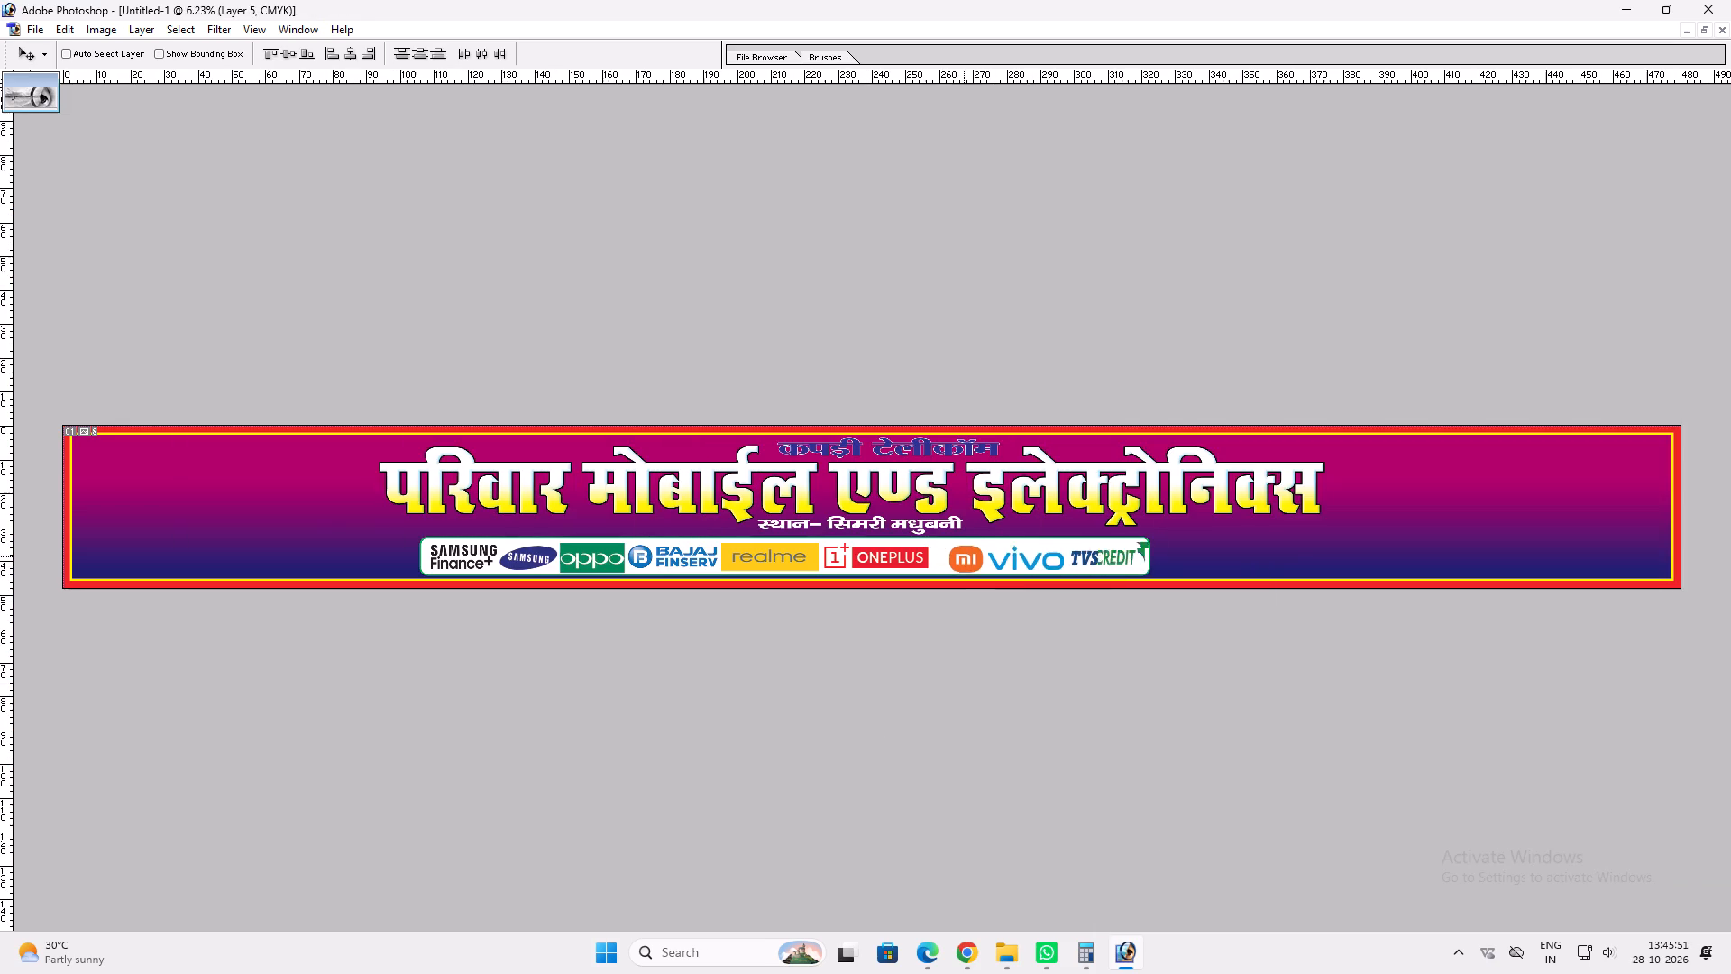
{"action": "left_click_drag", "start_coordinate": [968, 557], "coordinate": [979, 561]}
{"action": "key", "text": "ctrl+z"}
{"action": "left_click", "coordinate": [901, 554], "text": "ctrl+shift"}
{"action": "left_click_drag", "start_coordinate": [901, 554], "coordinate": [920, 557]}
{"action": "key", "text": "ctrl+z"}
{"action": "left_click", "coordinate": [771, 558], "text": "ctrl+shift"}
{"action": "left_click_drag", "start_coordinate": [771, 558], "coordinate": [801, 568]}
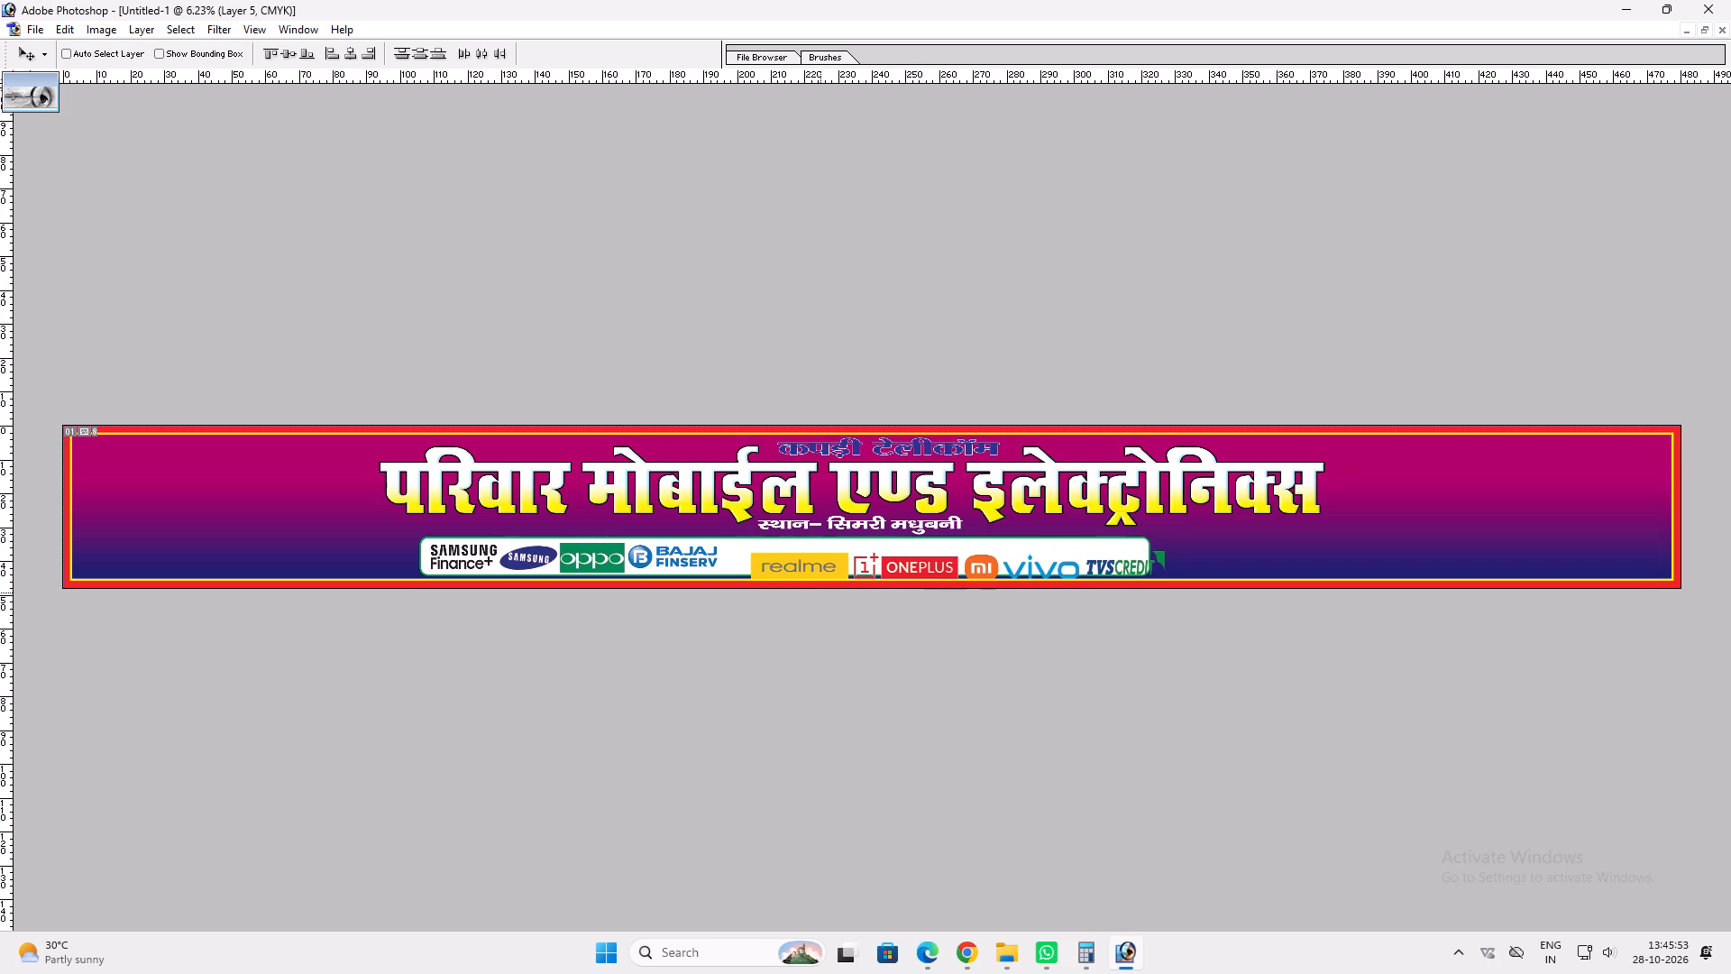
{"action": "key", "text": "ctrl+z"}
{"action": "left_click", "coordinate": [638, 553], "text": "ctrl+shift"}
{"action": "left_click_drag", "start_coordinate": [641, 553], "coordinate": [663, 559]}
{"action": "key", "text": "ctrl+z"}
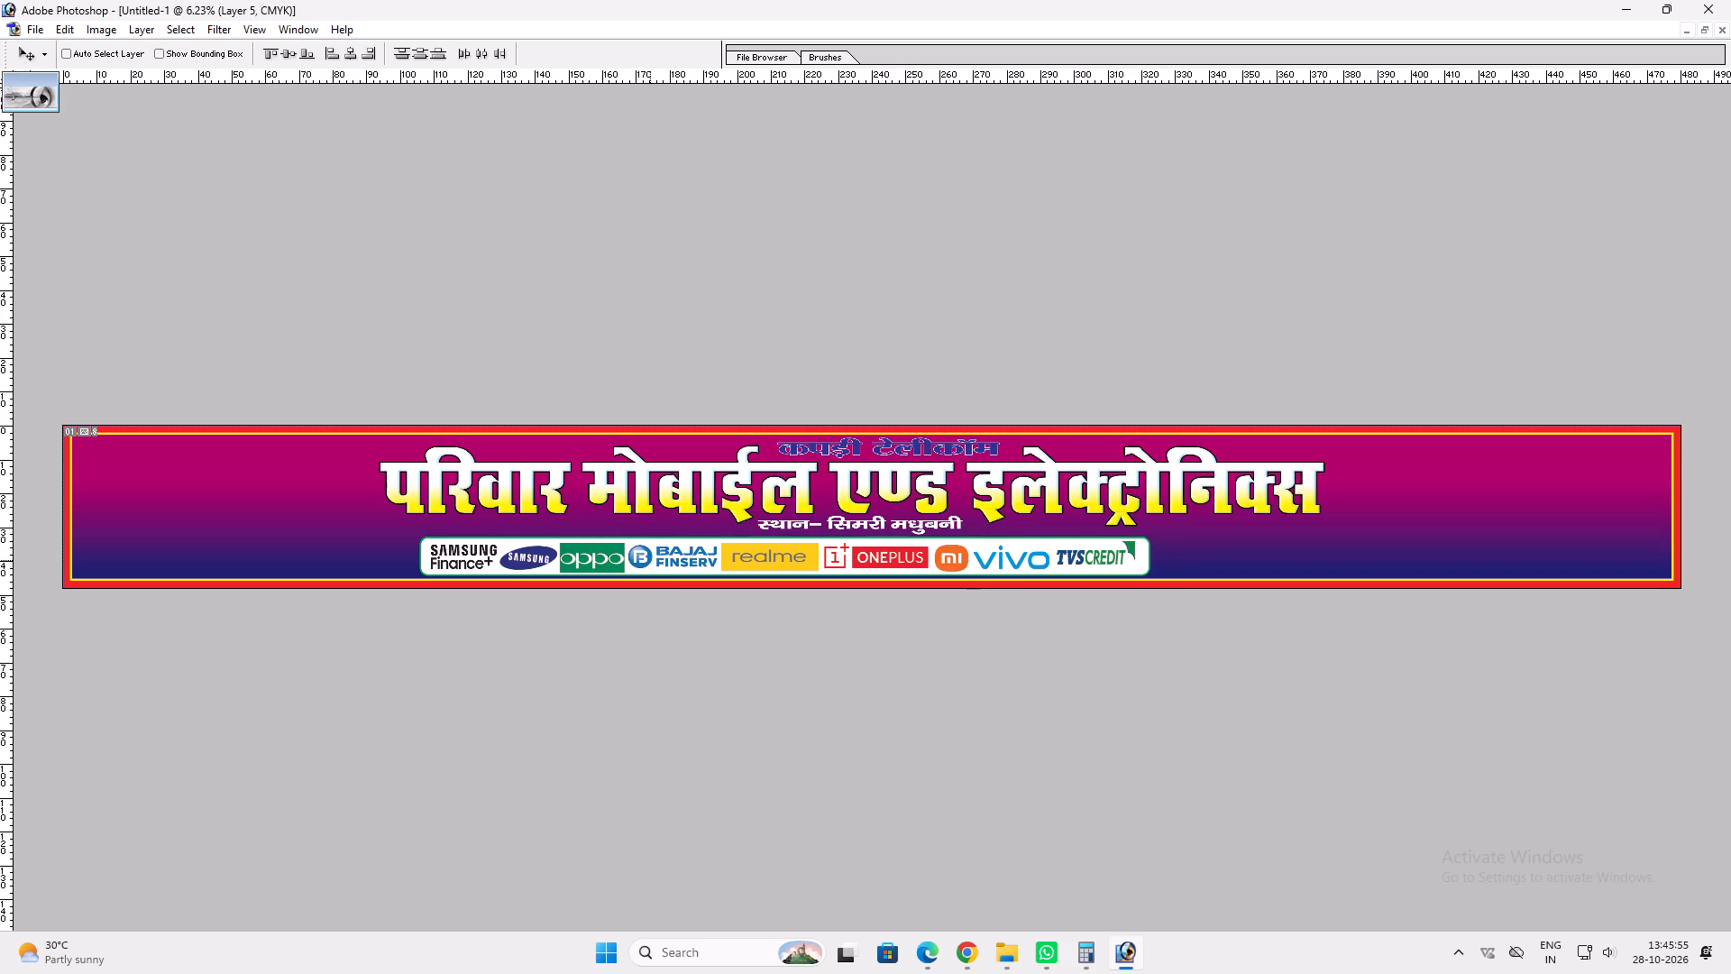
Nudge the linked logos from Bajaj Finserv to TVS Credit right by five increments inside the white panel.
{"action": "key", "text": "Right"}
{"action": "key", "text": "Right"}
{"action": "key", "text": "Right"}
{"action": "key", "text": "Right"}
{"action": "key", "text": "Right"}
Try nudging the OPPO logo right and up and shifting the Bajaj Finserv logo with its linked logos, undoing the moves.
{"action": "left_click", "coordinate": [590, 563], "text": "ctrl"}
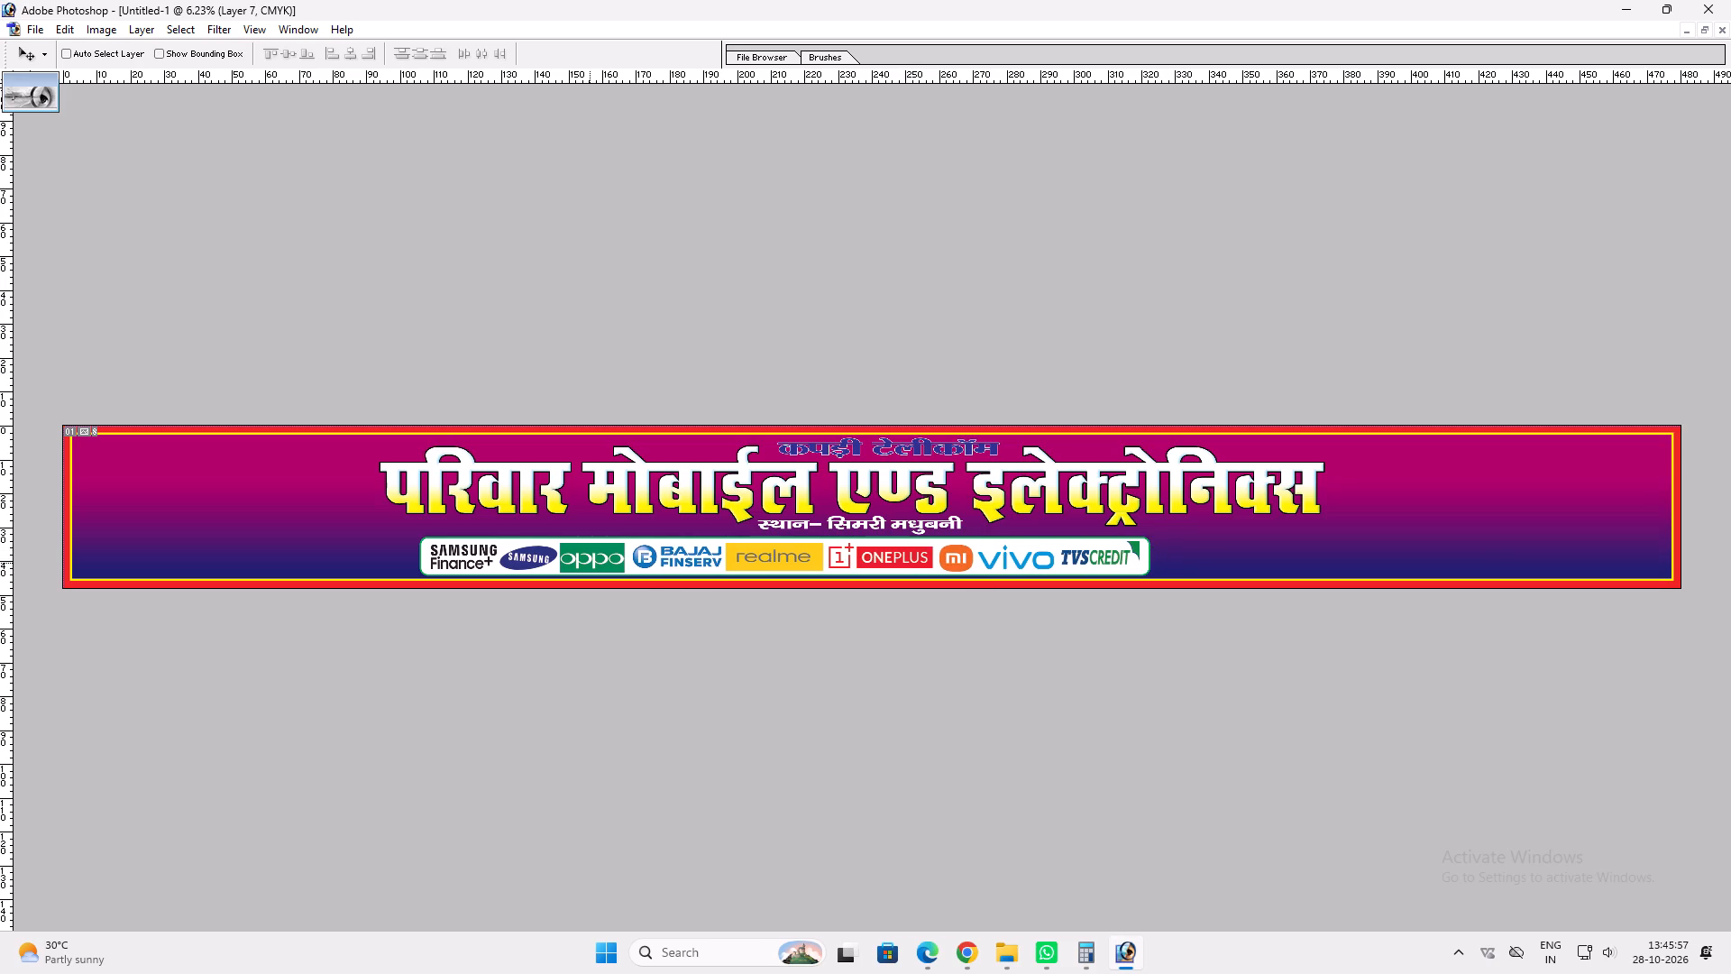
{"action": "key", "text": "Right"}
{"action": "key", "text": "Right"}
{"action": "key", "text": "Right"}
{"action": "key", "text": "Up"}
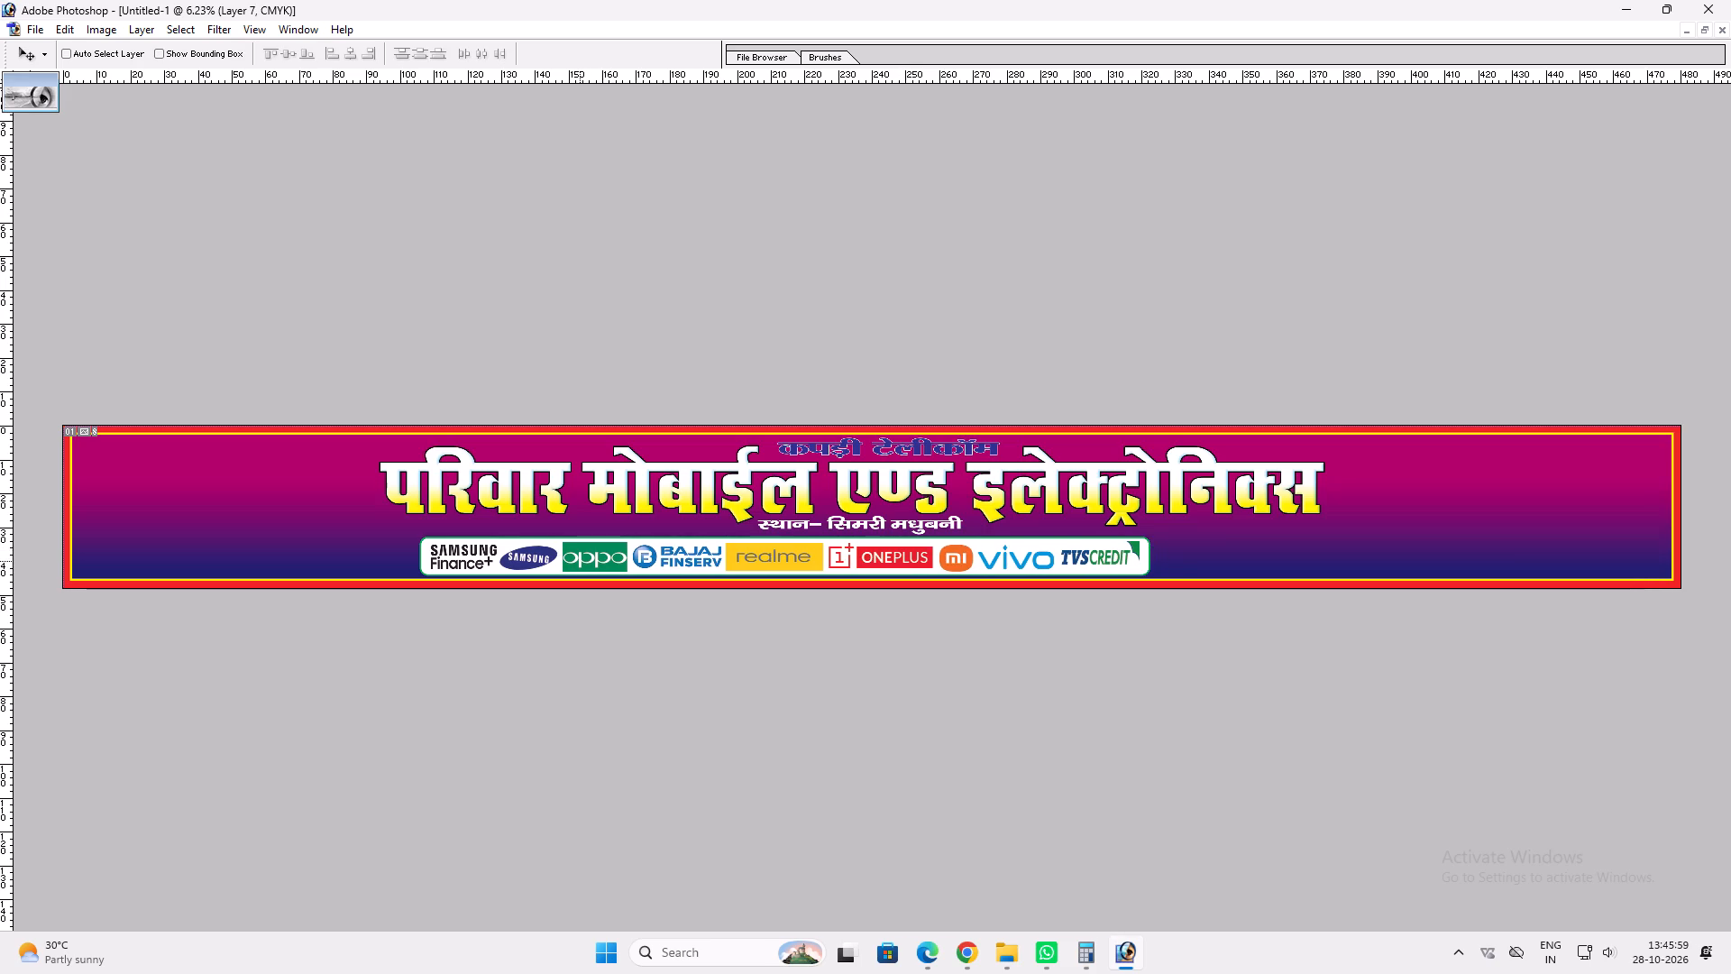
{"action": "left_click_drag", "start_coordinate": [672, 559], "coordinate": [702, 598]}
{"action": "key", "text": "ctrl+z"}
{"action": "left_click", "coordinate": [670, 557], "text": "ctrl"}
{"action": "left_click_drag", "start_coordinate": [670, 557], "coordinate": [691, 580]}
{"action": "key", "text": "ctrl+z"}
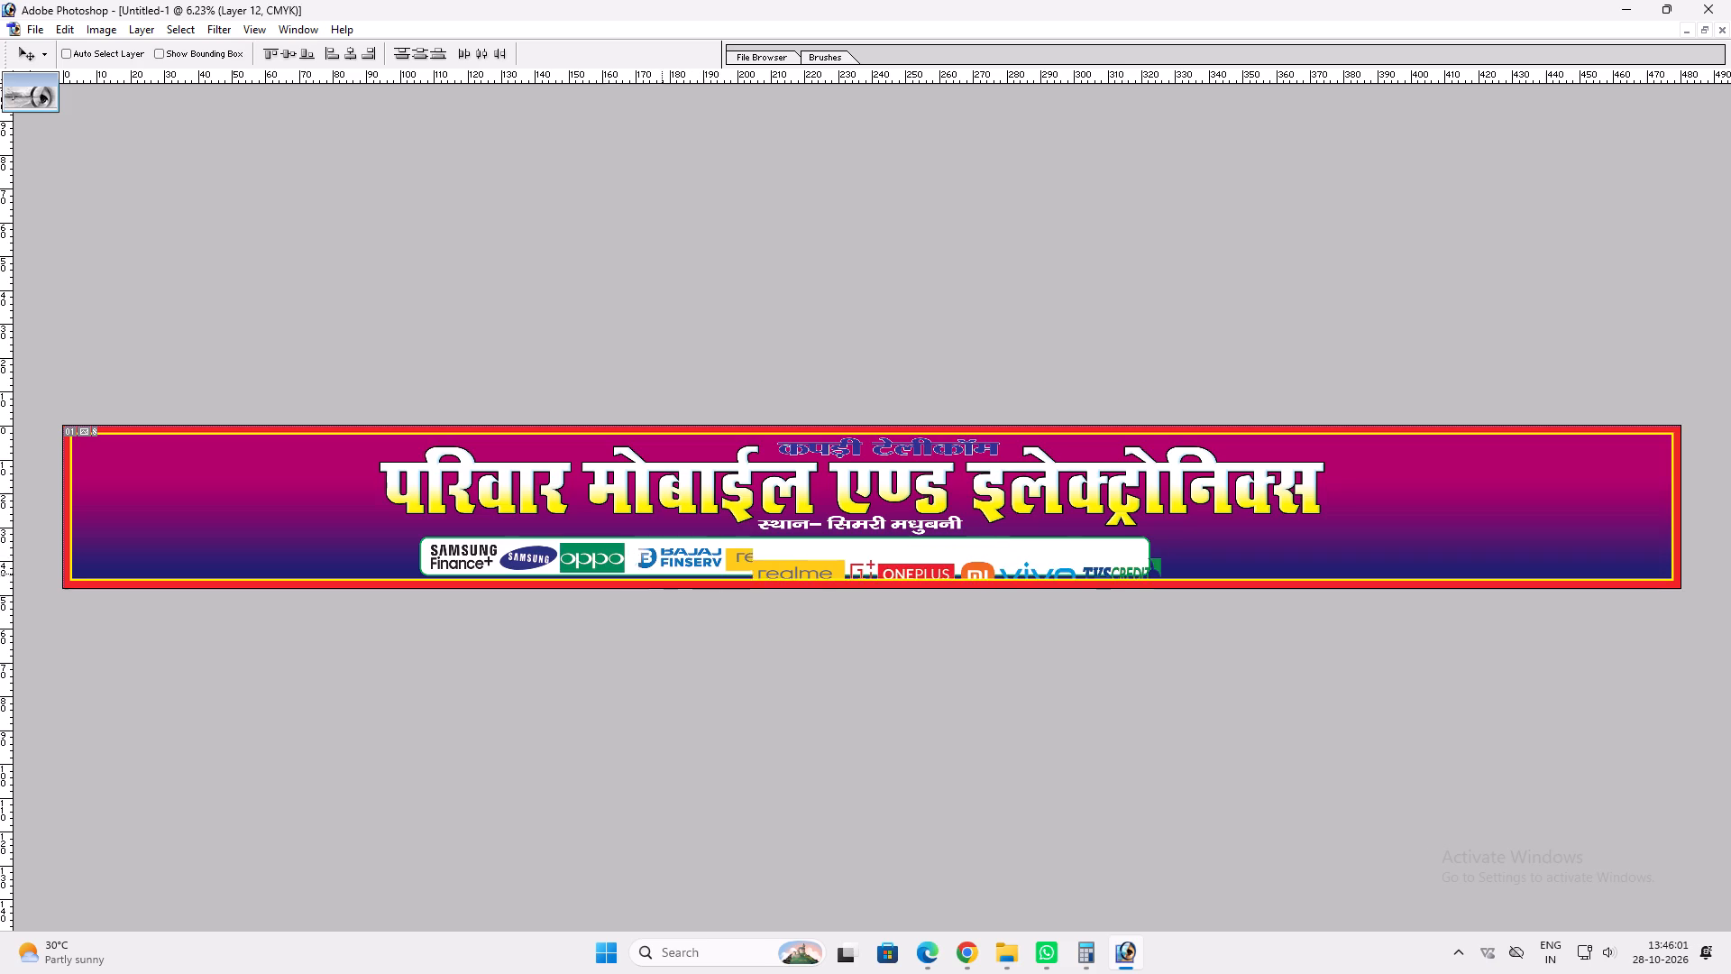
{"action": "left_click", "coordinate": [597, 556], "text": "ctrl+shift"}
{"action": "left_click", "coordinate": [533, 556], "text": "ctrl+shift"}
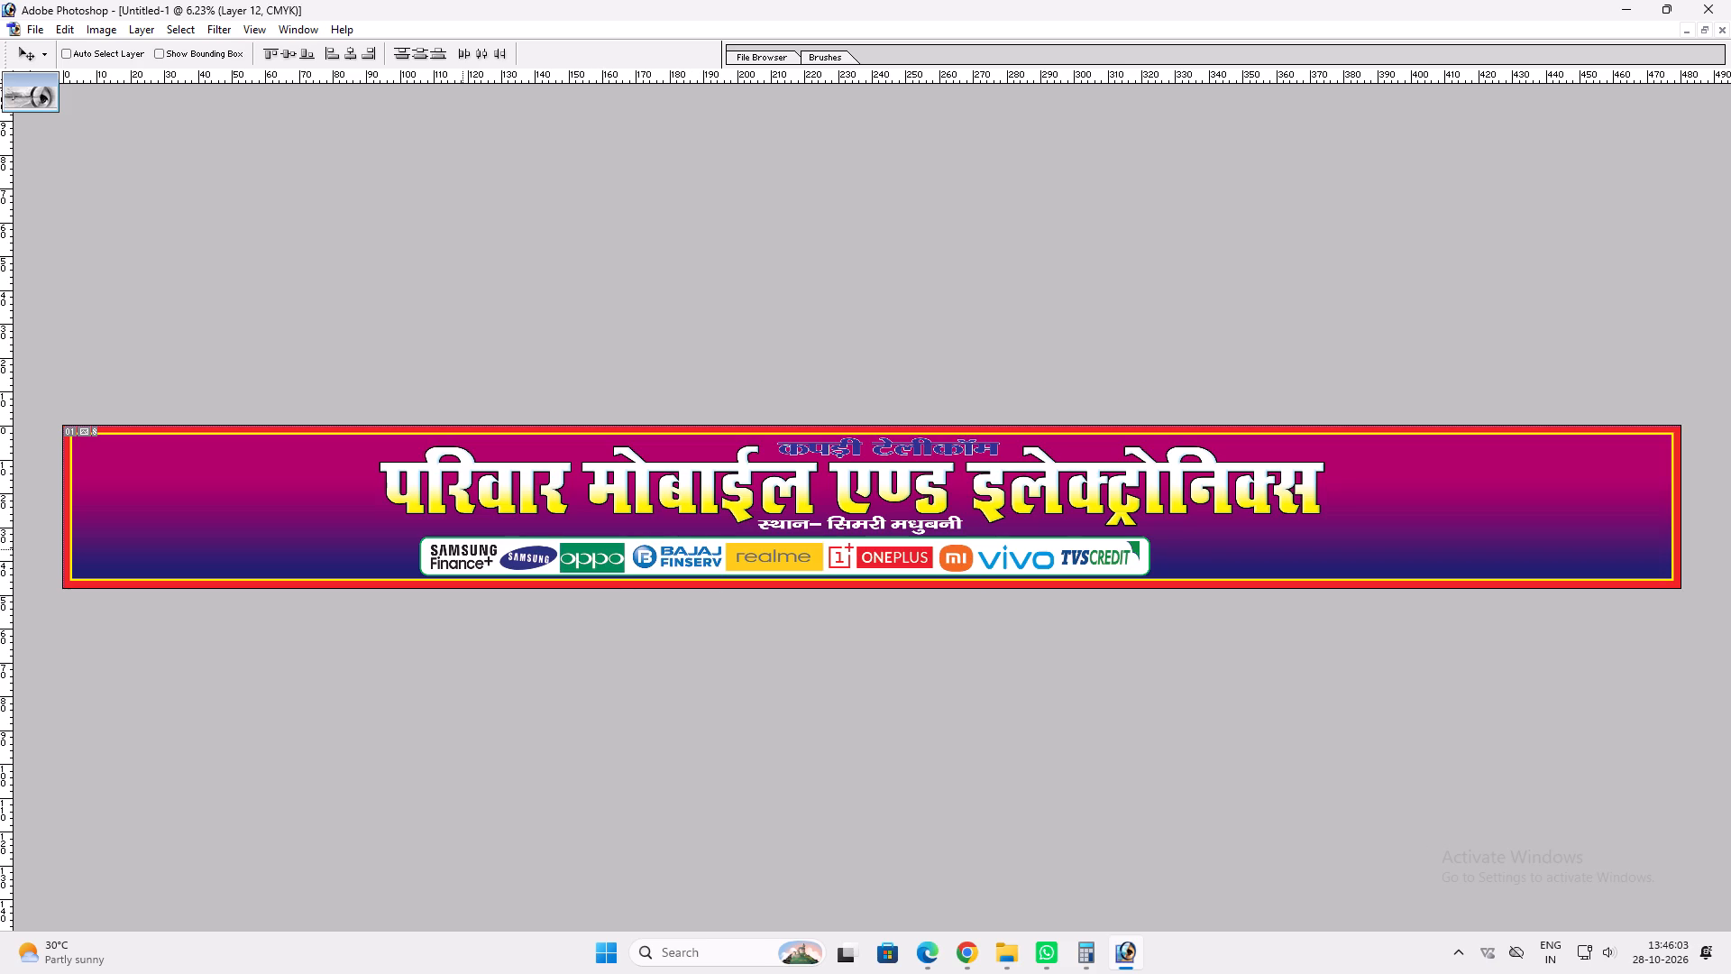
Link the Samsung Finance+ logo with the rest of the logo row and adjust the whole row slightly with Free Transform.
{"action": "right_click", "coordinate": [463, 549], "text": "ctrl+shift"}
{"action": "right_click", "coordinate": [434, 547], "text": "ctrl+shift"}
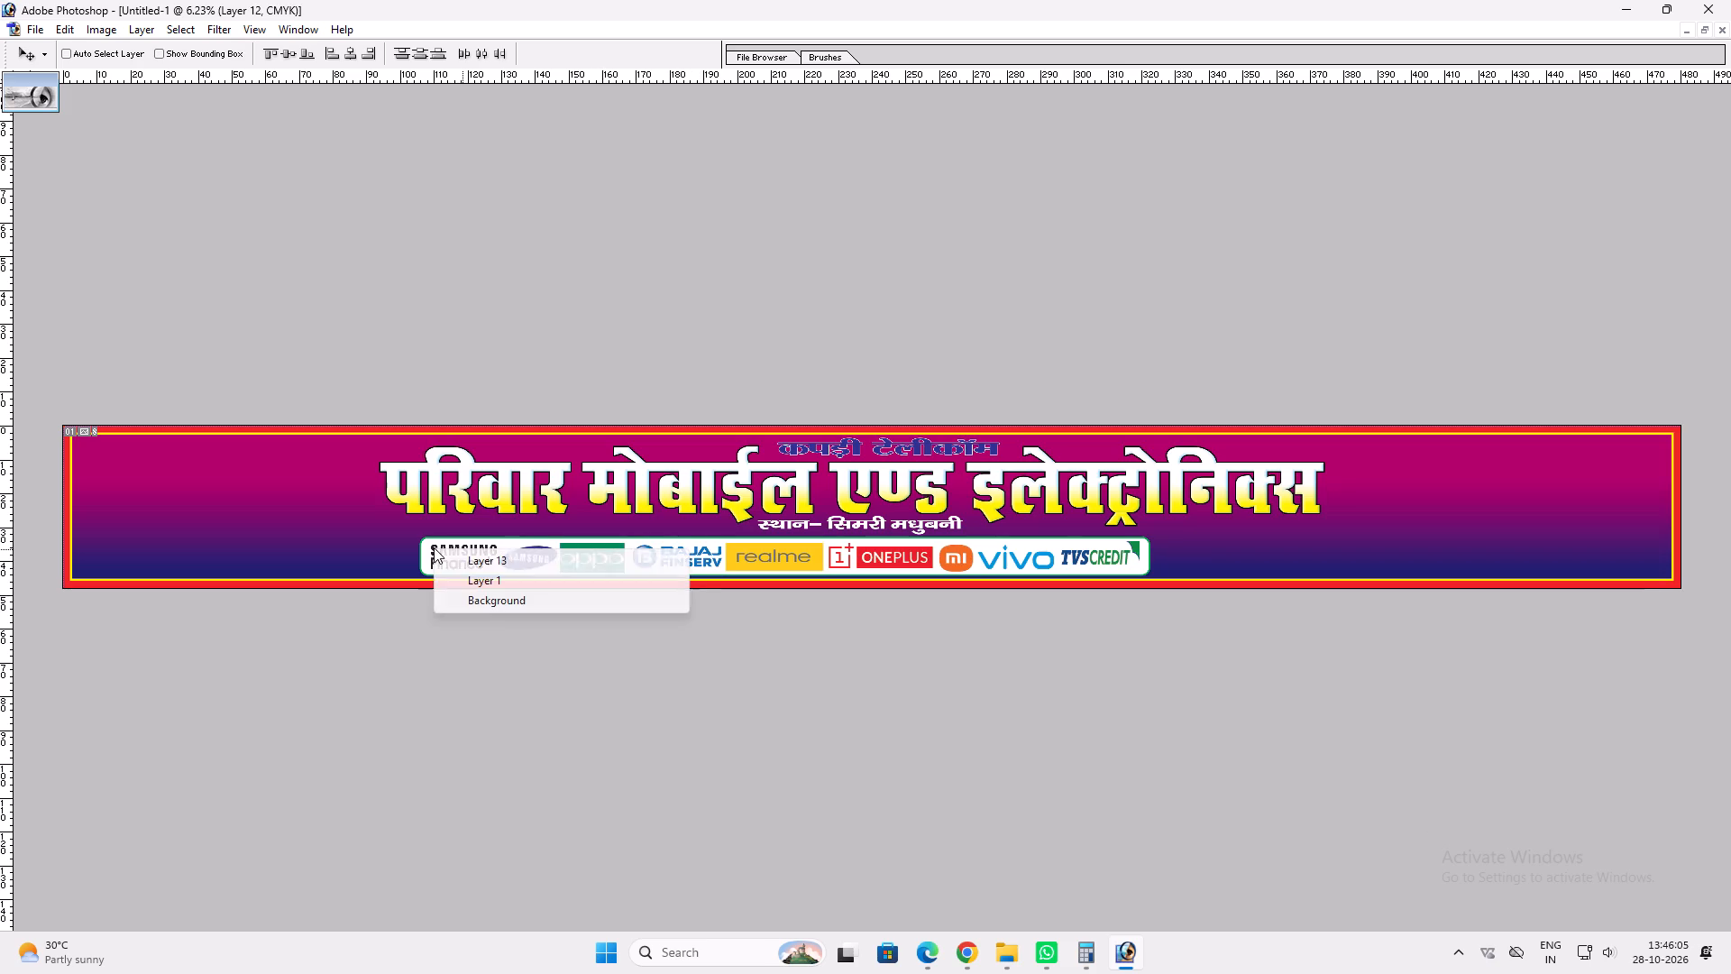
{"action": "right_click", "coordinate": [433, 547], "text": "ctrl+shift"}
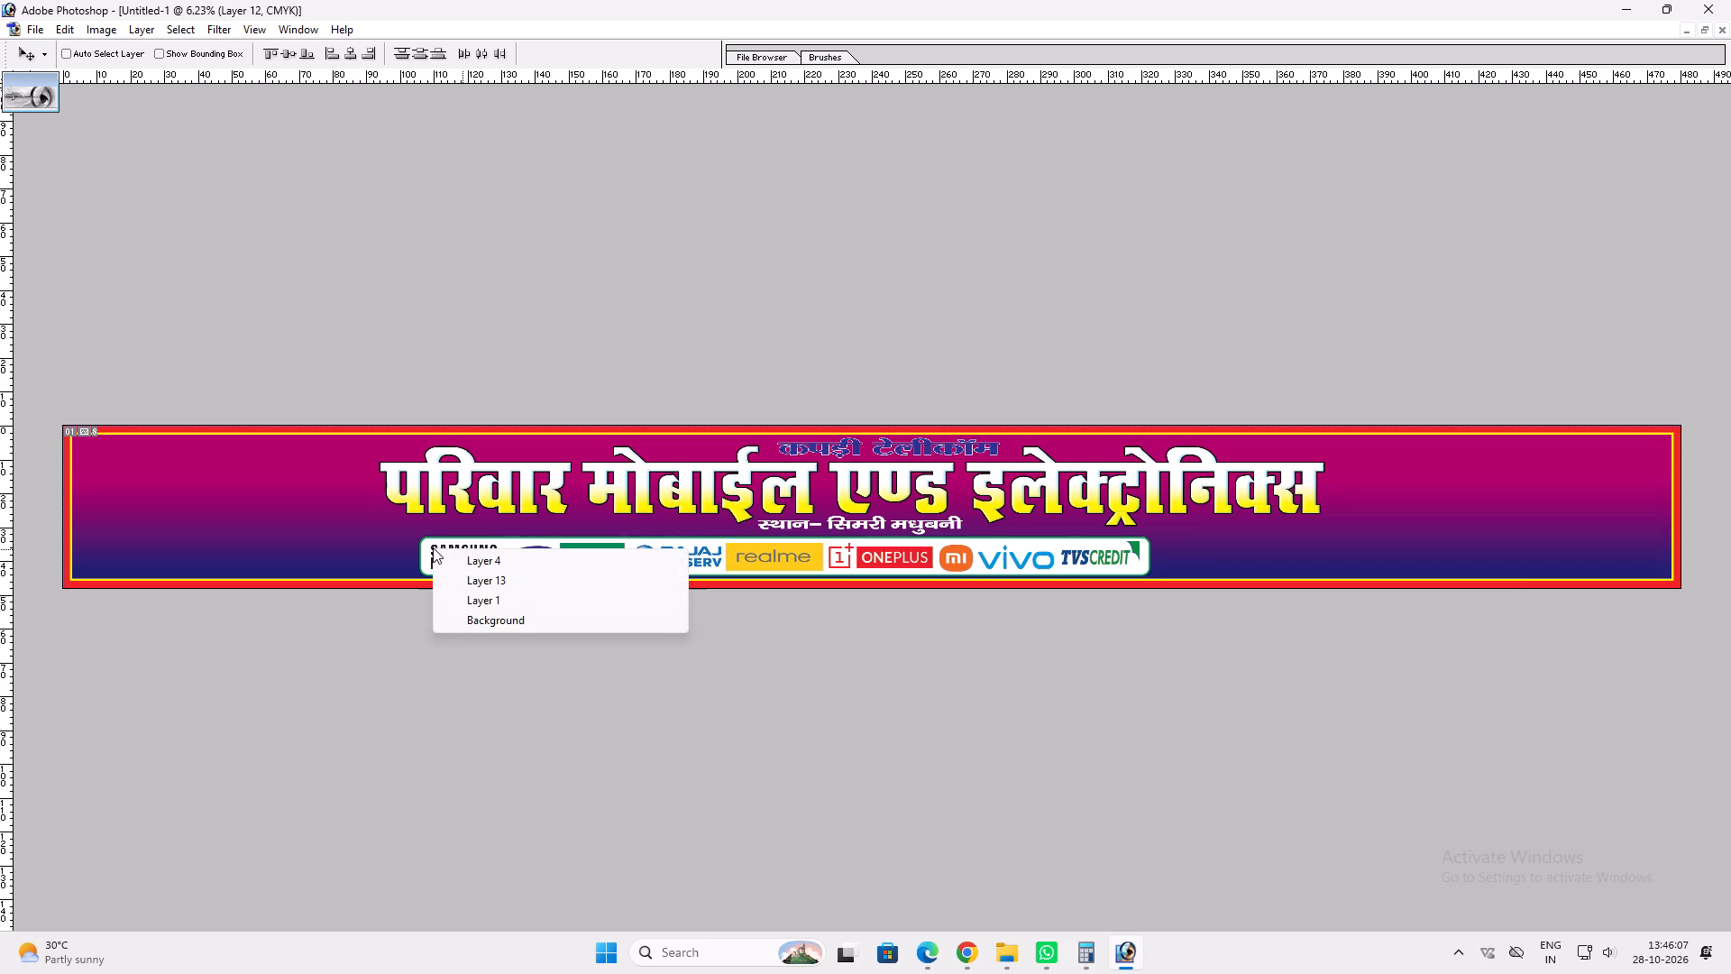
{"action": "left_click", "coordinate": [466, 565], "text": "ctrl+shift"}
{"action": "left_click_drag", "start_coordinate": [465, 562], "coordinate": [480, 560]}
{"action": "key", "text": "ctrl+z"}
{"action": "key", "text": "ctrl+t"}
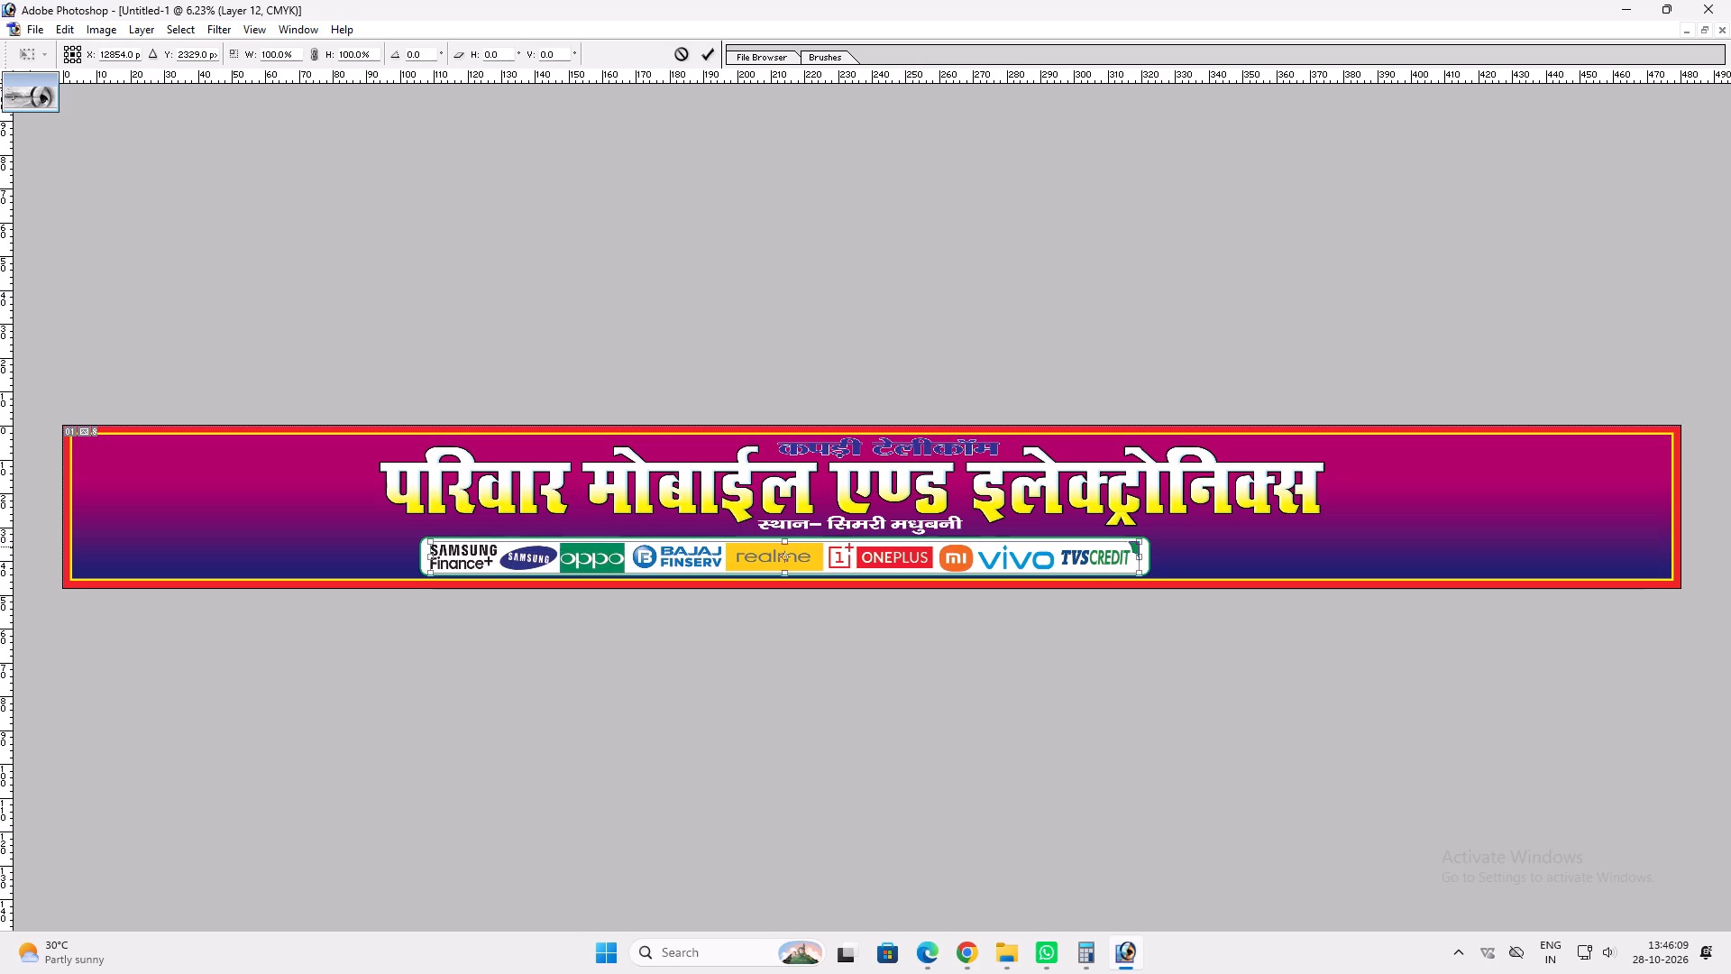
{"action": "left_click", "coordinate": [1139, 547], "text": "shift"}
{"action": "key", "text": "Return"}
{"action": "key", "text": "v"}
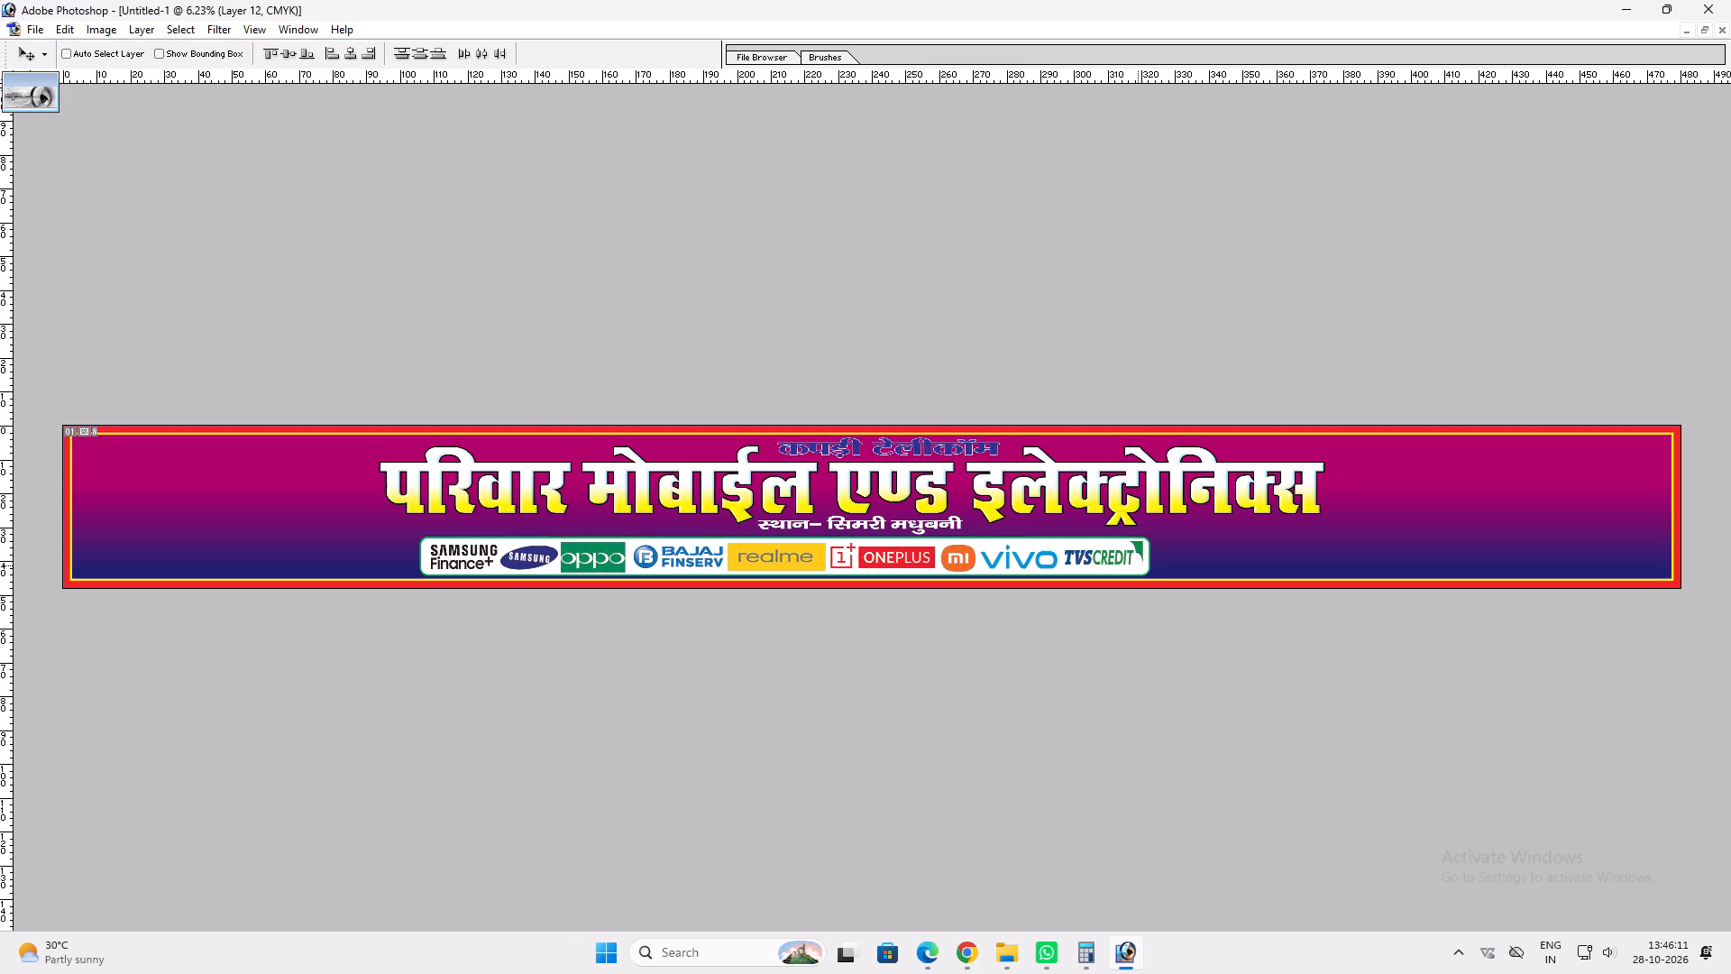
Move the whole logo row and its white panel right by about 24 inches so they sit beneath the main title.
{"action": "left_click_drag", "start_coordinate": [1121, 556], "coordinate": [1191, 556], "text": "shift"}
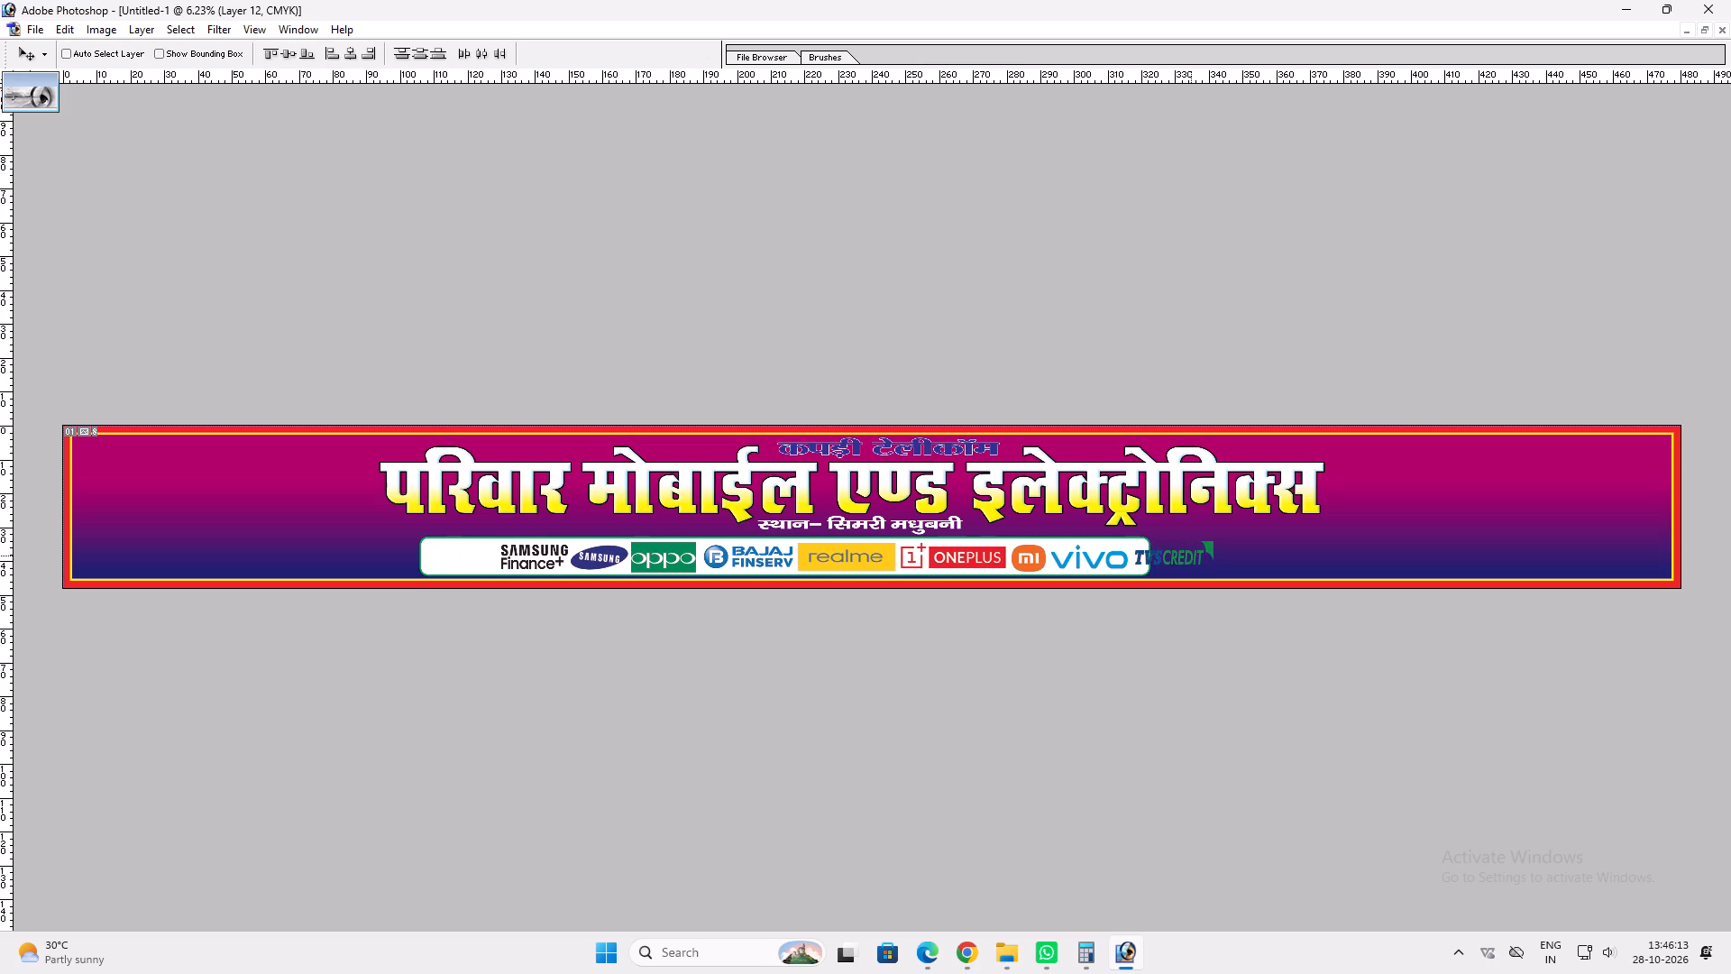
{"action": "left_click_drag", "start_coordinate": [1191, 556], "coordinate": [1200, 556], "text": "shift"}
{"action": "left_click", "coordinate": [462, 557], "text": "ctrl"}
{"action": "left_click_drag", "start_coordinate": [462, 557], "coordinate": [543, 556]}
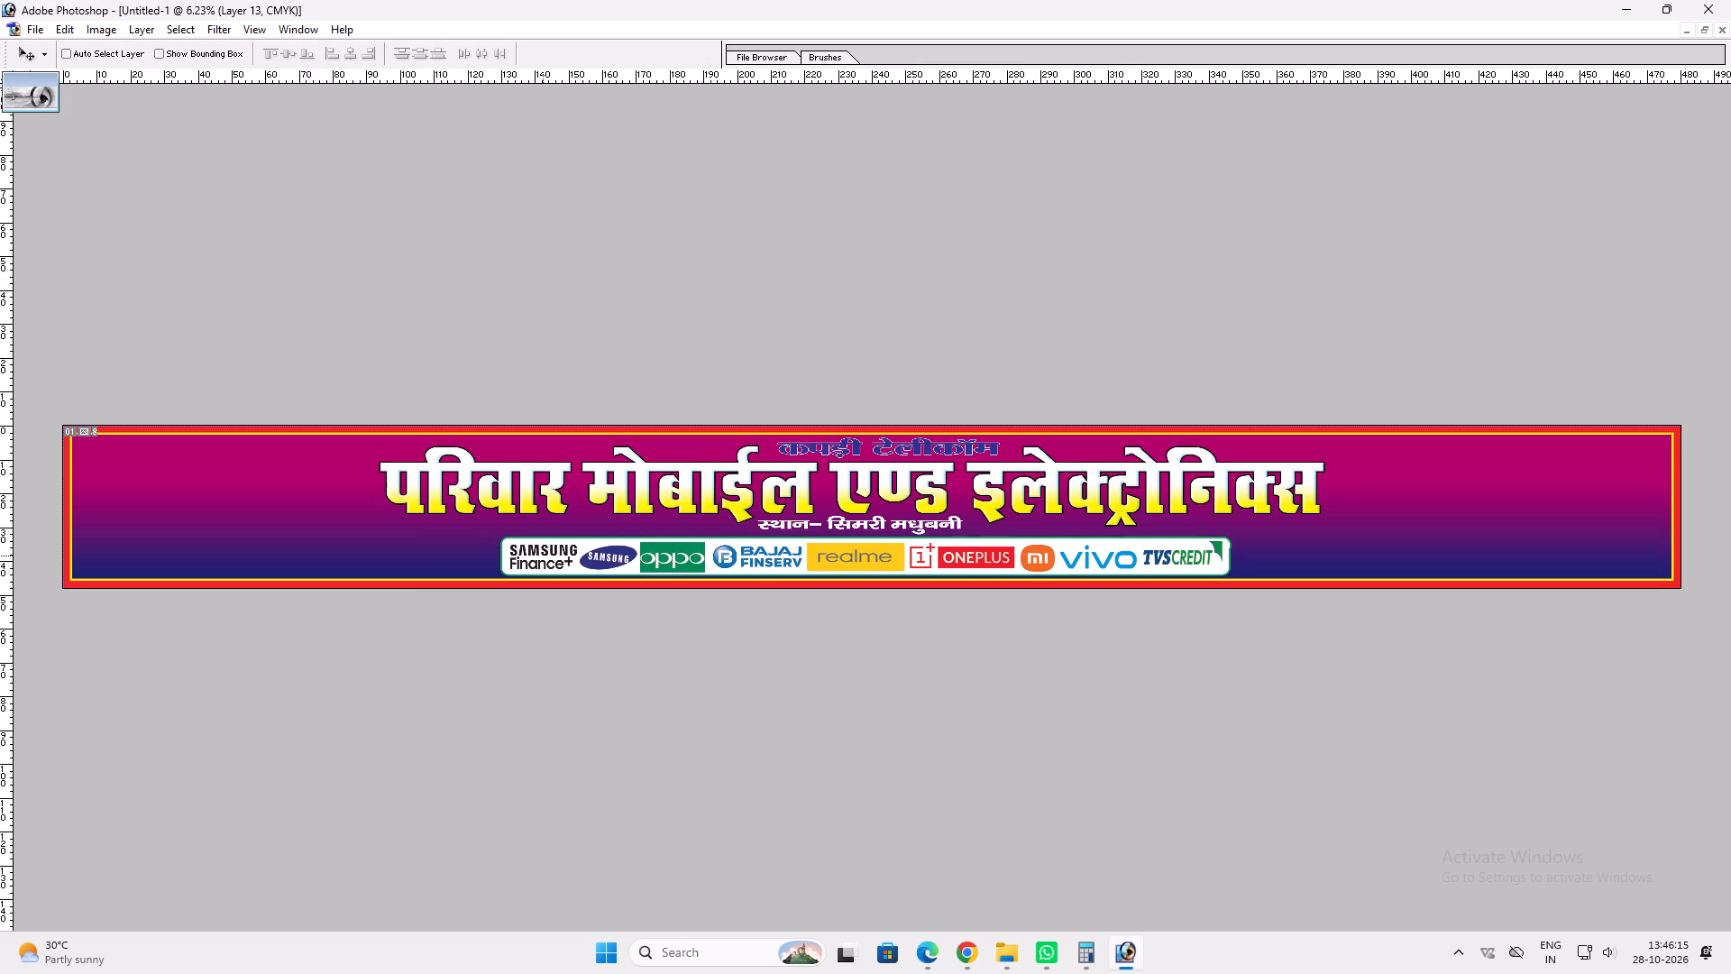
{"action": "left_click_drag", "start_coordinate": [543, 556], "coordinate": [544, 556]}
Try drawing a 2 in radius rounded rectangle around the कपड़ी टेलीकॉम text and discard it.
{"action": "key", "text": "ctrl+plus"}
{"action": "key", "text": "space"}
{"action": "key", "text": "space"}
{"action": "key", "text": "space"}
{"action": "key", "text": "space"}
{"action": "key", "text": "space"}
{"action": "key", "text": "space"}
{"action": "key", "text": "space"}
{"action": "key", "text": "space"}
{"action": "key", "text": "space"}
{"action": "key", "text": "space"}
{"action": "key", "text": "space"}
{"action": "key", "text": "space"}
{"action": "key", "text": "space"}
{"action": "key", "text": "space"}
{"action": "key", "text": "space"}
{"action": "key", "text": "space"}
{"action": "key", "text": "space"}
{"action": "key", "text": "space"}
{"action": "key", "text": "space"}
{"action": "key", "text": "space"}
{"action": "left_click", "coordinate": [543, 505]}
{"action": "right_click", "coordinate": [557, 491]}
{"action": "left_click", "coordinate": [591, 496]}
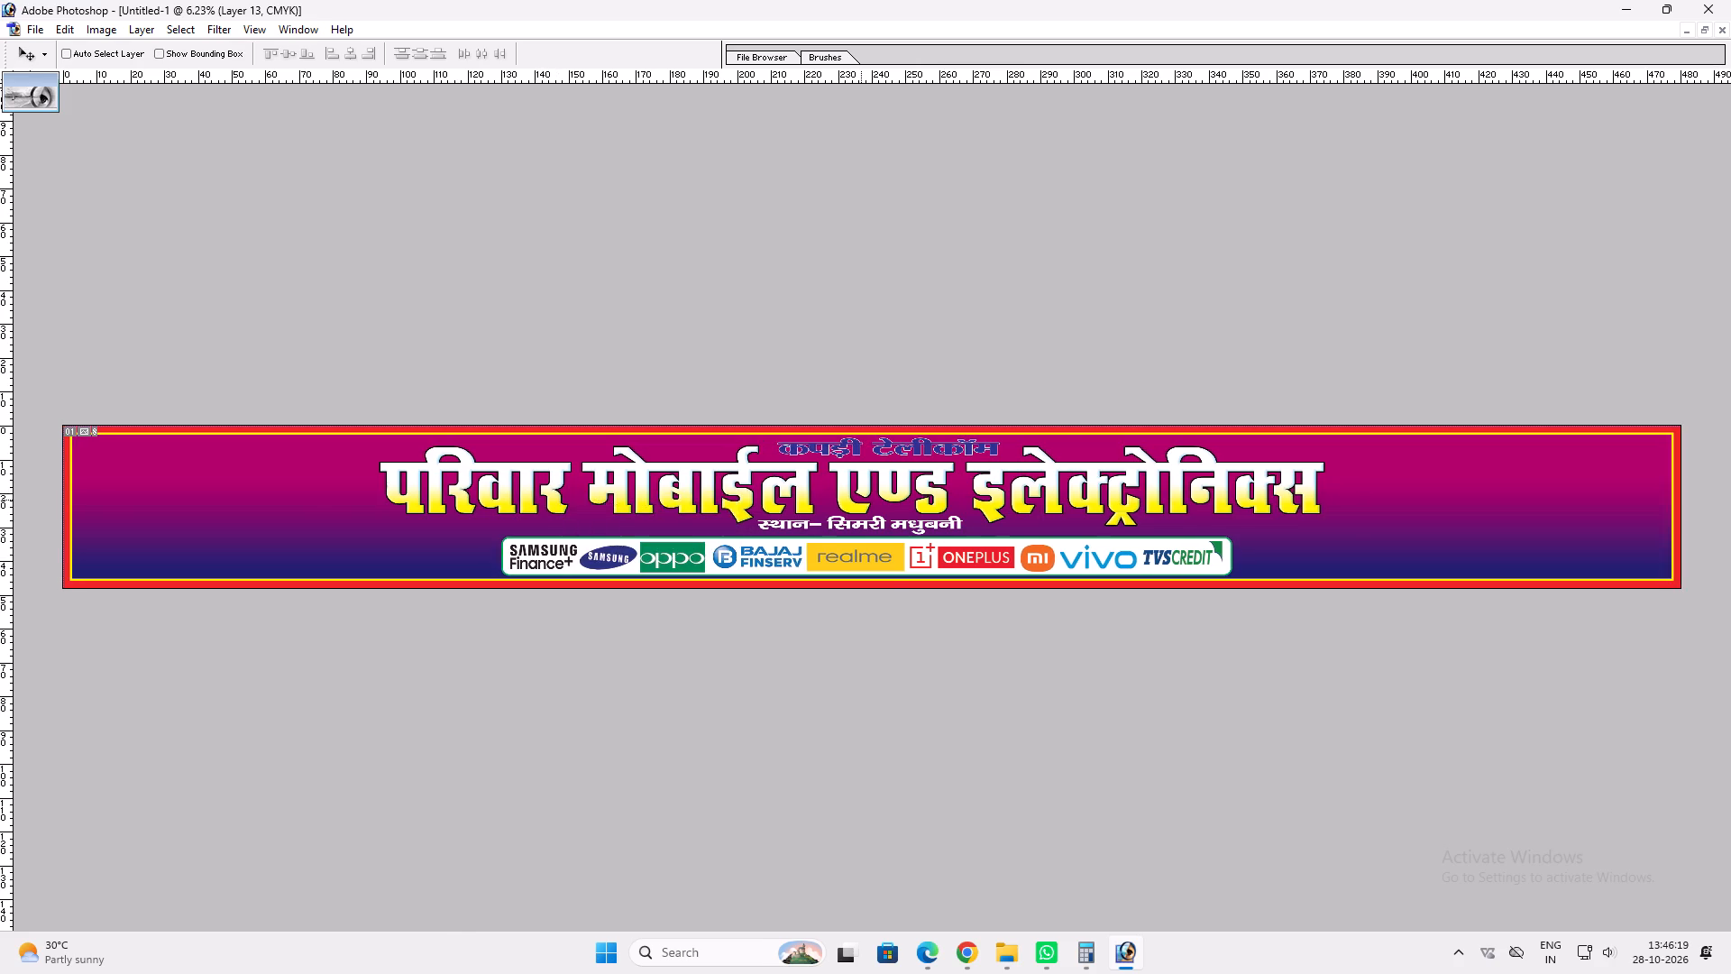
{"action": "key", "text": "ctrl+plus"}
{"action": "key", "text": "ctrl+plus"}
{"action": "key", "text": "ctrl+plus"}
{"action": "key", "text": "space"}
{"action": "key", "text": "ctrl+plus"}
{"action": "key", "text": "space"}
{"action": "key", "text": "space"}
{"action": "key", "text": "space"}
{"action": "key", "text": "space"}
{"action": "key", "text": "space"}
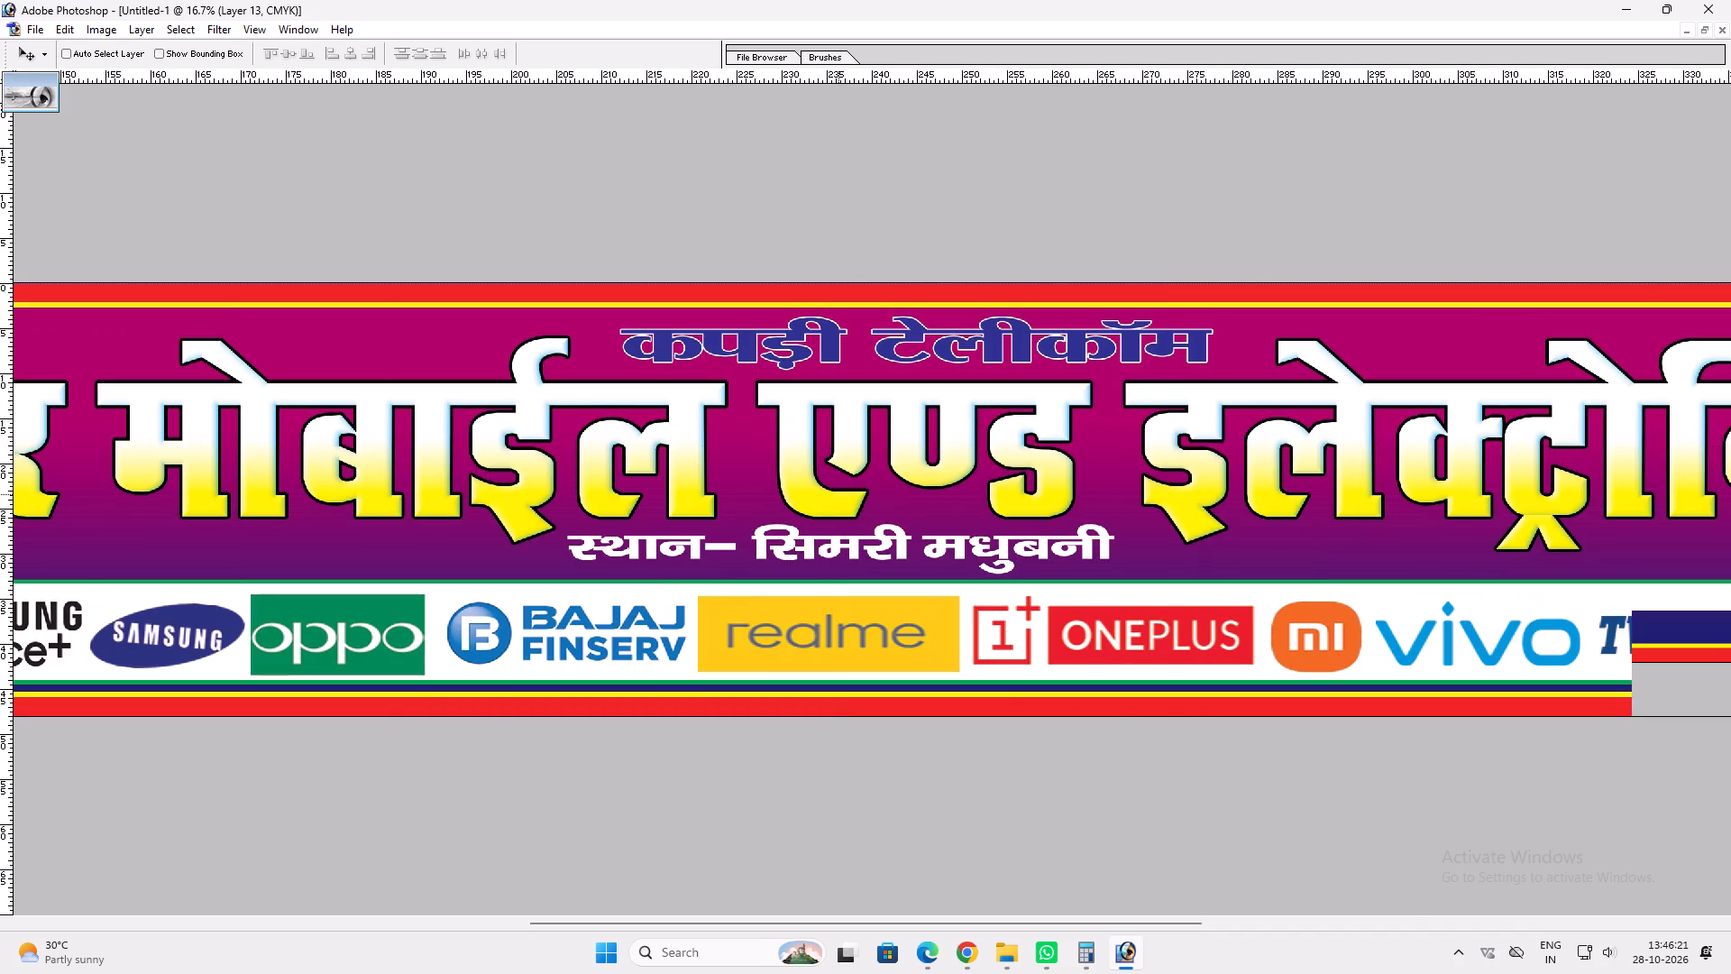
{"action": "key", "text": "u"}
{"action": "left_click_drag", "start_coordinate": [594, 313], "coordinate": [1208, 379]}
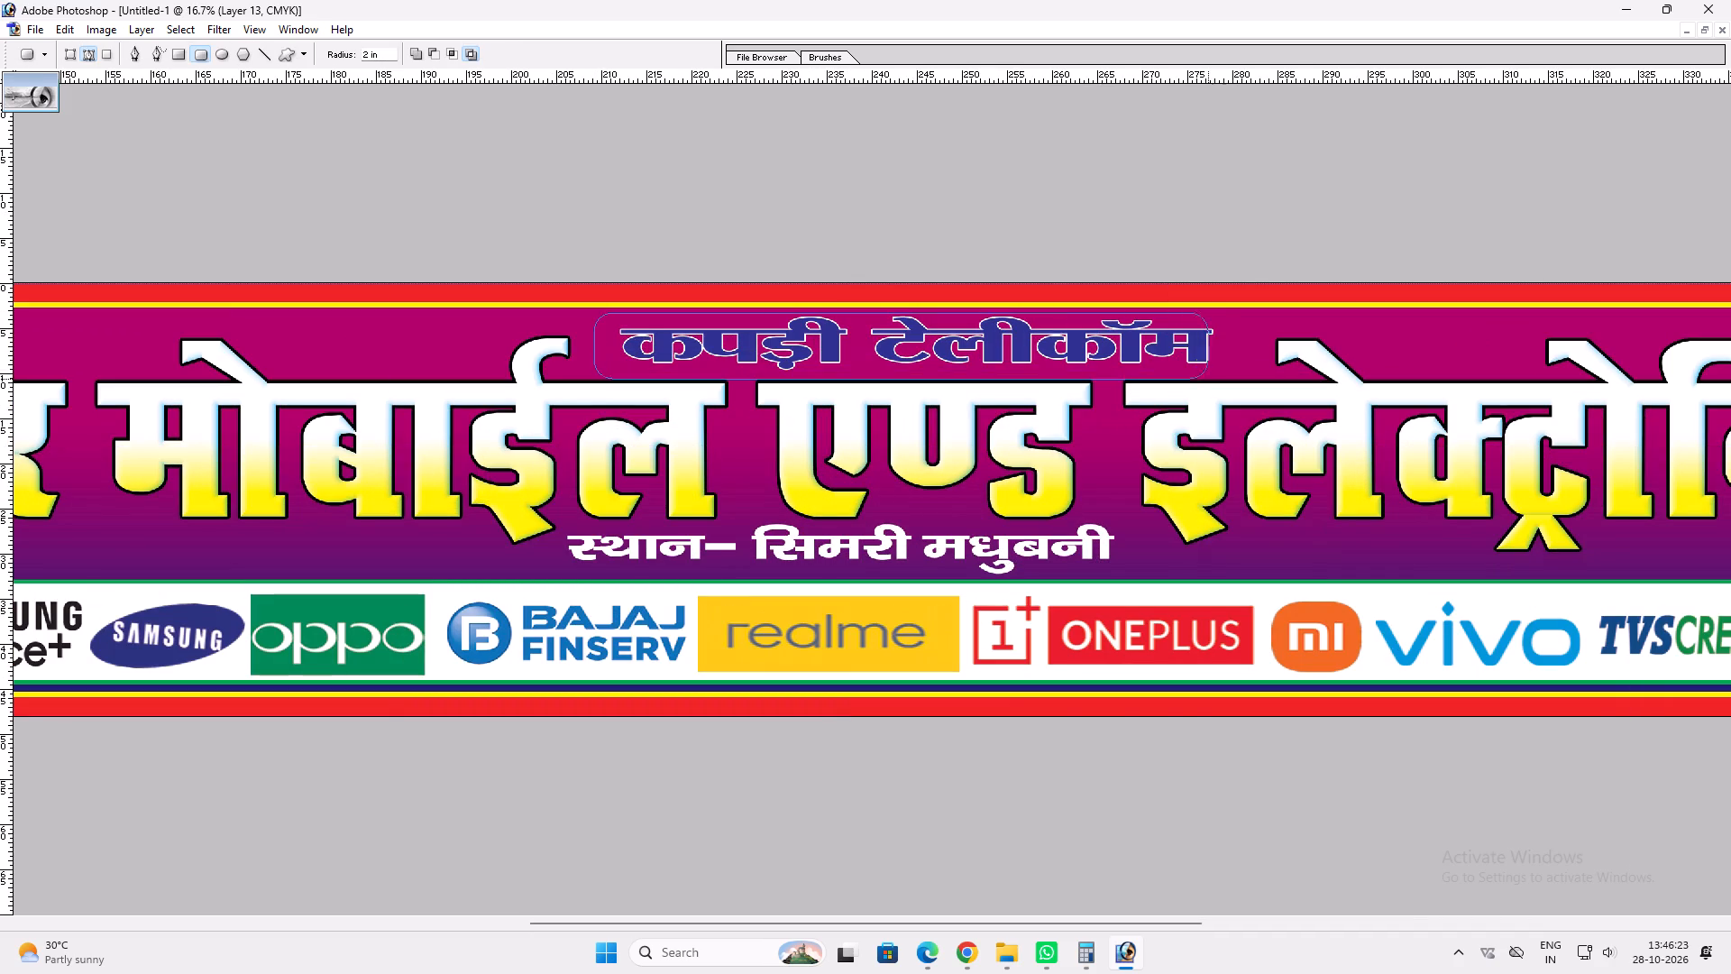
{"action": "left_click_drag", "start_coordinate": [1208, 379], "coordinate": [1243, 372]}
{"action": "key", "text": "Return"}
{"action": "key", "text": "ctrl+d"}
Create a white pill behind कपड़ी टेलीकॉम by copying the Background within a 6 in radius rounded rectangle onto a new layer.
{"action": "left_click_drag", "start_coordinate": [387, 49], "coordinate": [376, 51]}
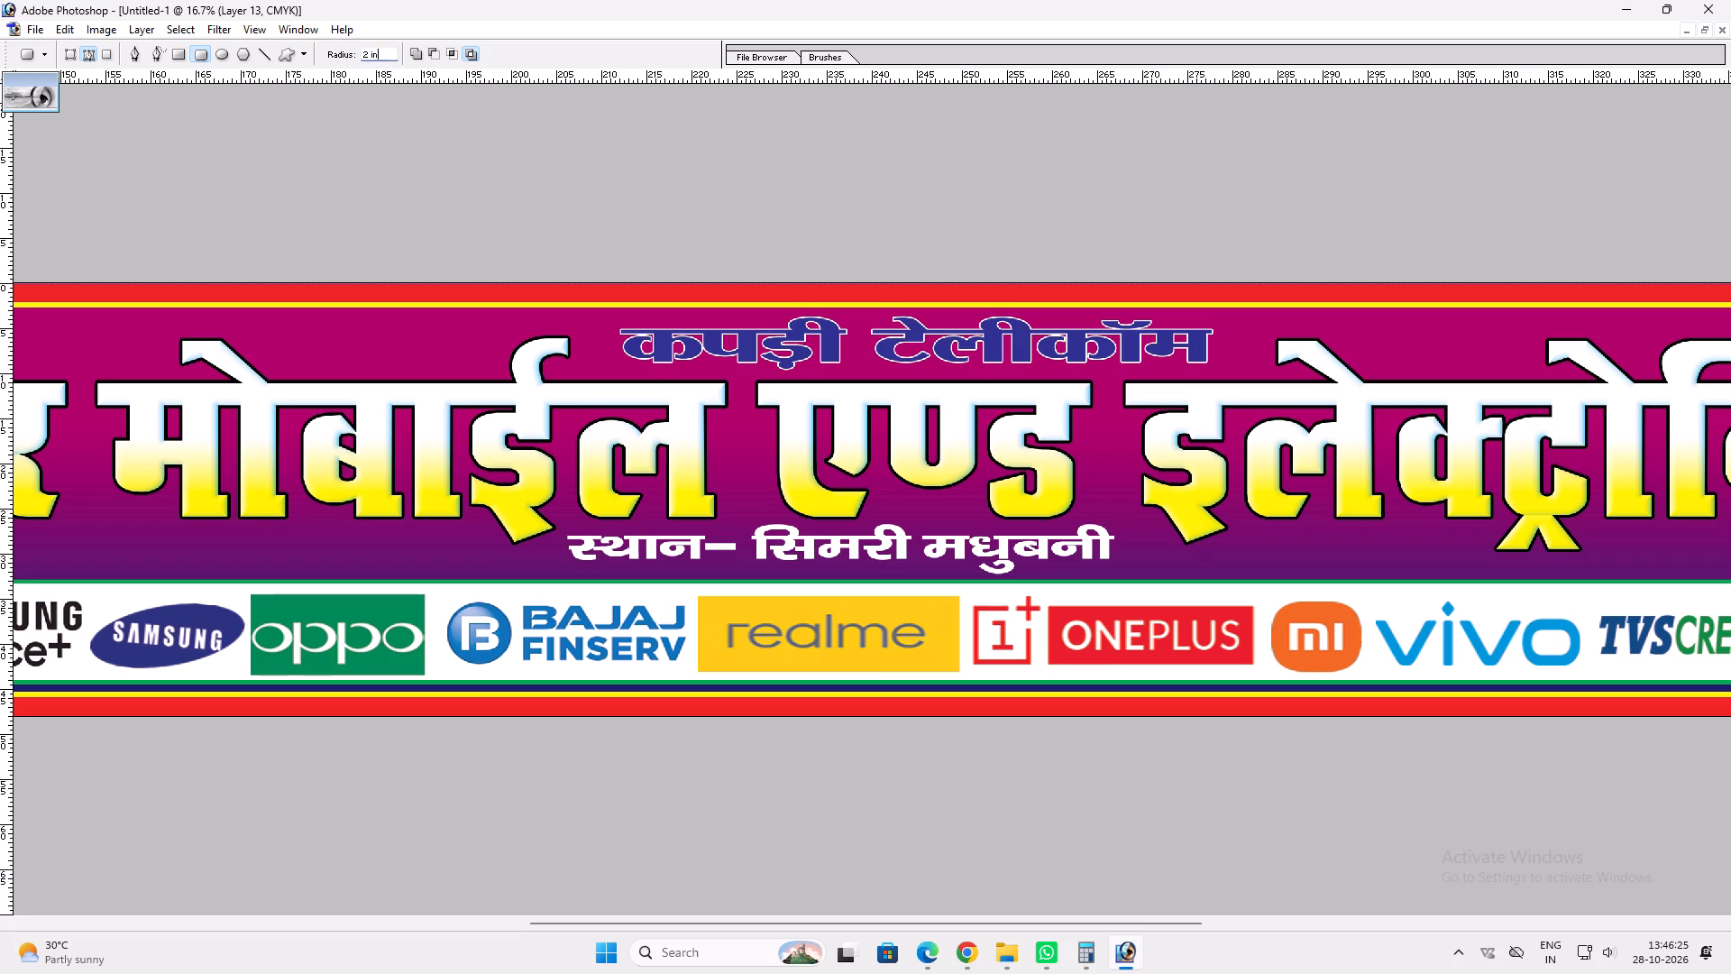
{"action": "left_click_drag", "start_coordinate": [376, 51], "coordinate": [5, 29]}
{"action": "key", "text": "6"}
{"action": "left_click_drag", "start_coordinate": [590, 312], "coordinate": [1241, 371]}
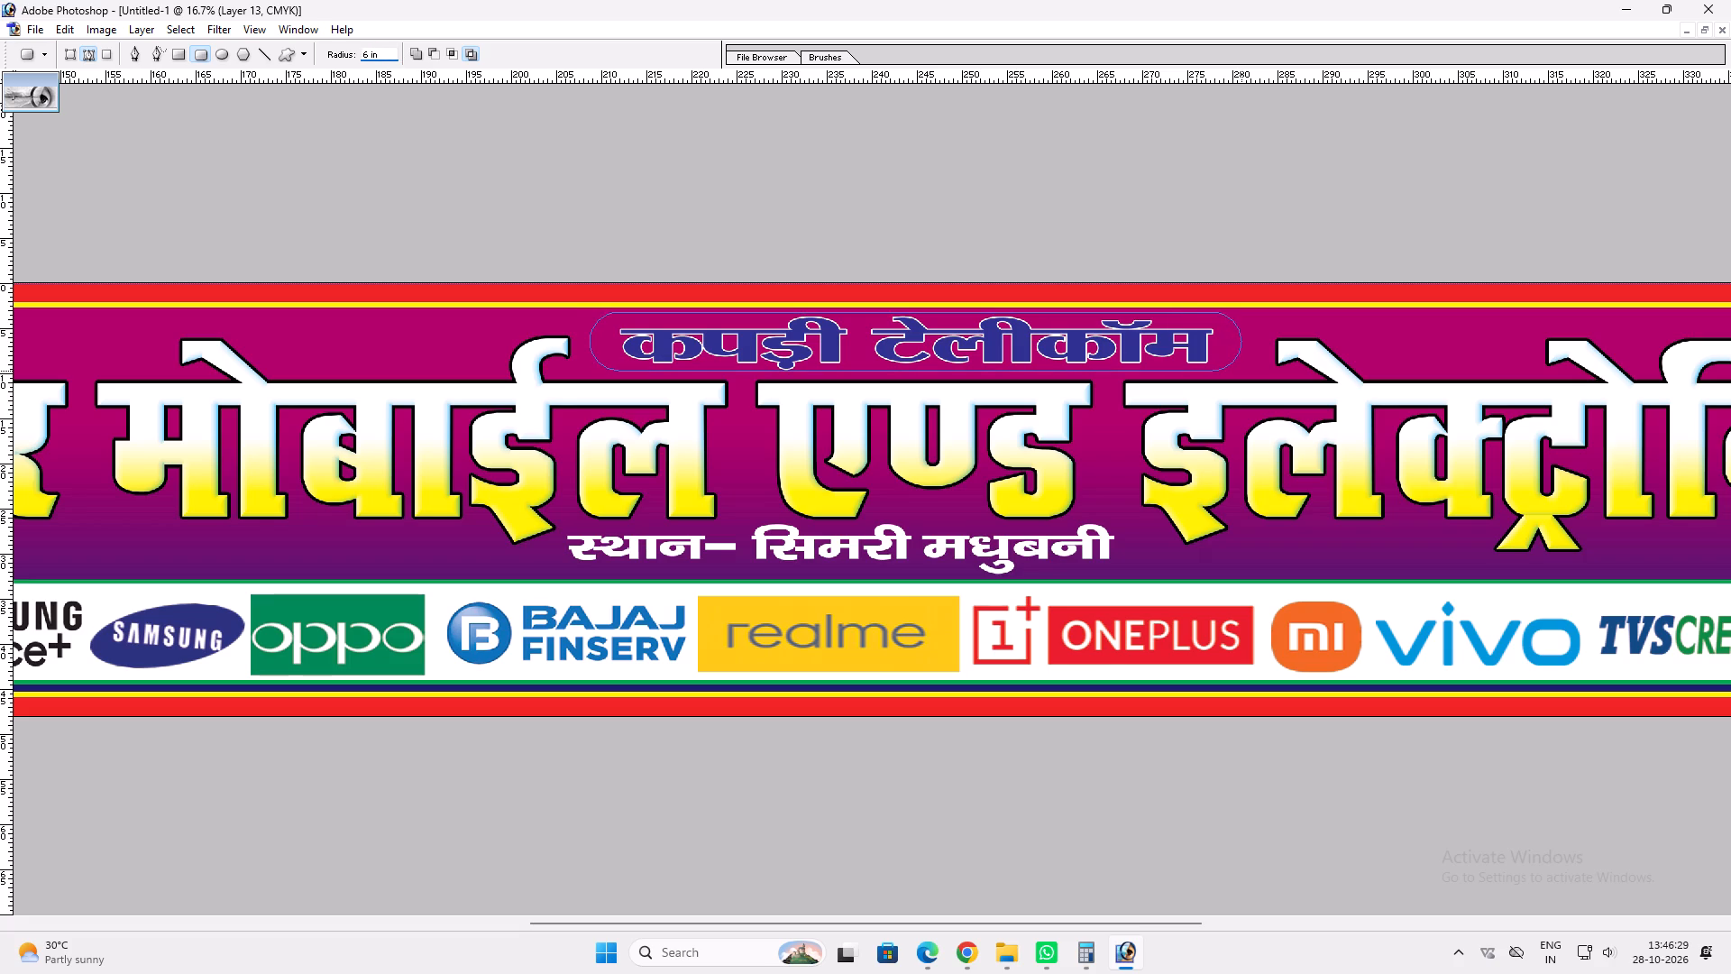
{"action": "key", "text": "ctrl+Return"}
{"action": "key", "text": "v"}
{"action": "right_click", "coordinate": [430, 351]}
{"action": "left_click", "coordinate": [476, 383]}
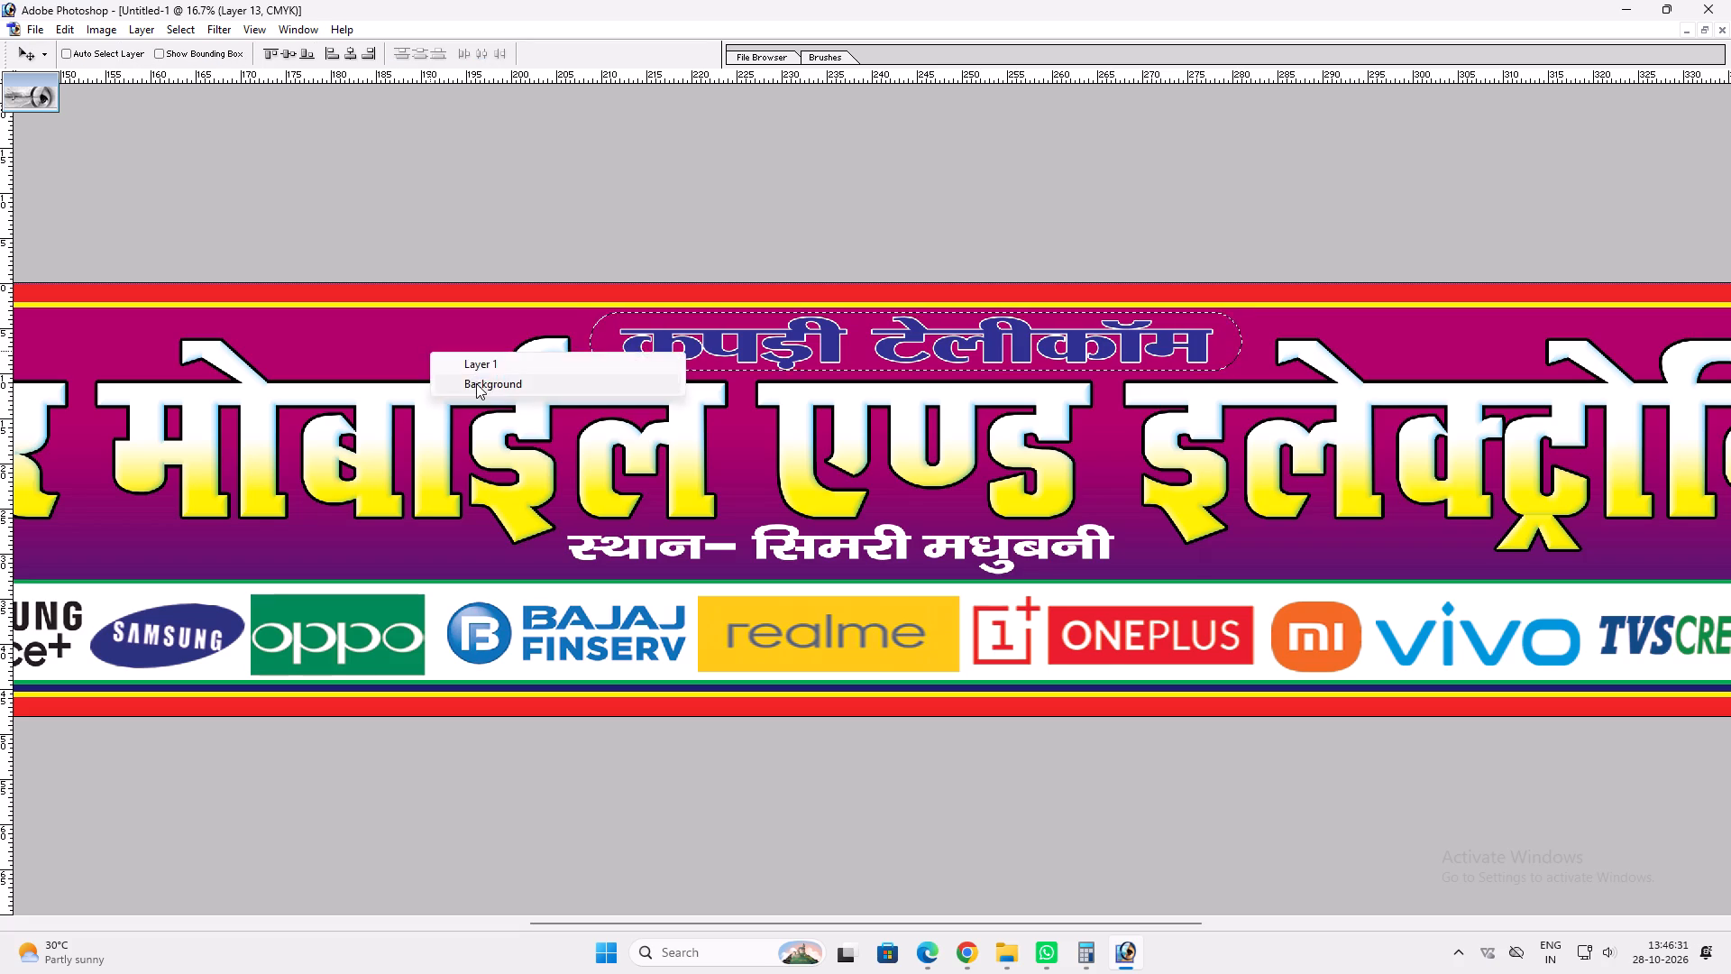
{"action": "key", "text": "ctrl+c"}
{"action": "key", "text": "ctrl+v"}
{"action": "key", "text": "ctrl+bracketright"}
{"action": "key", "text": "v"}
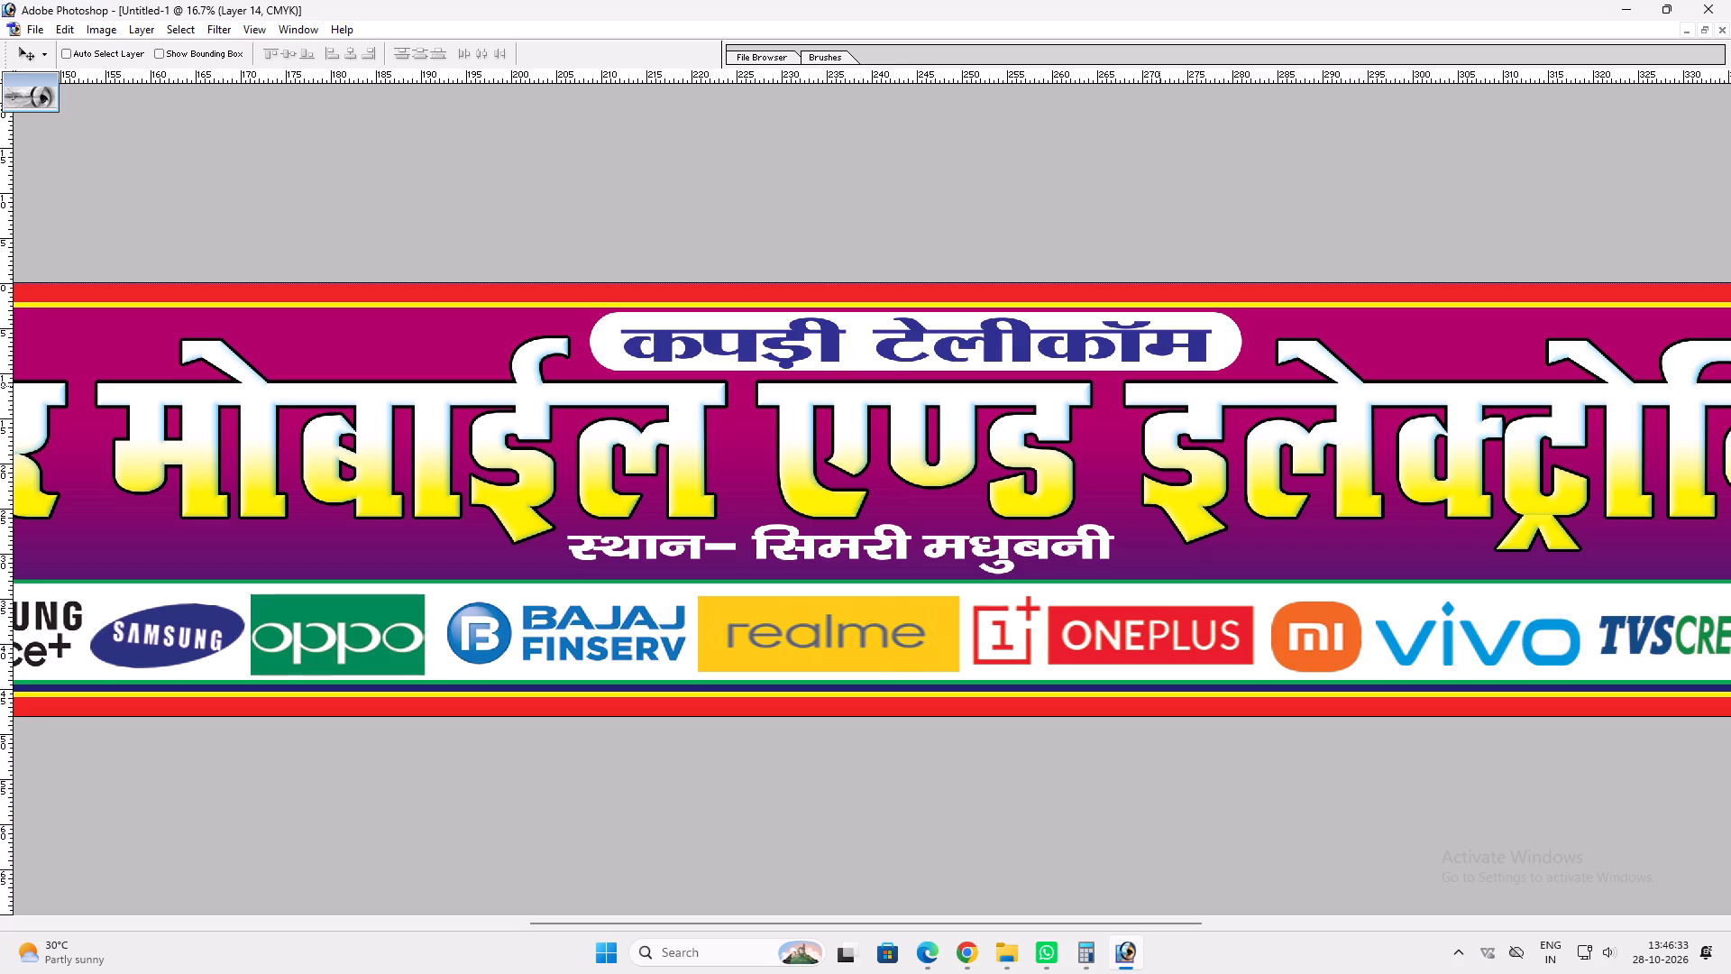
Narrow the white pill slightly on both ends around the कपड़ी टेलीकॉम text.
{"action": "key", "text": "ctrl+t"}
{"action": "left_click_drag", "start_coordinate": [1237, 371], "coordinate": [1228, 371], "text": "alt+shift"}
{"action": "key", "text": "shift+Return"}
{"action": "key", "text": "v"}
Add a Color Overlay of C 10, M 0, Y 0, K 0 to the pill layer.
{"action": "key", "text": "alt+l"}
{"action": "key", "text": "alt+y"}
{"action": "key", "text": "n"}
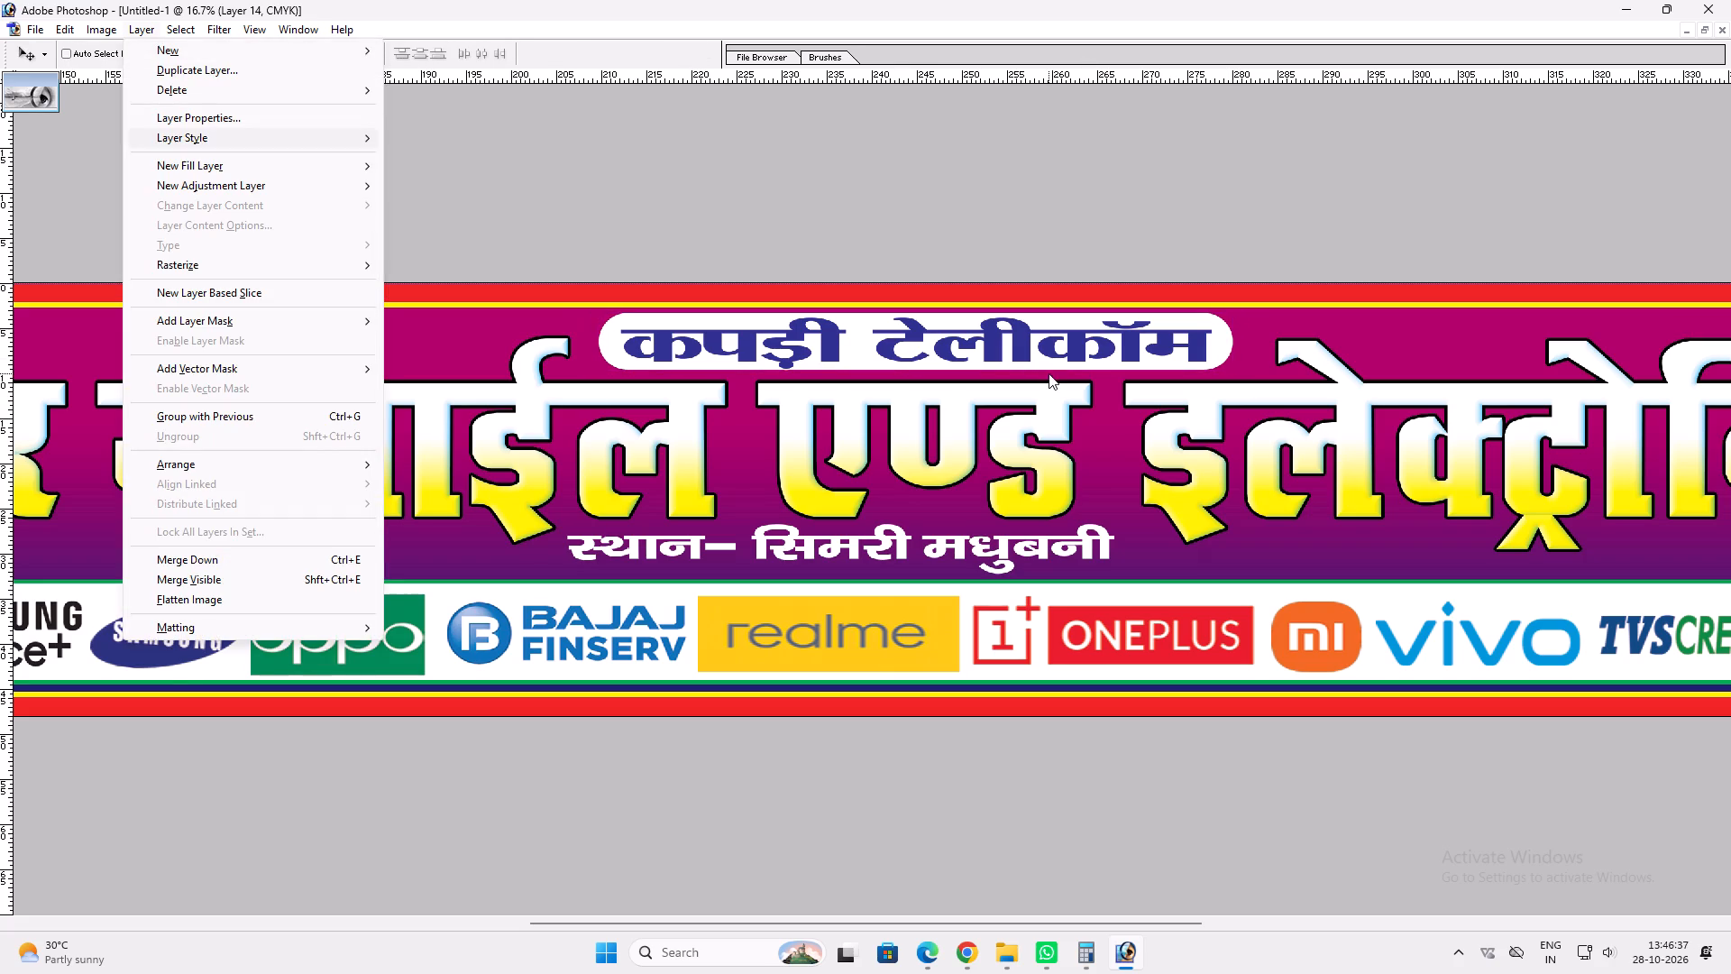
{"action": "left_click", "coordinate": [963, 400]}
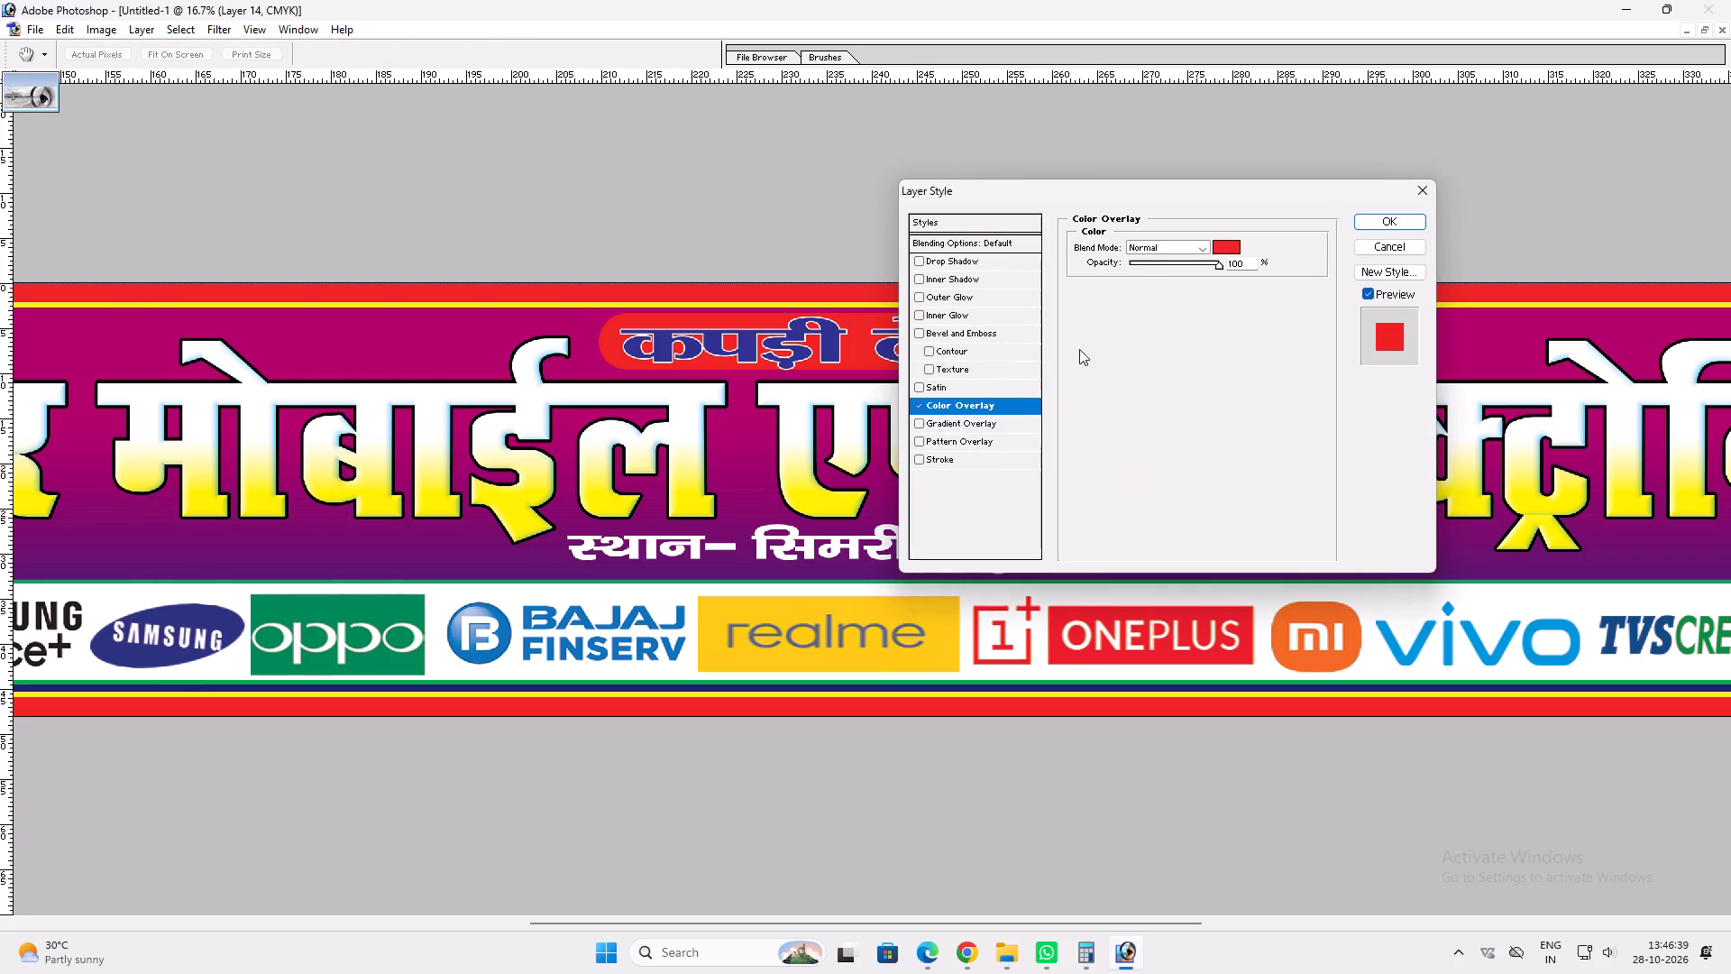
{"action": "left_click", "coordinate": [1216, 243]}
{"action": "type", "text": "10"}
{"action": "key", "text": "Tab"}
{"action": "type", "text": "00"}
{"action": "key", "text": "Tab"}
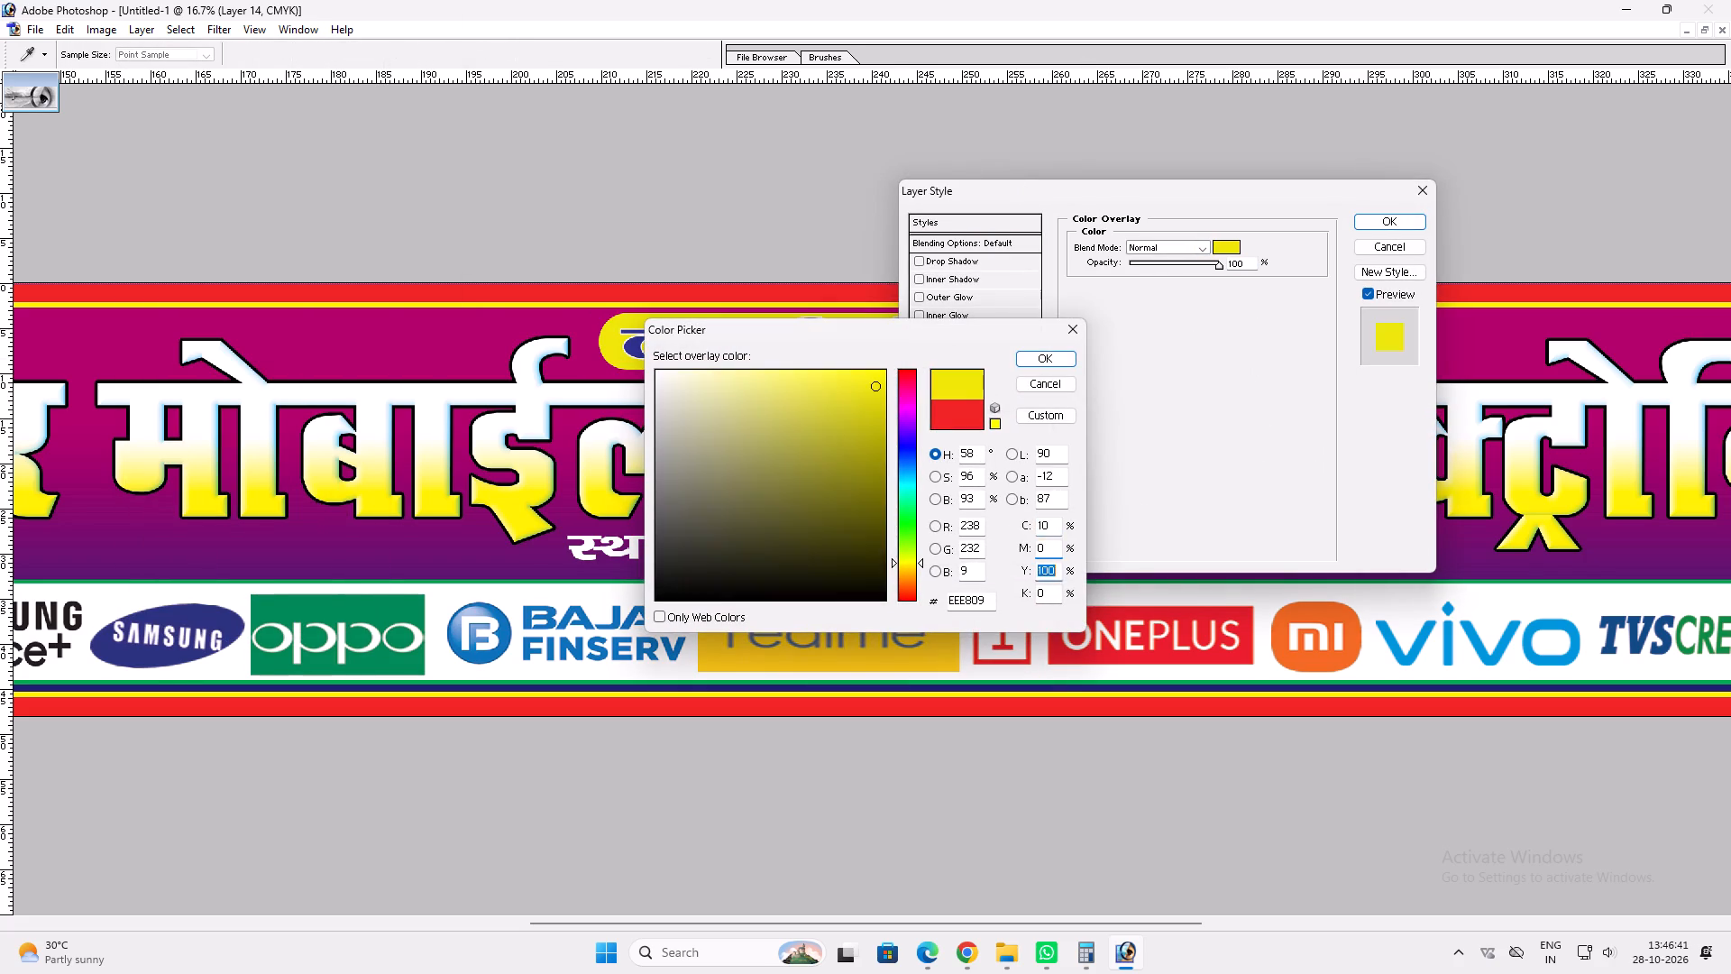
{"action": "key", "text": "0"}
{"action": "key", "text": "Return"}
Add a thicker outside stroke to the pill in dark magenta C 0, M 100, Y 0, K 80.
{"action": "left_click", "coordinate": [952, 464]}
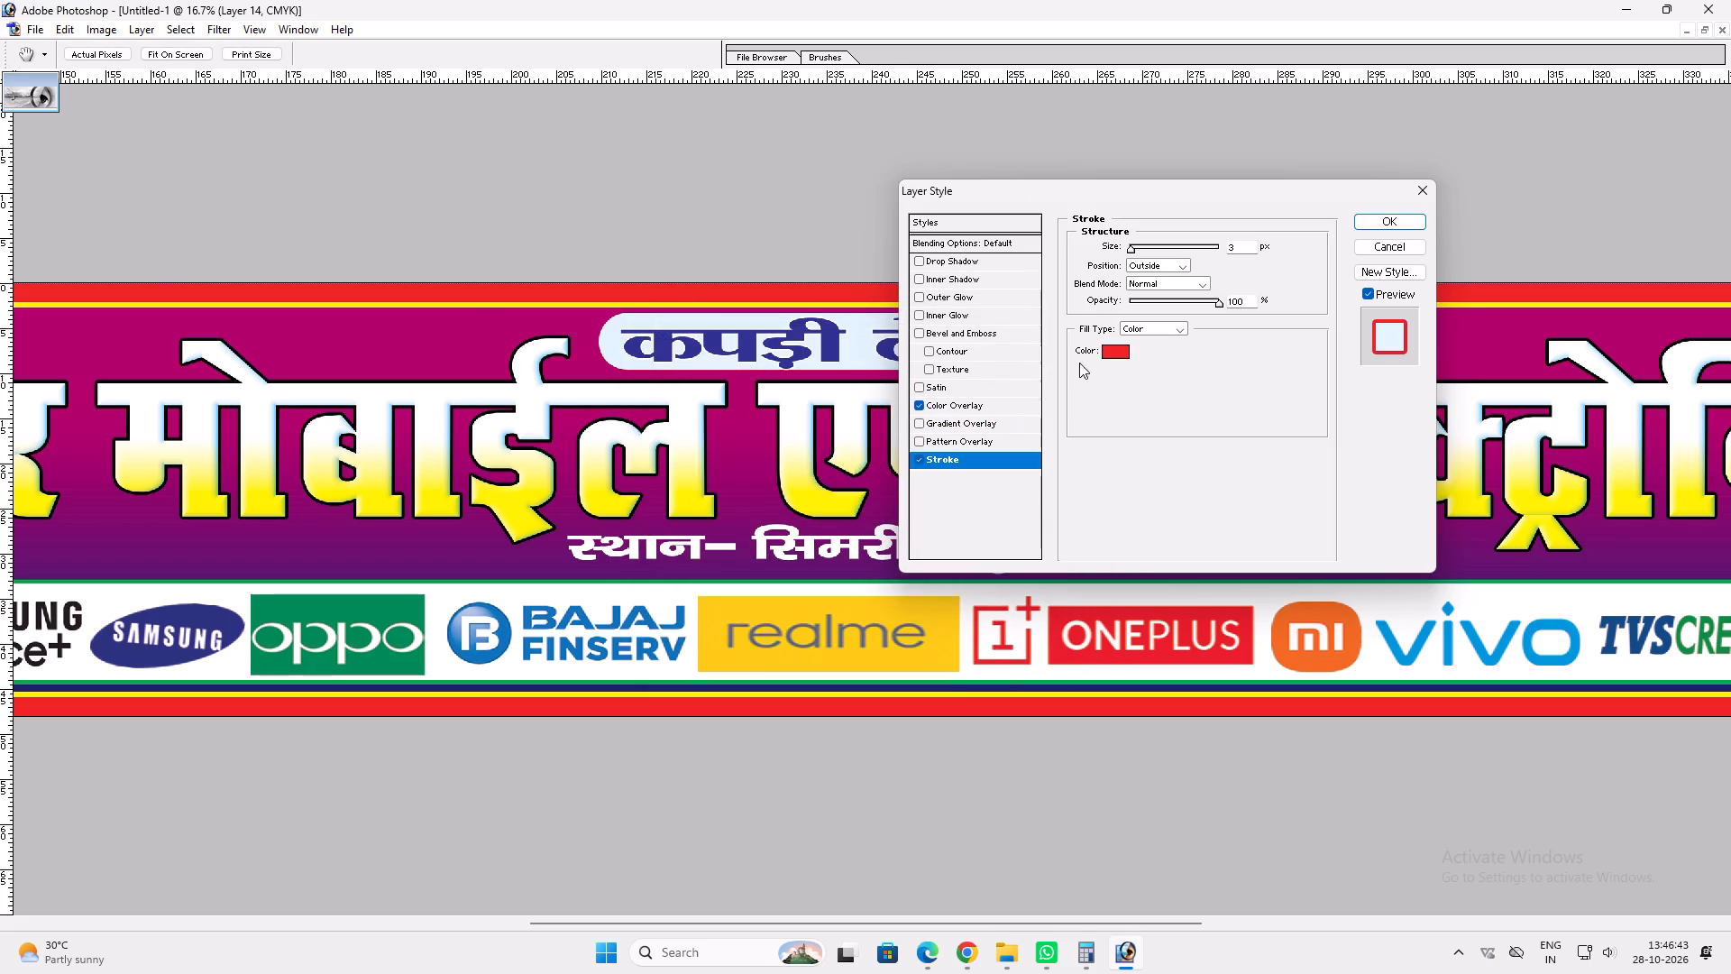
{"action": "left_click", "coordinate": [1124, 346]}
{"action": "left_click", "coordinate": [554, 333]}
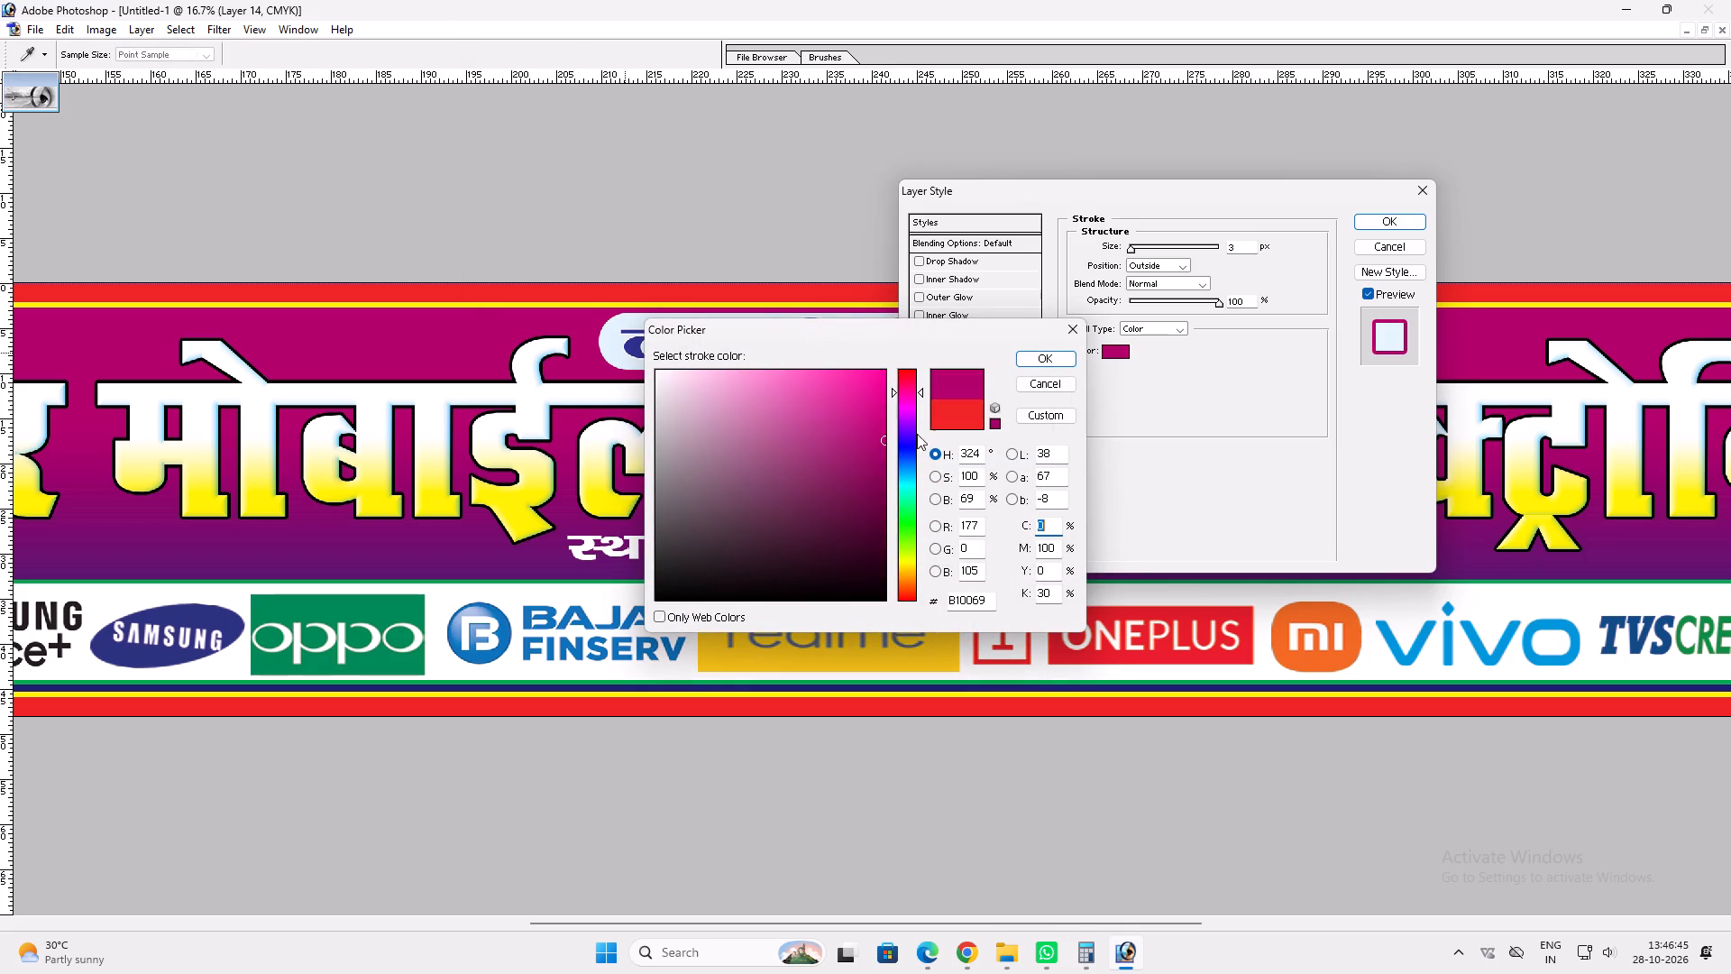
{"action": "key", "text": "Tab"}
{"action": "key", "text": "Tab"}
{"action": "key", "text": "Tab"}
{"action": "type", "text": "60"}
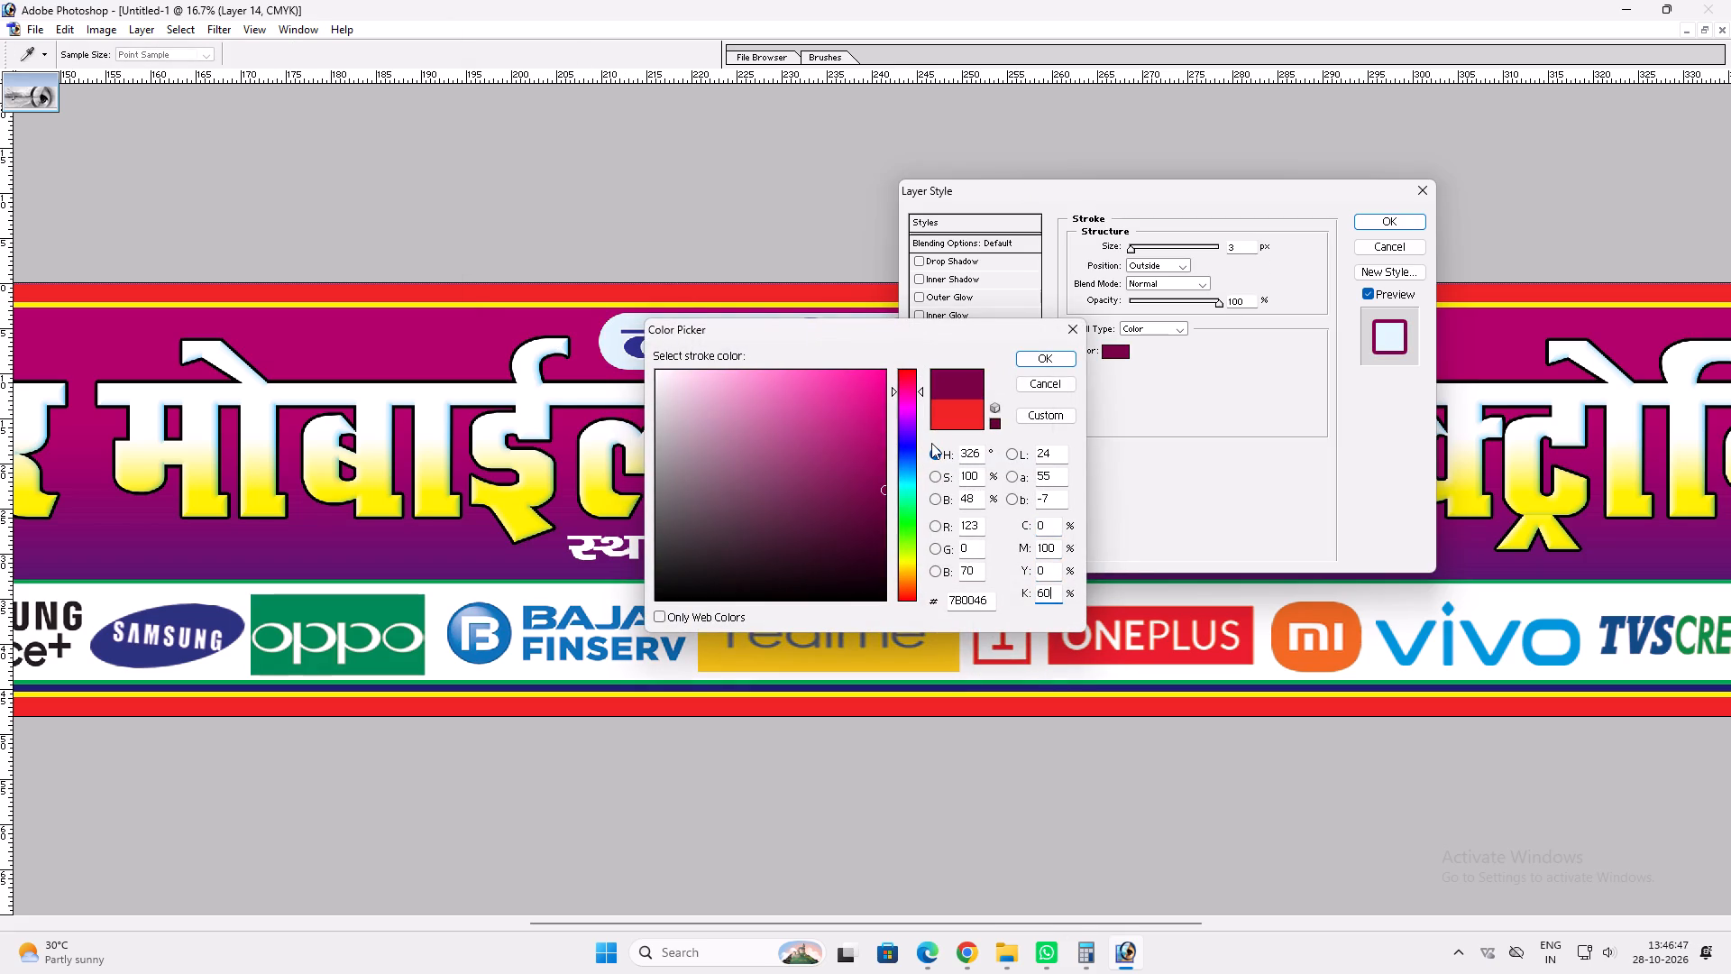
{"action": "key", "text": "shift+Tab"}
{"action": "key", "text": "Tab"}
{"action": "type", "text": "80"}
{"action": "key", "text": "Return"}
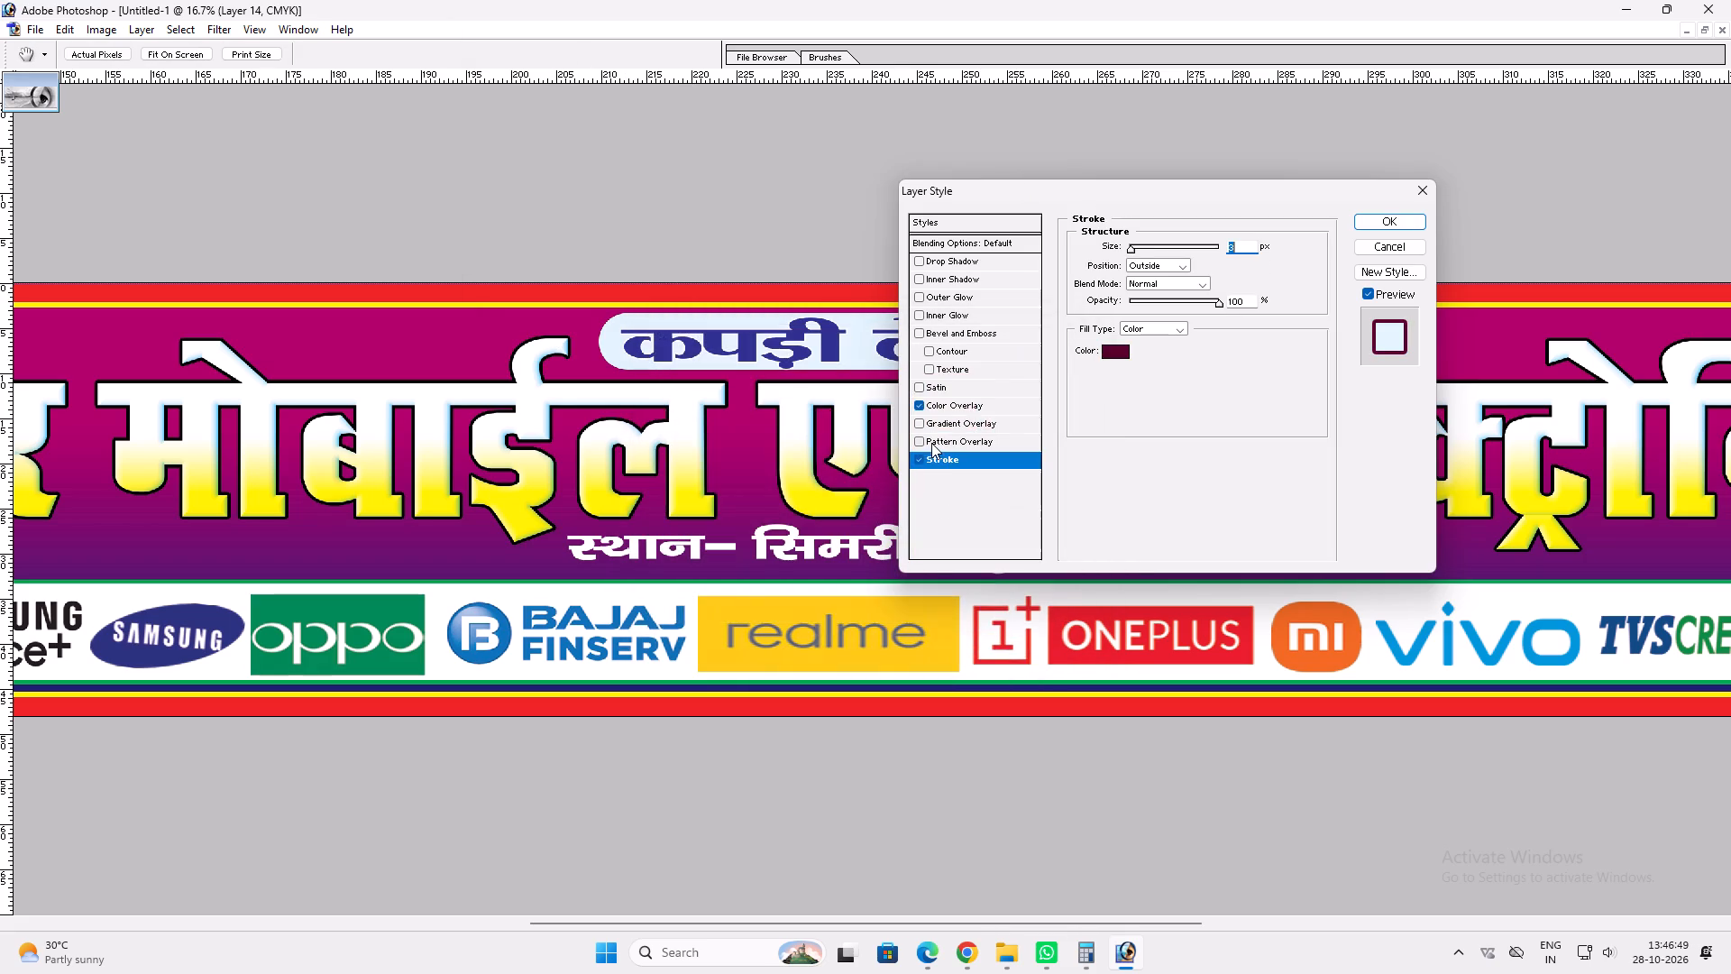
{"action": "scroll", "coordinate": [1179, 446], "scroll_direction": "up", "scroll_amount": 16}
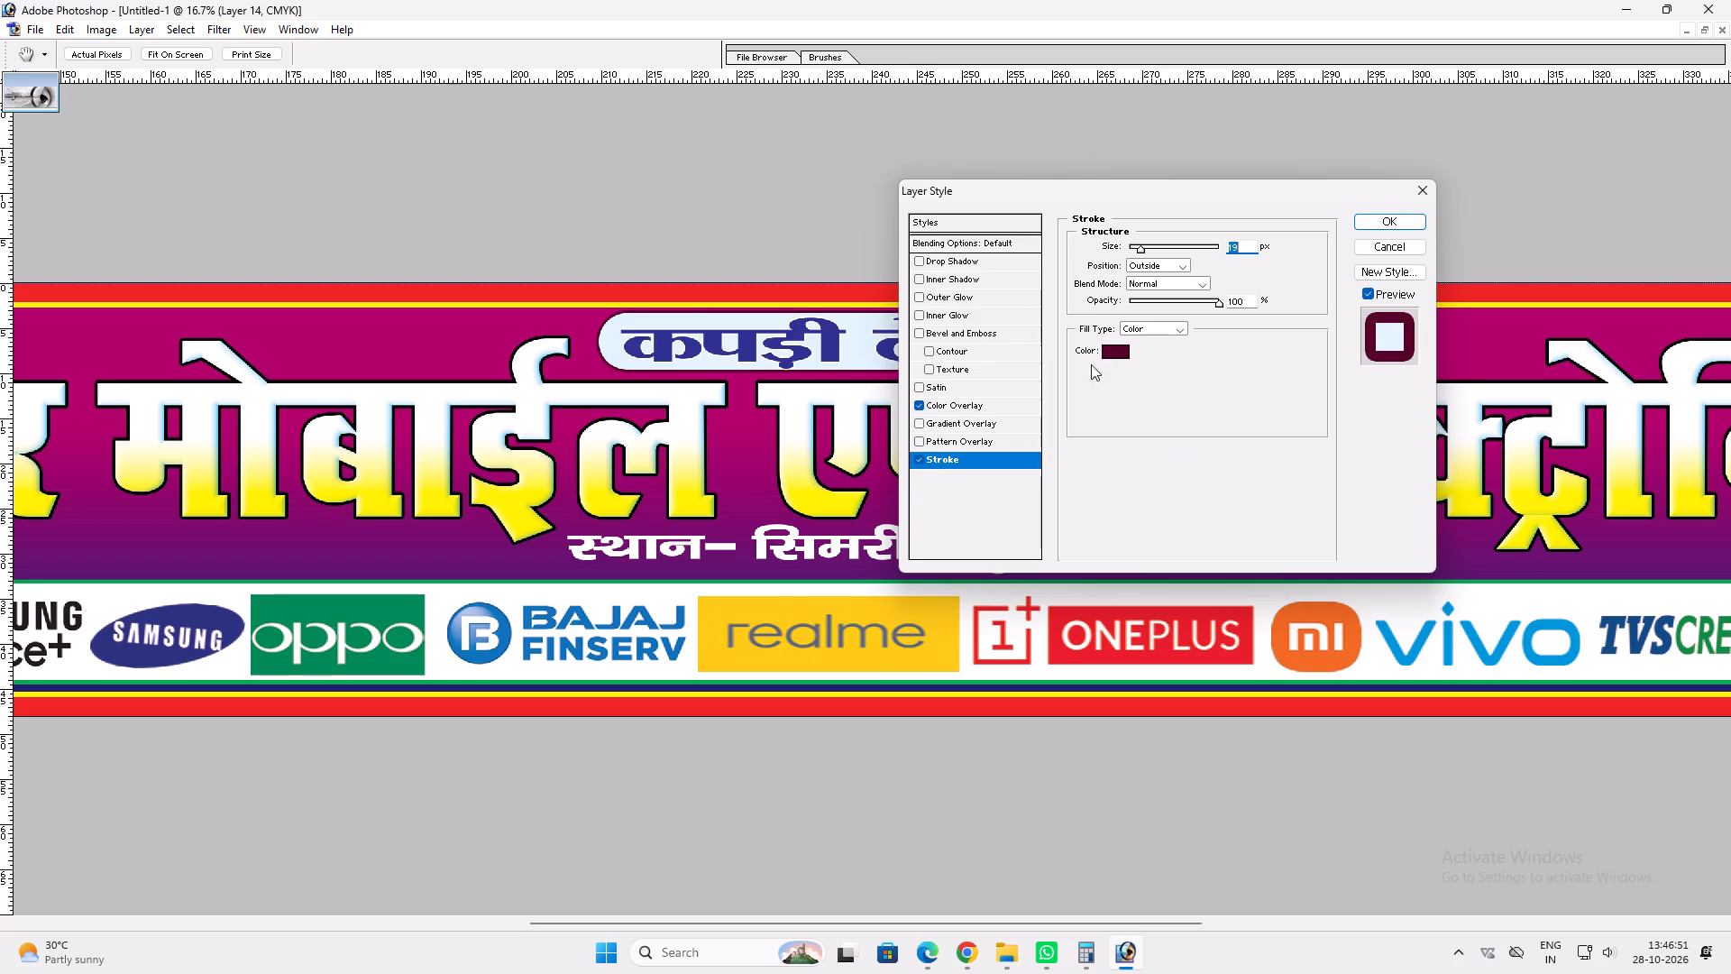
Add a drop shadow to the pill with 100% opacity, 31 px distance, about 17% spread and 21 px size.
{"action": "left_click", "coordinate": [977, 262]}
{"action": "left_click_drag", "start_coordinate": [1207, 269], "coordinate": [1250, 273]}
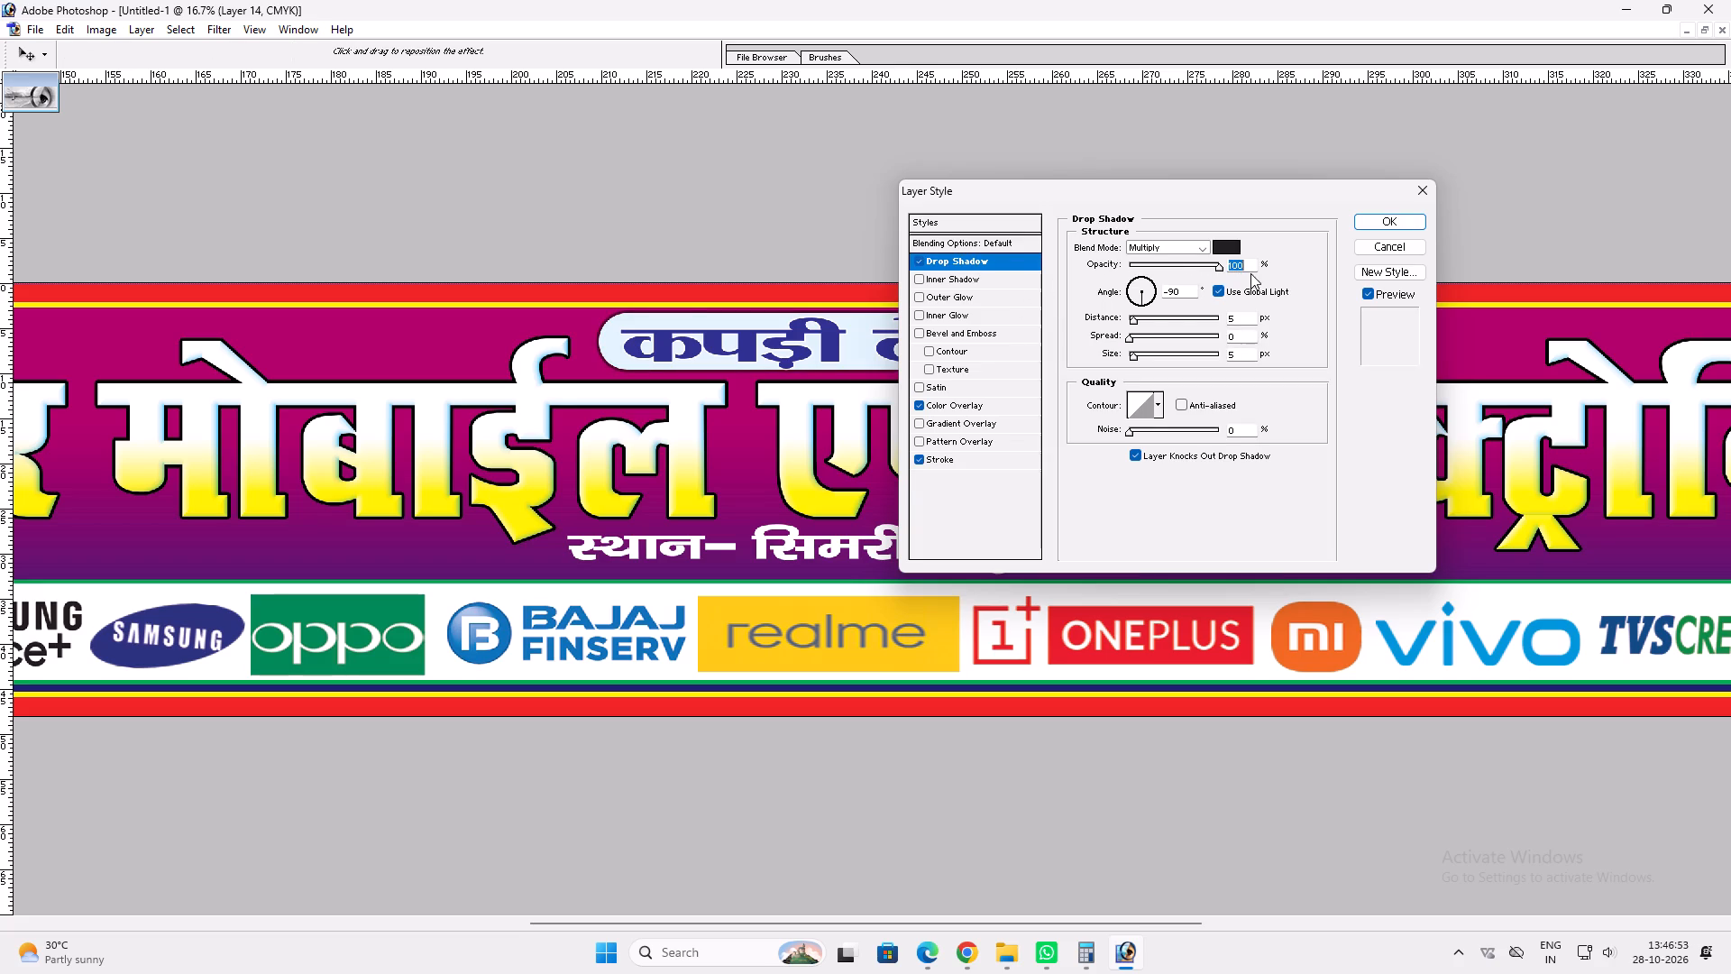
{"action": "left_click", "coordinate": [1132, 324]}
{"action": "left_click", "coordinate": [1140, 323]}
{"action": "left_click_drag", "start_coordinate": [1133, 354], "coordinate": [1141, 354]}
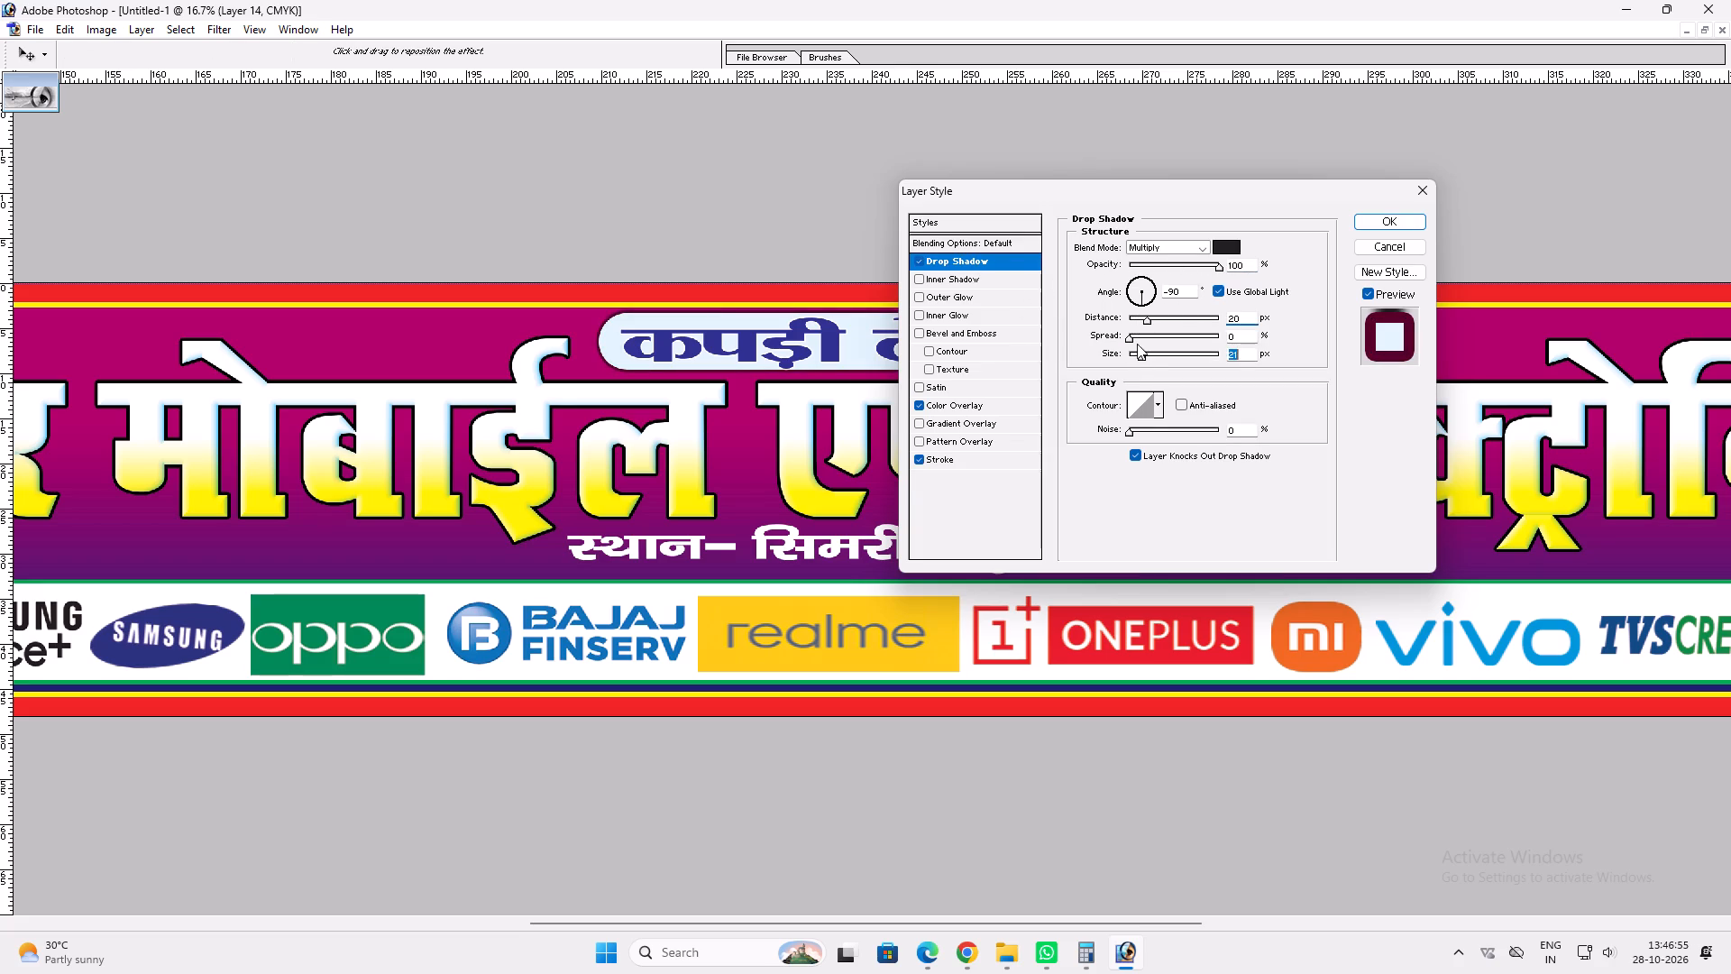
{"action": "left_click", "coordinate": [1137, 344]}
{"action": "left_click_drag", "start_coordinate": [1140, 344], "coordinate": [1152, 344]}
{"action": "left_click", "coordinate": [1150, 318]}
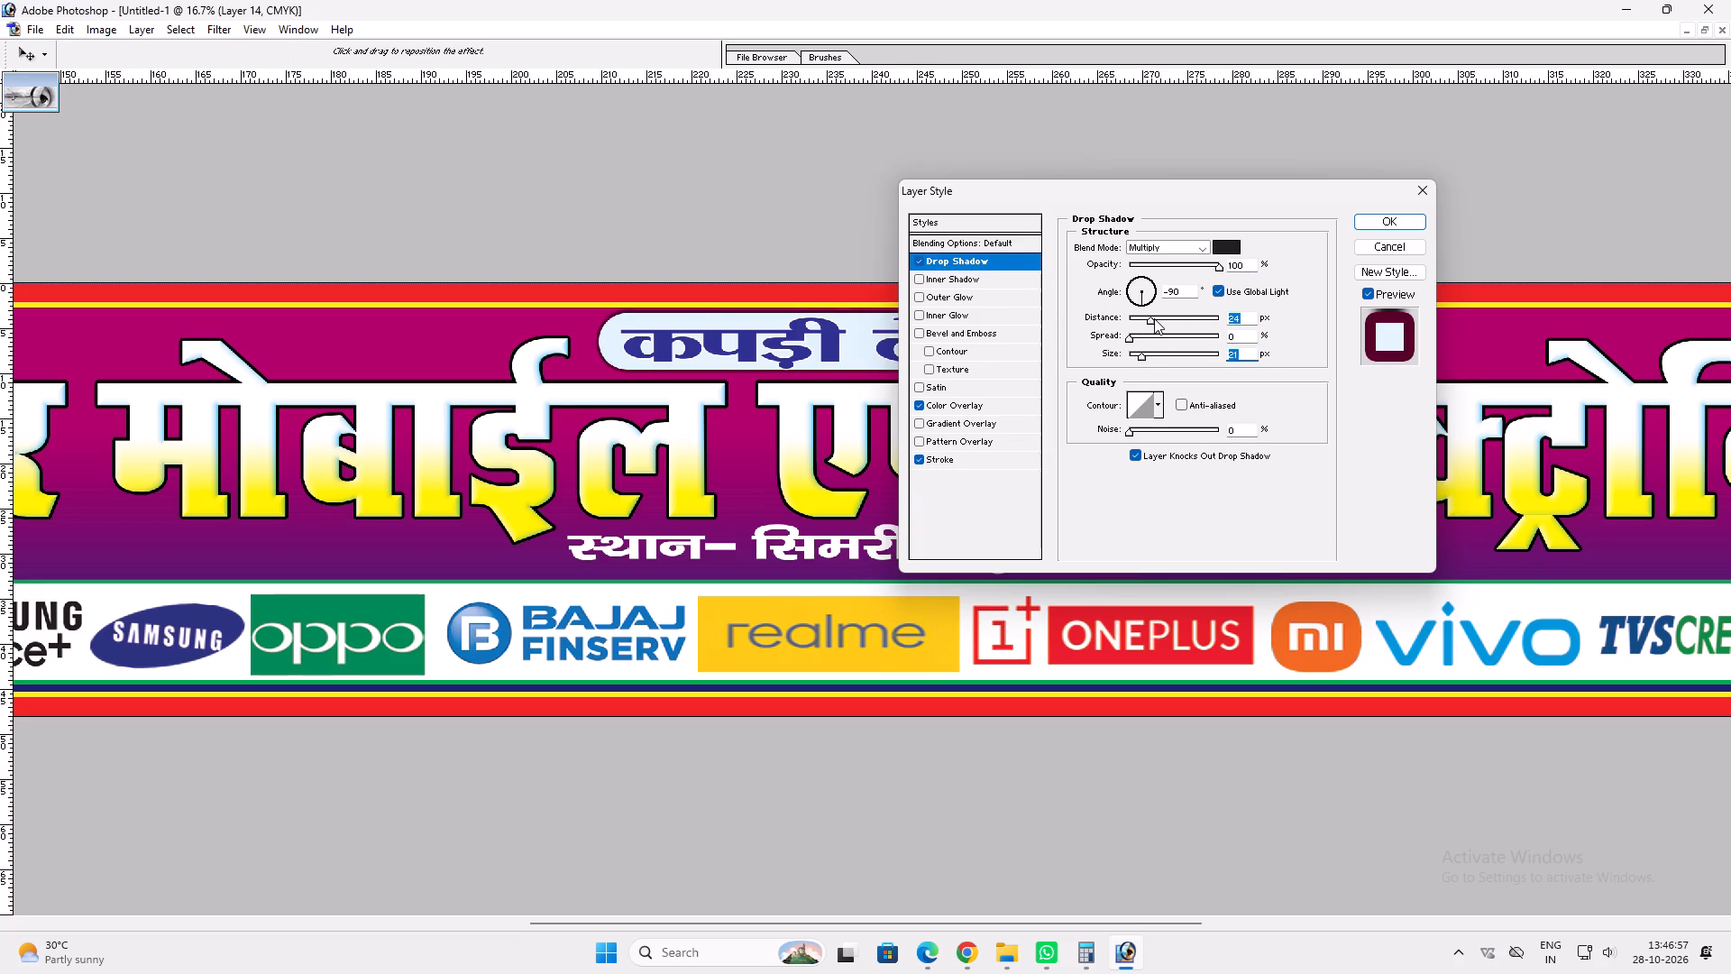
{"action": "left_click", "coordinate": [1153, 319]}
{"action": "left_click_drag", "start_coordinate": [1130, 336], "coordinate": [1138, 336]}
{"action": "left_click", "coordinate": [1138, 336]}
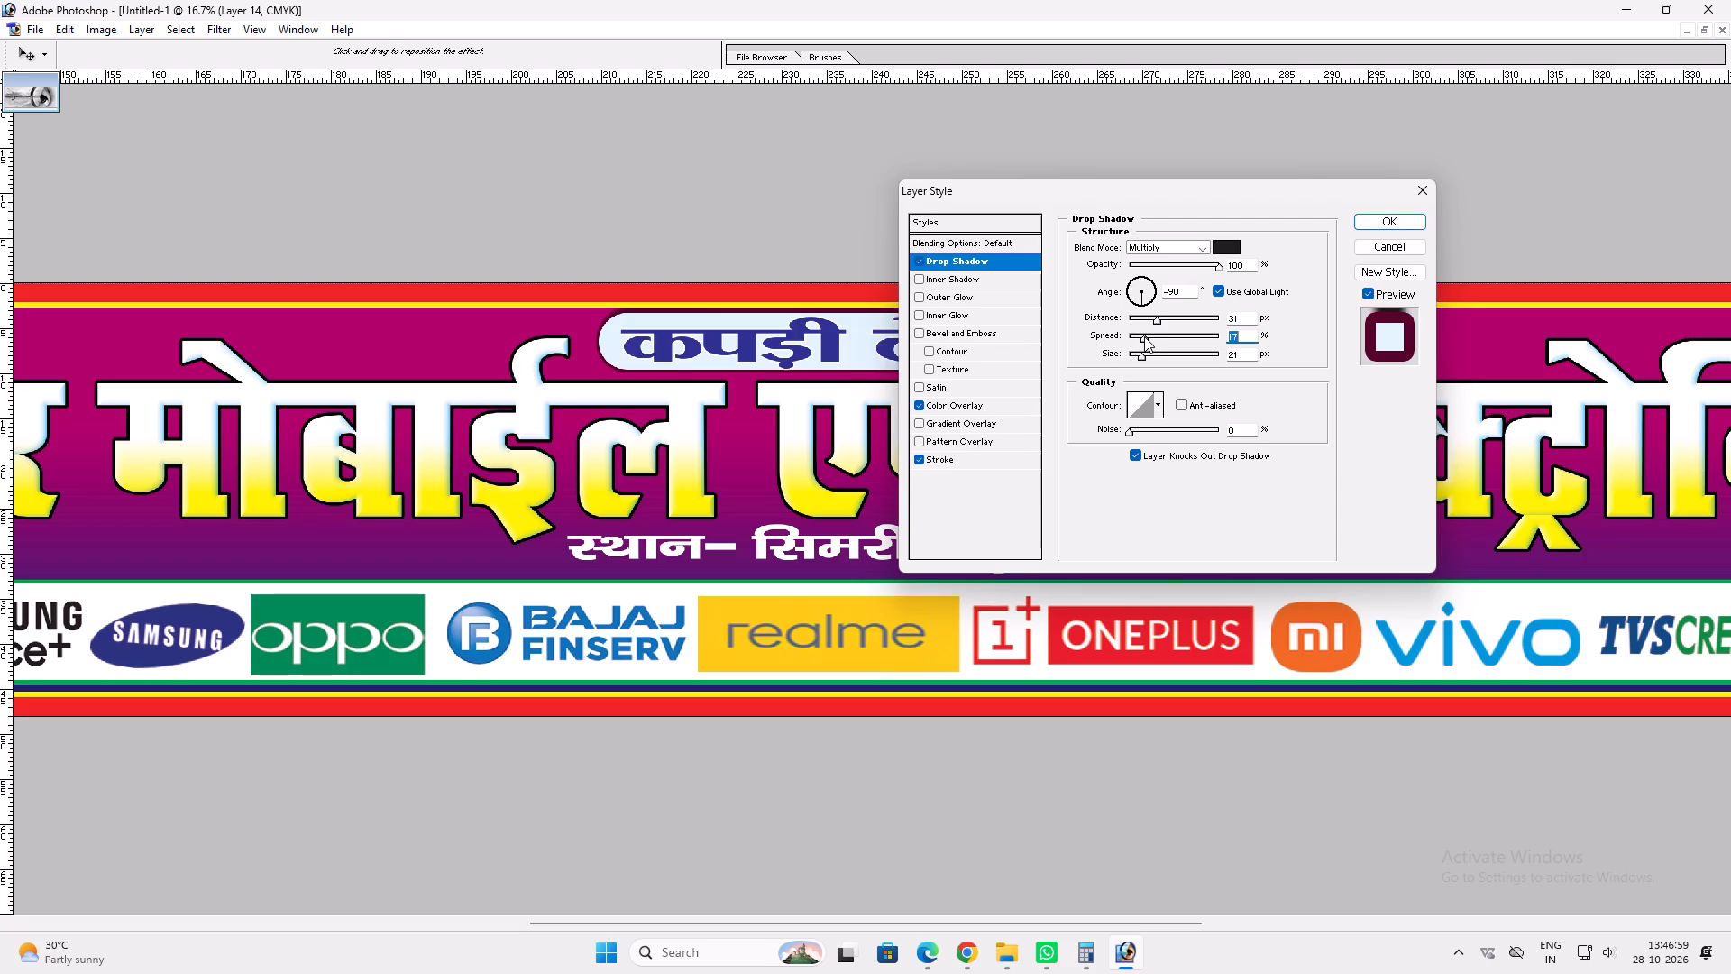
{"action": "key", "text": "Return"}
Reduce the pill's height slightly by lowering its top edge away from the yellow border line.
{"action": "key", "text": "ctrl+t"}
{"action": "left_click_drag", "start_coordinate": [1063, 309], "coordinate": [1055, 314]}
{"action": "key", "text": "shift+Return"}
{"action": "key", "text": "v"}
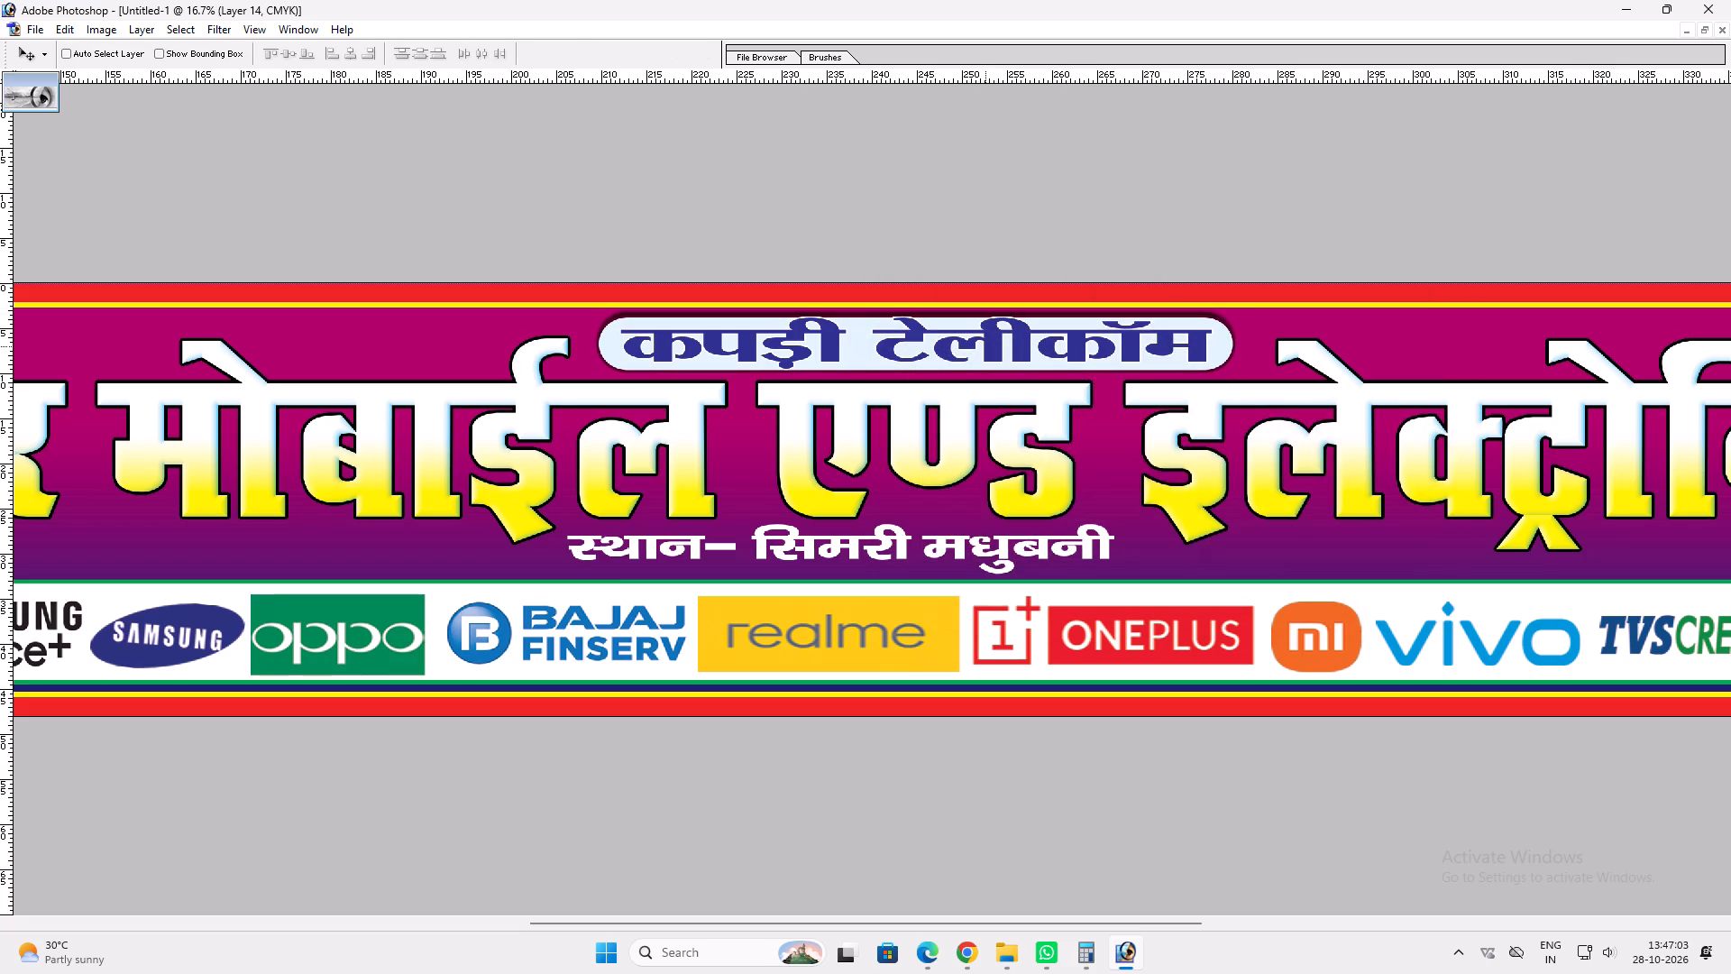
Reduce the height of the कपड़ी टेलीकॉम text slightly and nudge it up five increments within the pill.
{"action": "left_click", "coordinate": [989, 348], "text": "ctrl"}
{"action": "key", "text": "ctrl+t"}
{"action": "left_click_drag", "start_coordinate": [1012, 309], "coordinate": [1004, 322], "text": "shift"}
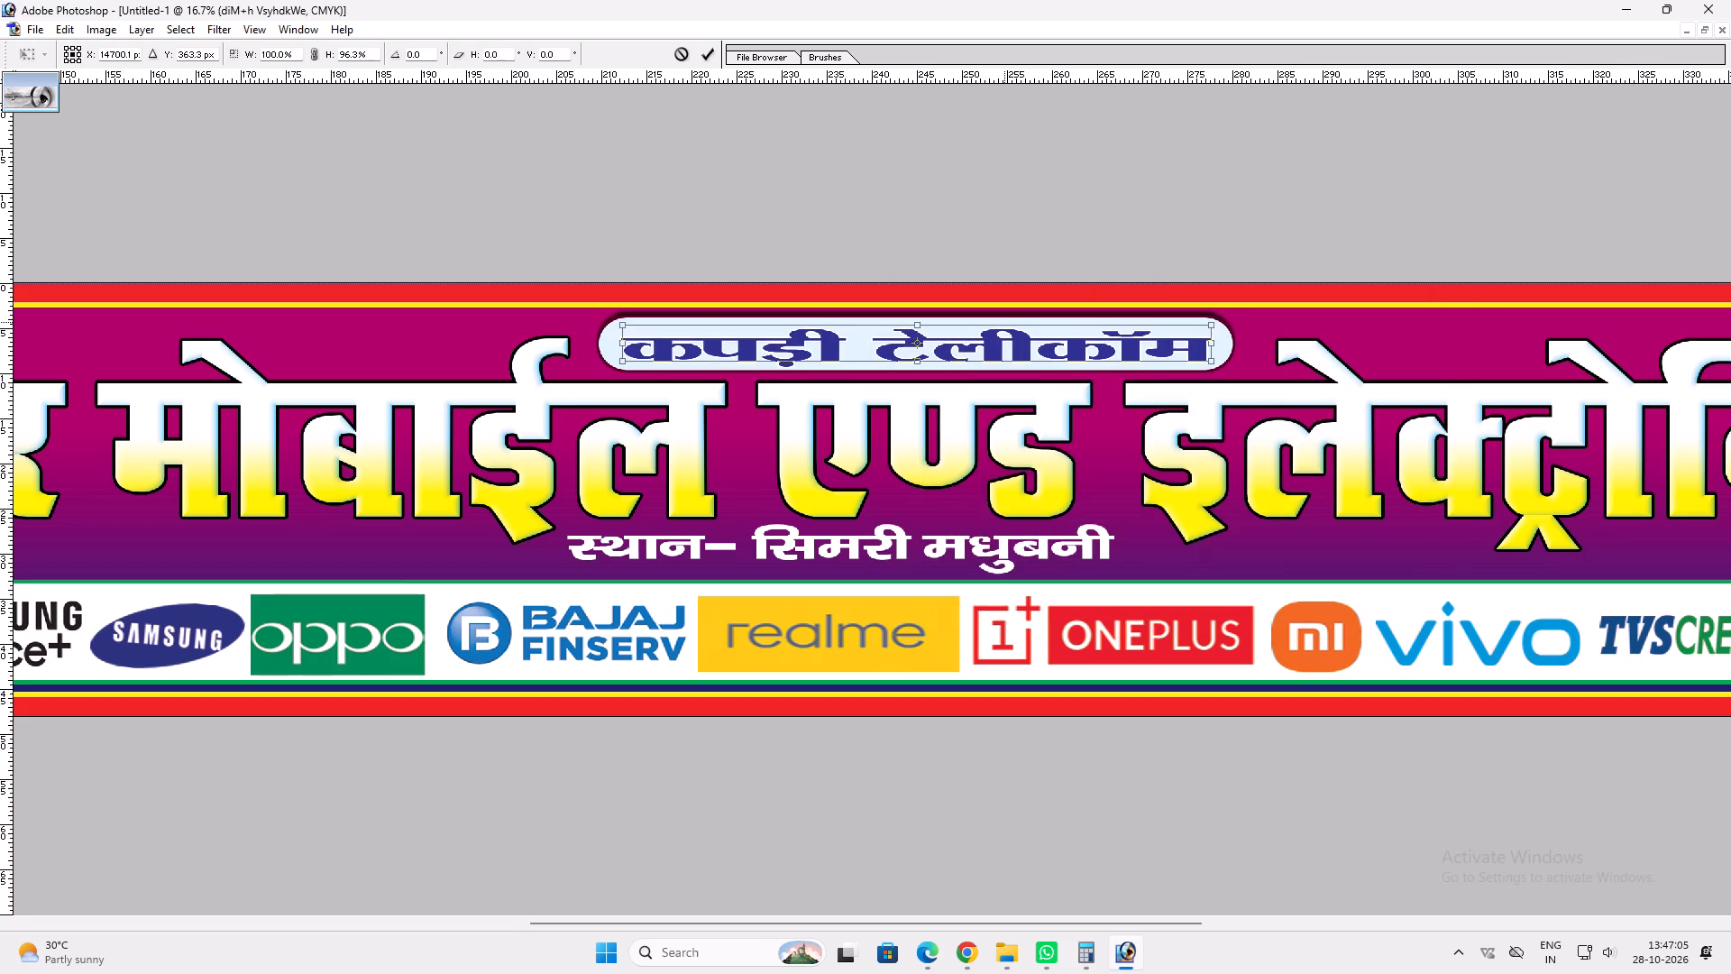
{"action": "left_click_drag", "start_coordinate": [1004, 322], "coordinate": [1020, 319], "text": "shift"}
{"action": "key", "text": "shift+Return"}
{"action": "key", "text": "v"}
{"action": "key", "text": "Up"}
{"action": "key", "text": "Up"}
{"action": "key", "text": "Up"}
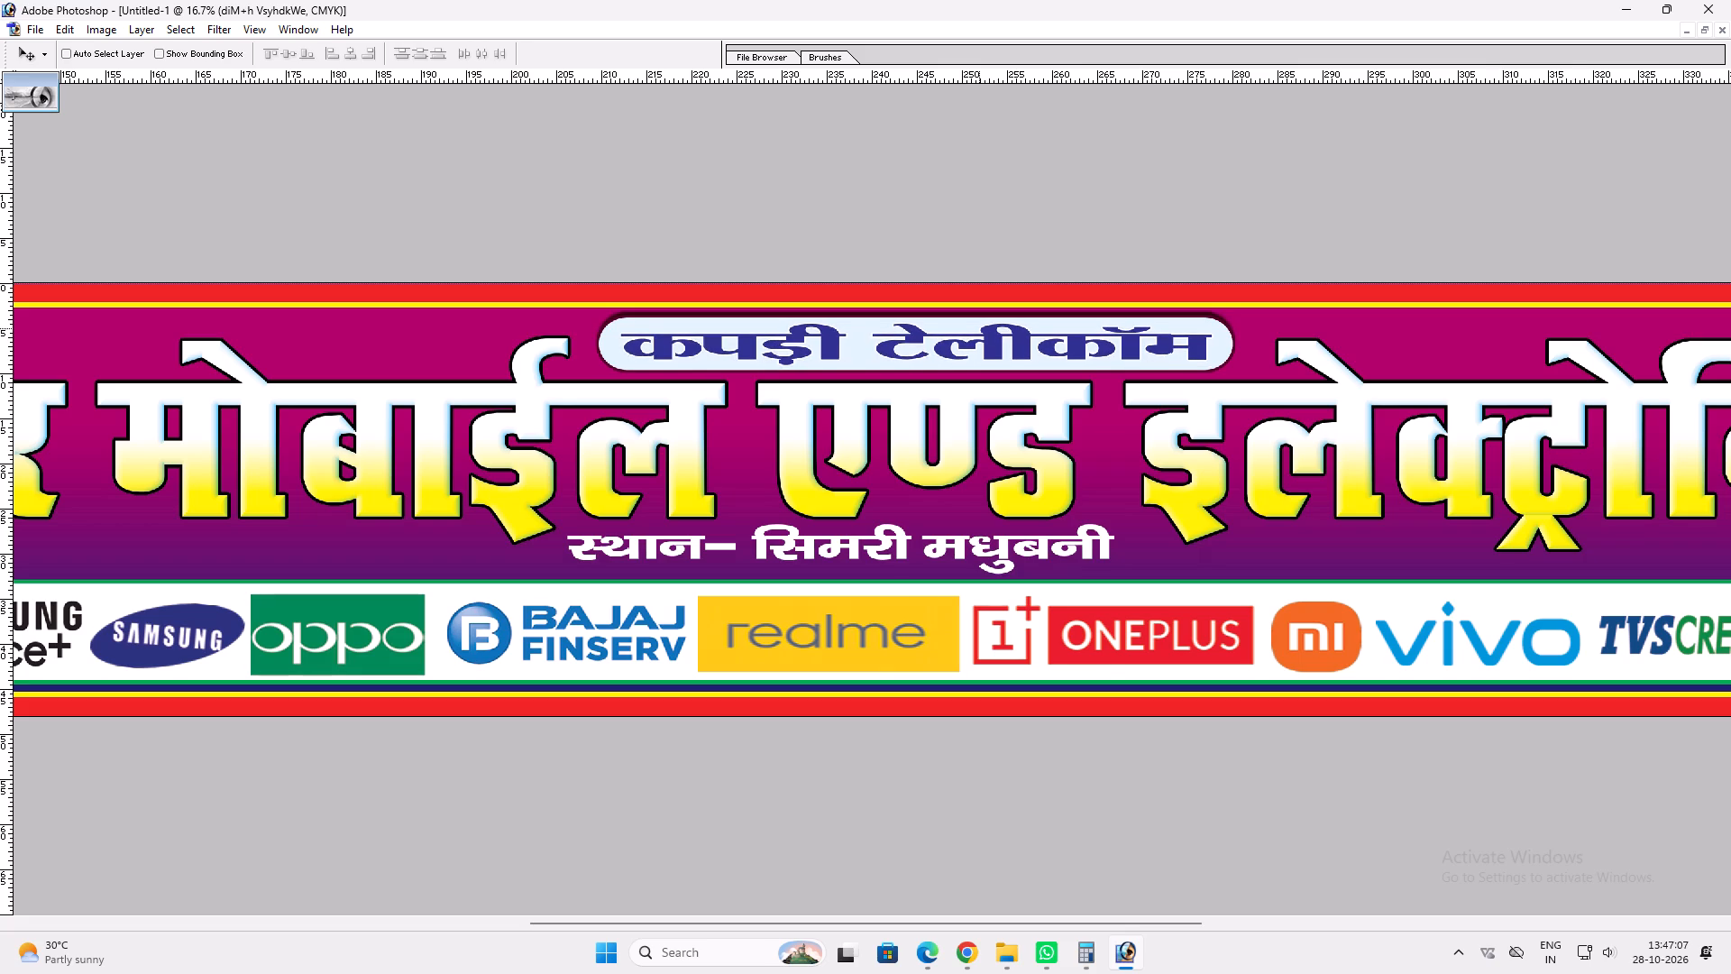
{"action": "key", "text": "Up"}
{"action": "key", "text": "Up"}
Stretch the कपड़ी टेलीकॉम text slightly wider so it fills the pill more evenly.
{"action": "left_click", "coordinate": [949, 338]}
{"action": "key", "text": "ctrl+t"}
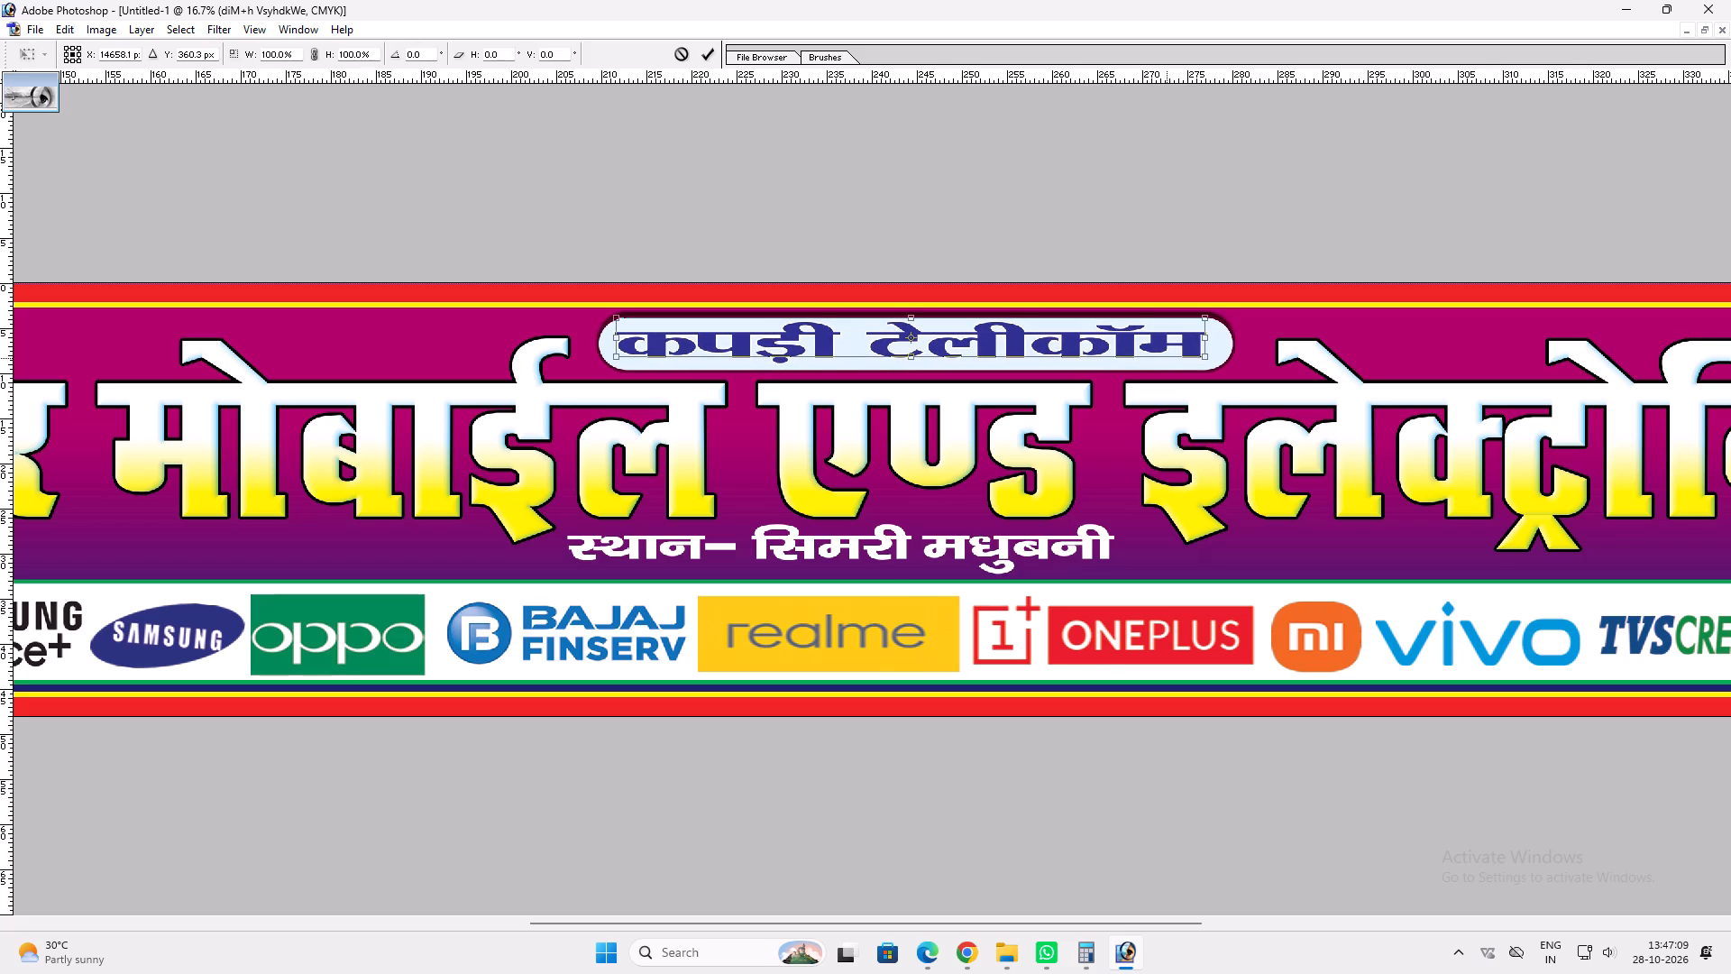
{"action": "left_click_drag", "start_coordinate": [1200, 355], "coordinate": [1216, 353], "text": "shift"}
{"action": "key", "text": "shift+Return"}
{"action": "key", "text": "v"}
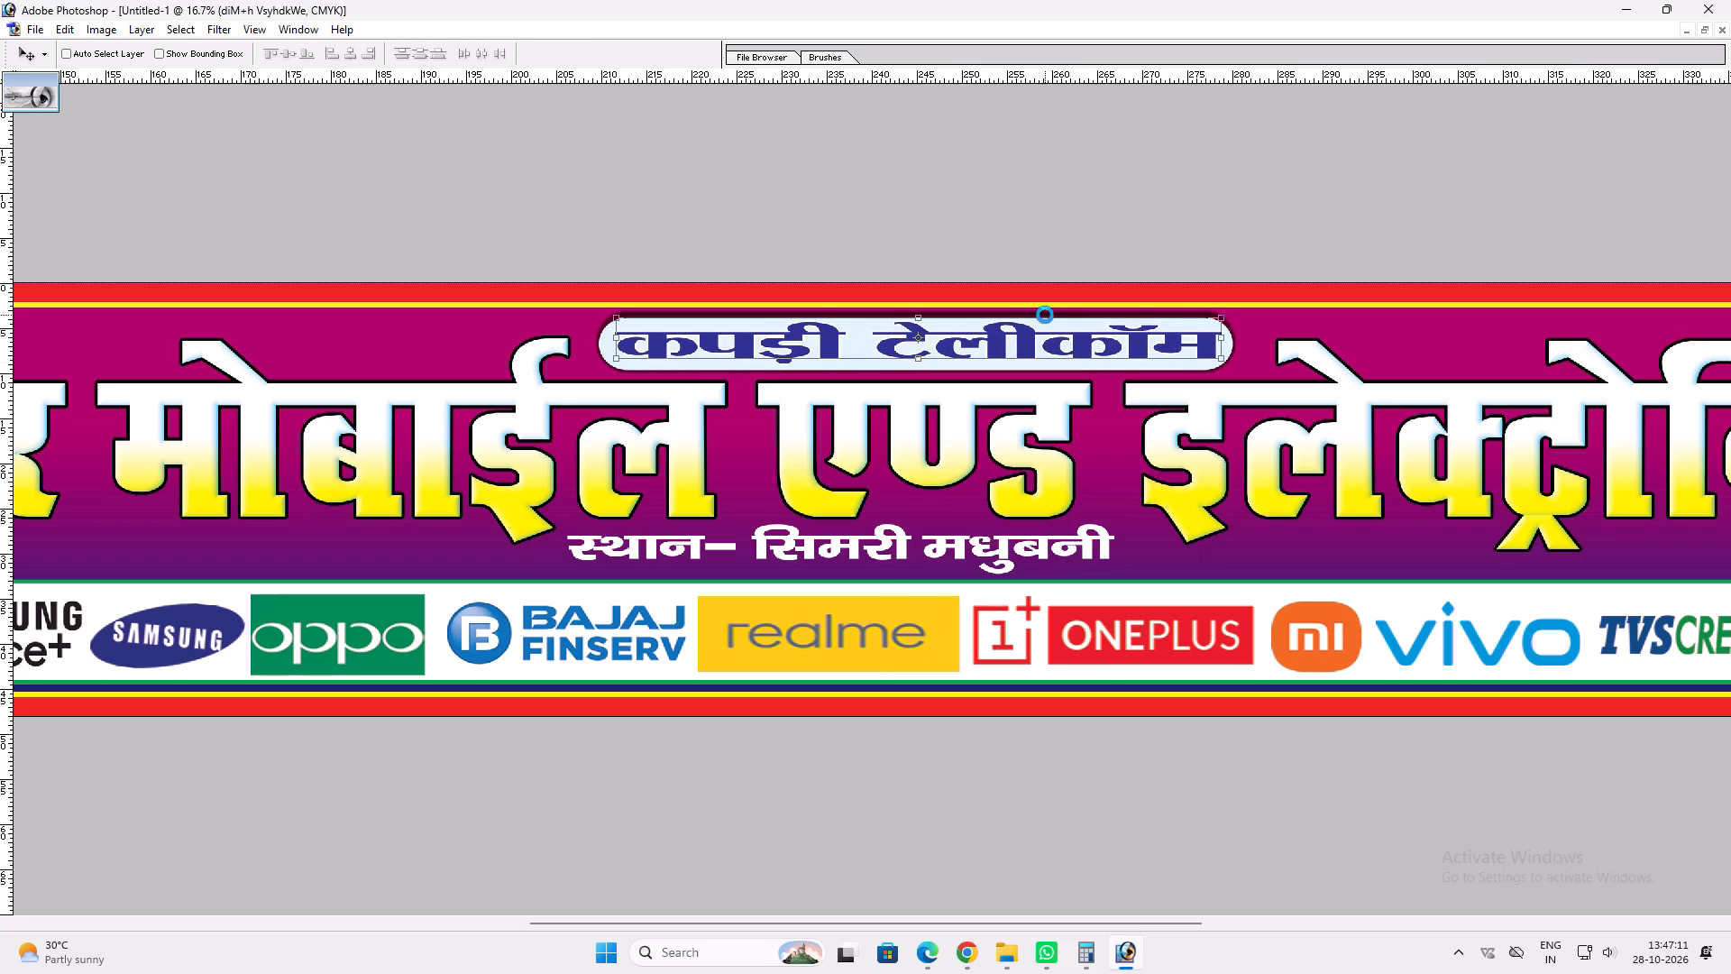
Apply a dark red Color Overlay to the कपड़ी टेलीकॉम text using C 0, M 99, Y 100 and K 30%.
{"action": "key", "text": "alt+l"}
{"action": "key", "text": "alt+y"}
{"action": "key", "text": "n"}
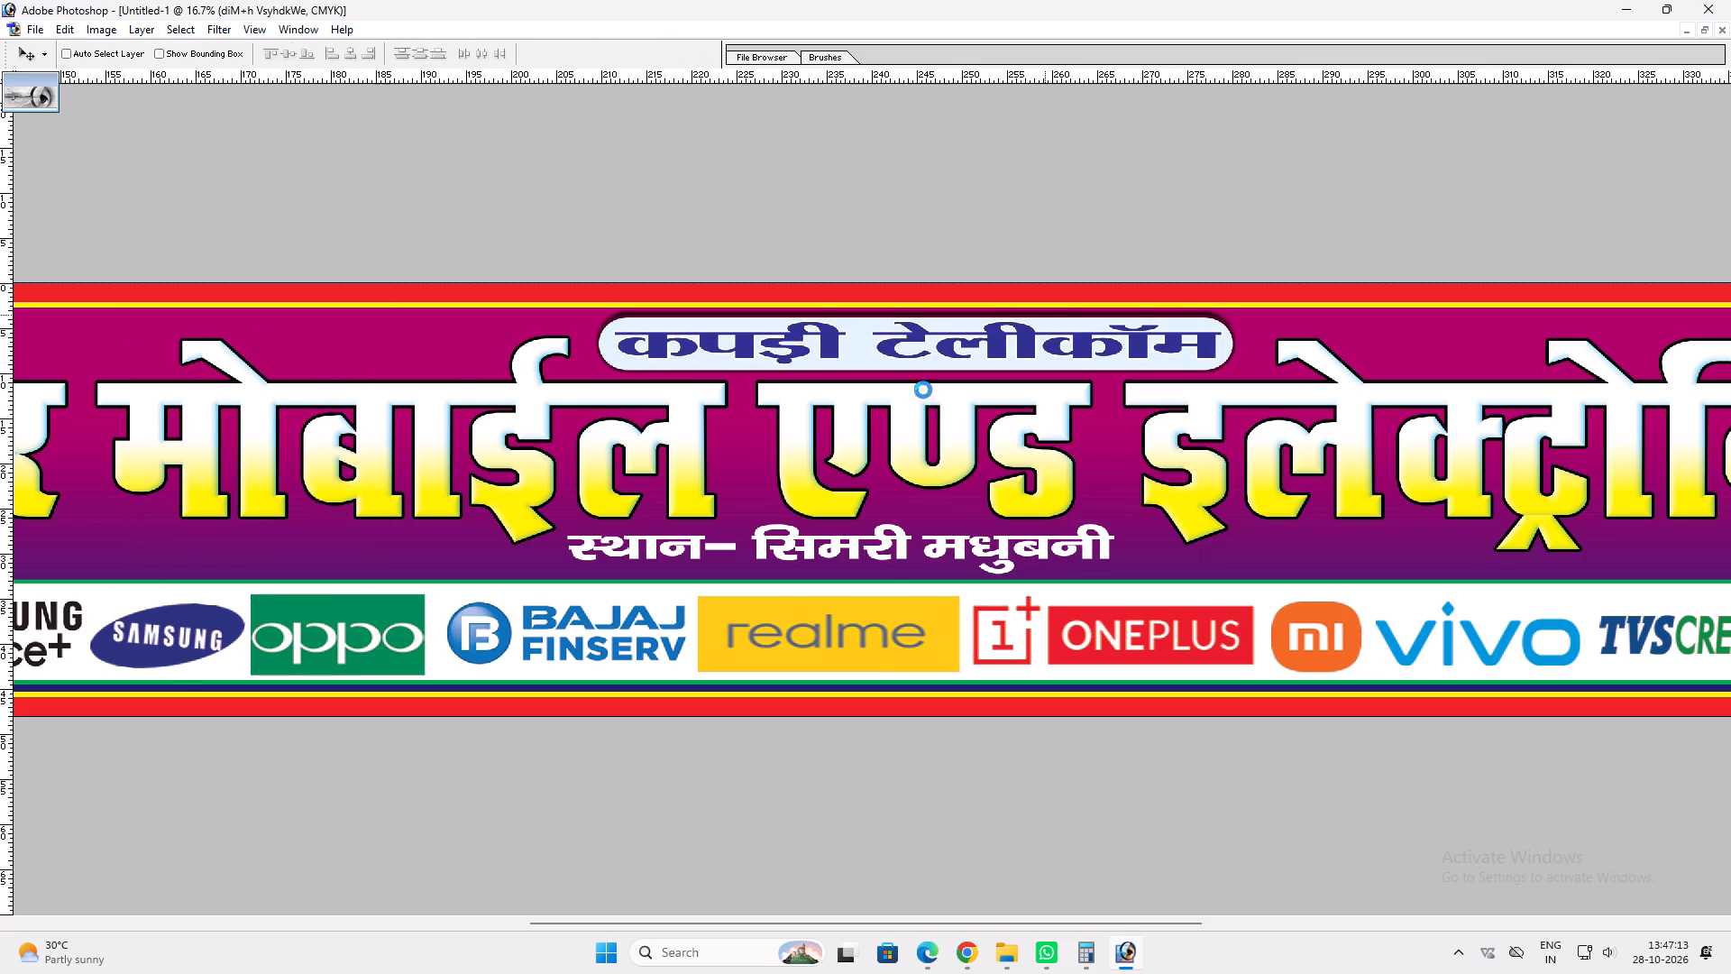
{"action": "left_click", "coordinate": [977, 400]}
{"action": "left_click", "coordinate": [1234, 241]}
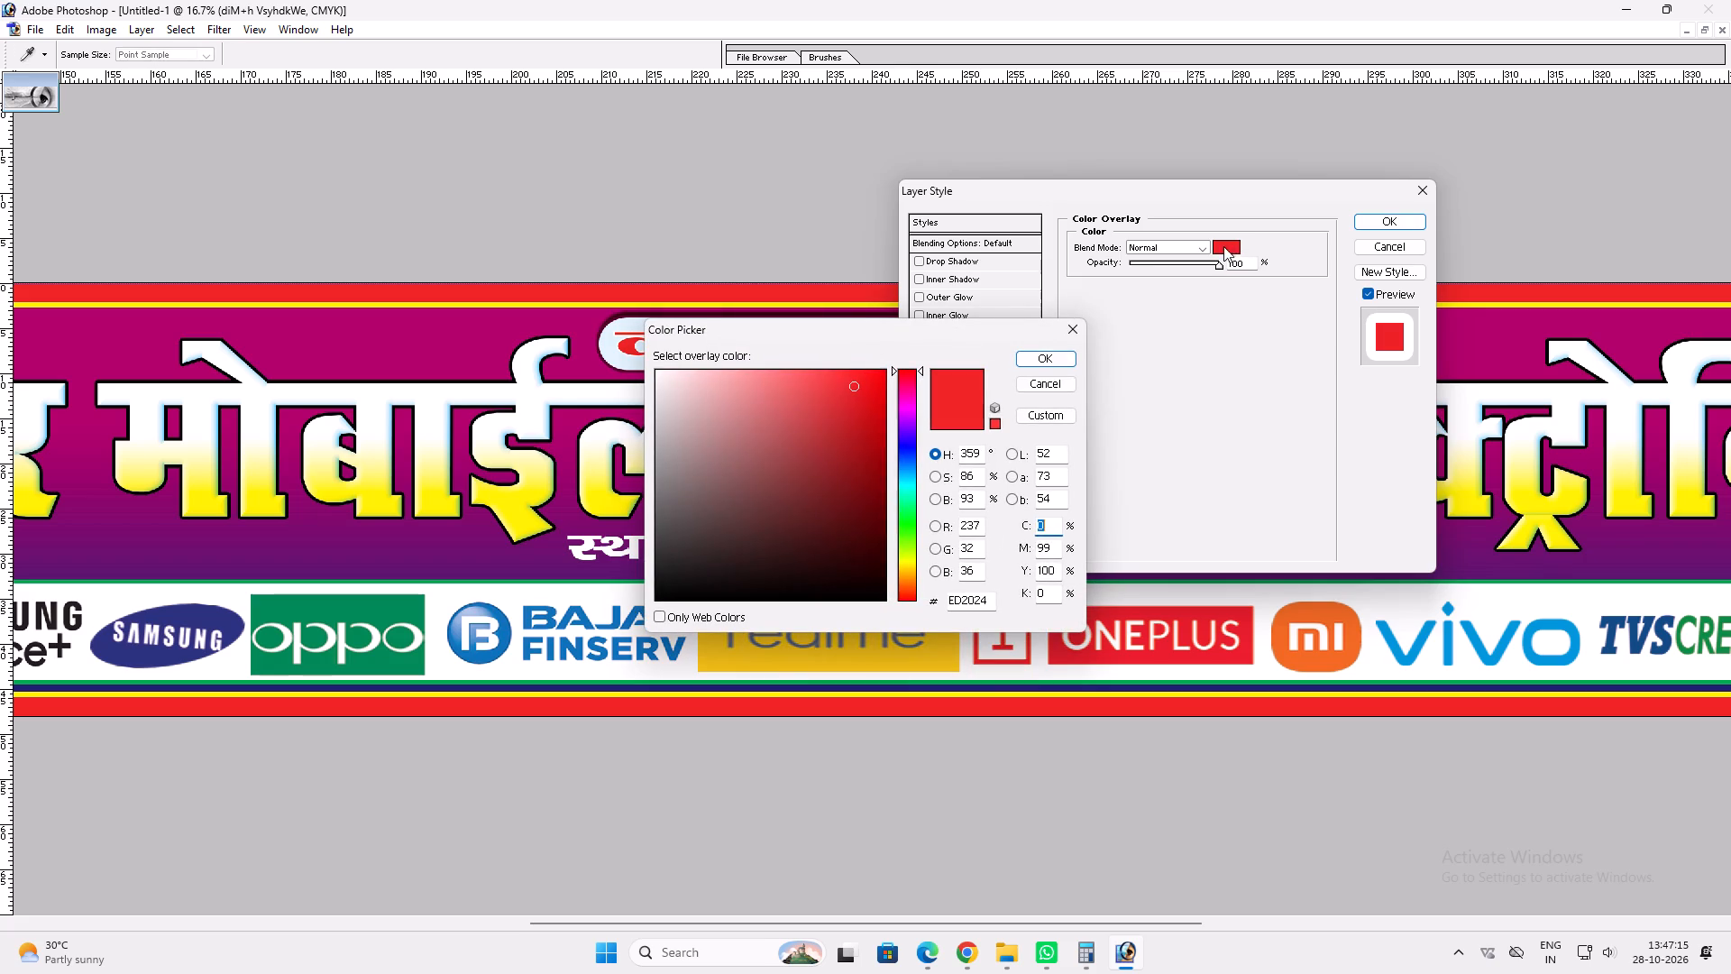
{"action": "key", "text": "Tab"}
{"action": "key", "text": "Tab"}
{"action": "key", "text": "Tab"}
{"action": "type", "text": "30"}
{"action": "key", "text": "Return"}
{"action": "key", "text": "Return"}
{"action": "key", "text": "v"}
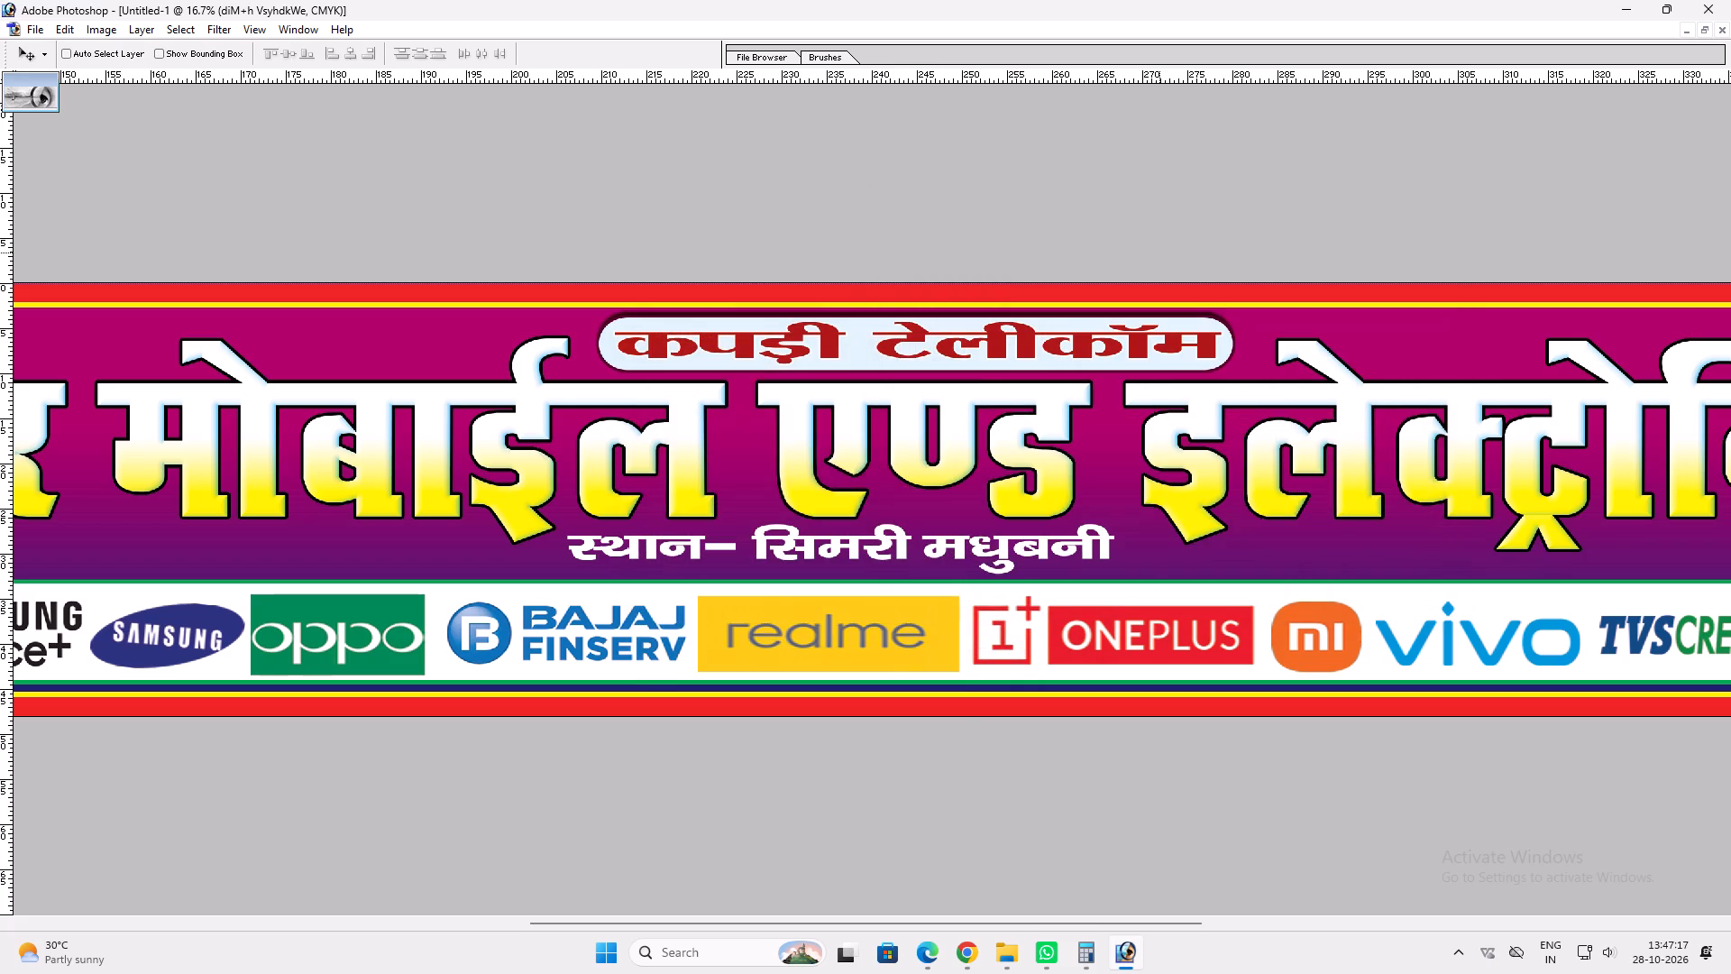
Change the pill's drop shadow to 29 px distance and a 120° angle independent of the global light.
{"action": "left_click", "coordinate": [1159, 353], "text": "ctrl"}
{"action": "key", "text": "alt+l"}
{"action": "type", "text": "yd"}
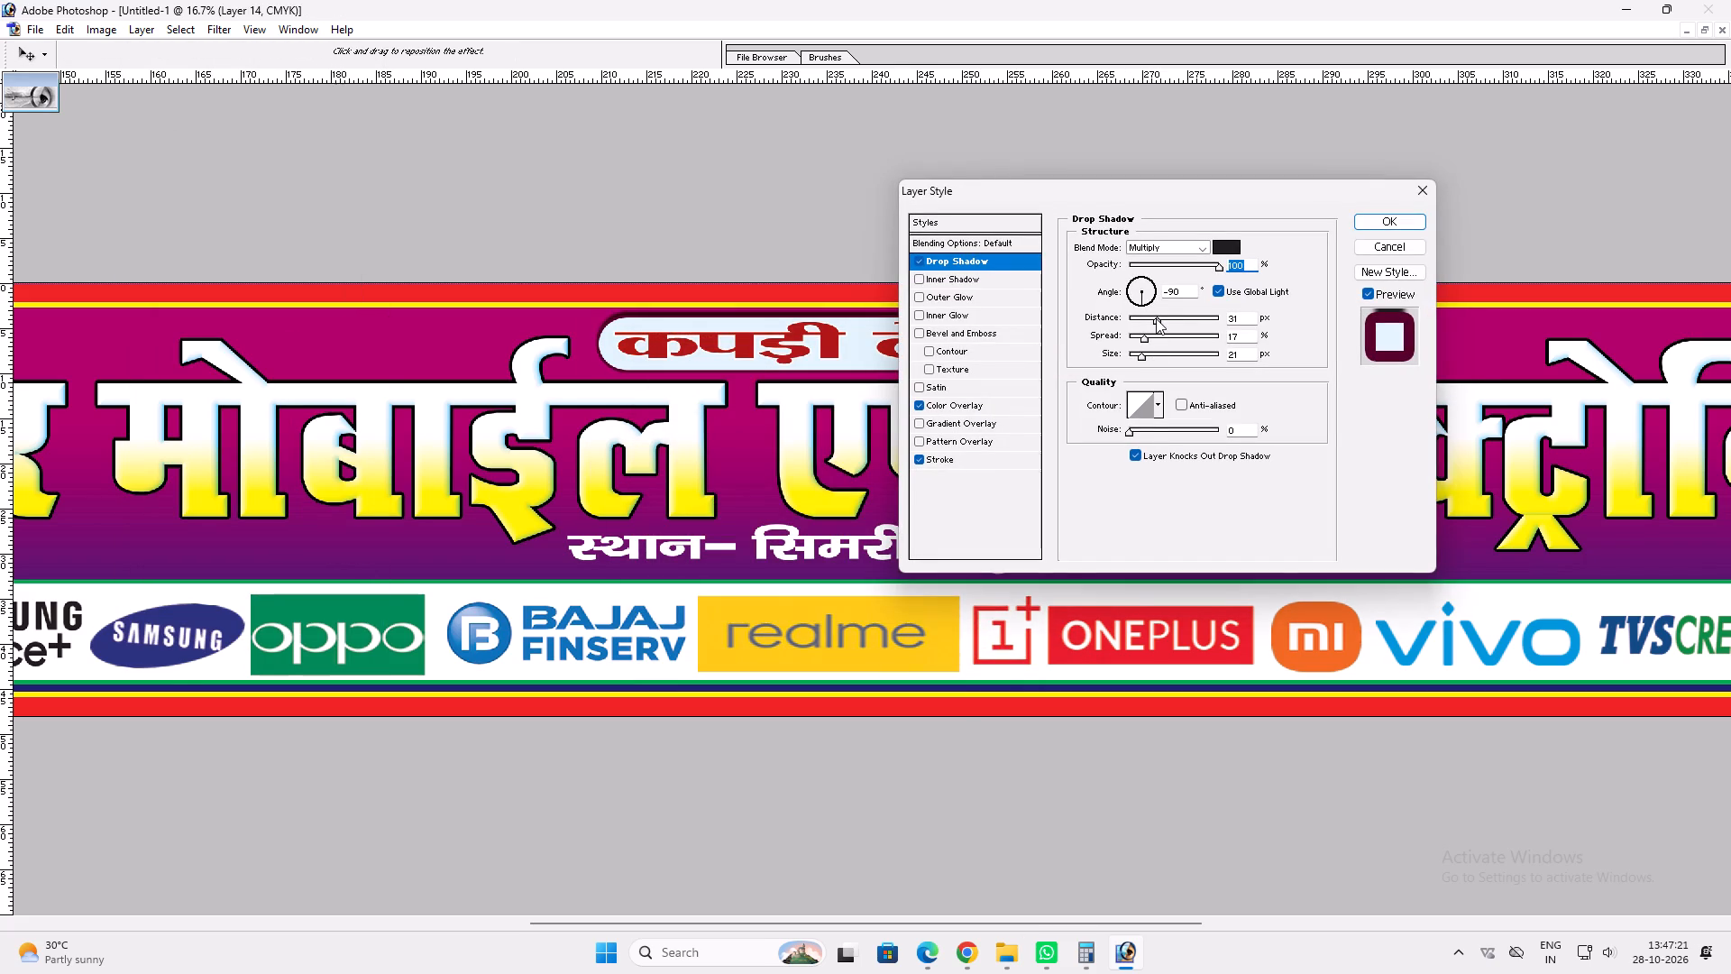
{"action": "left_click", "coordinate": [1156, 318]}
{"action": "left_click", "coordinate": [1226, 288]}
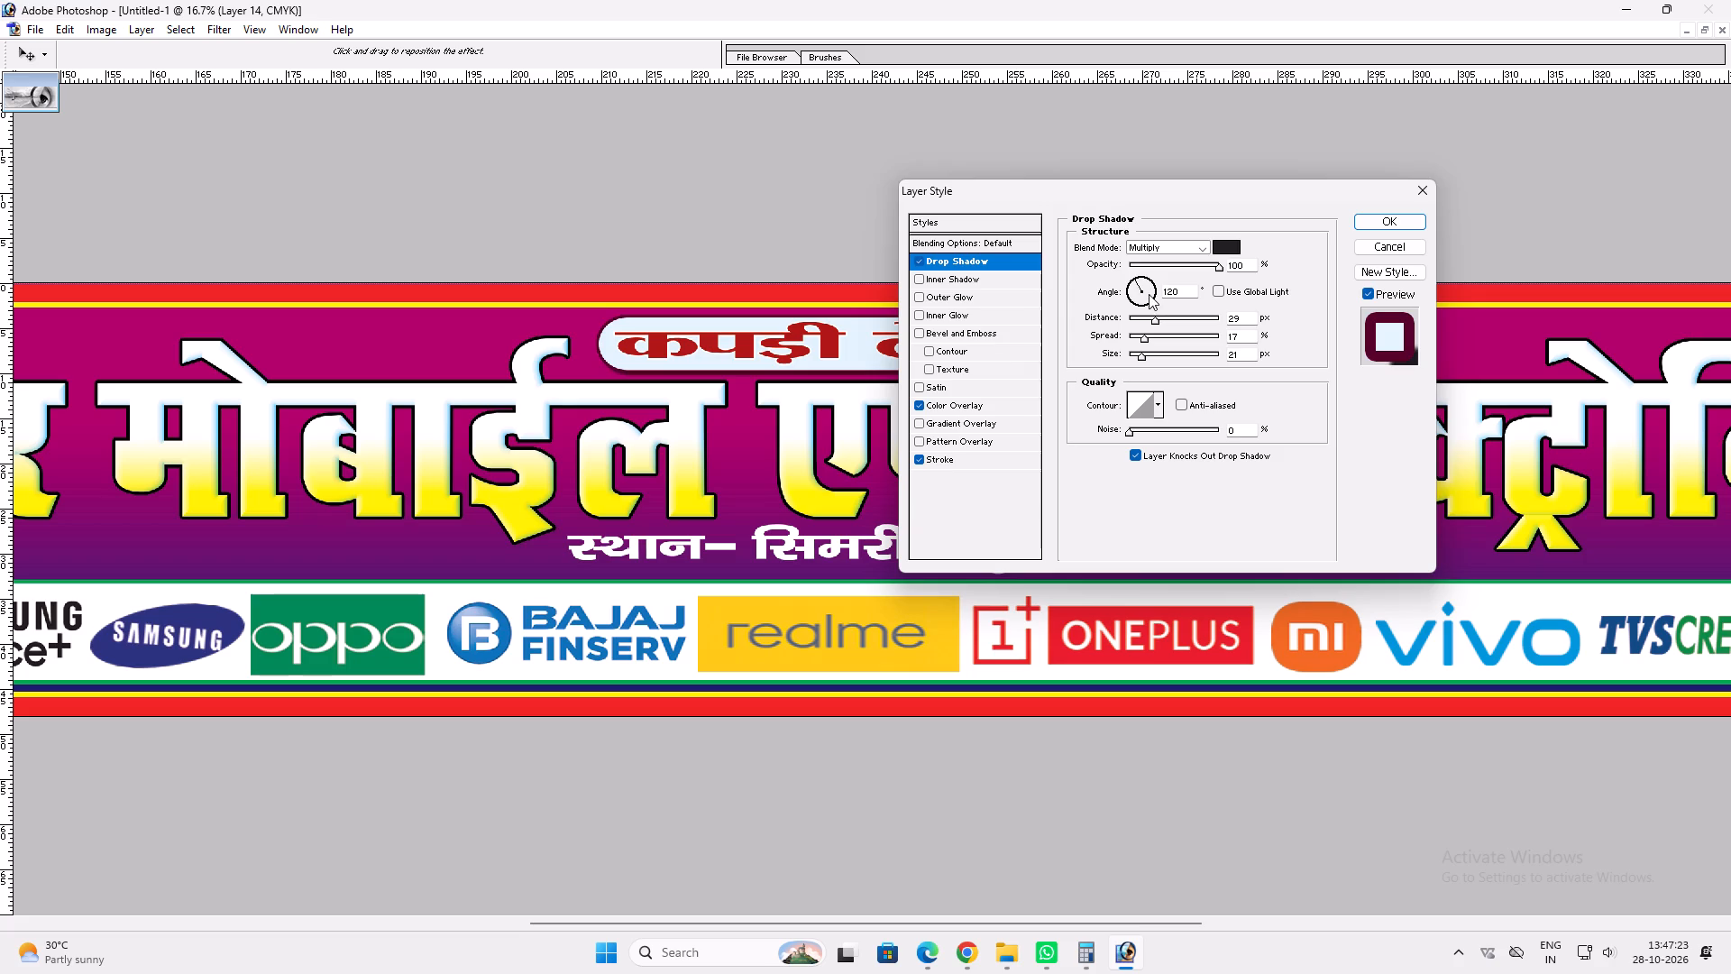
{"action": "key", "text": "Return"}
{"action": "key", "text": "Return"}
{"action": "key", "text": "v"}
Widen the main परिवार मोबाईल एण्ड इलेक्ट्रोनिक्स headline to about 102.4% by extending its right end.
{"action": "key", "text": "space"}
{"action": "key", "text": "space"}
{"action": "key", "text": "space"}
{"action": "key", "text": "space"}
{"action": "key", "text": "space"}
{"action": "key", "text": "space"}
{"action": "key", "text": "space"}
{"action": "right_click", "coordinate": [1083, 340]}
{"action": "left_click", "coordinate": [1104, 348]}
{"action": "key", "text": "v"}
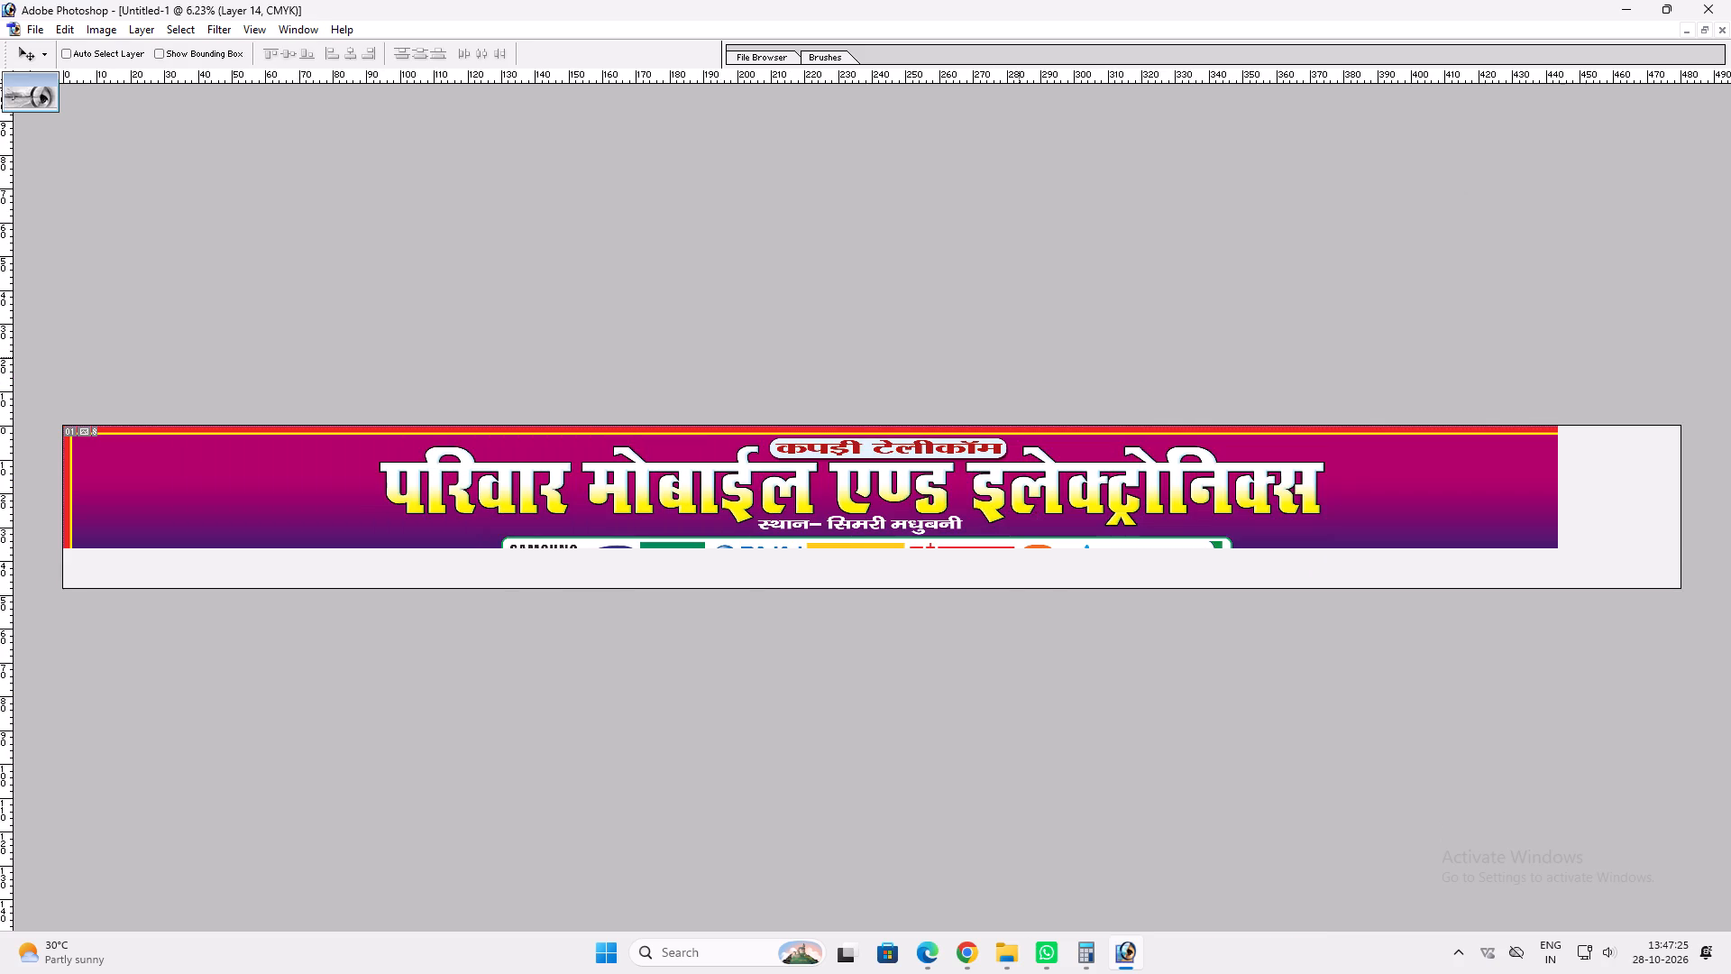
{"action": "key", "text": "v"}
{"action": "key", "text": "ctrl+plus"}
{"action": "key", "text": "ctrl+plus"}
{"action": "key", "text": "space"}
{"action": "key", "text": "space"}
{"action": "key", "text": "space"}
{"action": "key", "text": "space"}
{"action": "key", "text": "space"}
{"action": "key", "text": "space"}
{"action": "key", "text": "space"}
{"action": "key", "text": "space"}
{"action": "key", "text": "space"}
{"action": "key", "text": "space"}
{"action": "right_click", "coordinate": [906, 451]}
{"action": "left_click_drag", "start_coordinate": [930, 459], "coordinate": [966, 465]}
{"action": "key", "text": "v"}
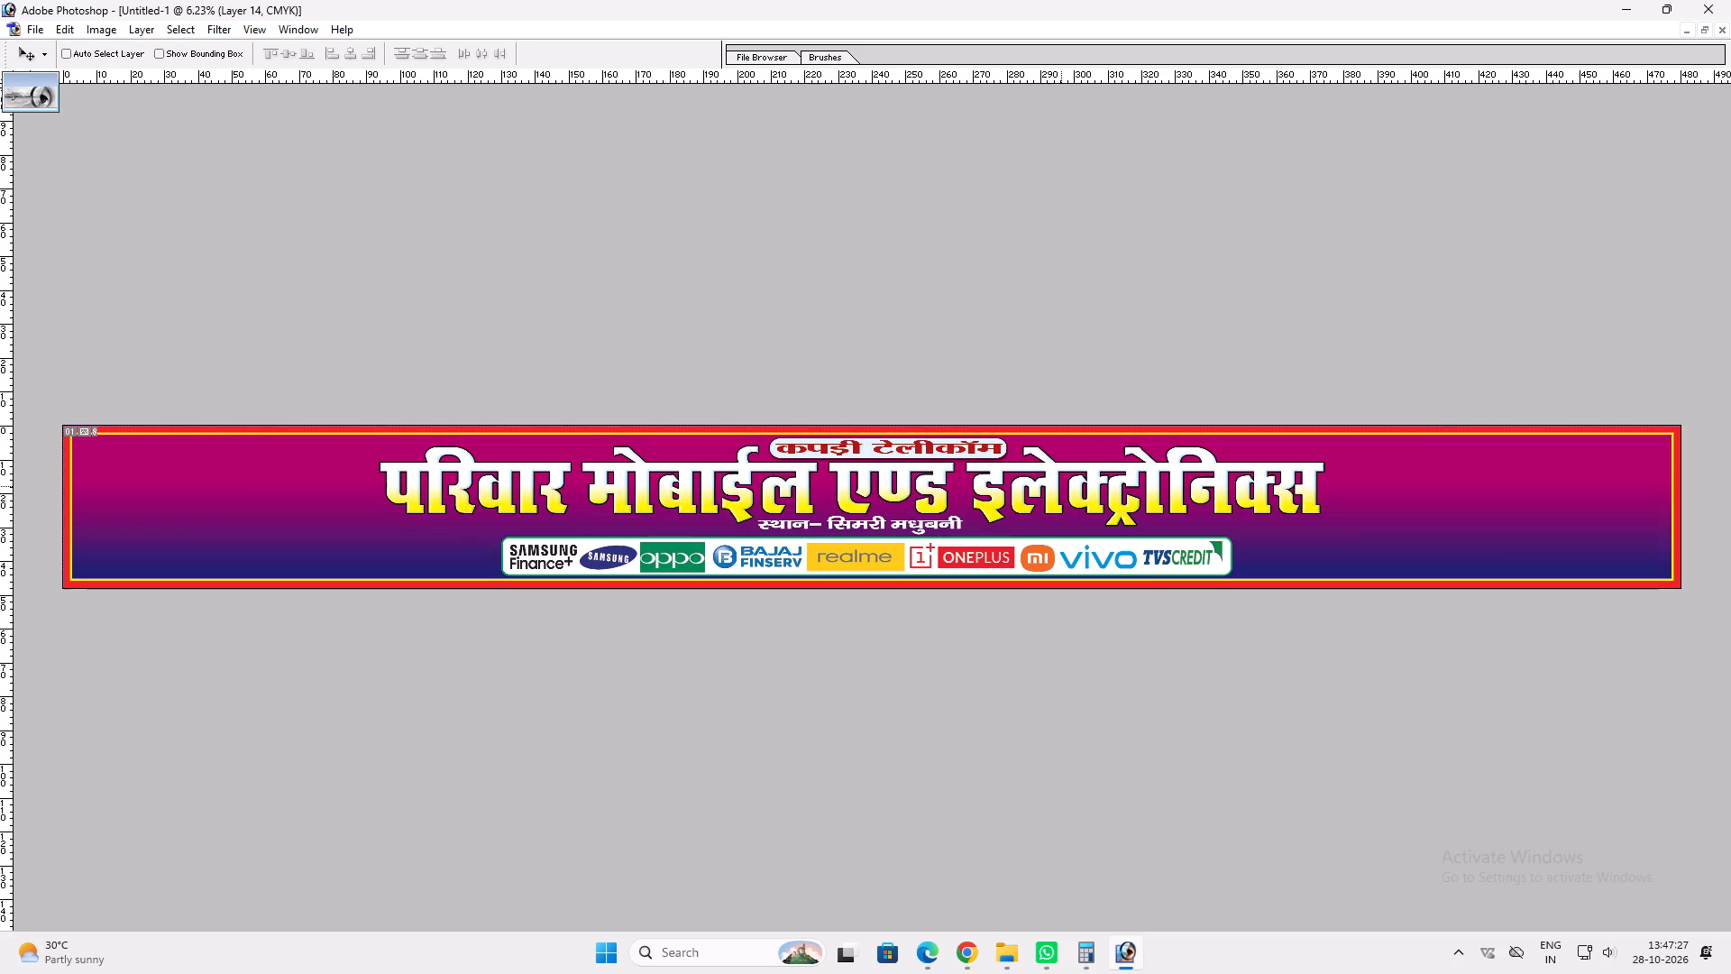
{"action": "left_click", "coordinate": [1094, 487], "text": "ctrl"}
{"action": "key", "text": "ctrl+t"}
{"action": "left_click_drag", "start_coordinate": [1327, 481], "coordinate": [1350, 478], "text": "shift"}
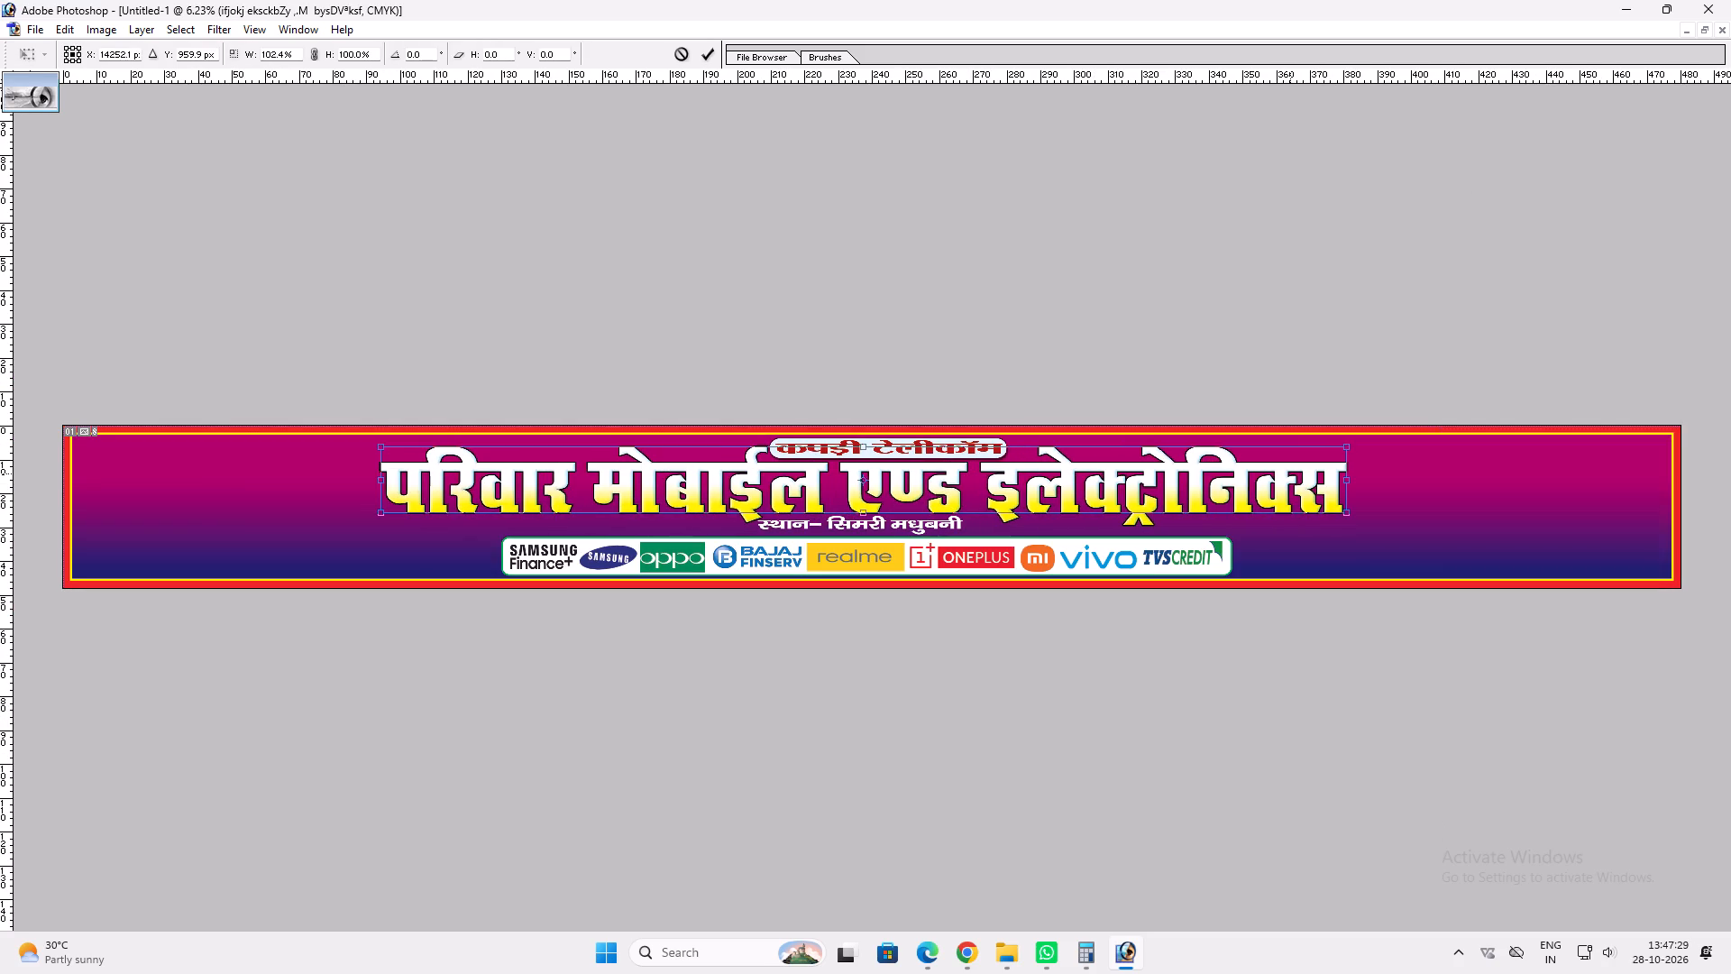
{"action": "key", "text": "shift+Return"}
{"action": "key", "text": "v"}
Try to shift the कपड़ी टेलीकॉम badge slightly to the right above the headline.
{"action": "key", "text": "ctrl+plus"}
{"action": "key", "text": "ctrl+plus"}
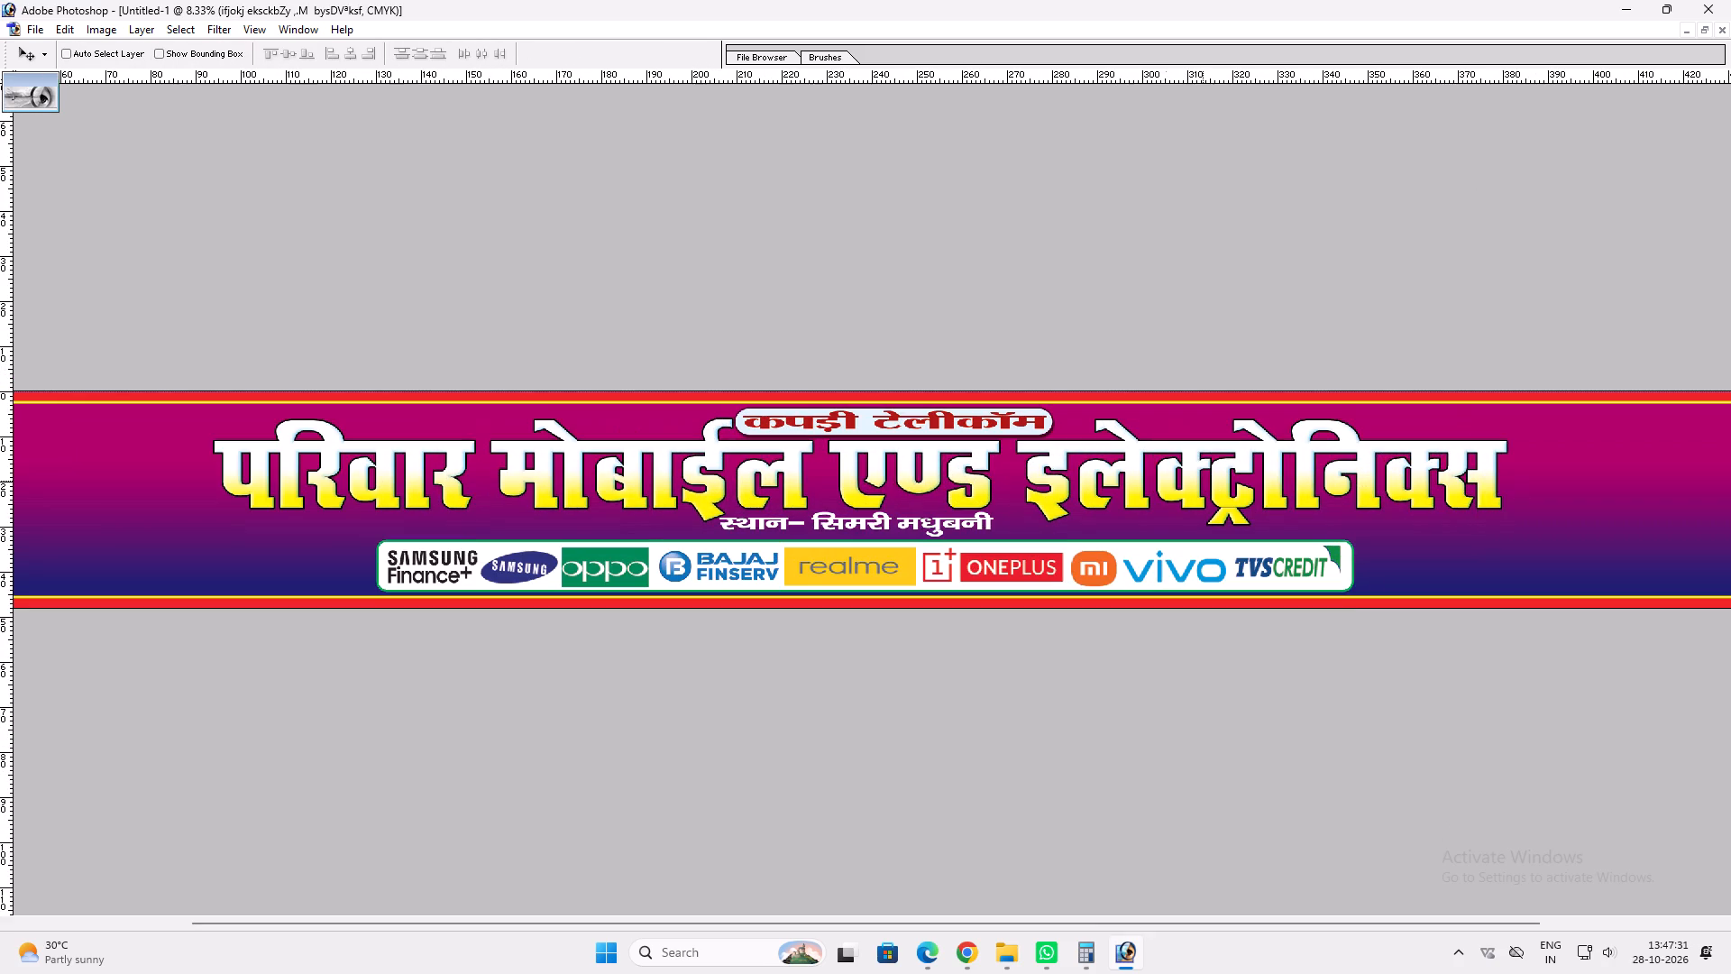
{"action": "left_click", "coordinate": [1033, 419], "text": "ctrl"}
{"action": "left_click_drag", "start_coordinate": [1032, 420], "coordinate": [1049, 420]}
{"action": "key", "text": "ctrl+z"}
Move the कपड़ी टेलीकॉम badge about 3 inches to the right along the banner's top.
{"action": "left_click", "coordinate": [1038, 418], "text": "ctrl+shift"}
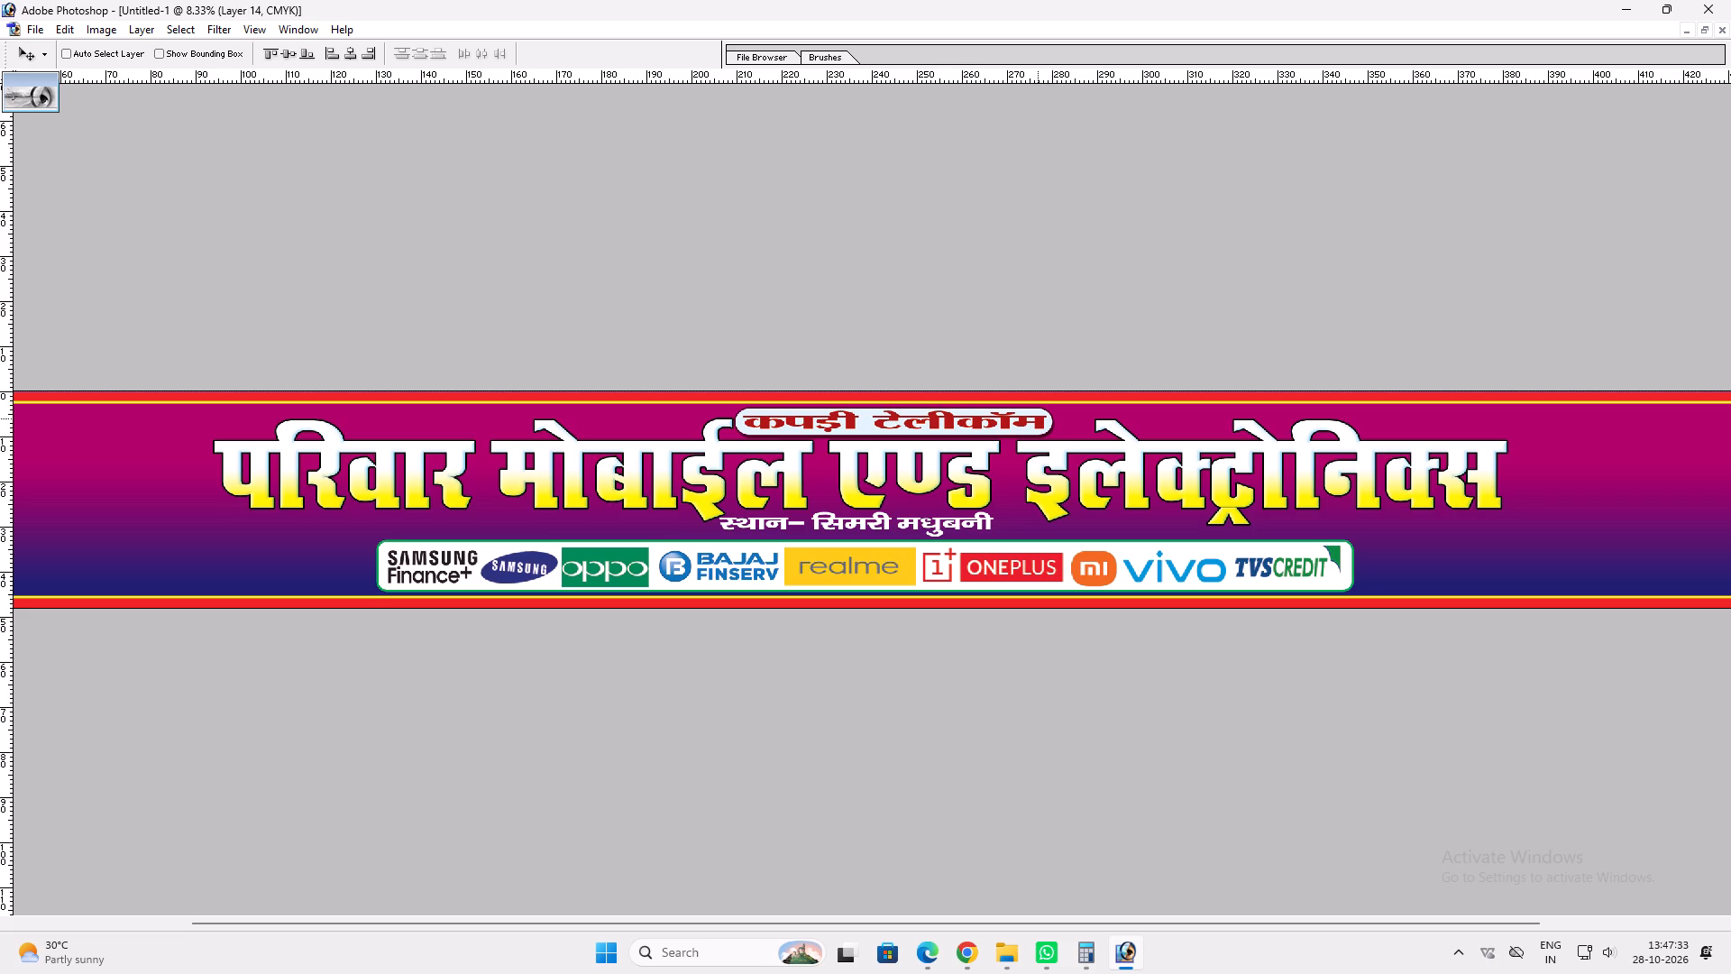
{"action": "left_click_drag", "start_coordinate": [1038, 418], "coordinate": [1053, 418]}
Duplicate the main परिवार मोबाईल एण्ड इलेक्ट्रोनिक्स headline layer.
{"action": "key", "text": "ctrl+plus"}
{"action": "key", "text": "ctrl+plus"}
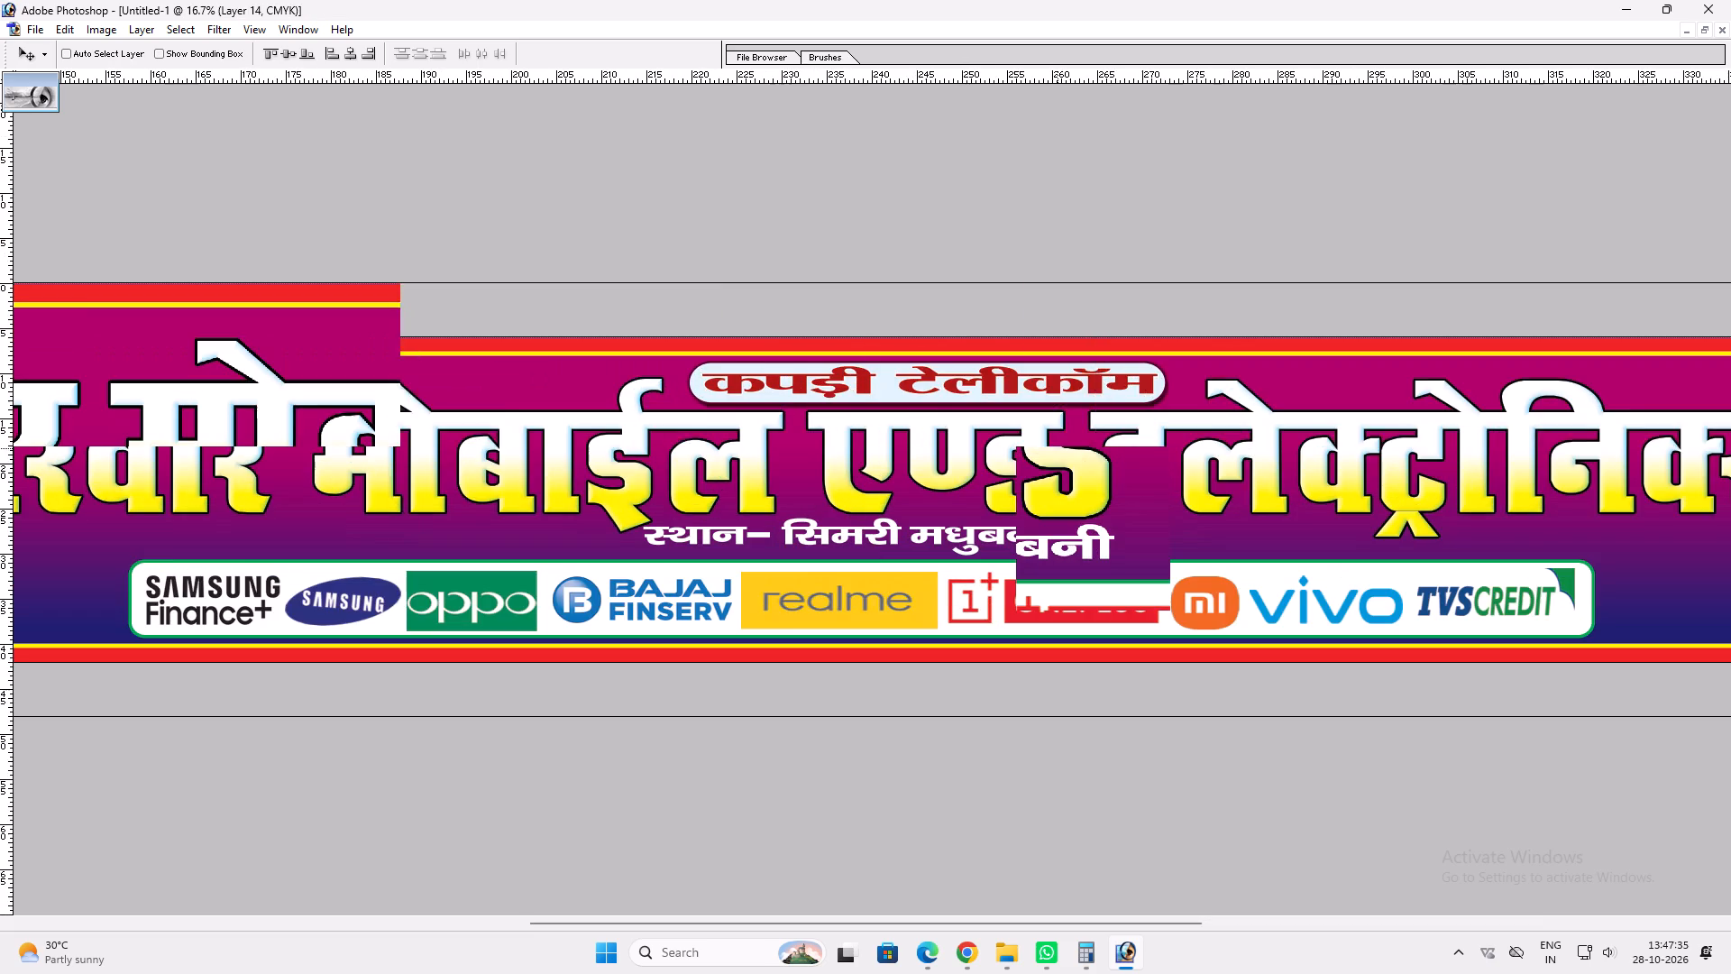
{"action": "key", "text": "space"}
{"action": "right_click", "coordinate": [1072, 460]}
{"action": "left_click", "coordinate": [1099, 467]}
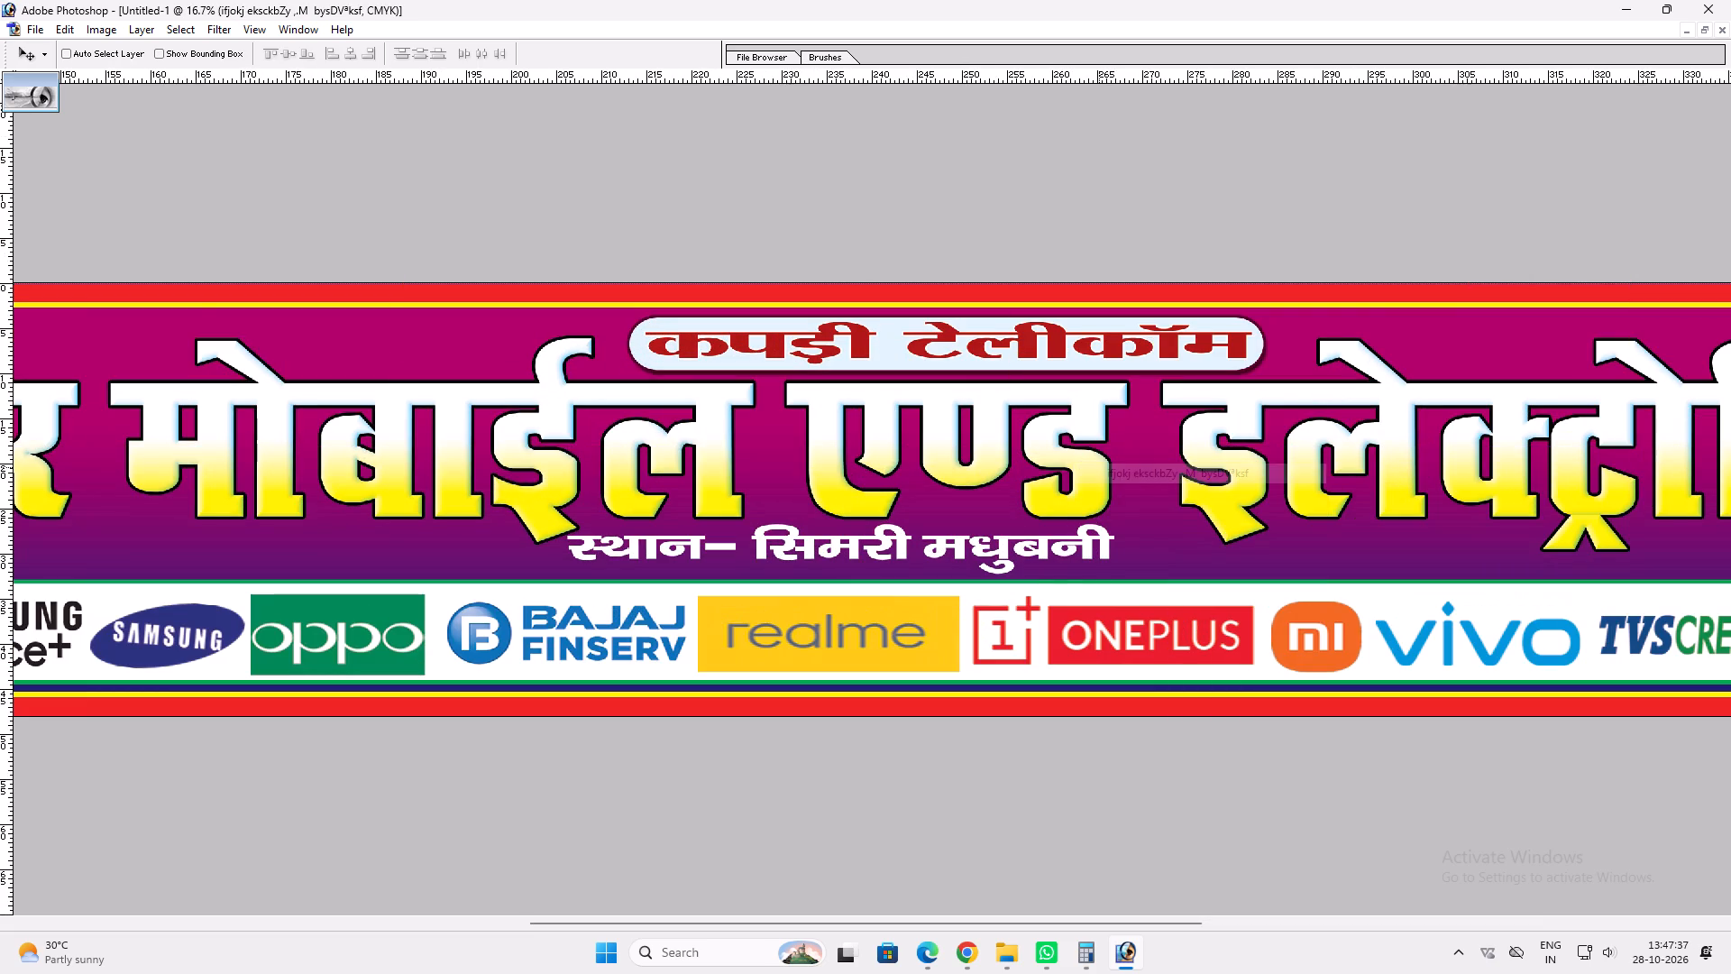
{"action": "key", "text": "ctrl+j"}
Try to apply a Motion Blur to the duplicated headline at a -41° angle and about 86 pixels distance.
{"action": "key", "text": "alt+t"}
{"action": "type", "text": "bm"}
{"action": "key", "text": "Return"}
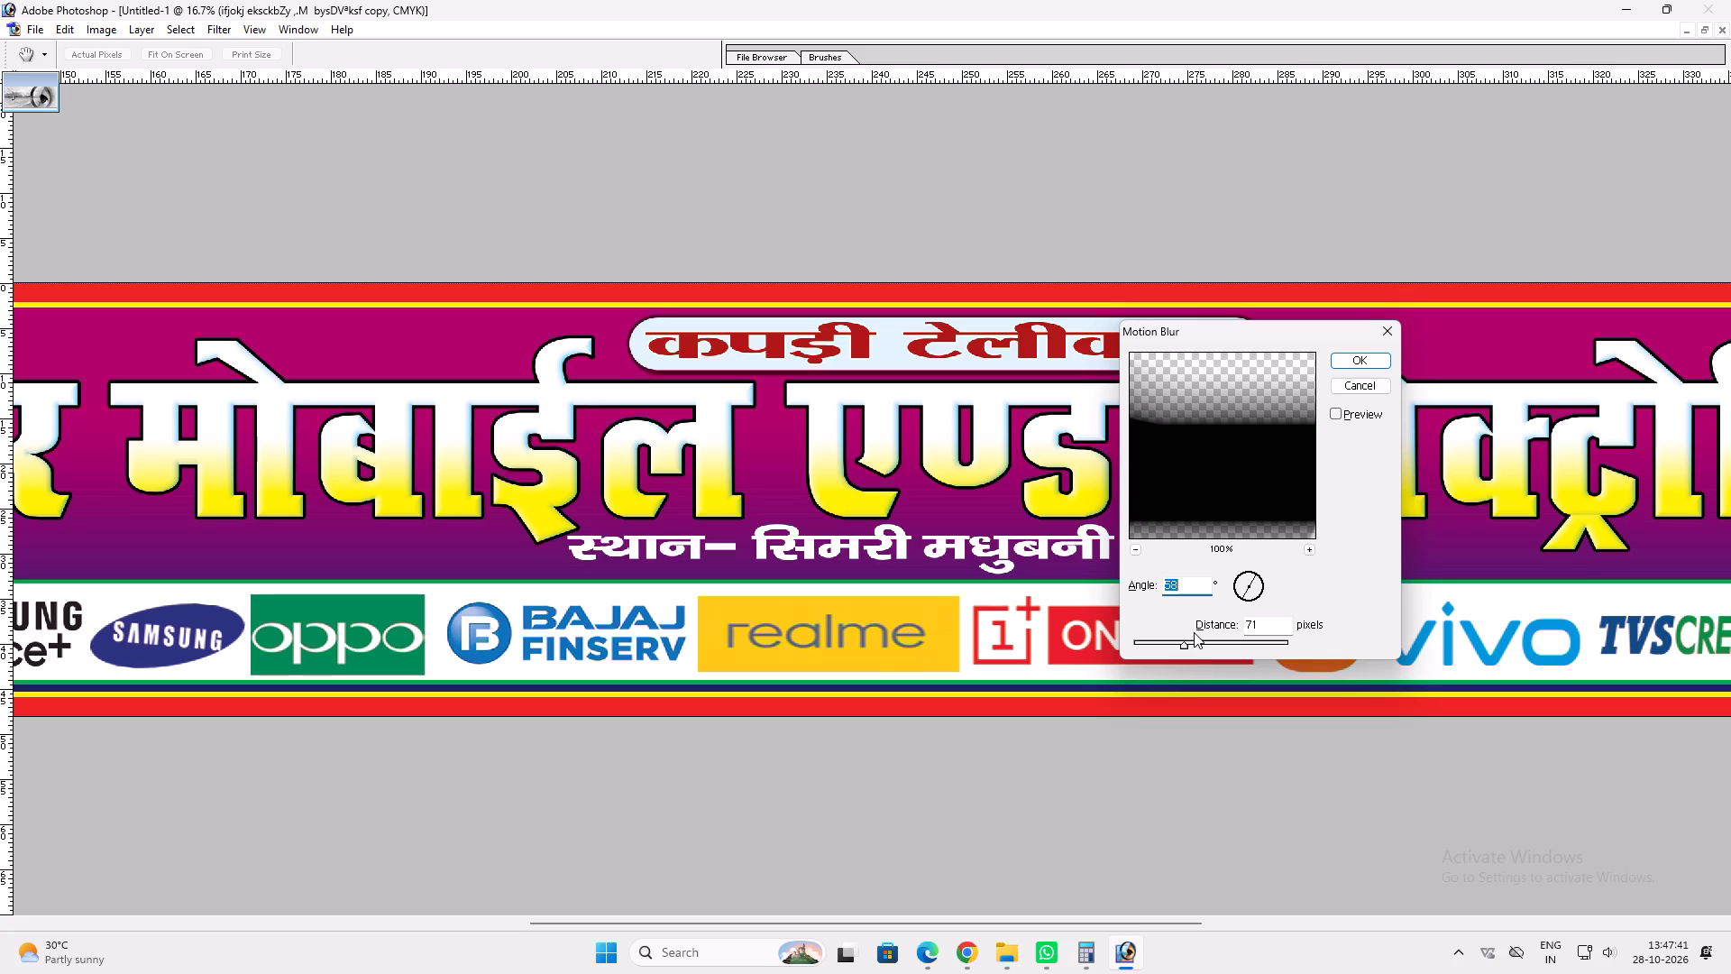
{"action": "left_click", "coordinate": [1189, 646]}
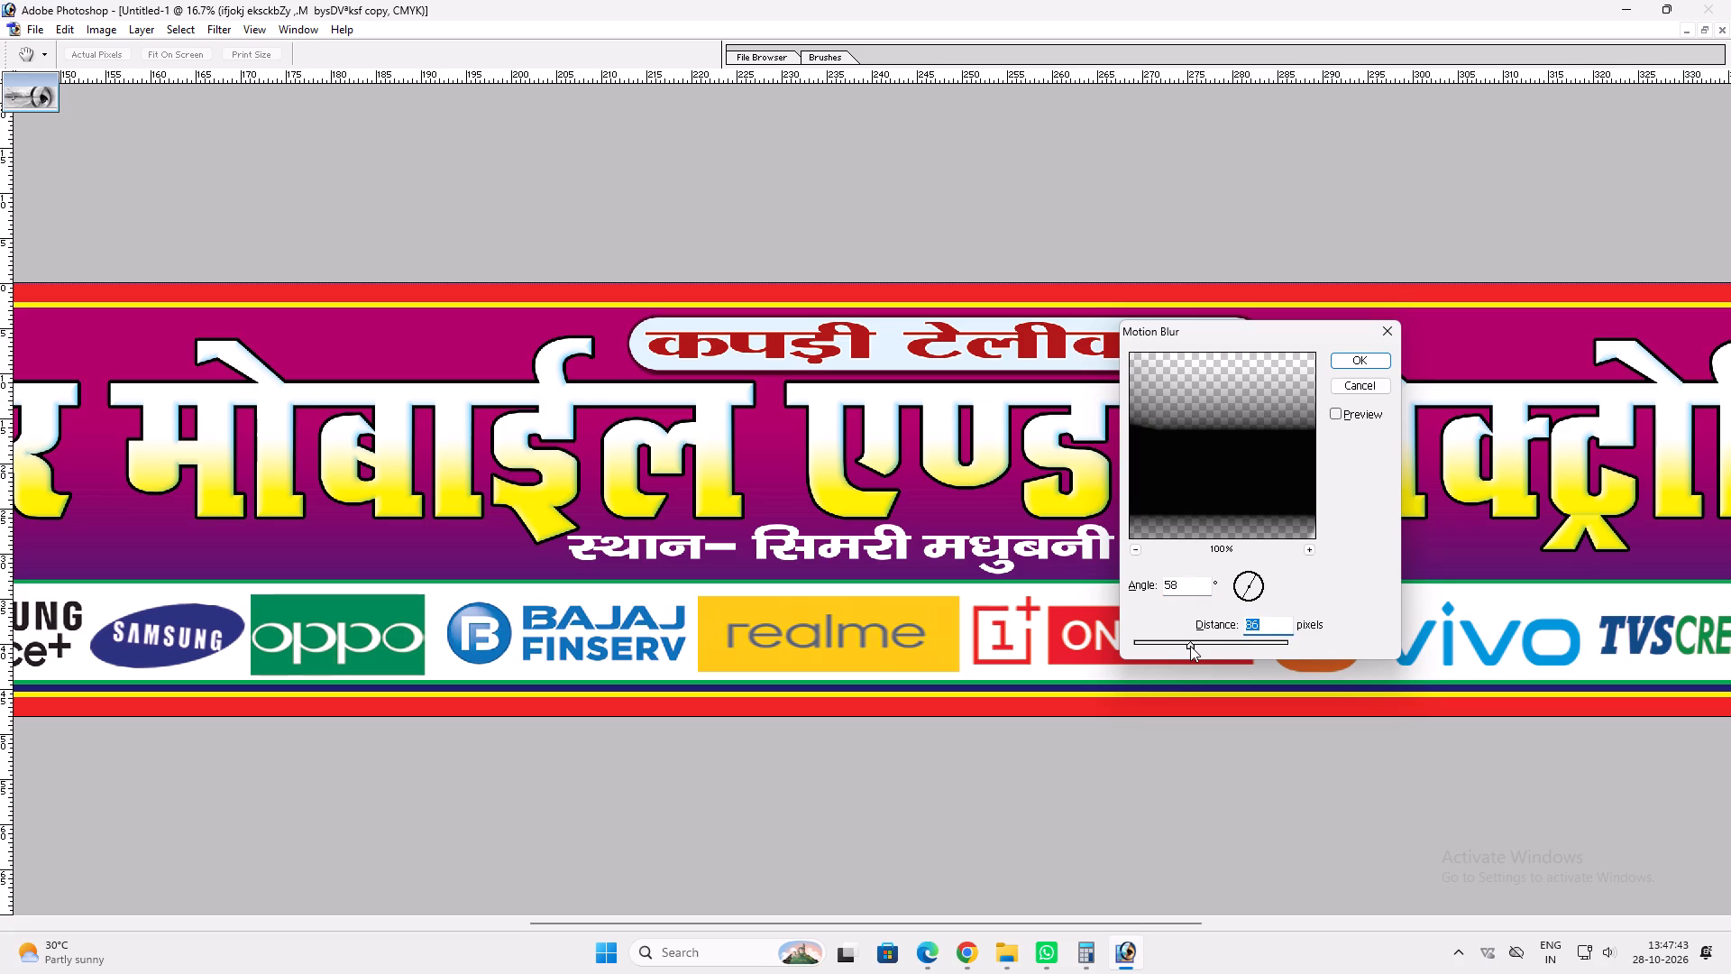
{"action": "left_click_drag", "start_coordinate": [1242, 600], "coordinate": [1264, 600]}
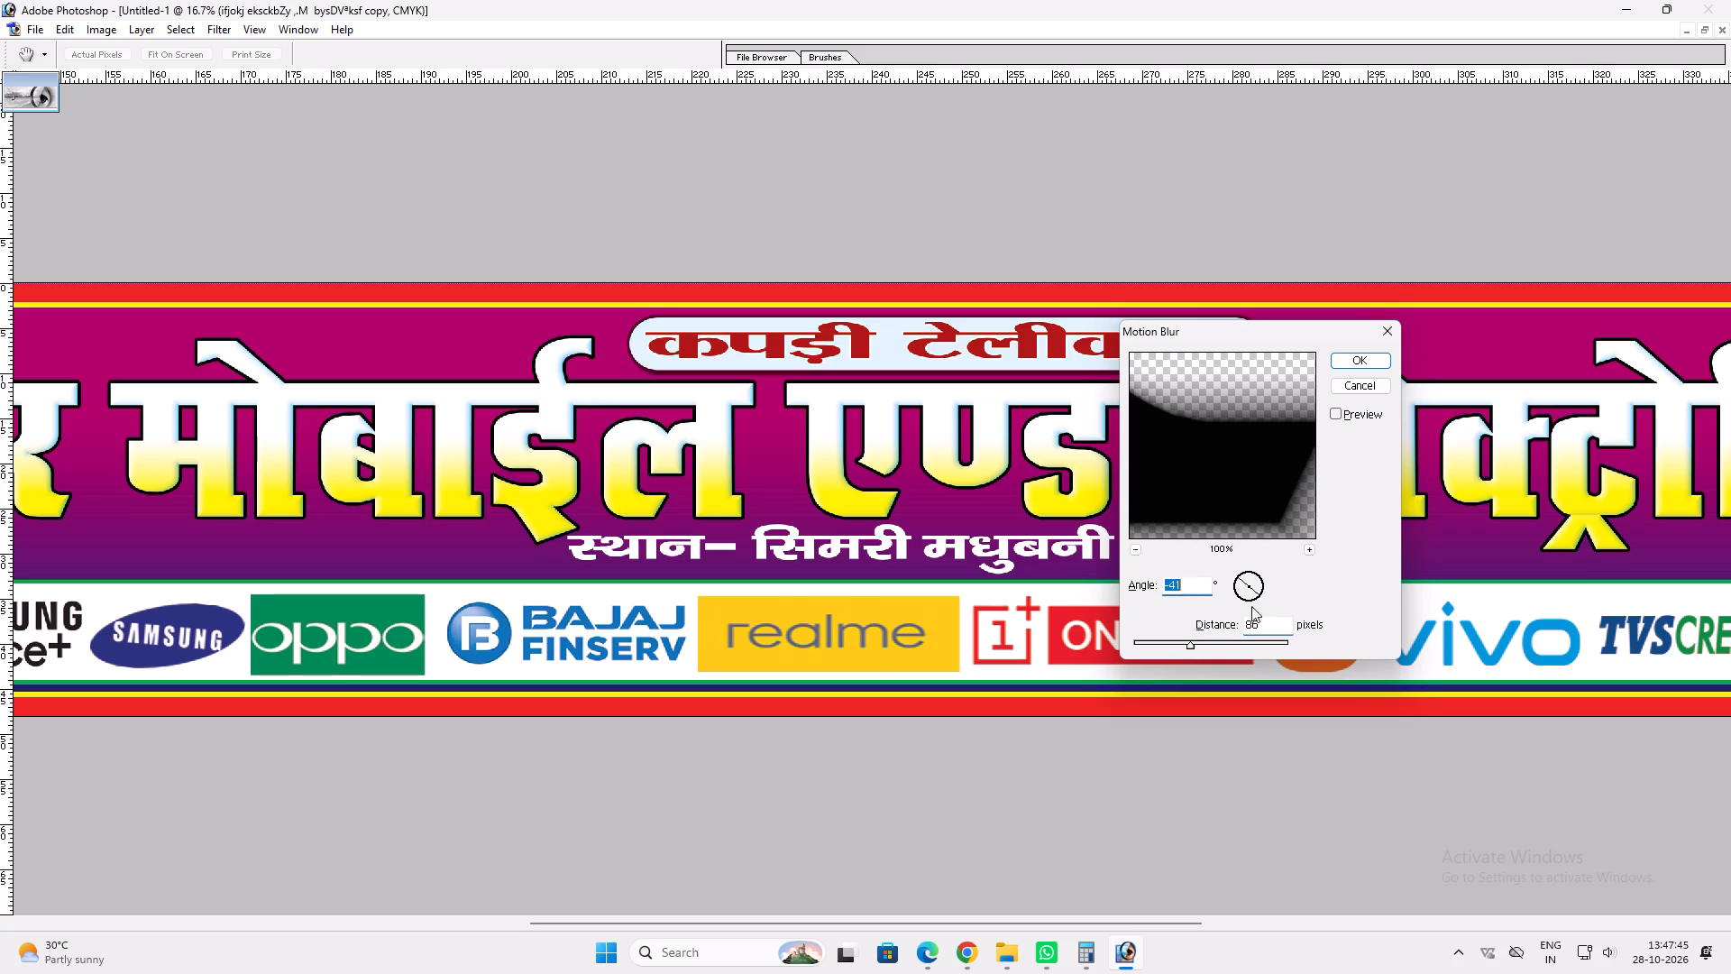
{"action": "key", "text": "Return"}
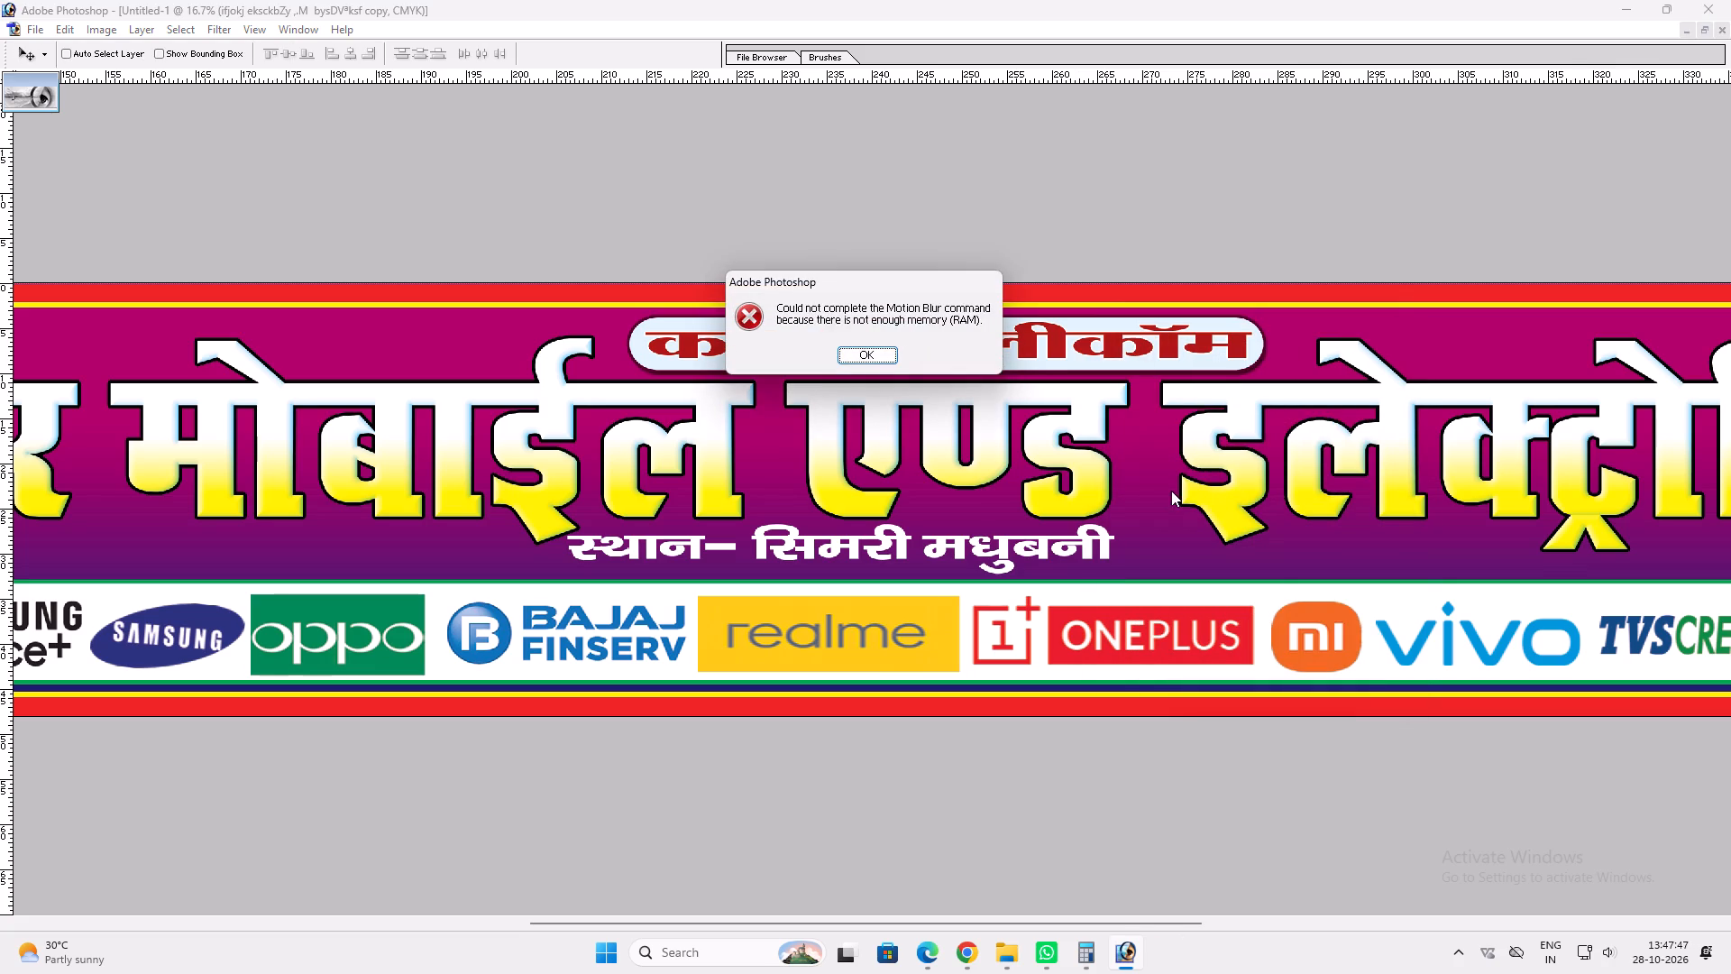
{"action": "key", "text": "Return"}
Set the image resolution to 50 pixels/inch with the banner kept at 480 × 48 inches.
{"action": "key", "text": "alt+i"}
{"action": "key", "text": "alt+i"}
{"action": "key", "text": "Tab"}
{"action": "key", "text": "Tab"}
{"action": "key", "text": "Tab"}
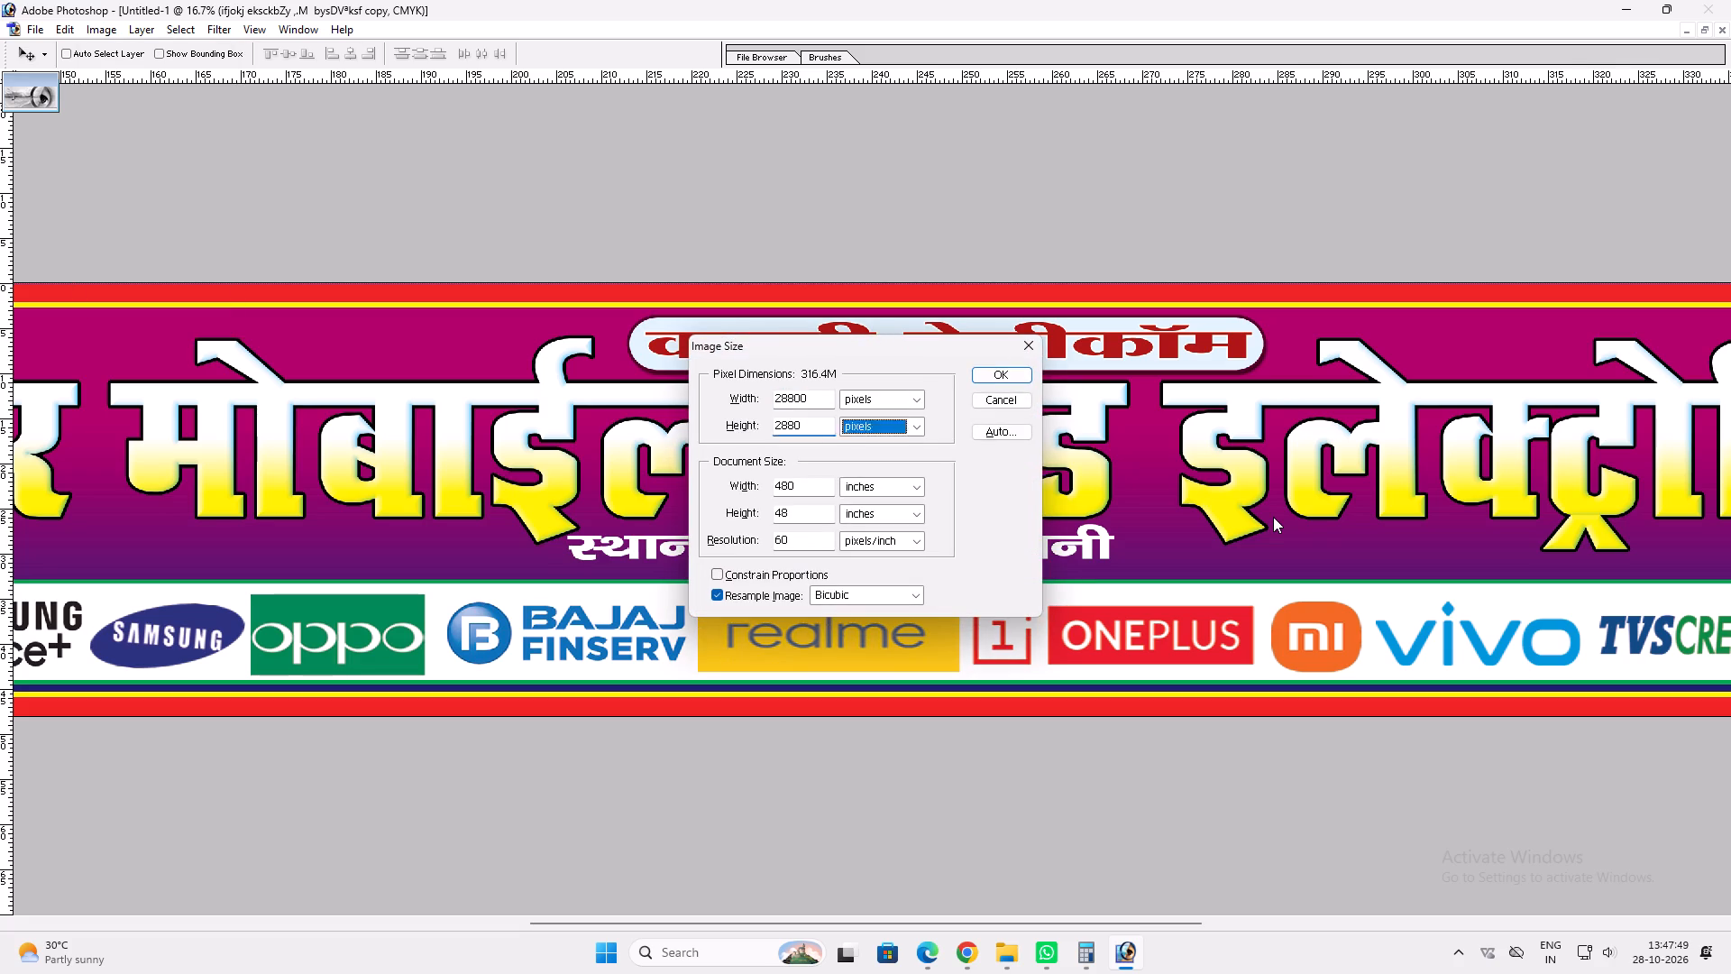
{"action": "key", "text": "Tab"}
{"action": "key", "text": "Tab"}
{"action": "key", "text": "Tab"}
{"action": "key", "text": "Tab"}
{"action": "key", "text": "Tab"}
{"action": "type", "text": "50"}
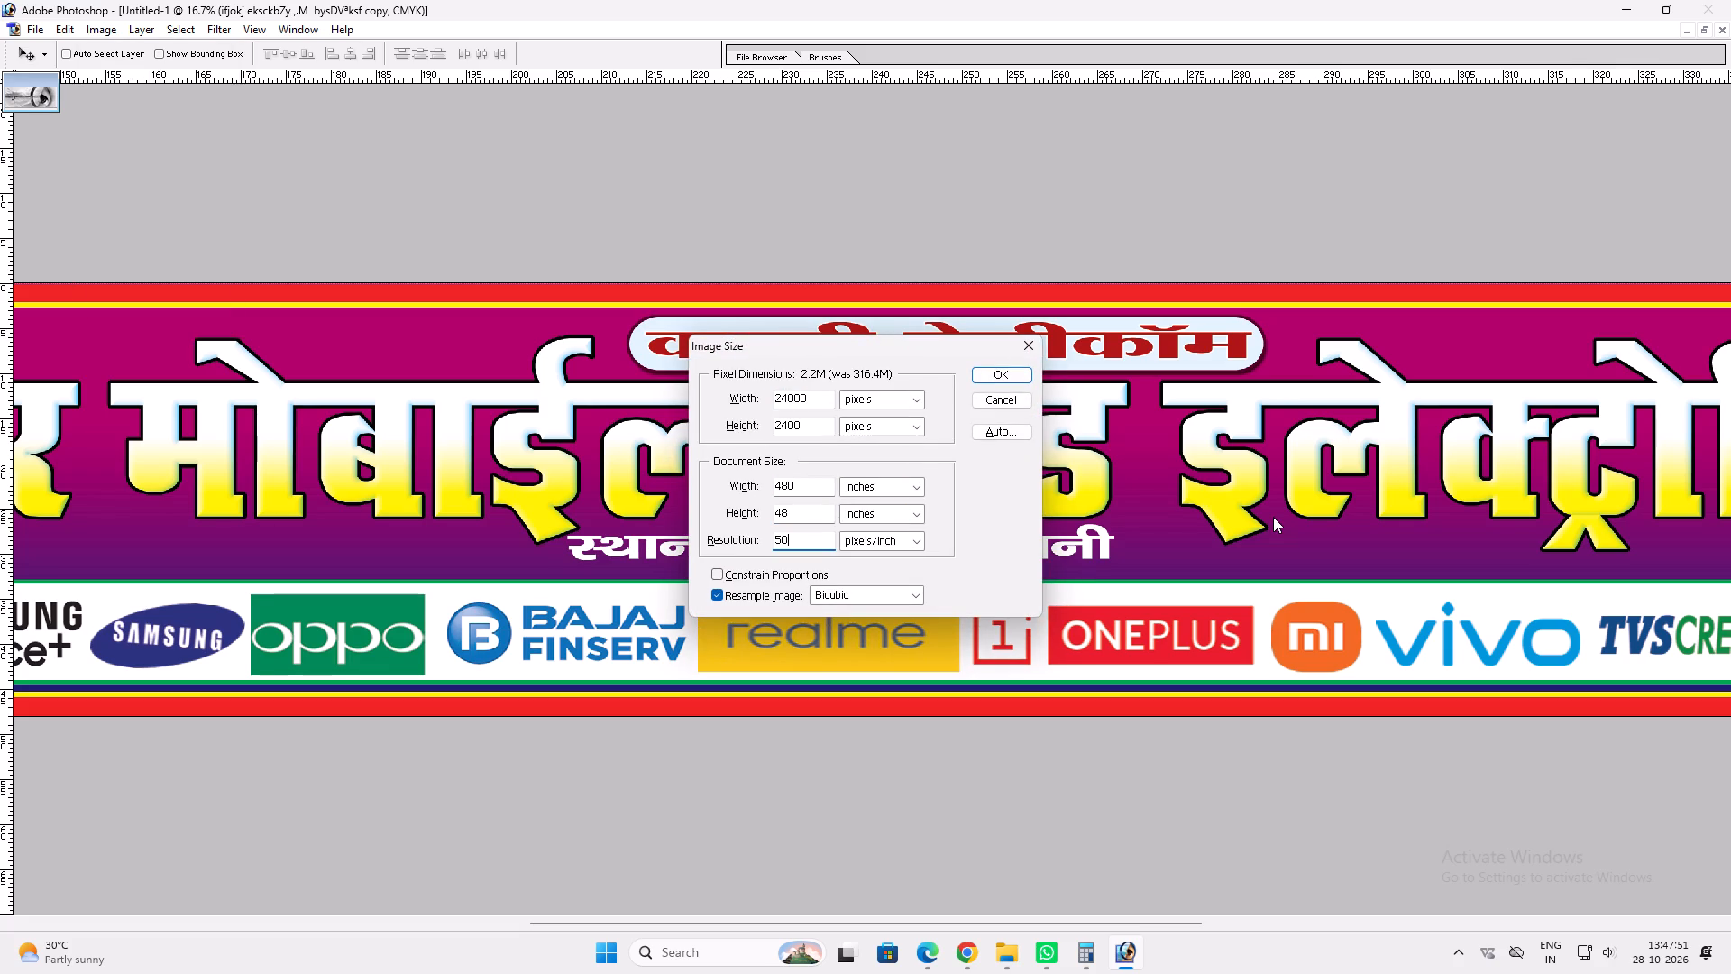
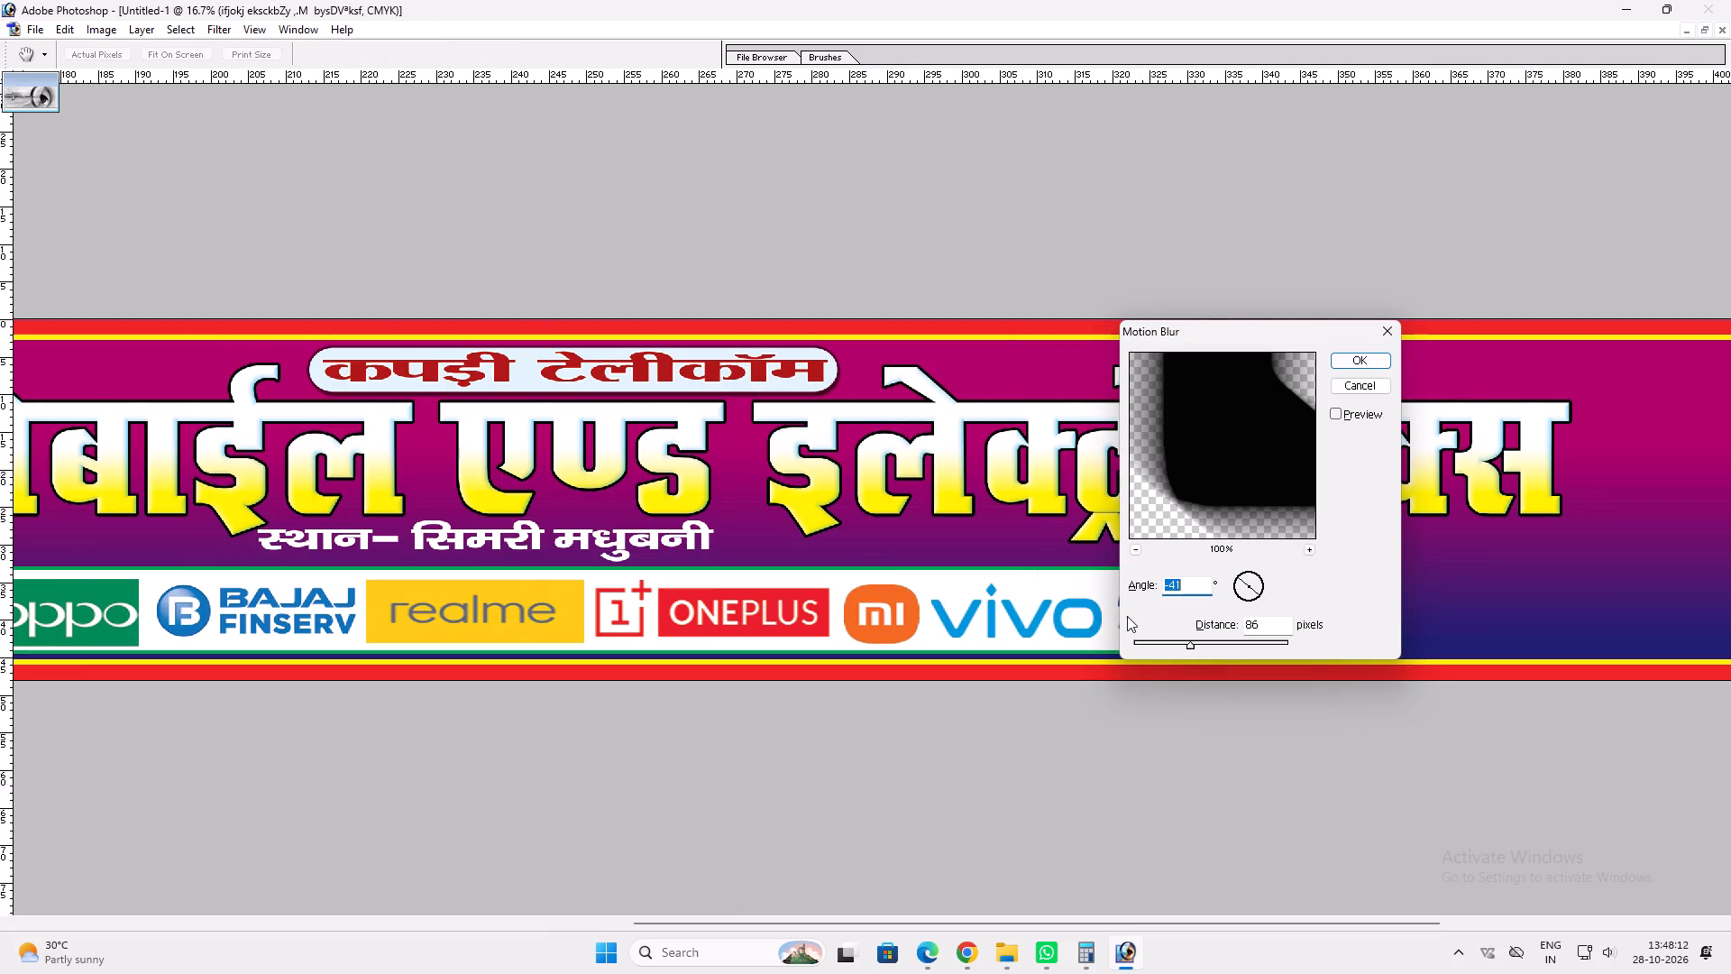
Apply Motion Blur at an angle of -41° and a distance of 86 pixels to the heading's black shadow layer.
{"action": "key", "text": "Return"}
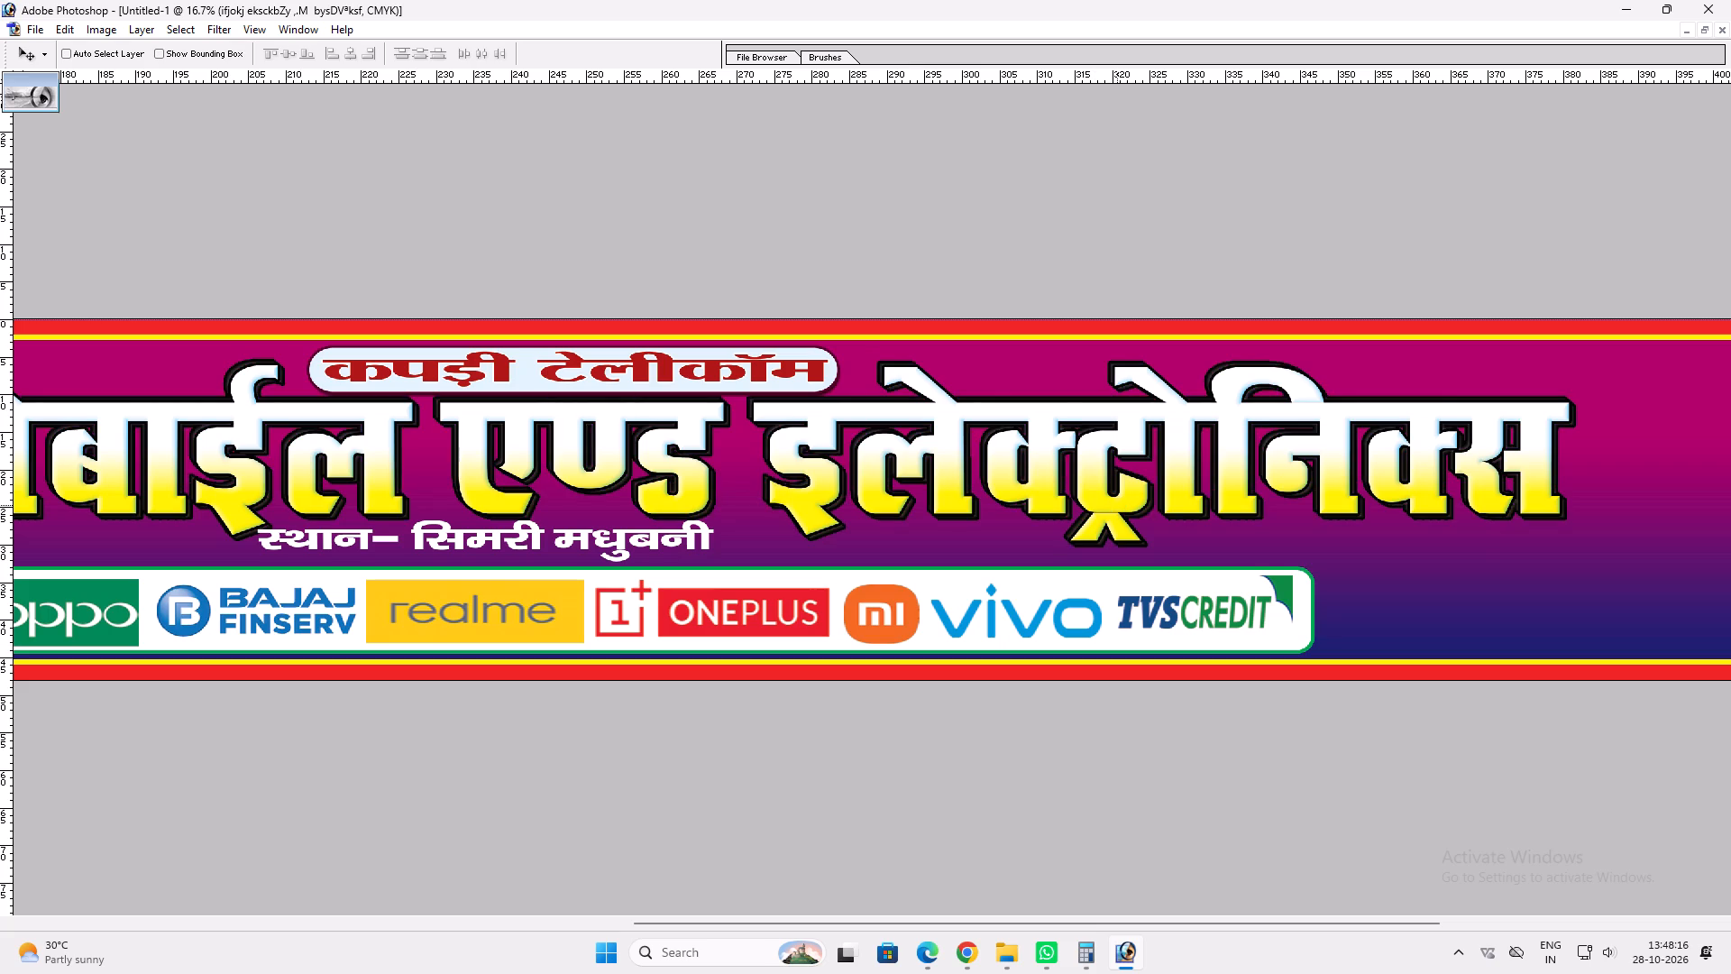
Nudge the blurred extrusion layer slightly down and to the right behind the heading letters.
{"action": "left_click", "coordinate": [1172, 536]}
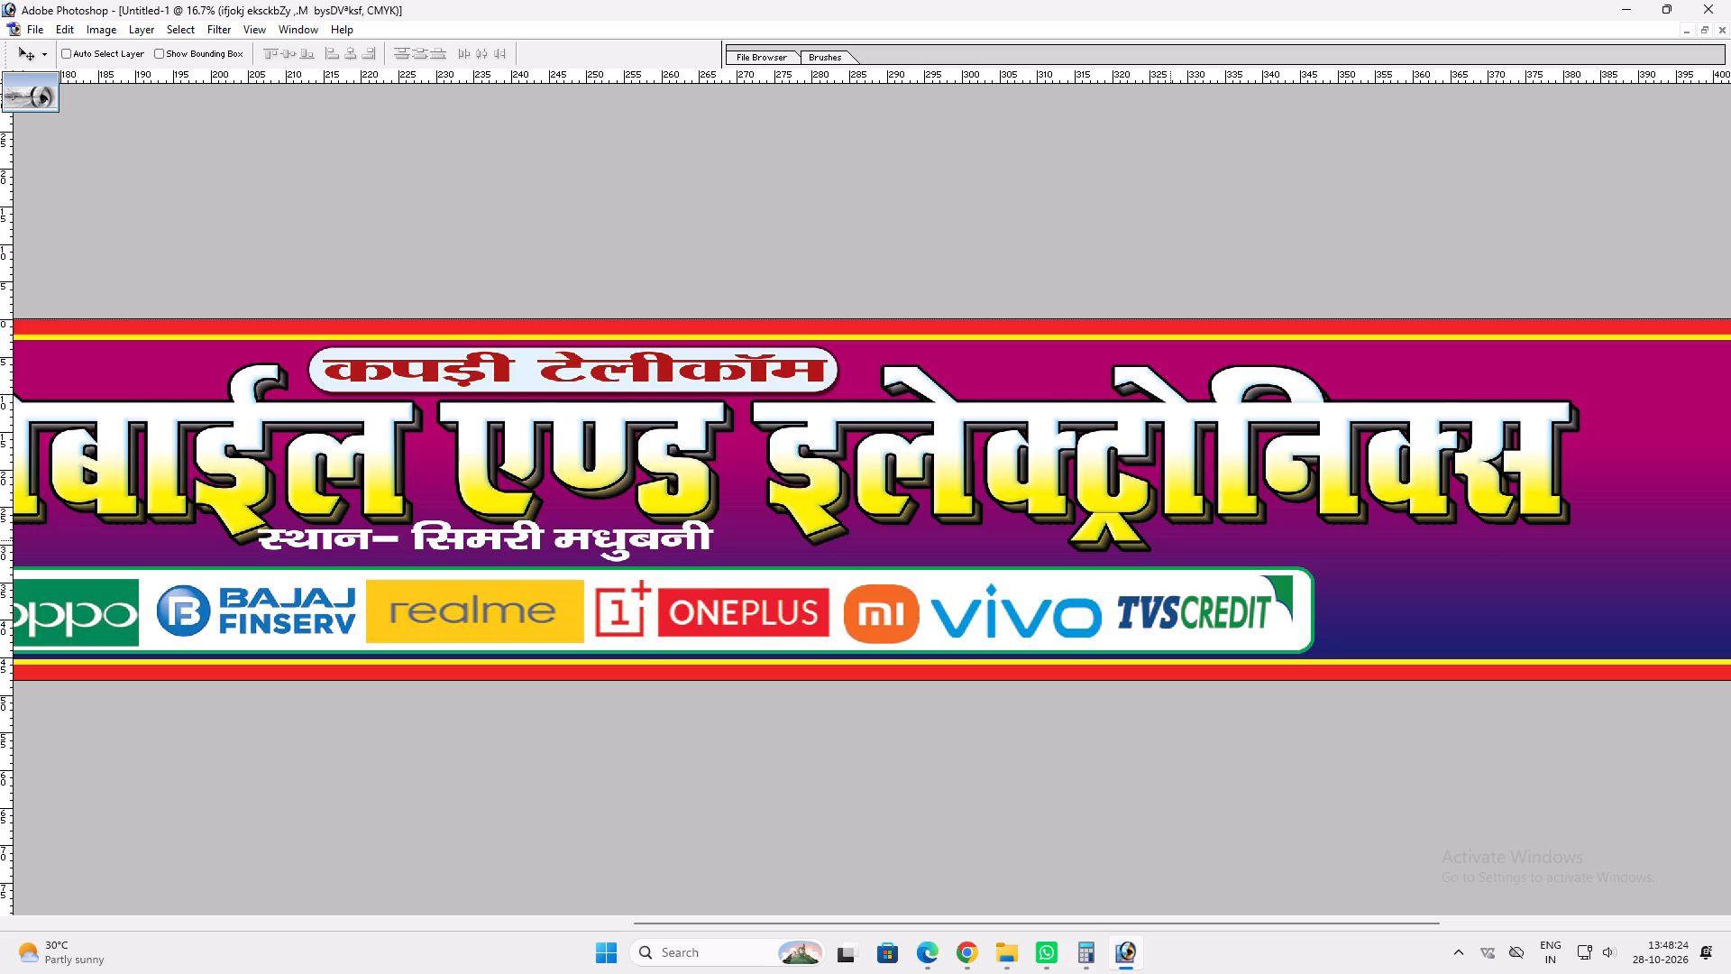
{"action": "key", "text": "Down"}
{"action": "key", "text": "Right"}
{"action": "key", "text": "Right"}
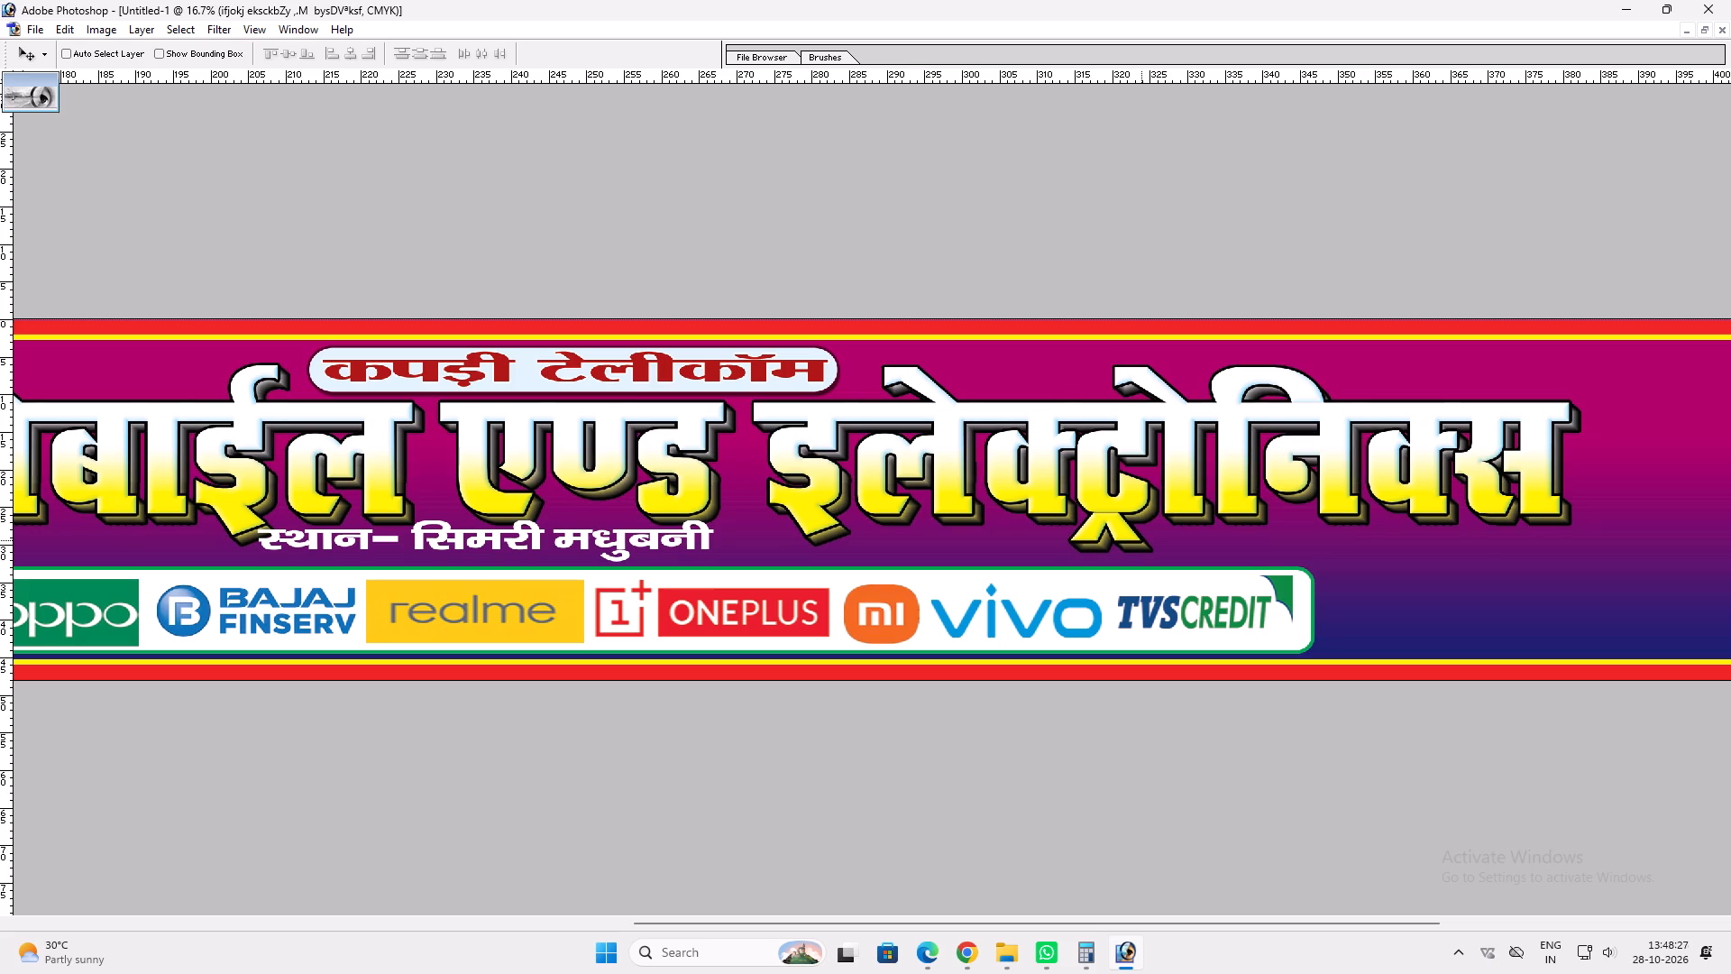
{"action": "key", "text": "Right"}
{"action": "key", "text": "Right"}
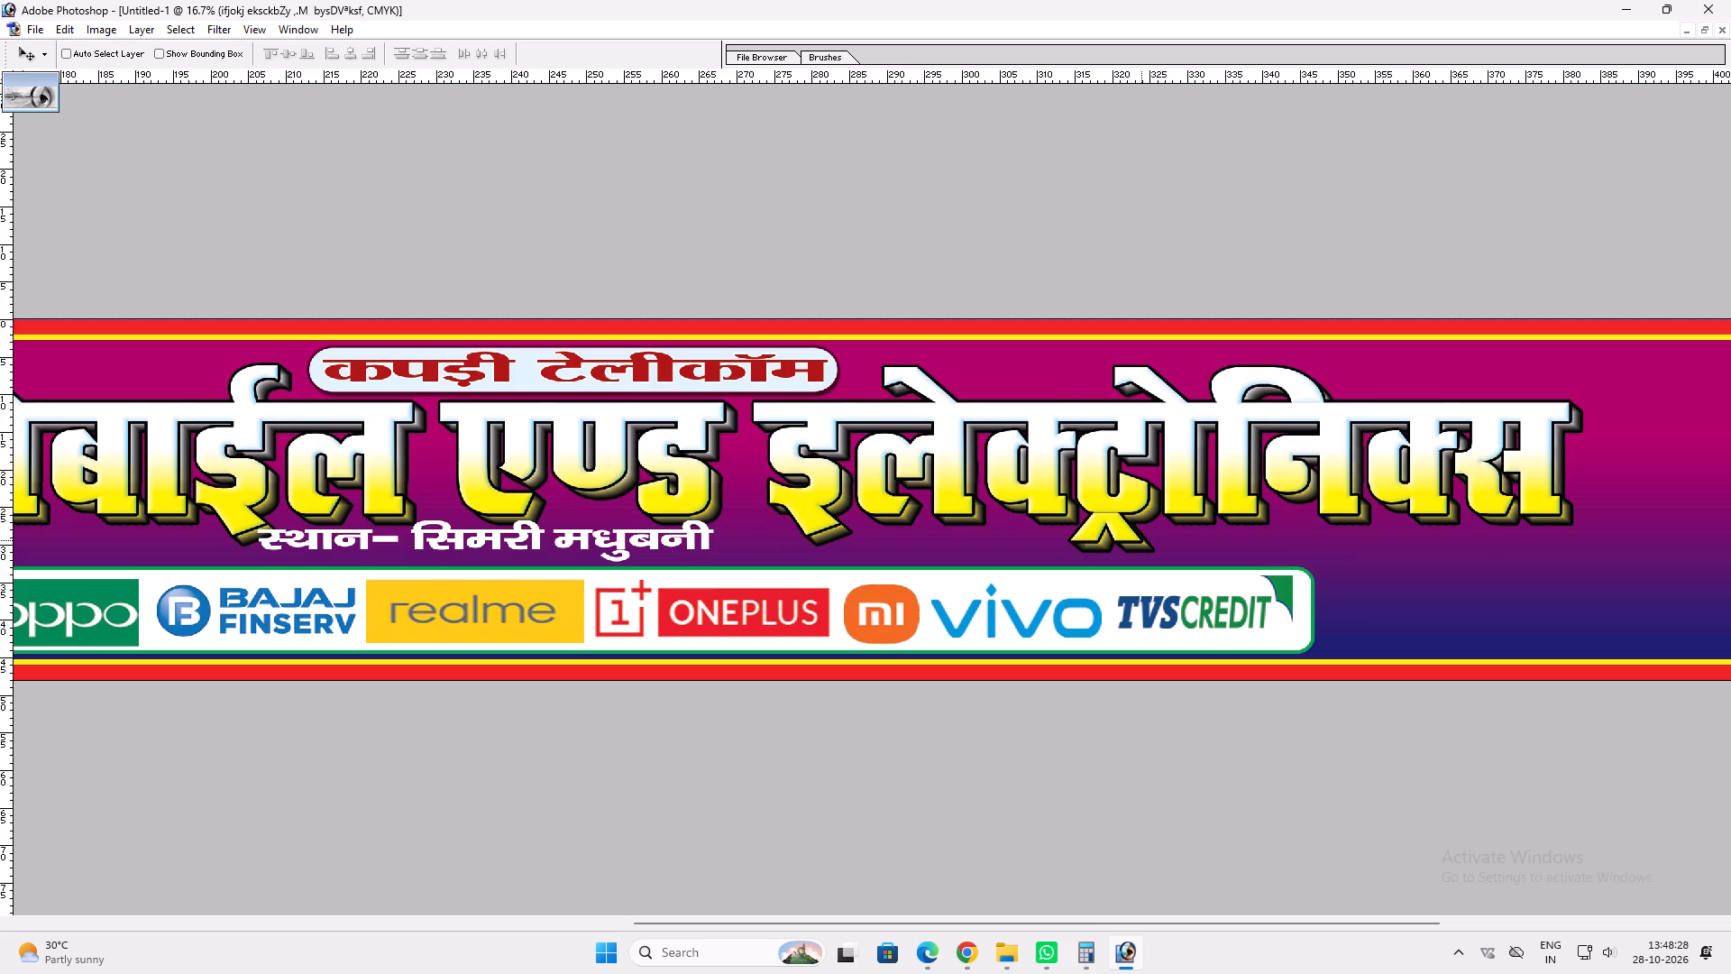
Add a Color Overlay to the heading's extrusion layer in red, with cyan 0 and yellow 100.
{"action": "key", "text": "alt+l"}
{"action": "key", "text": "alt+y"}
{"action": "key", "text": "alt+b"}
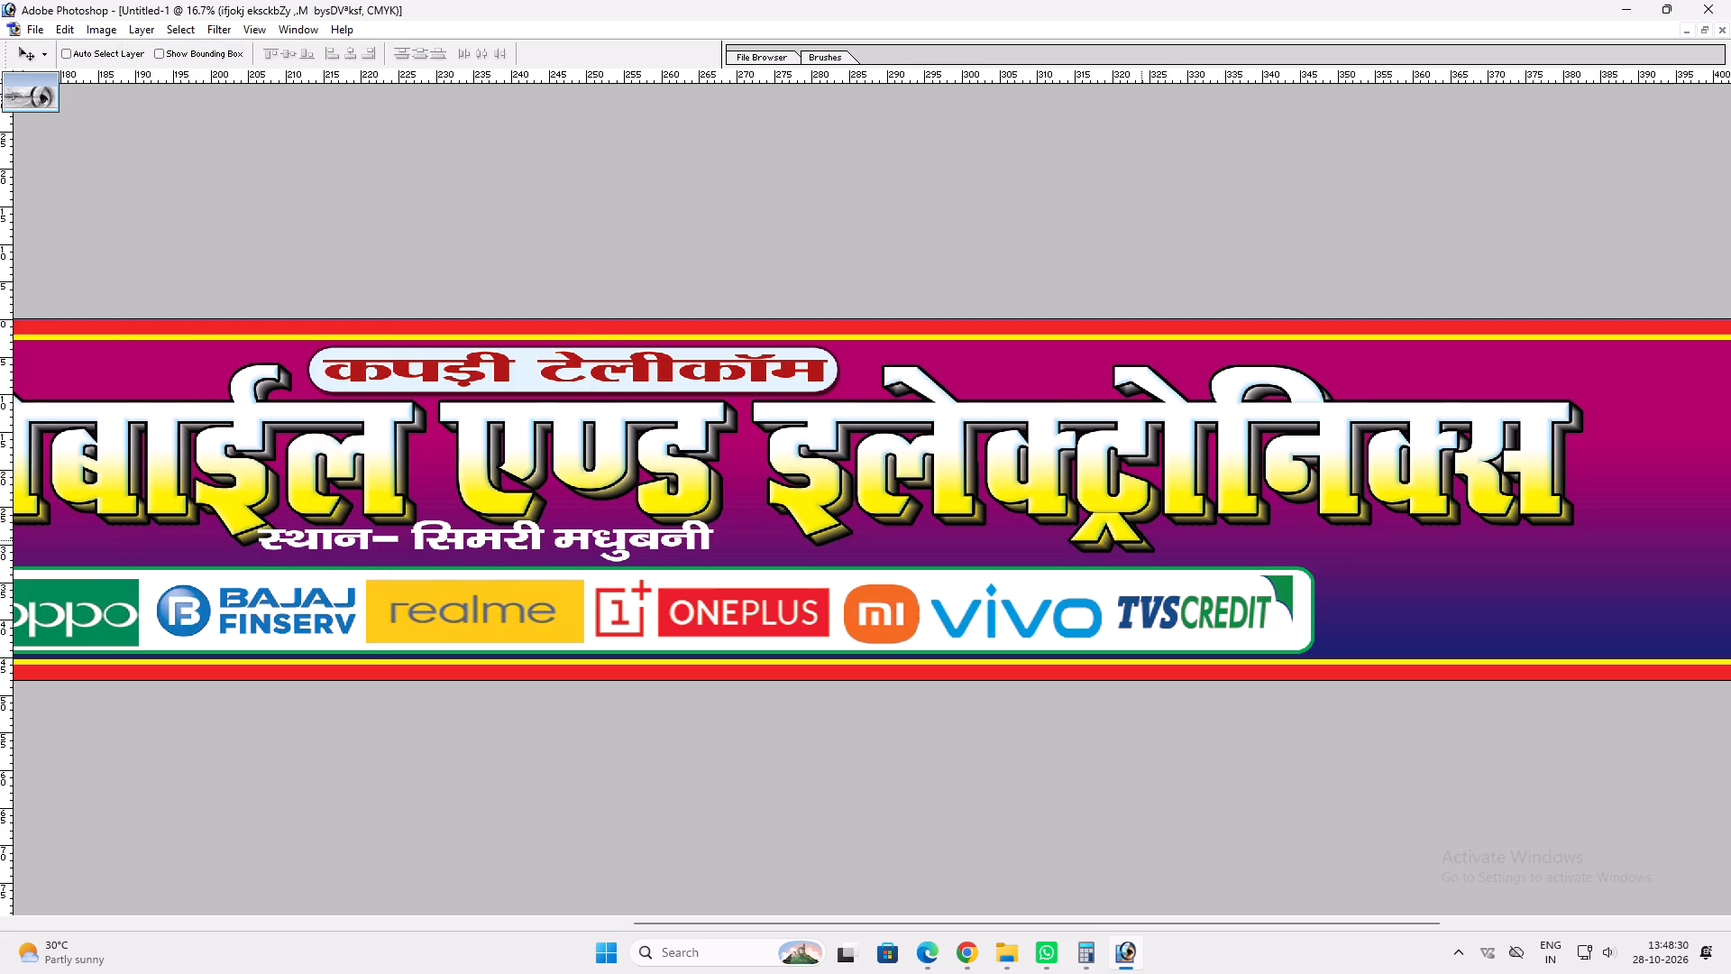
{"action": "key", "text": "alt+l"}
{"action": "key", "text": "alt+y"}
{"action": "key", "text": "n"}
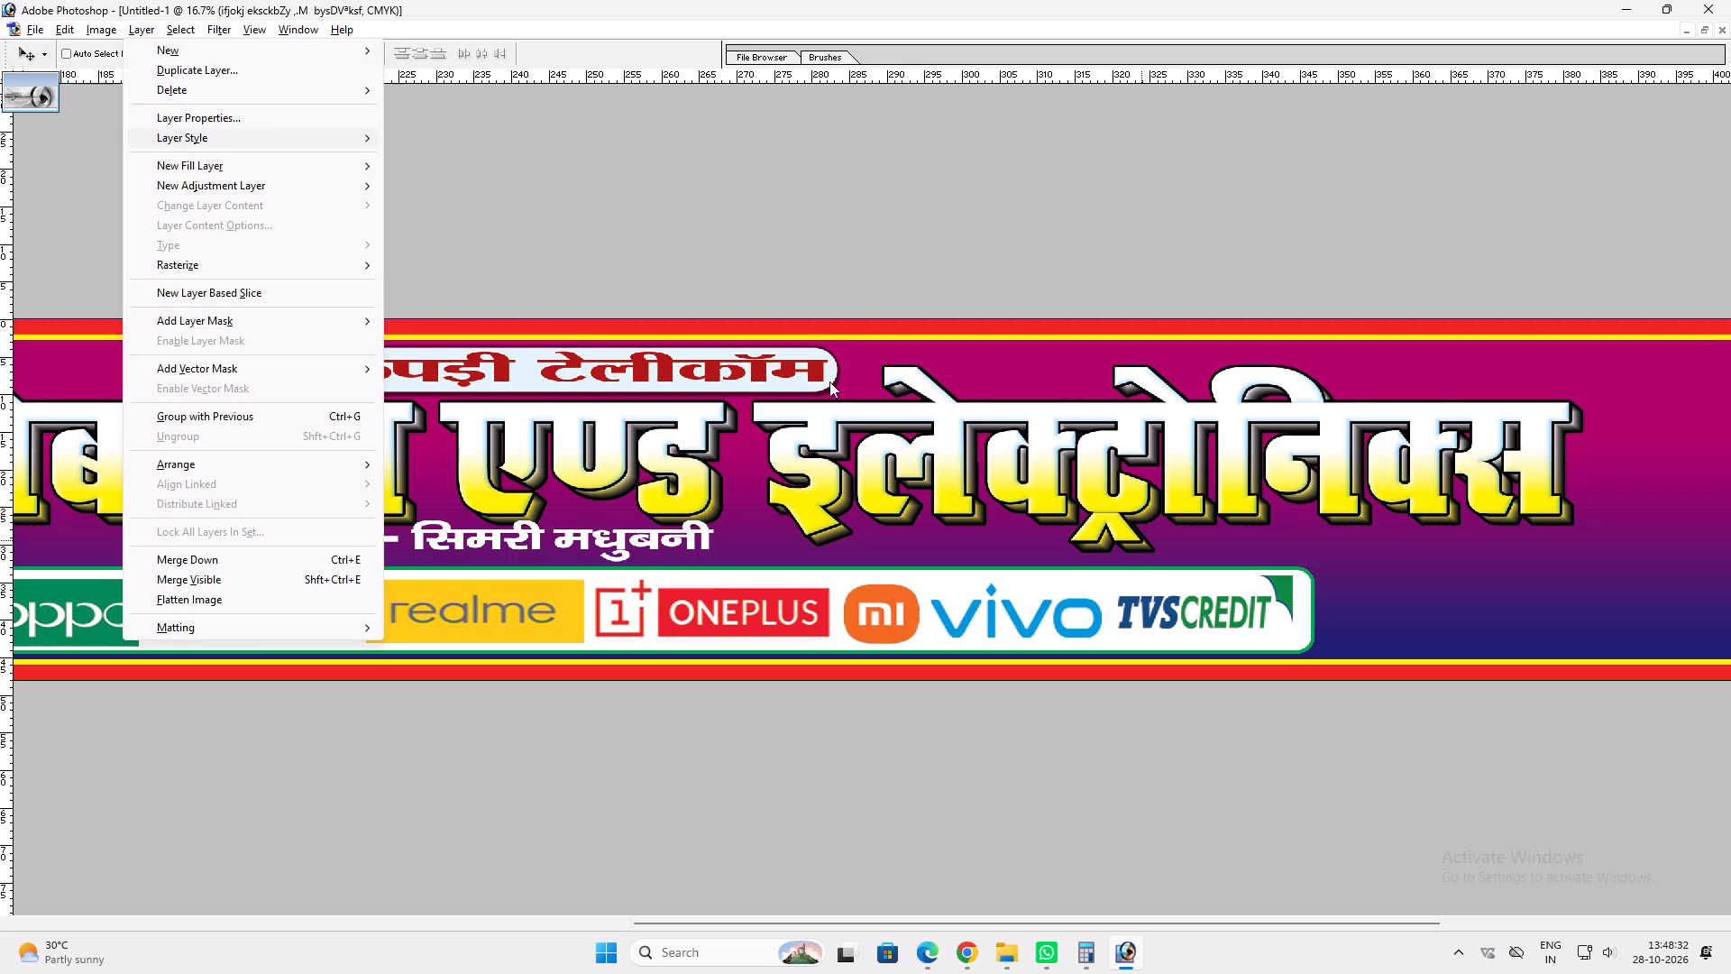
{"action": "left_click", "coordinate": [994, 409]}
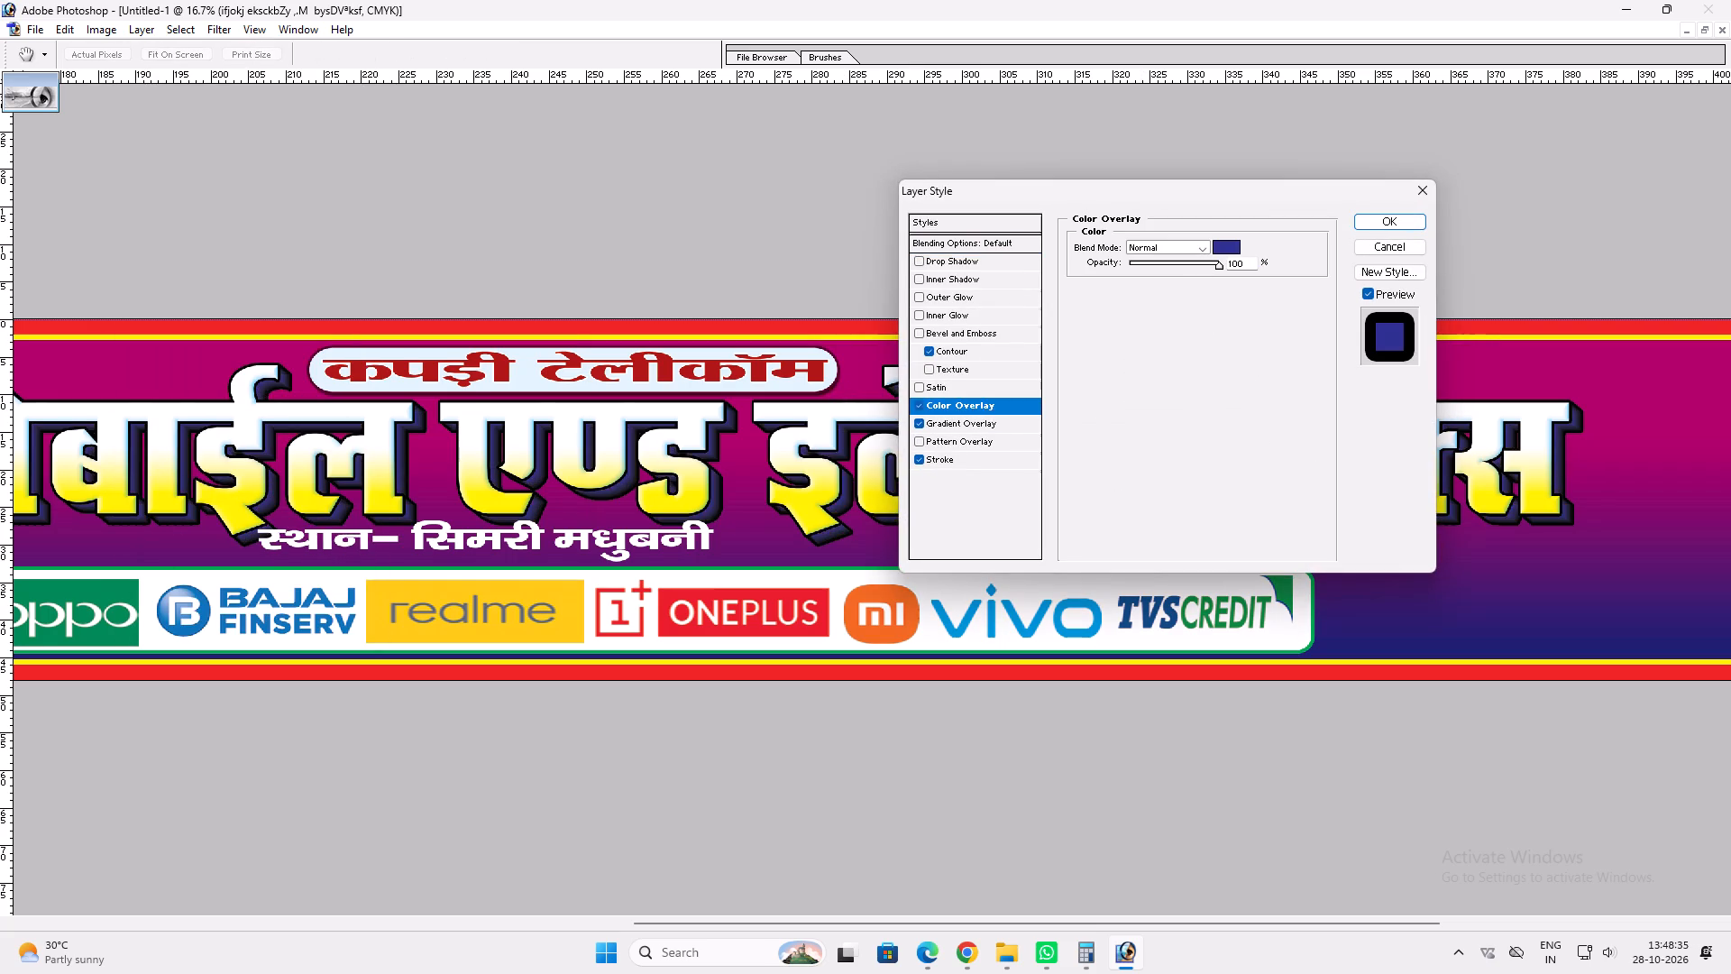
{"action": "left_click", "coordinate": [1235, 253]}
{"action": "key", "text": "0"}
{"action": "key", "text": "Tab"}
{"action": "key", "text": "Tab"}
{"action": "key", "text": "1"}
{"action": "type", "text": "00"}
{"action": "key", "text": "Return"}
Make the extrusion's stroke 16 px in dark red, sampled from the banner's red border with black set to 60%.
{"action": "left_click", "coordinate": [960, 456]}
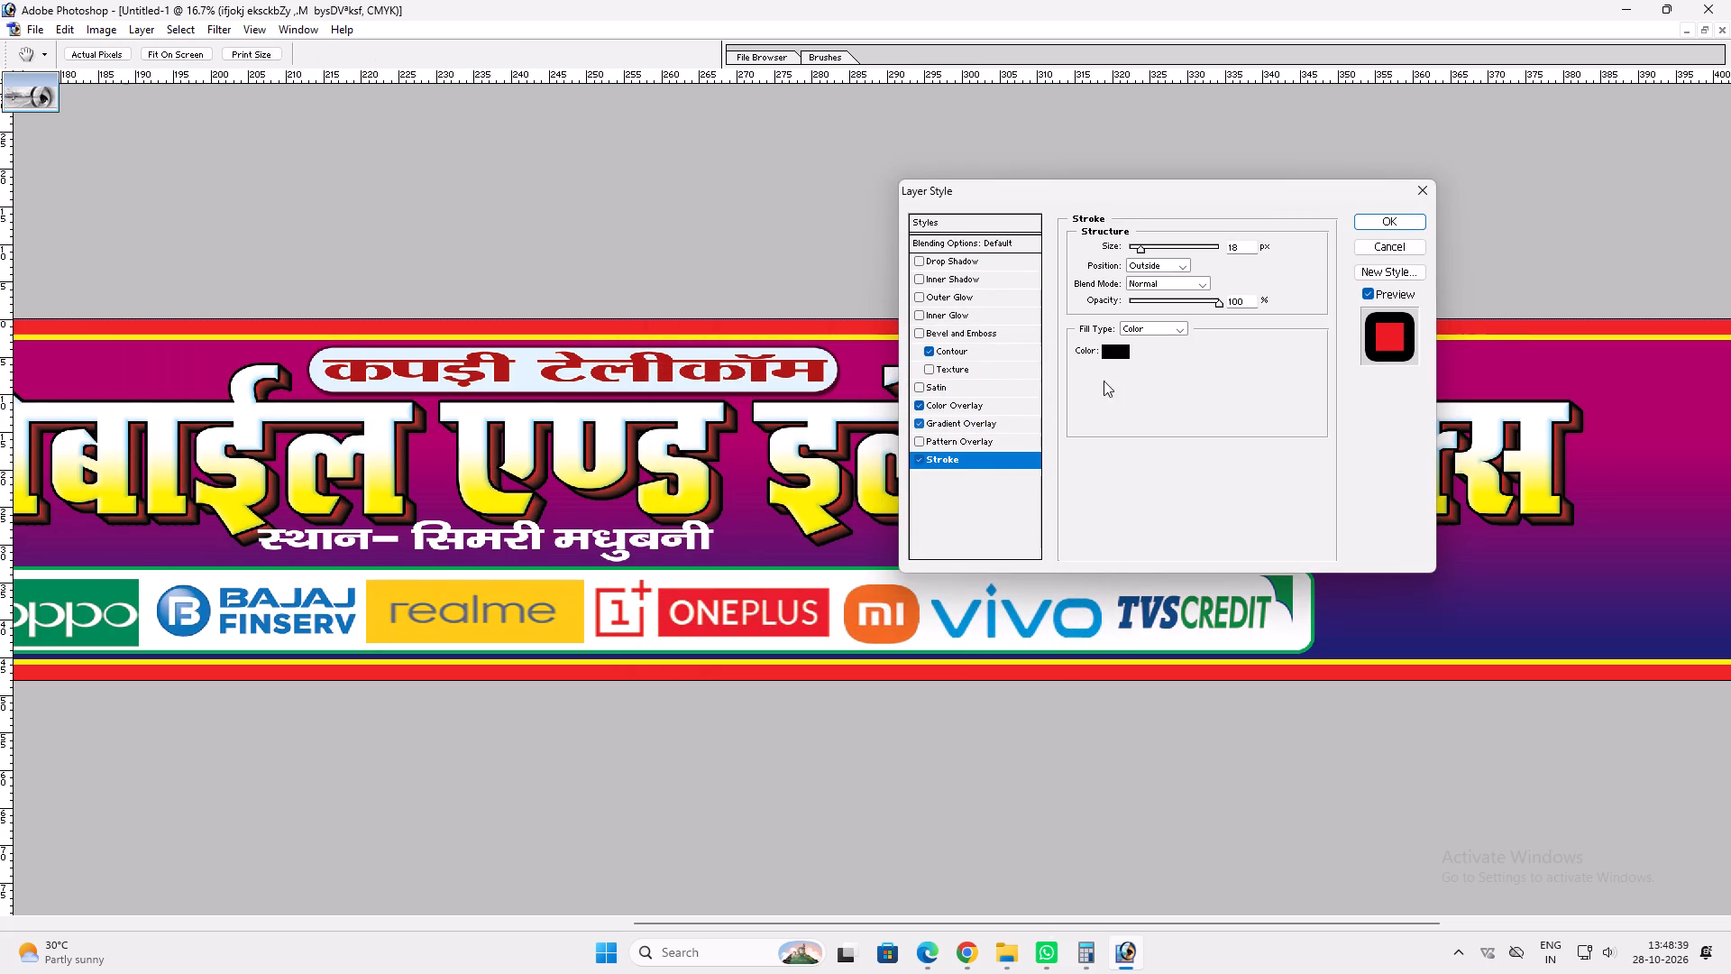
{"action": "left_click", "coordinate": [1122, 349]}
{"action": "left_click", "coordinate": [604, 325]}
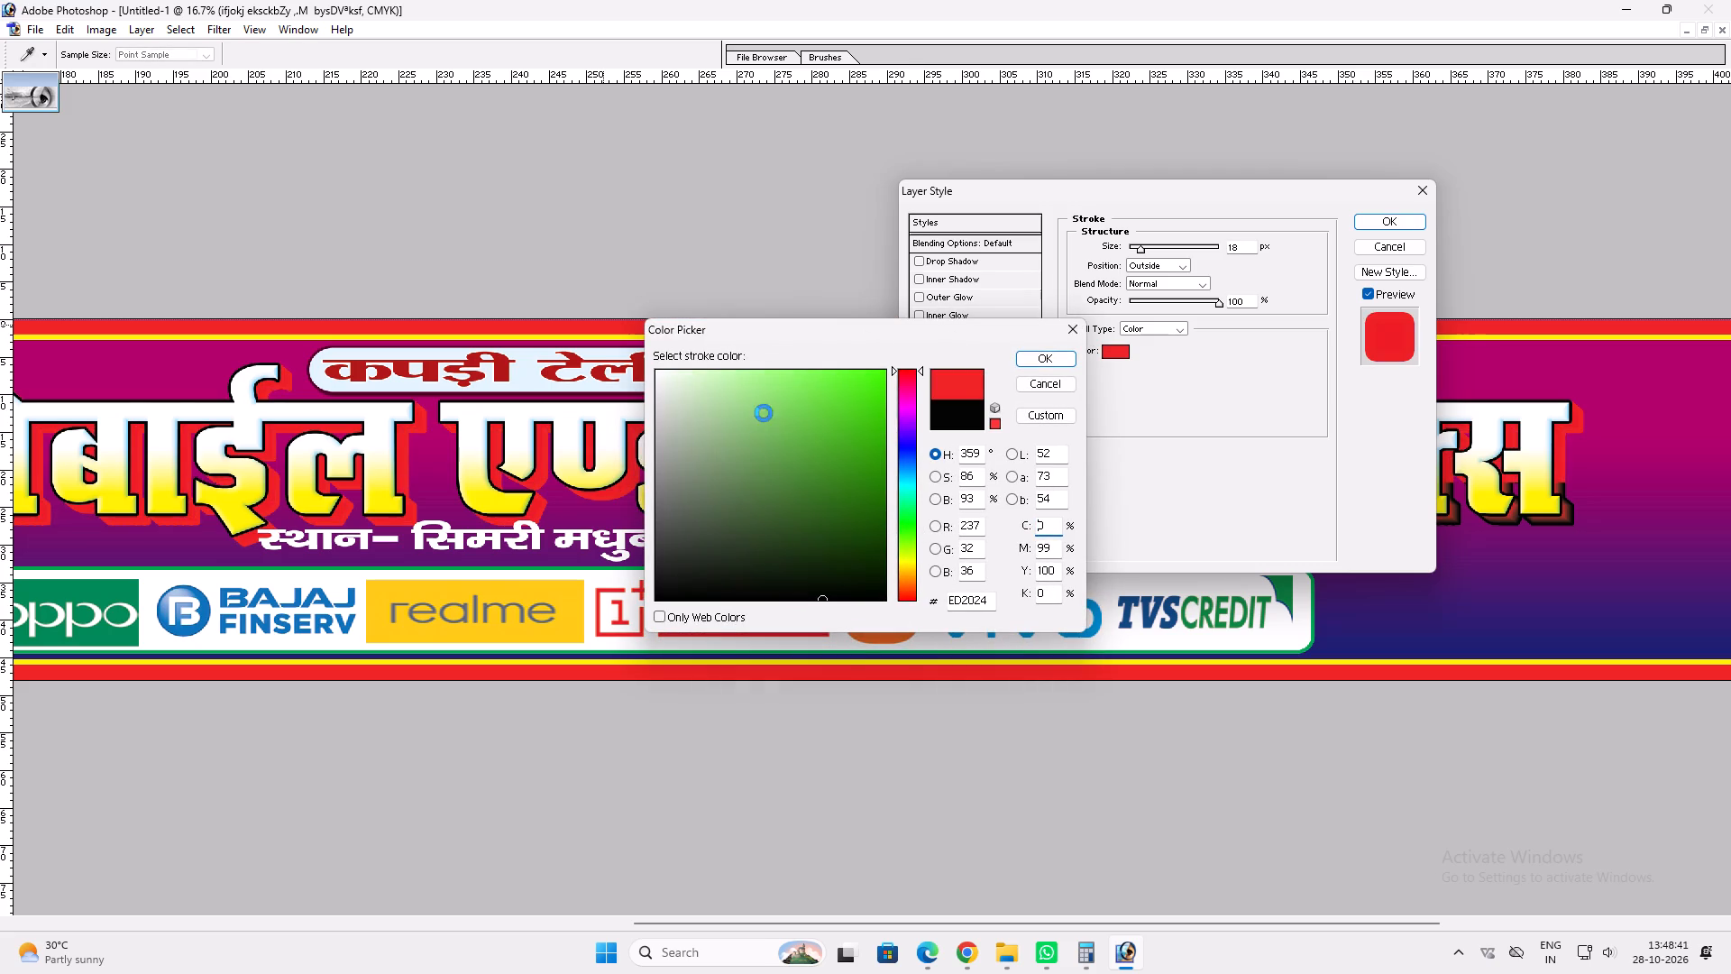
{"action": "key", "text": "Tab"}
{"action": "key", "text": "Tab"}
{"action": "key", "text": "Tab"}
{"action": "type", "text": "60"}
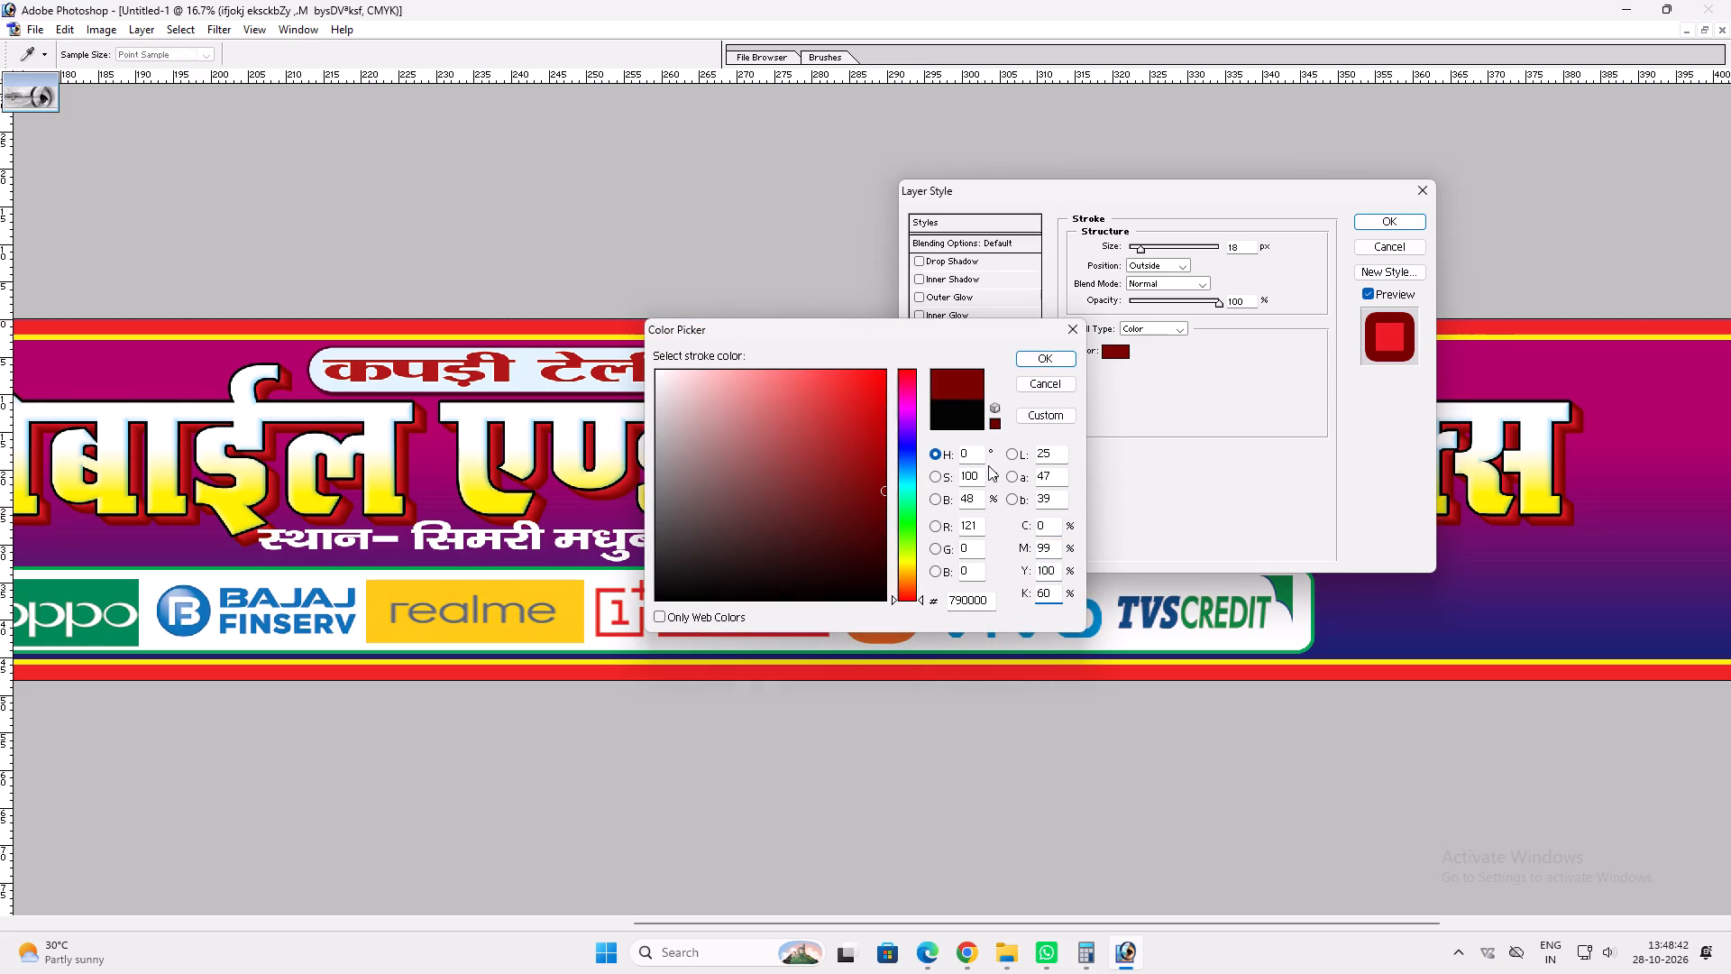
{"action": "key", "text": "Return"}
{"action": "scroll", "coordinate": [1058, 510], "scroll_direction": "down", "scroll_amount": 1}
{"action": "scroll", "coordinate": [1122, 448], "scroll_direction": "down", "scroll_amount": 1}
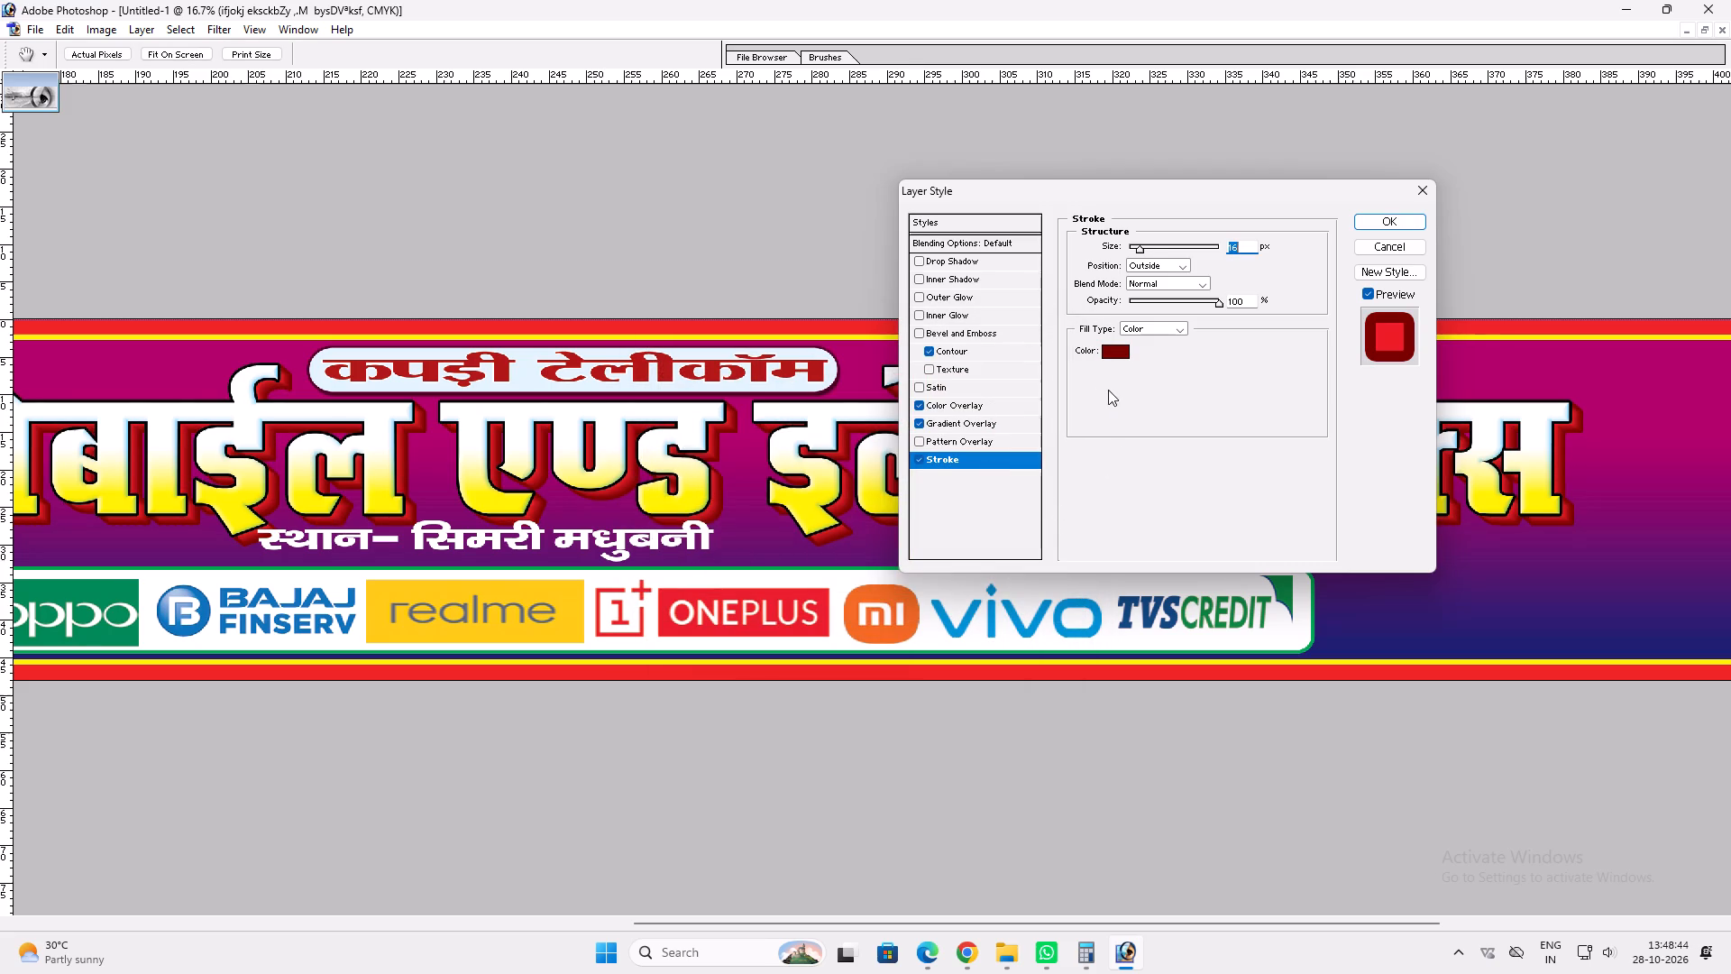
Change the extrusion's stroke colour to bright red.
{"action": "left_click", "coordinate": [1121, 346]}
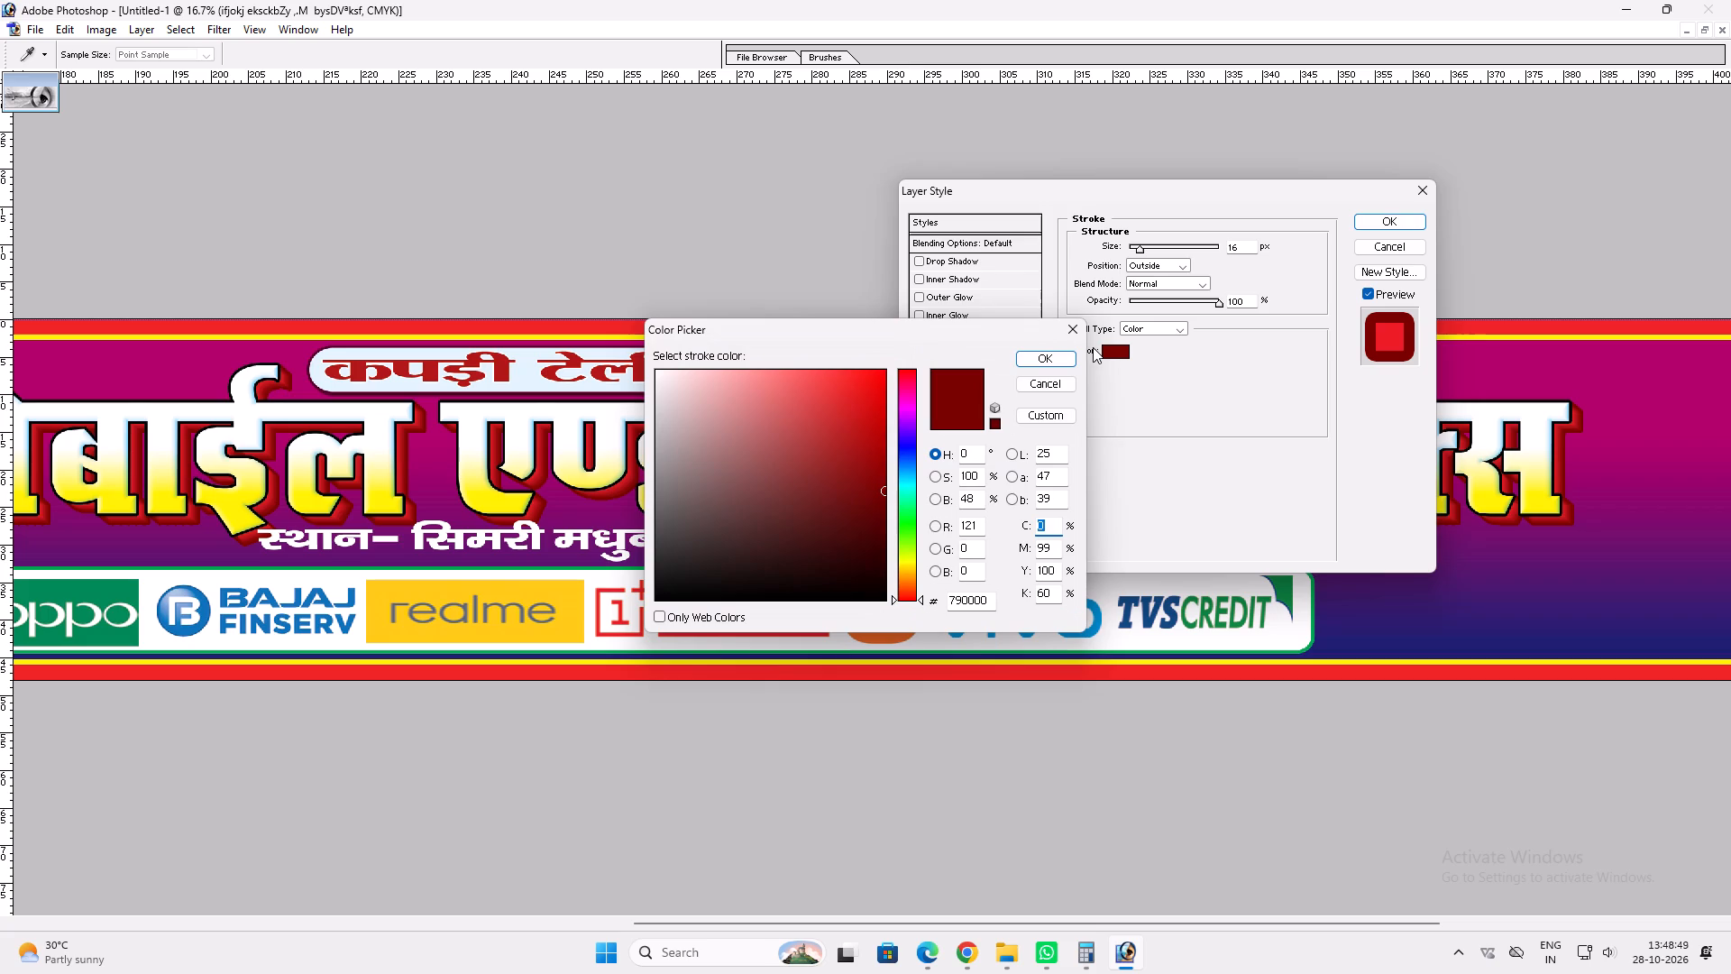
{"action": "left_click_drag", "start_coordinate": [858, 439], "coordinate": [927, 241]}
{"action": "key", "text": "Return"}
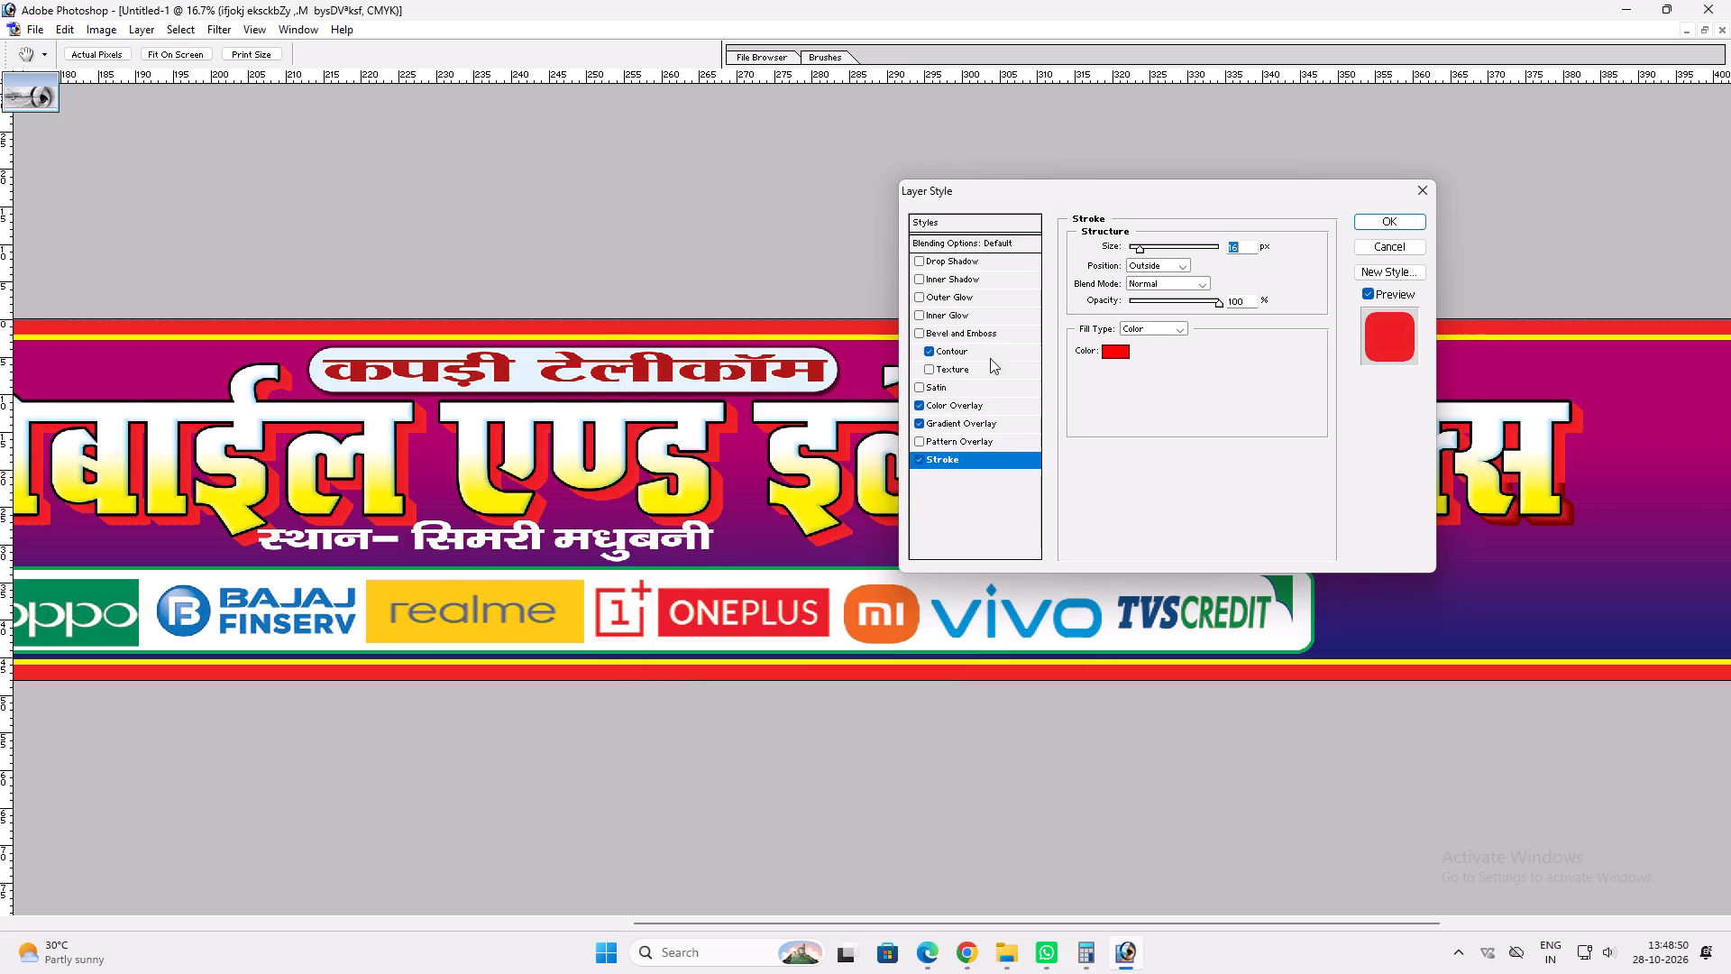
Change the extrusion's Color Overlay to a fully saturated bright red.
{"action": "left_click", "coordinate": [965, 403]}
{"action": "left_click", "coordinate": [1223, 250]}
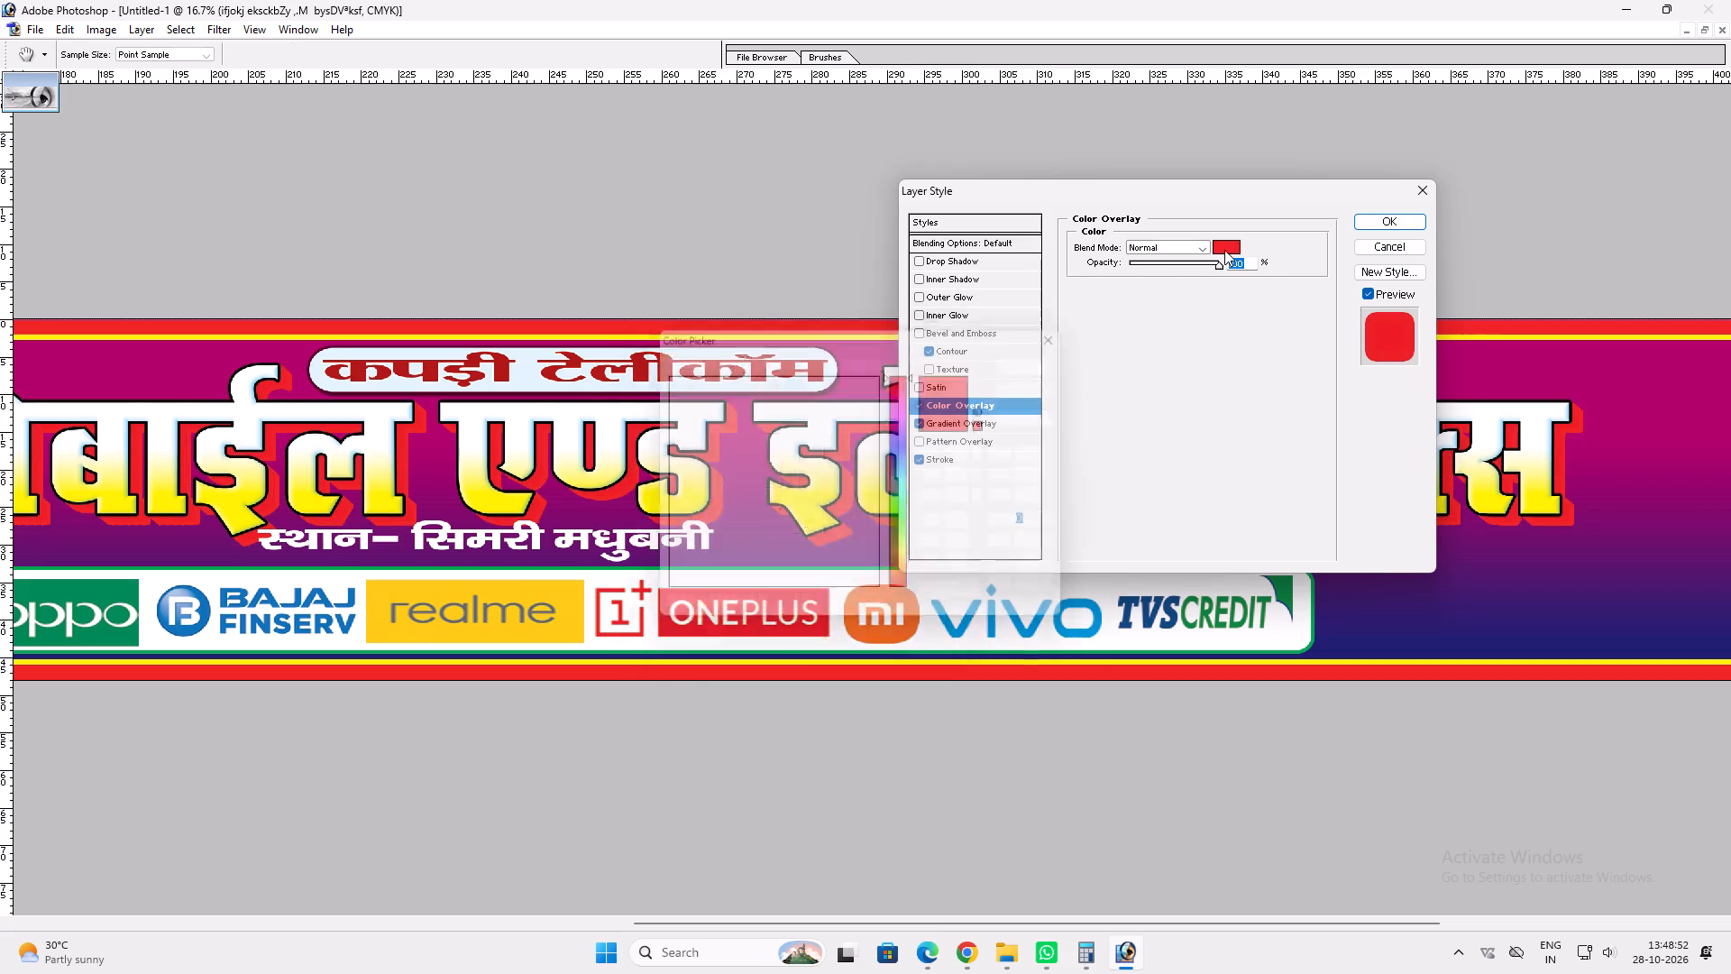
{"action": "left_click_drag", "start_coordinate": [807, 518], "coordinate": [1012, 616]}
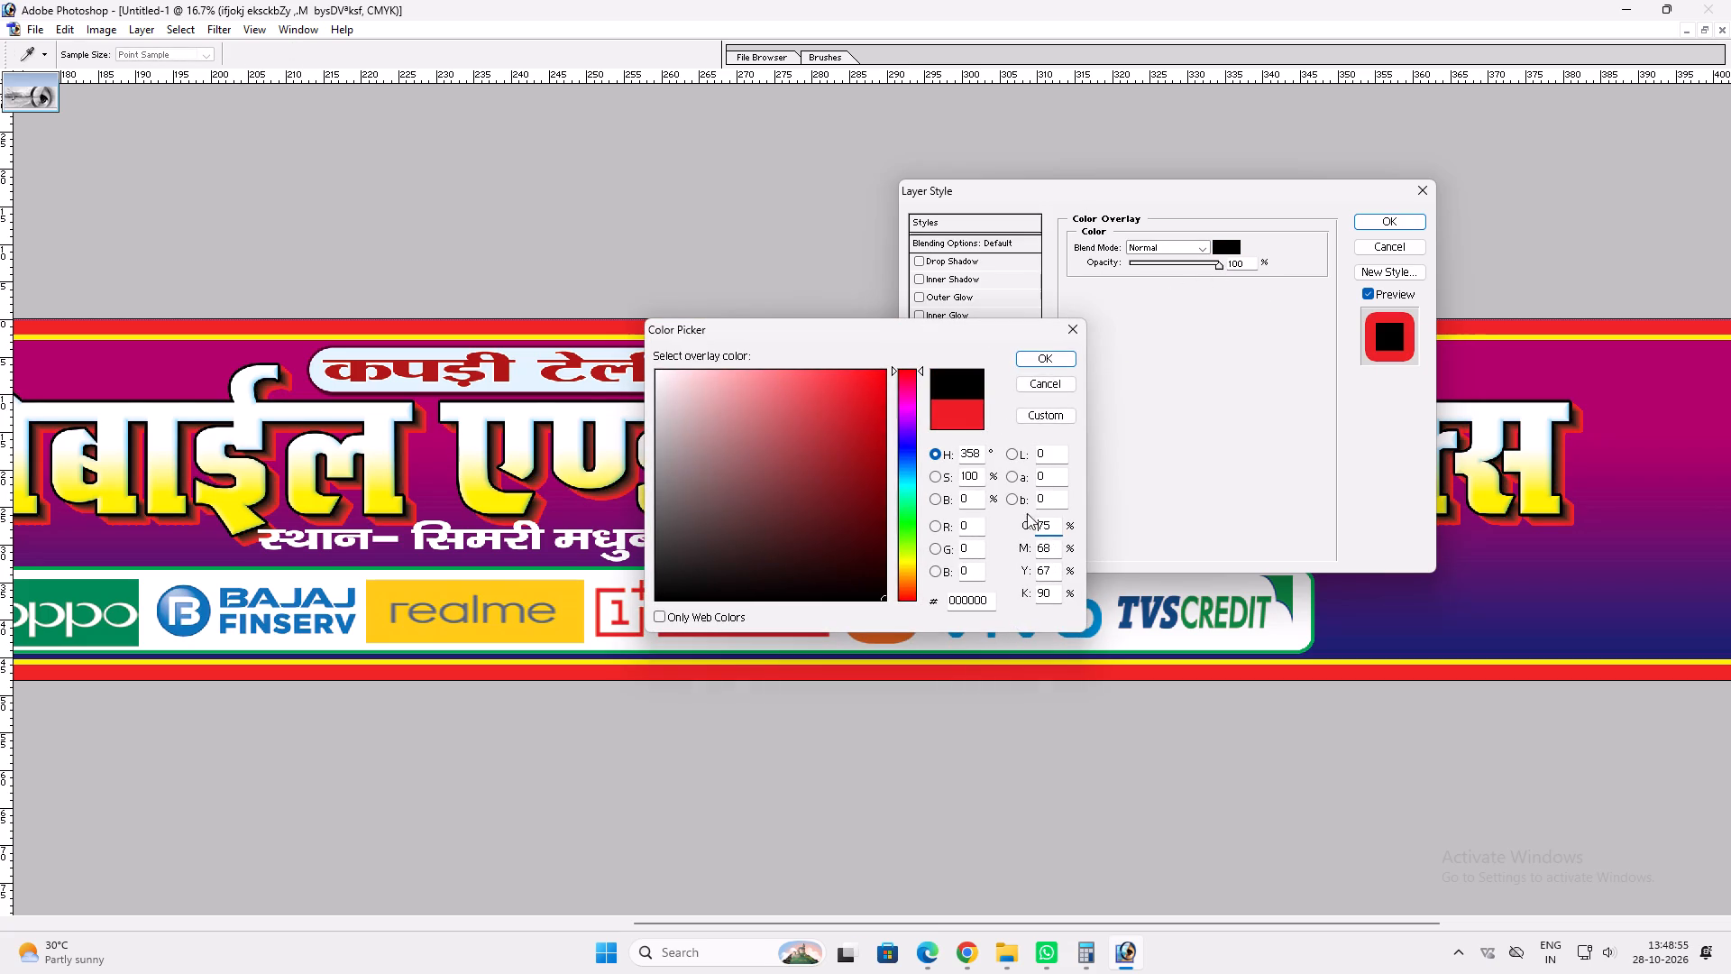
{"action": "left_click_drag", "start_coordinate": [872, 451], "coordinate": [924, 281]}
{"action": "key", "text": "Return"}
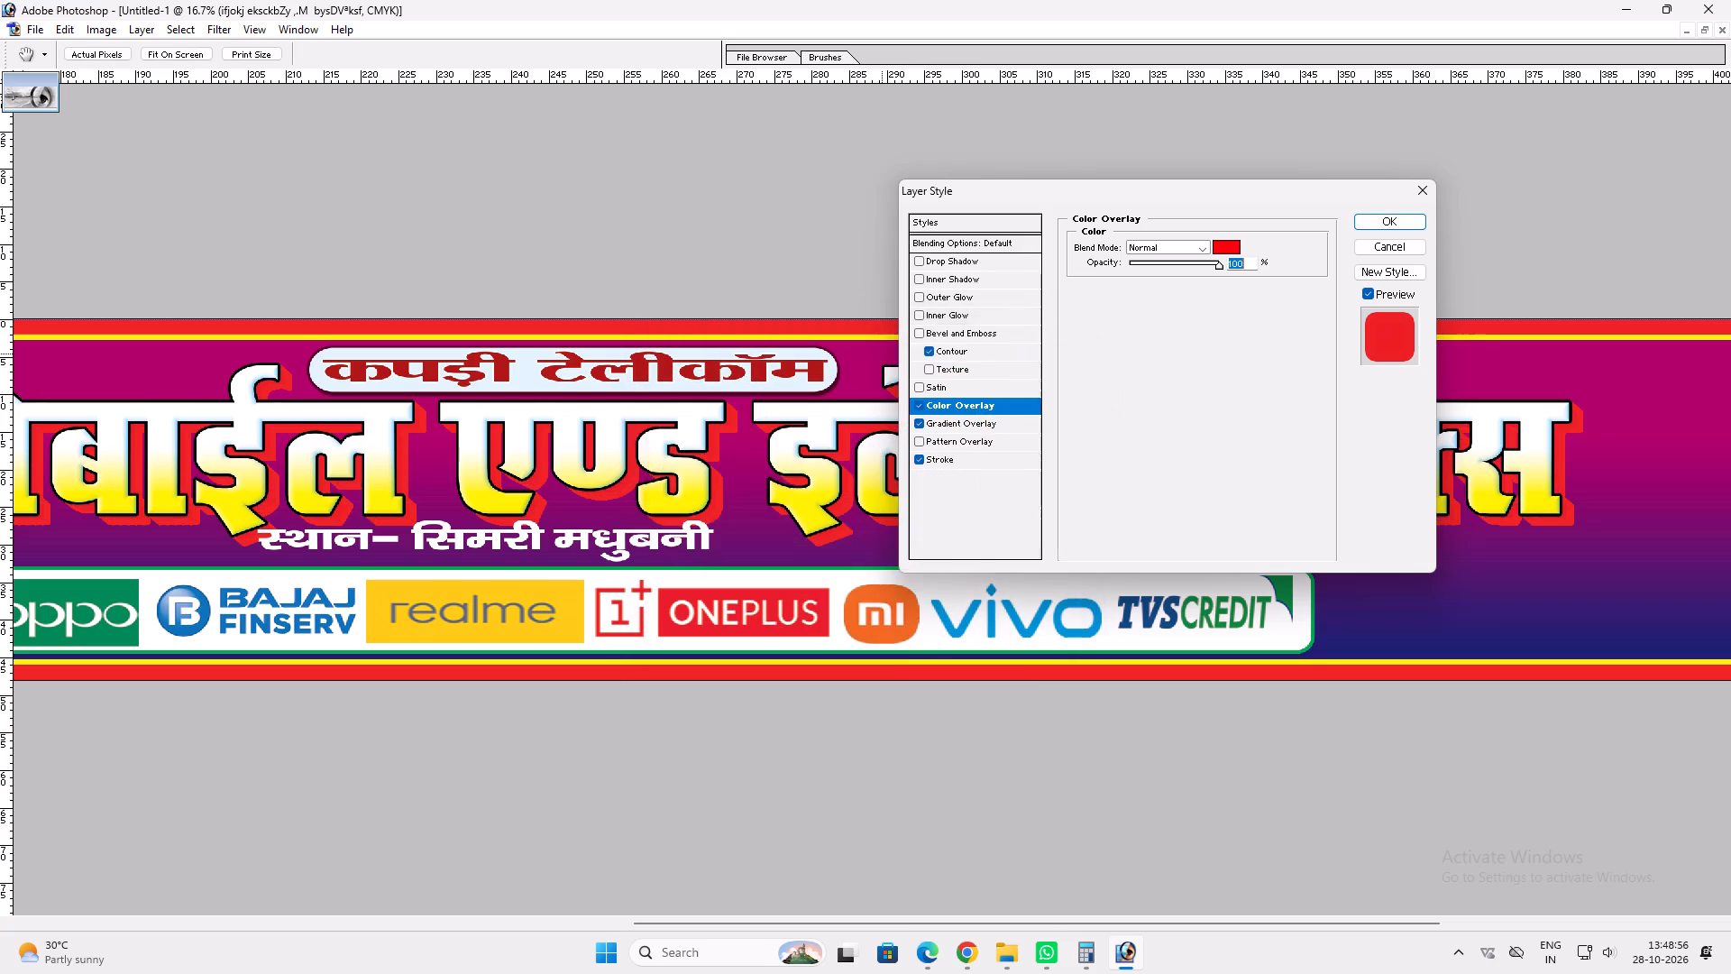
Darken the extrusion's stroke colour by setting its black value to 60%.
{"action": "left_click", "coordinate": [958, 455]}
{"action": "left_click", "coordinate": [1113, 351]}
{"action": "key", "text": "Tab"}
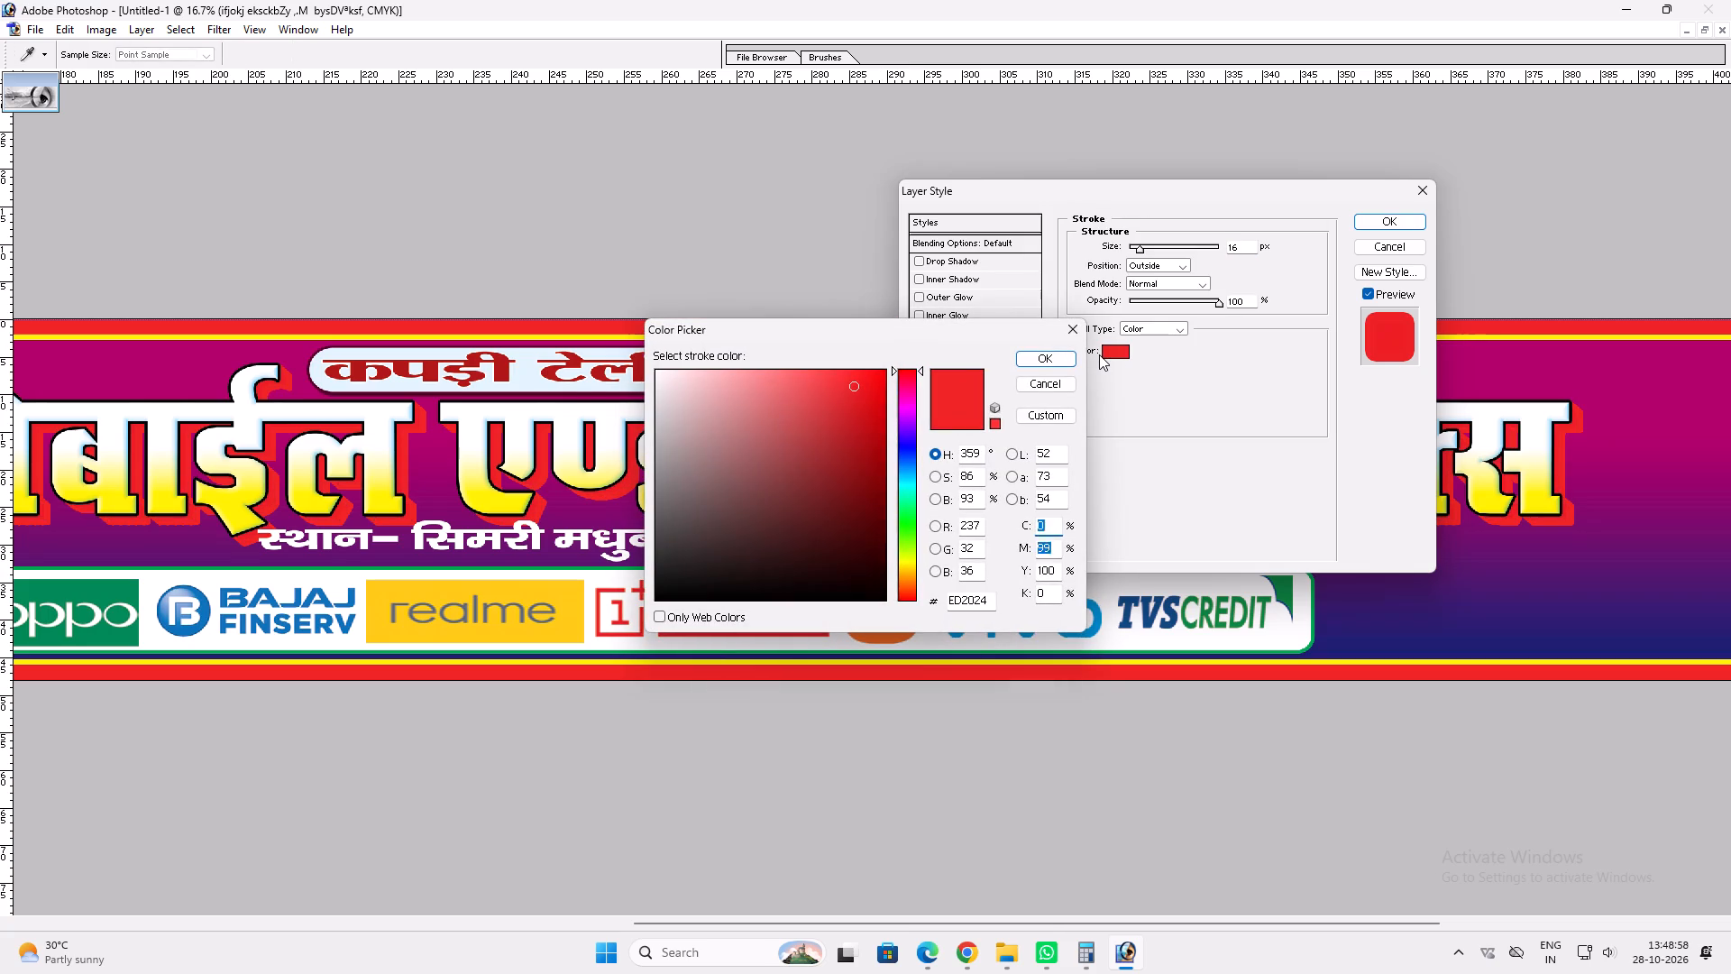
{"action": "key", "text": "Tab"}
{"action": "key", "text": "Tab"}
{"action": "type", "text": "60"}
{"action": "key", "text": "Return"}
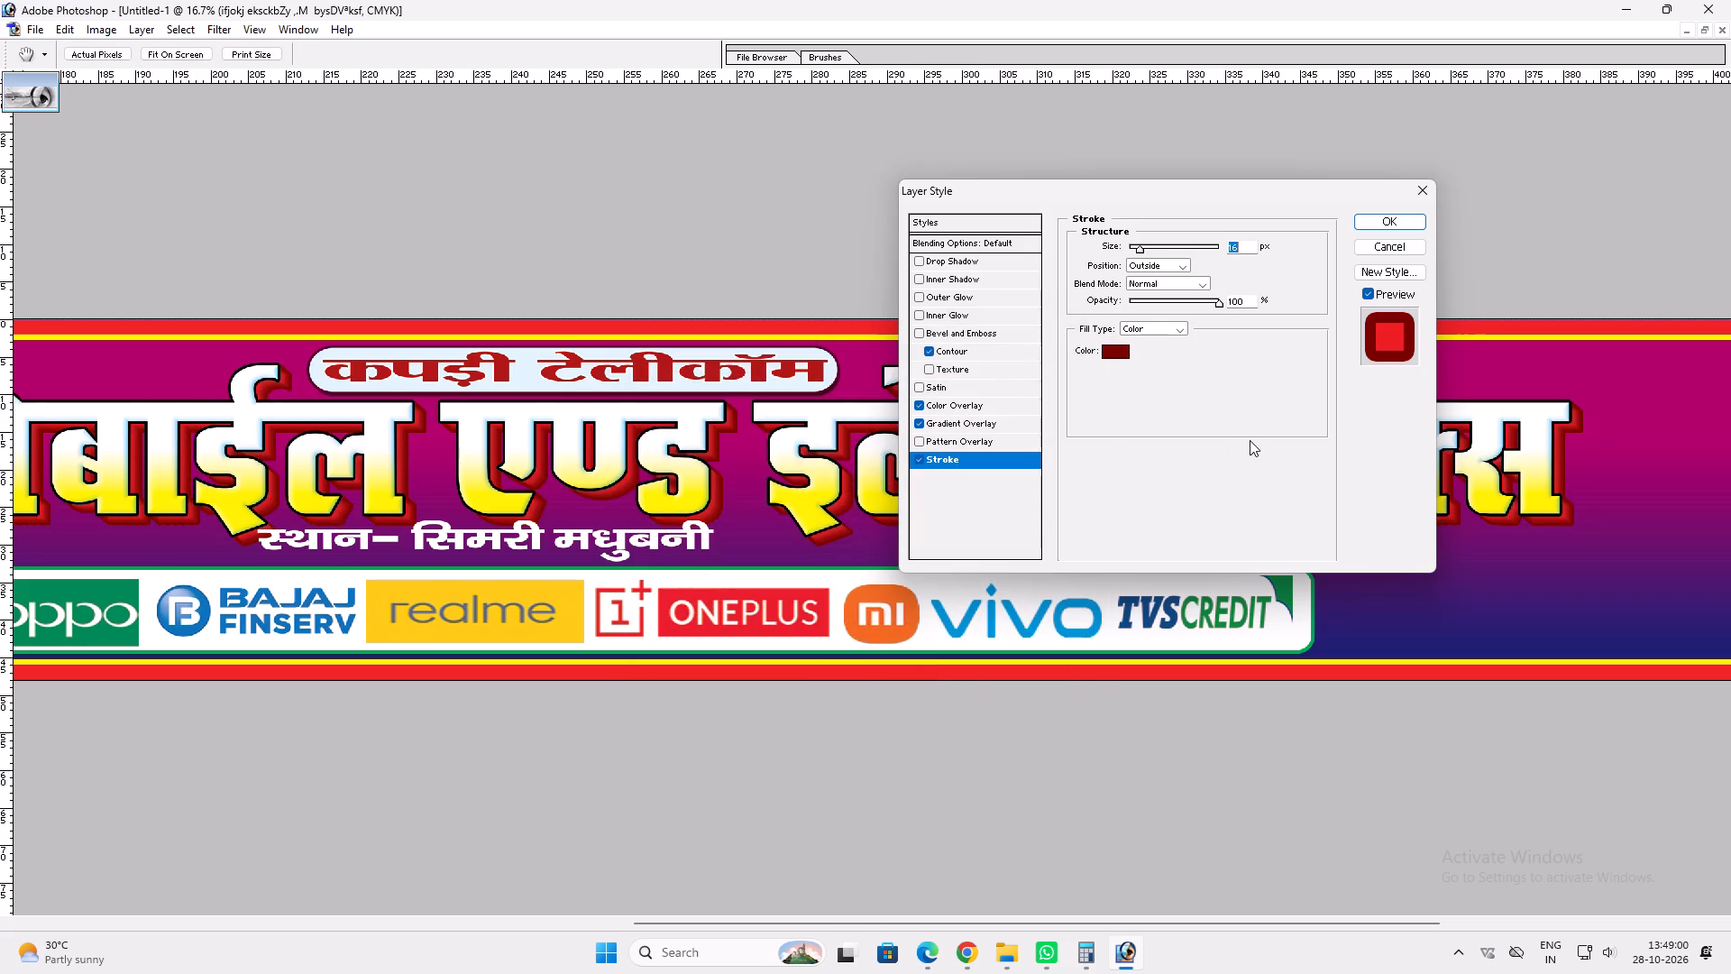
{"action": "scroll", "coordinate": [1250, 440], "scroll_direction": "down", "scroll_amount": 2}
Add a black drop shadow to the extrusion with 16 px distance, 57 px size, increased spread and lowered opacity.
{"action": "left_click", "coordinate": [959, 255]}
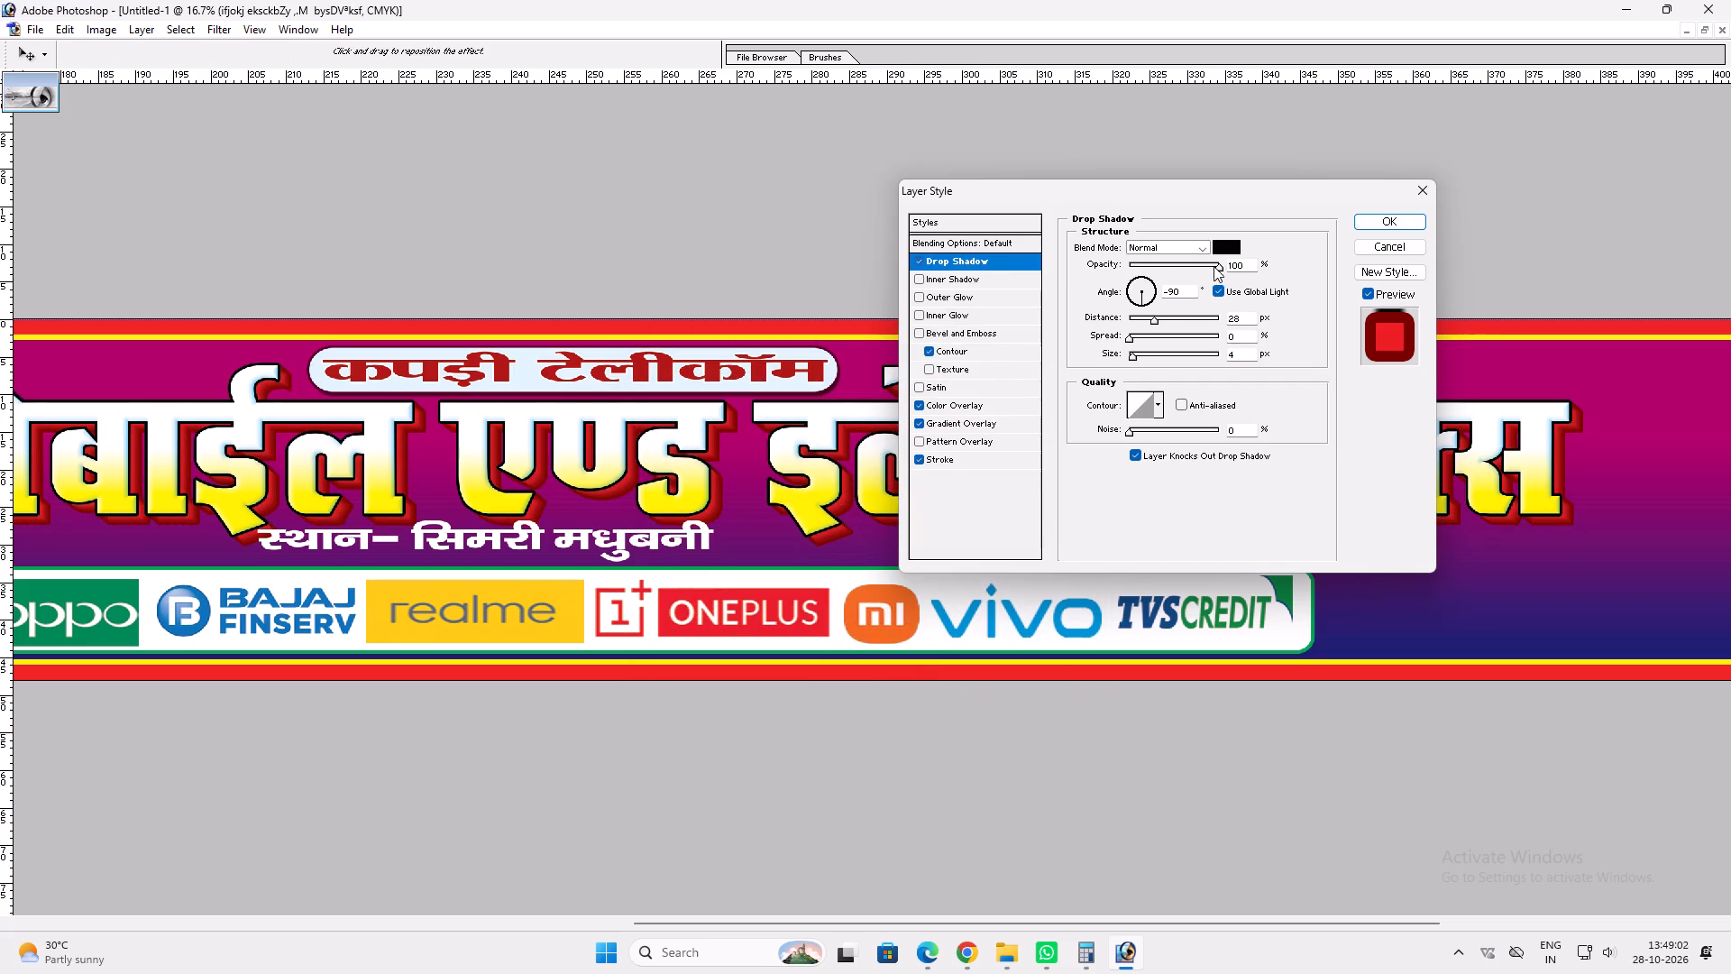
{"action": "left_click", "coordinate": [1149, 319]}
{"action": "left_click", "coordinate": [1146, 320]}
{"action": "left_click", "coordinate": [1143, 321]}
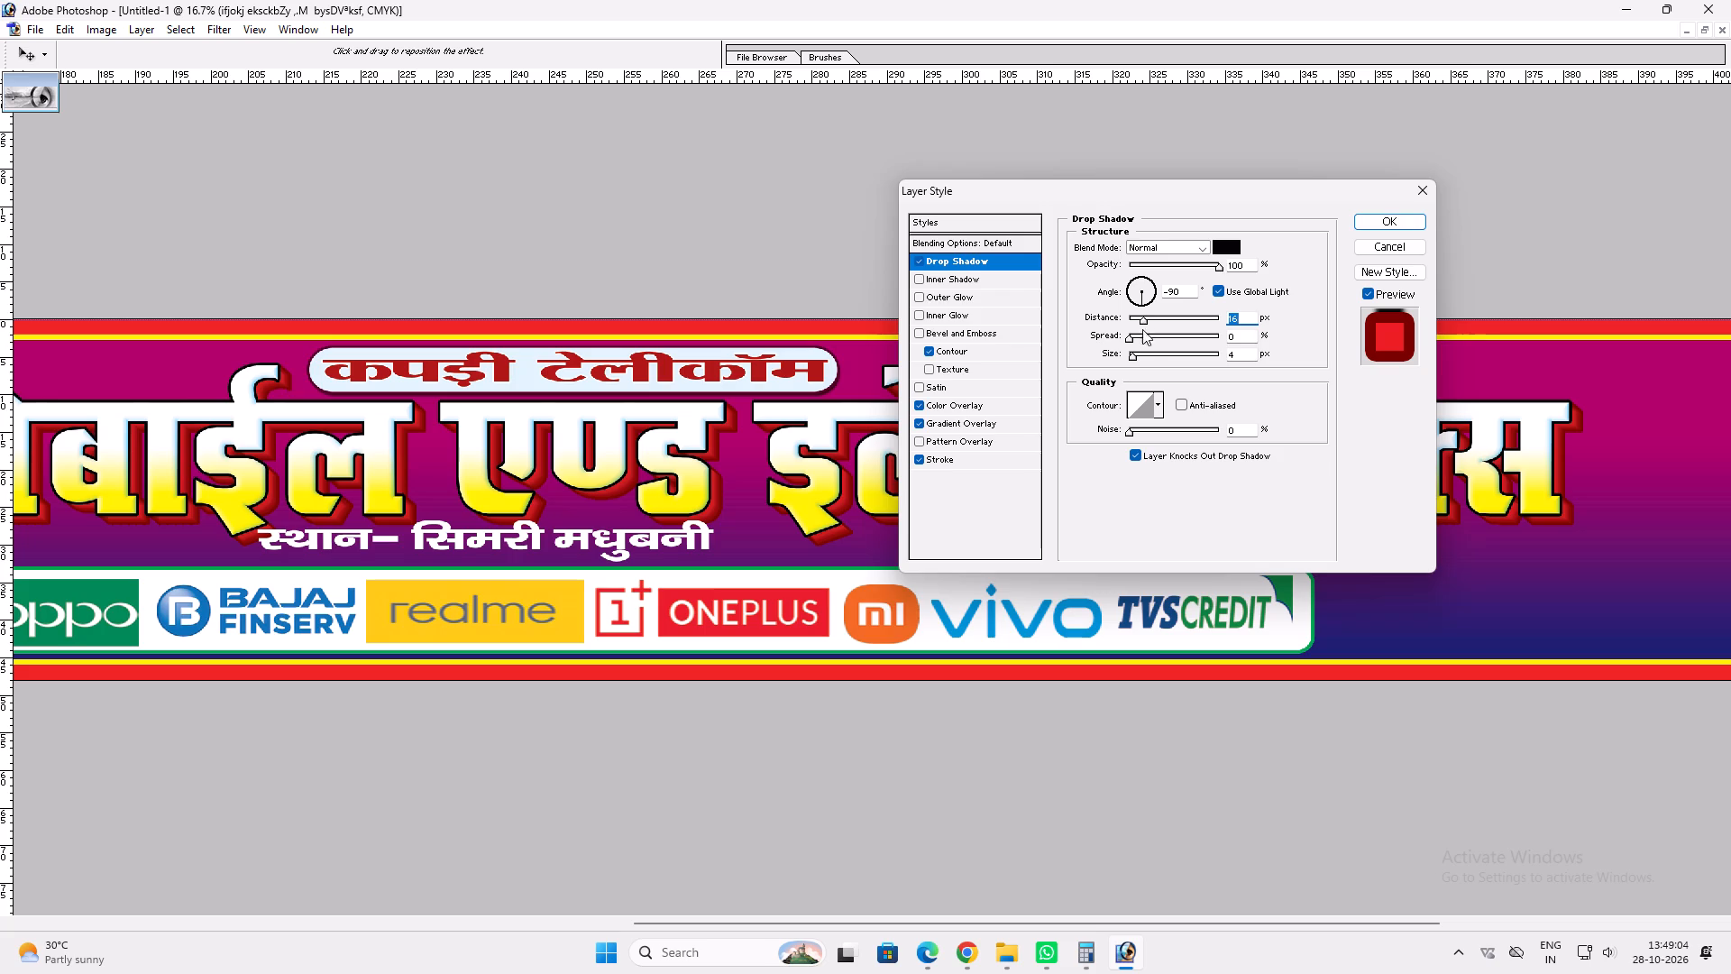
{"action": "triple_click", "coordinate": [1136, 354]}
{"action": "double_click", "coordinate": [1140, 355]}
{"action": "double_click", "coordinate": [1145, 356]}
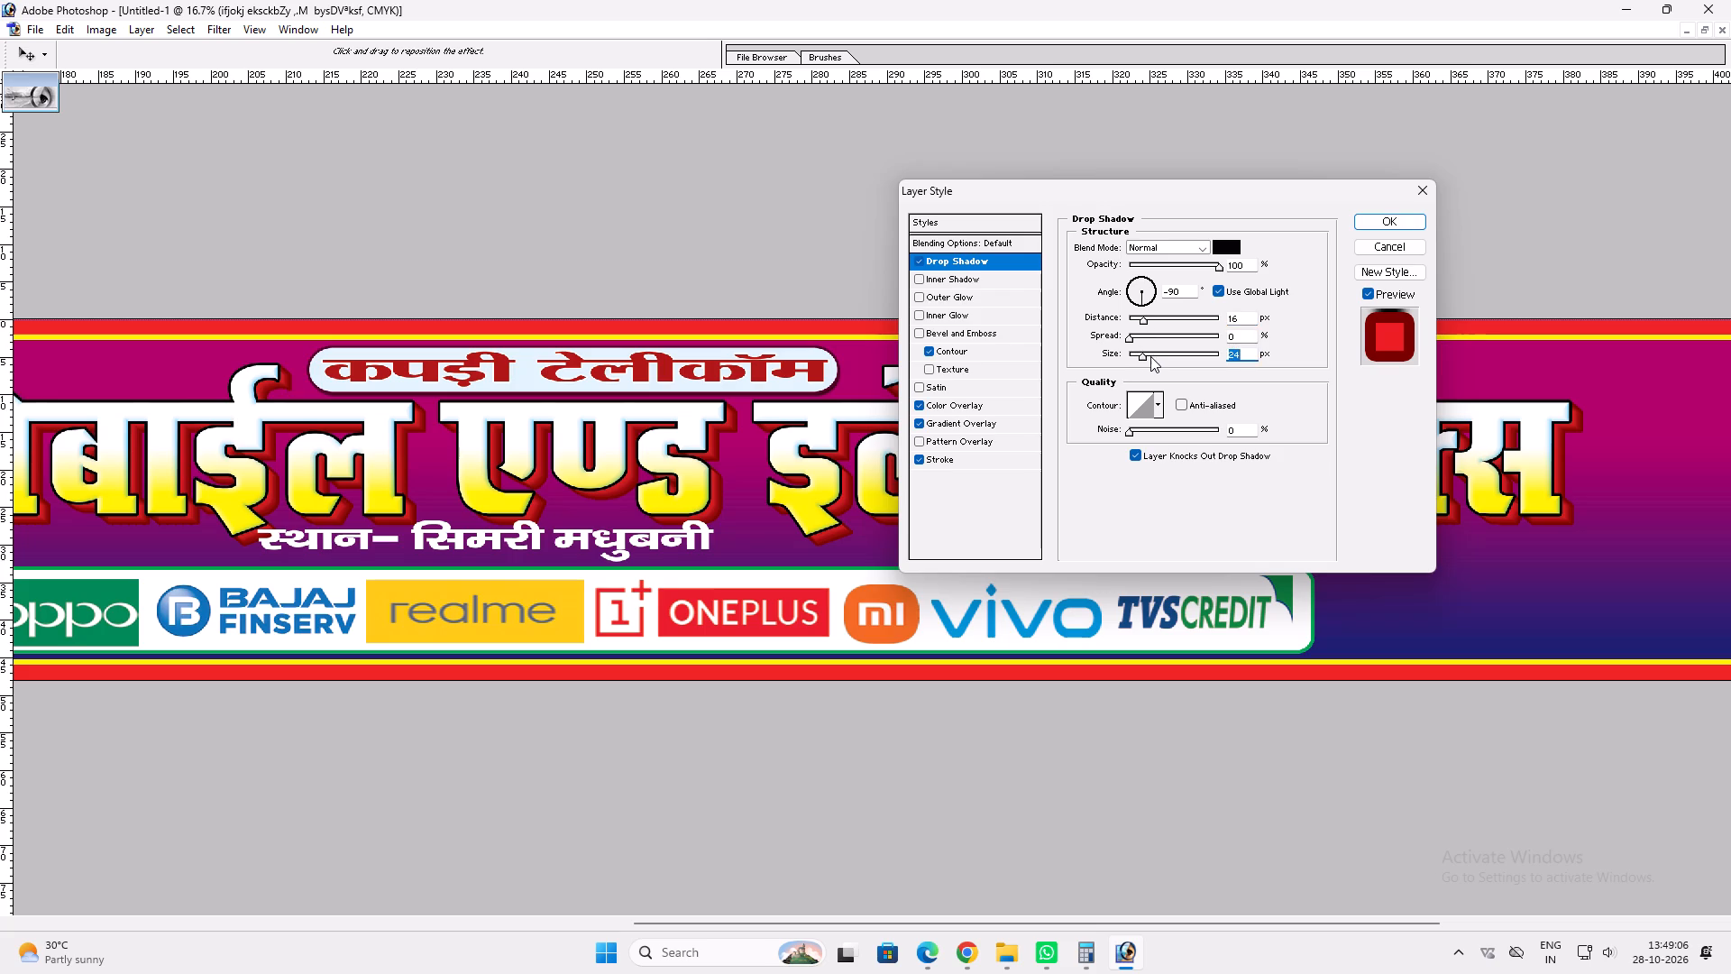
{"action": "left_click", "coordinate": [1153, 357]}
{"action": "double_click", "coordinate": [1139, 341]}
{"action": "left_click", "coordinate": [1146, 341]}
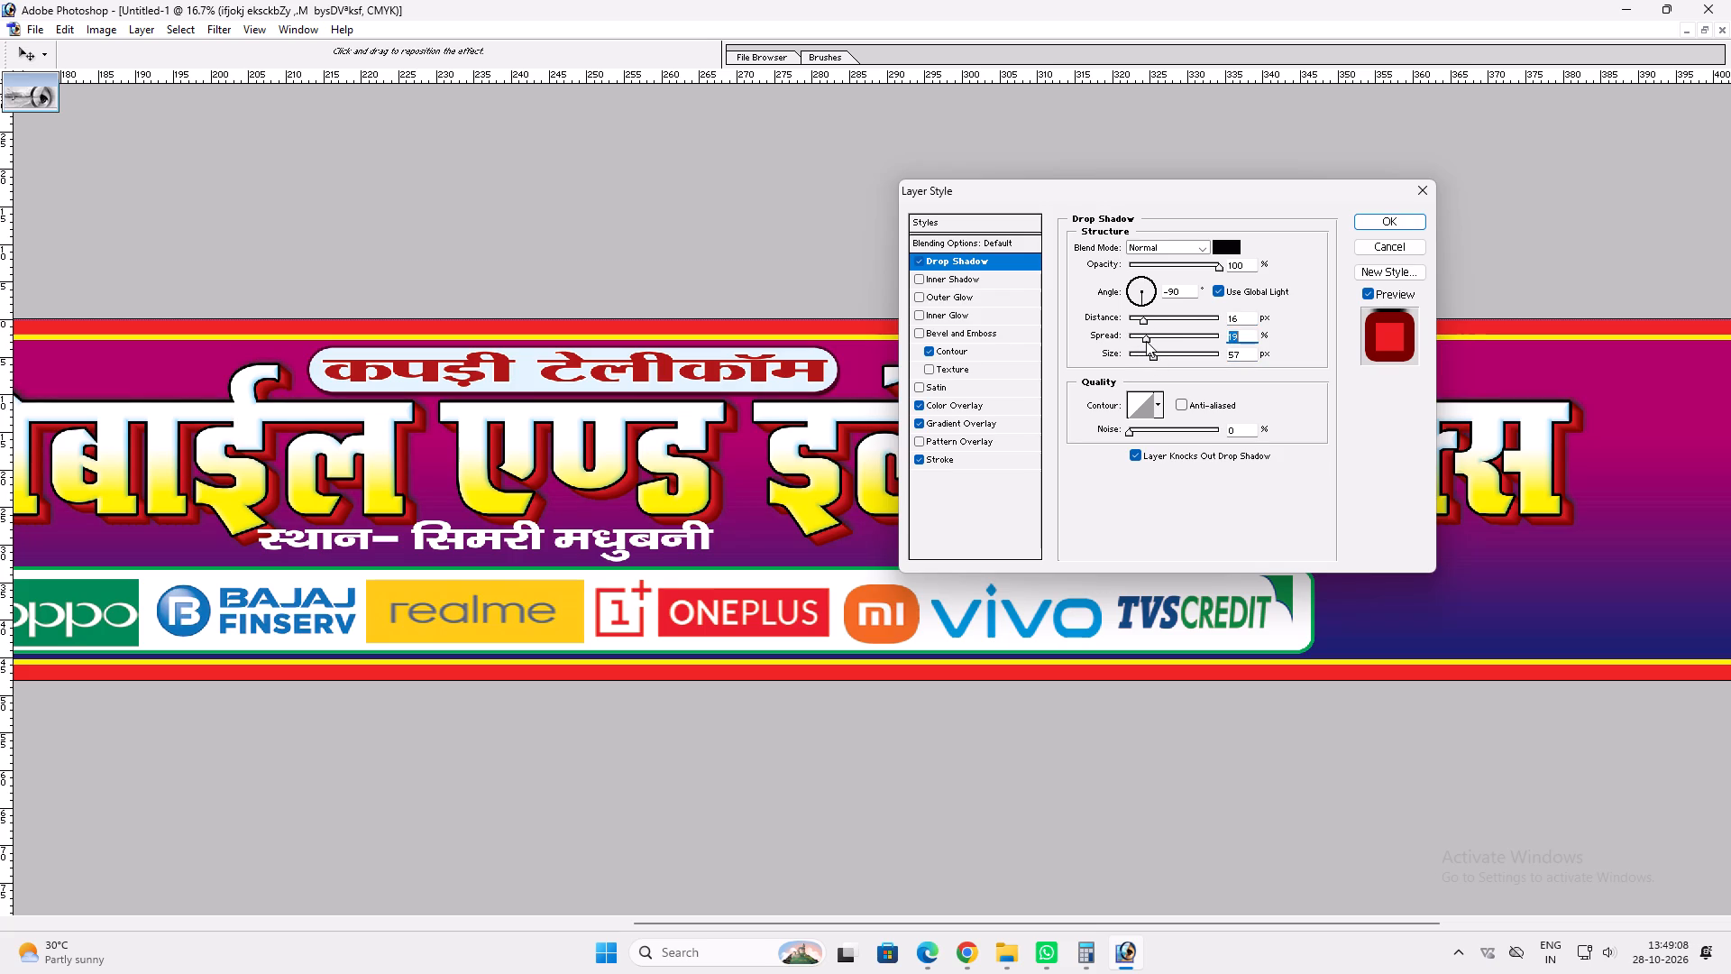
{"action": "left_click_drag", "start_coordinate": [1186, 262], "coordinate": [1179, 265]}
{"action": "left_click_drag", "start_coordinate": [1179, 265], "coordinate": [1164, 271]}
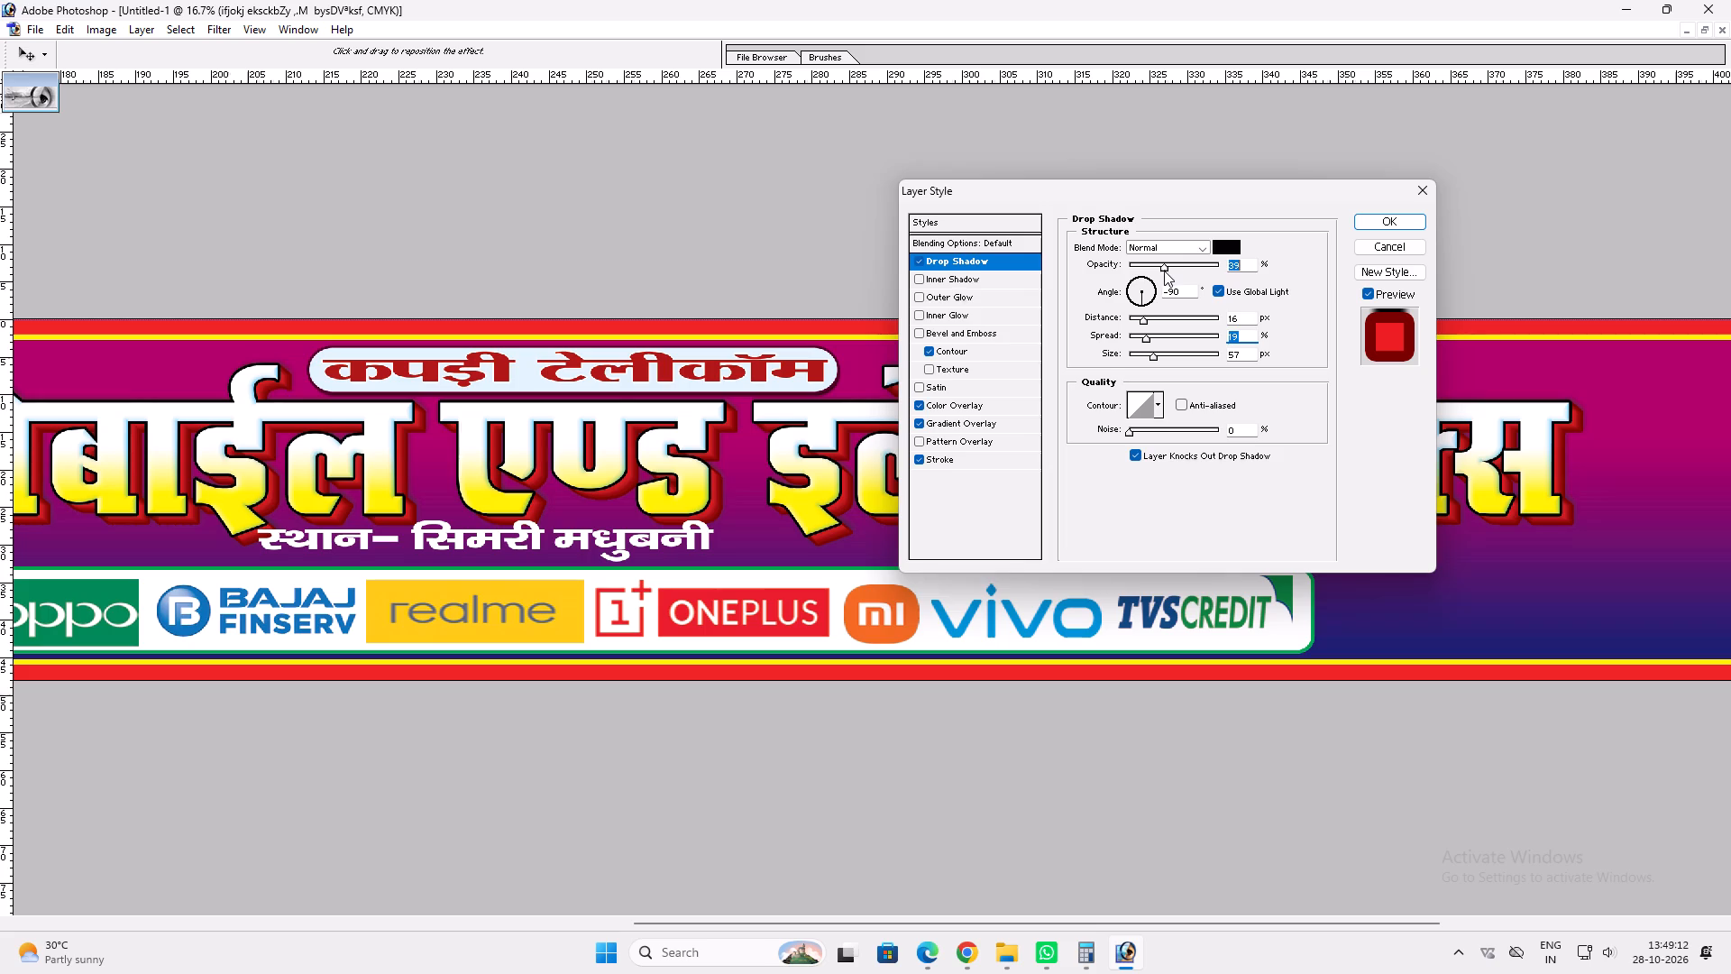
{"action": "left_click_drag", "start_coordinate": [1164, 271], "coordinate": [1159, 273]}
{"action": "key", "text": "Return"}
Move the white location line slightly down and right beneath the heading and scale it proportionally to 90.9%.
{"action": "key", "text": "v"}
{"action": "key", "text": "space"}
{"action": "key", "text": "space"}
{"action": "key", "text": "space"}
{"action": "key", "text": "space"}
{"action": "key", "text": "space"}
{"action": "key", "text": "space"}
{"action": "key", "text": "space"}
{"action": "key", "text": "space"}
{"action": "key", "text": "space"}
{"action": "key", "text": "space"}
{"action": "key", "text": "space"}
{"action": "key", "text": "space"}
{"action": "key", "text": "space"}
{"action": "key", "text": "space"}
{"action": "right_click", "coordinate": [998, 479]}
{"action": "left_click", "coordinate": [1030, 485]}
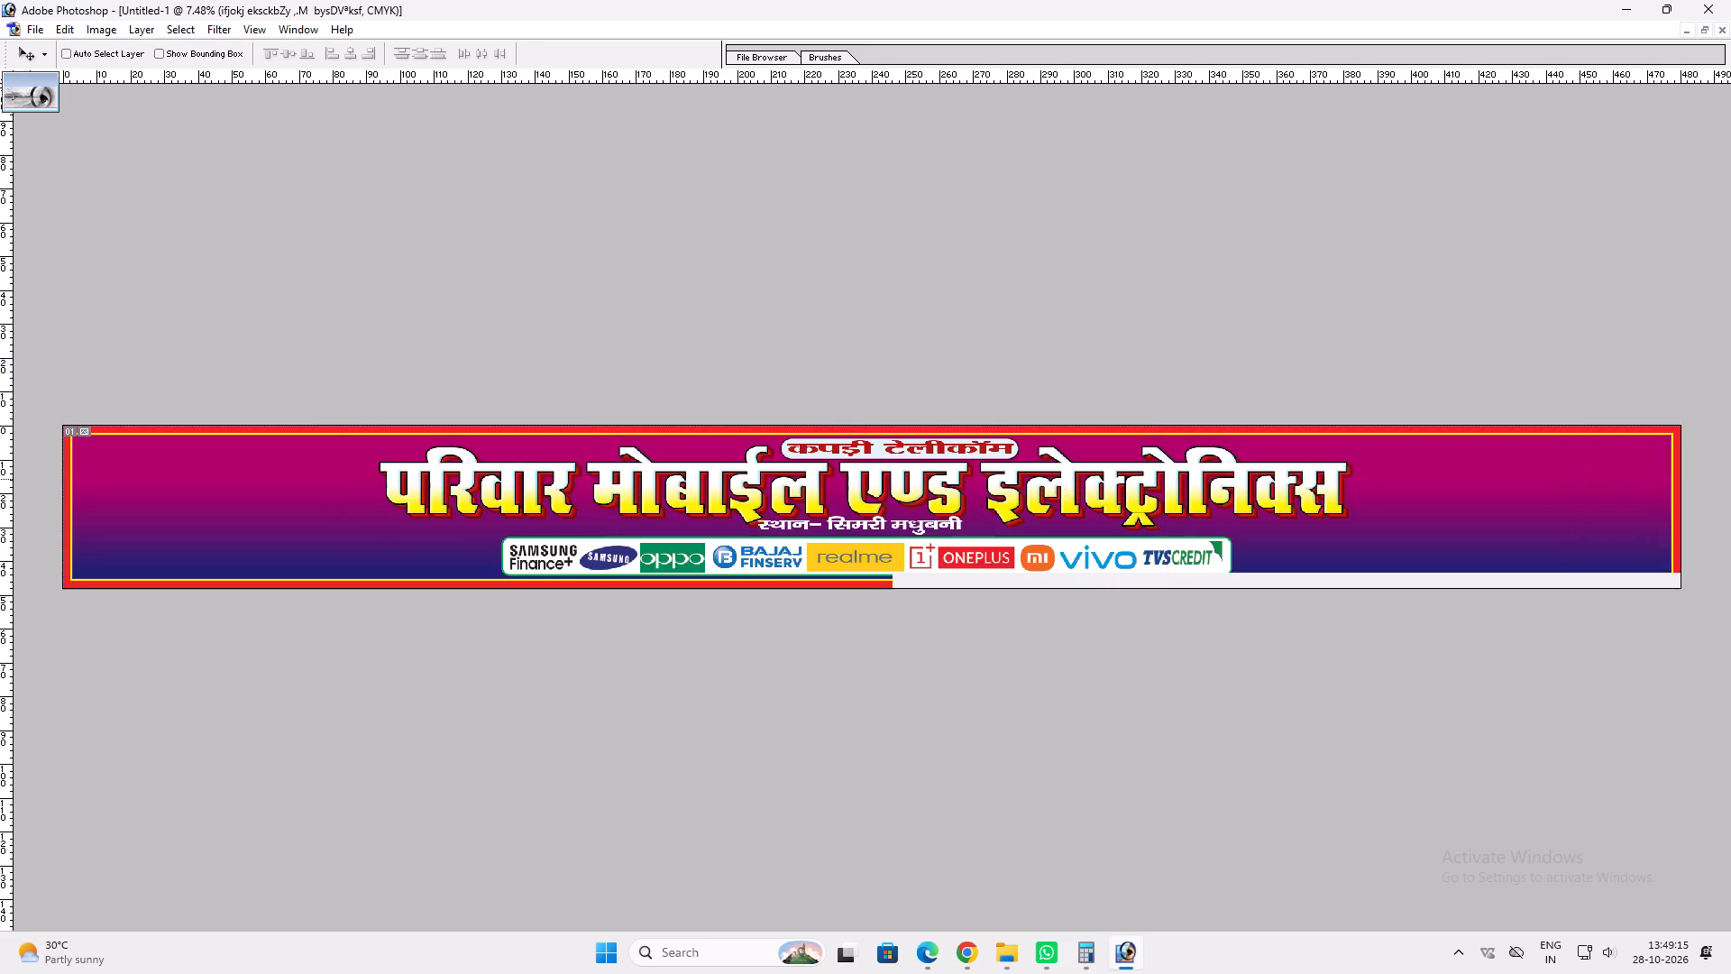
{"action": "key", "text": "v"}
{"action": "key", "text": "ctrl+plus"}
{"action": "key", "text": "ctrl+plus"}
{"action": "key", "text": "space"}
{"action": "key", "text": "space"}
{"action": "key", "text": "space"}
{"action": "key", "text": "space"}
{"action": "key", "text": "space"}
{"action": "key", "text": "space"}
{"action": "key", "text": "space"}
{"action": "key", "text": "space"}
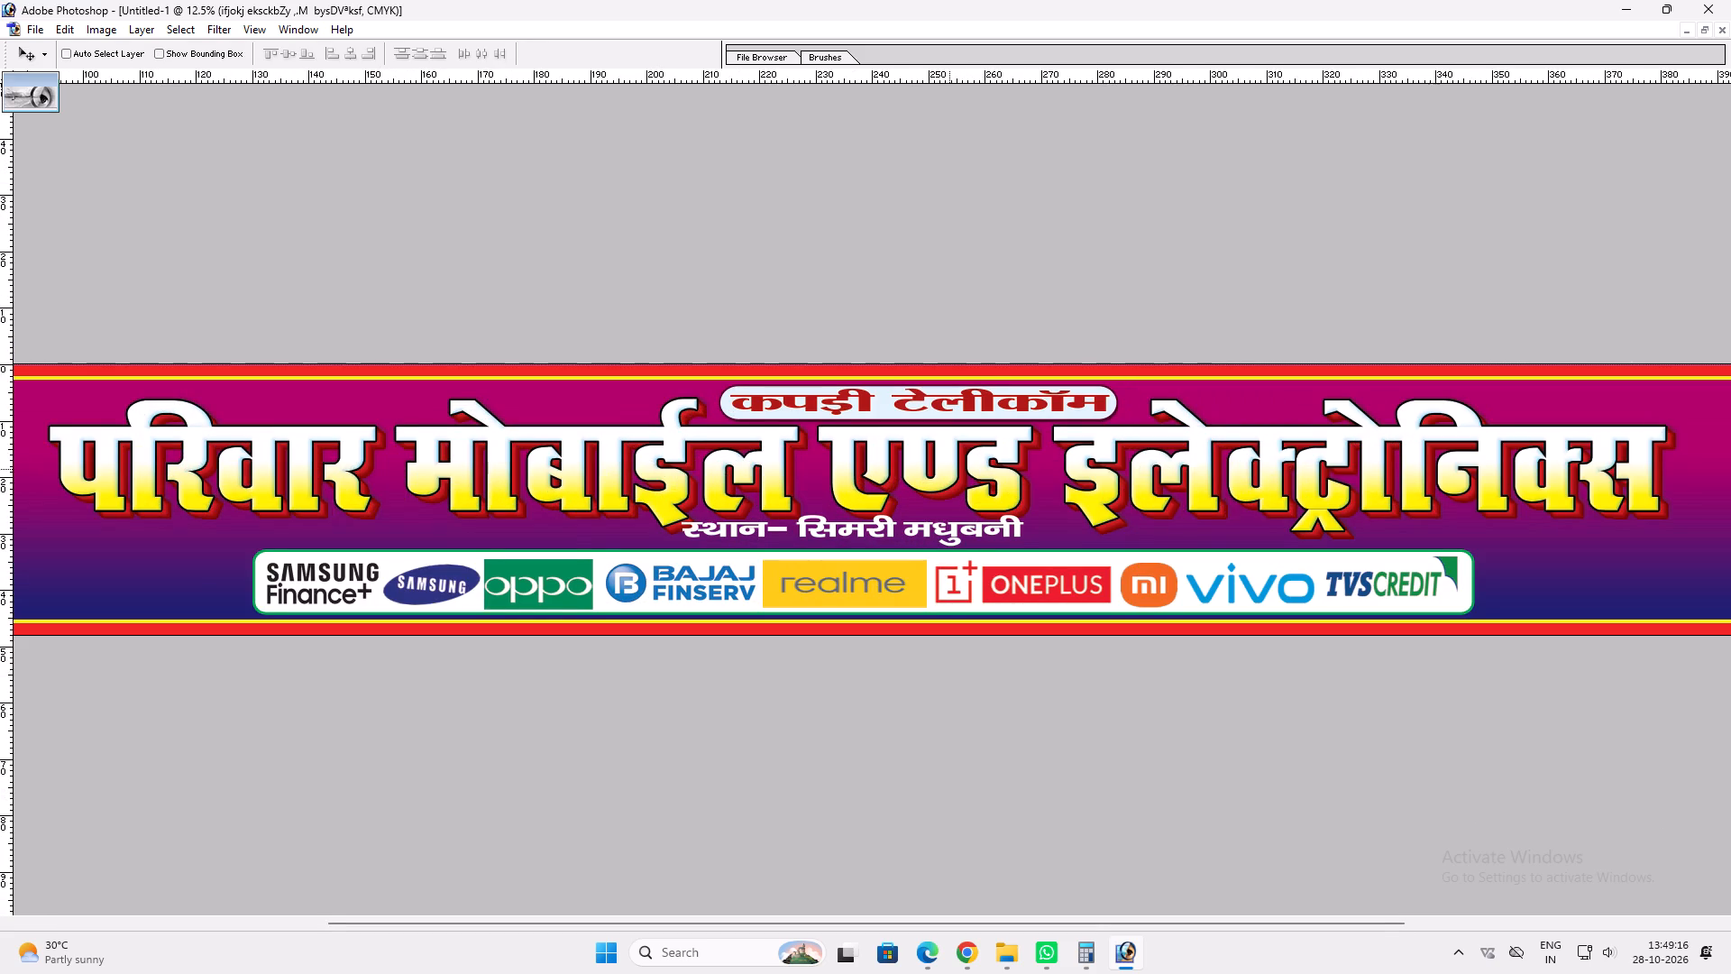
{"action": "left_click_drag", "start_coordinate": [973, 479], "coordinate": [985, 482]}
{"action": "left_click", "coordinate": [1029, 523], "text": "ctrl"}
{"action": "left_click_drag", "start_coordinate": [1030, 523], "coordinate": [1044, 527]}
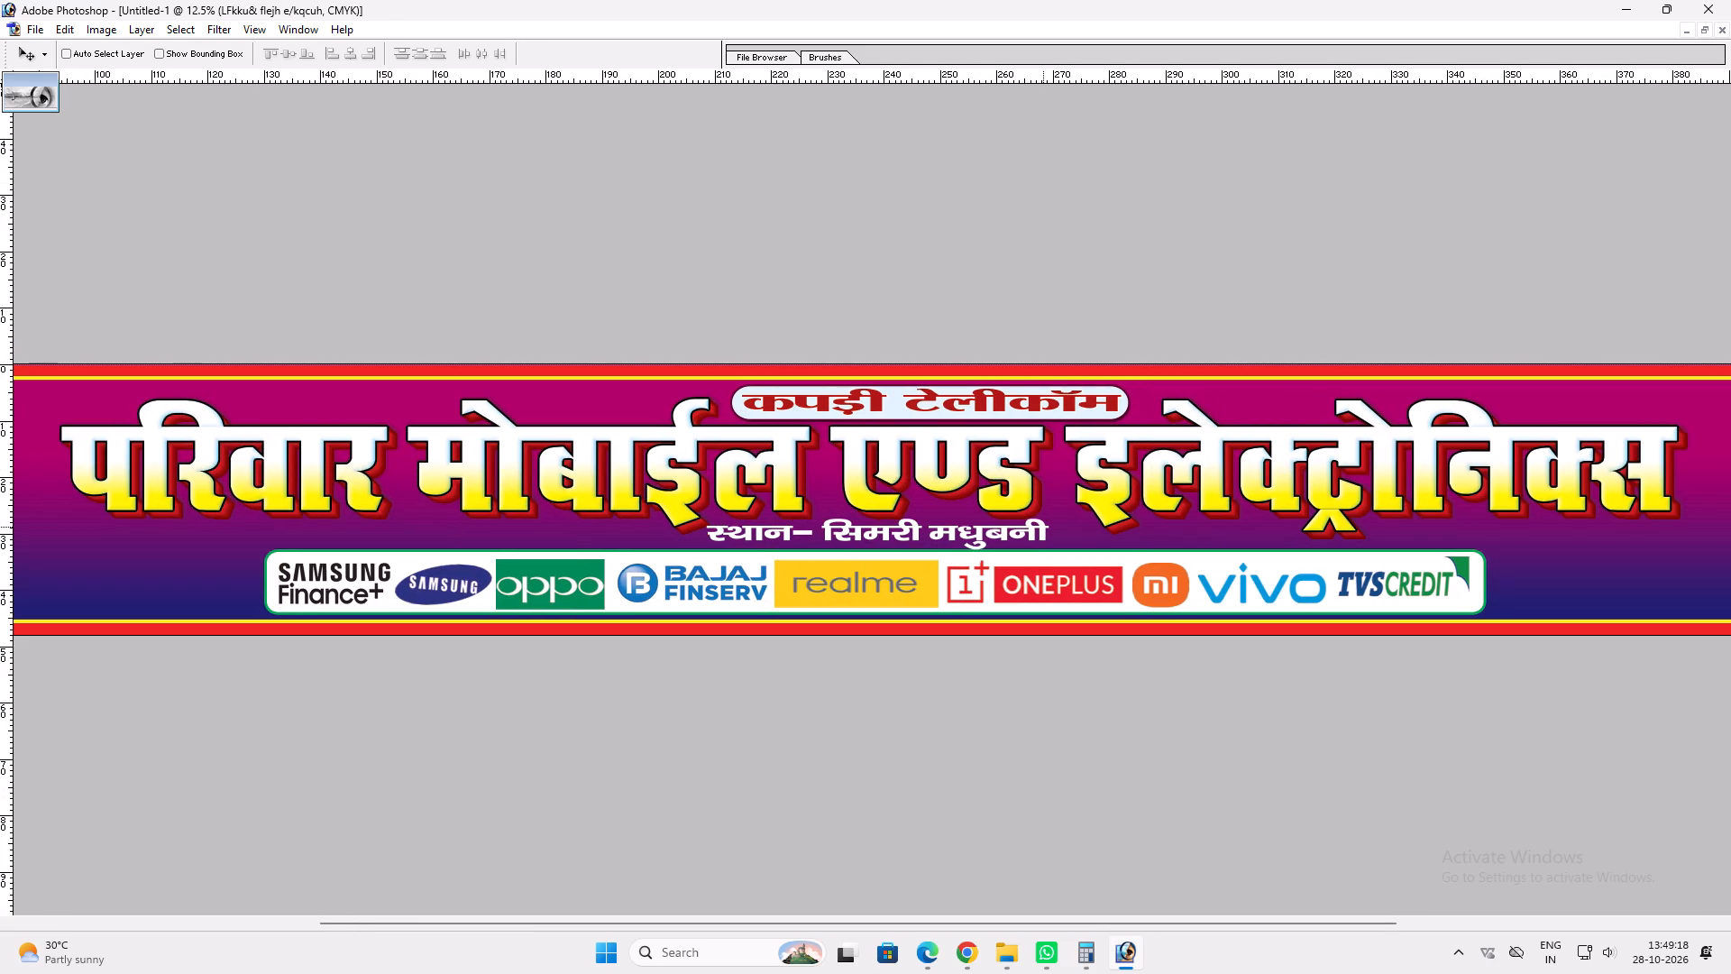
{"action": "left_click_drag", "start_coordinate": [1044, 527], "coordinate": [1058, 524]}
{"action": "key", "text": "ctrl+t"}
{"action": "left_click_drag", "start_coordinate": [1064, 539], "coordinate": [1049, 534], "text": "shift"}
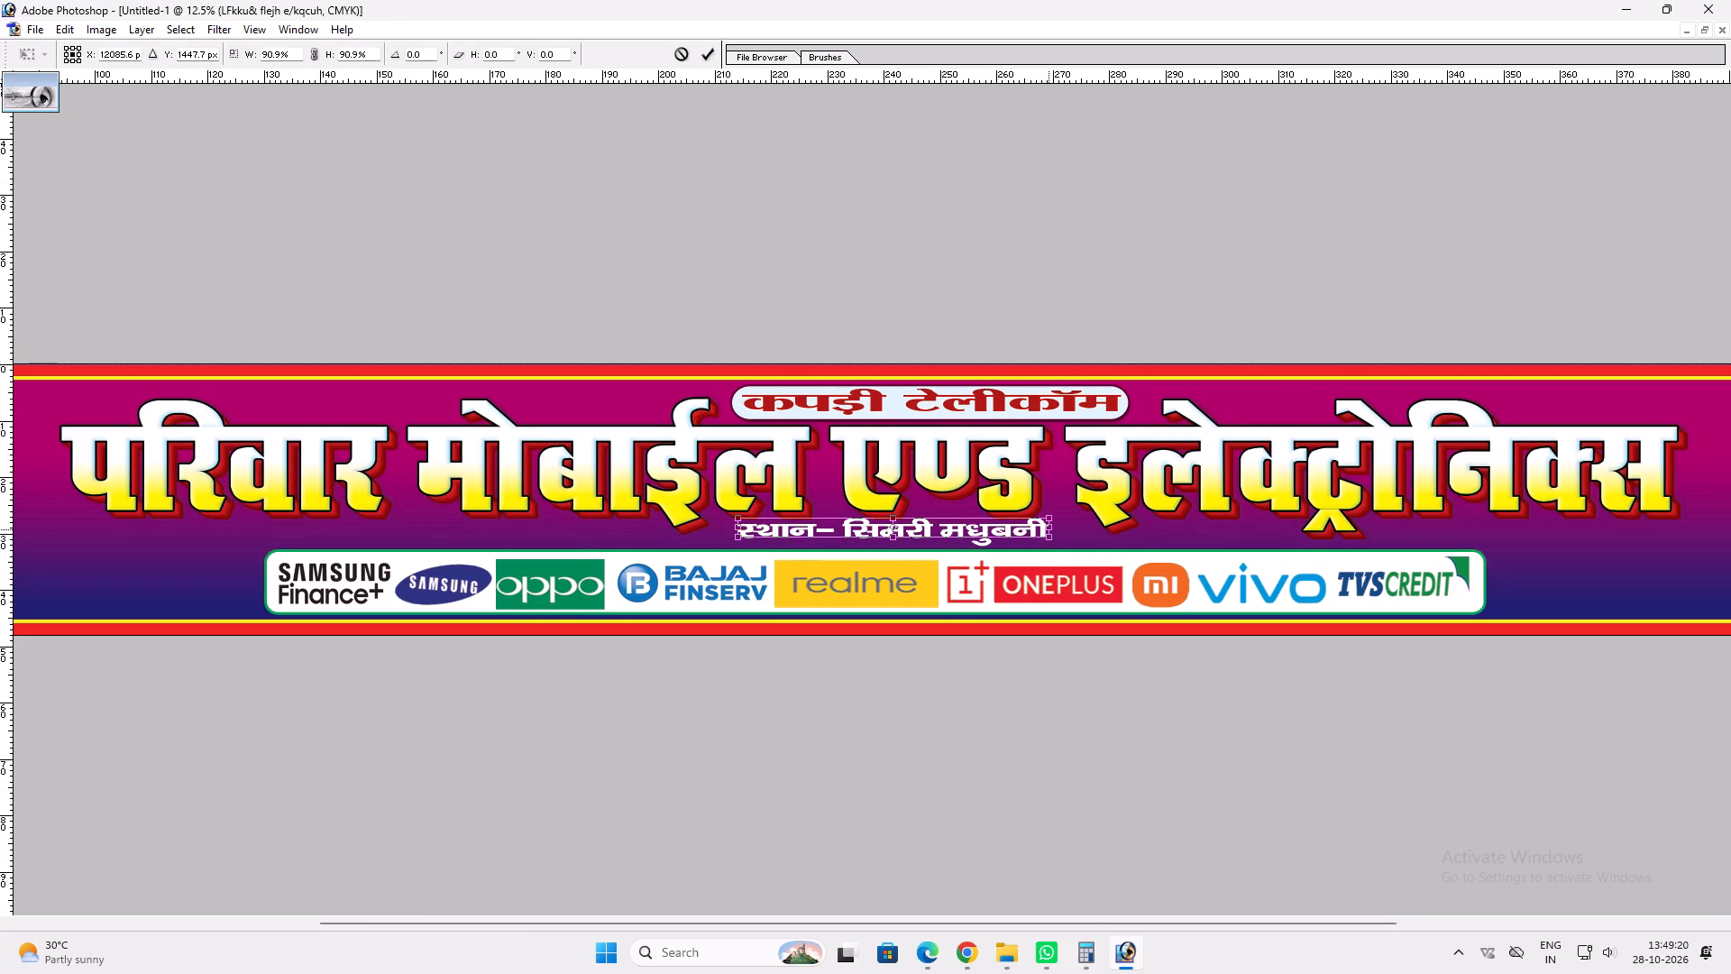
{"action": "left_click_drag", "start_coordinate": [1051, 527], "coordinate": [1067, 527], "text": "shift"}
{"action": "key", "text": "shift+Return"}
Move the location line beneath the heading's second word, above the Samsung and Oppo logos, and narrow it slightly.
{"action": "key", "text": "v"}
{"action": "left_click_drag", "start_coordinate": [1042, 527], "coordinate": [644, 540]}
{"action": "key", "text": "ctrl+t"}
{"action": "left_click_drag", "start_coordinate": [662, 517], "coordinate": [627, 520], "text": "shift"}
{"action": "key", "text": "Return"}
{"action": "key", "text": "v"}
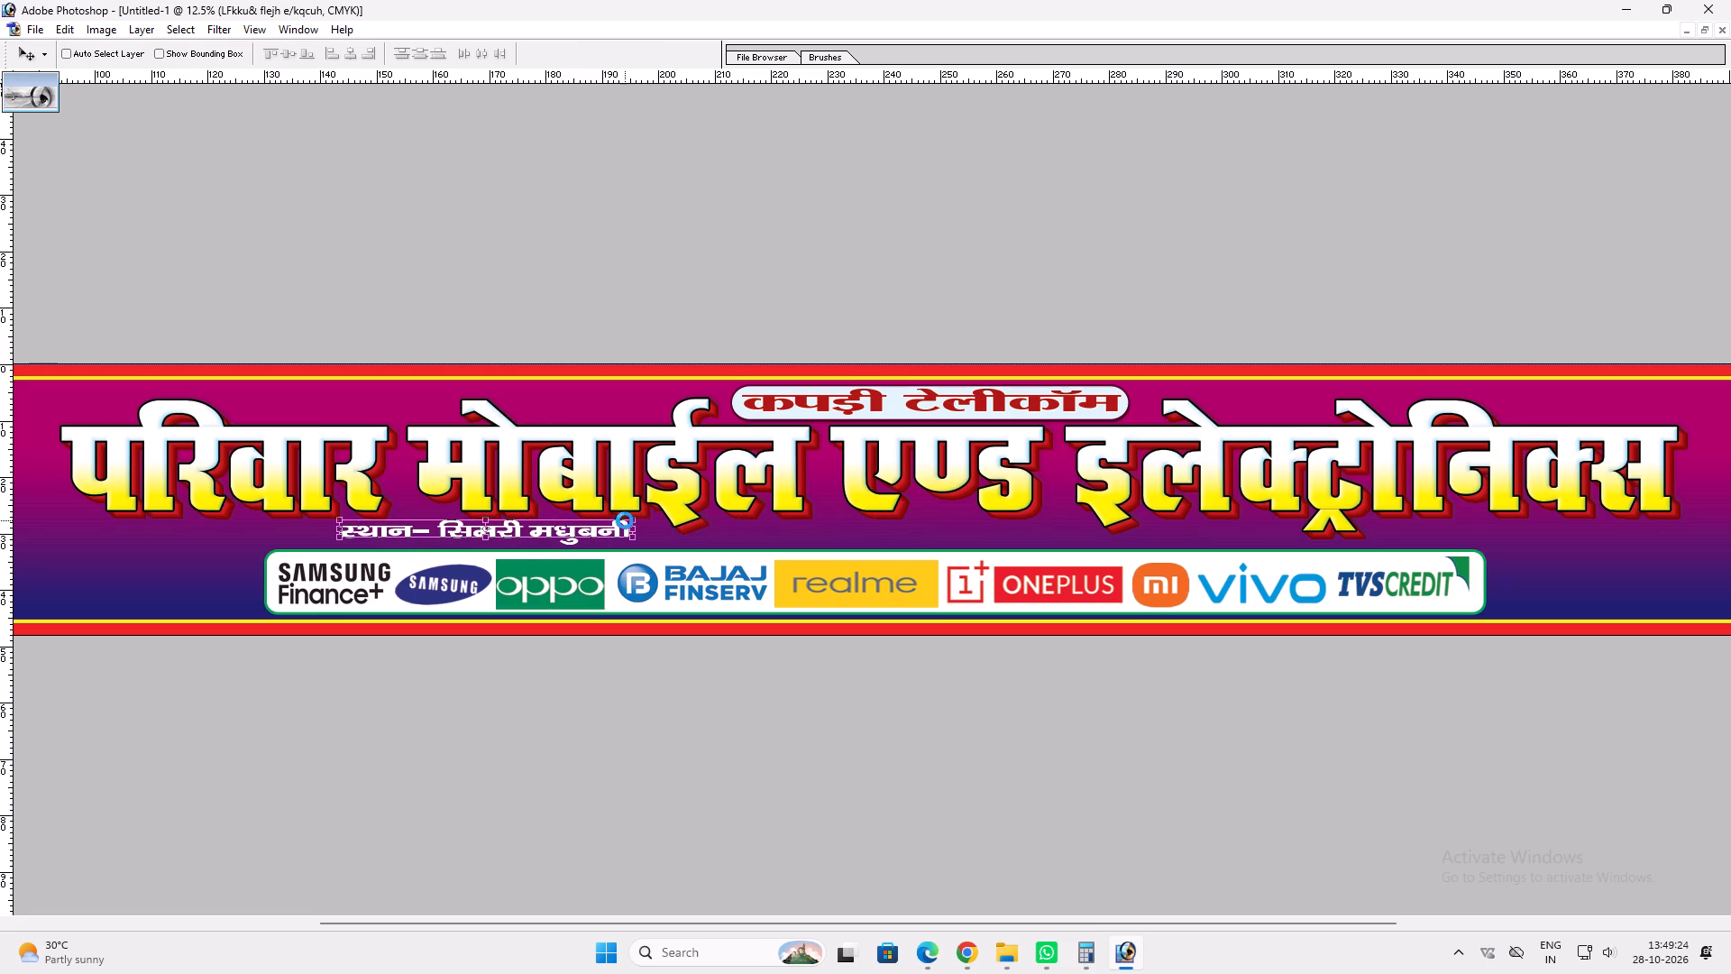
Shift the location line slightly left, stretch its width to 104.6% and nudge it down.
{"action": "left_click_drag", "start_coordinate": [631, 538], "coordinate": [611, 543], "text": "shift"}
{"action": "key", "text": "ctrl+t"}
{"action": "left_click_drag", "start_coordinate": [612, 525], "coordinate": [626, 524], "text": "shift"}
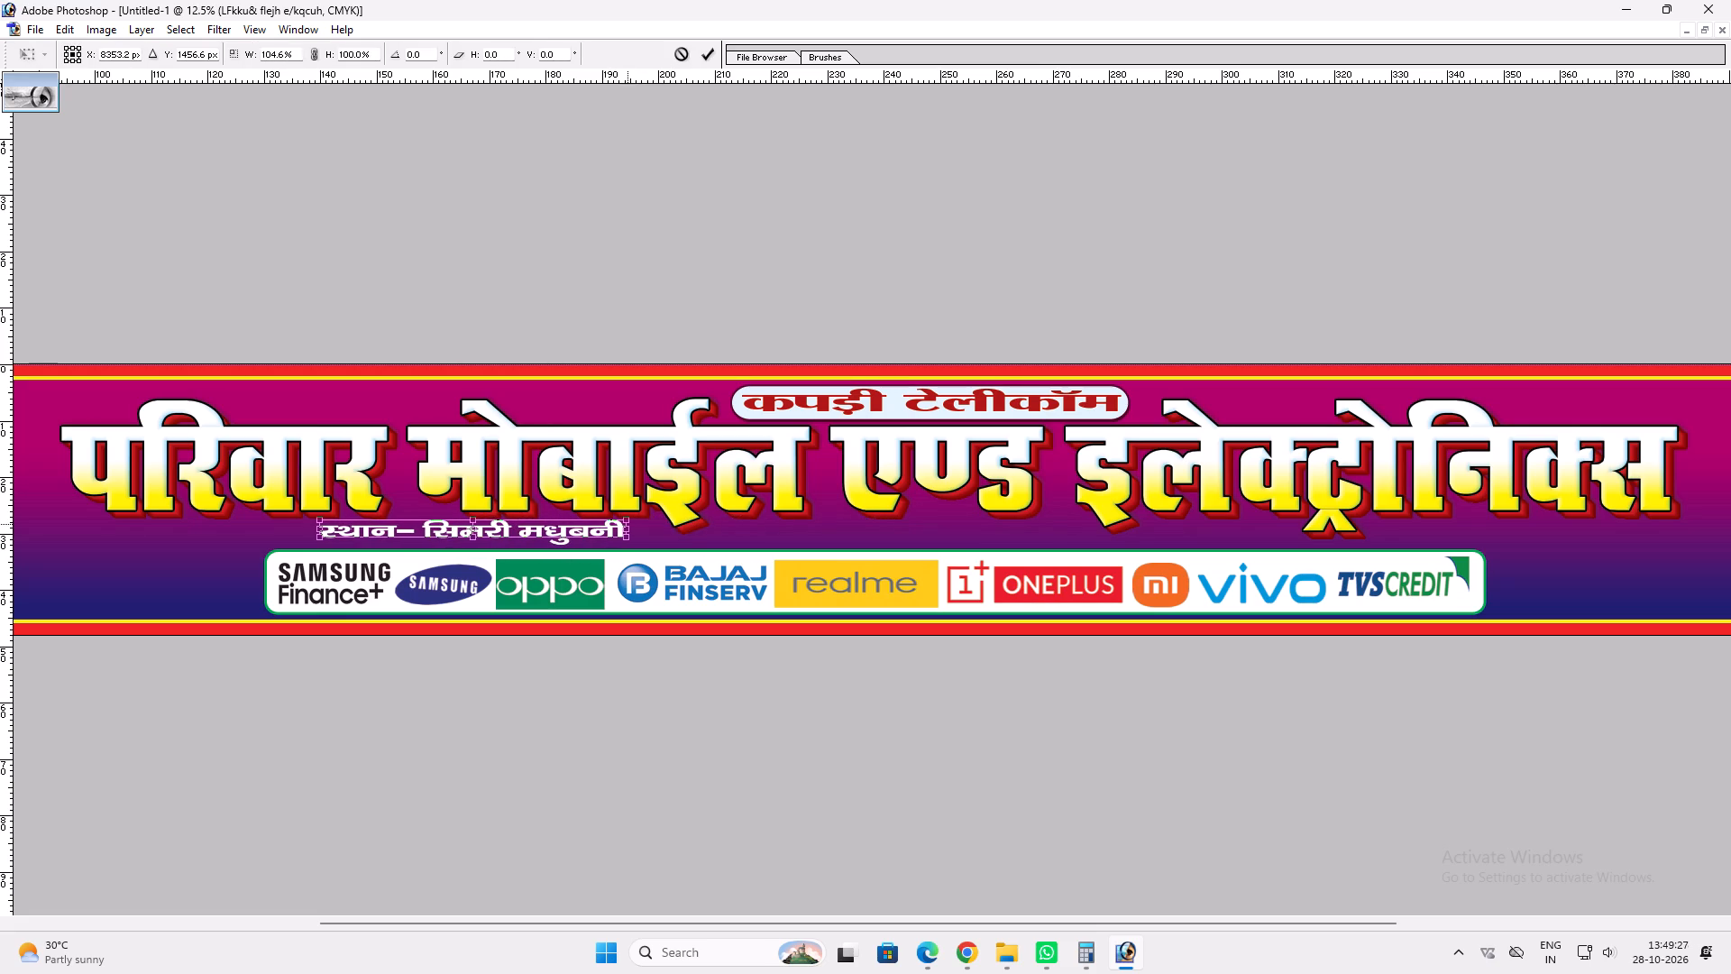
{"action": "key", "text": "shift+Return"}
{"action": "key", "text": "v"}
{"action": "key", "text": "Down"}
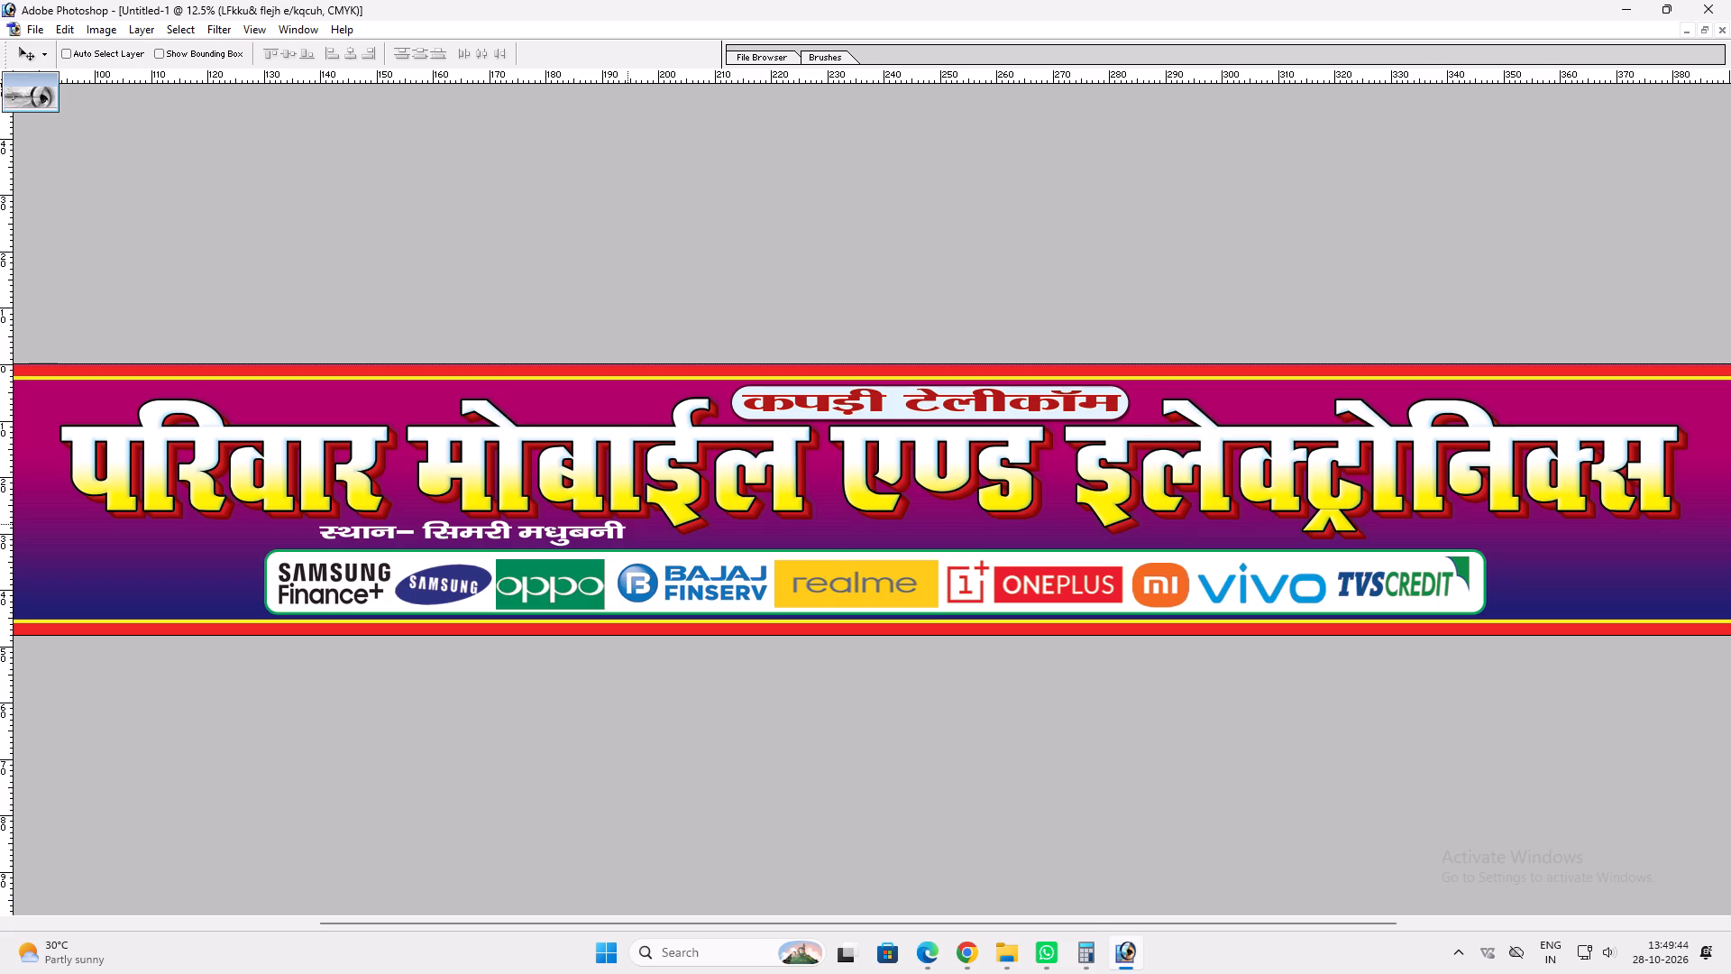
Widen the location line slightly on both sides so it fills more space above the brand logos.
{"action": "key", "text": "ctrl+plus"}
{"action": "key", "text": "space"}
{"action": "key", "text": "space"}
{"action": "key", "text": "space"}
{"action": "key", "text": "space"}
{"action": "key", "text": "space"}
{"action": "key", "text": "space"}
{"action": "key", "text": "space"}
{"action": "key", "text": "space"}
{"action": "key", "text": "space"}
{"action": "key", "text": "space"}
{"action": "key", "text": "space"}
{"action": "key", "text": "space"}
{"action": "key", "text": "space"}
{"action": "key", "text": "space"}
{"action": "key", "text": "space"}
{"action": "key", "text": "space"}
{"action": "key", "text": "space"}
{"action": "key", "text": "space"}
{"action": "key", "text": "space"}
{"action": "key", "text": "space"}
{"action": "left_click_drag", "start_coordinate": [547, 519], "coordinate": [562, 519]}
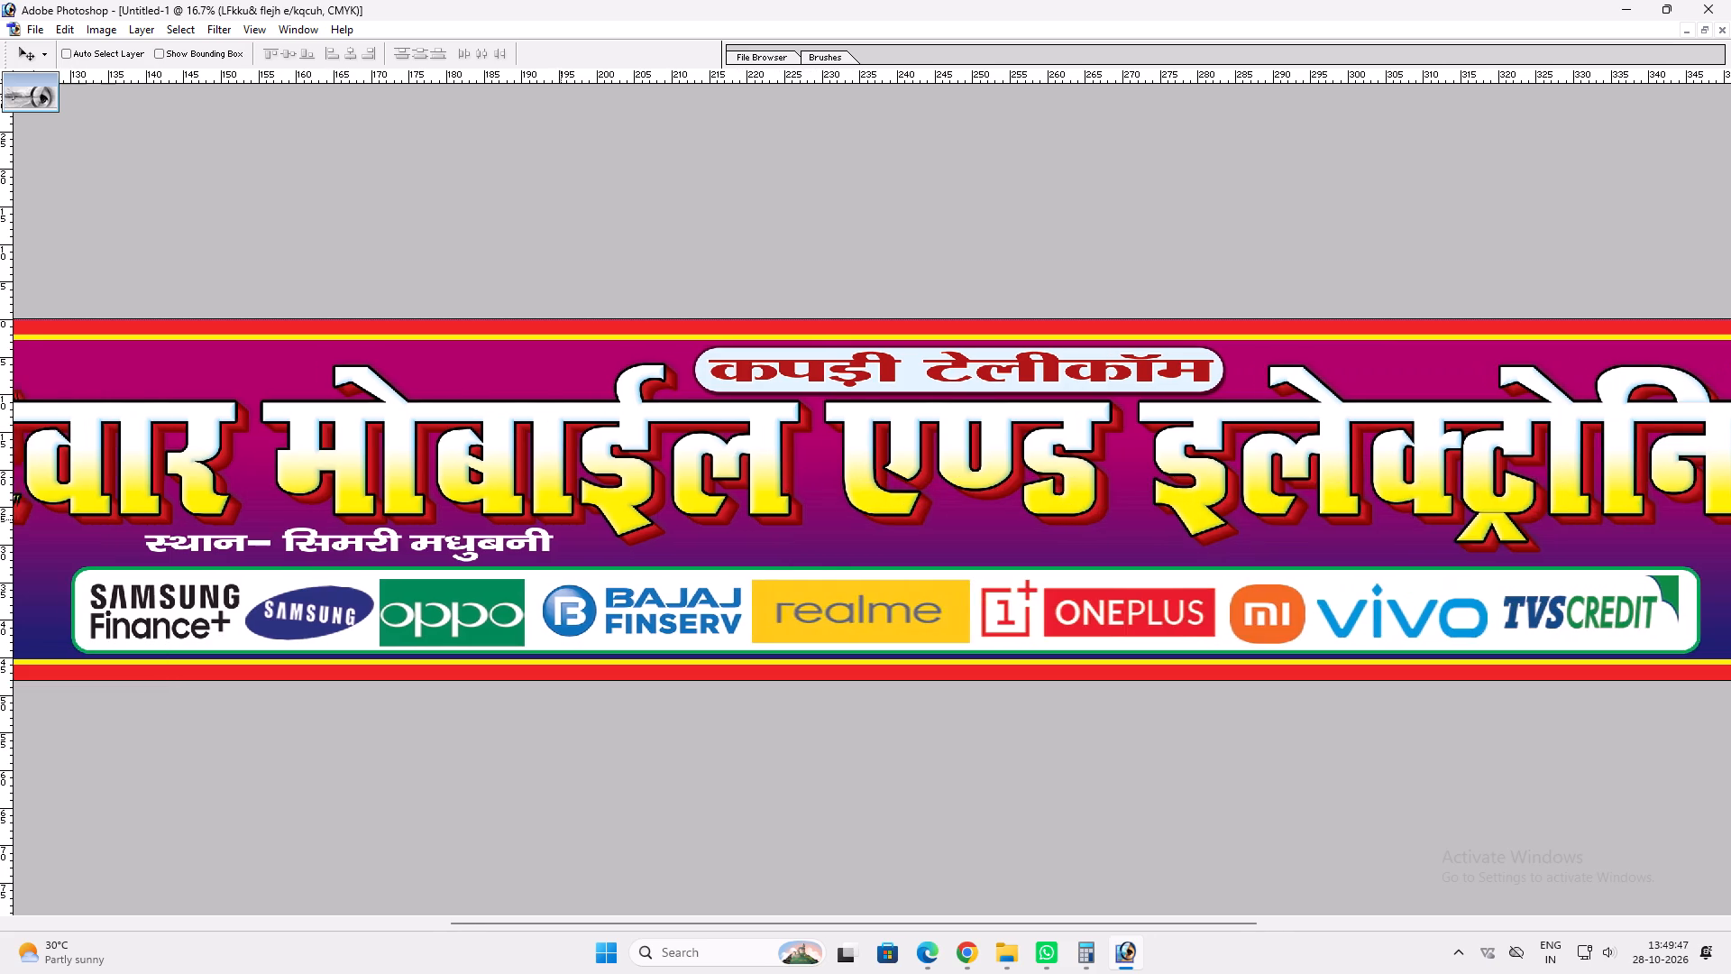
{"action": "left_click_drag", "start_coordinate": [562, 519], "coordinate": [743, 491]}
{"action": "key", "text": "ctrl+t"}
{"action": "left_click_drag", "start_coordinate": [744, 541], "coordinate": [772, 535], "text": "alt+shift"}
{"action": "key", "text": "shift+Return"}
{"action": "type", "text": "vv"}
Add a drop shadow to the location line with 100% opacity, 20 px distance, 0 px size and a 120° angle without global light.
{"action": "key", "text": "alt+l"}
{"action": "type", "text": "yd"}
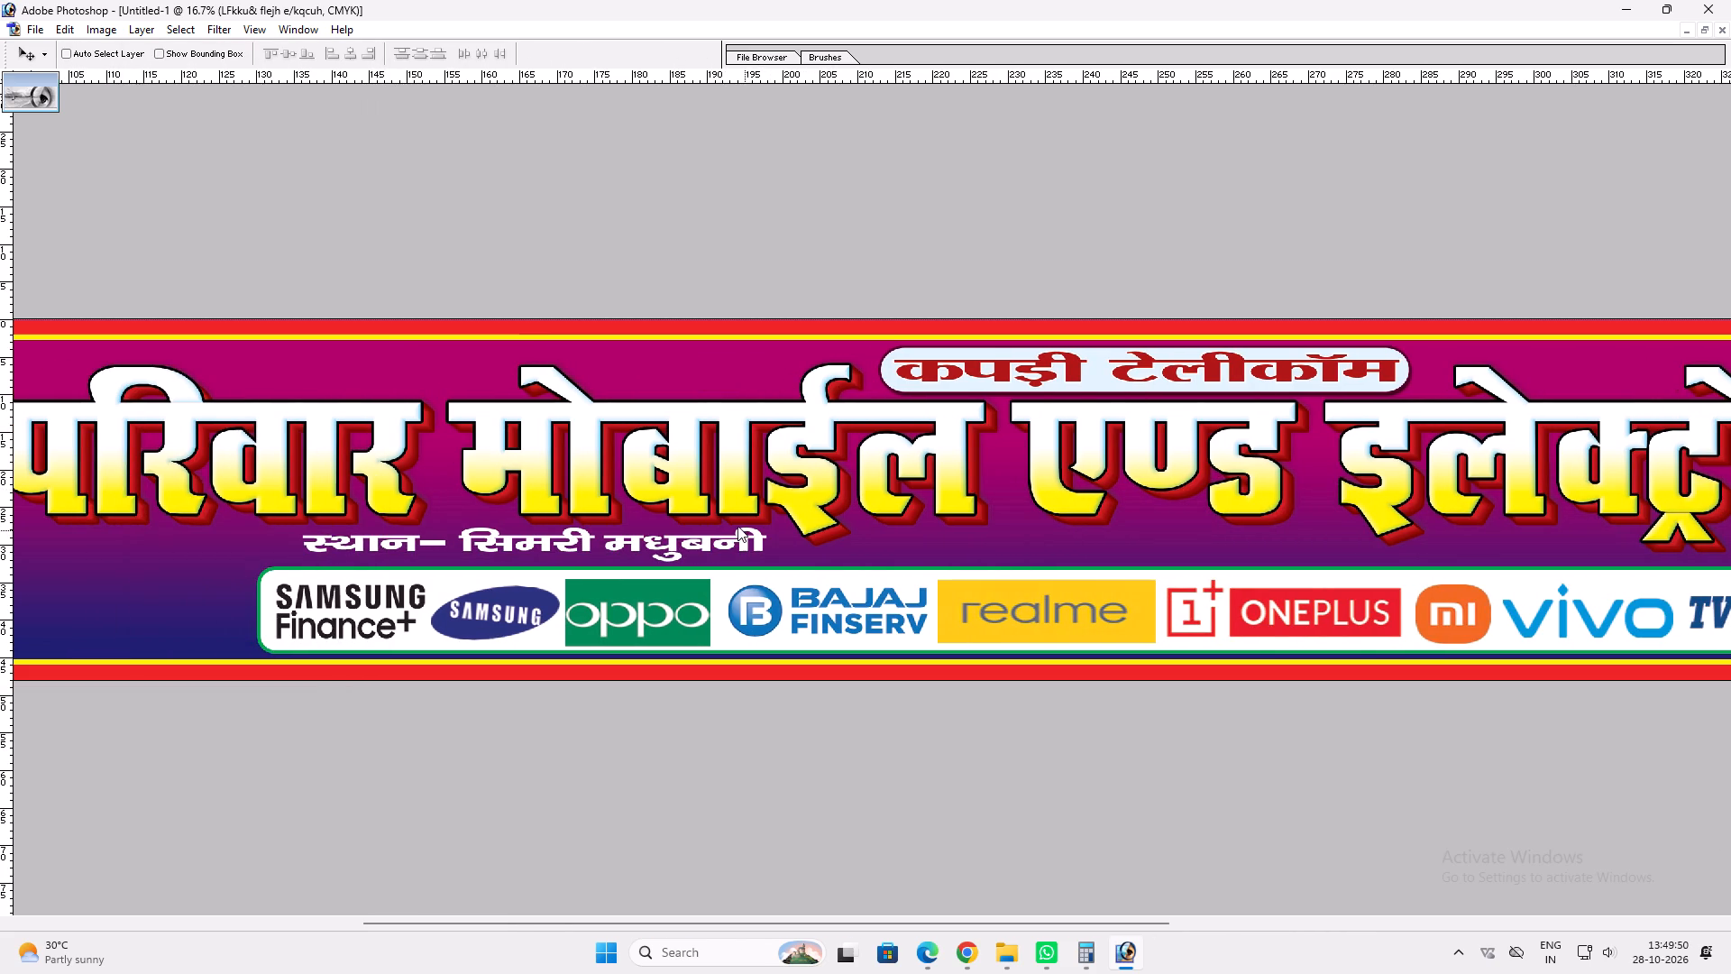
{"action": "left_click_drag", "start_coordinate": [1204, 267], "coordinate": [1271, 258]}
{"action": "left_click_drag", "start_coordinate": [1135, 359], "coordinate": [1108, 362]}
{"action": "left_click", "coordinate": [1146, 318]}
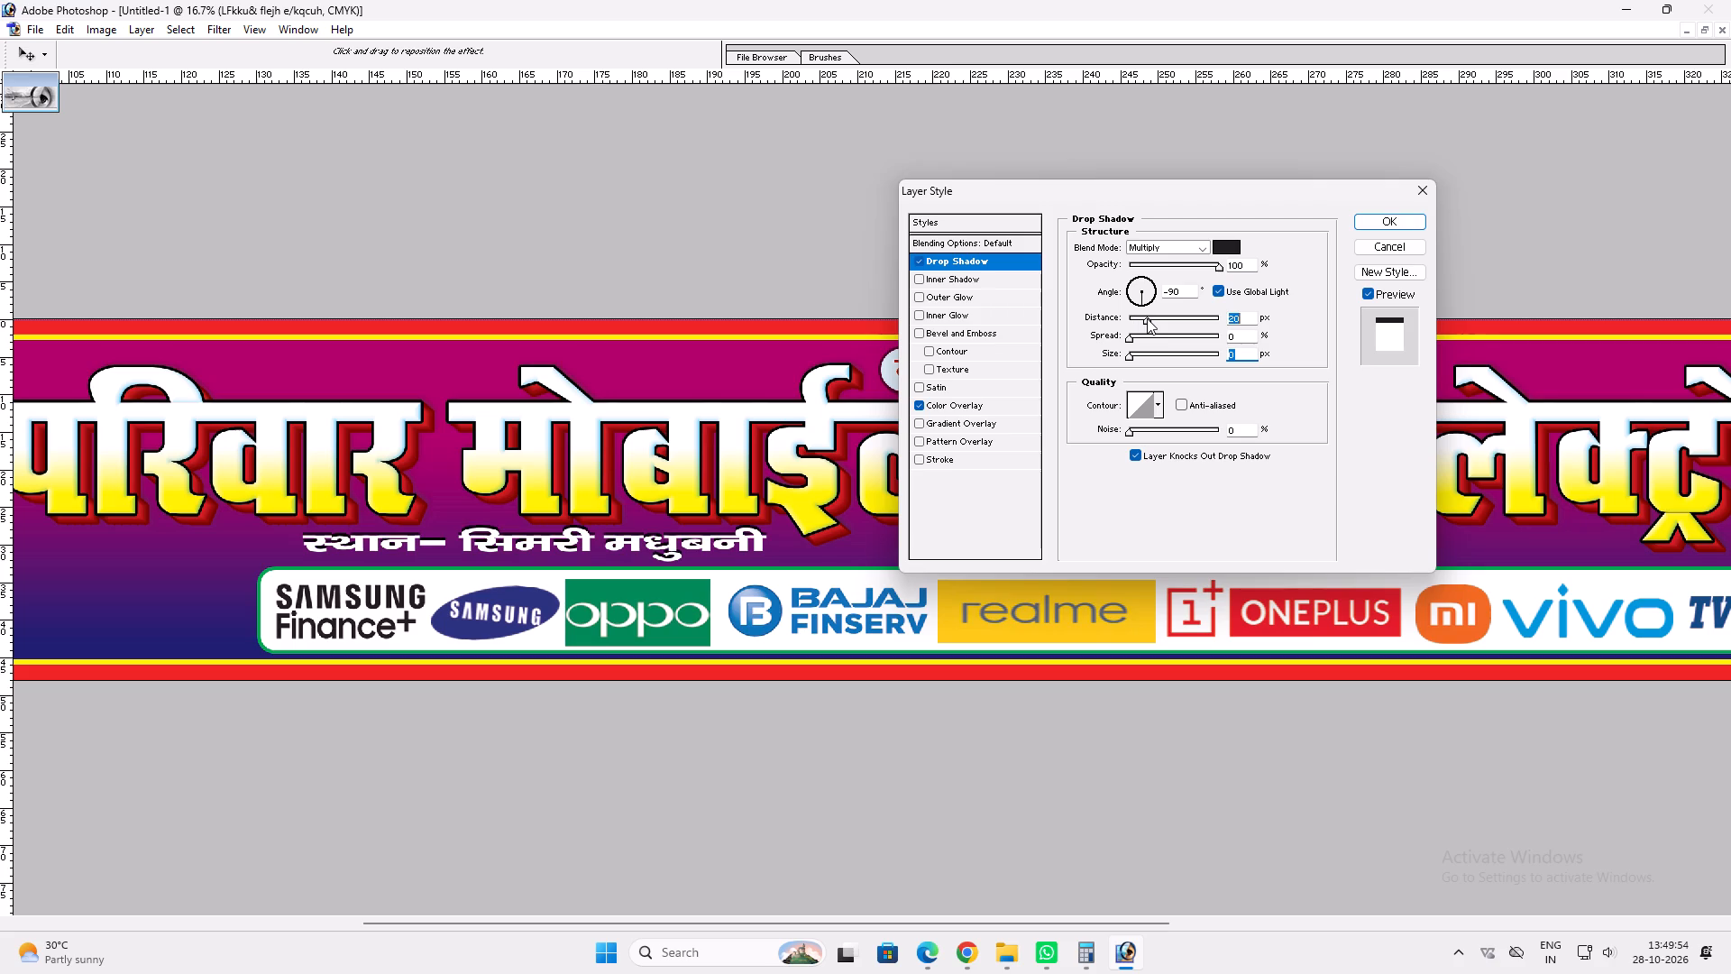
{"action": "left_click", "coordinate": [1214, 293]}
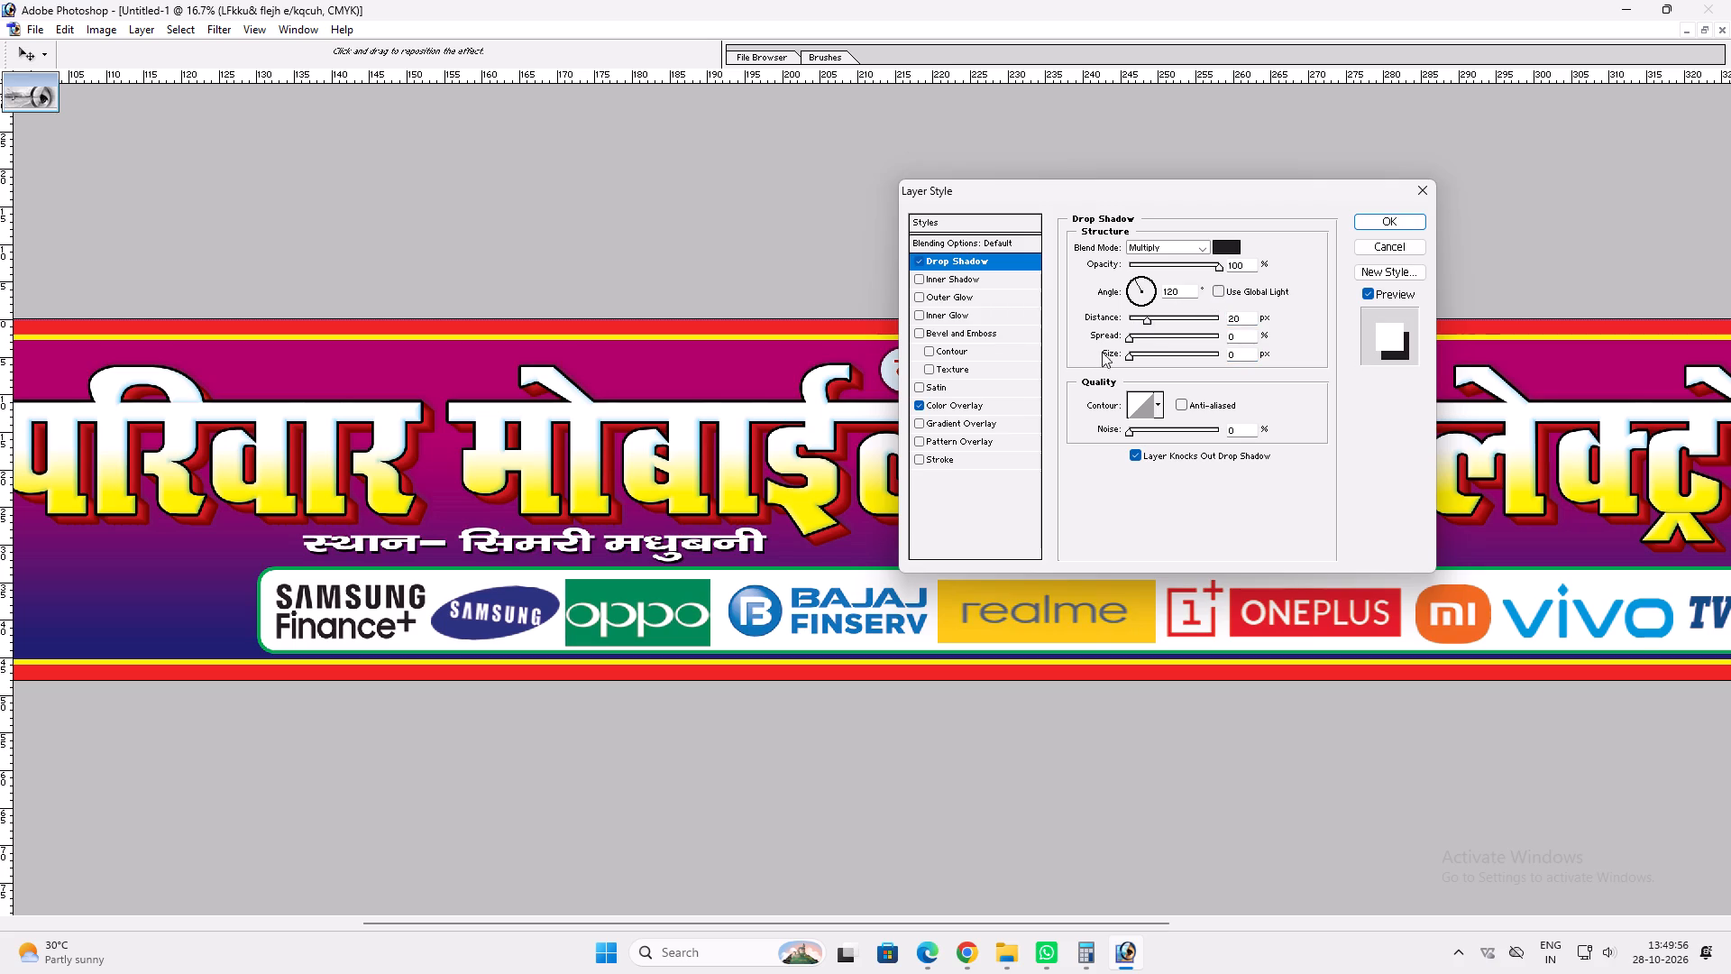
{"action": "key", "text": "Return"}
{"action": "key", "text": "Return"}
Scale the location line proportionally to 98.4% and fit the whole banner in view.
{"action": "key", "text": "ctrl+t"}
{"action": "left_click", "coordinate": [768, 556], "text": "alt+shift"}
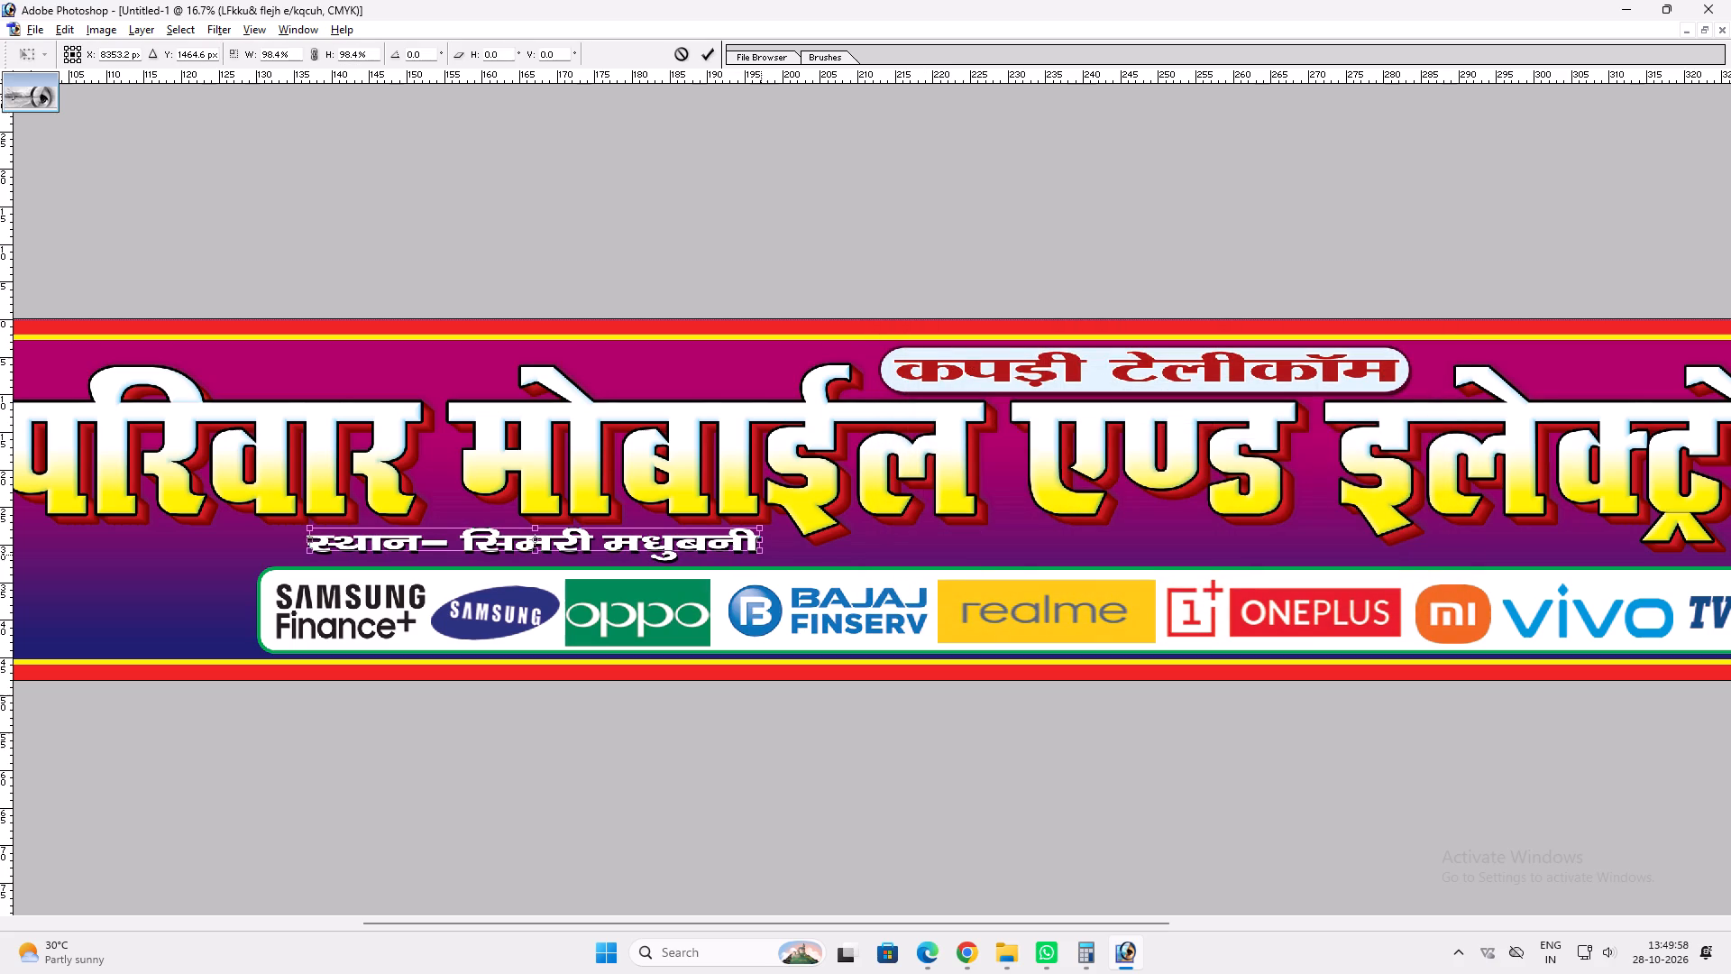
{"action": "key", "text": "Return"}
{"action": "type", "text": "vv"}
{"action": "key", "text": "space"}
{"action": "key", "text": "space"}
{"action": "key", "text": "space"}
{"action": "right_click", "coordinate": [728, 544]}
{"action": "left_click", "coordinate": [749, 551]}
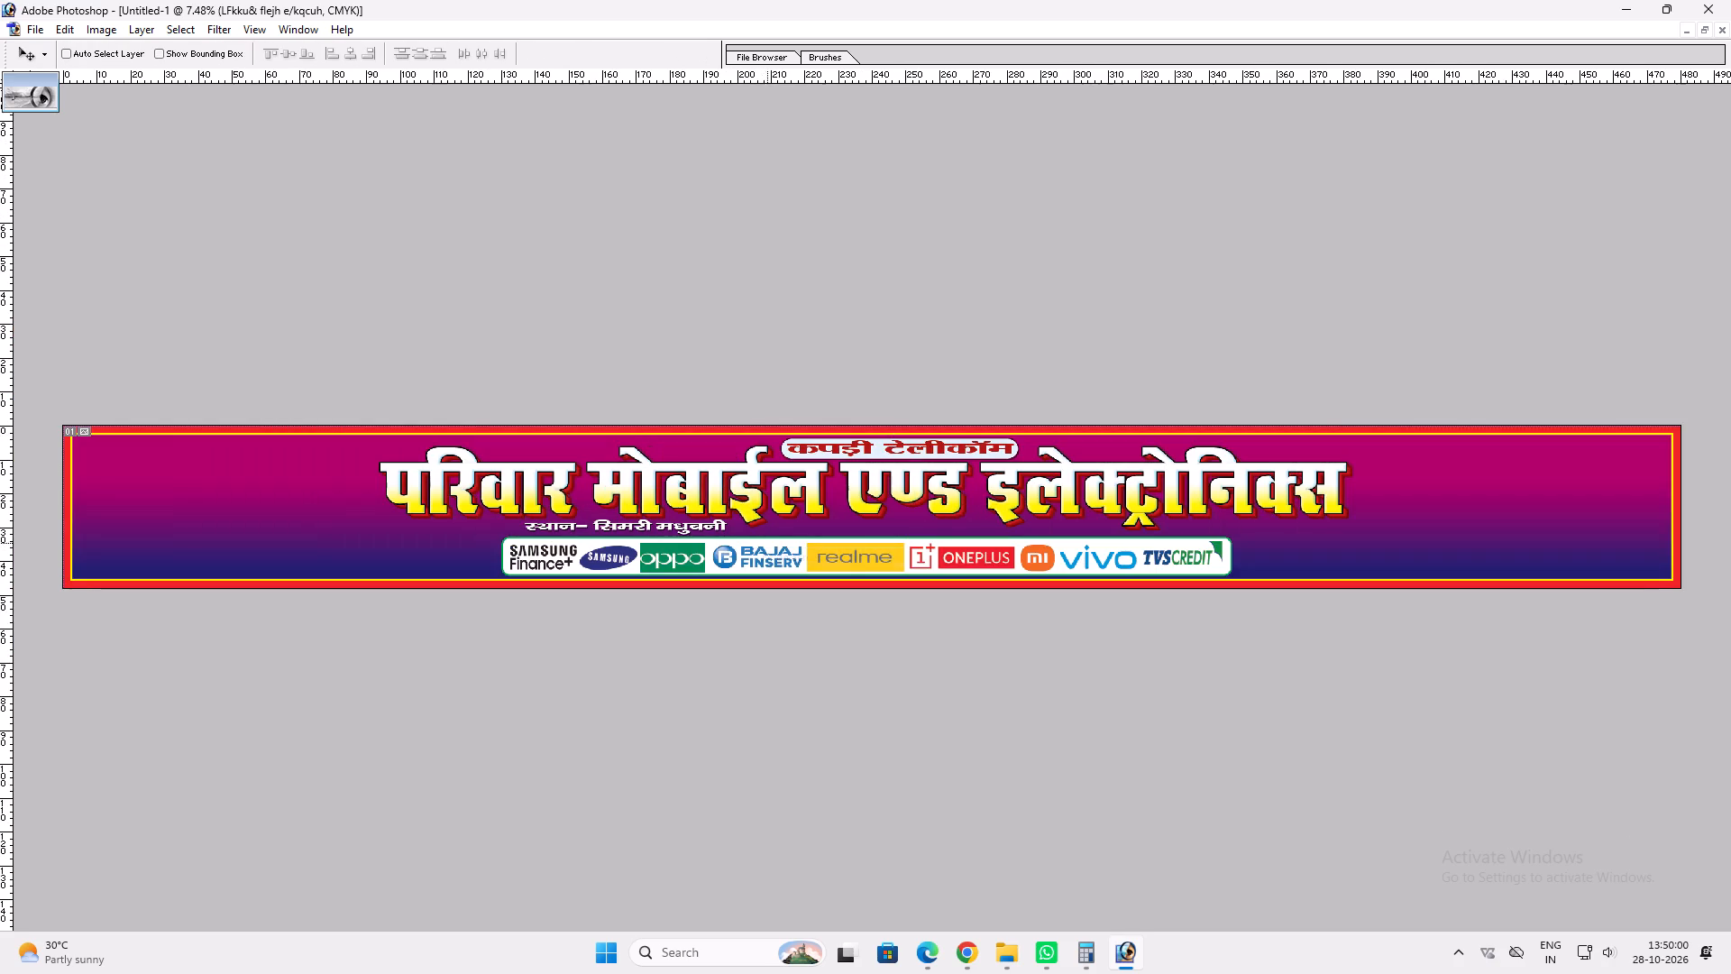
Reduce the location line slightly from its end, keeping its starting edge in place.
{"action": "key", "text": "v"}
{"action": "key", "text": "ctrl+plus"}
{"action": "key", "text": "ctrl+plus"}
{"action": "key", "text": "space"}
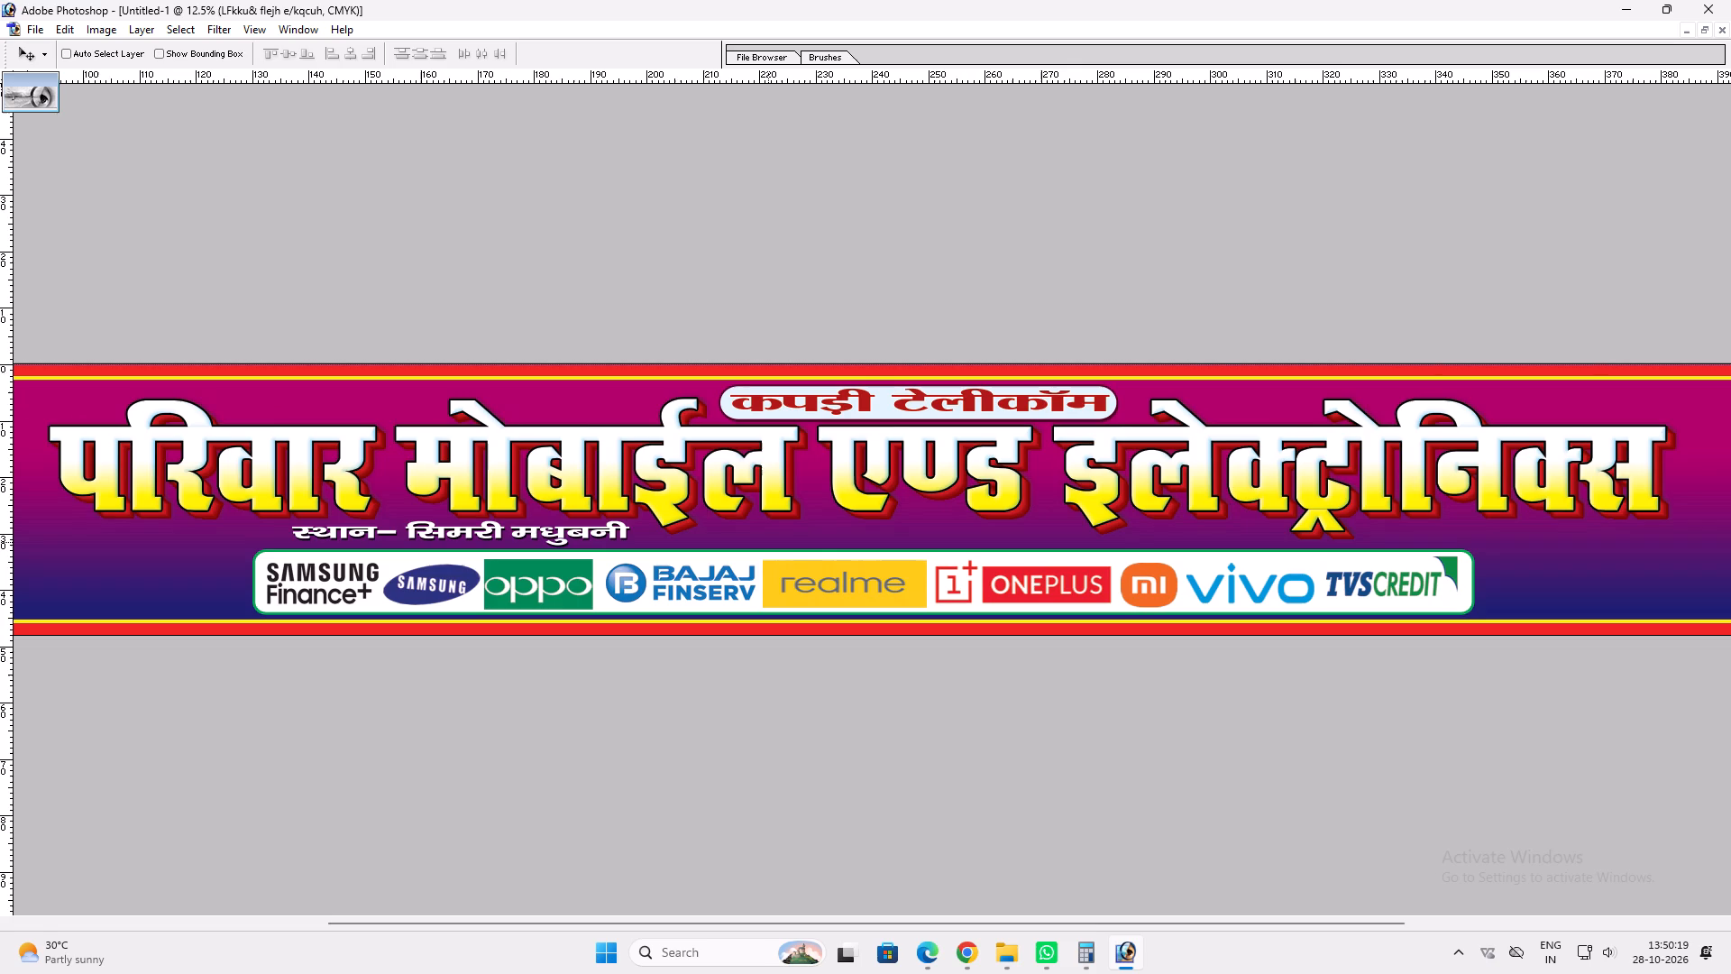
{"action": "key", "text": "ctrl+0"}
{"action": "key", "text": "ctrl+t"}
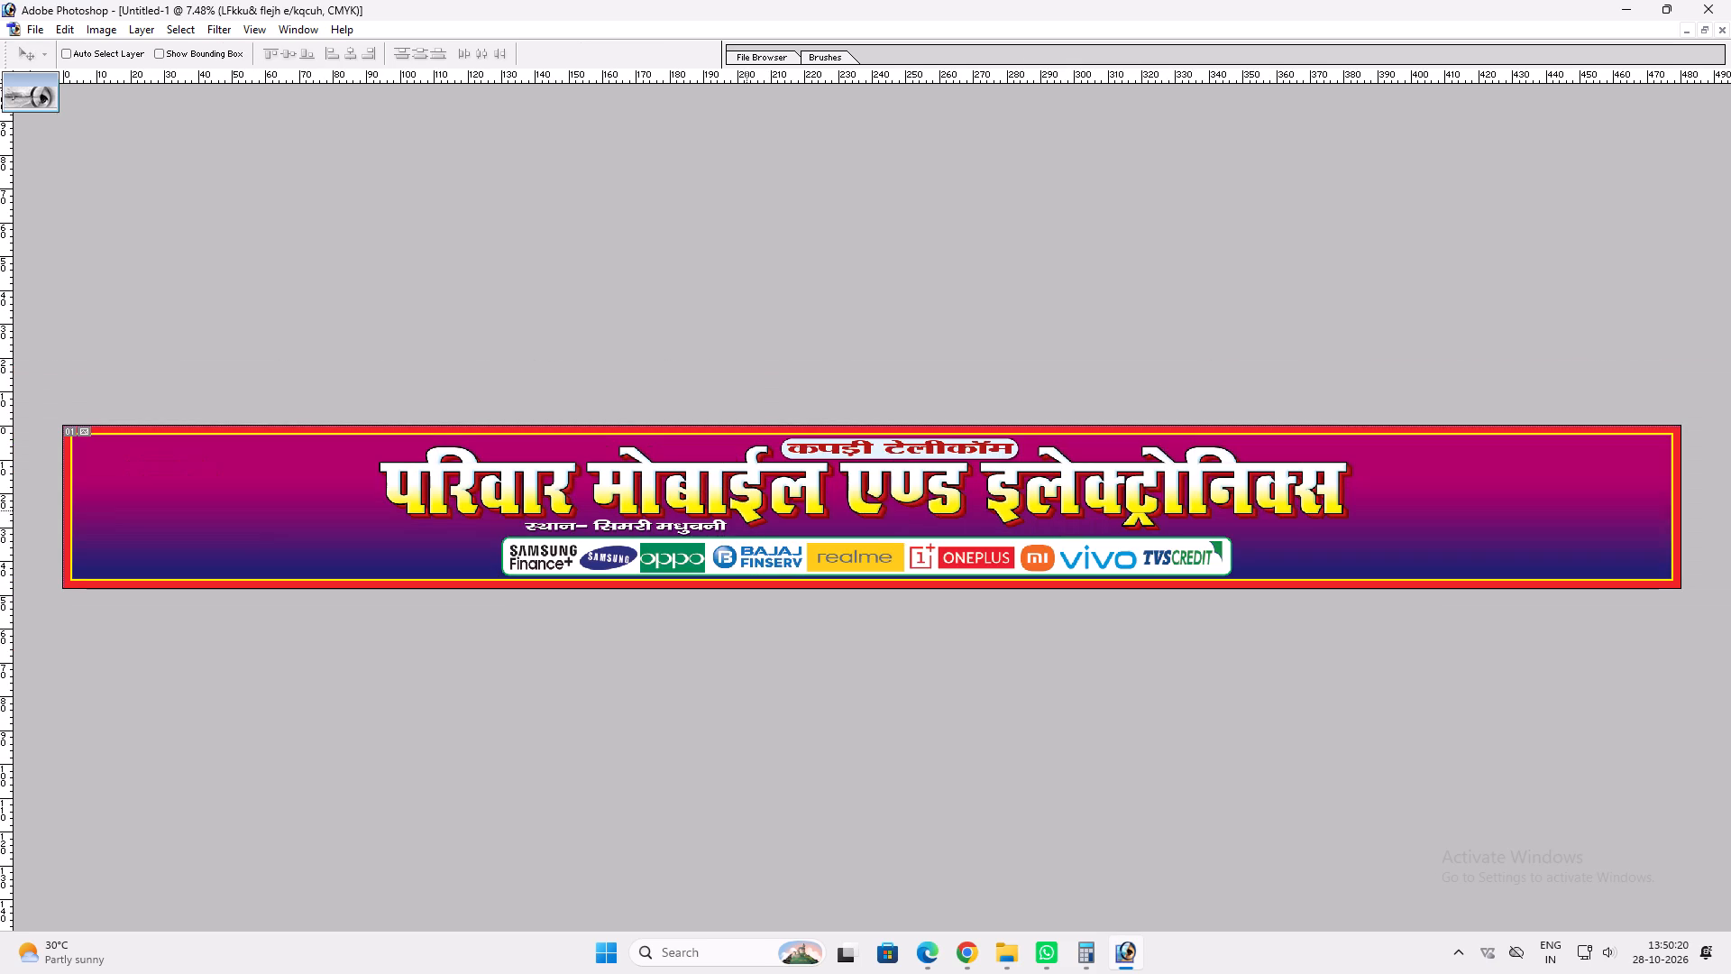
{"action": "left_click_drag", "start_coordinate": [728, 515], "coordinate": [719, 517], "text": "shift"}
{"action": "key", "text": "shift+Return"}
Stretch the location line's end outward so it spans further beneath the heading's second word.
{"action": "key", "text": "ctrl+plus"}
{"action": "key", "text": "ctrl+plus"}
{"action": "key", "text": "space"}
{"action": "key", "text": "space"}
{"action": "key", "text": "space"}
{"action": "left_click_drag", "start_coordinate": [712, 517], "coordinate": [716, 508]}
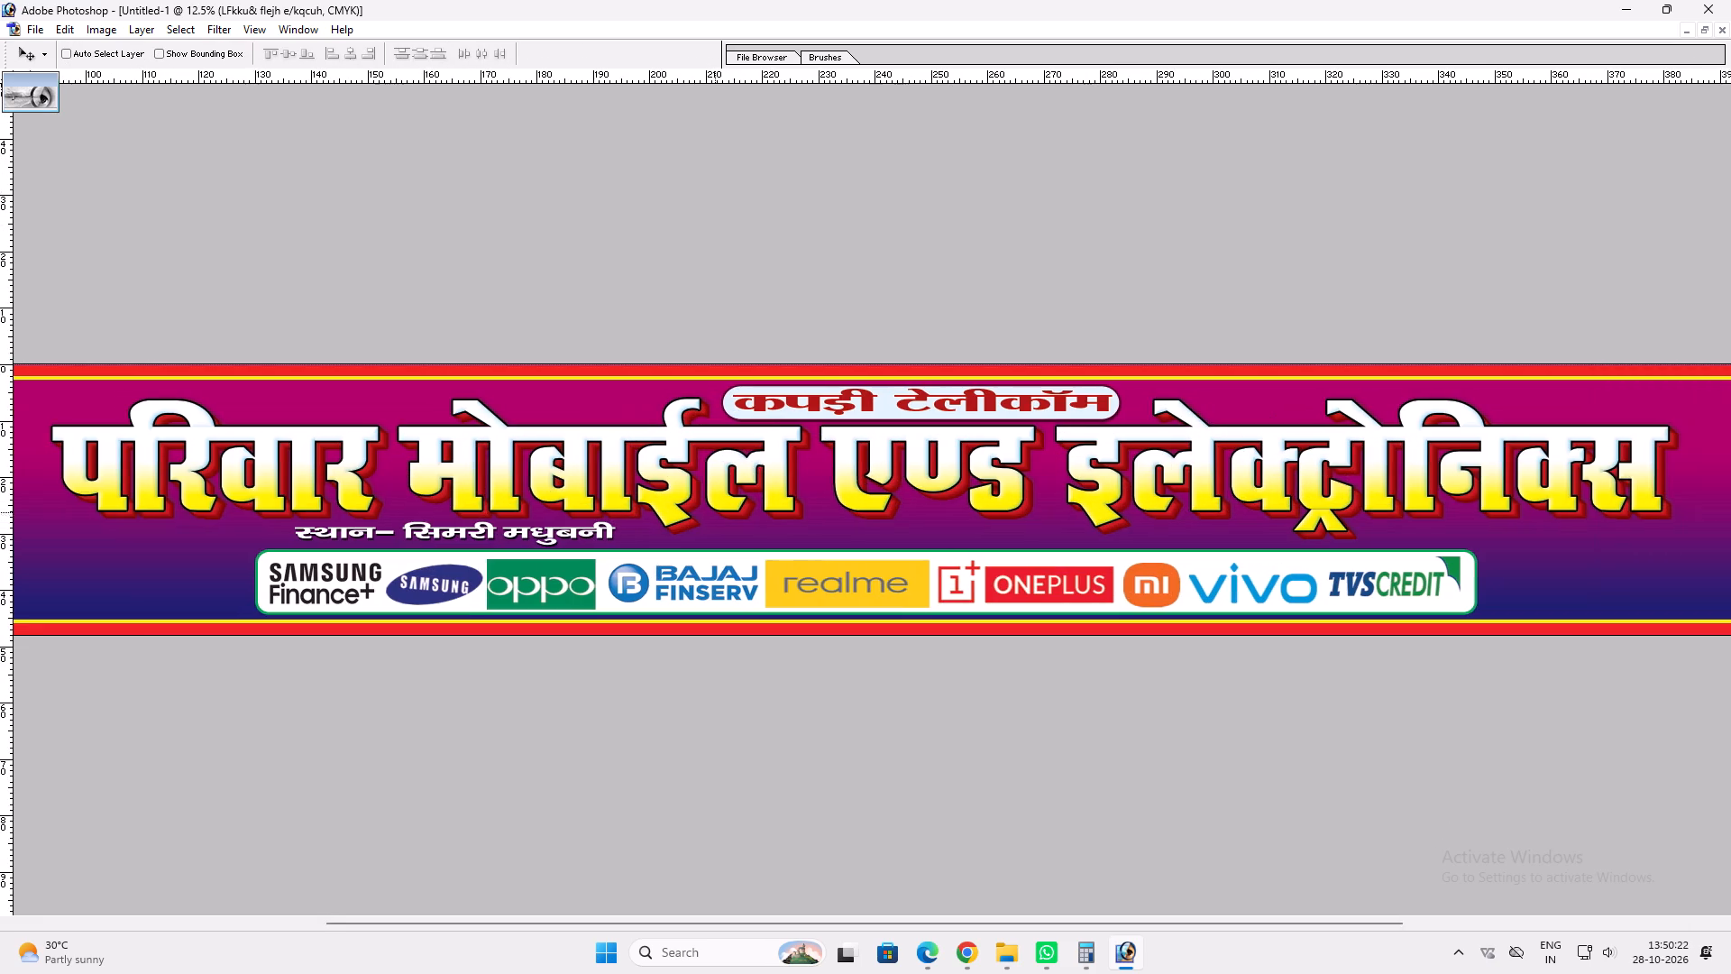
{"action": "left_click_drag", "start_coordinate": [716, 508], "coordinate": [722, 434]}
{"action": "key", "text": "ctrl+t"}
{"action": "left_click_drag", "start_coordinate": [622, 531], "coordinate": [648, 526], "text": "shift"}
{"action": "key", "text": "shift+Return"}
{"action": "key", "text": "v"}
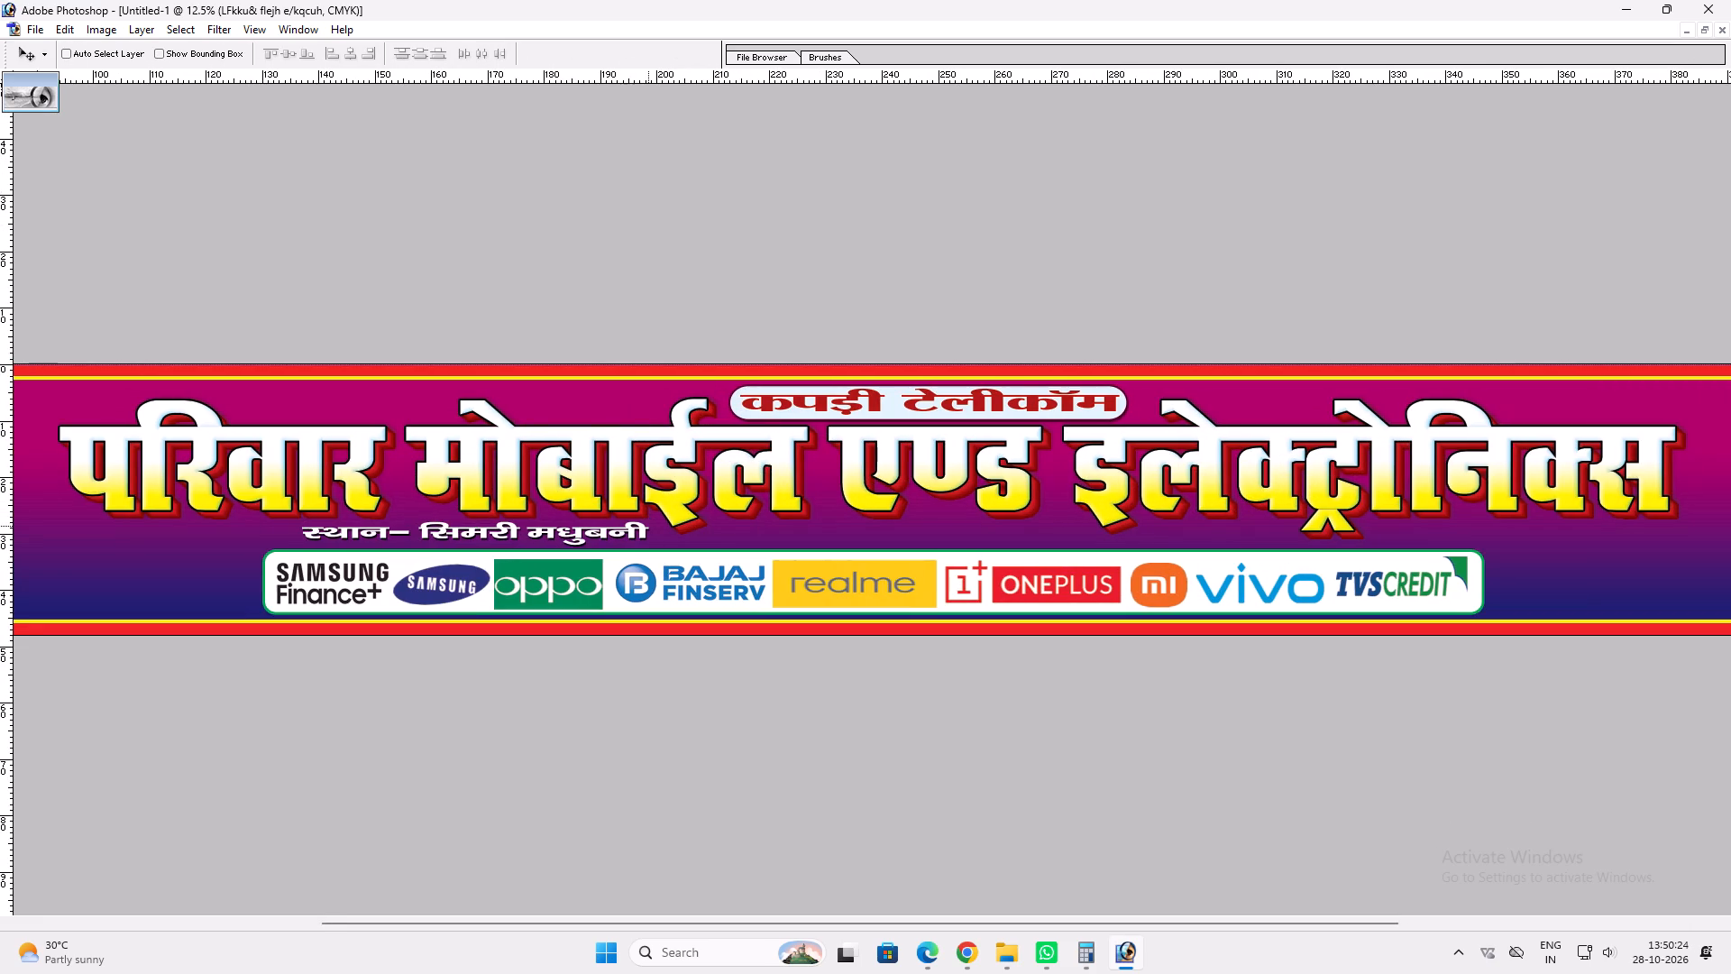
Examine the banner as a whole and close up, checking the location line's balance with the heading and brand logos.
{"action": "key", "text": "space"}
{"action": "key", "text": "space"}
{"action": "key", "text": "space"}
{"action": "key", "text": "space"}
{"action": "key", "text": "space"}
{"action": "key", "text": "space"}
{"action": "key", "text": "space"}
{"action": "key", "text": "space"}
{"action": "key", "text": "space"}
{"action": "key", "text": "space"}
{"action": "key", "text": "space"}
{"action": "key", "text": "space"}
{"action": "key", "text": "space"}
{"action": "key", "text": "space"}
{"action": "key", "text": "space"}
{"action": "key", "text": "space"}
{"action": "key", "text": "space"}
{"action": "key", "text": "space"}
{"action": "key", "text": "space"}
{"action": "key", "text": "space"}
{"action": "left_click_drag", "start_coordinate": [642, 528], "coordinate": [964, 482]}
{"action": "right_click", "coordinate": [844, 482]}
{"action": "left_click", "coordinate": [885, 493]}
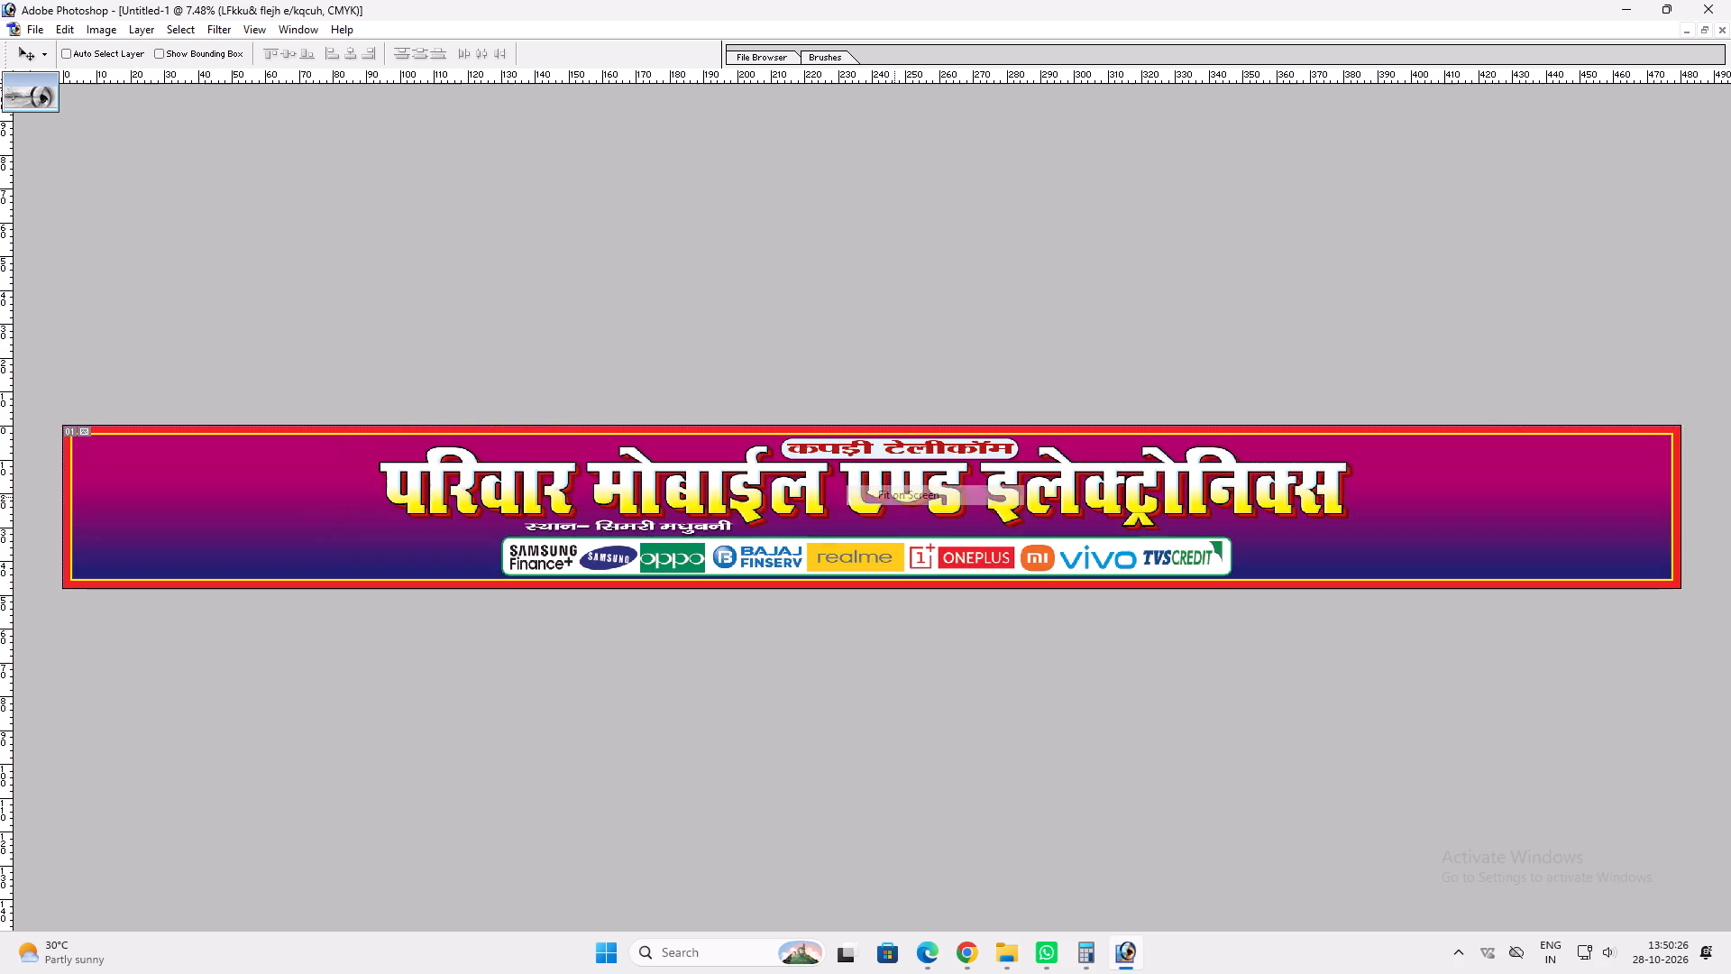
{"action": "key", "text": "v"}
{"action": "key", "text": "ctrl+plus"}
{"action": "key", "text": "space"}
{"action": "key", "text": "space"}
{"action": "key", "text": "space"}
{"action": "key", "text": "space"}
{"action": "key", "text": "space"}
{"action": "key", "text": "space"}
{"action": "key", "text": "space"}
{"action": "key", "text": "space"}
{"action": "key", "text": "space"}
{"action": "key", "text": "space"}
{"action": "key", "text": "space"}
{"action": "key", "text": "space"}
{"action": "key", "text": "space"}
{"action": "key", "text": "space"}
{"action": "right_click", "coordinate": [880, 494]}
{"action": "left_click", "coordinate": [901, 498]}
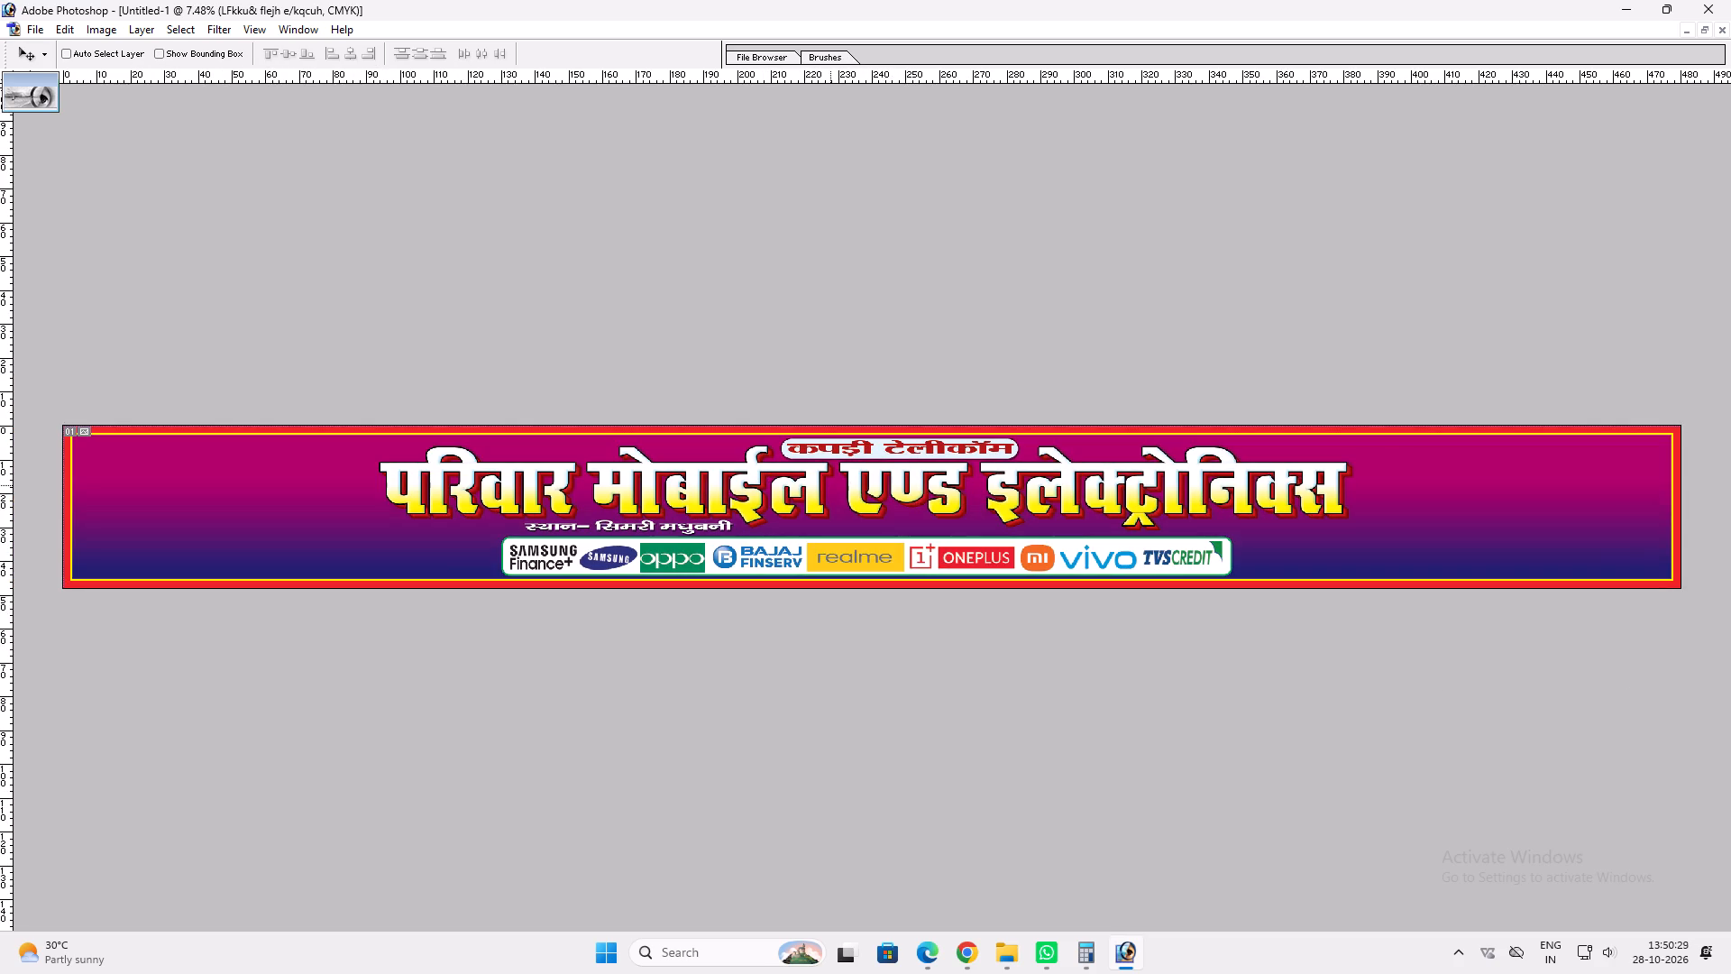
{"action": "key", "text": "ctrl+plus"}
{"action": "key", "text": "space"}
{"action": "key", "text": "space"}
{"action": "key", "text": "space"}
{"action": "key", "text": "space"}
{"action": "key", "text": "space"}
{"action": "key", "text": "space"}
{"action": "key", "text": "space"}
{"action": "key", "text": "space"}
{"action": "key", "text": "space"}
{"action": "key", "text": "space"}
{"action": "key", "text": "space"}
{"action": "key", "text": "space"}
{"action": "key", "text": "space"}
{"action": "key", "text": "space"}
{"action": "key", "text": "space"}
{"action": "key", "text": "space"}
{"action": "key", "text": "space"}
{"action": "key", "text": "space"}
{"action": "key", "text": "space"}
{"action": "key", "text": "space"}
{"action": "left_click_drag", "start_coordinate": [808, 485], "coordinate": [976, 491]}
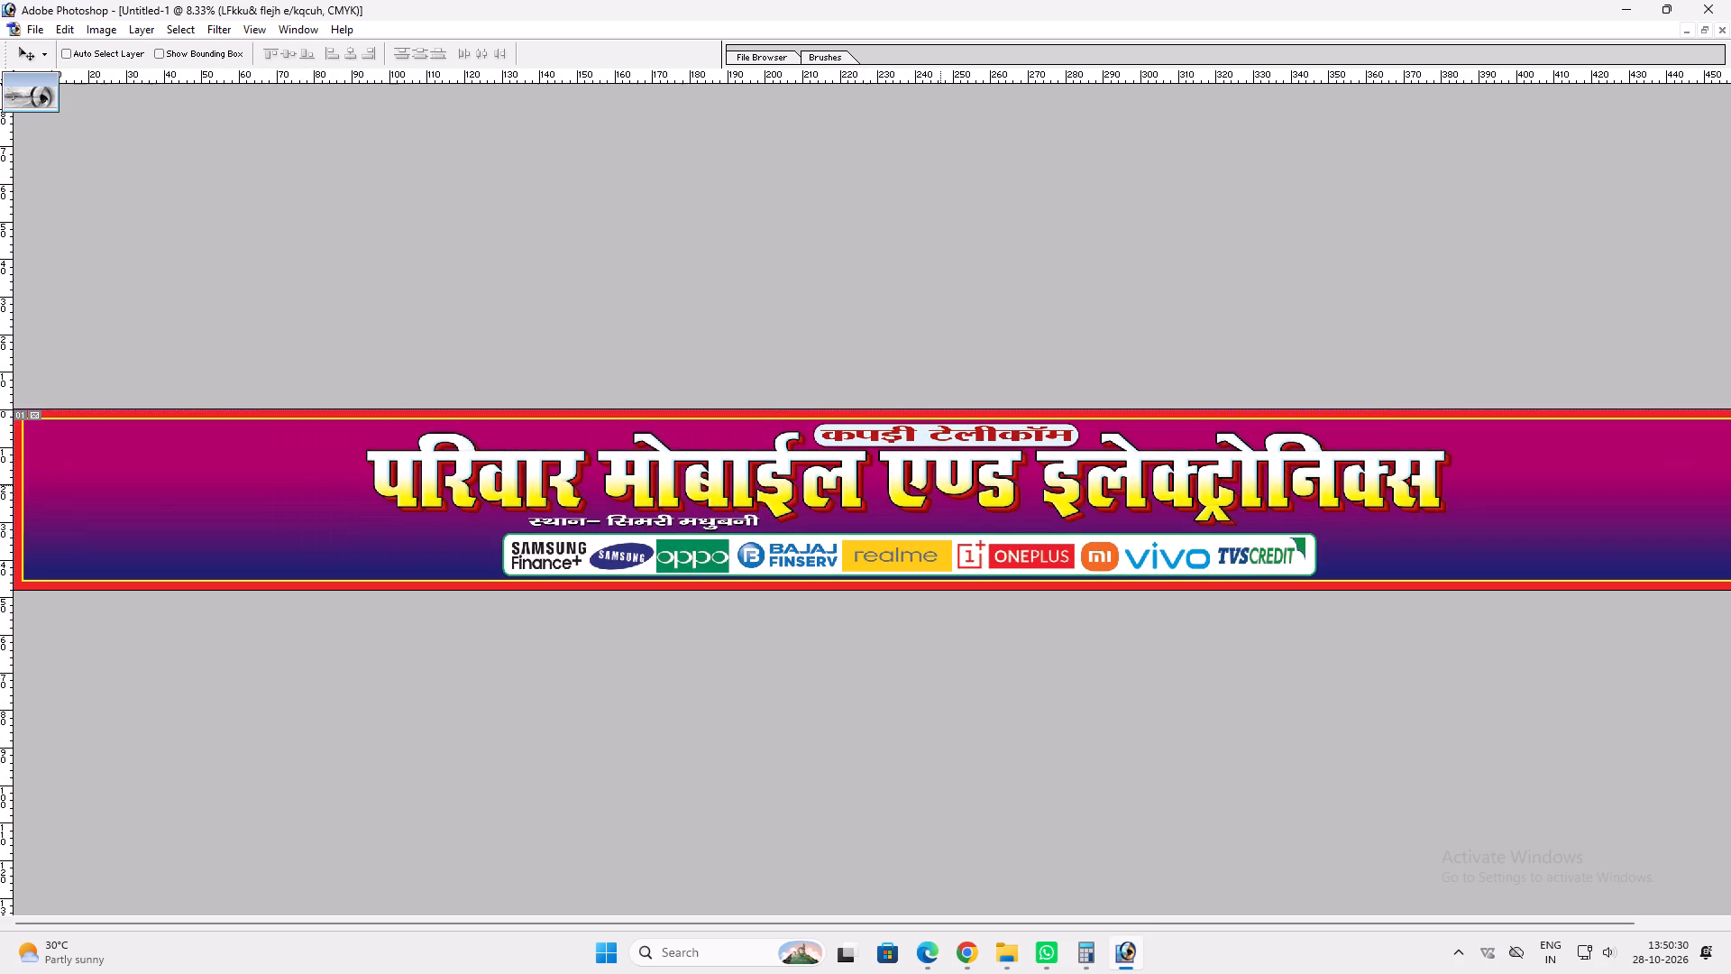
{"action": "right_click", "coordinate": [878, 485]}
{"action": "left_click_drag", "start_coordinate": [917, 500], "coordinate": [925, 502]}
{"action": "key", "text": "v"}
{"action": "key", "text": "ctrl+plus"}
{"action": "key", "text": "ctrl+plus"}
{"action": "key", "text": "space"}
{"action": "key", "text": "v"}
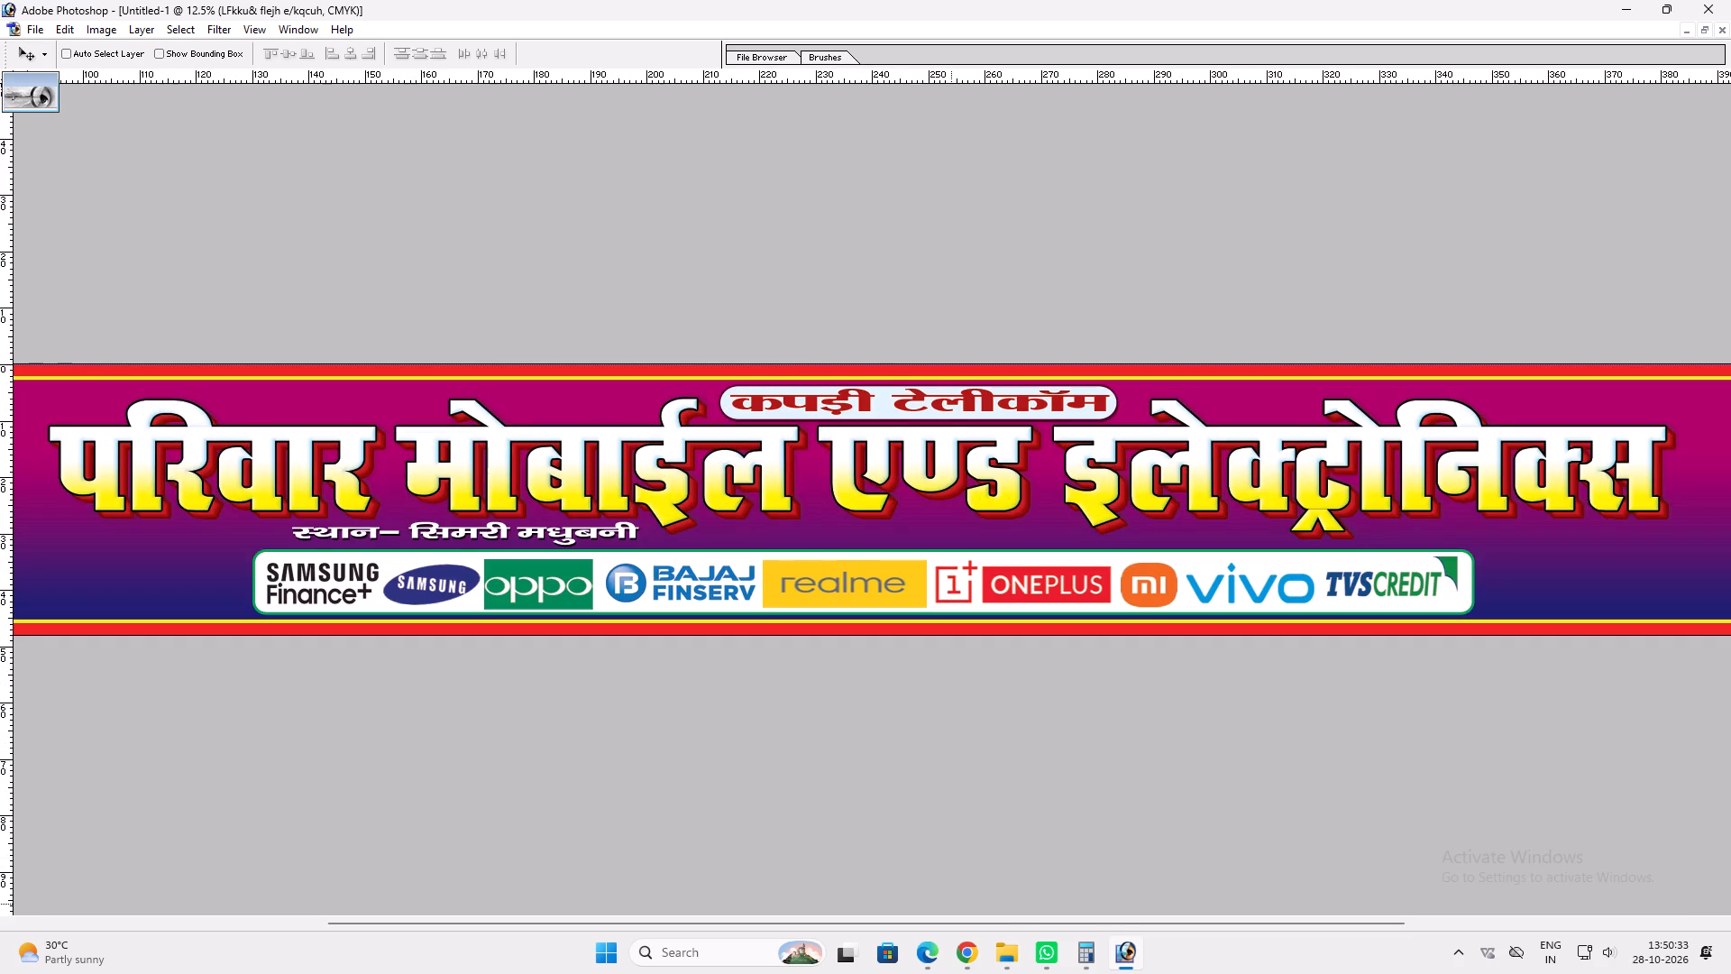
Switch to File Explorer and open the My Book (D:) drive.
{"action": "left_click", "coordinate": [1007, 942]}
{"action": "left_click", "coordinate": [1276, 845]}
{"action": "scroll", "coordinate": [179, 624], "scroll_direction": "down", "scroll_amount": 2}
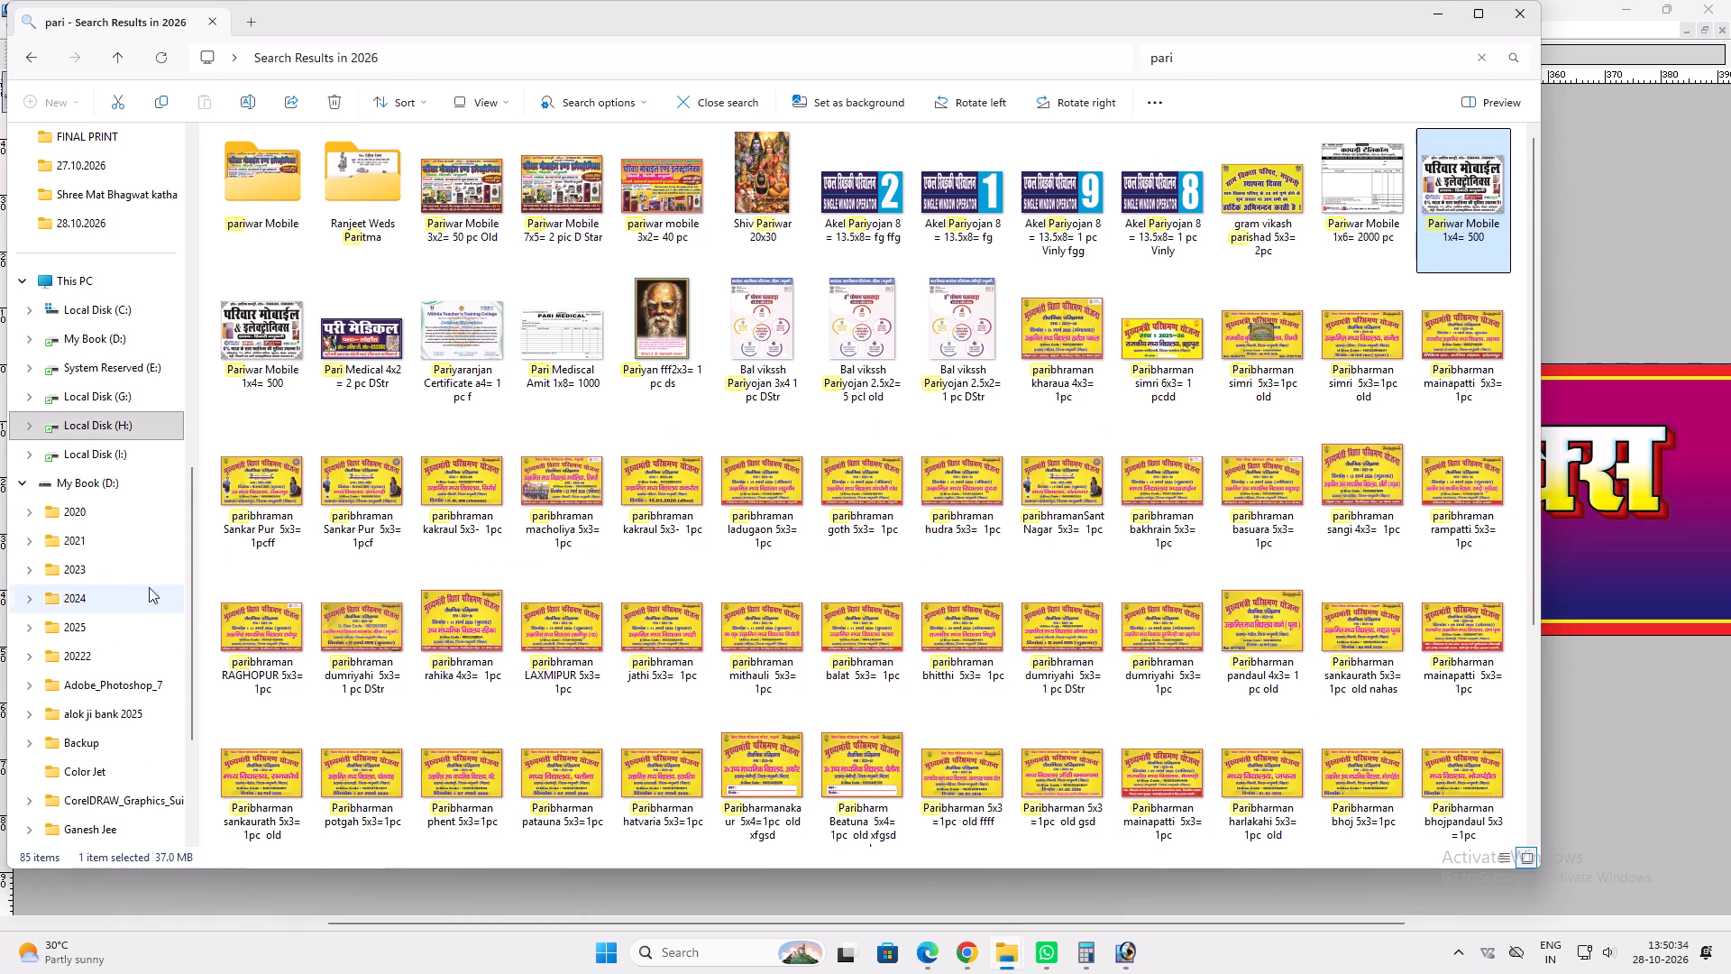
{"action": "left_click", "coordinate": [101, 486]}
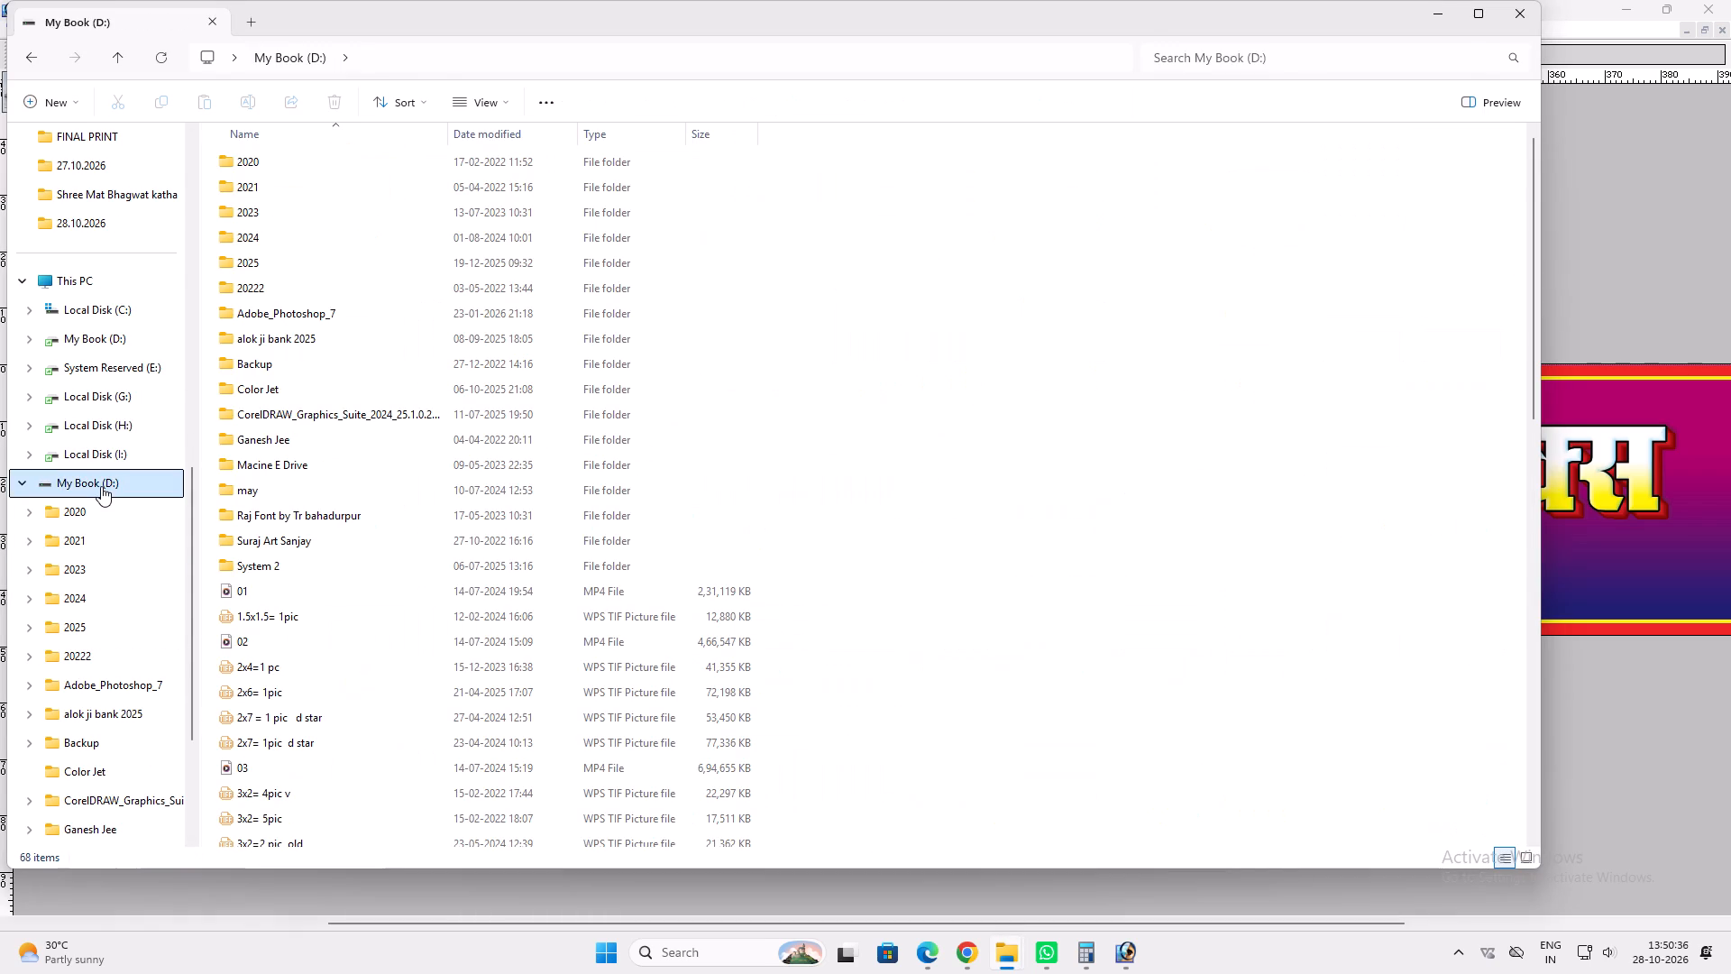